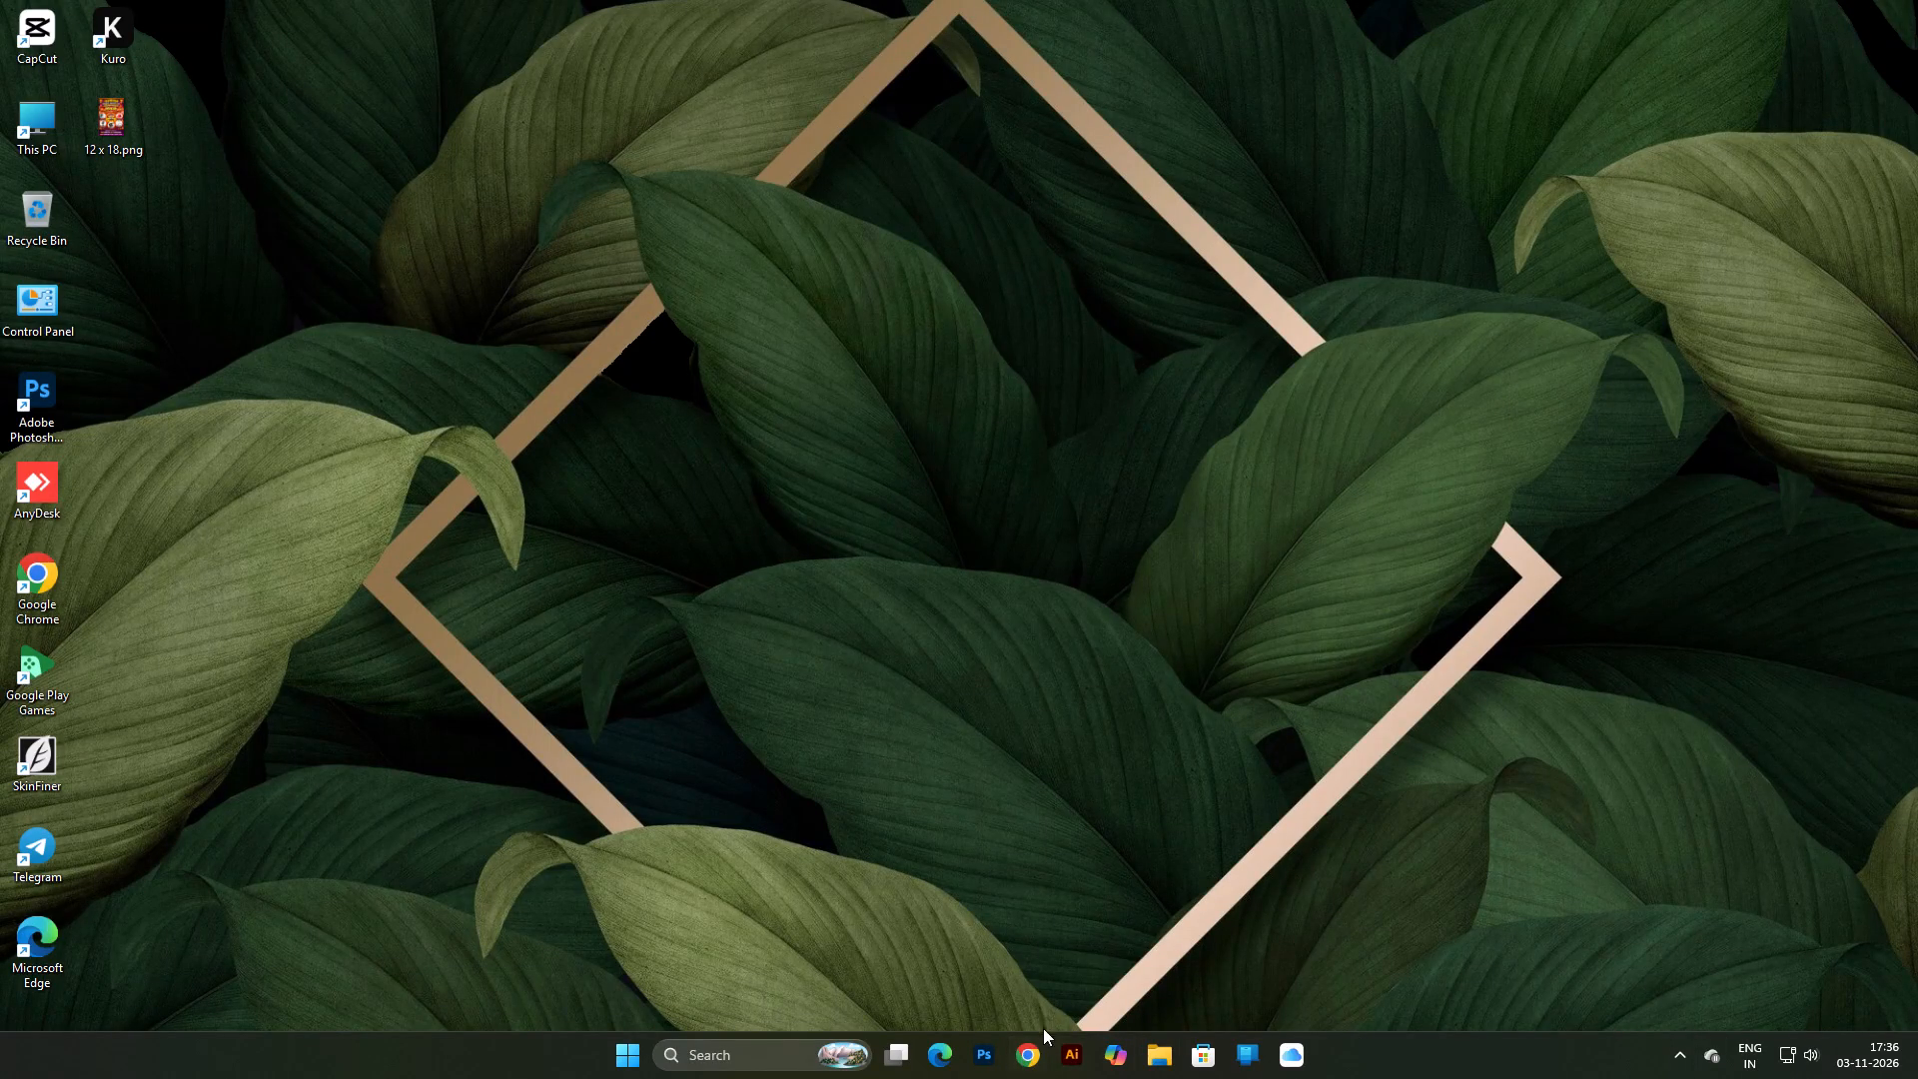
# Launch Google Chrome and choose a user profile to open a browser window with a new tab.
pyautogui.click(1038, 1063)
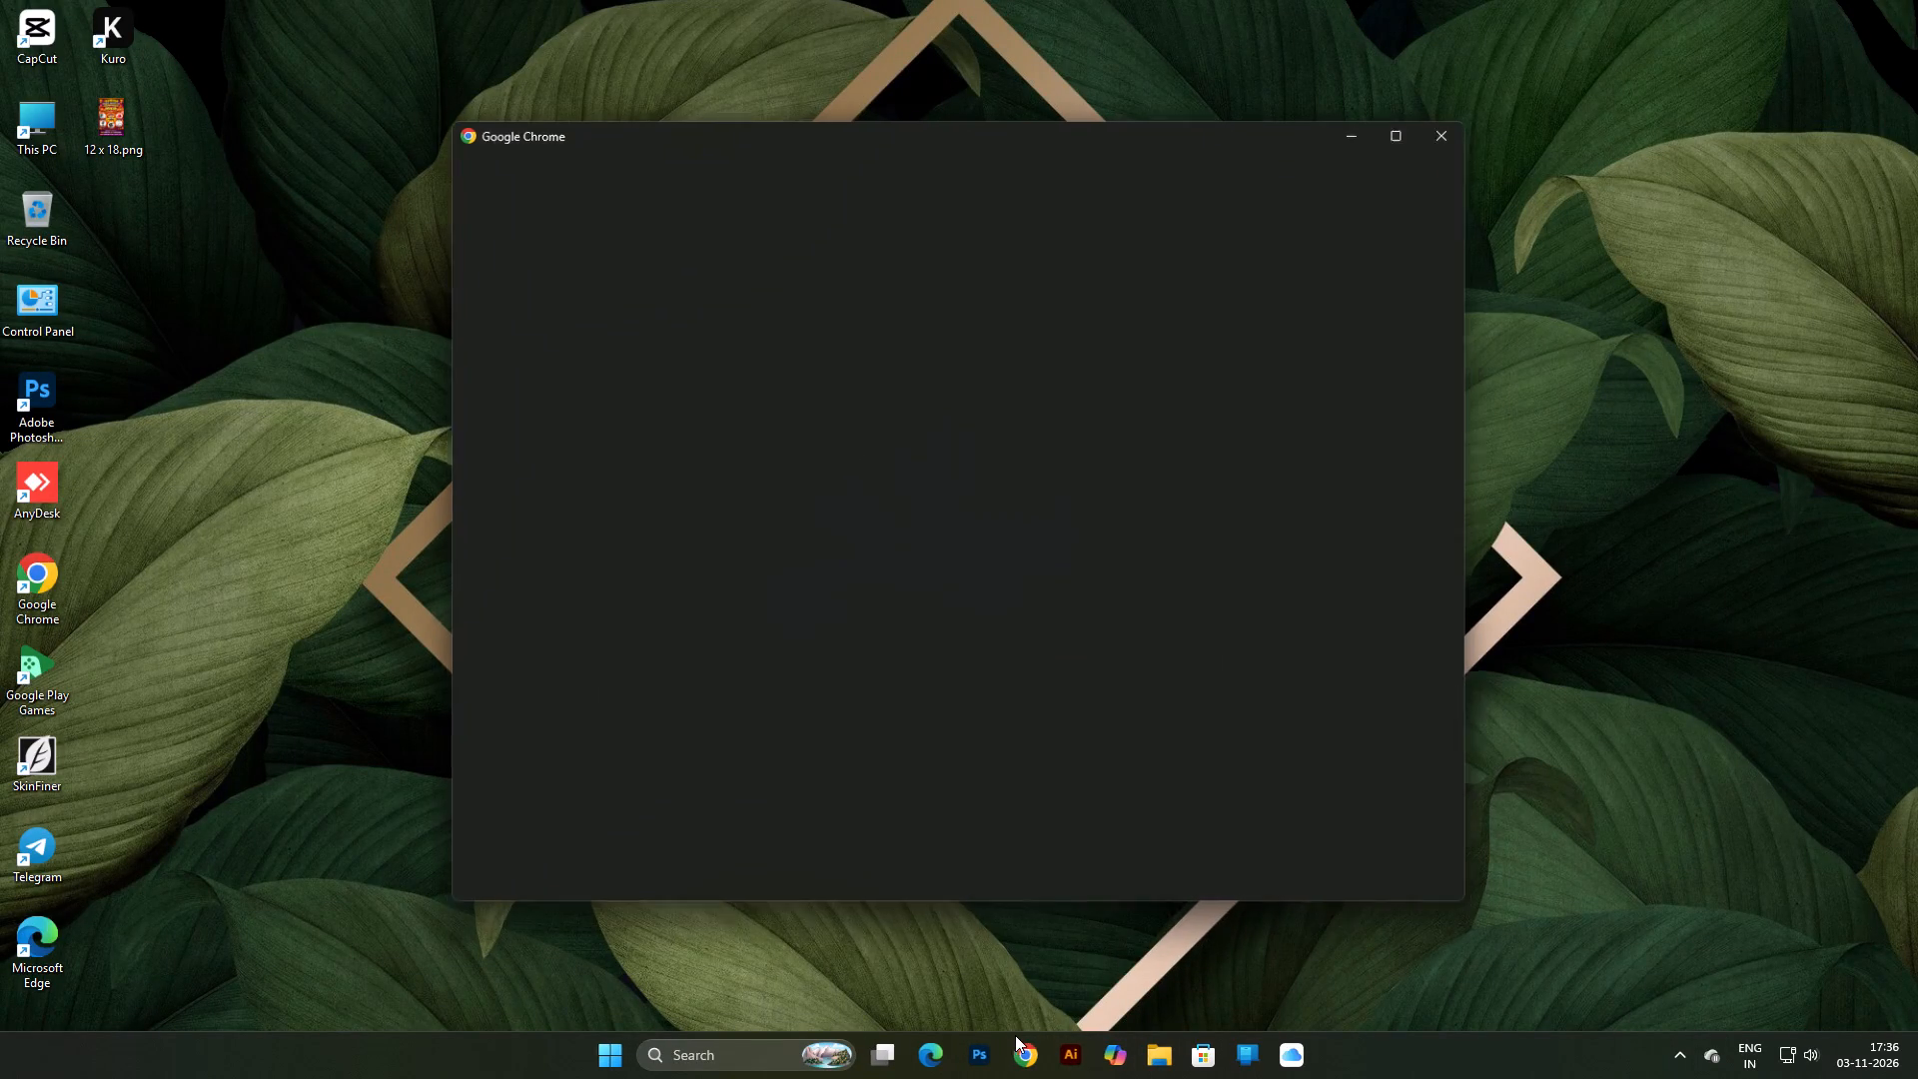
pyautogui.click(813, 625)
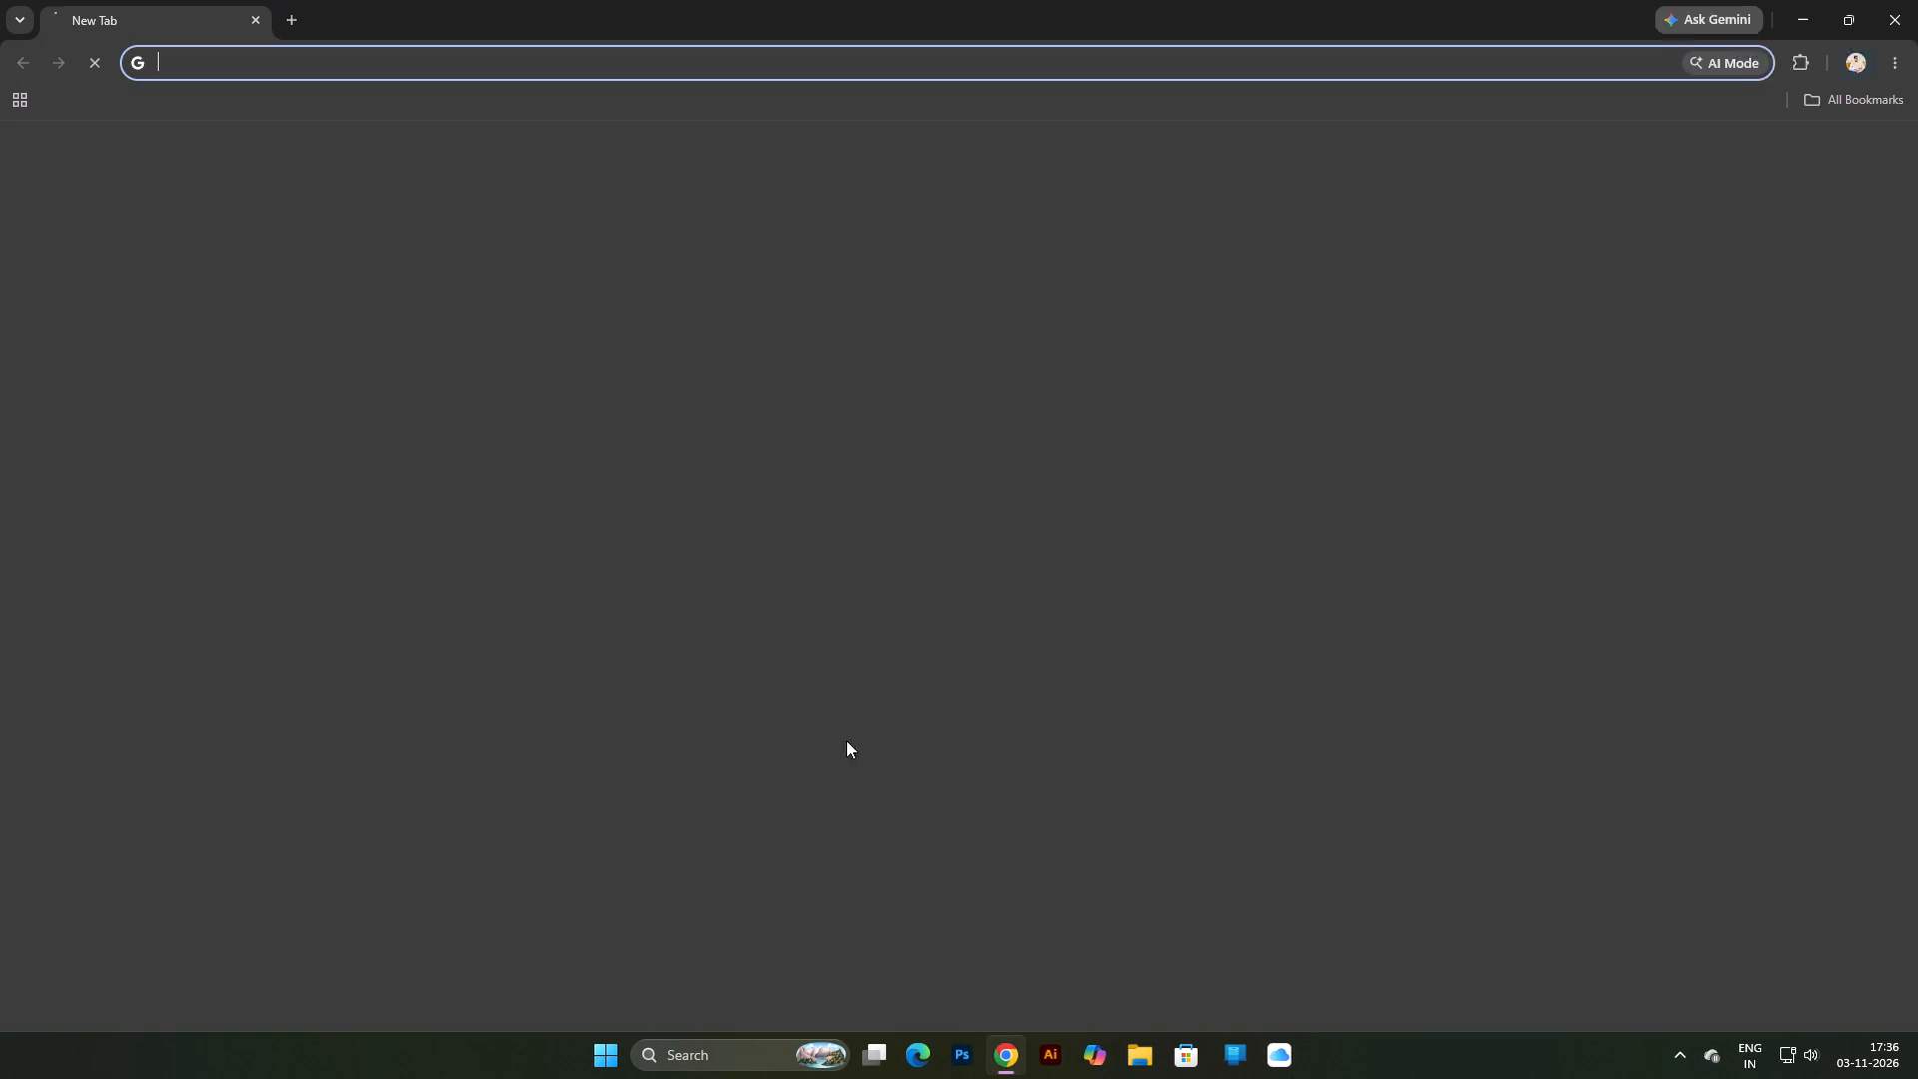
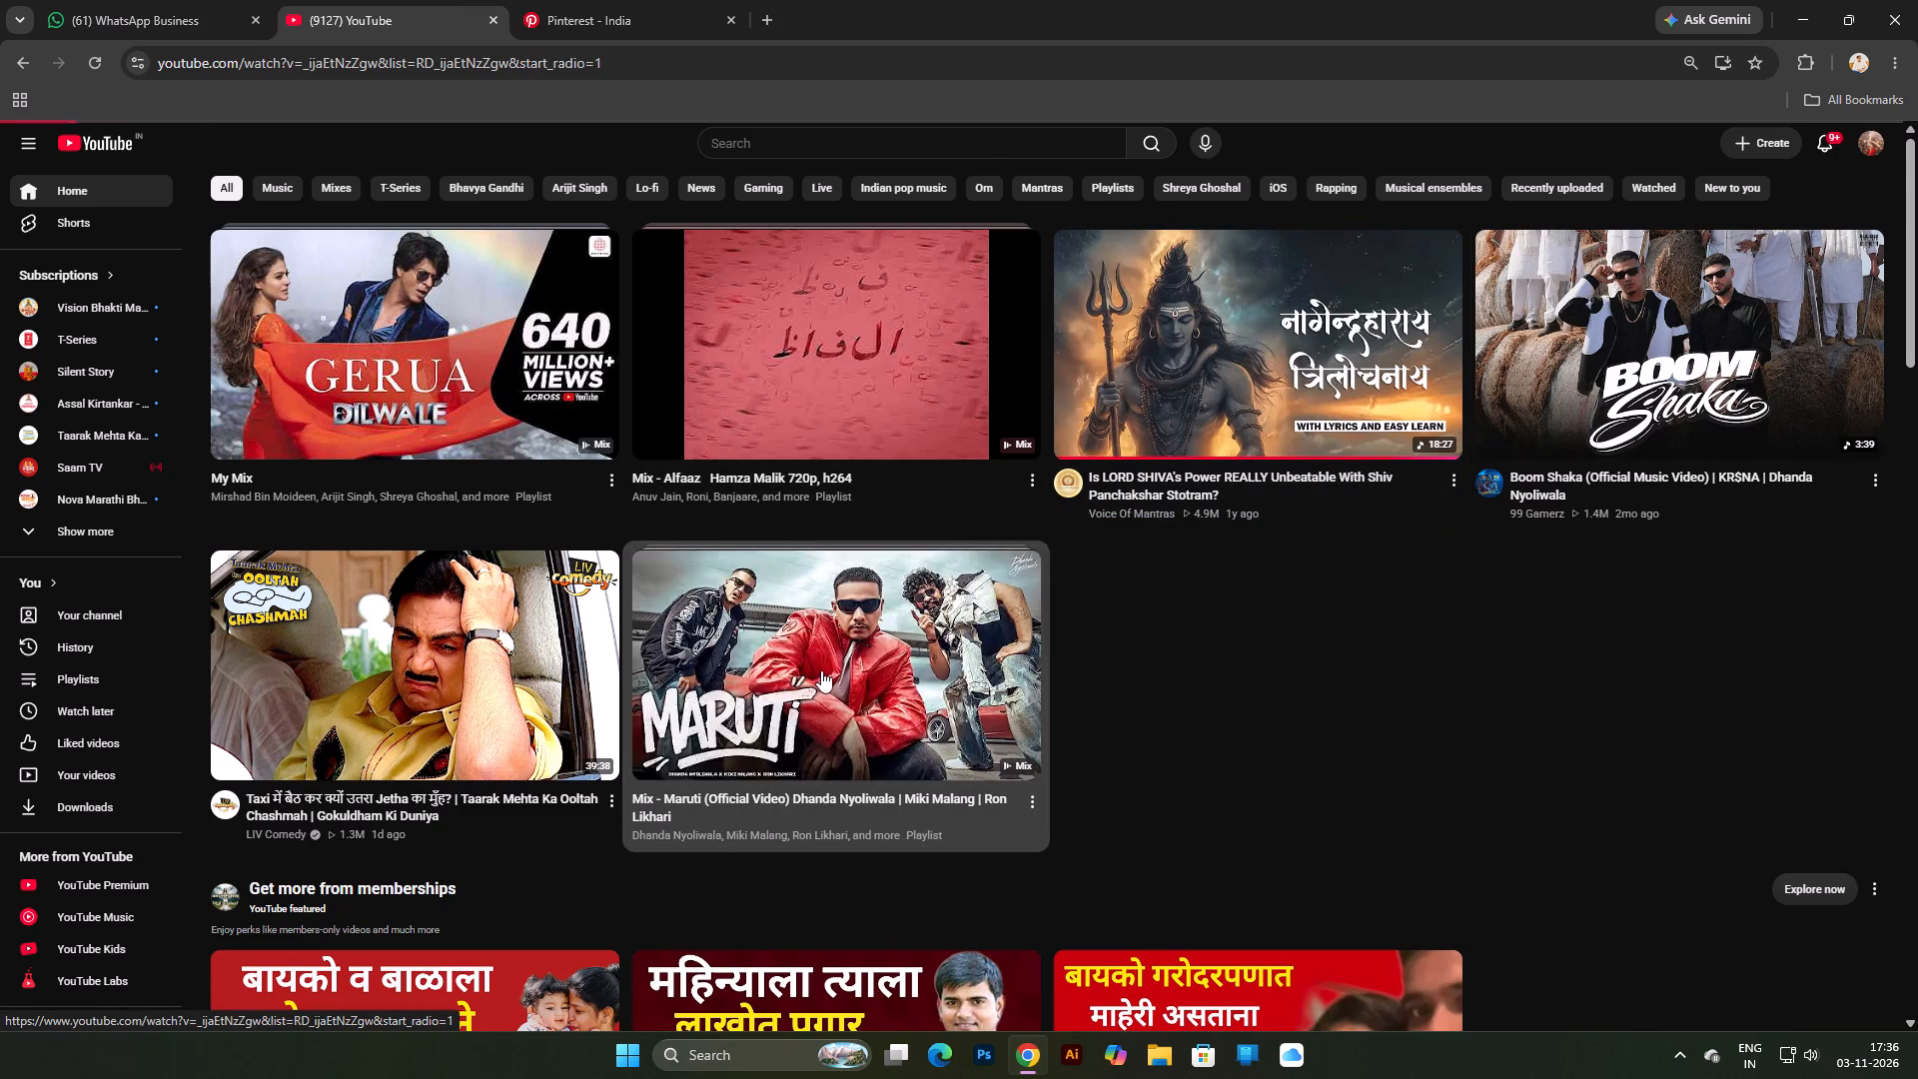
# Switch to the open Pinterest page in the browser to view its home feed.
pyautogui.click(667, 11)
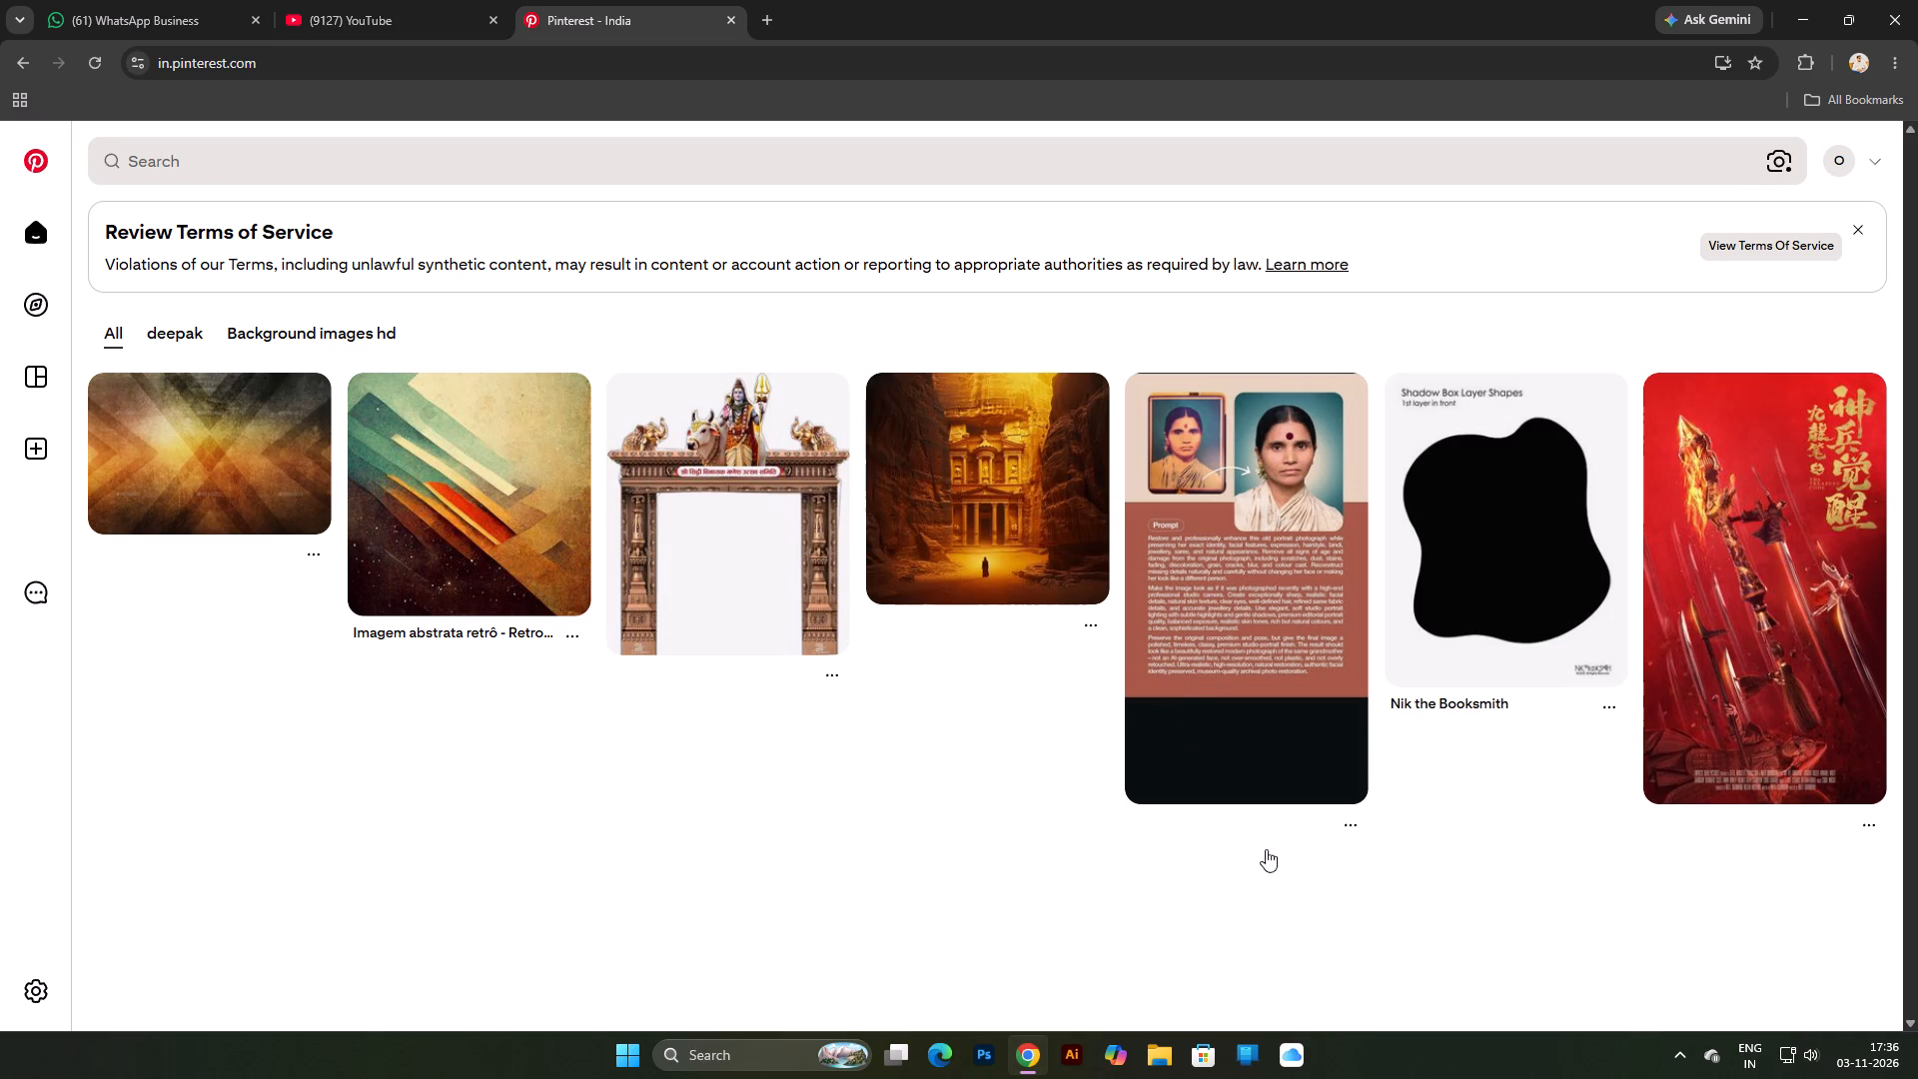
# Launch Adobe Photoshop to reach its home screen.
pyautogui.click(984, 1059)
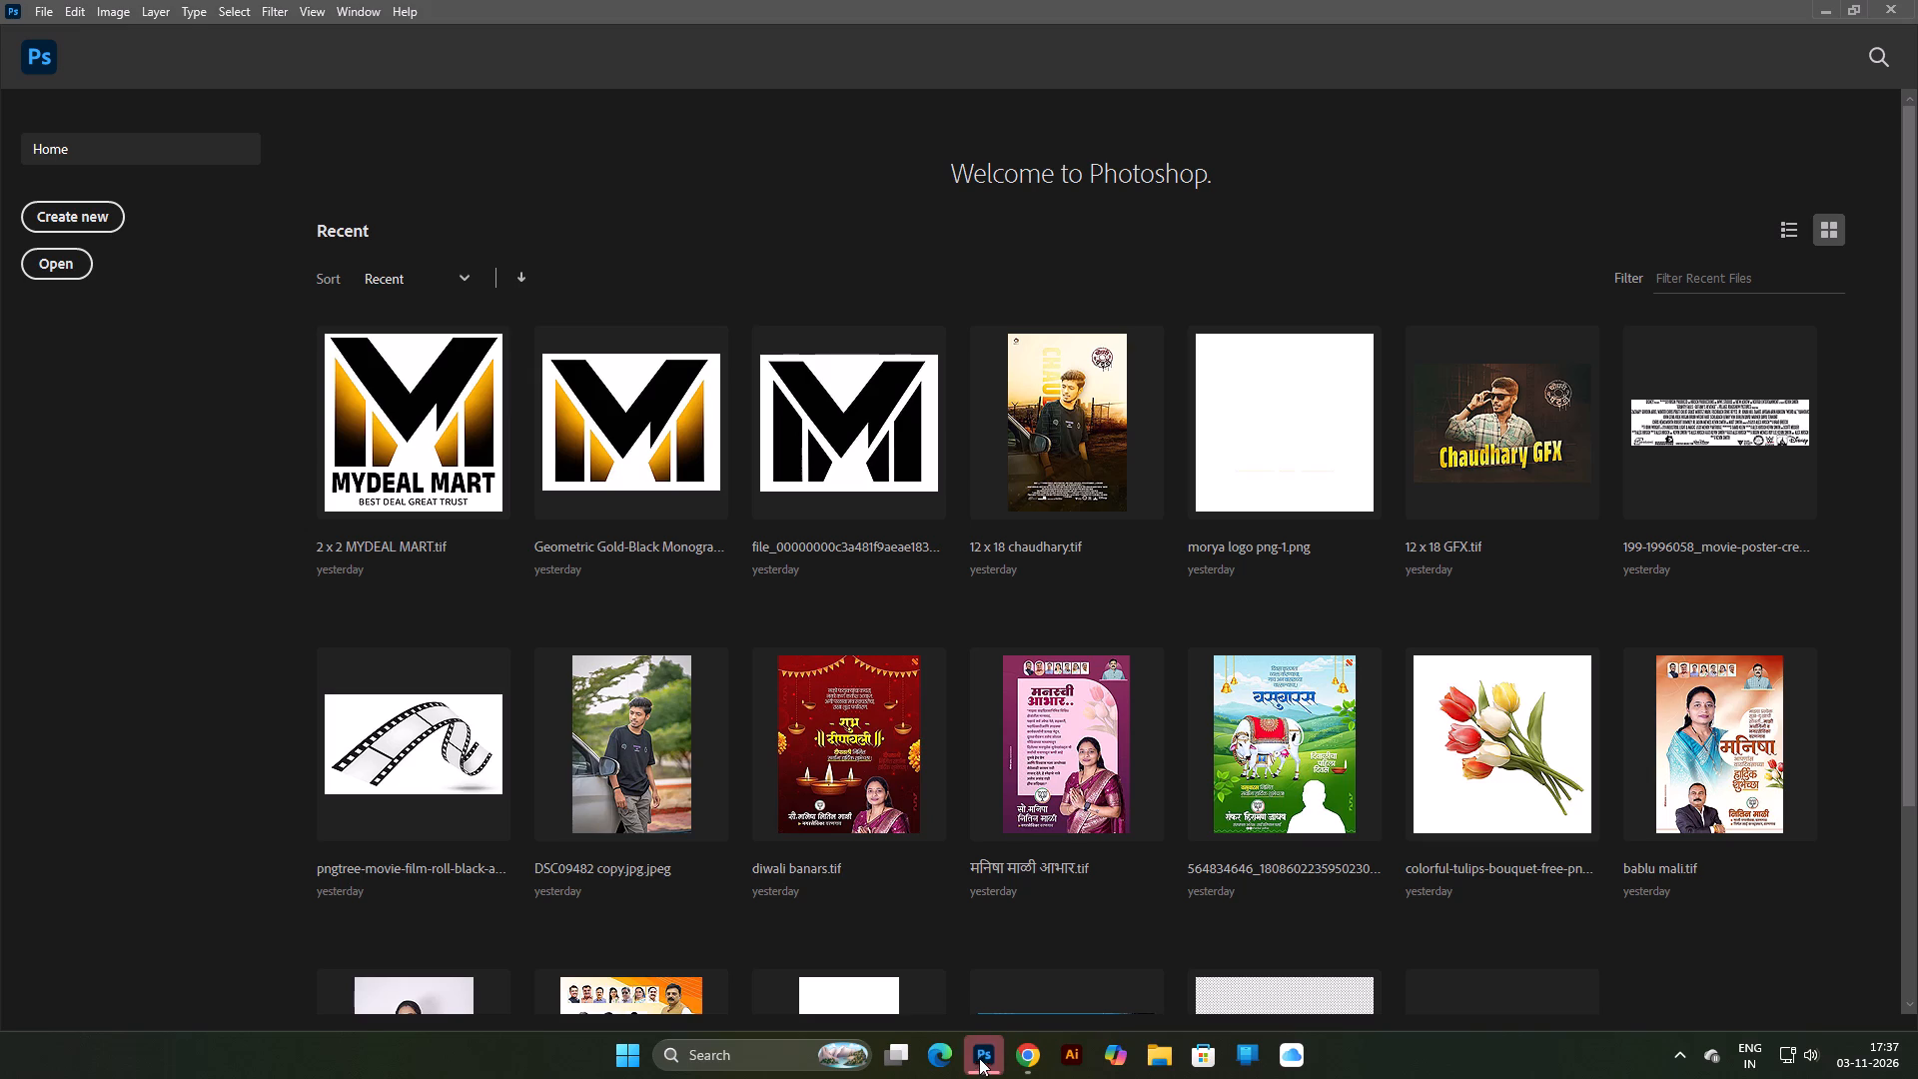
# Open the banner file "2 x 5 aarya.tif" from Local Disk (E:).
pyautogui.scroll(-6, 1166, 1068)
pyautogui.scroll(-6, 782, 587)
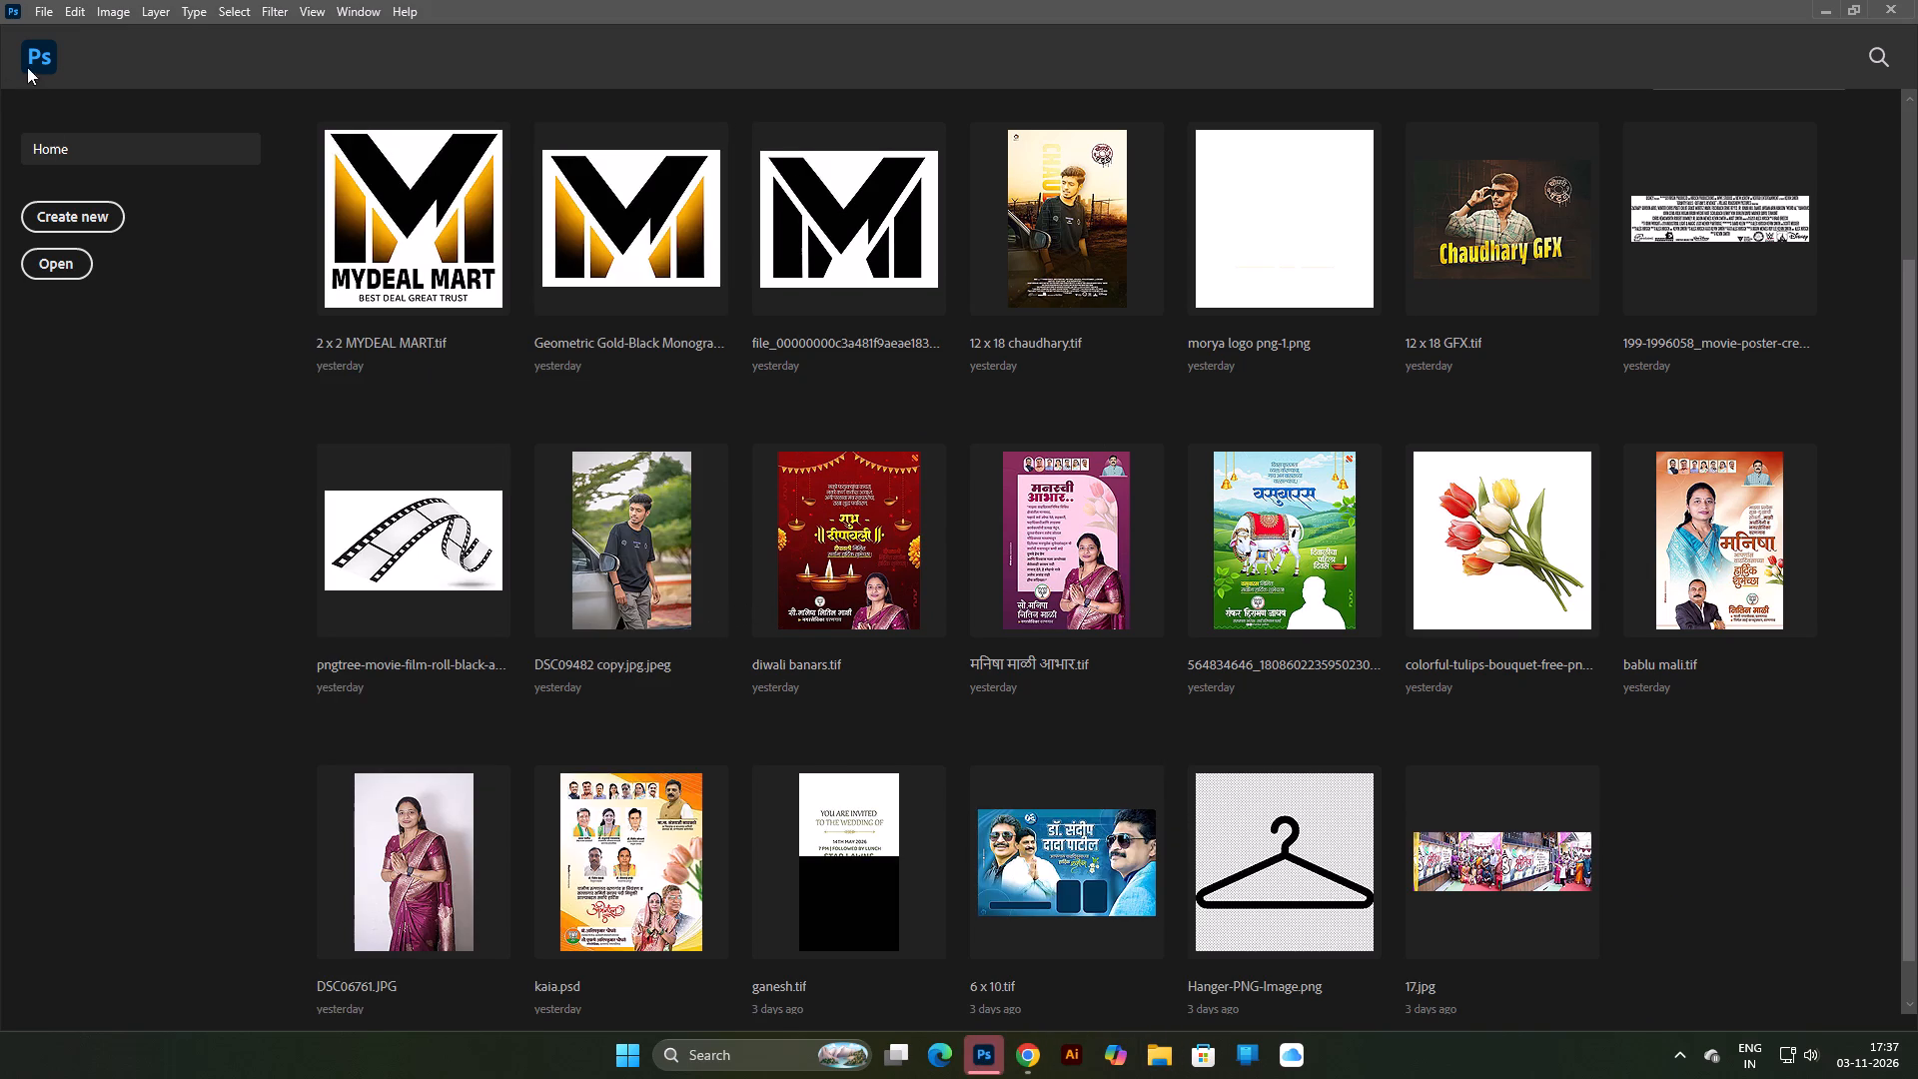
pyautogui.click(63, 268)
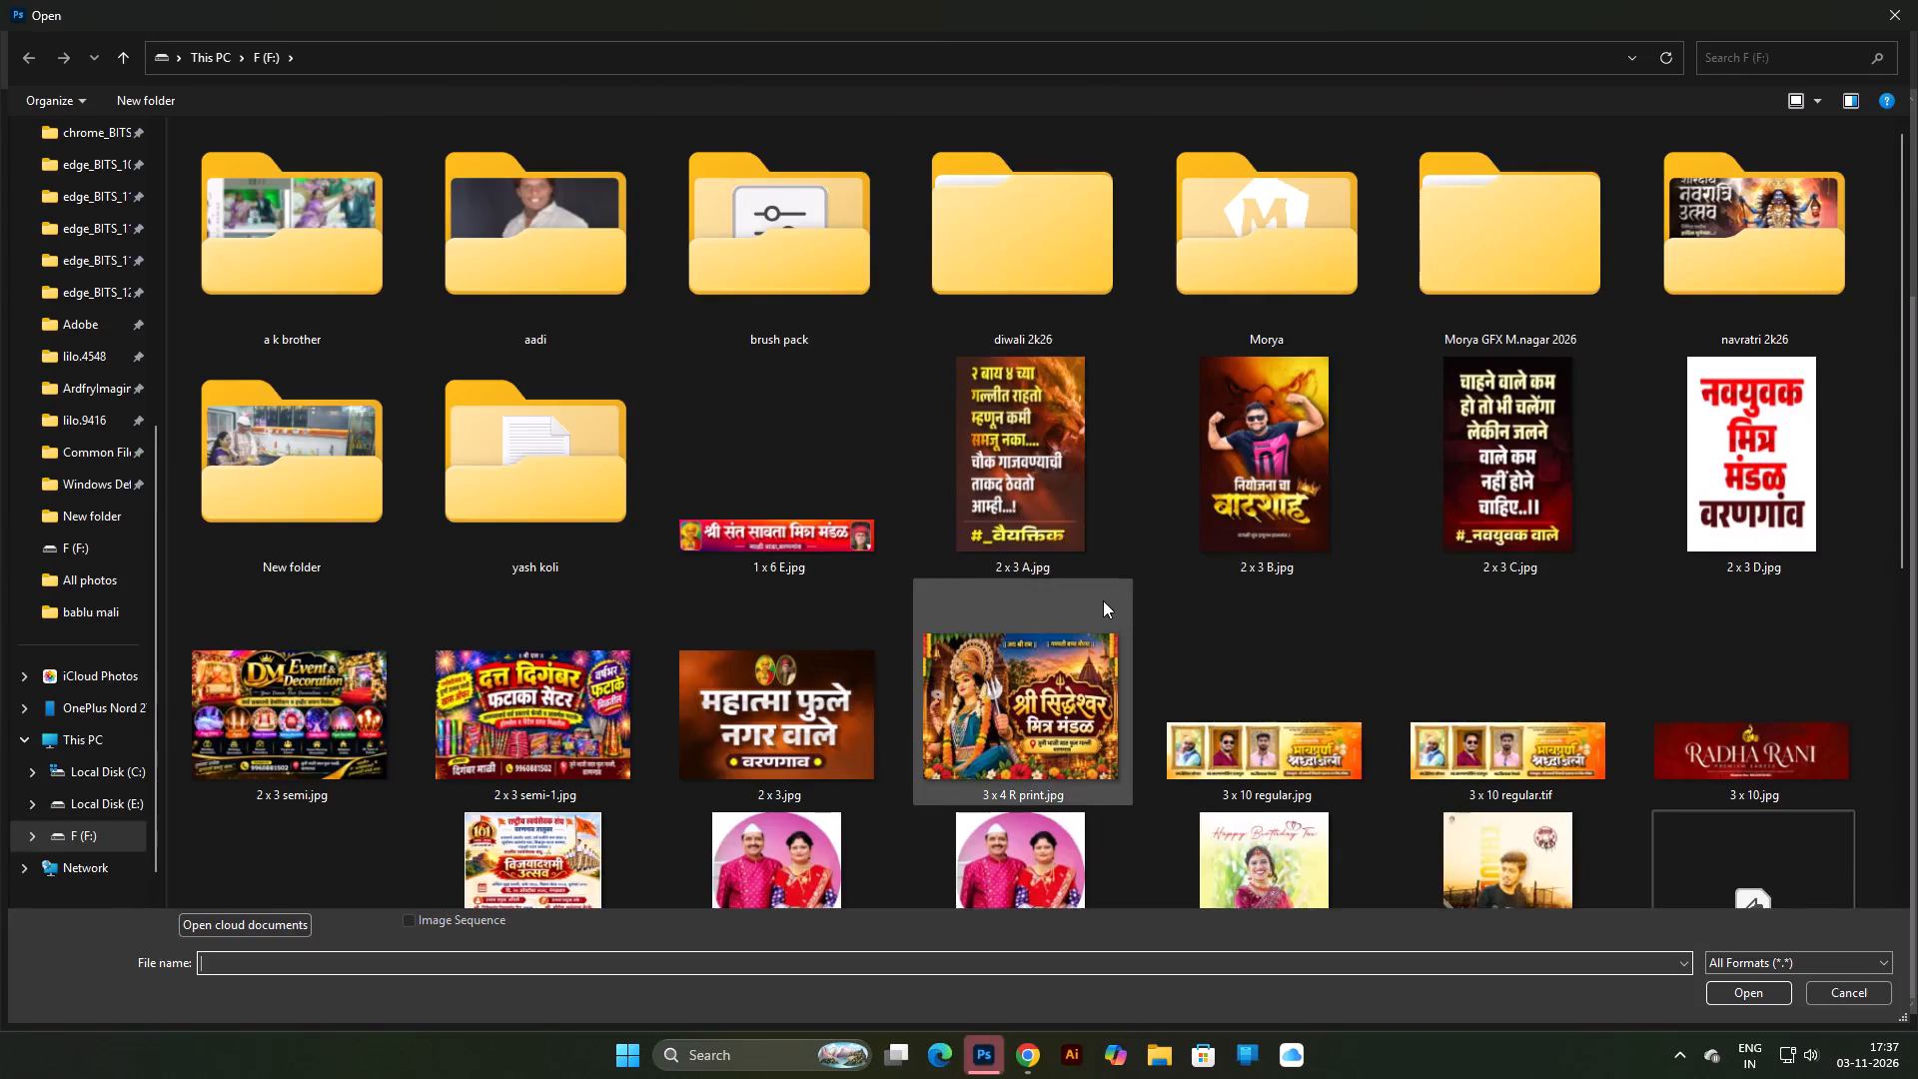
pyautogui.scroll(-5, 1097, 598)
pyautogui.scroll(2, 371, 521)
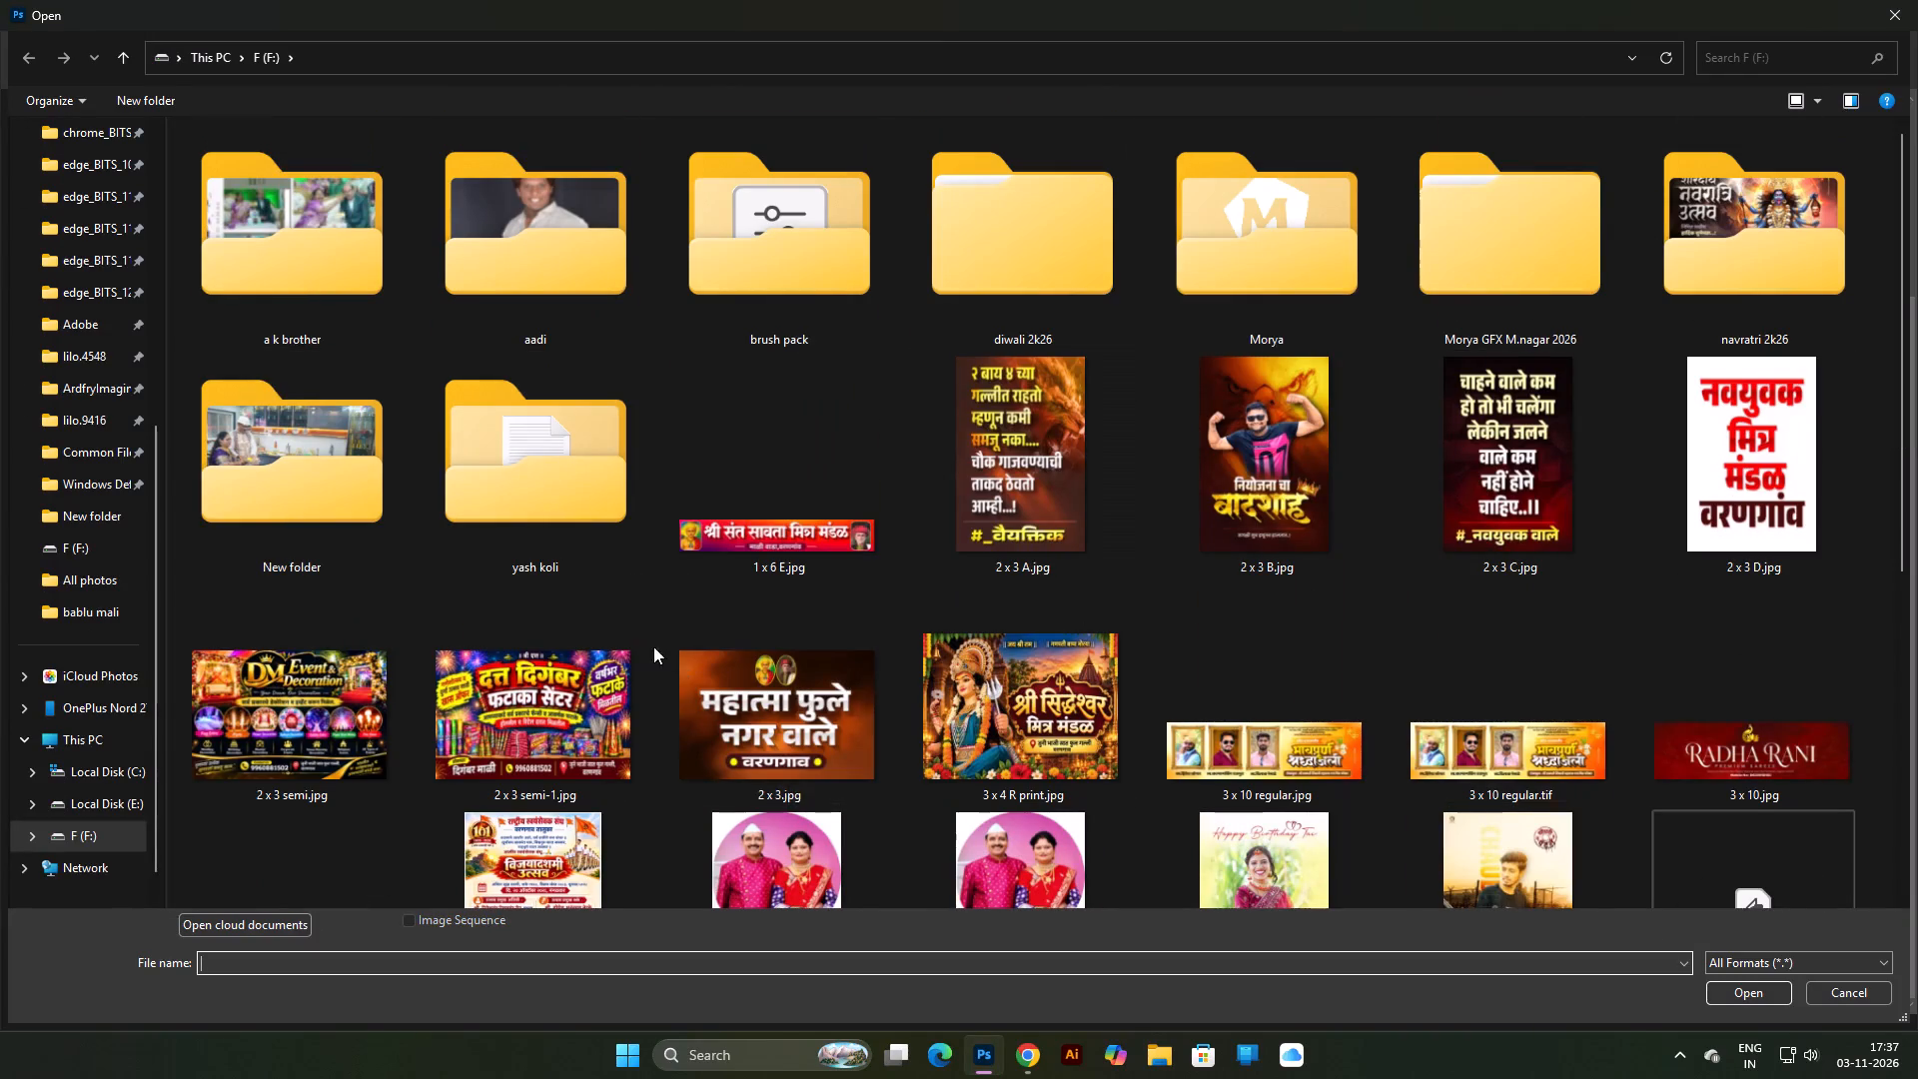
pyautogui.scroll(-4, 547, 581)
pyautogui.click(82, 805)
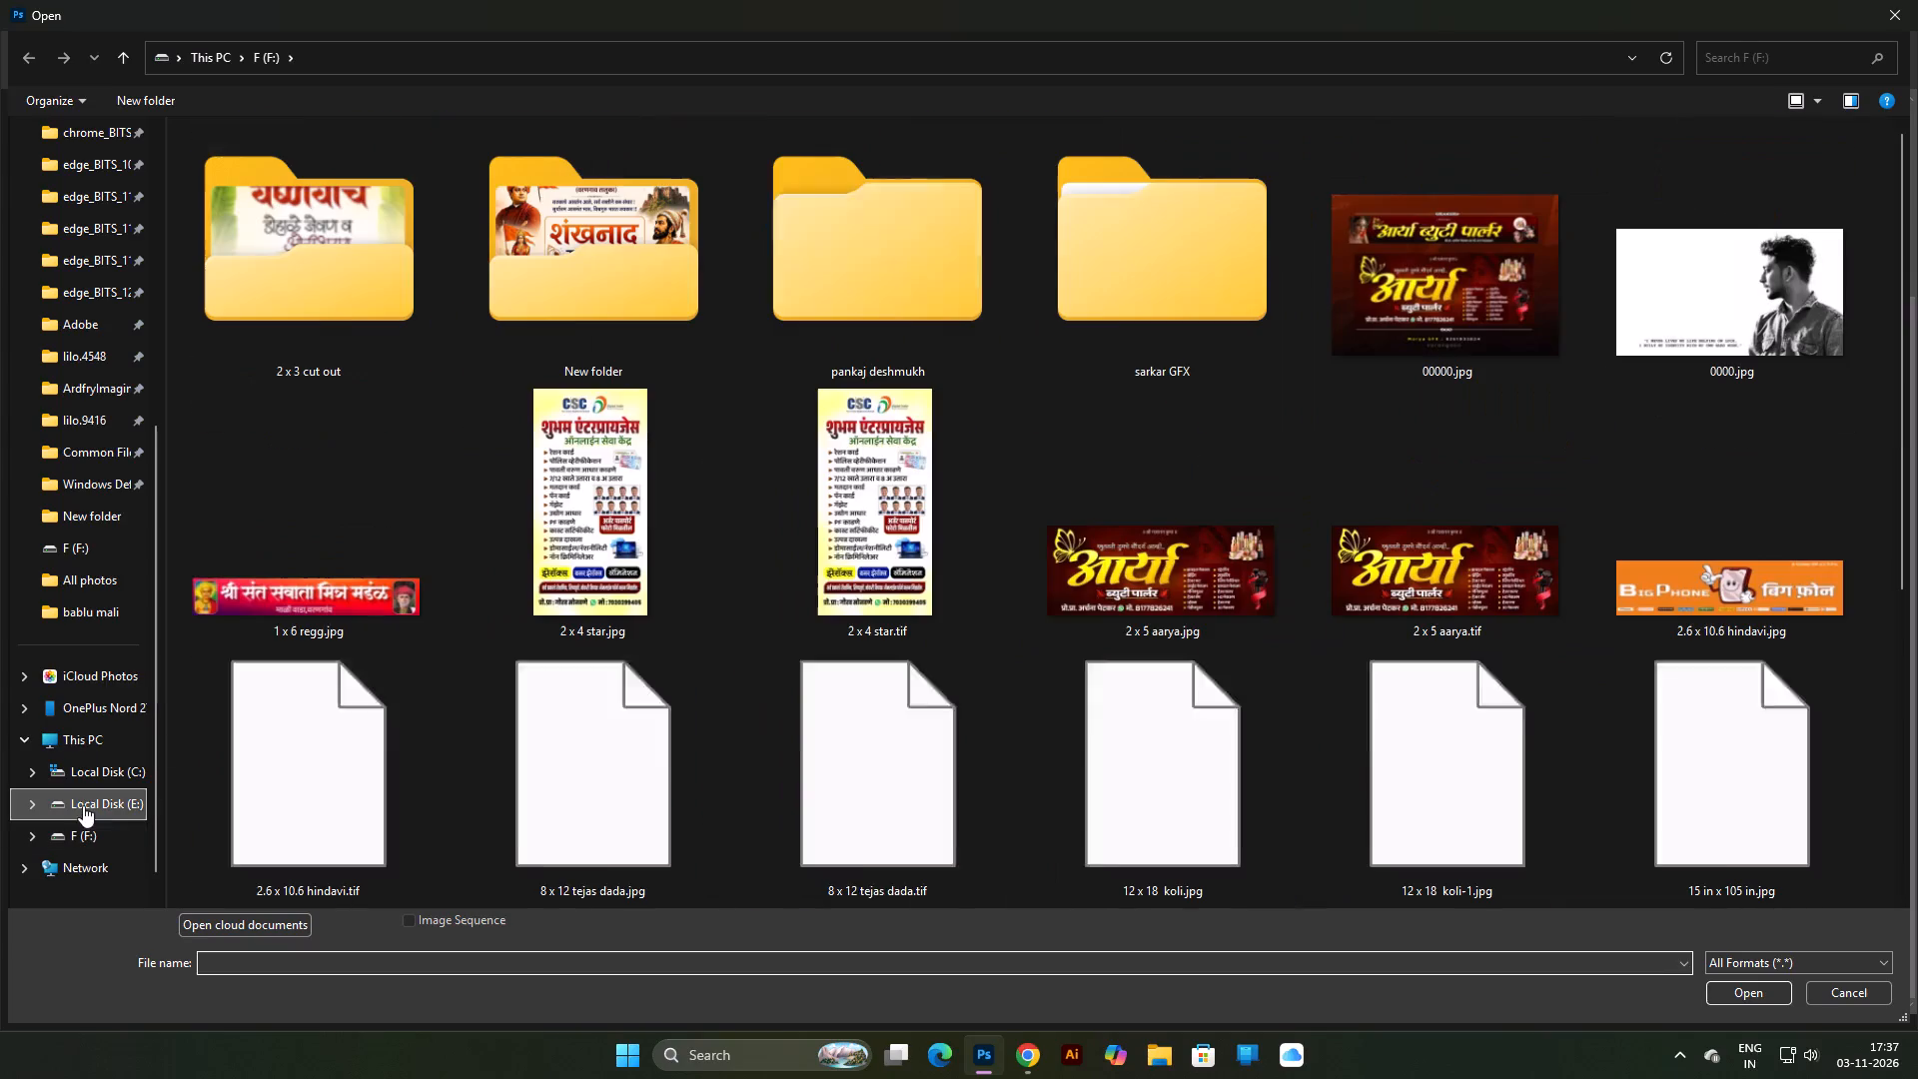
pyautogui.scroll(-1, 969, 741)
pyautogui.scroll(1, 954, 731)
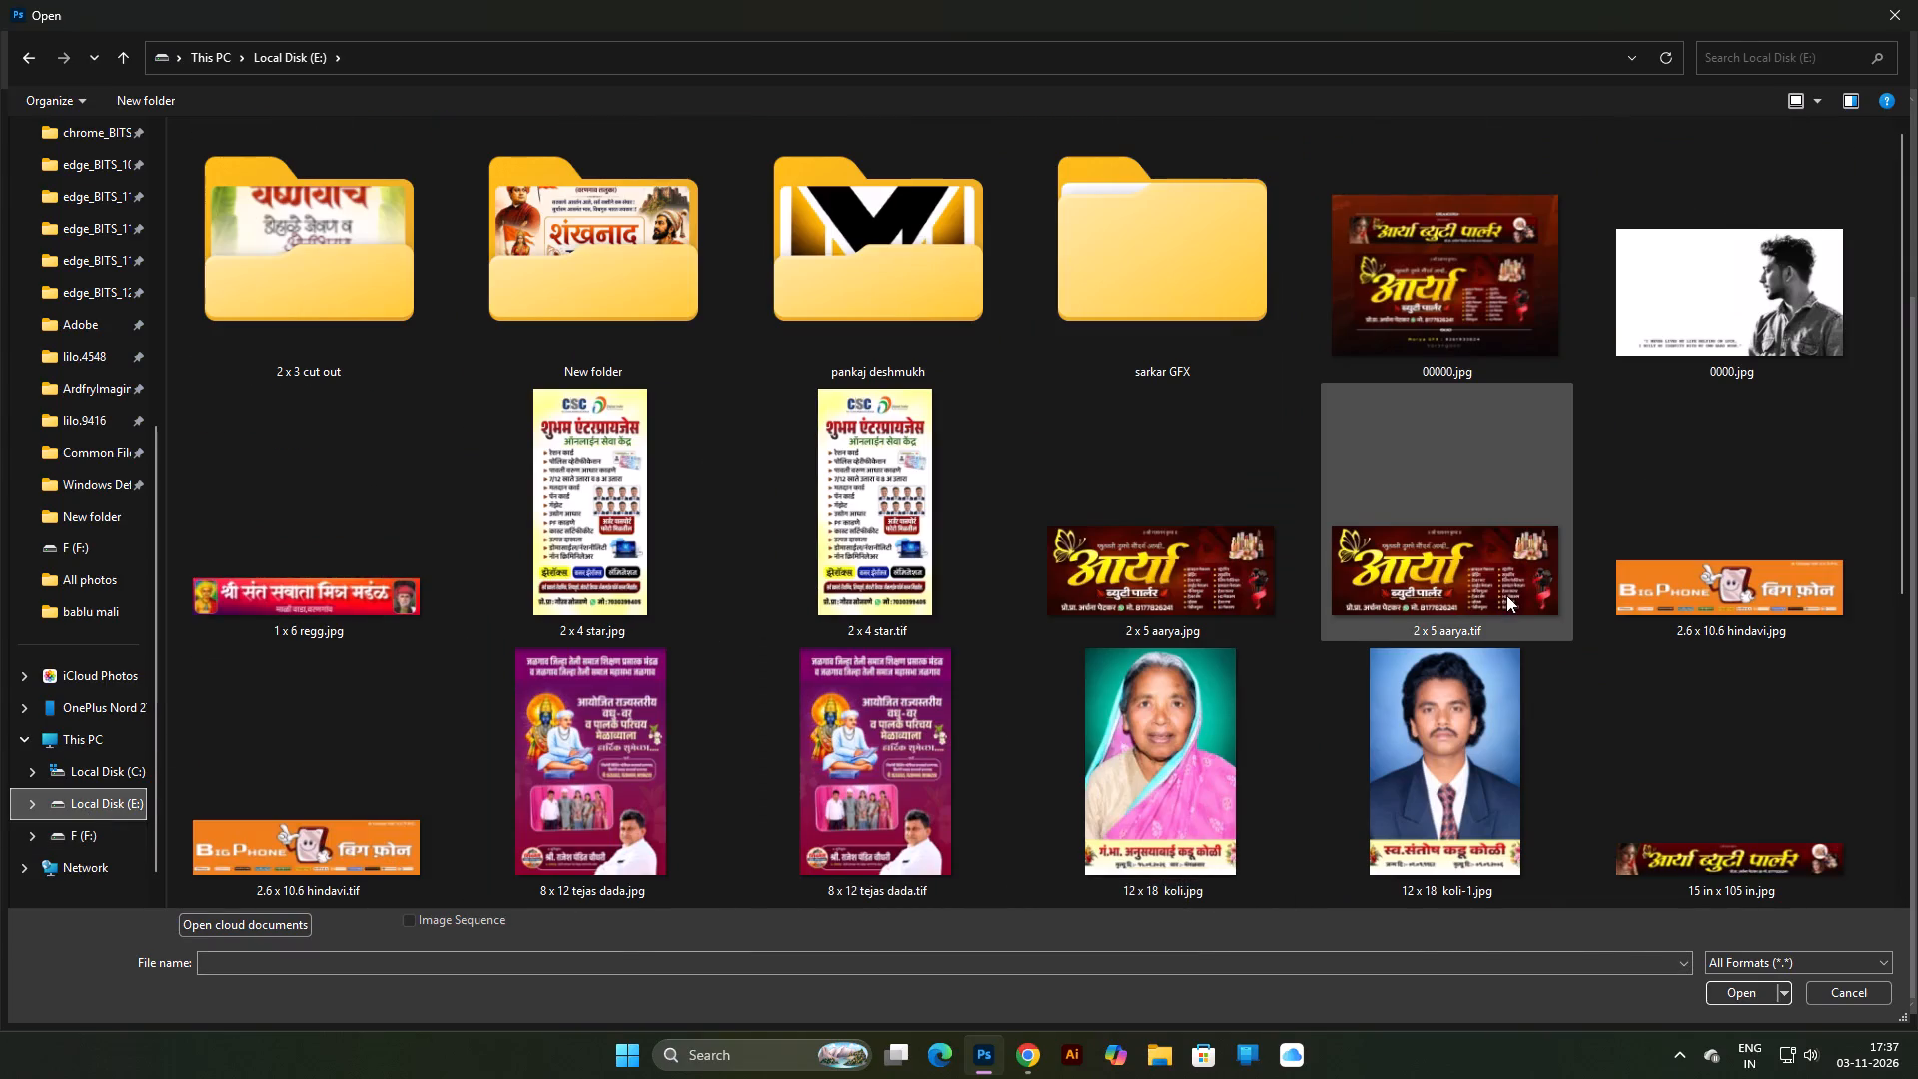
pyautogui.doubleClick(1497, 604)
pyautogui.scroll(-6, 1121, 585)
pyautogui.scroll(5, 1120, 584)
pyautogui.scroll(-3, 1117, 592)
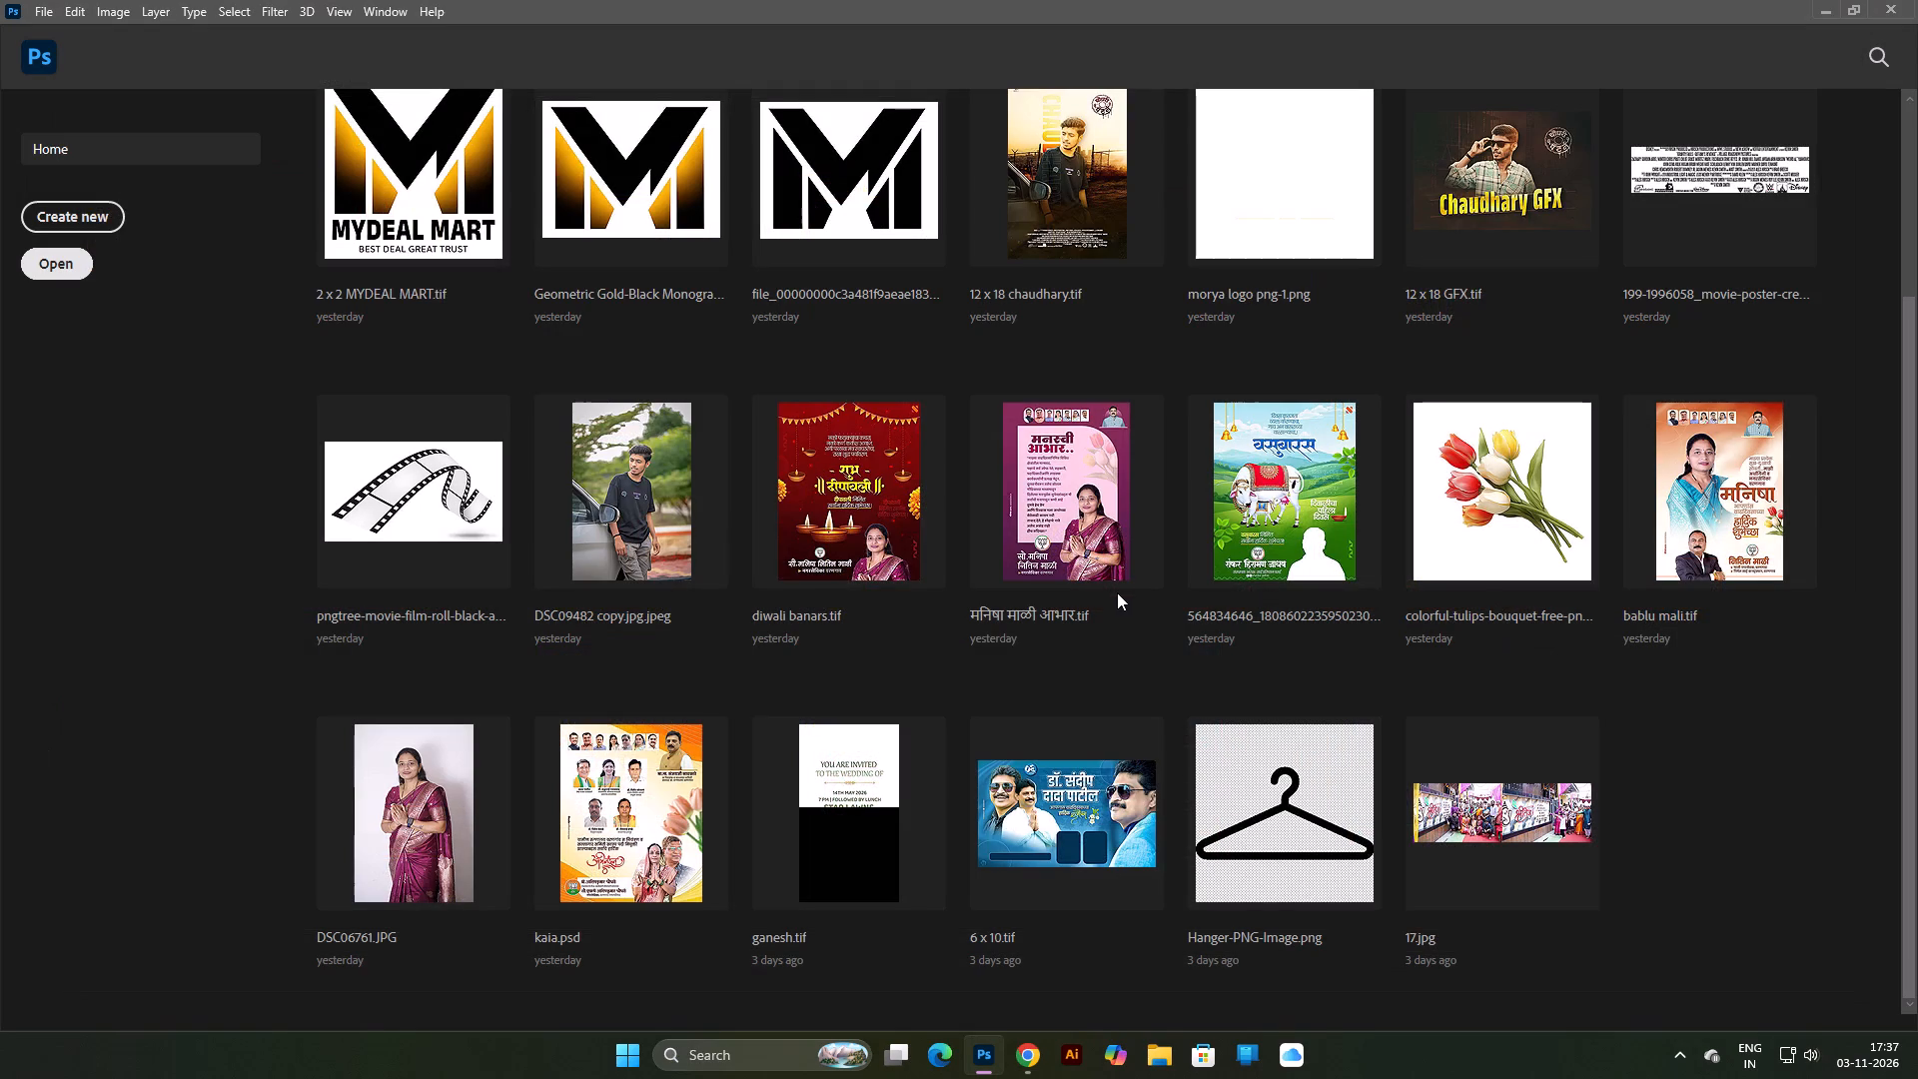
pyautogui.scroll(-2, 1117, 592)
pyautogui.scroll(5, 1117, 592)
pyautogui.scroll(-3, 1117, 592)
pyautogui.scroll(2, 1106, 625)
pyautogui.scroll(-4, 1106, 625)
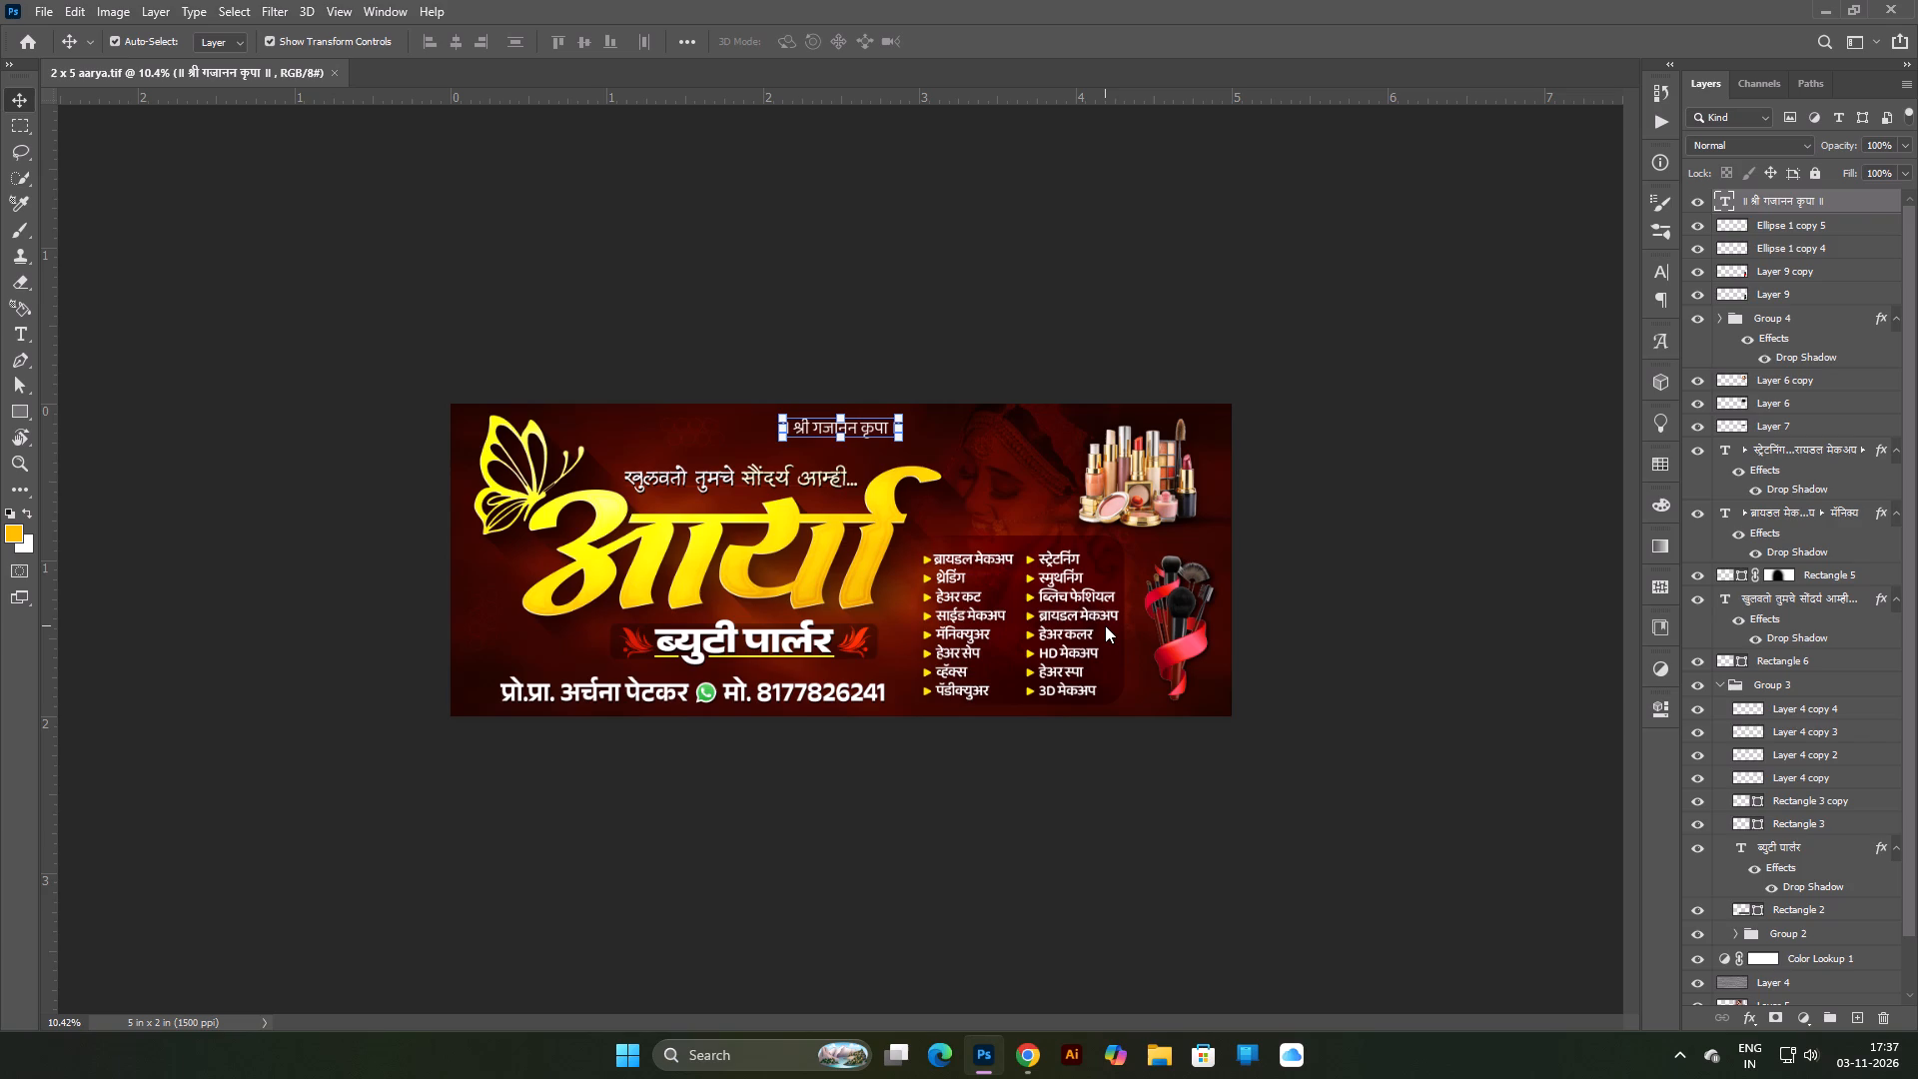
# Deselect the active layer and look over the whole beauty parlour banner design.
pyautogui.click(994, 143)
pyautogui.scroll(-3, 968, 320)
pyautogui.scroll(4, 933, 320)
pyautogui.scroll(-4, 941, 326)
pyautogui.scroll(2, 999, 319)
pyautogui.click(1120, 300)
pyautogui.scroll(5, 1120, 334)
pyautogui.scroll(-2, 1120, 334)
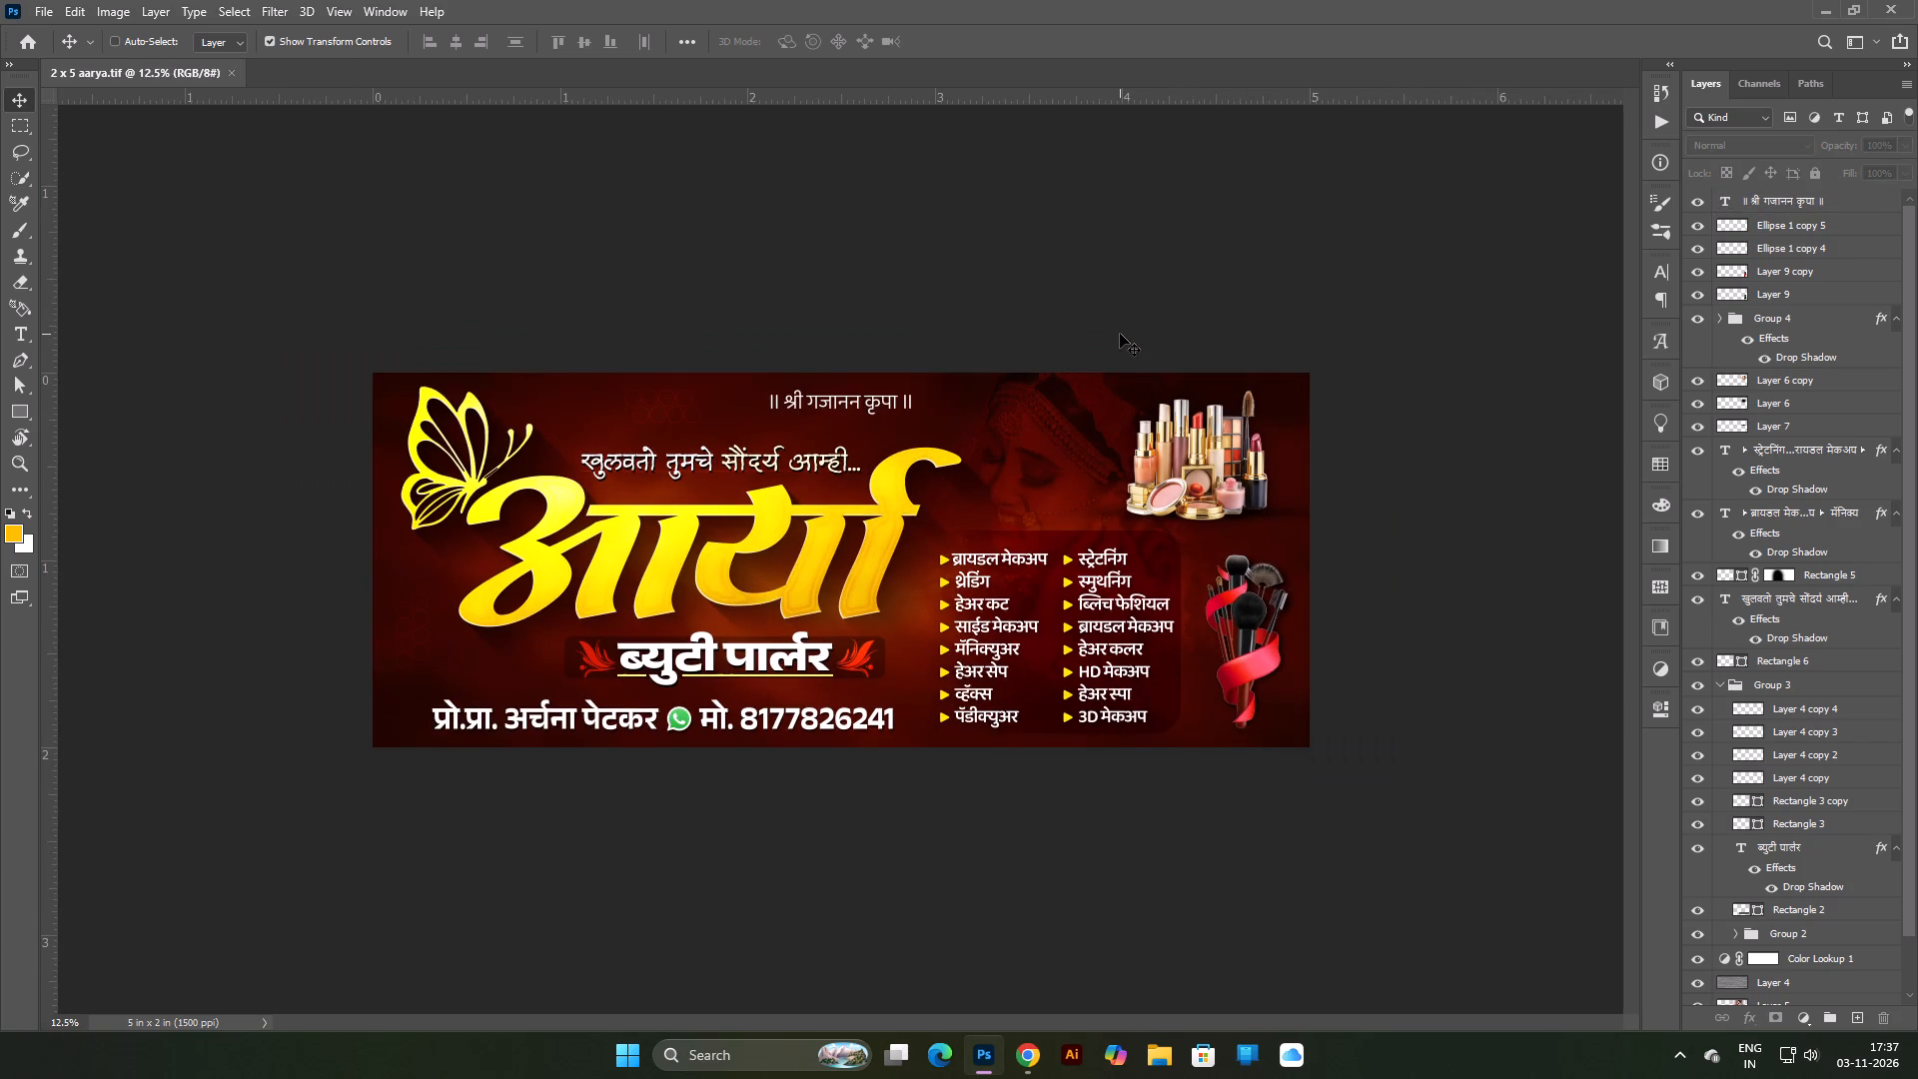
pyautogui.hotkey('ctrl', '0')
# Create a new portrait document 5 inches wide by 7 inches high at 400 pixels per inch.
pyautogui.hotkey('ctrl', 'n')
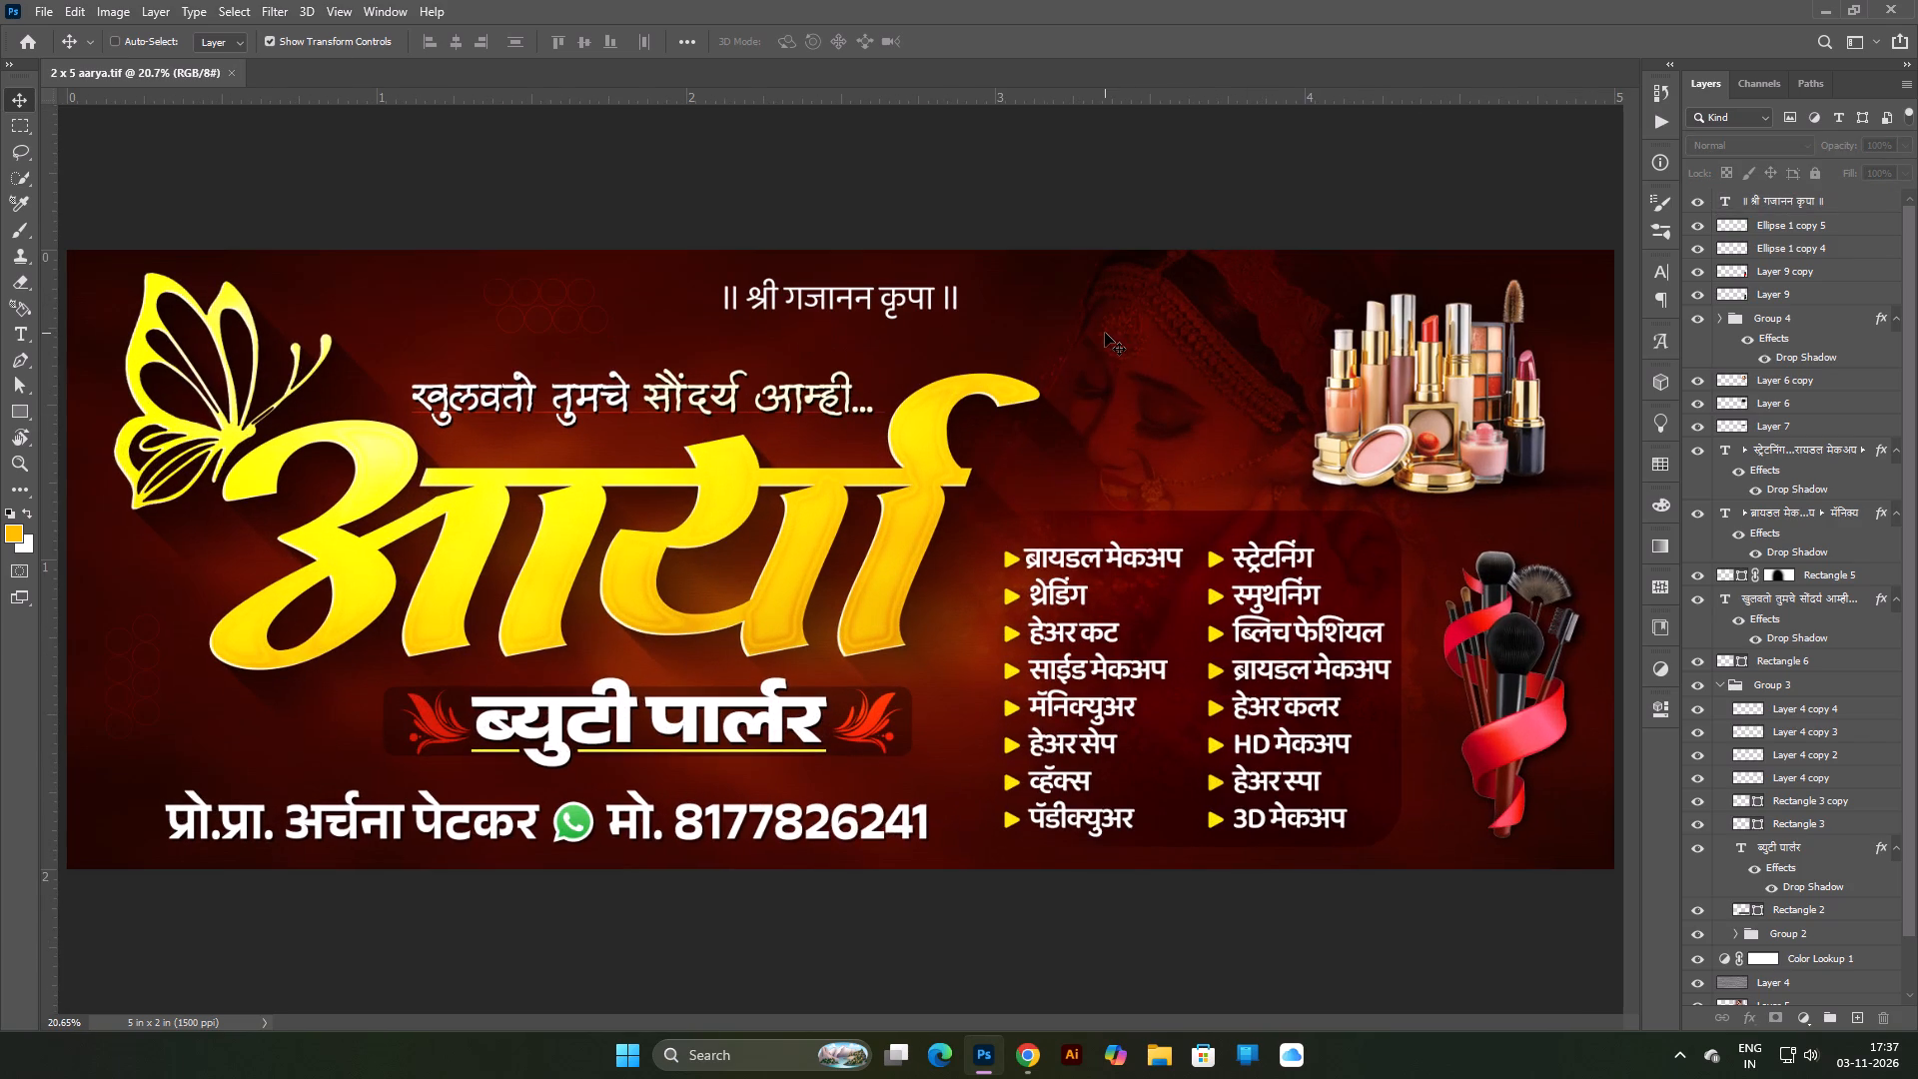
pyautogui.scroll(-1, 1109, 367)
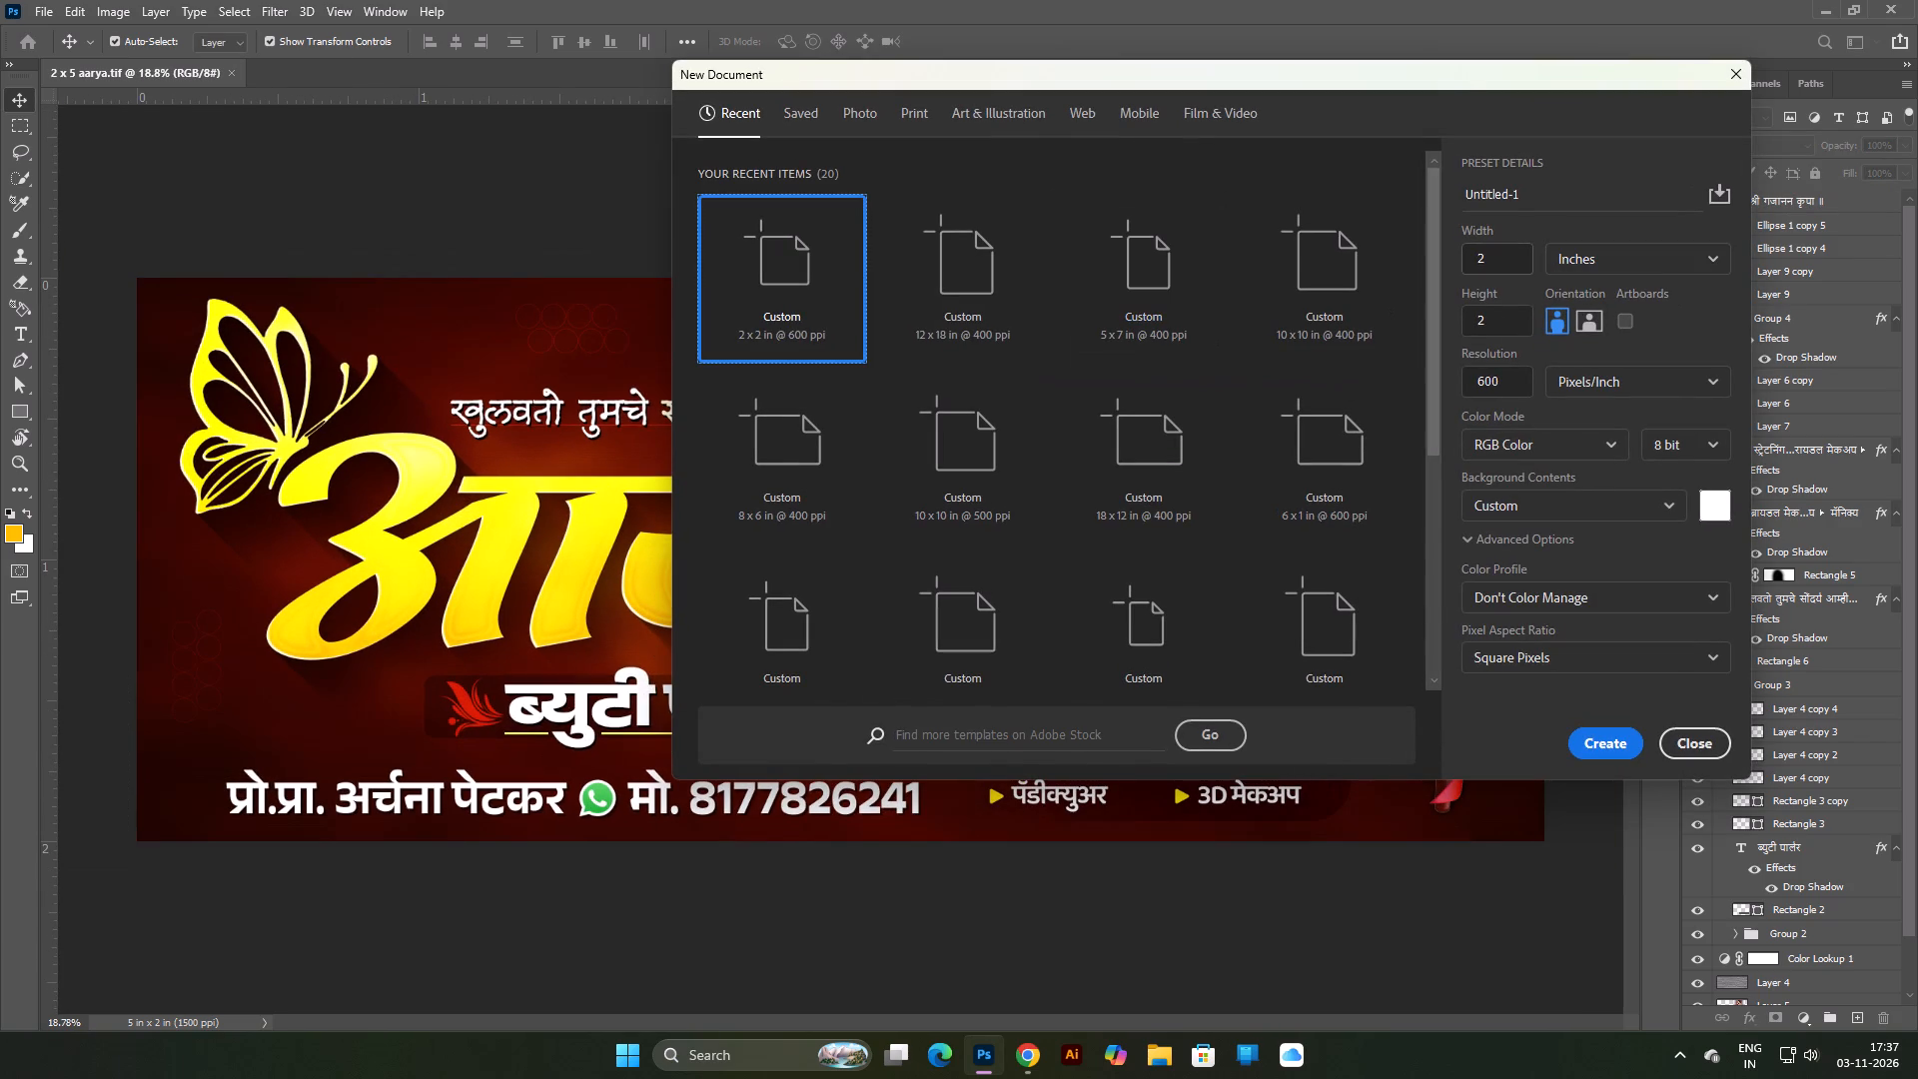
pyautogui.doubleClick(1507, 263)
pyautogui.press('5')
pyautogui.doubleClick(1491, 262)
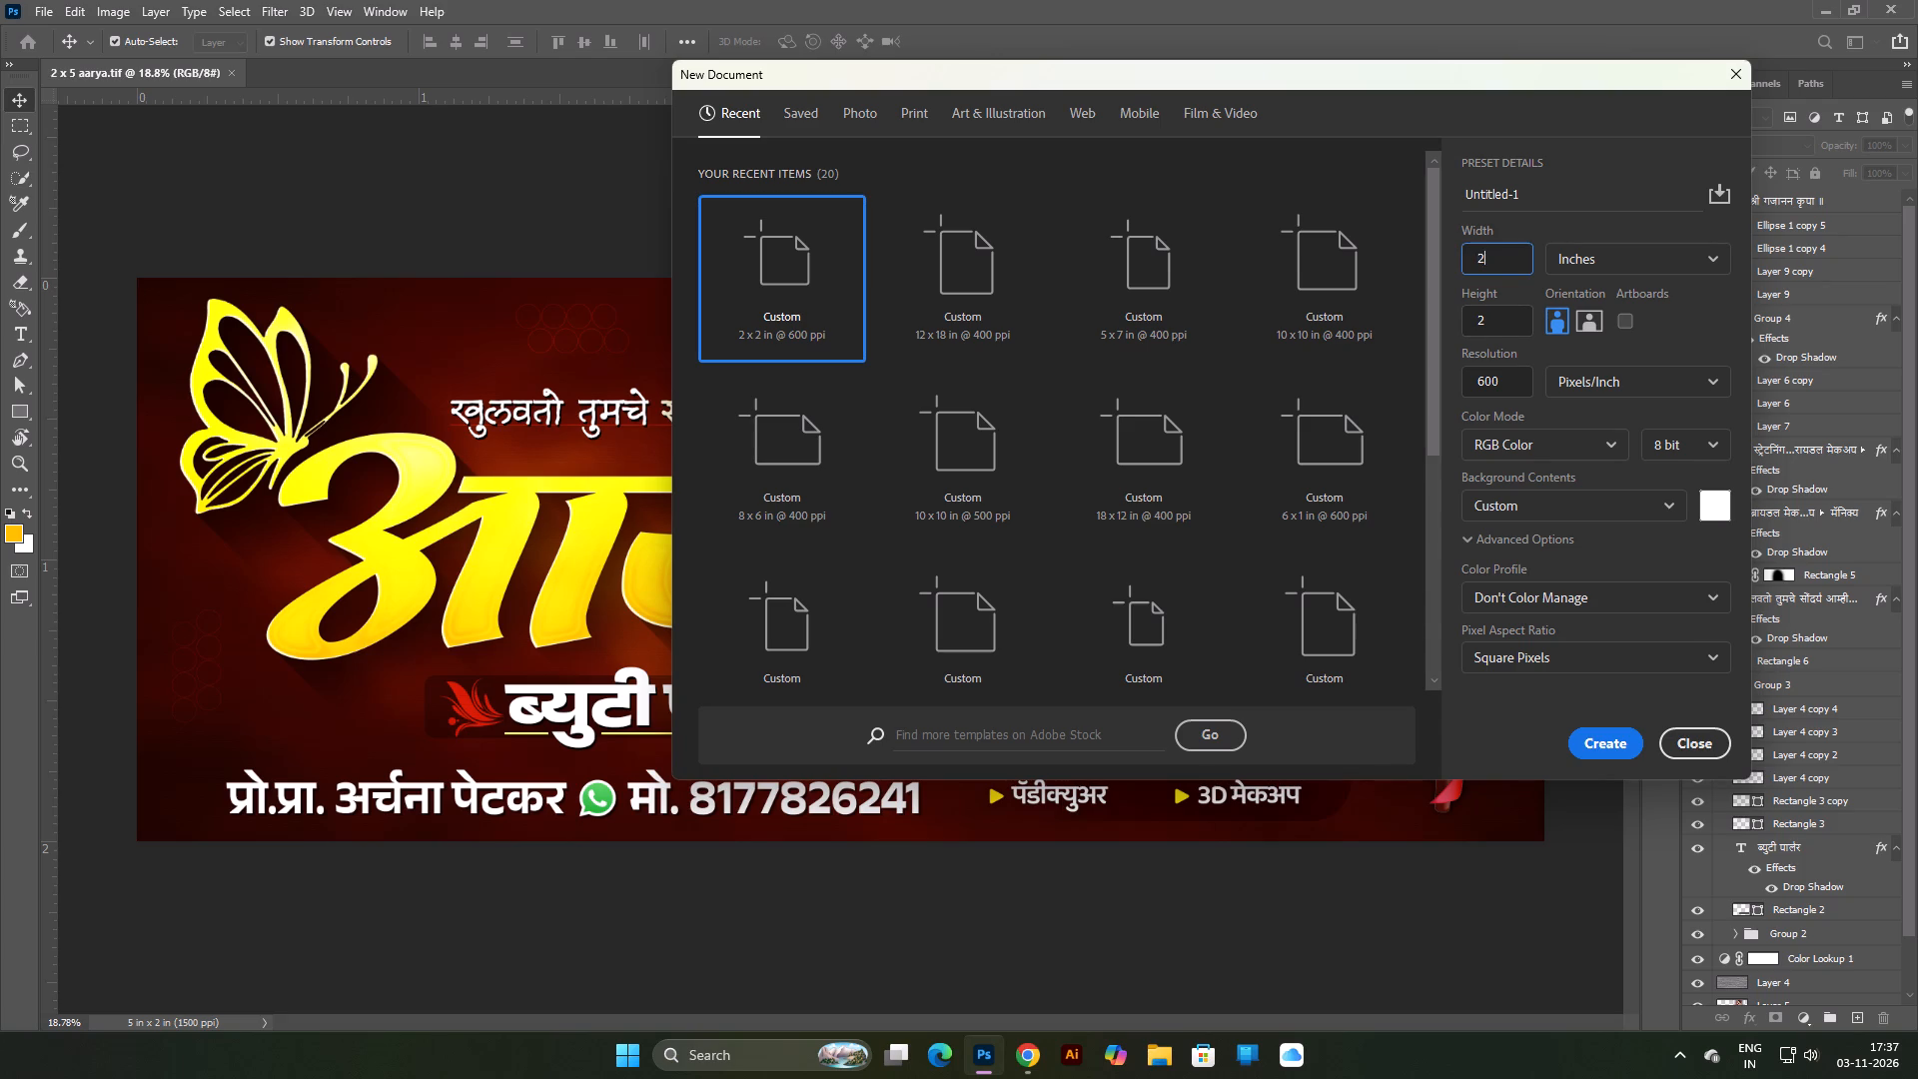
pyautogui.press('5')
pyautogui.doubleClick(1496, 322)
pyautogui.press('7')
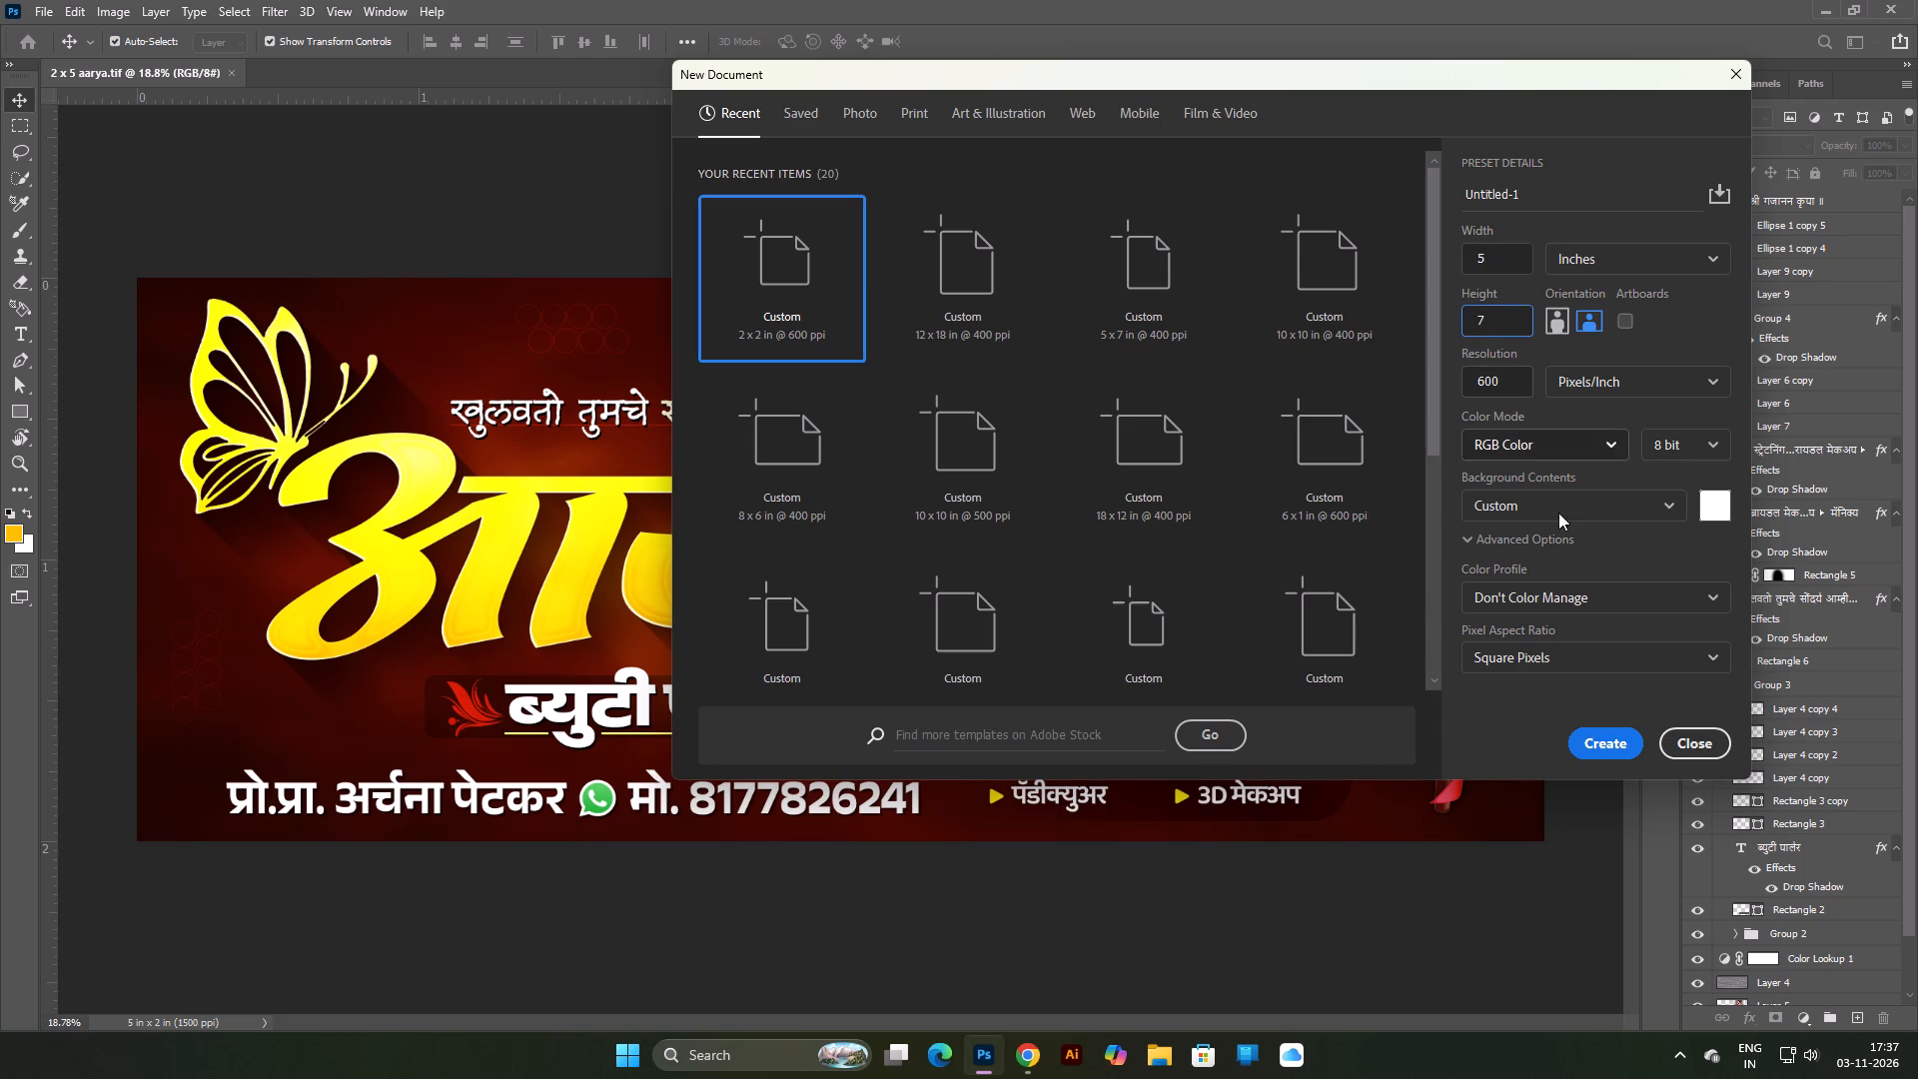
pyautogui.click(1562, 316)
pyautogui.doubleClick(1483, 381)
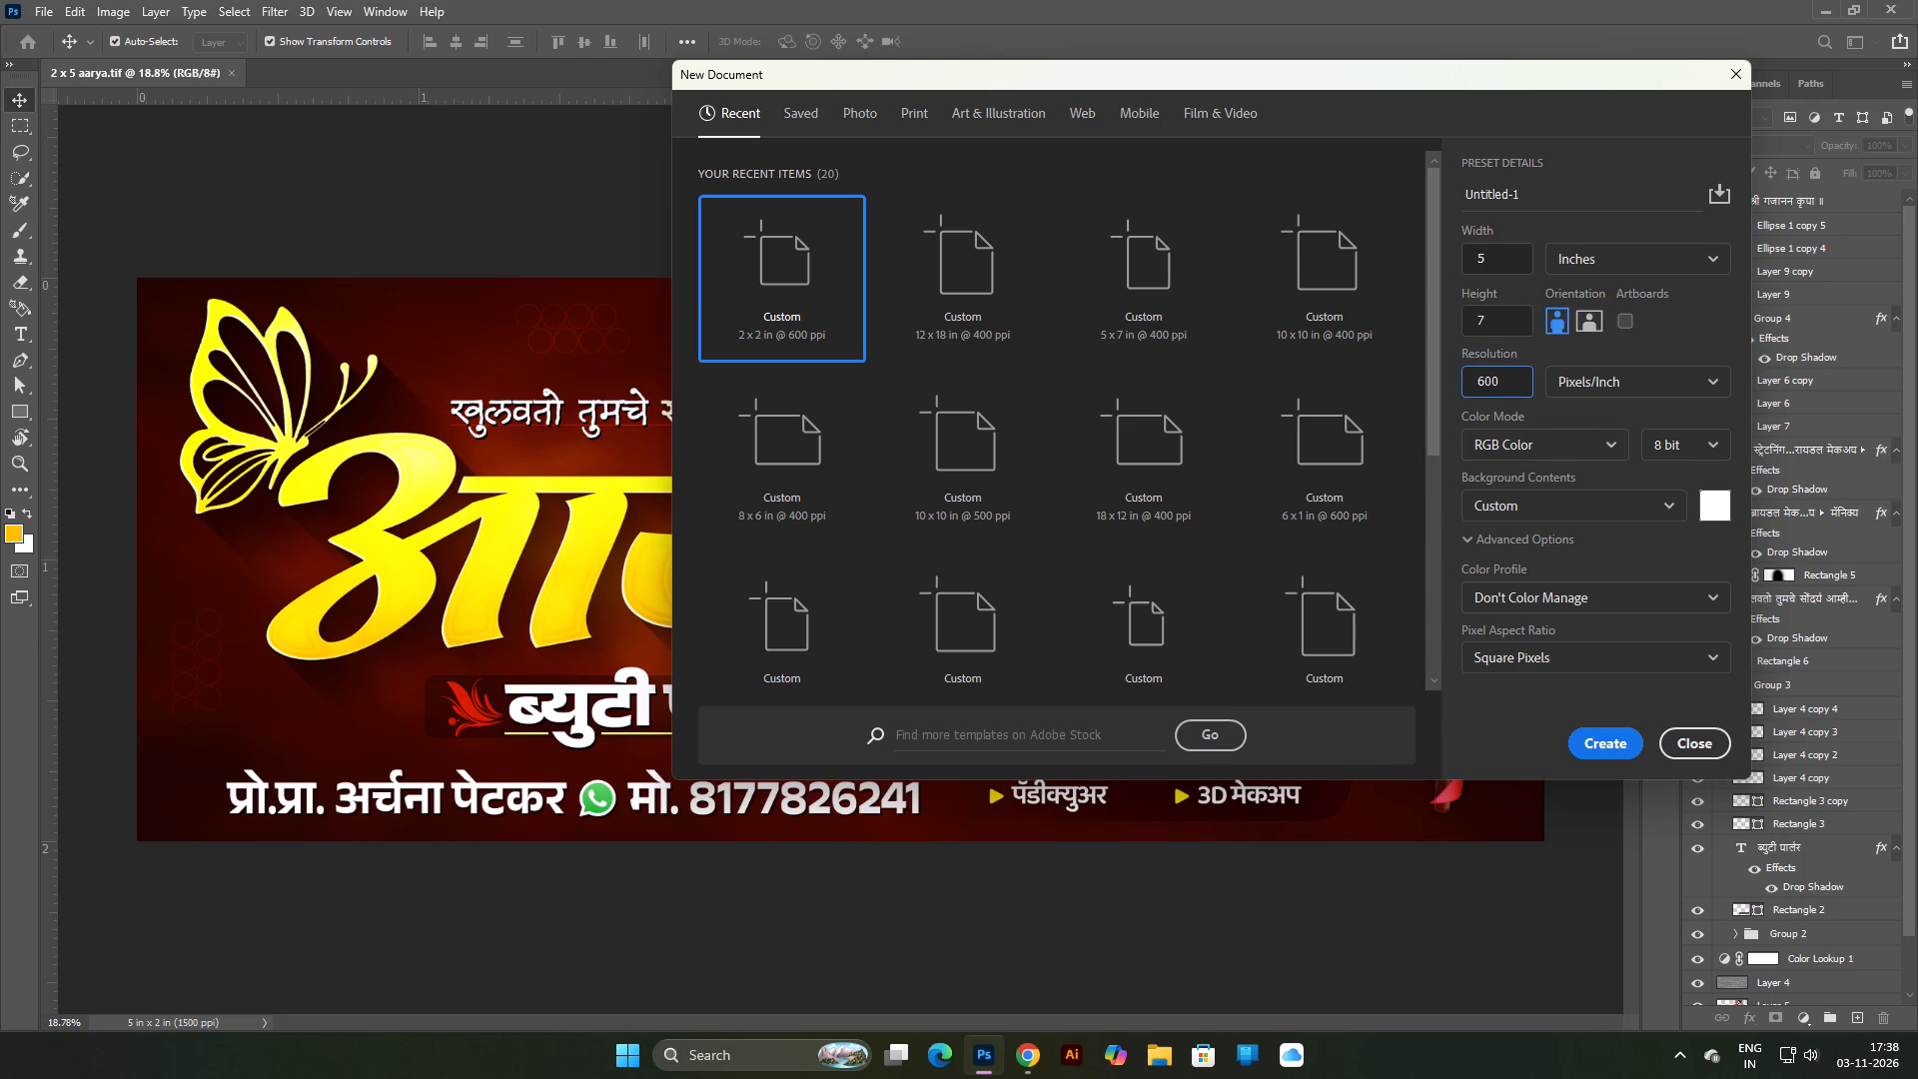
pyautogui.press('4')
pyautogui.press('0')
pyautogui.press('0')
pyautogui.click(1606, 752)
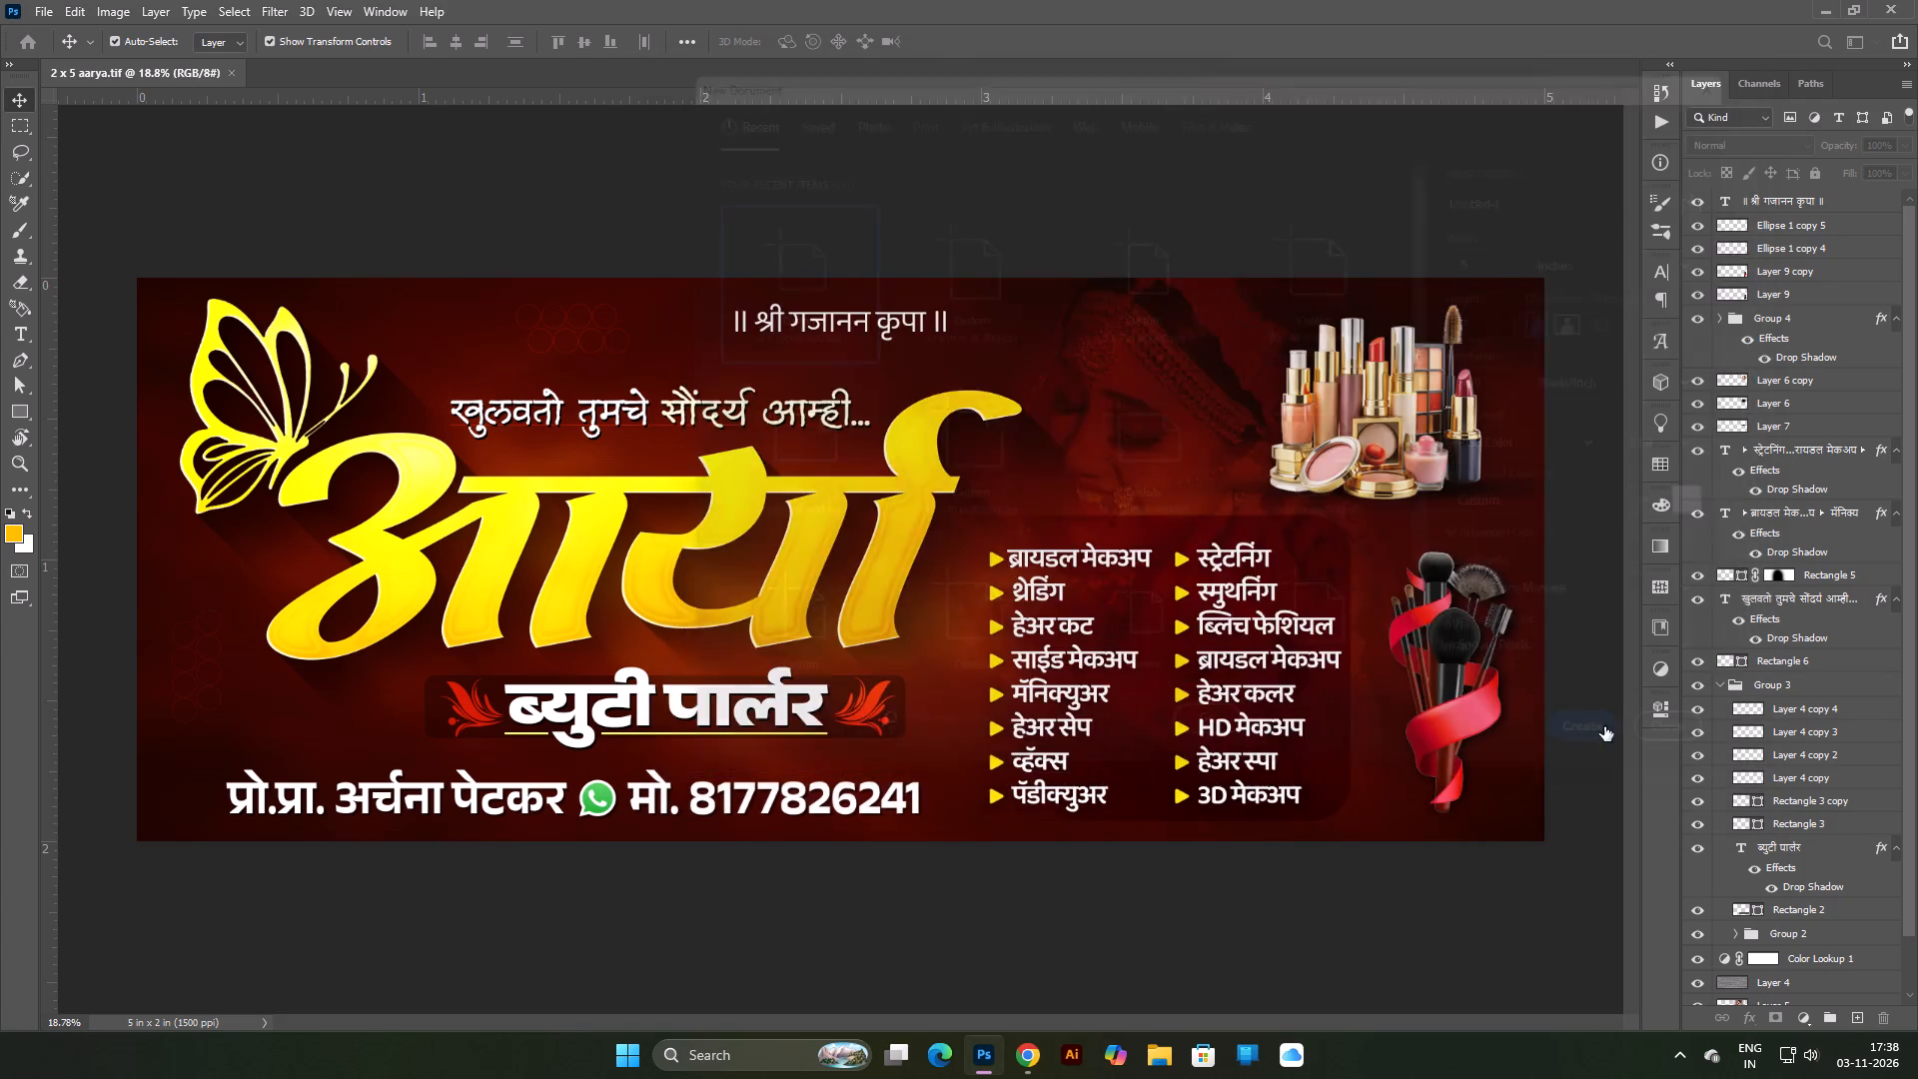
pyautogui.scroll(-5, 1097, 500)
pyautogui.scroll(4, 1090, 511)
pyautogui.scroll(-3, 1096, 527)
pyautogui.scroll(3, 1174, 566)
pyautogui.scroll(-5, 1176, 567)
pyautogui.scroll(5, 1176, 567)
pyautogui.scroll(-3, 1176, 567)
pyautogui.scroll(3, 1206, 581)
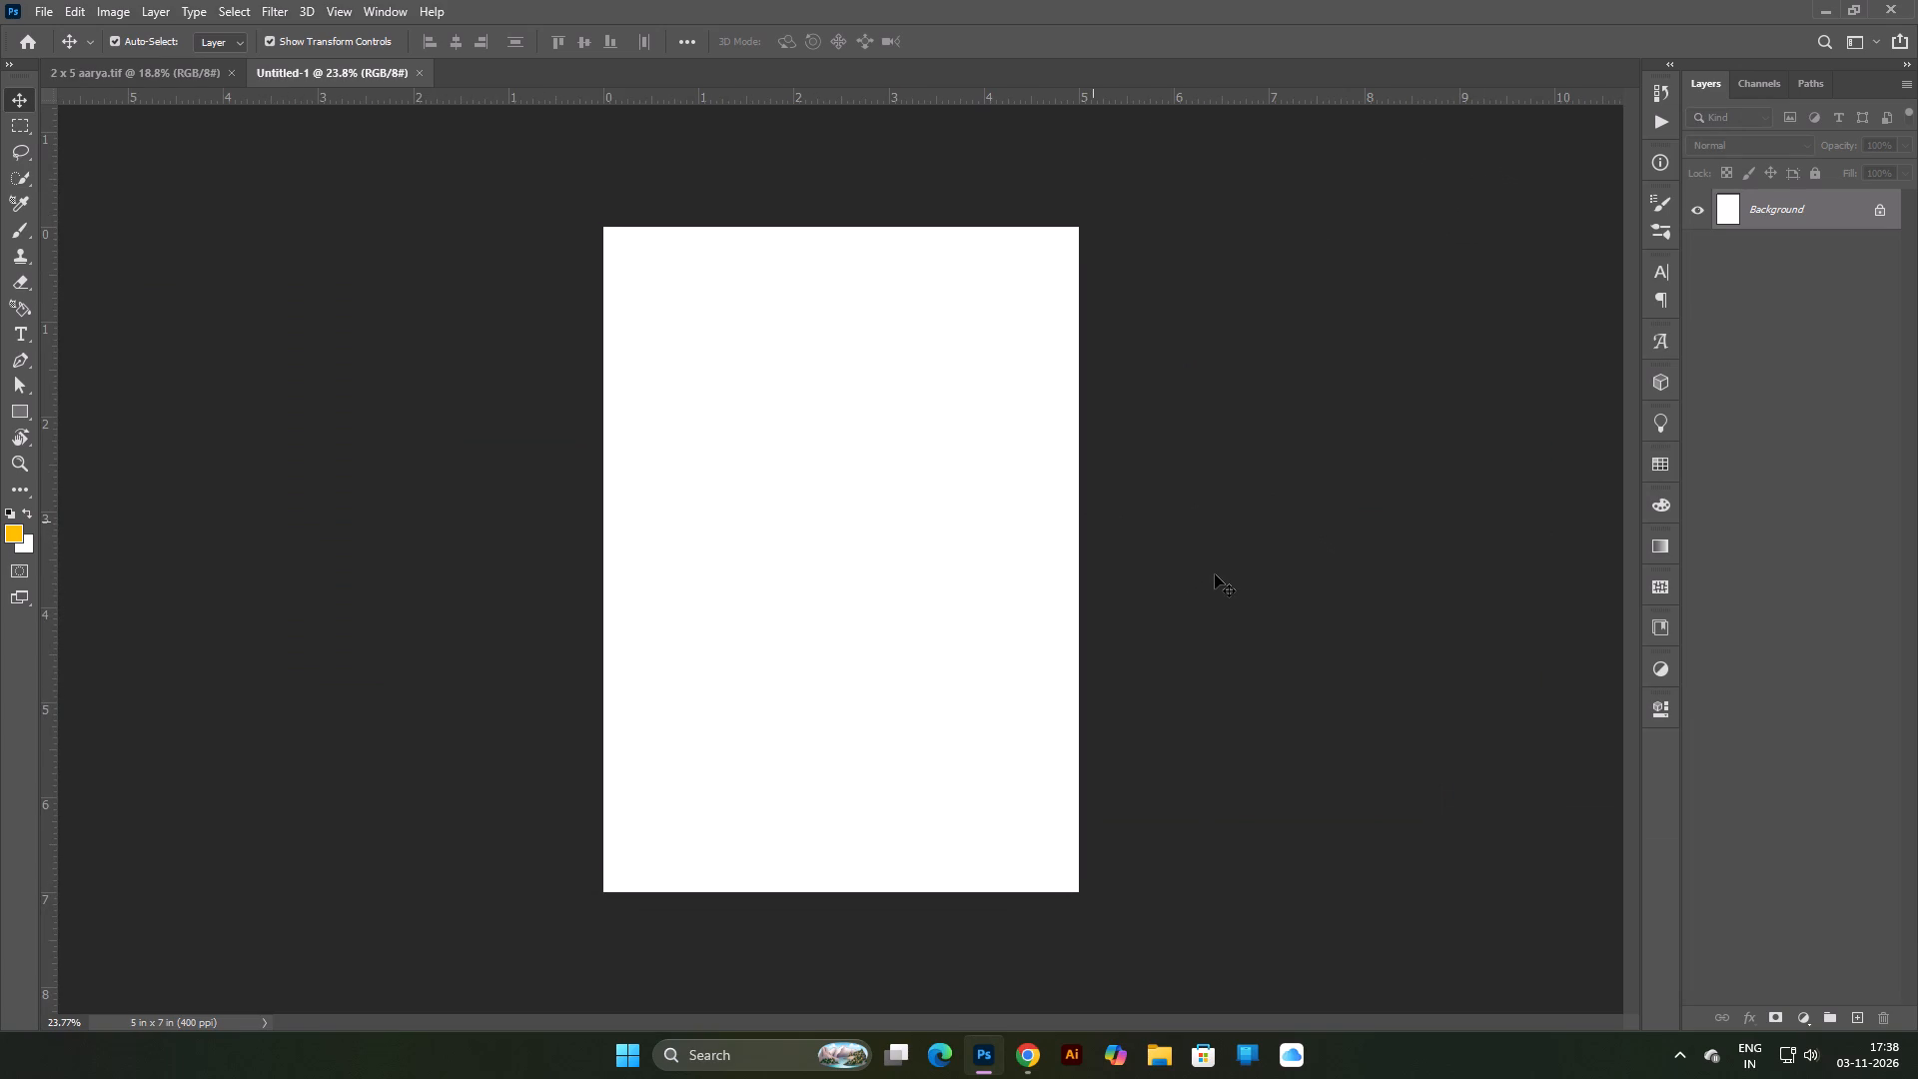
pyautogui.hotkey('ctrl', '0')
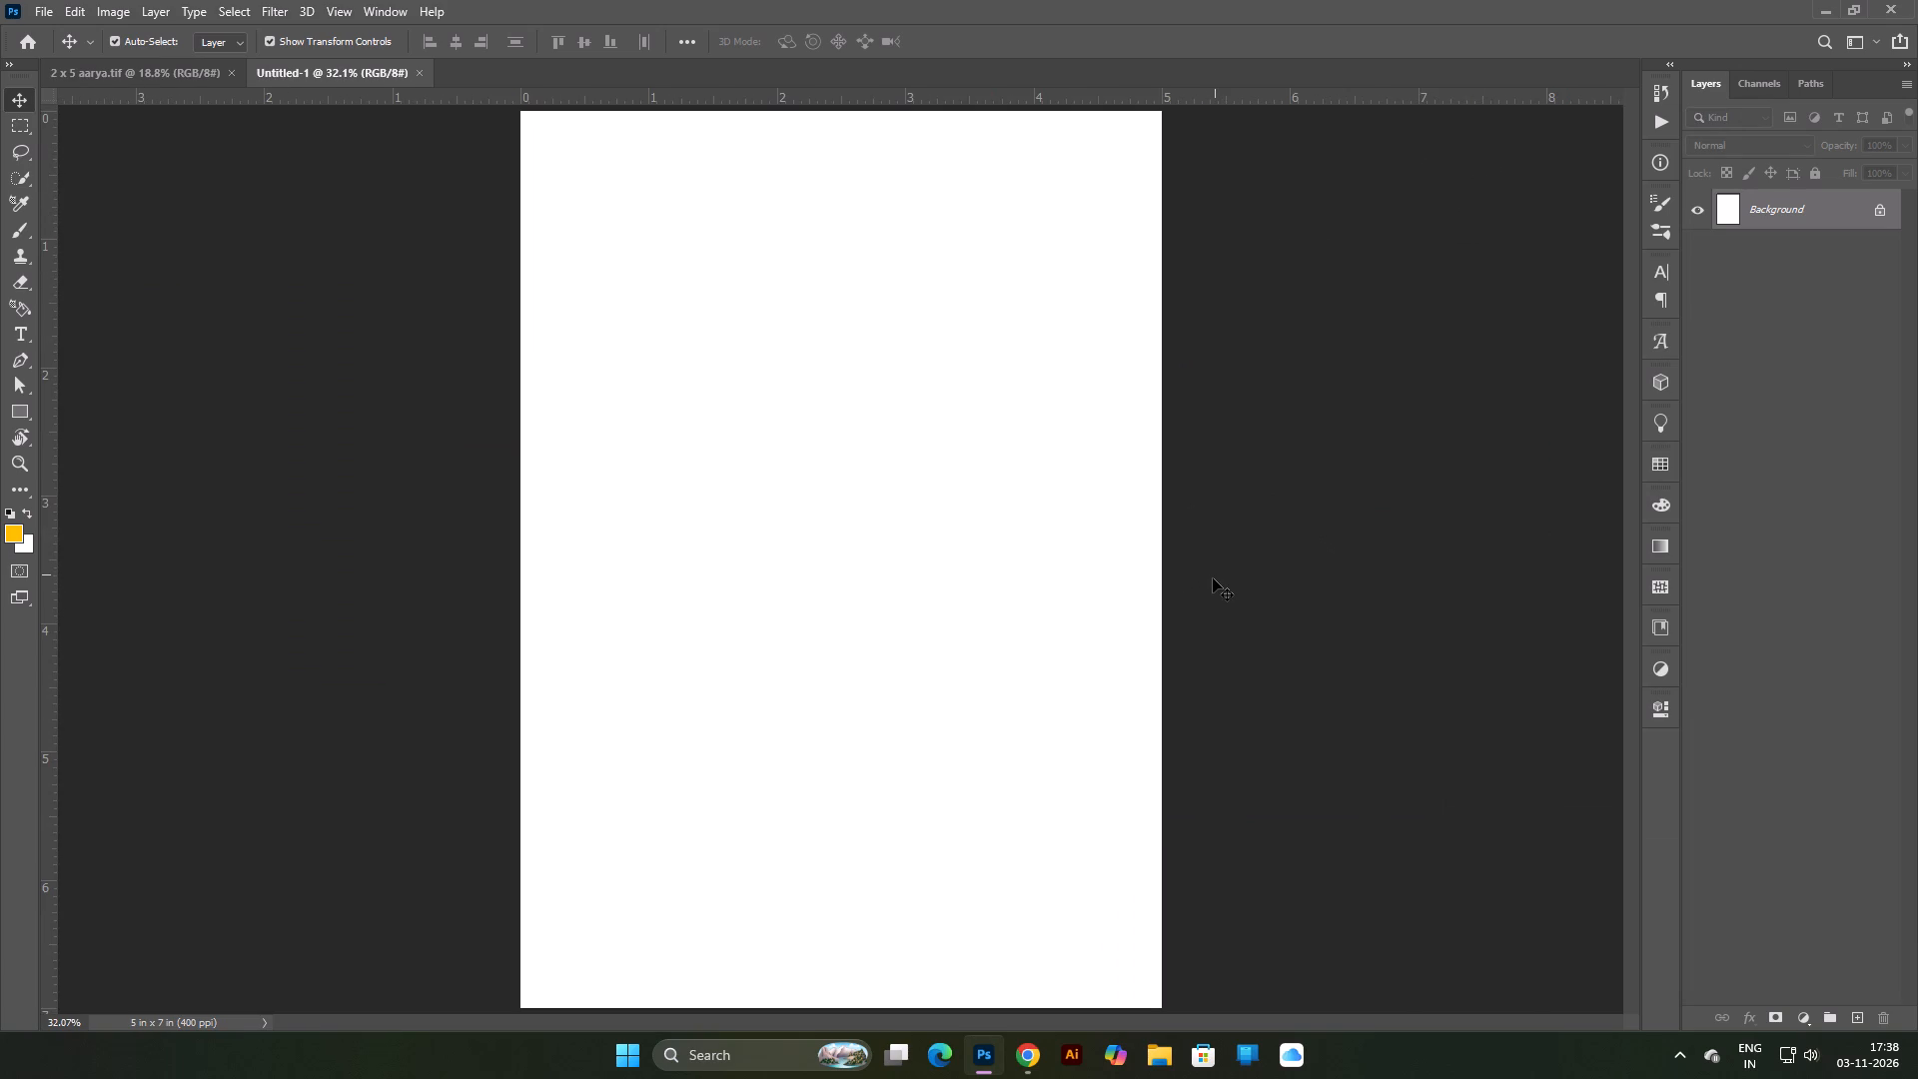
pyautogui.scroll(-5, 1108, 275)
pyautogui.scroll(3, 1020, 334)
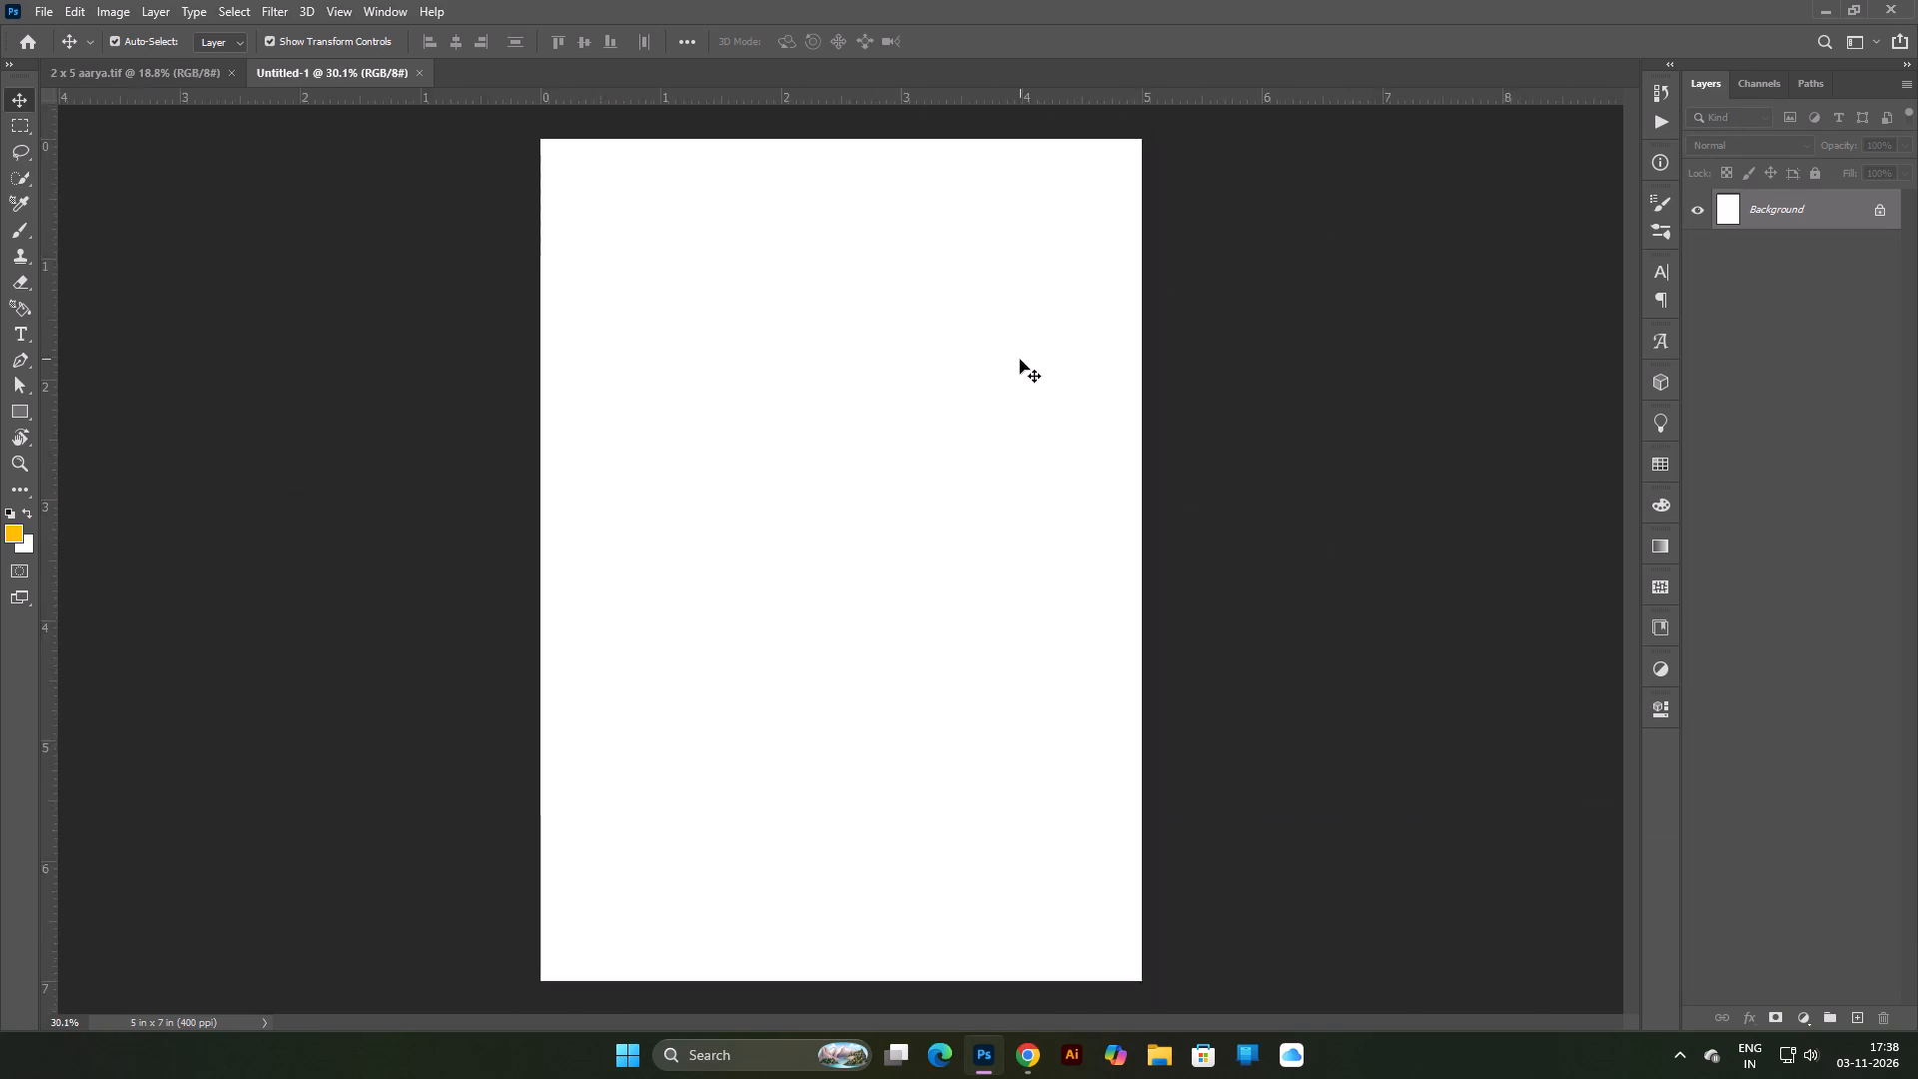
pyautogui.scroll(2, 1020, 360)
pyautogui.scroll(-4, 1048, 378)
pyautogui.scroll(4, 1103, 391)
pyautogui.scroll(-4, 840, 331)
# Return to the 2 x 5 aarya banner and compare its background with the Color Lookup 1 adjustment hidden and shown.
pyautogui.click(202, 72)
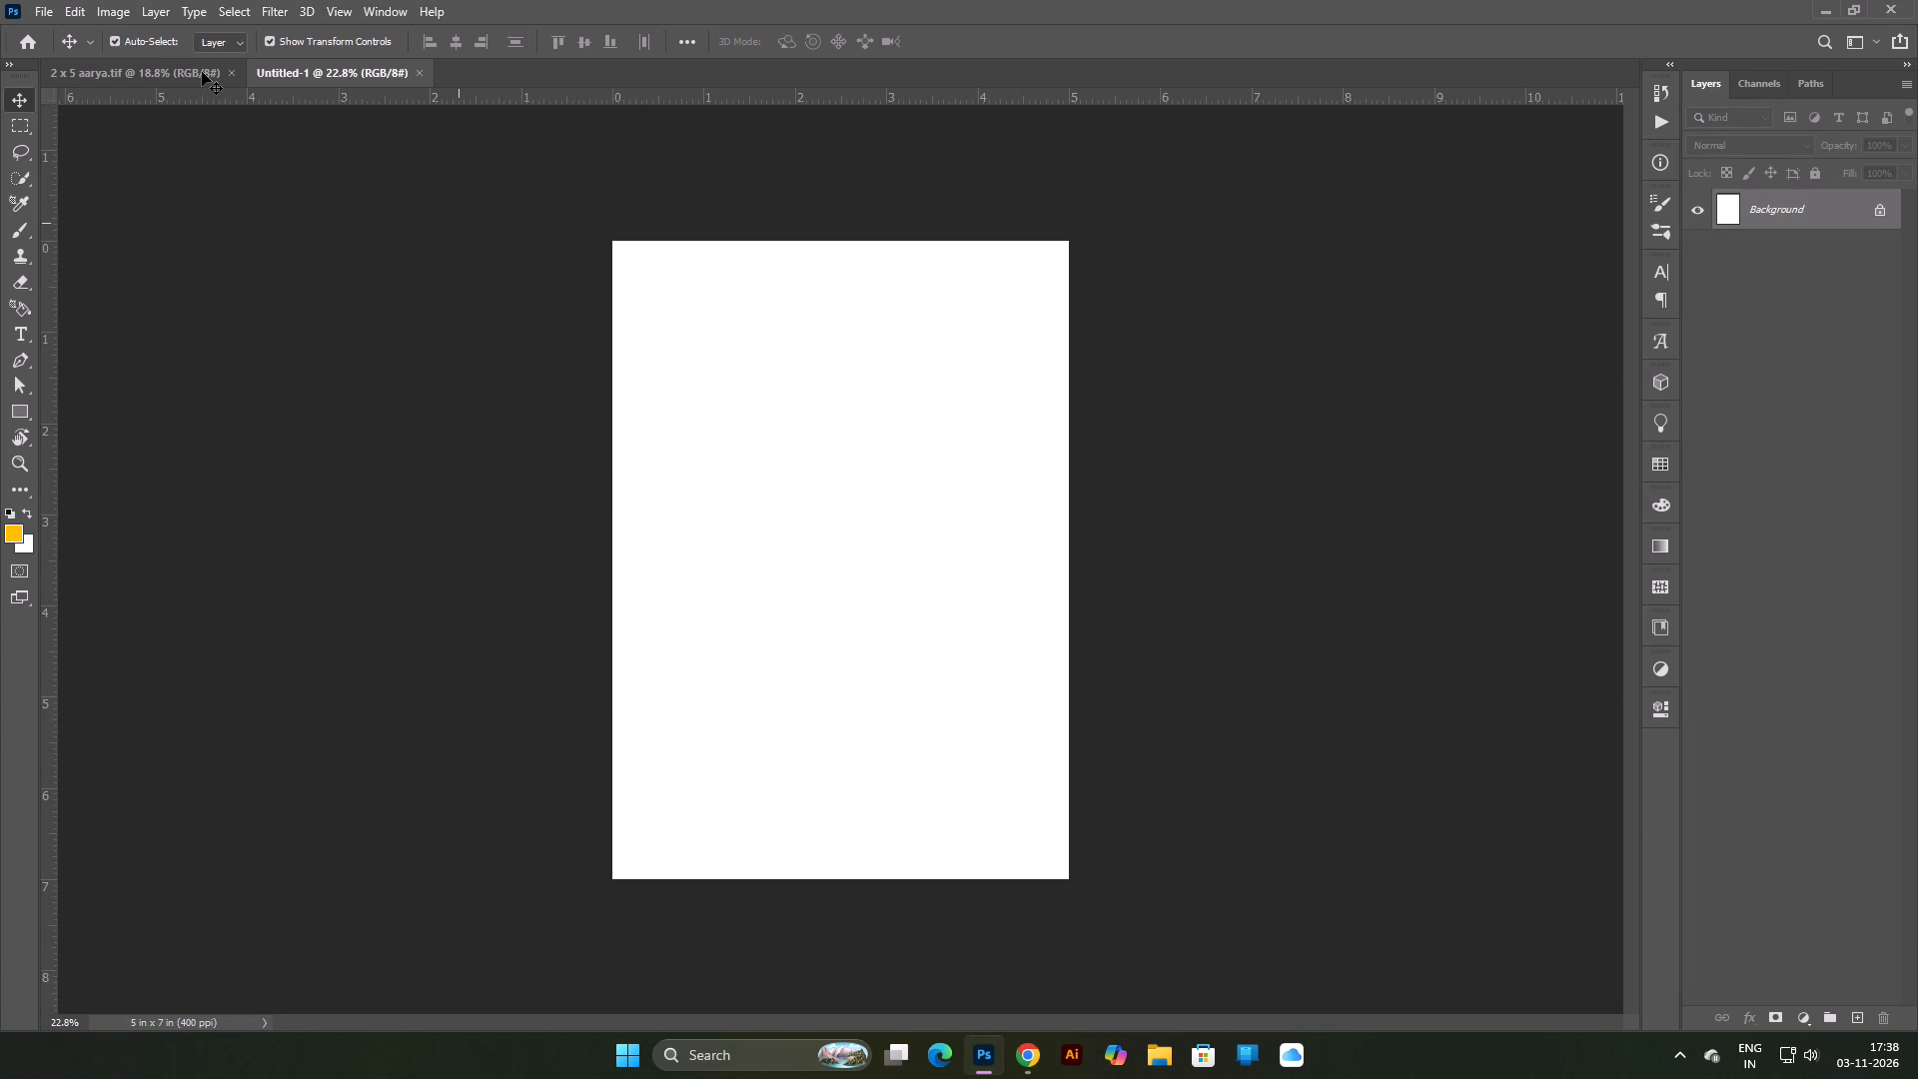
pyautogui.click(201, 72)
pyautogui.scroll(-4, 987, 582)
pyautogui.scroll(3, 1000, 548)
pyautogui.scroll(-2, 1003, 548)
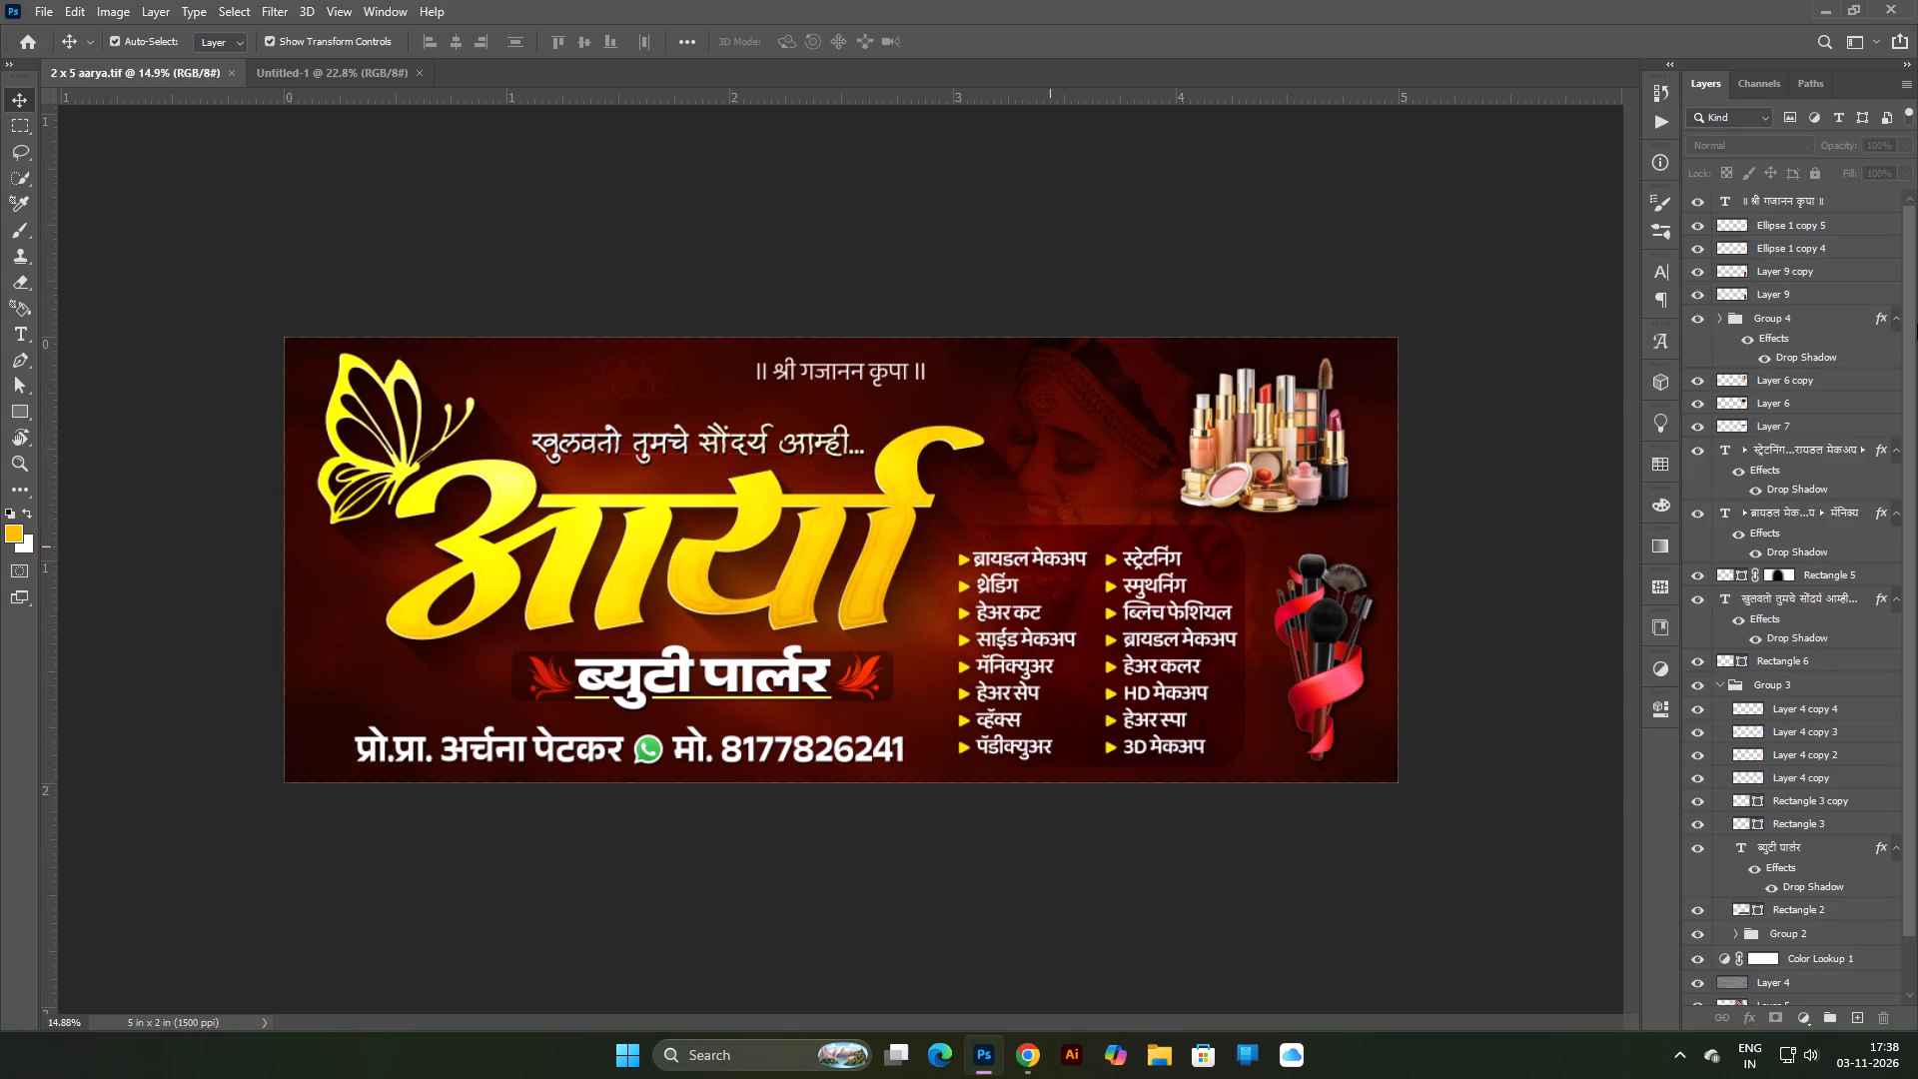
pyautogui.scroll(-12, 1777, 375)
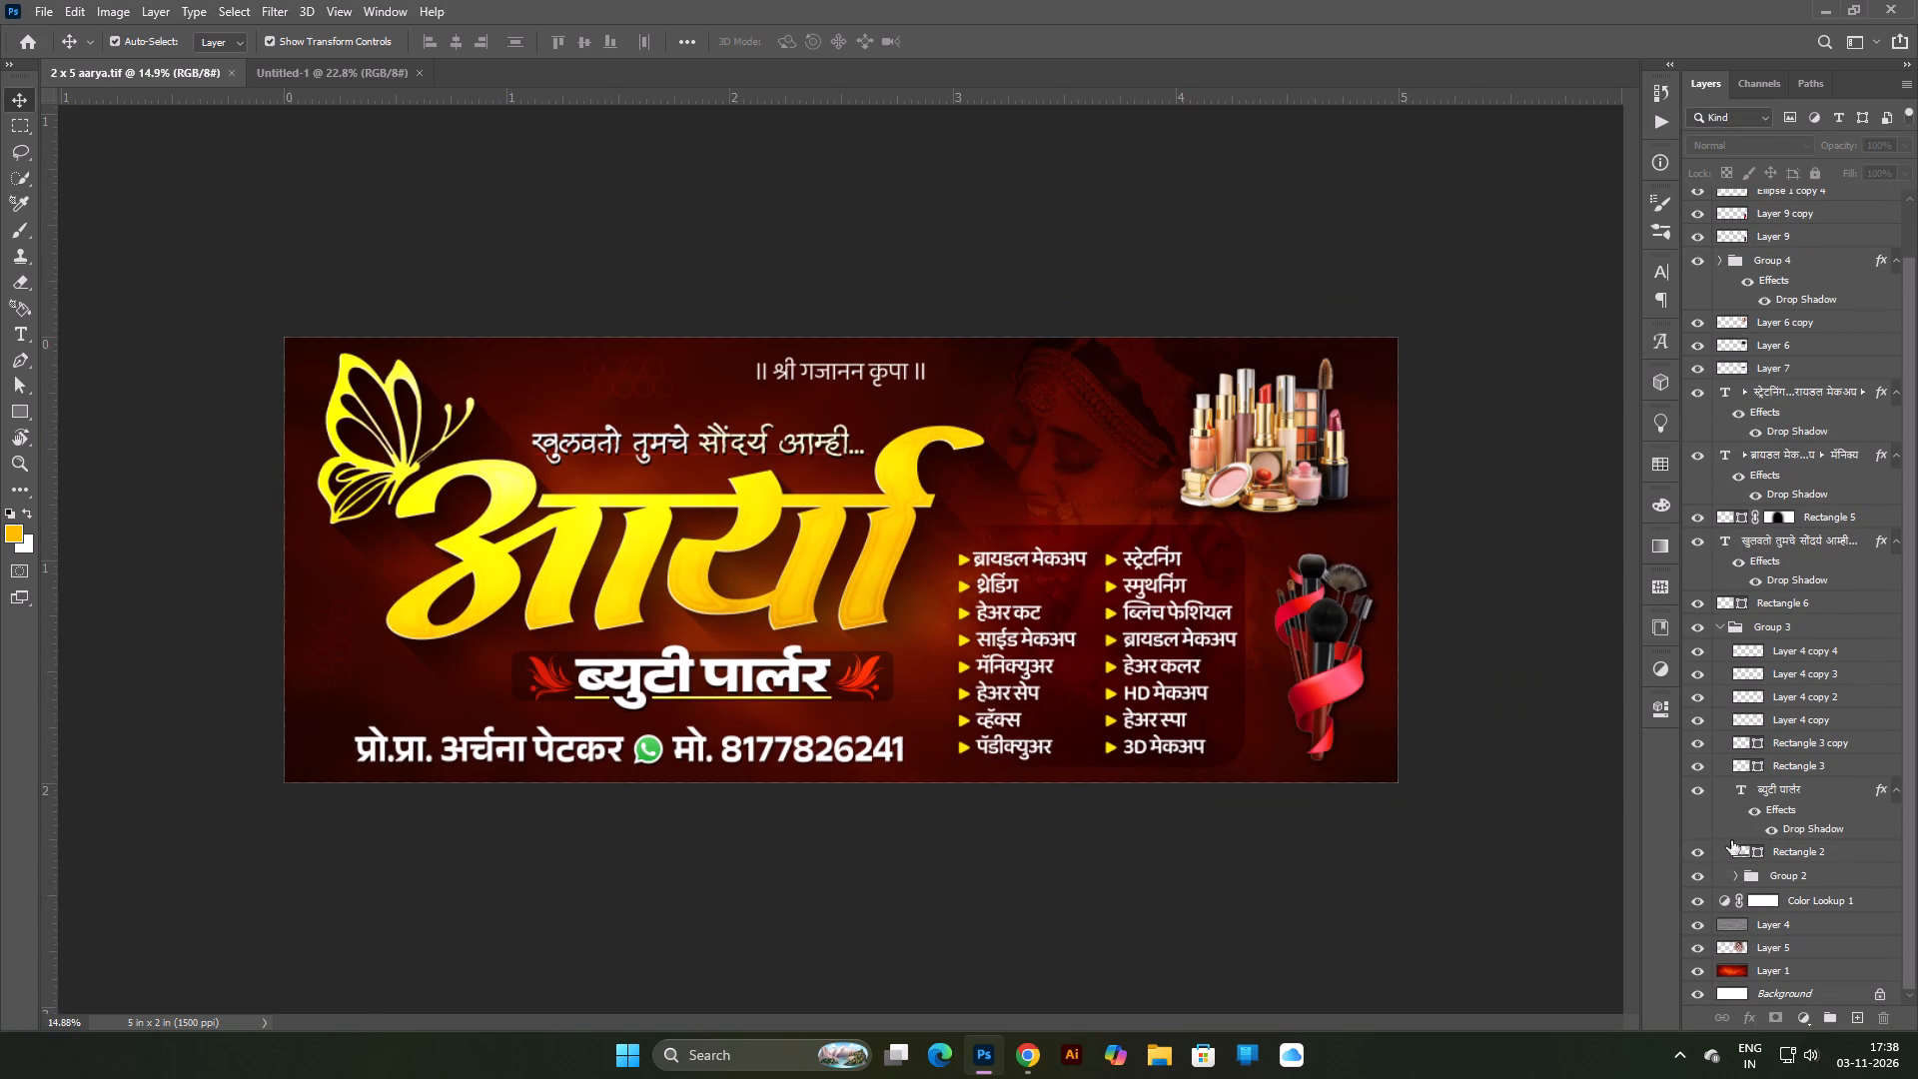
pyautogui.click(1700, 904)
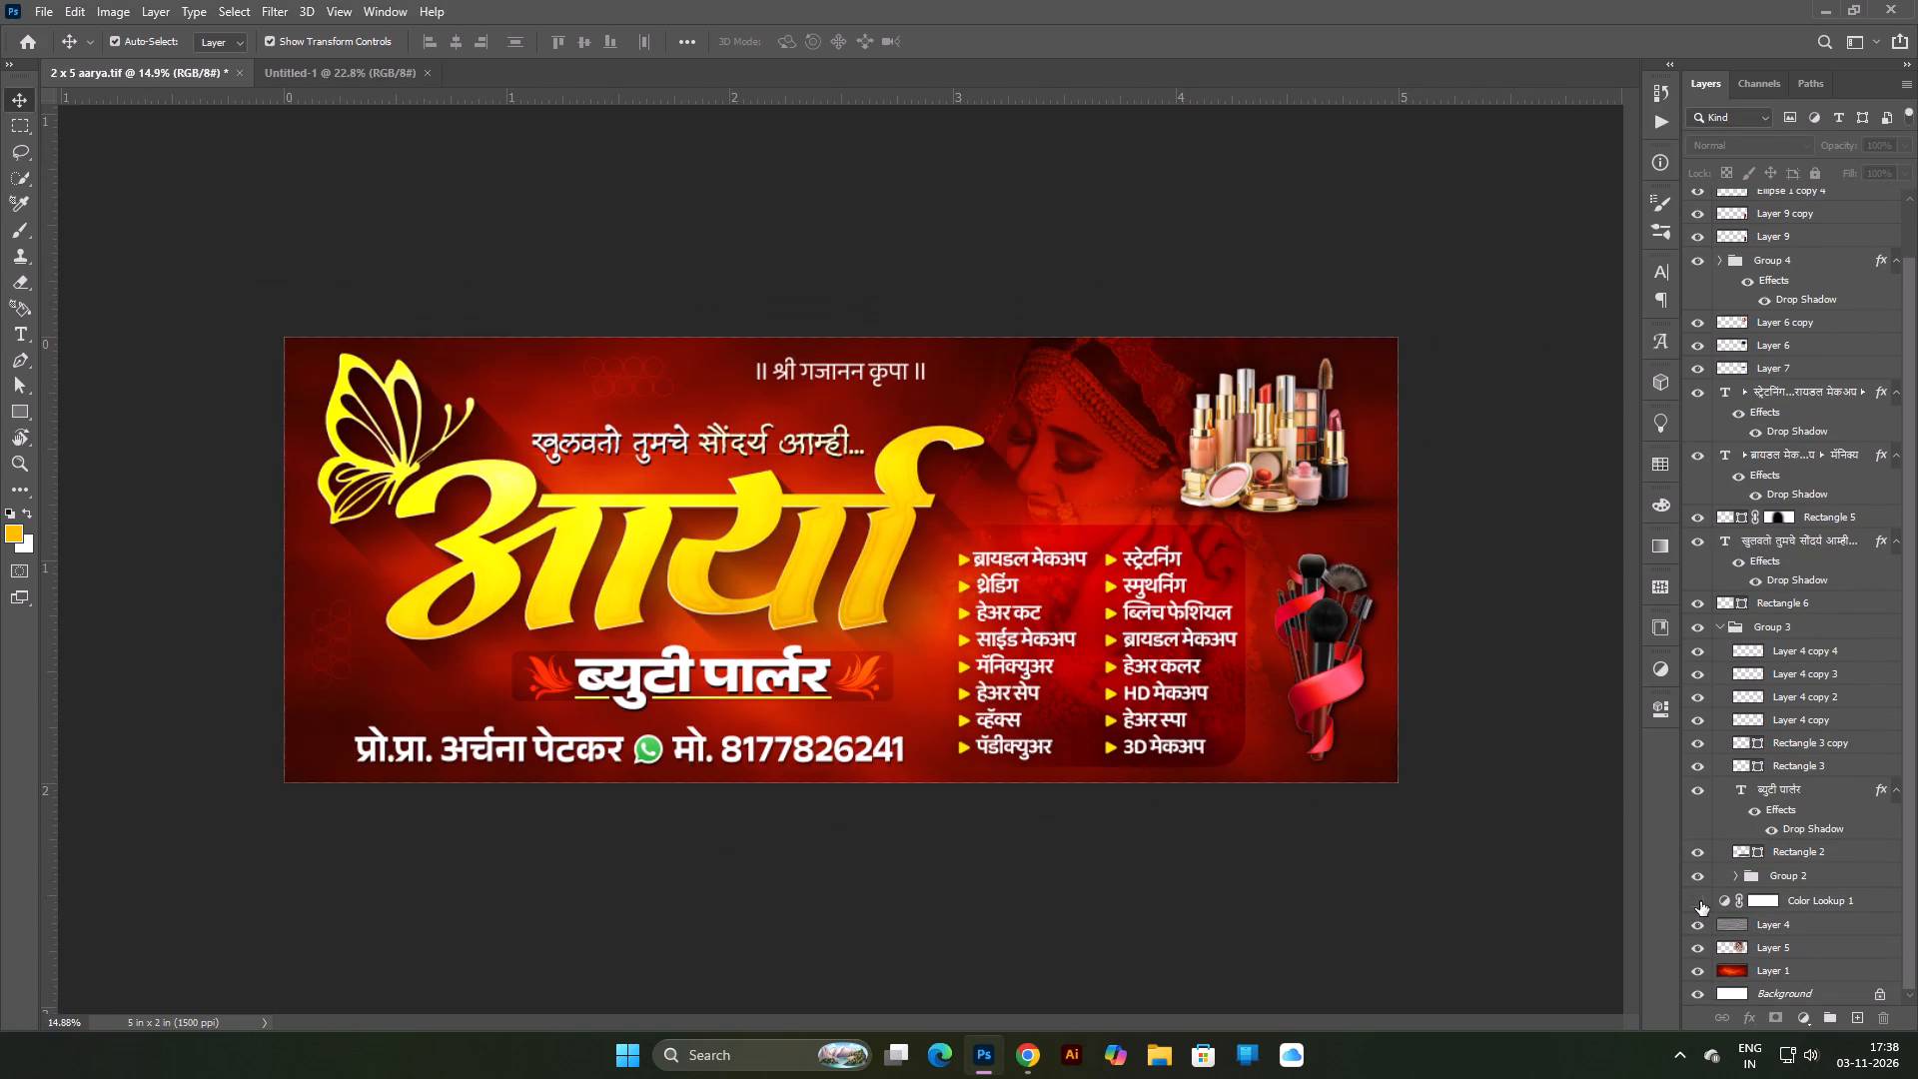
pyautogui.click(1700, 901)
# Copy the banner's background layers, from Layer 1 up to Color Lookup 1, into the new 5 x 7 inch document.
pyautogui.keyDown('shift'); pyautogui.click(1791, 985); pyautogui.keyUp('shift')
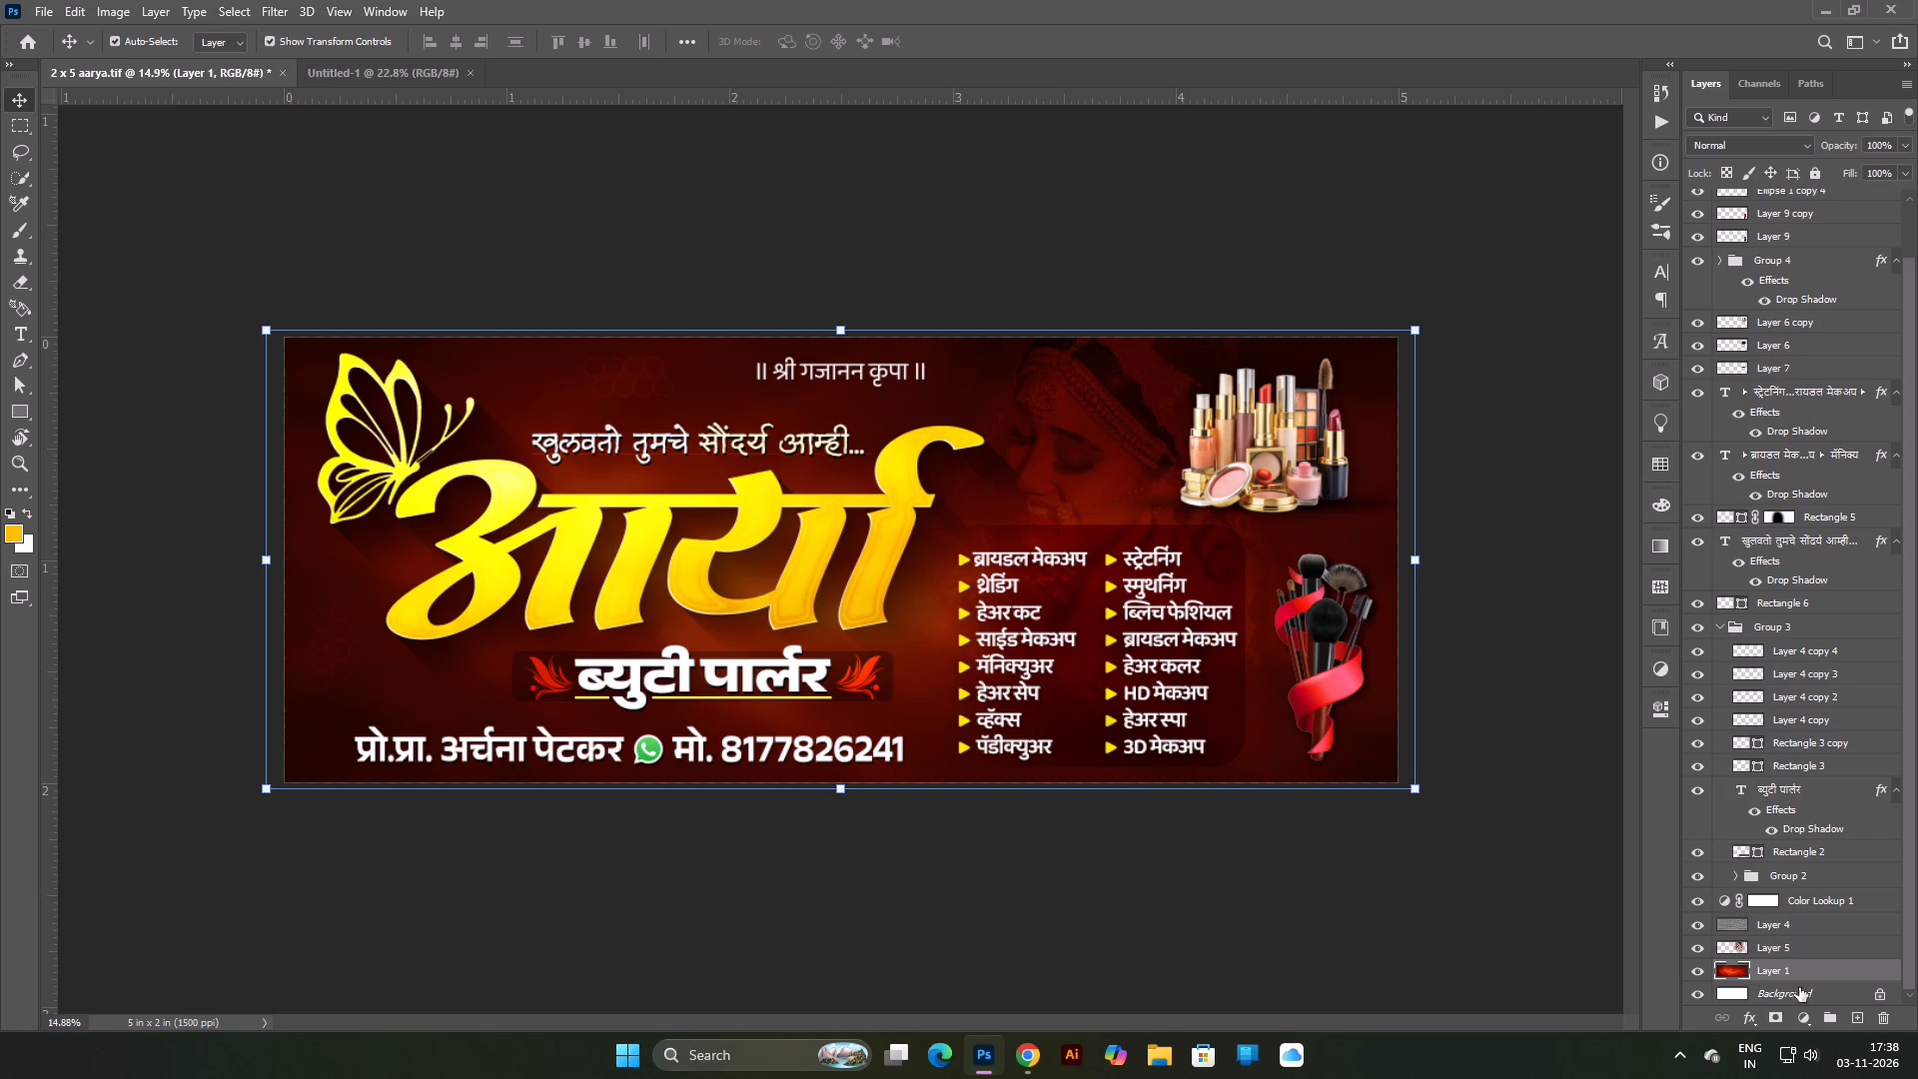
pyautogui.keyDown('shift'); pyautogui.click(1831, 901); pyautogui.keyUp('shift')
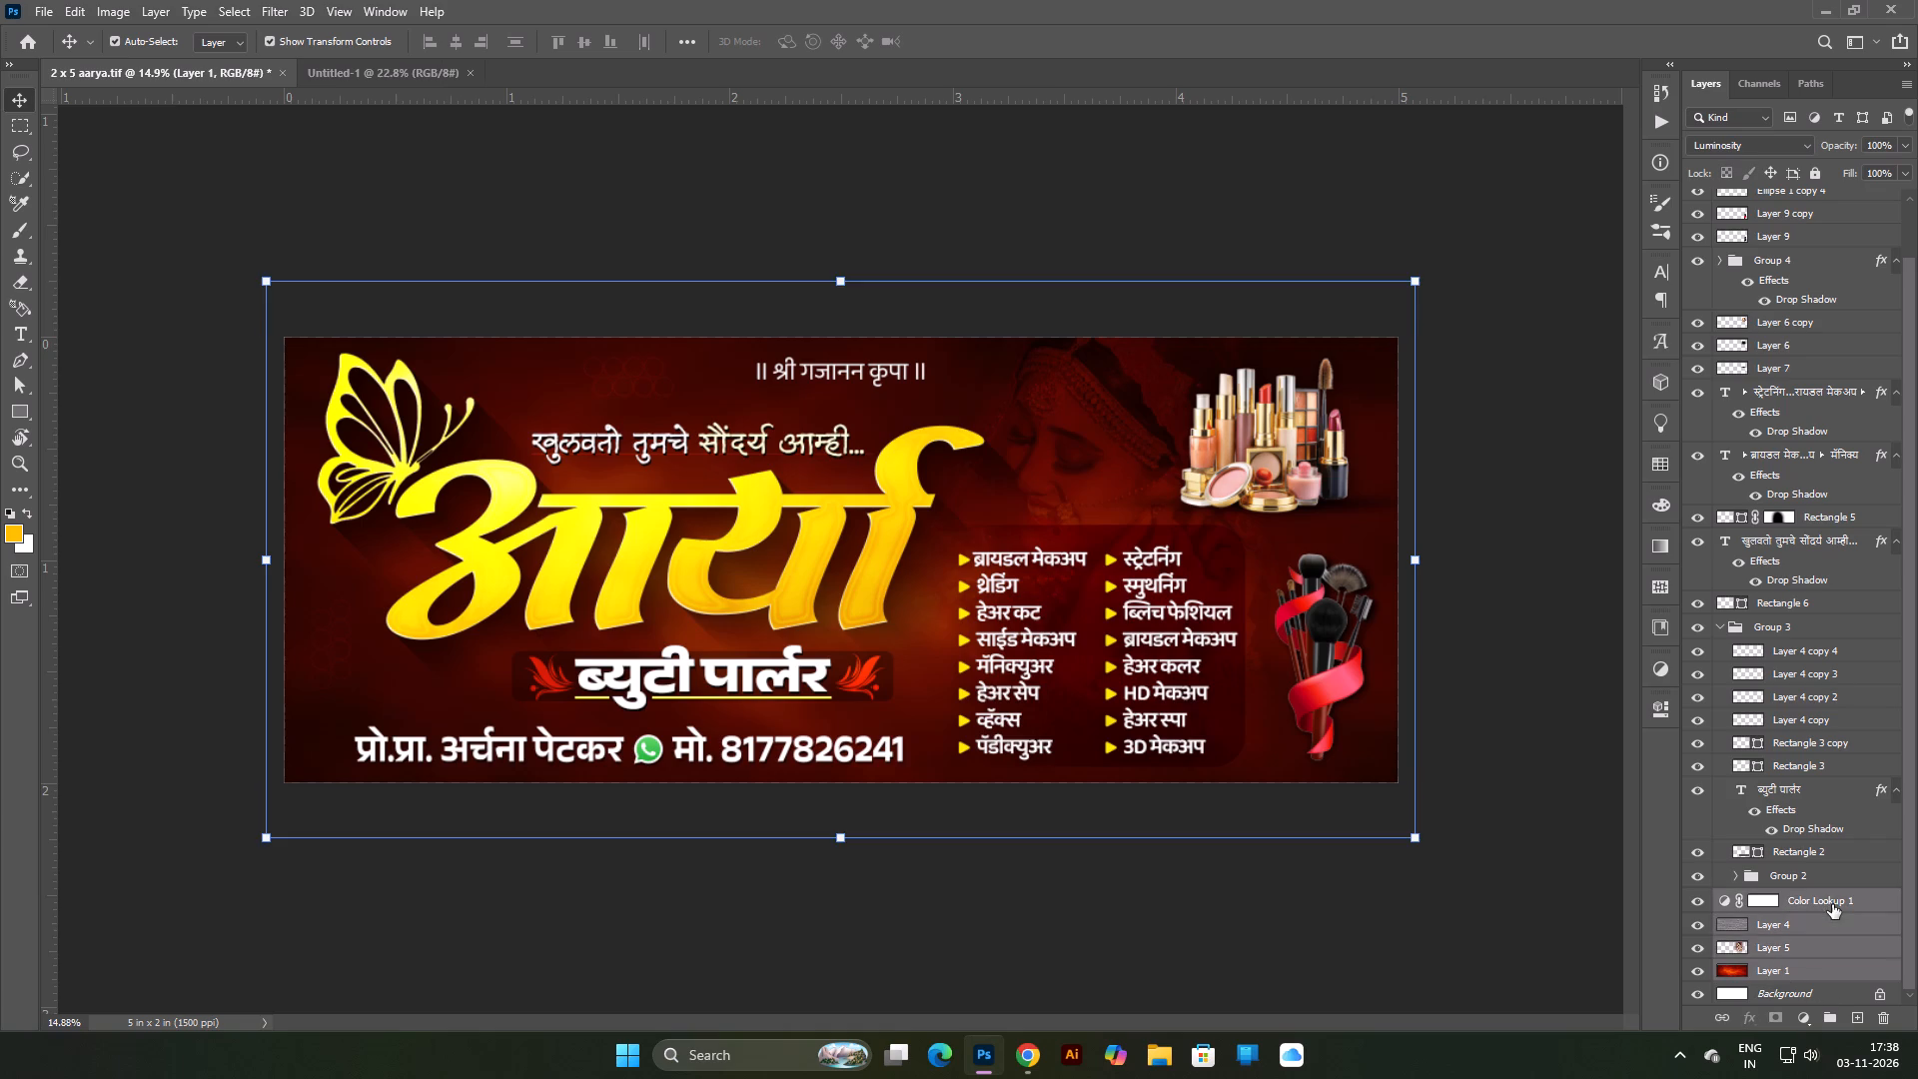
pyautogui.moveTo(1822, 924); pyautogui.dragTo(364, 73)
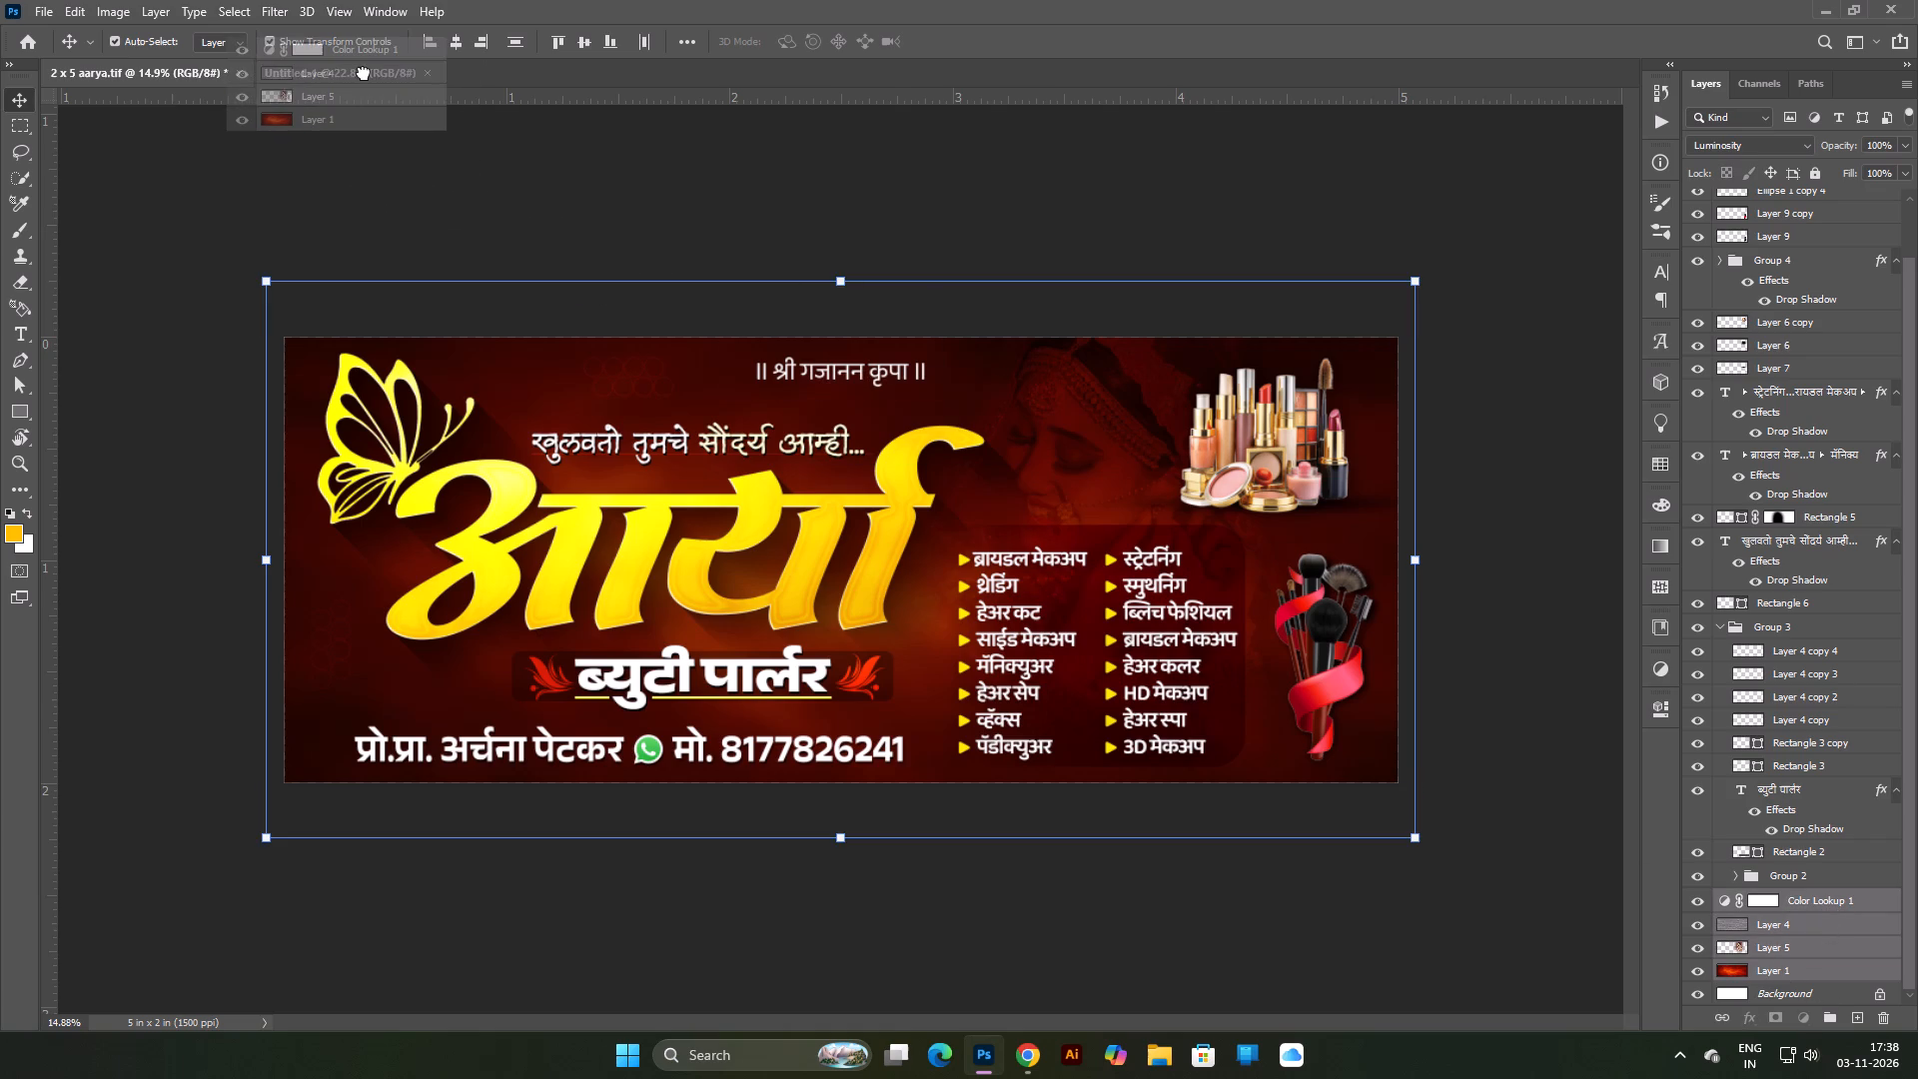
pyautogui.moveTo(364, 73); pyautogui.dragTo(810, 543)
# Scale the copied background layers proportionally to about 29% and align their outer edge with the canvas's left edge.
pyautogui.scroll(-3, 923, 606)
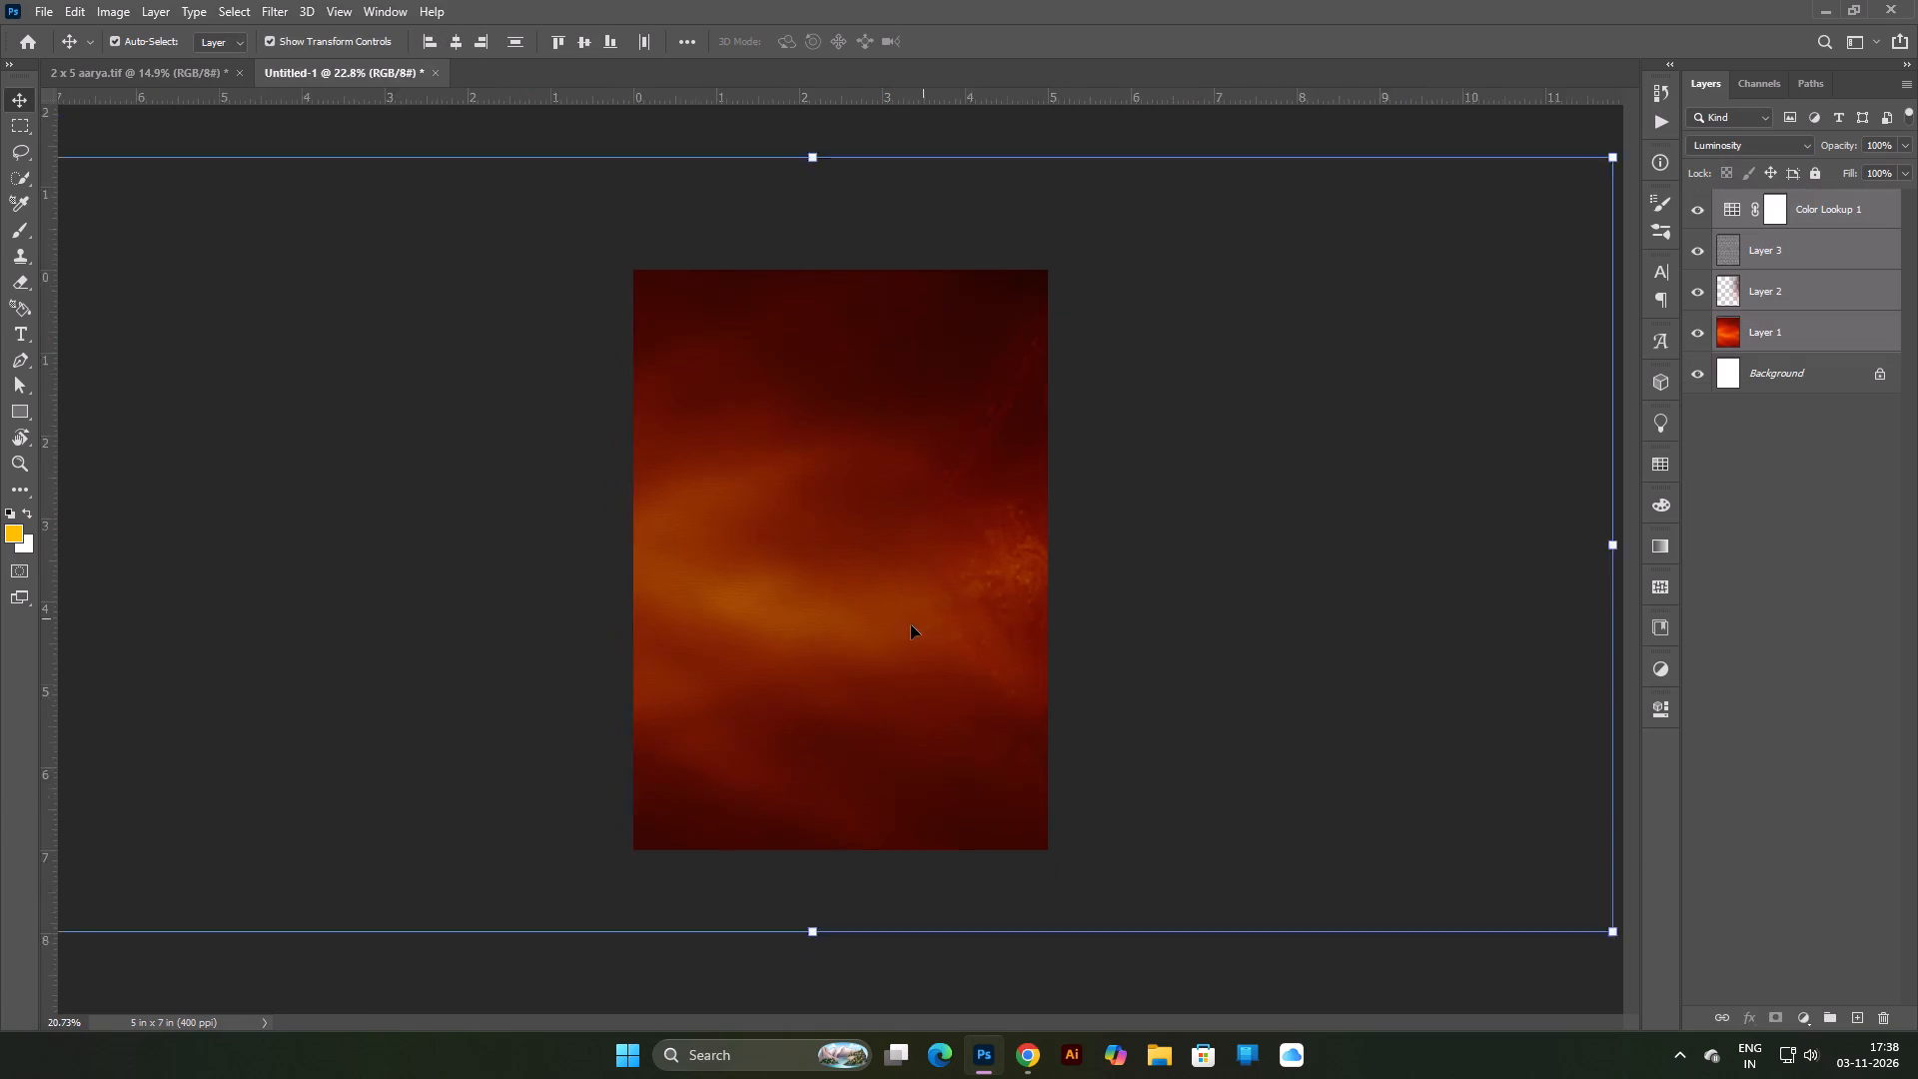
pyautogui.scroll(-3, 911, 625)
pyautogui.keyDown('alt'); pyautogui.moveTo(1331, 553); pyautogui.dragTo(1066, 553); pyautogui.keyUp('alt')
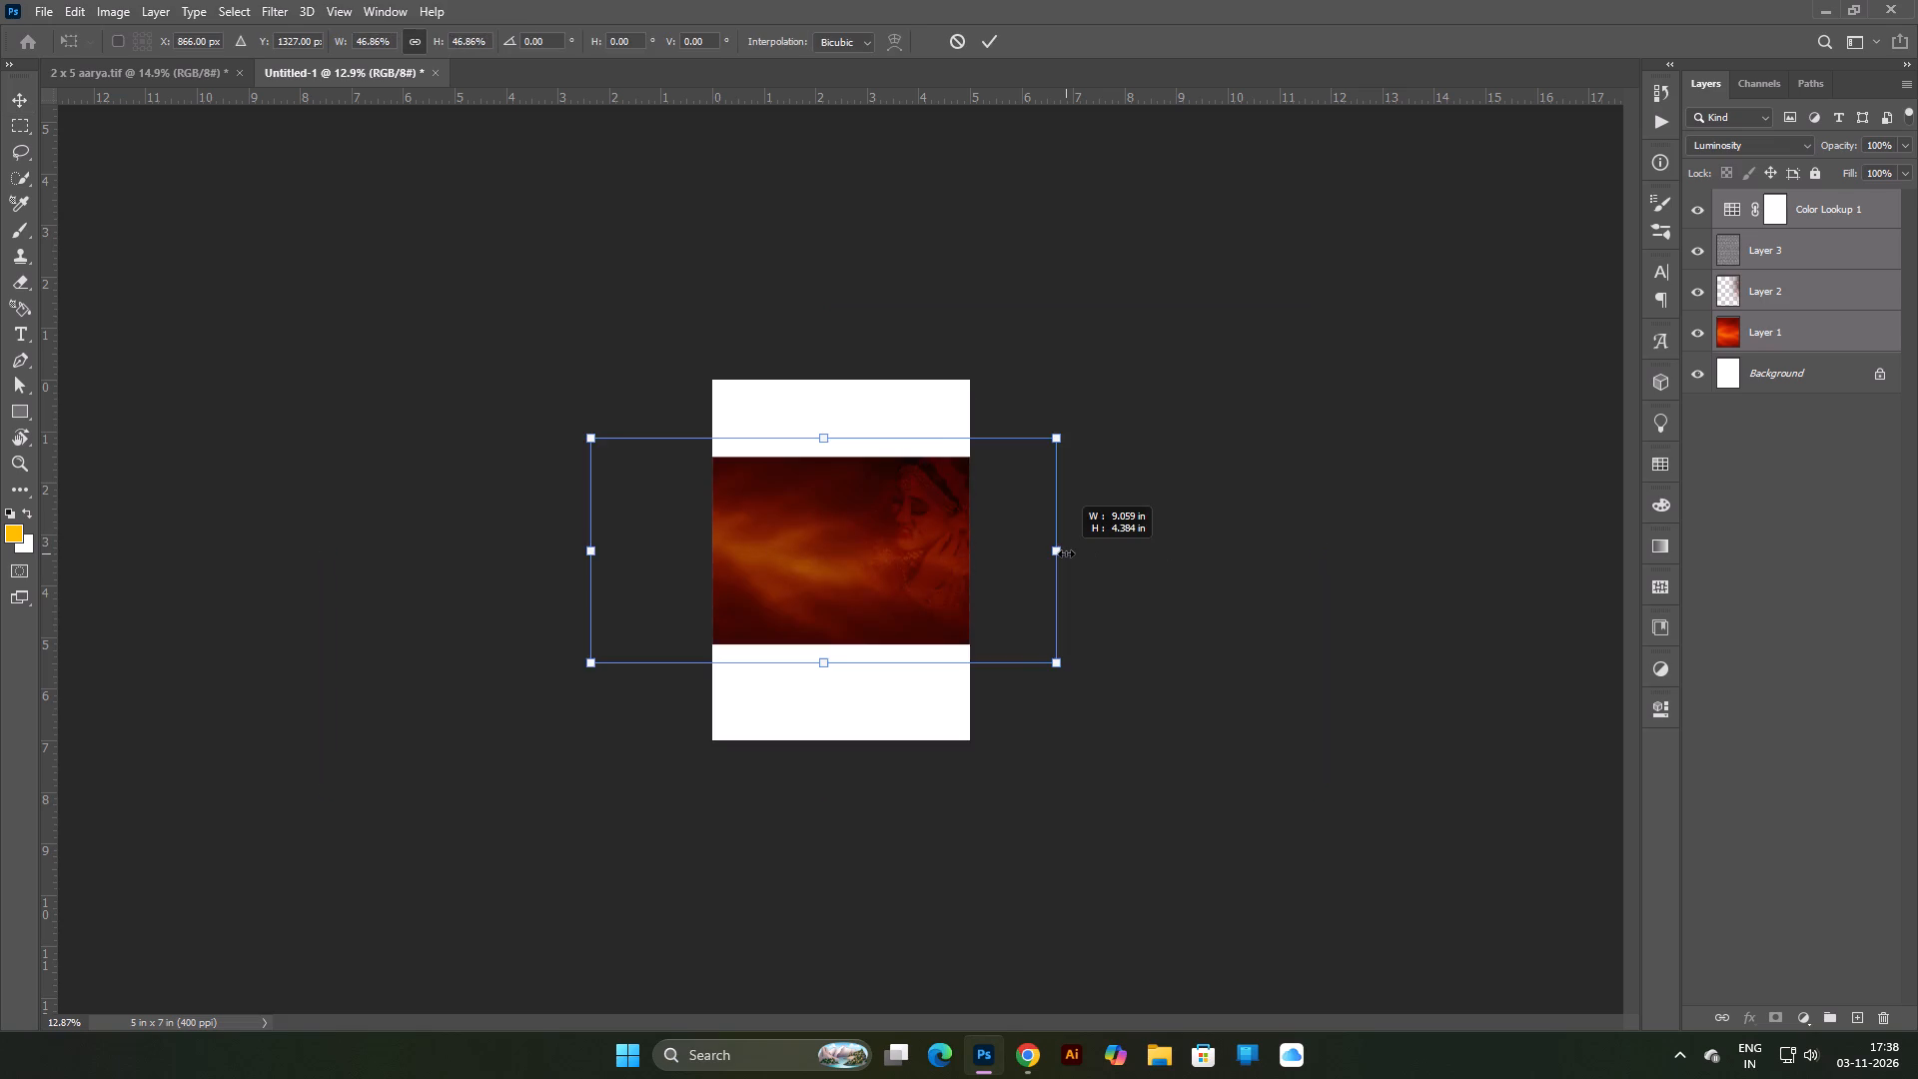
pyautogui.keyDown('alt'); pyautogui.moveTo(1066, 553); pyautogui.dragTo(990, 565); pyautogui.keyUp('alt')
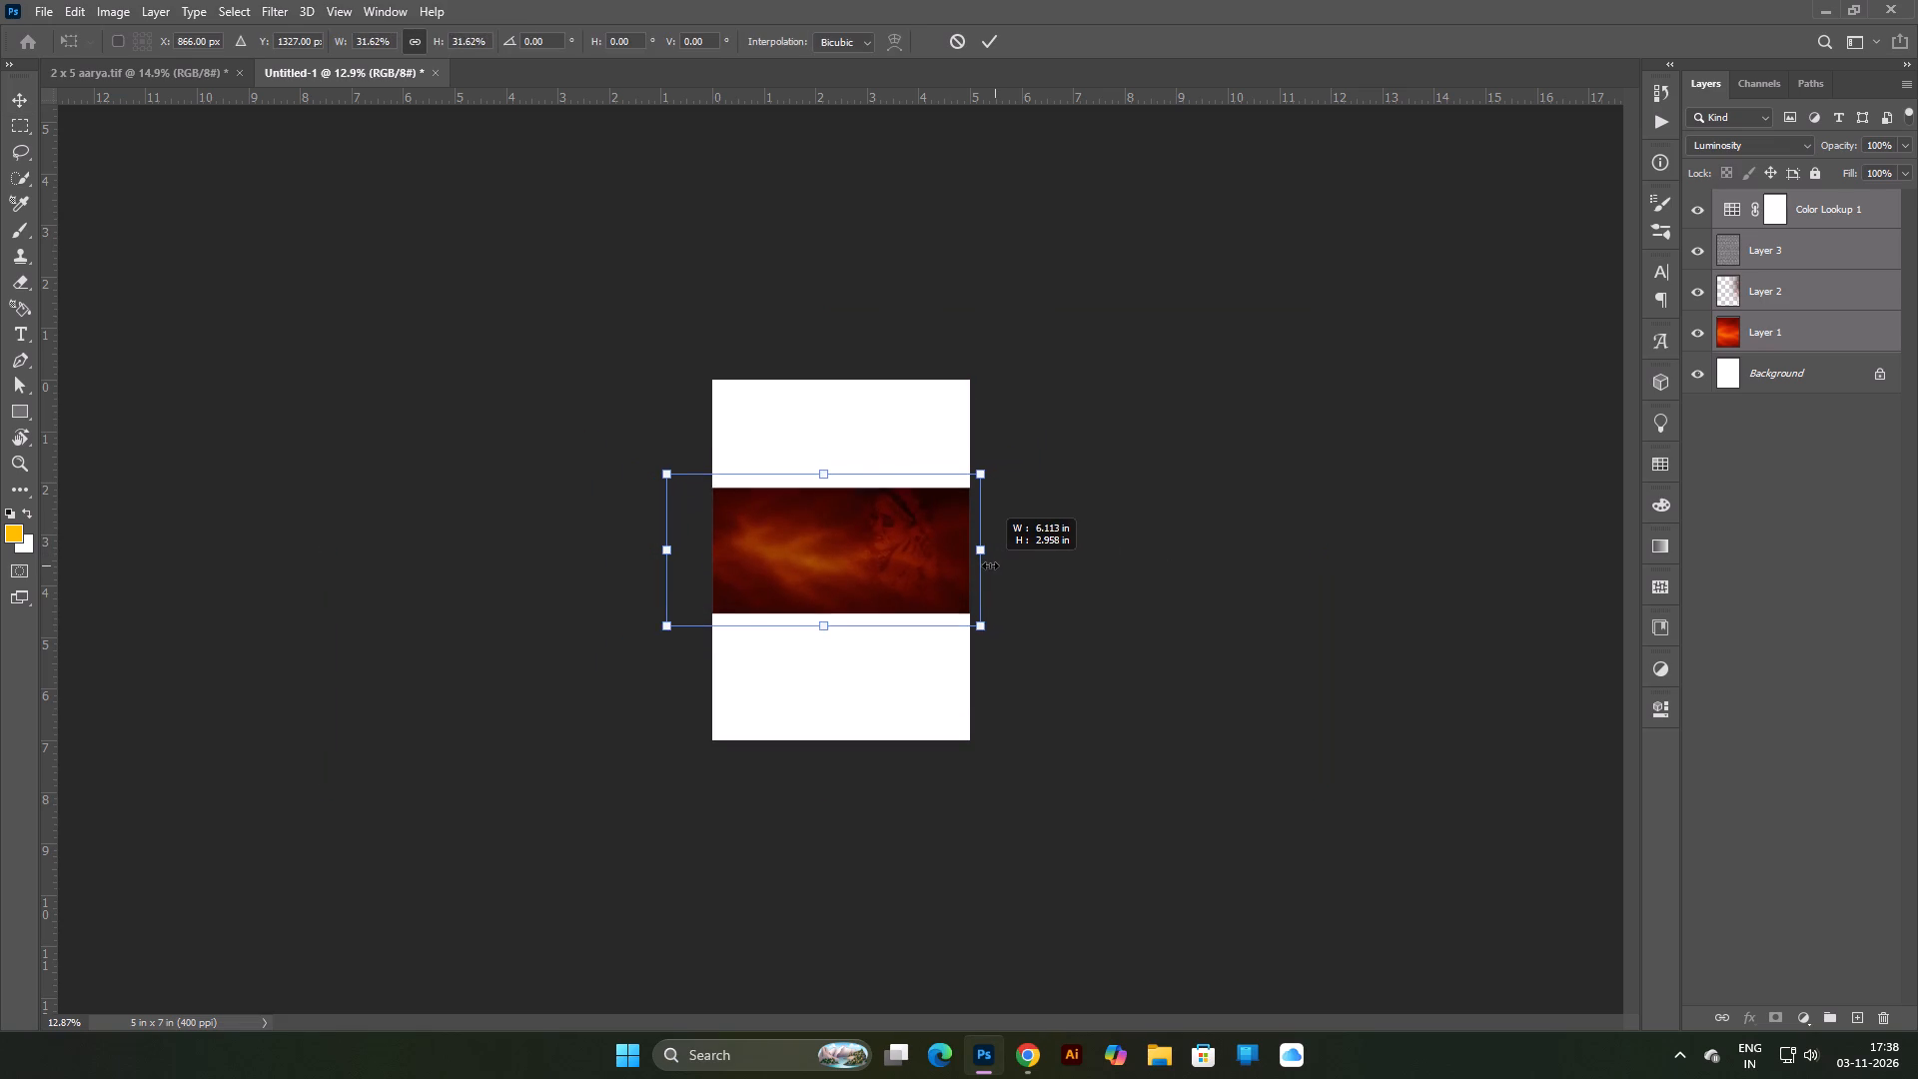
pyautogui.keyDown('alt'); pyautogui.moveTo(990, 565); pyautogui.dragTo(984, 565); pyautogui.keyUp('alt')
pyautogui.moveTo(883, 565); pyautogui.dragTo(913, 563)
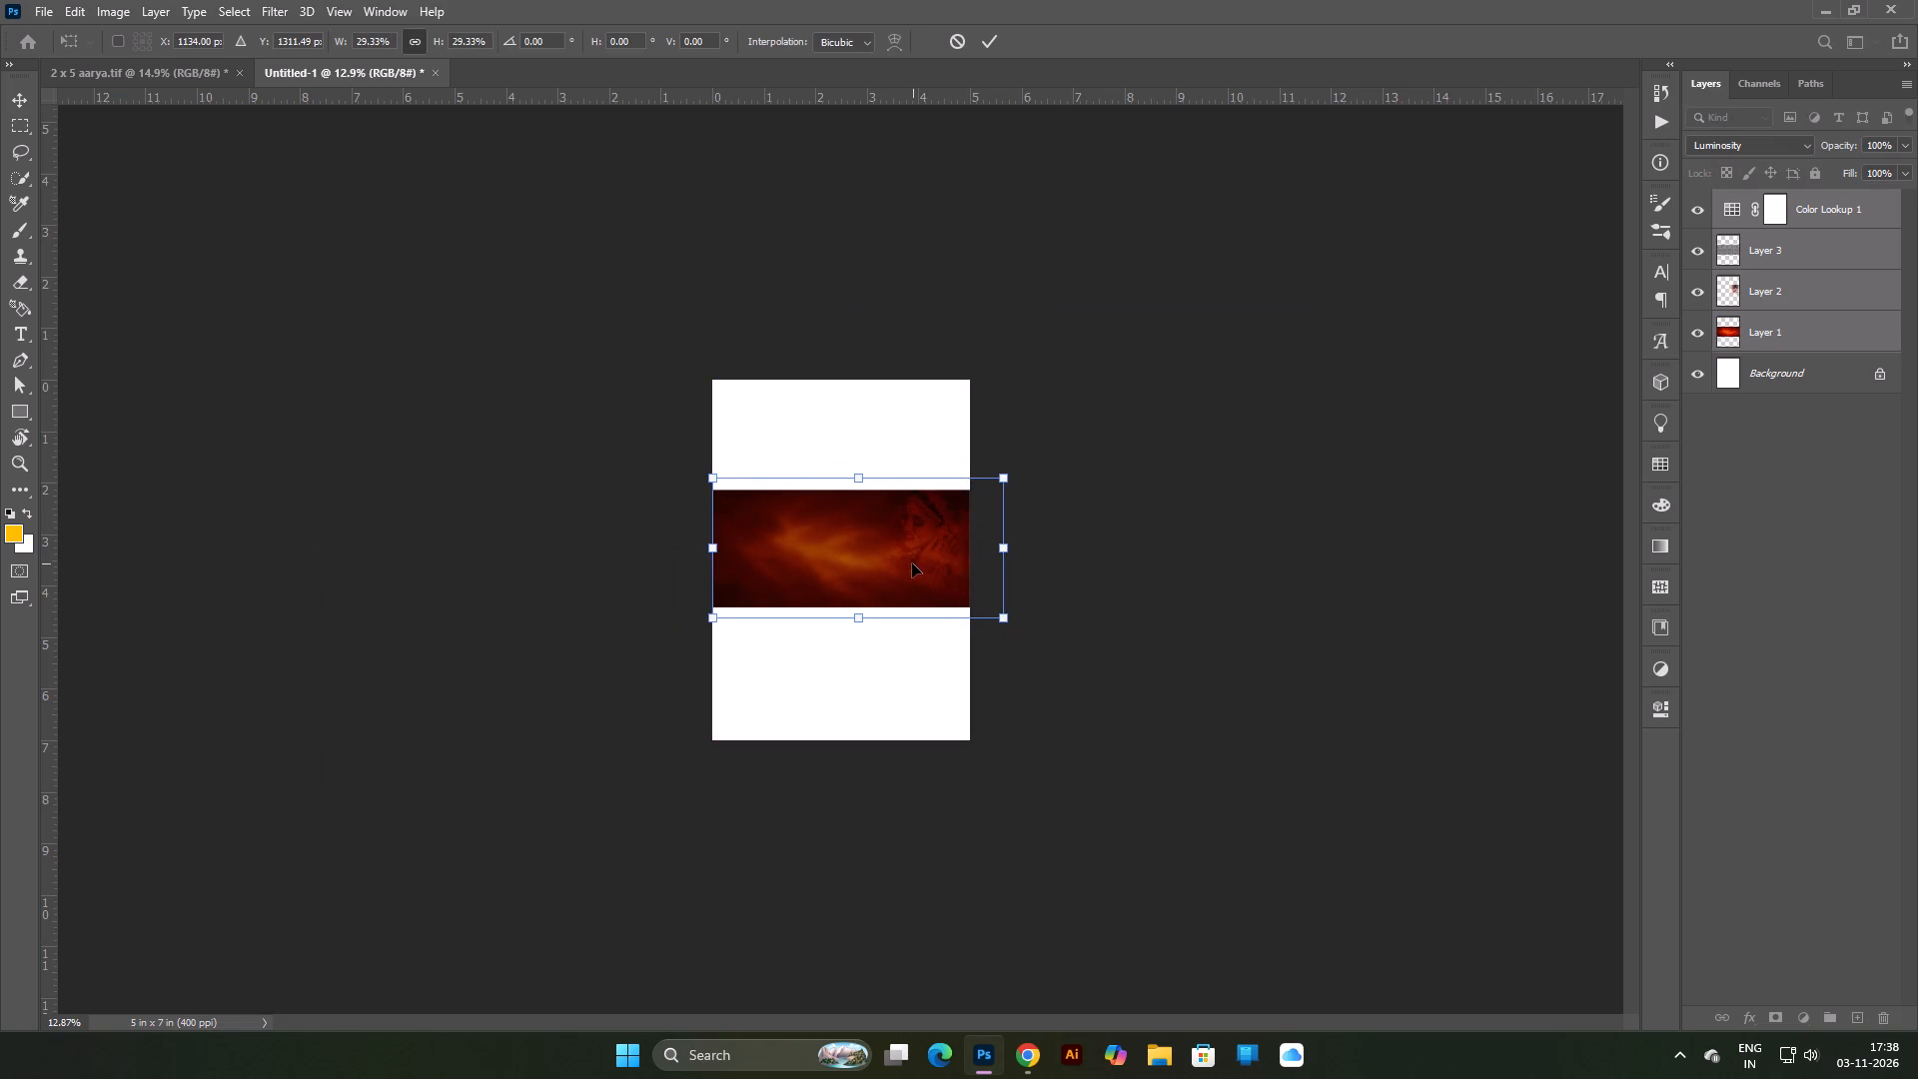
# Rotate the copied background layers 90° clockwise and centre them on the canvas.
pyautogui.hotkey('ctrl', 't')
pyautogui.rightClick(855, 565)
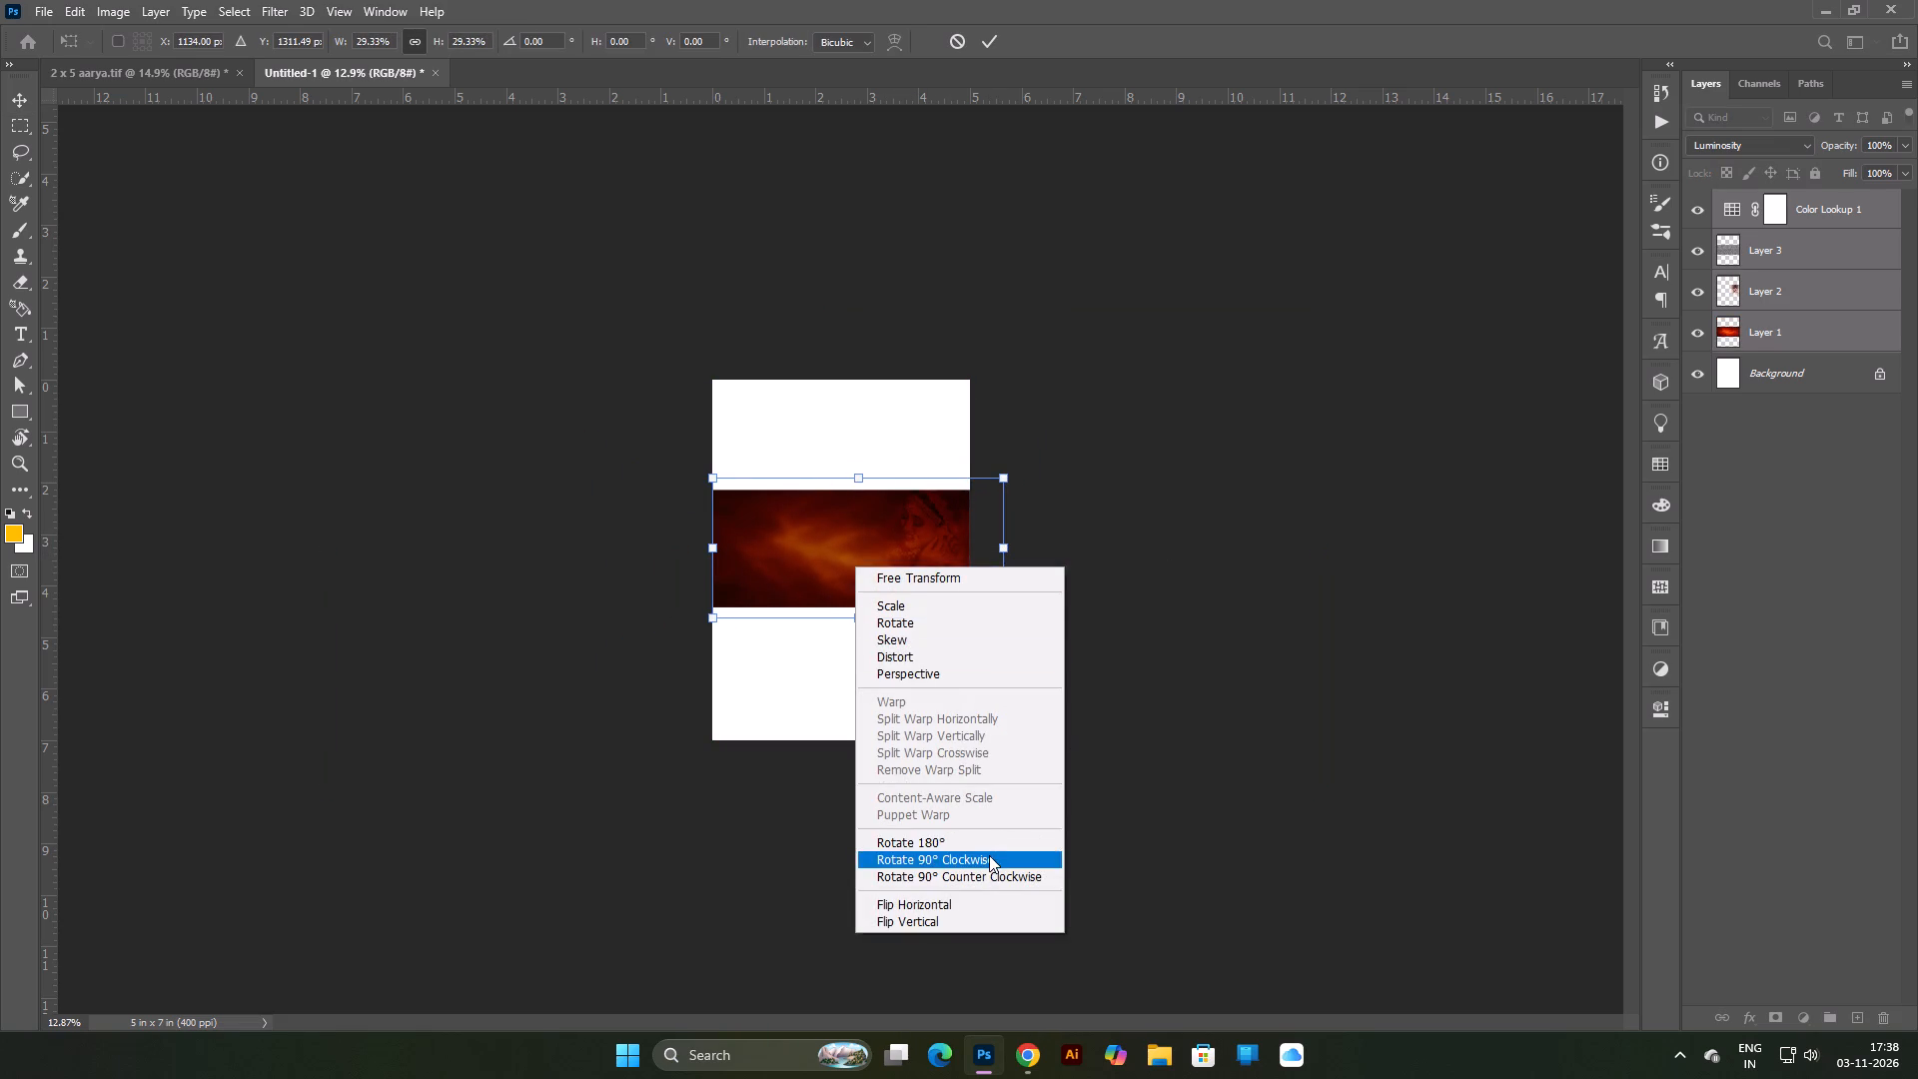
pyautogui.click(988, 857)
pyautogui.moveTo(883, 559); pyautogui.dragTo(870, 585)
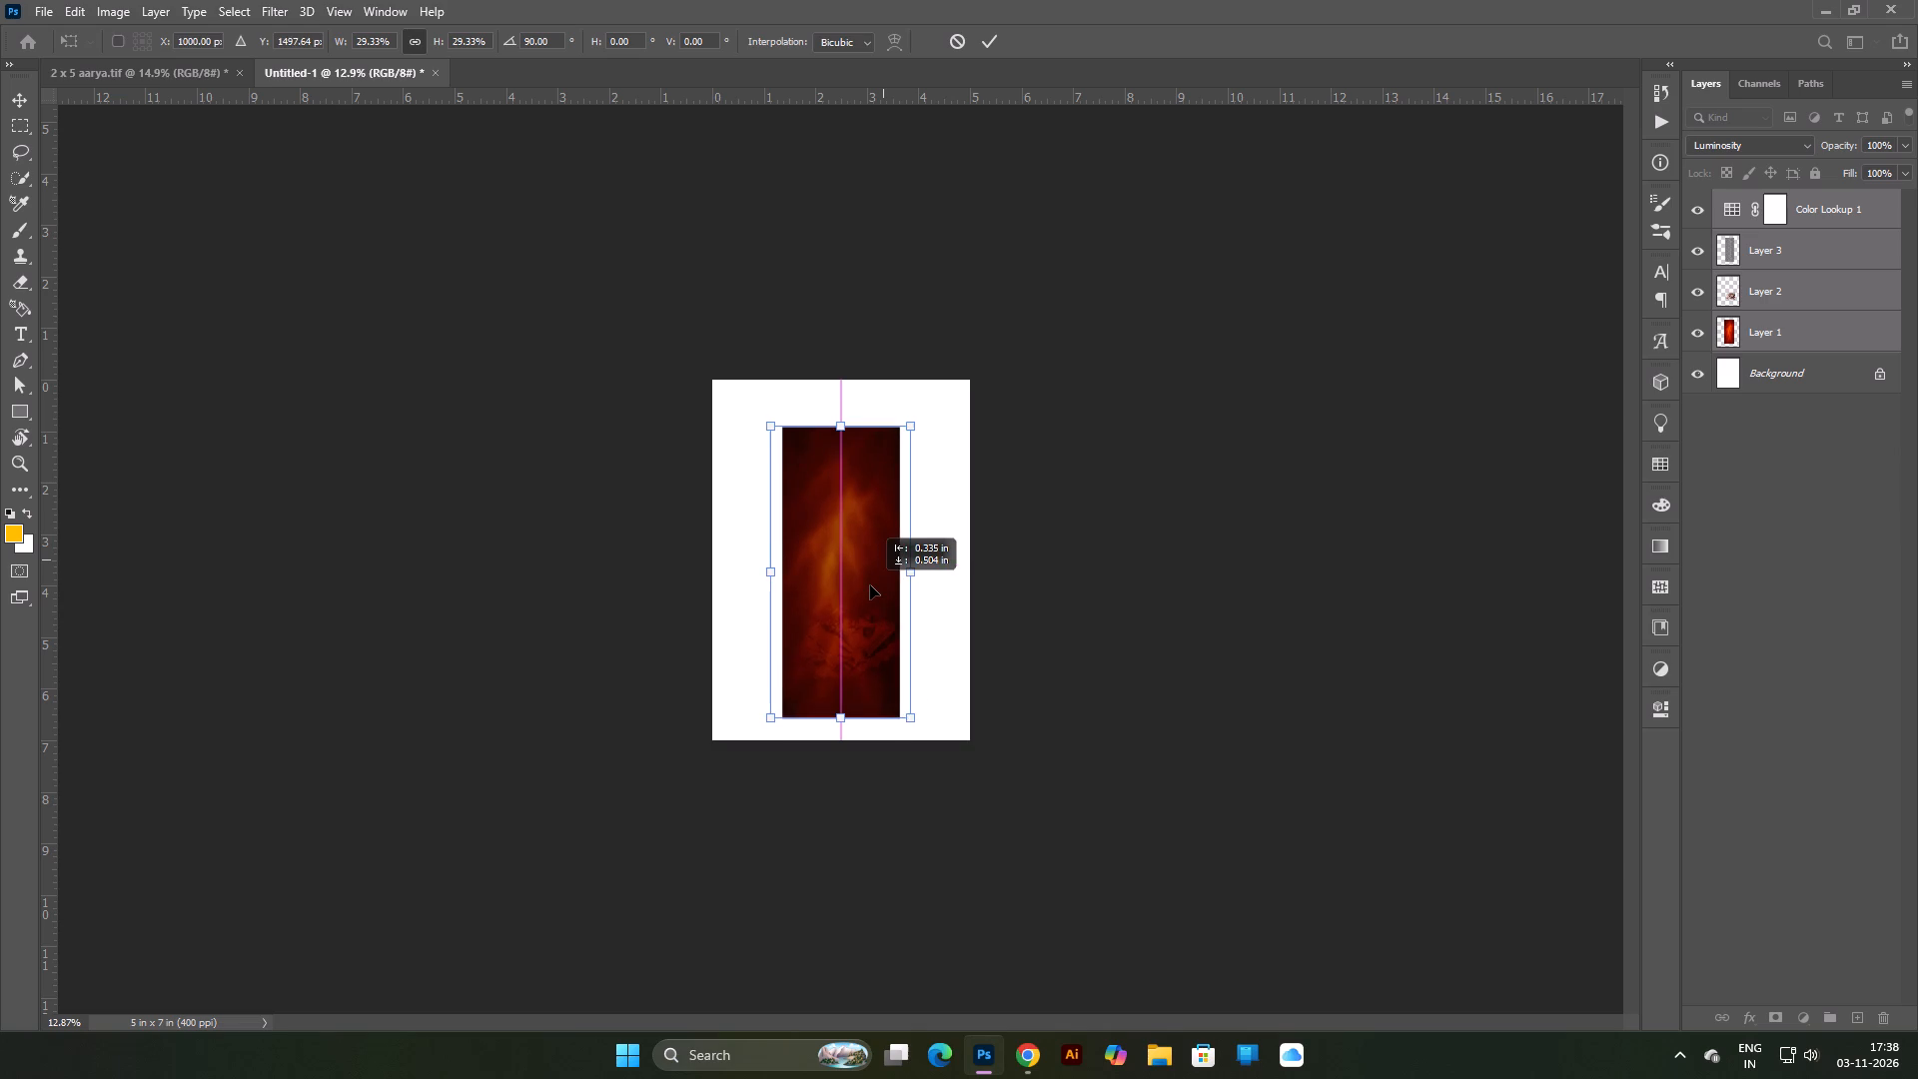
pyautogui.moveTo(870, 585); pyautogui.dragTo(870, 577)
# Stretch the copied background layers non-proportionally beyond every canvas edge and recentre them so they cover the whole 5 x 7 inch canvas.
pyautogui.keyDown('shift'); pyautogui.moveTo(914, 557); pyautogui.dragTo(983, 576); pyautogui.keyUp('shift')
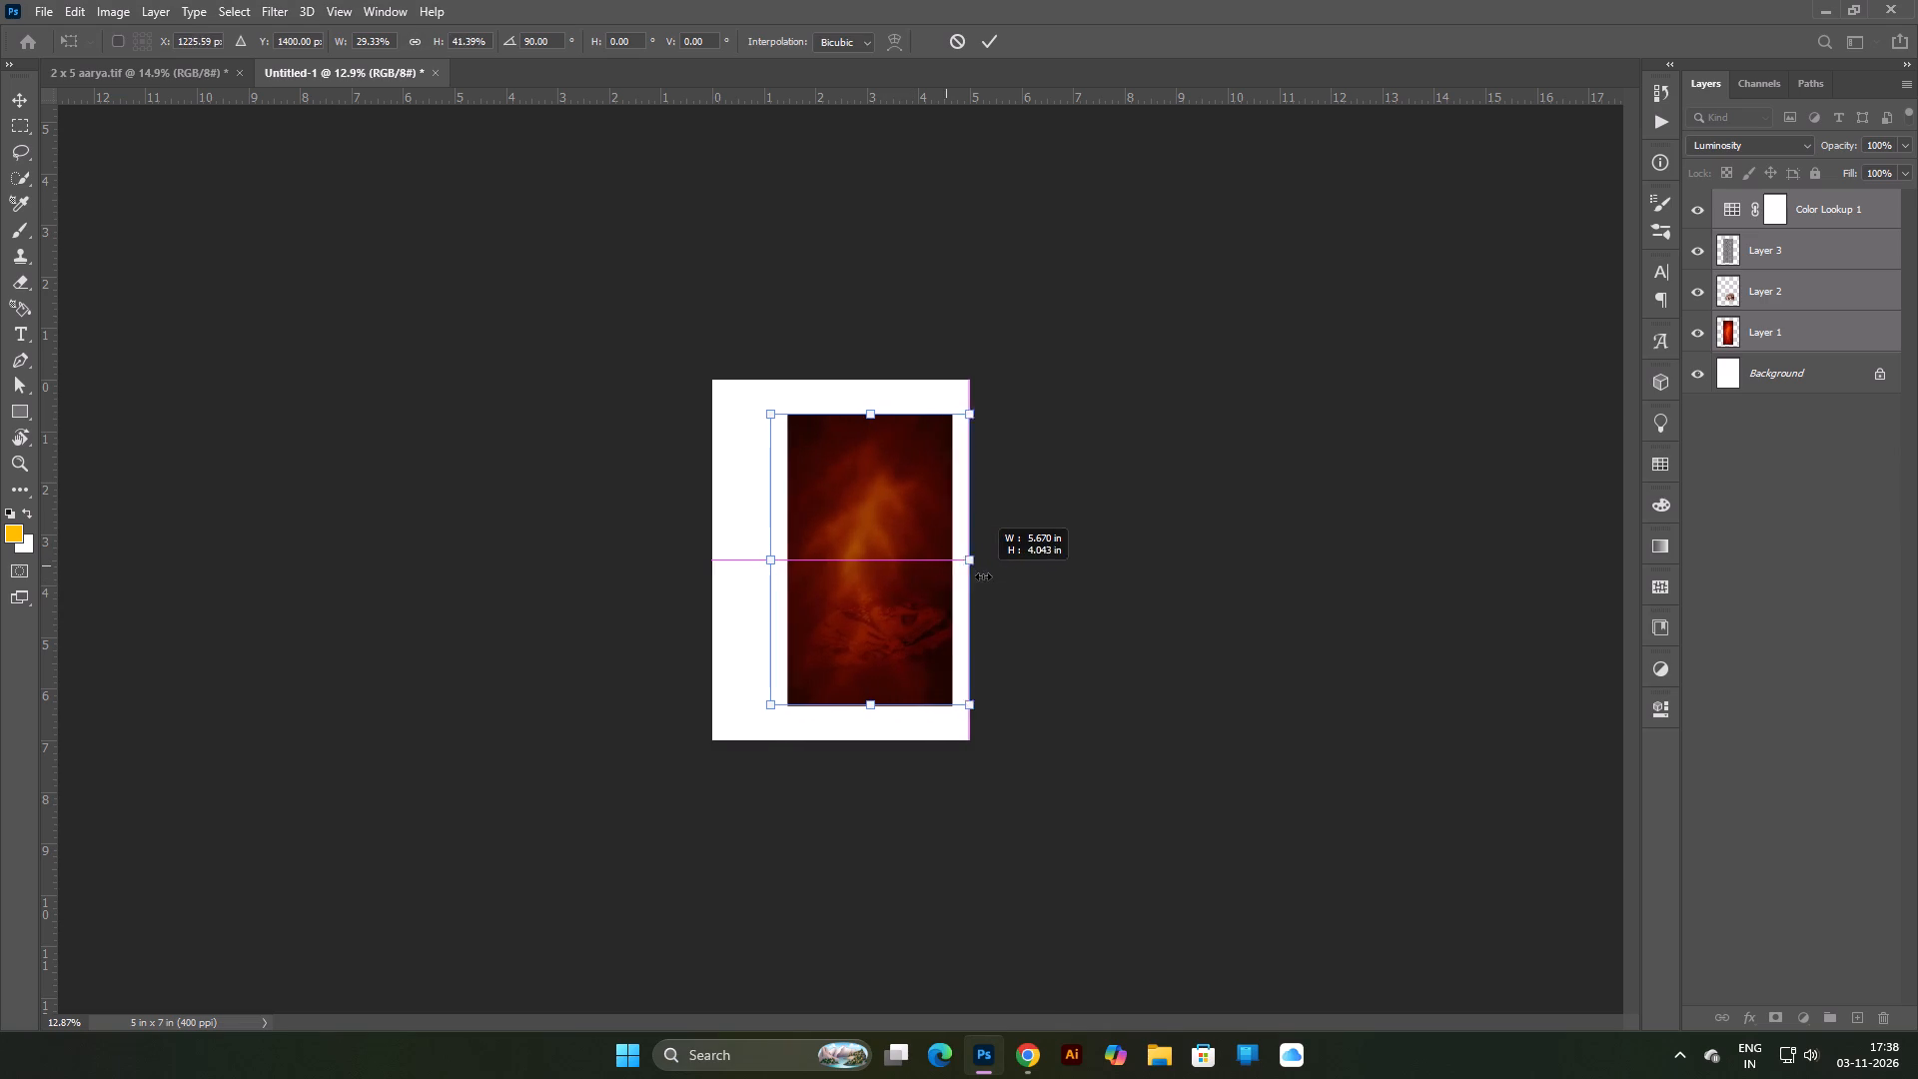
pyautogui.keyDown('shift'); pyautogui.moveTo(983, 576); pyautogui.dragTo(993, 580); pyautogui.keyUp('shift')
pyautogui.keyDown('shift'); pyautogui.moveTo(773, 559); pyautogui.dragTo(696, 568); pyautogui.keyUp('shift')
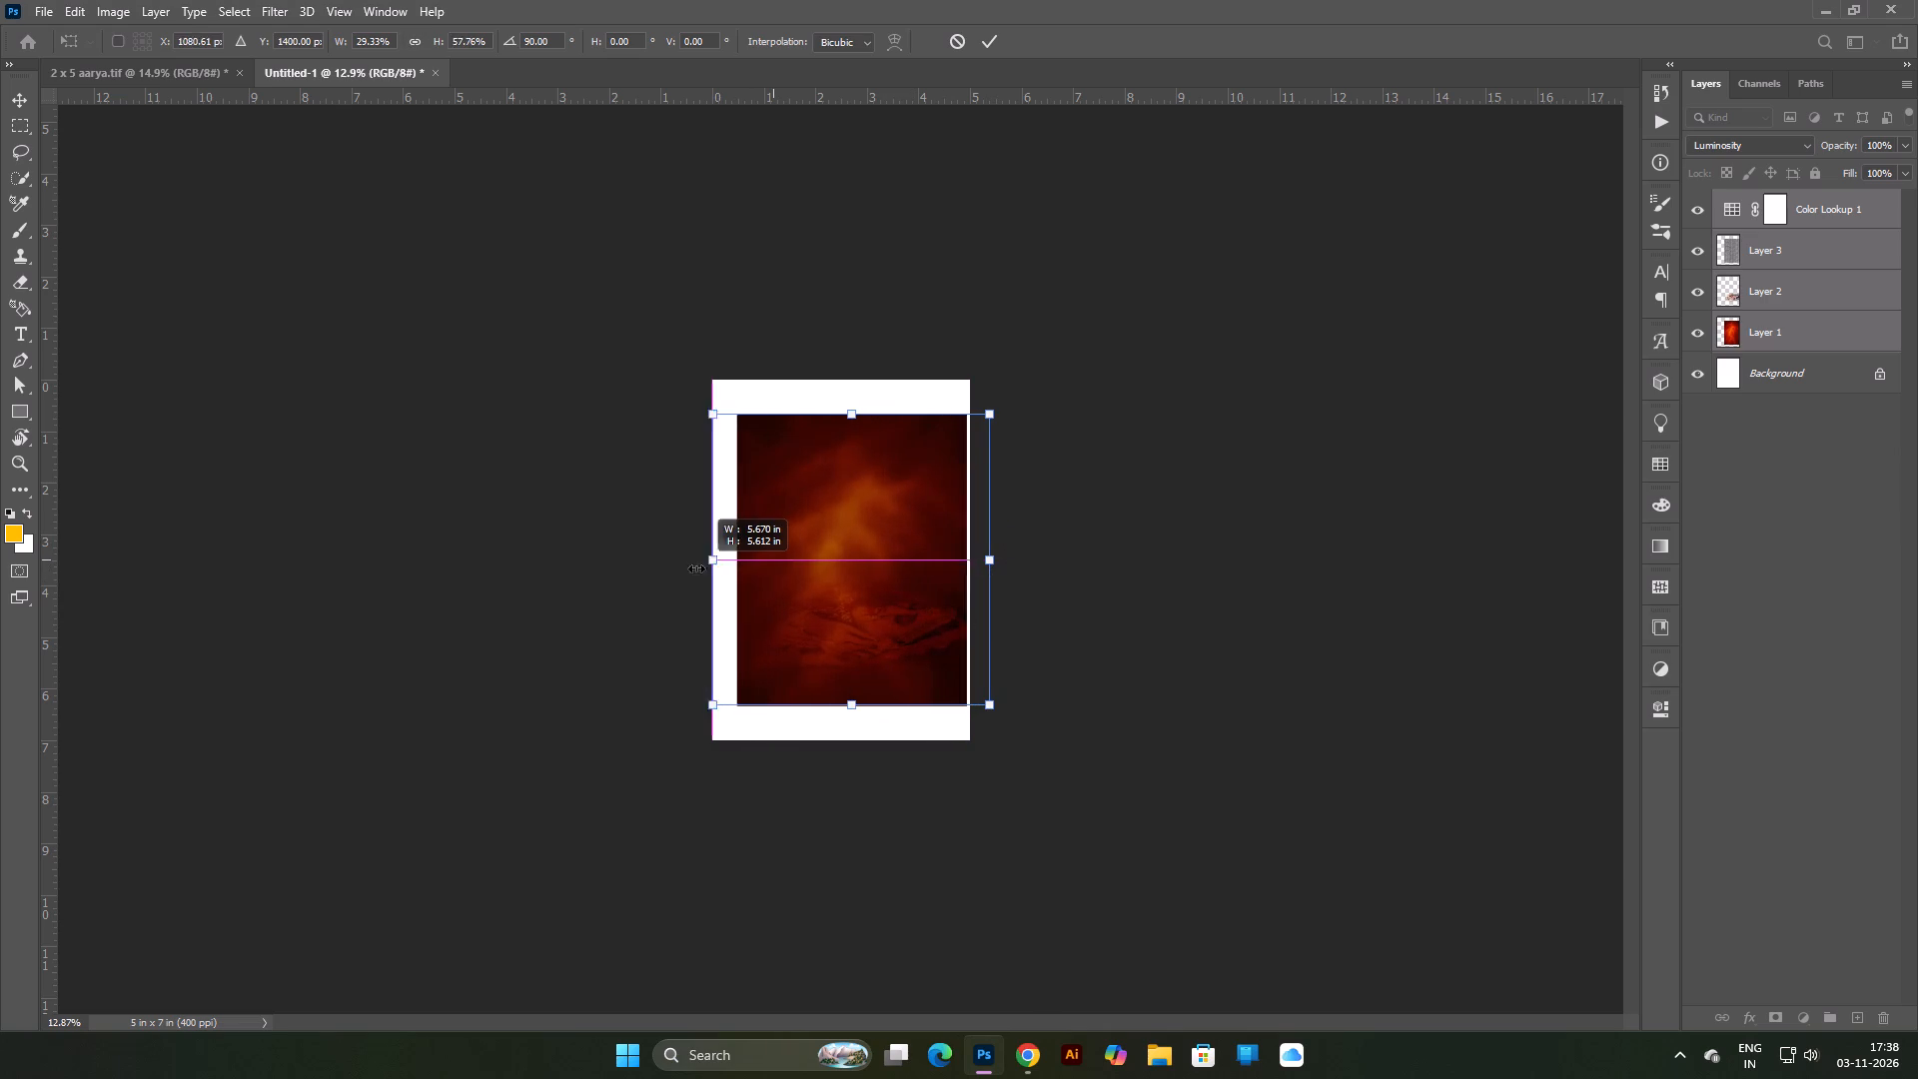
pyautogui.keyDown('shift'); pyautogui.moveTo(696, 568); pyautogui.dragTo(684, 571); pyautogui.keyUp('shift')
pyautogui.keyDown('shift'); pyautogui.moveTo(833, 412); pyautogui.dragTo(839, 370); pyautogui.keyUp('shift')
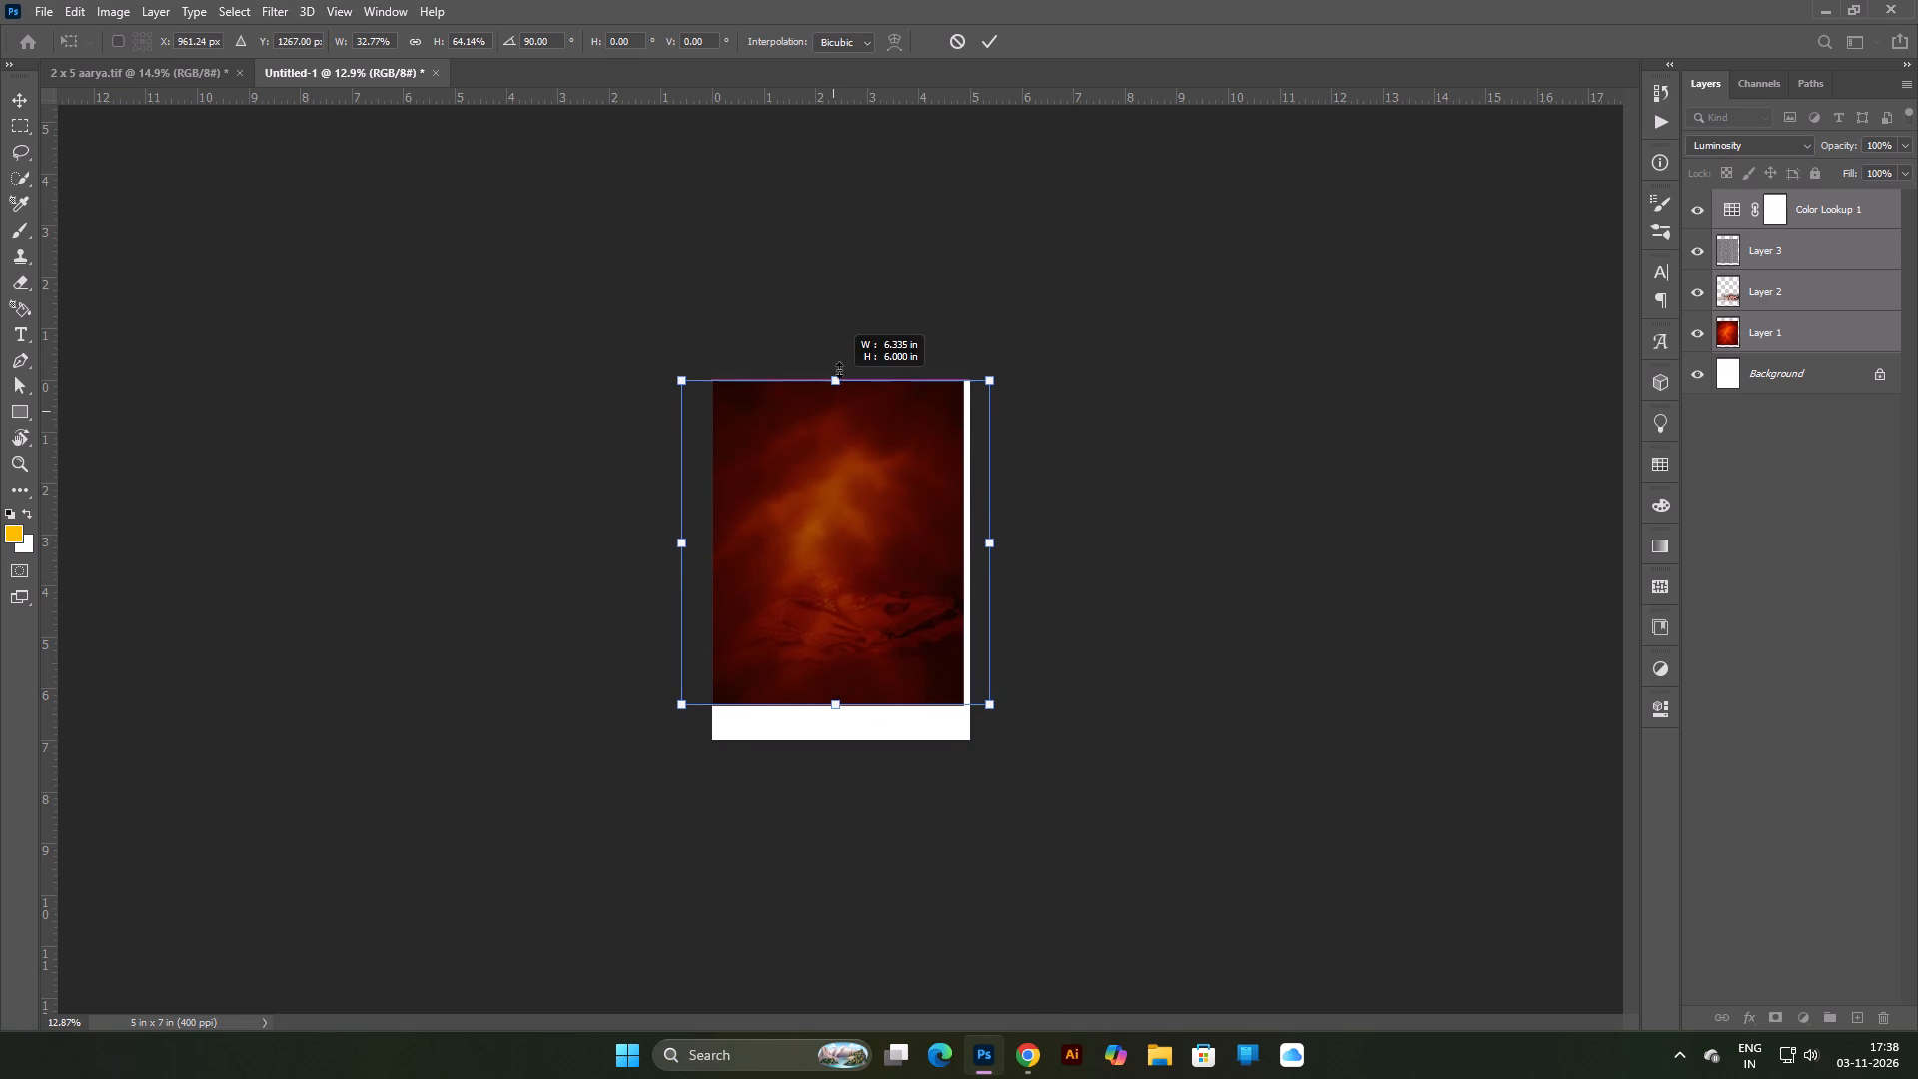
pyautogui.keyDown('shift'); pyautogui.moveTo(839, 370); pyautogui.dragTo(840, 365); pyautogui.keyUp('shift')
pyautogui.keyDown('shift'); pyautogui.moveTo(983, 536); pyautogui.dragTo(1011, 543); pyautogui.keyUp('shift')
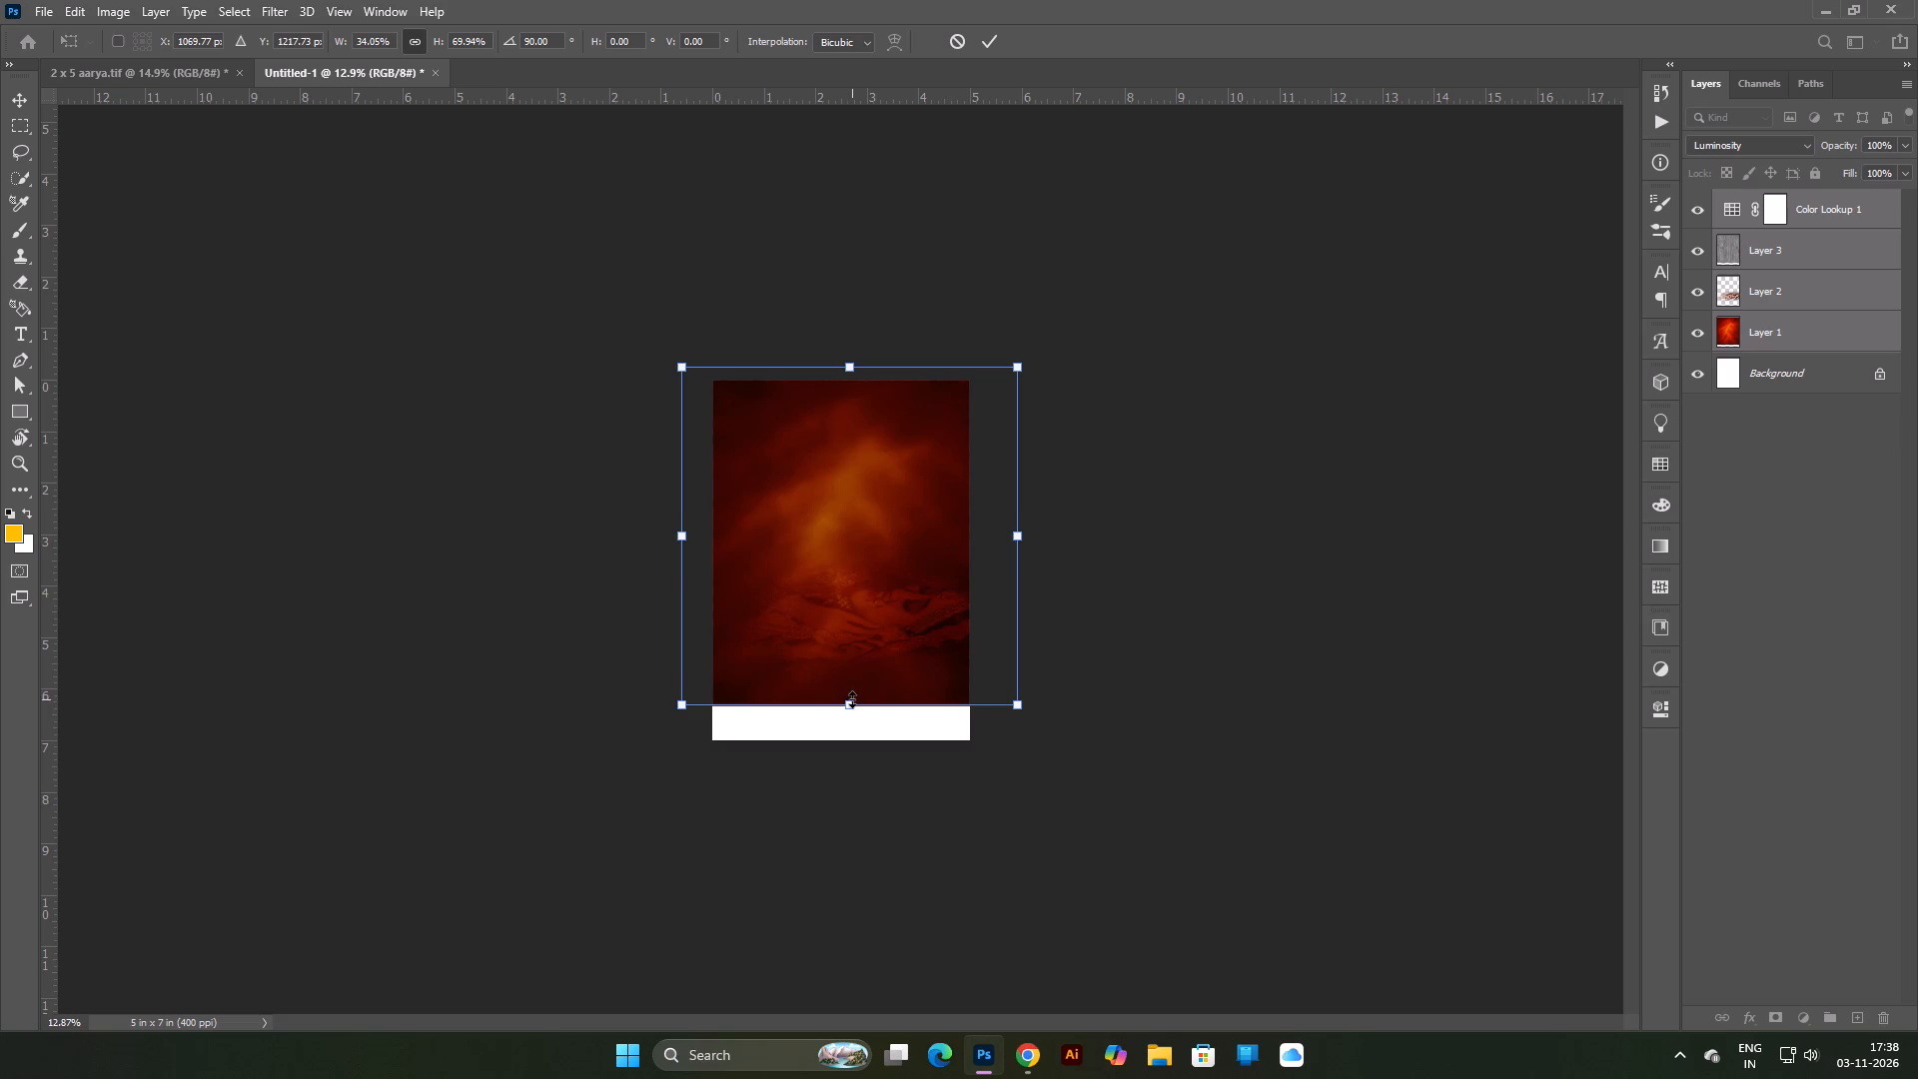
pyautogui.keyDown('shift'); pyautogui.moveTo(852, 709); pyautogui.dragTo(851, 759); pyautogui.keyUp('shift')
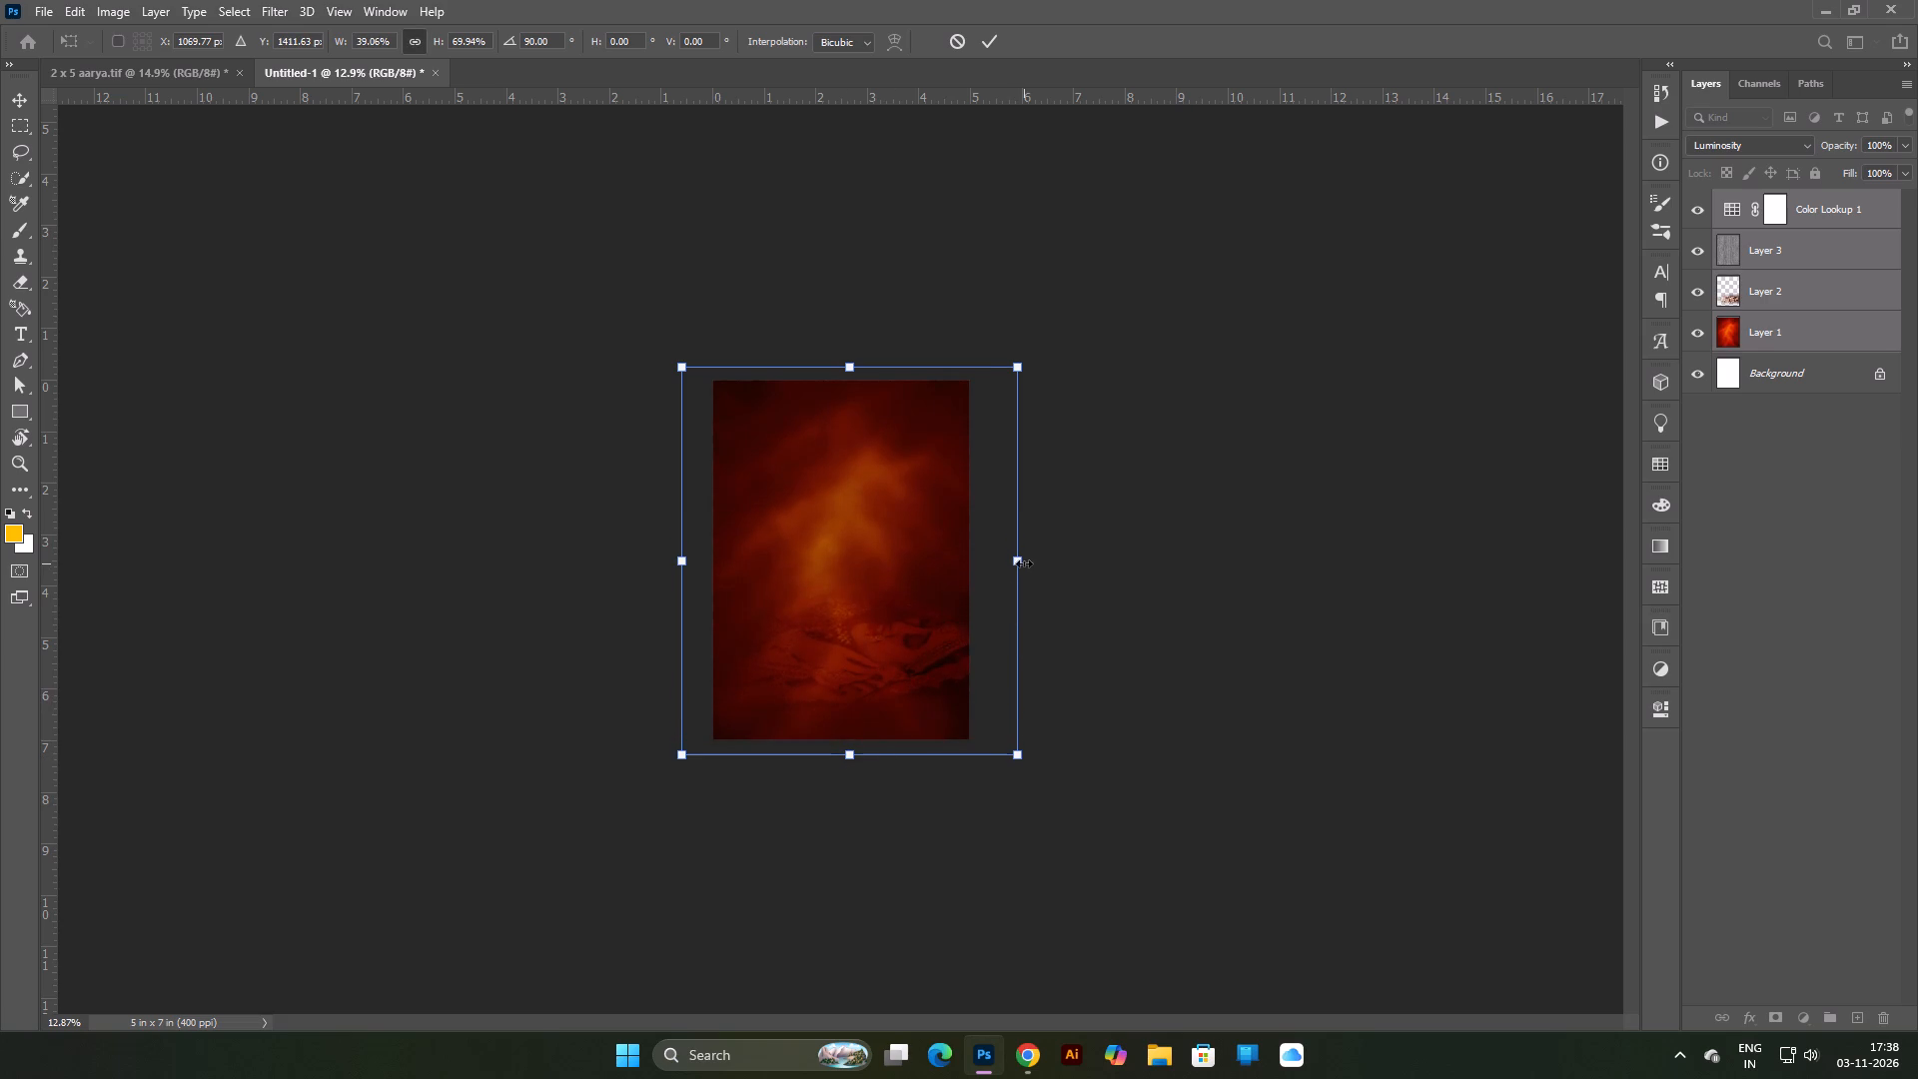
pyautogui.keyDown('alt'); pyautogui.keyDown('shift'); pyautogui.moveTo(1024, 563); pyautogui.dragTo(1031, 584); pyautogui.keyUp('shift'); pyautogui.keyUp('alt')
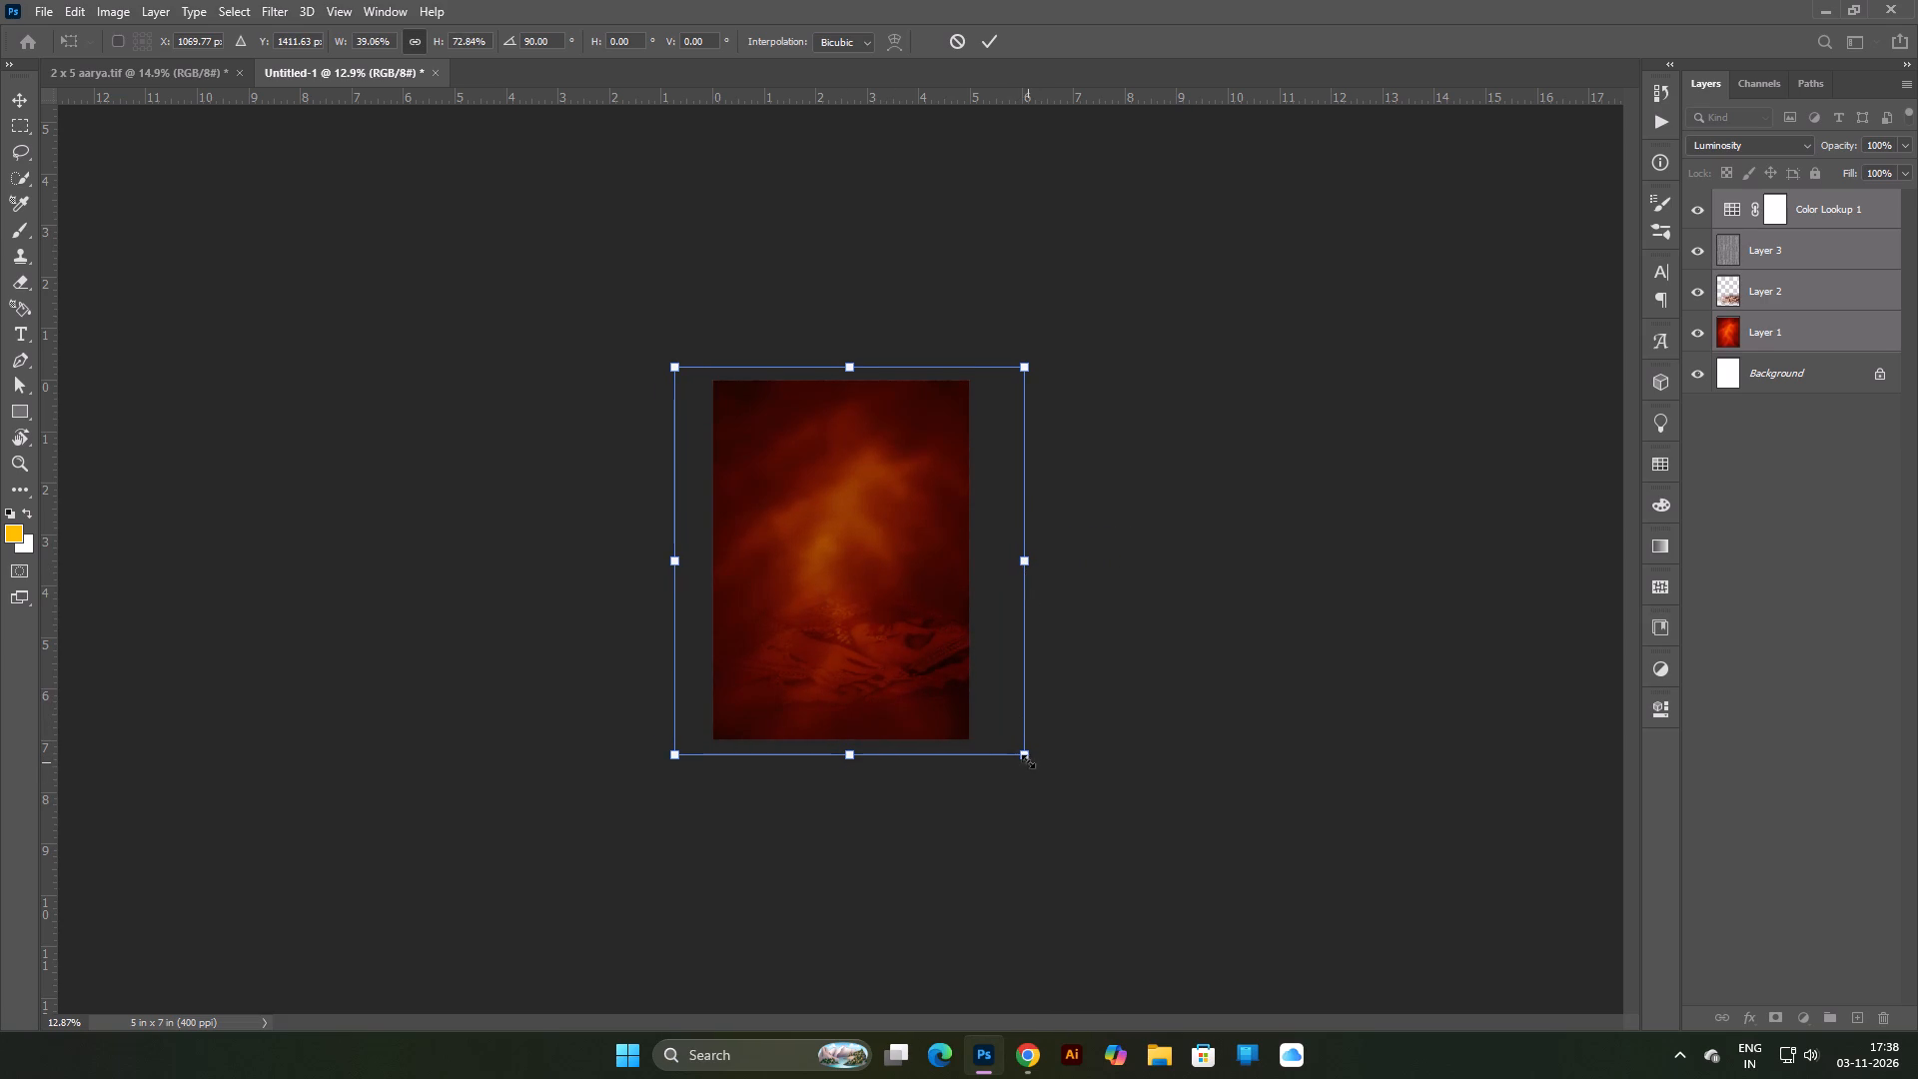
pyautogui.moveTo(1027, 757); pyautogui.dragTo(1054, 797)
pyautogui.moveTo(968, 661); pyautogui.dragTo(948, 649)
pyautogui.press('Return')
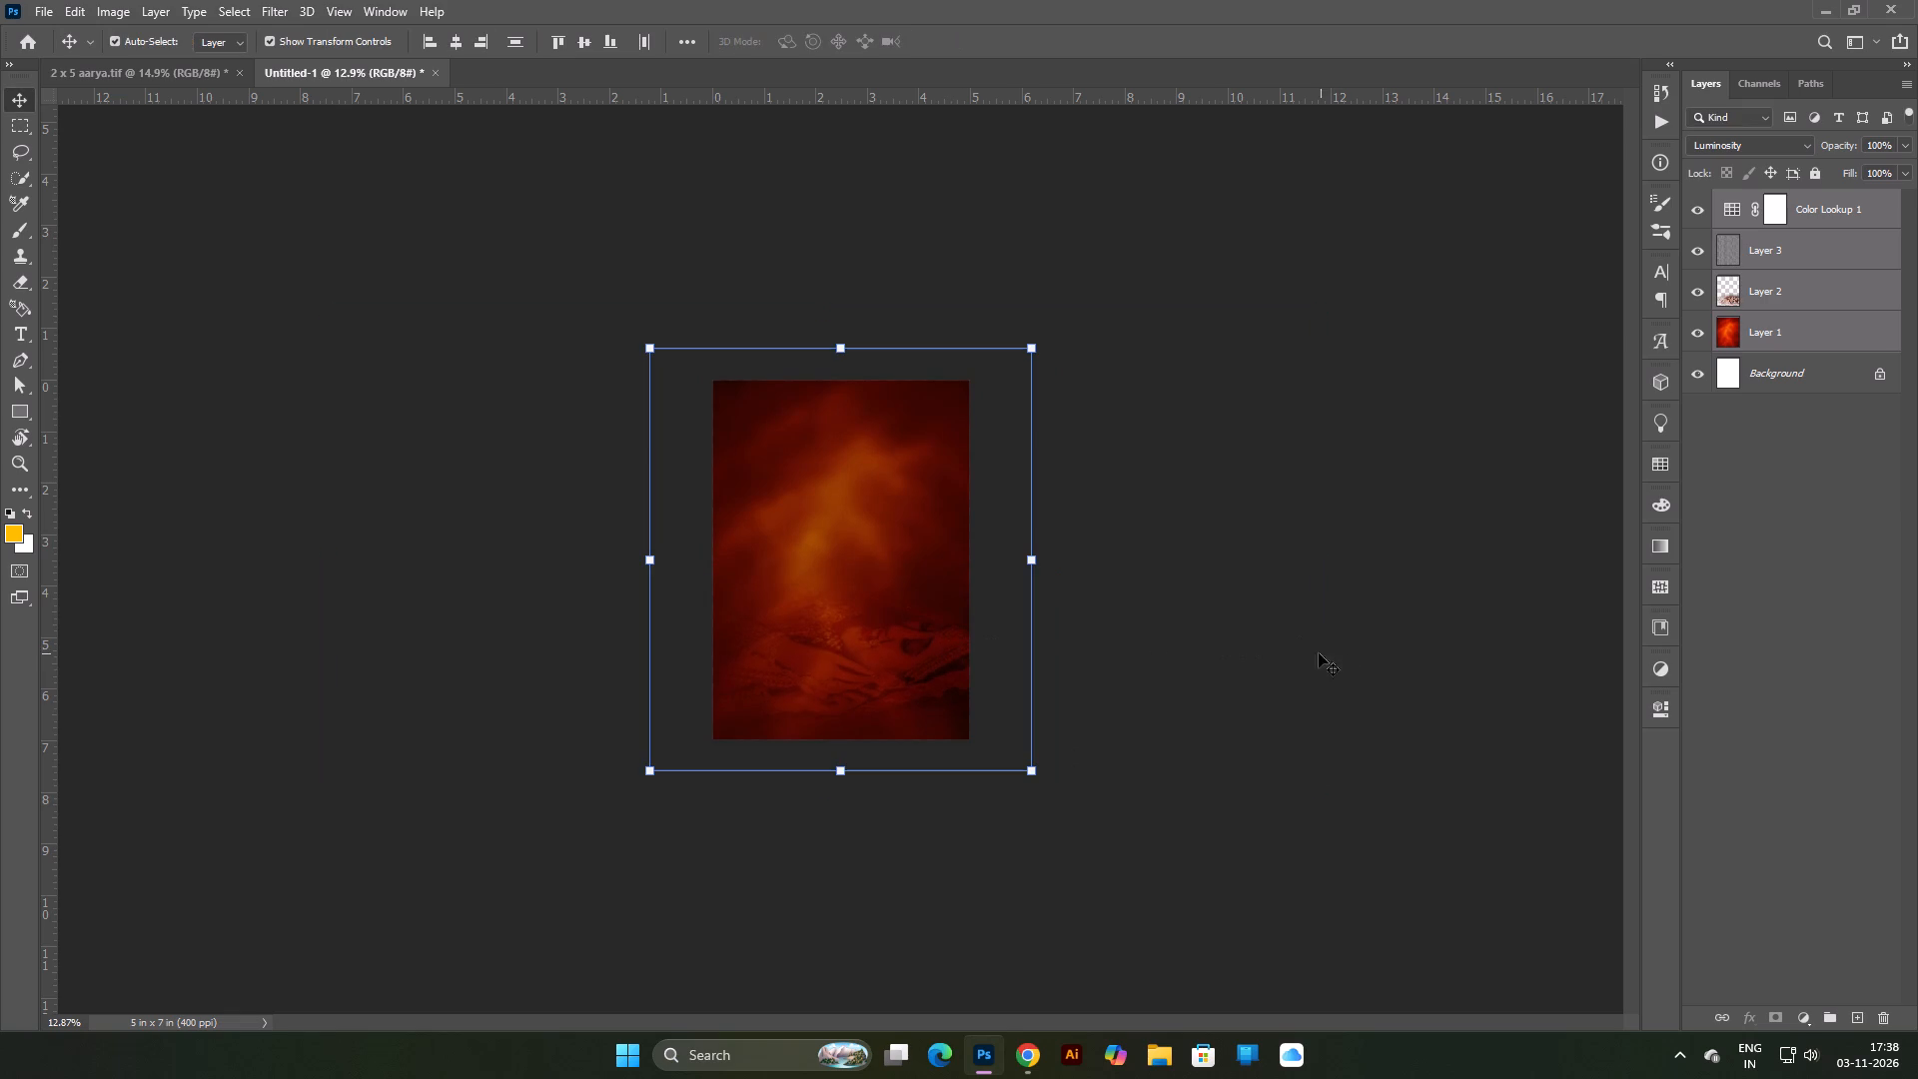
pyautogui.click(1253, 632)
# Delete Layer 2, the faded bridal portrait, from the copied background layers.
pyautogui.scroll(13, 807, 691)
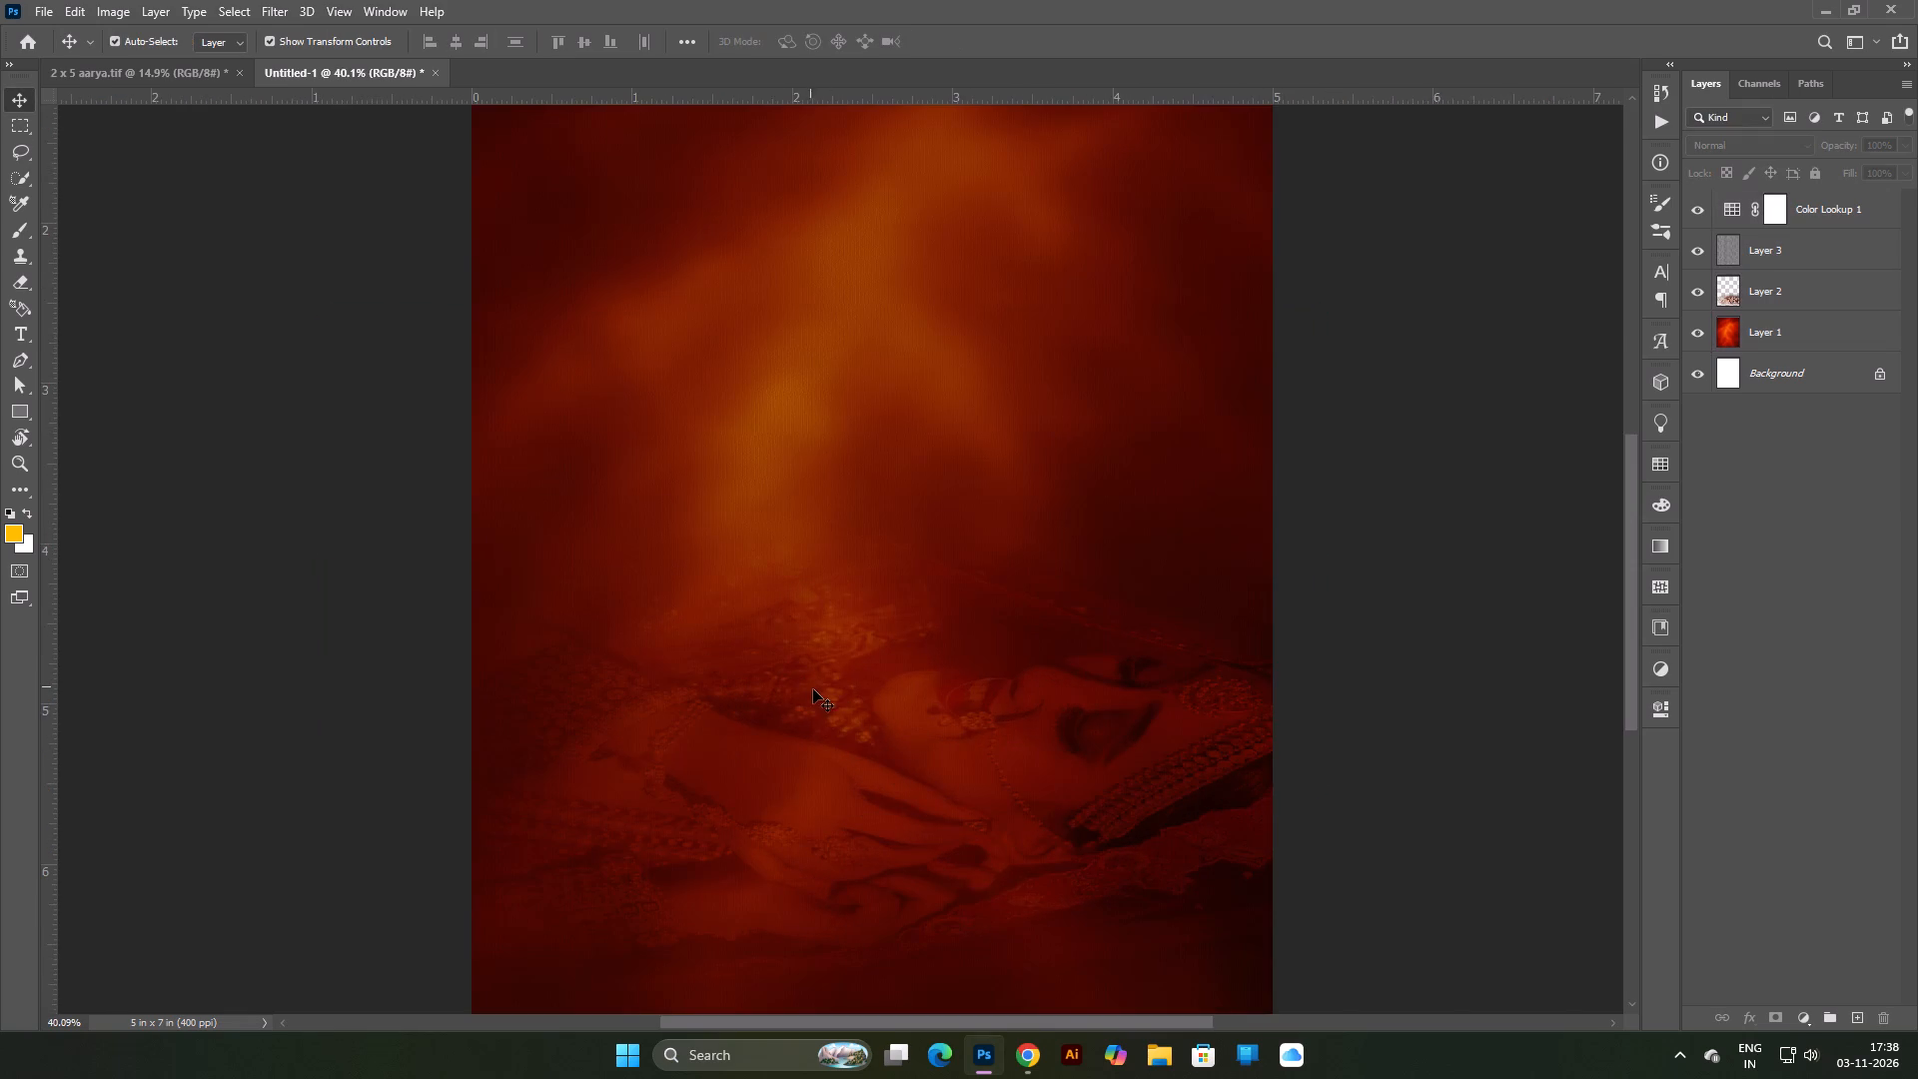
pyautogui.scroll(6, 814, 689)
pyautogui.scroll(-6, 814, 693)
pyautogui.click(1710, 293)
pyautogui.click(1762, 293)
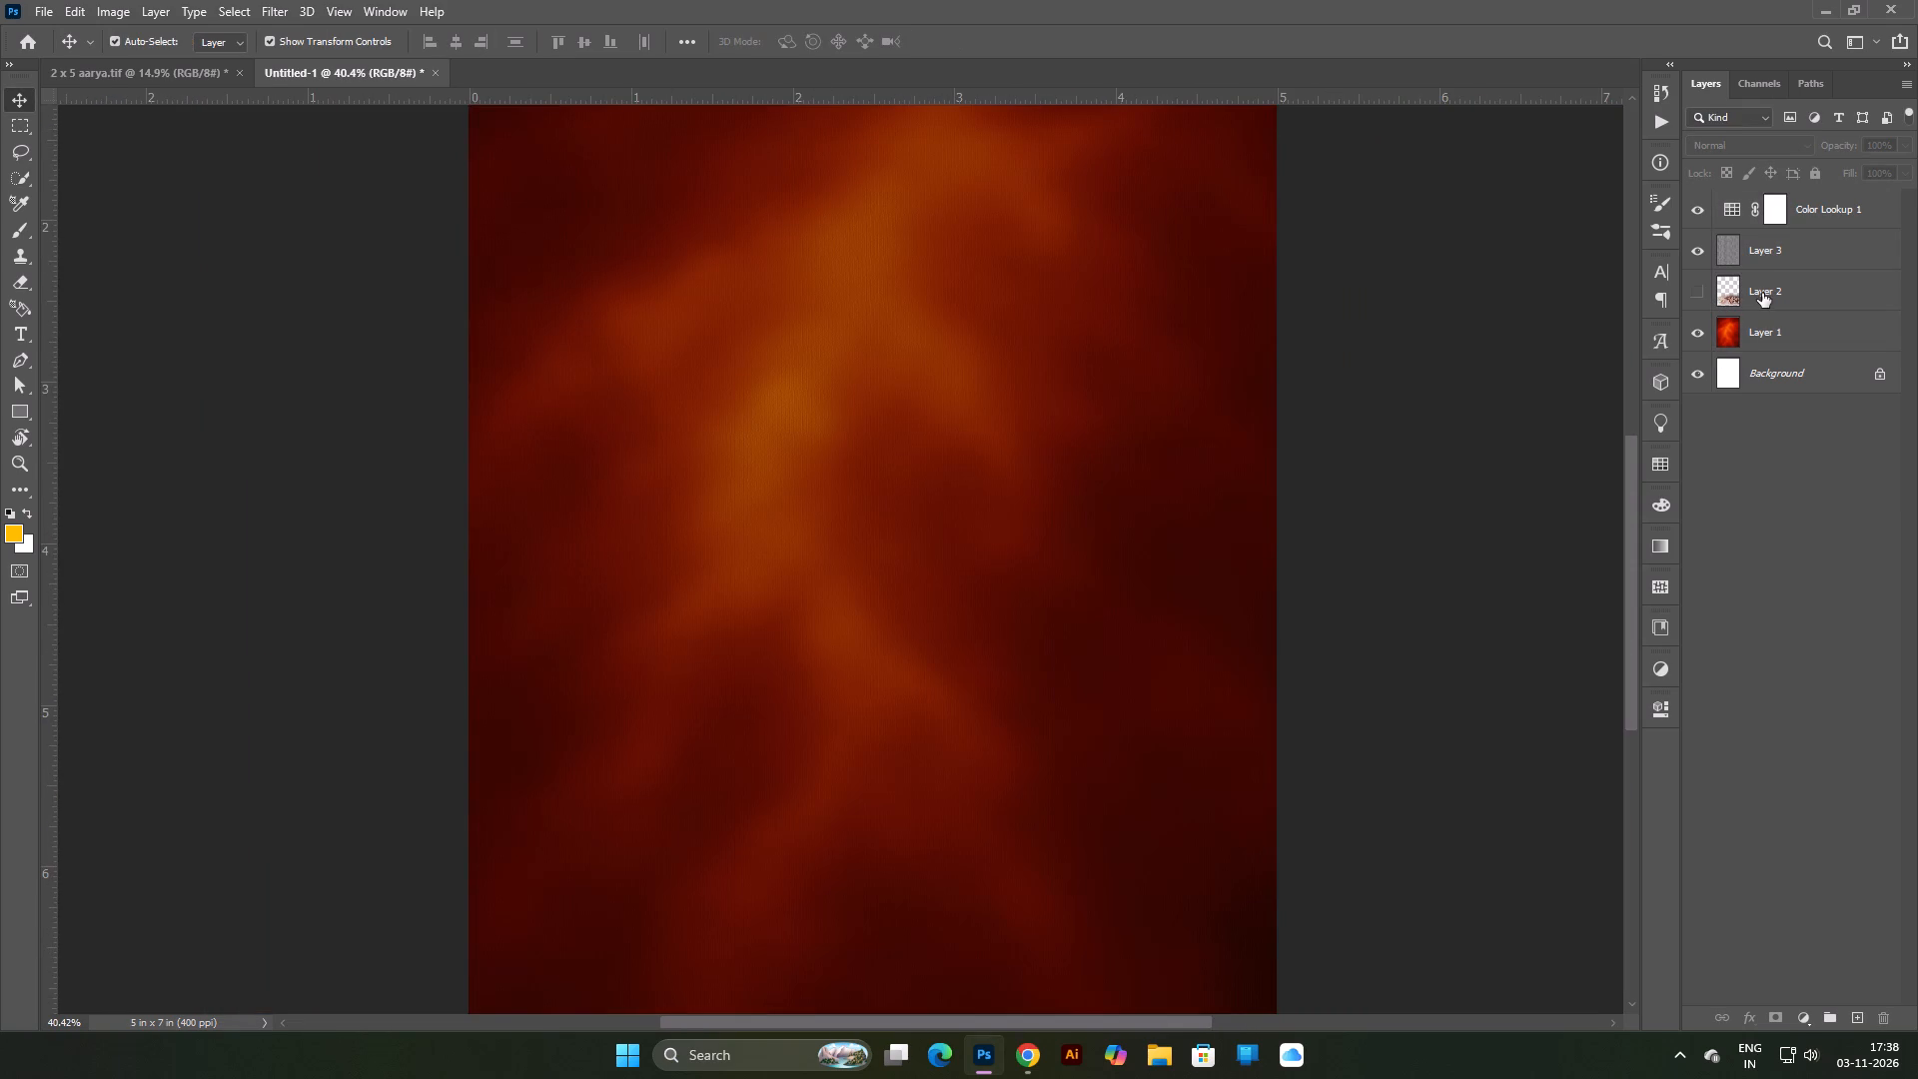
pyautogui.press('Delete')
pyautogui.click(1336, 473)
pyautogui.click(1467, 464)
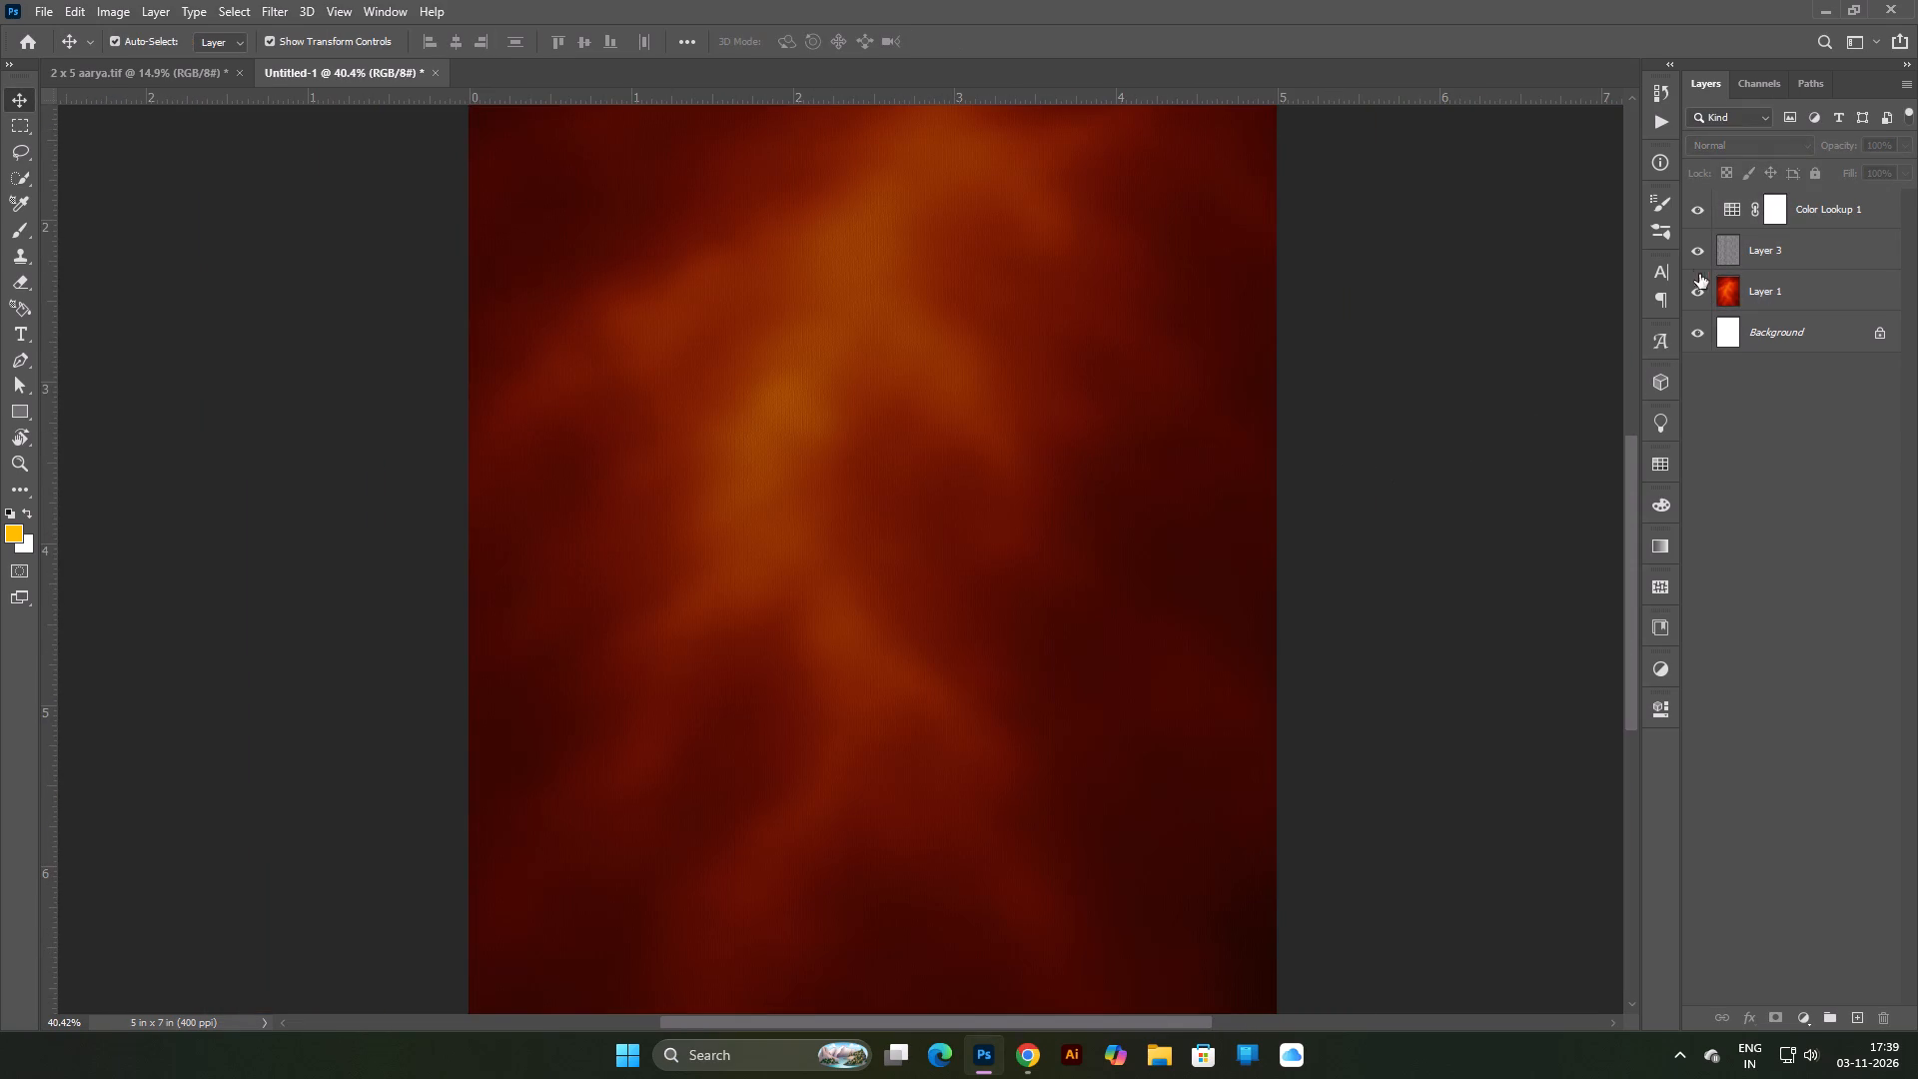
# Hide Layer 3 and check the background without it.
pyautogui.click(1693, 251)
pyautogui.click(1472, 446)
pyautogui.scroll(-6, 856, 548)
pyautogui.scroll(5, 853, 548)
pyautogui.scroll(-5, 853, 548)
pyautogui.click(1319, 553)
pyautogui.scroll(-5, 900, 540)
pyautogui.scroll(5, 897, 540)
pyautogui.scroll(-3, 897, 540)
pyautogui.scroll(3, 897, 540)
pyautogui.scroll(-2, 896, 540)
# Raise the system sound volume slightly and return to the 5 x 7 inch document.
pyautogui.click(1805, 1054)
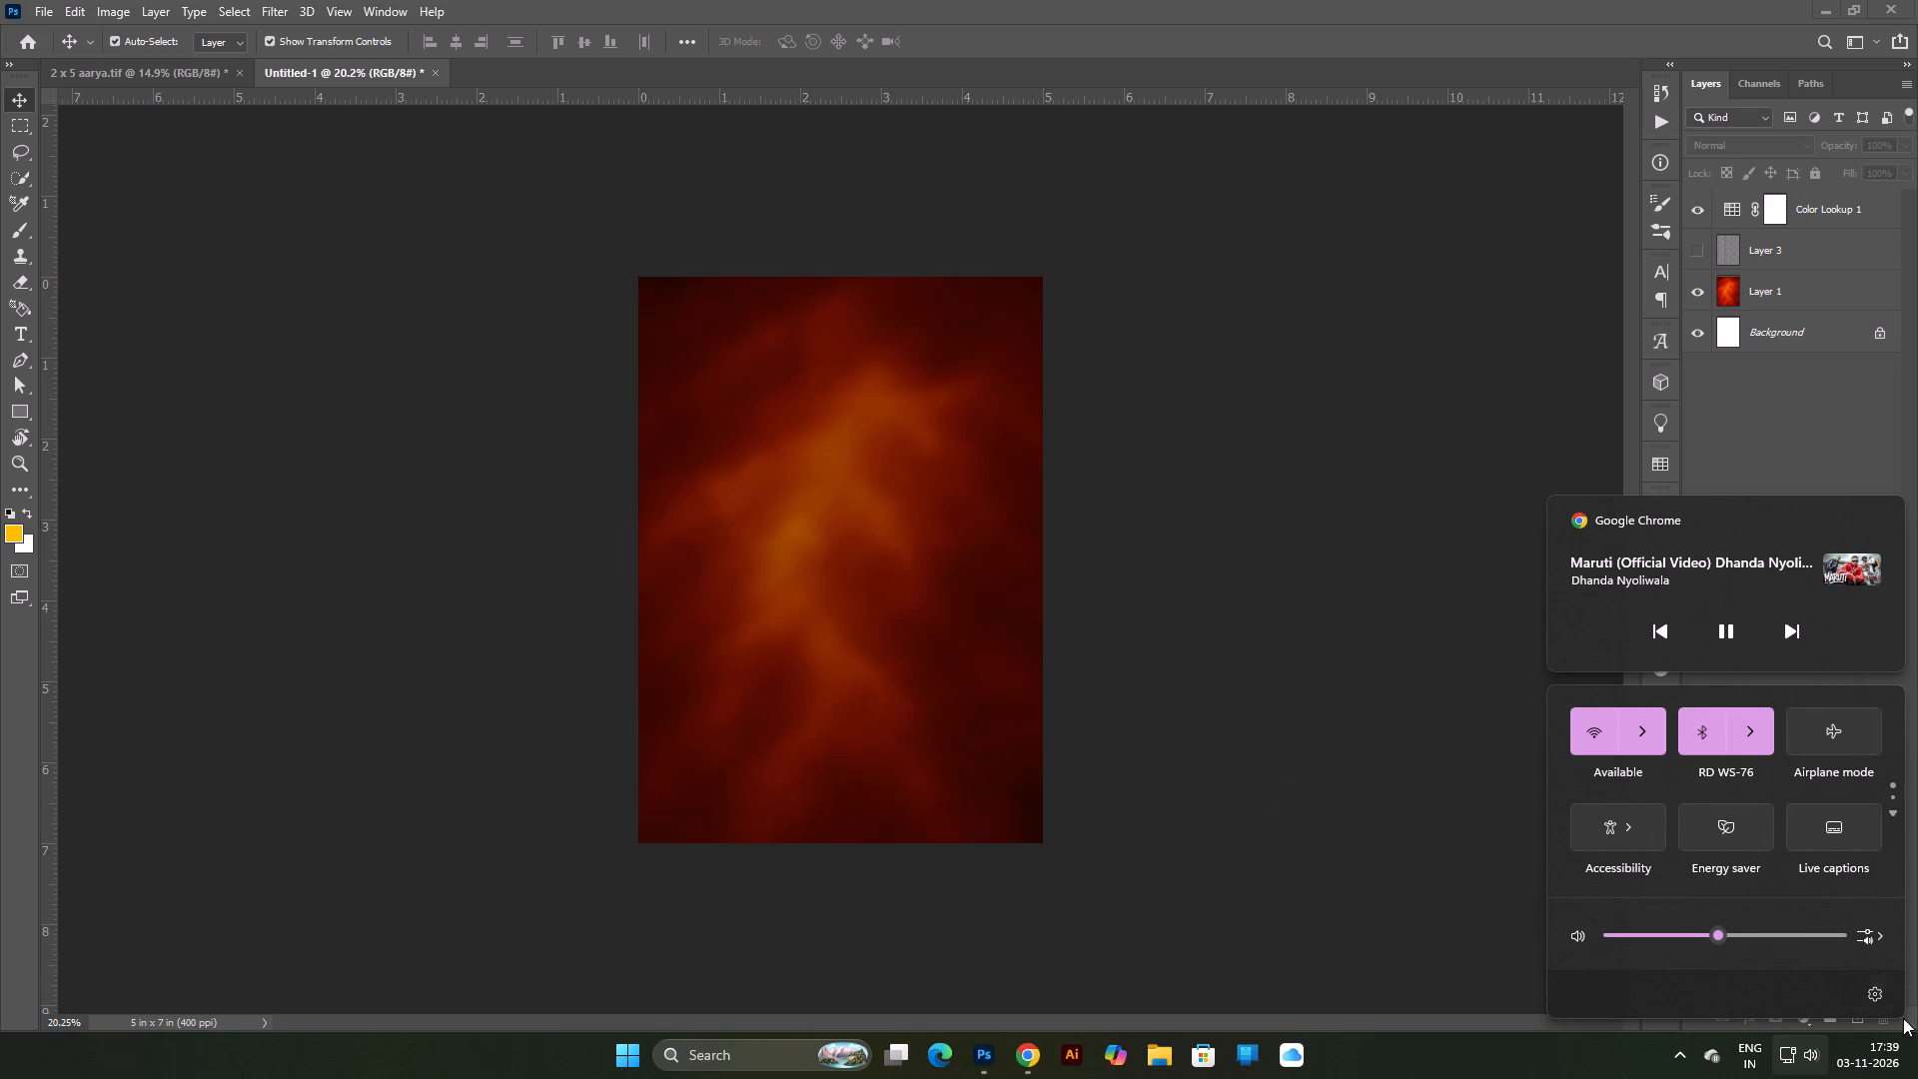
pyautogui.click(1752, 932)
pyautogui.moveTo(1751, 934); pyautogui.dragTo(1729, 948)
pyautogui.moveTo(1729, 948); pyautogui.dragTo(1724, 963)
pyautogui.click(1296, 788)
# Copy Group 3, Rectangle 6 and the tagline text layer from the 2 x 5 aarya banner into the 5 x 7 inch document.
pyautogui.scroll(-4, 1134, 694)
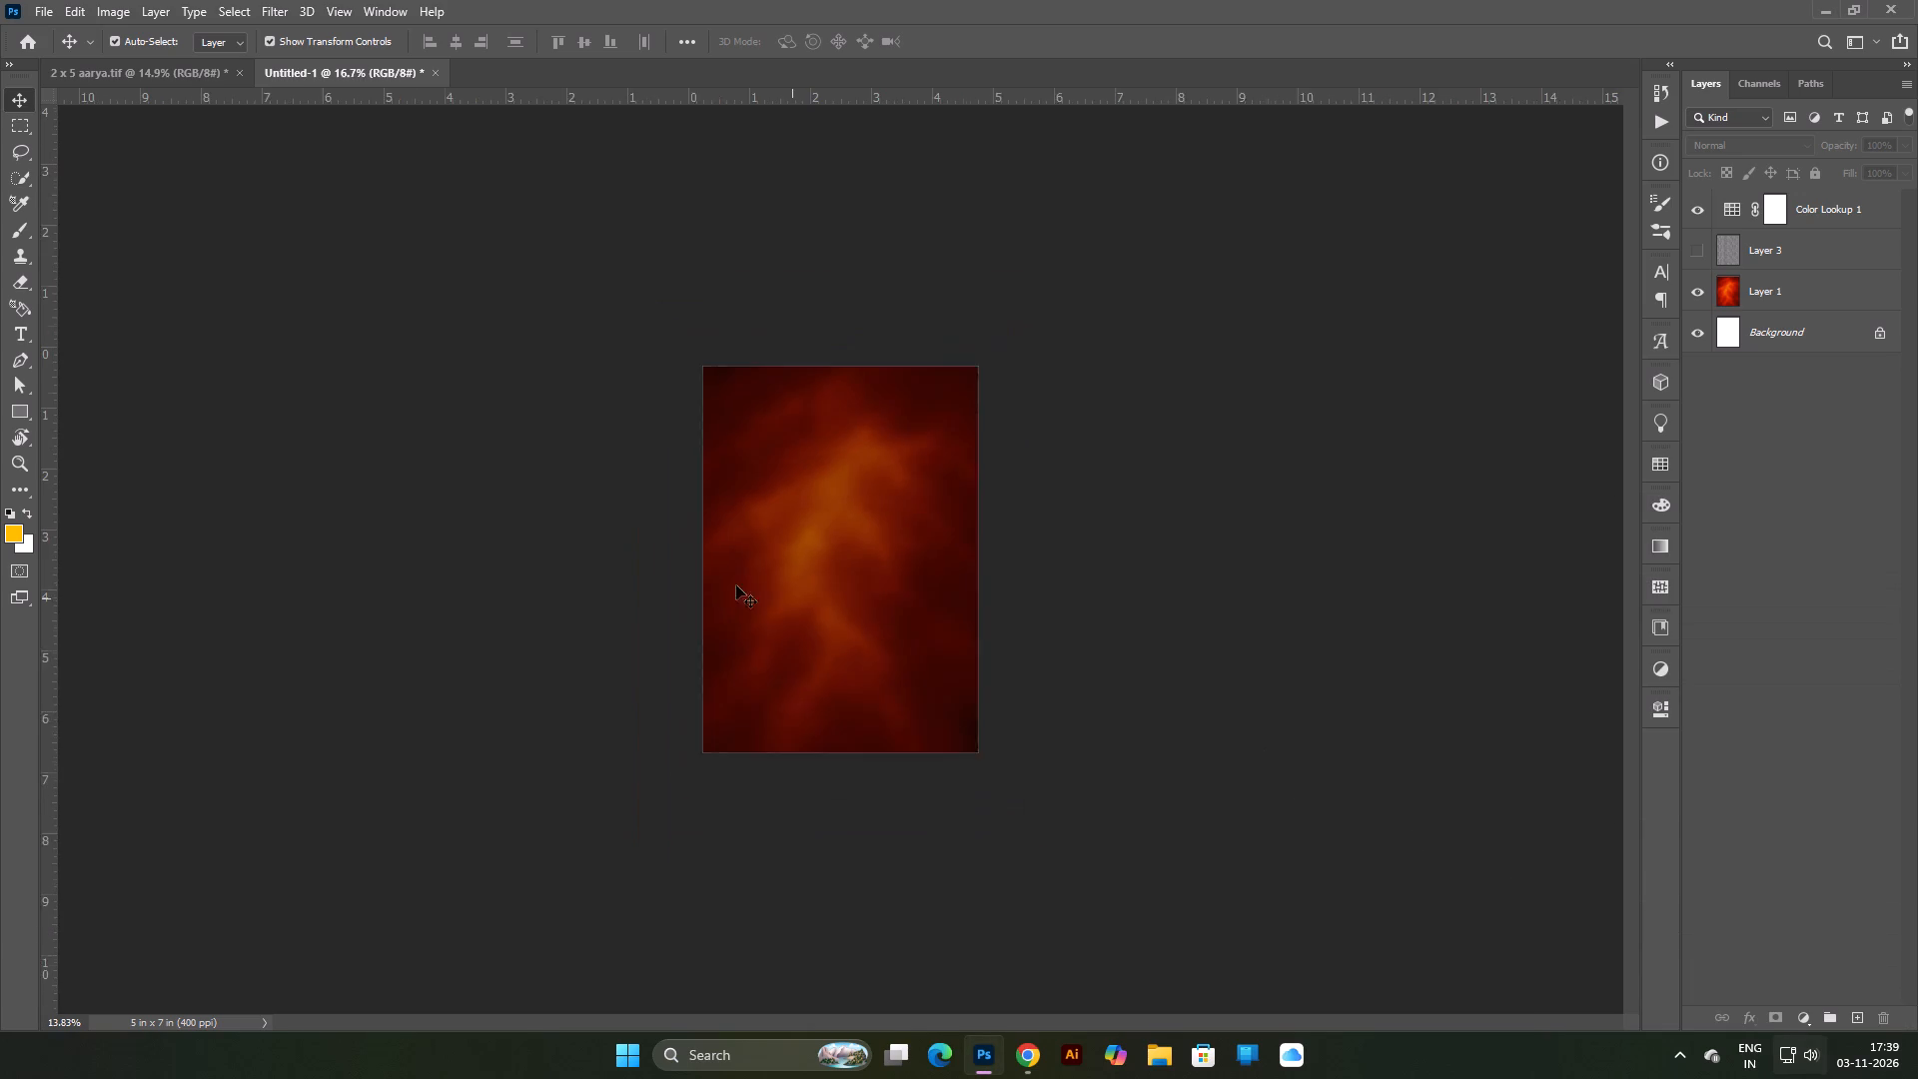
pyautogui.scroll(2, 731, 584)
pyautogui.click(195, 76)
pyautogui.scroll(-4, 573, 497)
pyautogui.scroll(3, 829, 505)
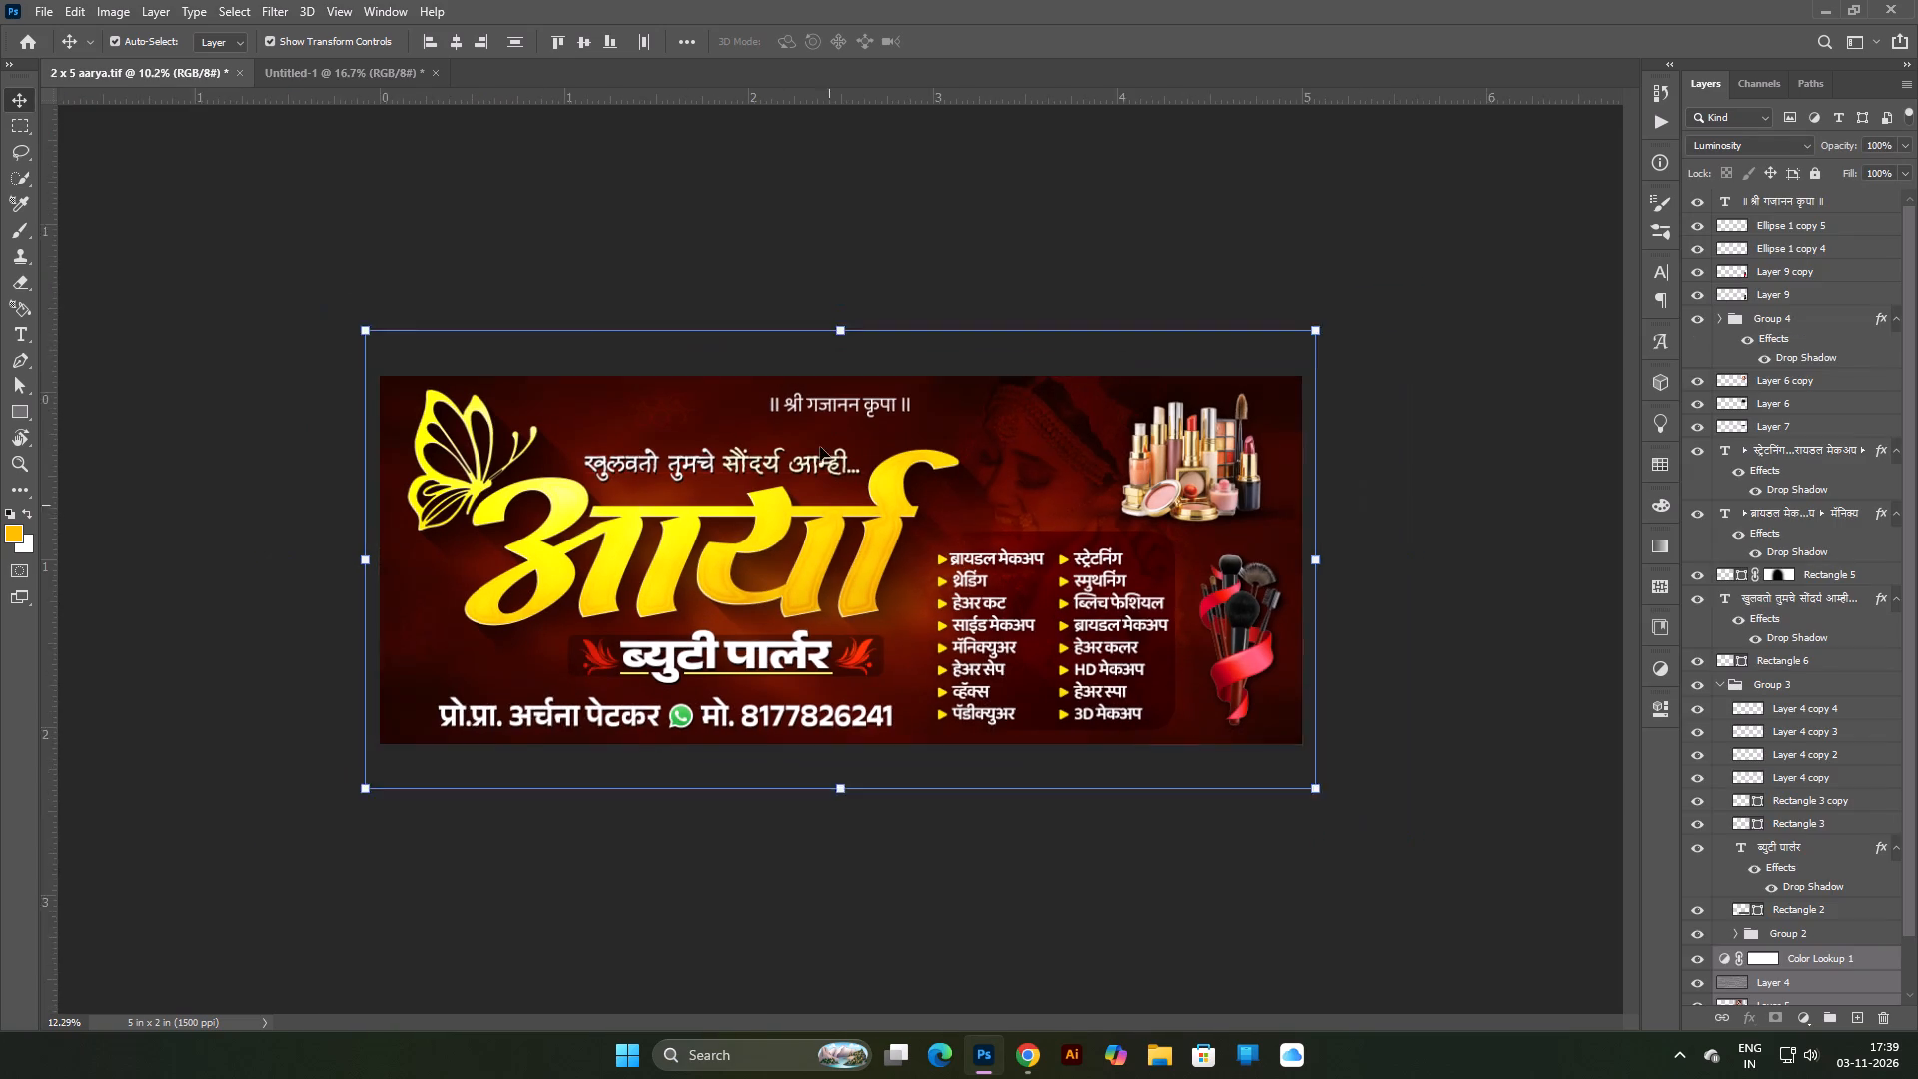
pyautogui.click(904, 256)
pyautogui.rightClick(707, 530)
pyautogui.click(747, 539)
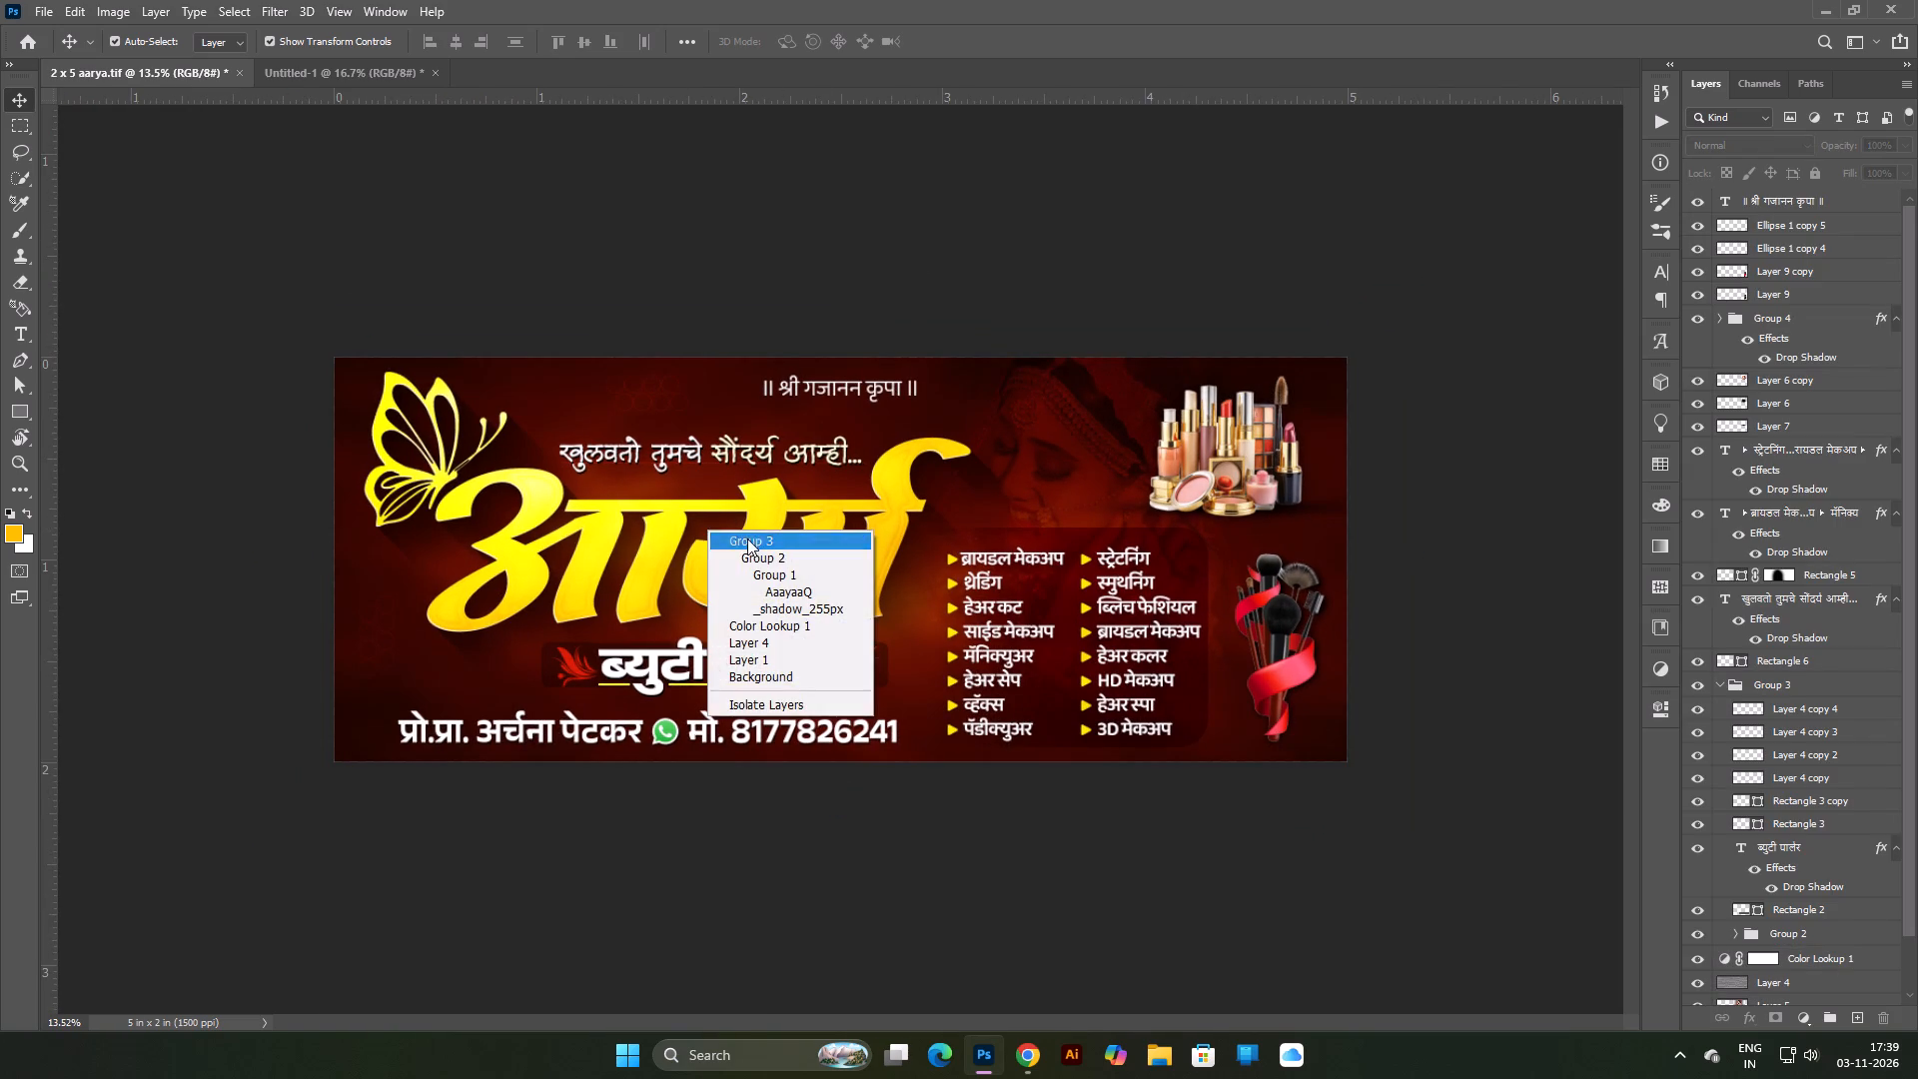
pyautogui.click(1724, 684)
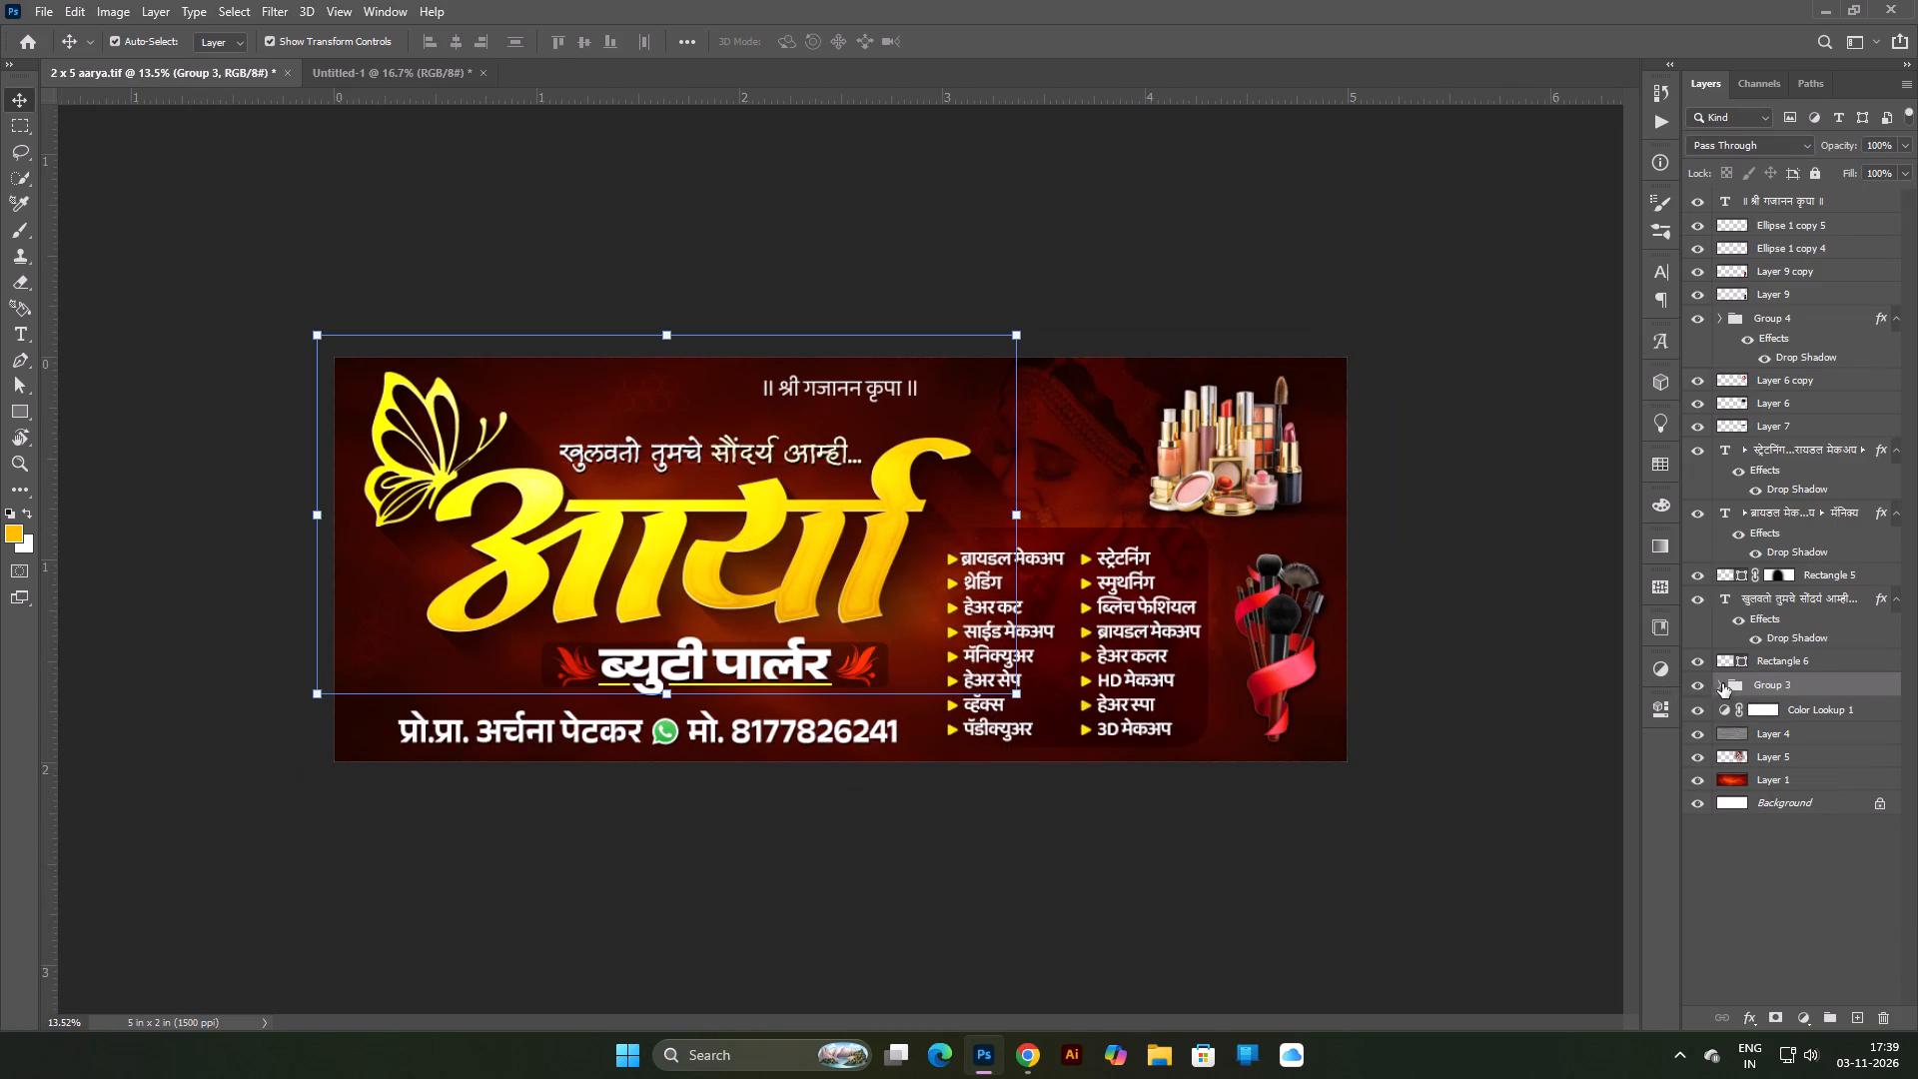
pyautogui.click(1697, 689)
pyautogui.click(1697, 689)
pyautogui.keyDown('ctrl'); pyautogui.click(1759, 663); pyautogui.keyUp('ctrl')
pyautogui.keyDown('ctrl'); pyautogui.click(1787, 595); pyautogui.keyUp('ctrl')
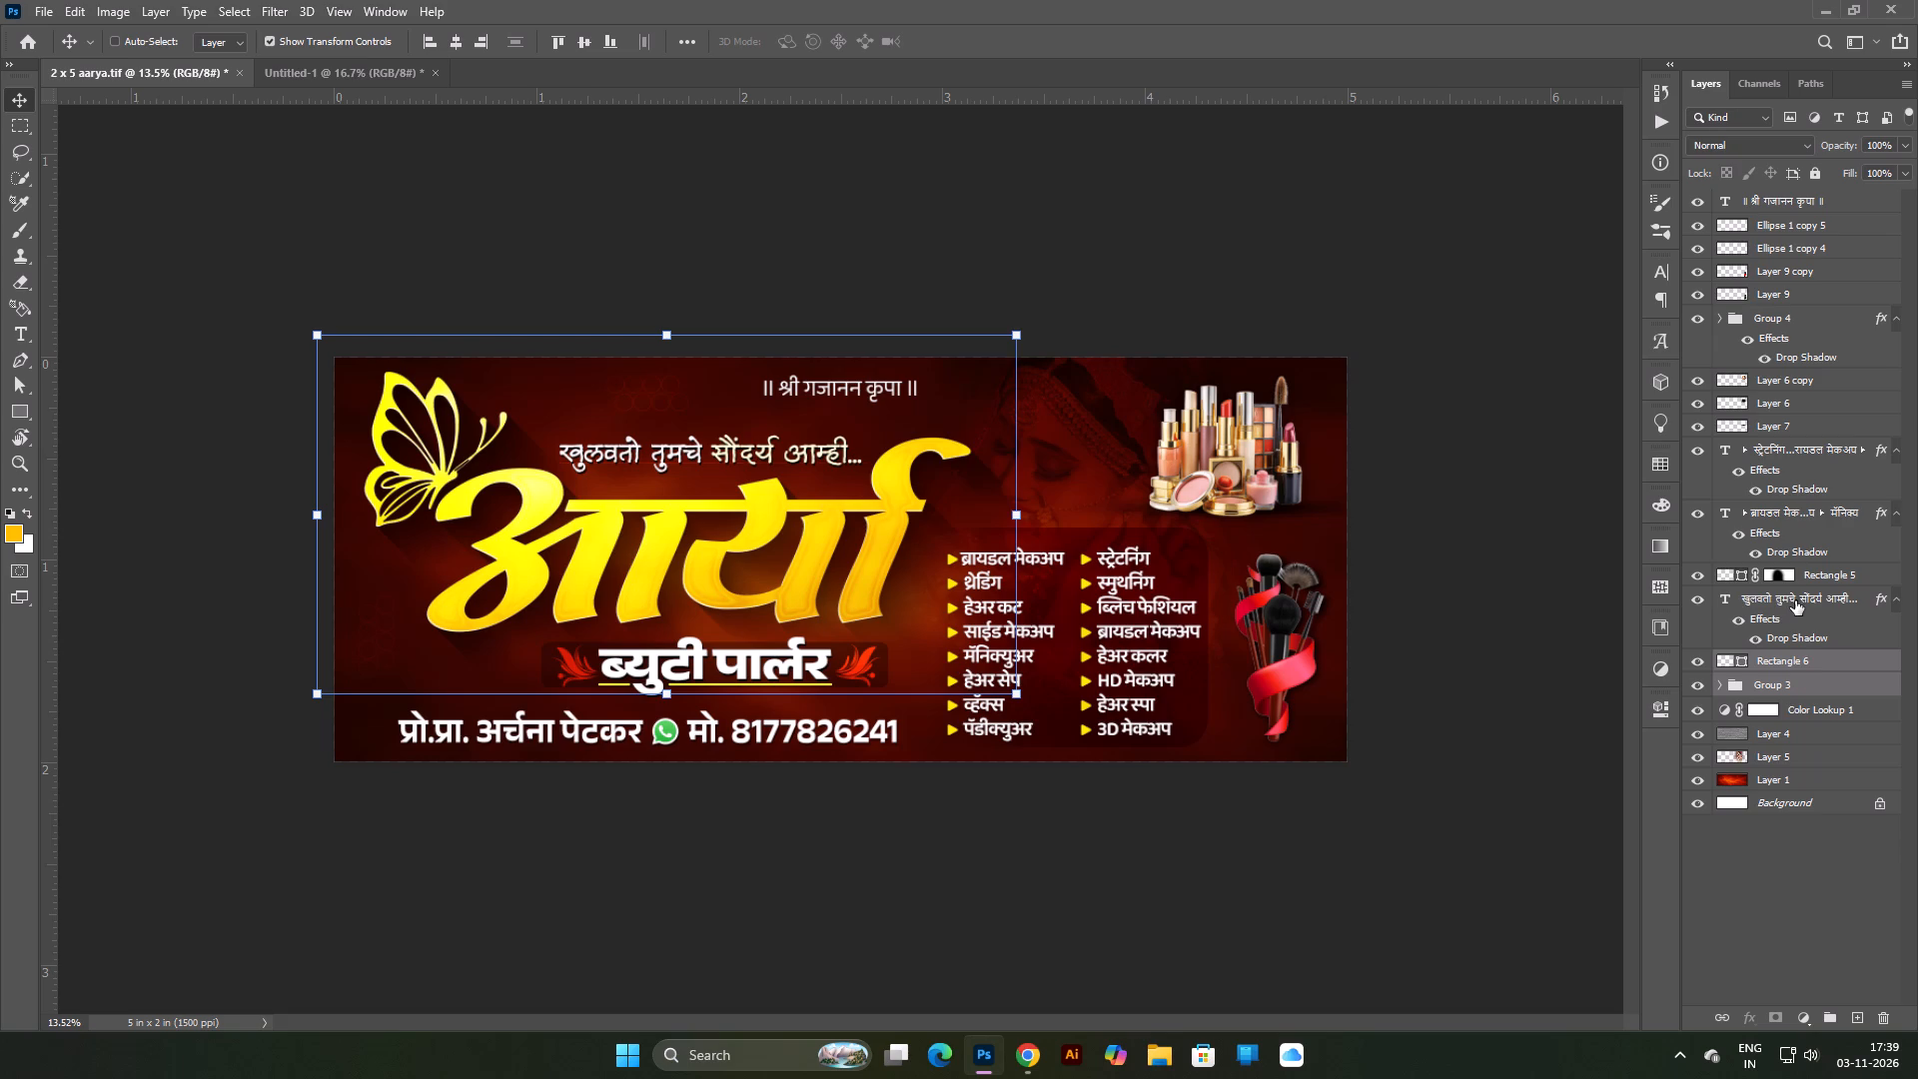
pyautogui.moveTo(1806, 676); pyautogui.dragTo(623, 293)
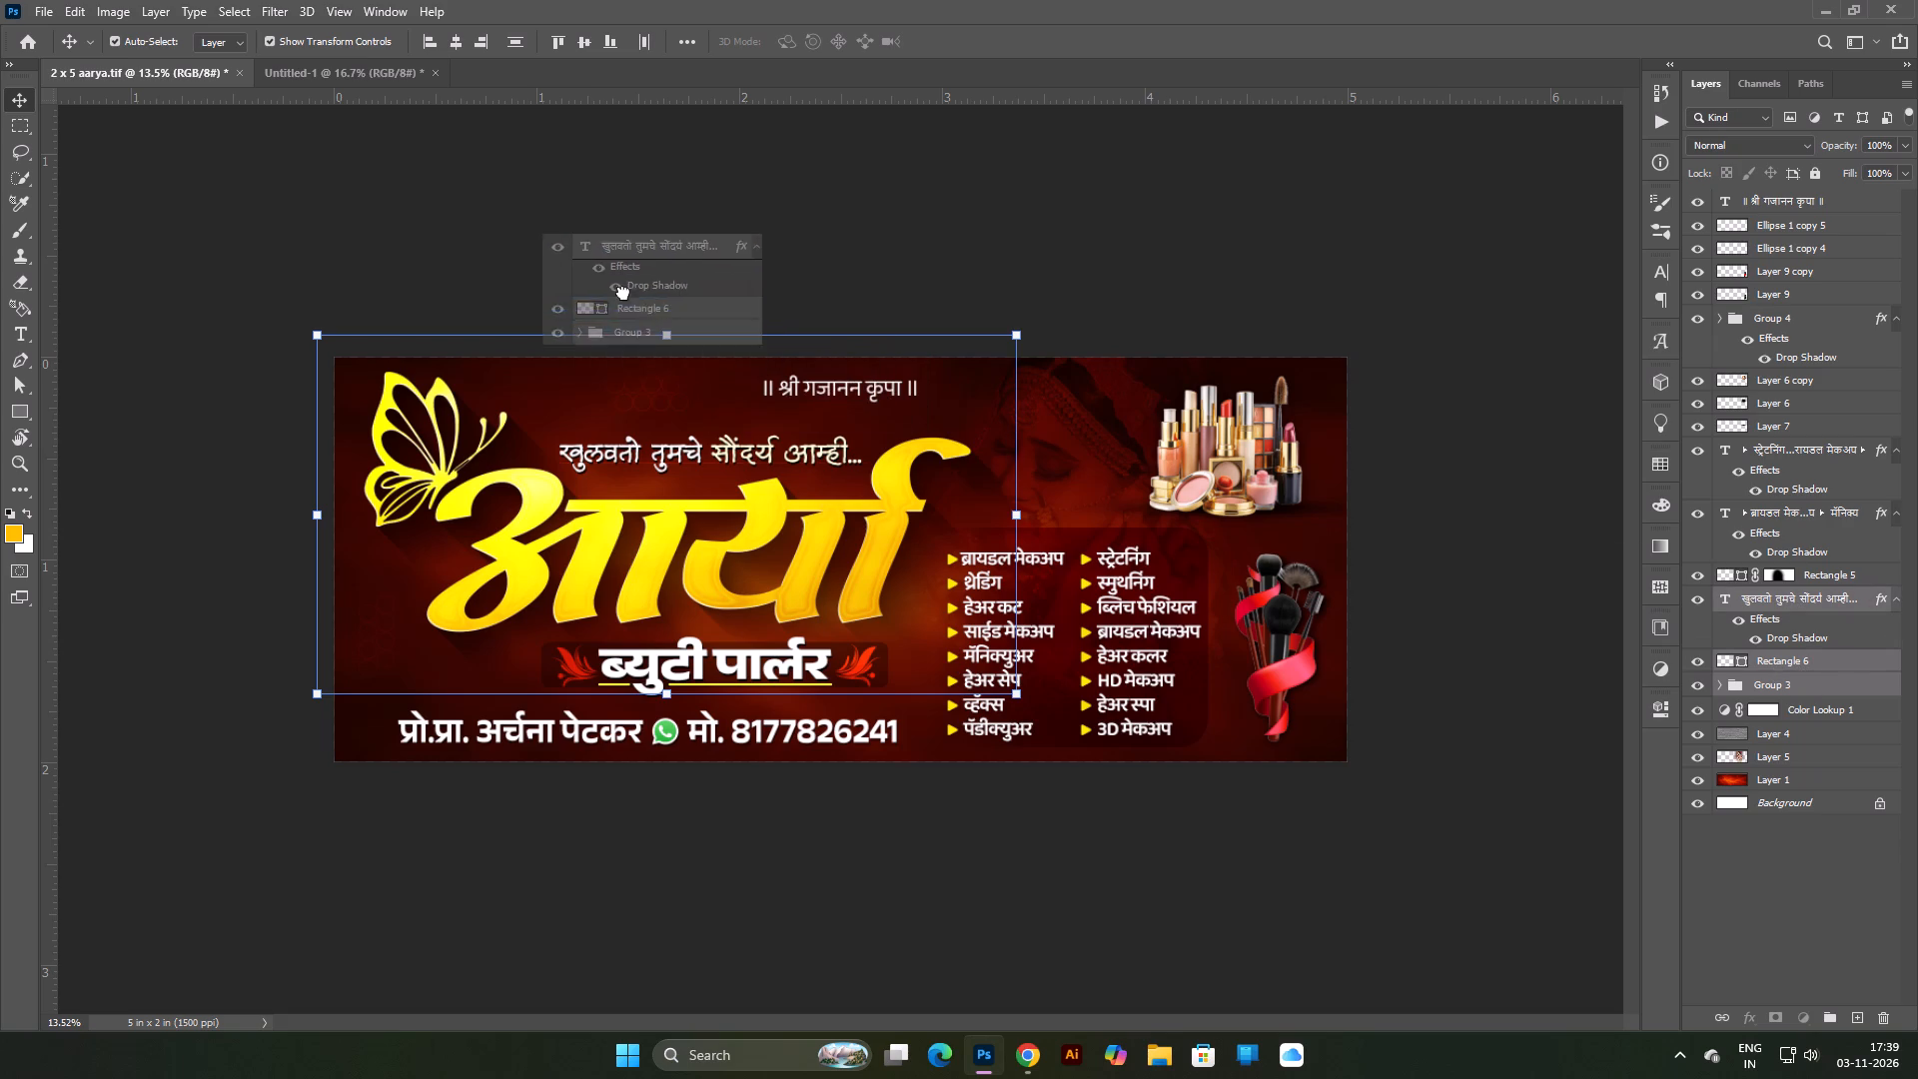
pyautogui.moveTo(623, 293); pyautogui.dragTo(848, 512)
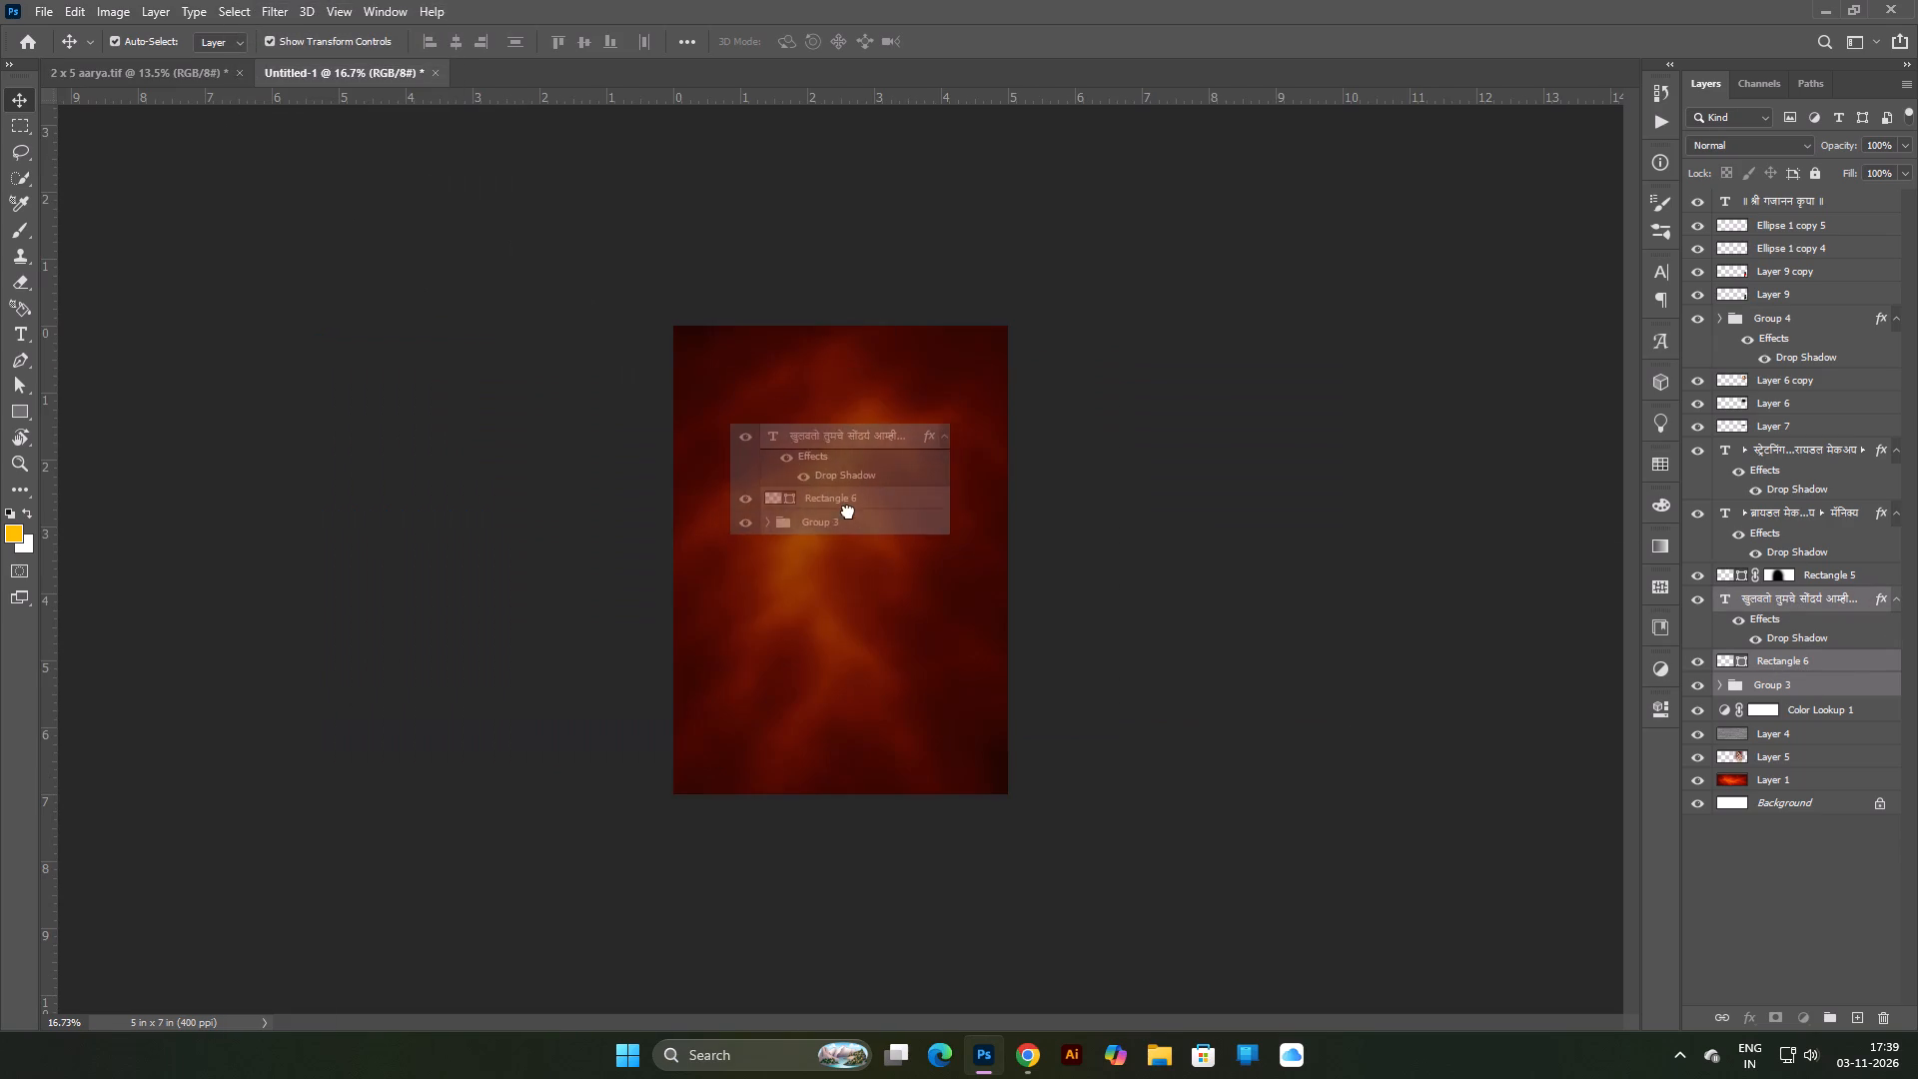
pyautogui.moveTo(848, 512); pyautogui.dragTo(846, 508)
# Scale the copied title group, rectangle and tagline proportionally to about 34% and centre them horizontally near the top of the canvas.
pyautogui.keyDown('alt'); pyautogui.moveTo(1281, 502); pyautogui.dragTo(1225, 507); pyautogui.keyUp('alt')
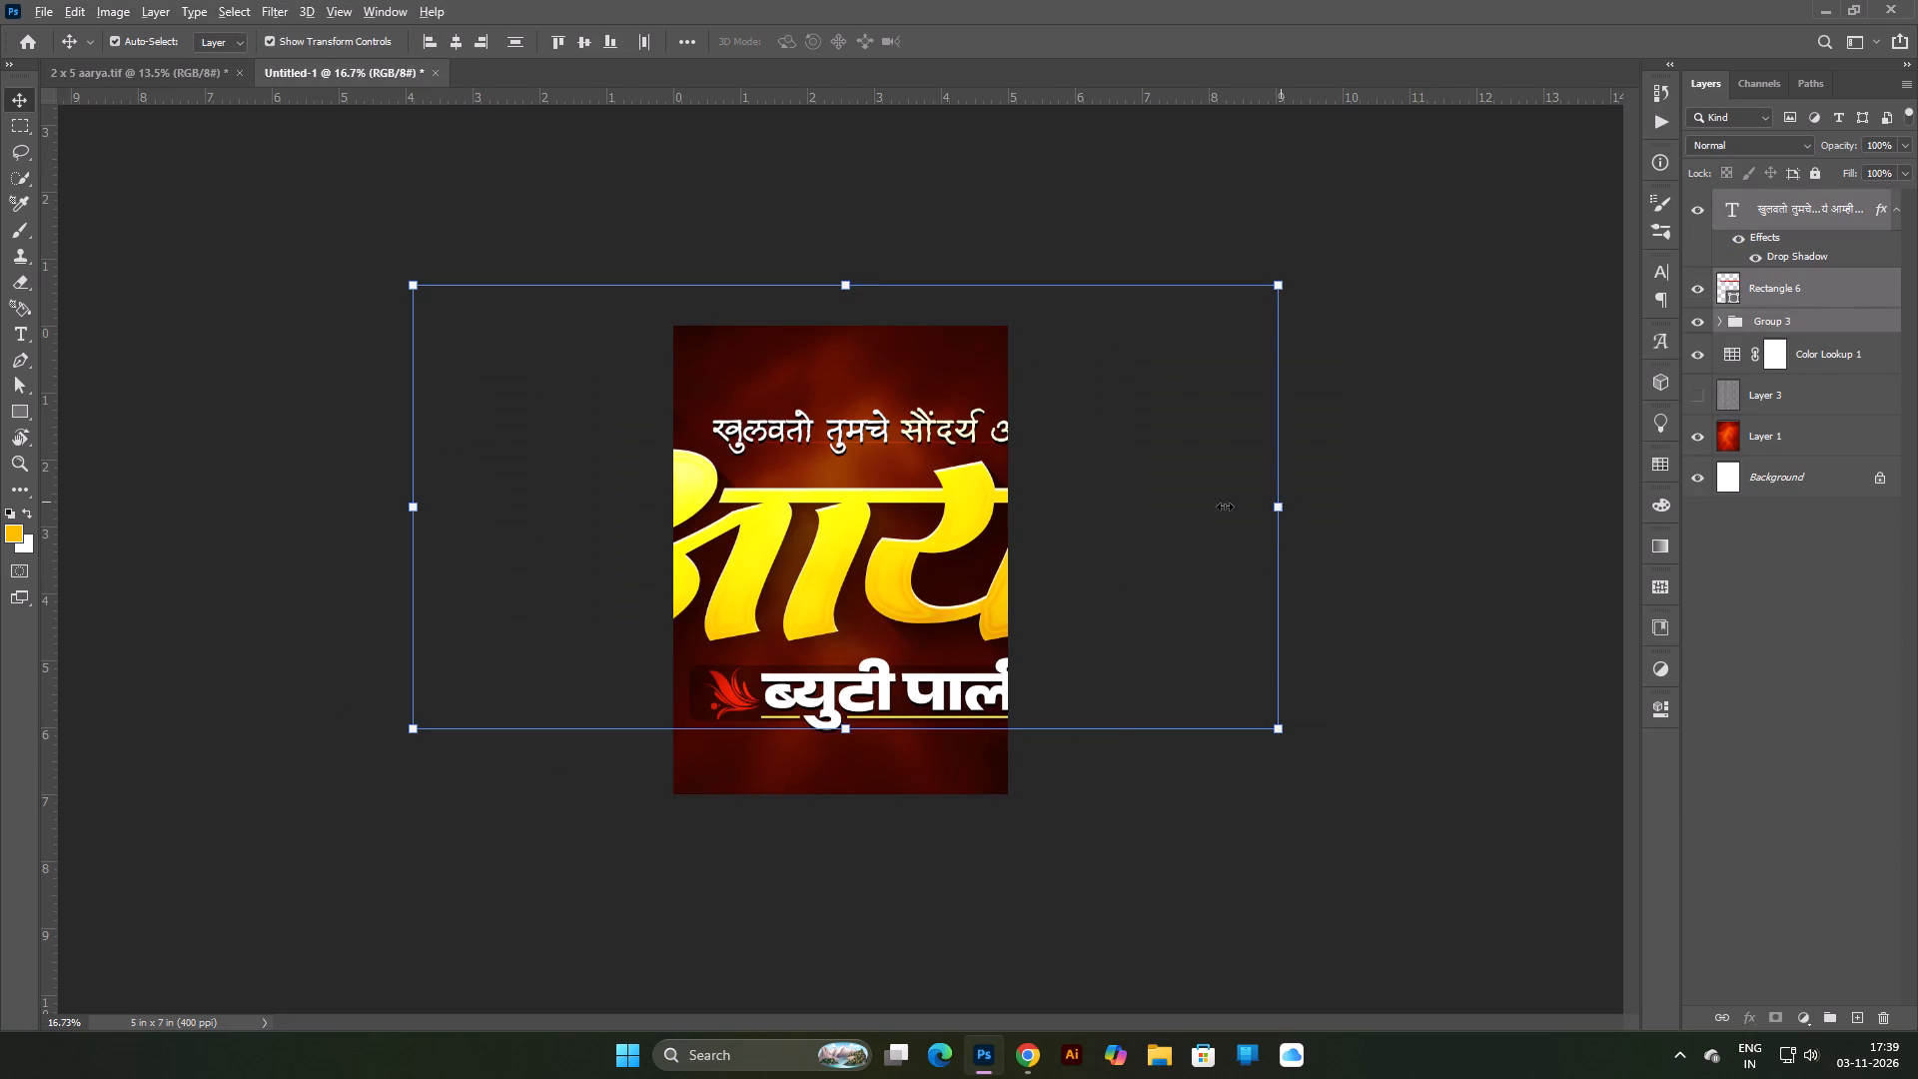
pyautogui.keyDown('alt'); pyautogui.moveTo(1225, 507); pyautogui.dragTo(994, 522); pyautogui.keyUp('alt')
pyautogui.moveTo(902, 534); pyautogui.dragTo(901, 455)
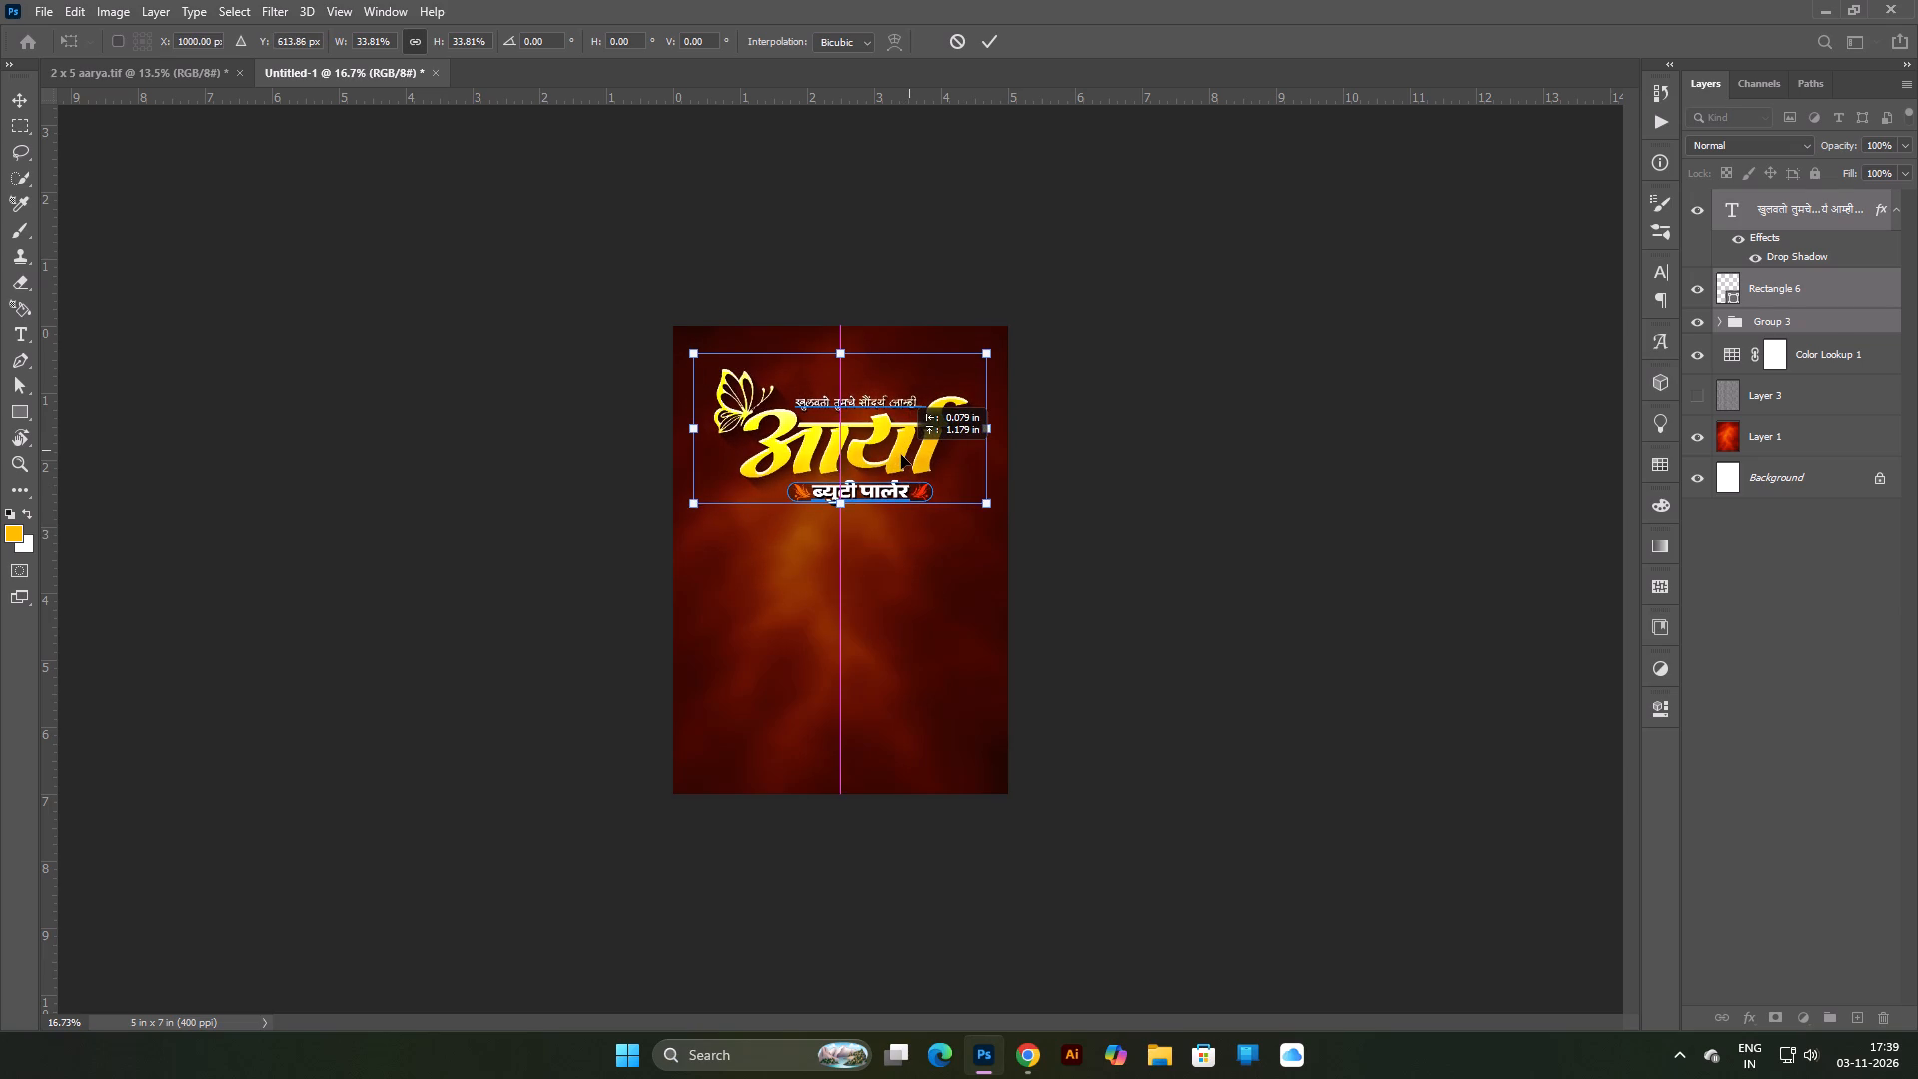
pyautogui.moveTo(901, 455); pyautogui.dragTo(905, 448)
pyautogui.scroll(3, 895, 447)
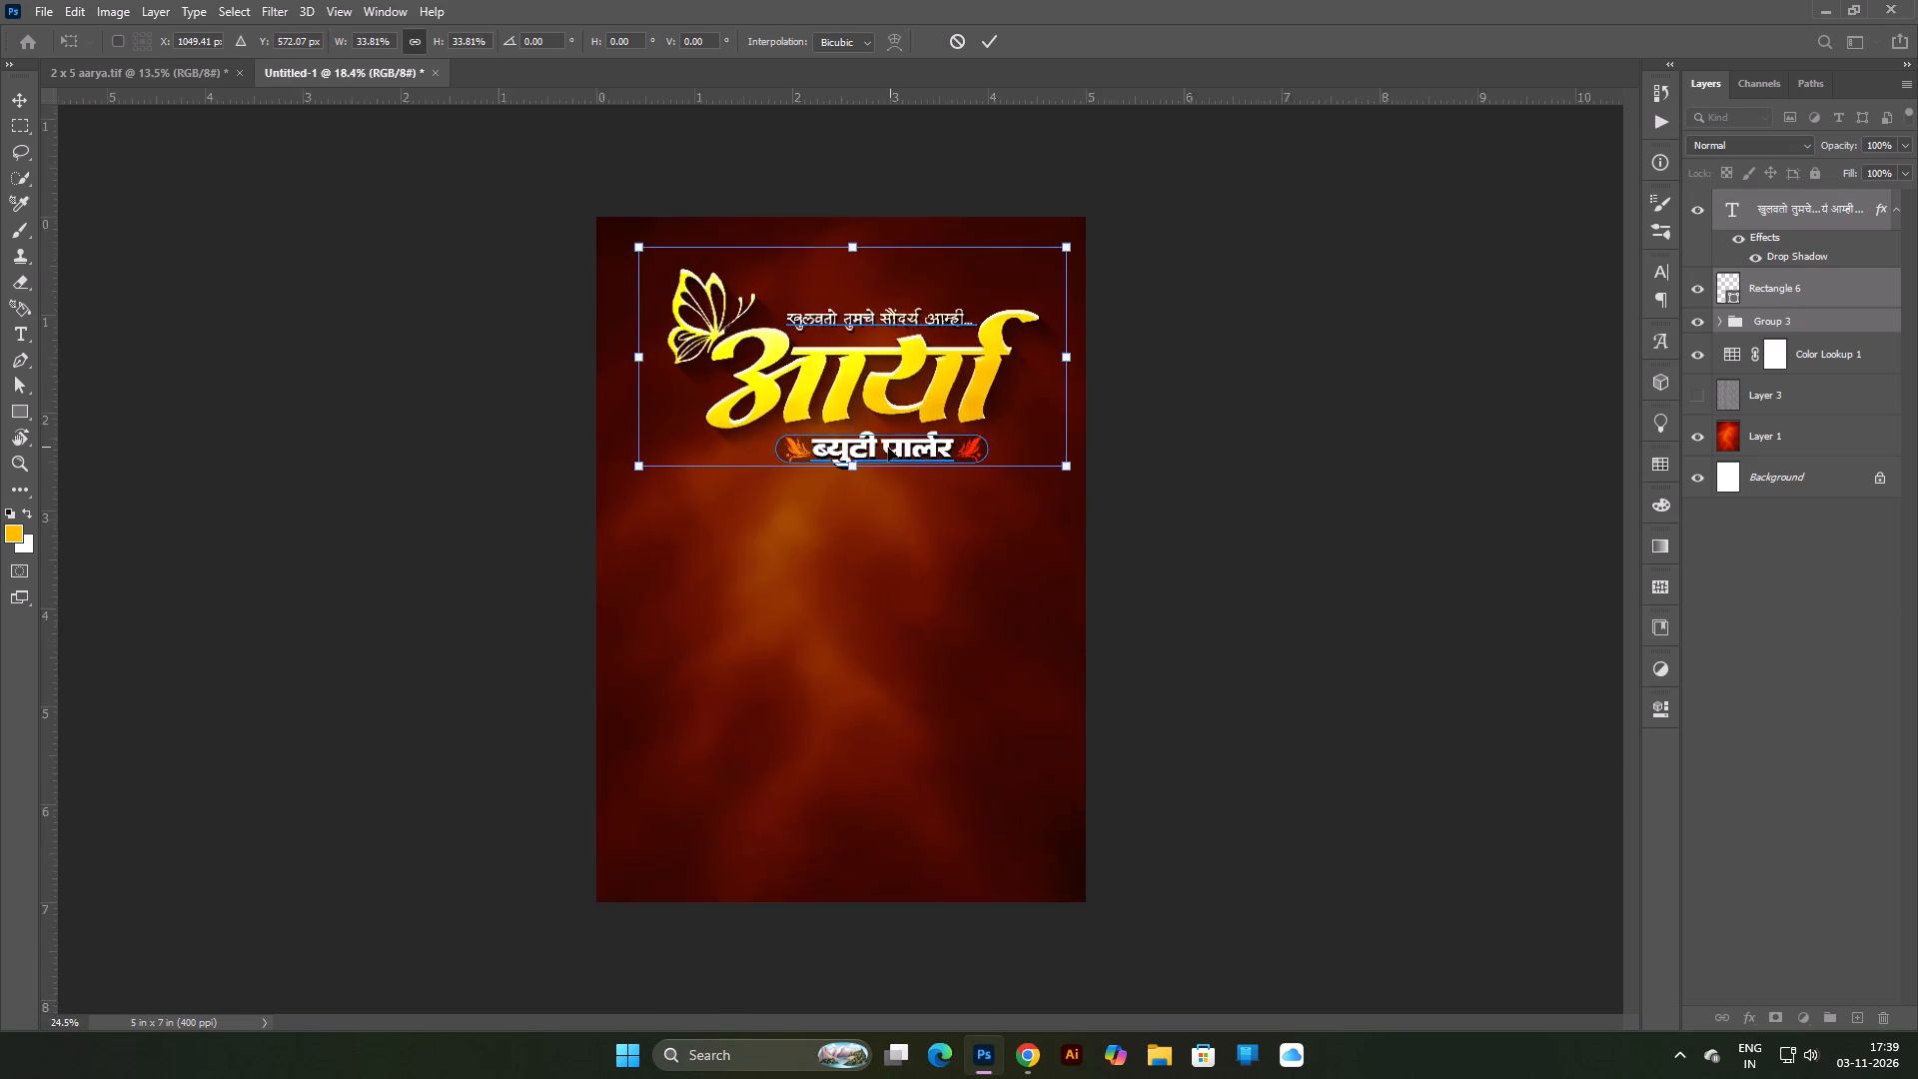
pyautogui.scroll(4, 888, 448)
pyautogui.press('space')
pyautogui.press('space')
pyautogui.press('space')
pyautogui.press('space')
pyautogui.press('space')
pyautogui.press('space')
pyautogui.press('space')
pyautogui.press('space')
pyautogui.press('space')
pyautogui.press('space')
pyautogui.press('space')
pyautogui.press('space')
pyautogui.press('space')
pyautogui.press('space')
pyautogui.press('space')
pyautogui.press('space')
pyautogui.moveTo(846, 368); pyautogui.dragTo(886, 579)
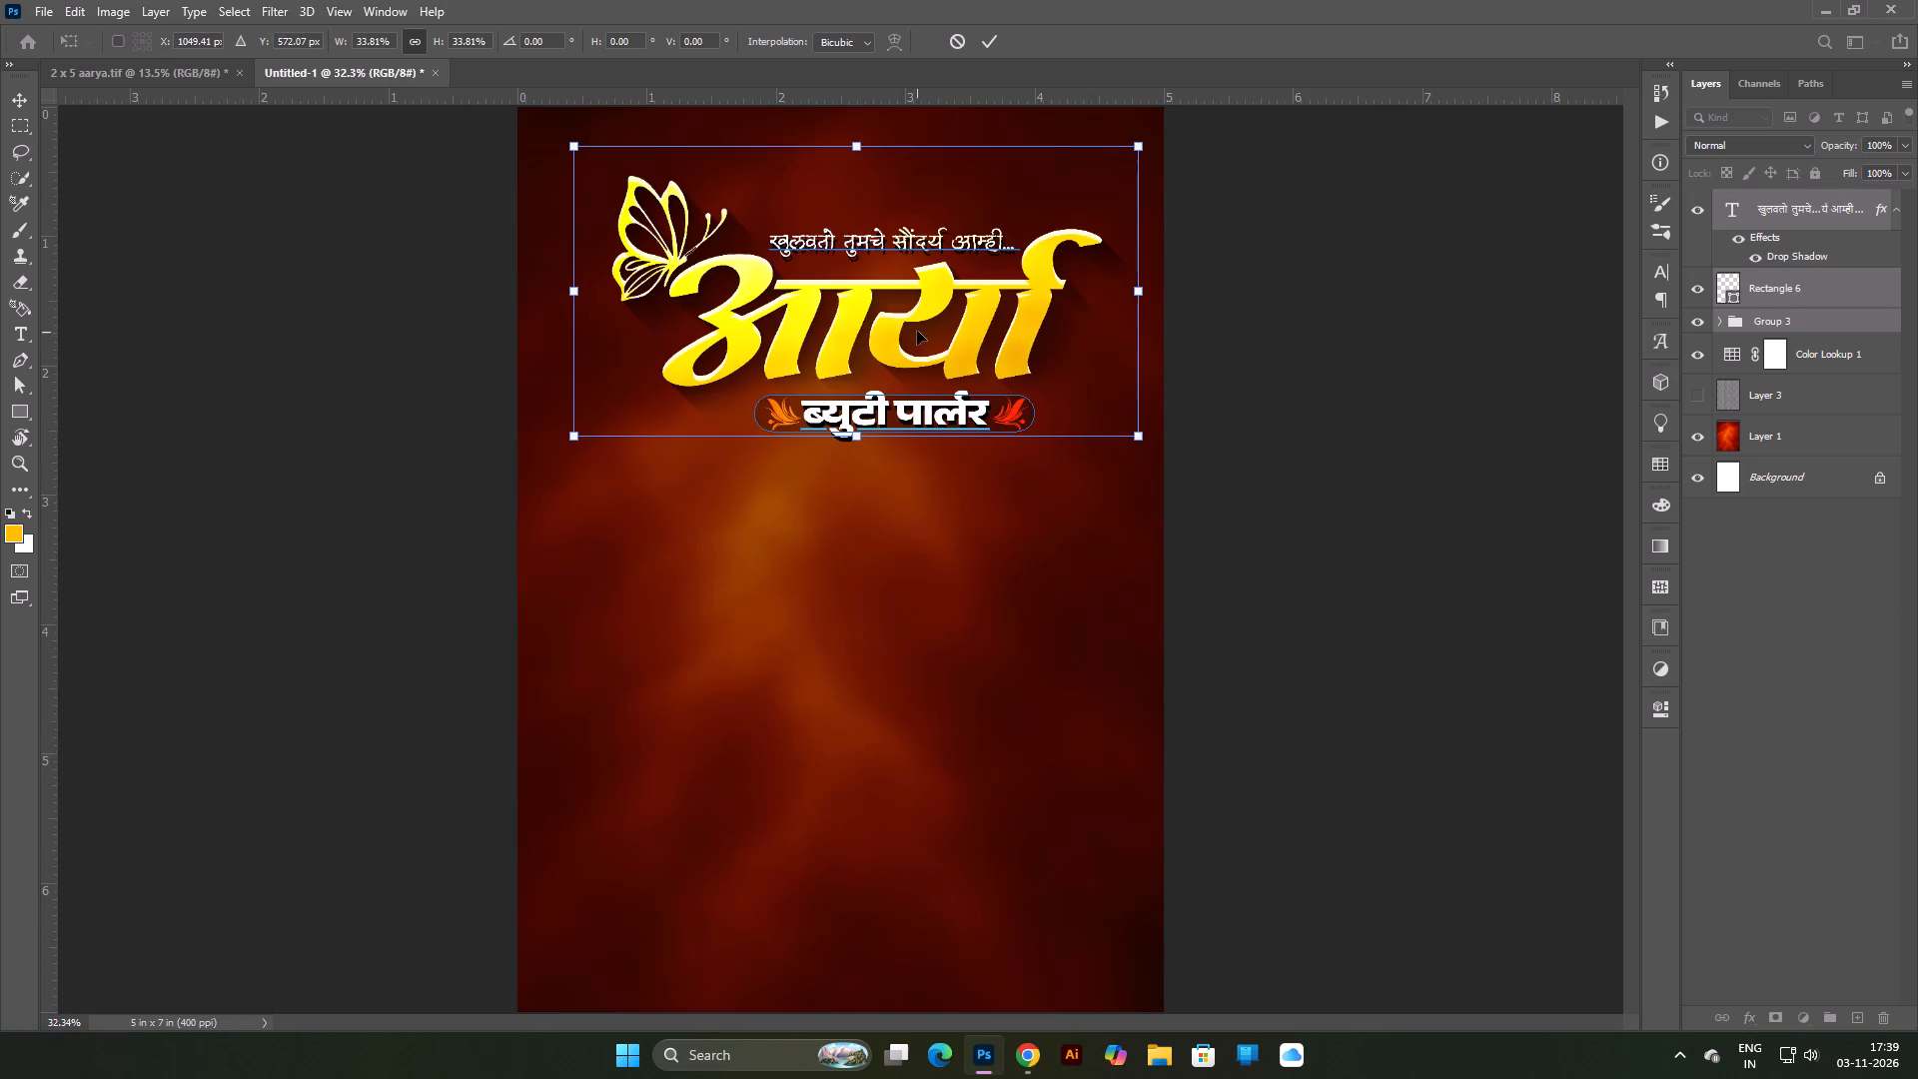
pyautogui.moveTo(901, 325); pyautogui.dragTo(889, 325)
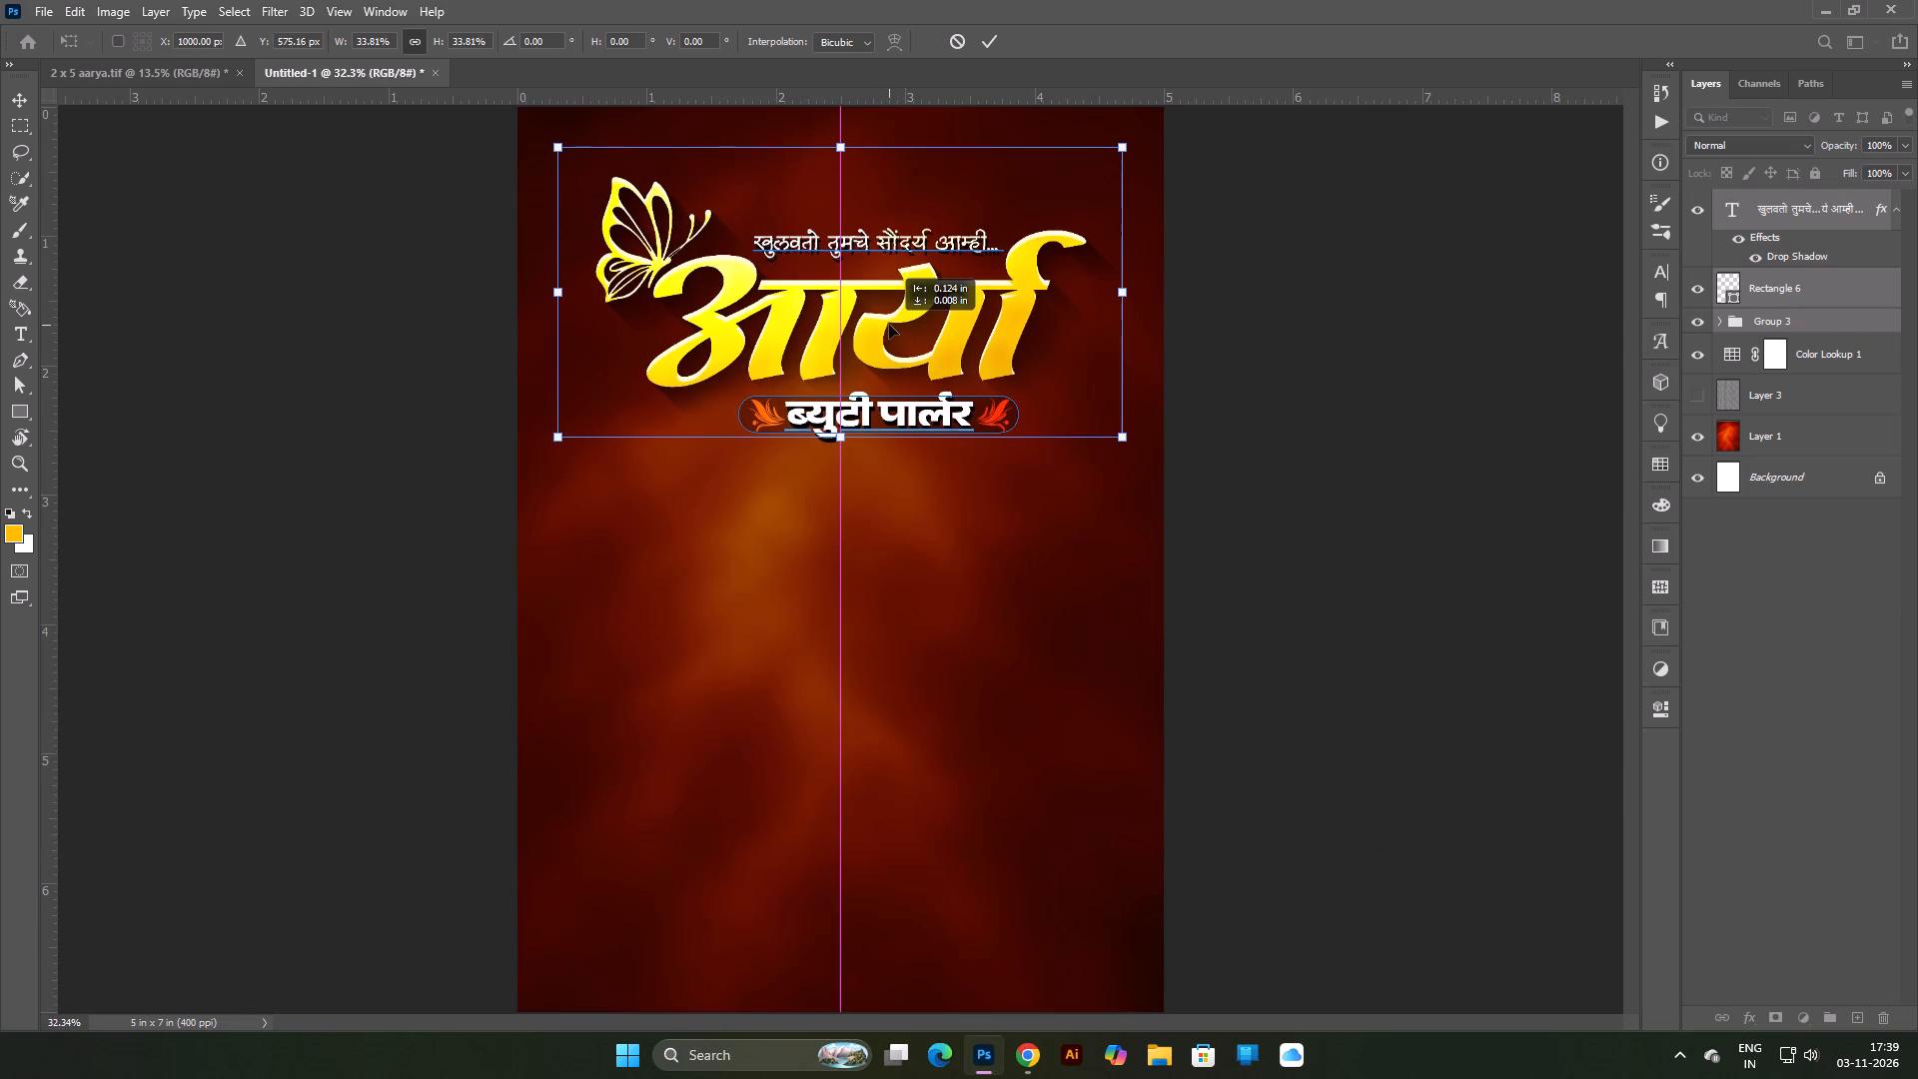
pyautogui.moveTo(889, 325); pyautogui.dragTo(889, 319)
pyautogui.press('Return')
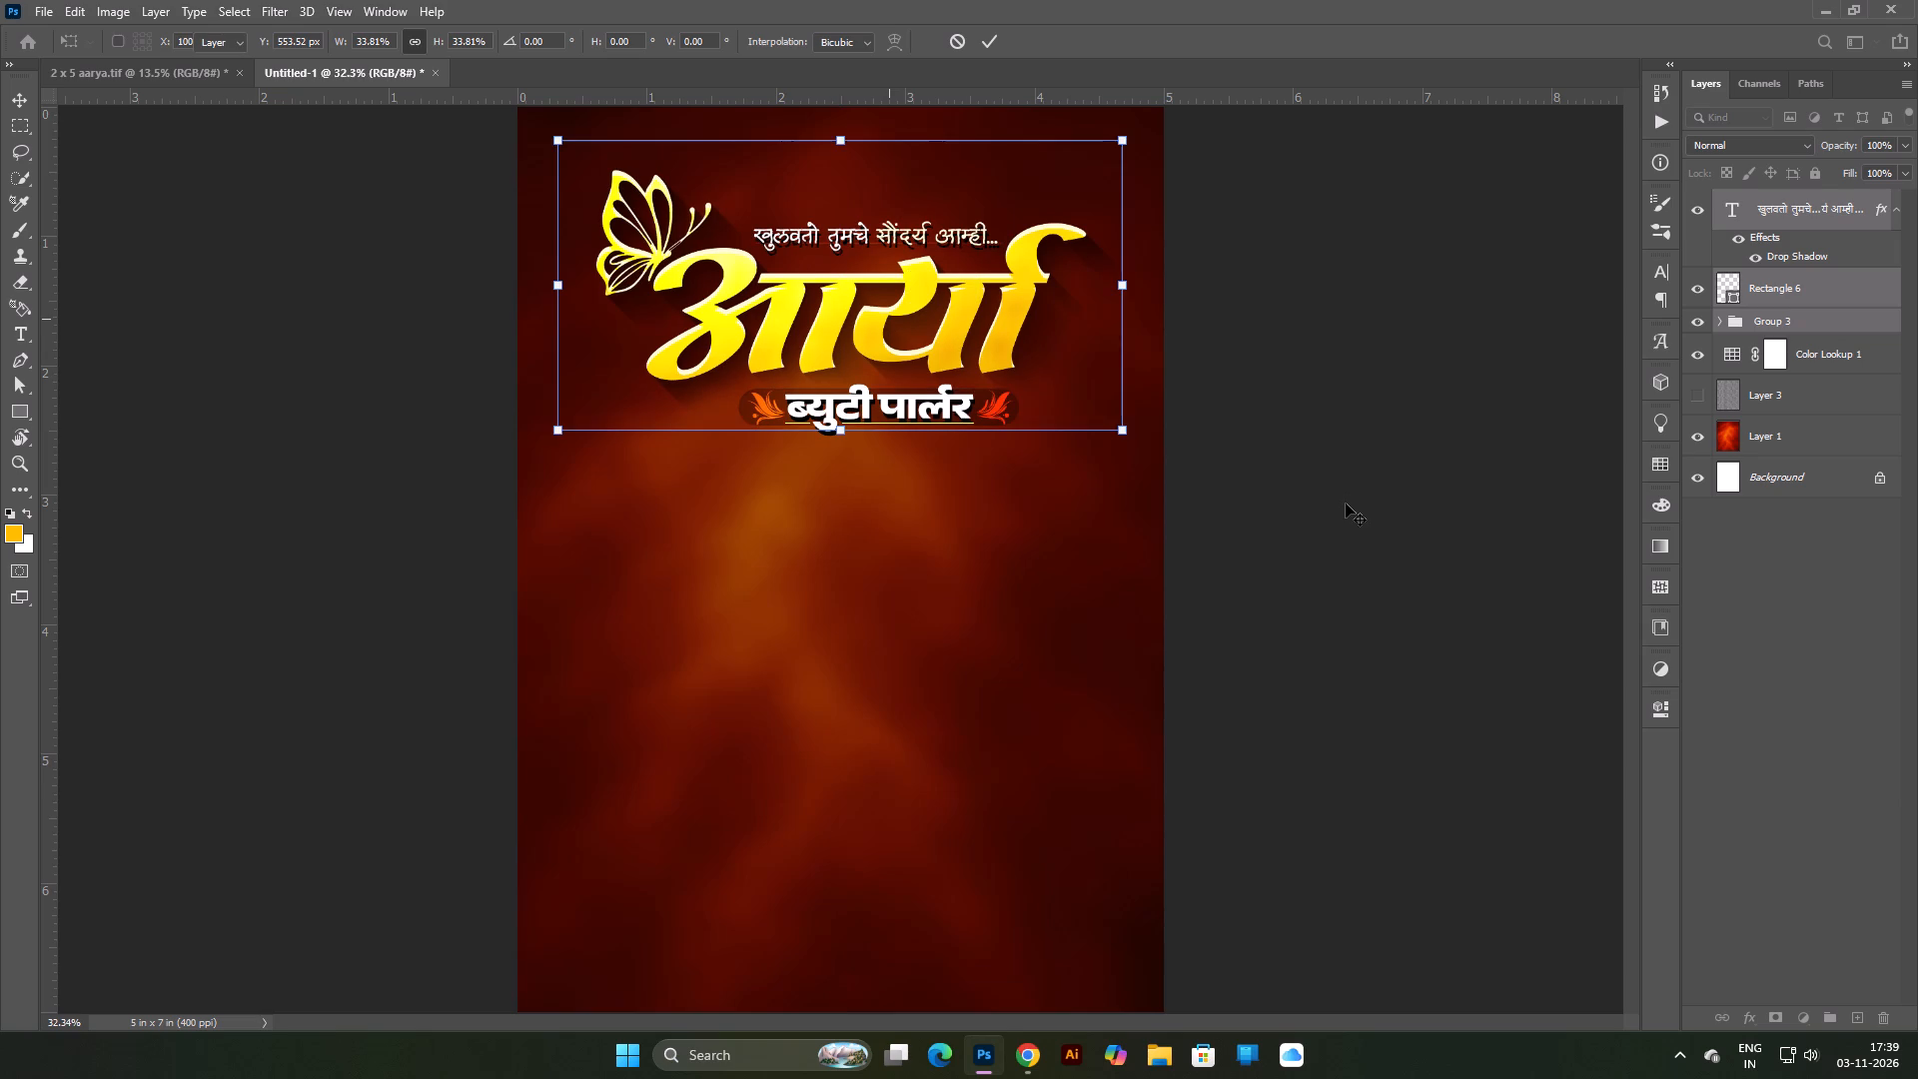
pyautogui.click(1345, 505)
# Delete the hidden Layer 3 from the 5 x 7 inch document.
pyautogui.scroll(-5, 913, 532)
pyautogui.scroll(4, 908, 536)
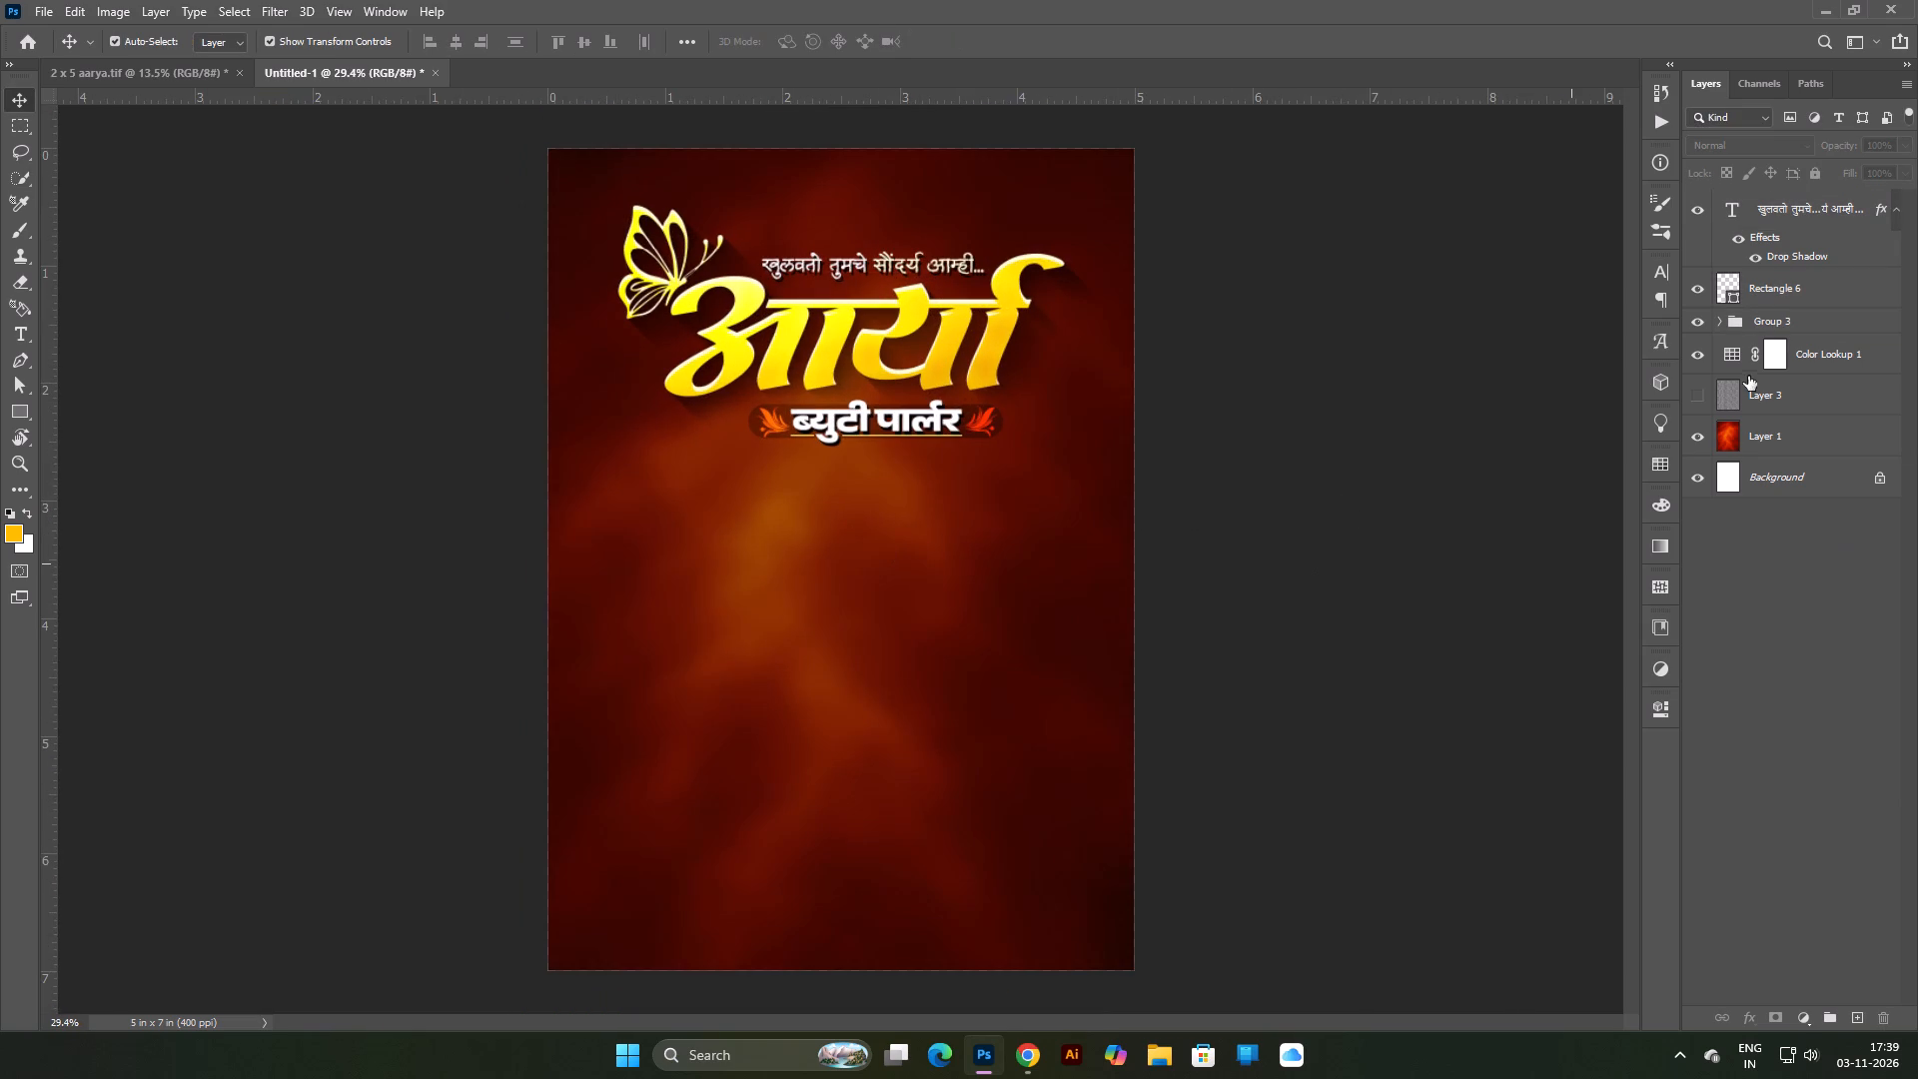
pyautogui.click(1811, 406)
pyautogui.press('Delete')
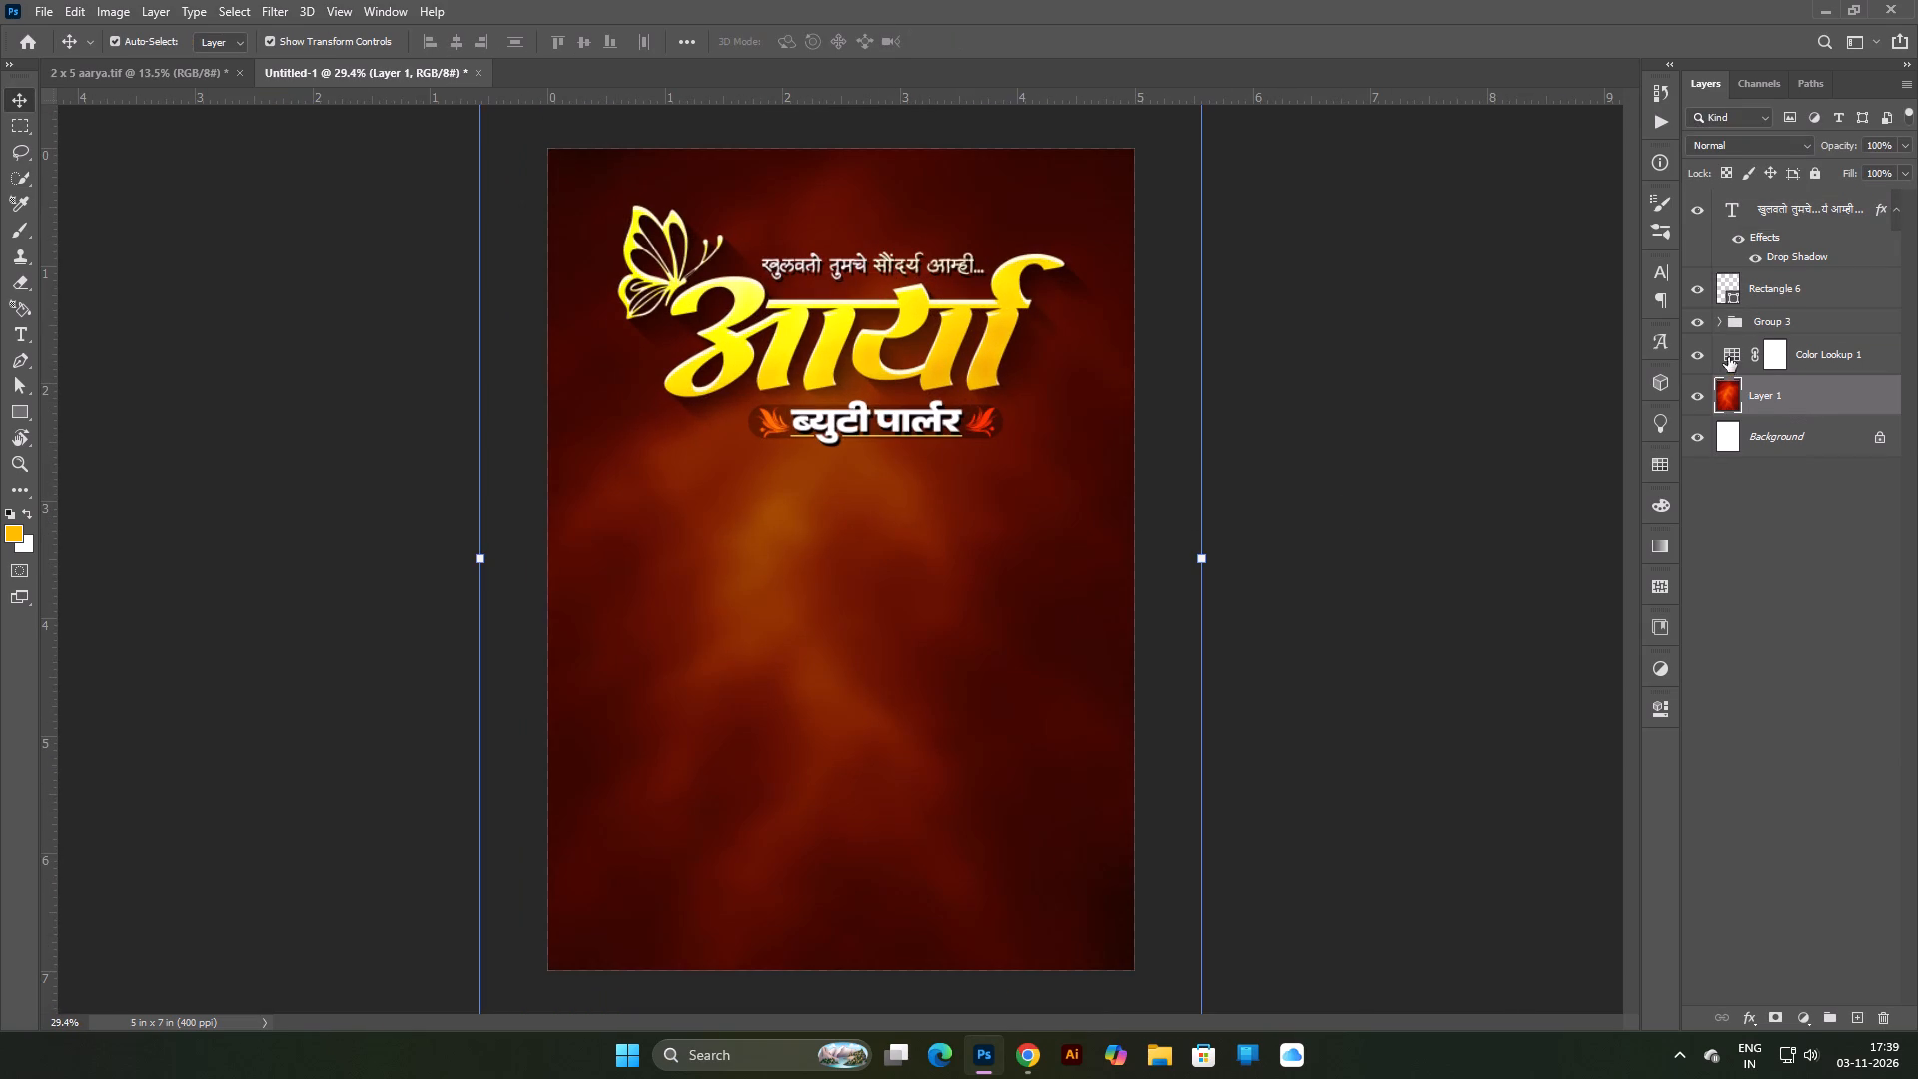
# Stamp only the background into a new layer above Color Lookup 1, with the tagline, Rectangle 6 and Group 3 hidden during stamping.
pyautogui.click(1839, 333)
pyautogui.click(1829, 350)
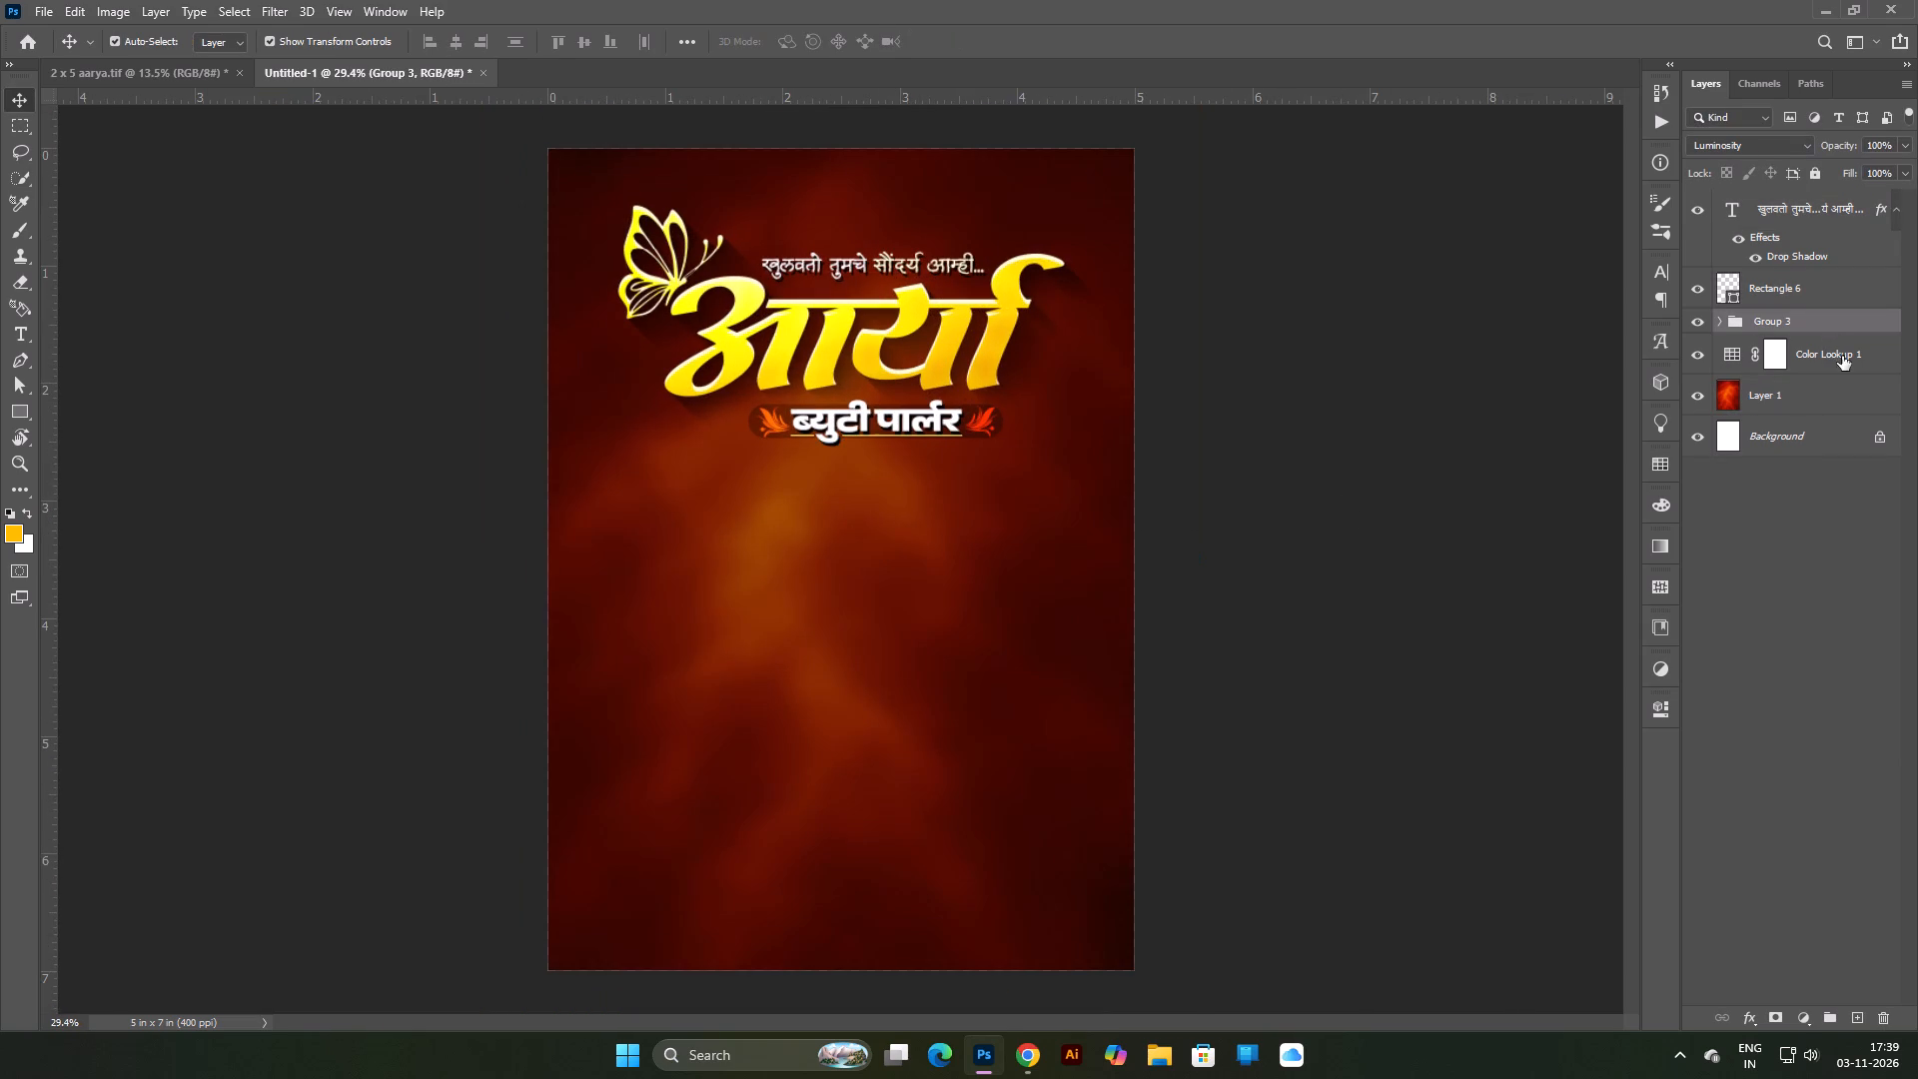
pyautogui.hotkey('ctrl', 'alt', 'shift', 'e')
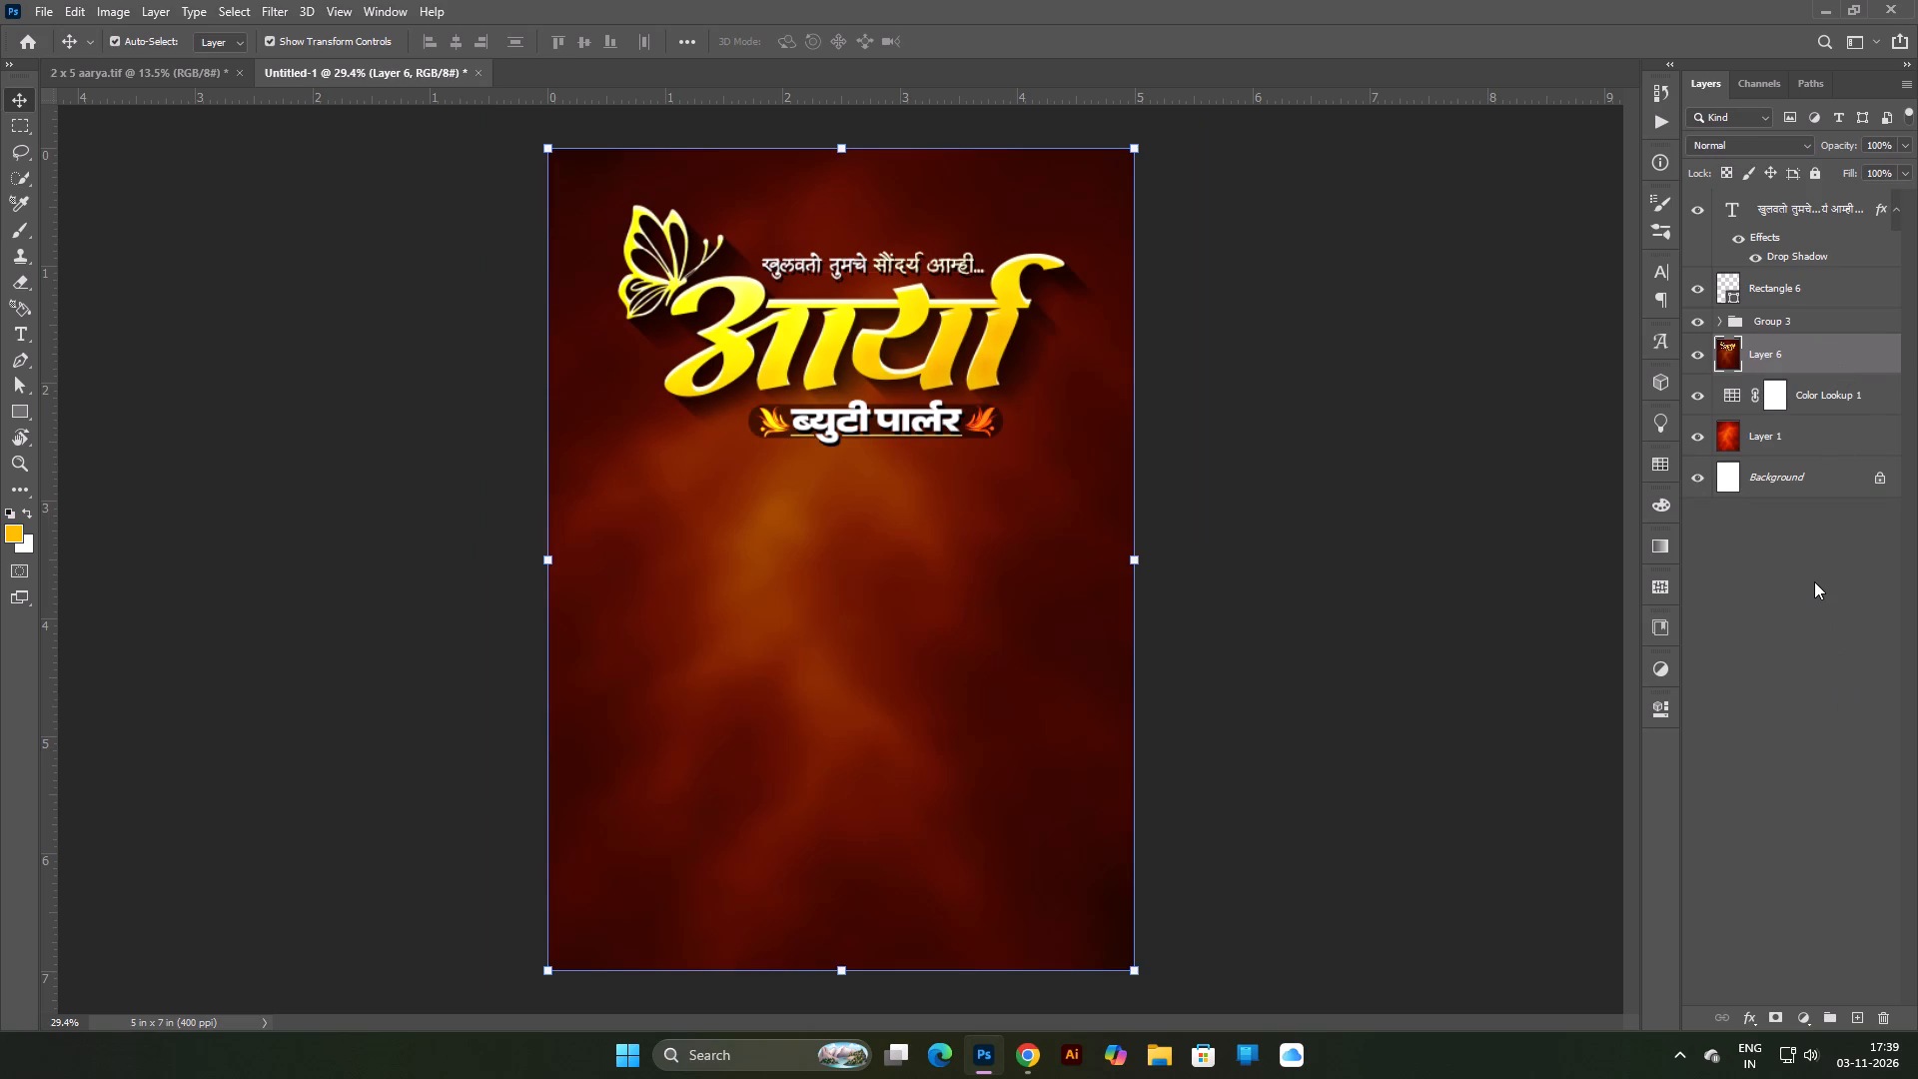
pyautogui.hotkey('ctrl', 'z')
pyautogui.click(1689, 323)
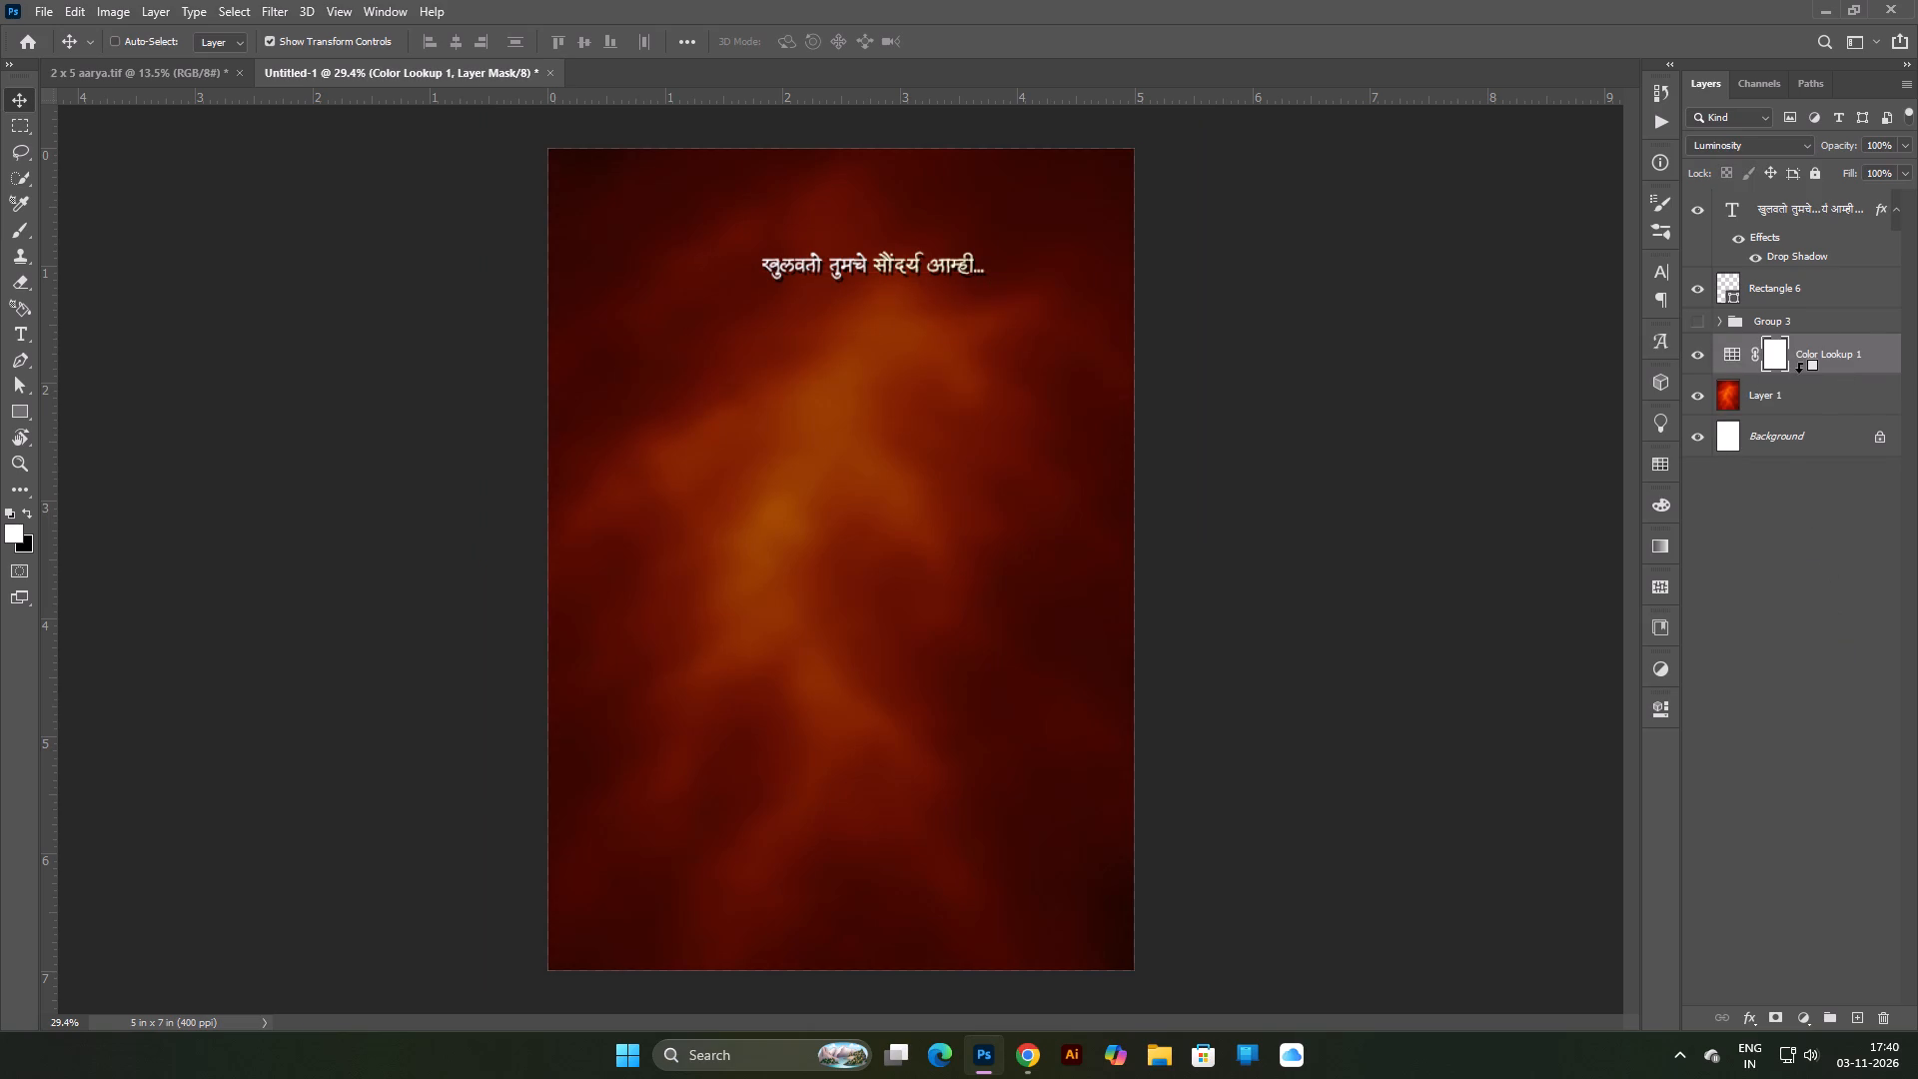
pyautogui.click(1700, 292)
pyautogui.click(1696, 201)
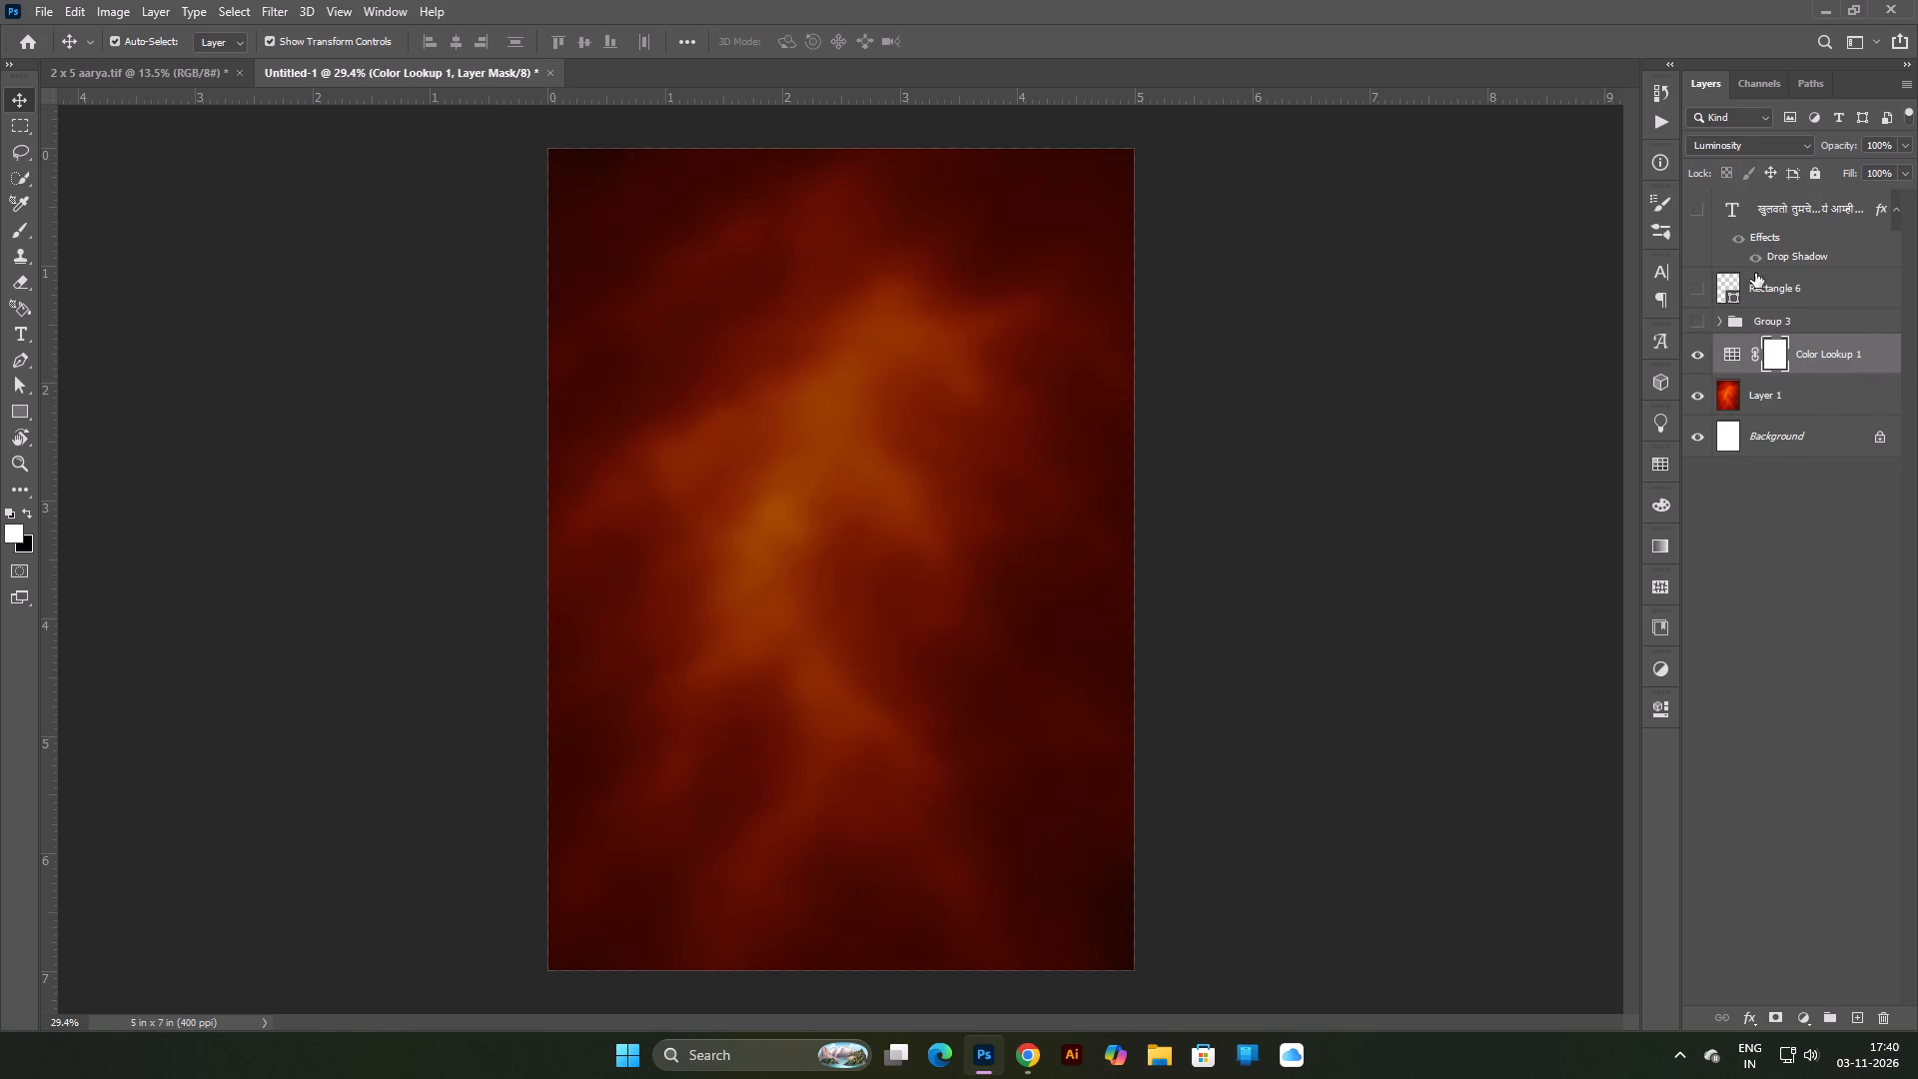
pyautogui.hotkey('ctrl', 'alt', 'shift', 'e')
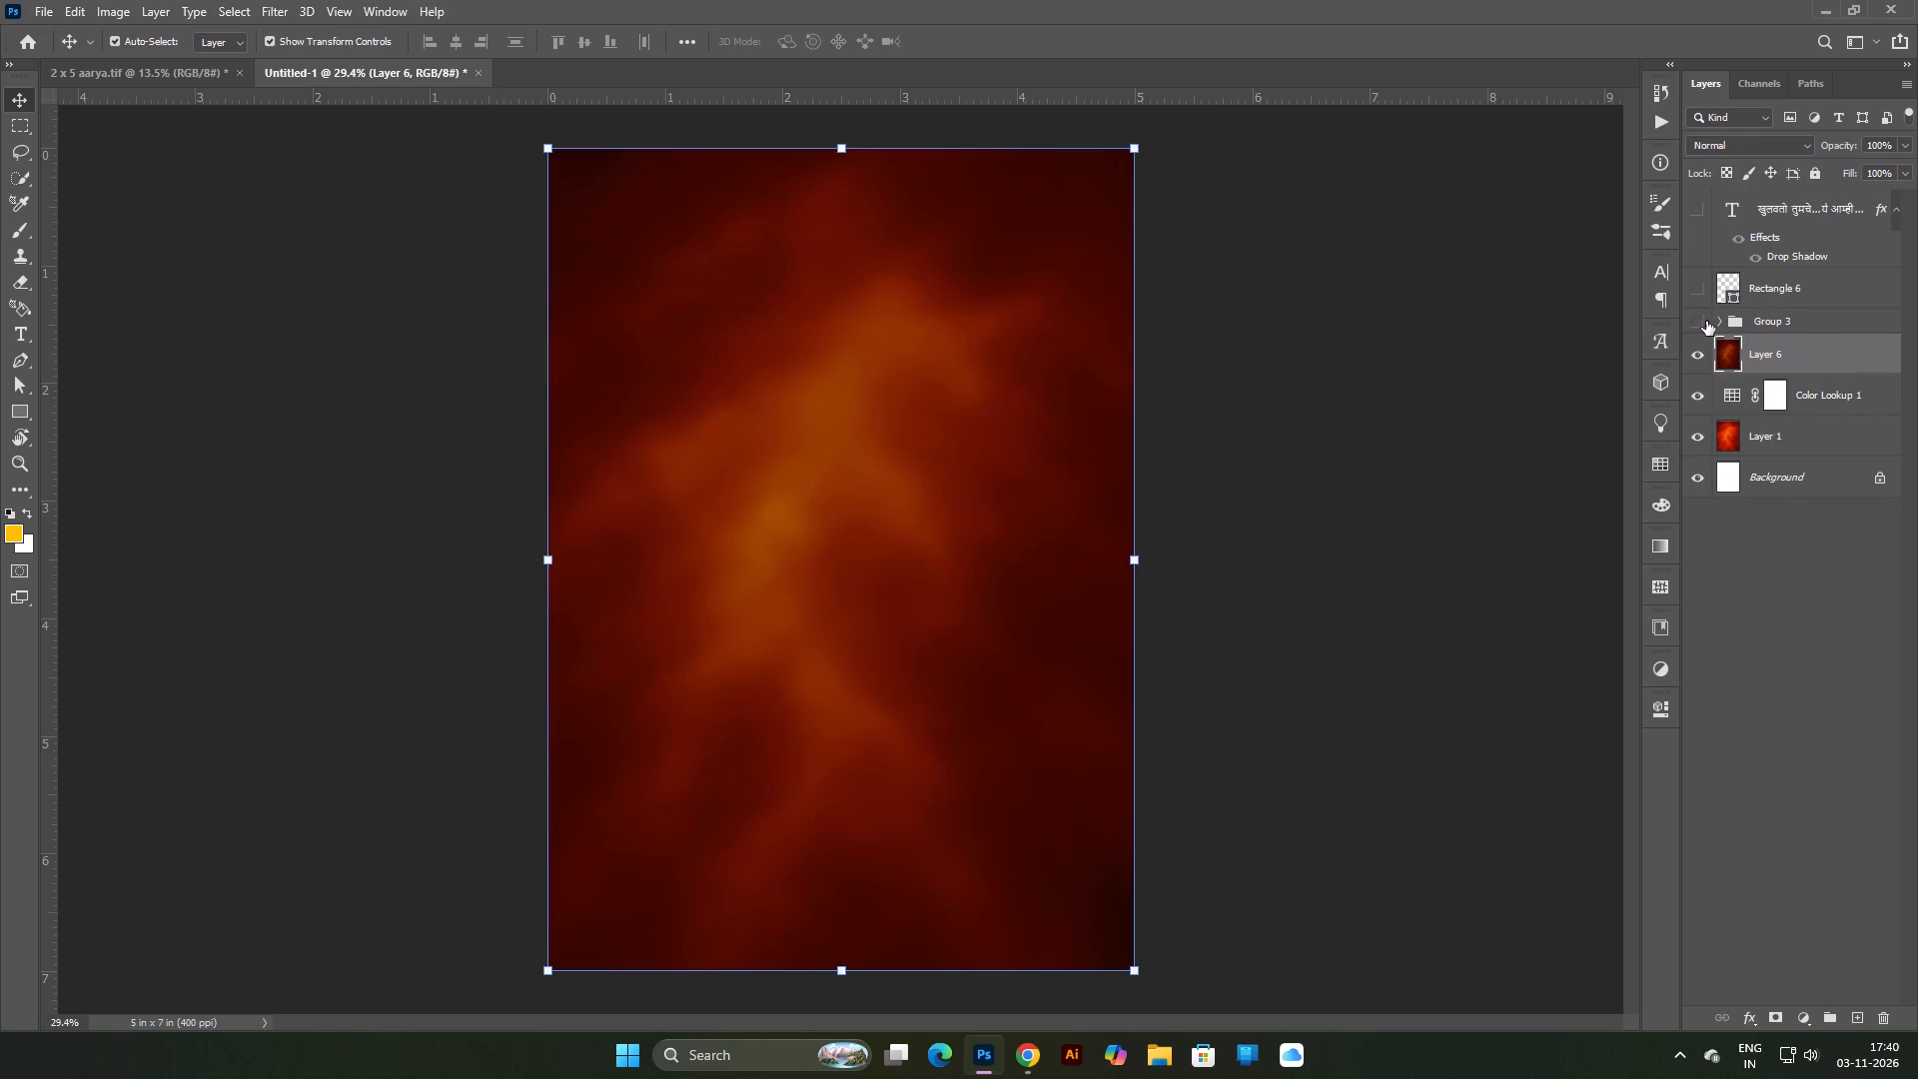
pyautogui.moveTo(1705, 320); pyautogui.dragTo(1699, 202)
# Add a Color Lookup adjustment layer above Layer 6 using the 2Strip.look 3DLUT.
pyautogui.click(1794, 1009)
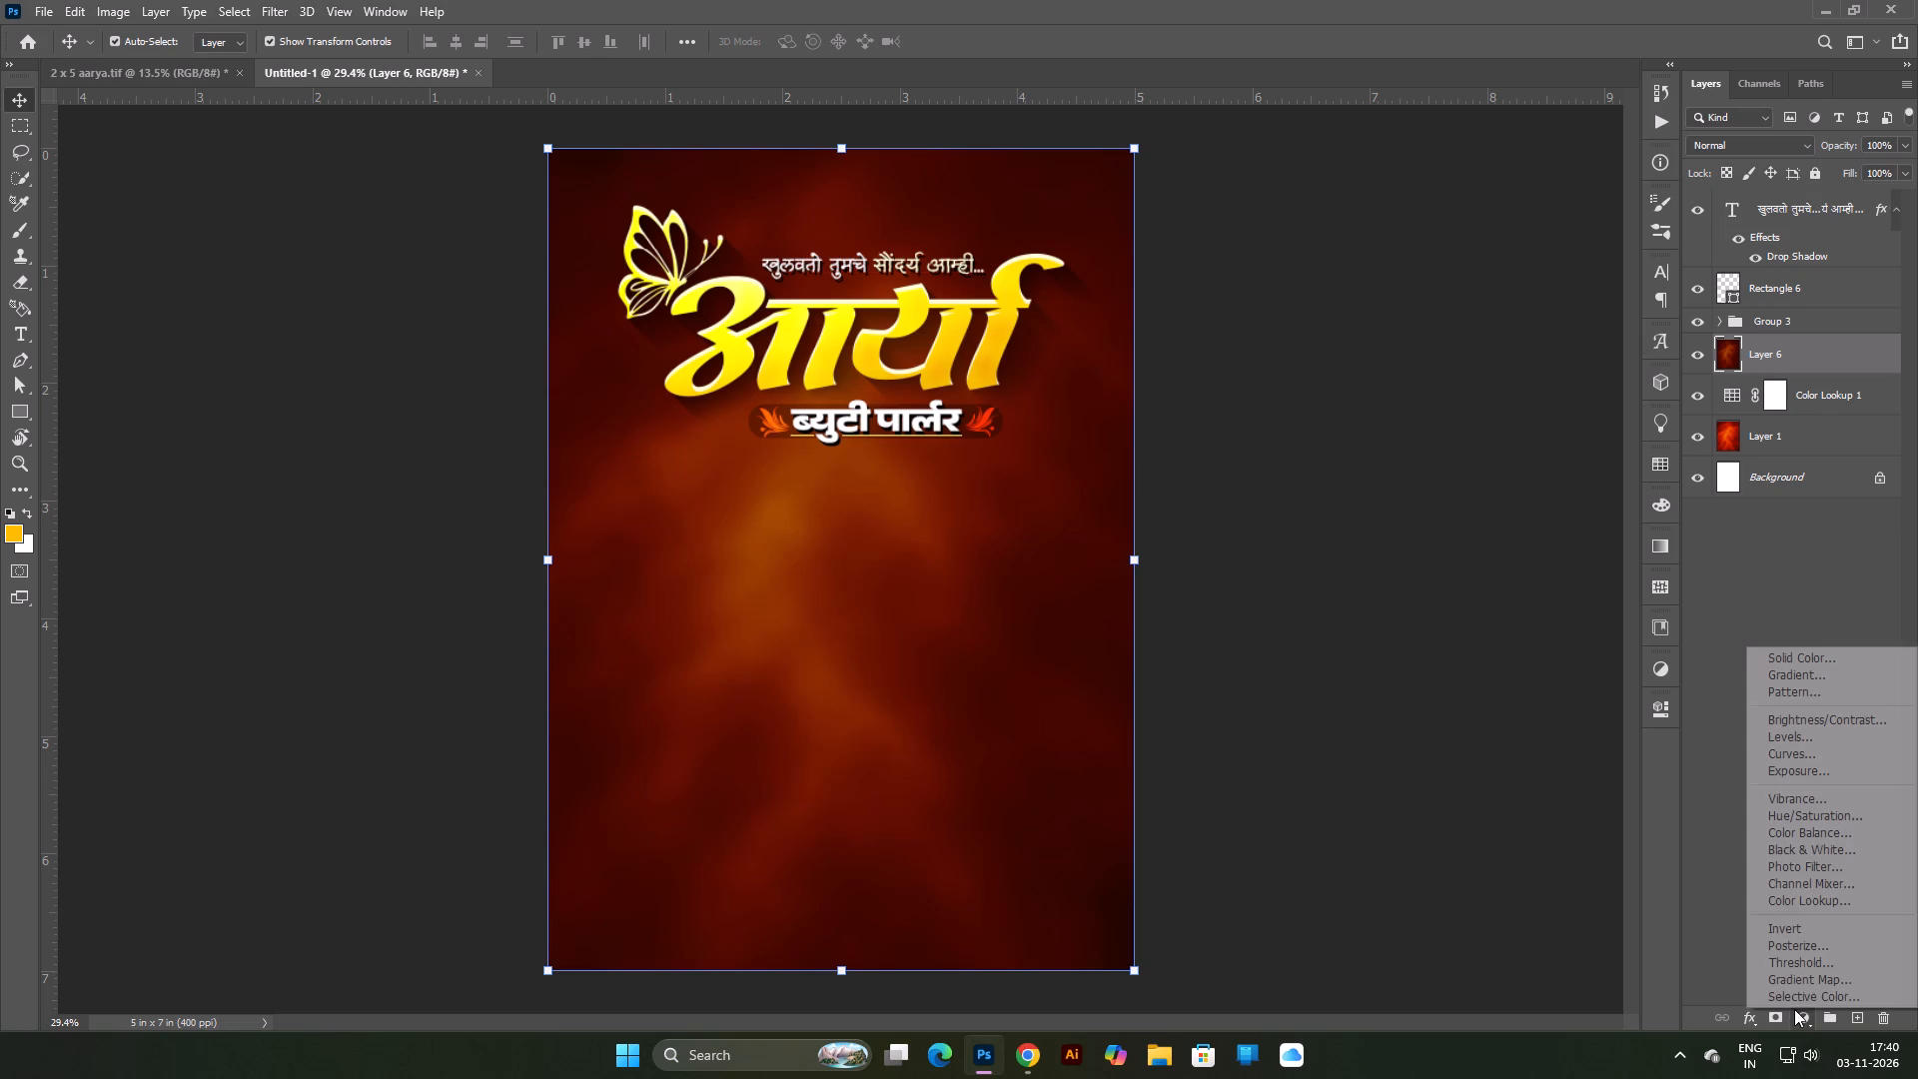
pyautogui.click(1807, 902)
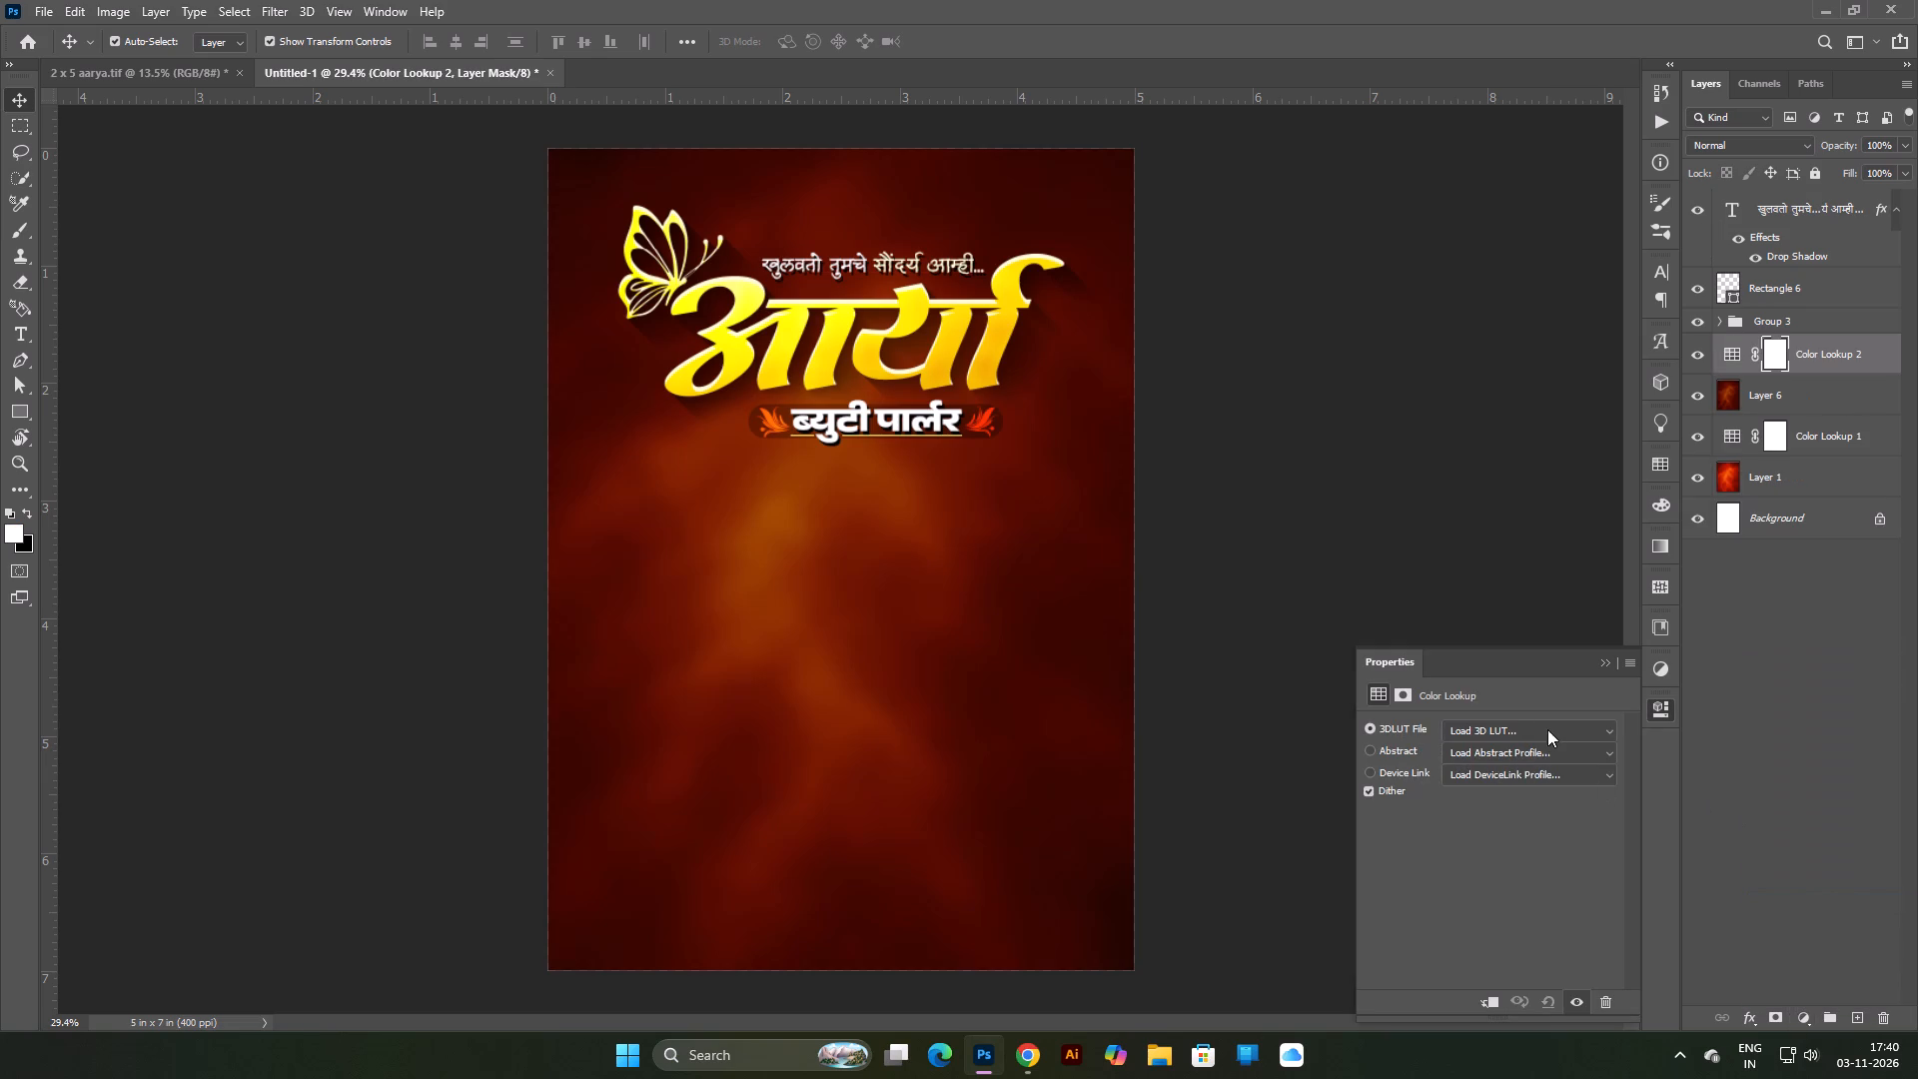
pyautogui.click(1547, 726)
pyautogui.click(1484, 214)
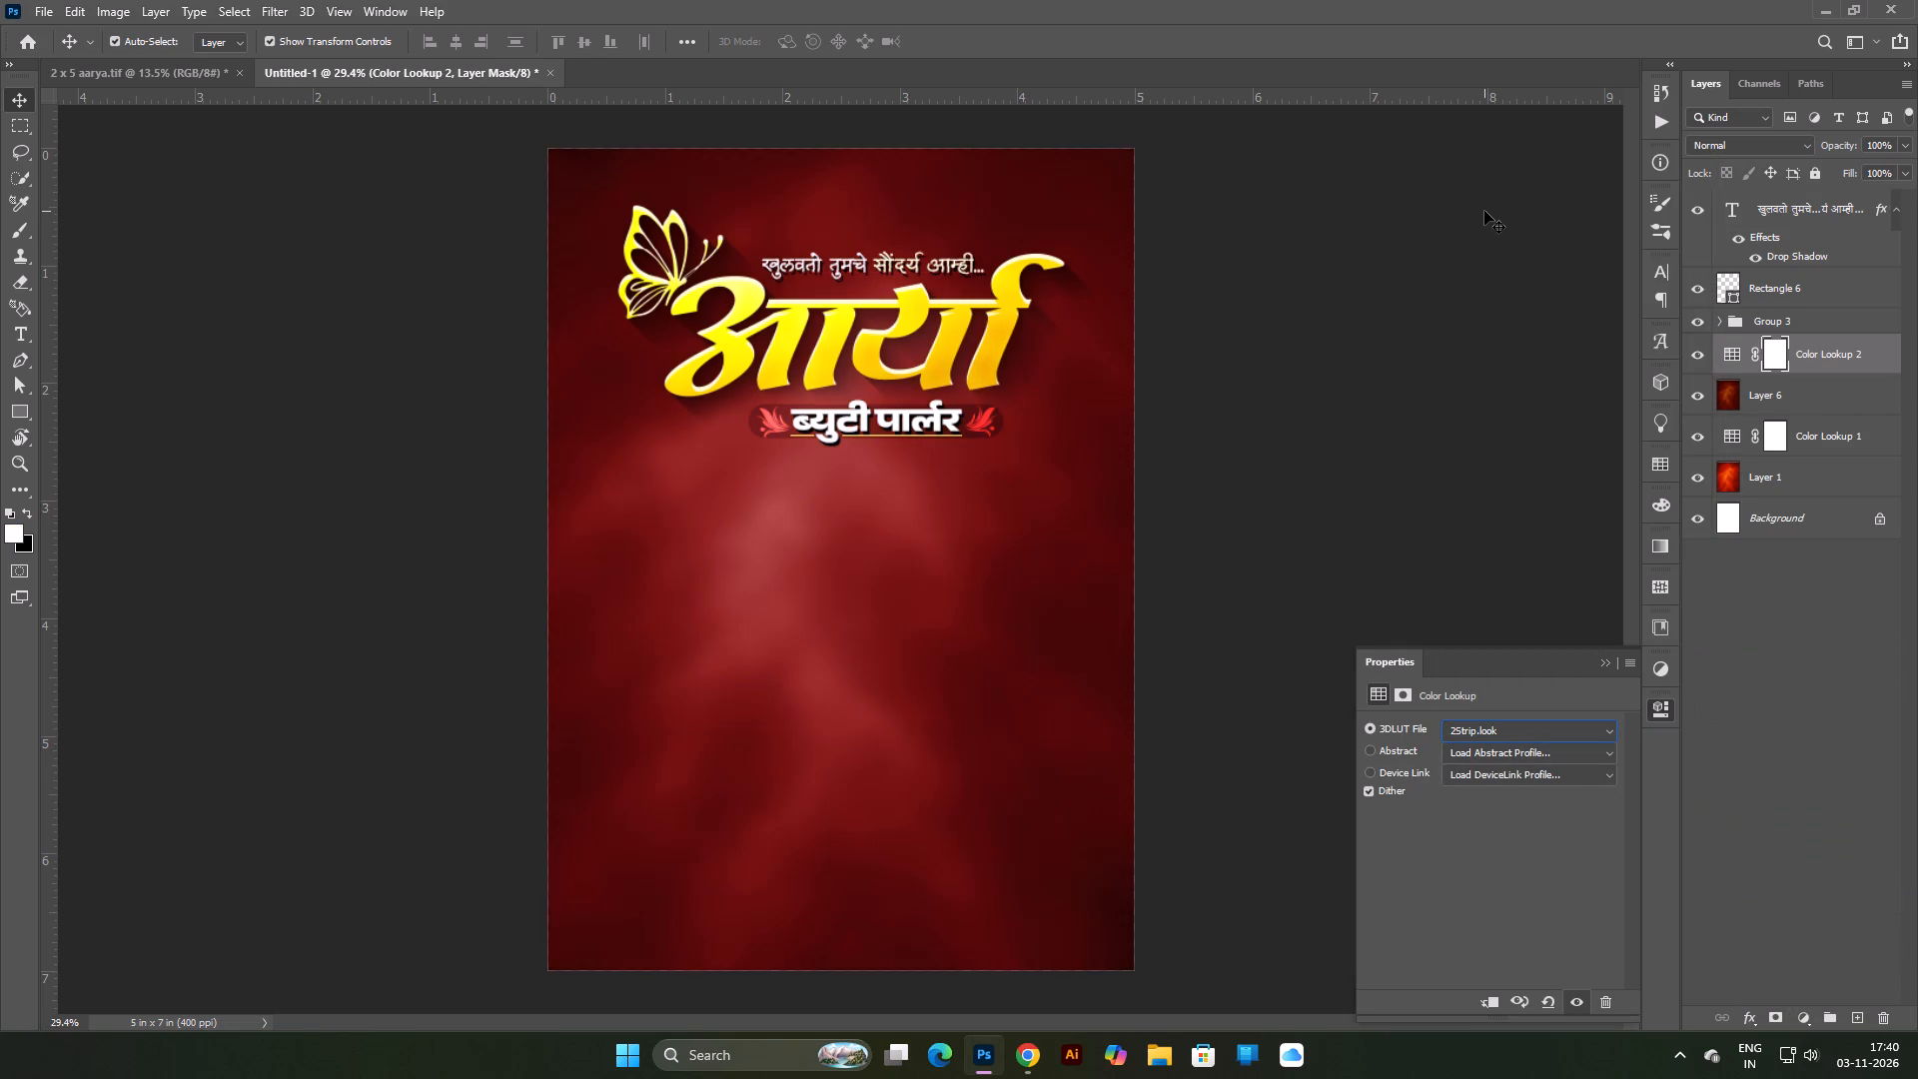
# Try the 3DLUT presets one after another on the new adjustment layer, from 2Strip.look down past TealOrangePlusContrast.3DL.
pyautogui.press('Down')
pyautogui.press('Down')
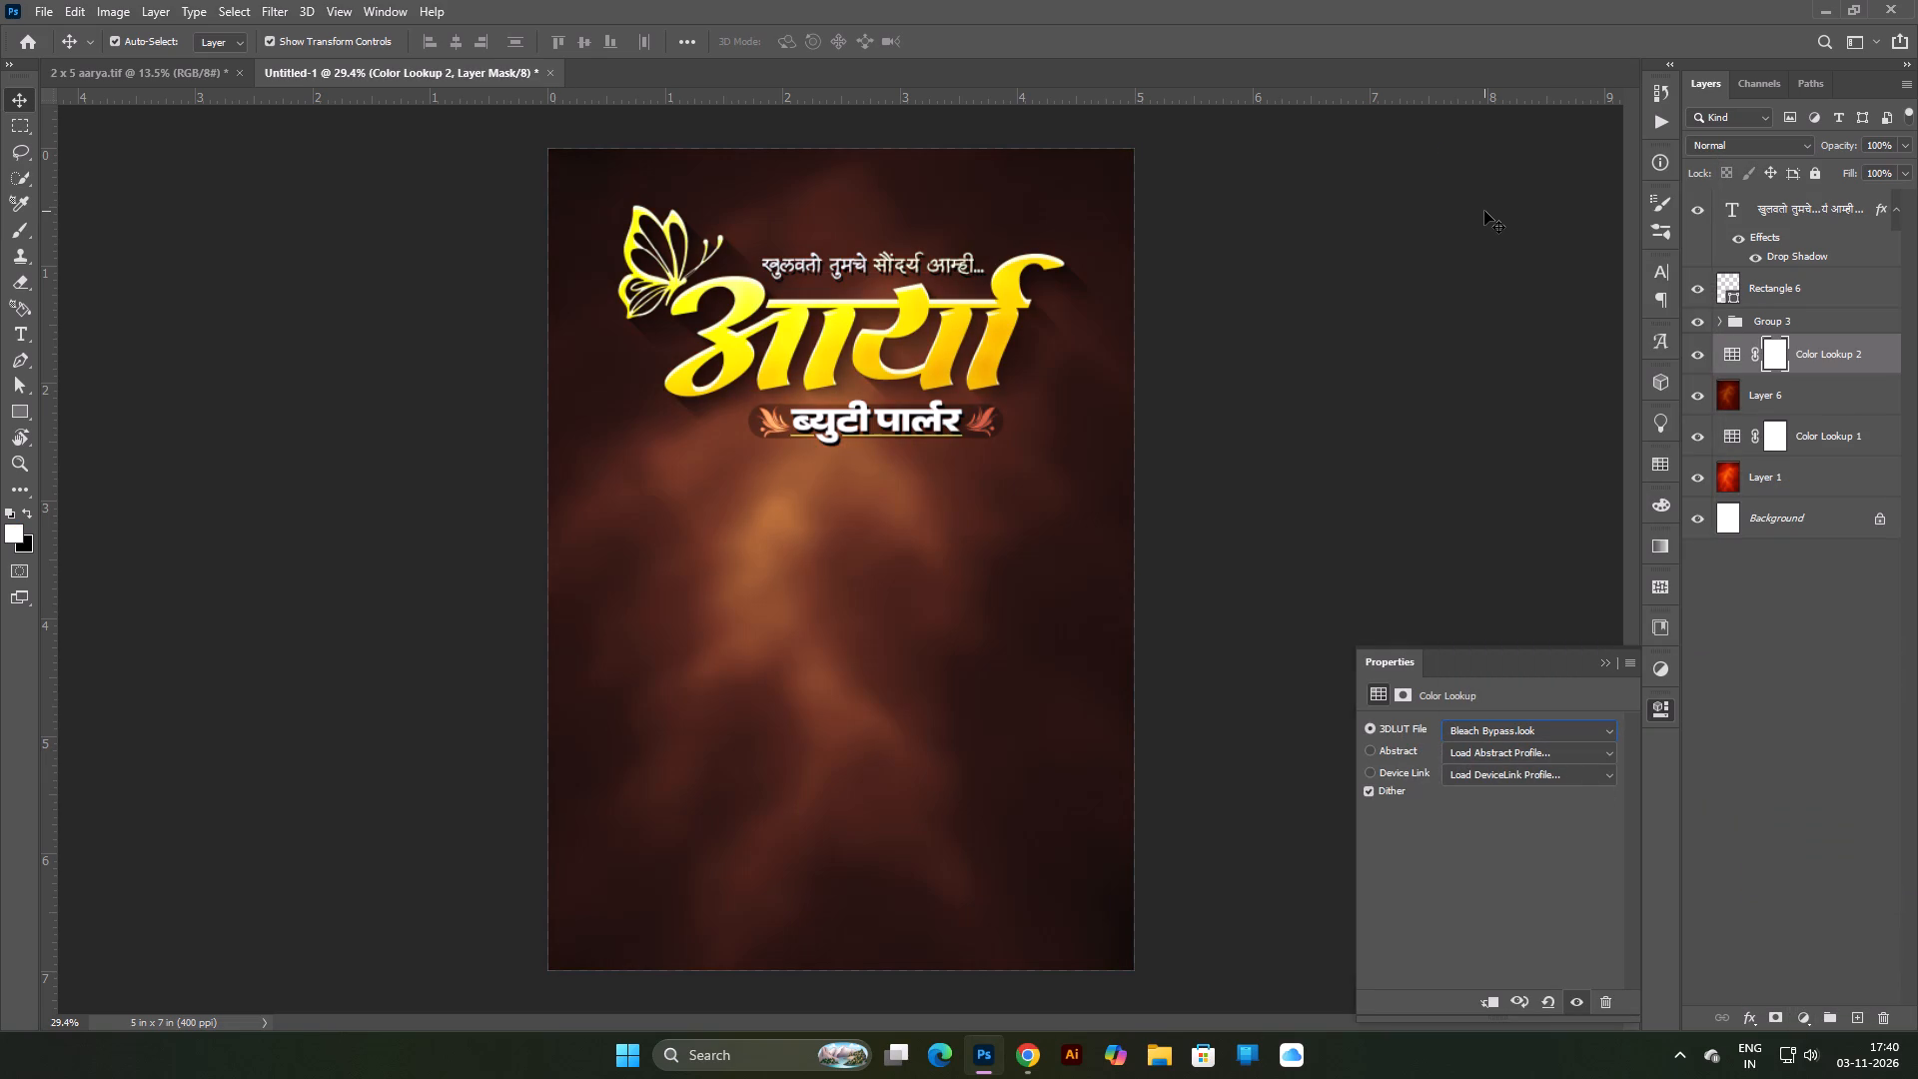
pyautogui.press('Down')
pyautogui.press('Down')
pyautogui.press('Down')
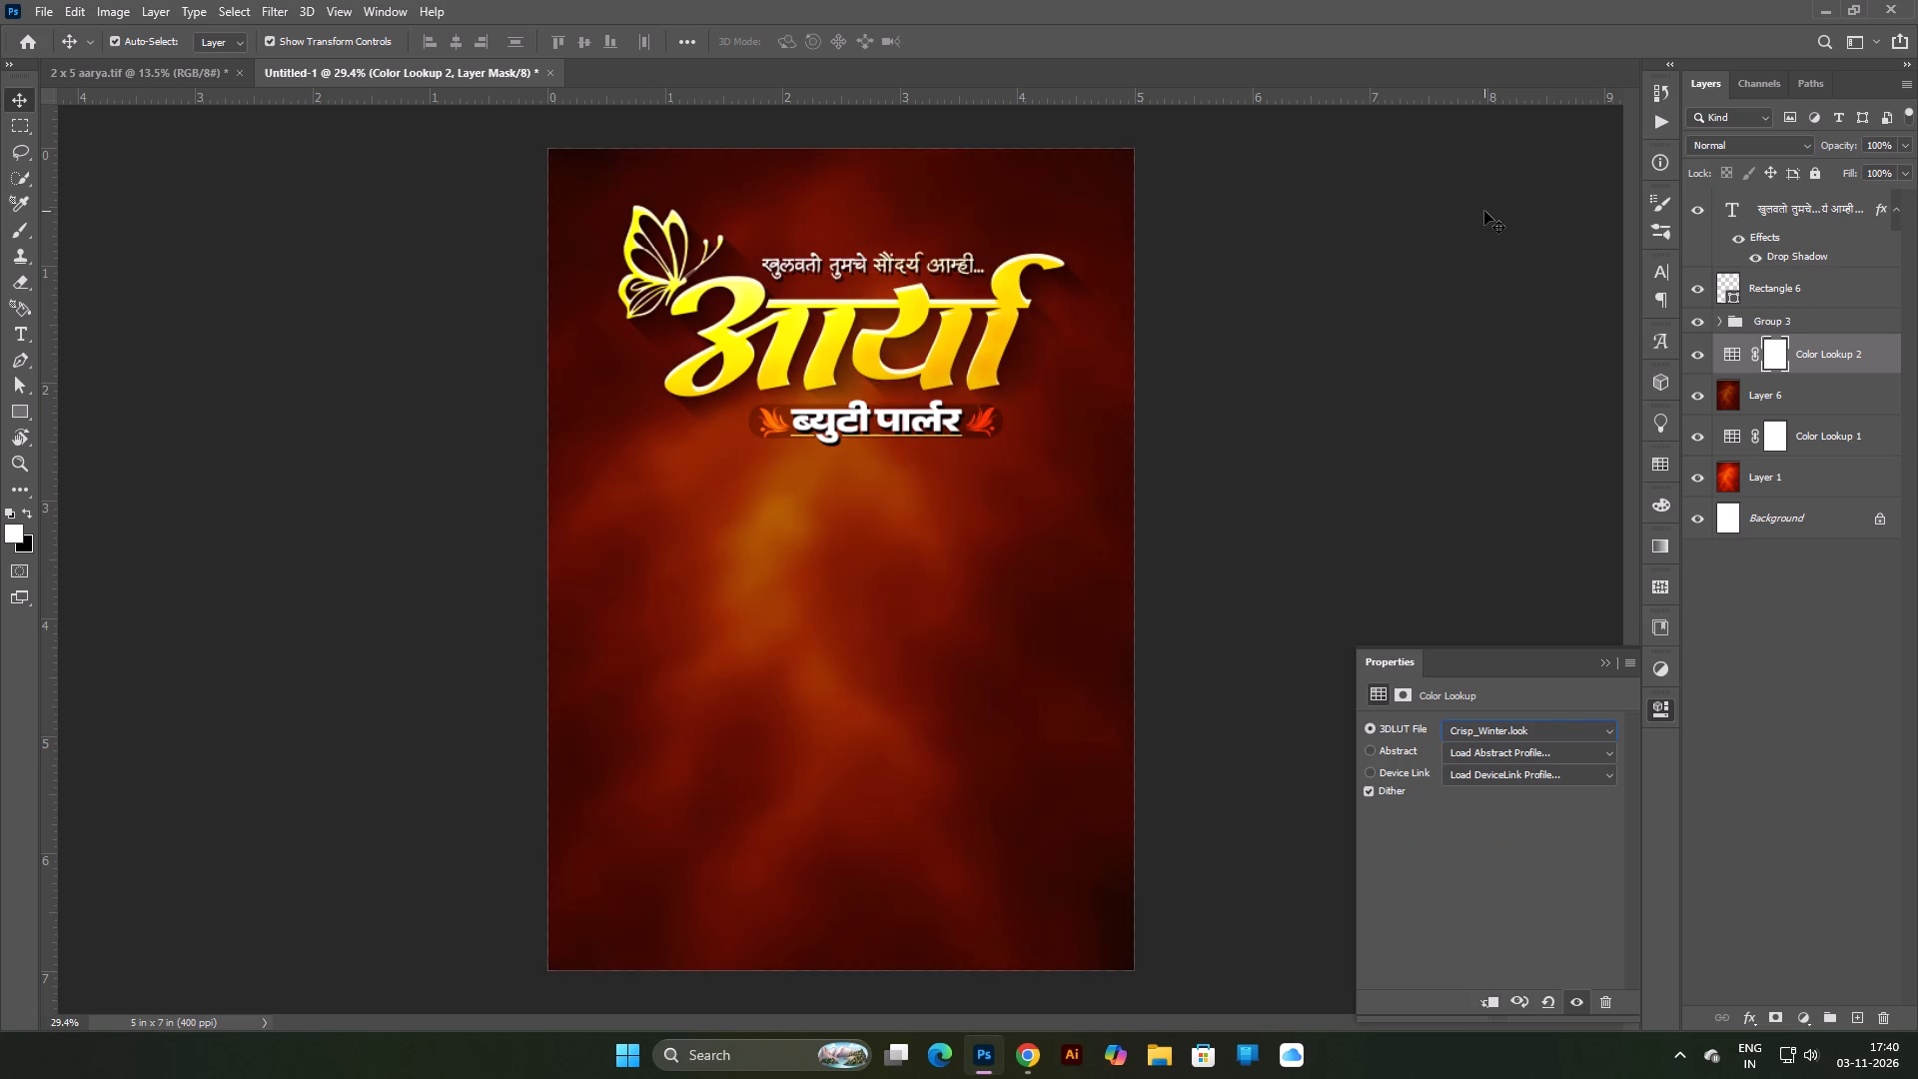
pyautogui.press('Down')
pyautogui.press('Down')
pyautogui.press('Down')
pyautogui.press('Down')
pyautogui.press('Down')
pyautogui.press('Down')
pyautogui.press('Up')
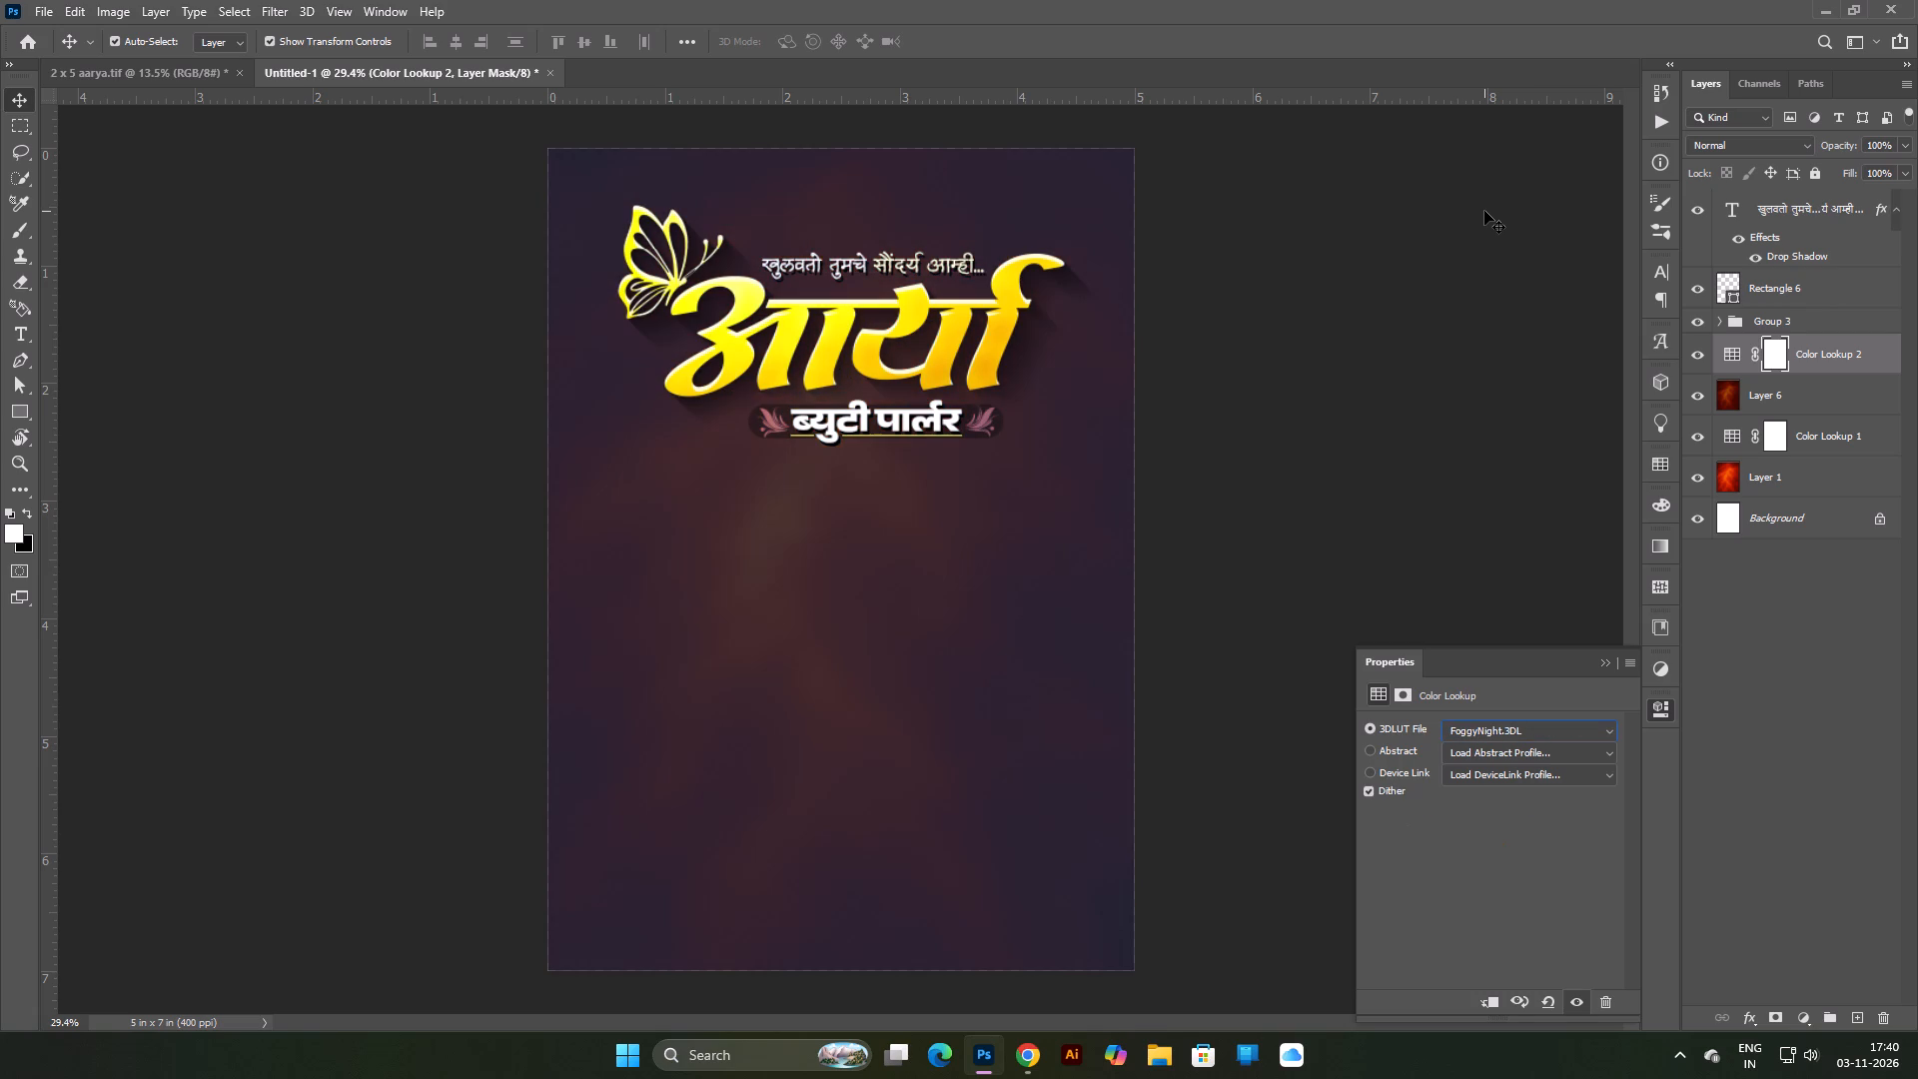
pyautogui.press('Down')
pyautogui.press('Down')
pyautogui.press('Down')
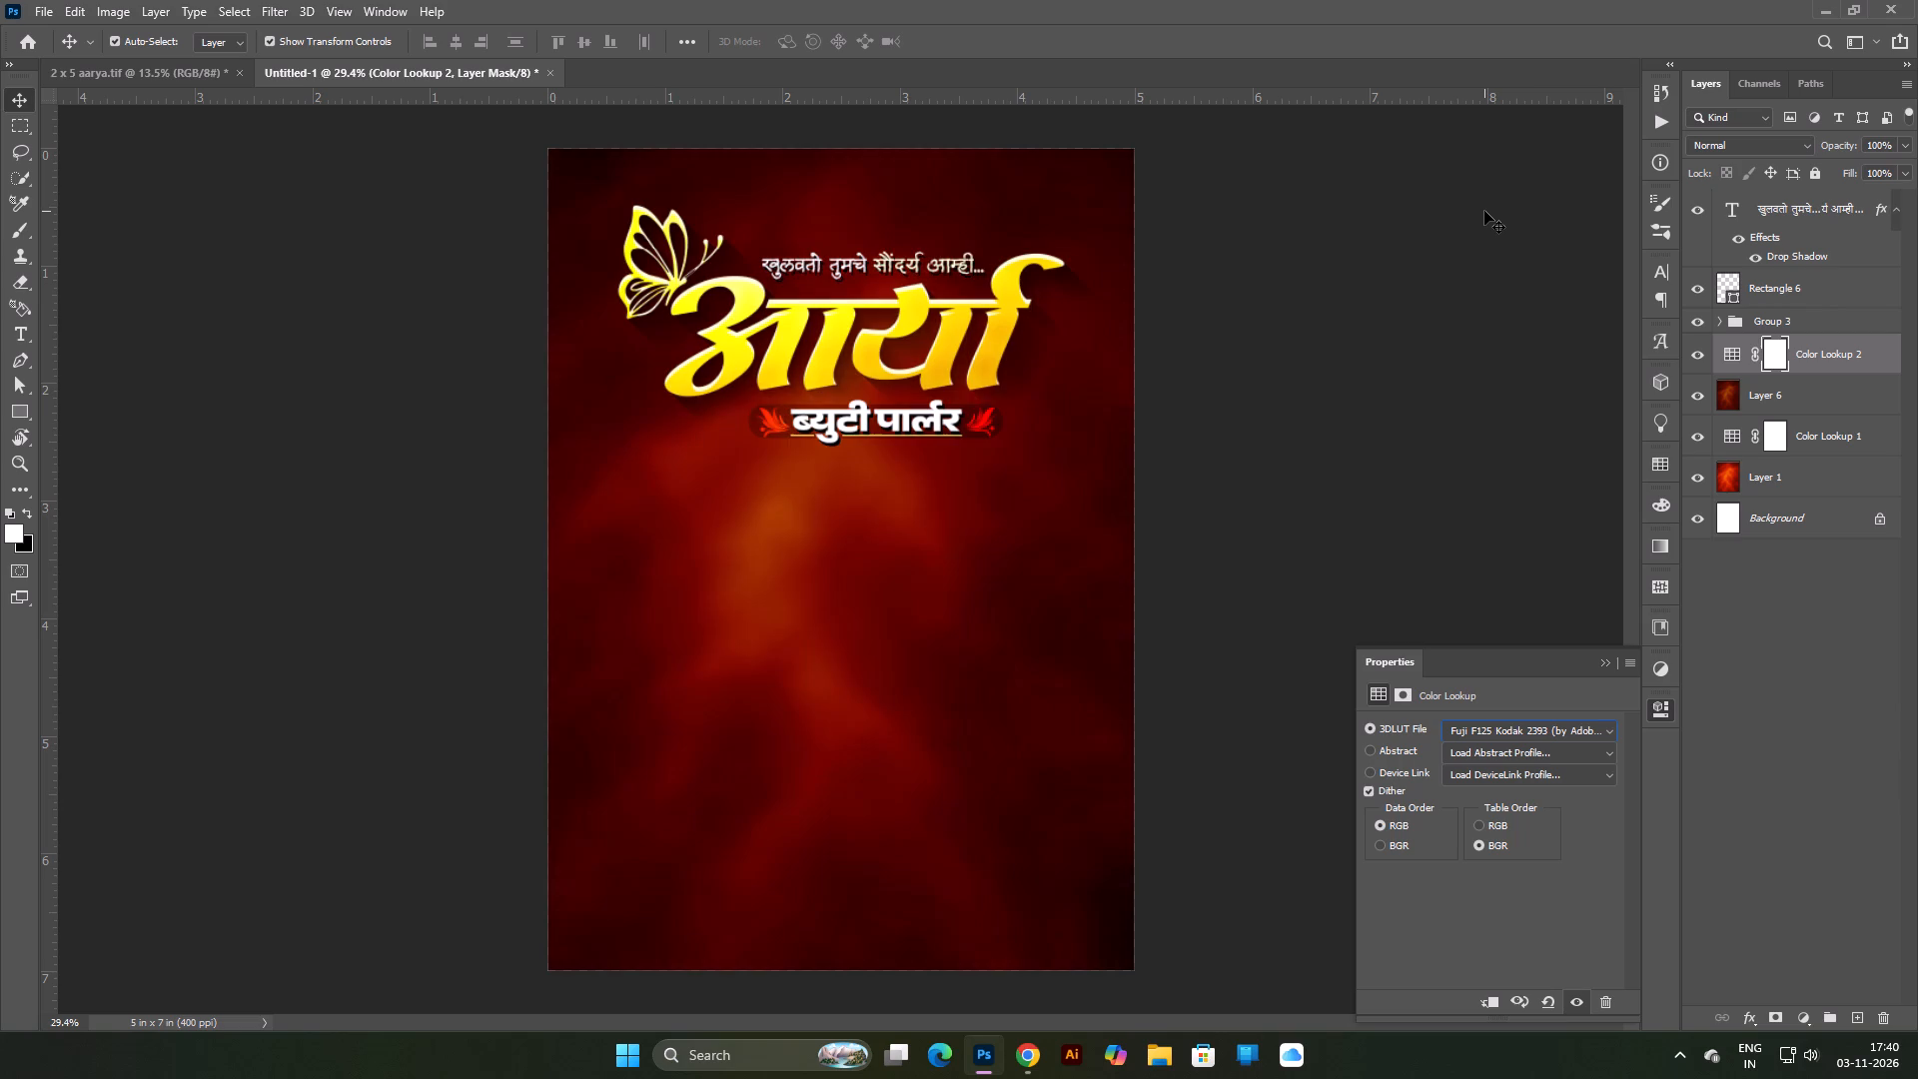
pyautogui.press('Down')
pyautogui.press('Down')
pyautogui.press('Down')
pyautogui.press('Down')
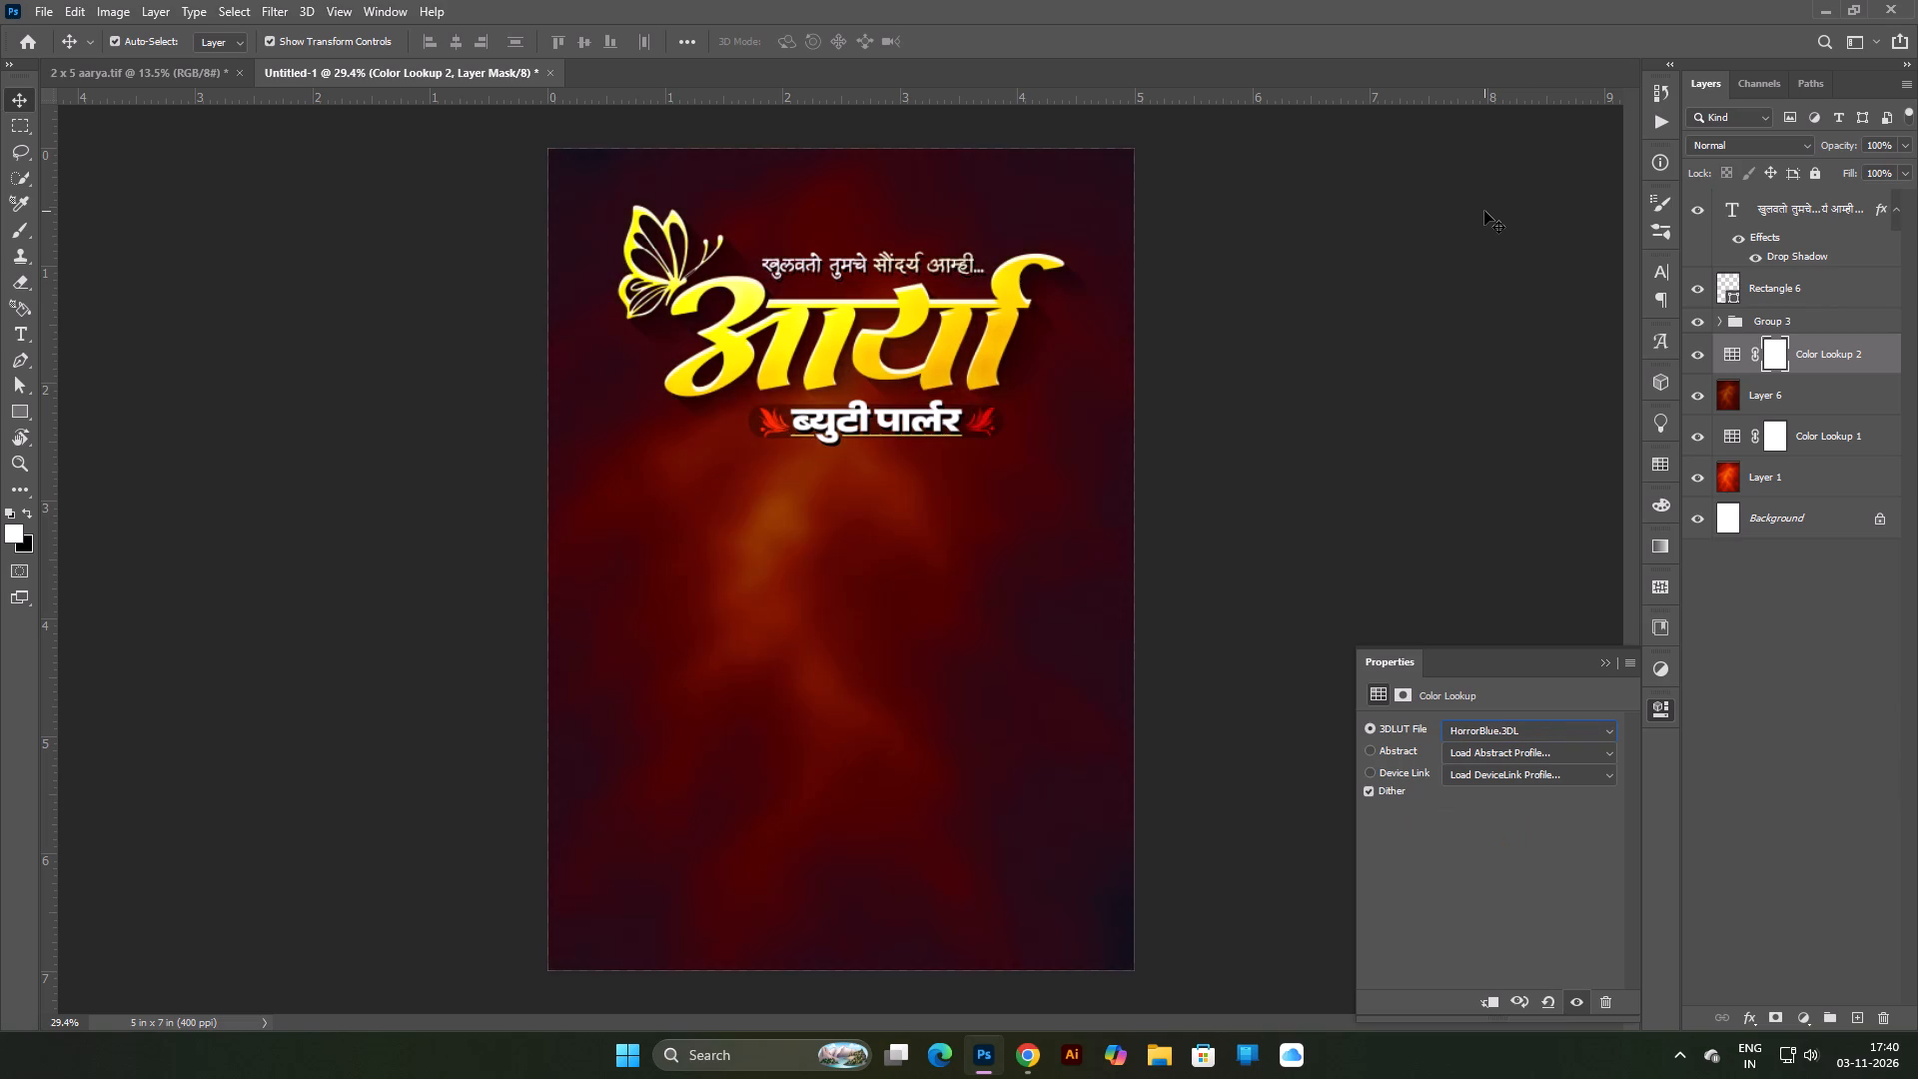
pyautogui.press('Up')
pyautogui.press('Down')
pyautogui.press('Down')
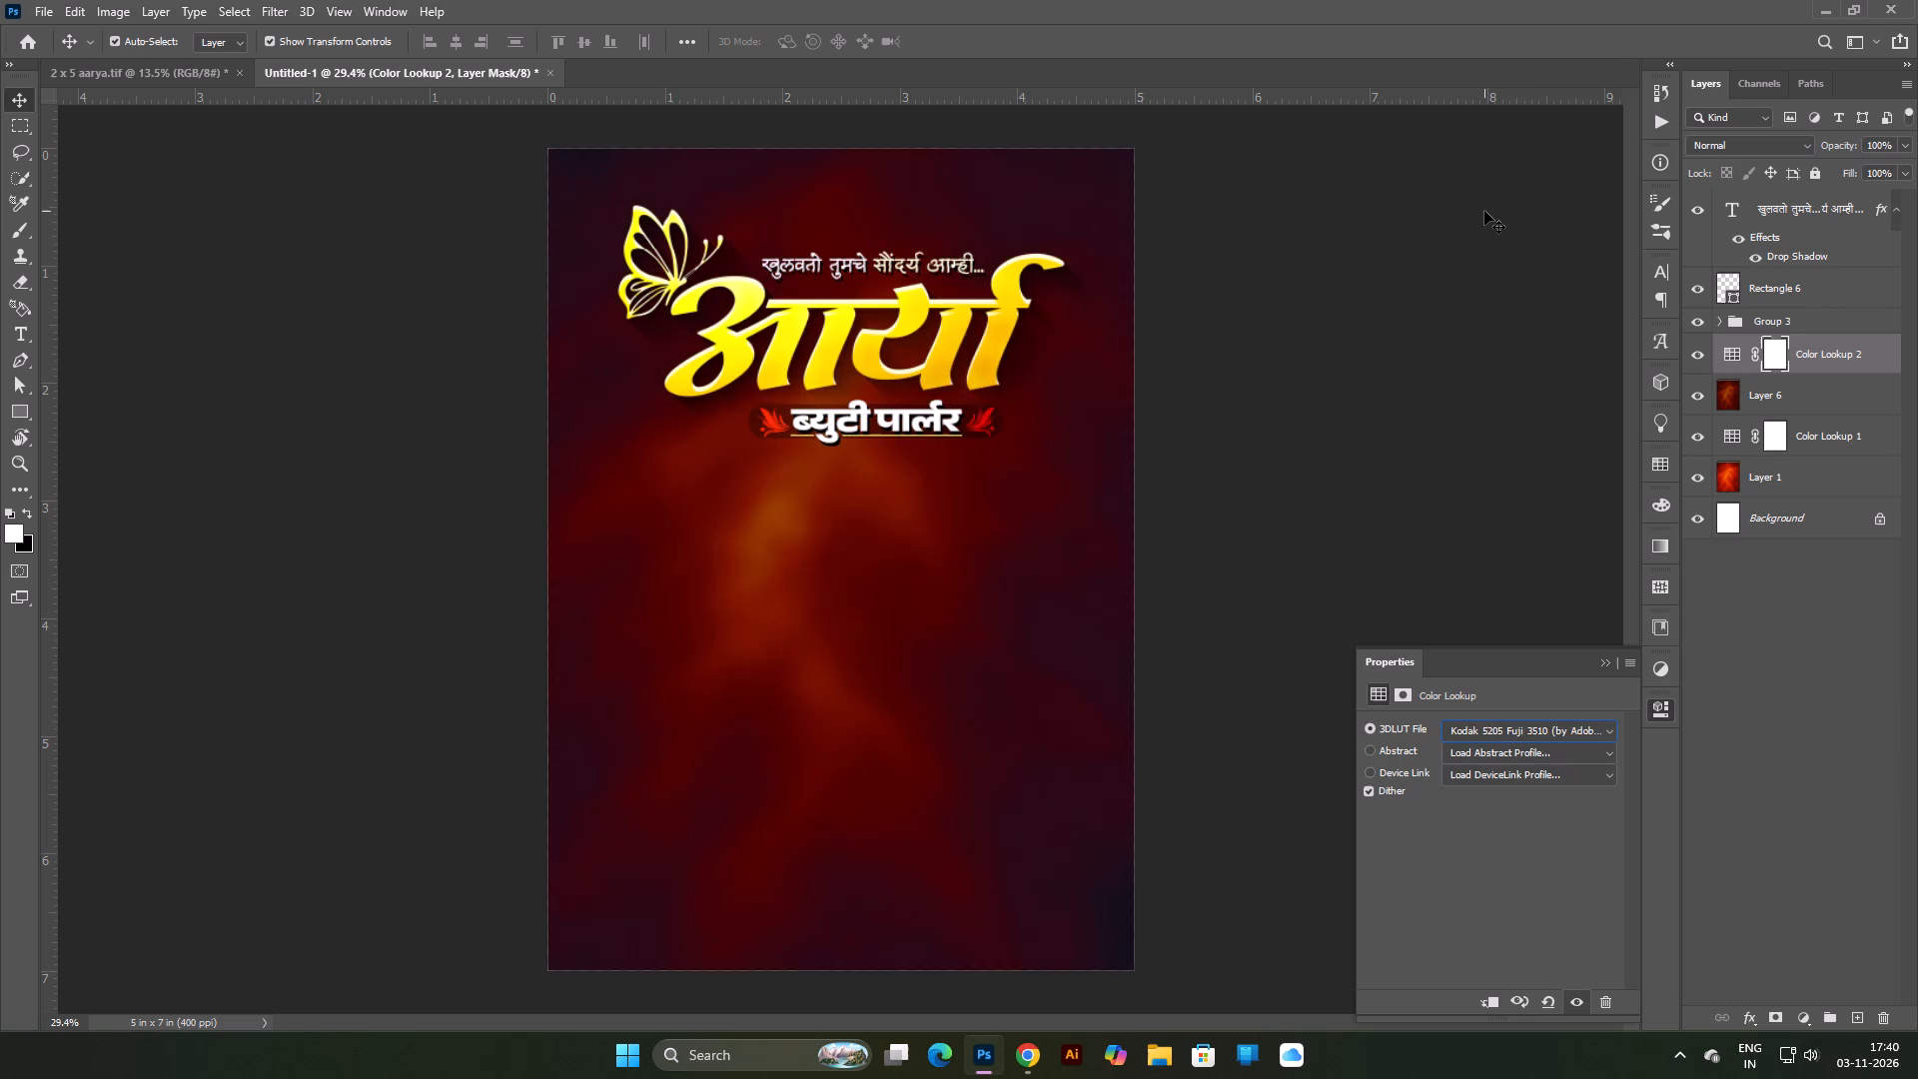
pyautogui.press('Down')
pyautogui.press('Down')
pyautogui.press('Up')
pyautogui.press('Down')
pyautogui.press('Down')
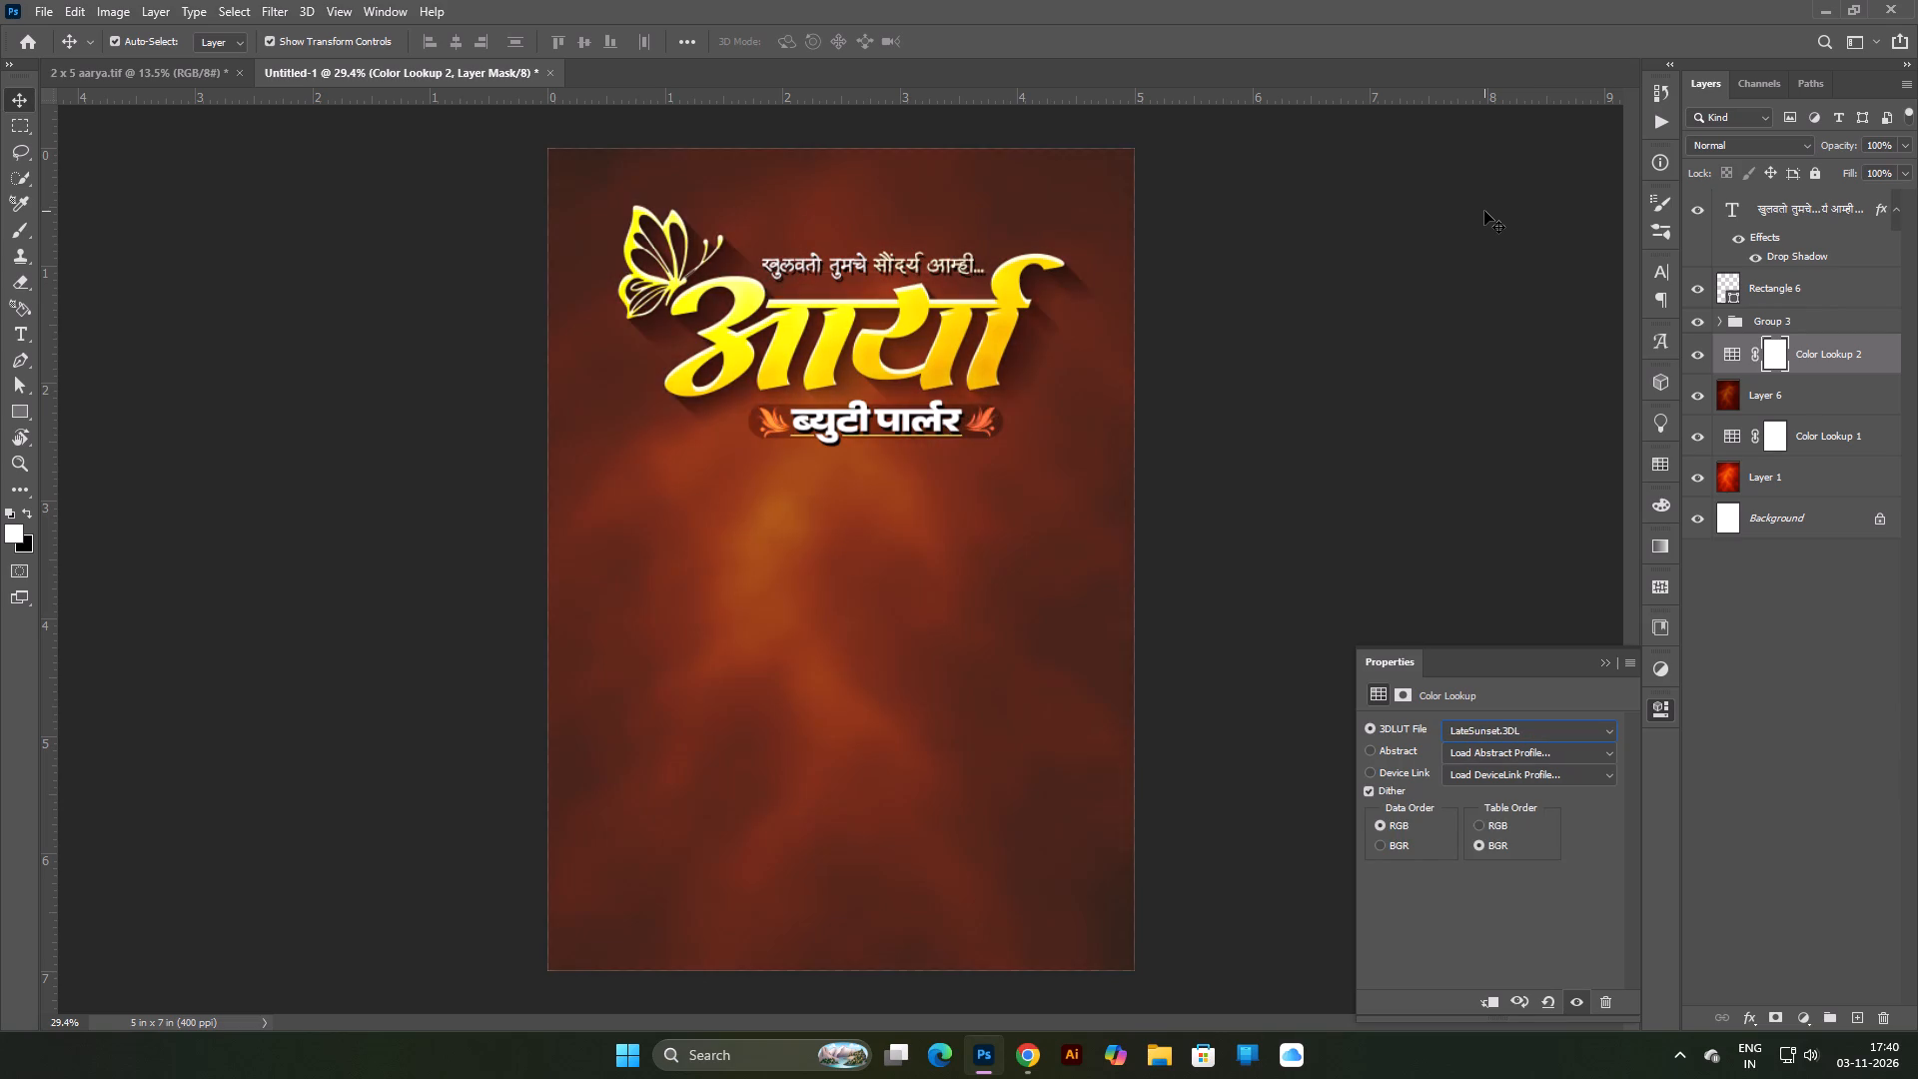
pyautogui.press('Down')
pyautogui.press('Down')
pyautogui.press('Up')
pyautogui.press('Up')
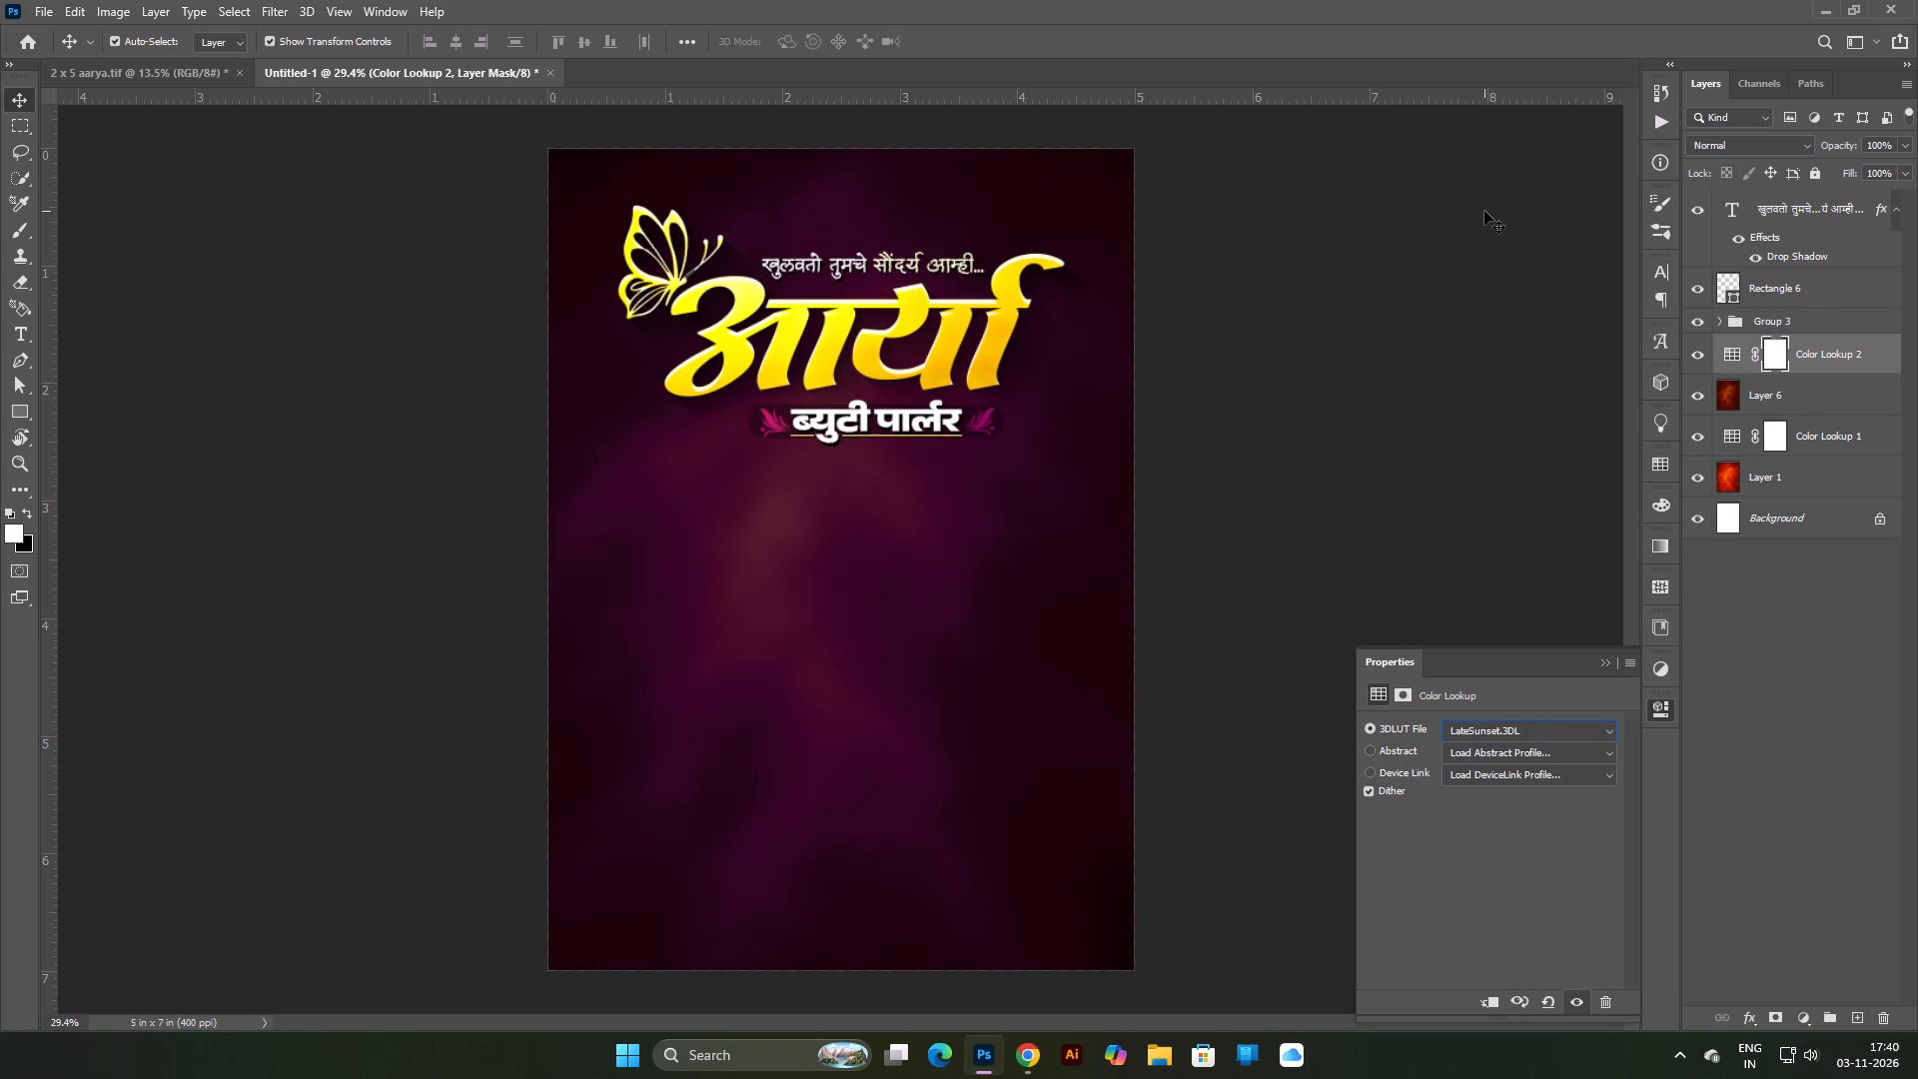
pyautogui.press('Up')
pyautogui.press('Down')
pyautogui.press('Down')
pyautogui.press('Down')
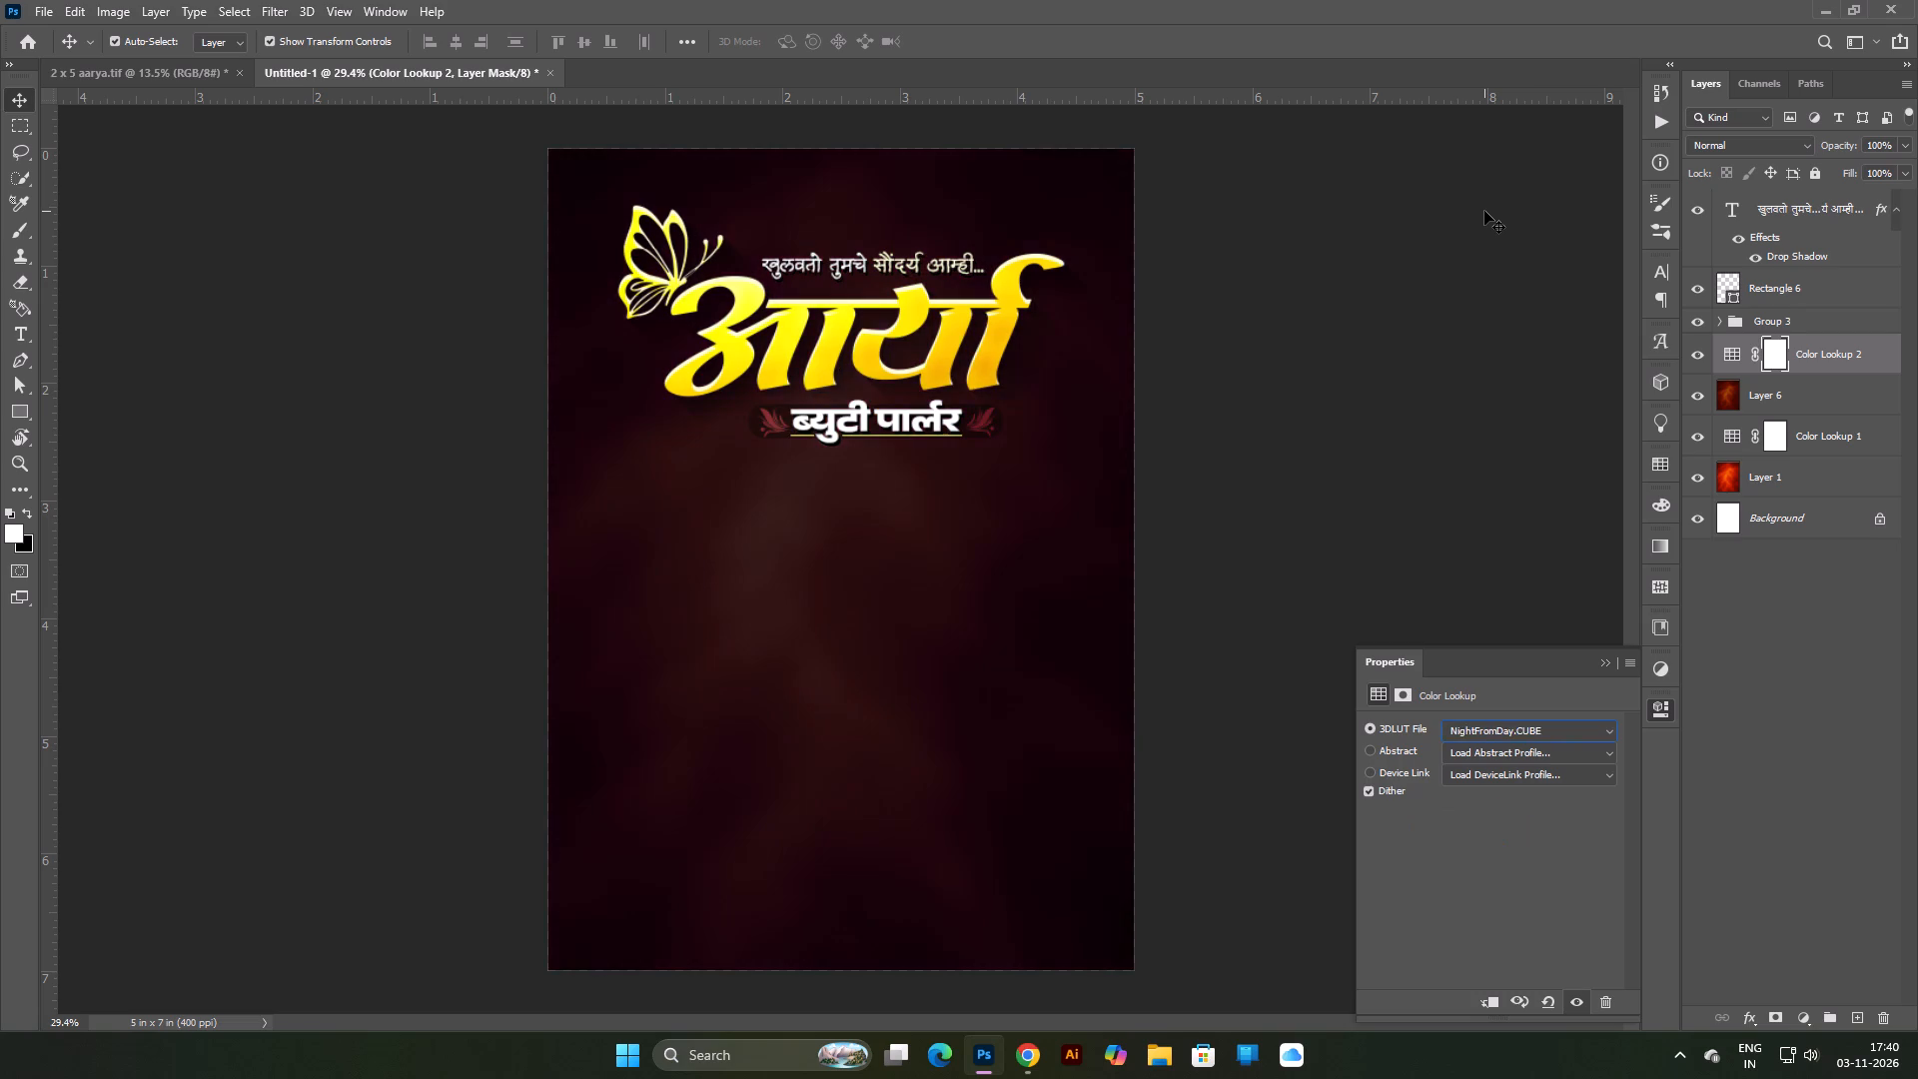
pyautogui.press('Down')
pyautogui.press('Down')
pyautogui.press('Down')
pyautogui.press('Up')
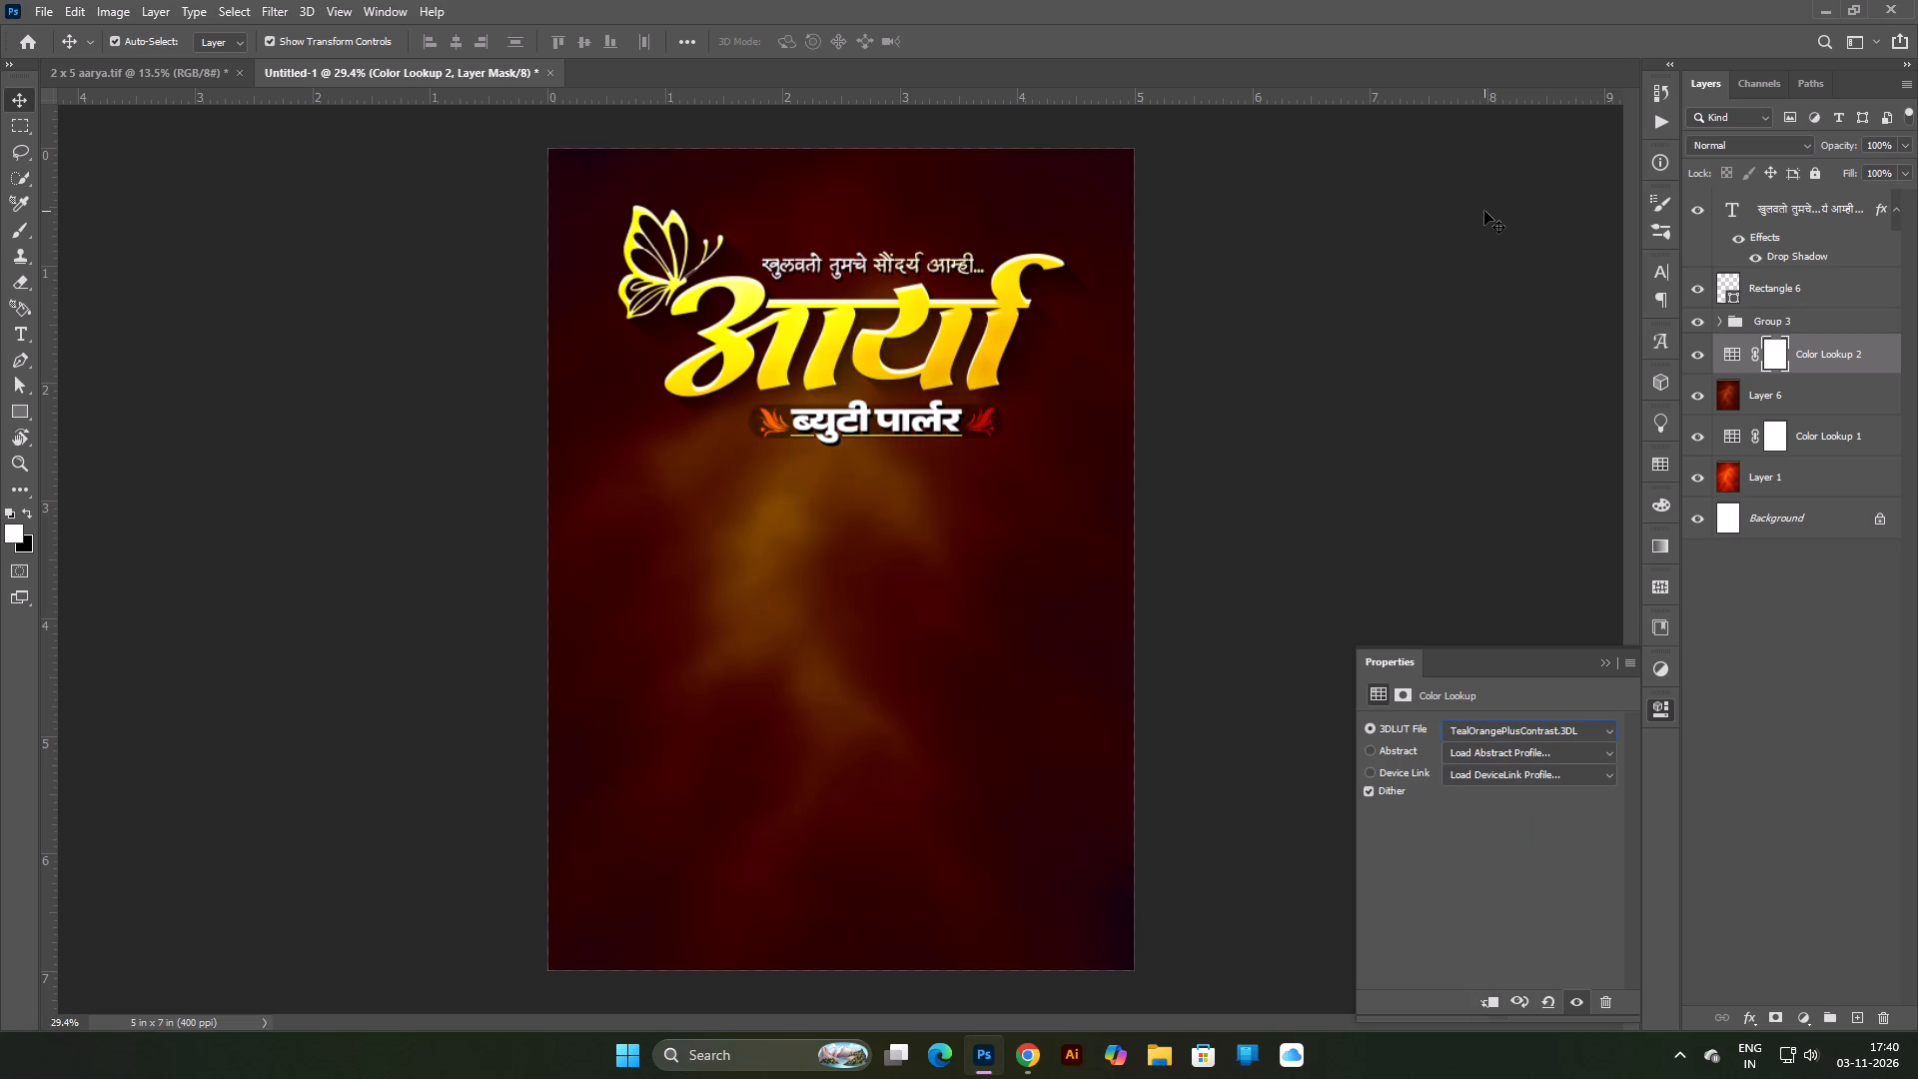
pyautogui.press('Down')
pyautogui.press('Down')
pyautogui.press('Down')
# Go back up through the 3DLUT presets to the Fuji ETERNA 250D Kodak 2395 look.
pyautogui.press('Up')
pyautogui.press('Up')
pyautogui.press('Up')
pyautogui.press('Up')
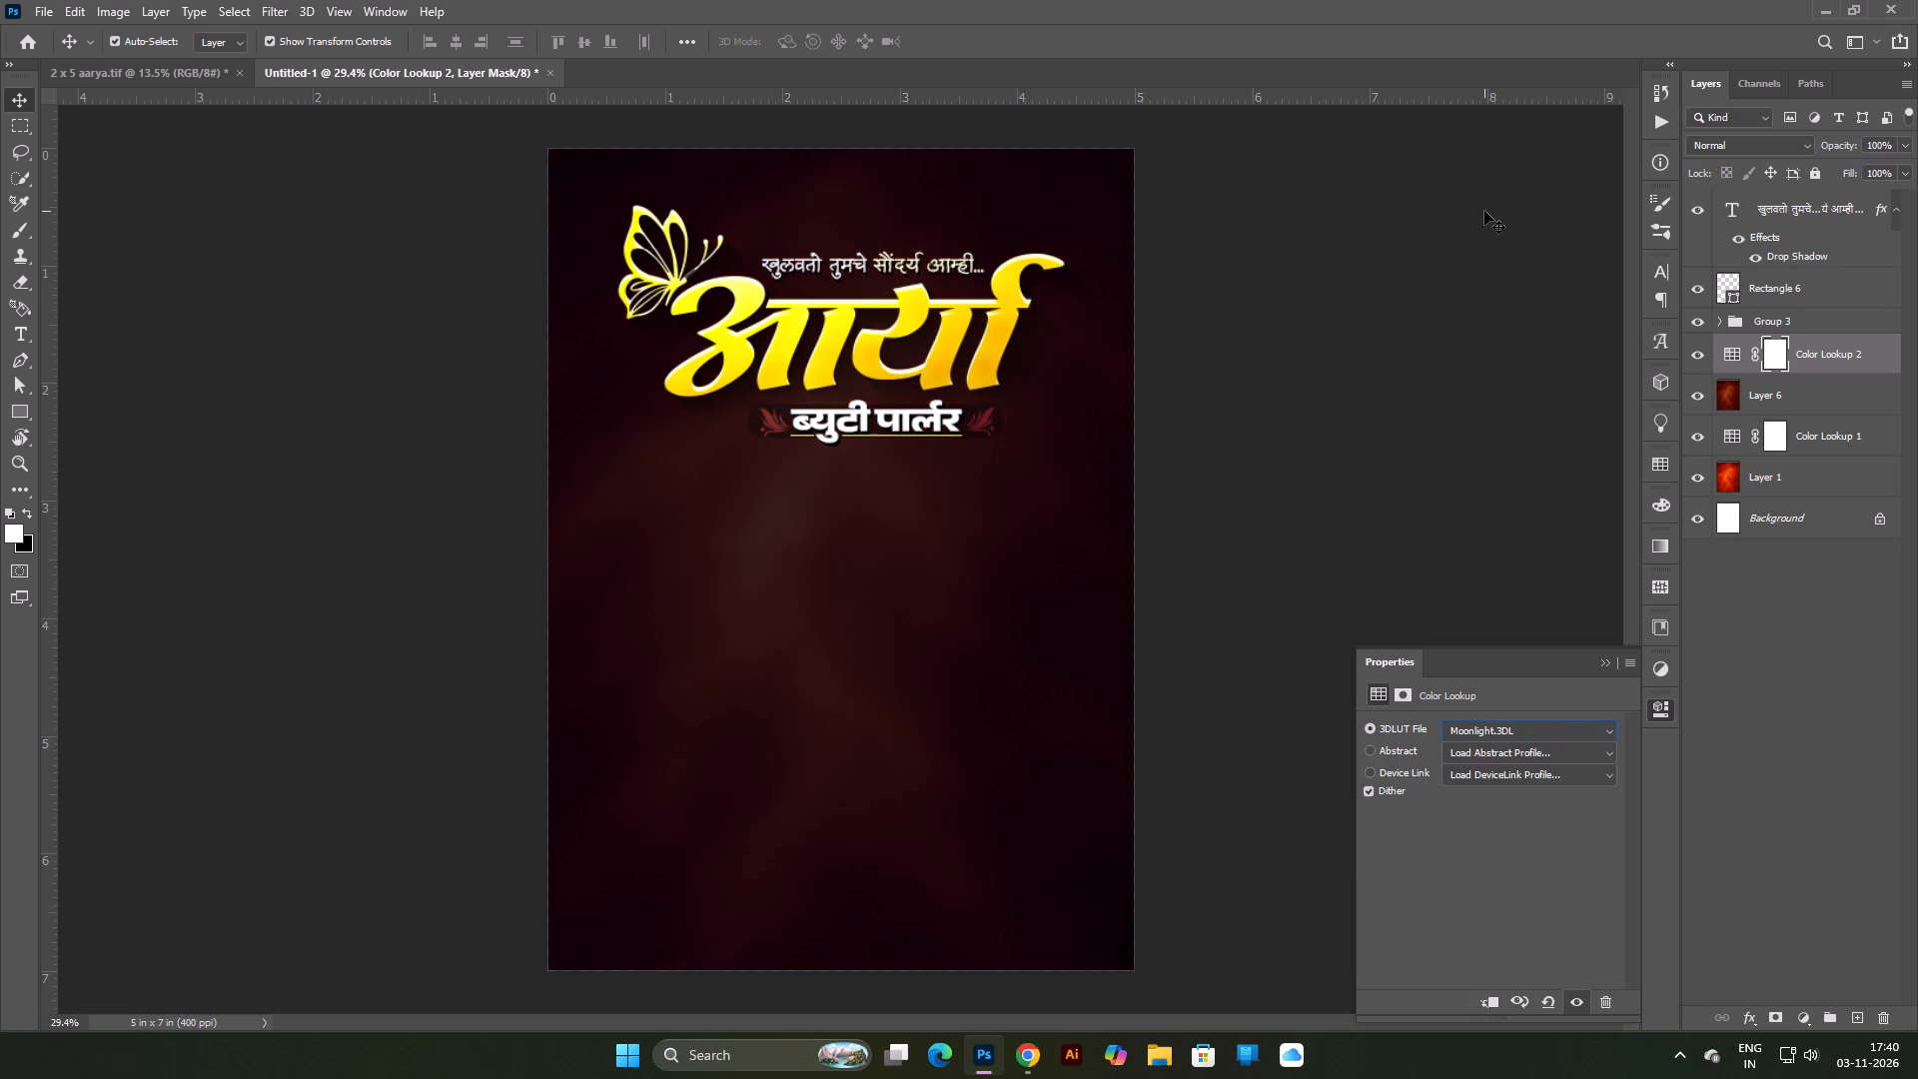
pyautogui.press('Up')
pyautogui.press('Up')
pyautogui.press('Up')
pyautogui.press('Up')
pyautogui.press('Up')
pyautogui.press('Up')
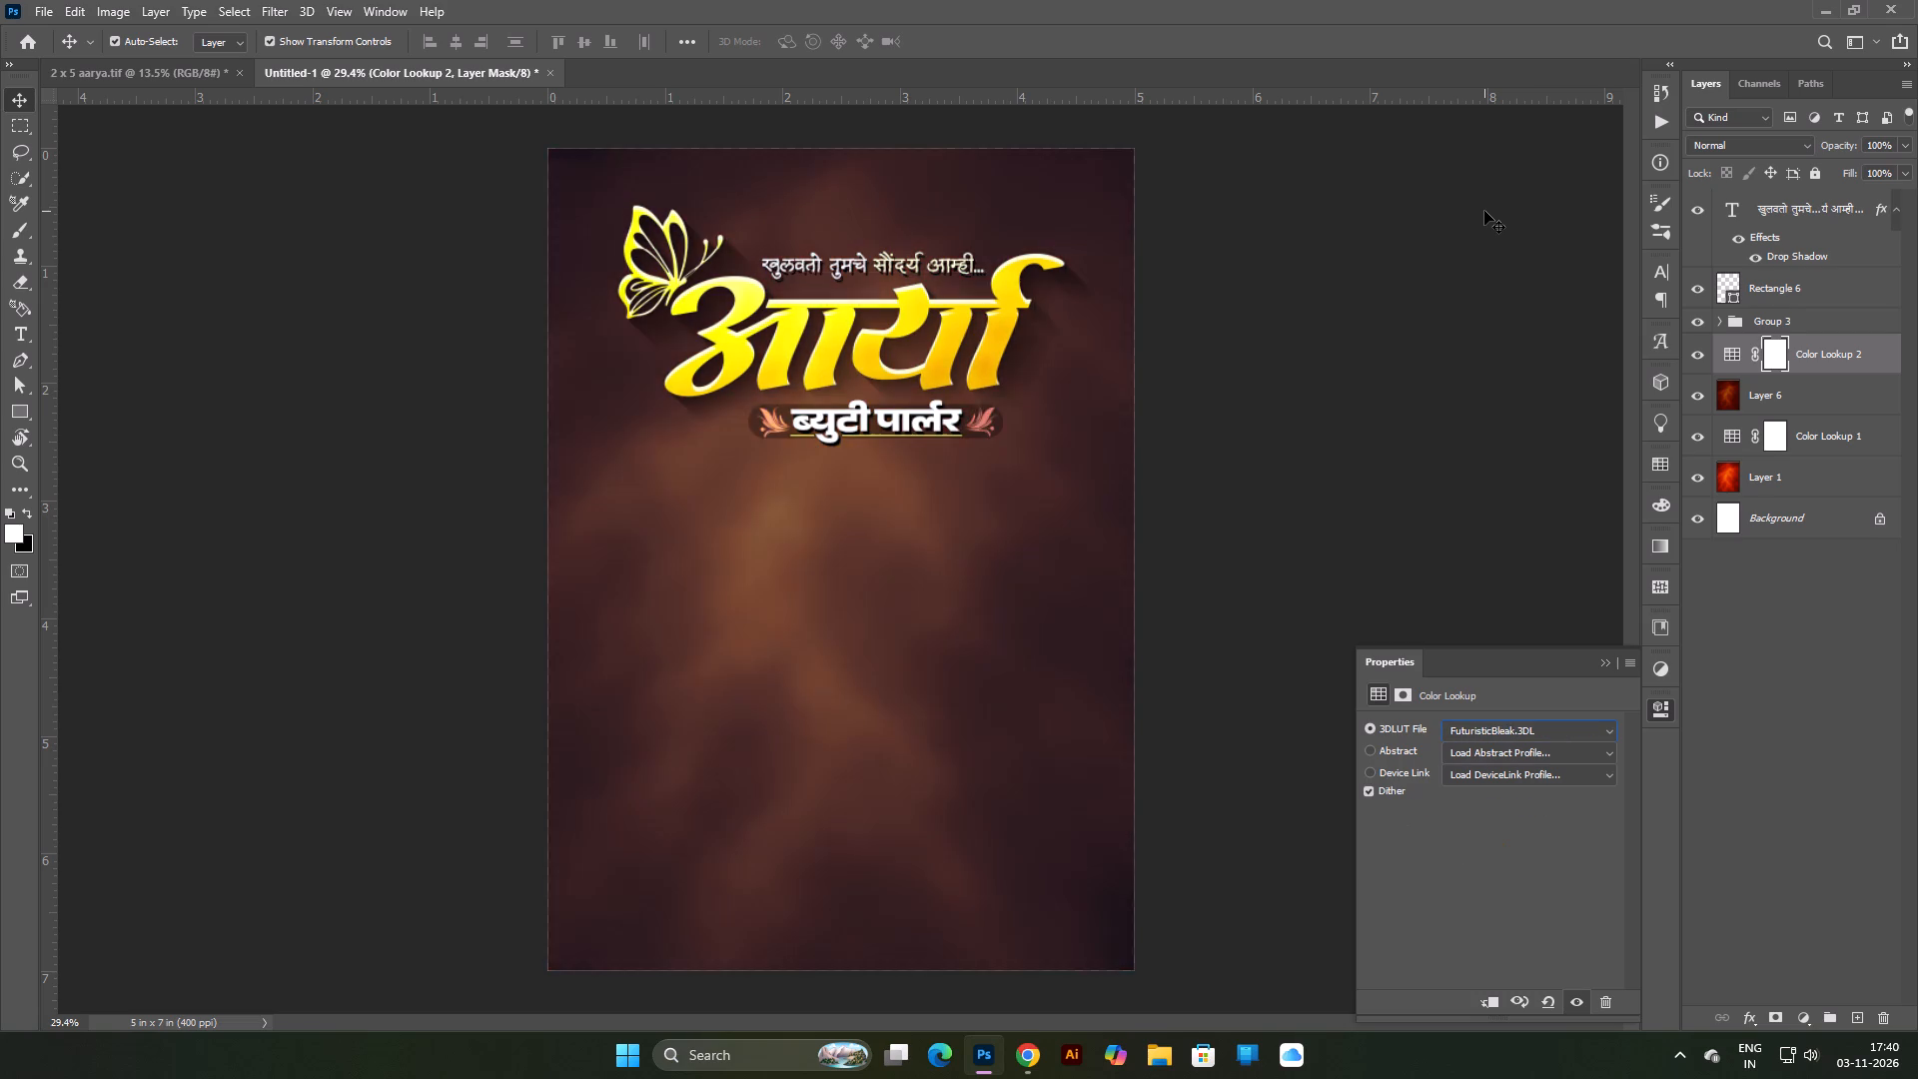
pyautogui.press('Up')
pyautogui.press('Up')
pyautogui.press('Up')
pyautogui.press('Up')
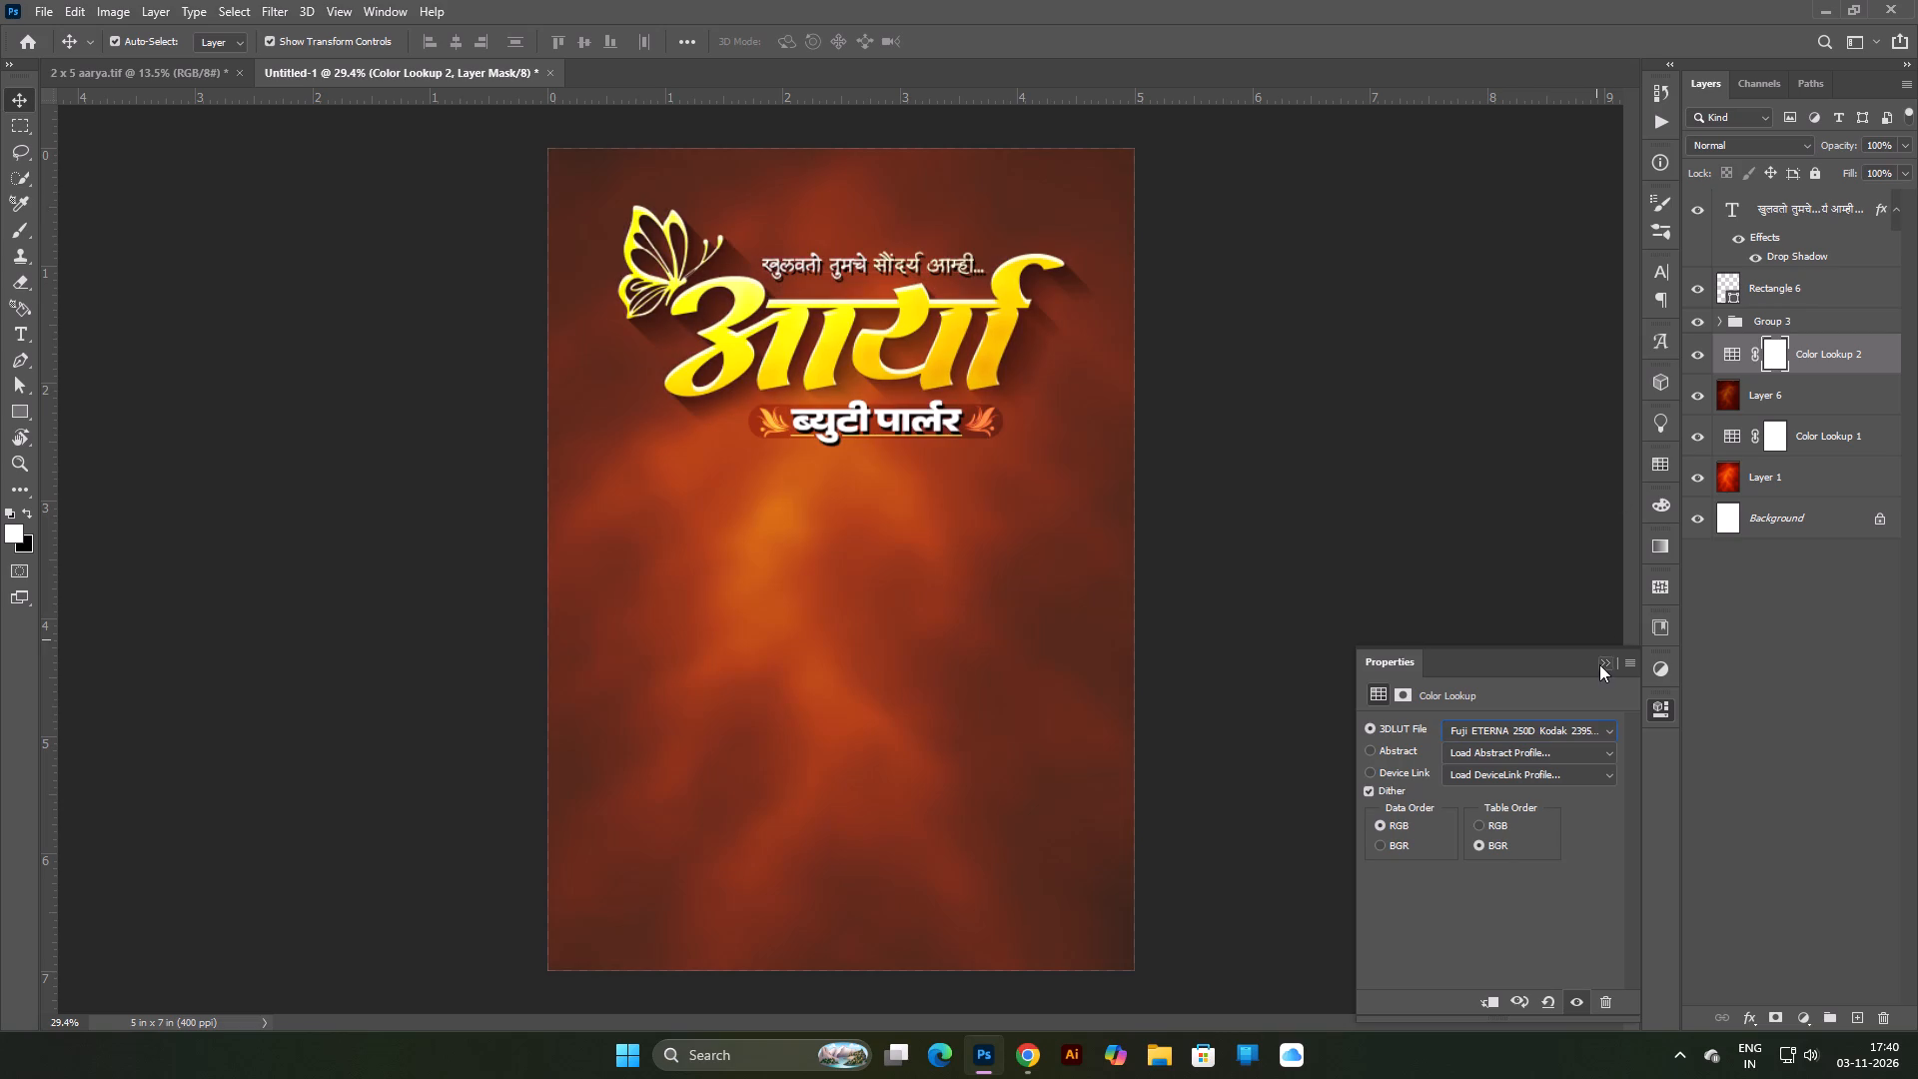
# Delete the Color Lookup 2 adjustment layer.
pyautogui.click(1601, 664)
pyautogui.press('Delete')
# Delete the stamped background Layer 6 and clear the layer selection.
pyautogui.press('Delete')
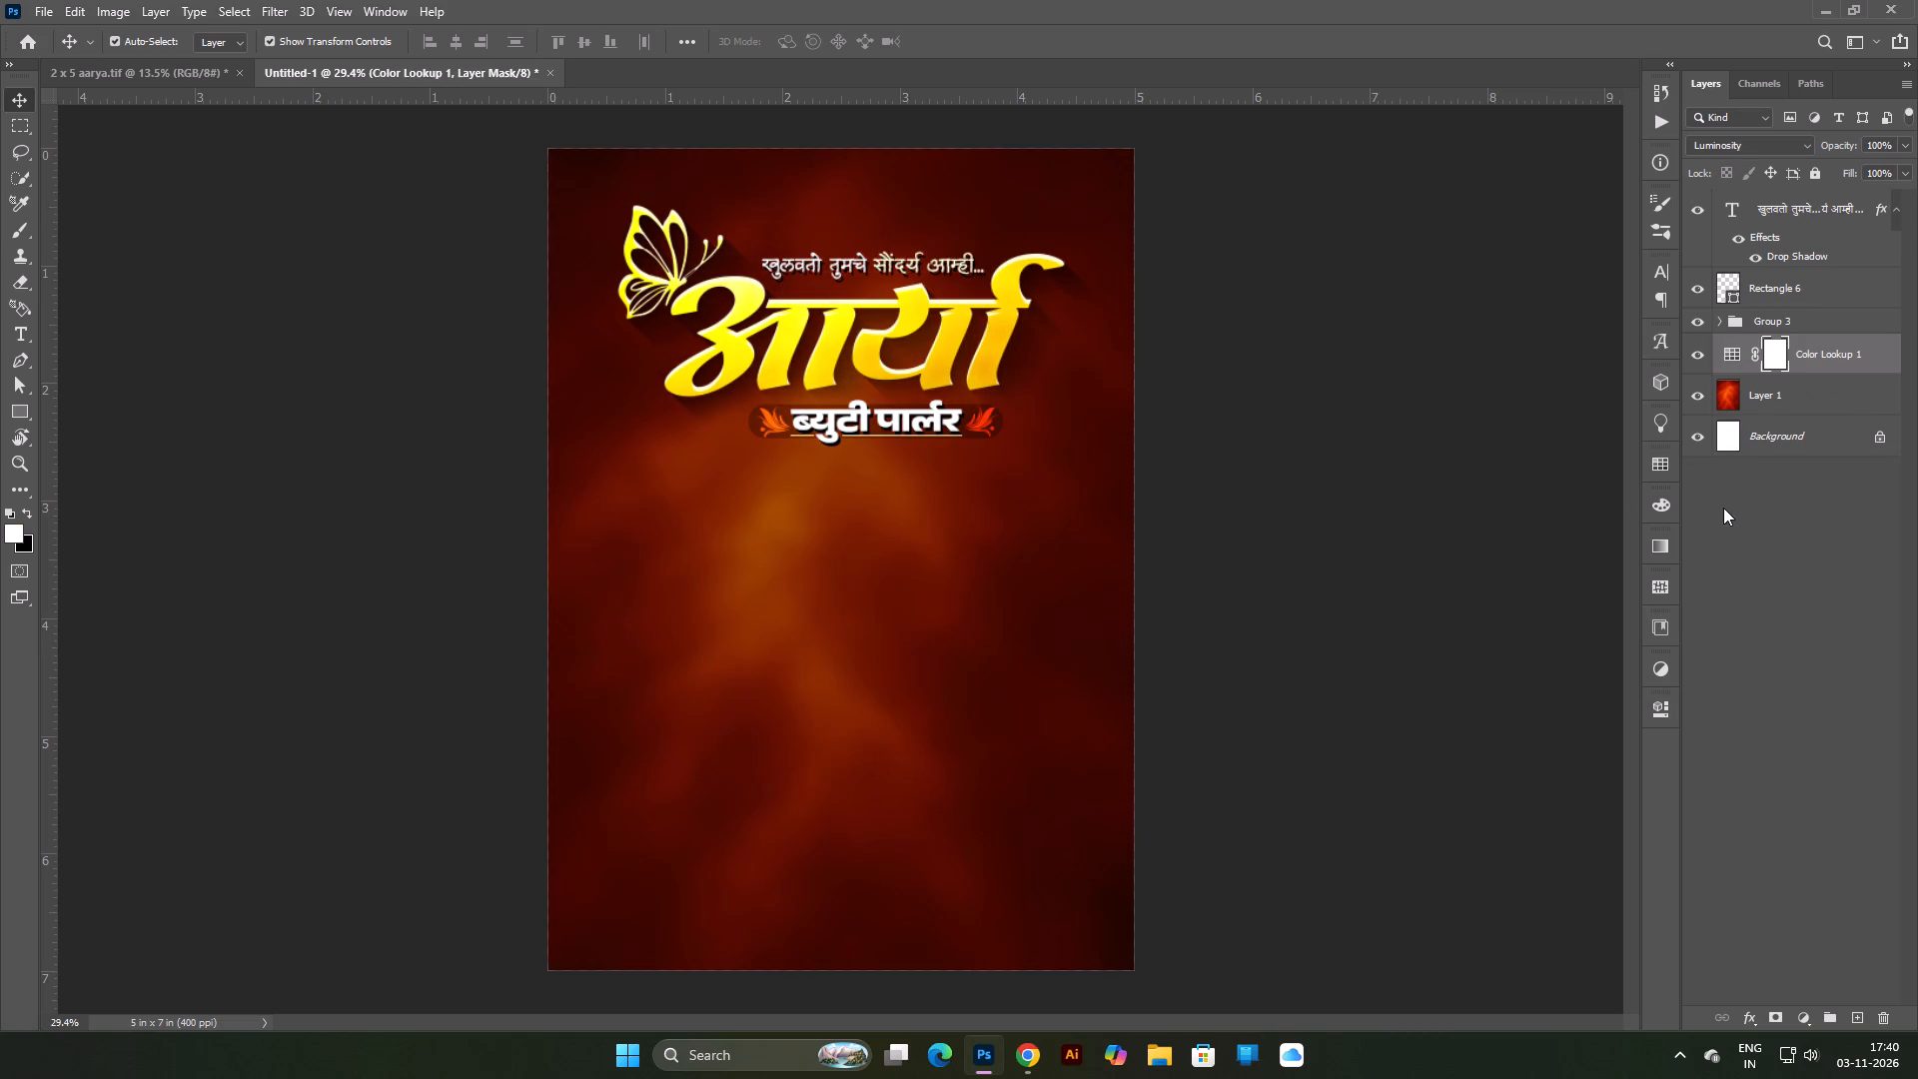
pyautogui.click(1450, 540)
# Switch to Chrome and browse Pinterest for background ideas, opening the abstract red-orange gradient pin and its related images.
pyautogui.click(1028, 1062)
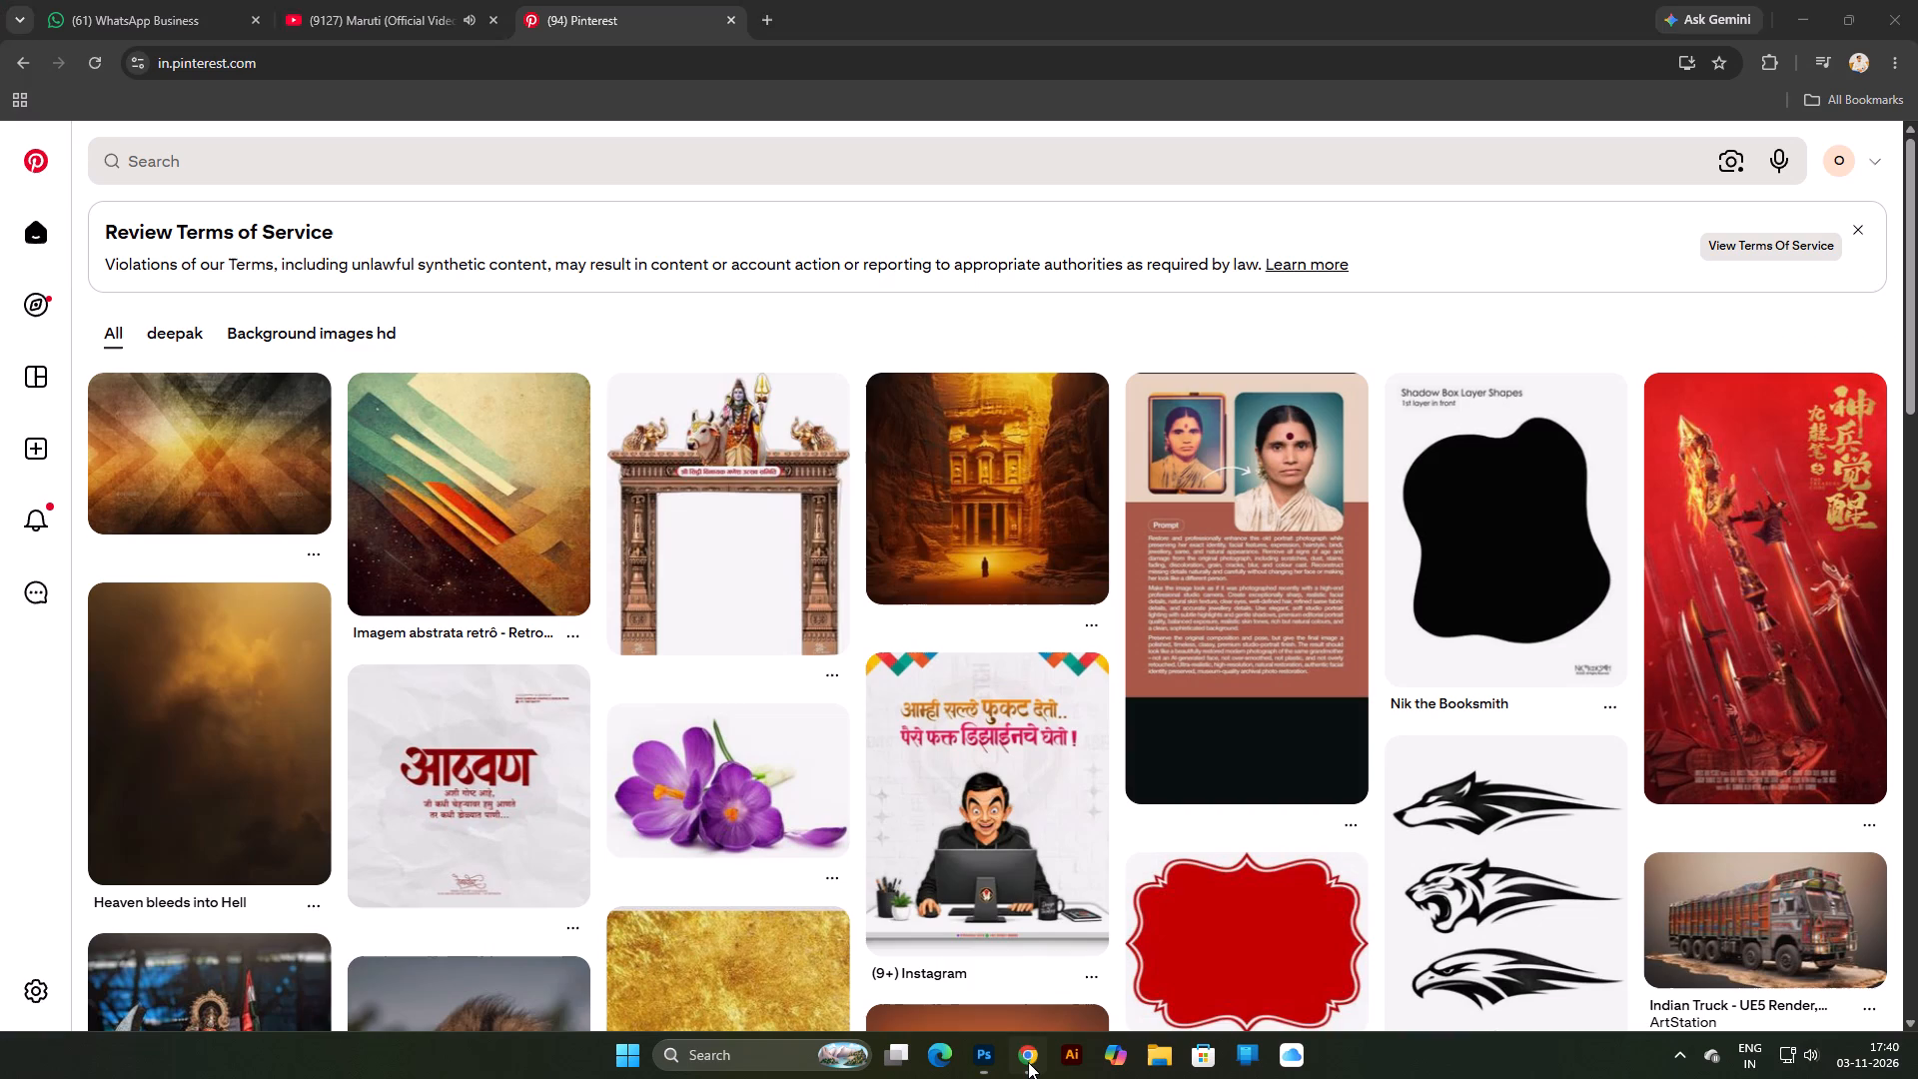
pyautogui.scroll(-4, 767, 828)
pyautogui.scroll(3, 487, 755)
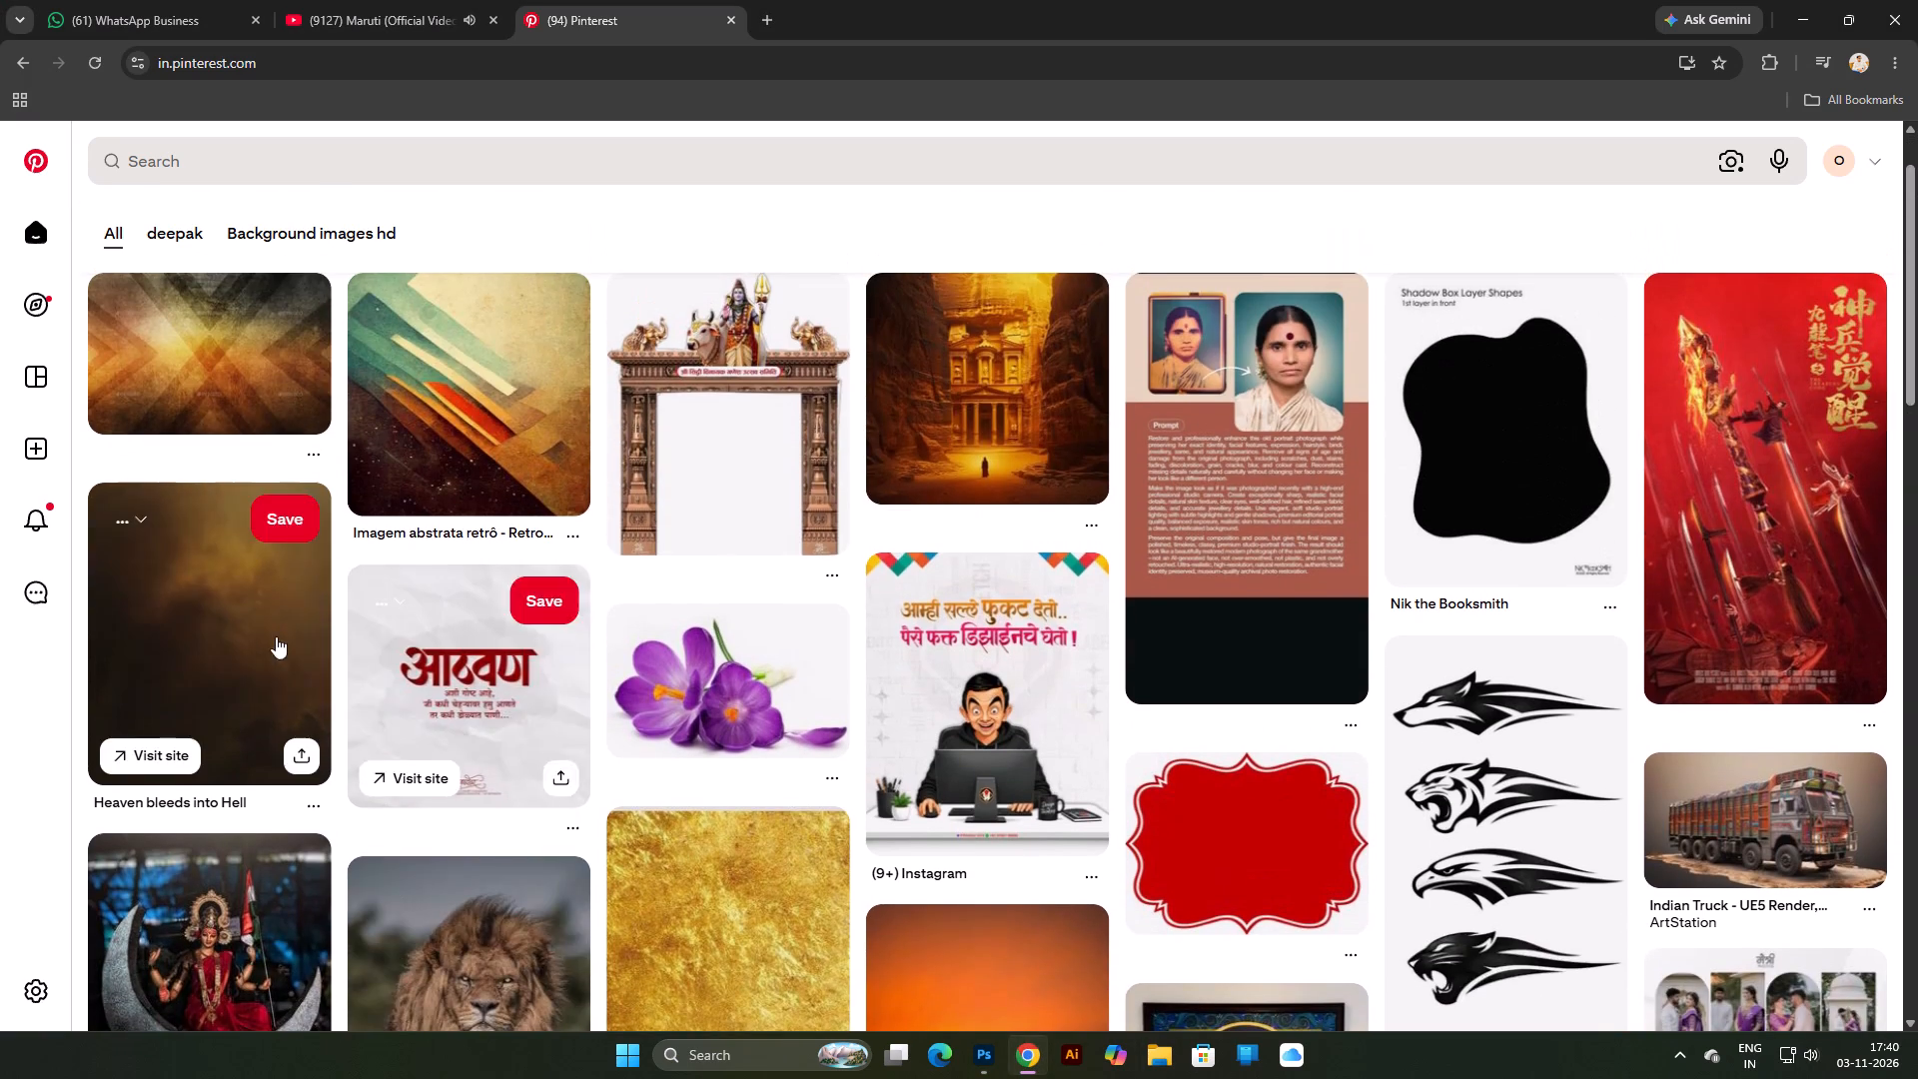
pyautogui.scroll(-5, 1022, 658)
pyautogui.scroll(-4, 1201, 728)
pyautogui.scroll(-6, 764, 674)
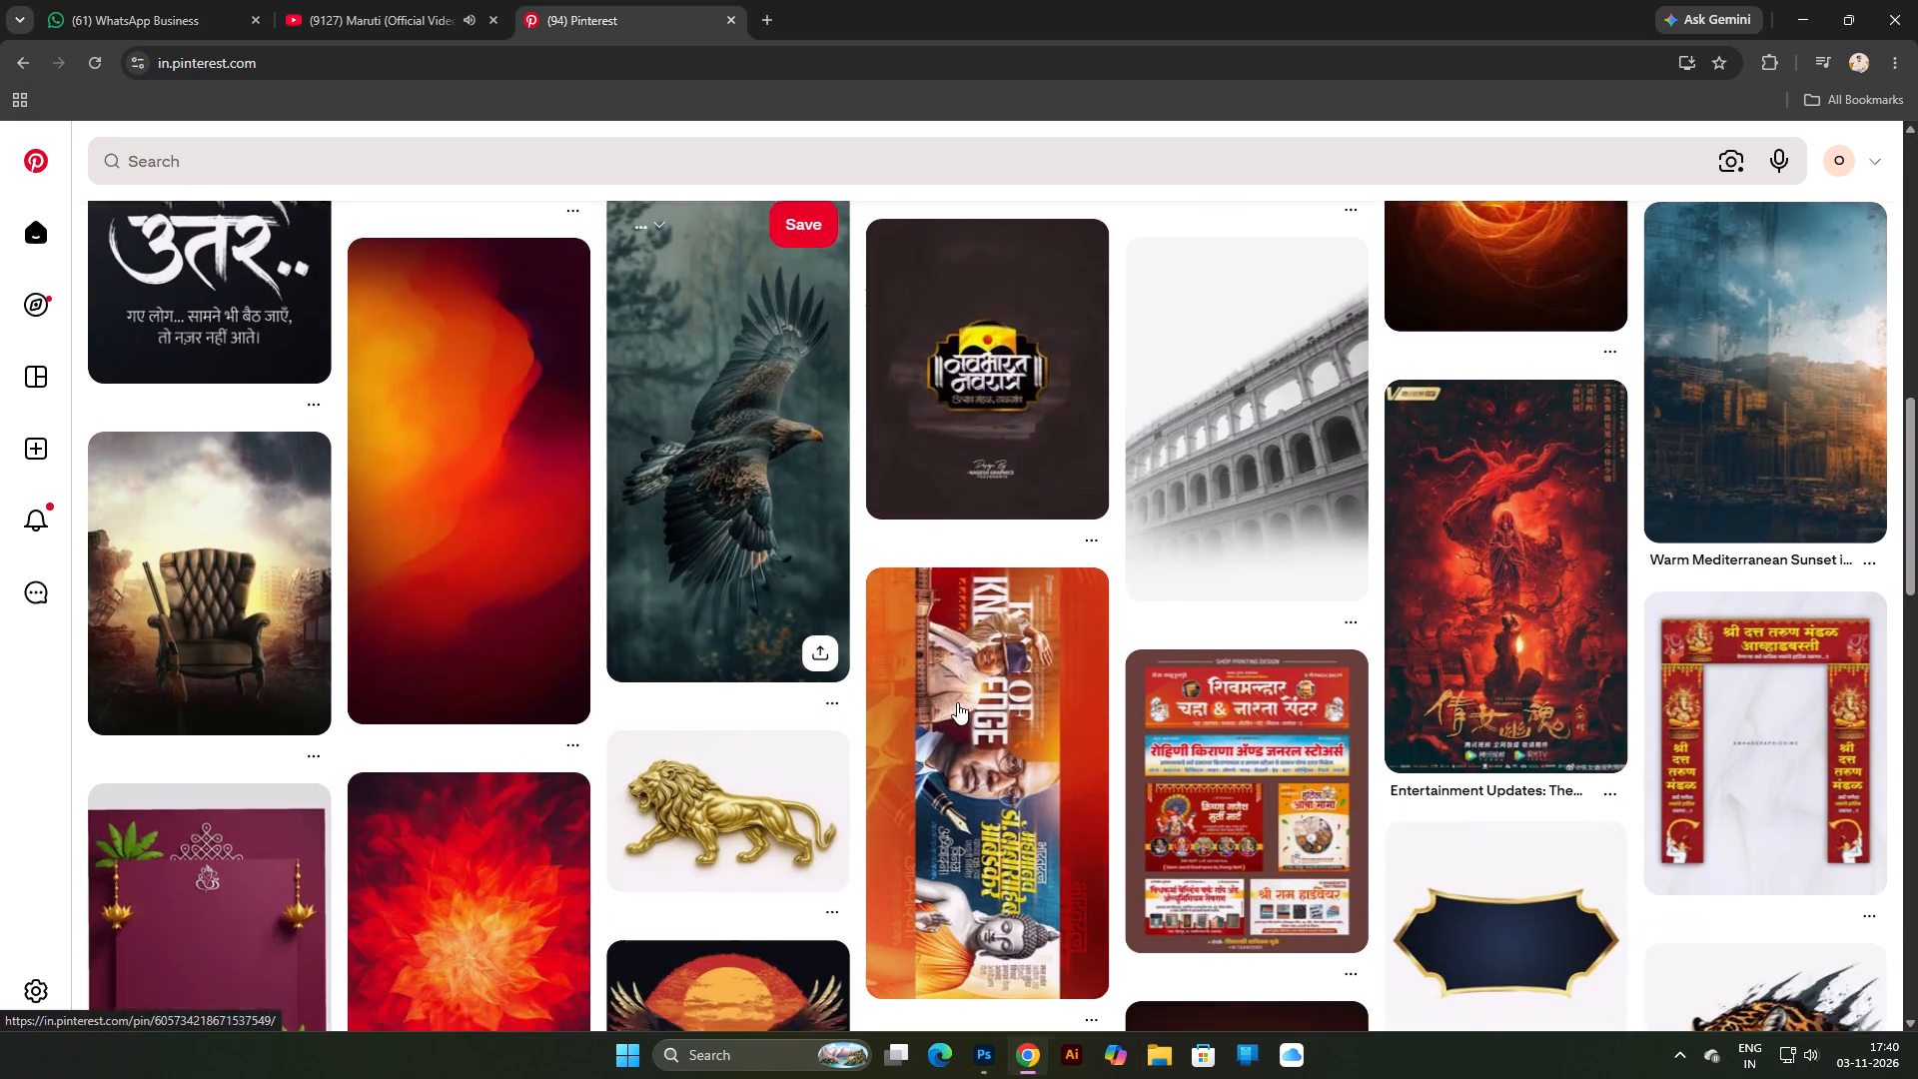
pyautogui.scroll(3, 1041, 700)
pyautogui.click(449, 514)
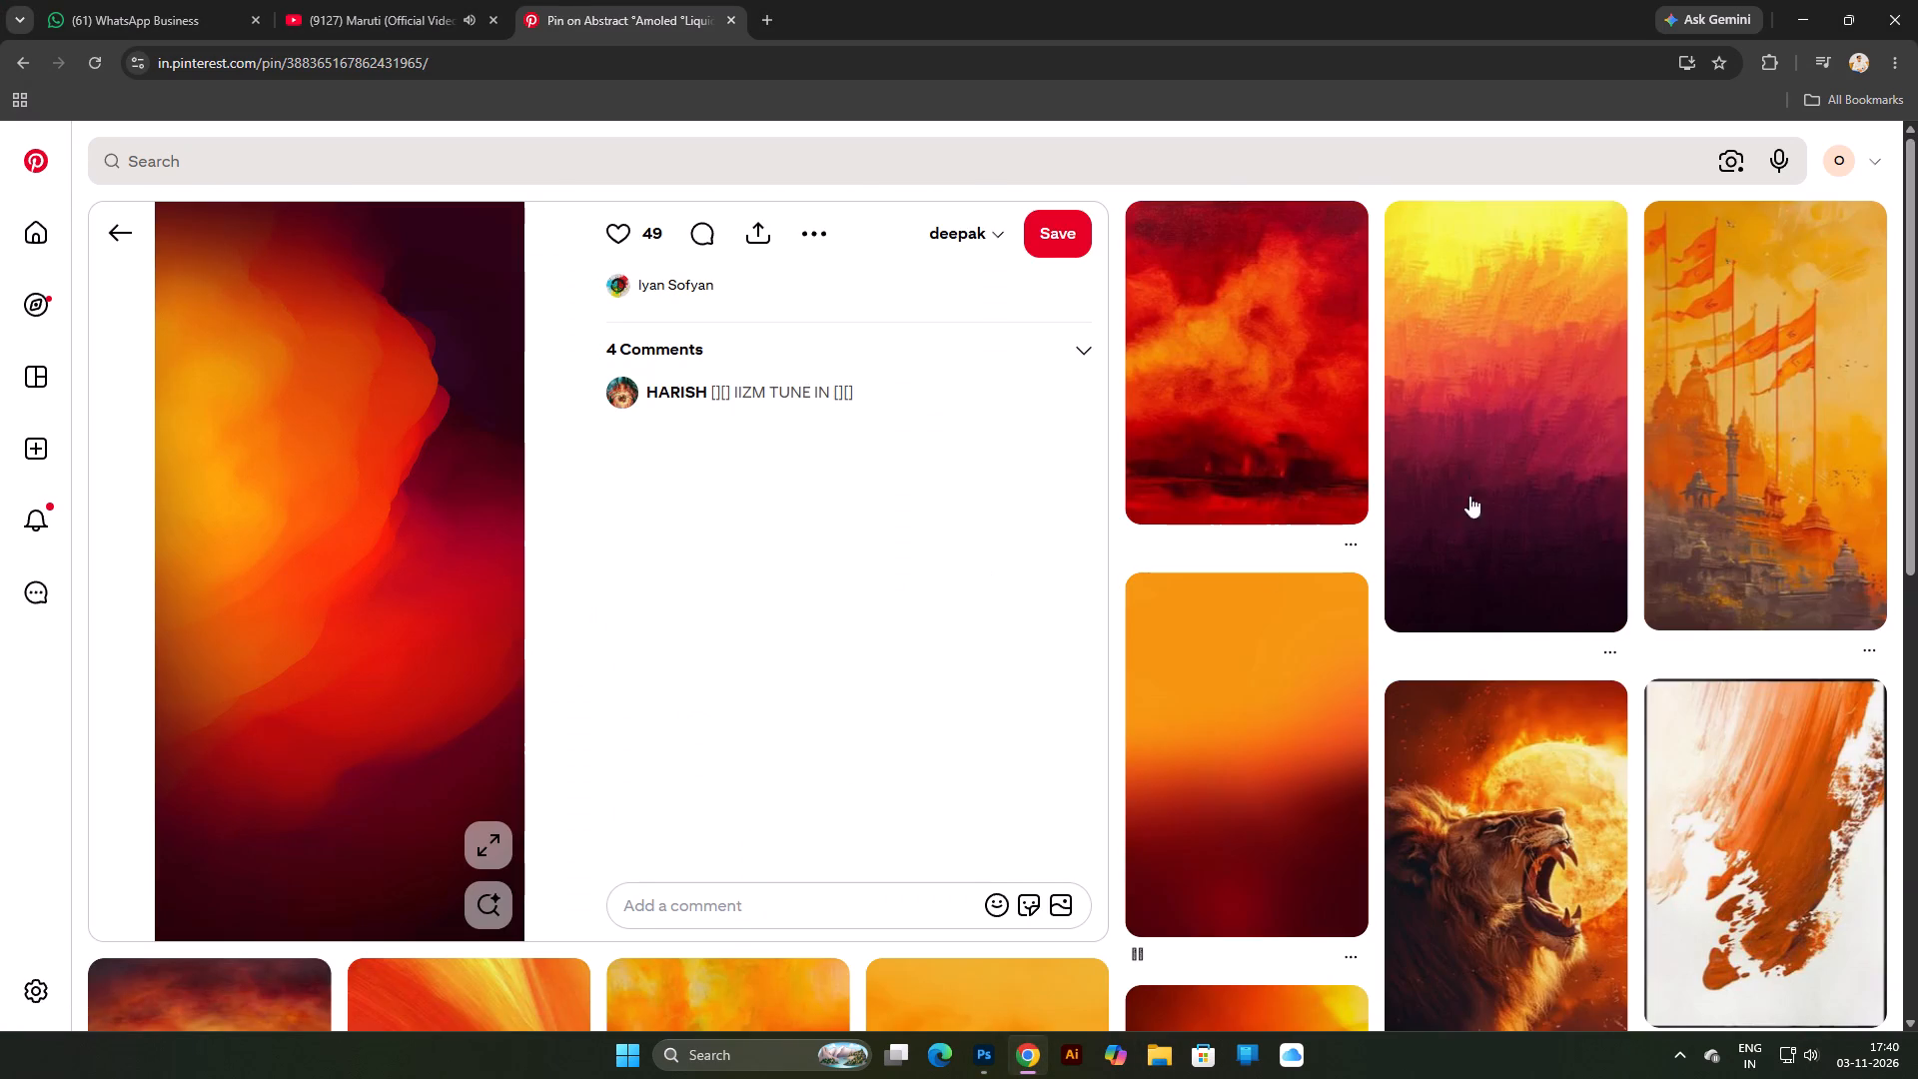
pyautogui.scroll(-4, 1384, 729)
pyautogui.scroll(-5, 711, 751)
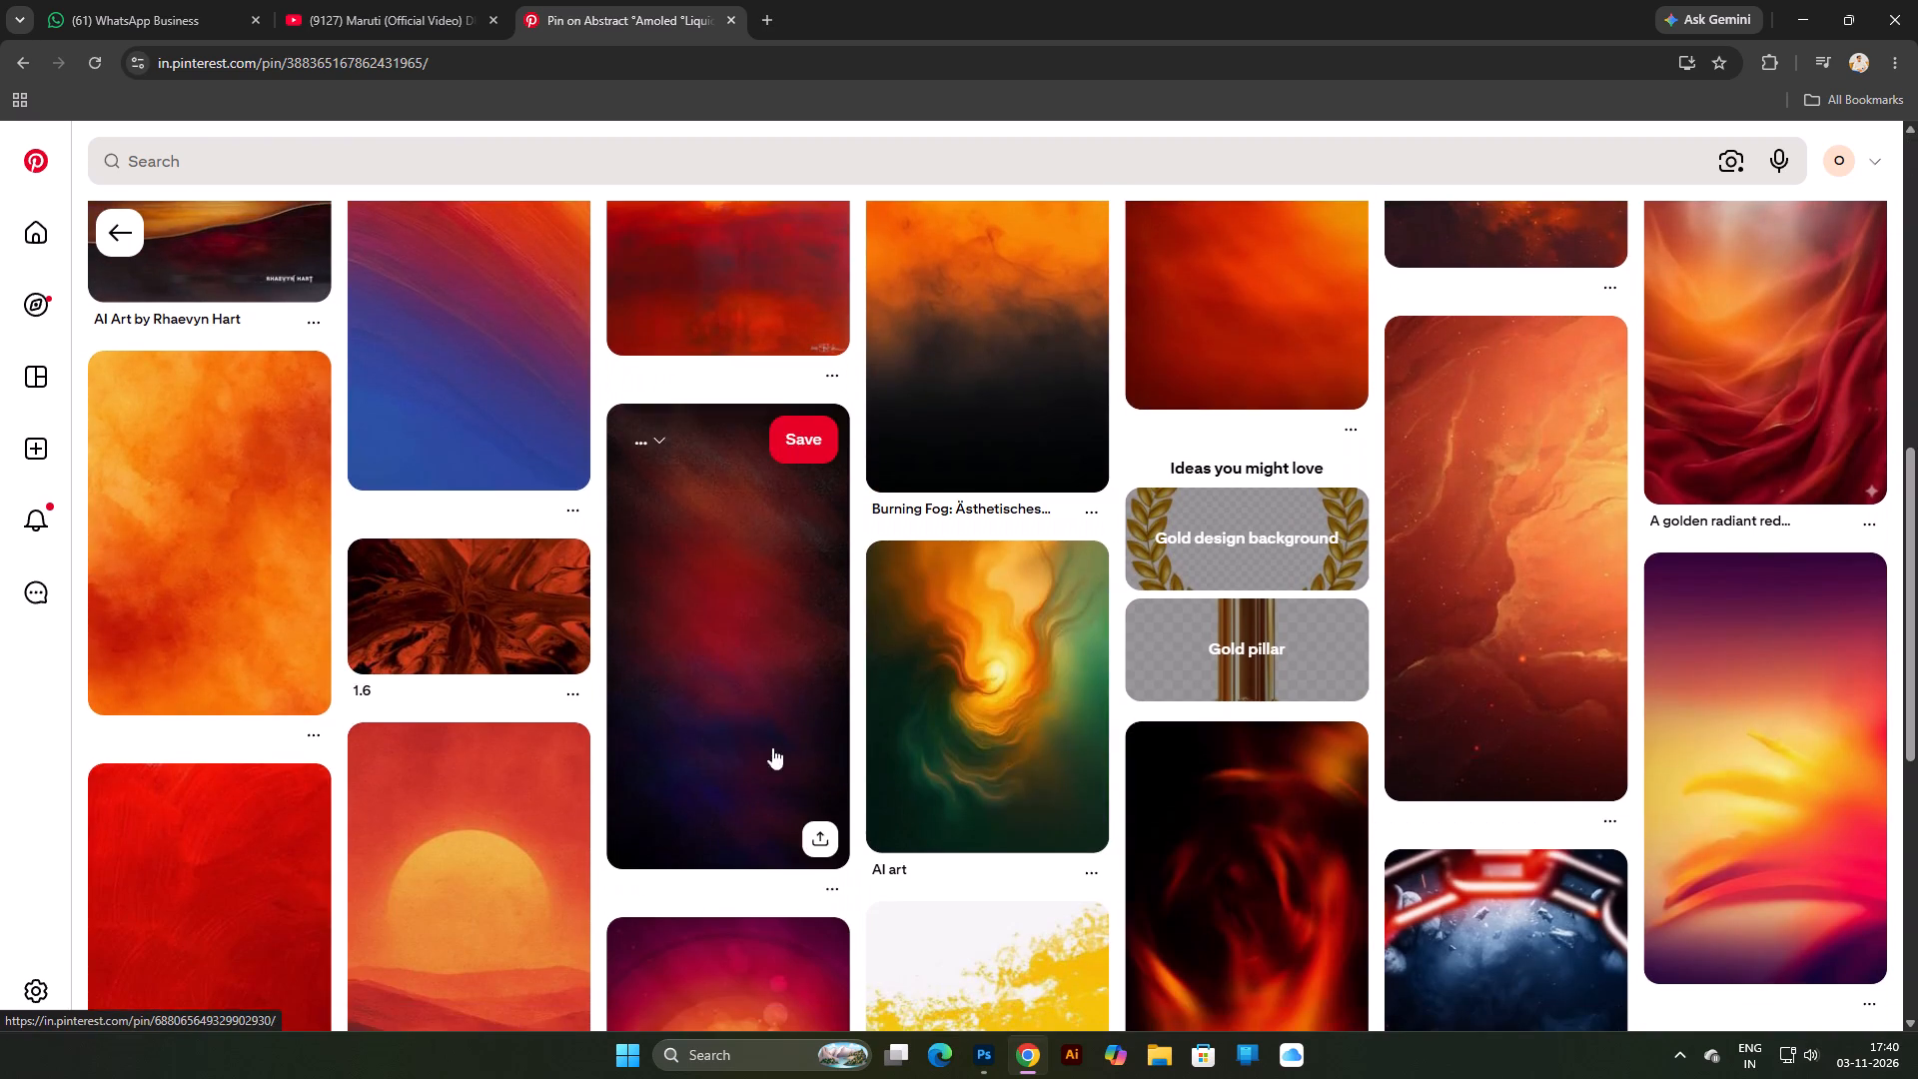
pyautogui.scroll(-5, 1119, 838)
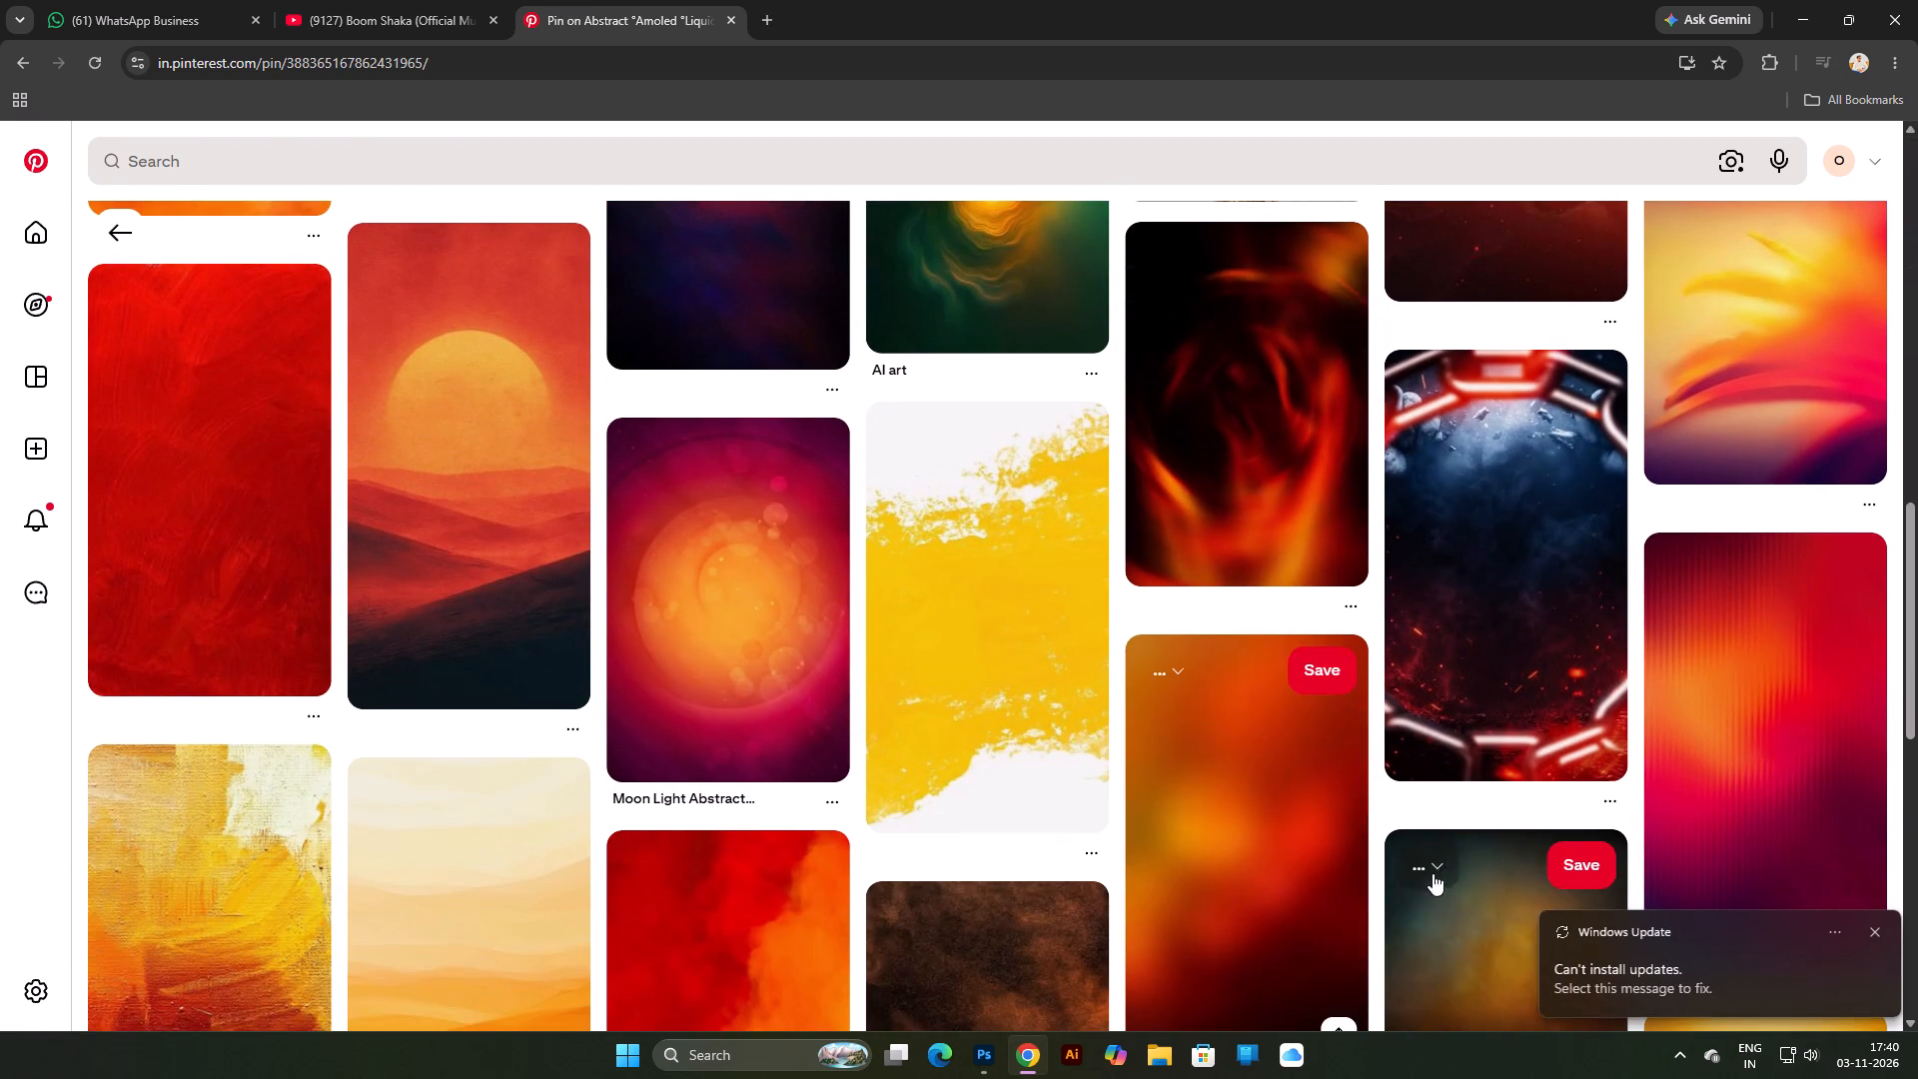
# Switch back to Photoshop and draw a yellow circle about 1981 px in diameter over the lower part of the canvas.
pyautogui.click(984, 1064)
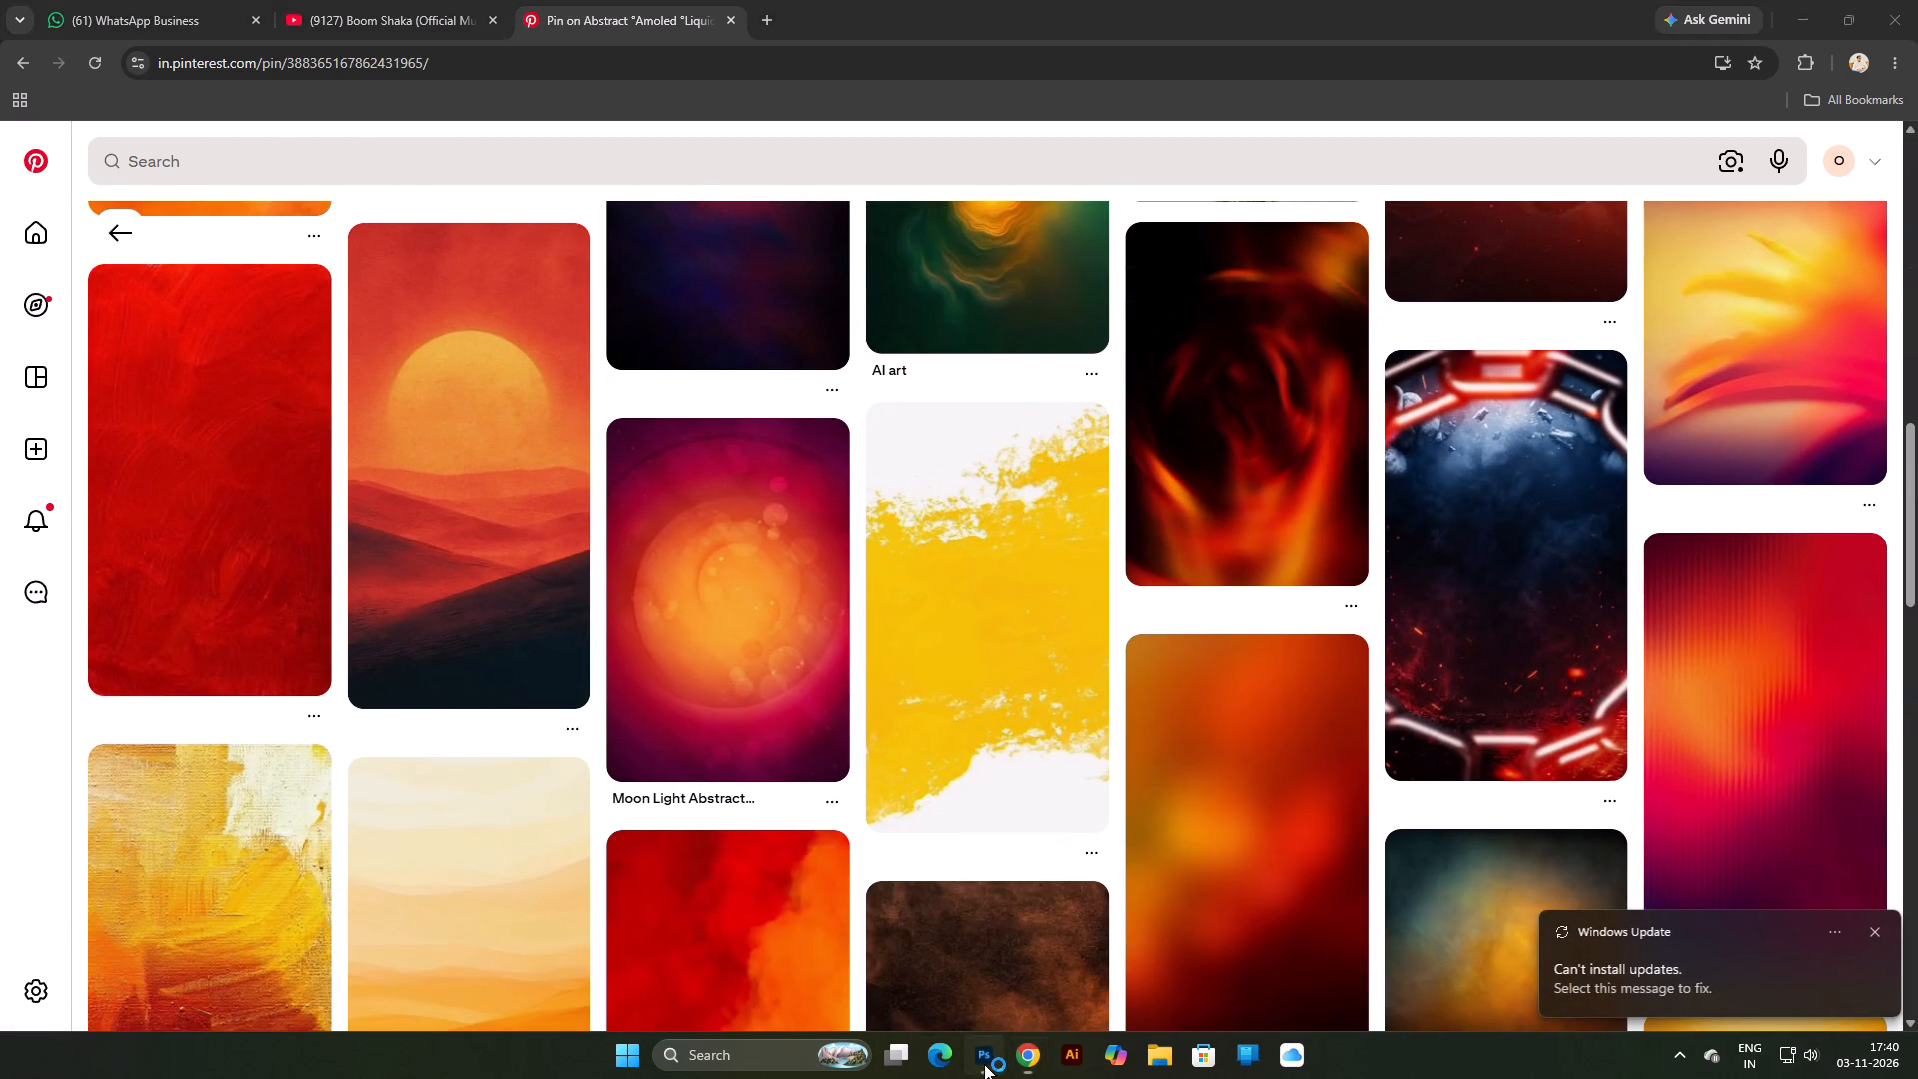
pyautogui.scroll(-5, 1009, 943)
pyautogui.scroll(4, 1013, 932)
pyautogui.click(1294, 795)
pyautogui.scroll(-5, 891, 699)
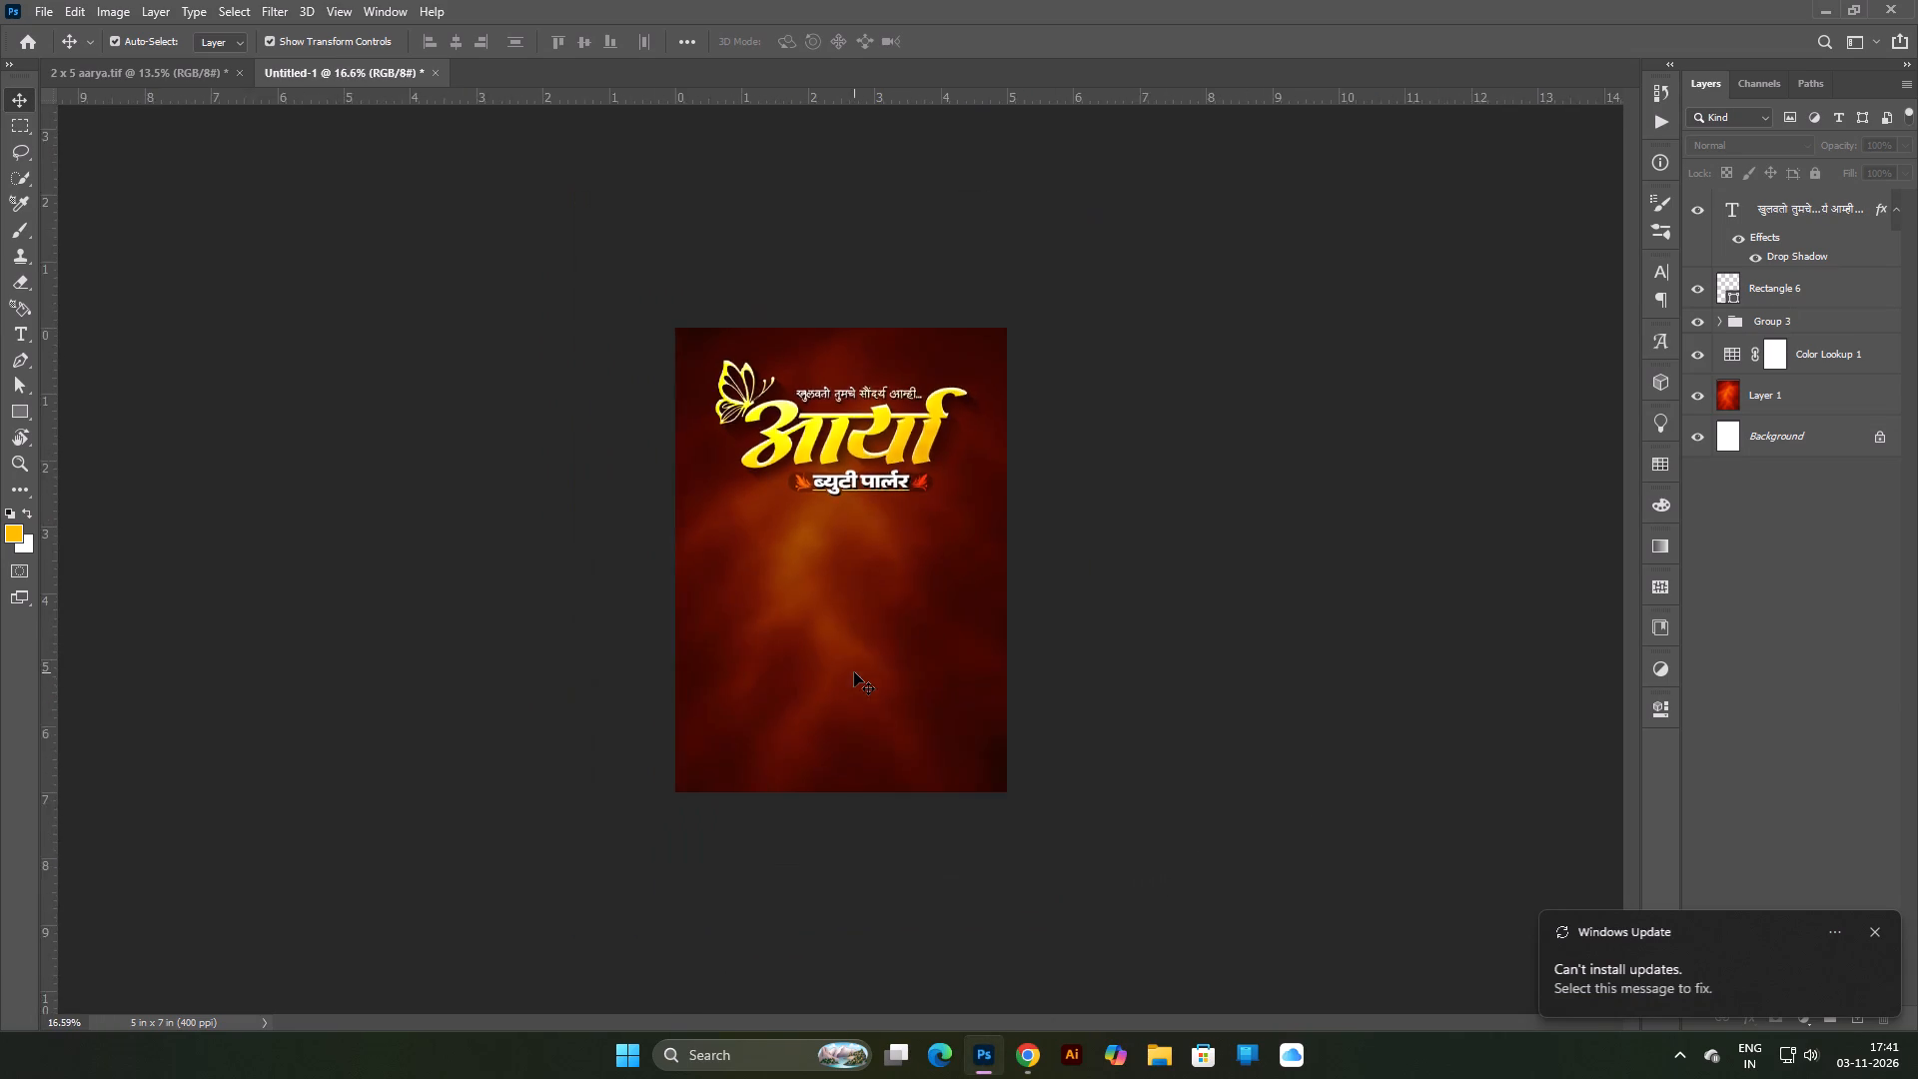
pyautogui.scroll(5, 854, 672)
pyautogui.click(15, 414)
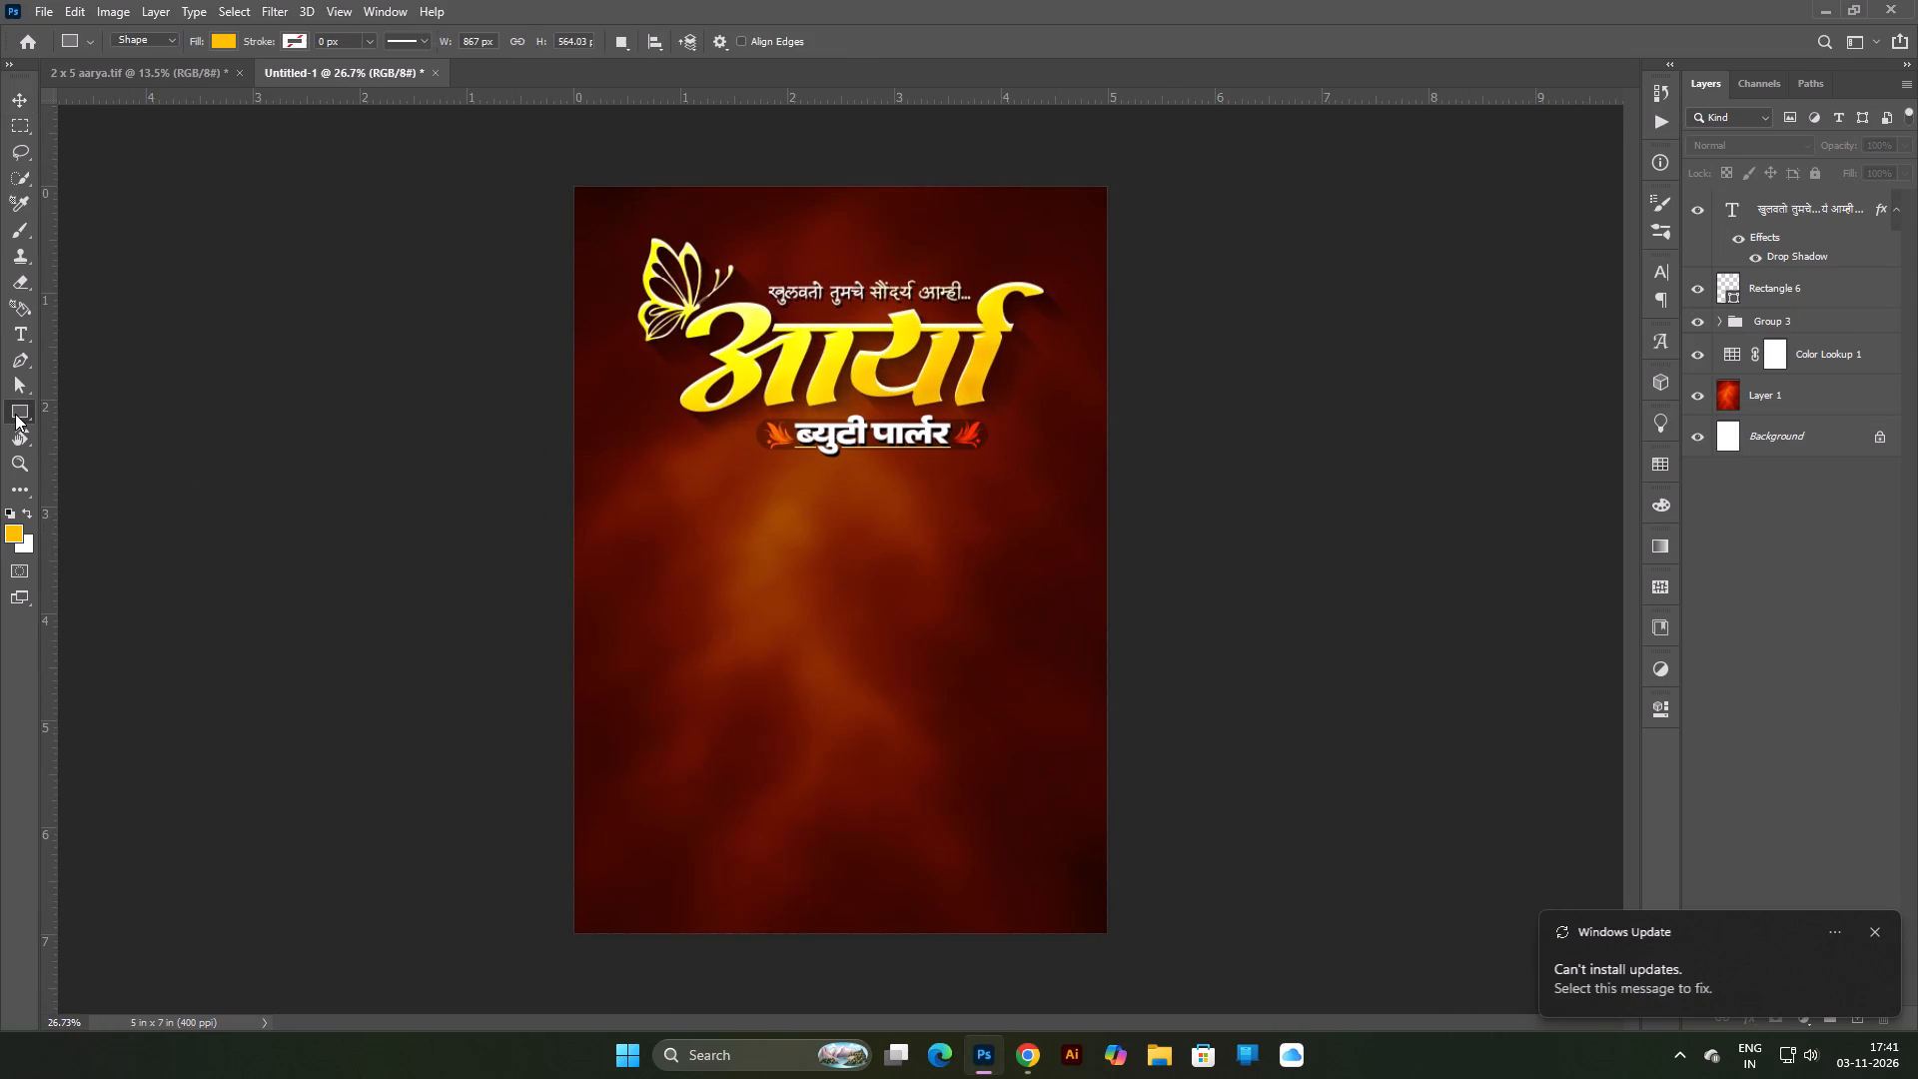
pyautogui.click(145, 452)
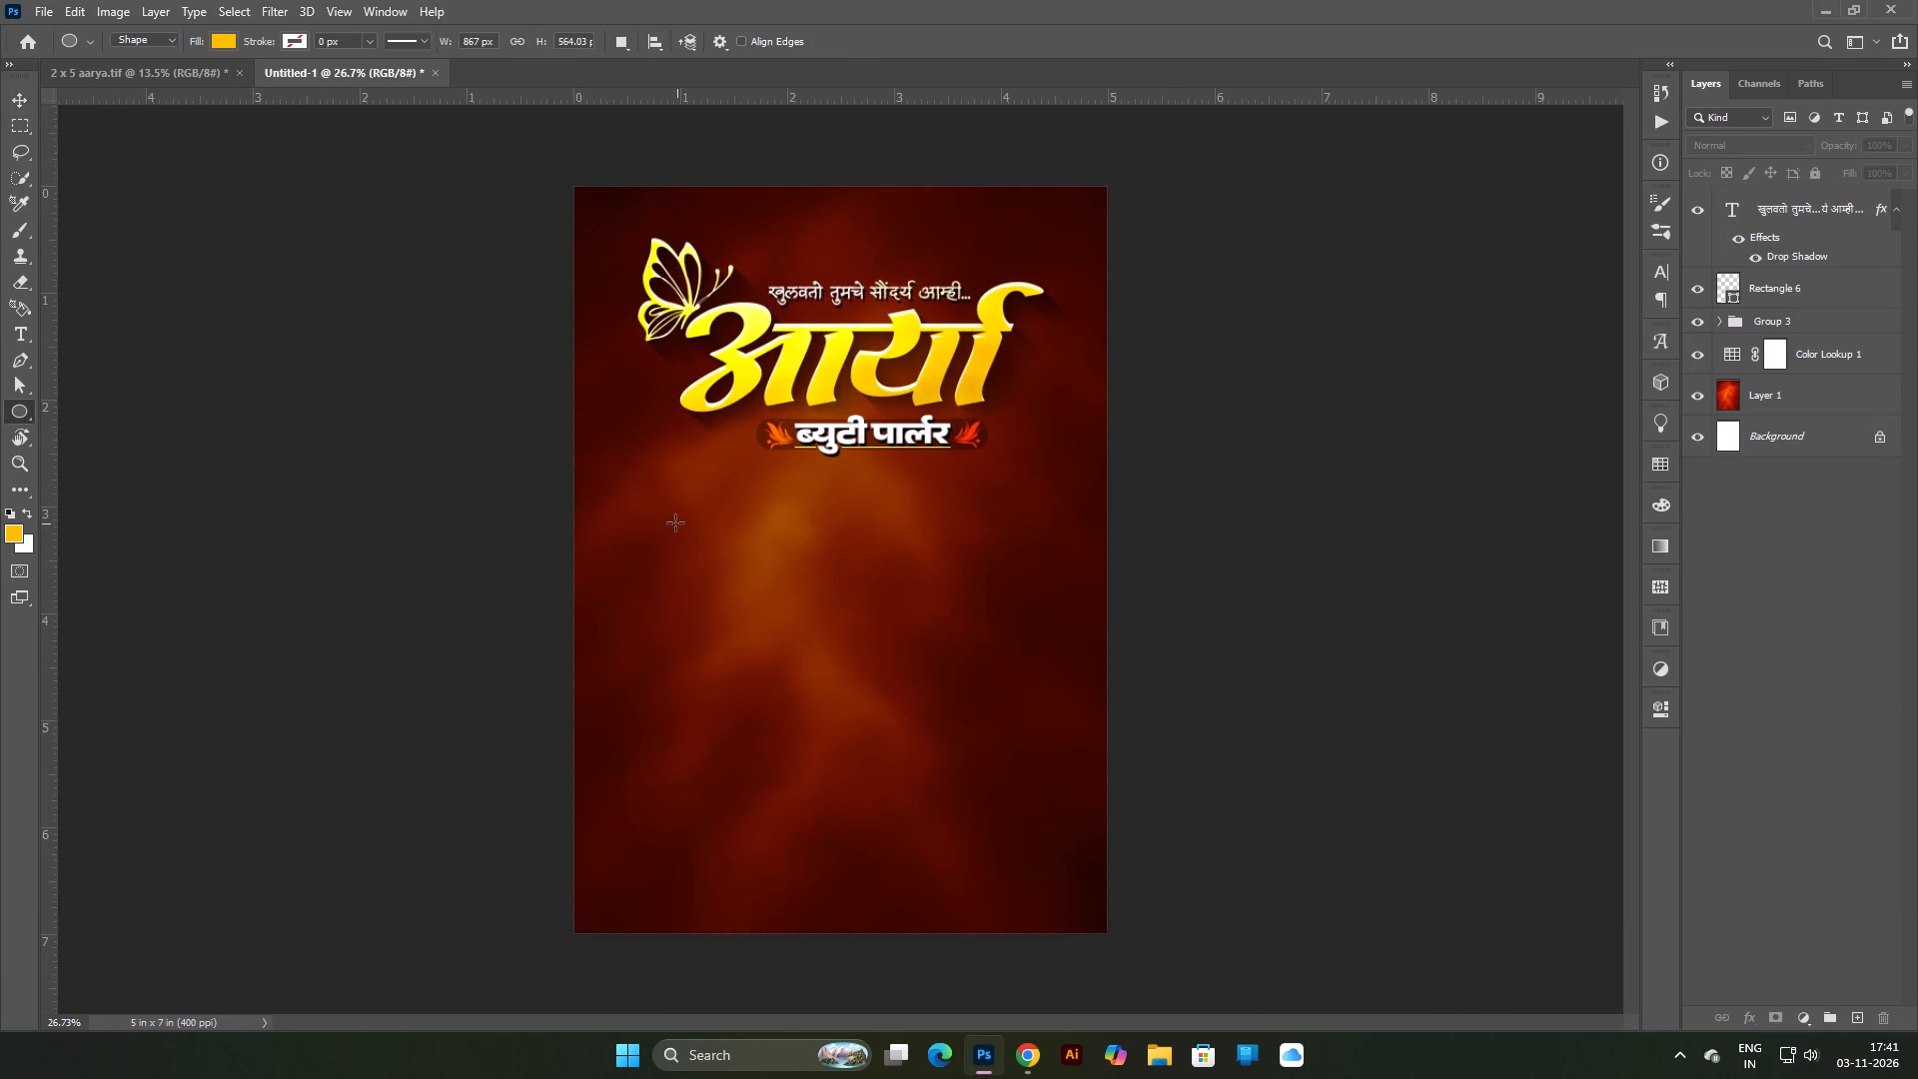
pyautogui.keyDown('shift'); pyautogui.moveTo(675, 523); pyautogui.dragTo(1496, 1052); pyautogui.keyUp('shift')
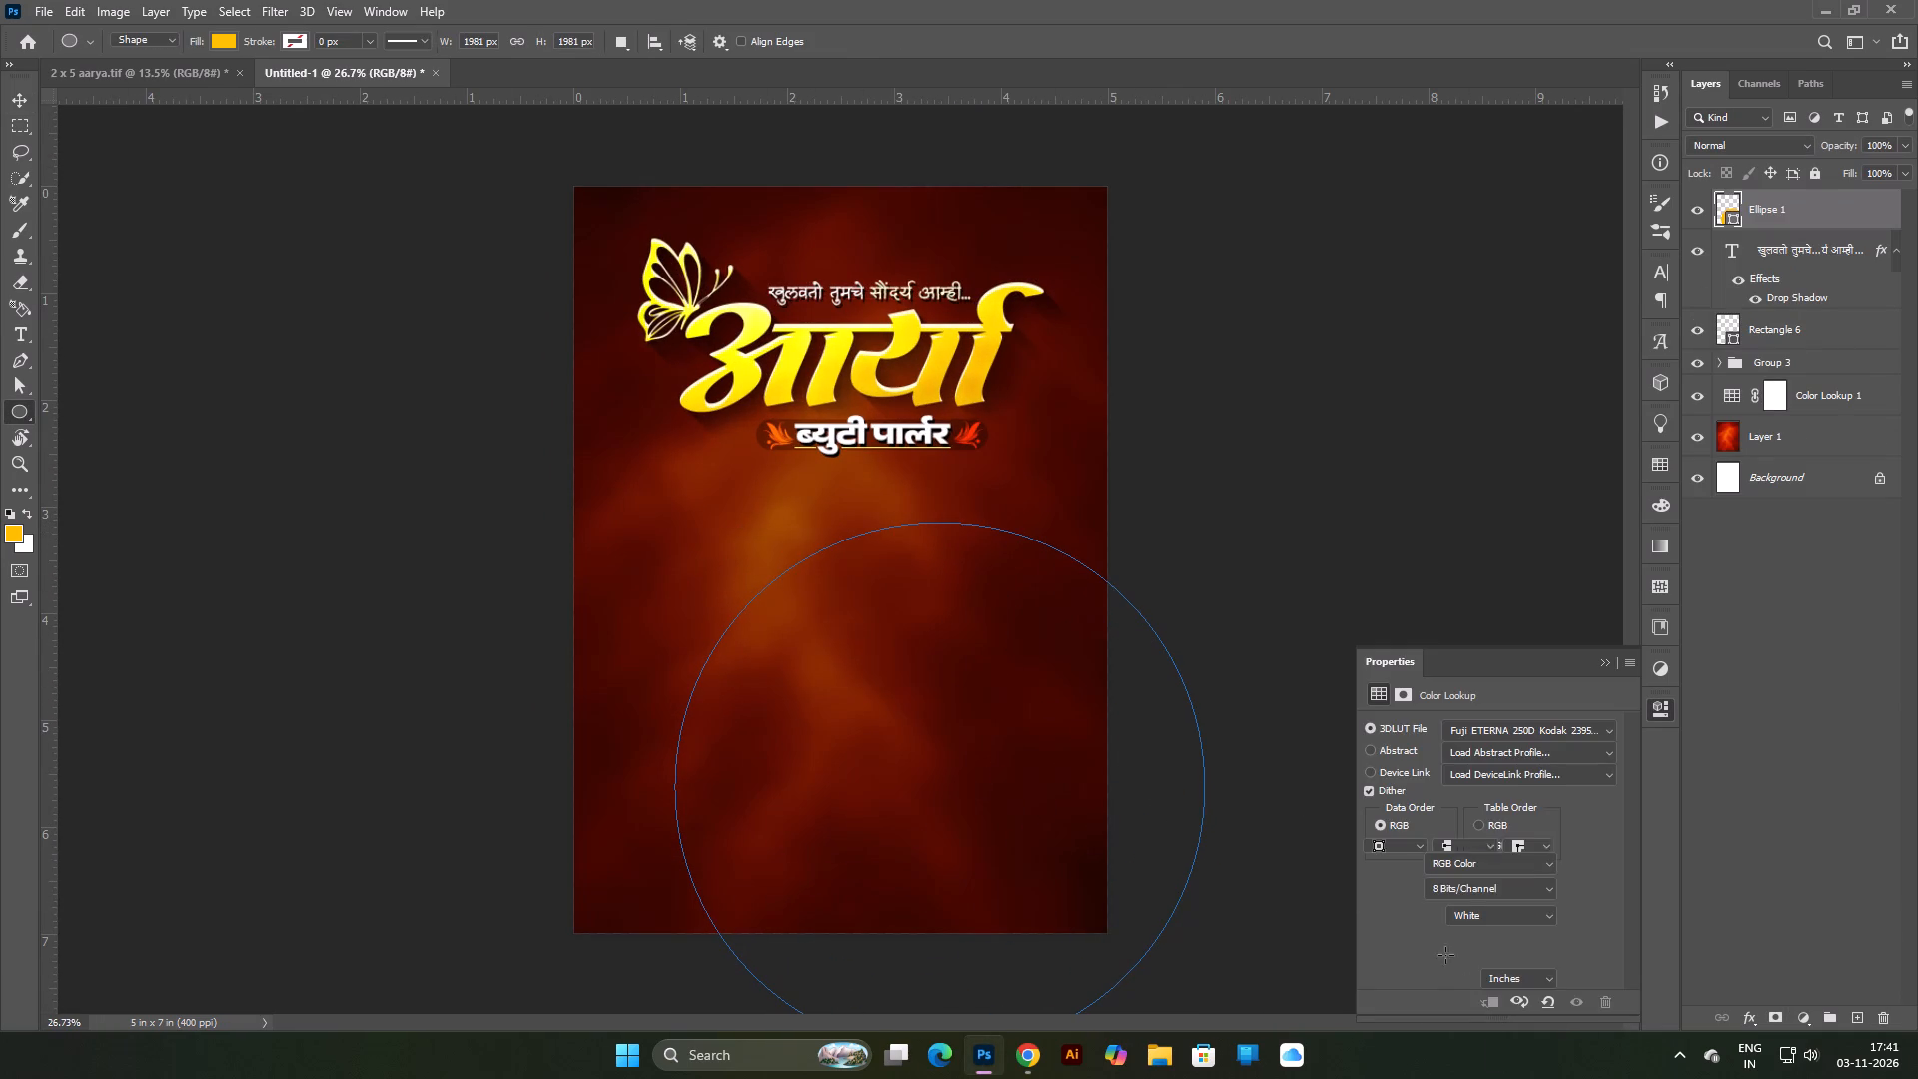
pyautogui.click(28, 101)
pyautogui.click(221, 216)
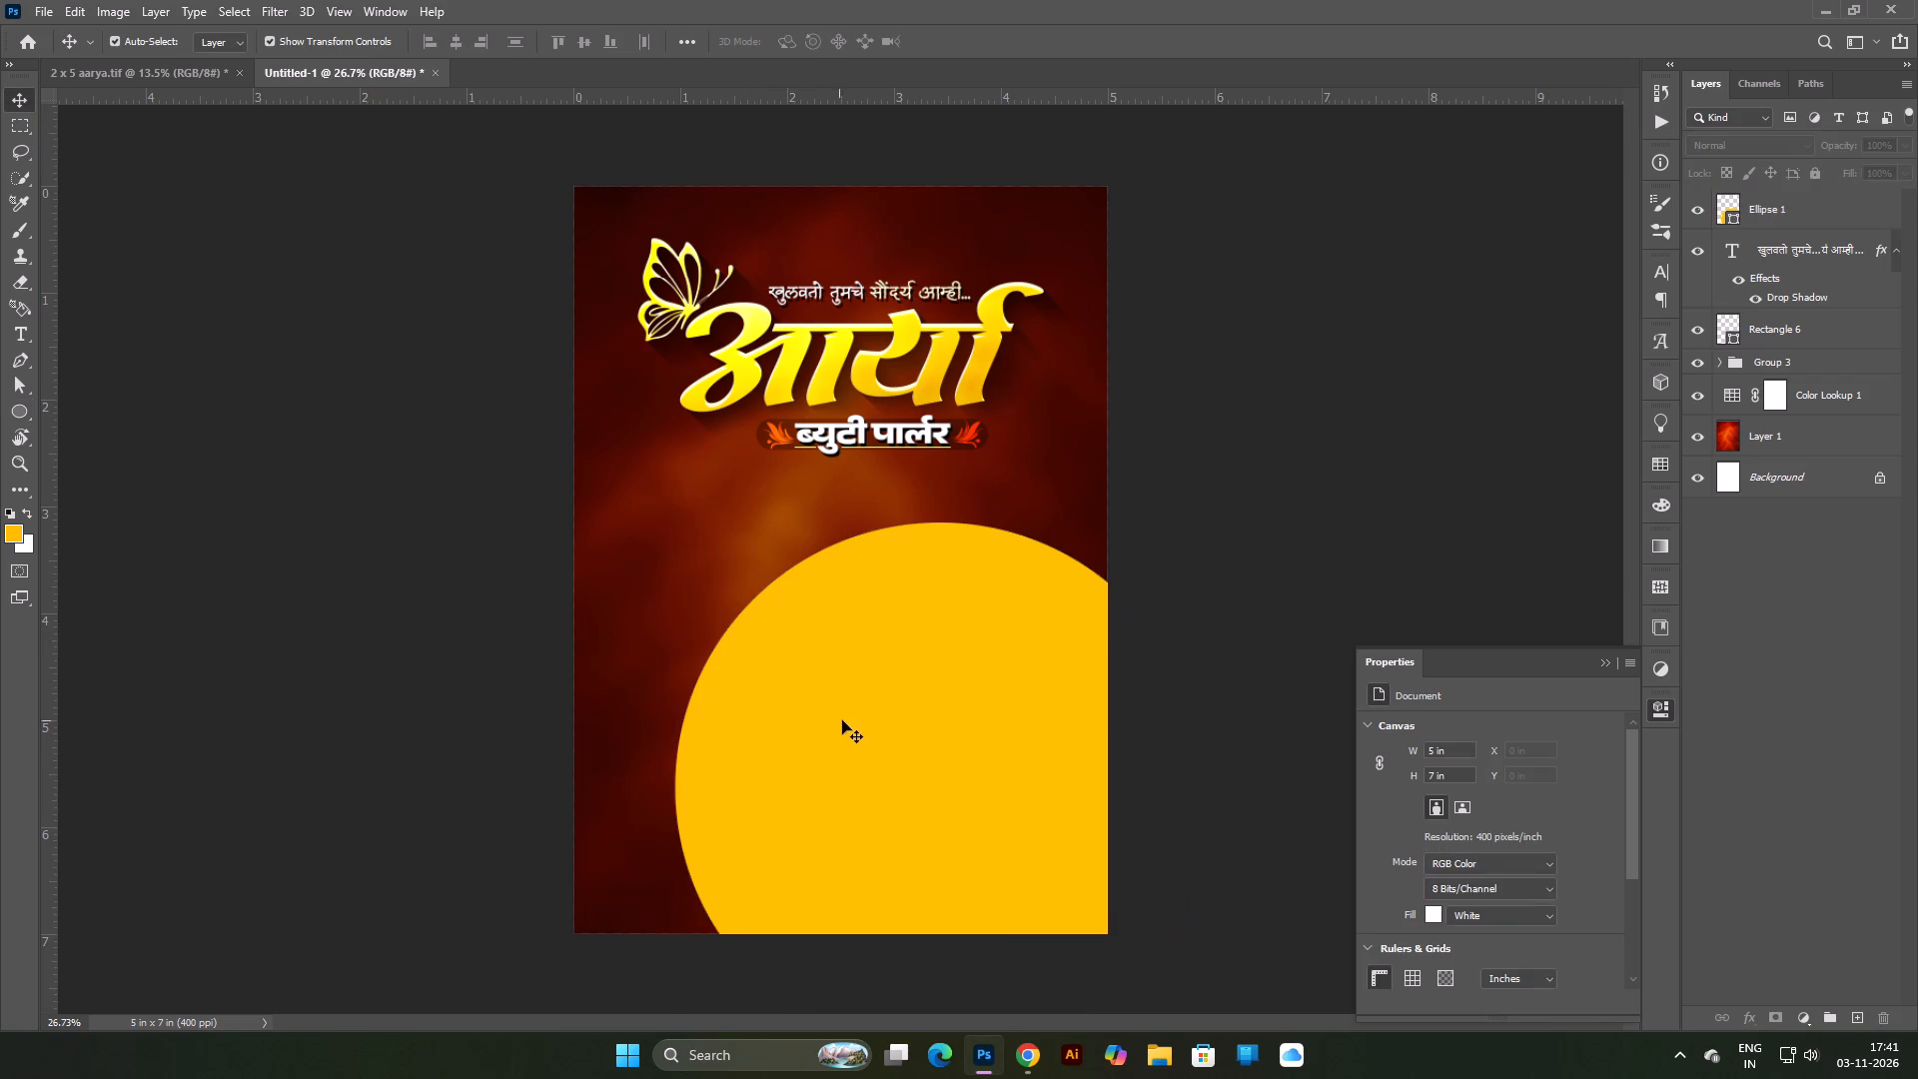
# Enlarge the yellow circle to about 129% and centre it horizontally, with its top arc just below the title.
pyautogui.moveTo(848, 722); pyautogui.dragTo(740, 697)
pyautogui.keyDown('alt'); pyautogui.moveTo(1107, 761); pyautogui.dragTo(1128, 775); pyautogui.keyUp('alt')
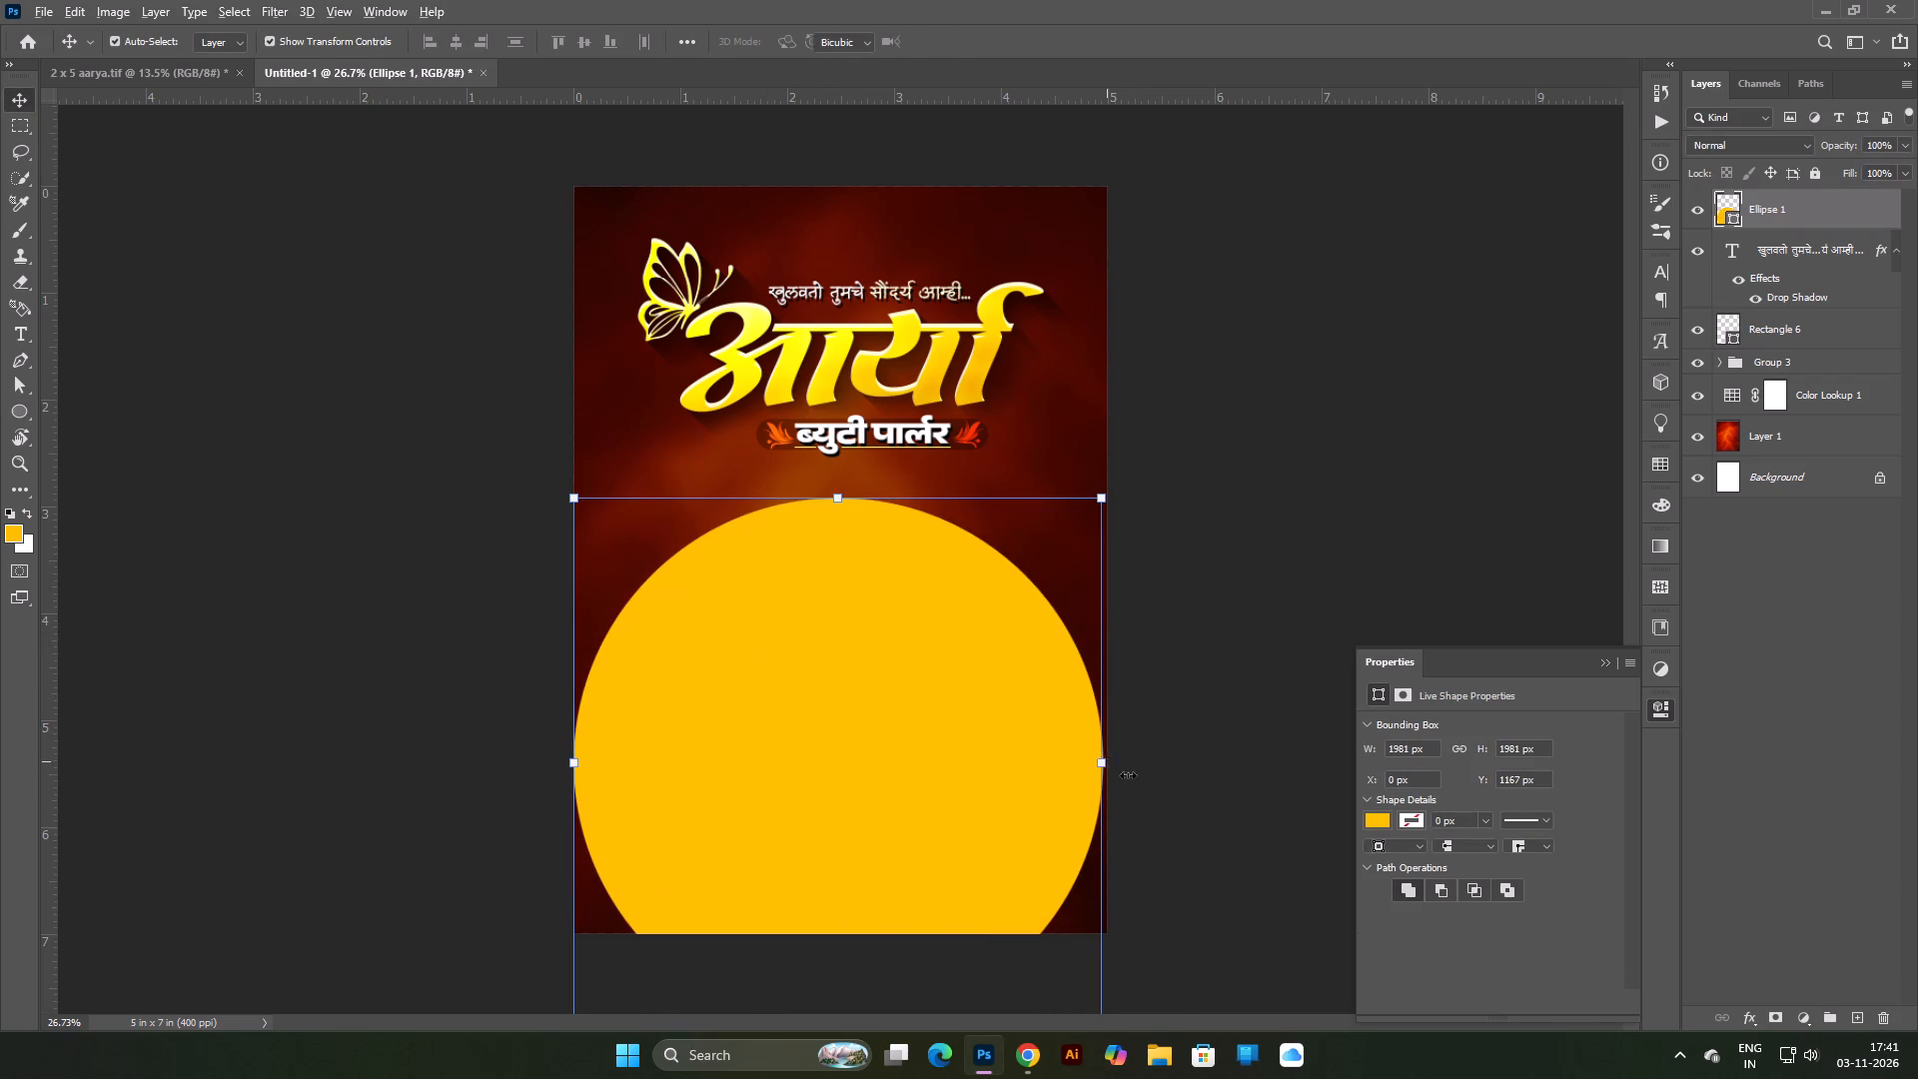
pyautogui.keyDown('alt'); pyautogui.moveTo(1128, 775); pyautogui.dragTo(1185, 800); pyautogui.keyUp('alt')
pyautogui.moveTo(1013, 726); pyautogui.dragTo(1011, 778)
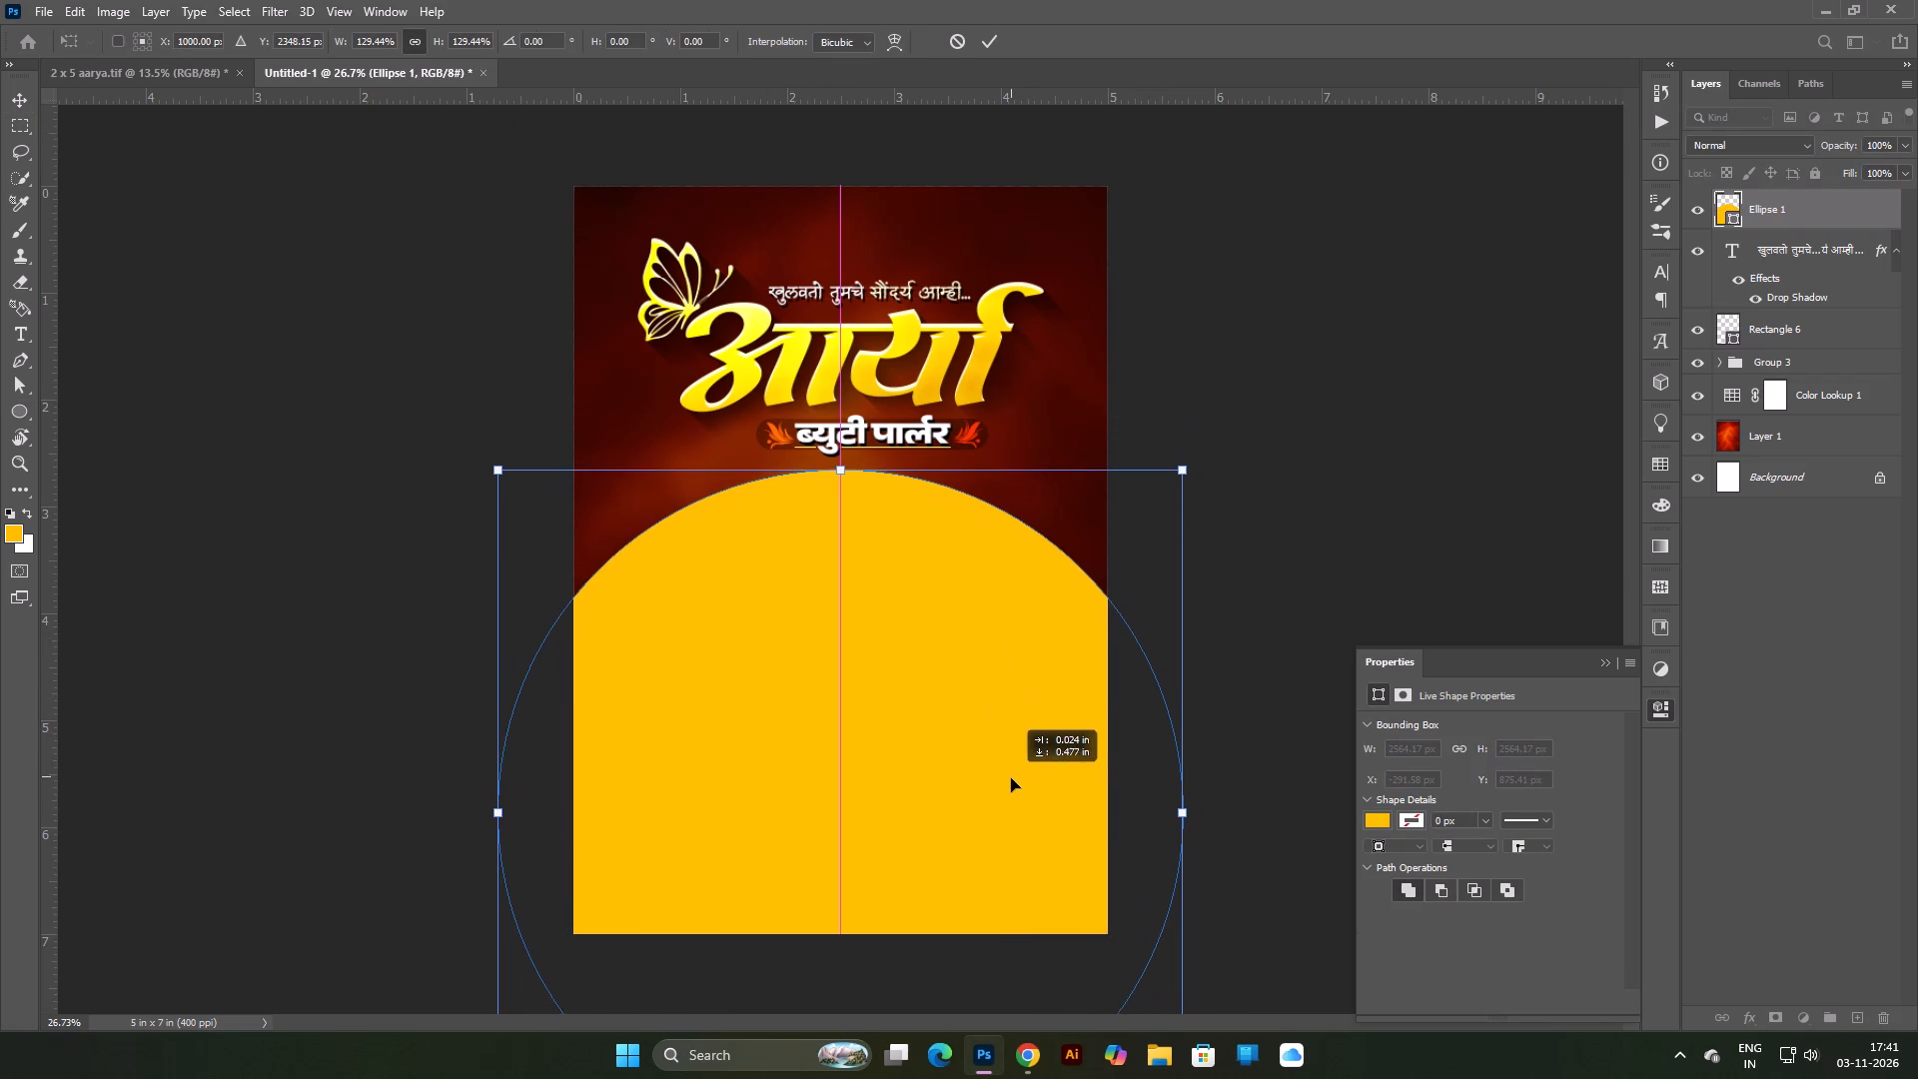
pyautogui.moveTo(1011, 778); pyautogui.dragTo(1011, 779)
pyautogui.press('Return')
pyautogui.click(1227, 533)
# Change the fill colour of Ellipse 1 to light cream #fff5d7.
pyautogui.scroll(-5, 874, 587)
pyautogui.scroll(4, 868, 591)
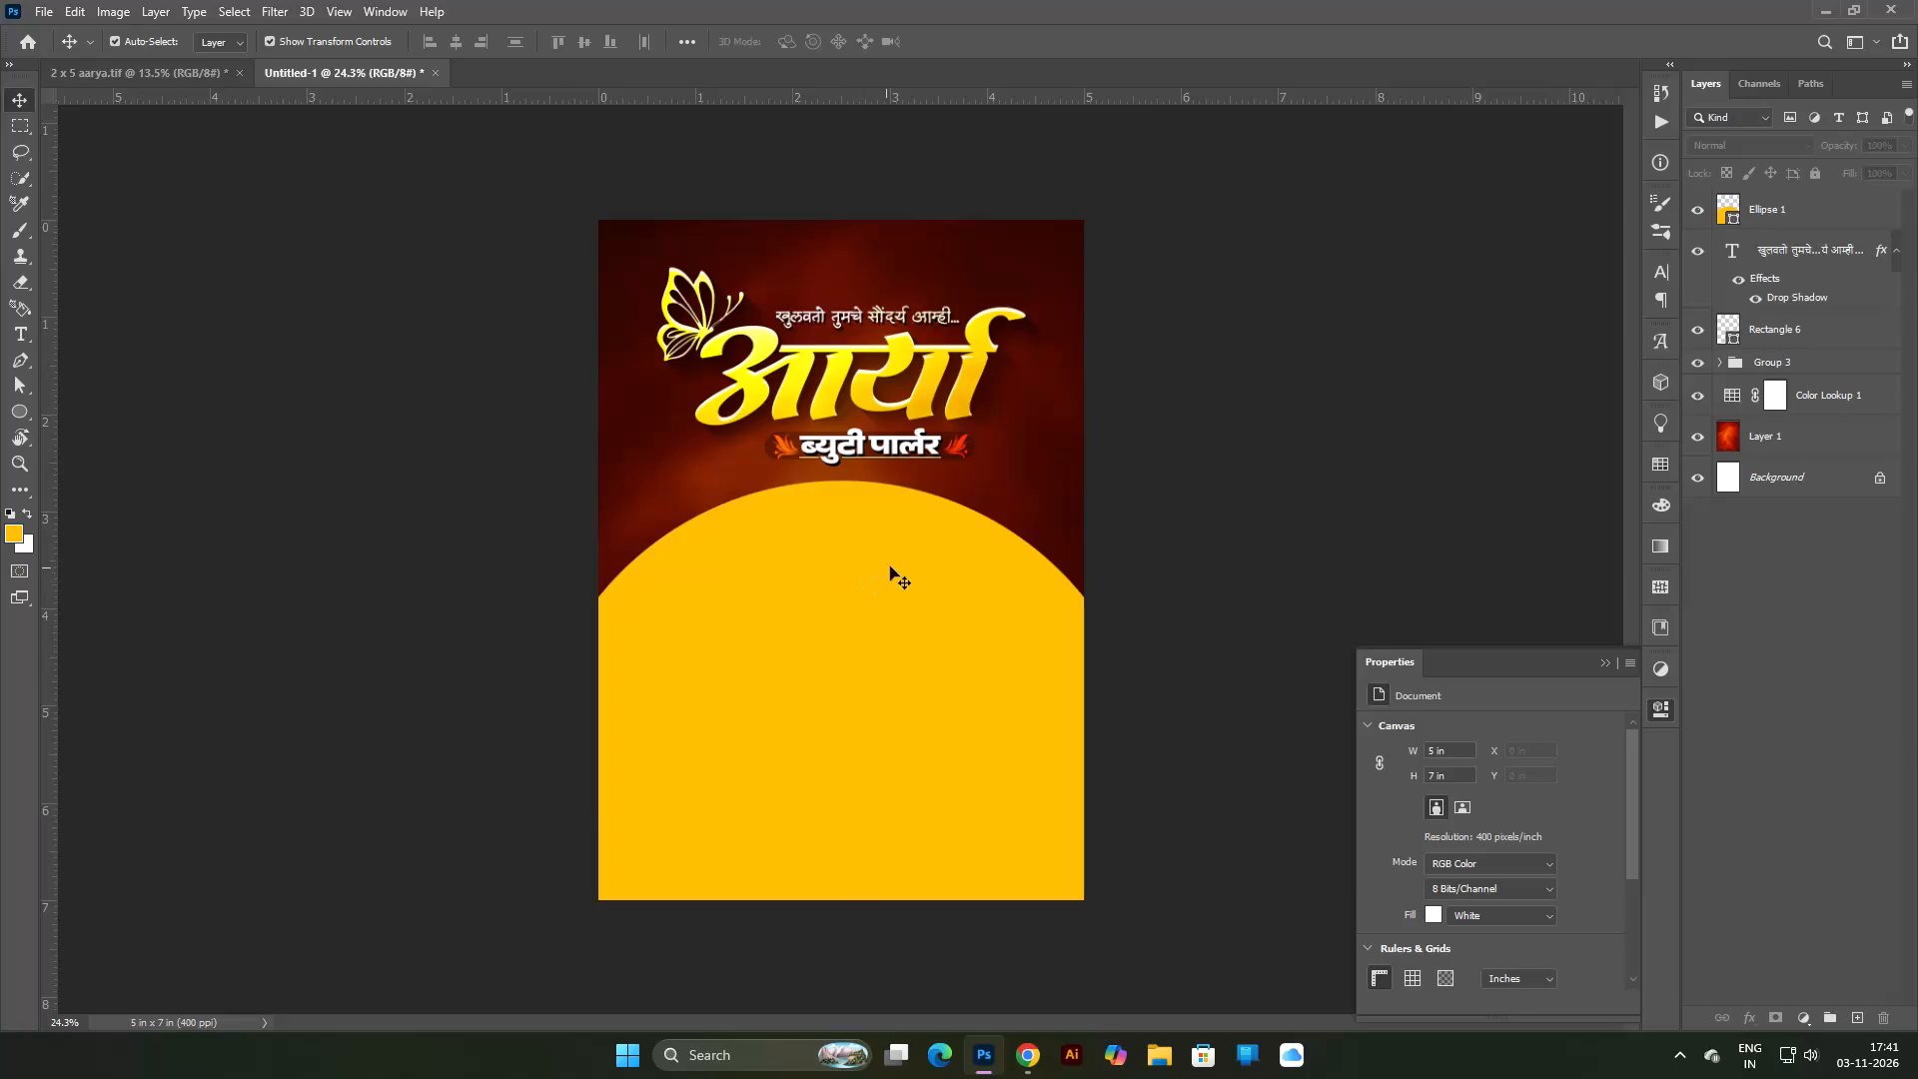
pyautogui.click(874, 568)
pyautogui.doubleClick(1736, 214)
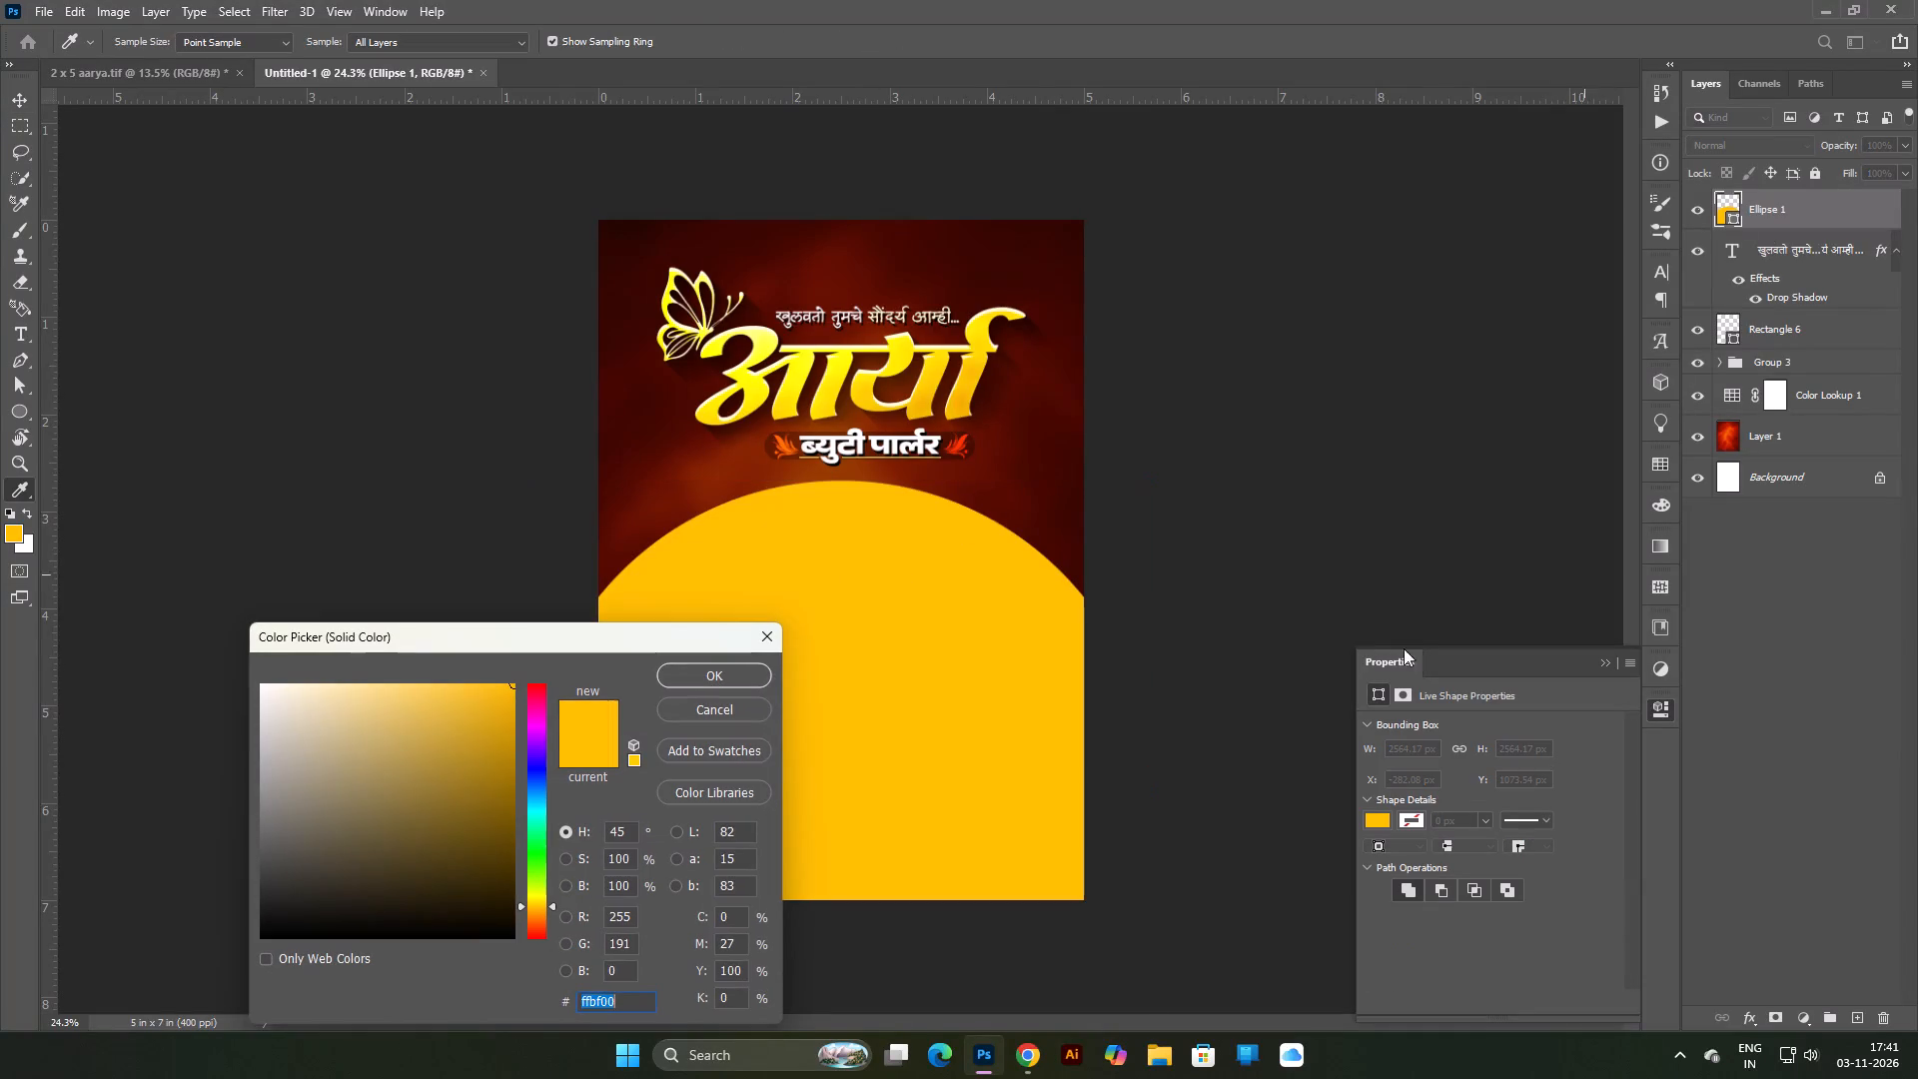
pyautogui.moveTo(379, 705); pyautogui.dragTo(300, 588)
pyautogui.click(723, 669)
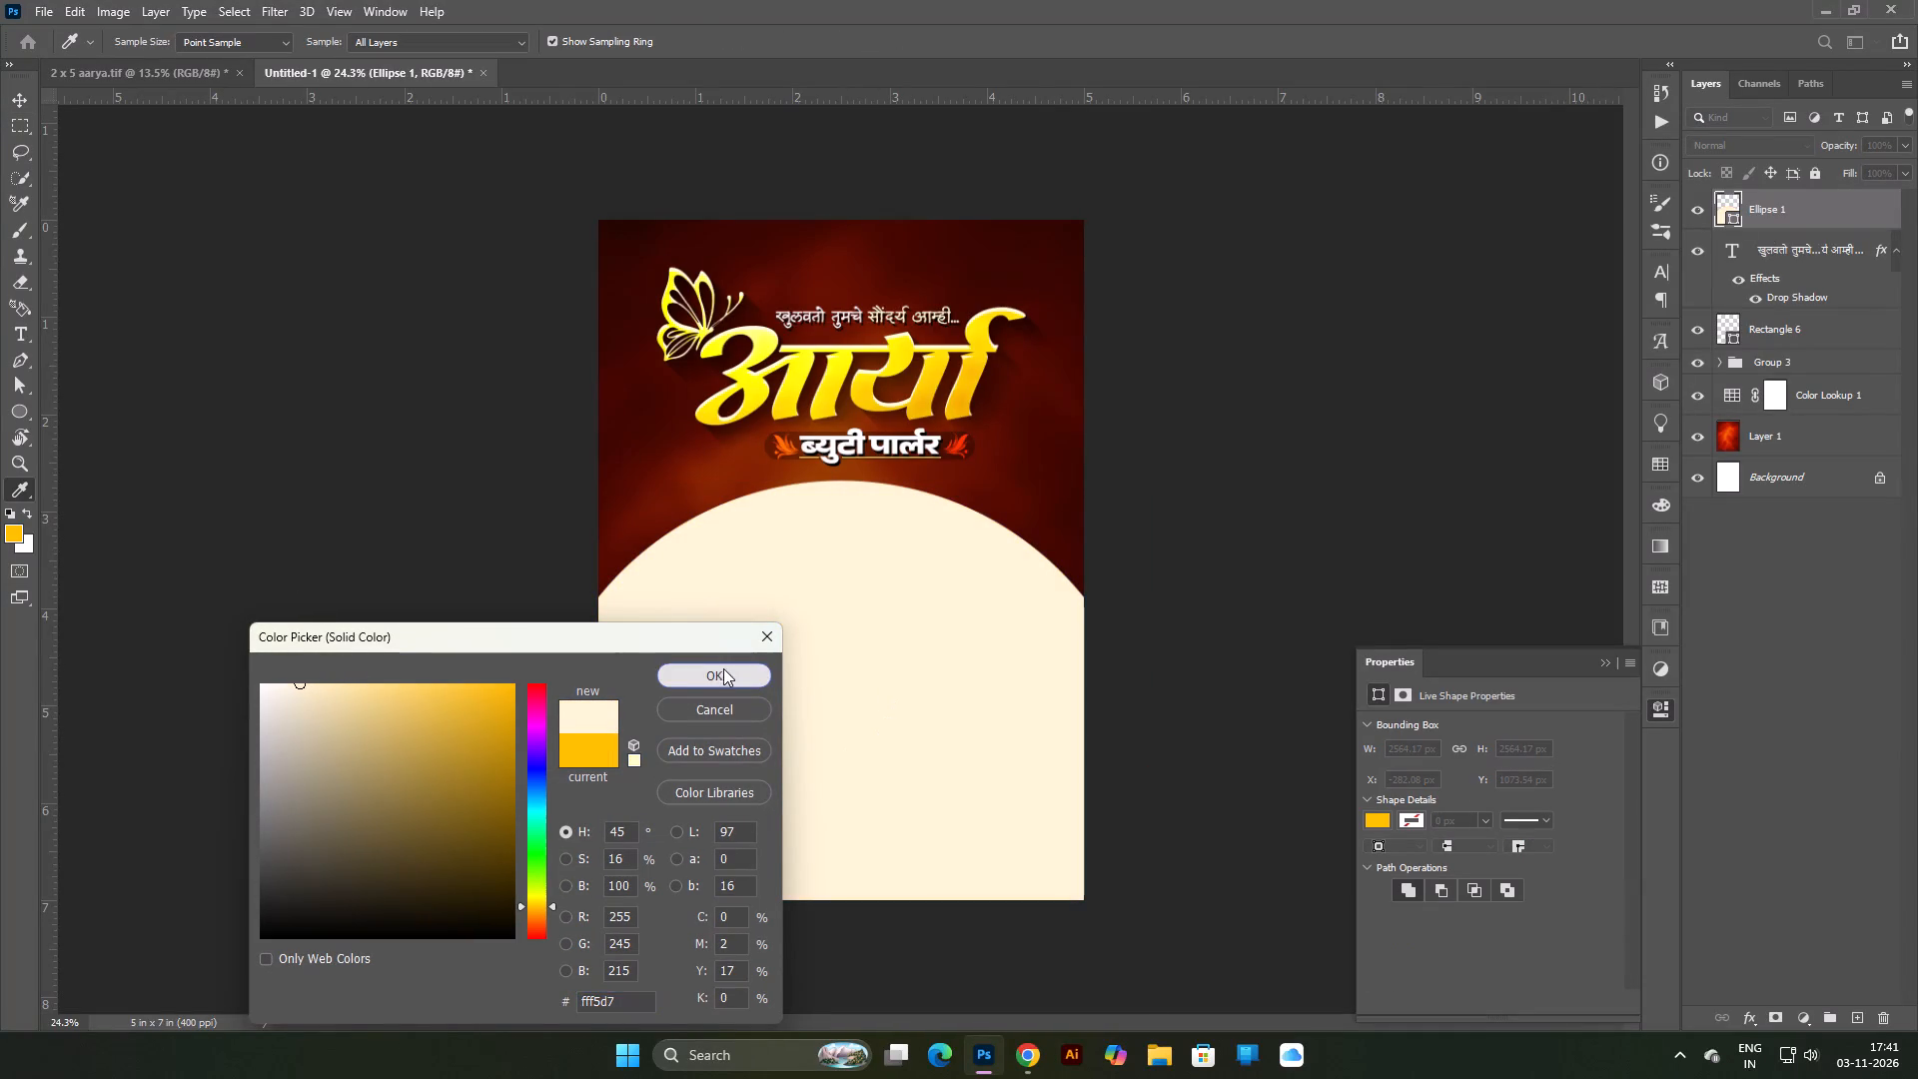
# Move the cream circle slightly lower to leave more room beneath the beauty parlour title.
pyautogui.press('Return')
pyautogui.click(1361, 533)
pyautogui.moveTo(890, 596); pyautogui.dragTo(890, 629)
pyautogui.press('Return')
pyautogui.click(1301, 520)
pyautogui.scroll(-4, 891, 481)
pyautogui.scroll(6, 890, 481)
pyautogui.scroll(-5, 893, 473)
pyautogui.scroll(3, 898, 470)
pyautogui.click(1305, 406)
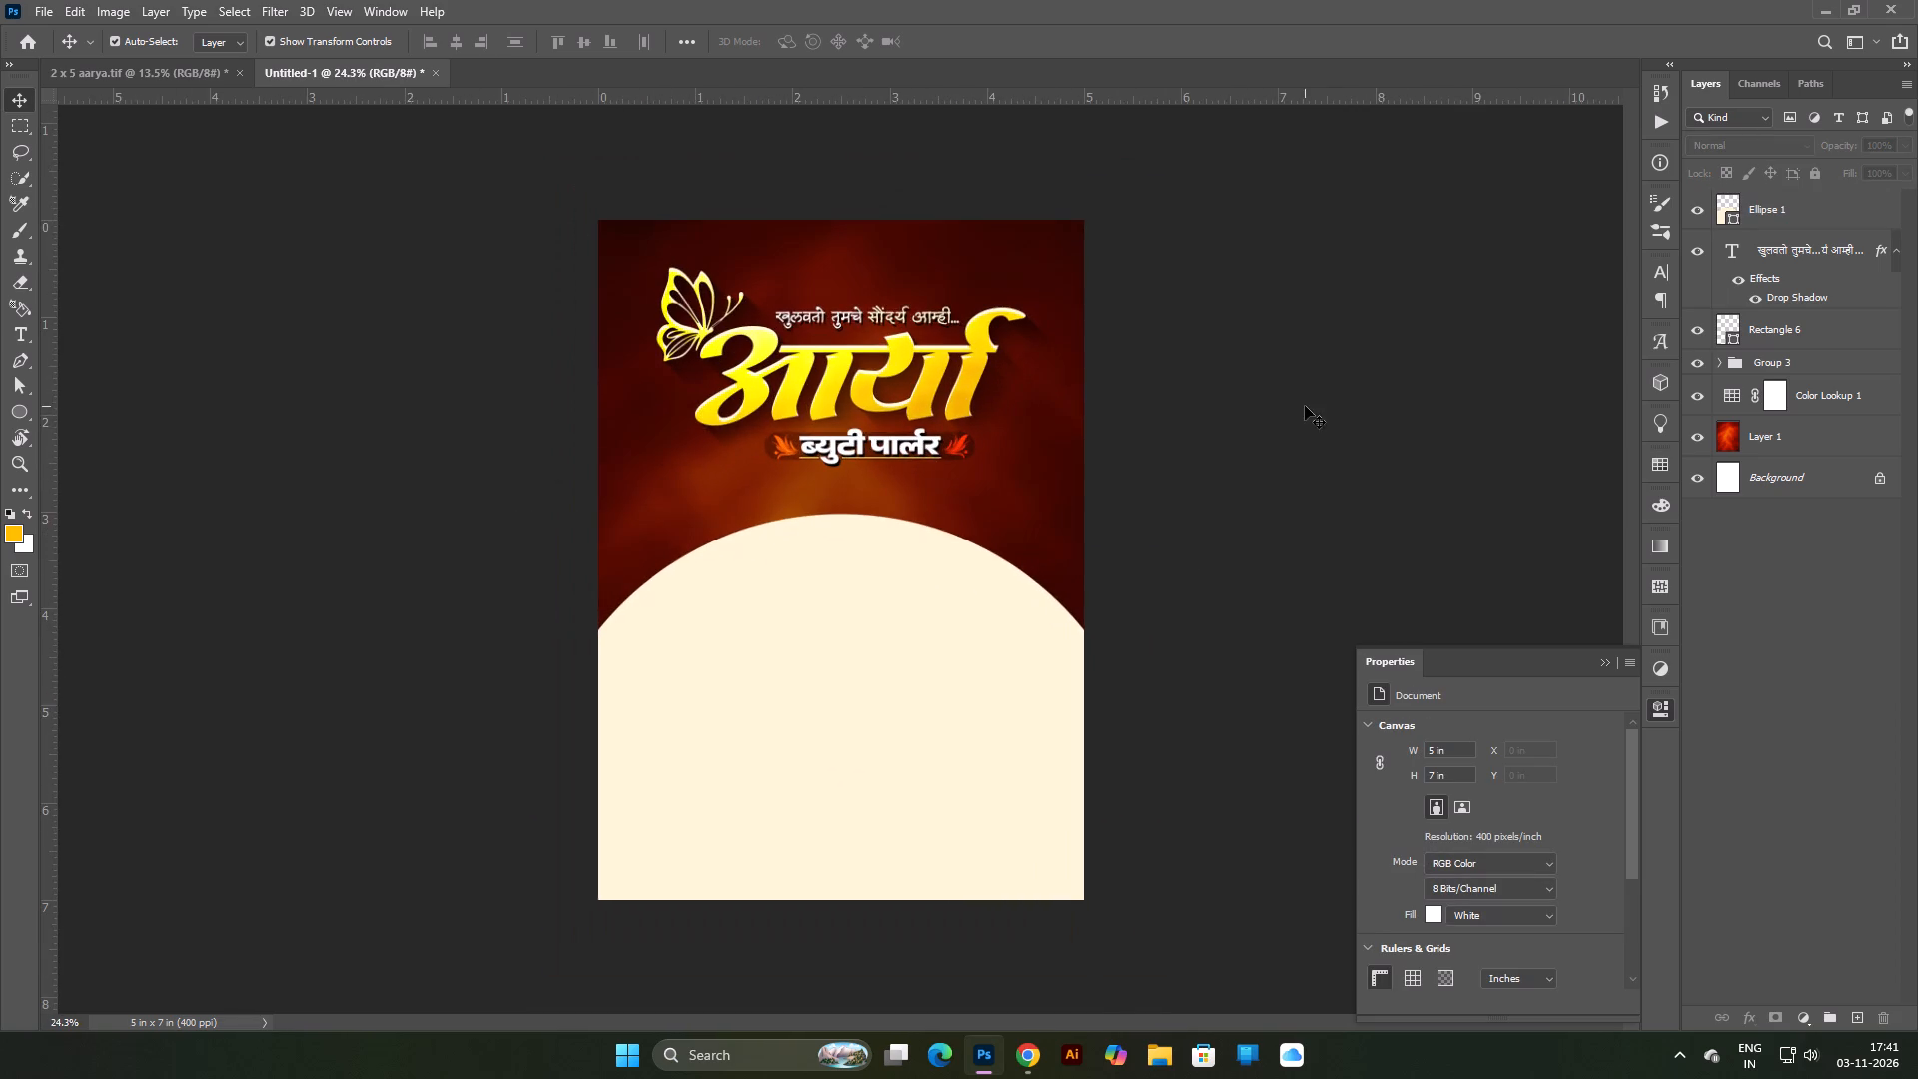
pyautogui.scroll(-3, 1287, 419)
pyautogui.scroll(3, 1284, 420)
pyautogui.hotkey('ctrl', '0')
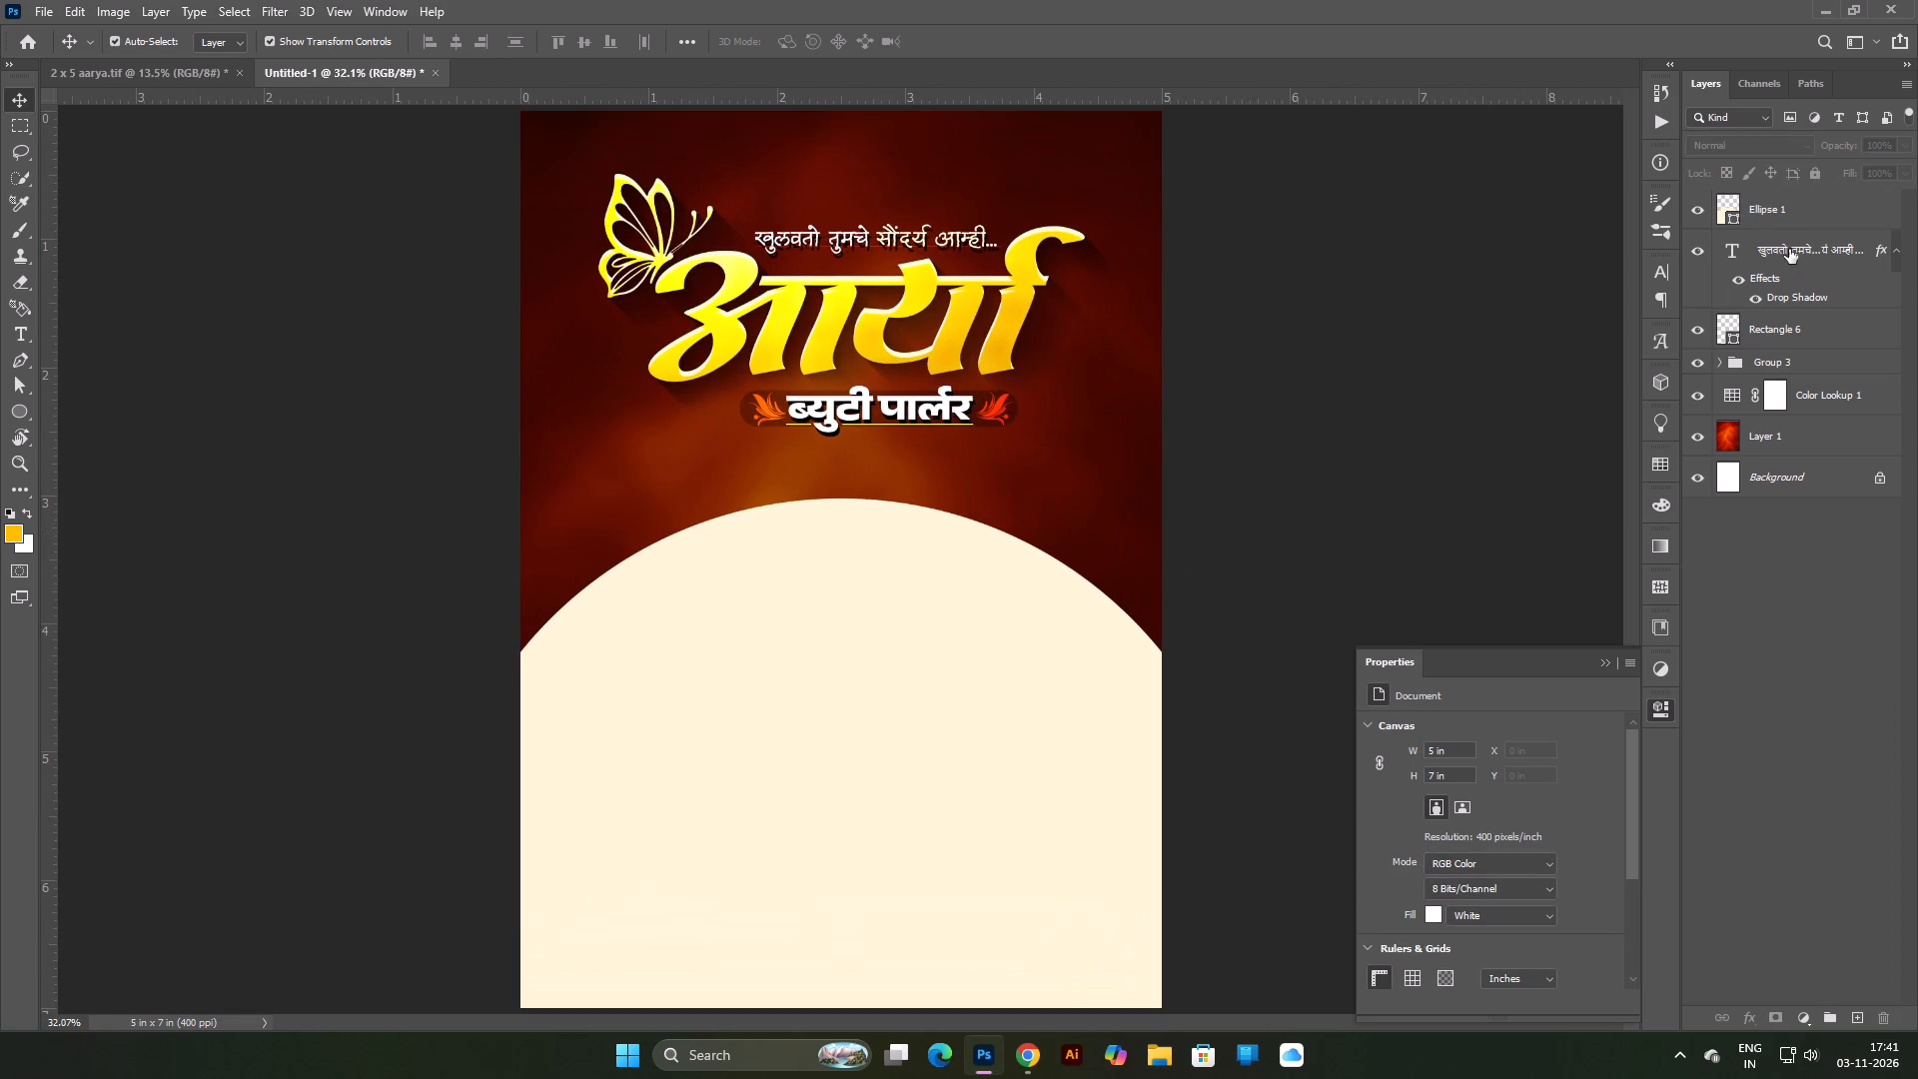
# Move the Marathi tagline text and Rectangle 6 layers into Group 3 with the rest of the title.
pyautogui.click(1803, 244)
pyautogui.click(1780, 340)
pyautogui.keyDown('shift'); pyautogui.click(1804, 264); pyautogui.keyUp('shift')
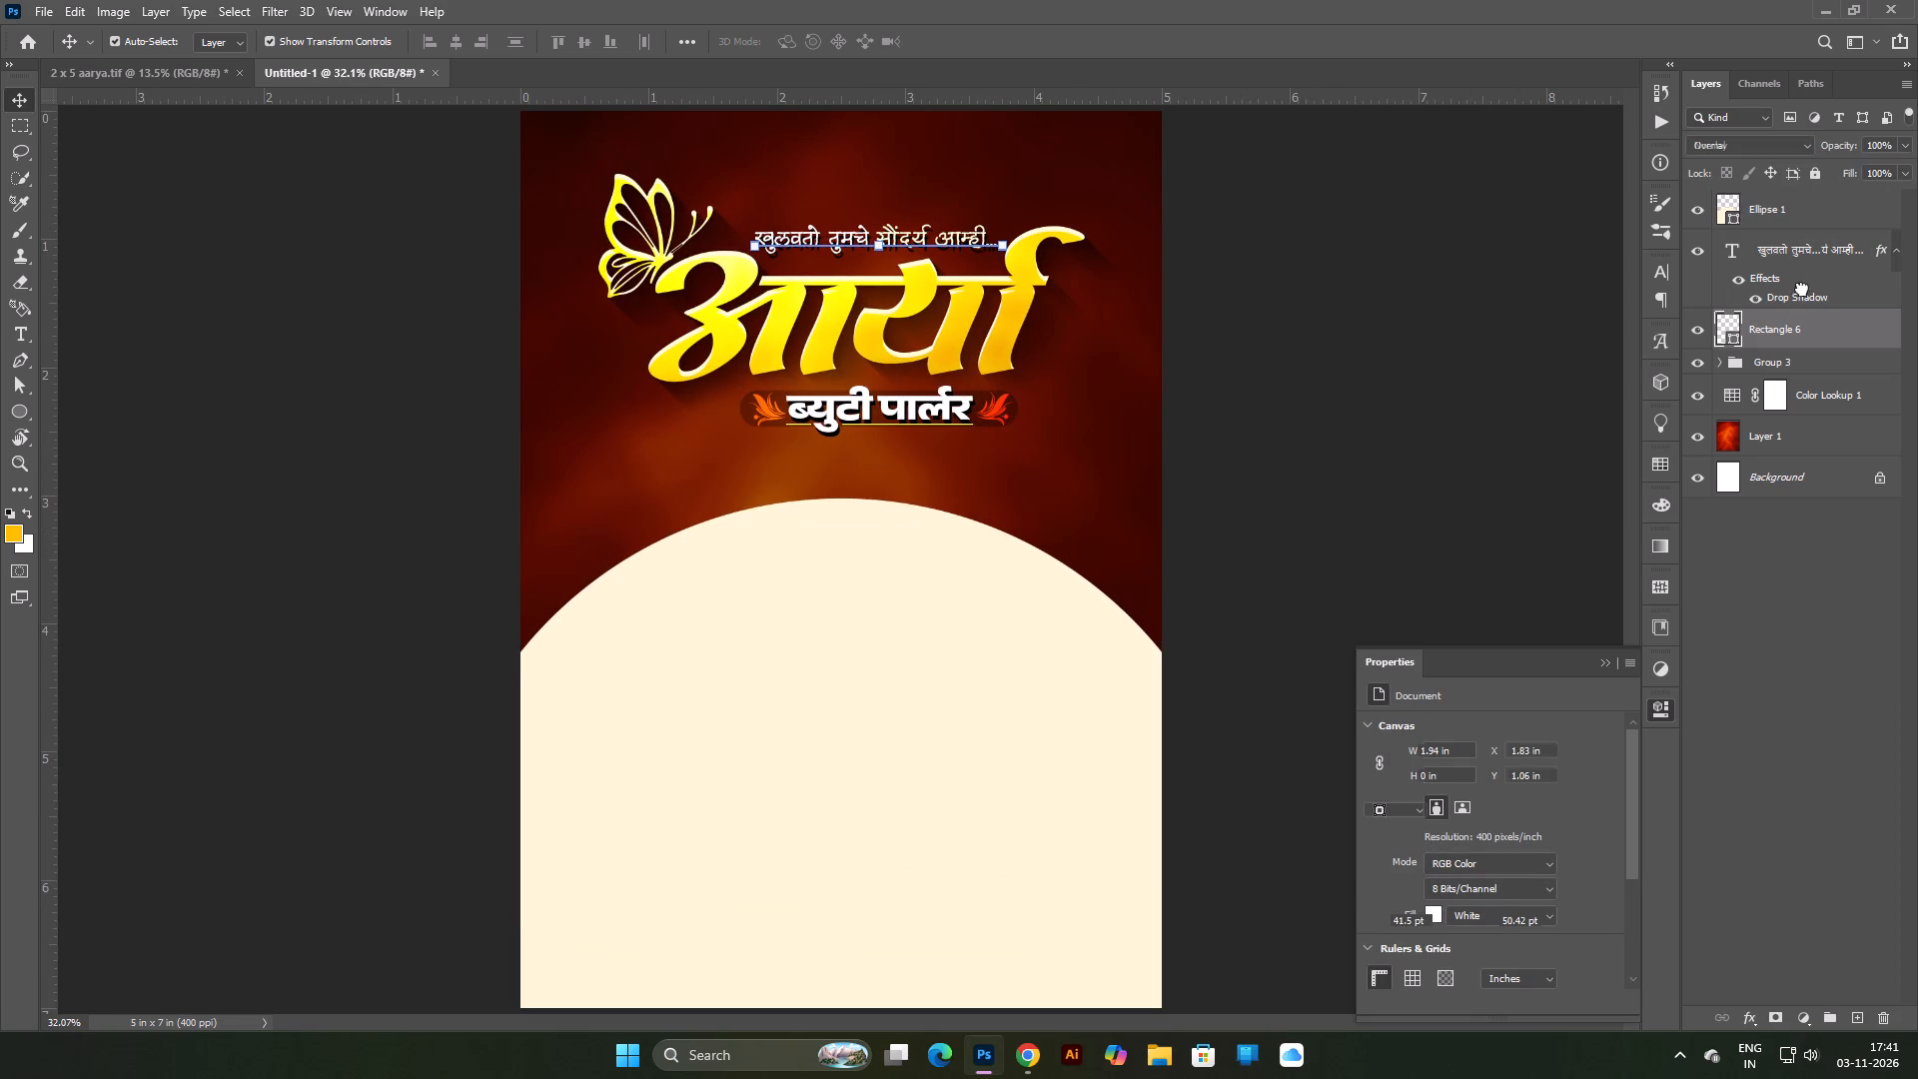
pyautogui.keyDown('shift'); pyautogui.click(1811, 263); pyautogui.keyUp('shift')
pyautogui.keyDown('shift'); pyautogui.click(1787, 322); pyautogui.keyUp('shift')
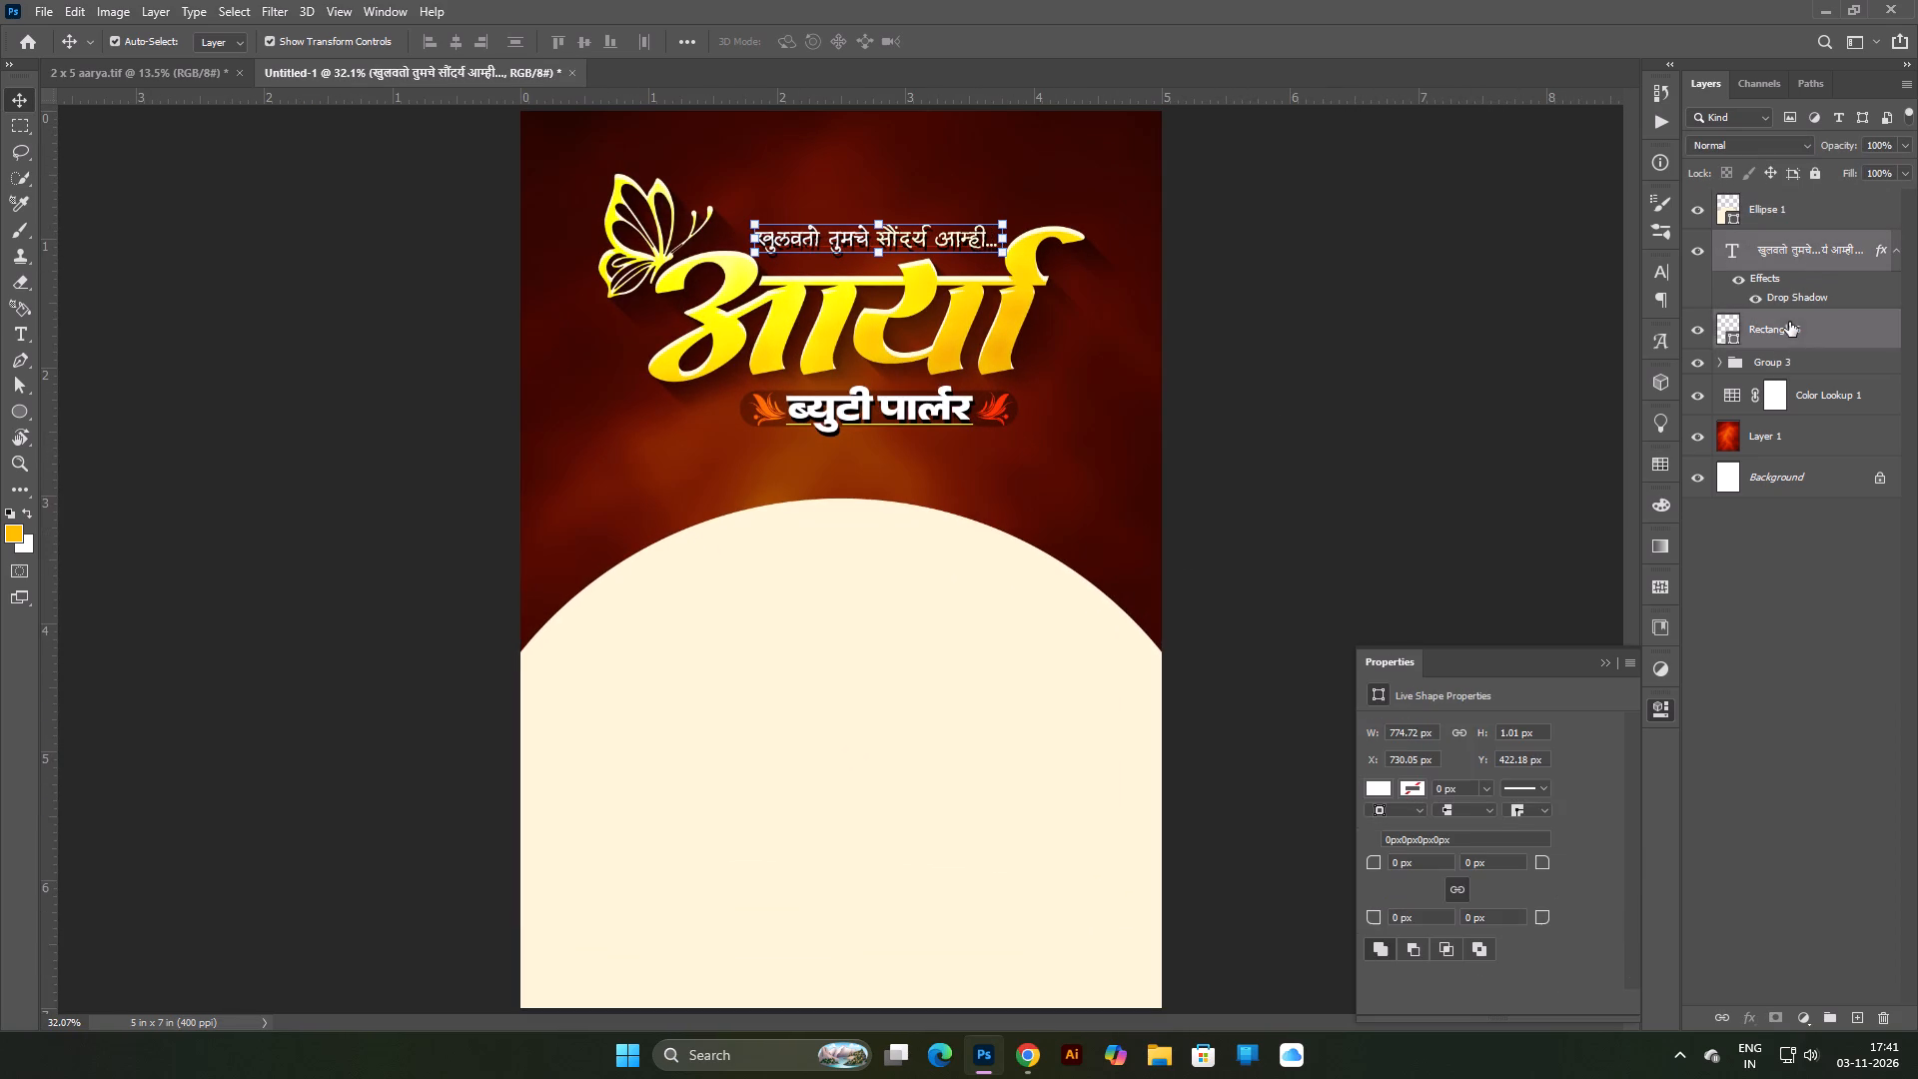
pyautogui.moveTo(1805, 250); pyautogui.dragTo(1803, 362)
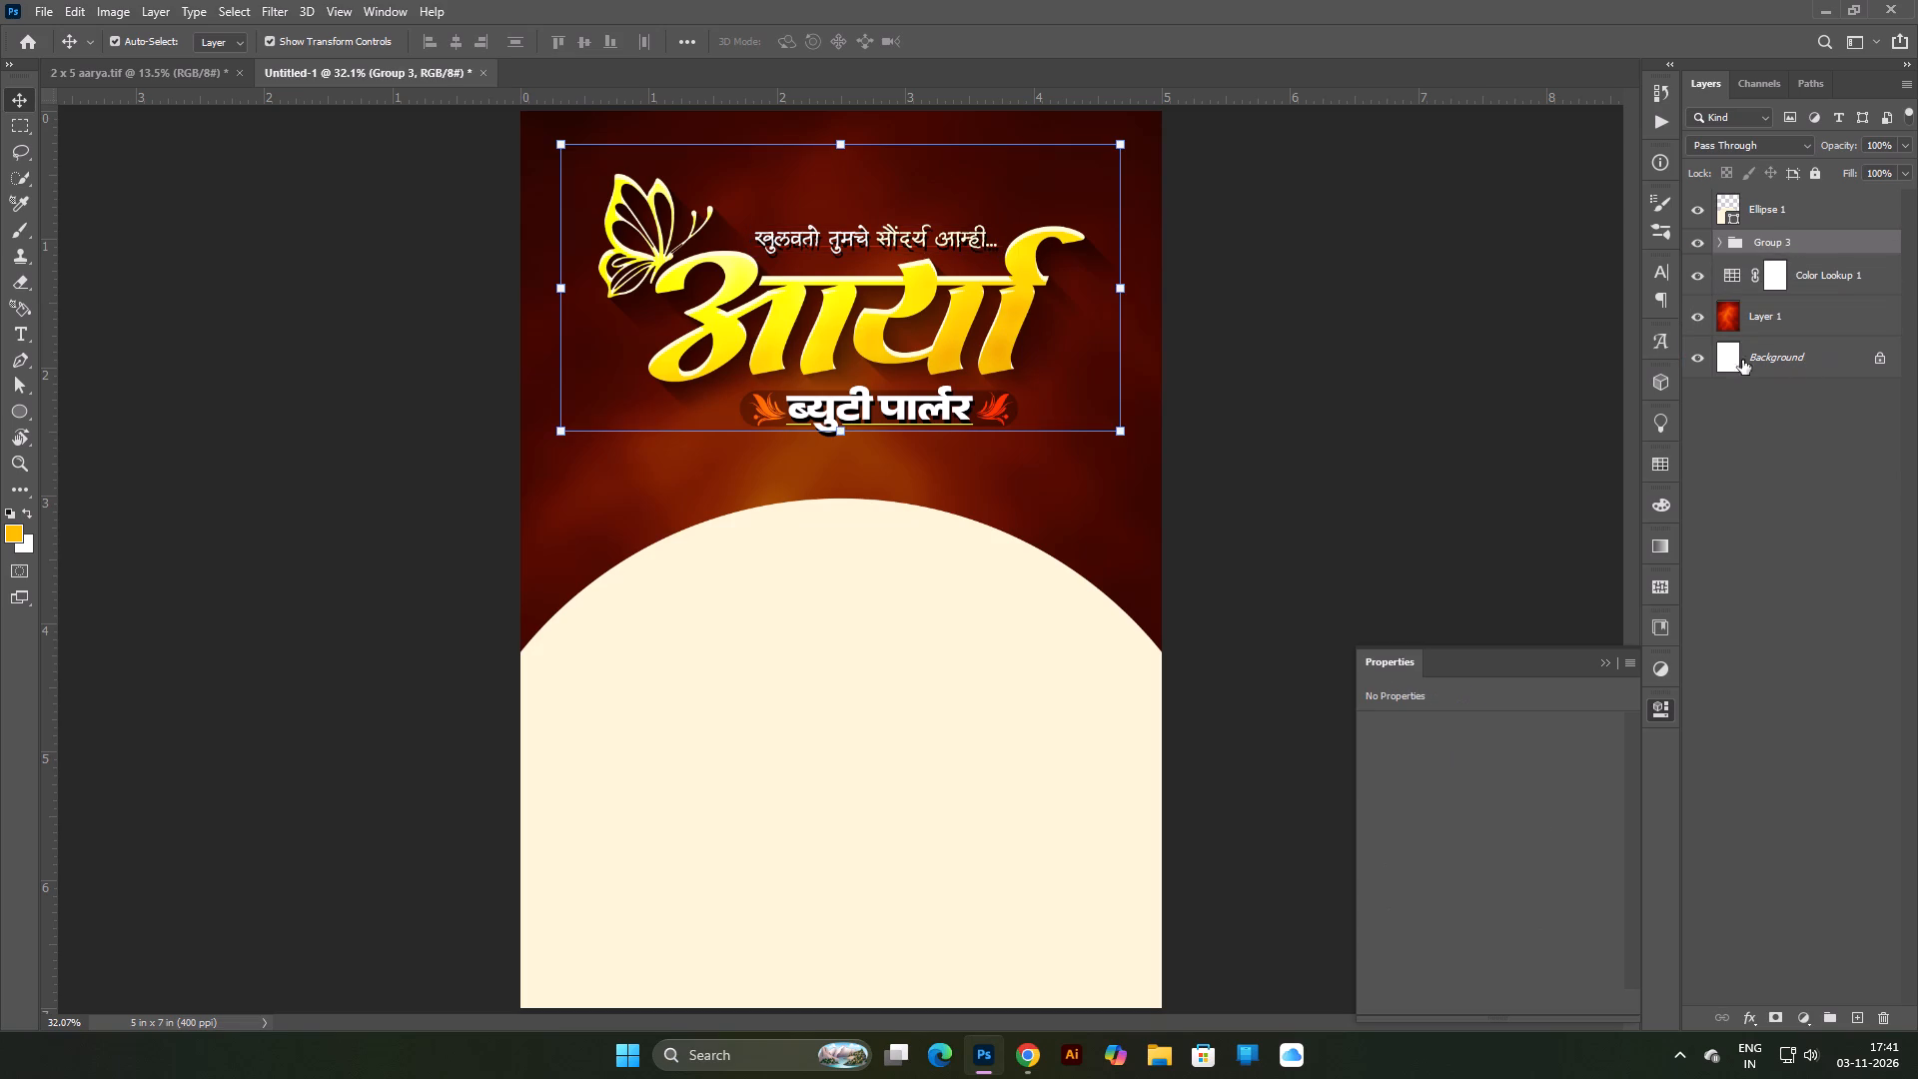
# Scale the title group to about 95% and move it slightly up on the red background.
pyautogui.moveTo(840, 434); pyautogui.dragTo(840, 420)
pyautogui.click(847, 384)
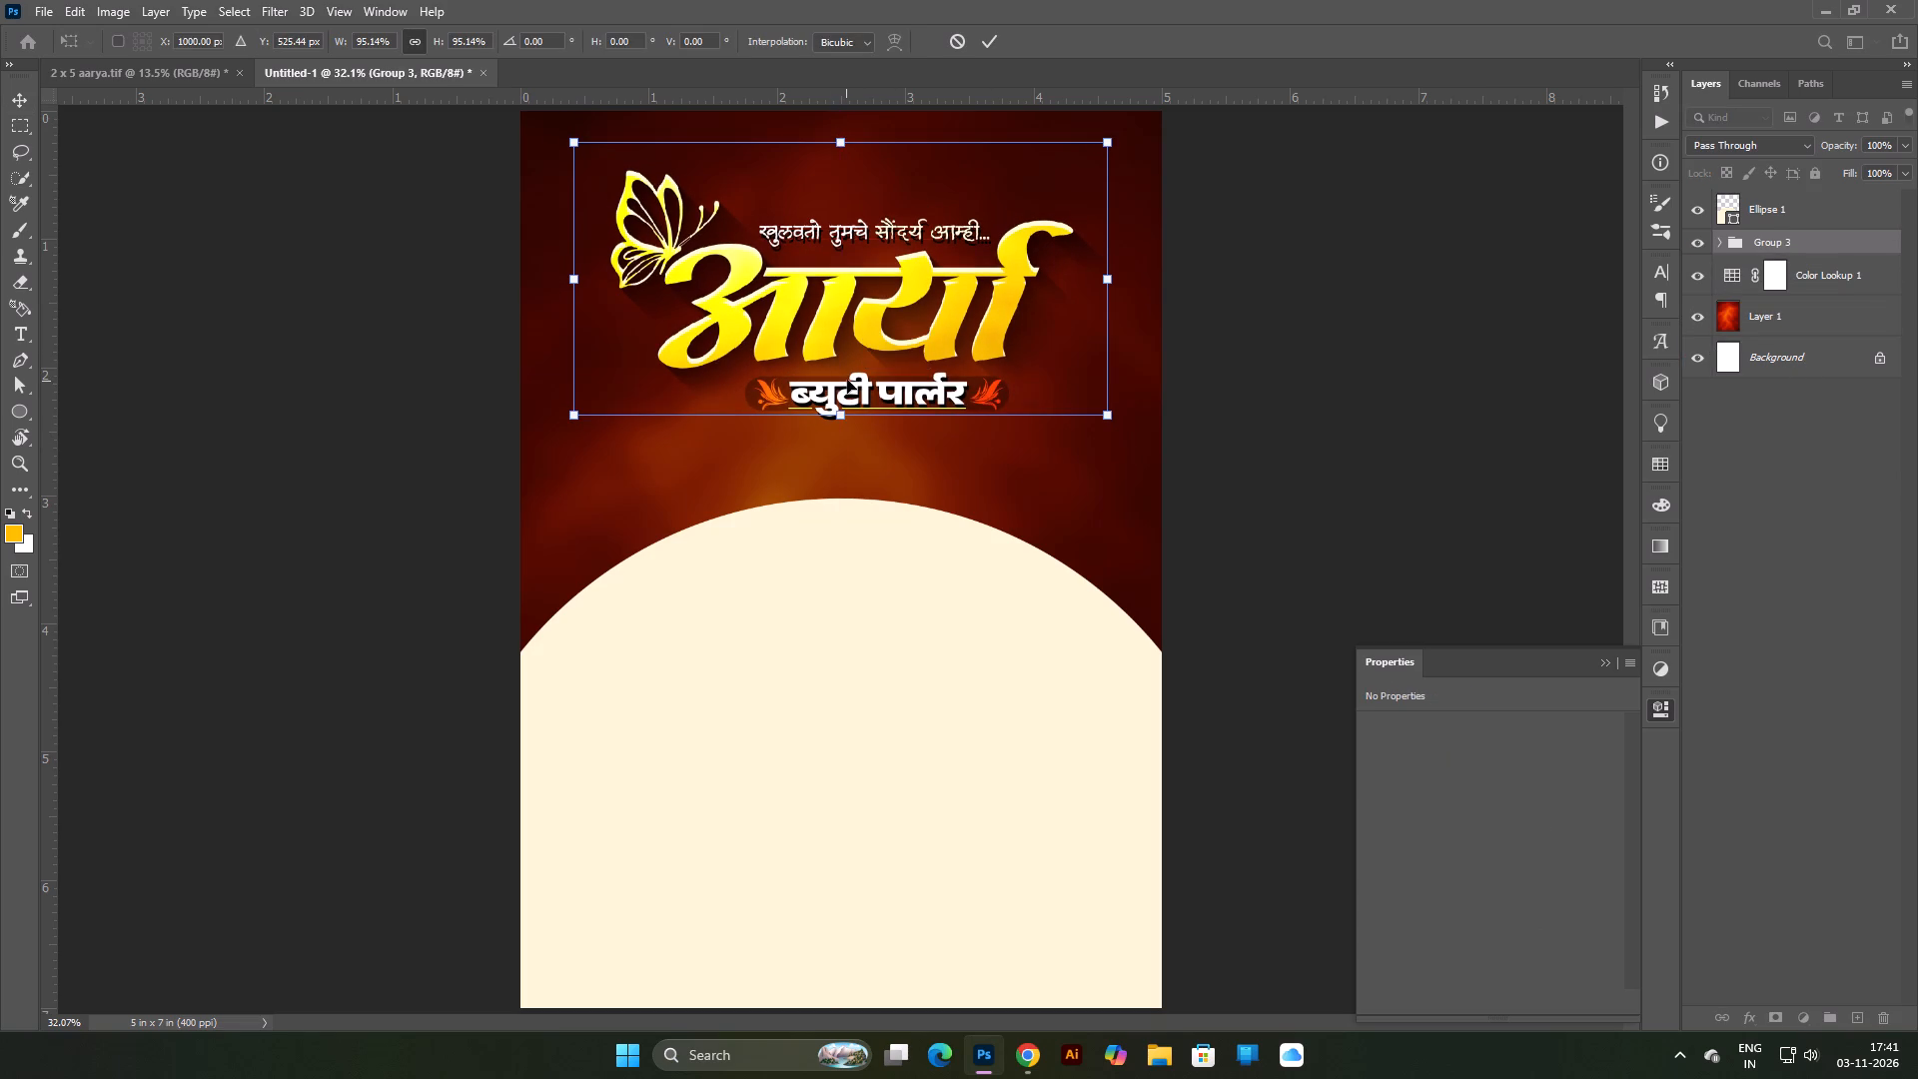
pyautogui.moveTo(852, 377); pyautogui.dragTo(852, 368)
pyautogui.press('Return')
pyautogui.click(1444, 354)
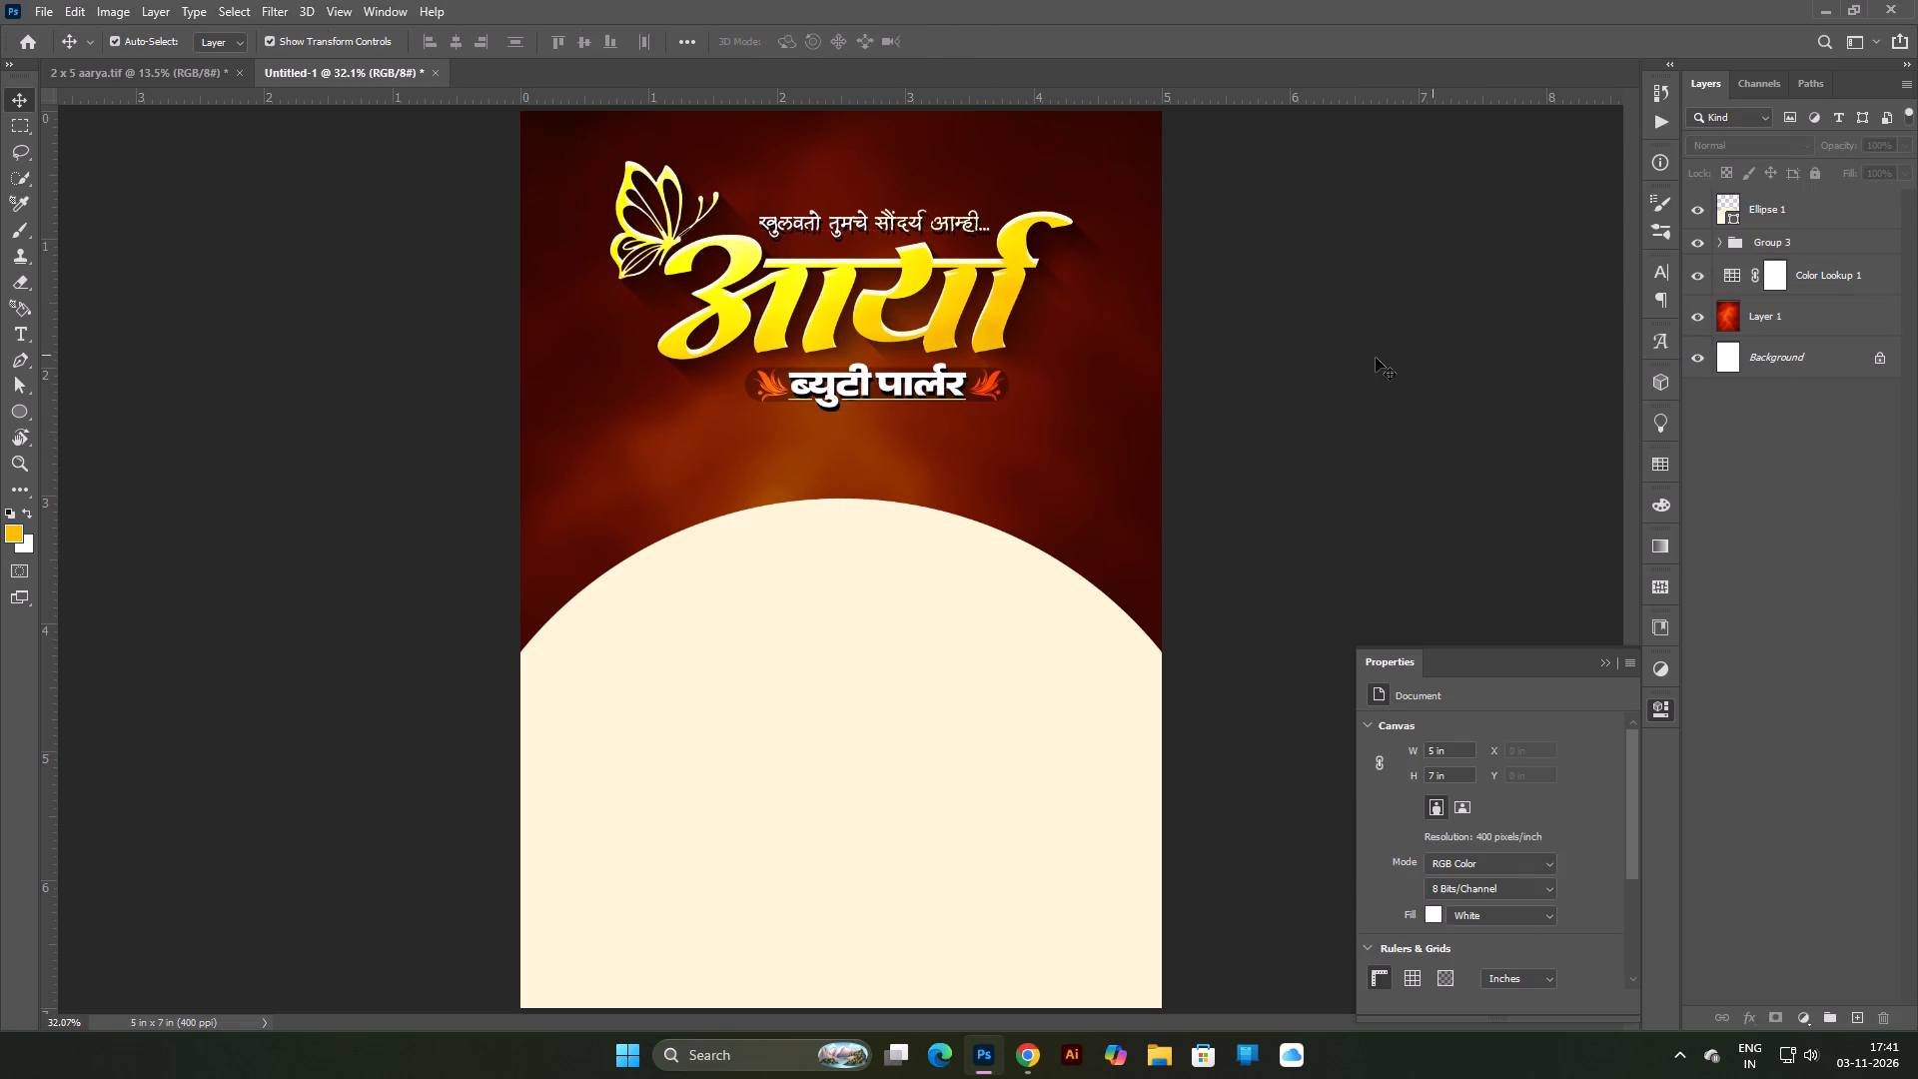
# Copy the bride image (Layer 5) from the 2 x 5 aarya.tif banner into the poster, placing it between Color Lookup 1 and Layer 1.
pyautogui.click(214, 73)
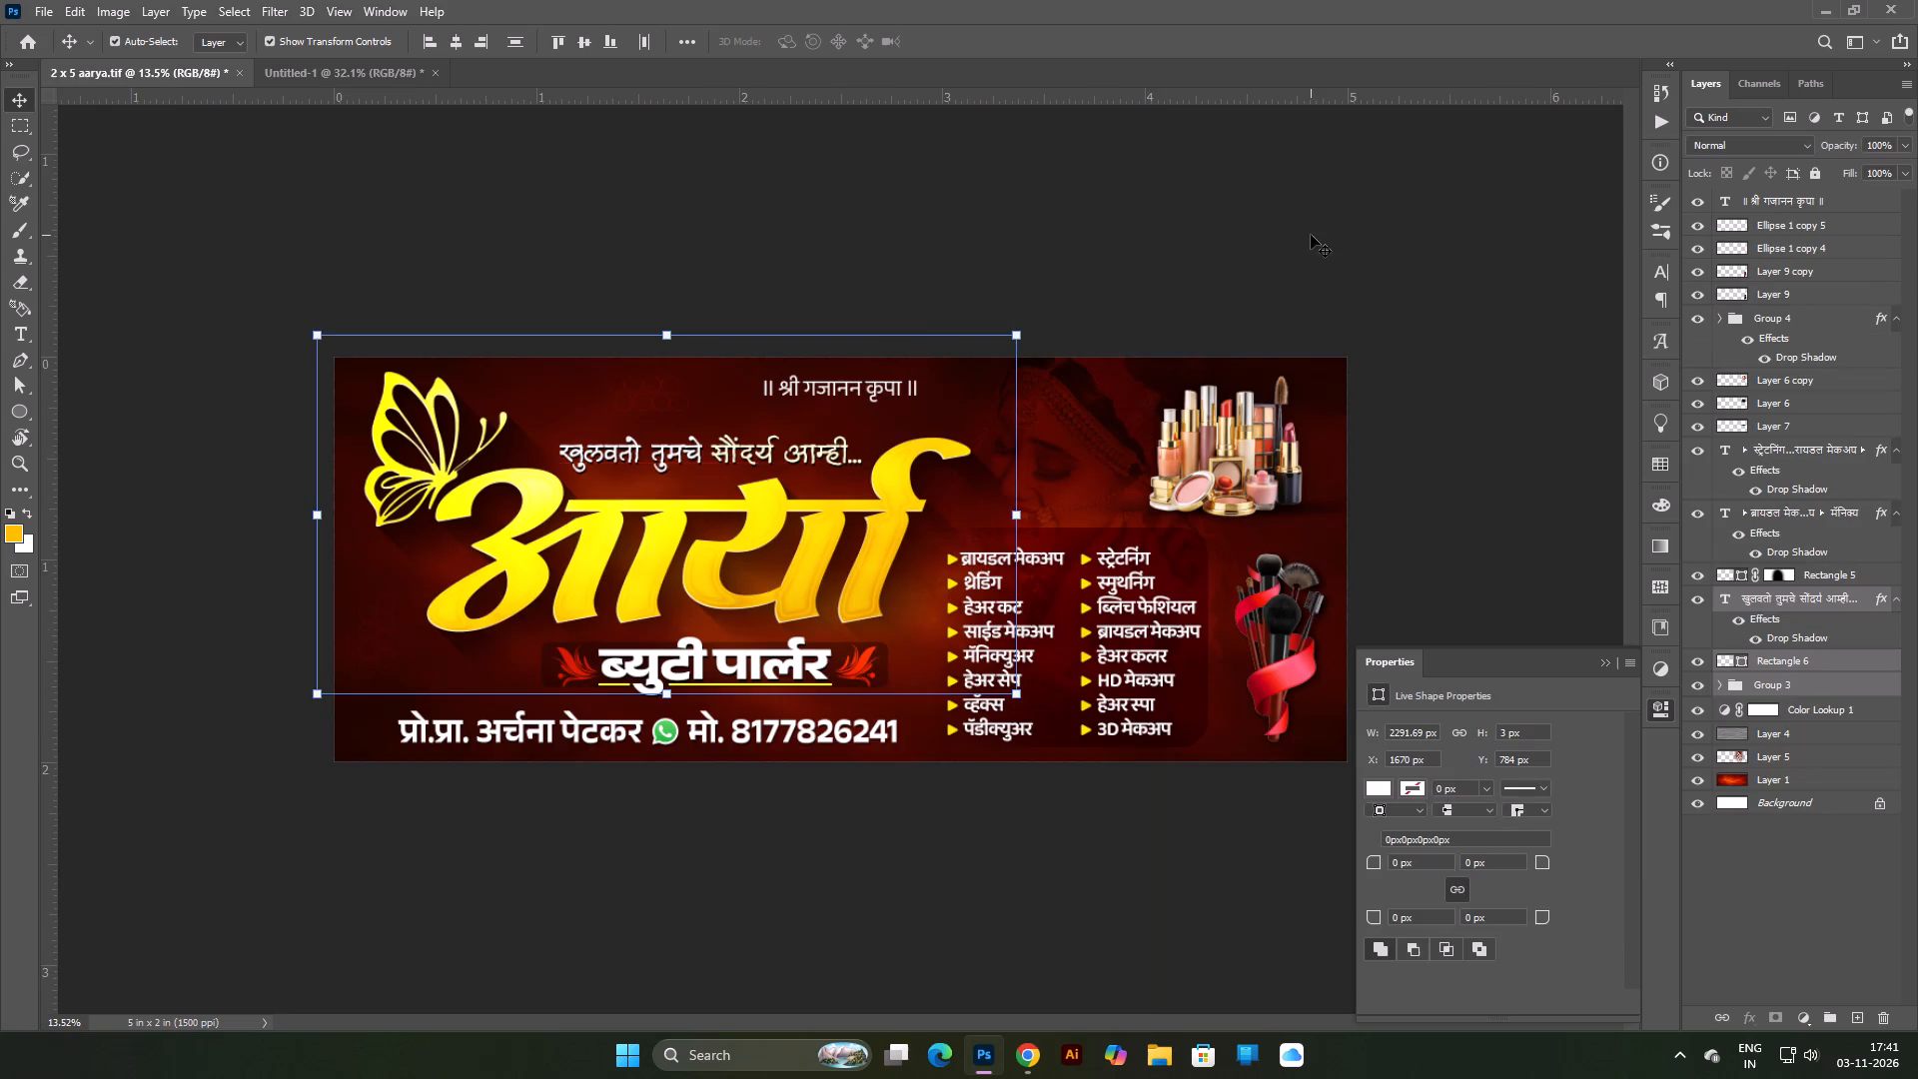
pyautogui.click(1311, 235)
pyautogui.moveTo(1061, 455); pyautogui.dragTo(910, 496)
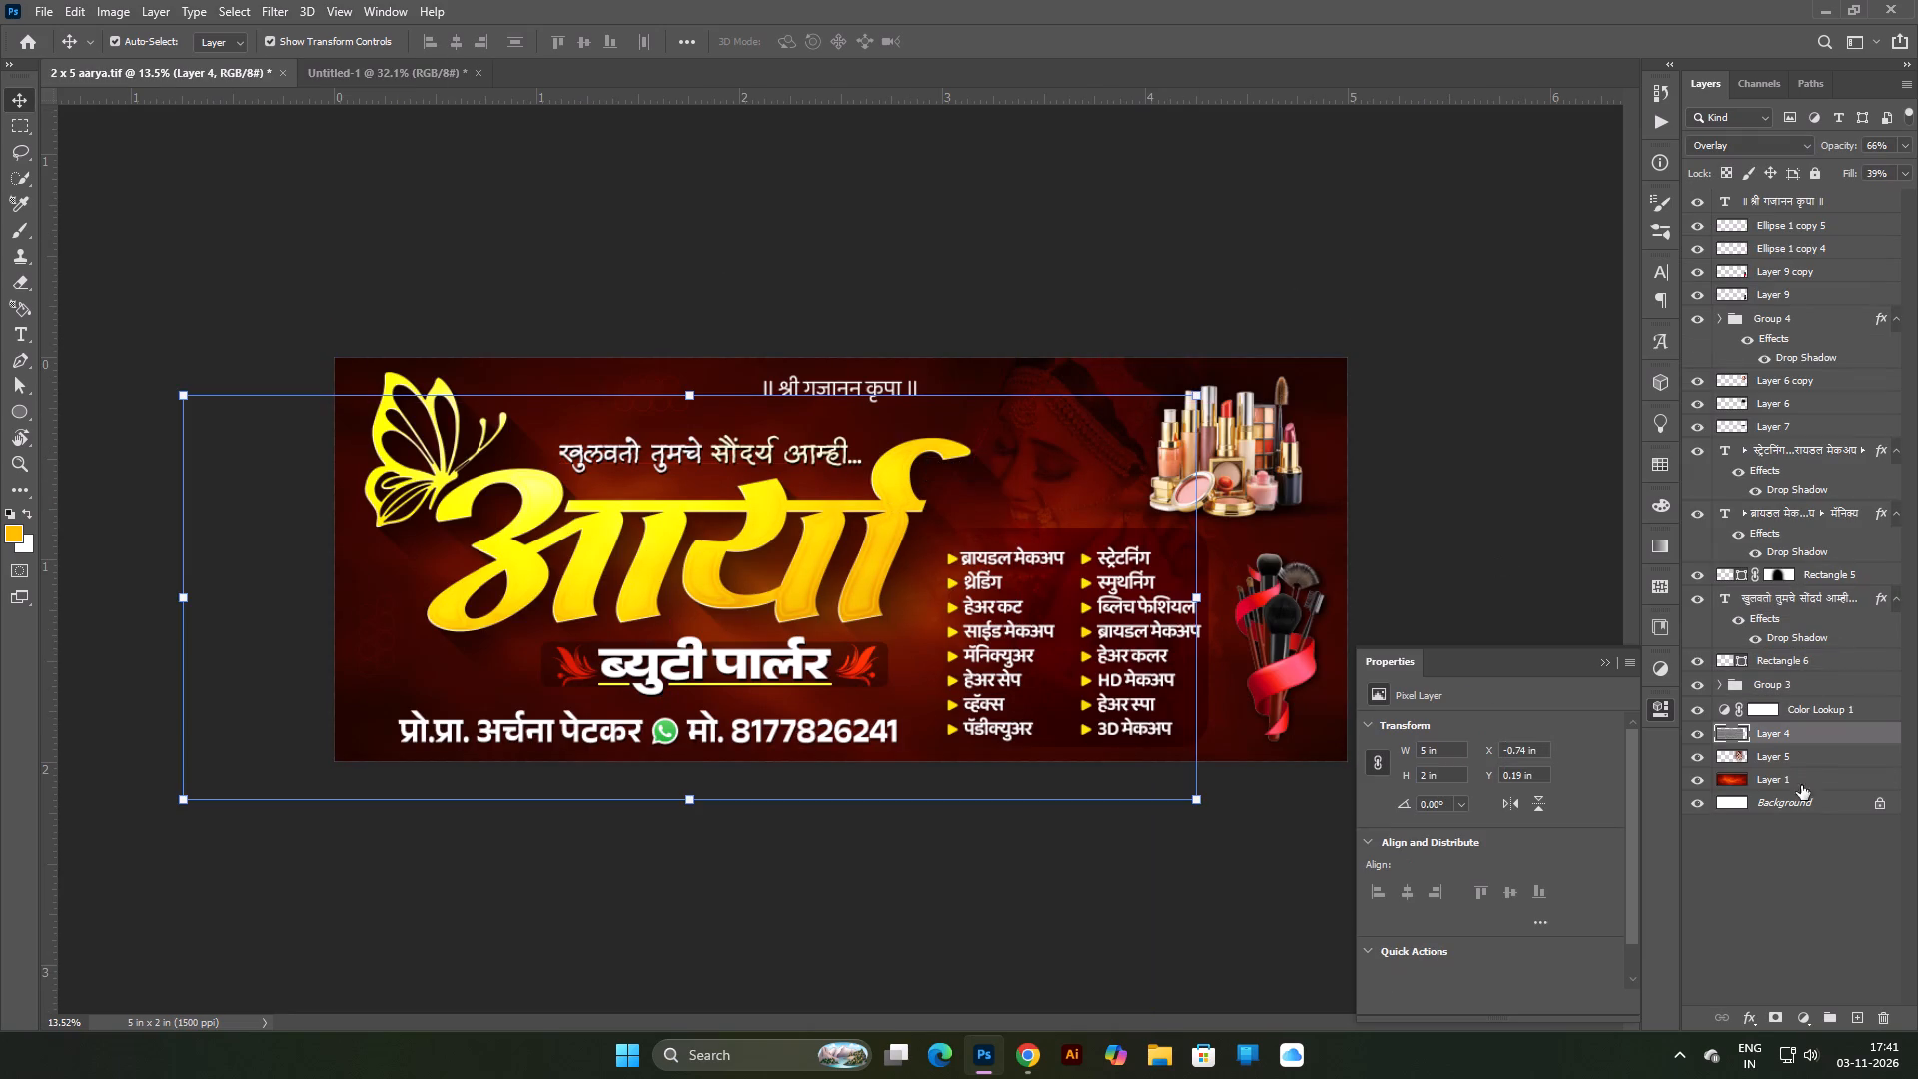
pyautogui.doubleClick(1787, 762)
pyautogui.click(1858, 754)
pyautogui.moveTo(1859, 755); pyautogui.dragTo(739, 499)
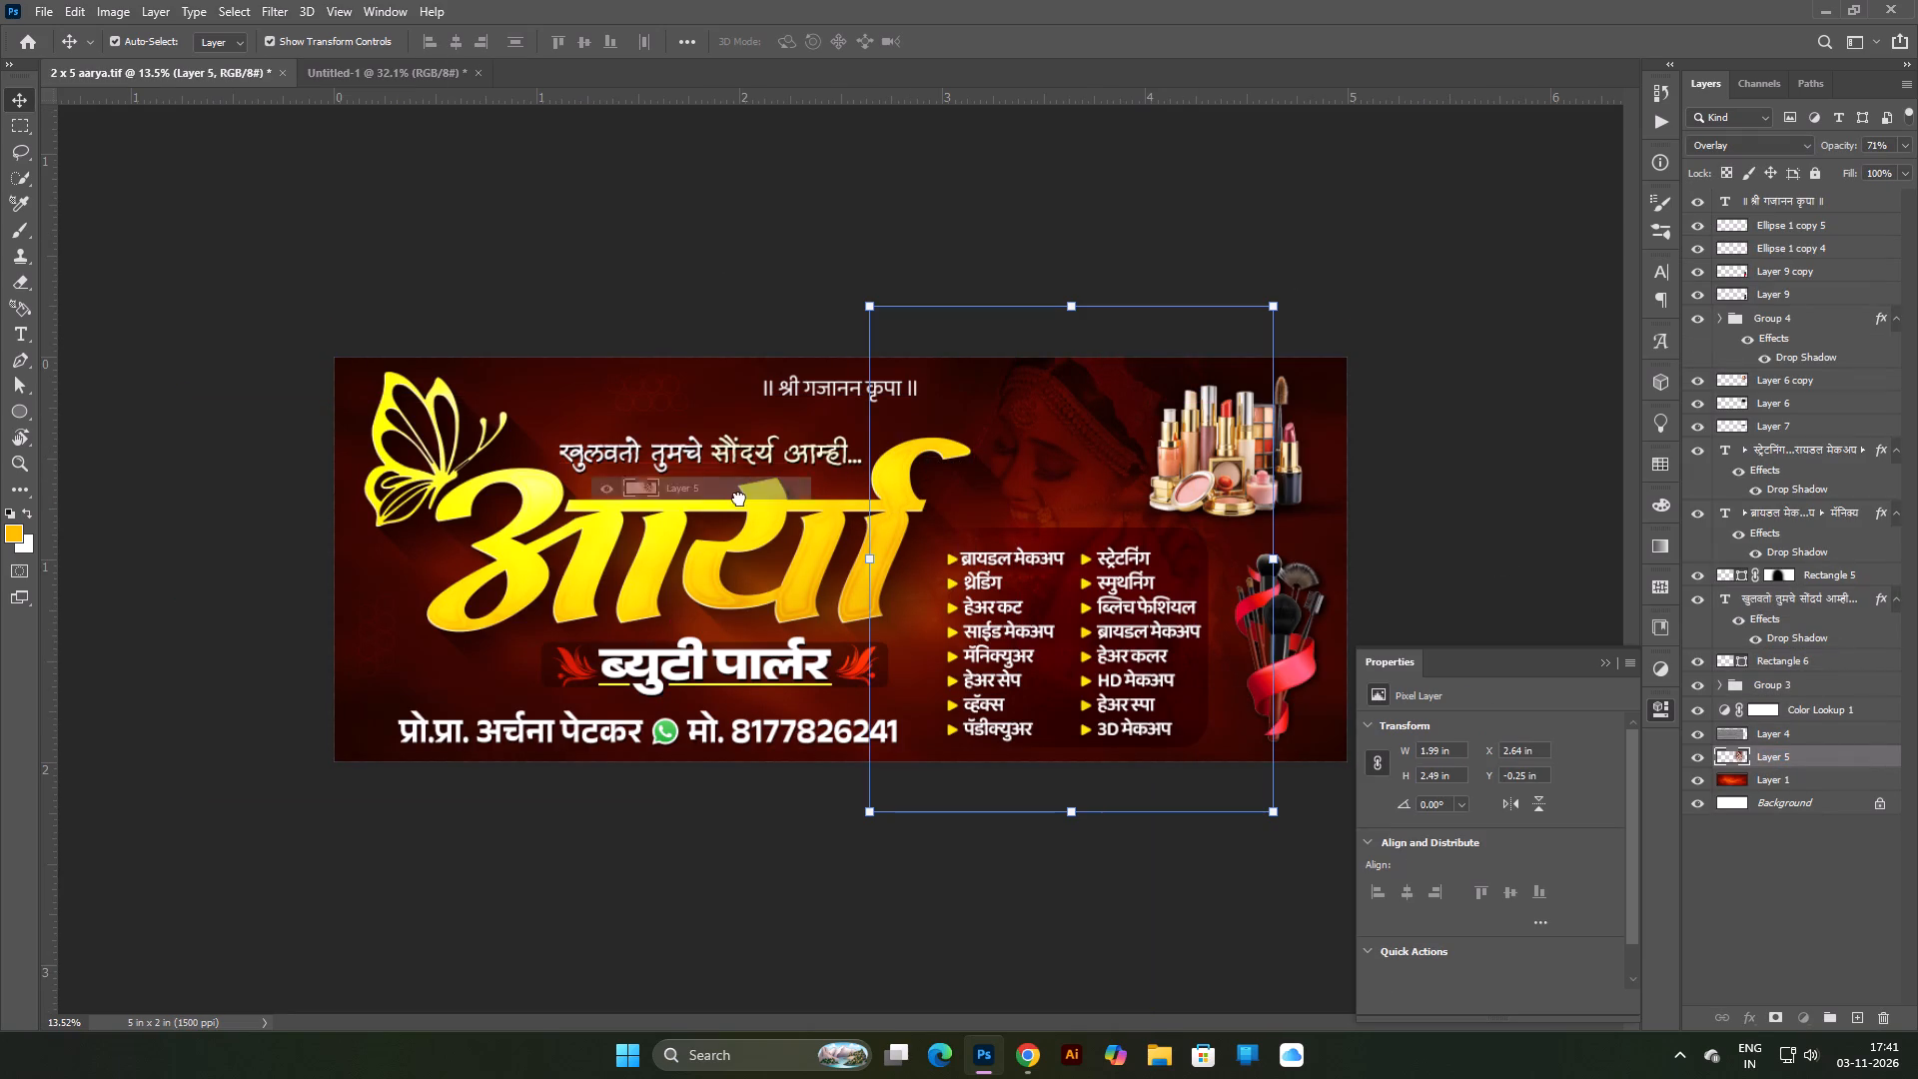
pyautogui.moveTo(739, 499); pyautogui.dragTo(950, 267)
pyautogui.moveTo(1798, 201); pyautogui.dragTo(1798, 291)
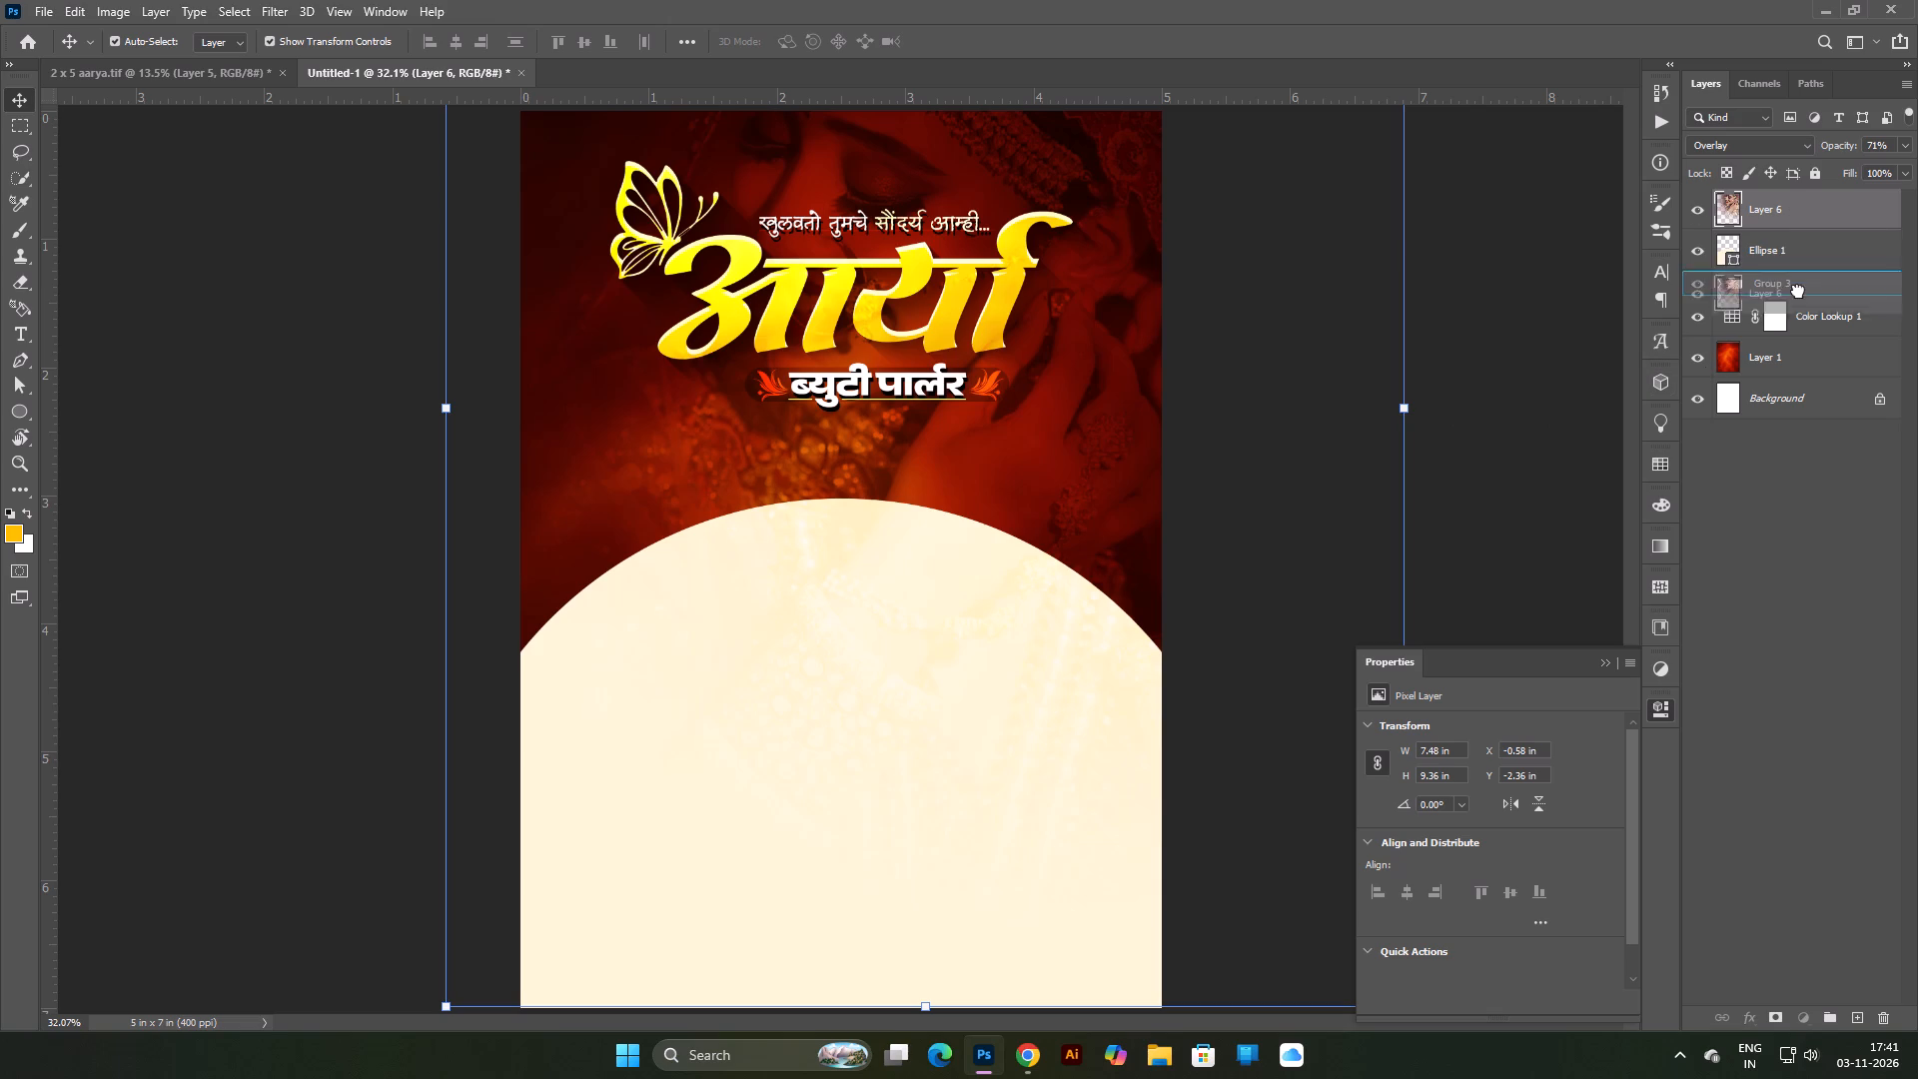
pyautogui.moveTo(1798, 291); pyautogui.dragTo(1798, 322)
# Scale the bride image to about 67% and position her face at the left side of the red background, behind the title.
pyautogui.keyDown('alt'); pyautogui.moveTo(1408, 407); pyautogui.dragTo(1218, 432); pyautogui.keyUp('alt')
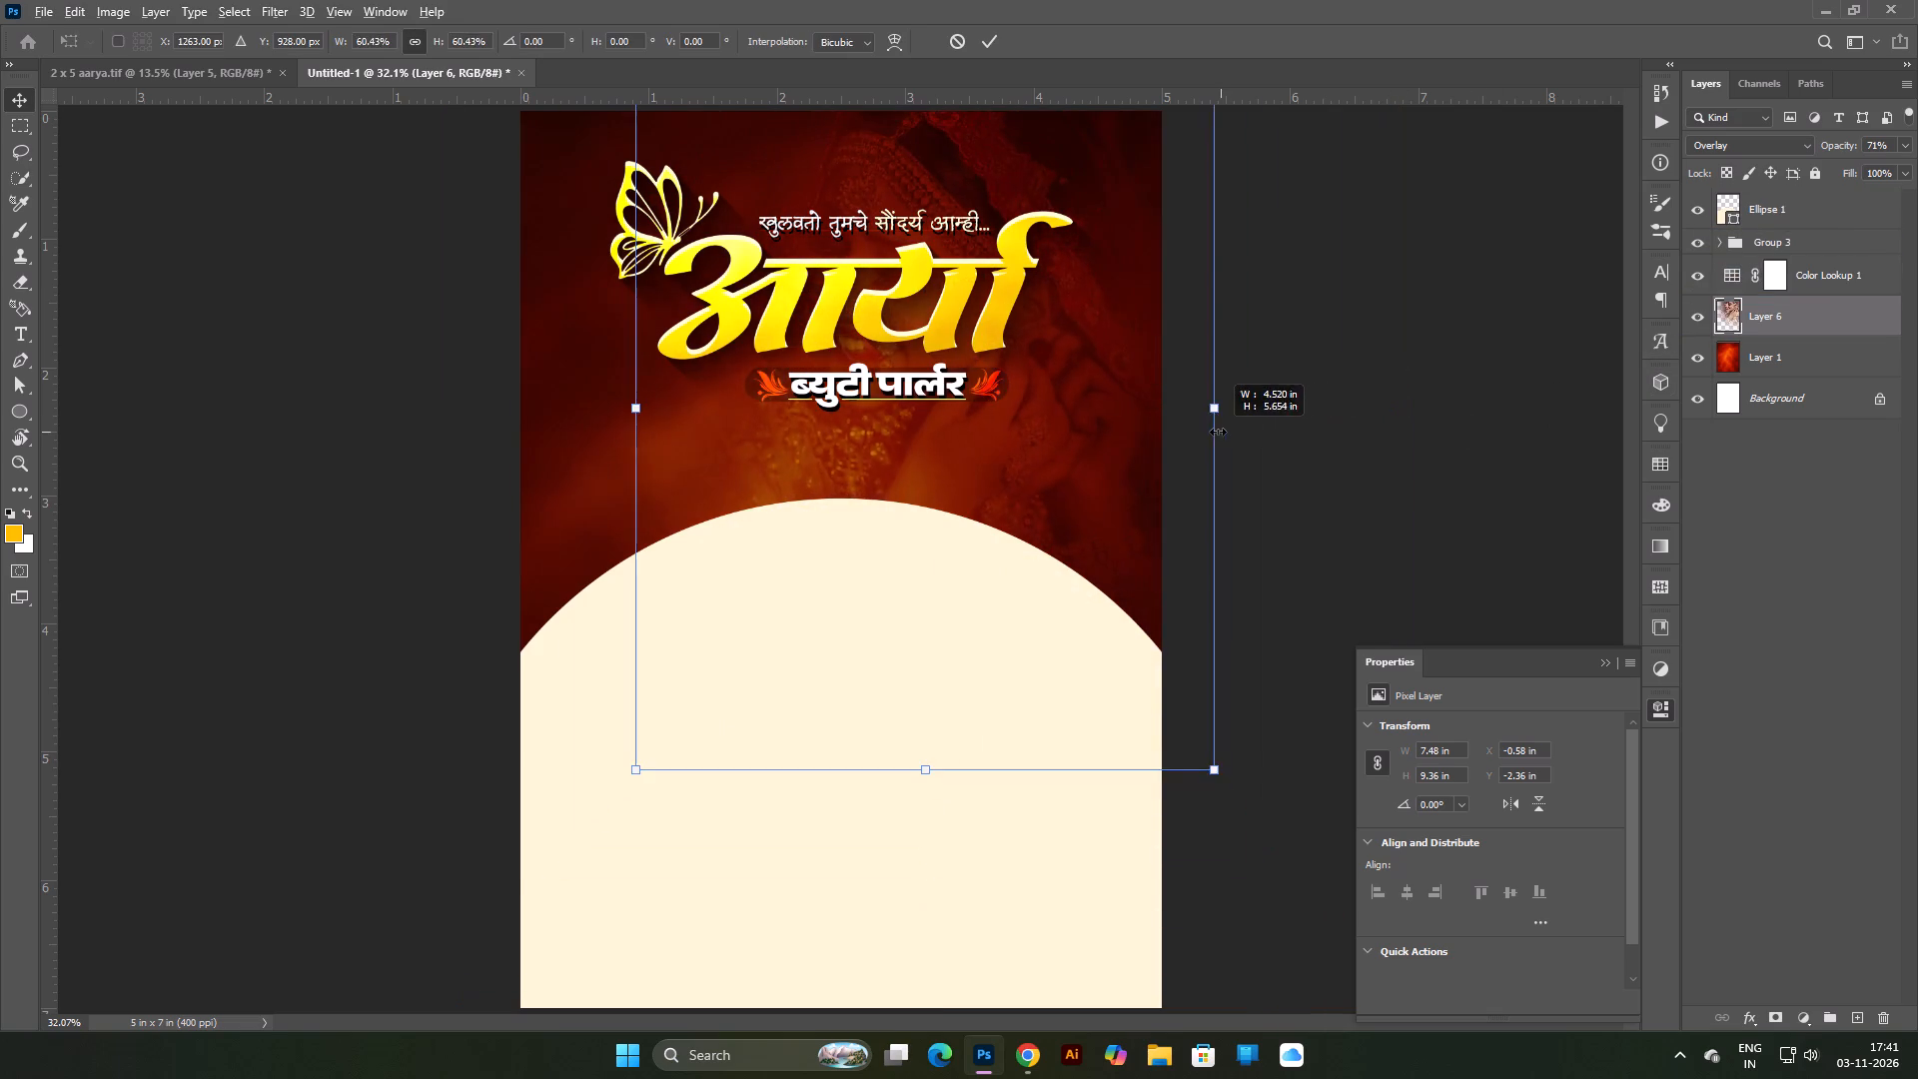
pyautogui.keyDown('alt'); pyautogui.moveTo(1218, 432); pyautogui.dragTo(1216, 432); pyautogui.keyUp('alt')
pyautogui.moveTo(1150, 444); pyautogui.dragTo(1323, 566)
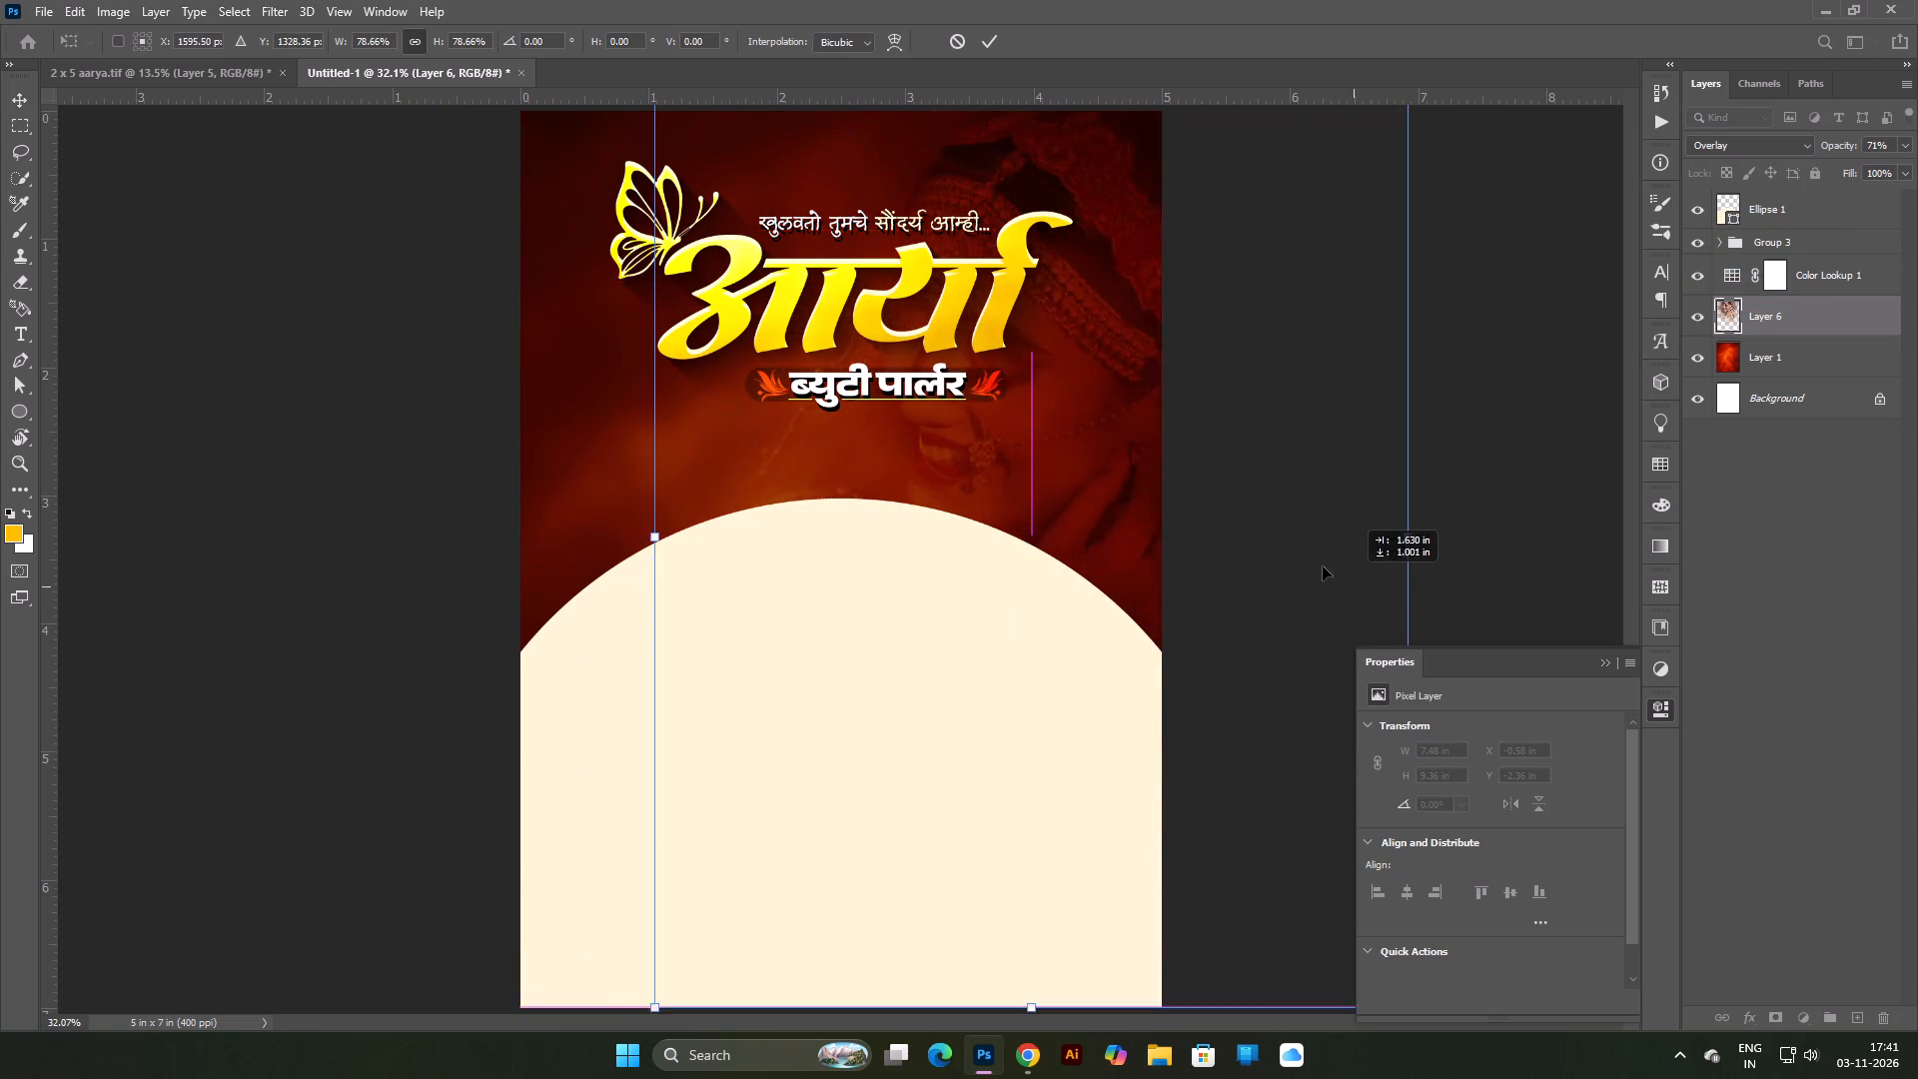
pyautogui.moveTo(1323, 566); pyautogui.dragTo(999, 541)
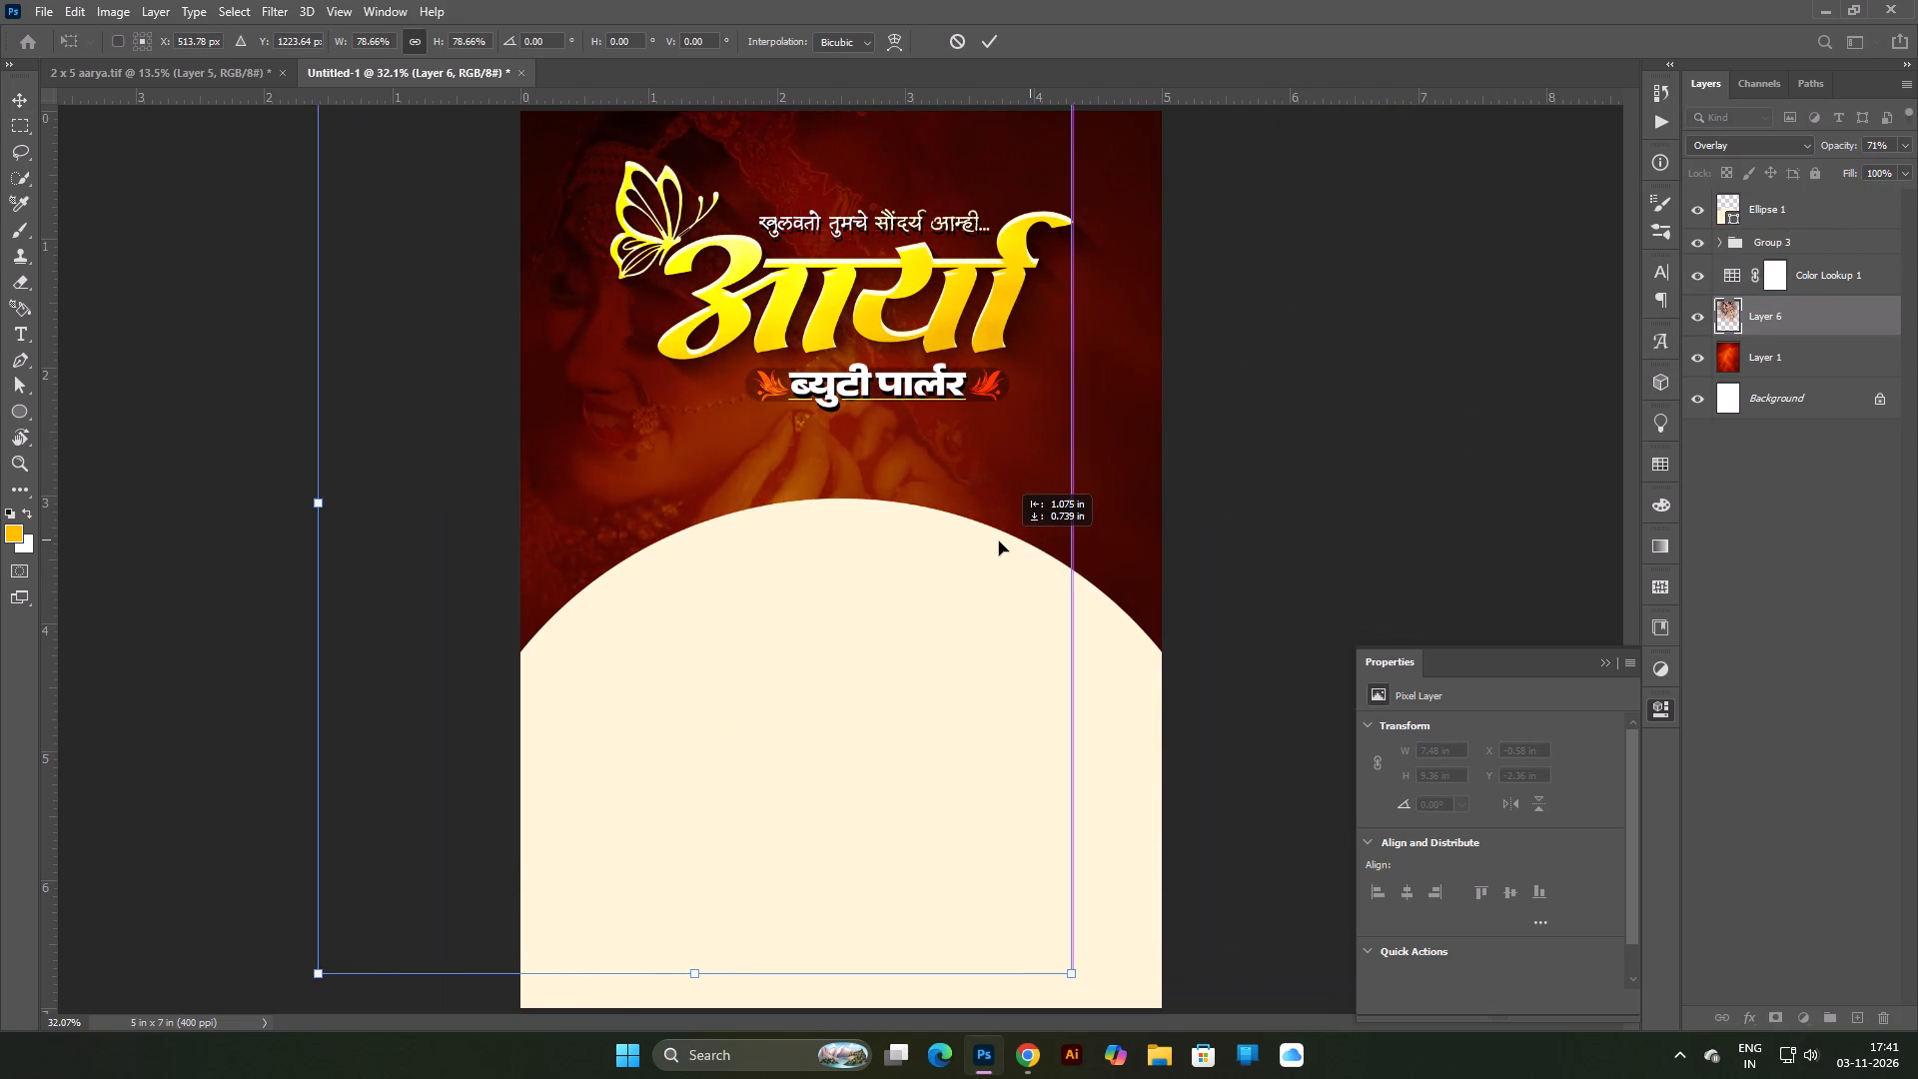
pyautogui.moveTo(999, 541); pyautogui.dragTo(1002, 541)
pyautogui.keyDown('alt'); pyautogui.moveTo(1059, 509); pyautogui.dragTo(1022, 512); pyautogui.keyUp('alt')
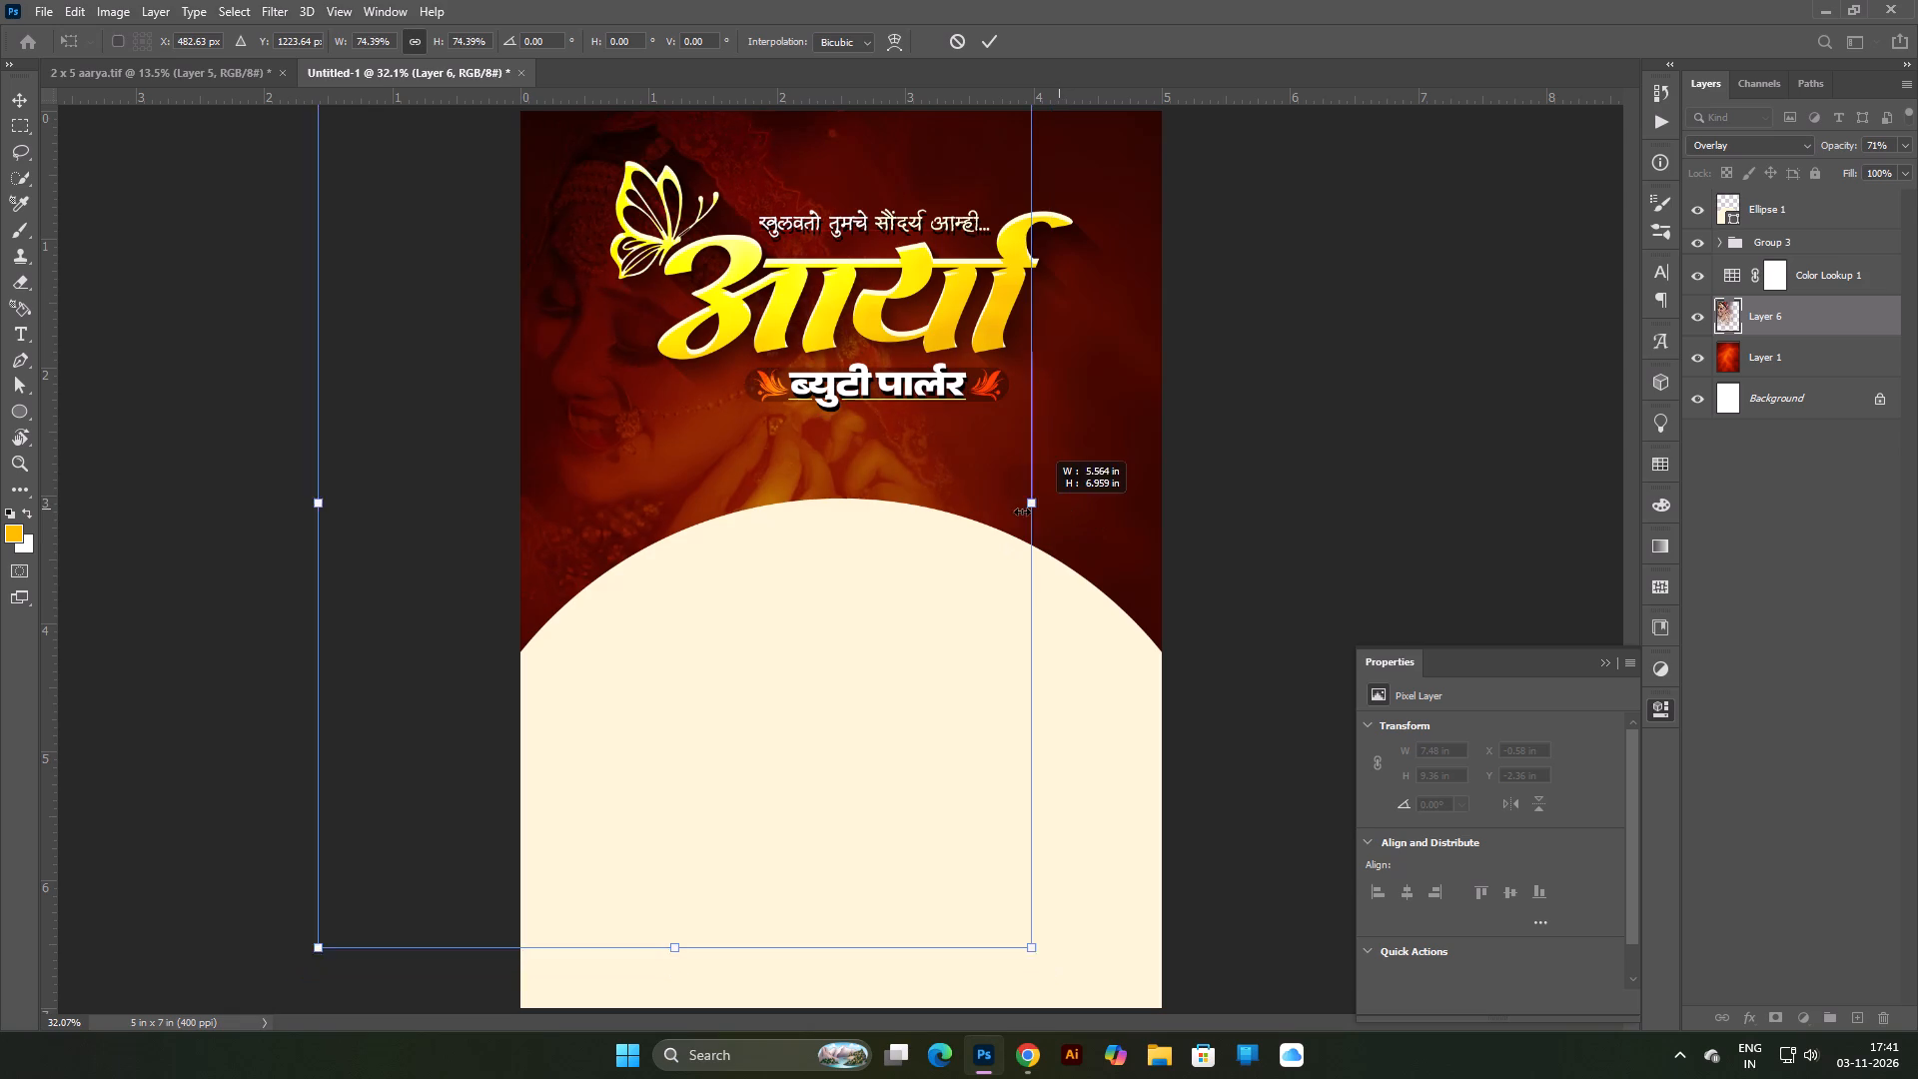
pyautogui.keyDown('alt'); pyautogui.moveTo(1022, 512); pyautogui.dragTo(999, 514); pyautogui.keyUp('alt')
pyautogui.moveTo(952, 589); pyautogui.dragTo(955, 580)
pyautogui.press('Return')
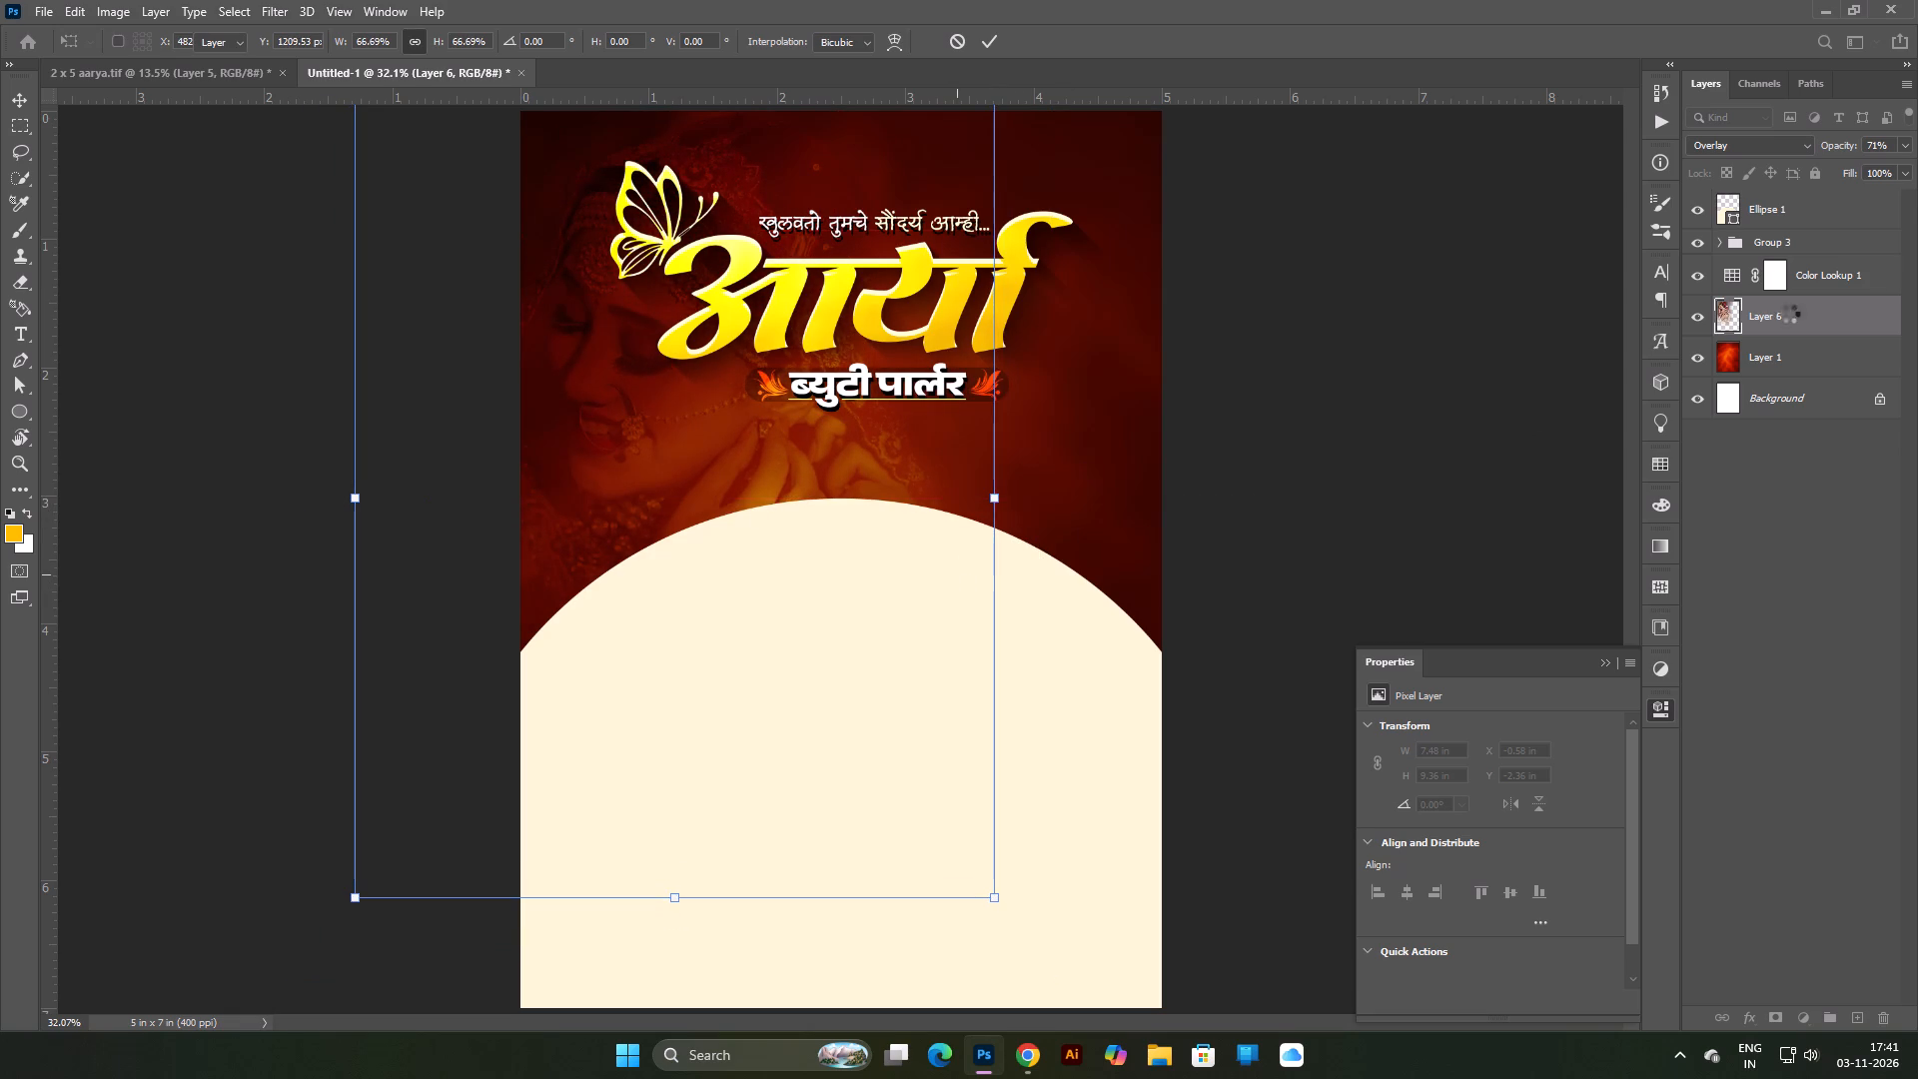
# Lower the bride image layer's opacity to about 54%.
pyautogui.click(1834, 146)
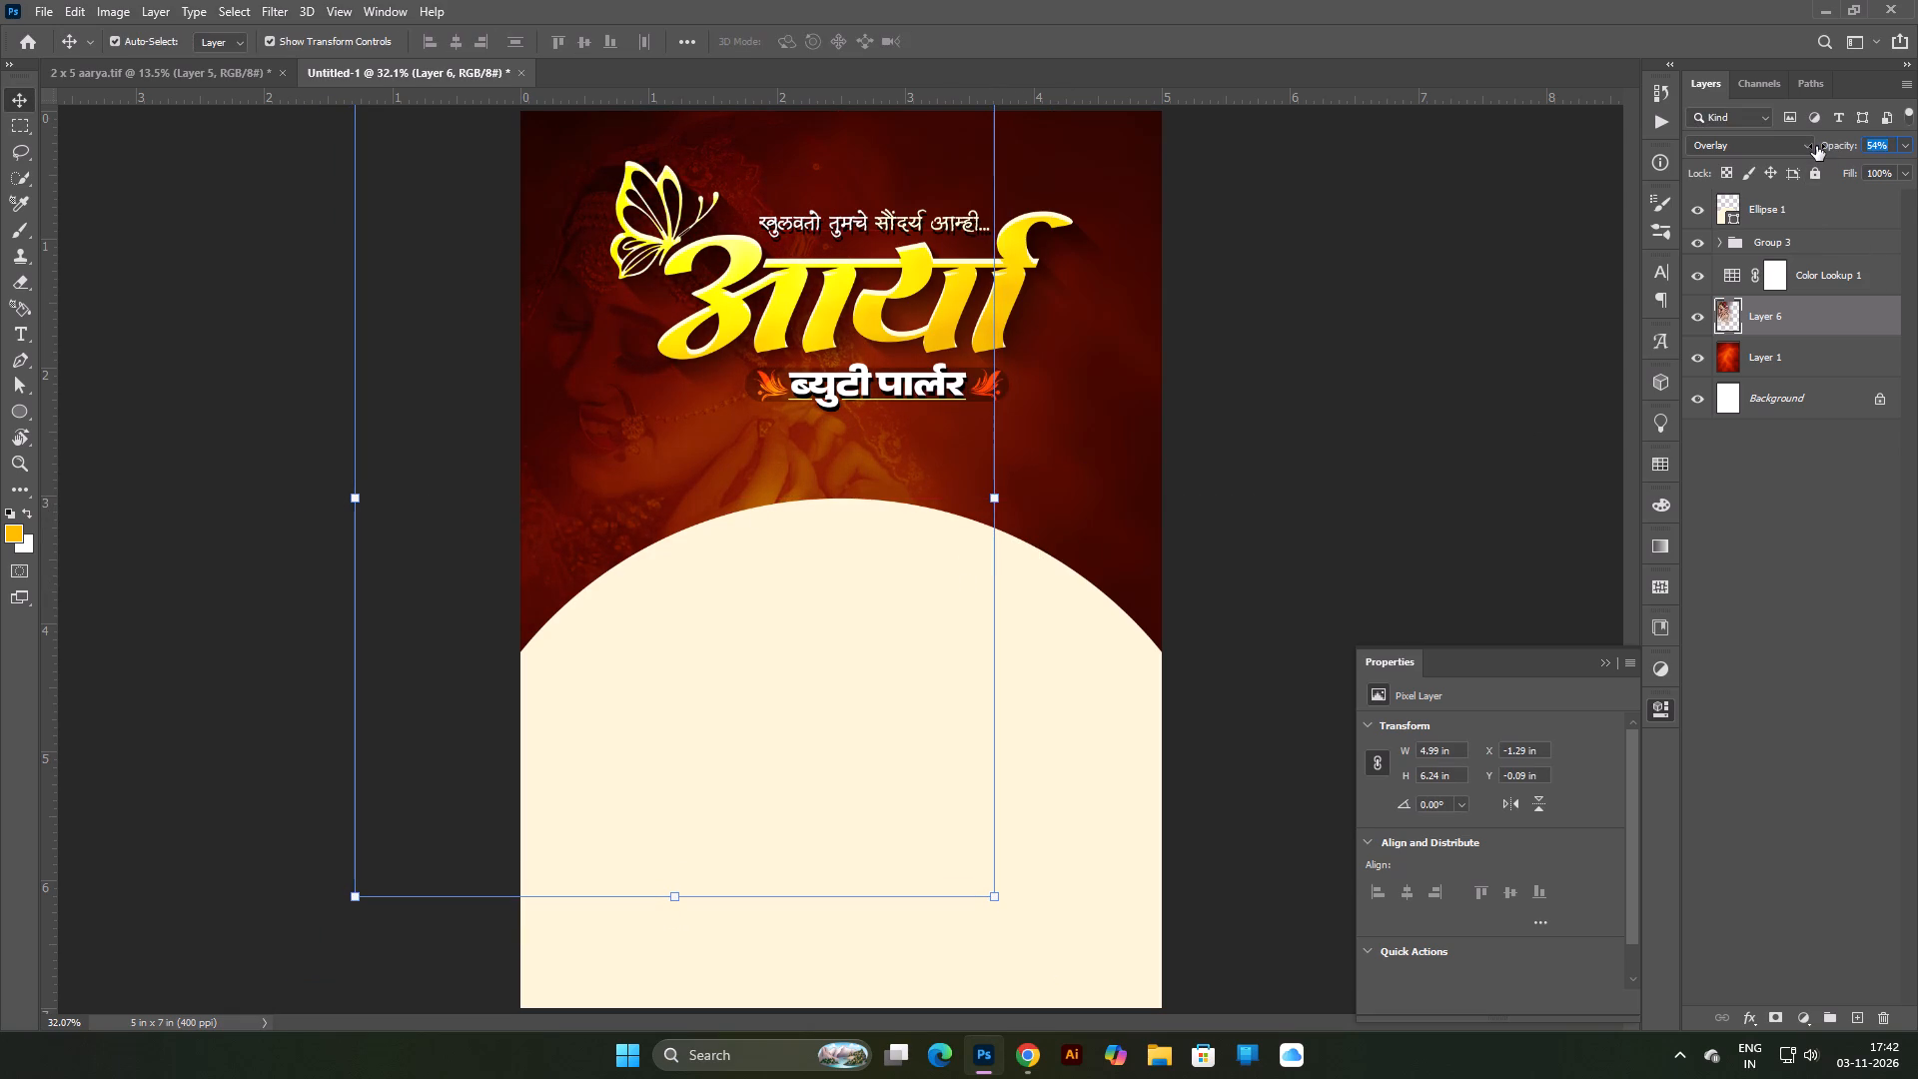
pyautogui.click(1435, 370)
pyautogui.scroll(-3, 1113, 372)
pyautogui.scroll(3, 1105, 379)
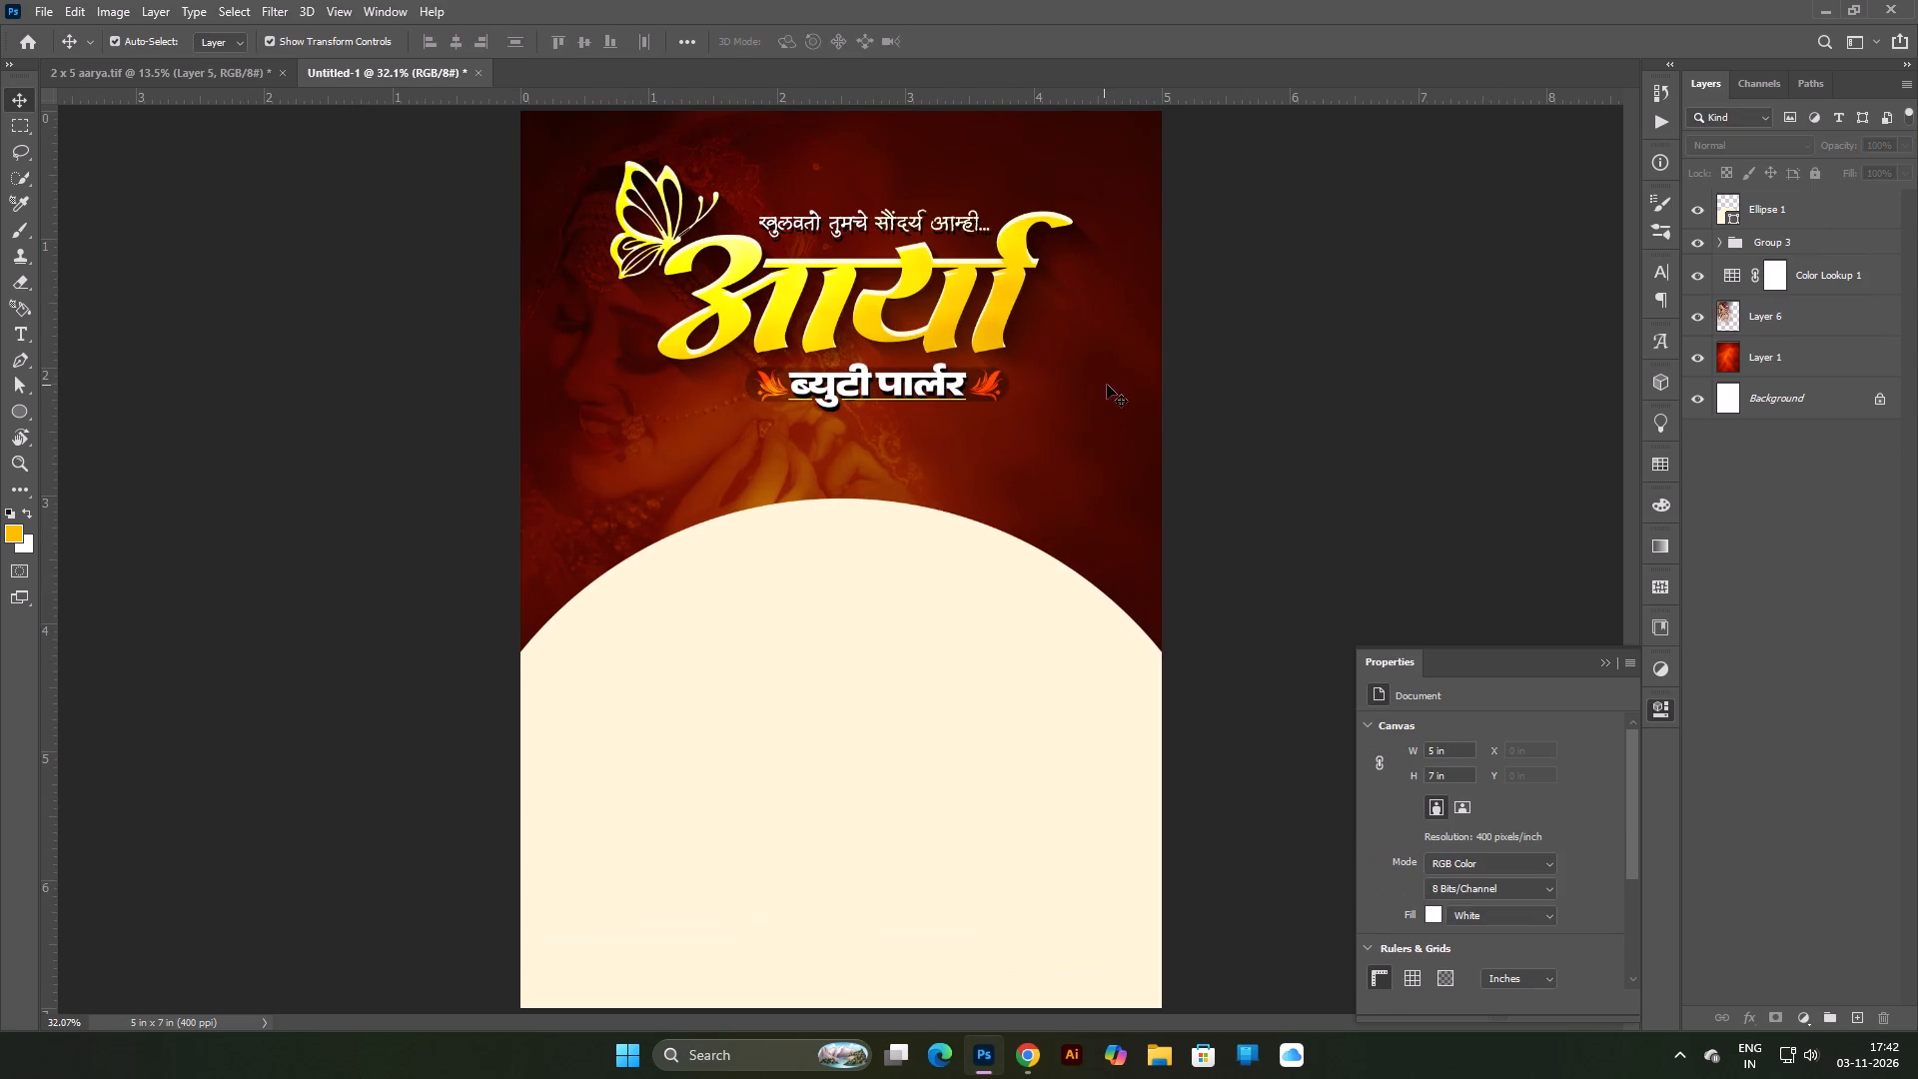
# Copy the linked makeup products image from the 2 x 5 aarya.tif banner into the portrait poster.
pyautogui.click(183, 80)
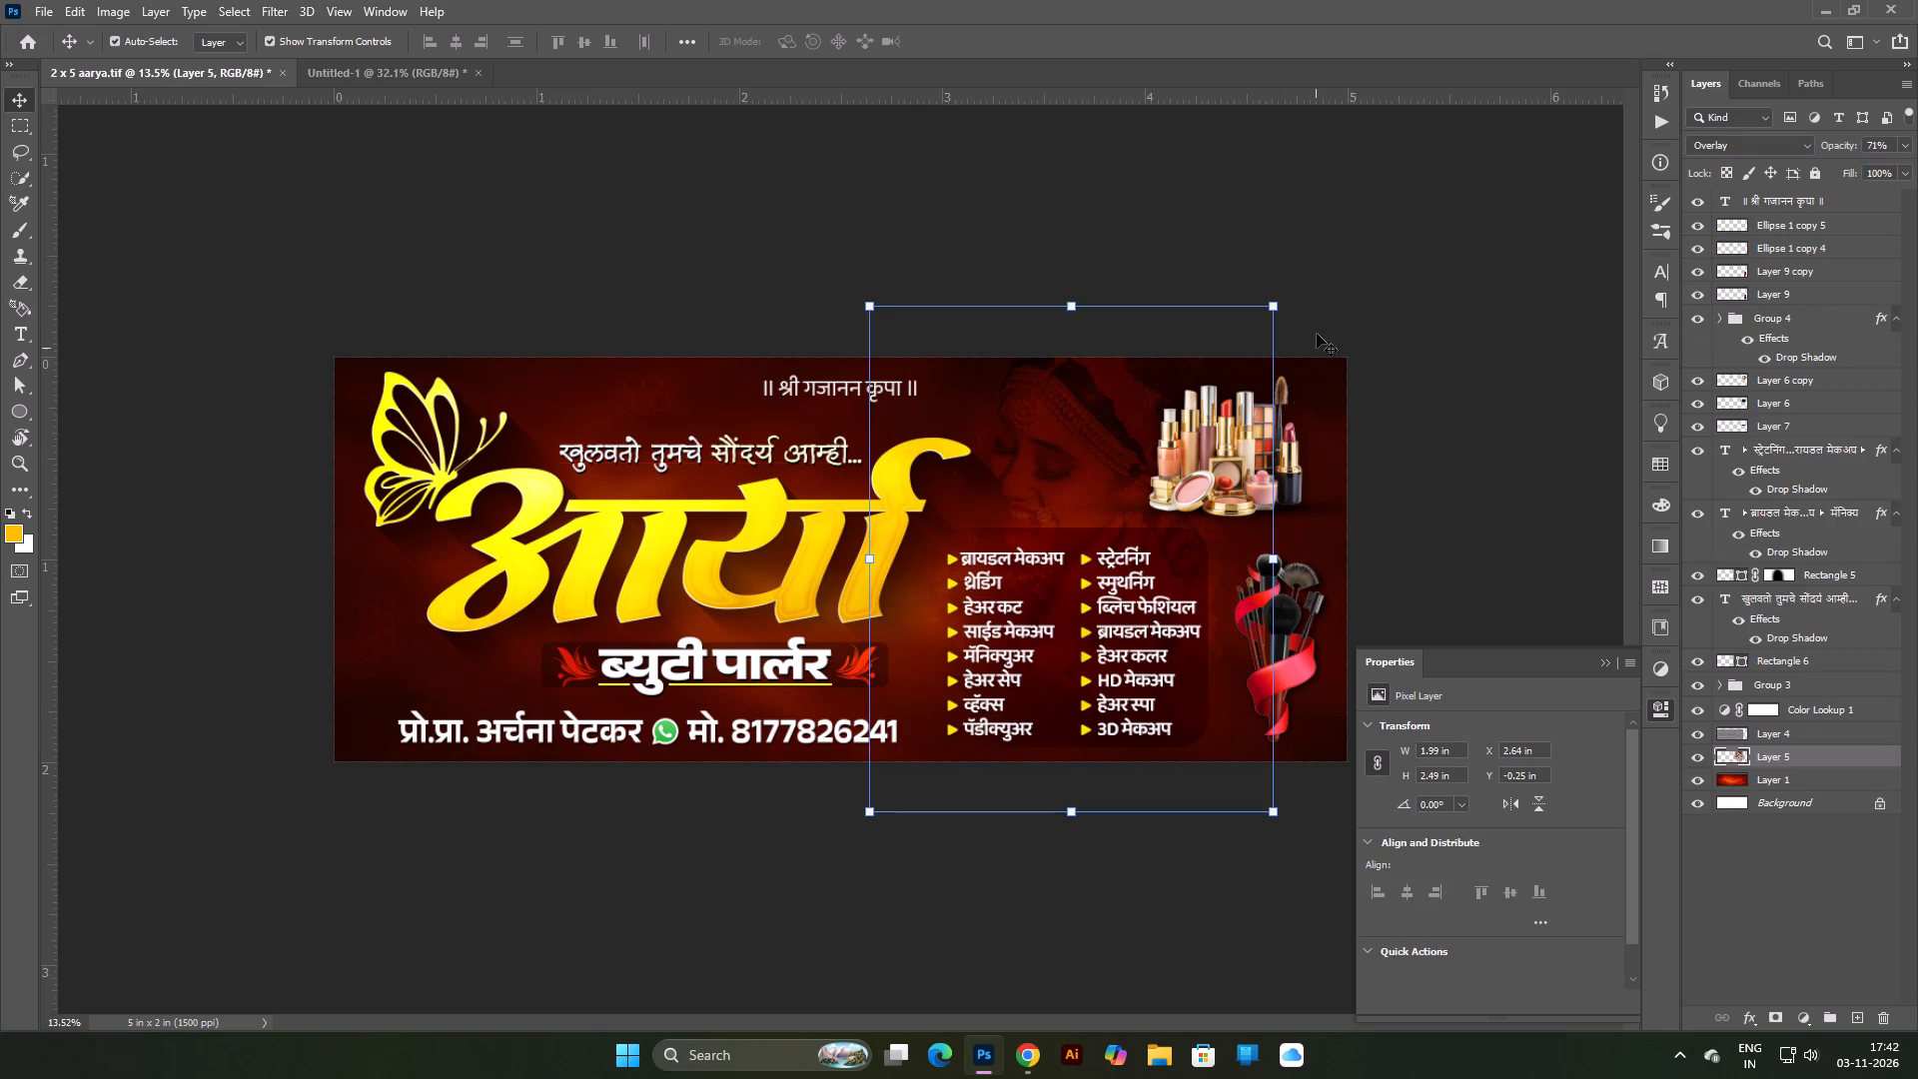
pyautogui.click(1315, 286)
pyautogui.moveTo(1248, 451); pyautogui.dragTo(352, 84)
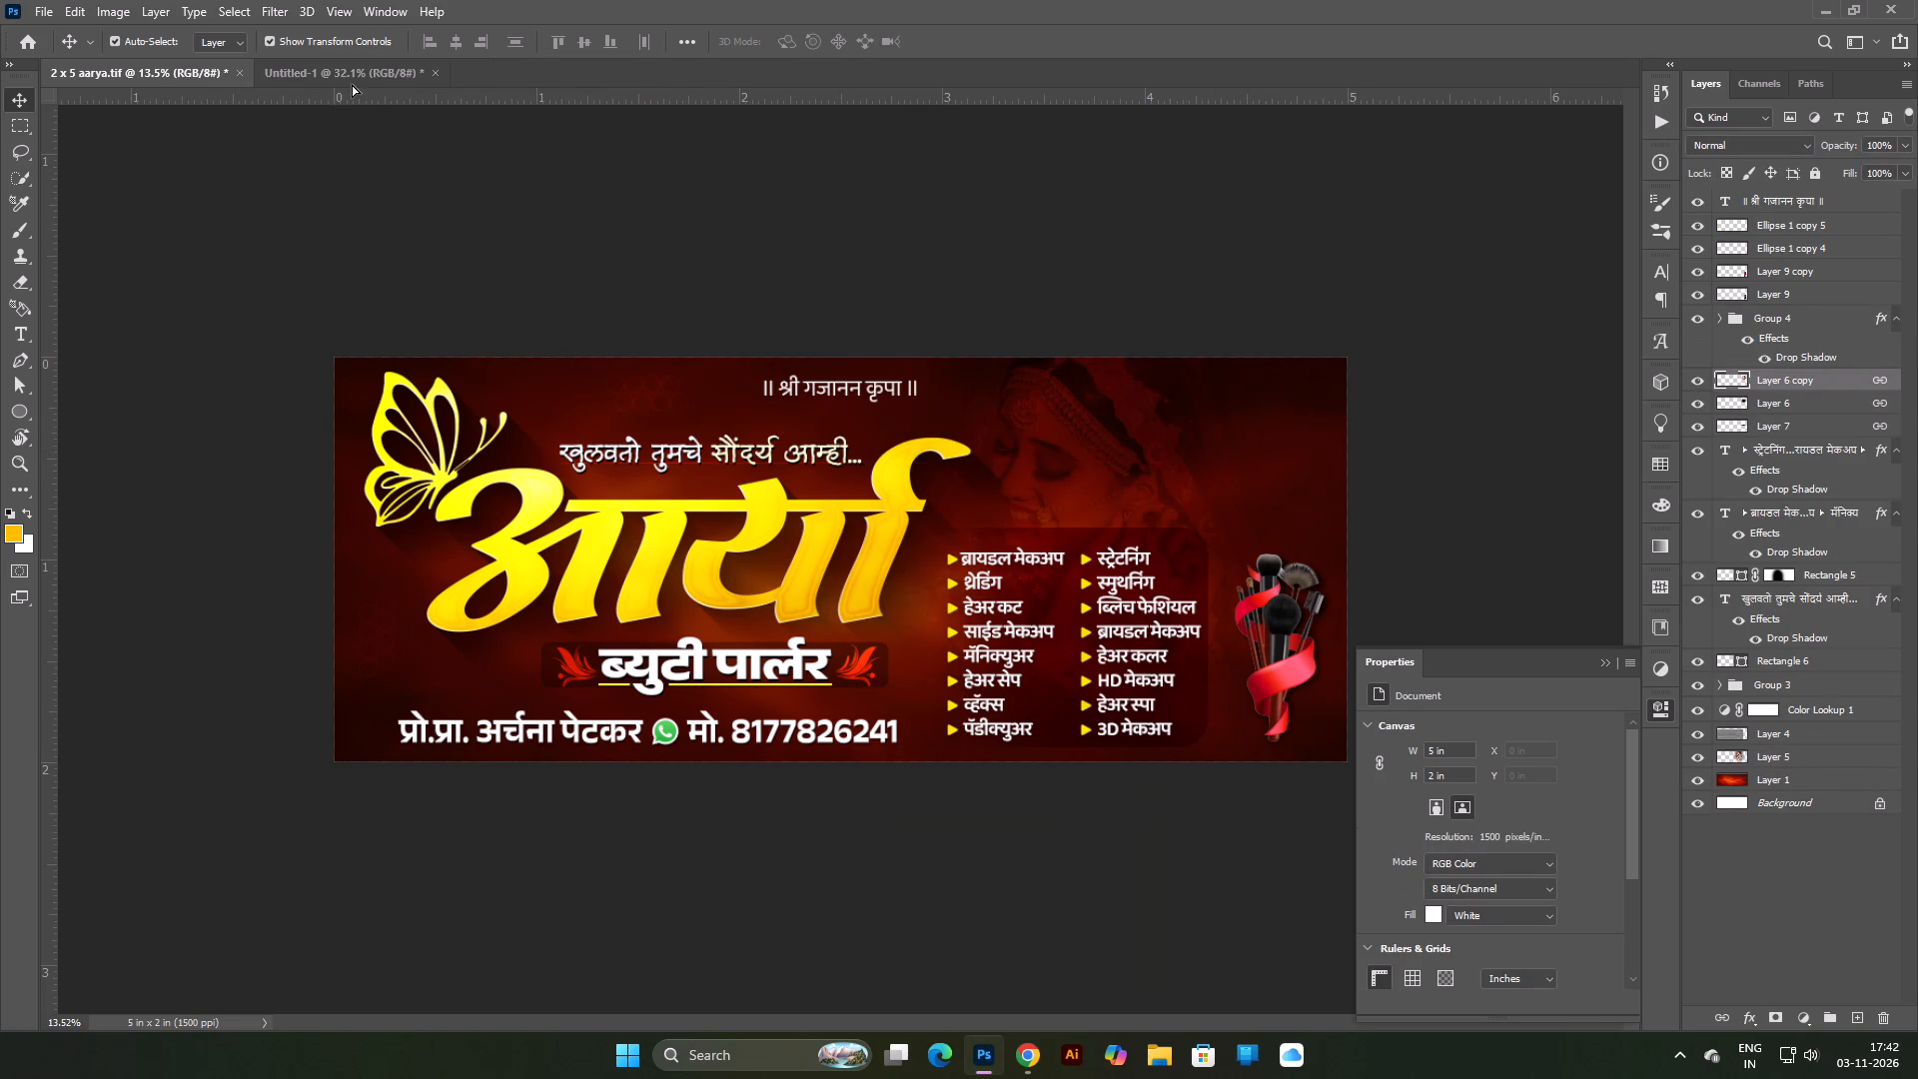
pyautogui.moveTo(352, 84); pyautogui.dragTo(945, 251)
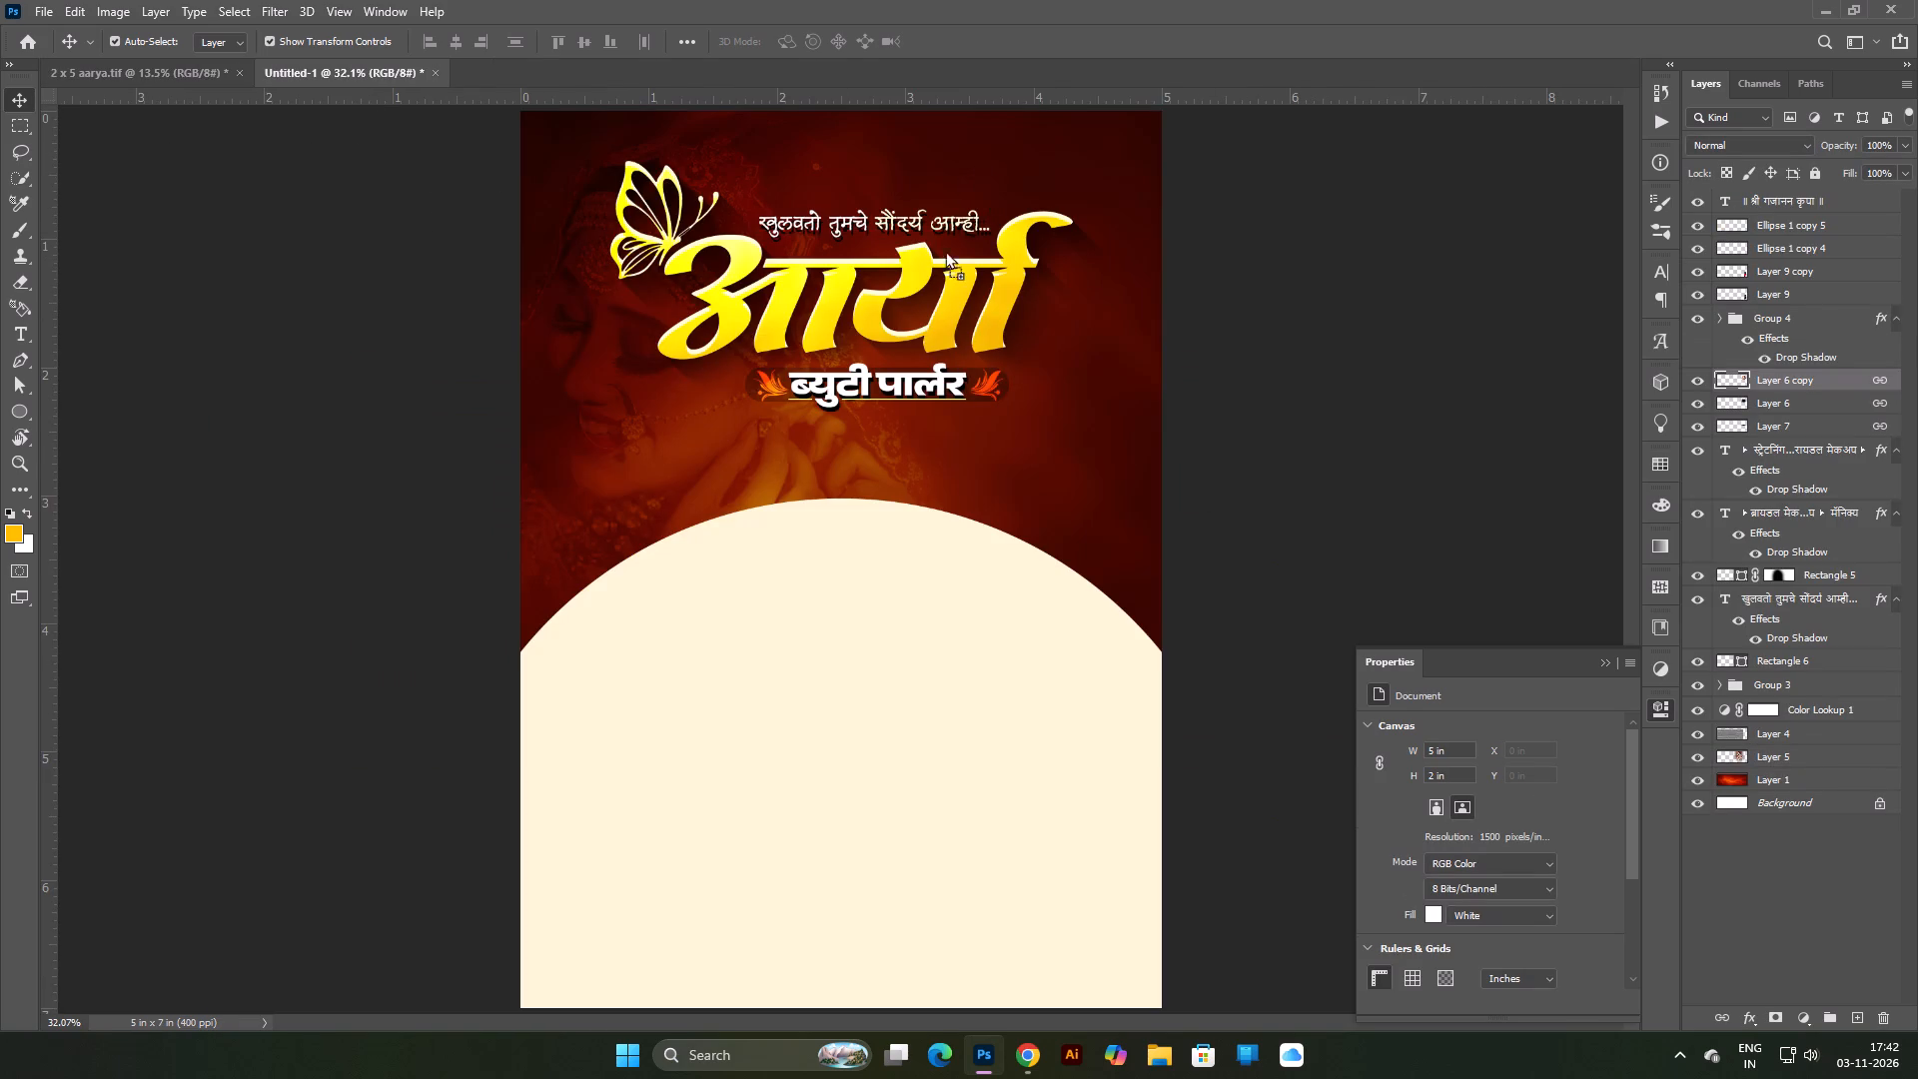
pyautogui.moveTo(945, 251); pyautogui.dragTo(1003, 173)
pyautogui.scroll(-4, 1059, 263)
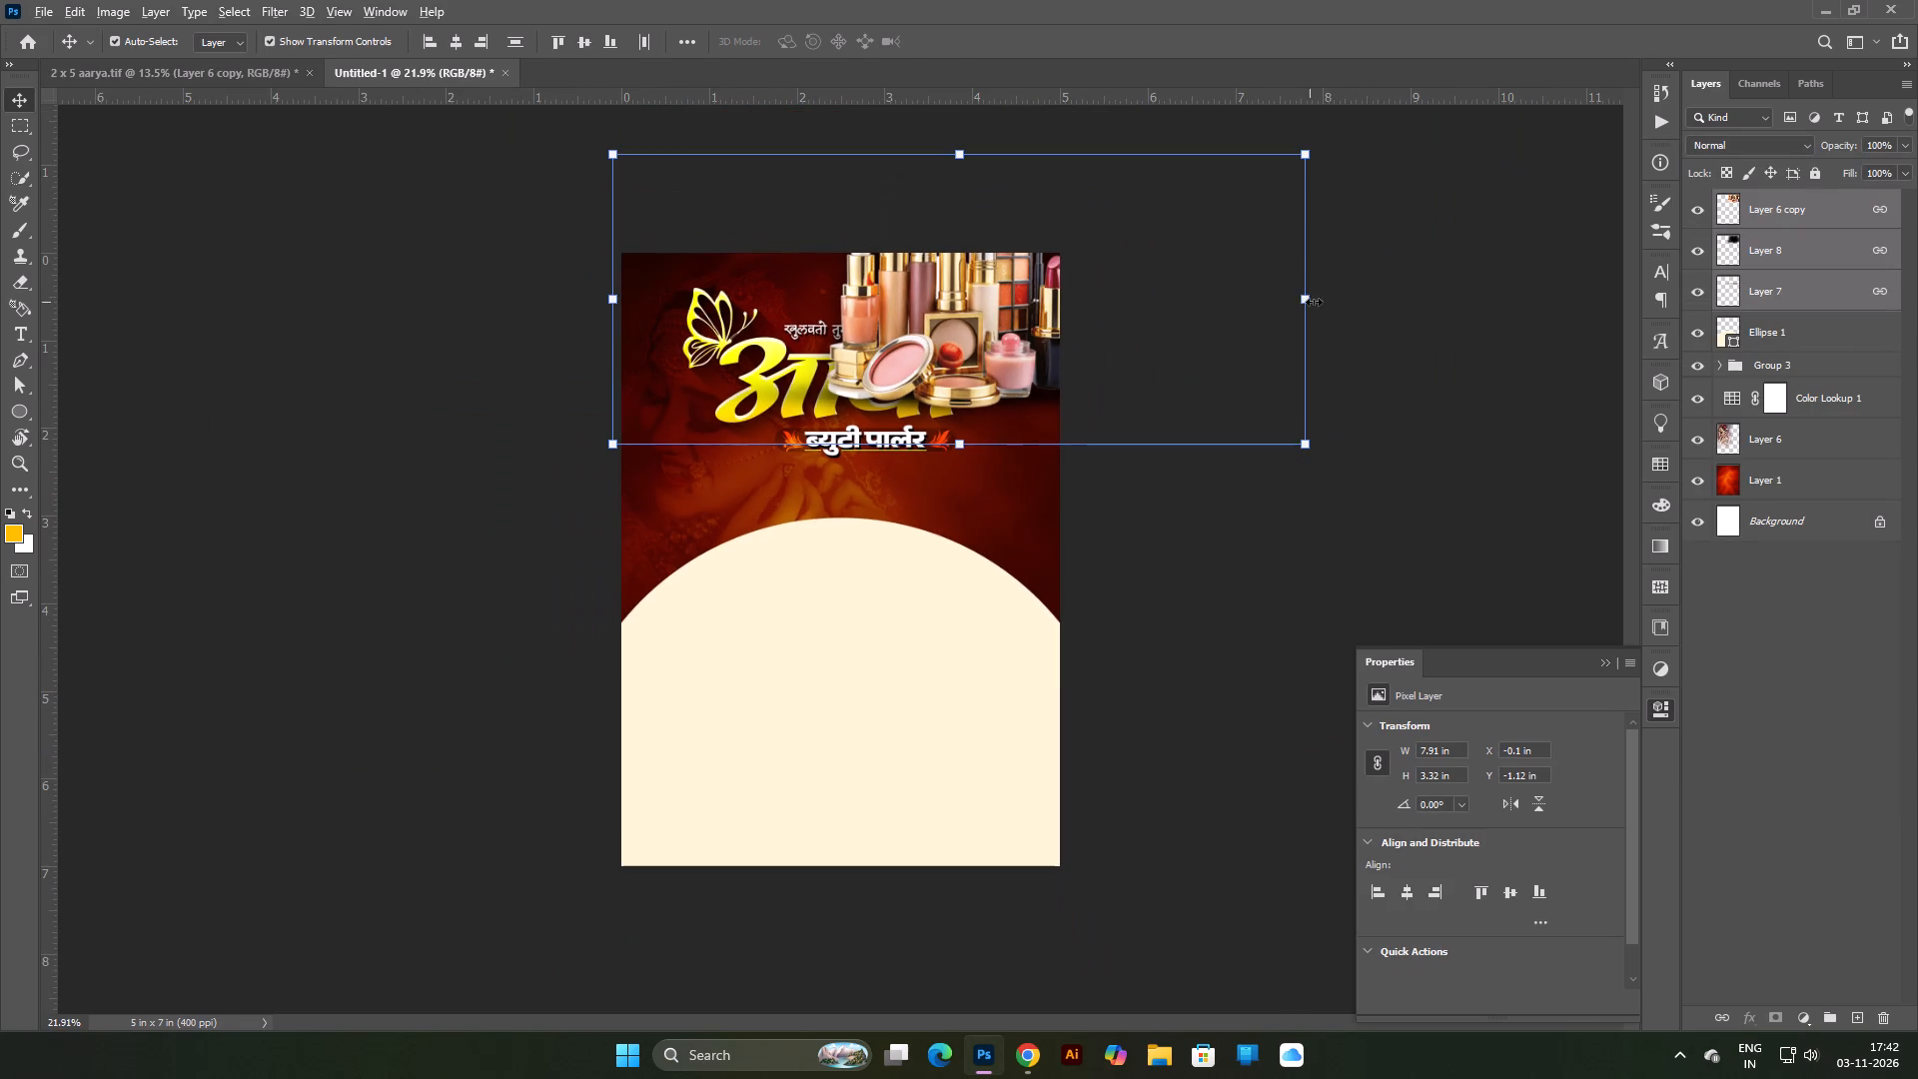
# Scale the makeup products to about 62% and place them in the bottom-right corner of the cream area.
pyautogui.keyDown('alt'); pyautogui.moveTo(1310, 303); pyautogui.dragTo(1112, 328); pyautogui.keyUp('alt')
pyautogui.moveTo(928, 322); pyautogui.dragTo(922, 814)
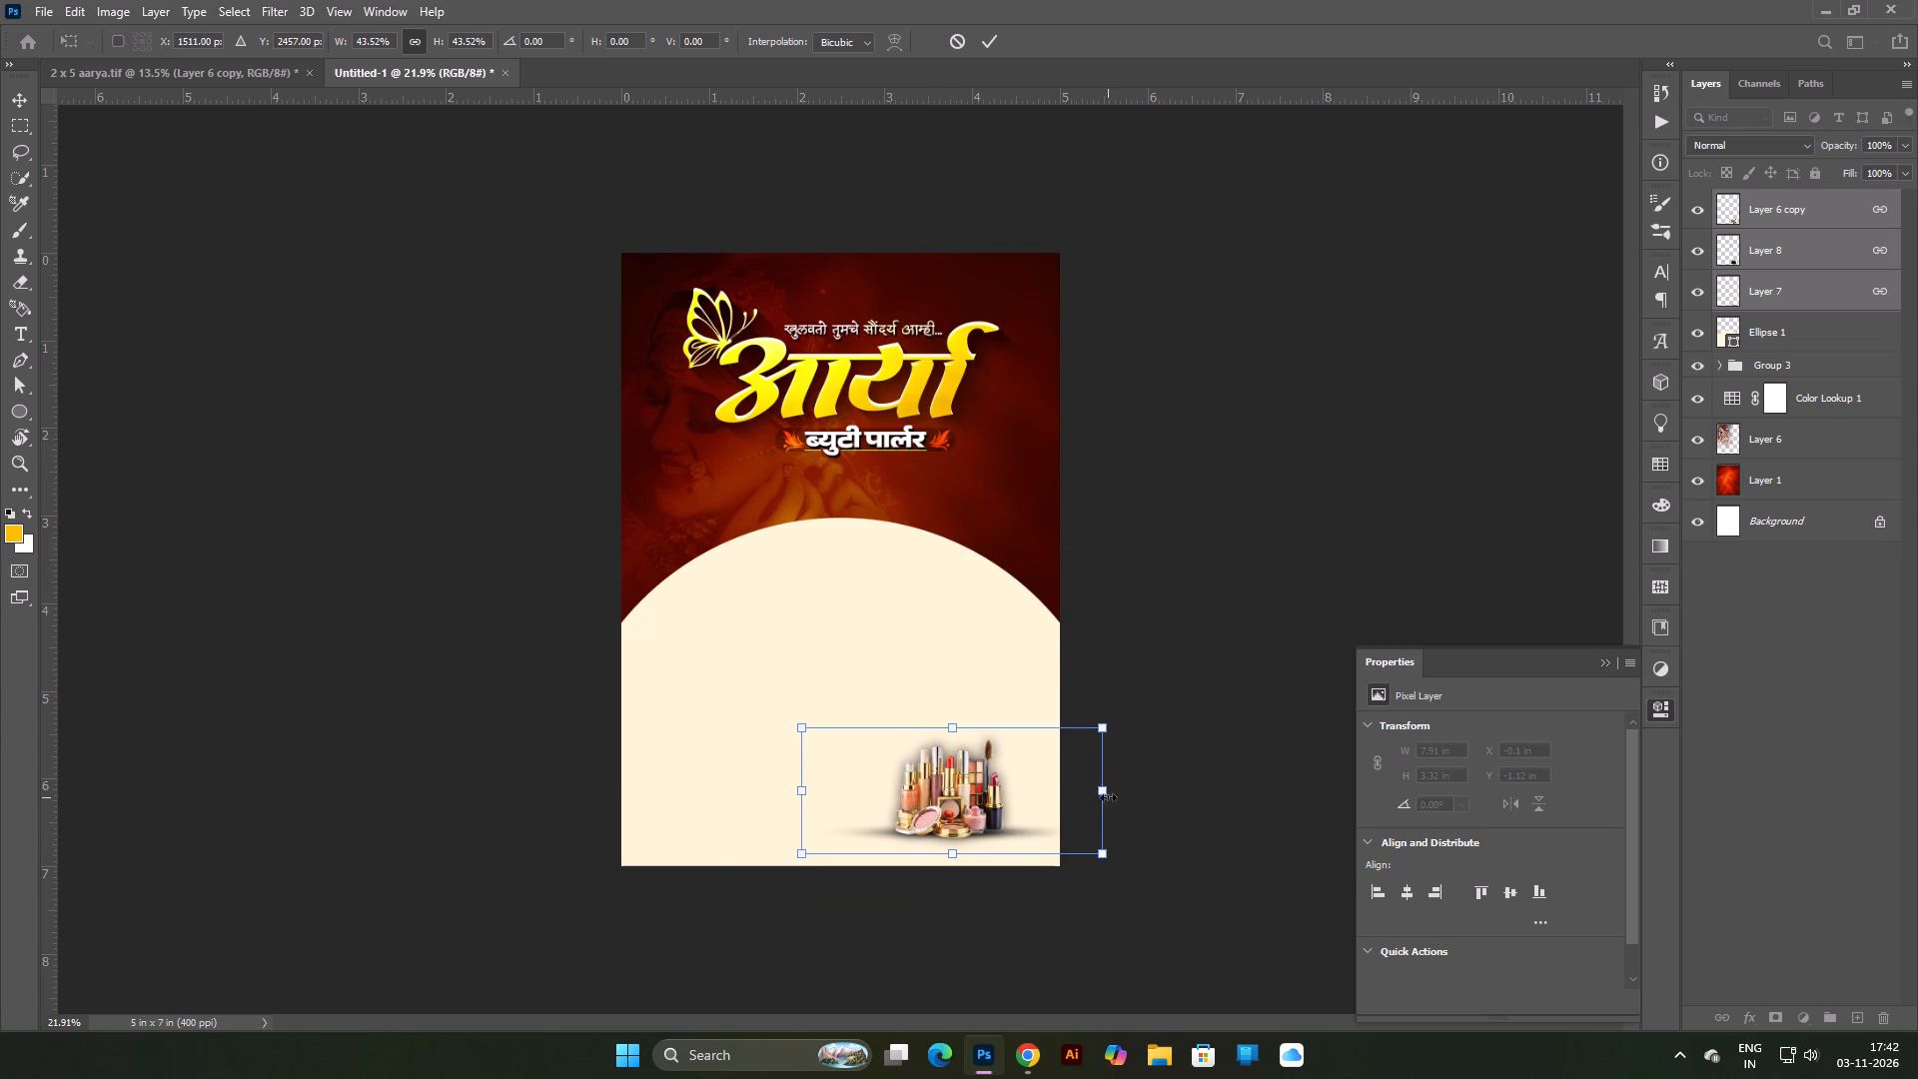
pyautogui.keyDown('alt'); pyautogui.moveTo(1108, 797); pyautogui.dragTo(1172, 833); pyautogui.keyUp('alt')
pyautogui.moveTo(1018, 847); pyautogui.dragTo(1028, 847)
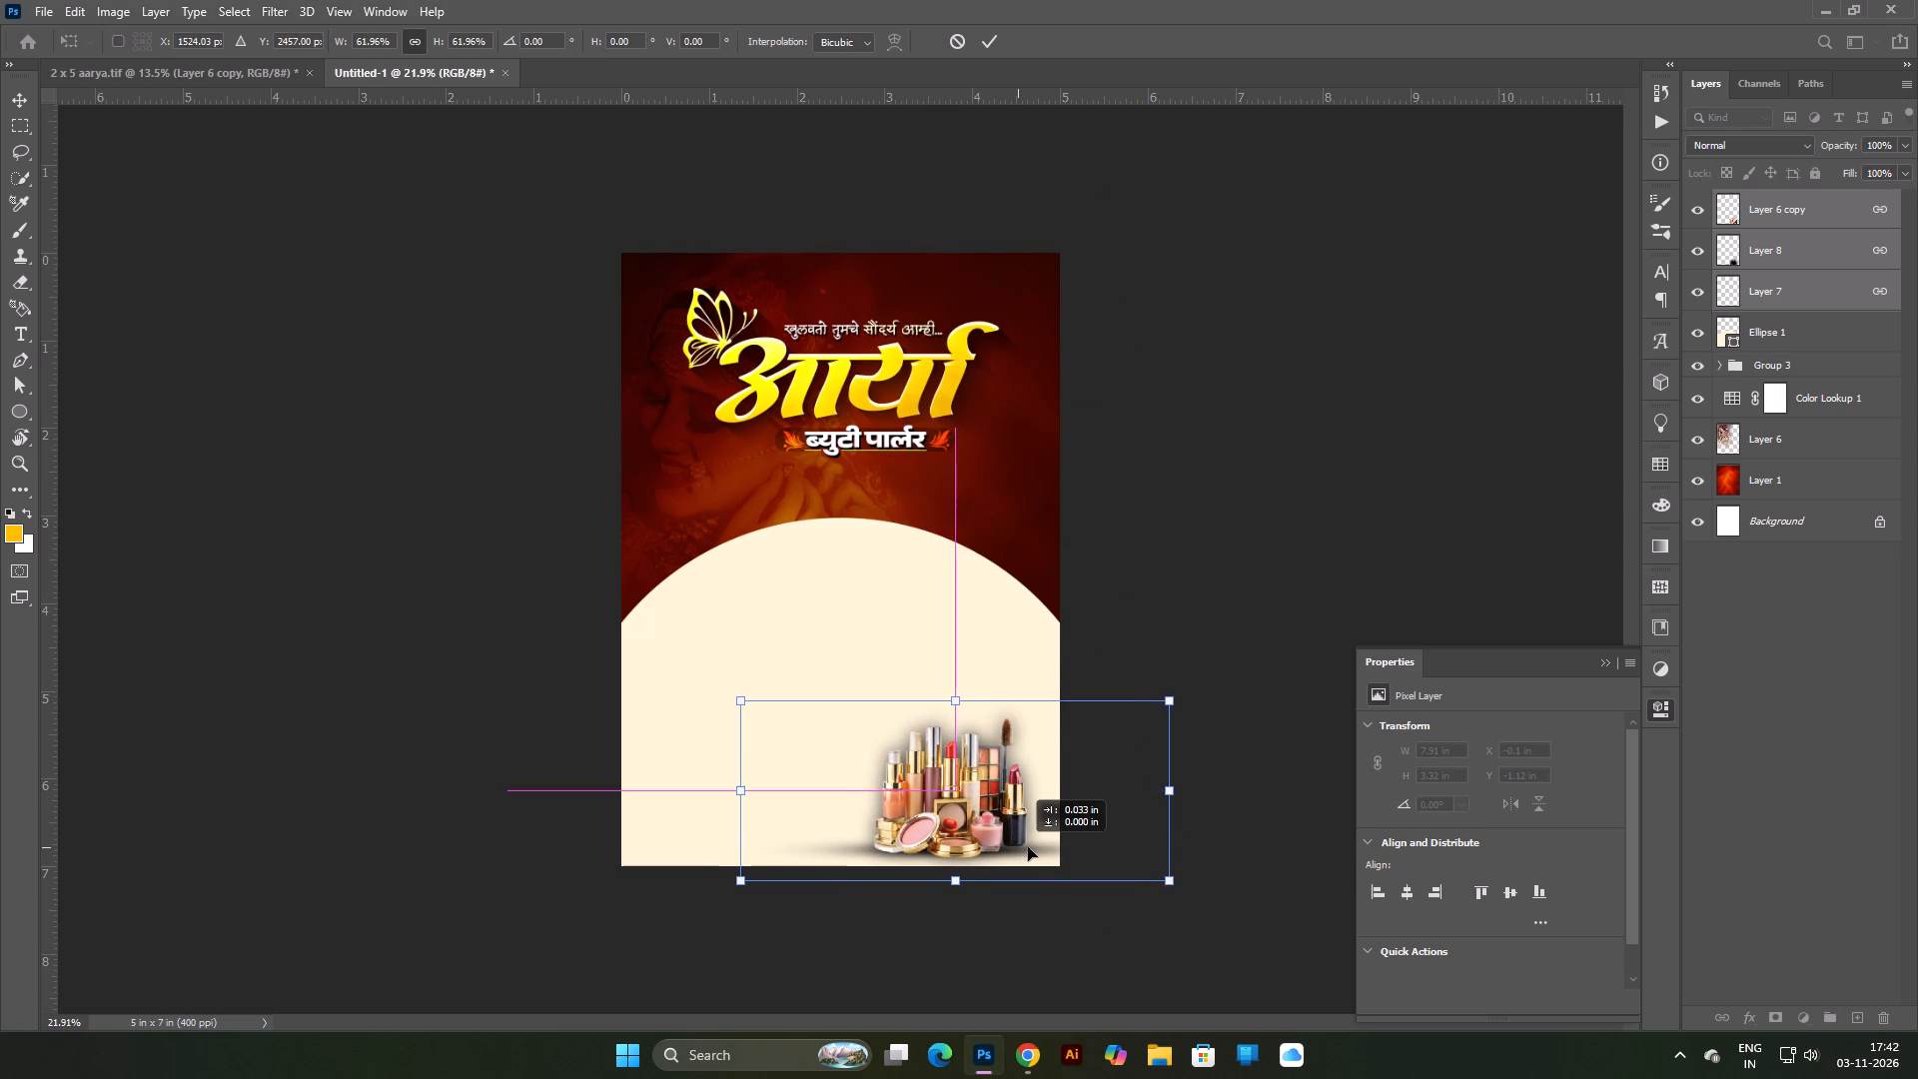
pyautogui.moveTo(1028, 847); pyautogui.dragTo(1036, 847)
pyautogui.press('Return')
pyautogui.click(1292, 598)
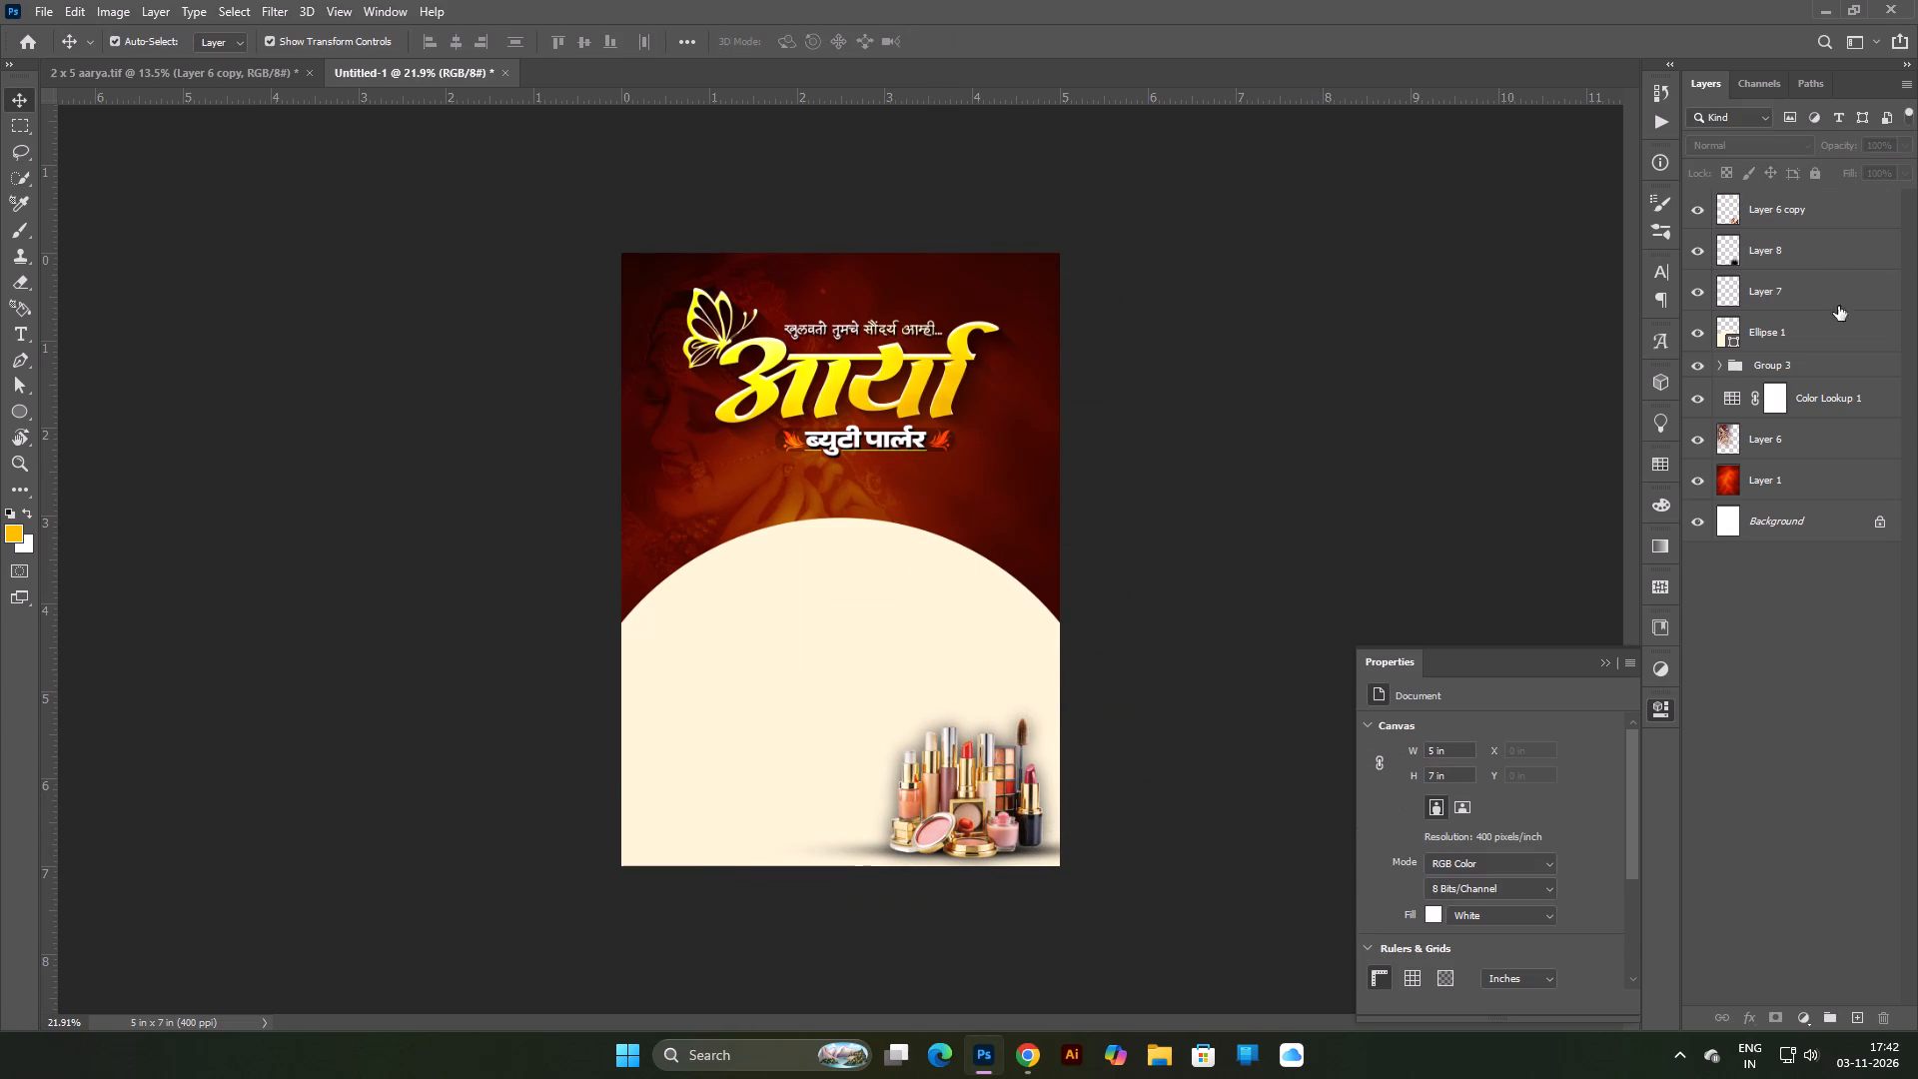
# Delete the makeup products' shadow layers, Layer 8 and Layer 7.
pyautogui.click(1771, 255)
pyautogui.press('Delete')
pyautogui.press('Delete')
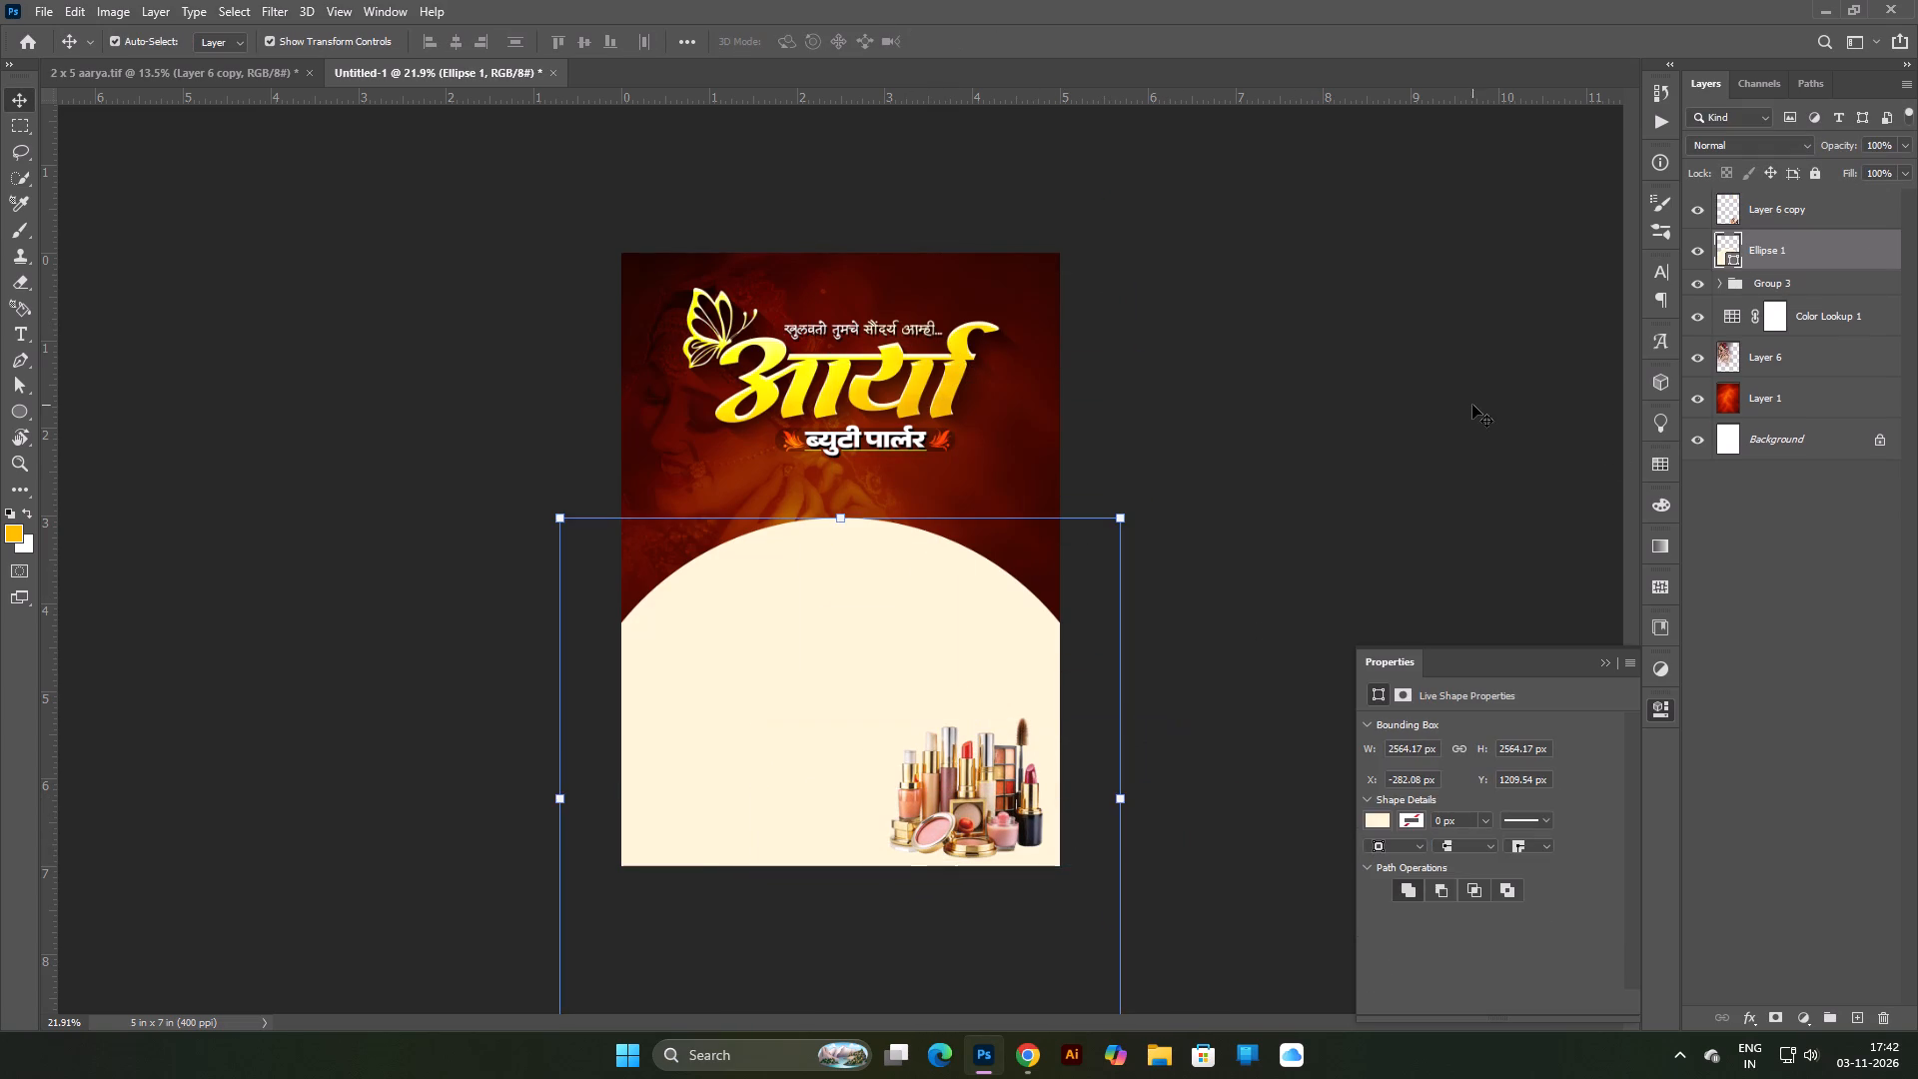
pyautogui.click(1472, 405)
# Nudge the makeup products slightly left, away from the poster's right edge.
pyautogui.click(1299, 589)
pyautogui.scroll(4, 1112, 753)
pyautogui.moveTo(1031, 921); pyautogui.dragTo(1016, 926)
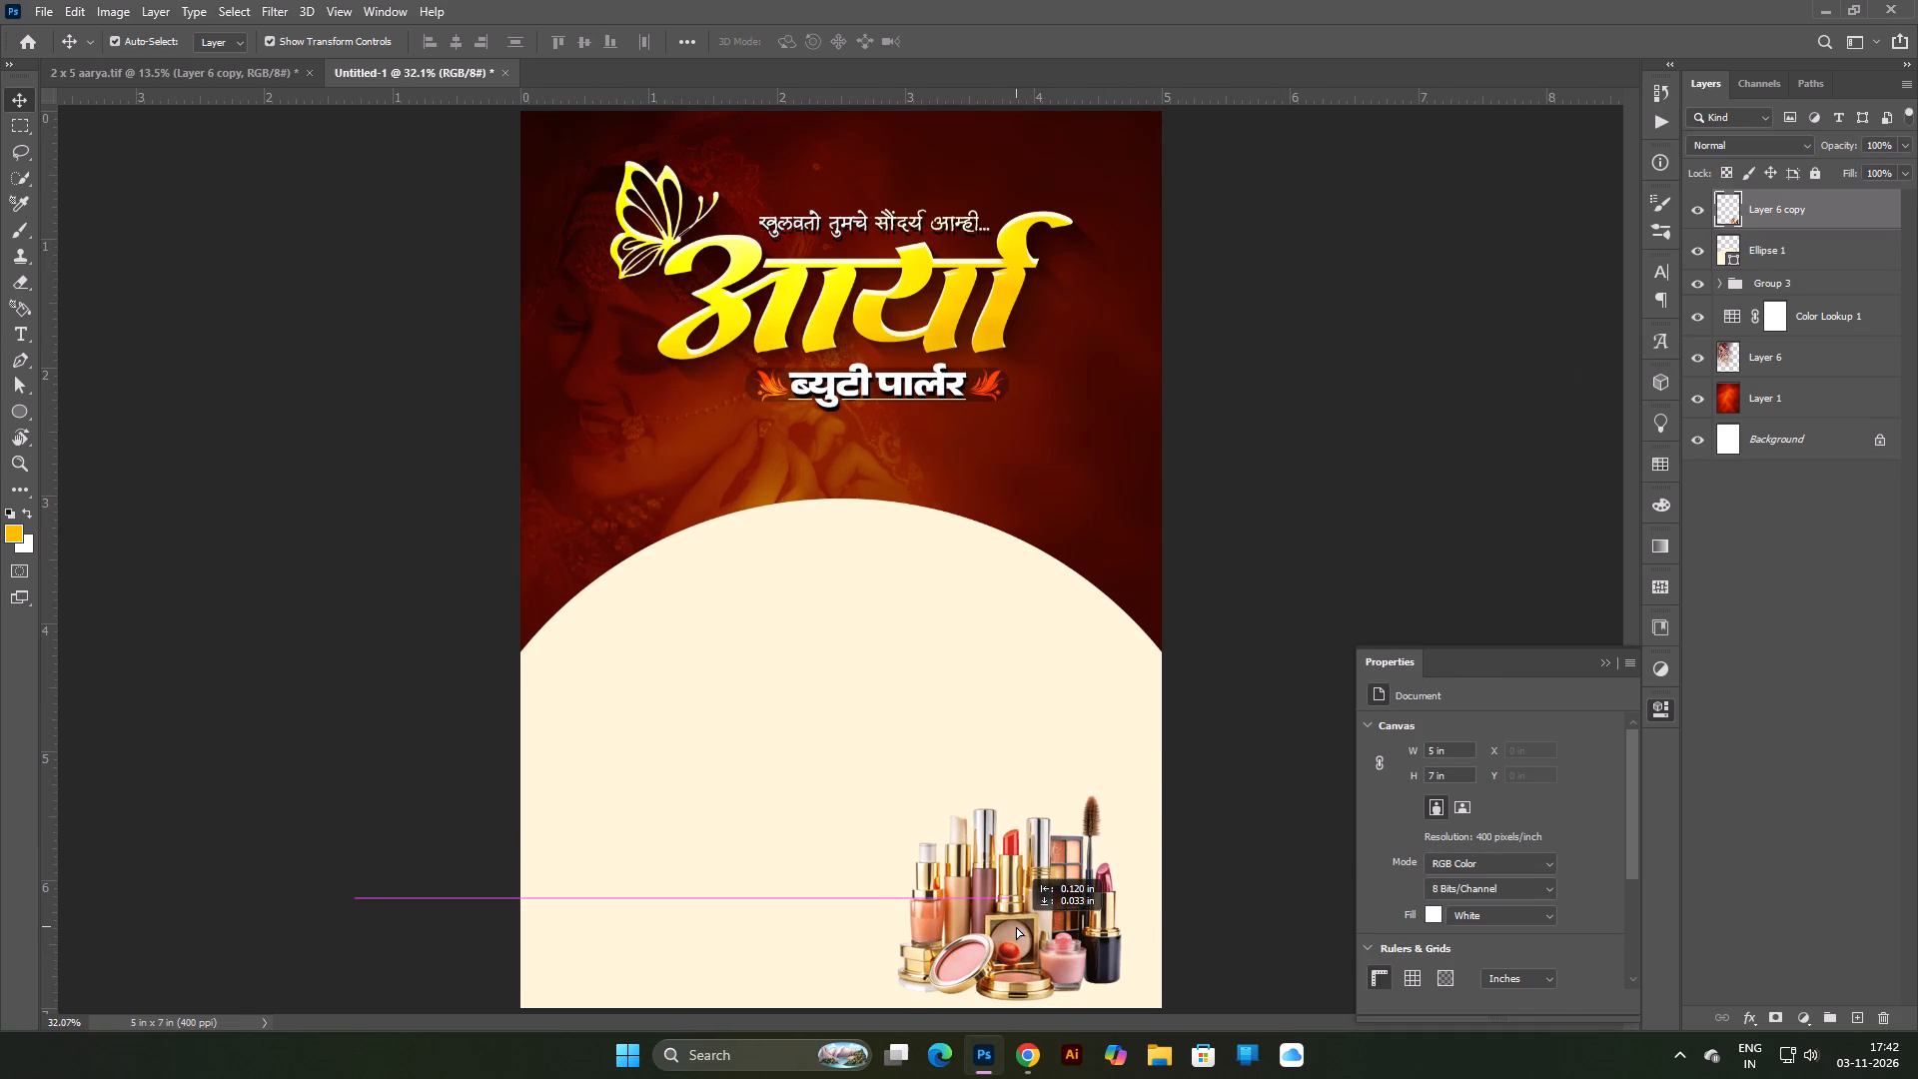
pyautogui.moveTo(1016, 926); pyautogui.dragTo(1020, 926)
pyautogui.click(1365, 655)
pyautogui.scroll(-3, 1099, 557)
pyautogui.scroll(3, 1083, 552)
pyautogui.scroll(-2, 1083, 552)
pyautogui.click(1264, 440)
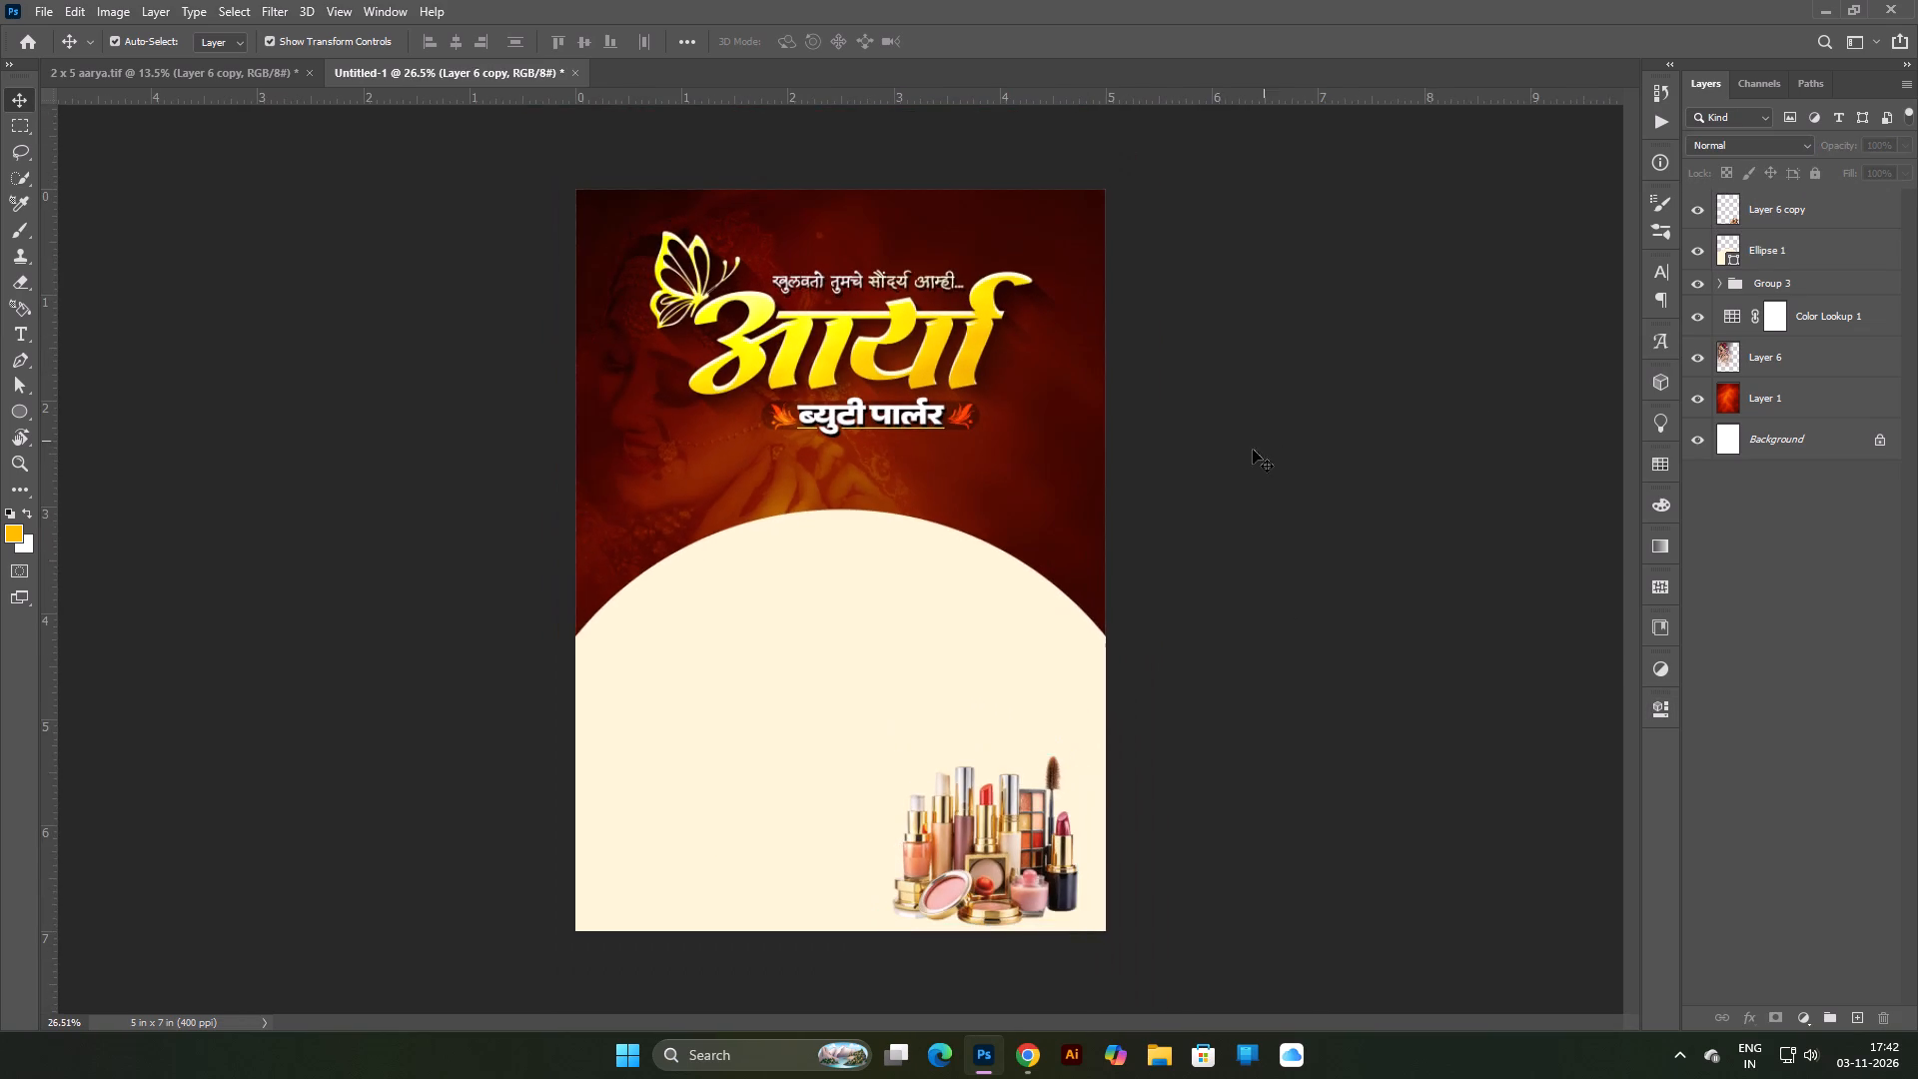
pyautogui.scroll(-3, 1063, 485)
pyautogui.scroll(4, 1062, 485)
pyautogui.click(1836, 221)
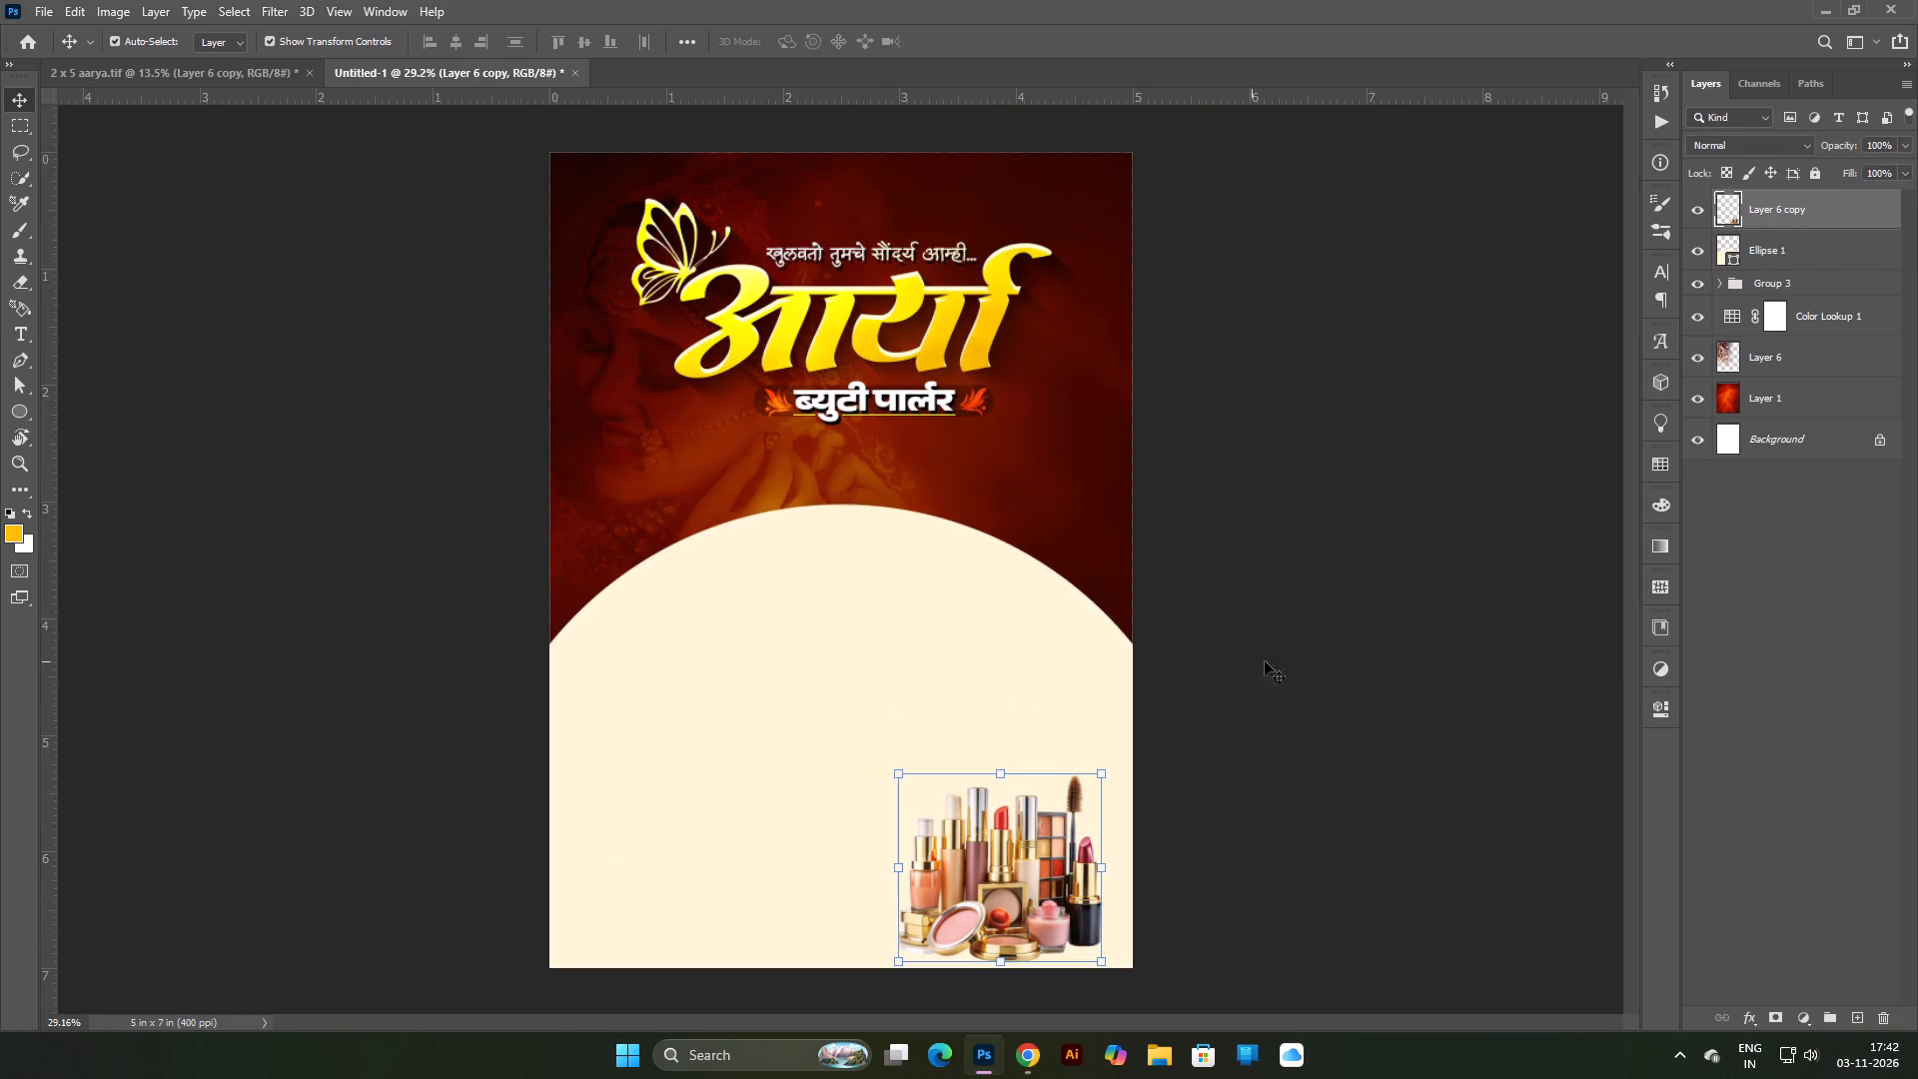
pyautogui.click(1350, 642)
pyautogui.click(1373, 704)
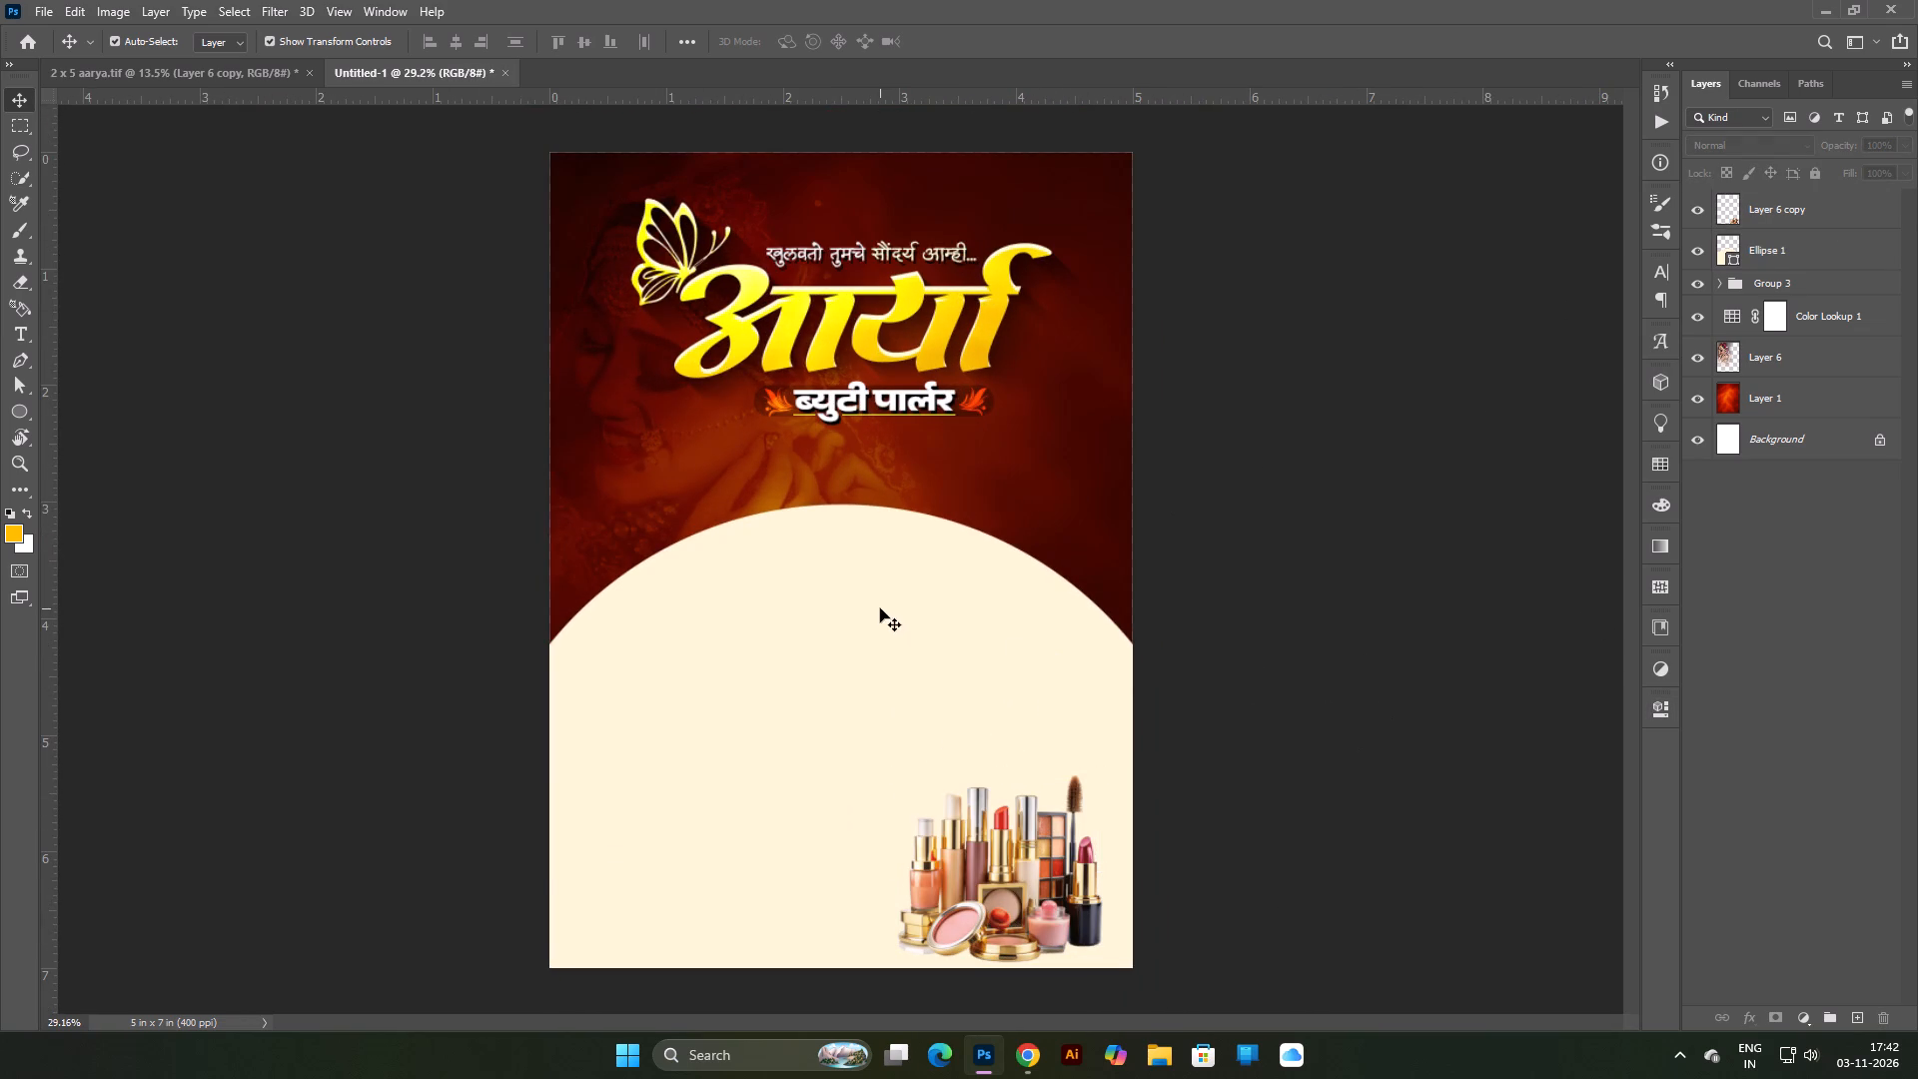
# Move the cream circle slightly up, closer to the title.
pyautogui.moveTo(880, 608); pyautogui.dragTo(879, 596)
pyautogui.click(1383, 550)
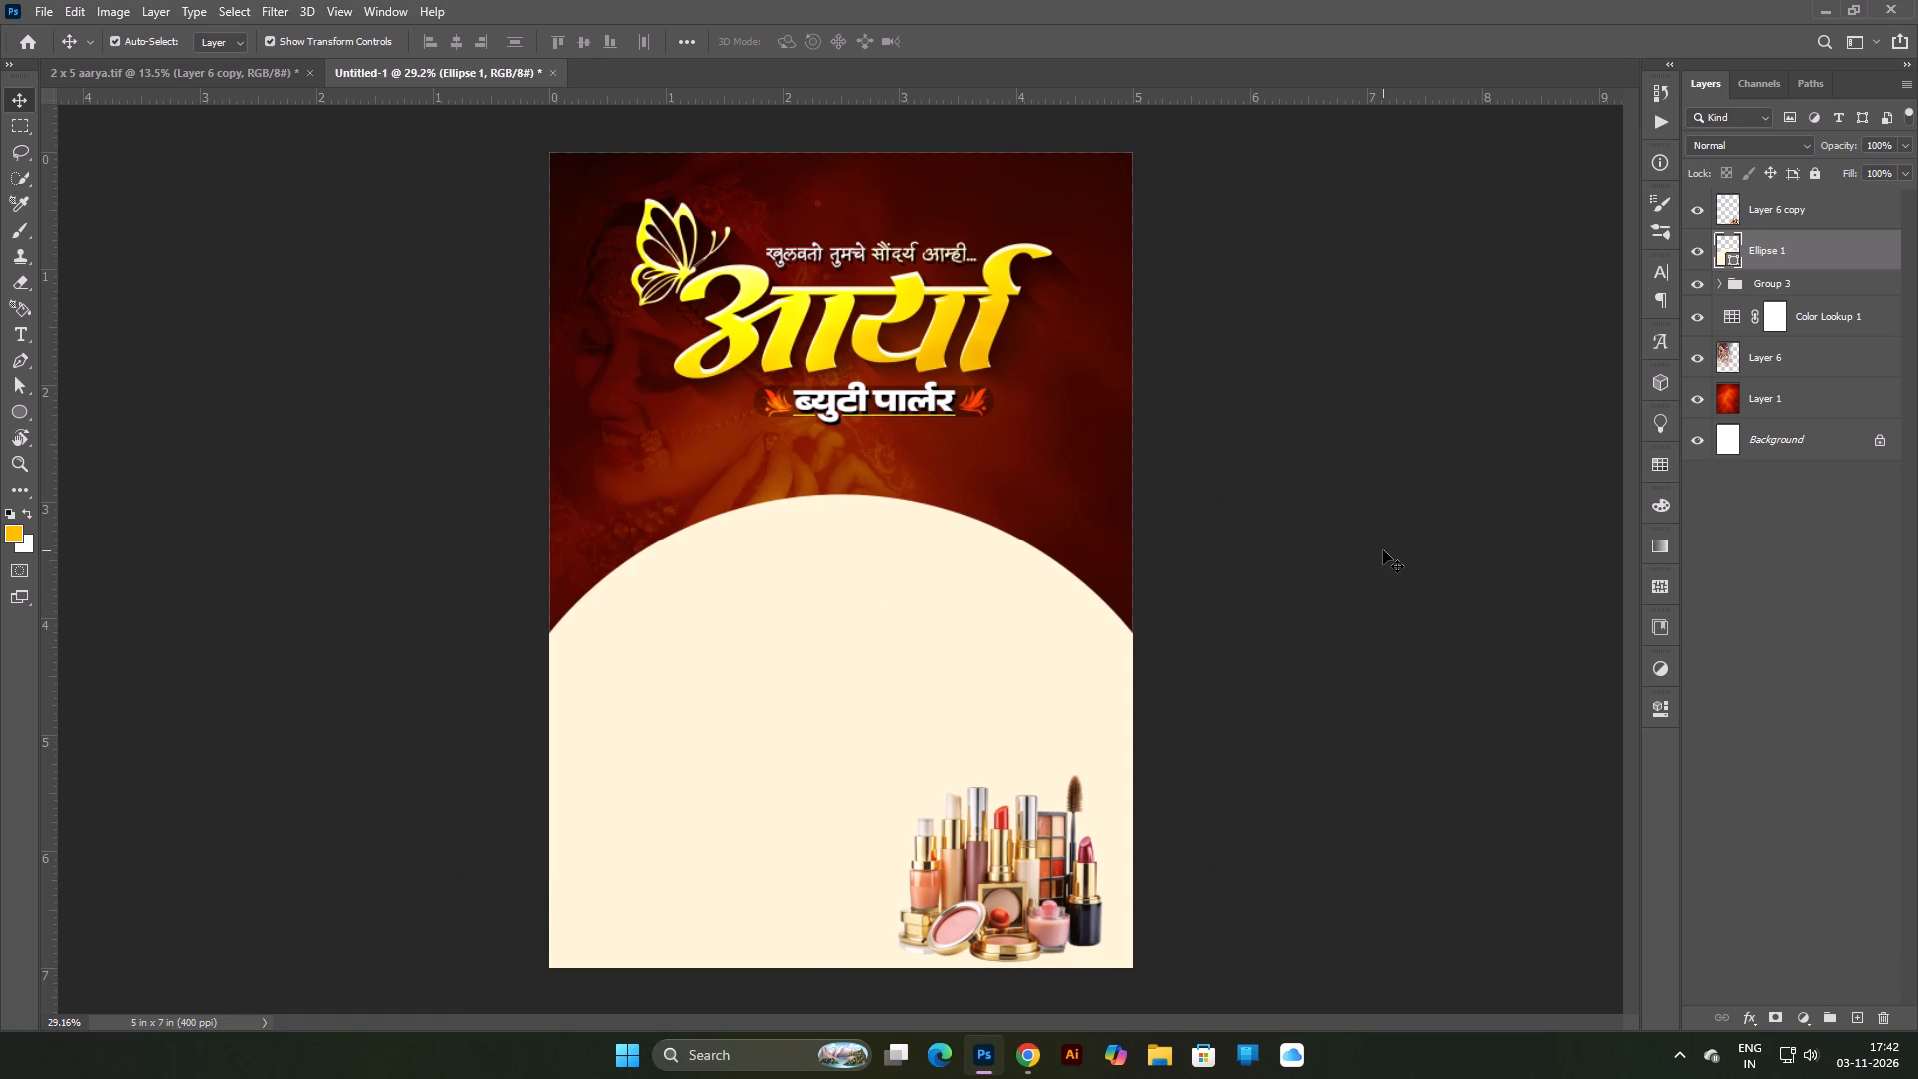
pyautogui.scroll(-2, 972, 618)
pyautogui.scroll(2, 972, 618)
pyautogui.click(1330, 565)
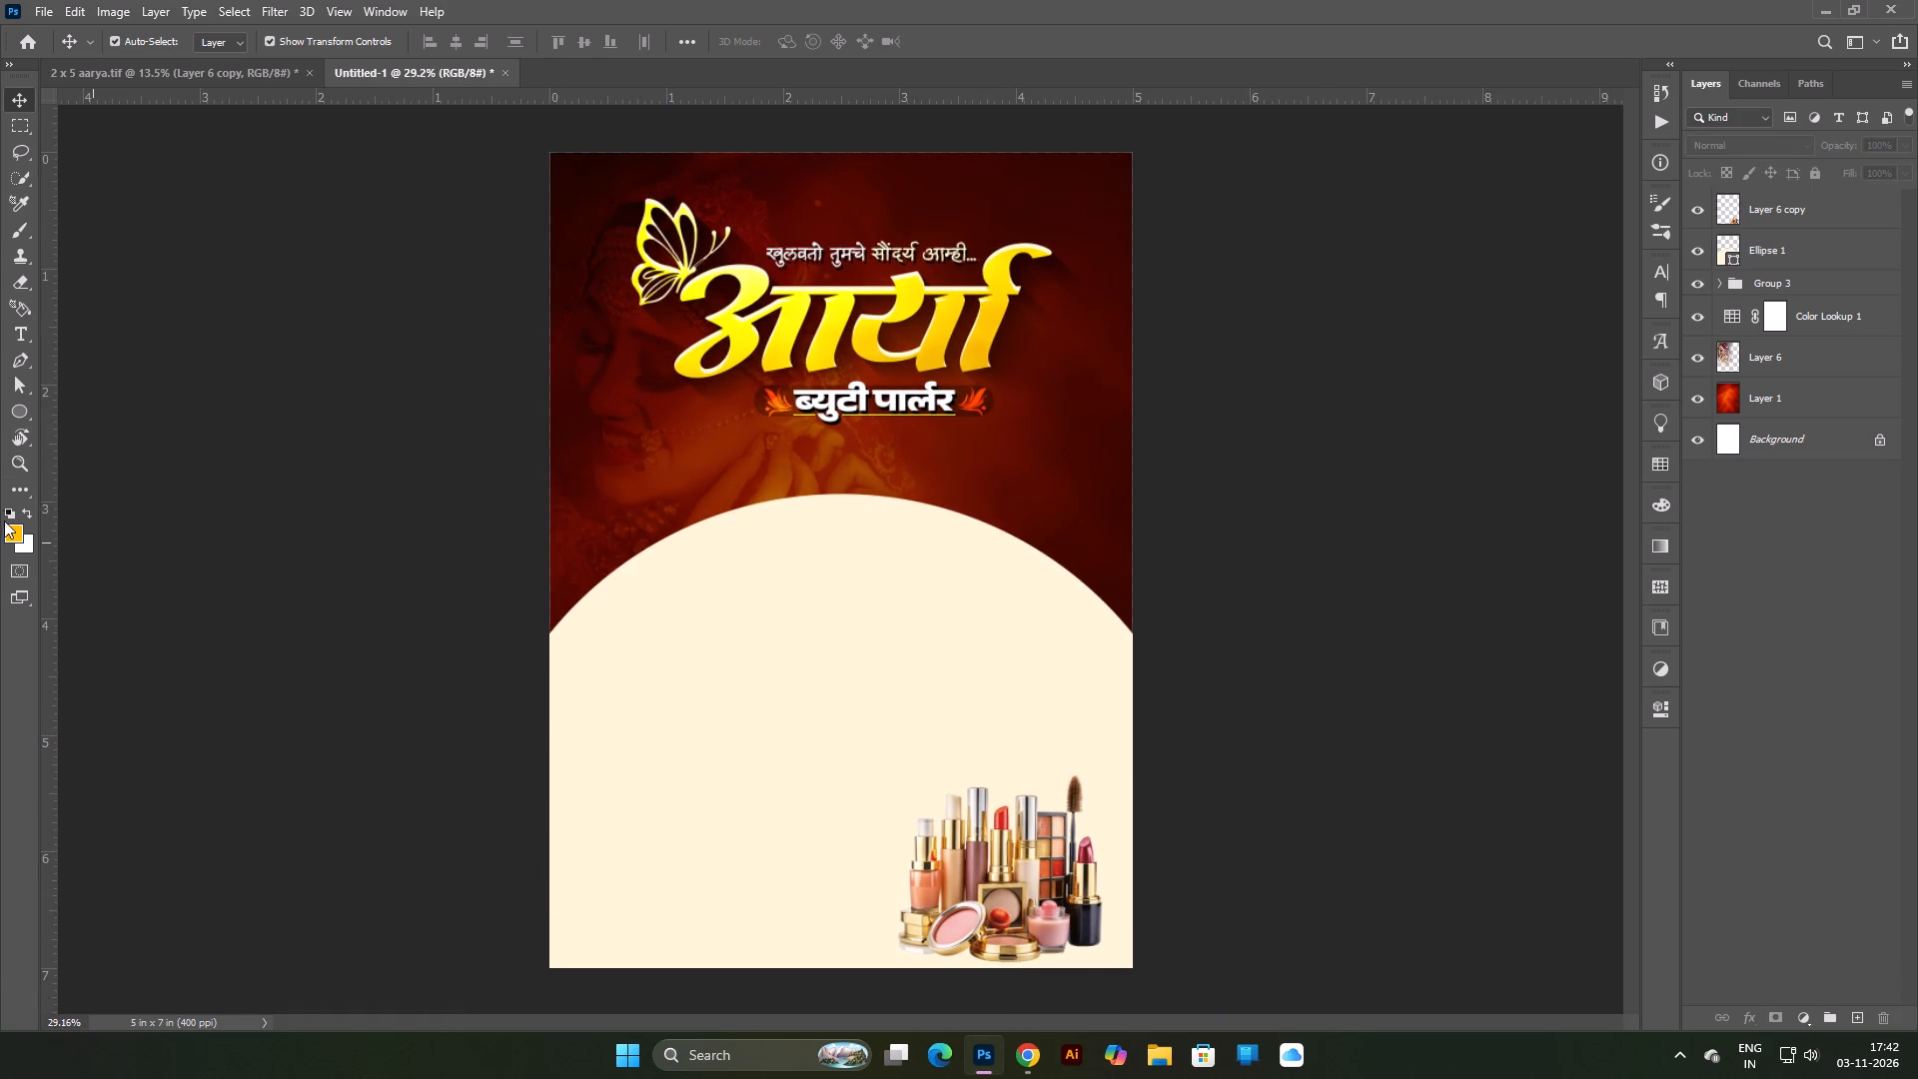
# Switch to Chrome and look through the Pinterest background images related to the open abstract pin.
pyautogui.click(1025, 1054)
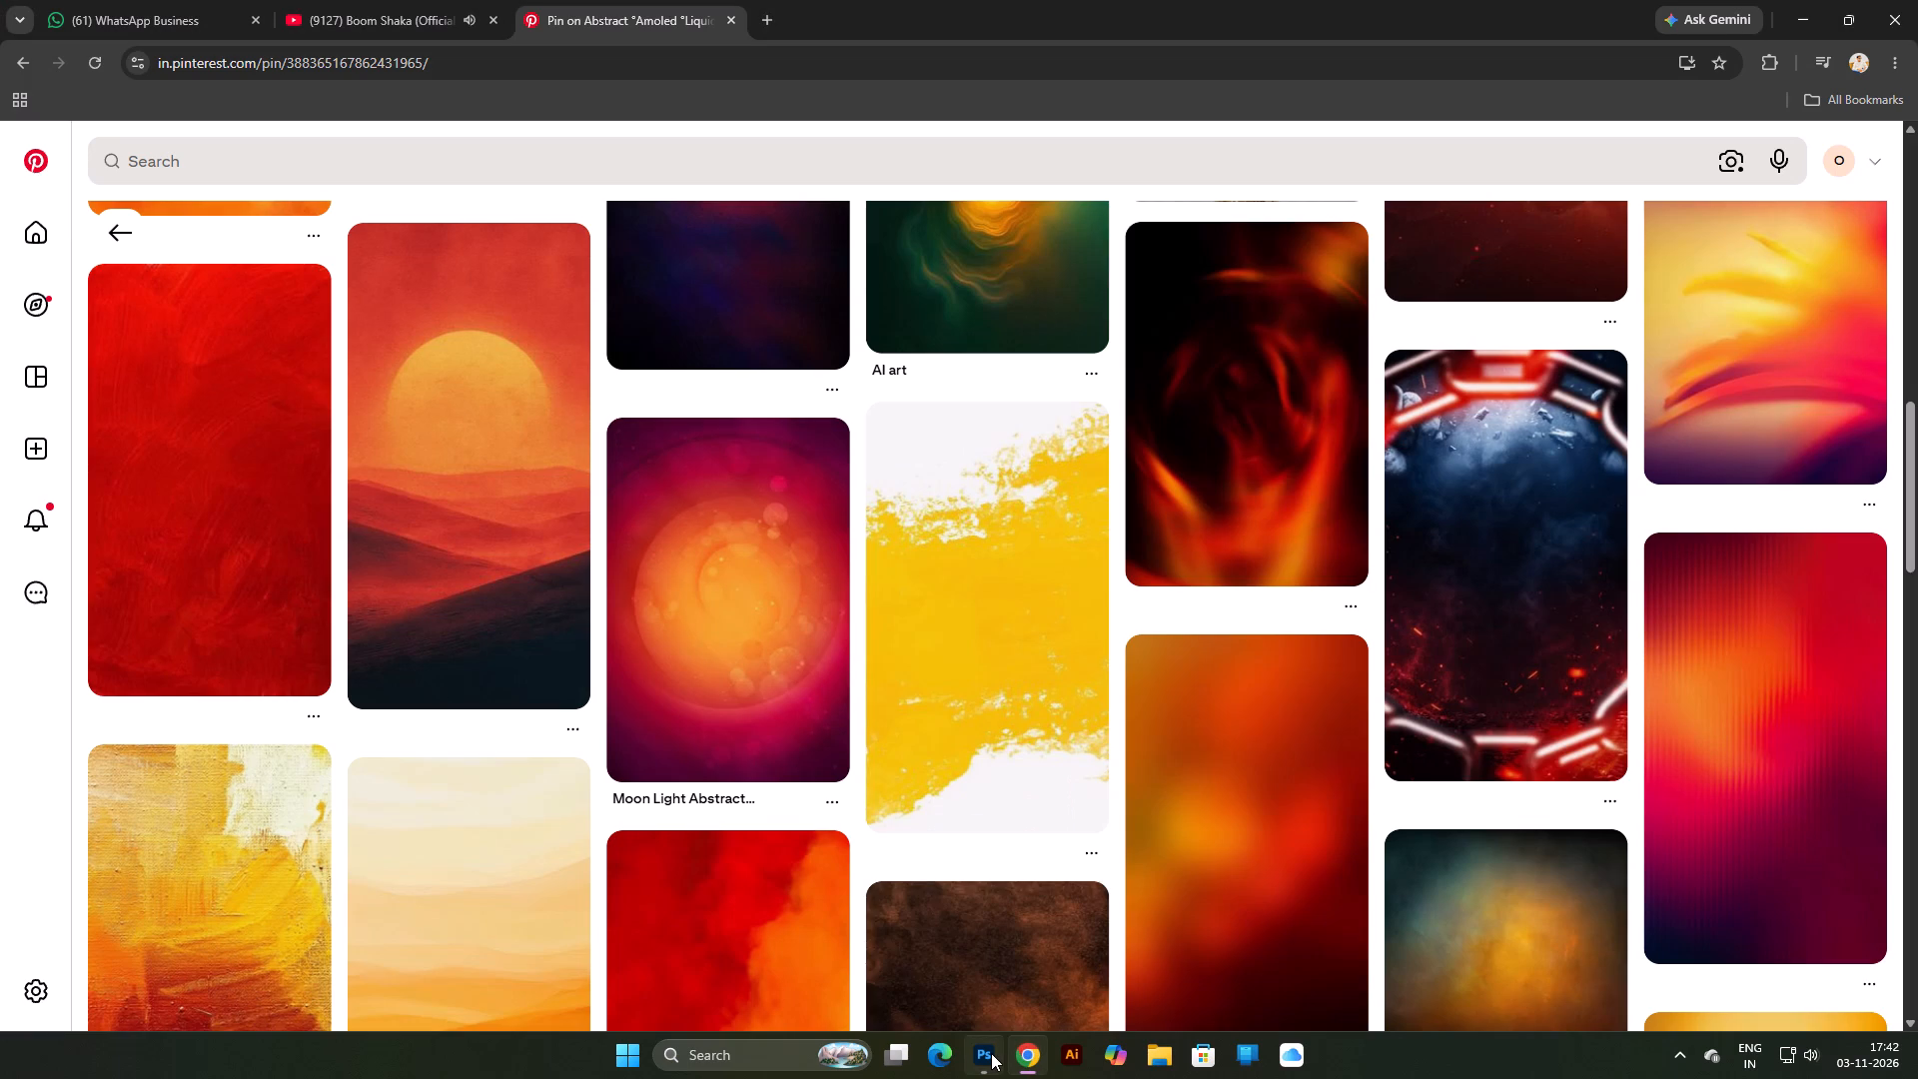
pyautogui.scroll(-5, 1146, 640)
pyautogui.scroll(4, 1146, 640)
pyautogui.scroll(-1, 1173, 734)
pyautogui.scroll(4, 1173, 734)
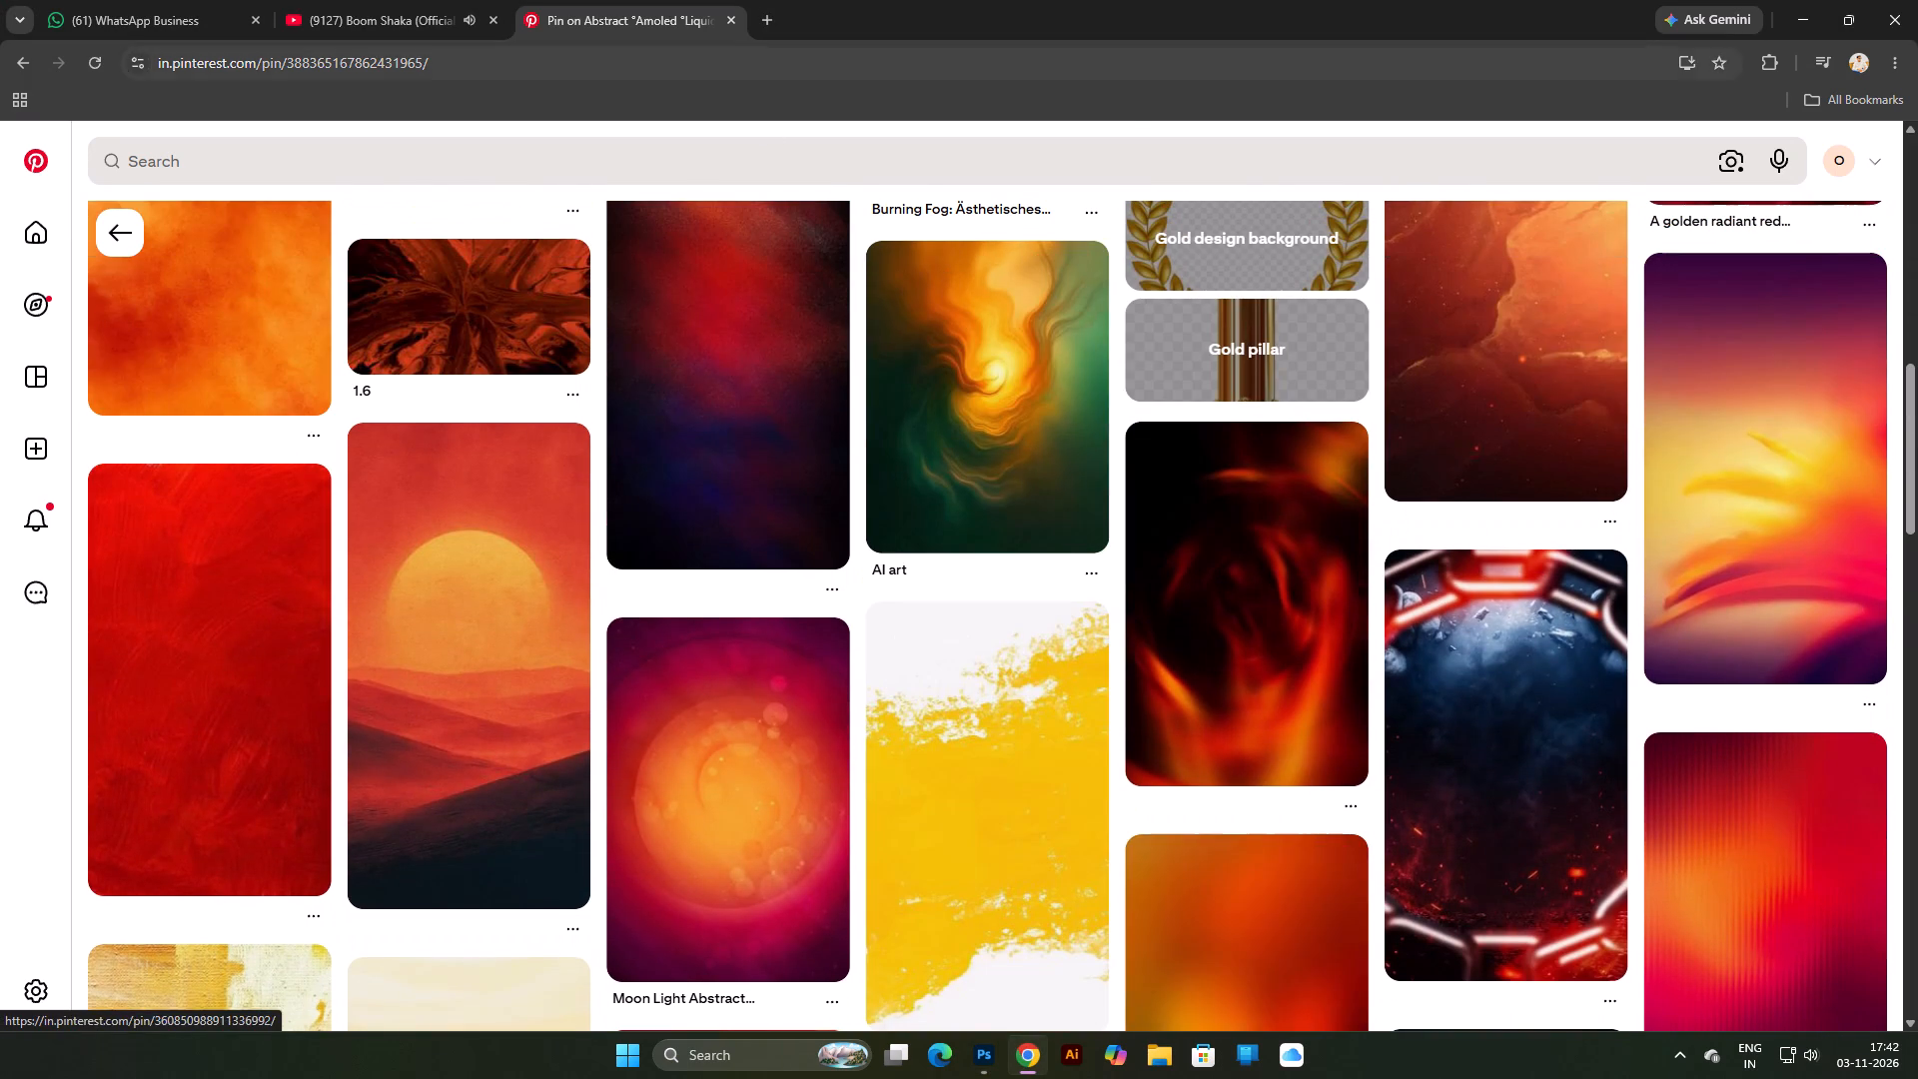
pyautogui.scroll(-5, 644, 723)
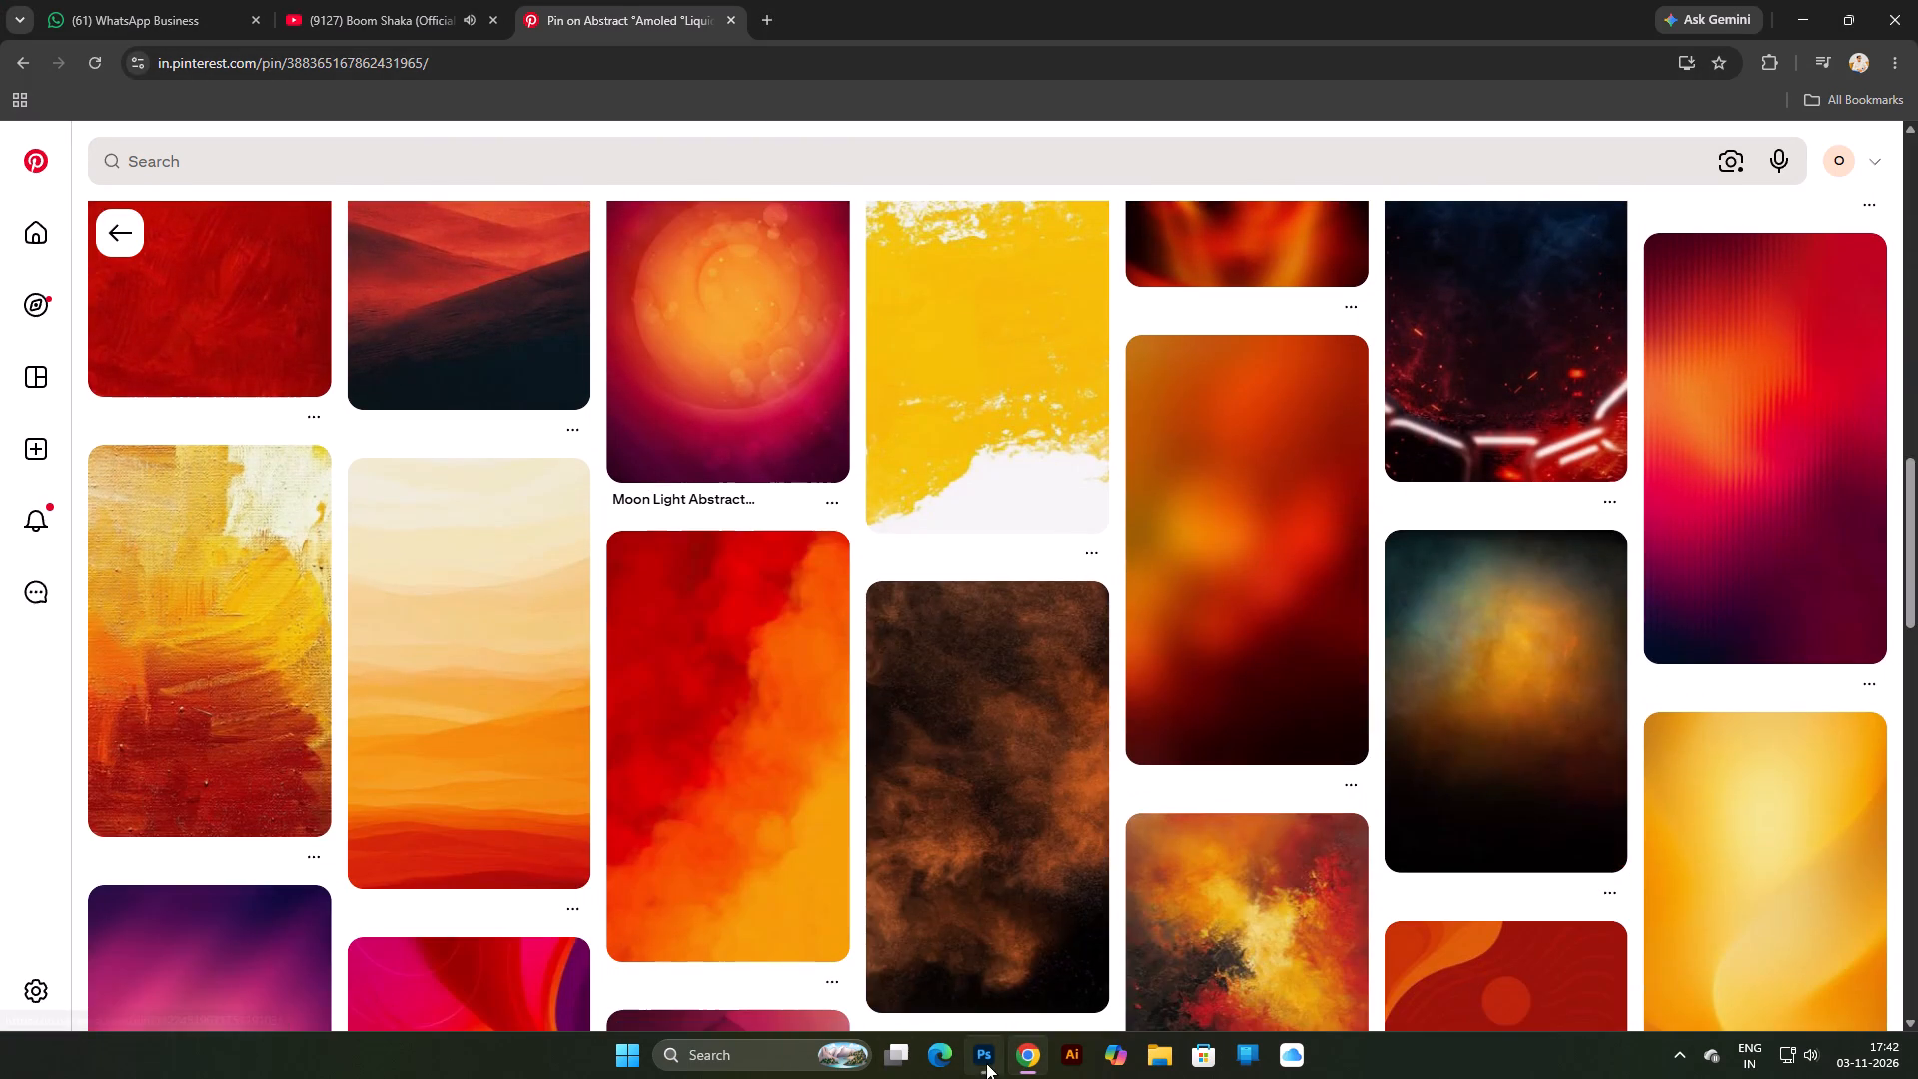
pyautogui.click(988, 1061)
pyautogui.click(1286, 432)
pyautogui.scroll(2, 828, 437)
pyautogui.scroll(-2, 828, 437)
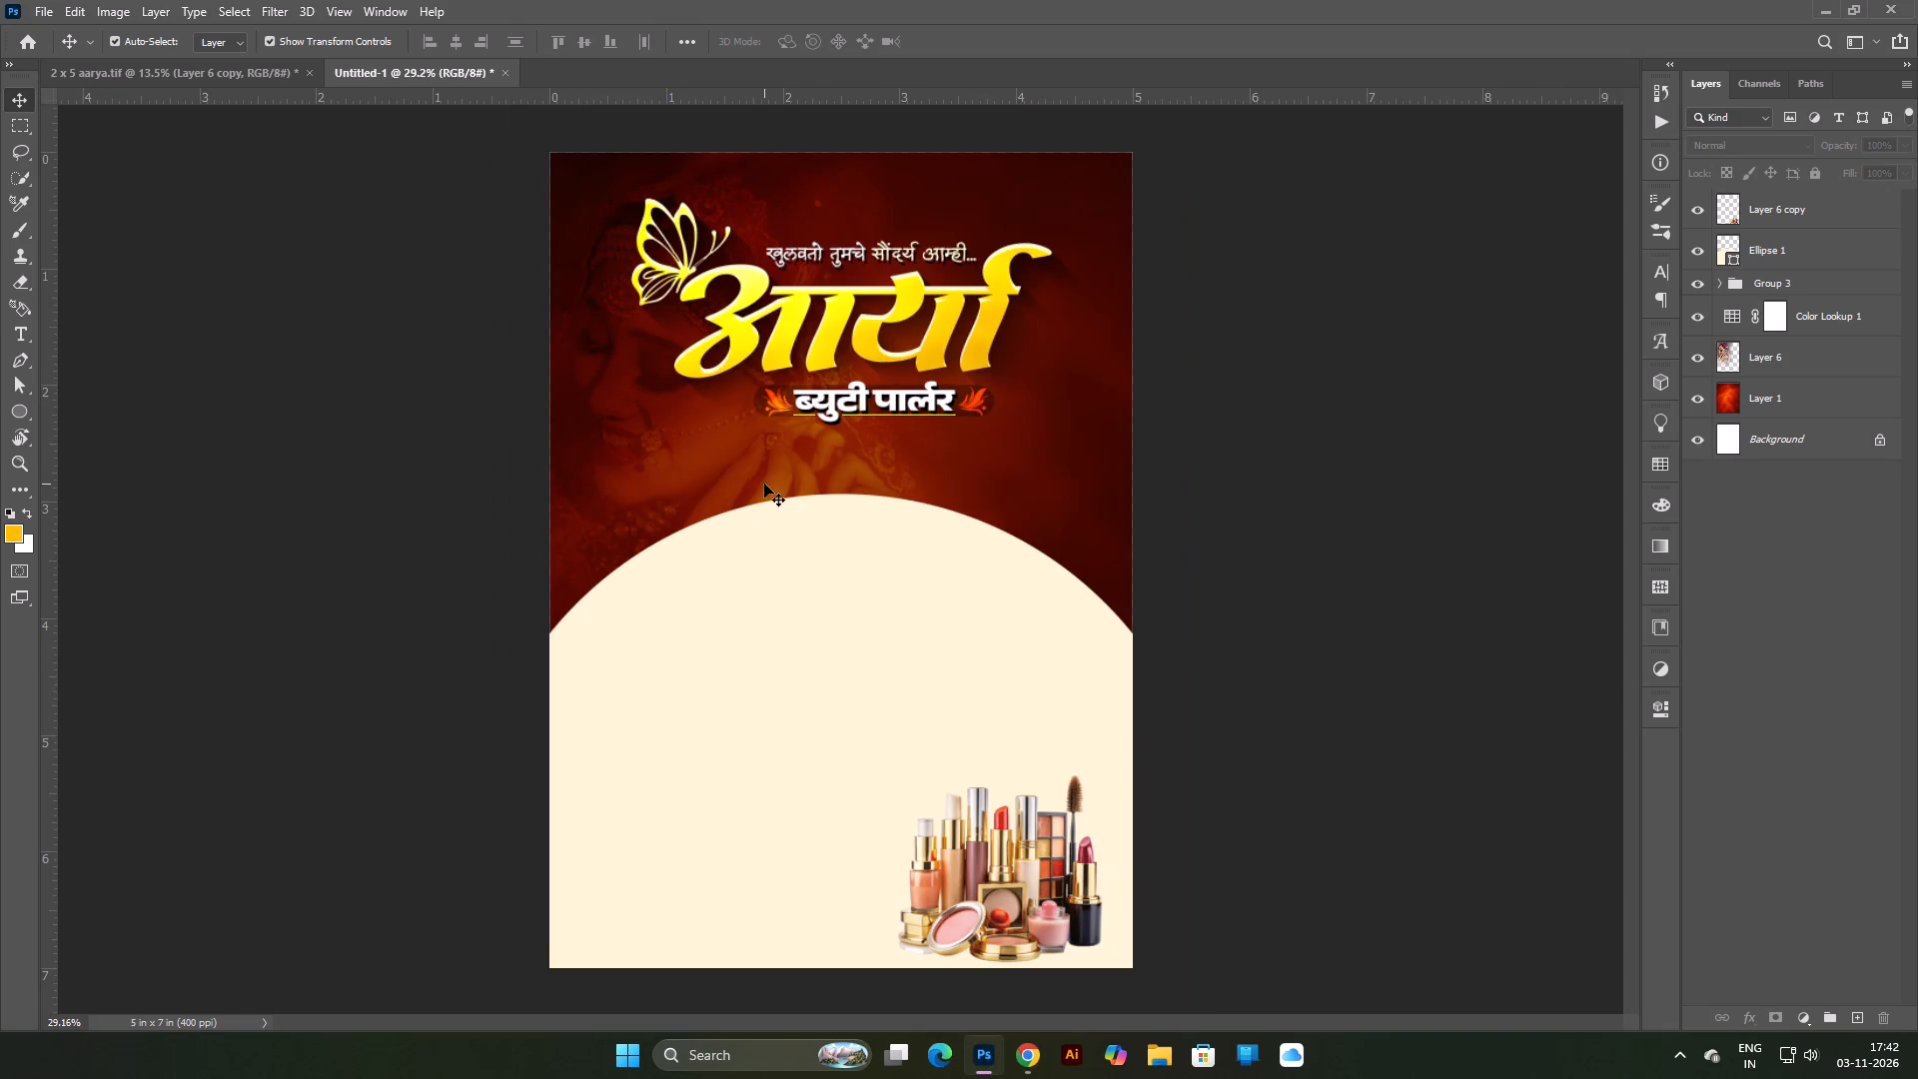
# In Chrome, browse Pinterest's royal banner labels and copy the crimson frame image from "Download Beautiful Islamic frame design for free".
pyautogui.click(1026, 1057)
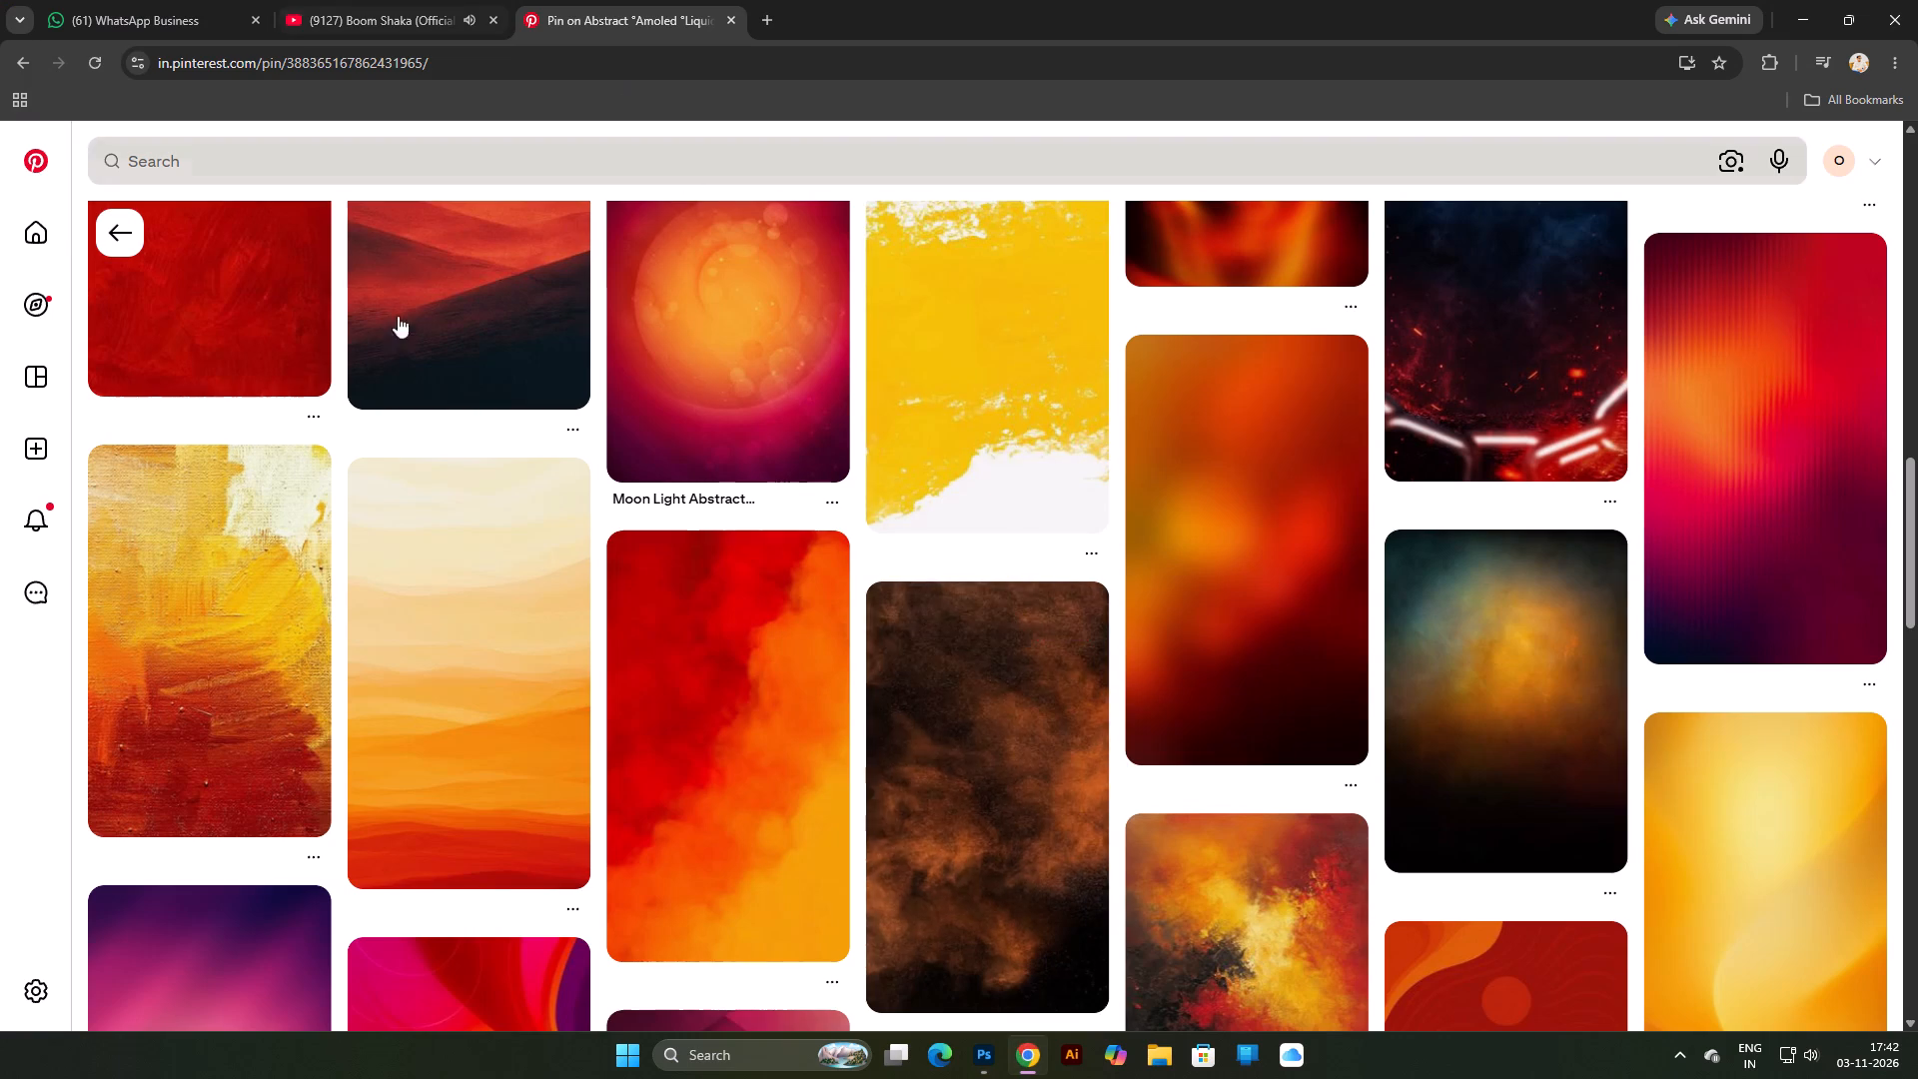
pyautogui.scroll(19, 1048, 655)
pyautogui.click(119, 225)
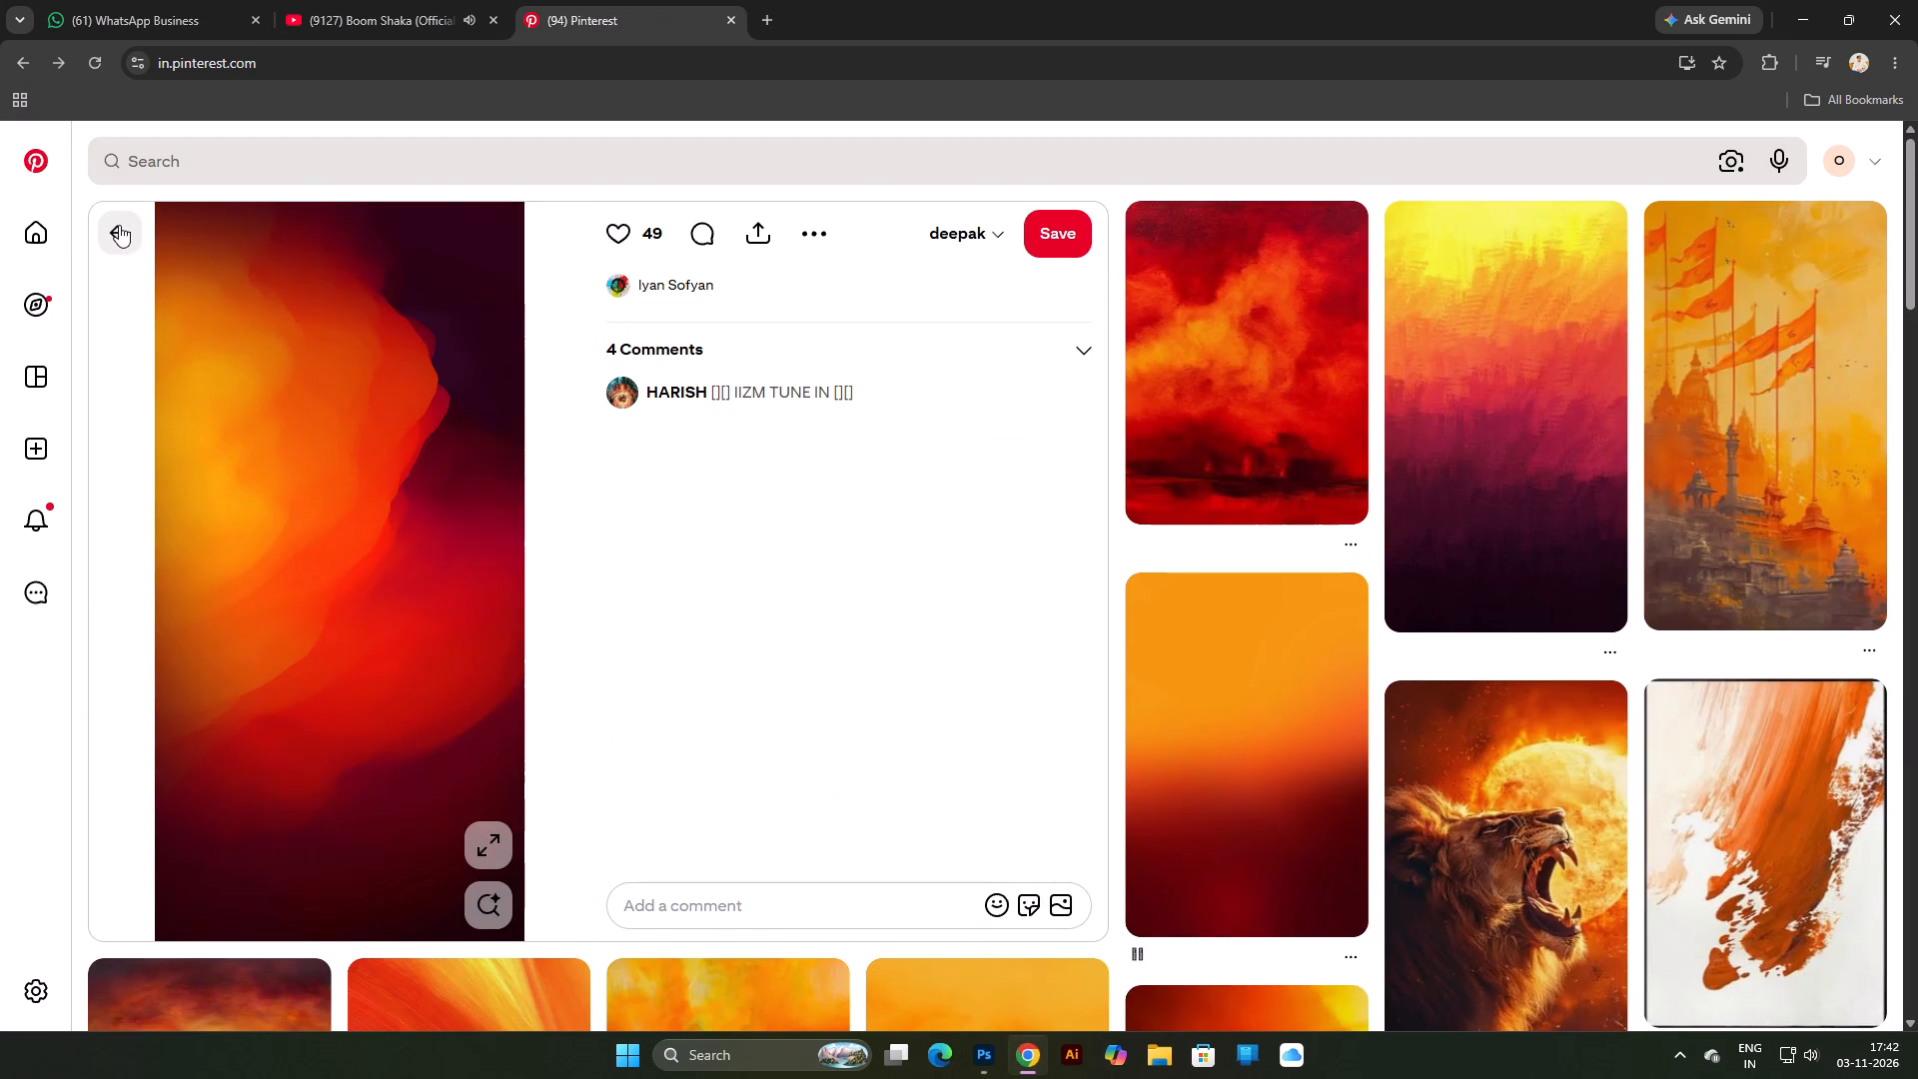
pyautogui.click(1500, 818)
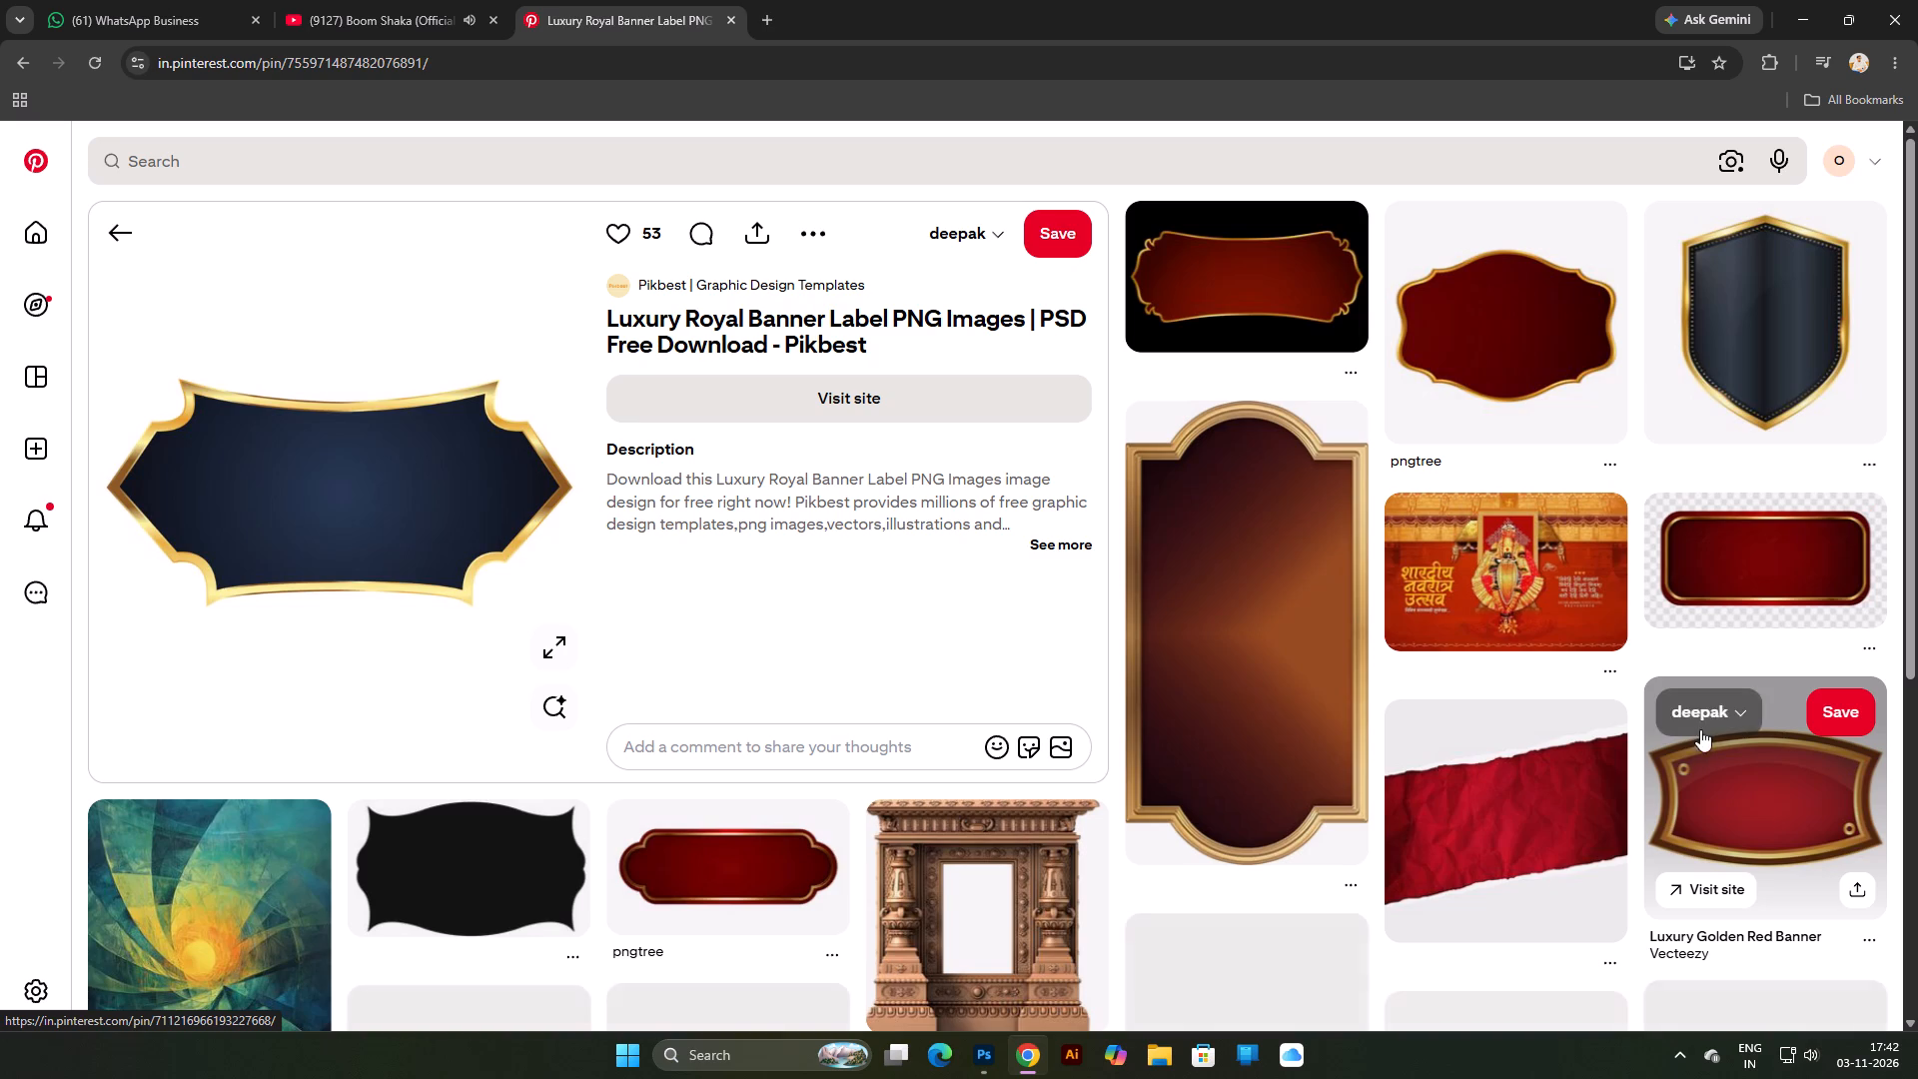
pyautogui.scroll(-5, 1687, 736)
pyautogui.scroll(-3, 927, 585)
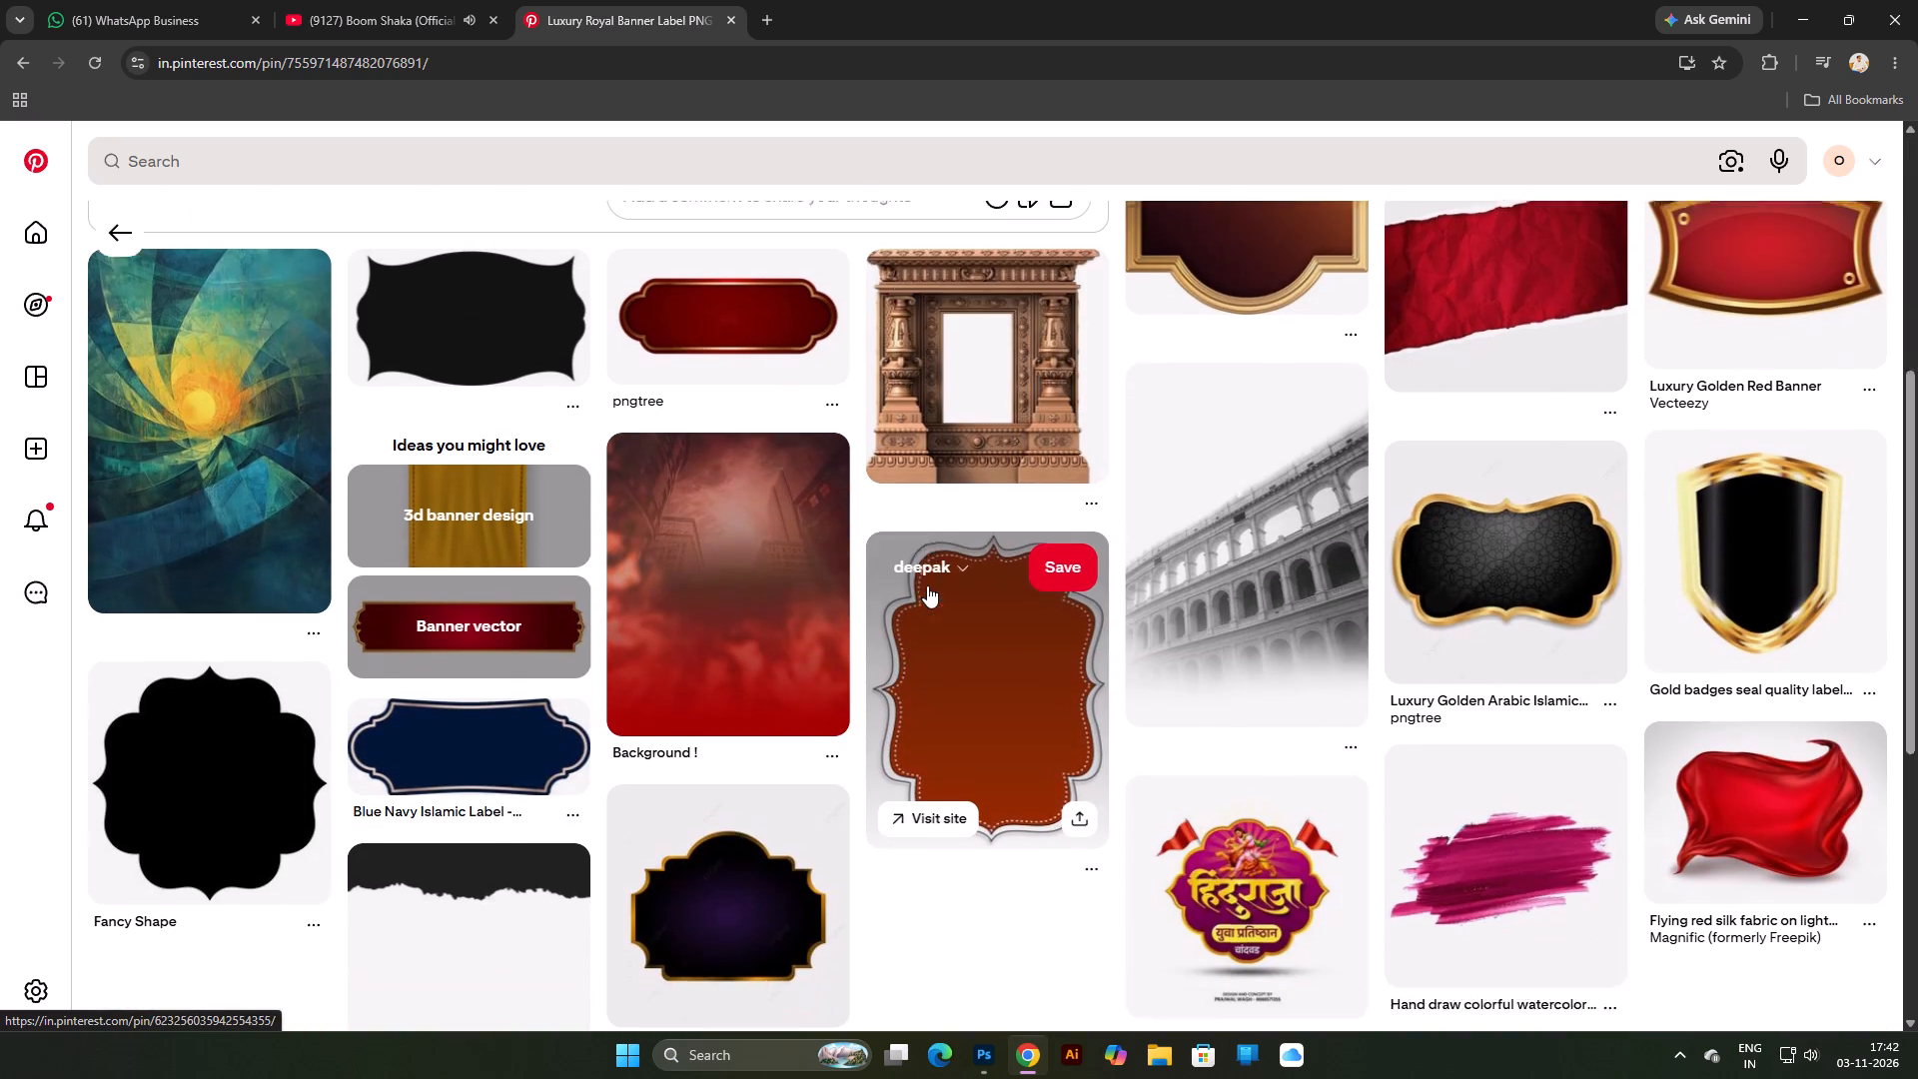
pyautogui.scroll(-4, 1375, 746)
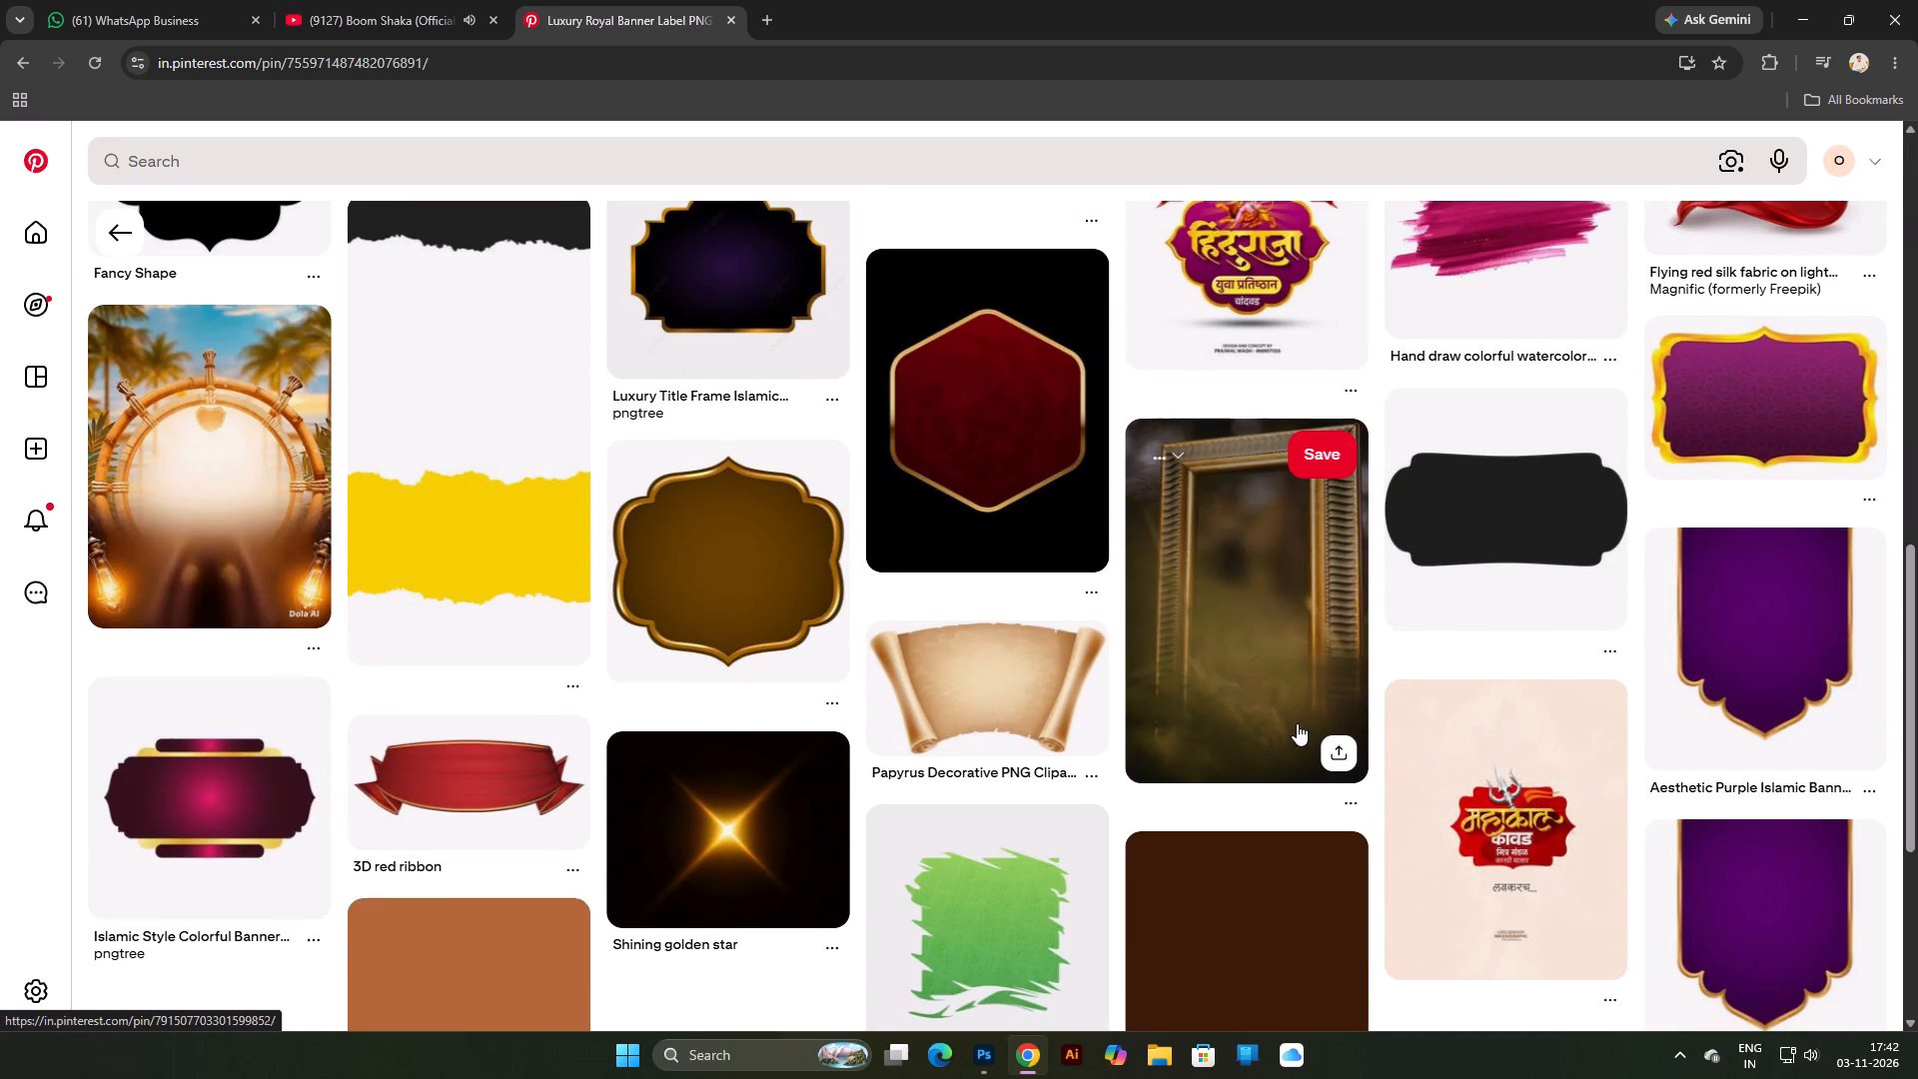
pyautogui.scroll(-3, 681, 657)
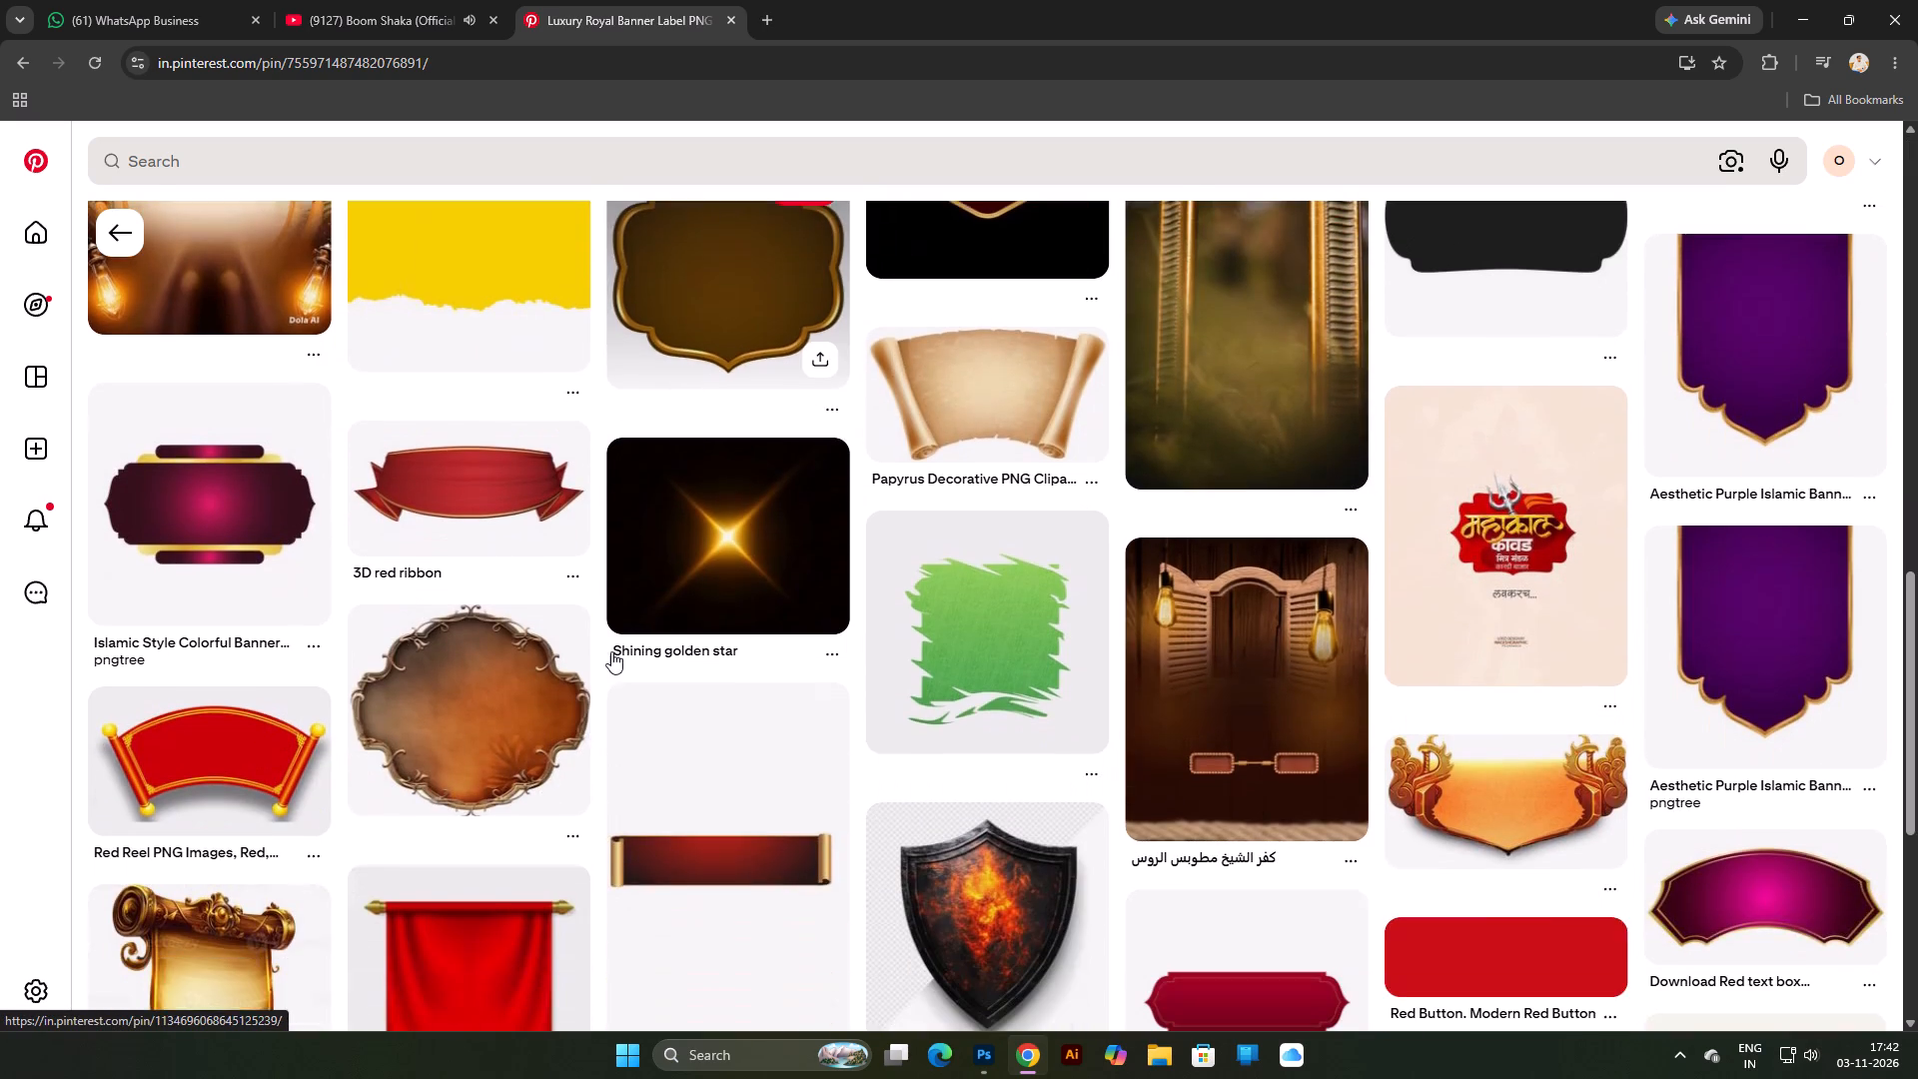
pyautogui.scroll(-5, 805, 802)
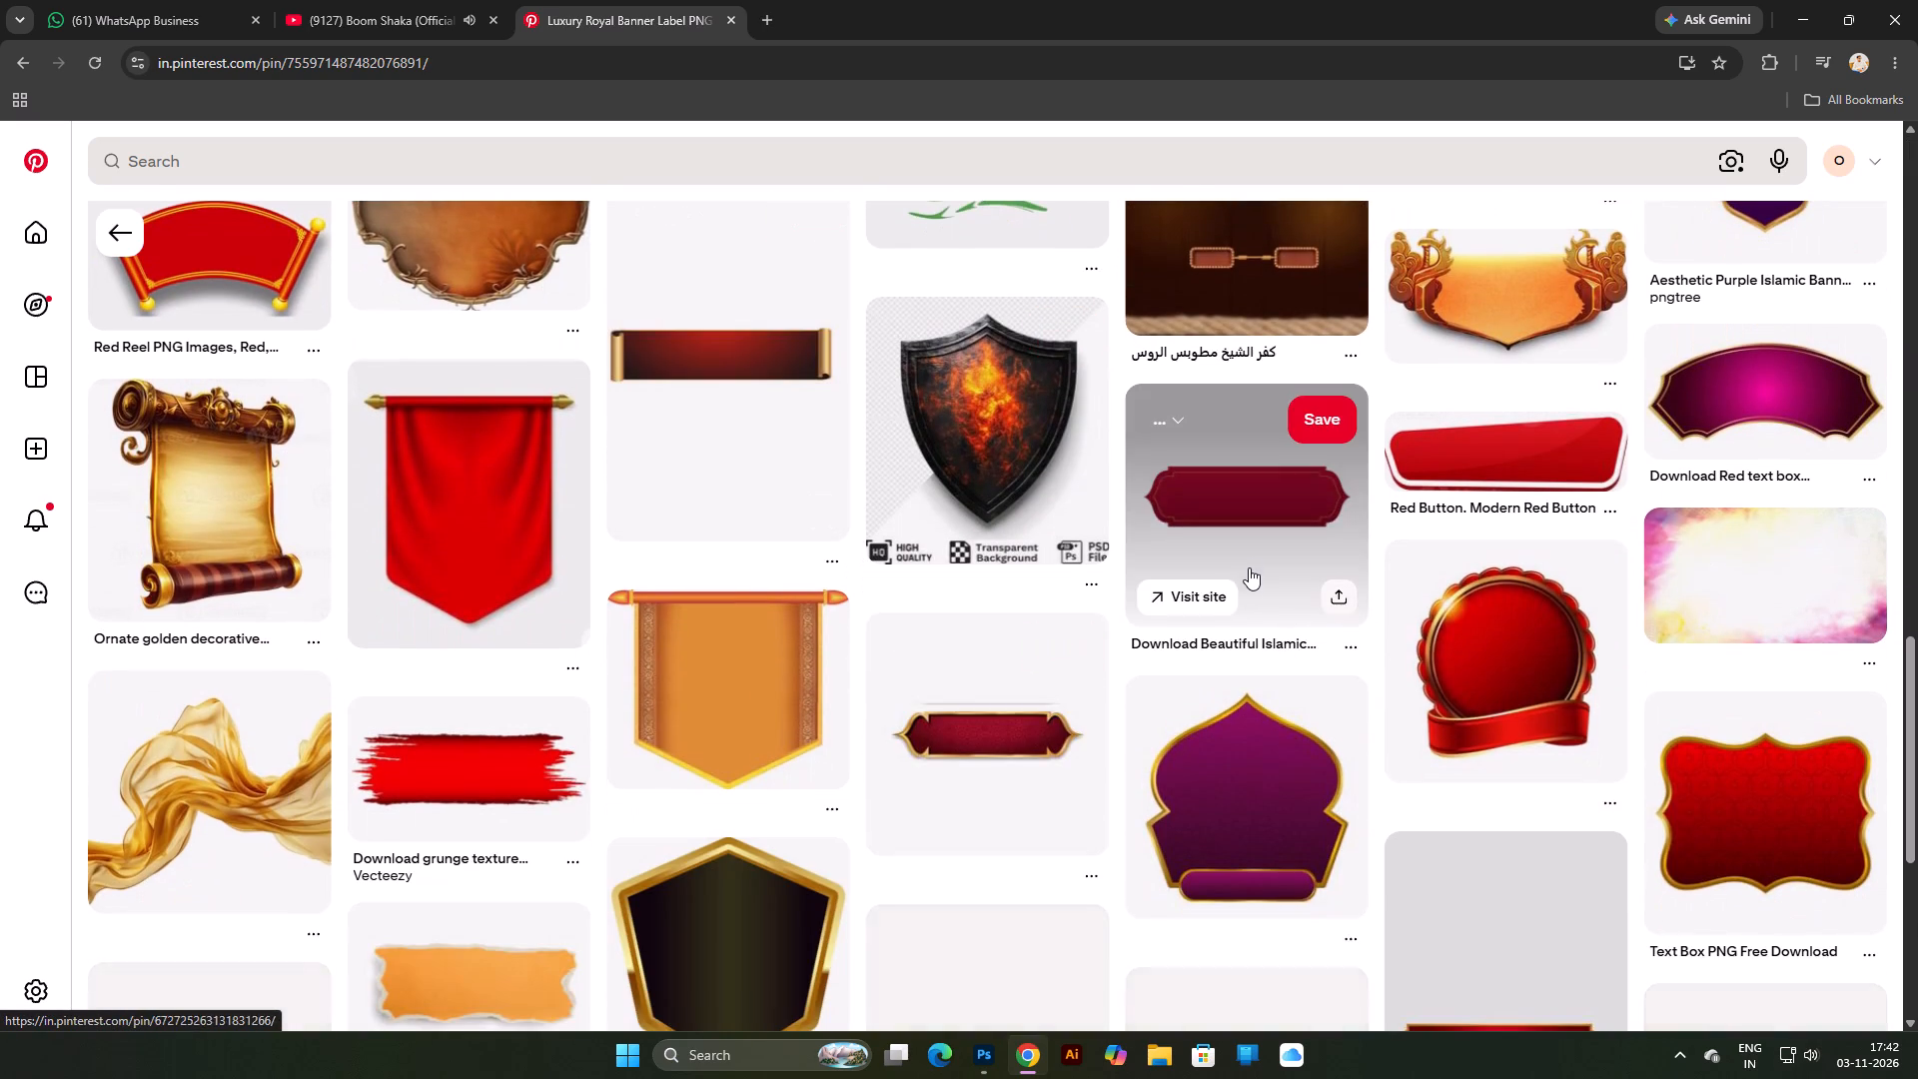
pyautogui.click(1249, 559)
pyautogui.rightClick(433, 520)
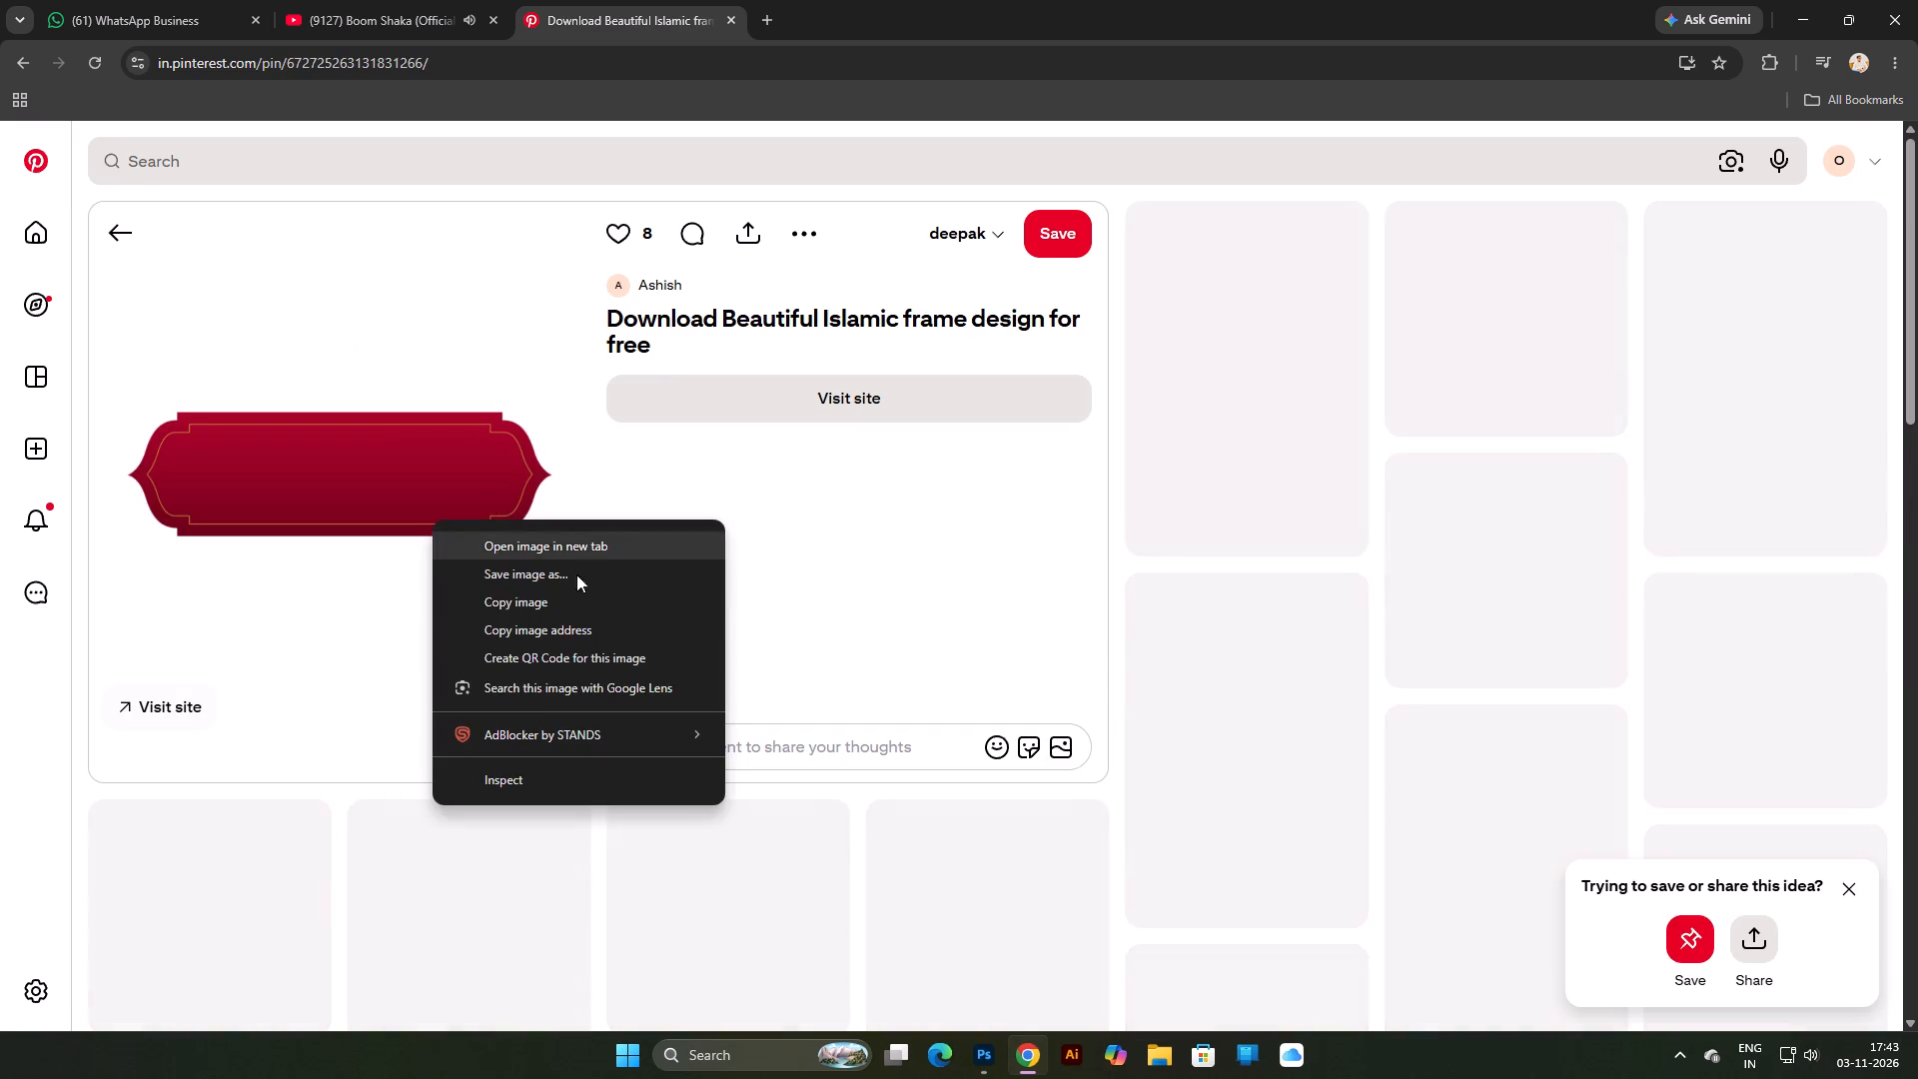
pyautogui.click(560, 604)
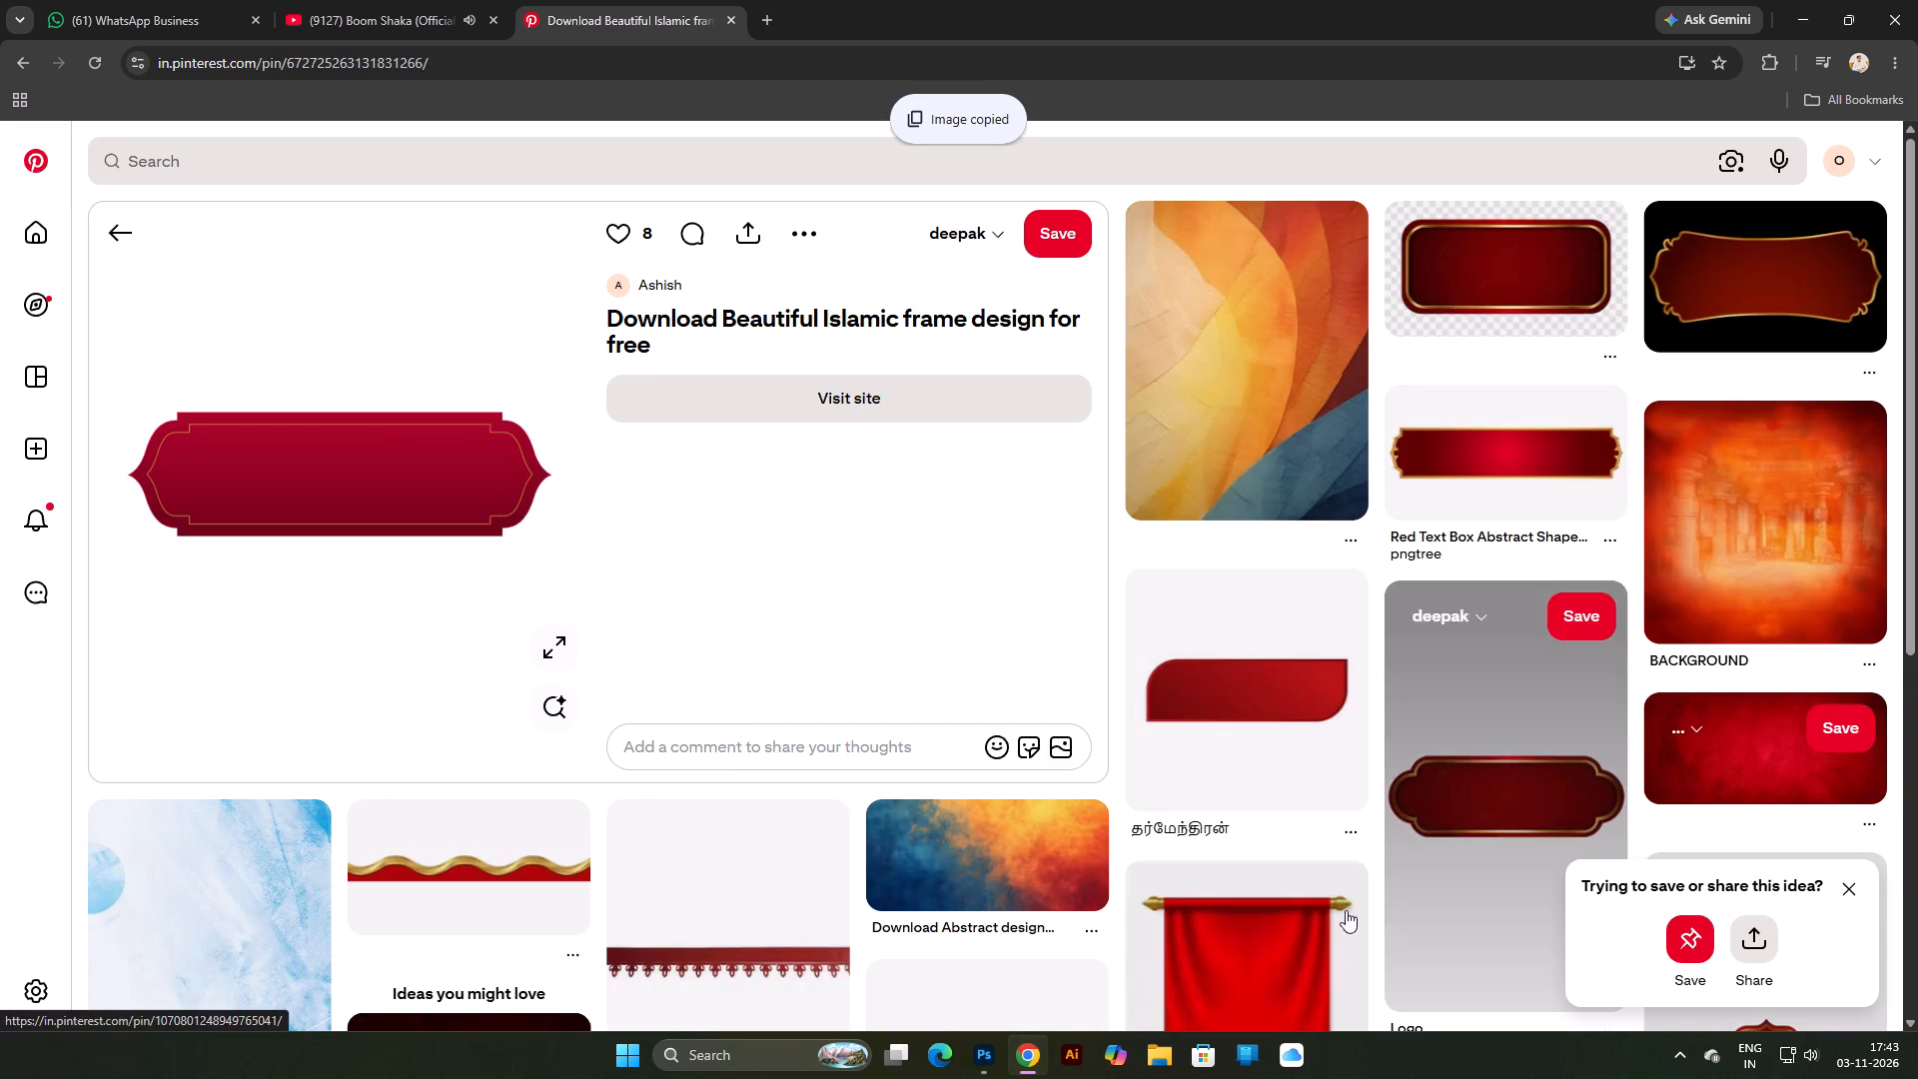
# Back in Photoshop, paste the crimson frame image above the makeup products layer and enlarge it over the cream circle's top edge.
pyautogui.click(988, 1060)
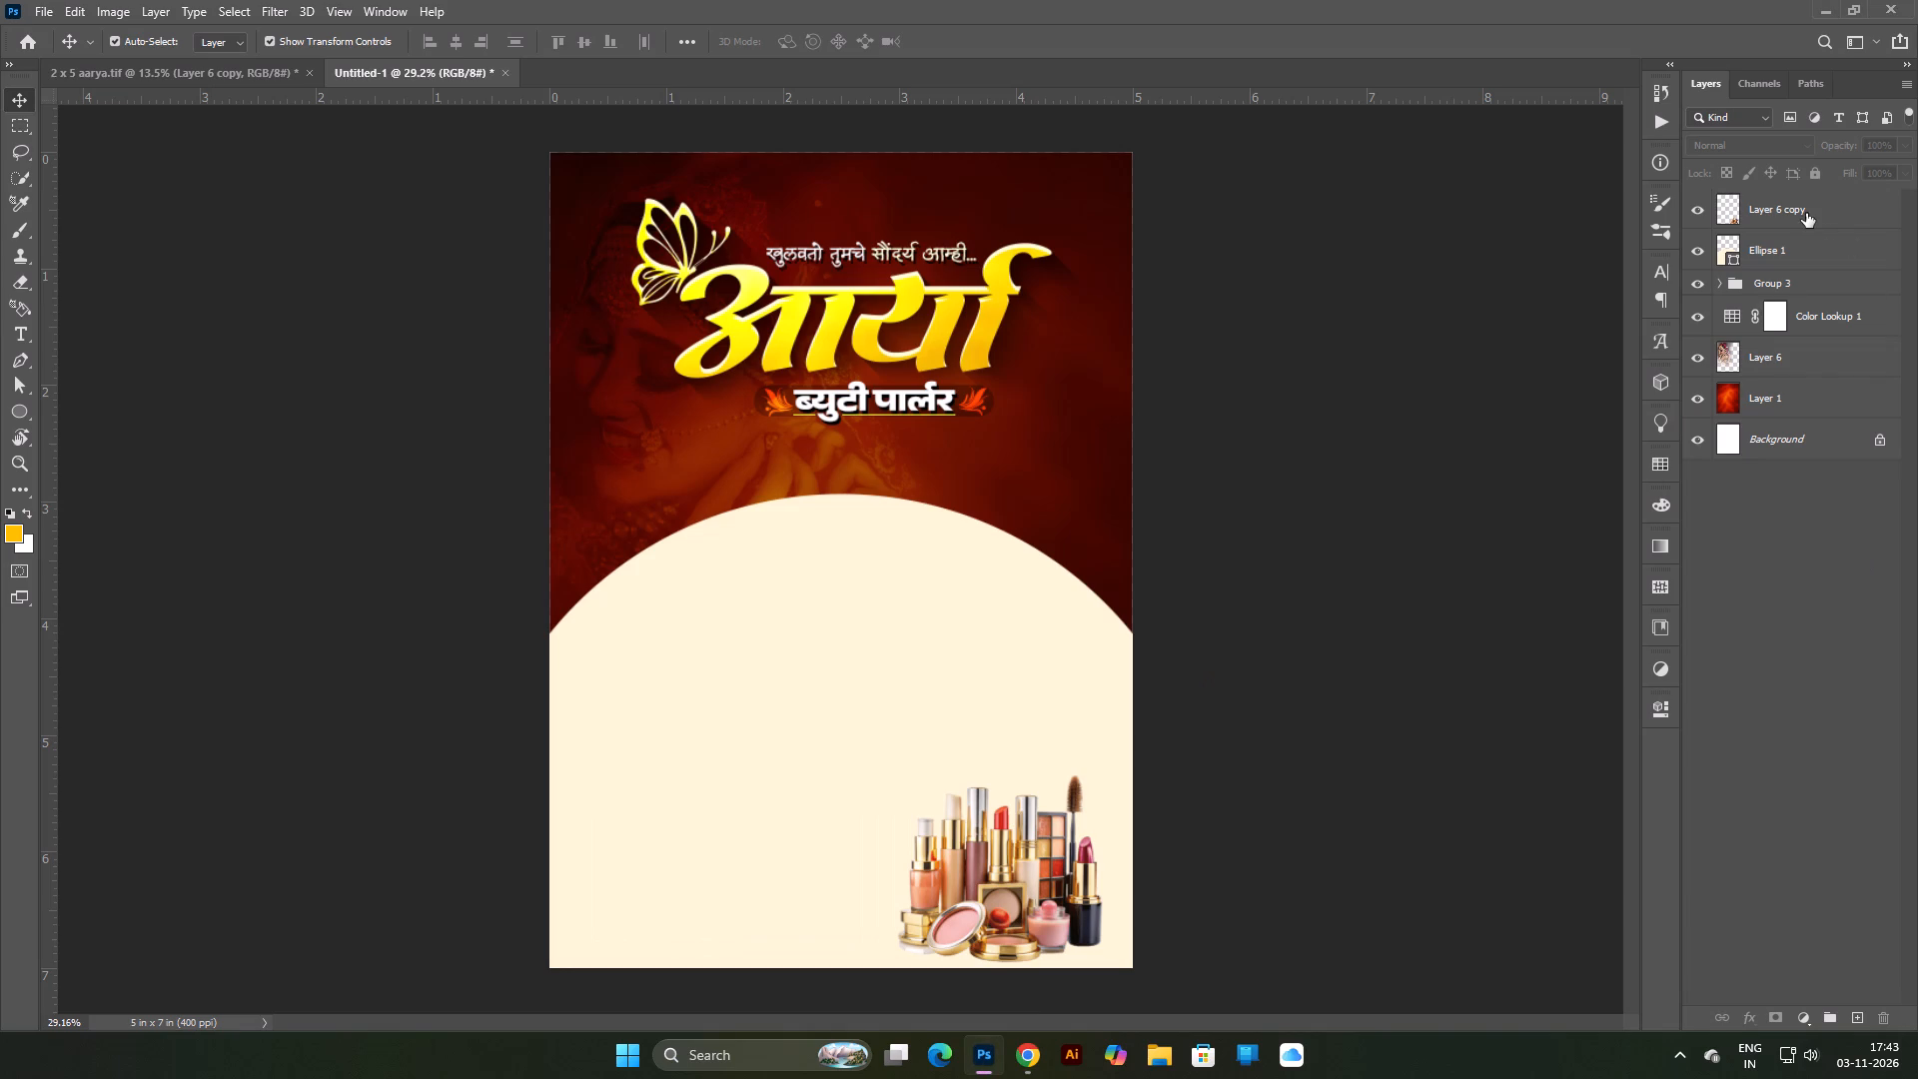
pyautogui.click(1806, 213)
pyautogui.hotkey('ctrl', 'v')
pyautogui.hotkey('ctrl', 't')
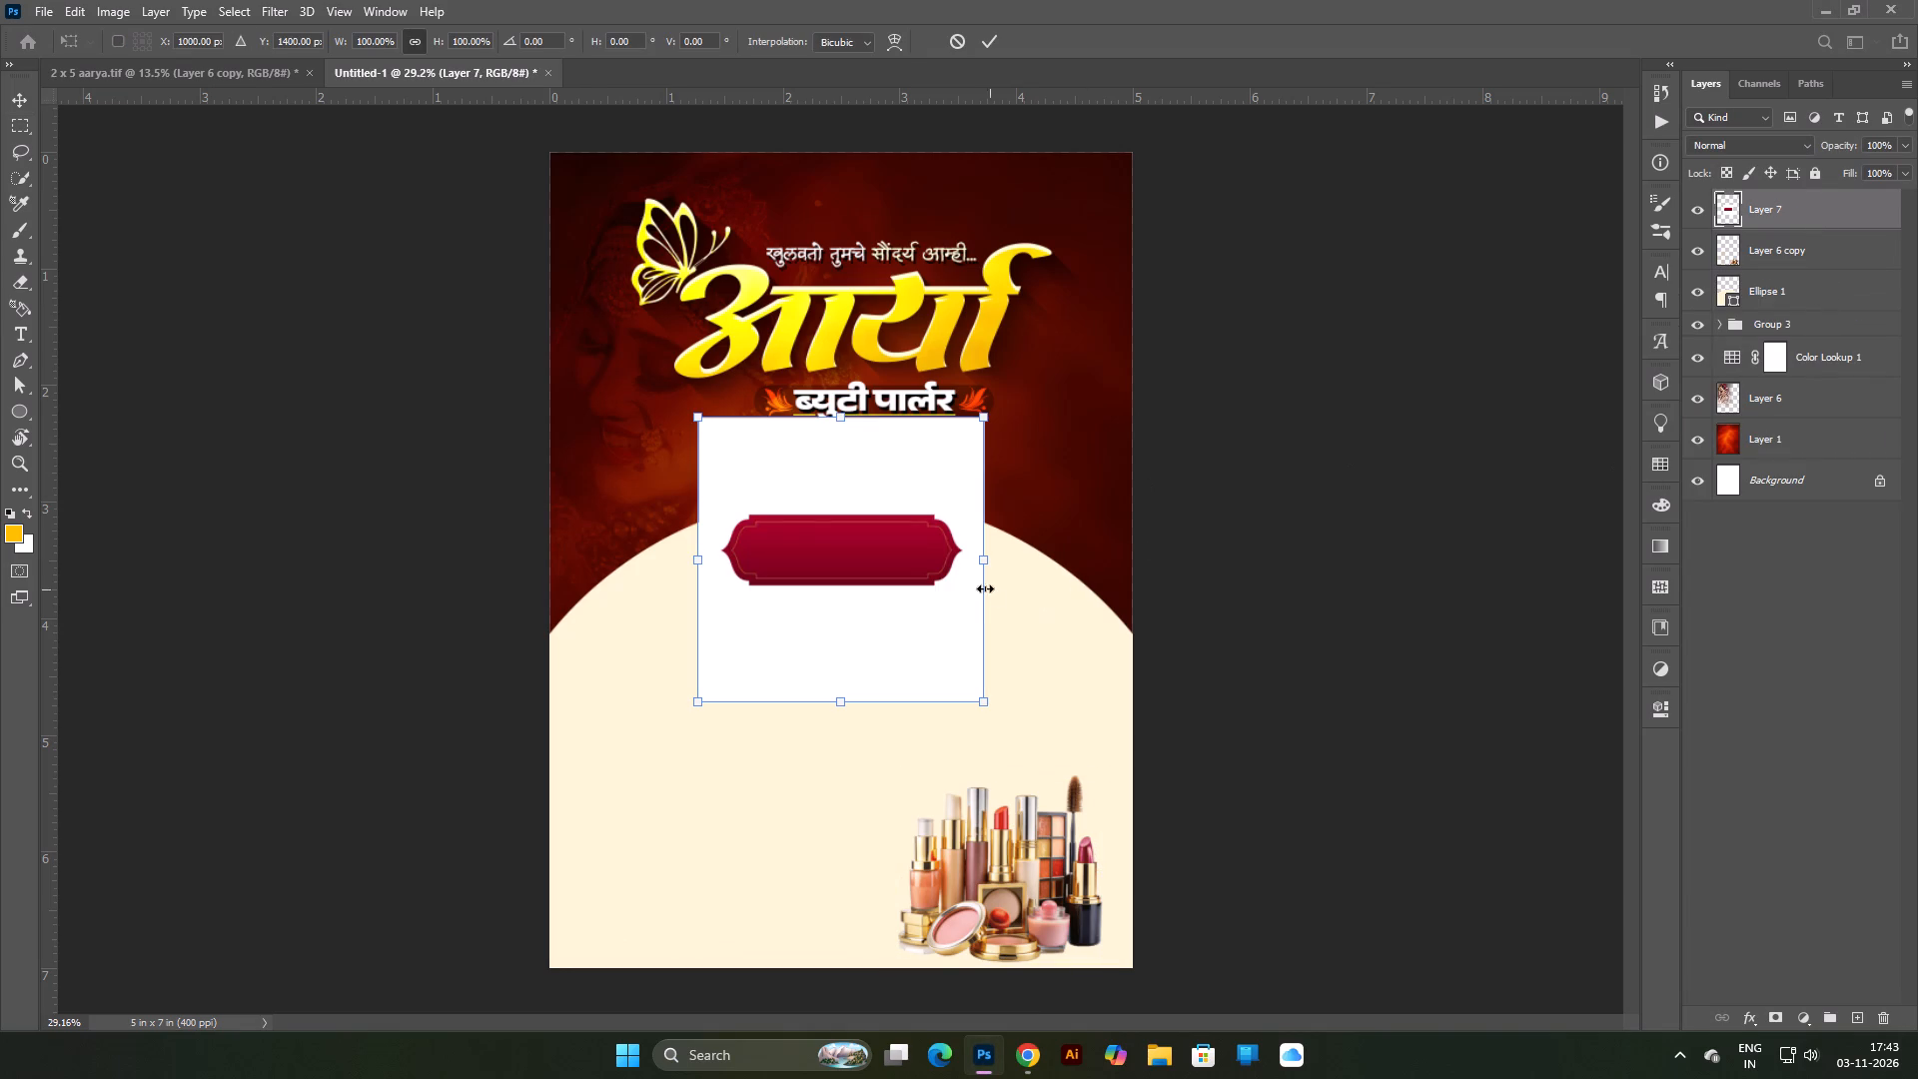
pyautogui.keyDown('alt'); pyautogui.moveTo(978, 561); pyautogui.dragTo(1024, 588); pyautogui.keyUp('alt')
pyautogui.moveTo(998, 611); pyautogui.dragTo(998, 598)
pyautogui.press('Return')
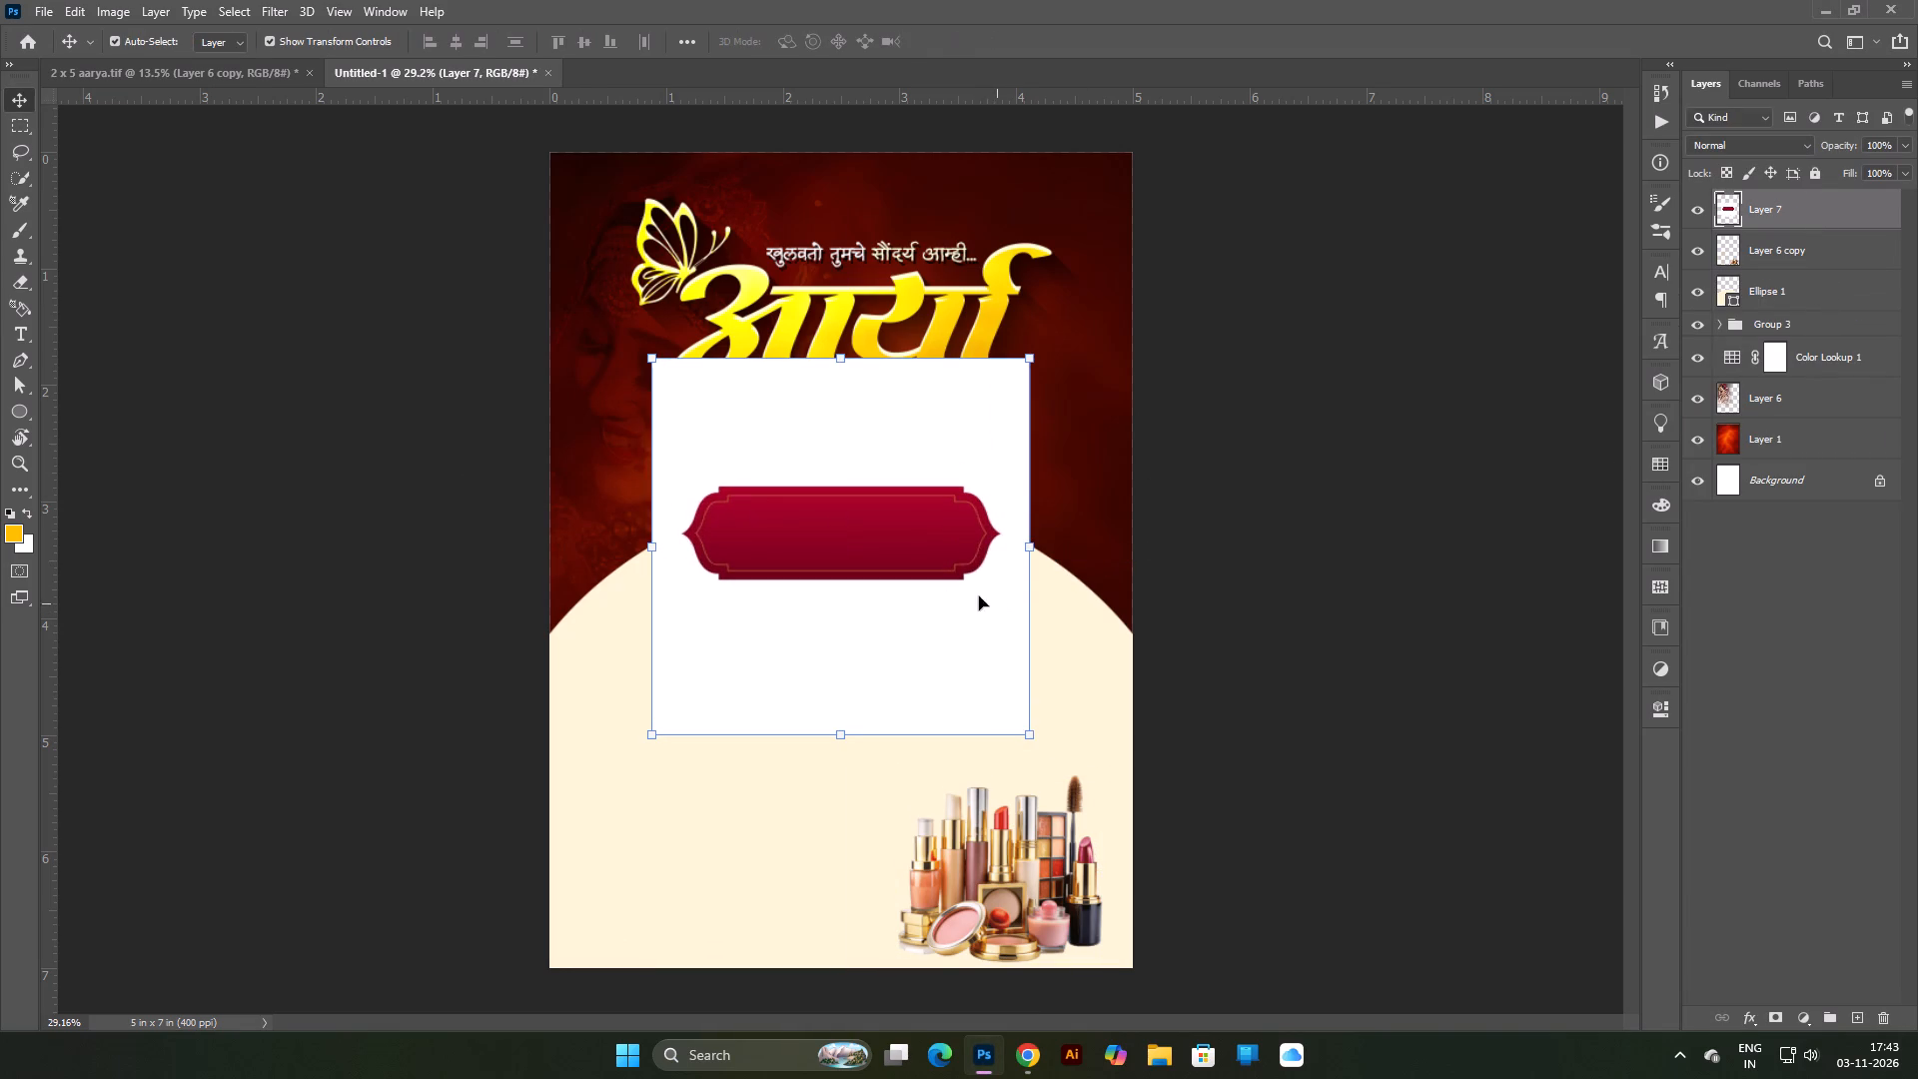
# Remove the white background around the crimson frame with the Magic Eraser tool.
pyautogui.click(15, 283)
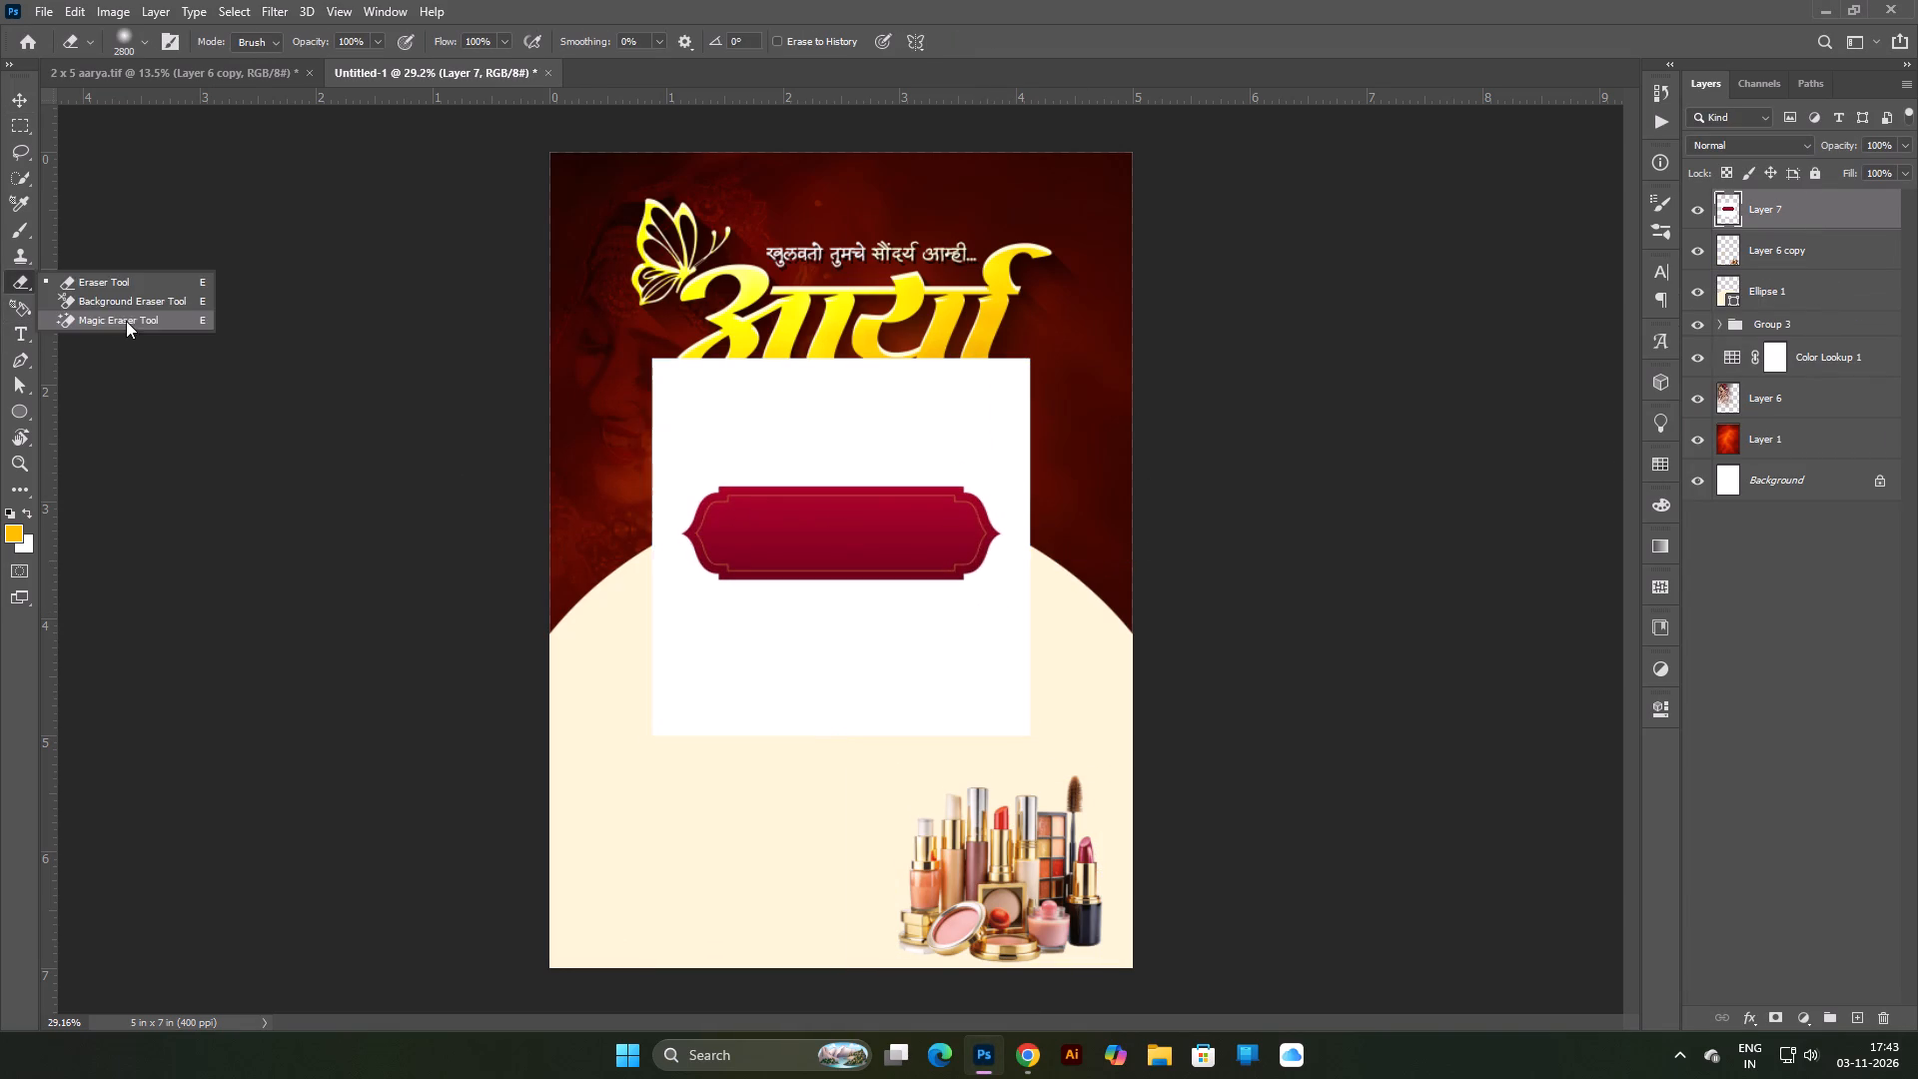
pyautogui.click(126, 327)
pyautogui.click(743, 429)
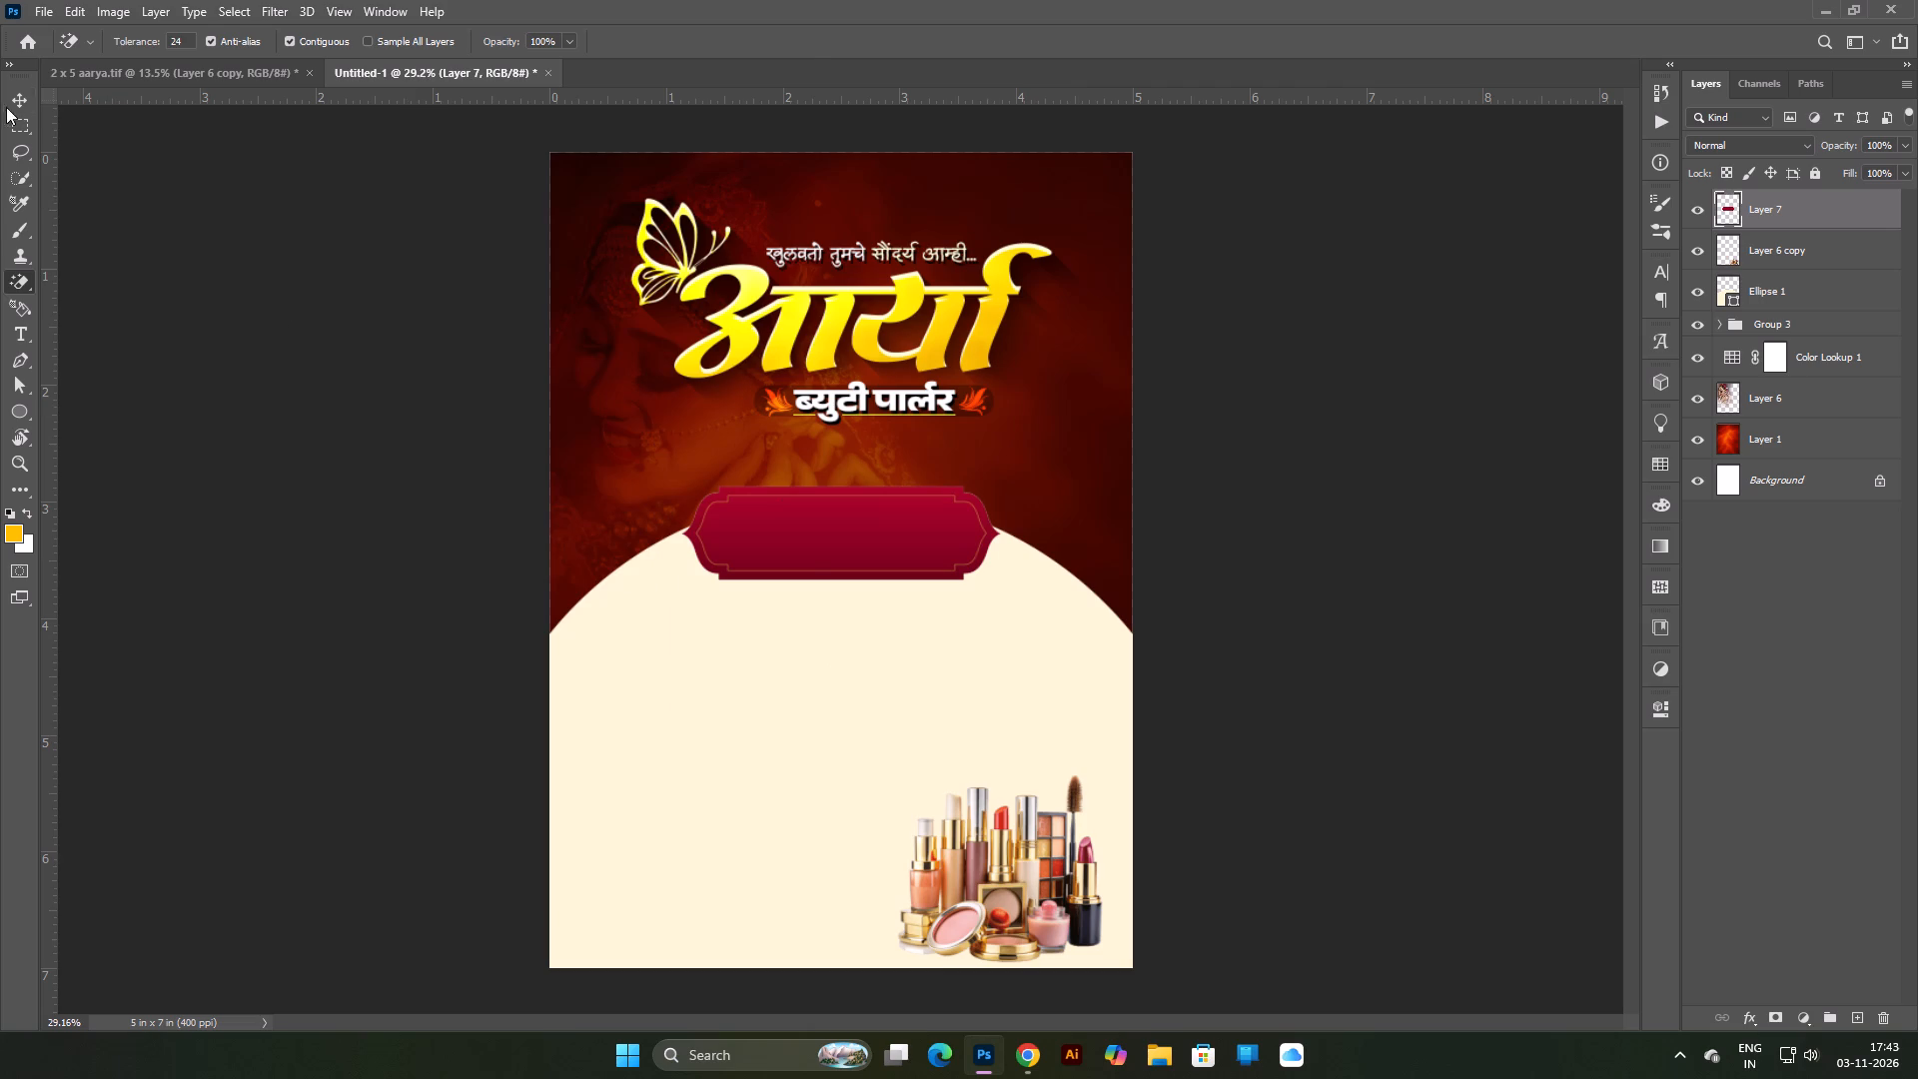
# Move the crimson frame slightly up and centre it horizontally between the title and the cream circle.
pyautogui.click(16, 97)
pyautogui.click(186, 141)
pyautogui.scroll(3, 860, 541)
pyautogui.moveTo(891, 531); pyautogui.dragTo(888, 505)
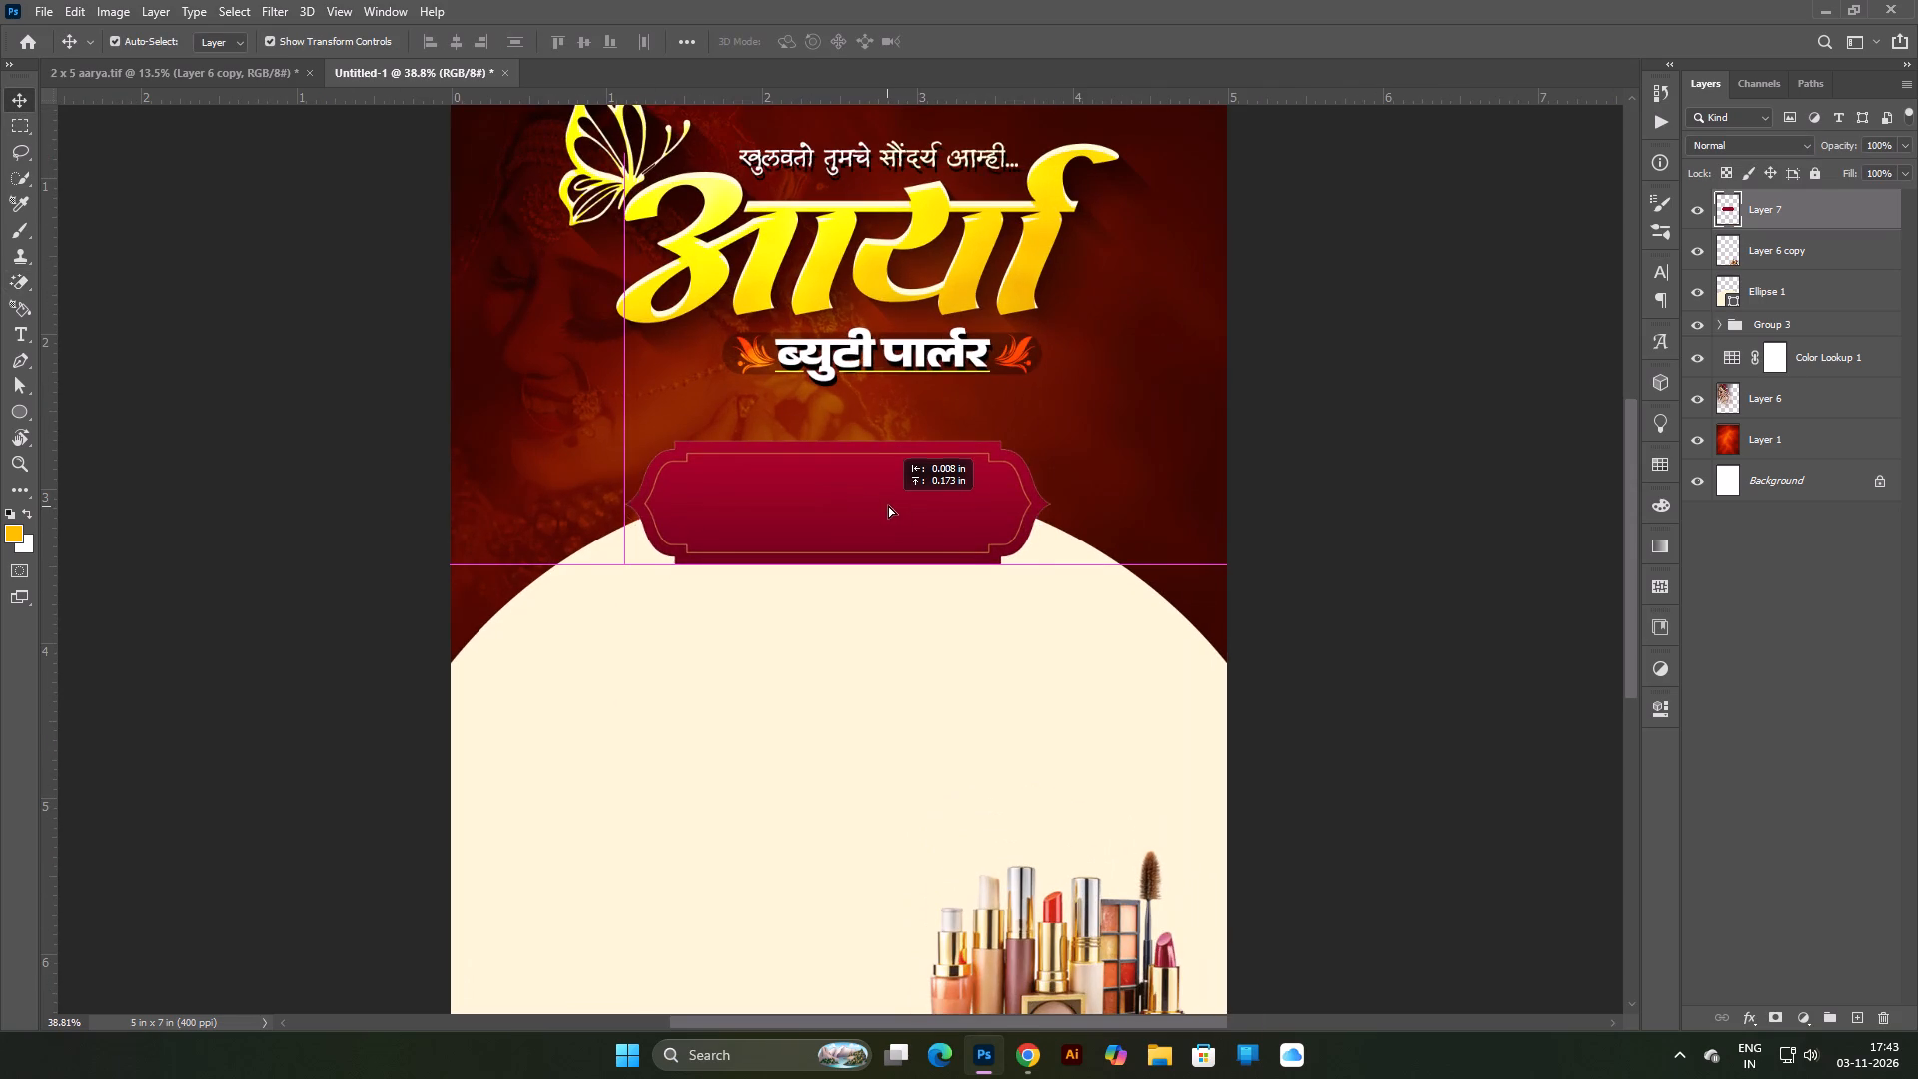
pyautogui.moveTo(888, 505); pyautogui.dragTo(890, 505)
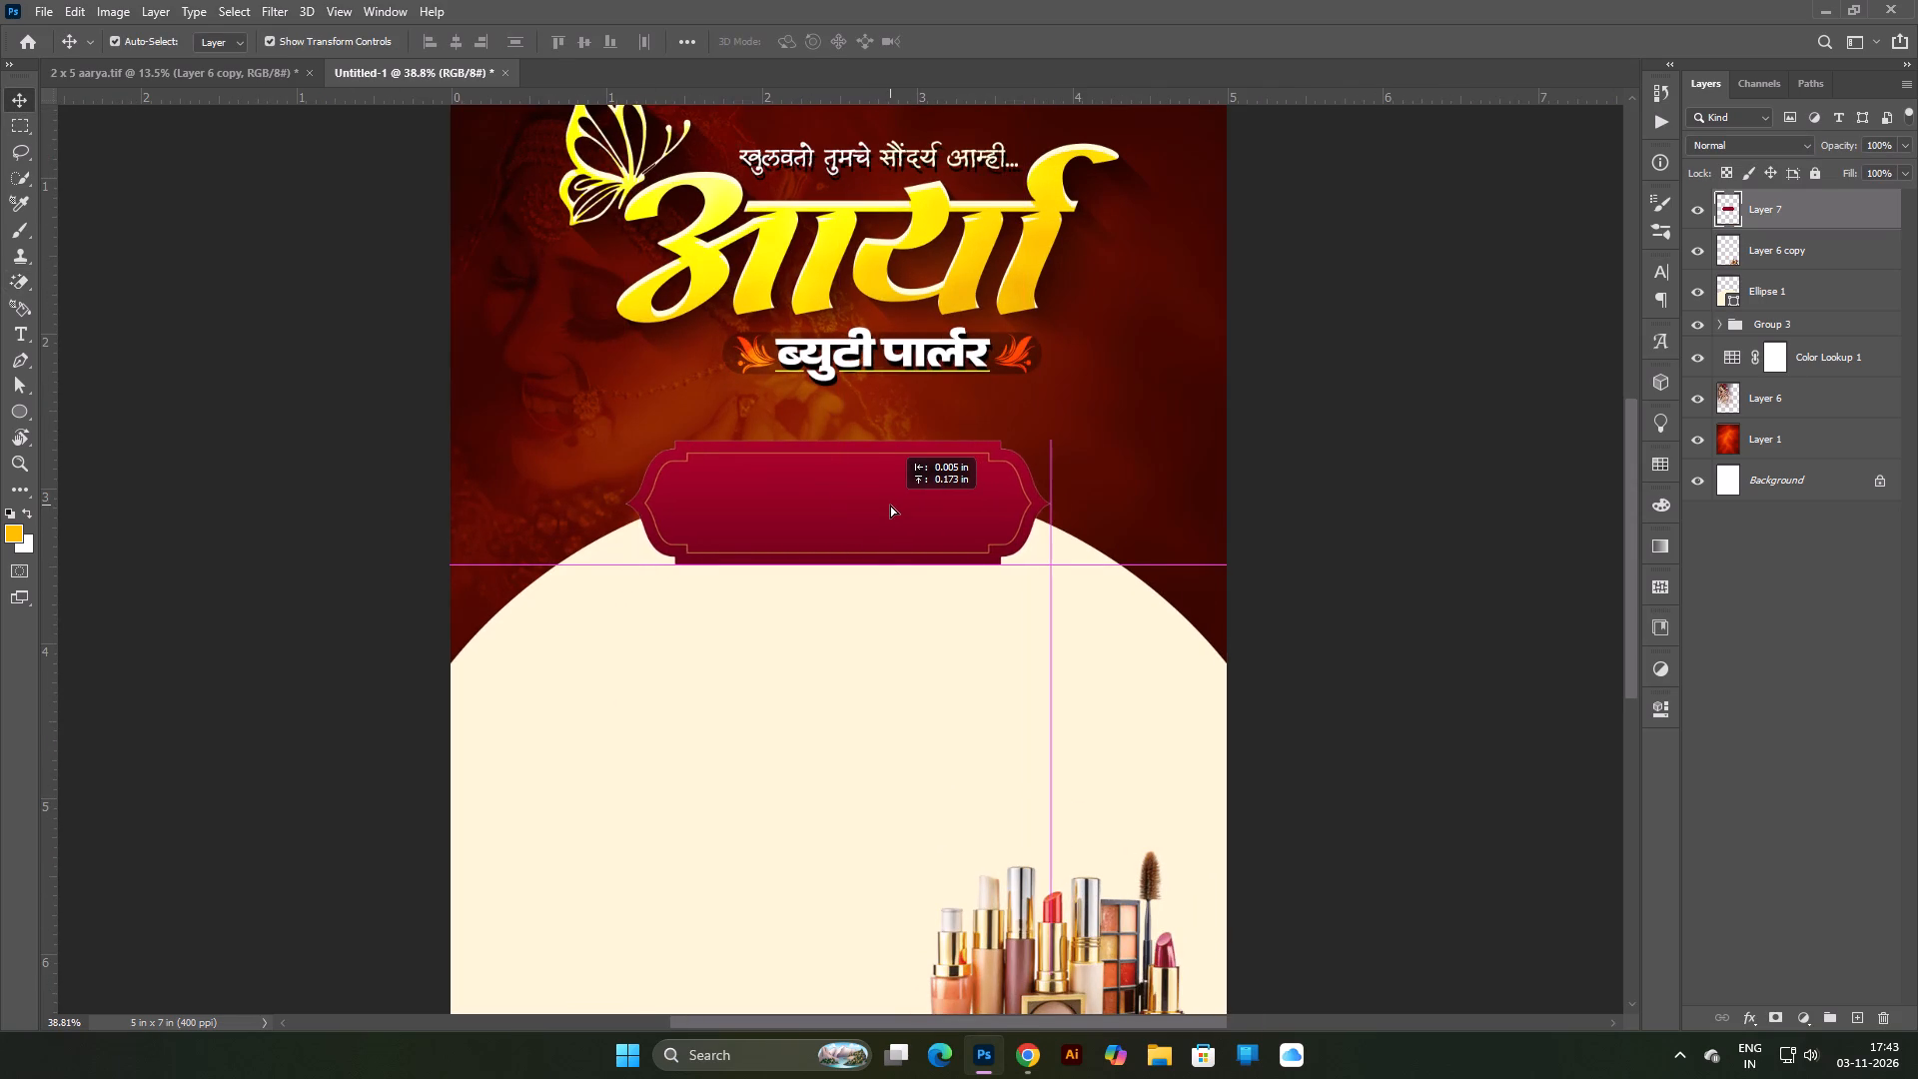
pyautogui.moveTo(890, 505); pyautogui.dragTo(892, 505)
pyautogui.click(1427, 435)
pyautogui.scroll(-4, 835, 511)
pyautogui.scroll(3, 835, 511)
pyautogui.moveTo(876, 526); pyautogui.dragTo(876, 522)
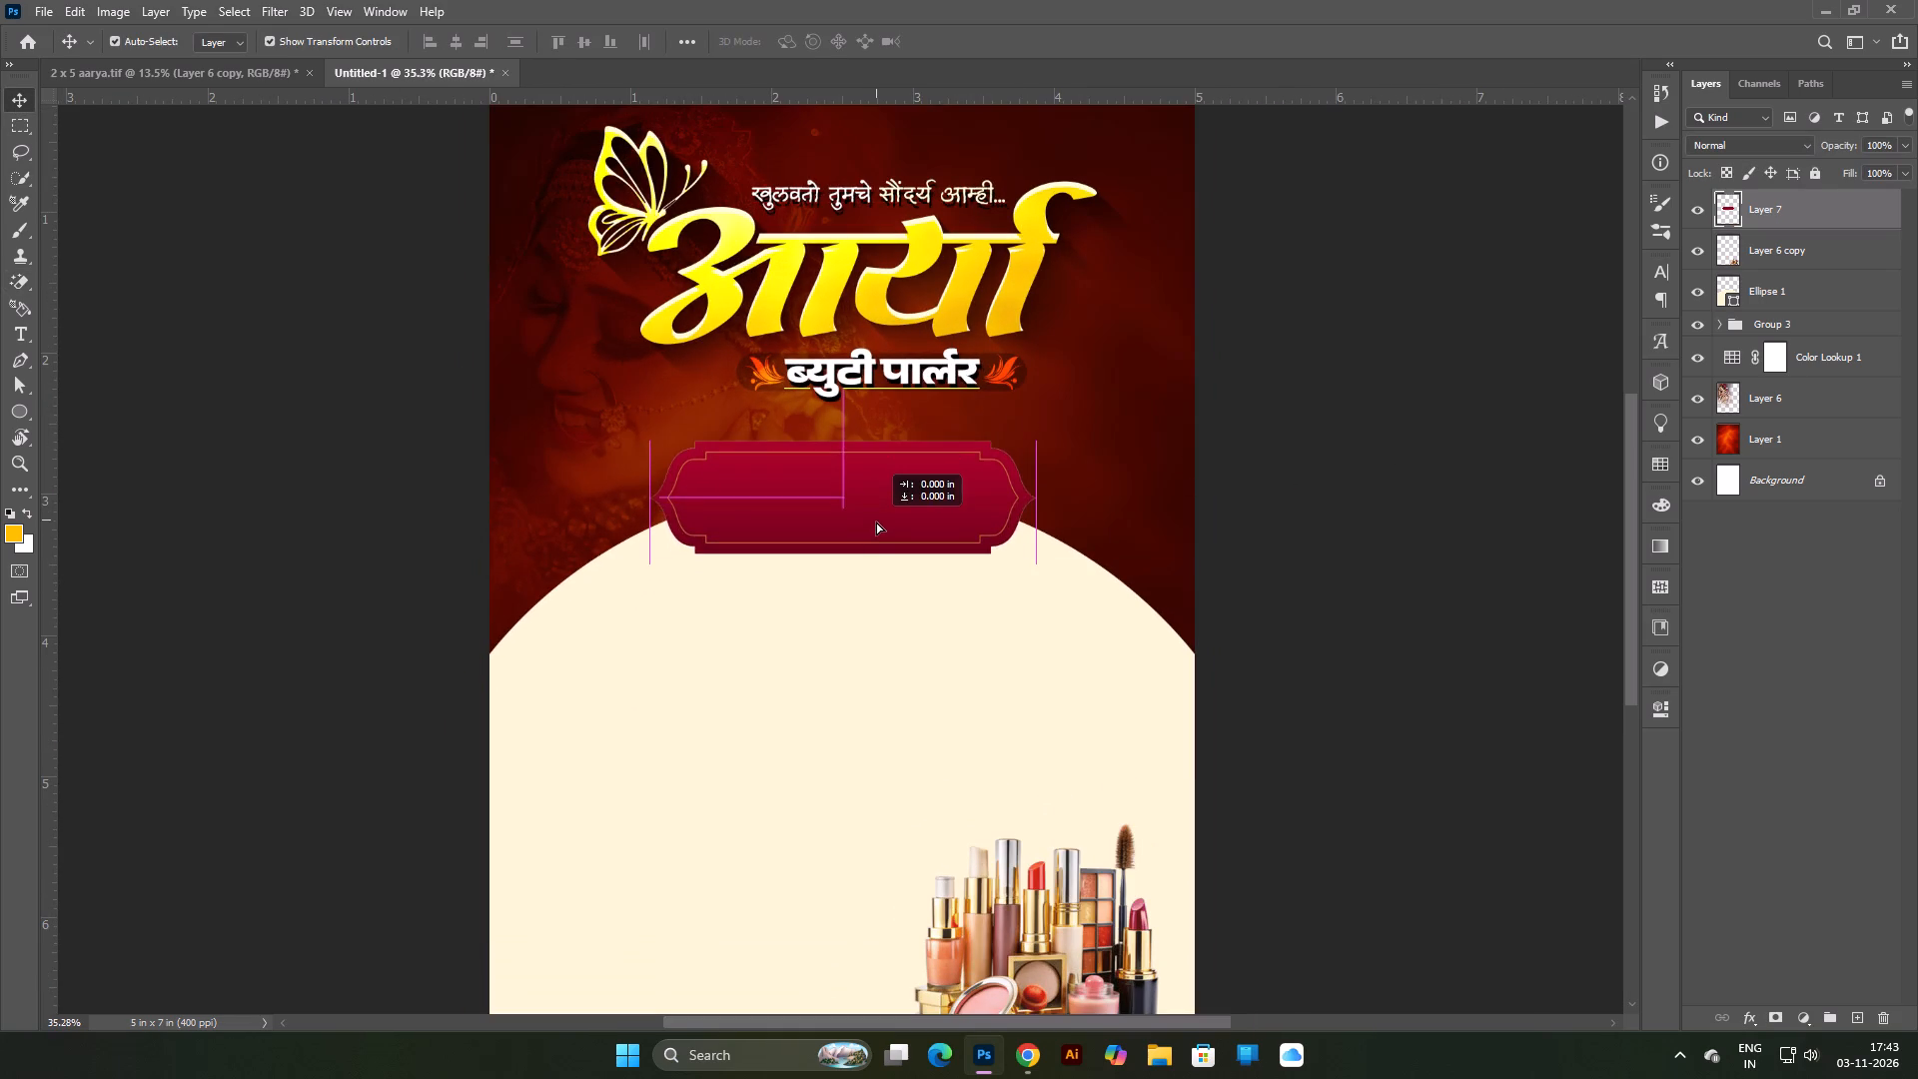
pyautogui.moveTo(876, 522); pyautogui.dragTo(876, 514)
pyautogui.click(1253, 478)
pyautogui.scroll(-4, 923, 509)
pyautogui.scroll(4, 910, 511)
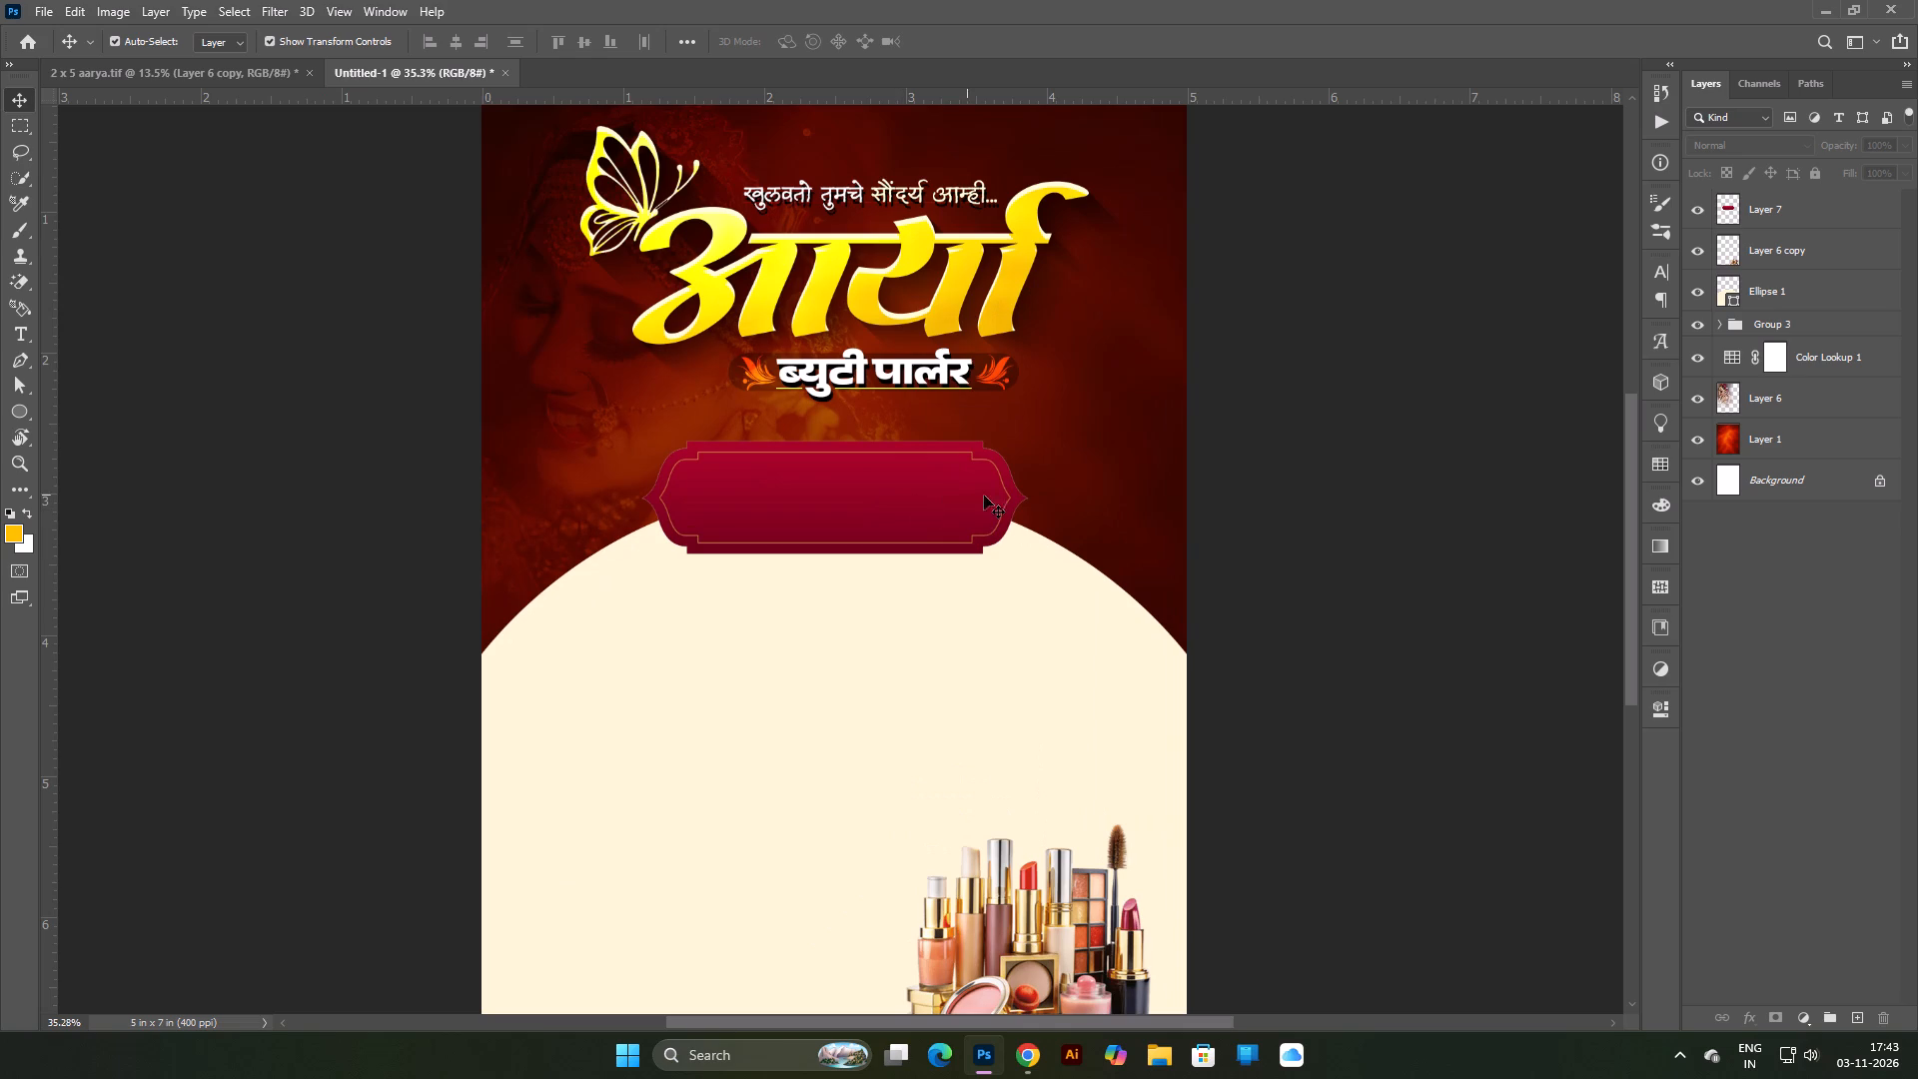
pyautogui.click(1310, 361)
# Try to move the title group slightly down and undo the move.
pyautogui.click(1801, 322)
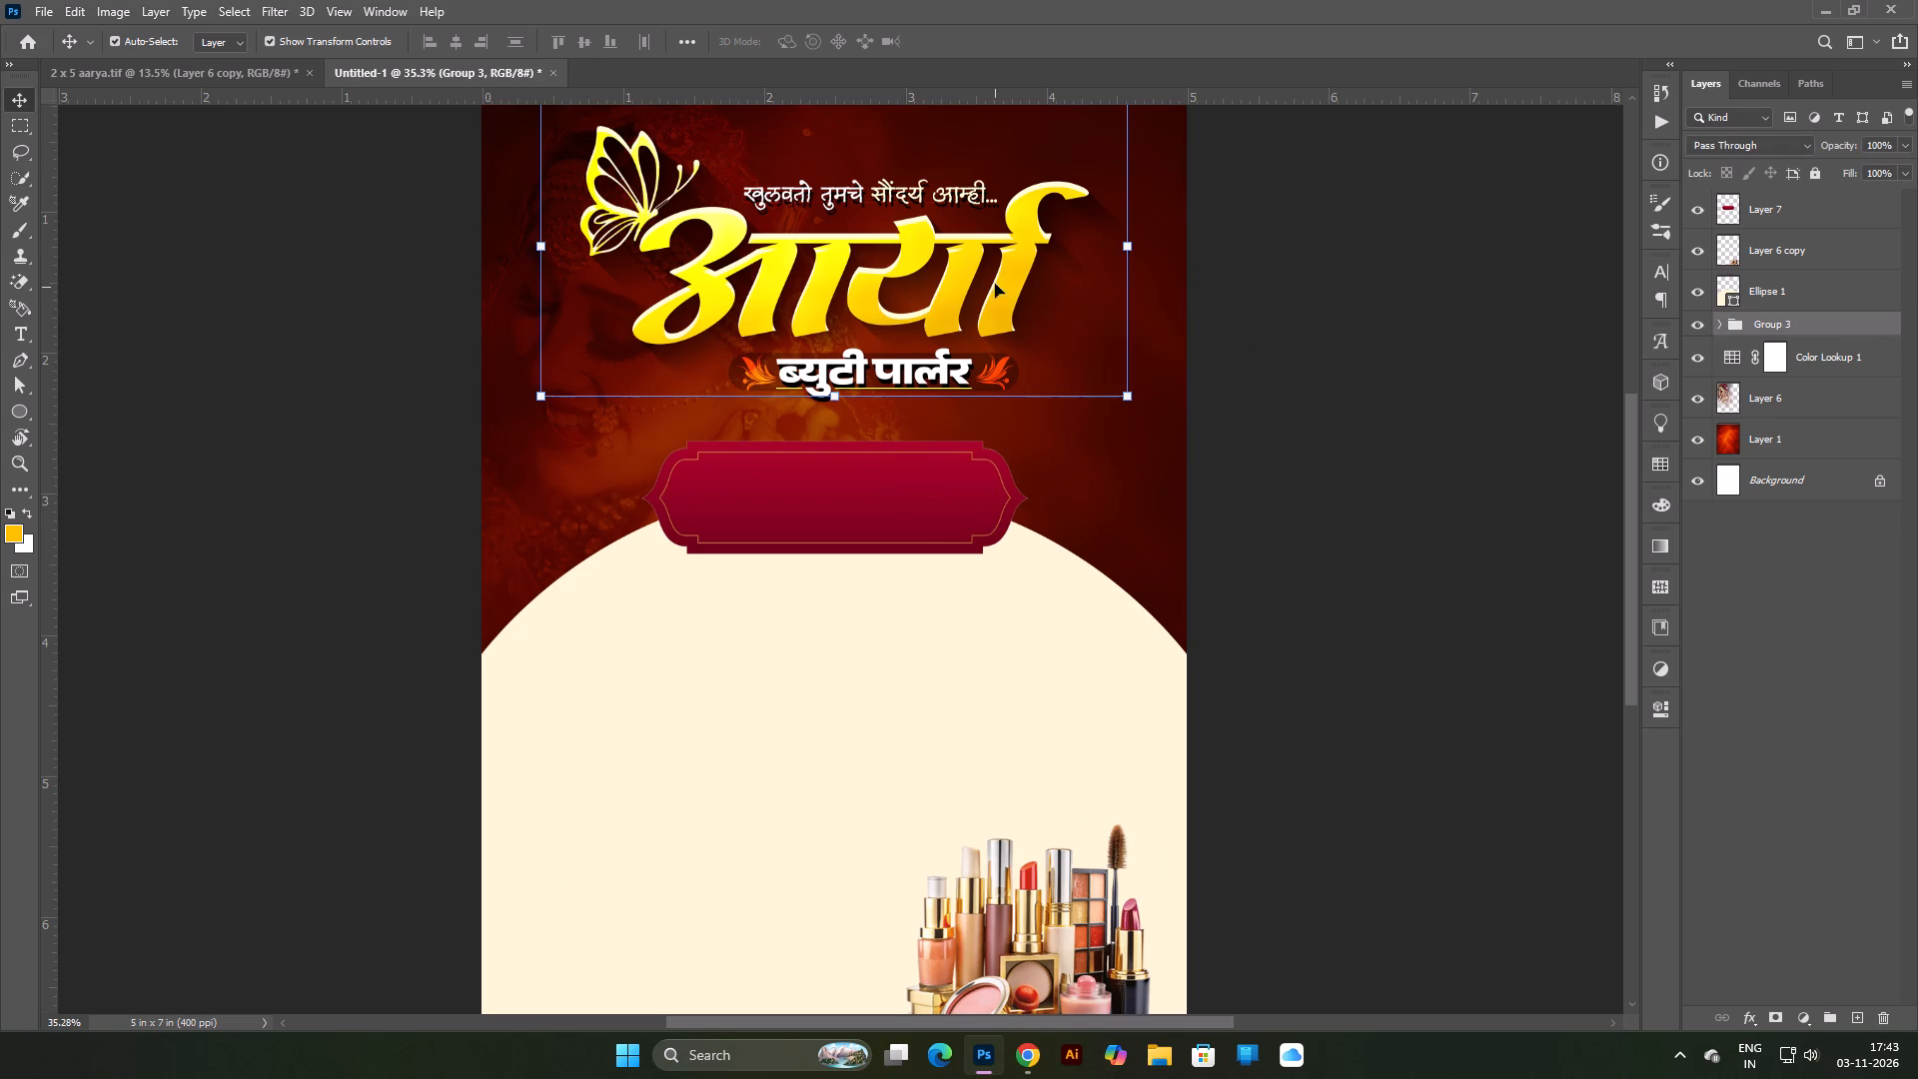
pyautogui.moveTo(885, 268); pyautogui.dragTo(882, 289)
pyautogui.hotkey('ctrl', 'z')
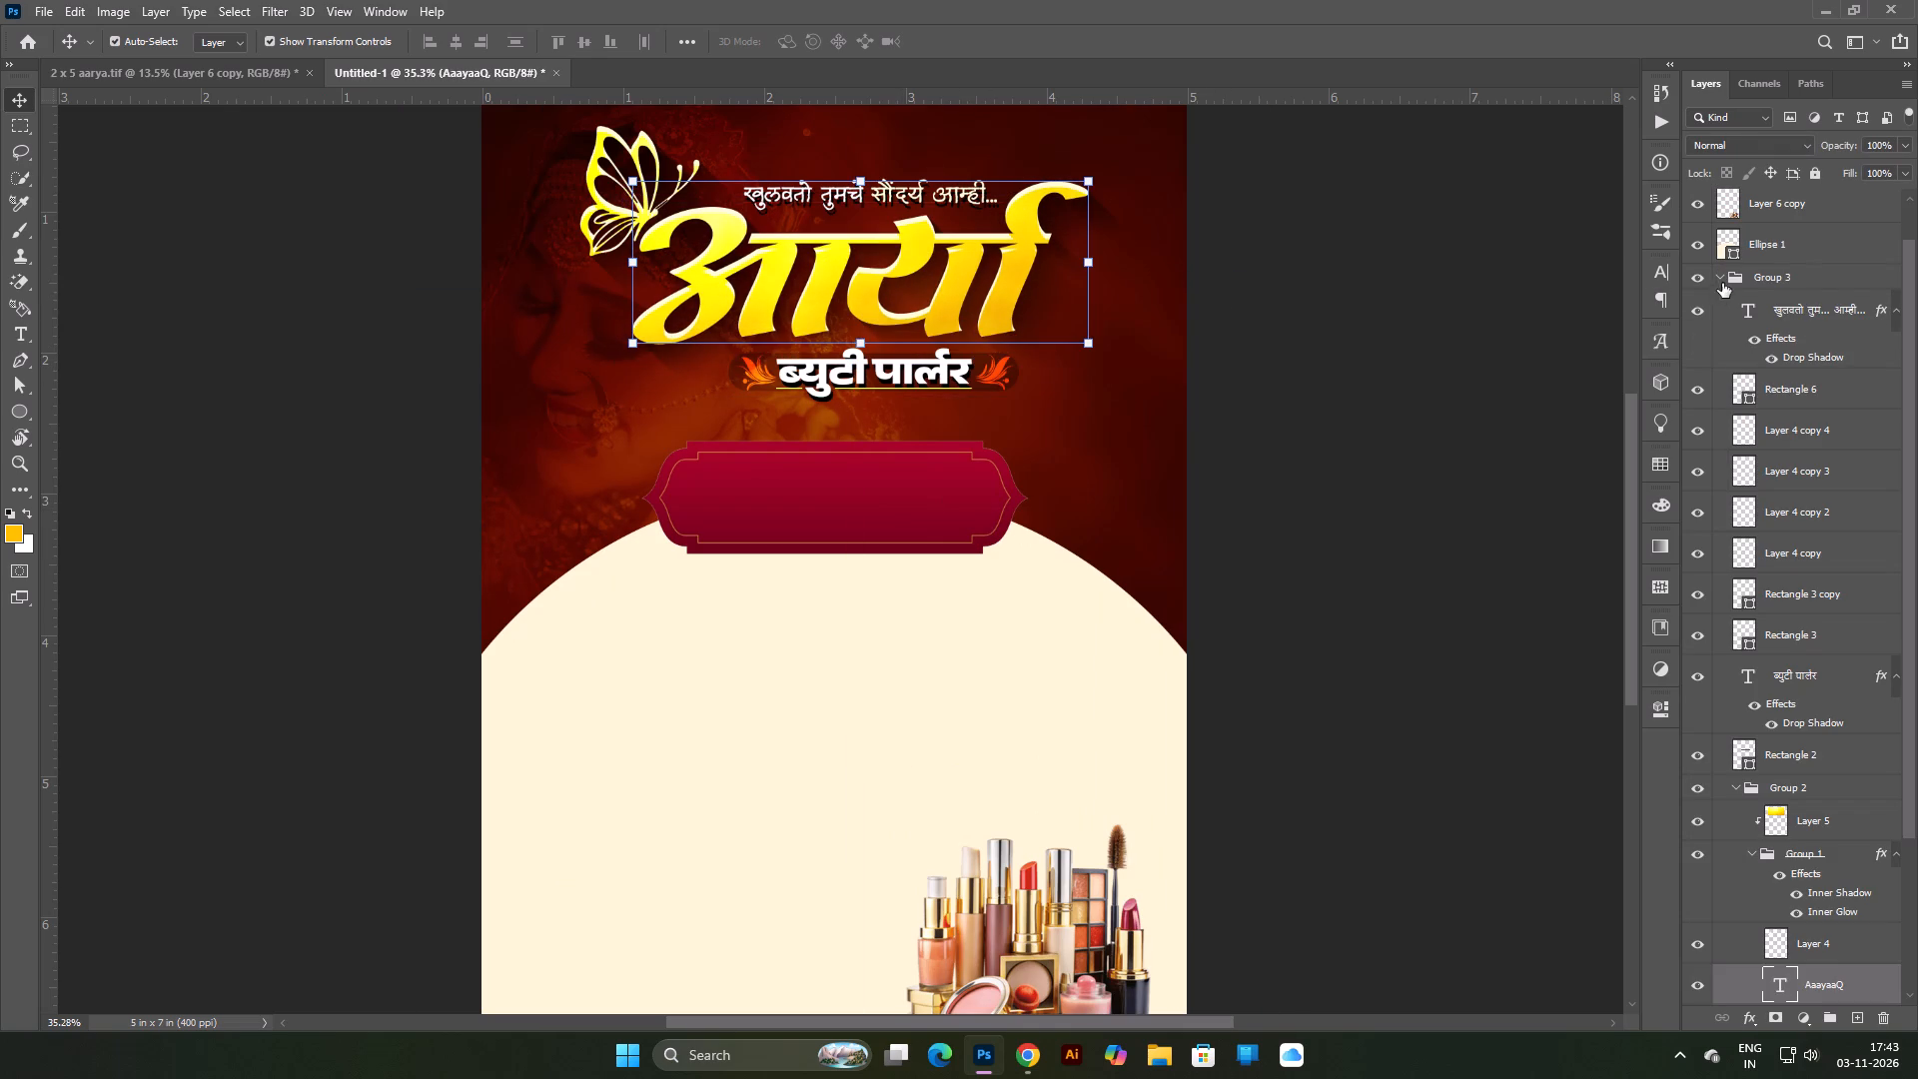
# Collapse Group 3 and move the whole title group slightly down towards the crimson frame, keeping it centred.
pyautogui.click(1713, 276)
pyautogui.moveTo(1713, 282); pyautogui.dragTo(1723, 279)
pyautogui.click(1723, 279)
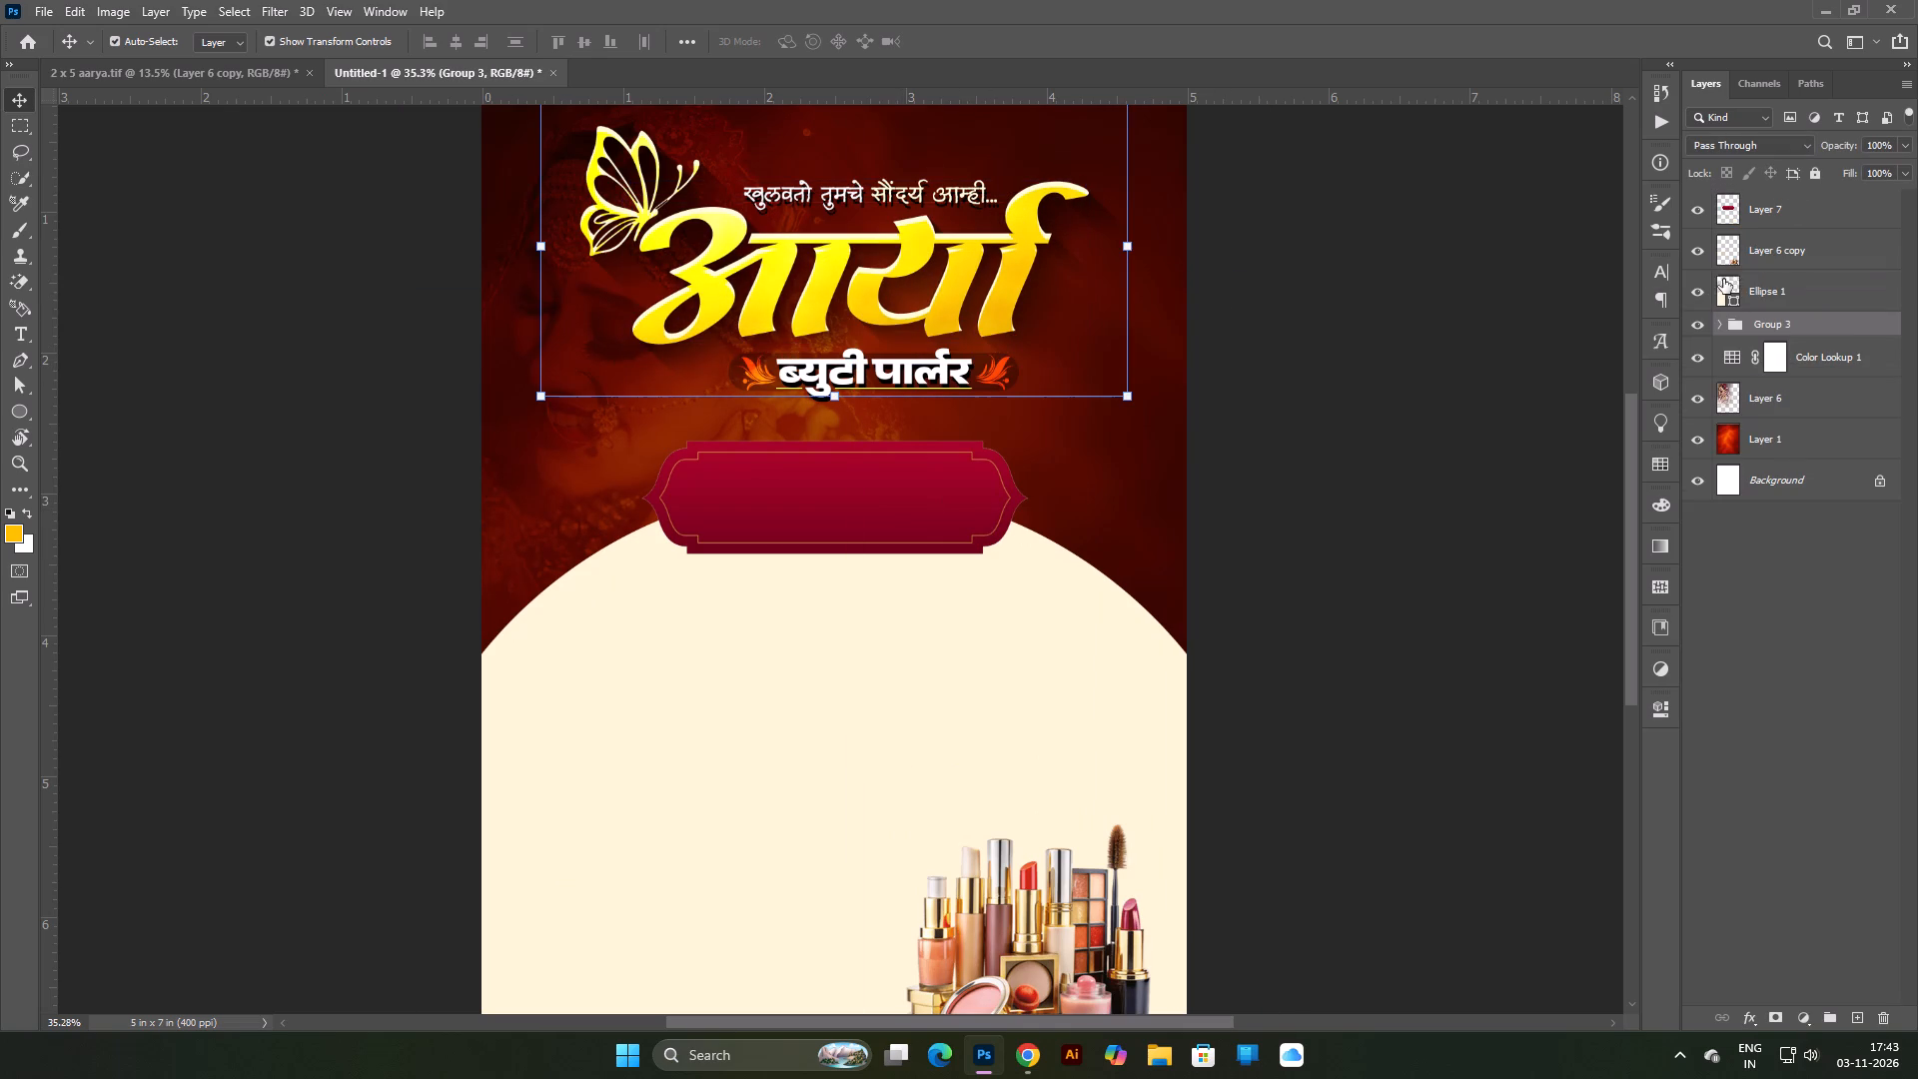
pyautogui.hotkey('ctrl', 't')
pyautogui.moveTo(875, 327); pyautogui.dragTo(869, 339)
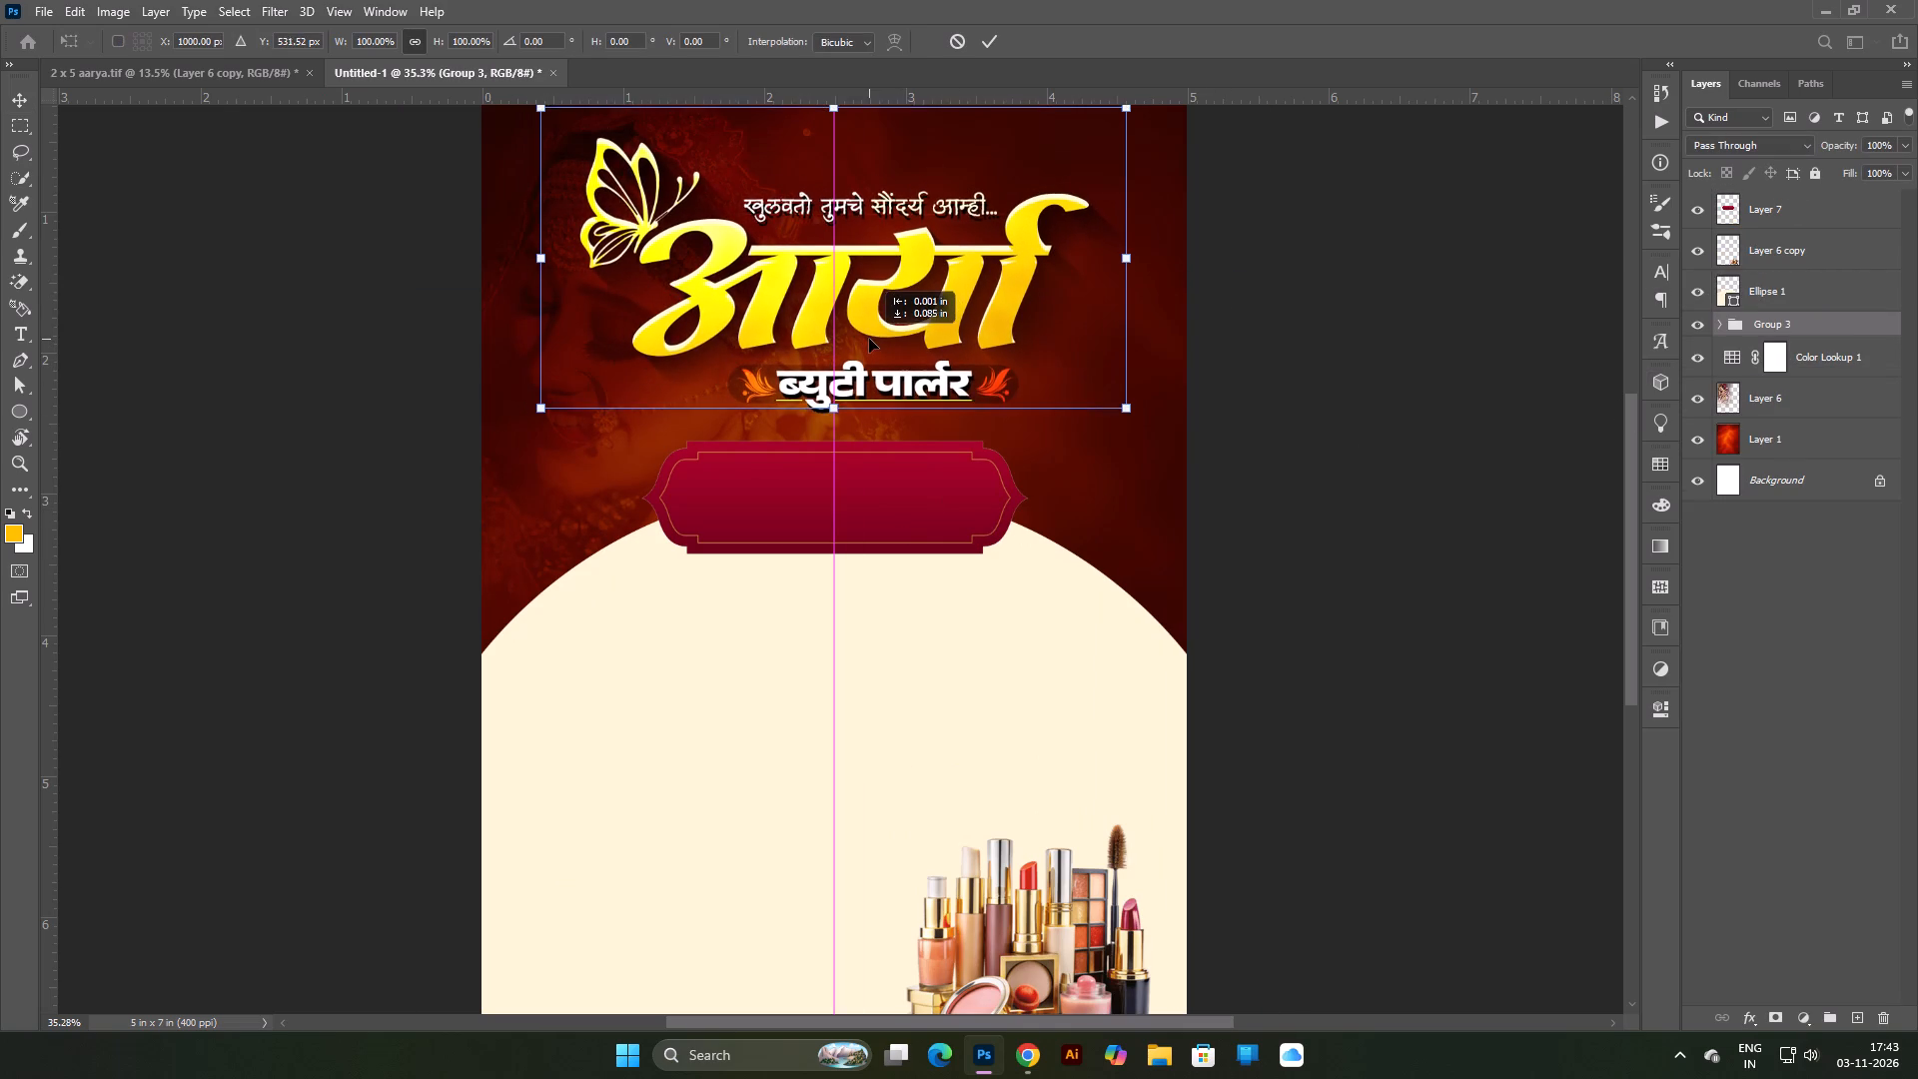
pyautogui.moveTo(869, 339); pyautogui.dragTo(871, 347)
pyautogui.press('Return')
pyautogui.click(1441, 482)
pyautogui.scroll(2, 511, 524)
pyautogui.scroll(-1, 533, 524)
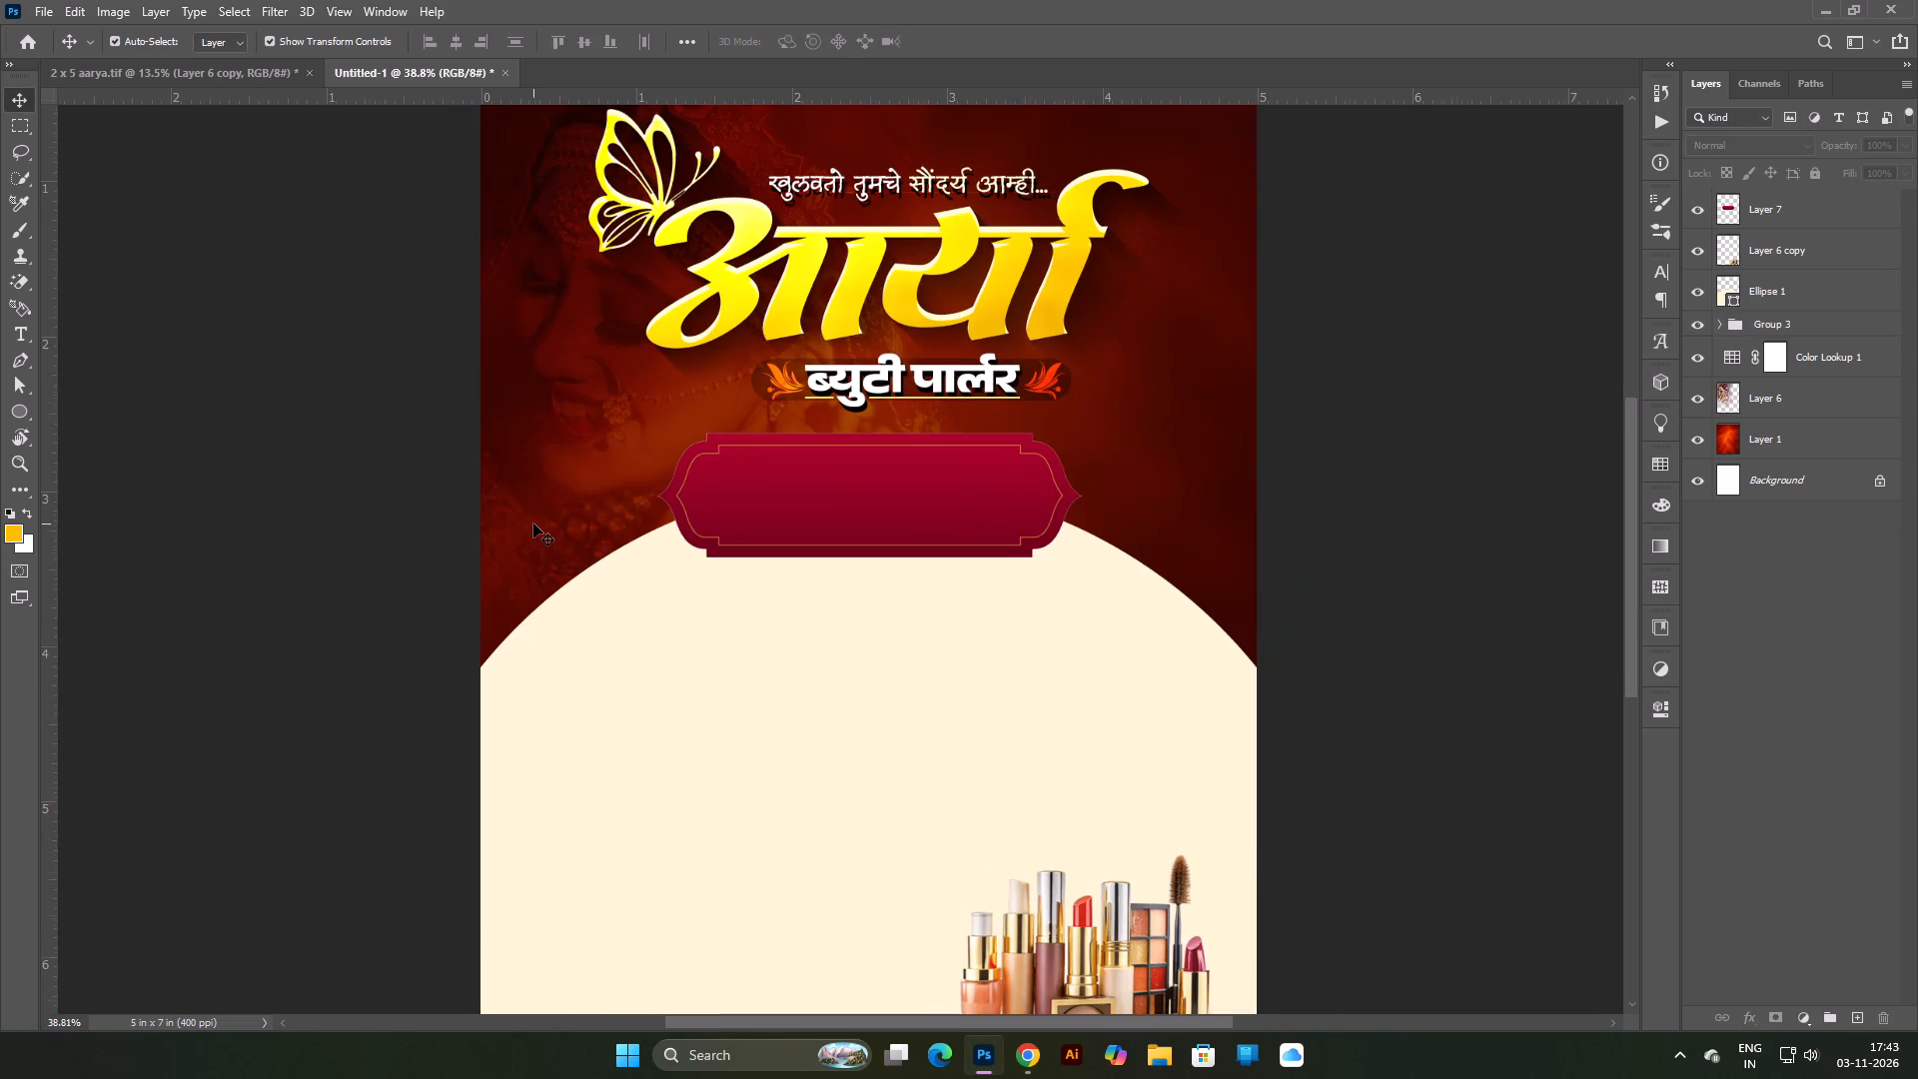
pyautogui.scroll(-1, 533, 524)
pyautogui.scroll(1, 536, 523)
# Add a text line on the cream circle using Marathi transliteration input, reading दिवाळी.
pyautogui.click(22, 328)
pyautogui.scroll(2, 744, 546)
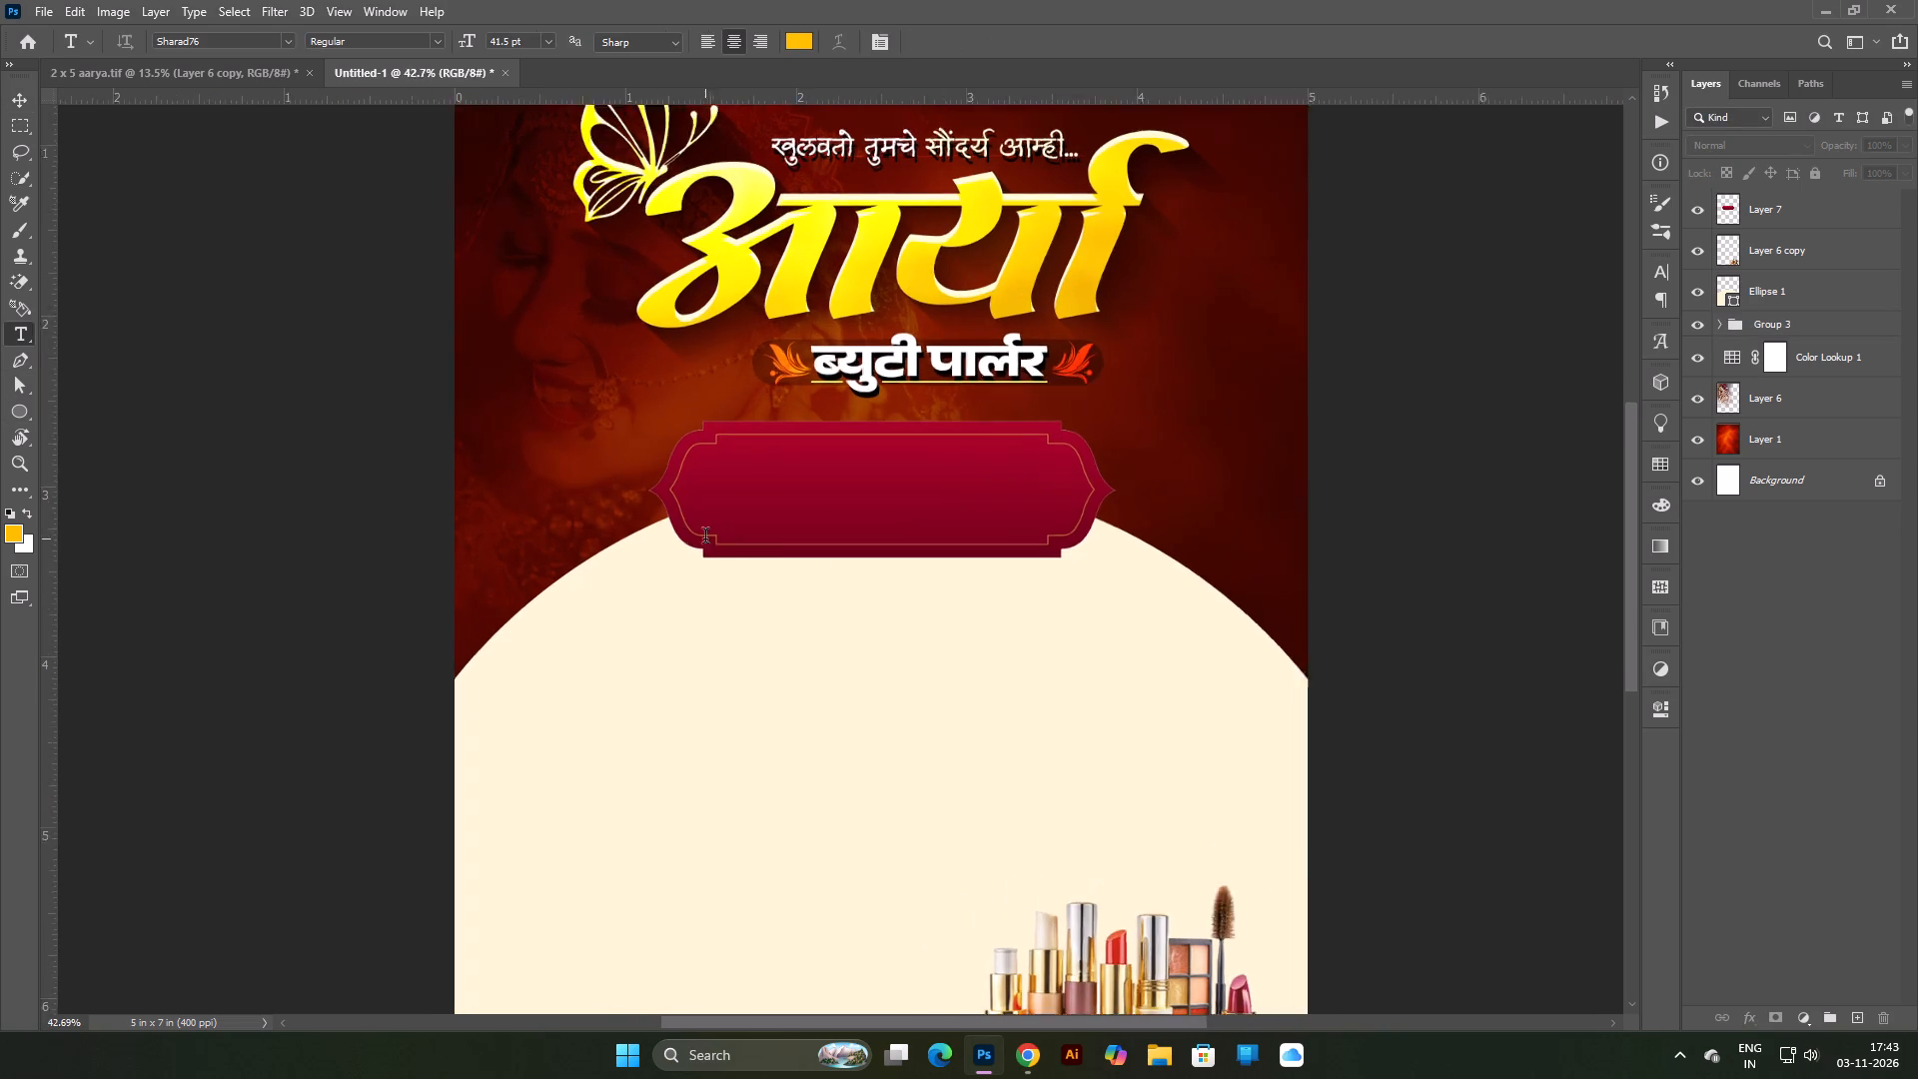
pyautogui.scroll(2, 705, 539)
pyautogui.scroll(-4, 760, 519)
pyautogui.click(807, 687)
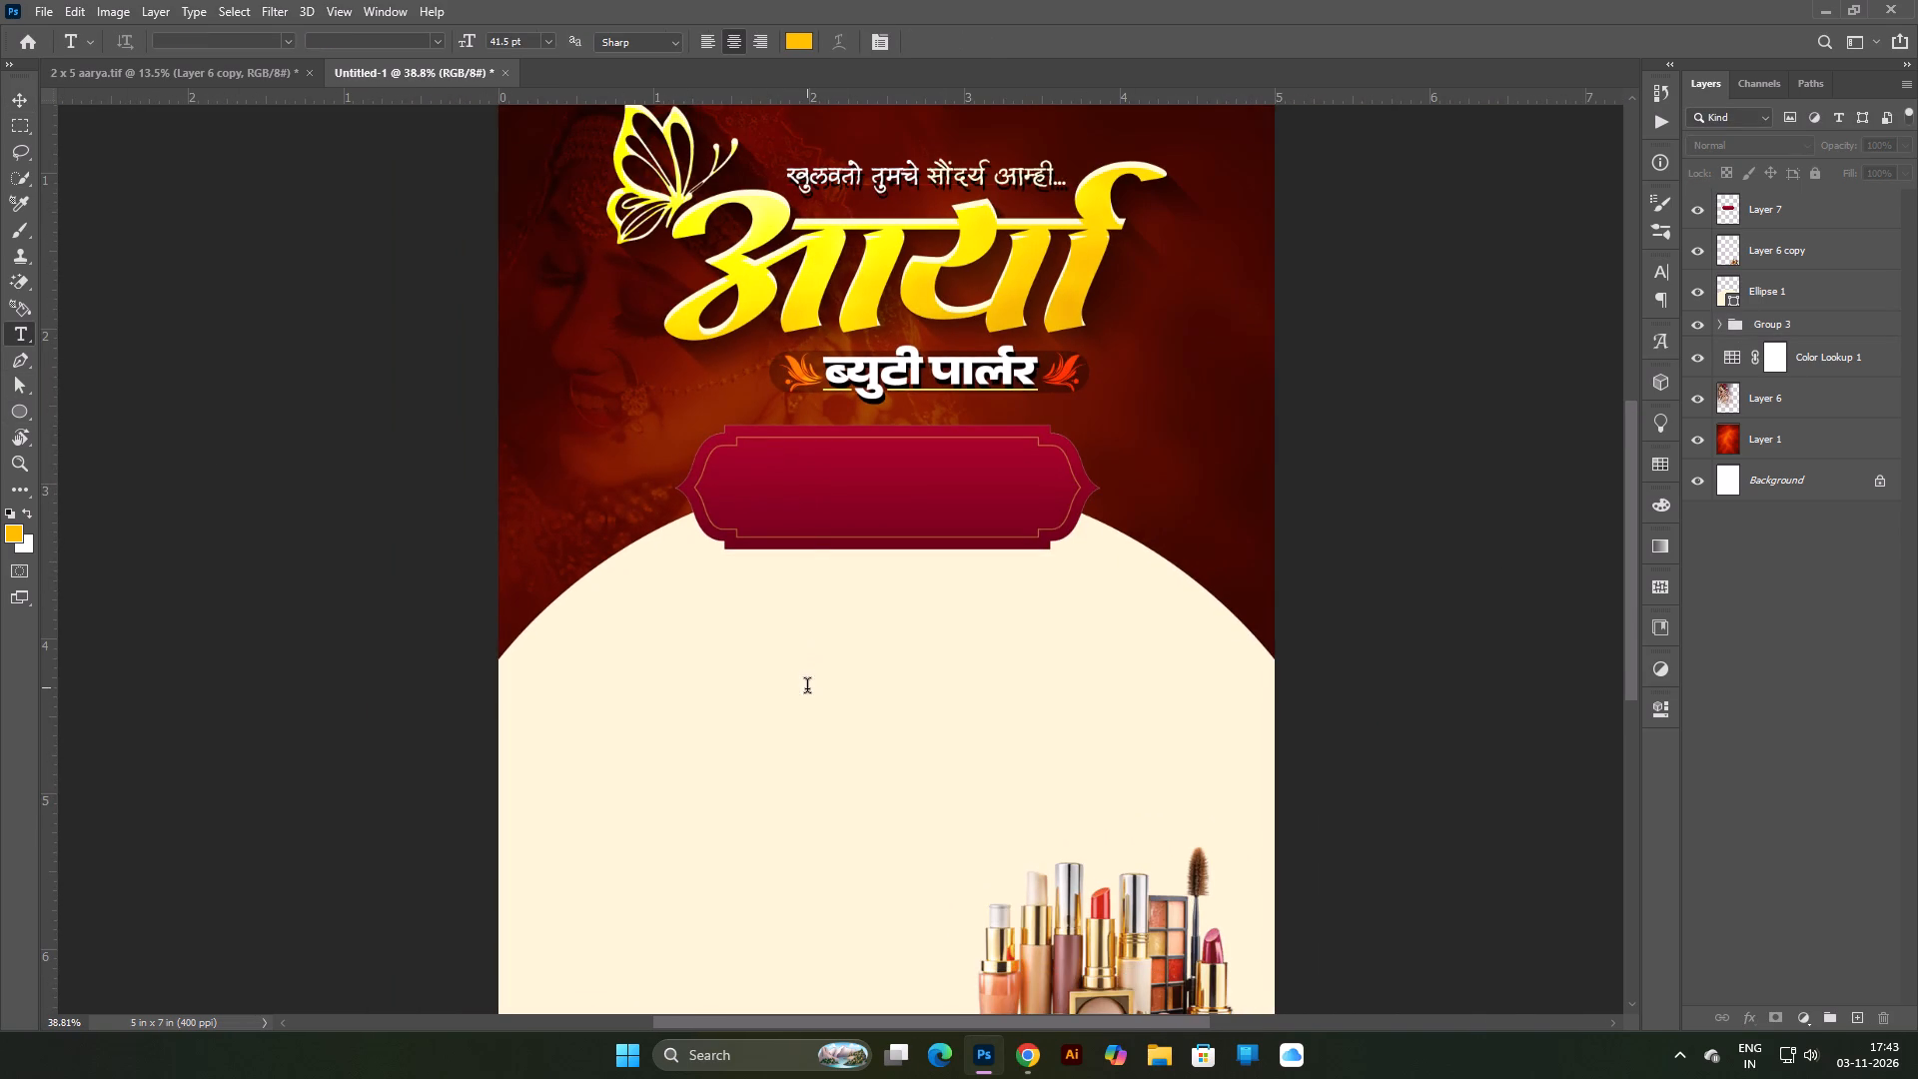
pyautogui.click(1759, 1049)
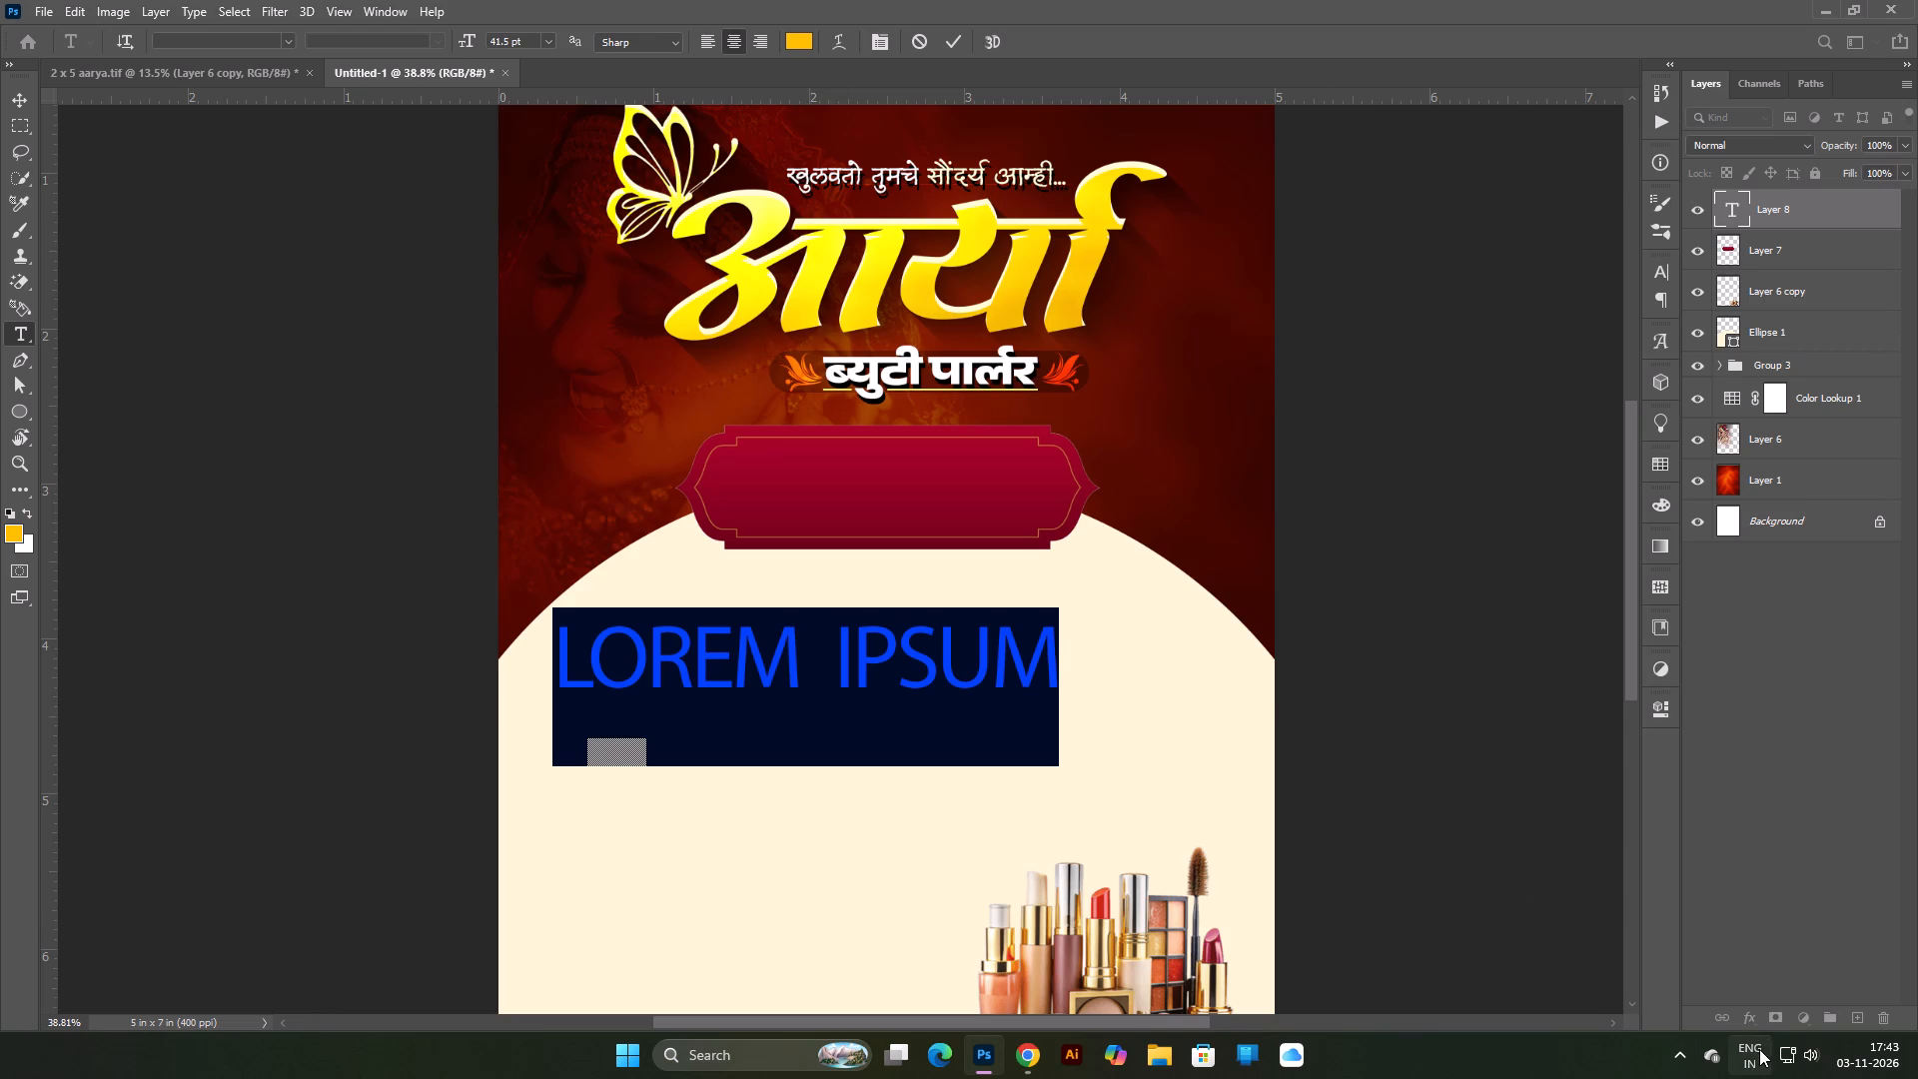
pyautogui.click(1673, 949)
pyautogui.write('di')
pyautogui.write('wali')
pyautogui.press('space')
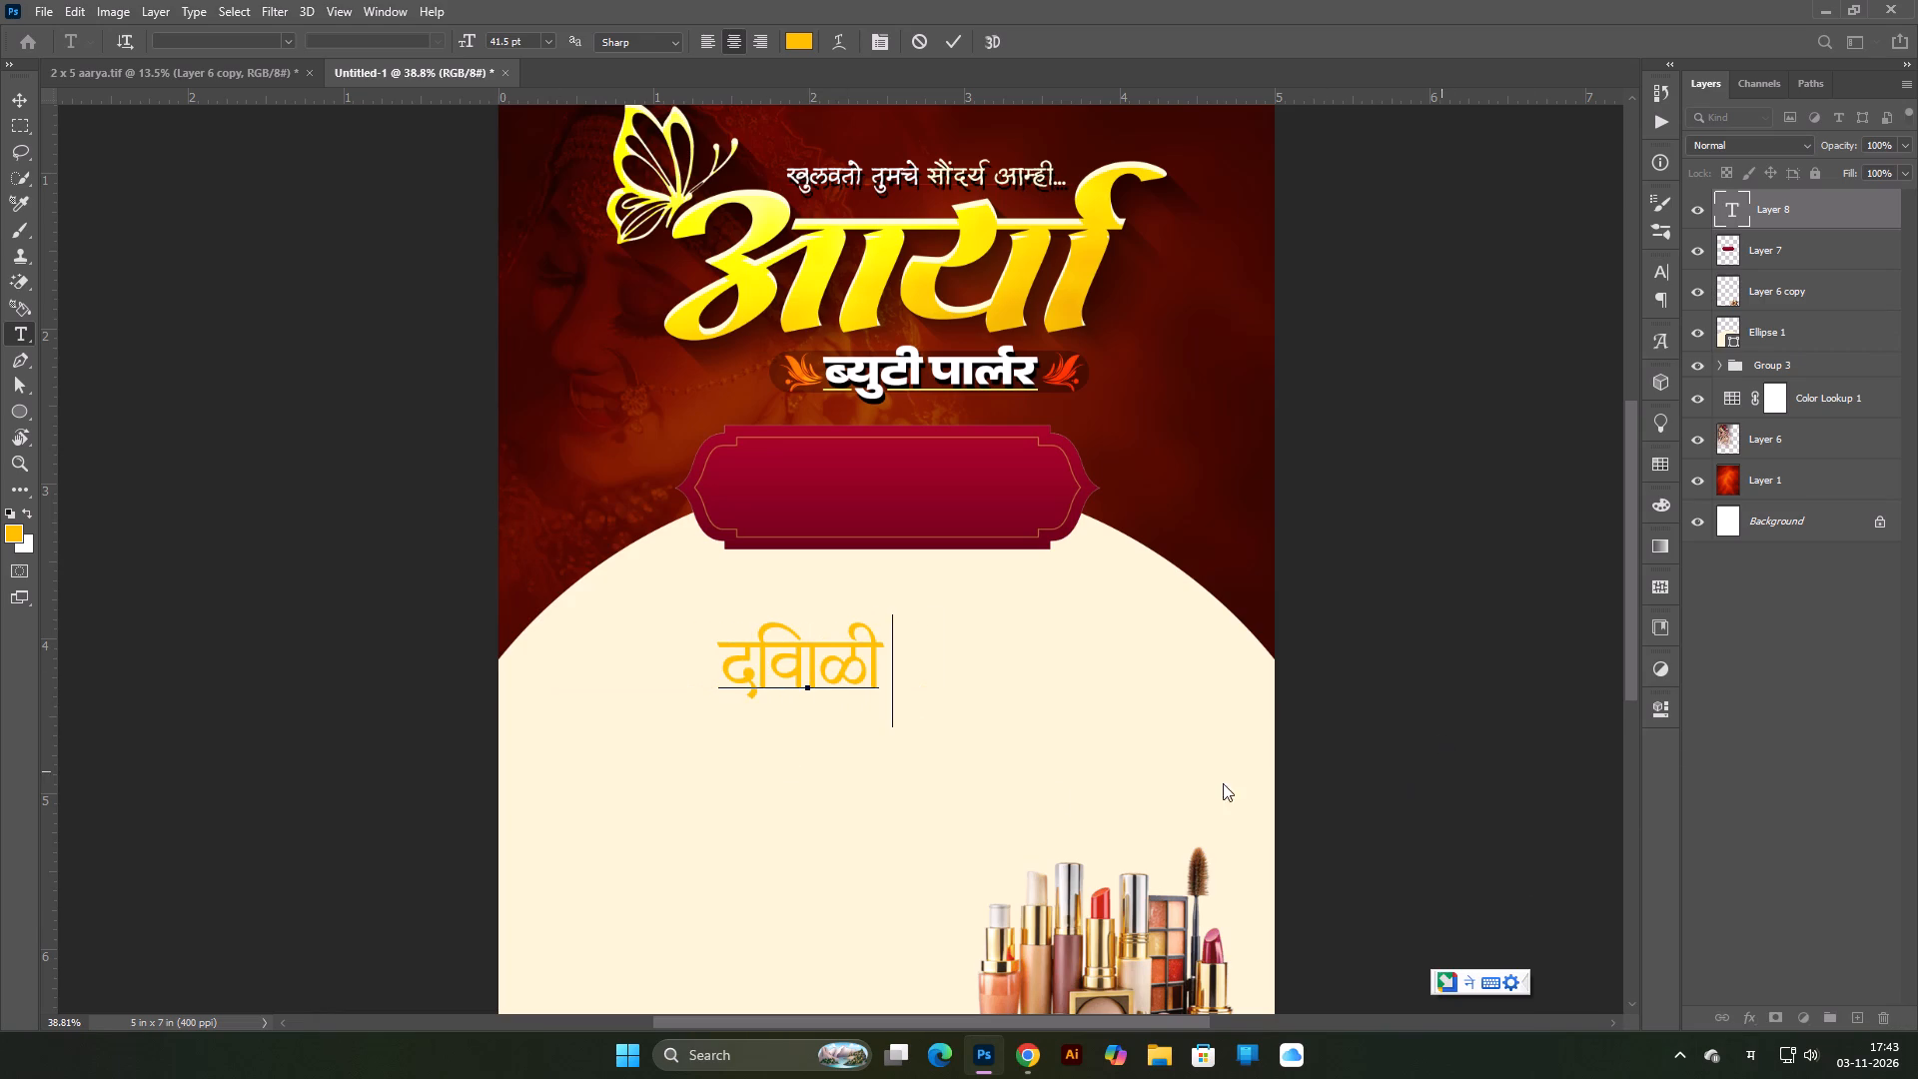
# Set the दिवाळी text's paragraph layout to World-Ready Layout.
pyautogui.tripleClick(804, 680)
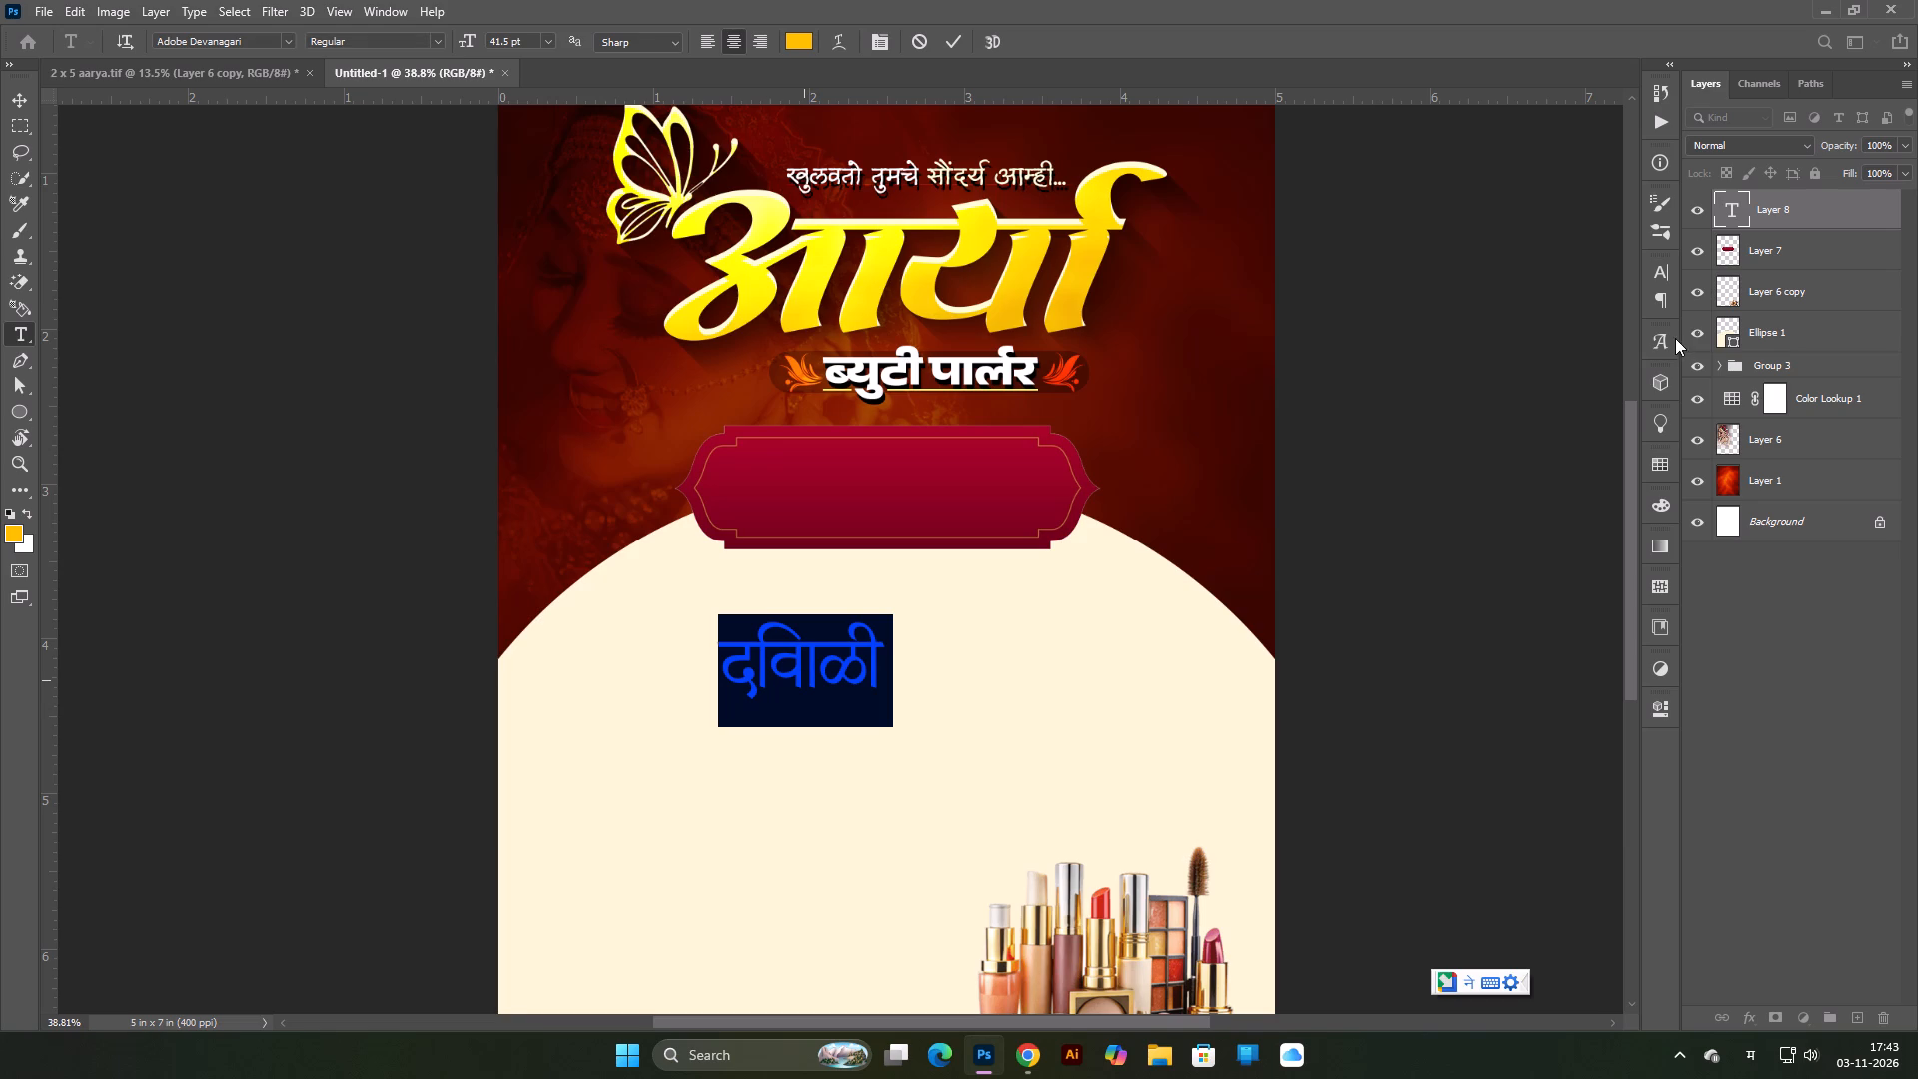
pyautogui.click(1655, 296)
pyautogui.click(1629, 269)
pyautogui.click(1704, 365)
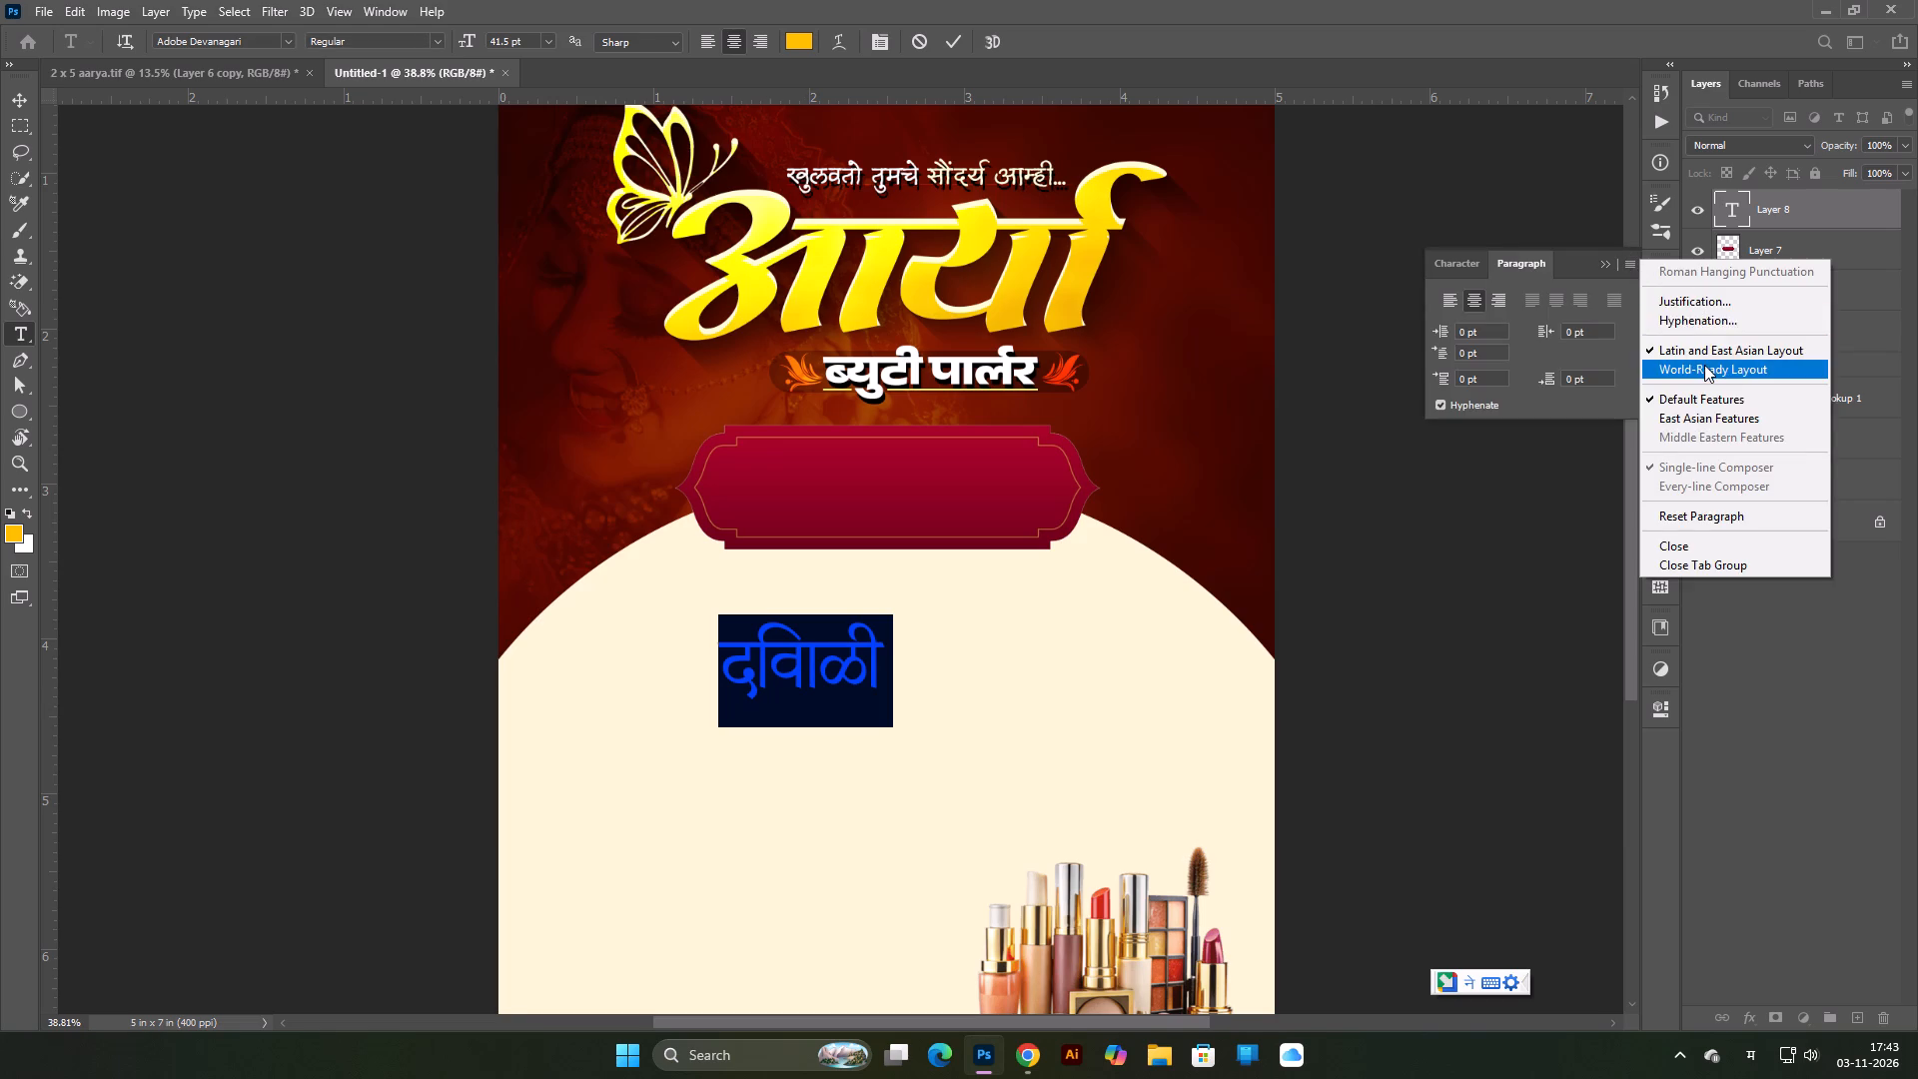
# Add the word स्पेशल after दिवाळी in the text line.
pyautogui.click(873, 671)
pyautogui.press('space')
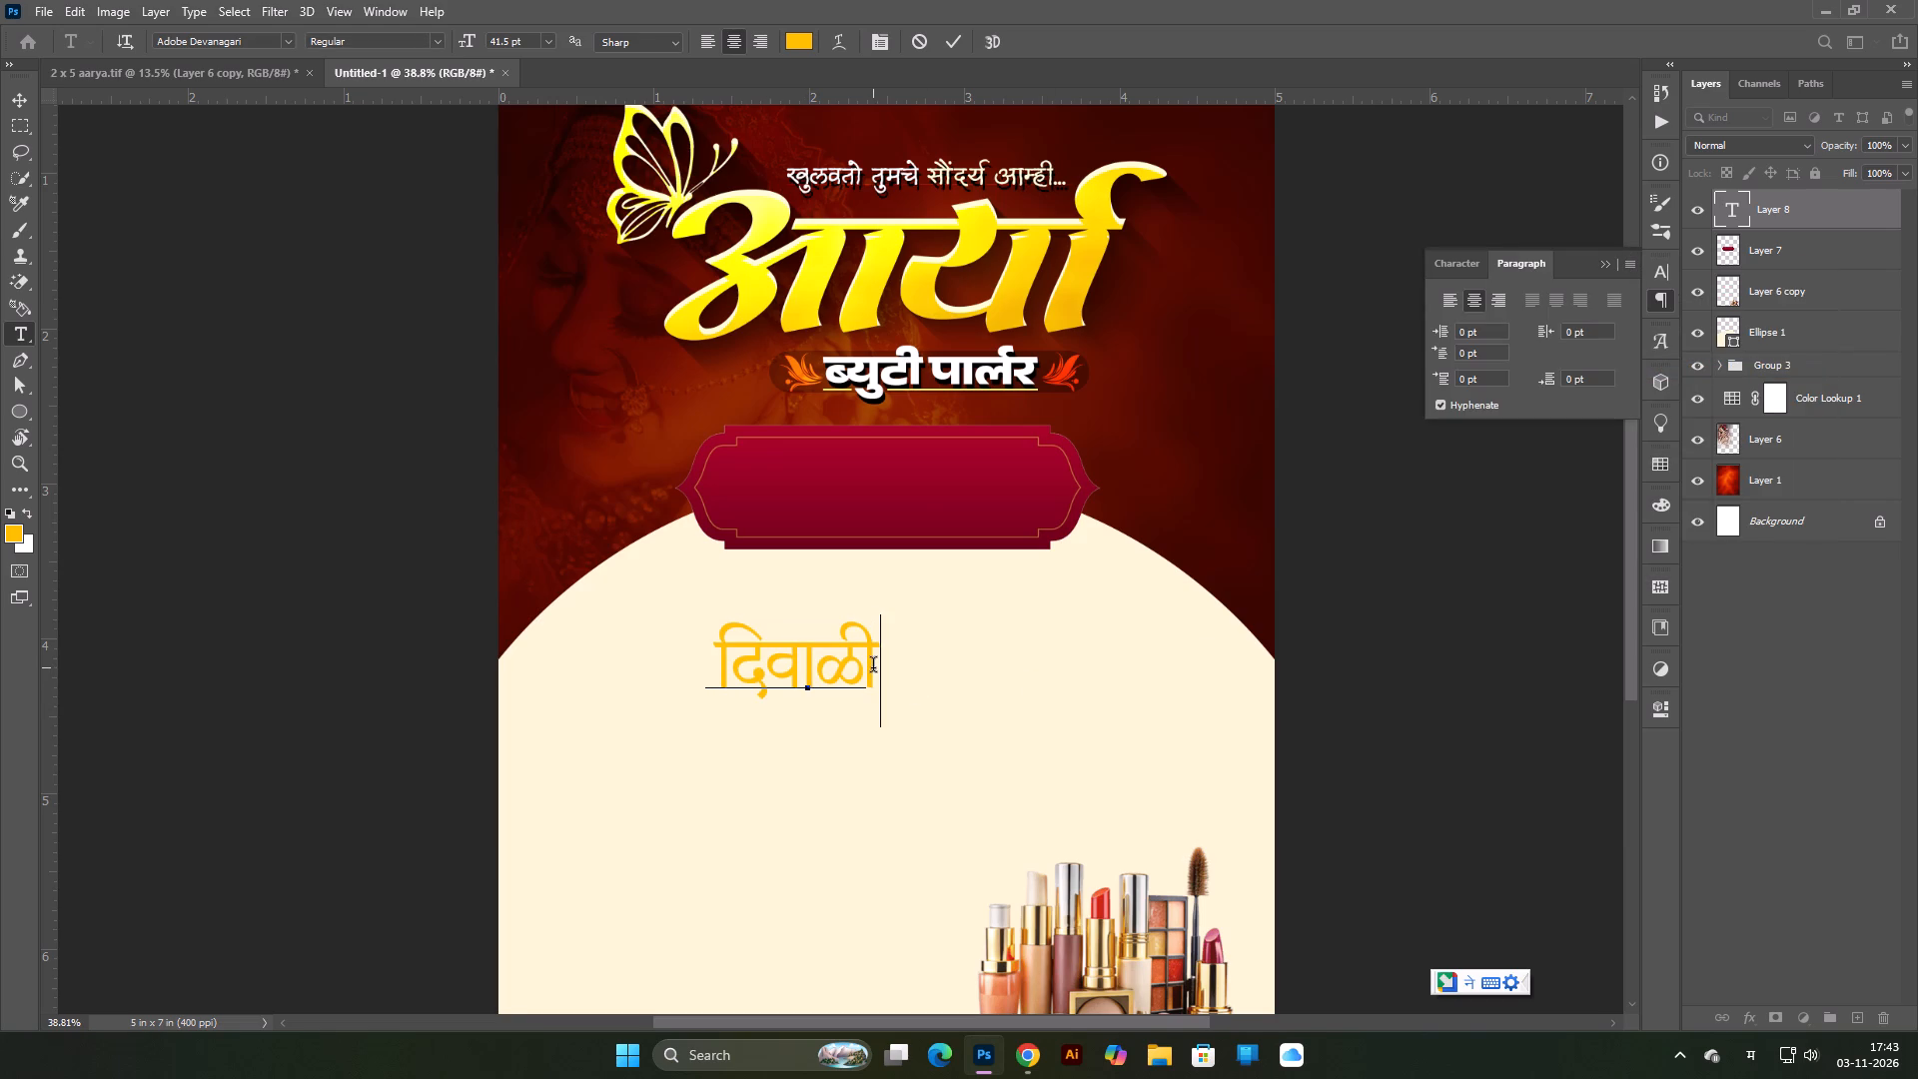
pyautogui.write('speshal')
pyautogui.press('space')
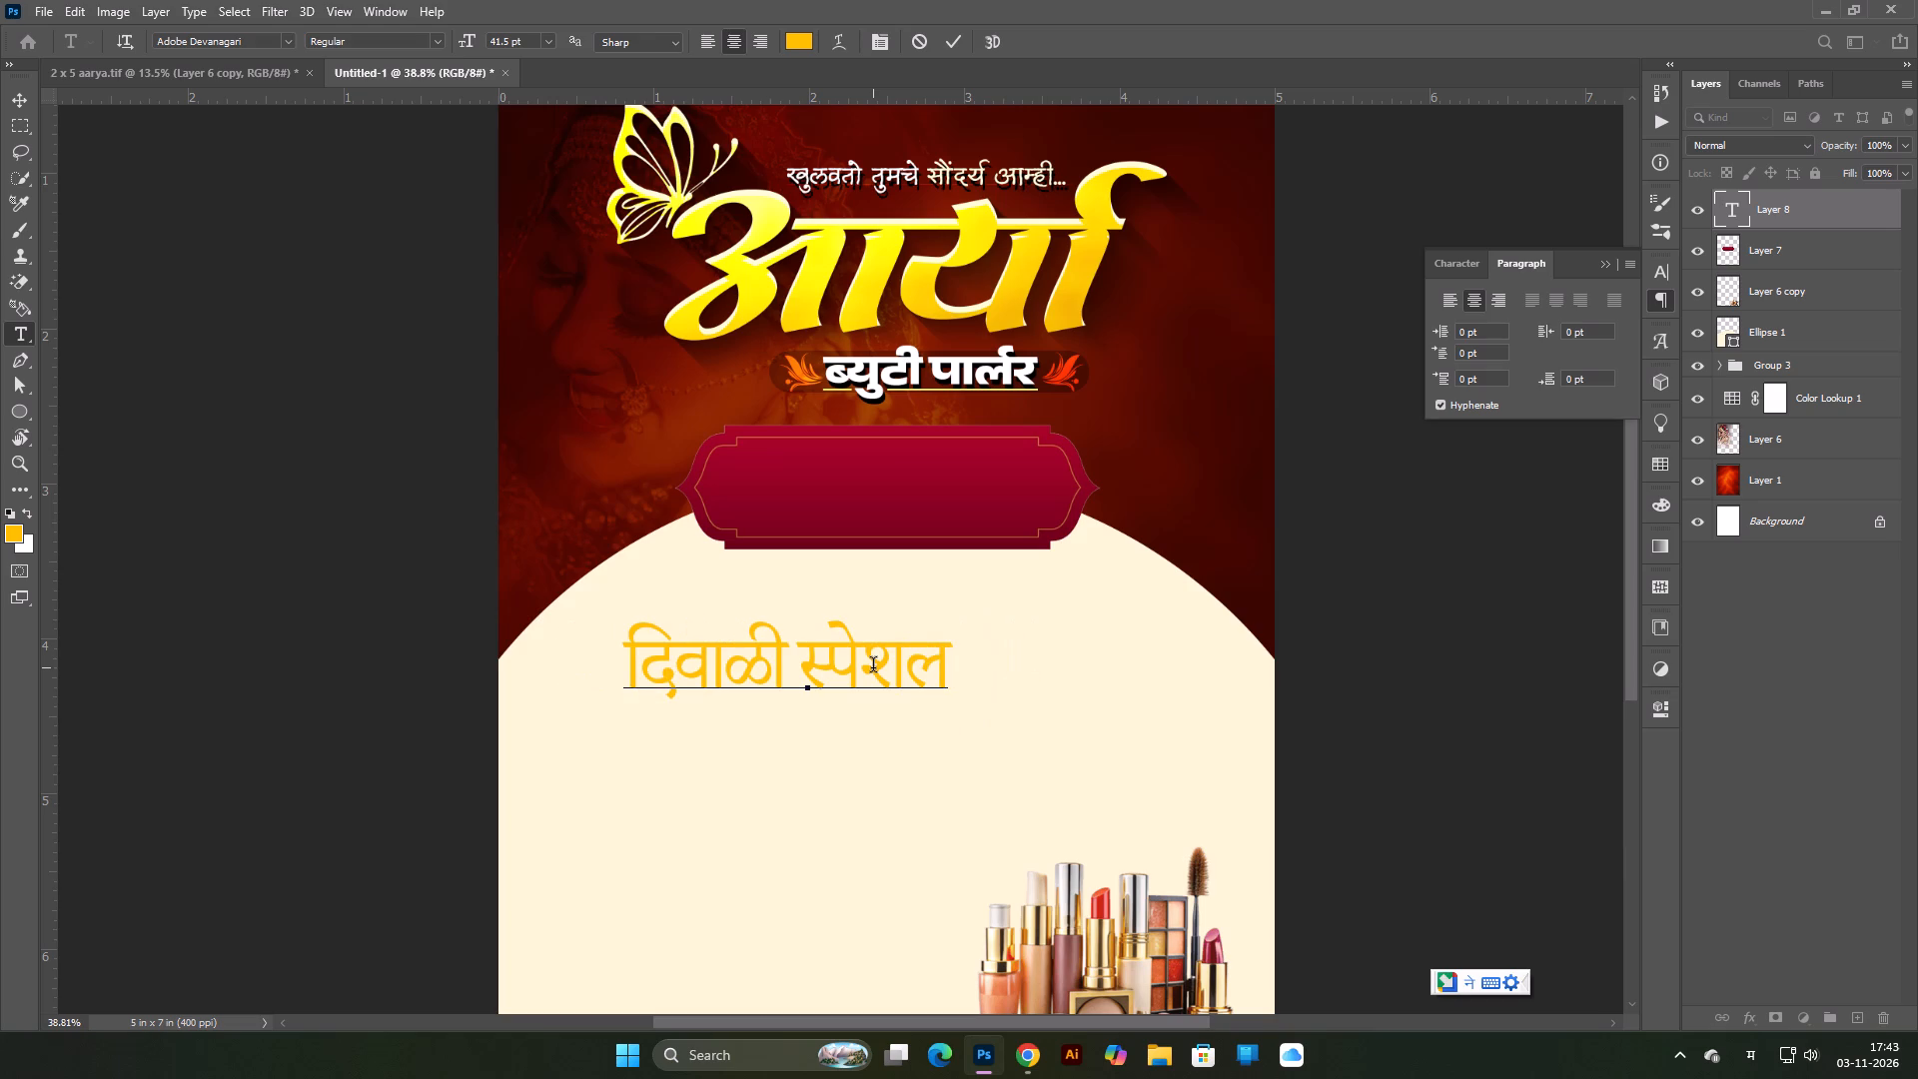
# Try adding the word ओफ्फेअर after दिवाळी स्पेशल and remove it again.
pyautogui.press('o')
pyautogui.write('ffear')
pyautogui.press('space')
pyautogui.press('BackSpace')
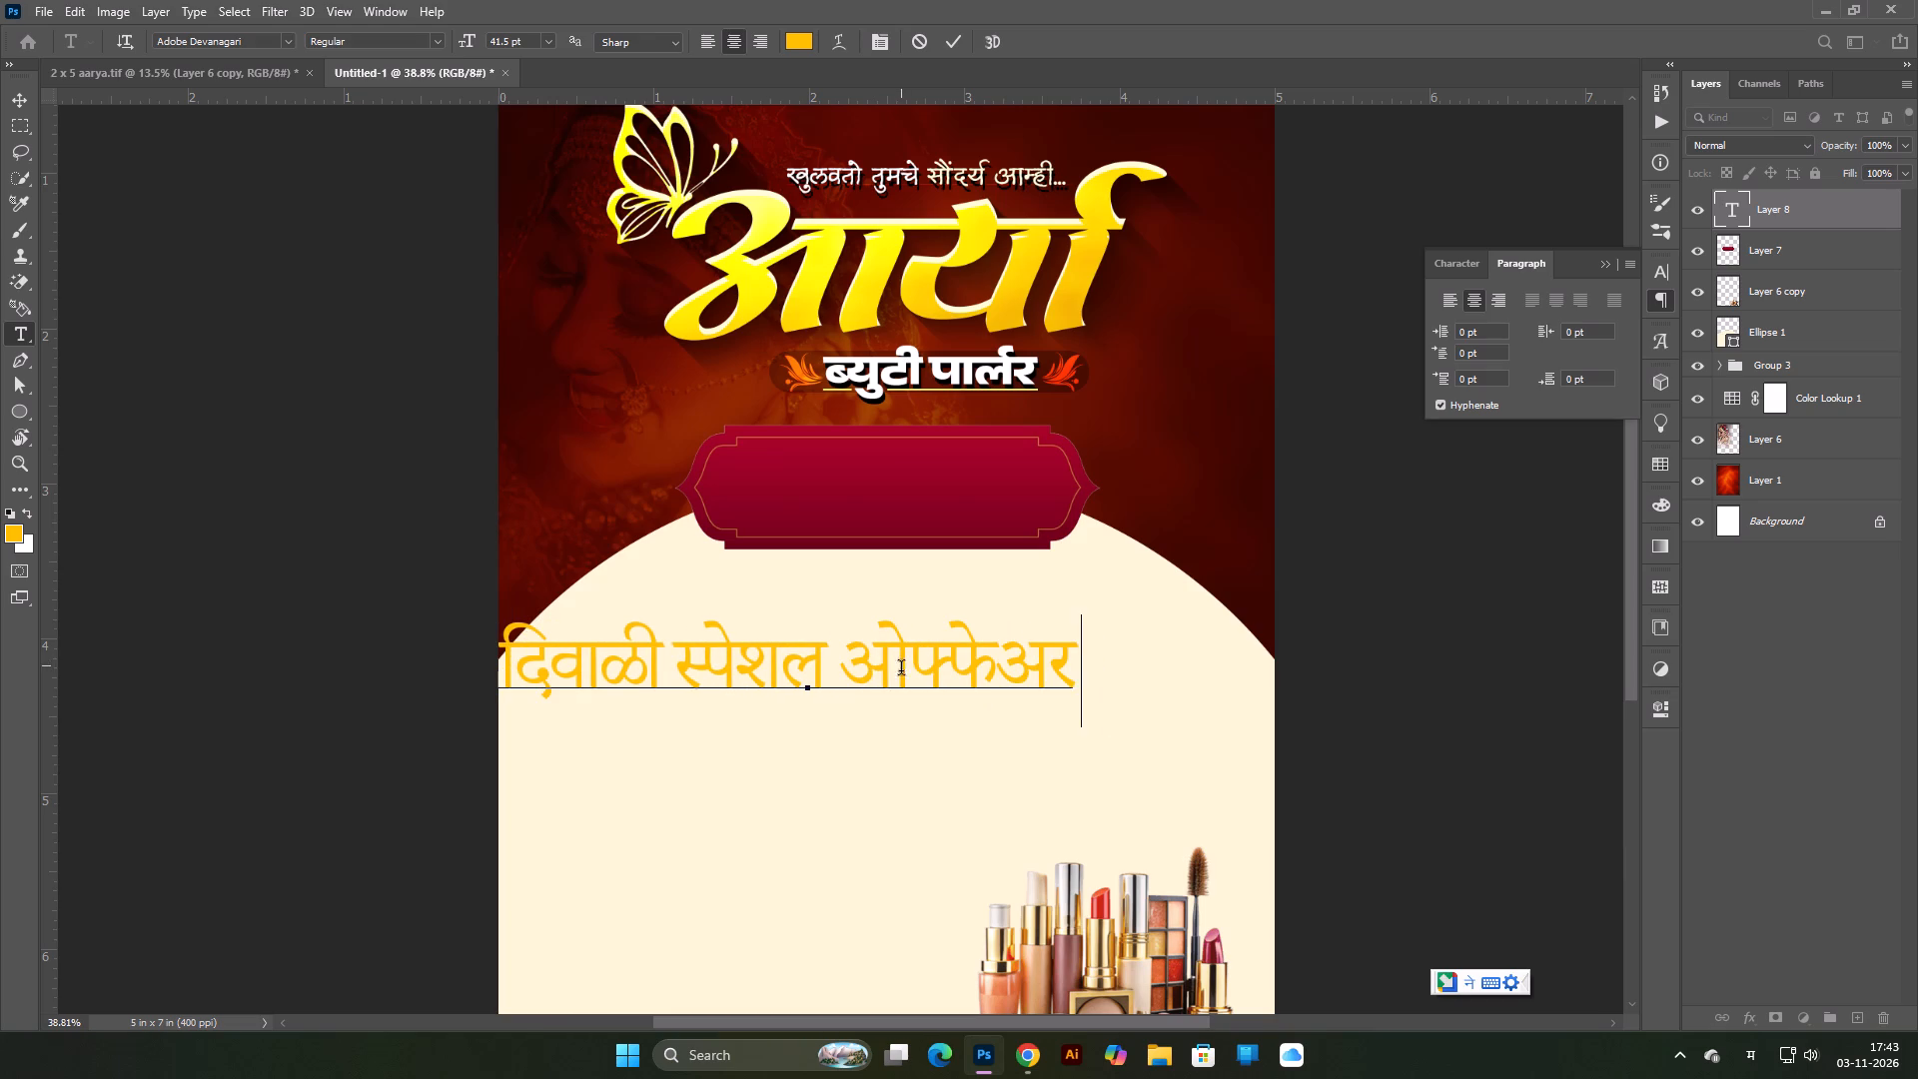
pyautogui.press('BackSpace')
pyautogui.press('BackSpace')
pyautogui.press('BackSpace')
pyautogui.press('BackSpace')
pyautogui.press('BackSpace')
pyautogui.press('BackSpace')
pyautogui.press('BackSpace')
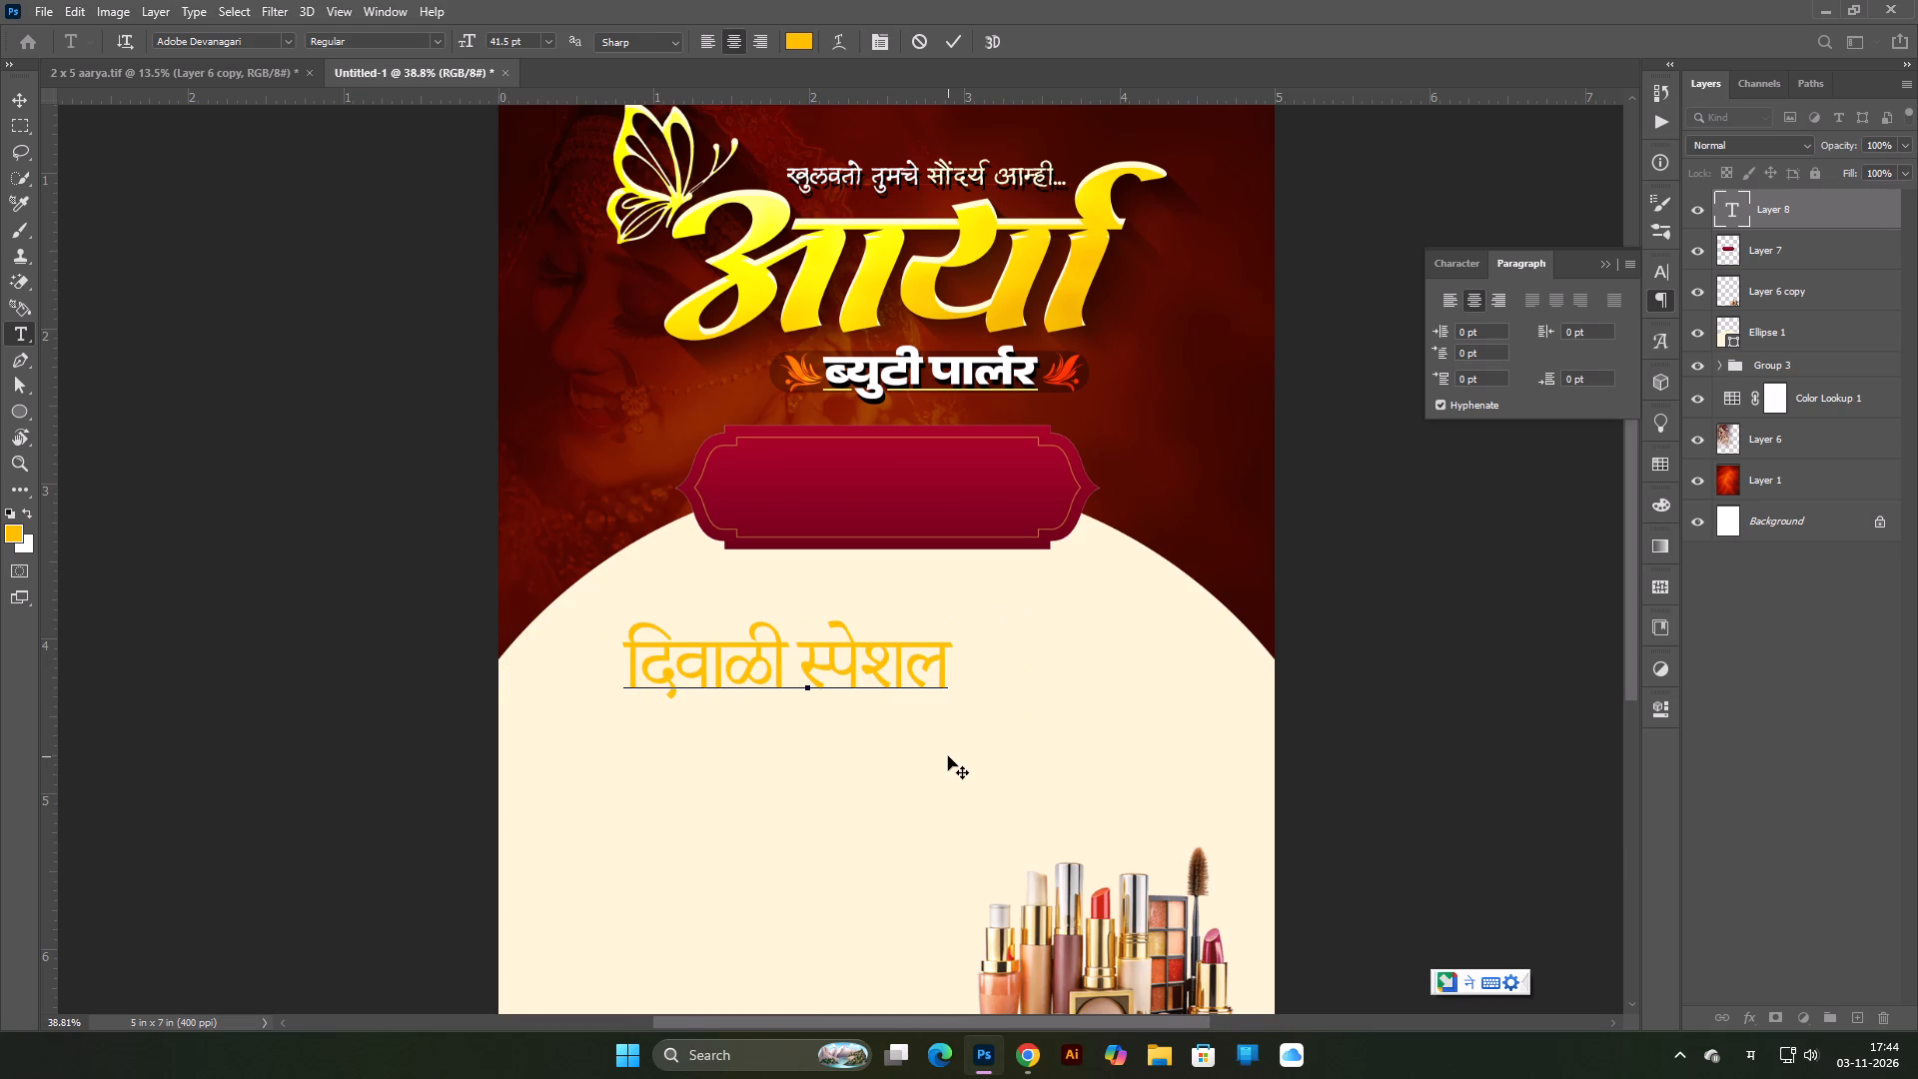
# Add the word ऑफर after दिवाळी स्पेशल in the text line.
pyautogui.press('o')
pyautogui.write('ff')
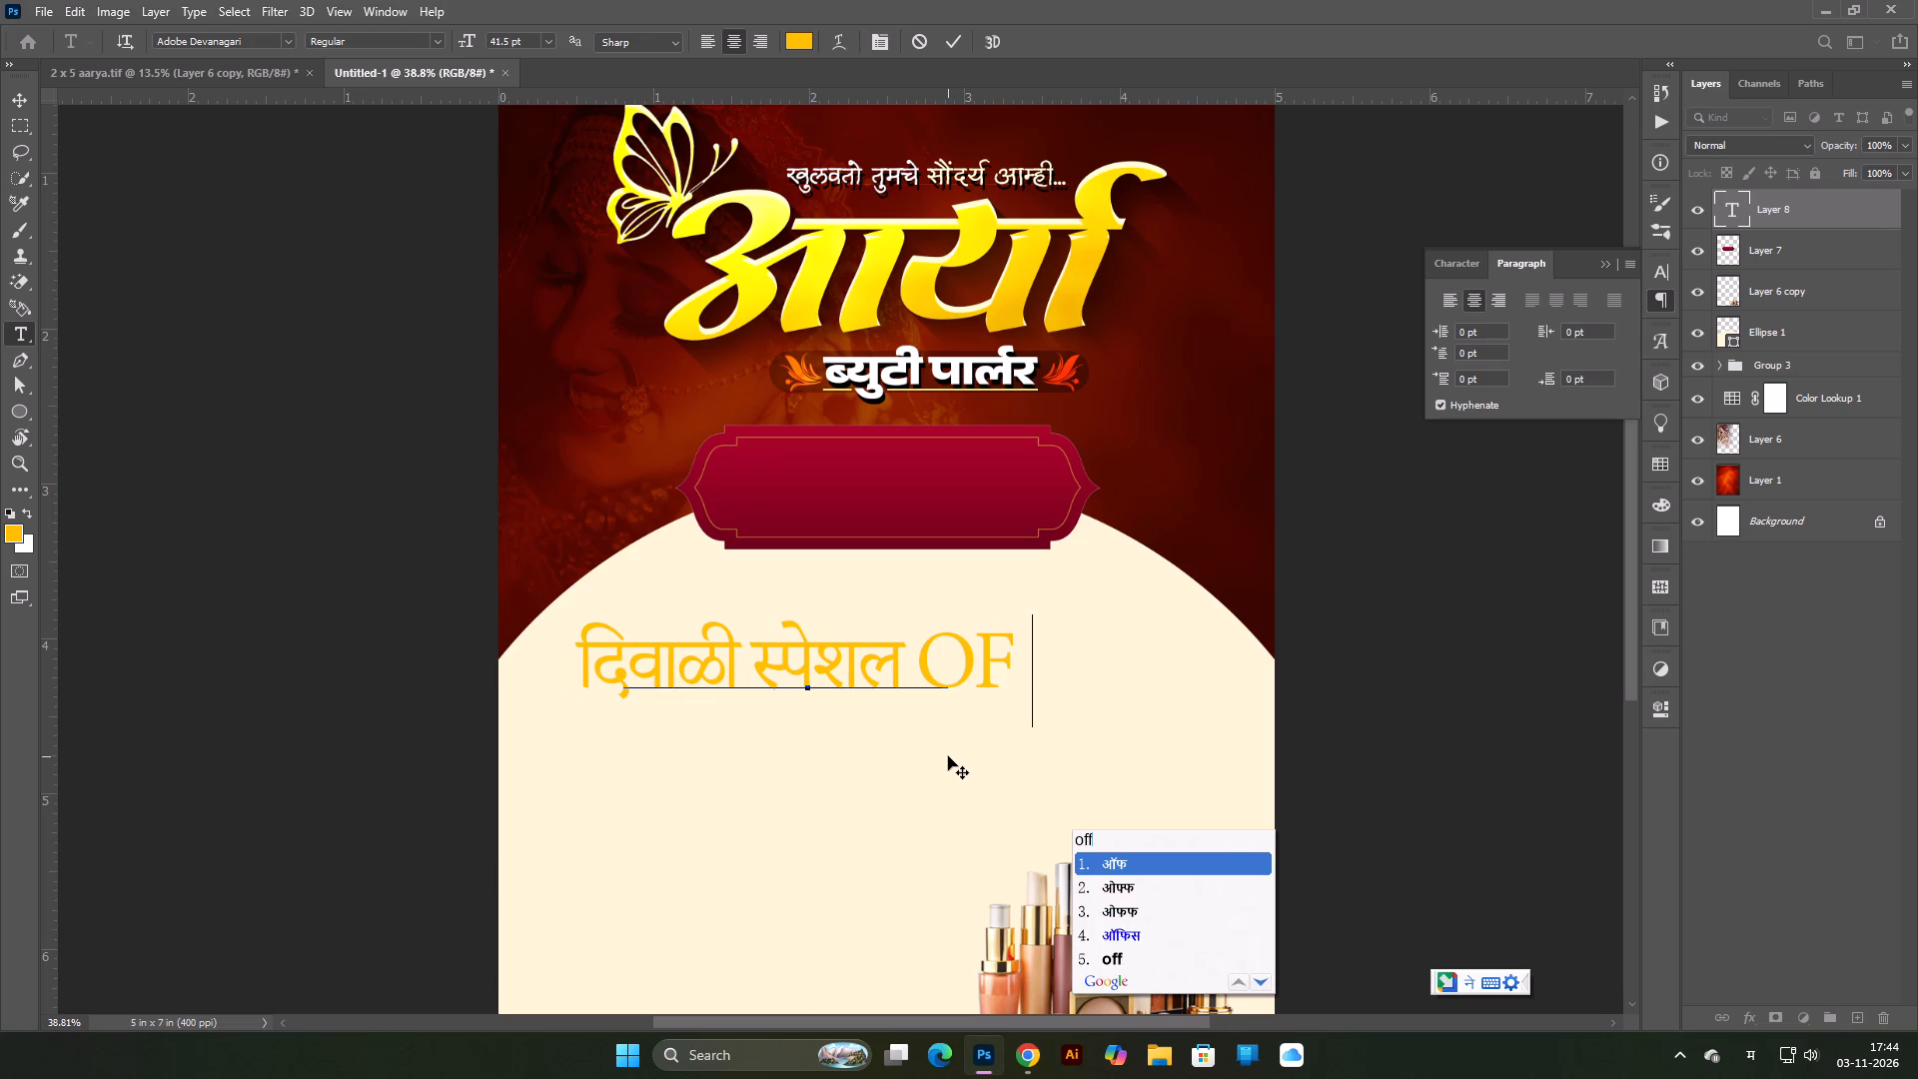
pyautogui.write('r')
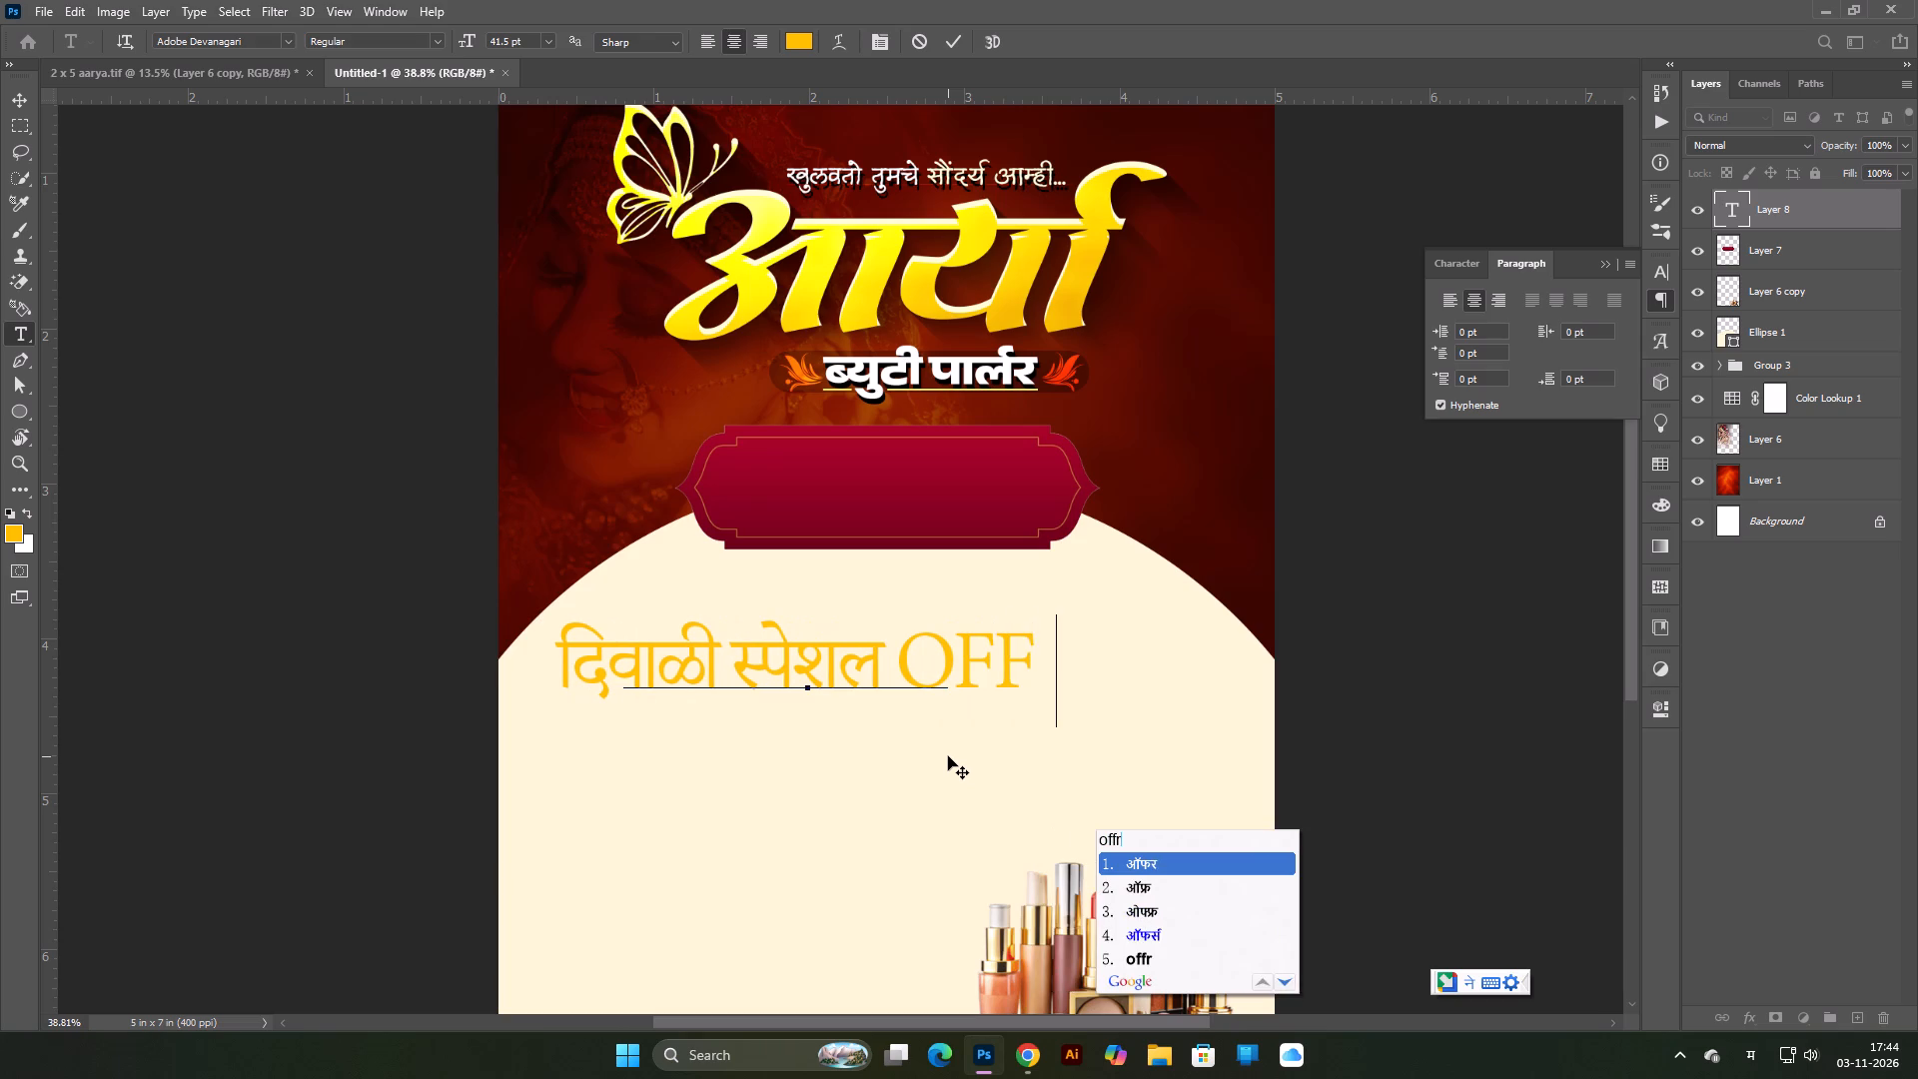
pyautogui.press('space')
# Set the whole दिवाळी स्पेशल ऑफर line in the Rozha One font.
pyautogui.tripleClick(821, 674)
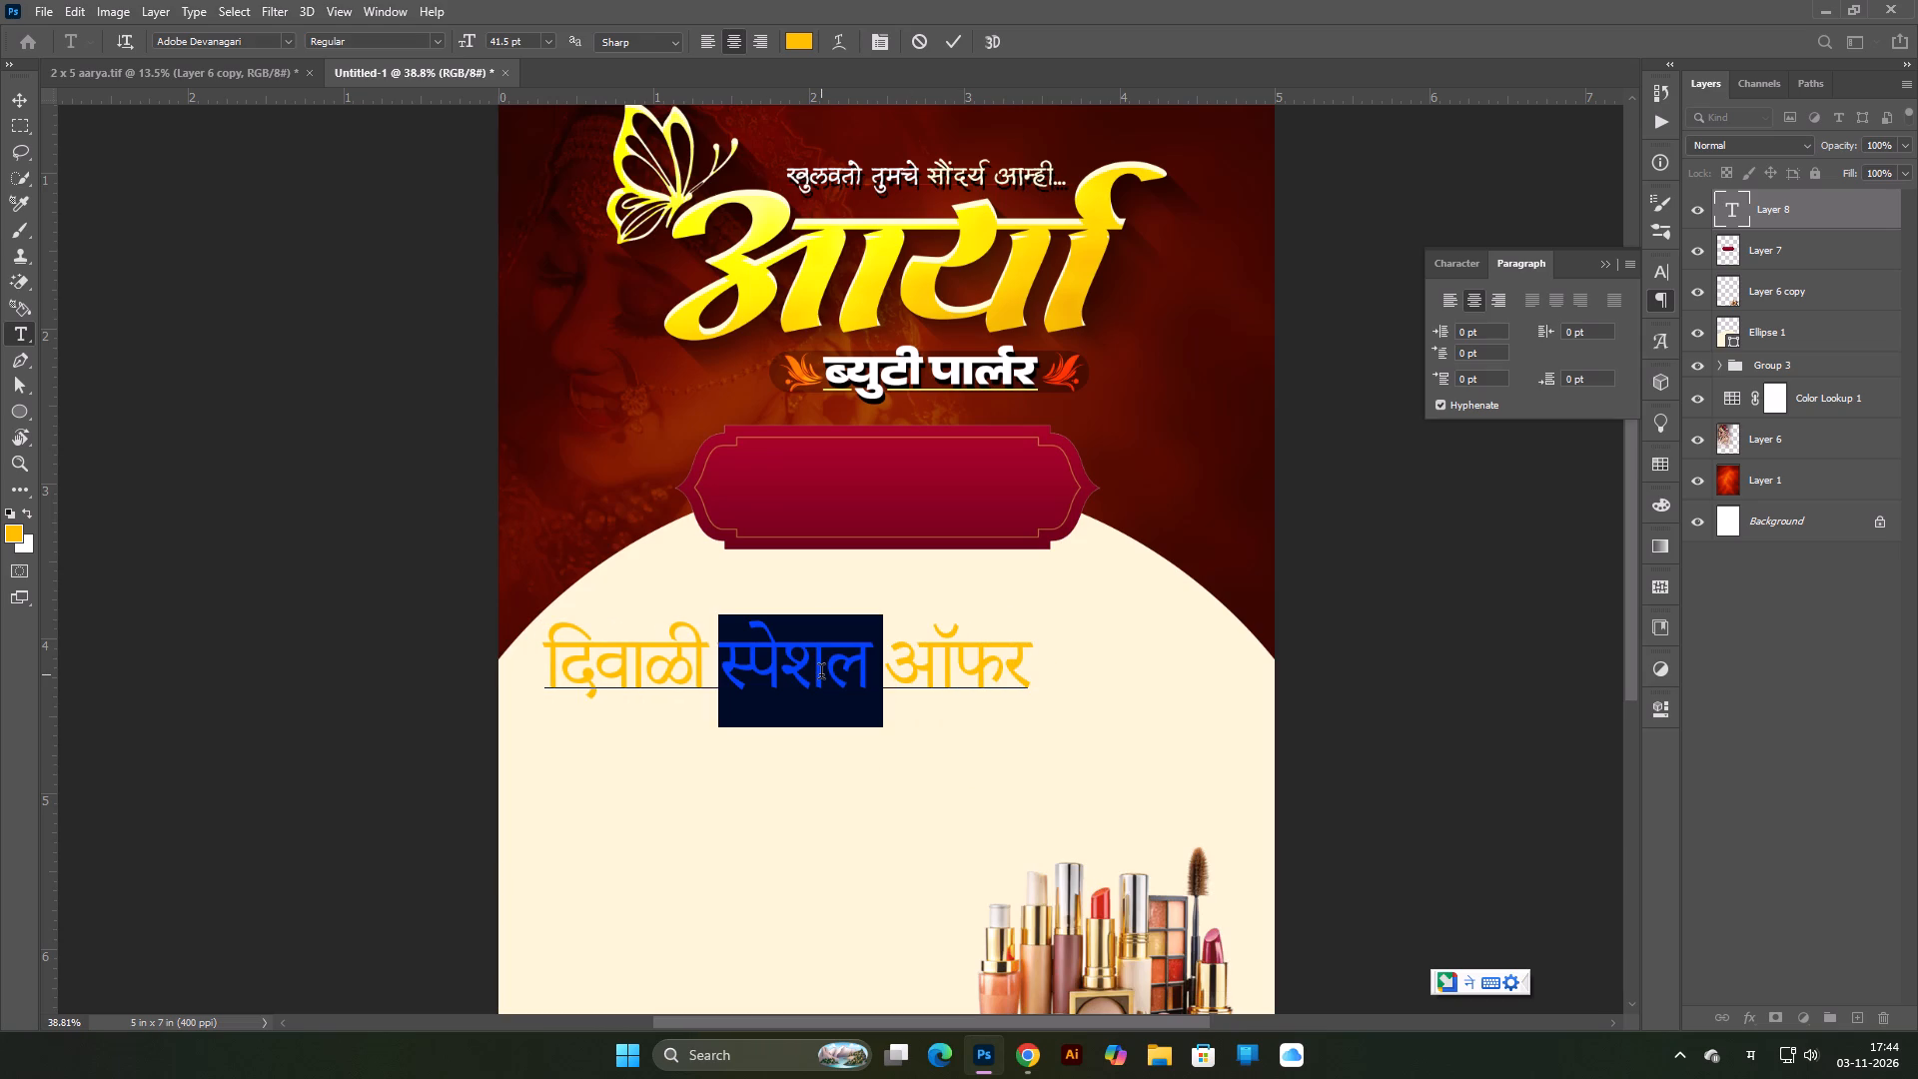
pyautogui.click(821, 674)
pyautogui.click(260, 42)
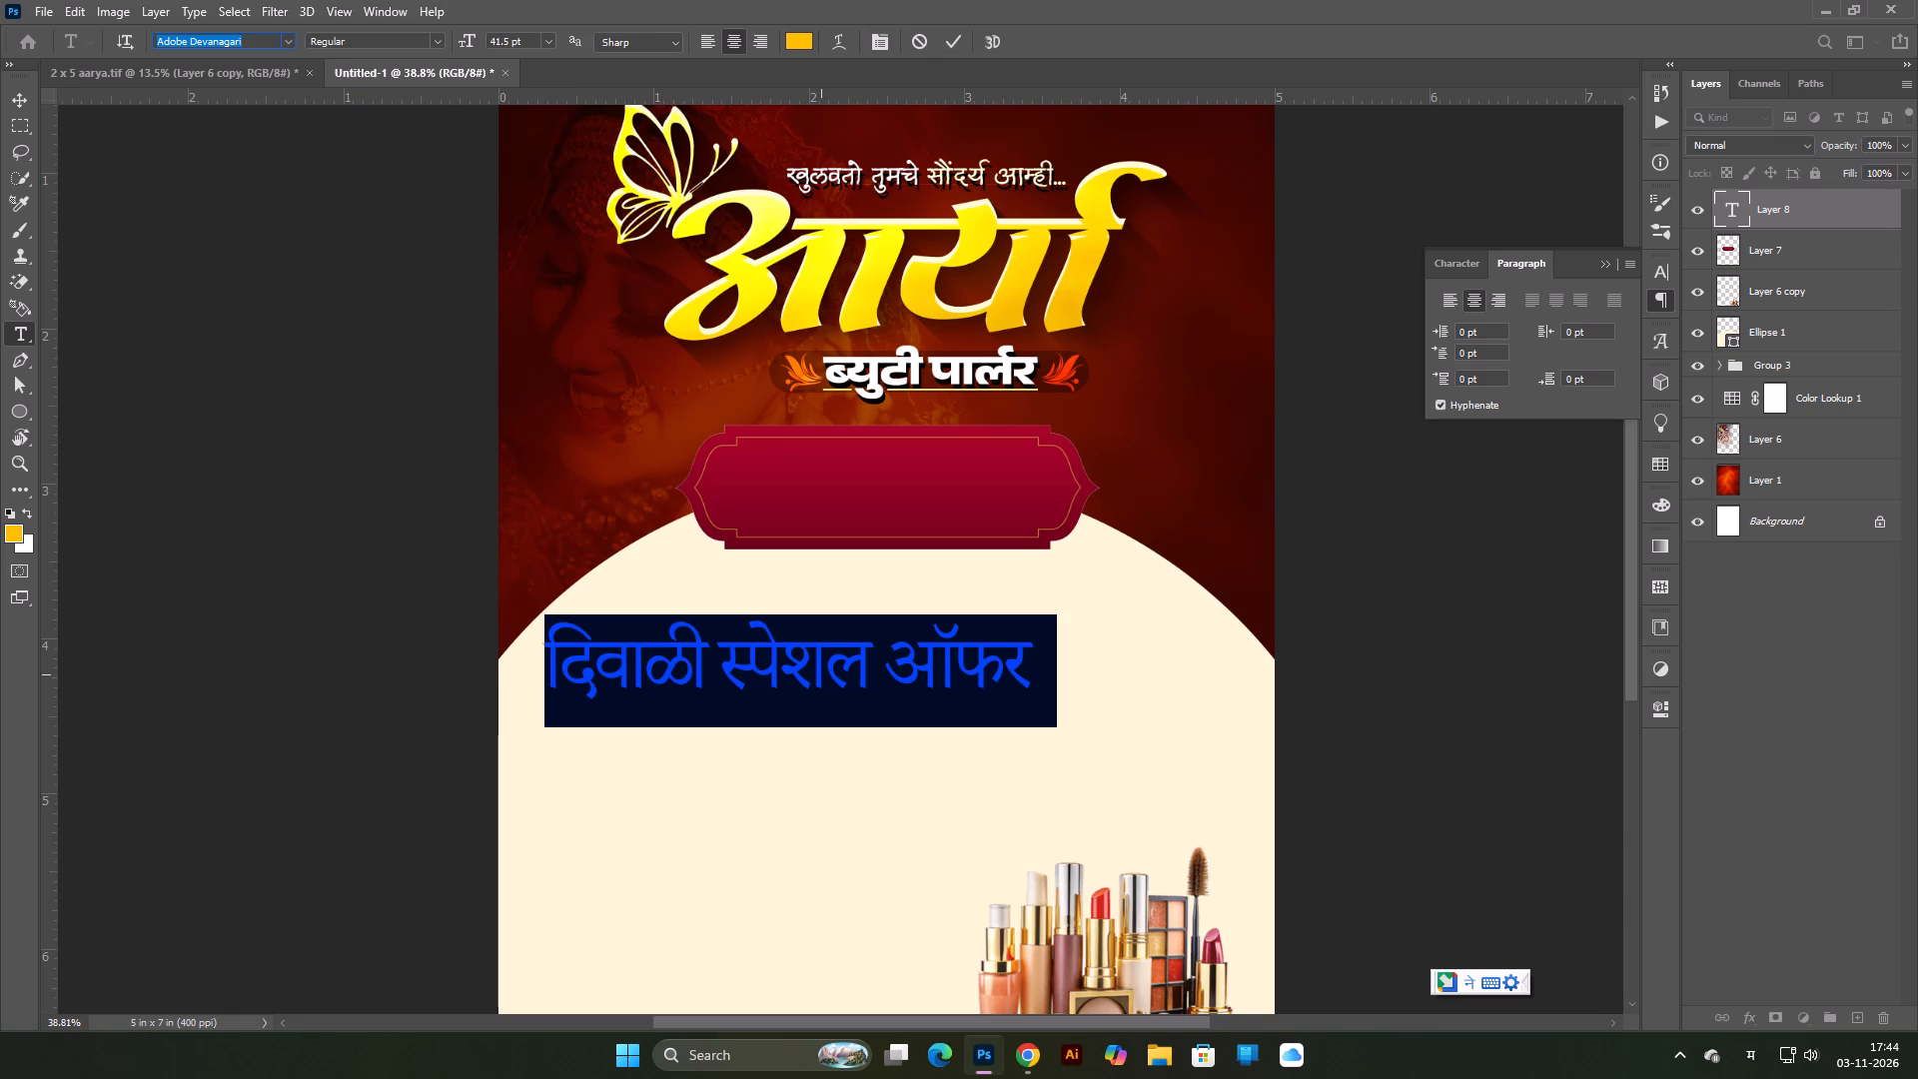
pyautogui.write('roza')
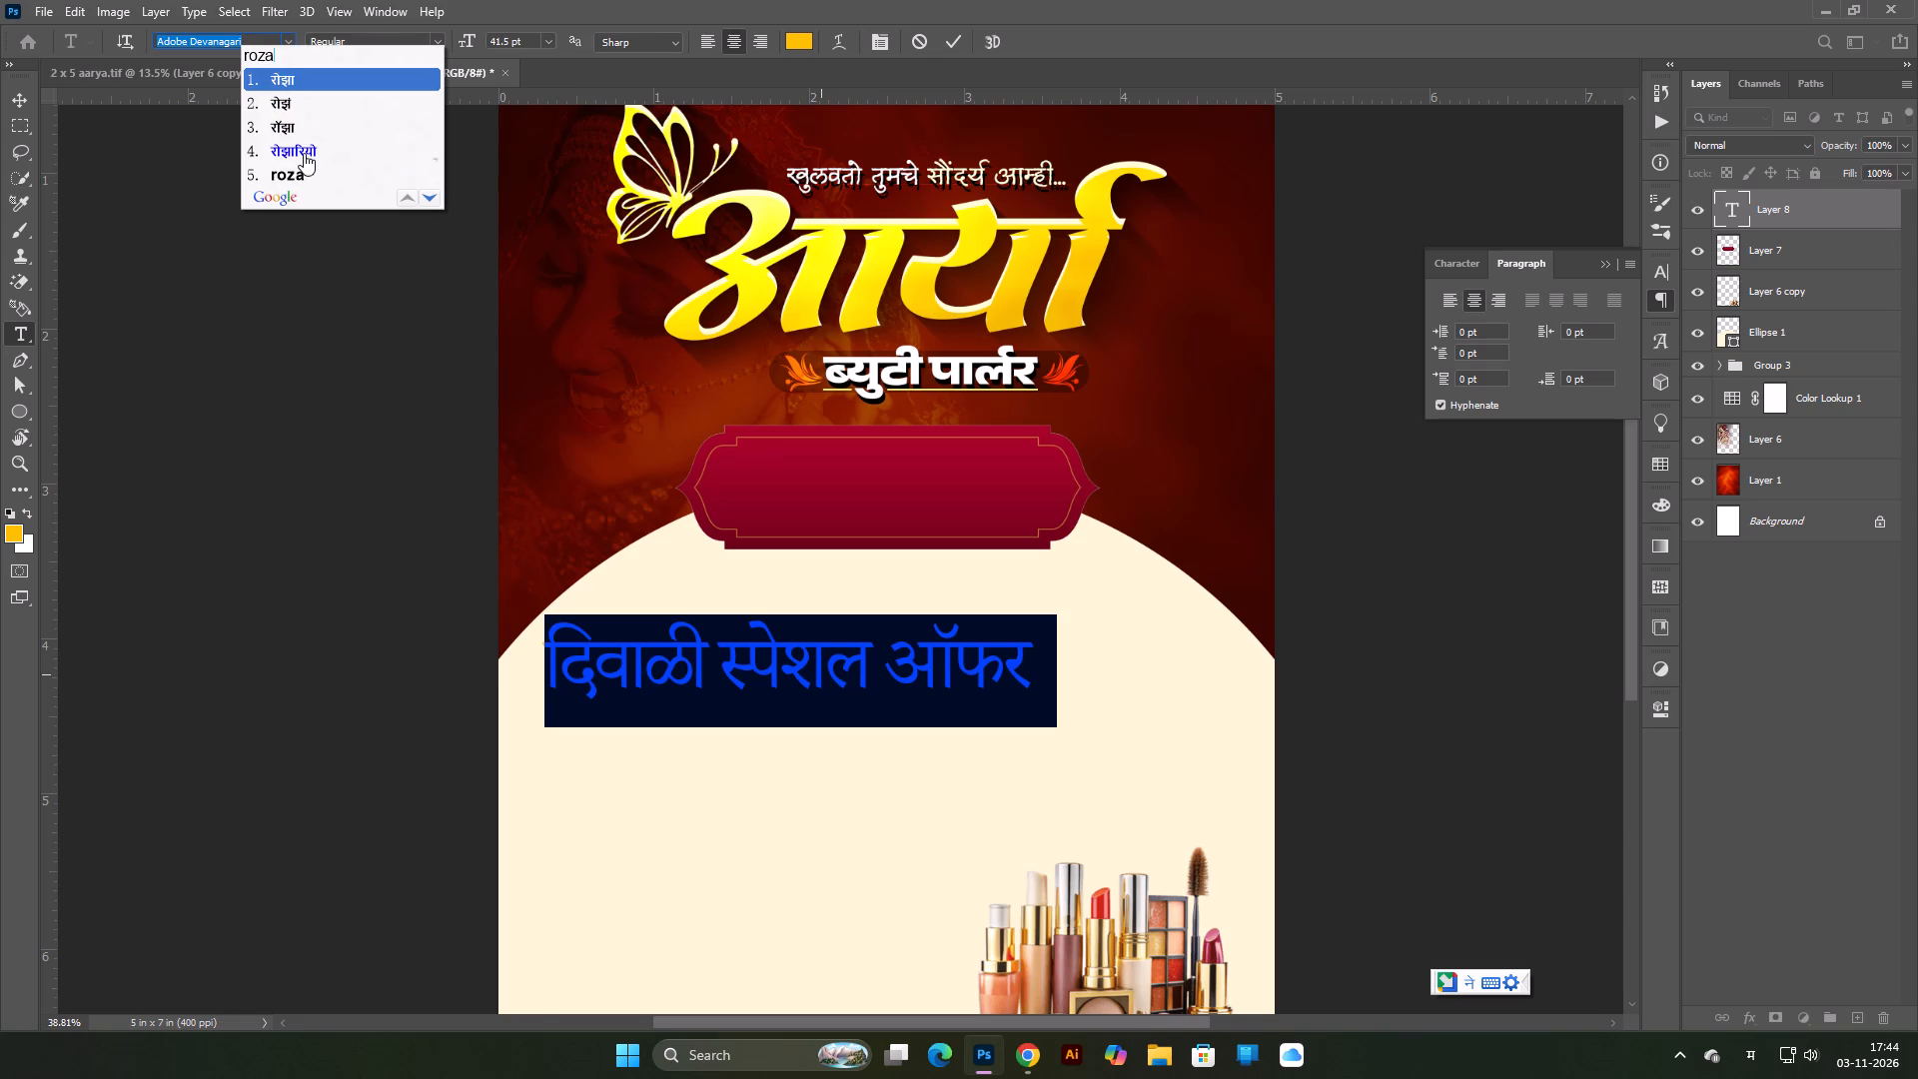
pyautogui.click(288, 174)
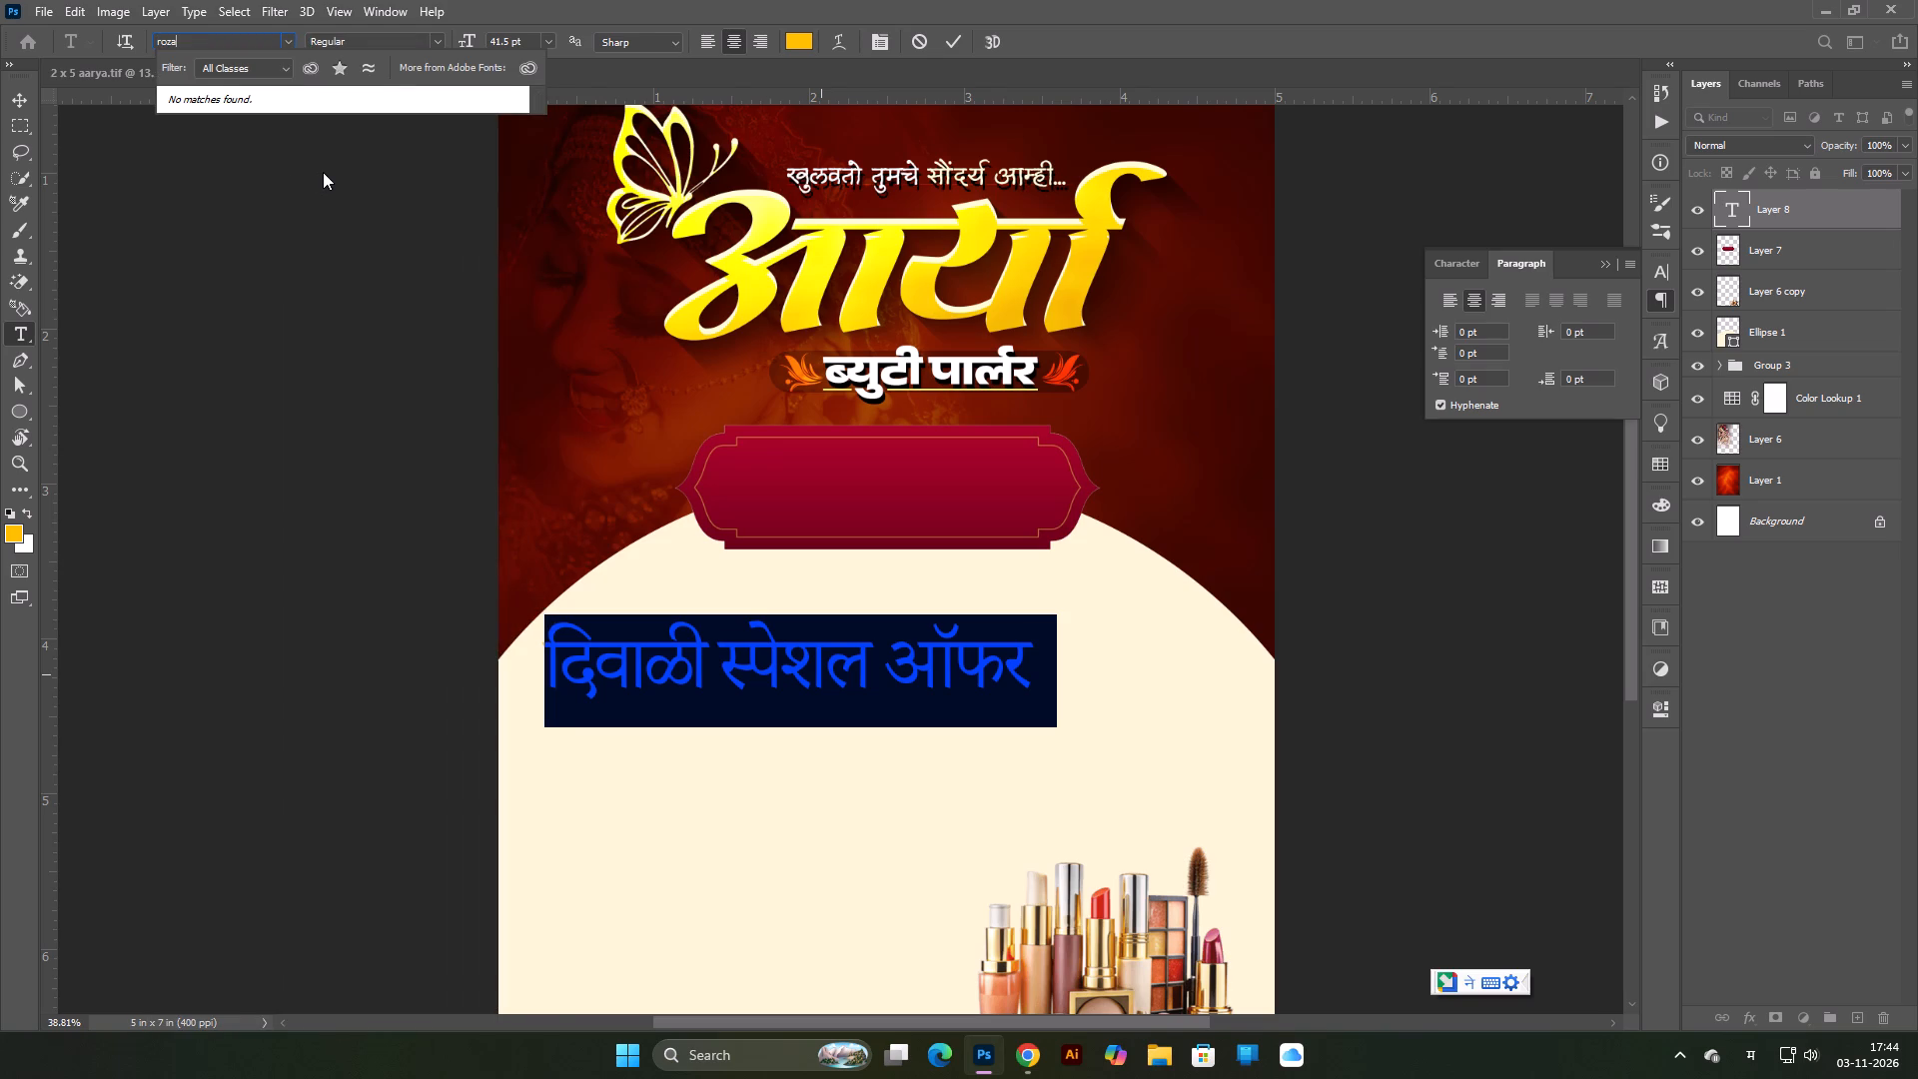
pyautogui.press('BackSpace')
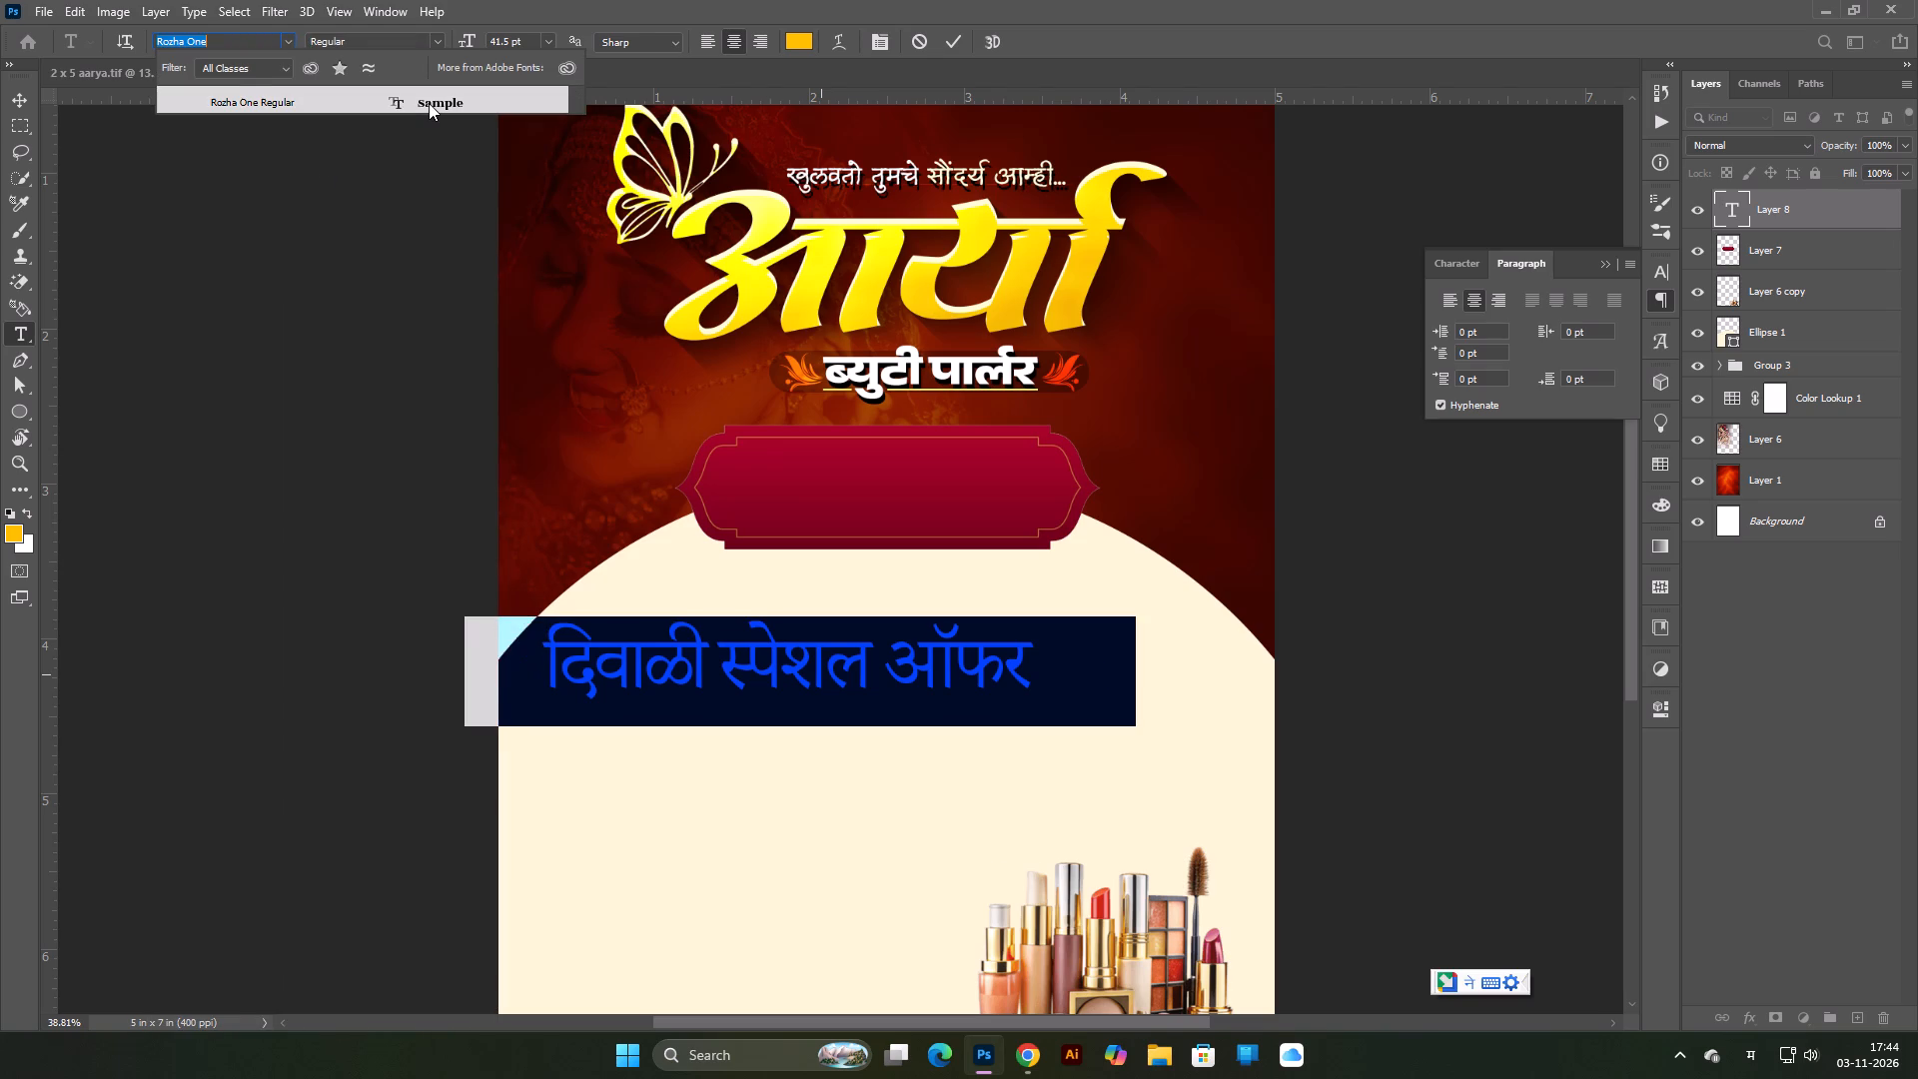
pyautogui.click(429, 103)
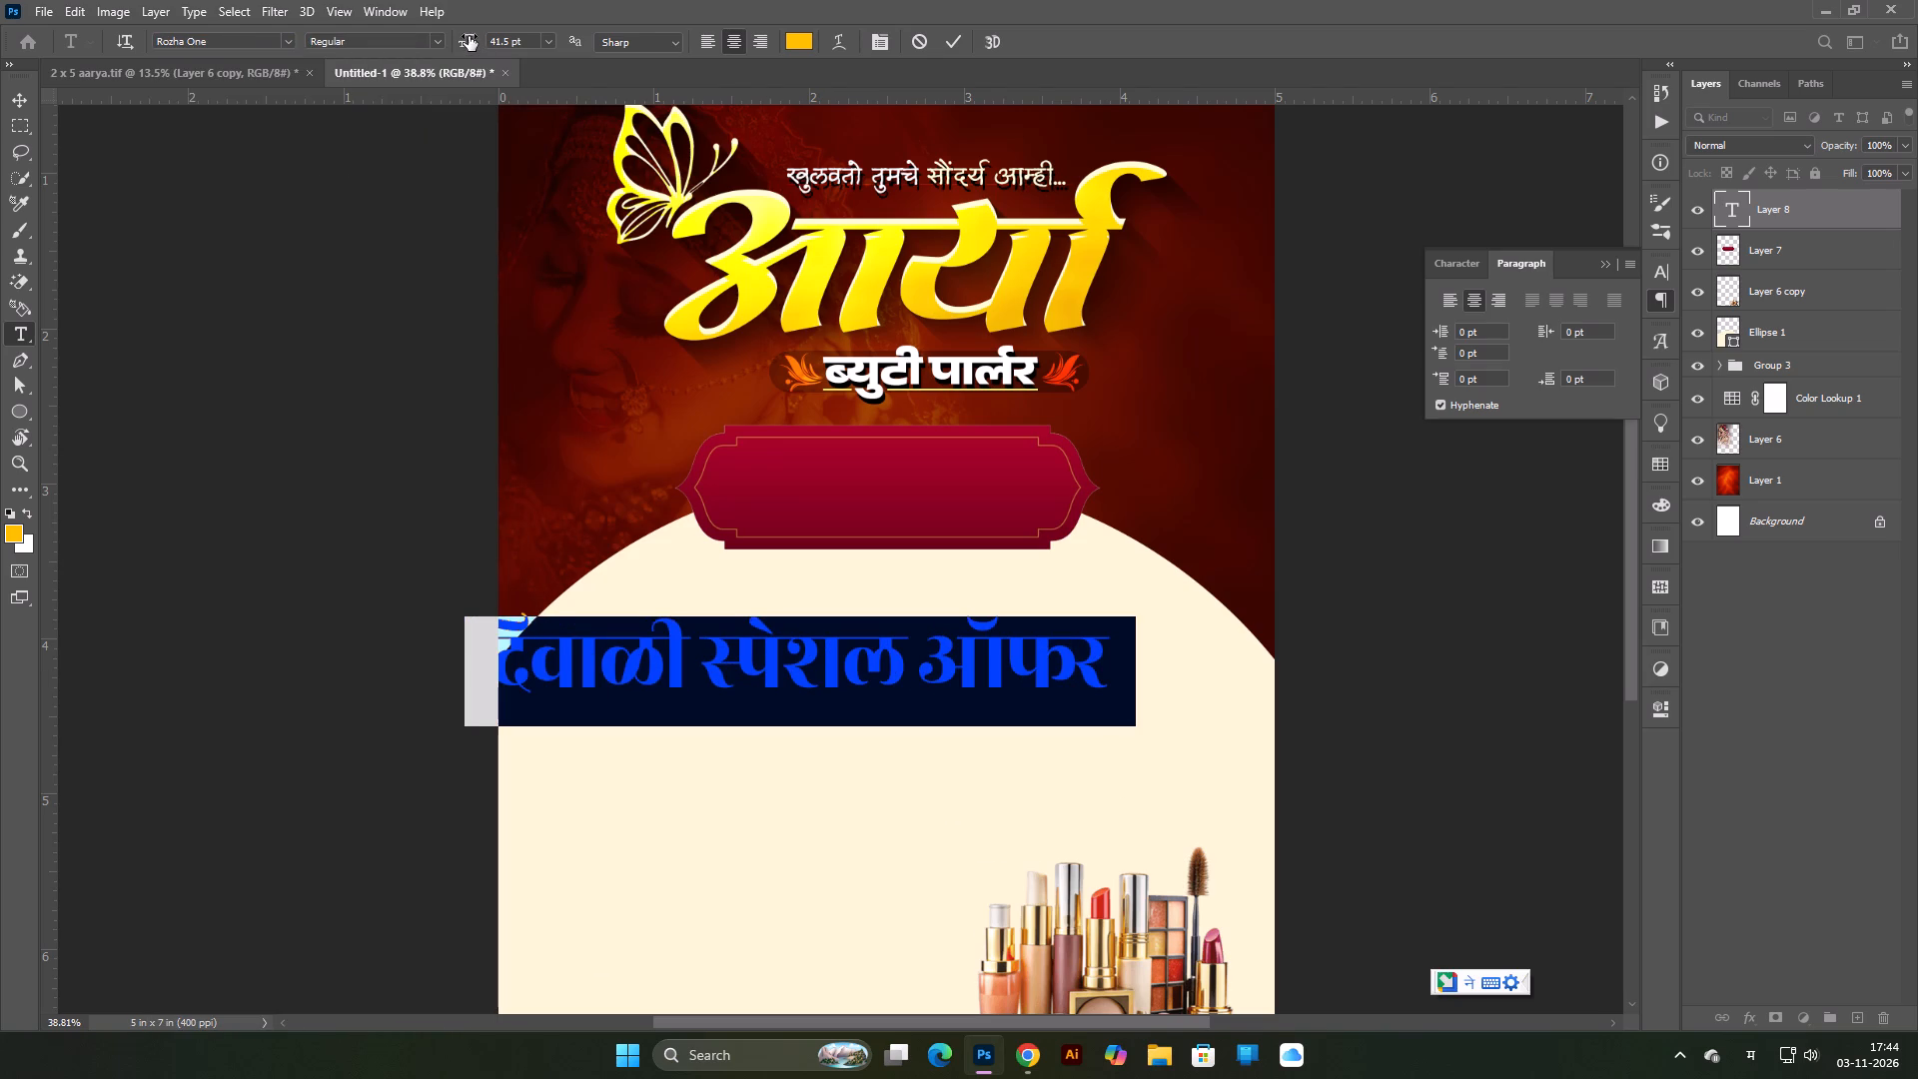
# Reduce the दिवाळी स्पेशल ऑफर text to 22 pt and place it inside the crimson frame.
pyautogui.moveTo(469, 36); pyautogui.dragTo(456, 48)
pyautogui.moveTo(763, 764); pyautogui.dragTo(818, 709)
pyautogui.moveTo(834, 644); pyautogui.dragTo(844, 592)
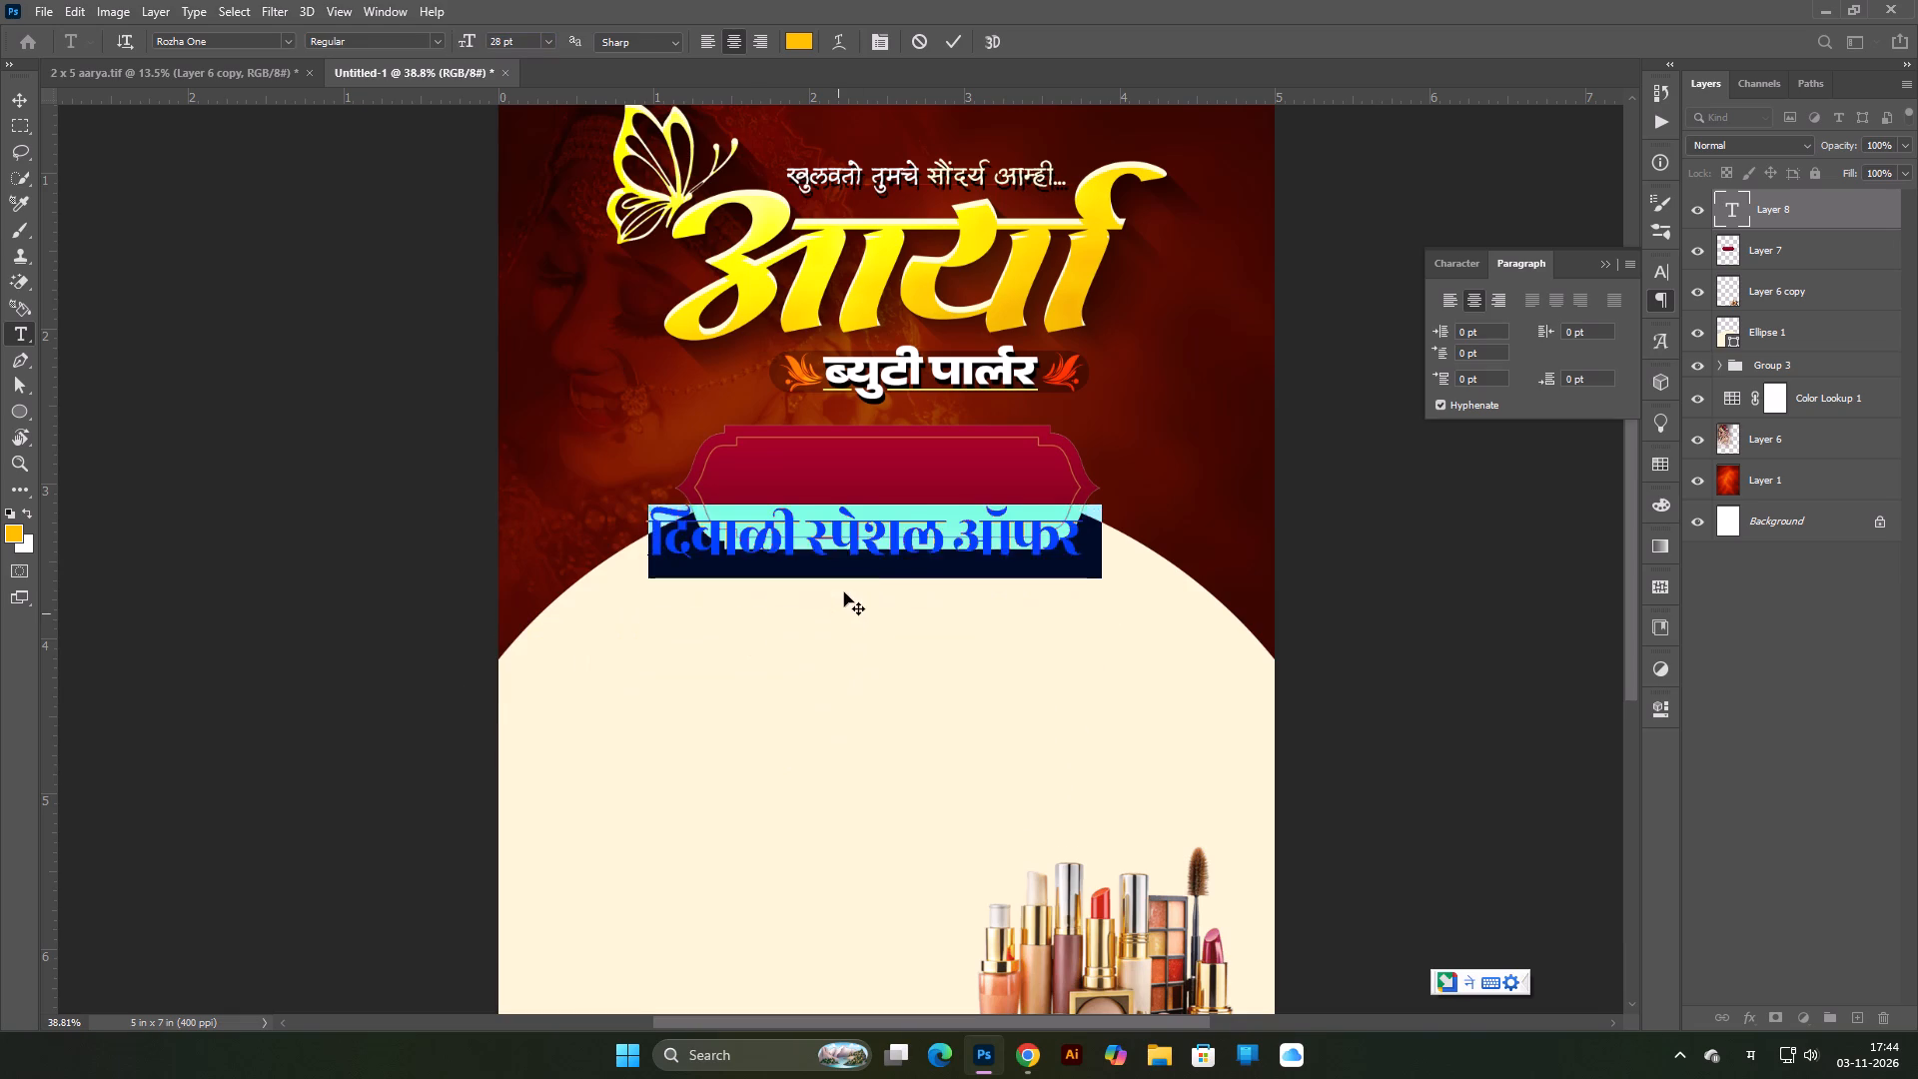
pyautogui.moveTo(844, 592); pyautogui.dragTo(863, 551)
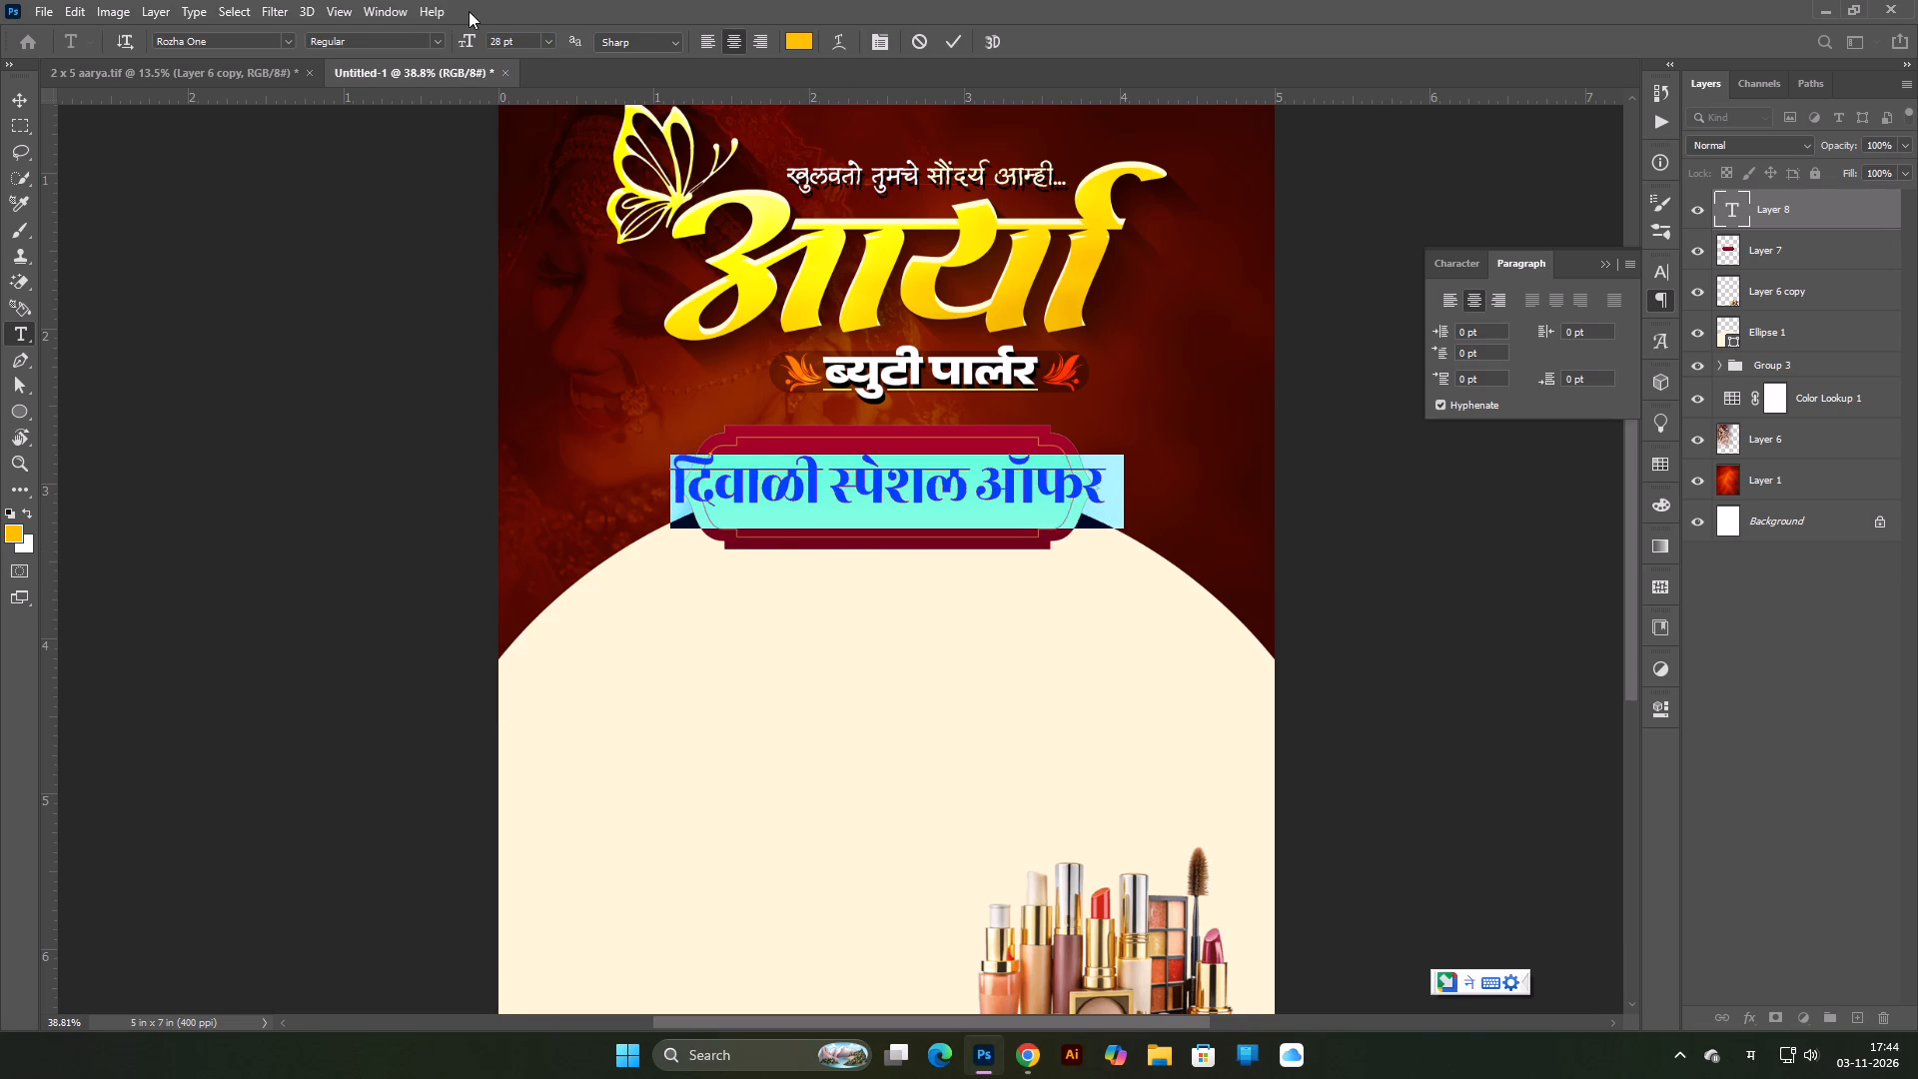
pyautogui.moveTo(467, 38); pyautogui.dragTo(461, 54)
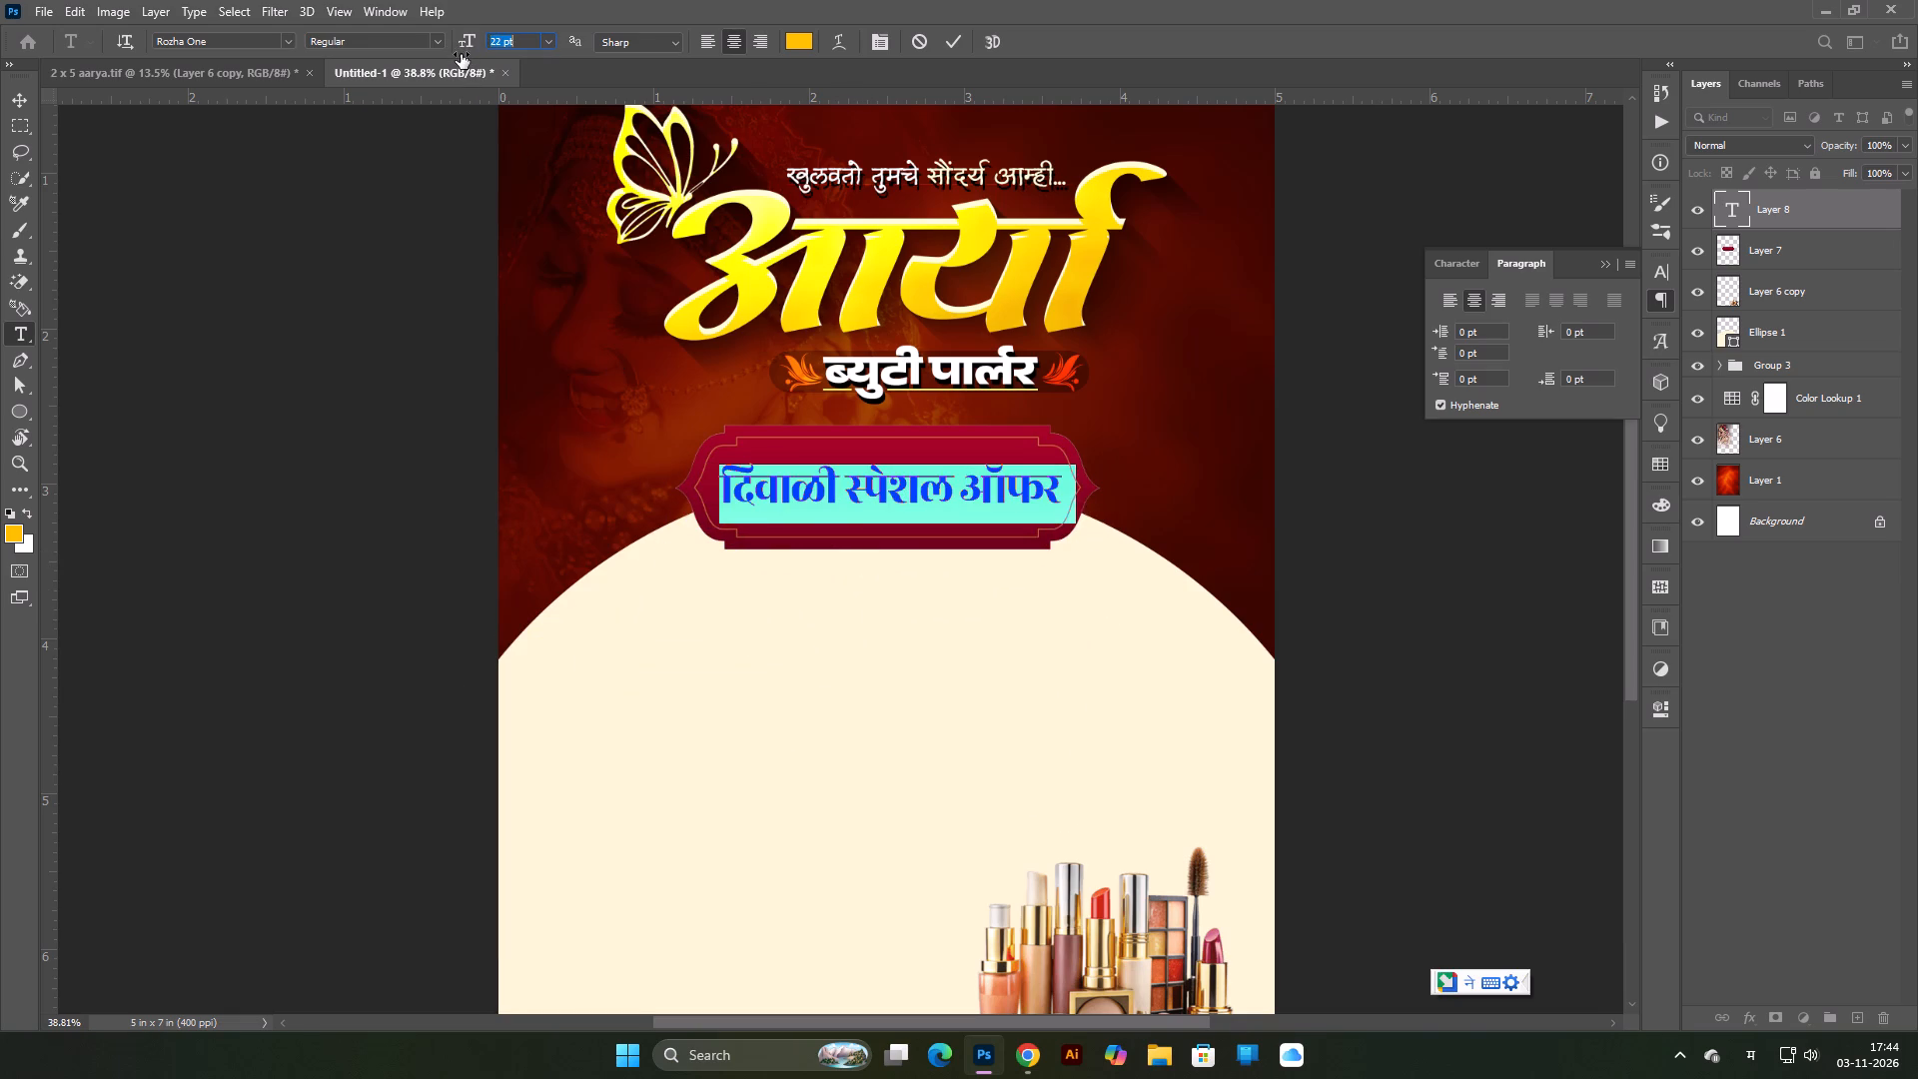
pyautogui.moveTo(461, 54); pyautogui.dragTo(463, 61)
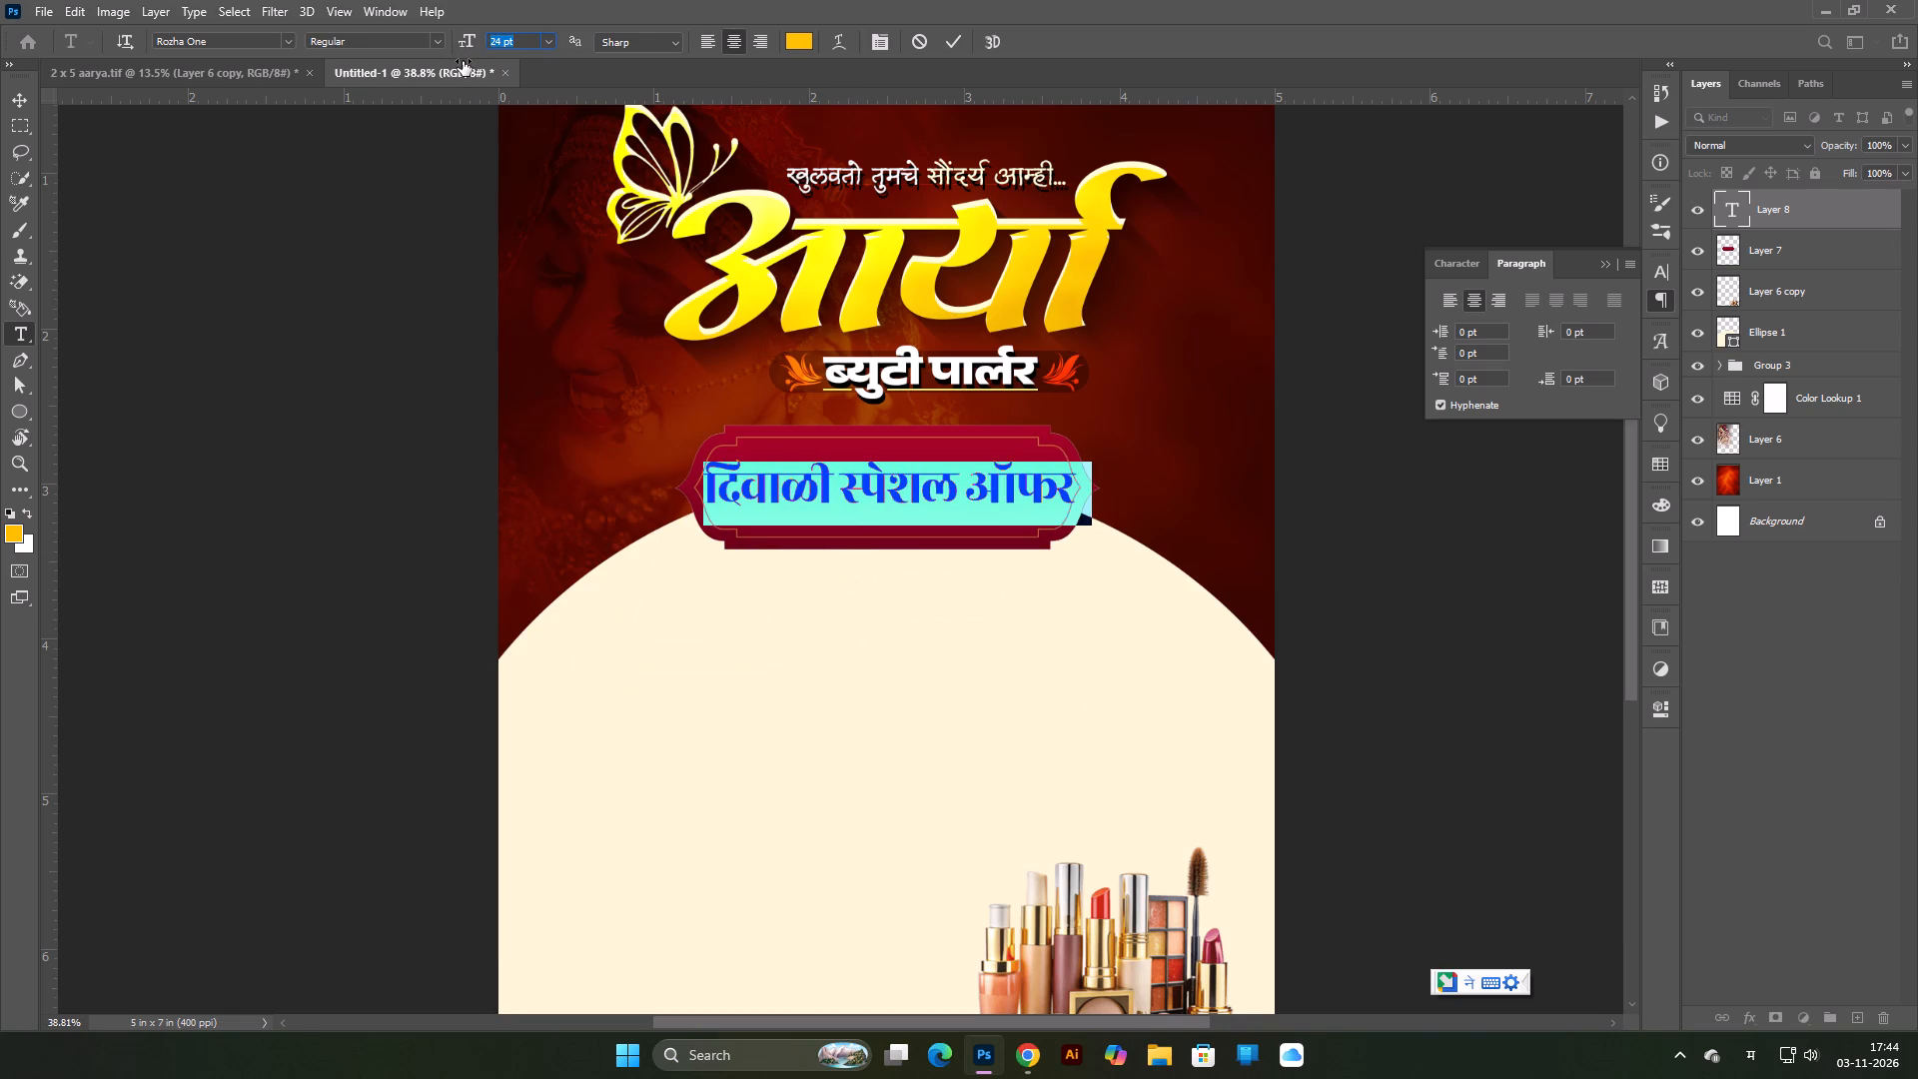
pyautogui.moveTo(463, 61); pyautogui.dragTo(461, 65)
pyautogui.press('Return')
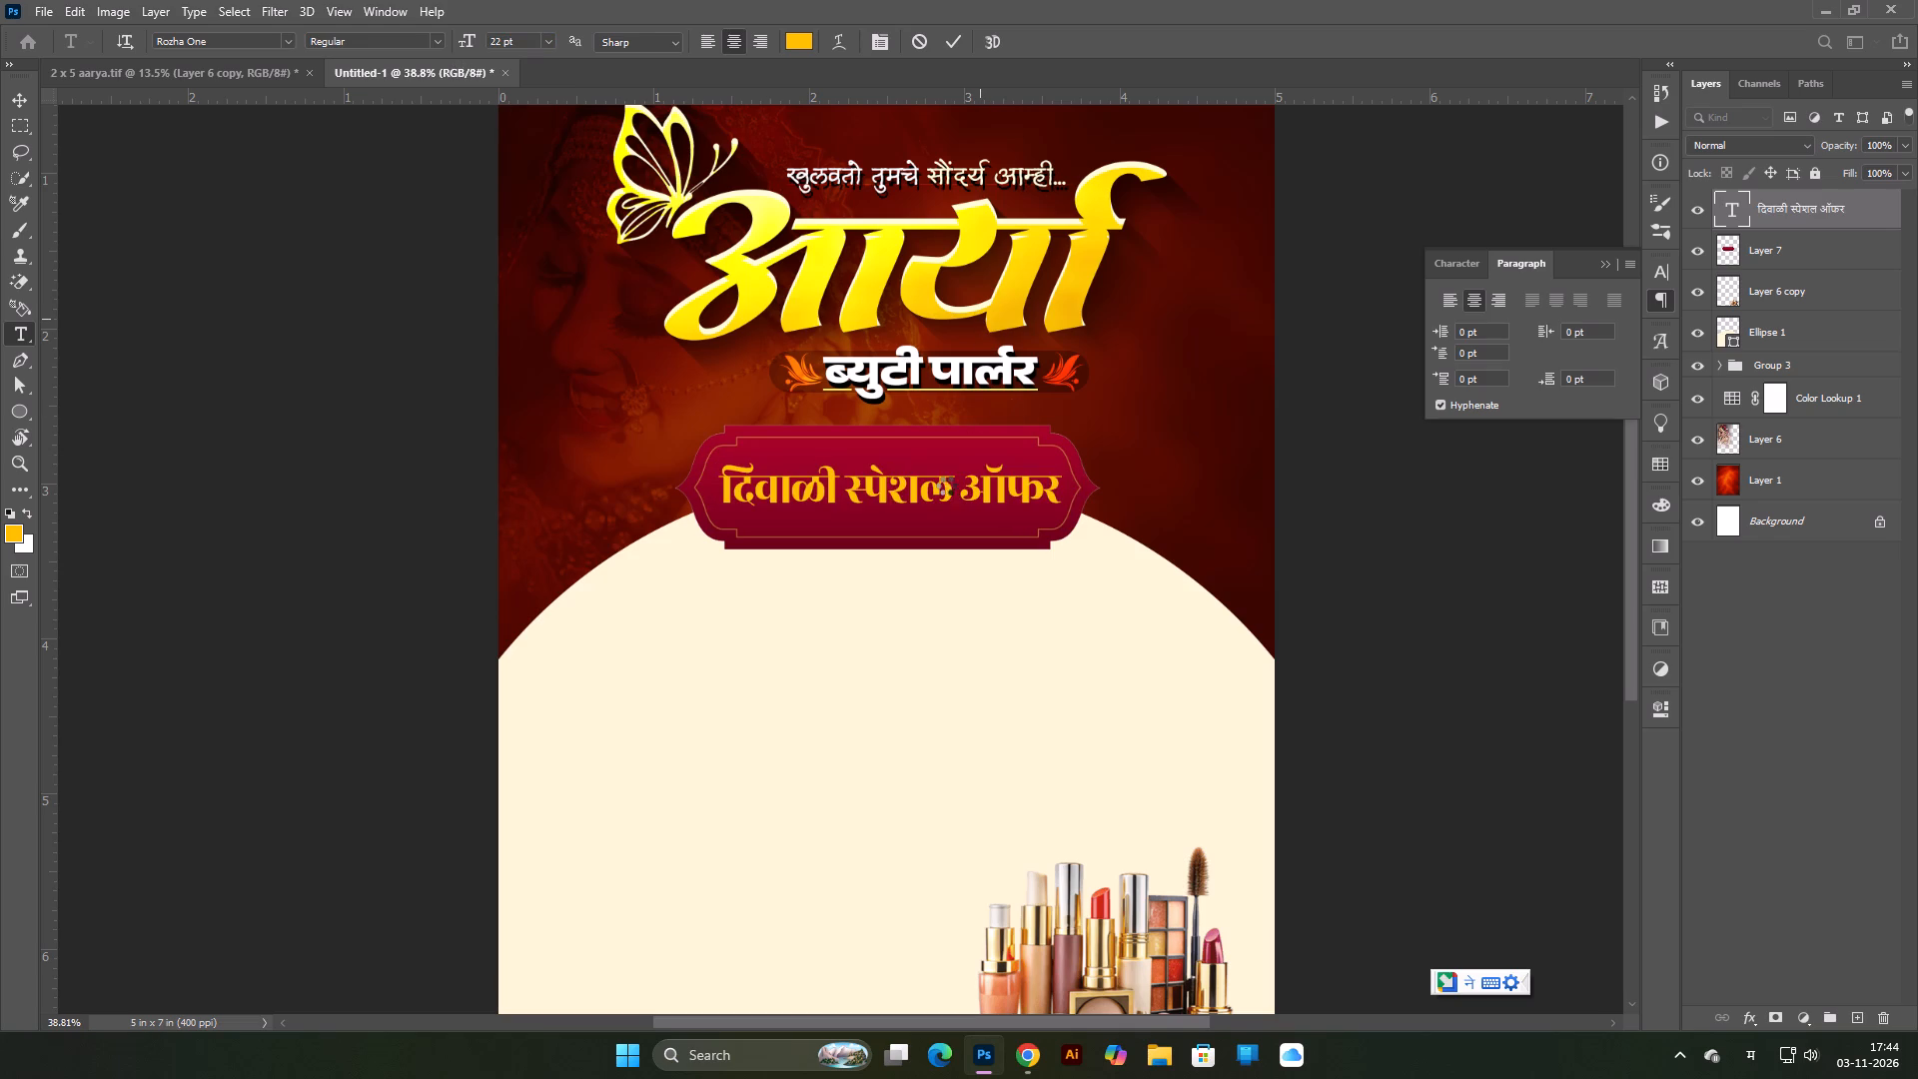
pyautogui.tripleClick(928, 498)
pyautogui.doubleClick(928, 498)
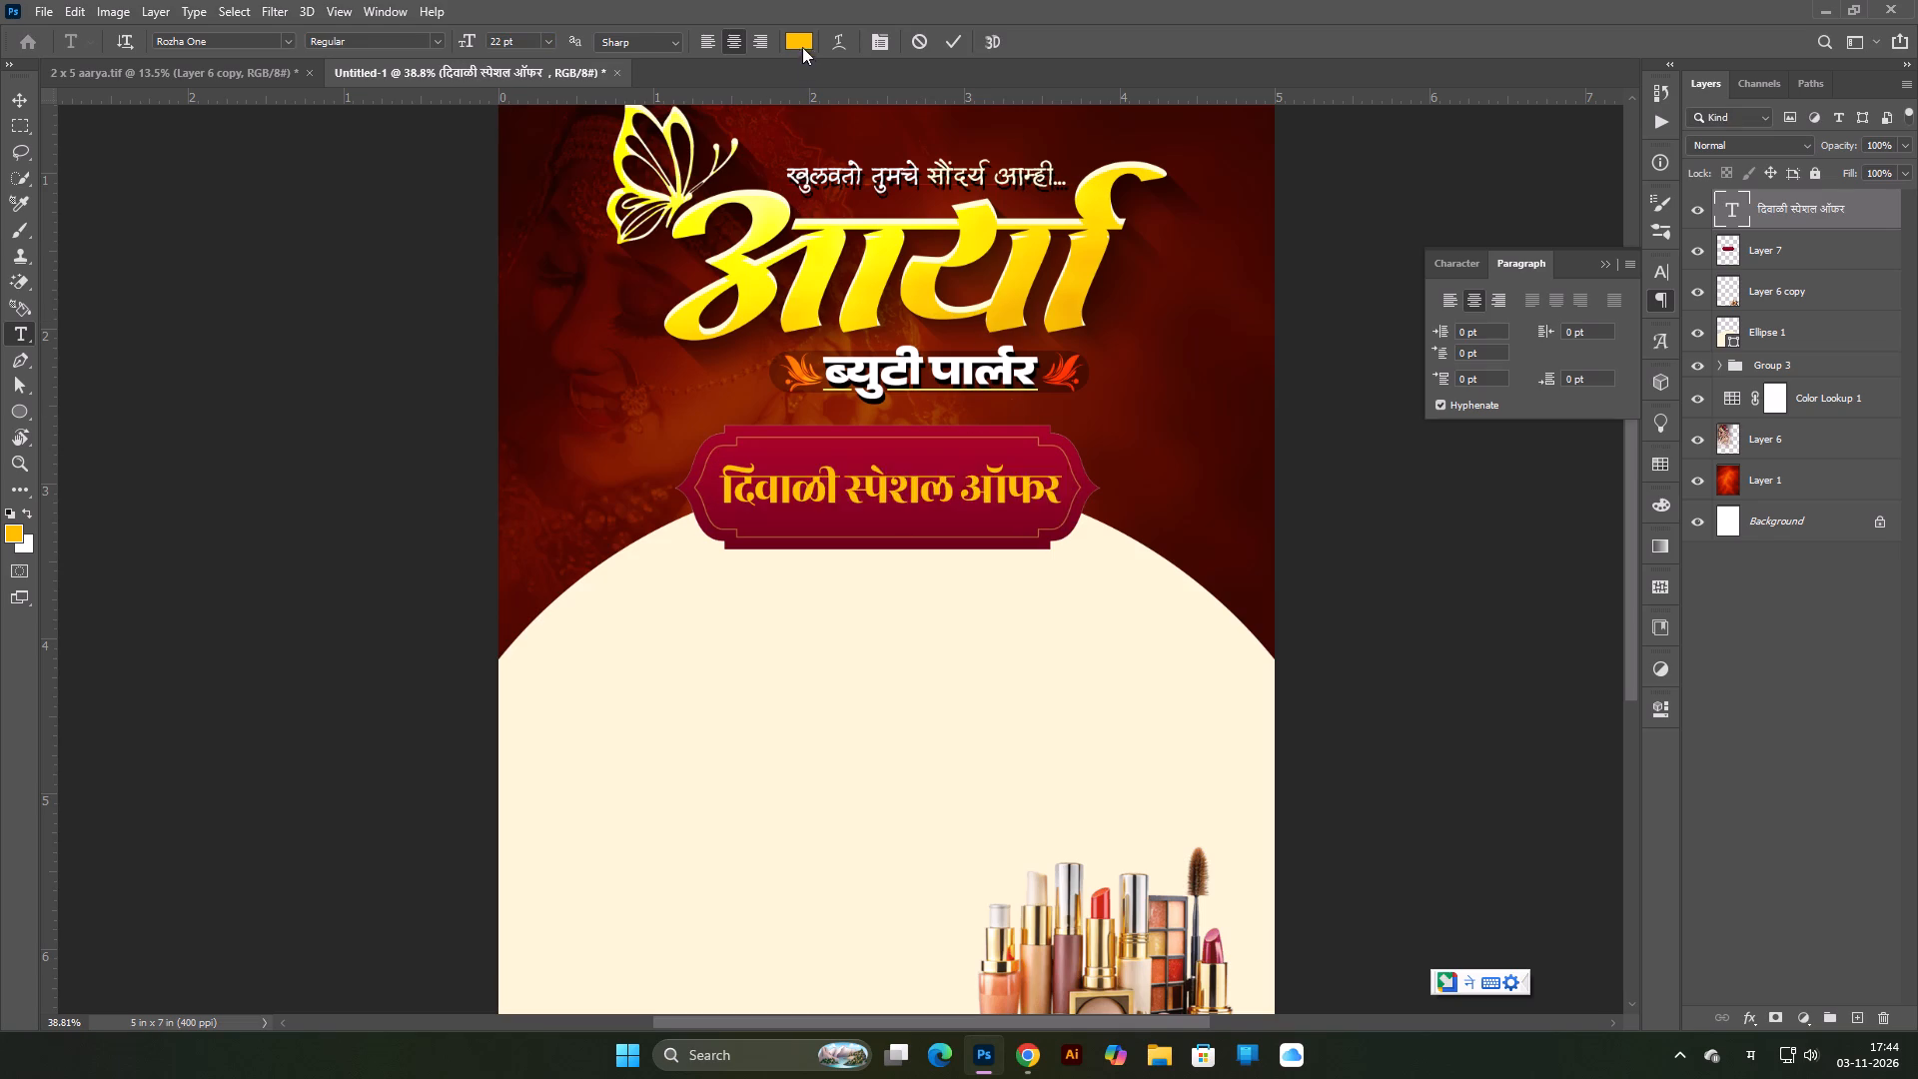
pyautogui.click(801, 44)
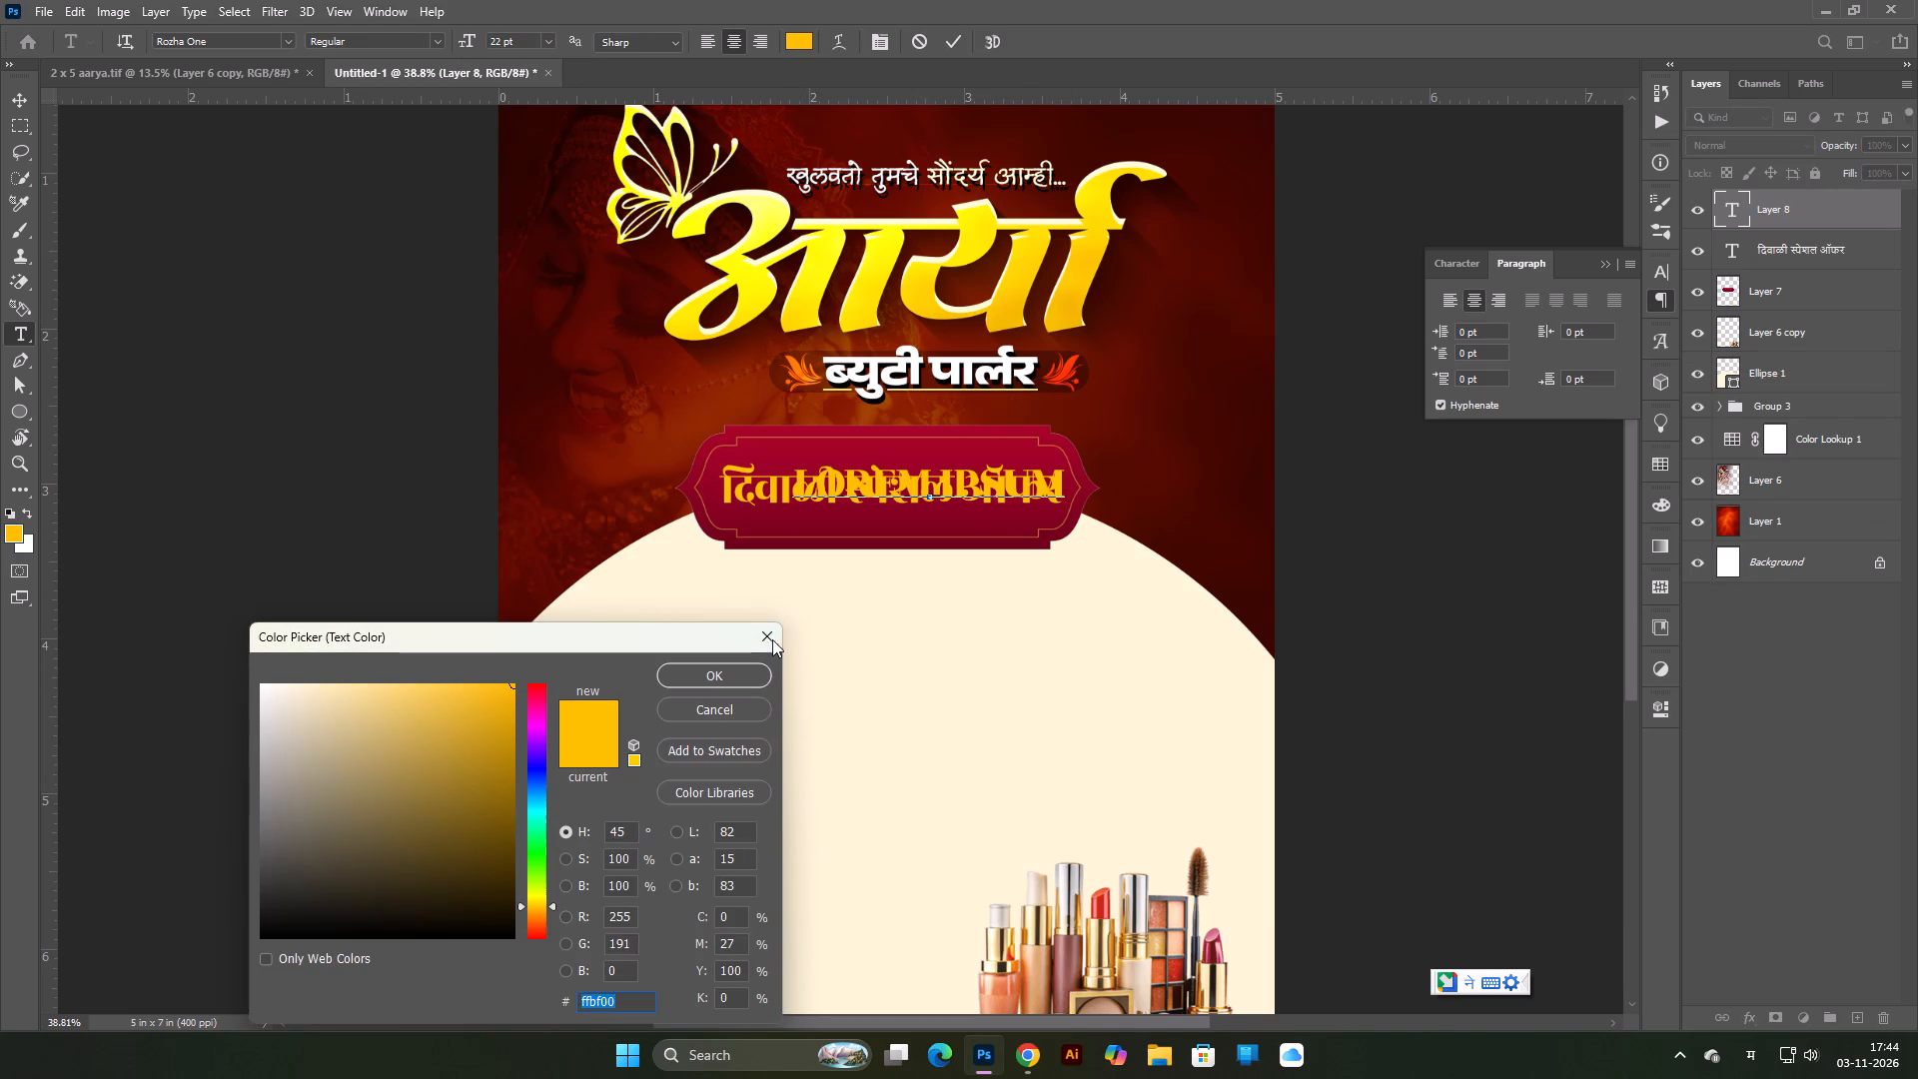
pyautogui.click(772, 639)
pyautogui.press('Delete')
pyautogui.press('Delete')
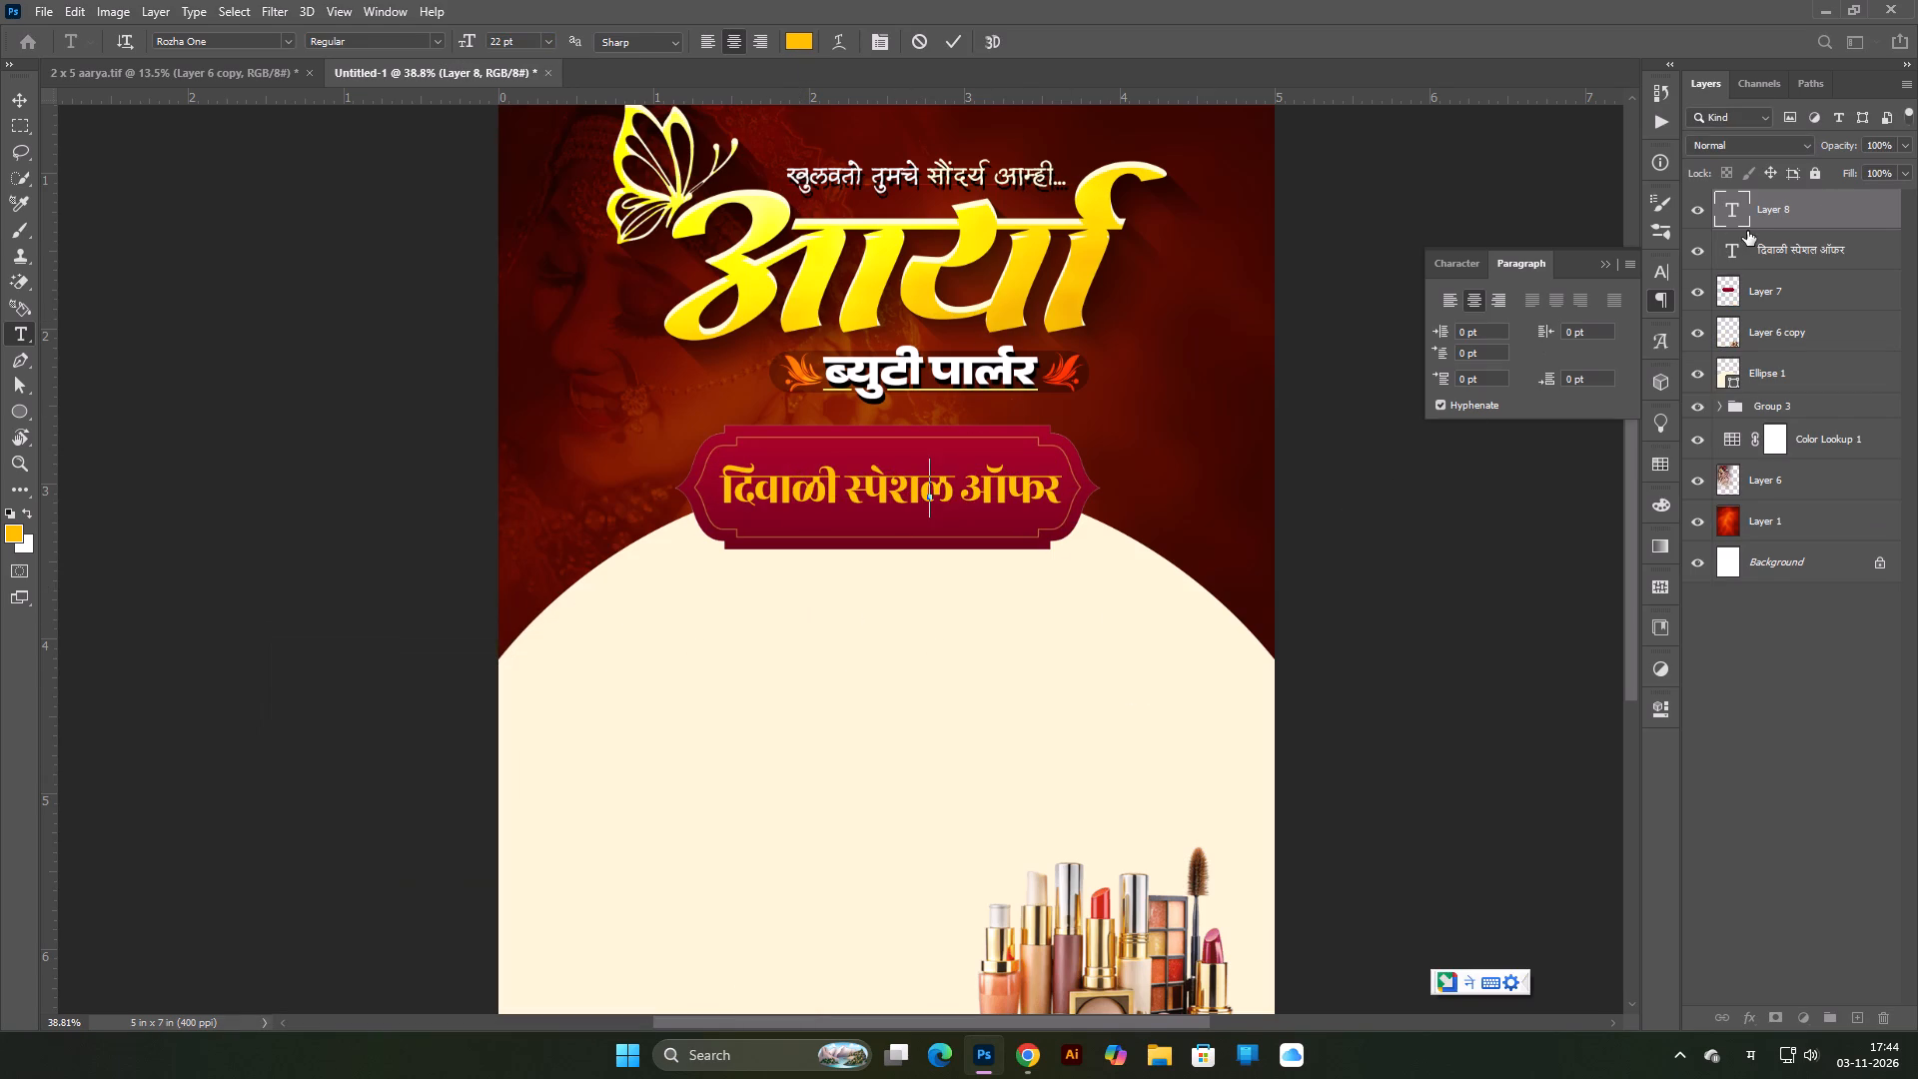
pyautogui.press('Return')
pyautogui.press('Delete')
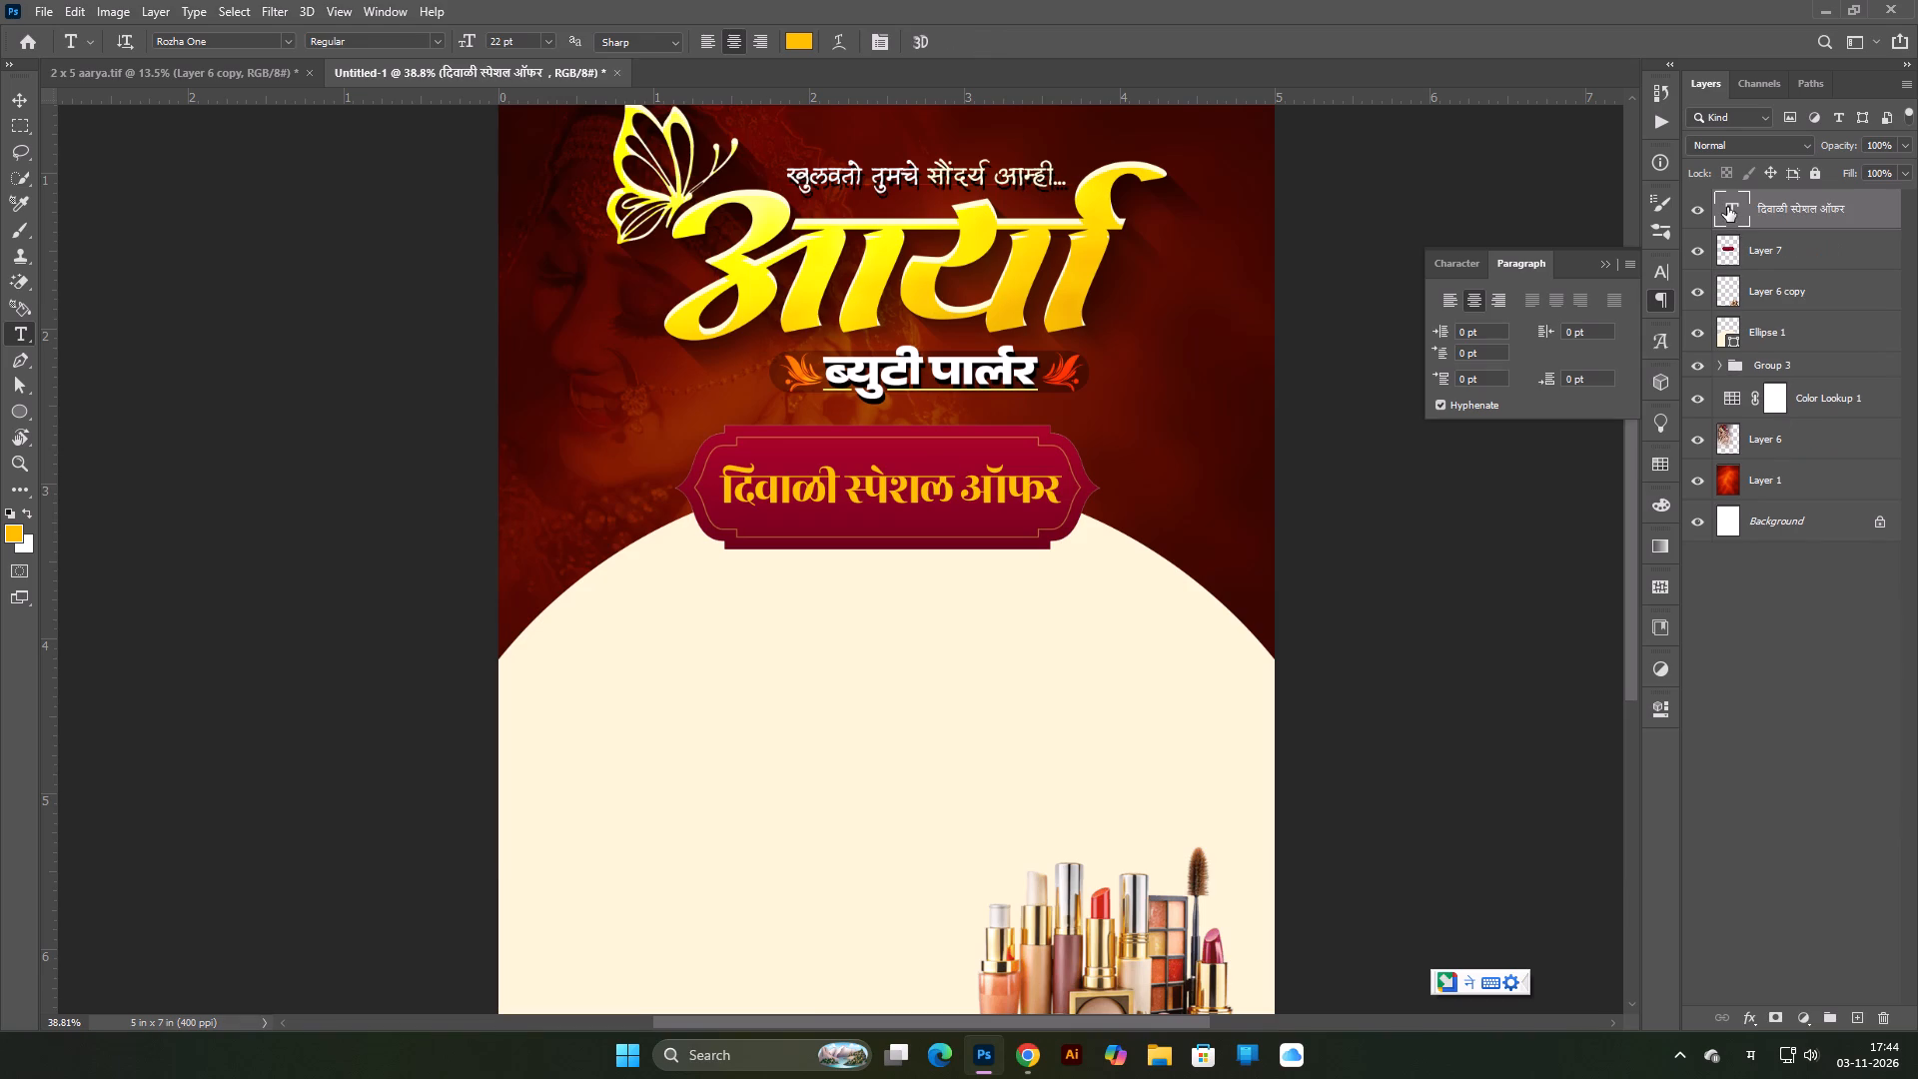
# Change the colour of the दिवाळी स्पेशल ऑफर text to white (ffffff).
pyautogui.click(1727, 207)
pyautogui.doubleClick(1733, 210)
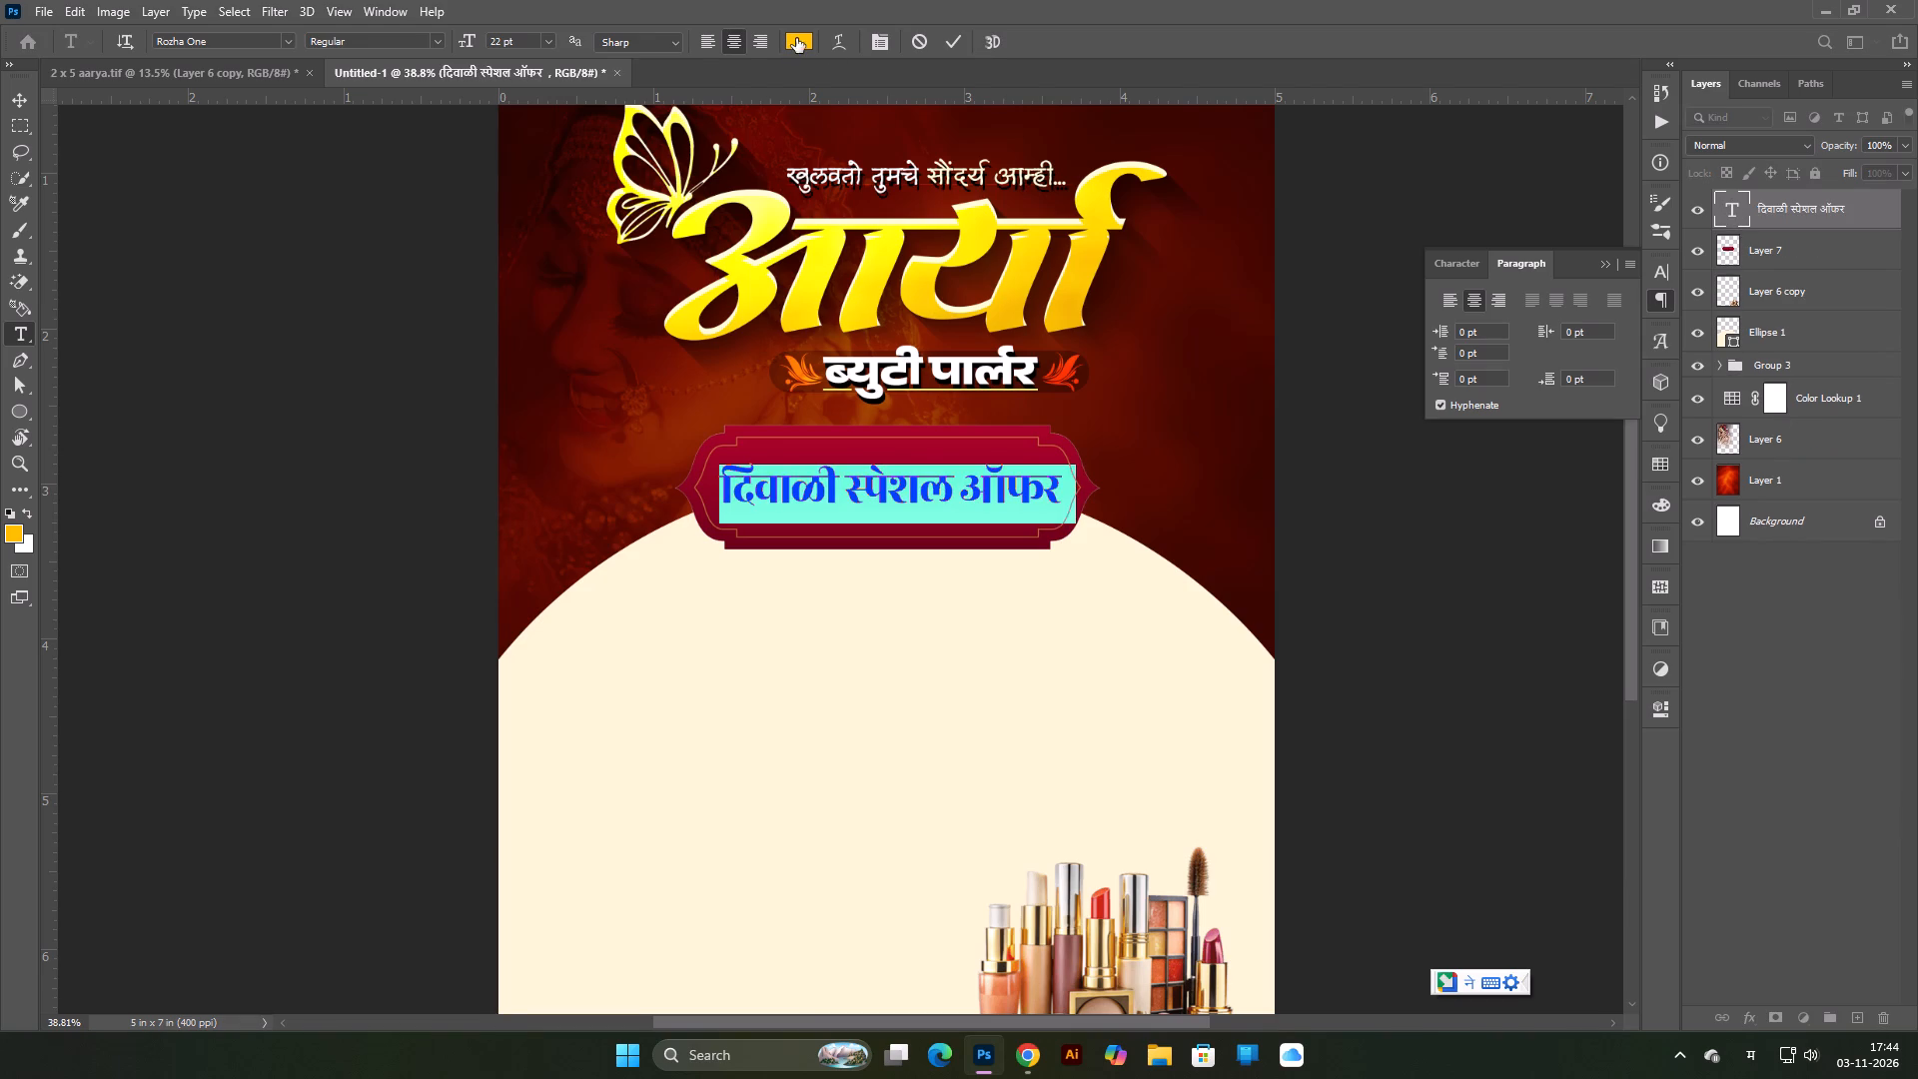
pyautogui.click(796, 38)
pyautogui.moveTo(399, 834); pyautogui.dragTo(236, 677)
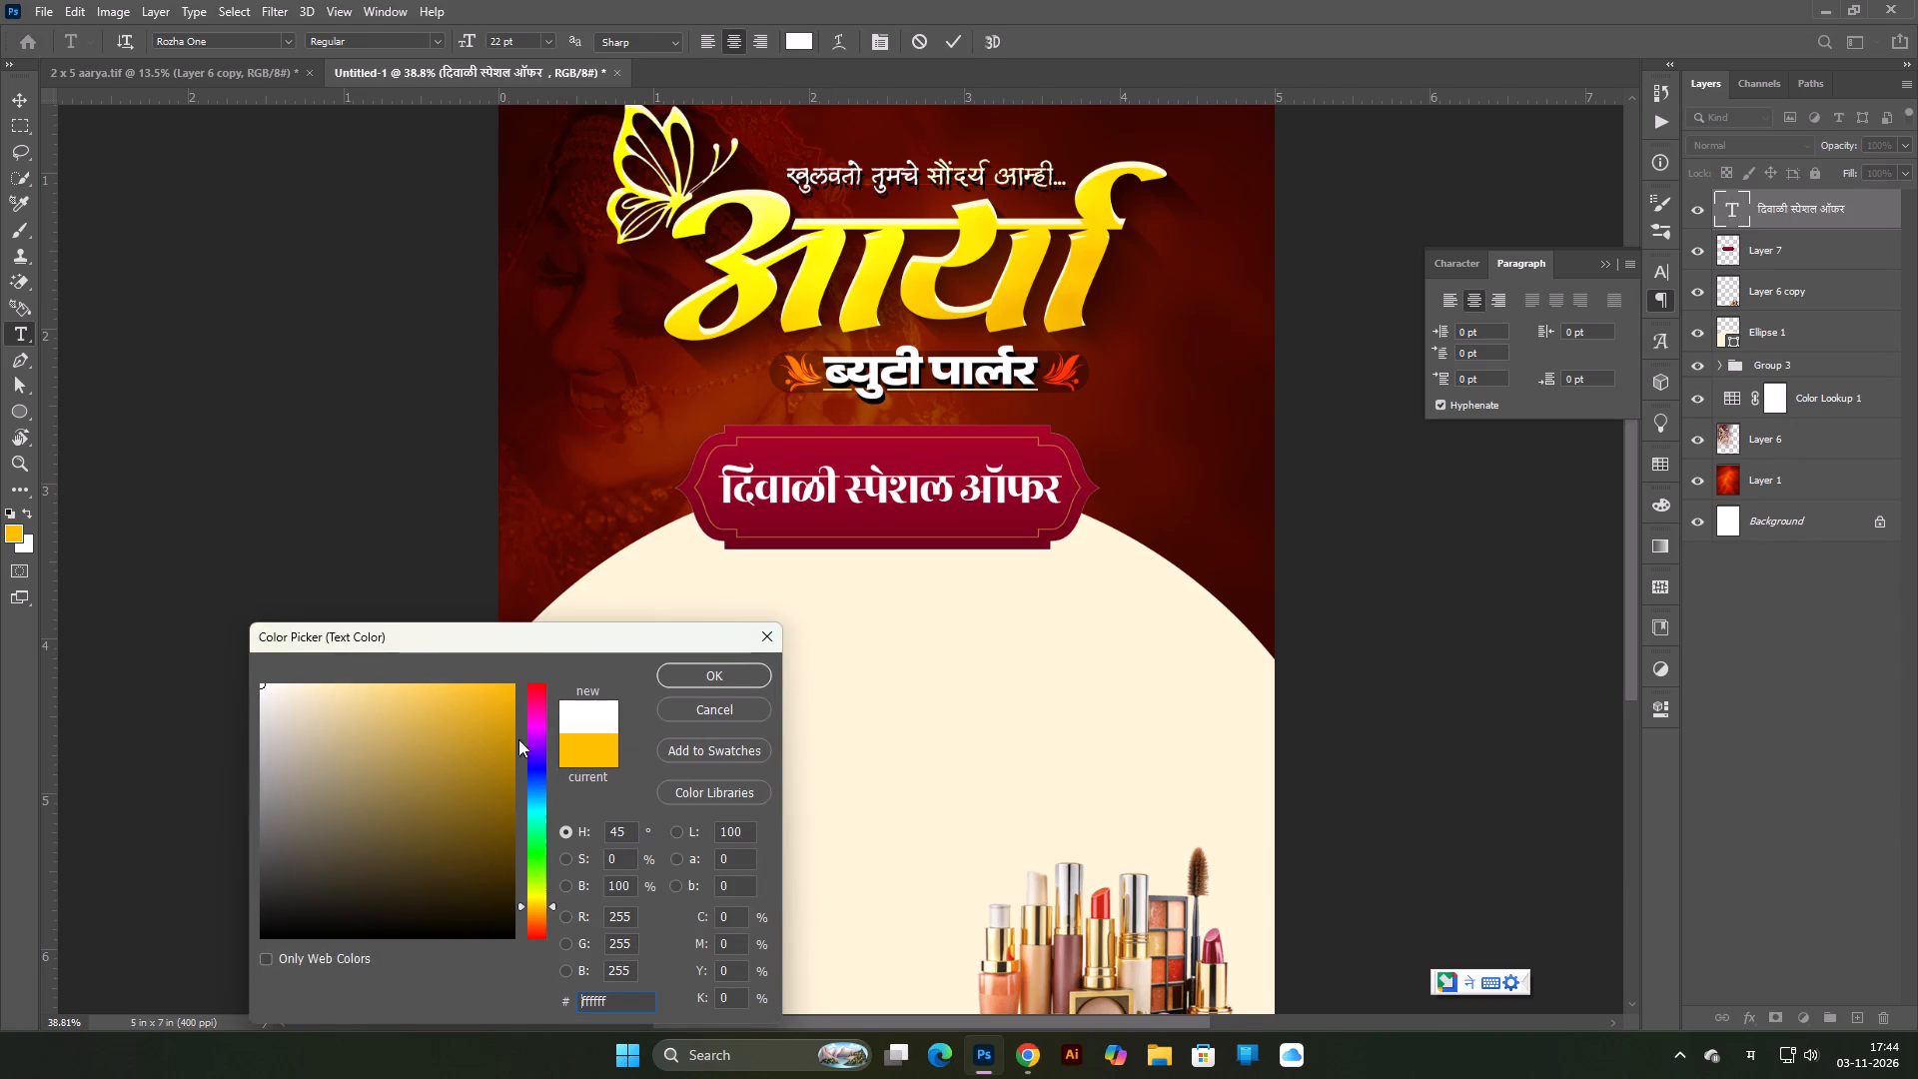
pyautogui.click(724, 674)
pyautogui.press('Return')
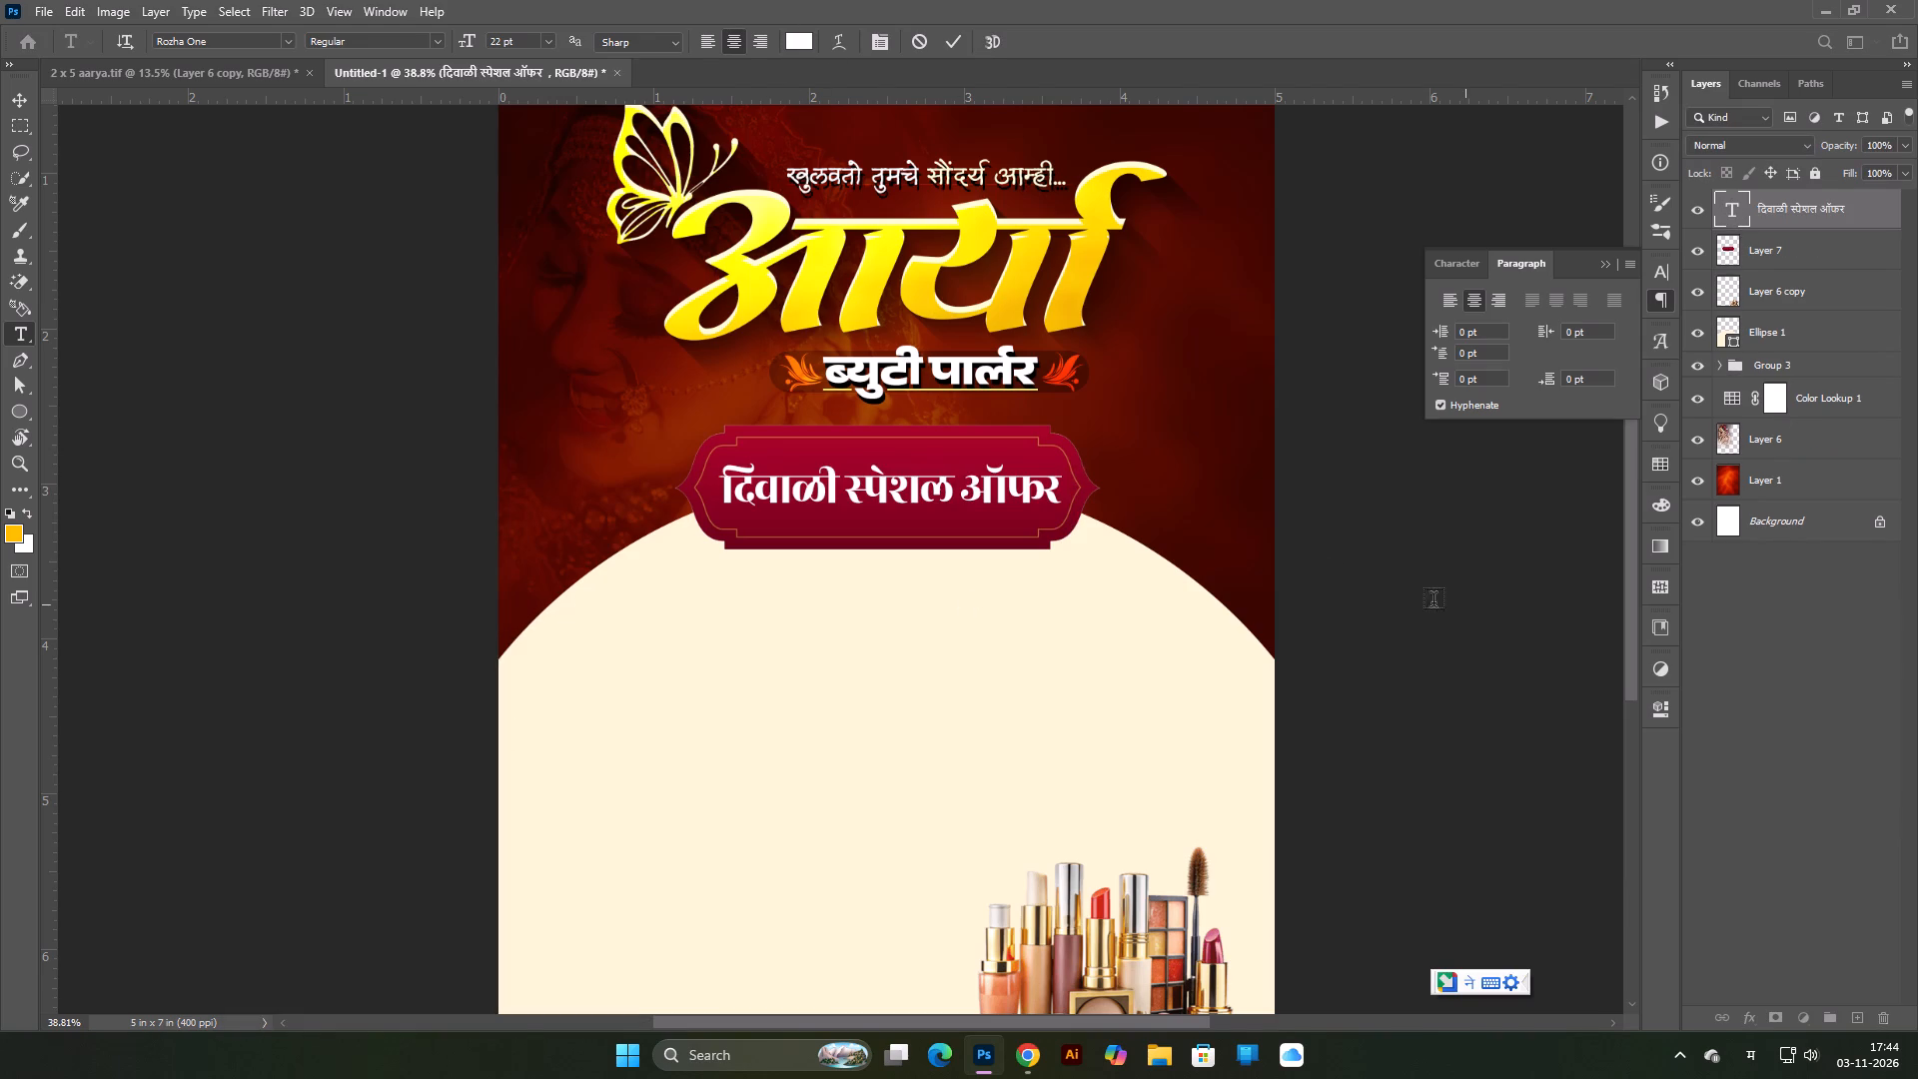
# Transform the offer text to about 95% width and 125% height, repositioning it within the crimson frame.
pyautogui.click(29, 98)
pyautogui.click(97, 138)
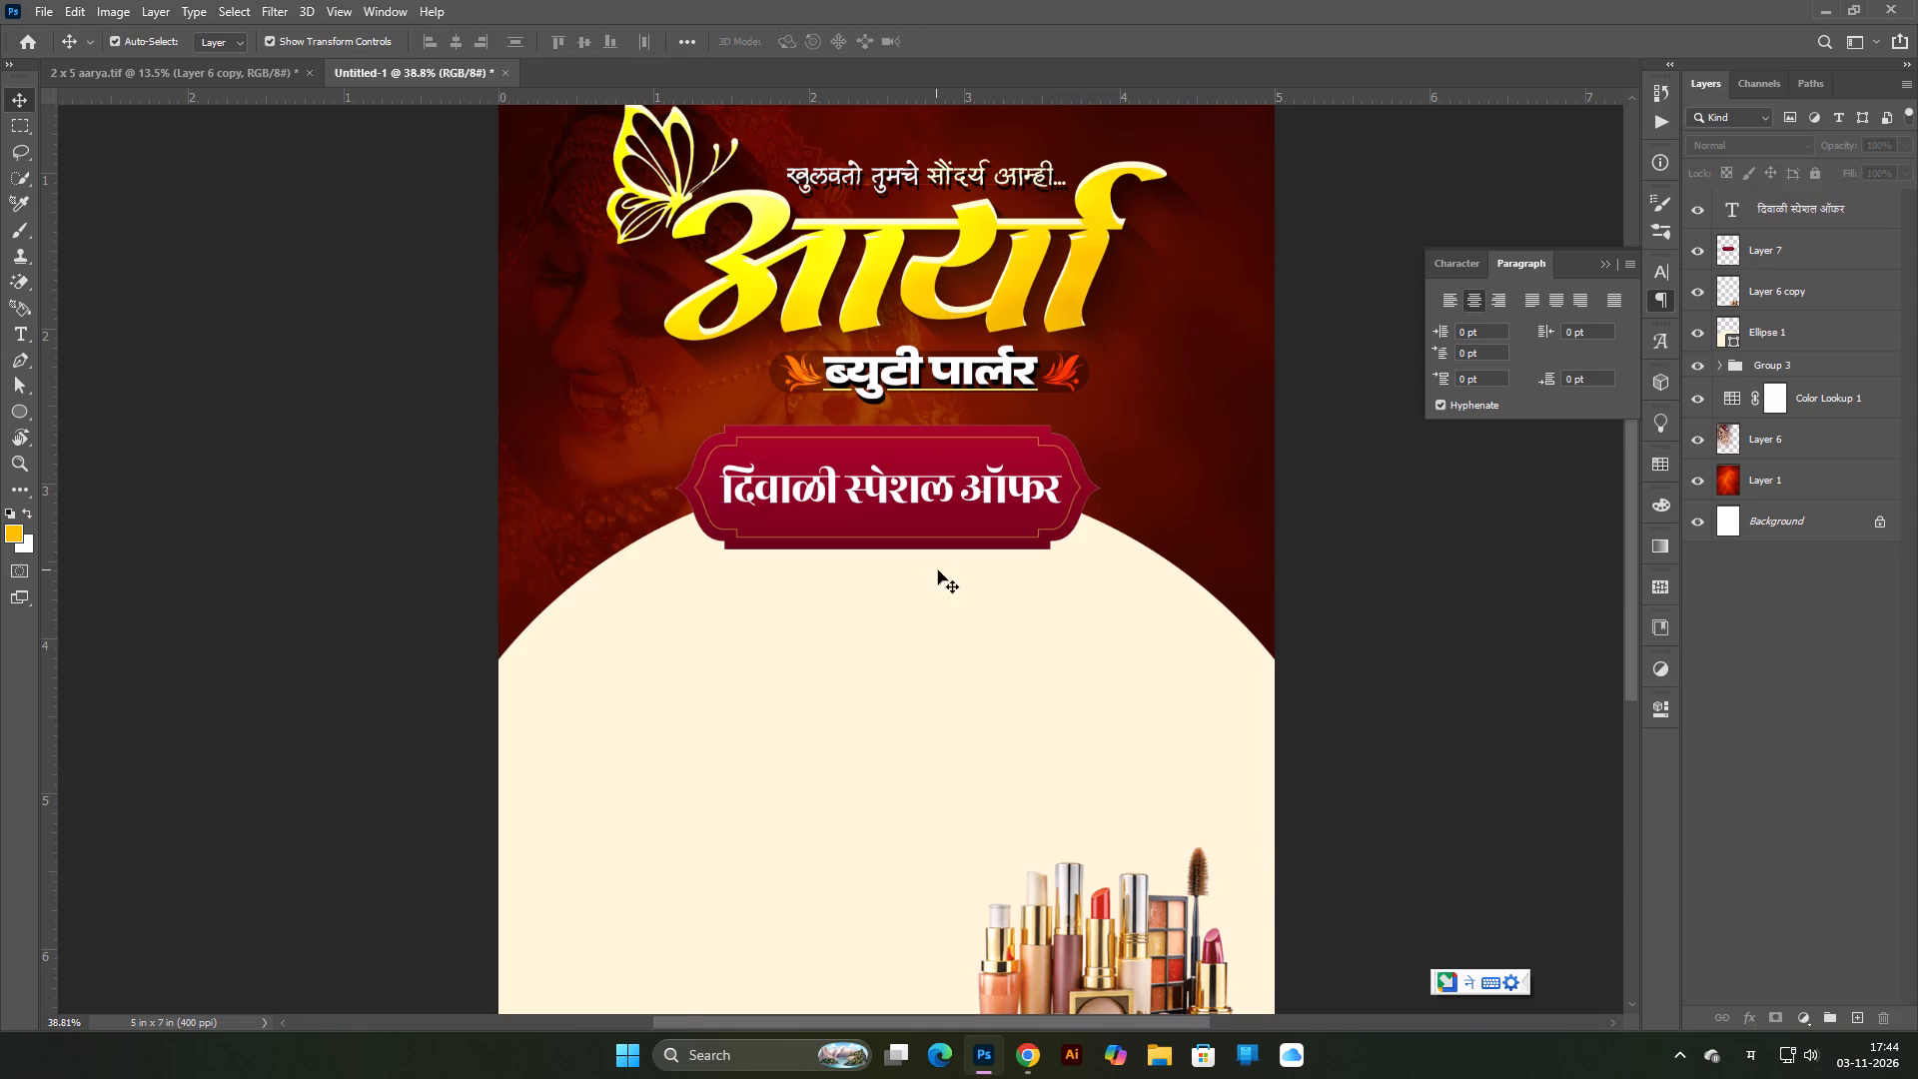
pyautogui.scroll(5, 938, 570)
pyautogui.click(908, 438)
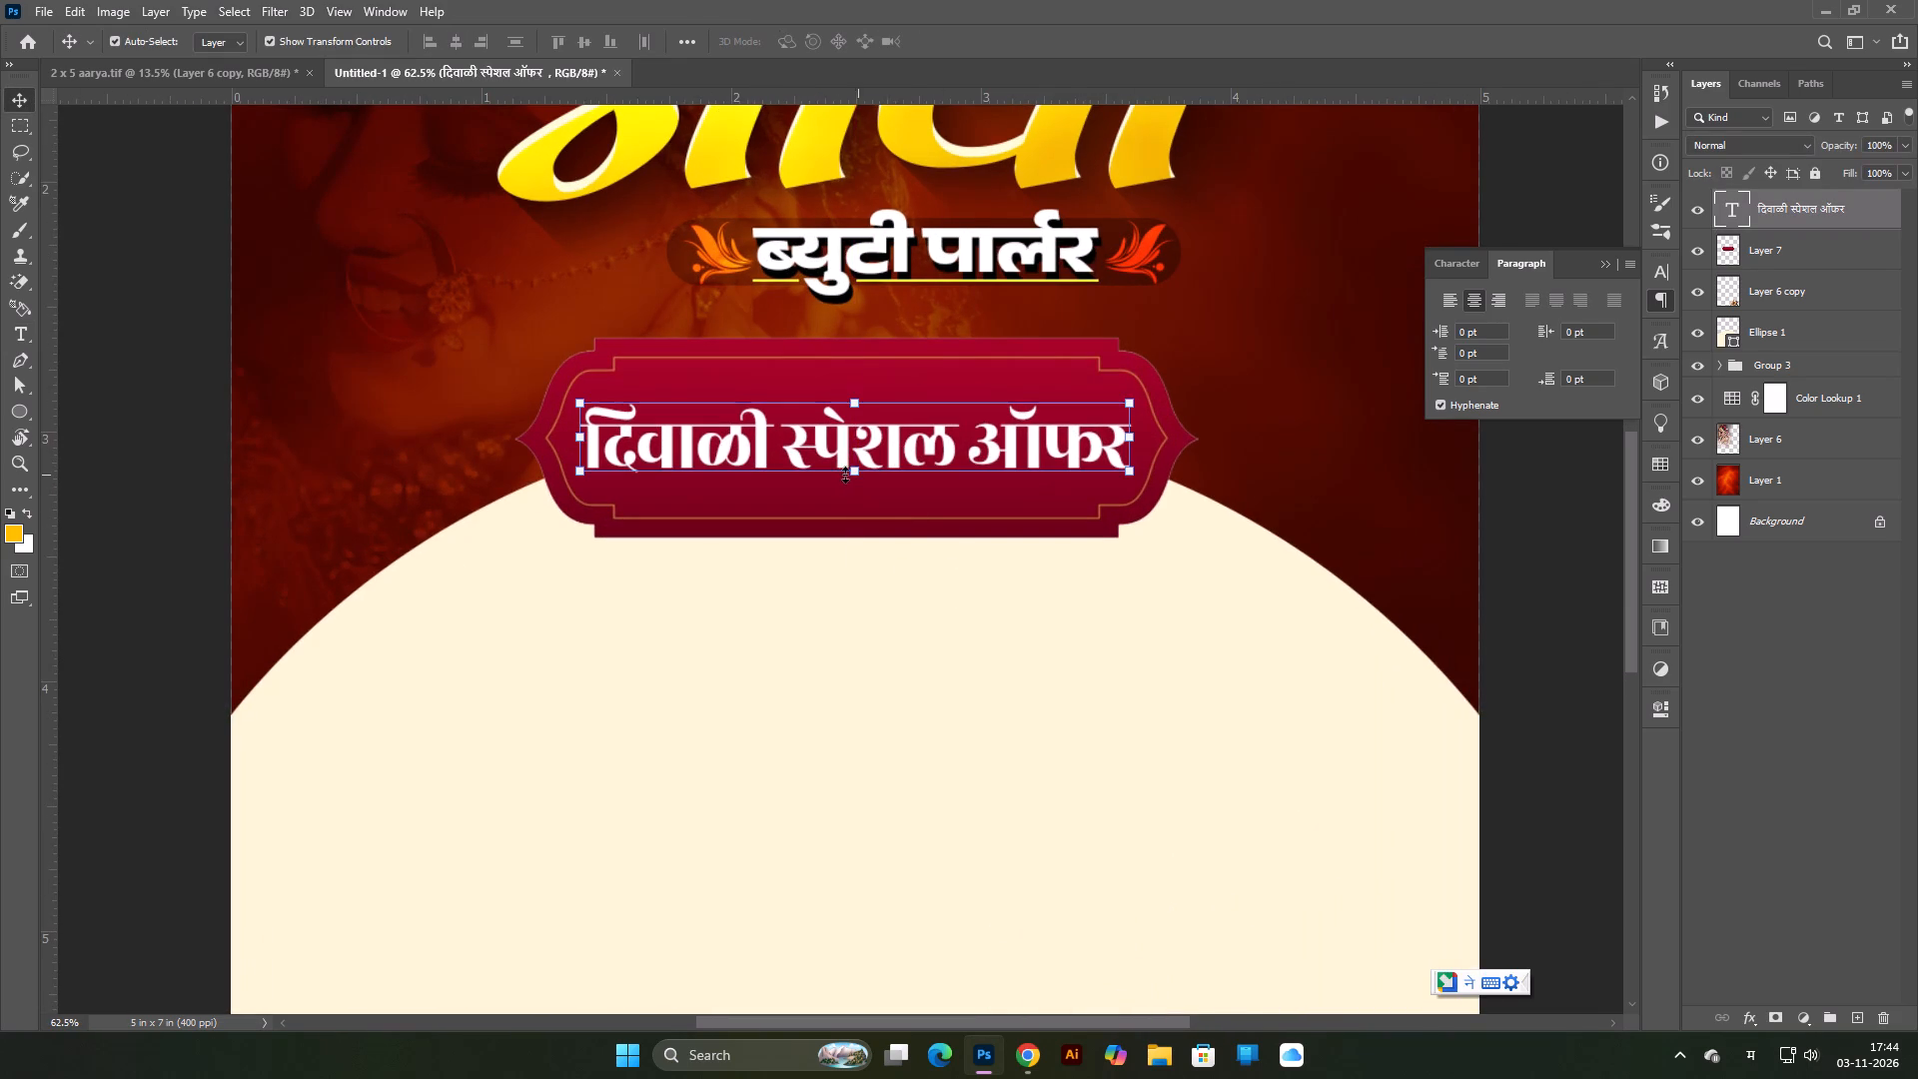
pyautogui.keyDown('shift'); pyautogui.moveTo(855, 471); pyautogui.dragTo(851, 460); pyautogui.keyUp('shift')
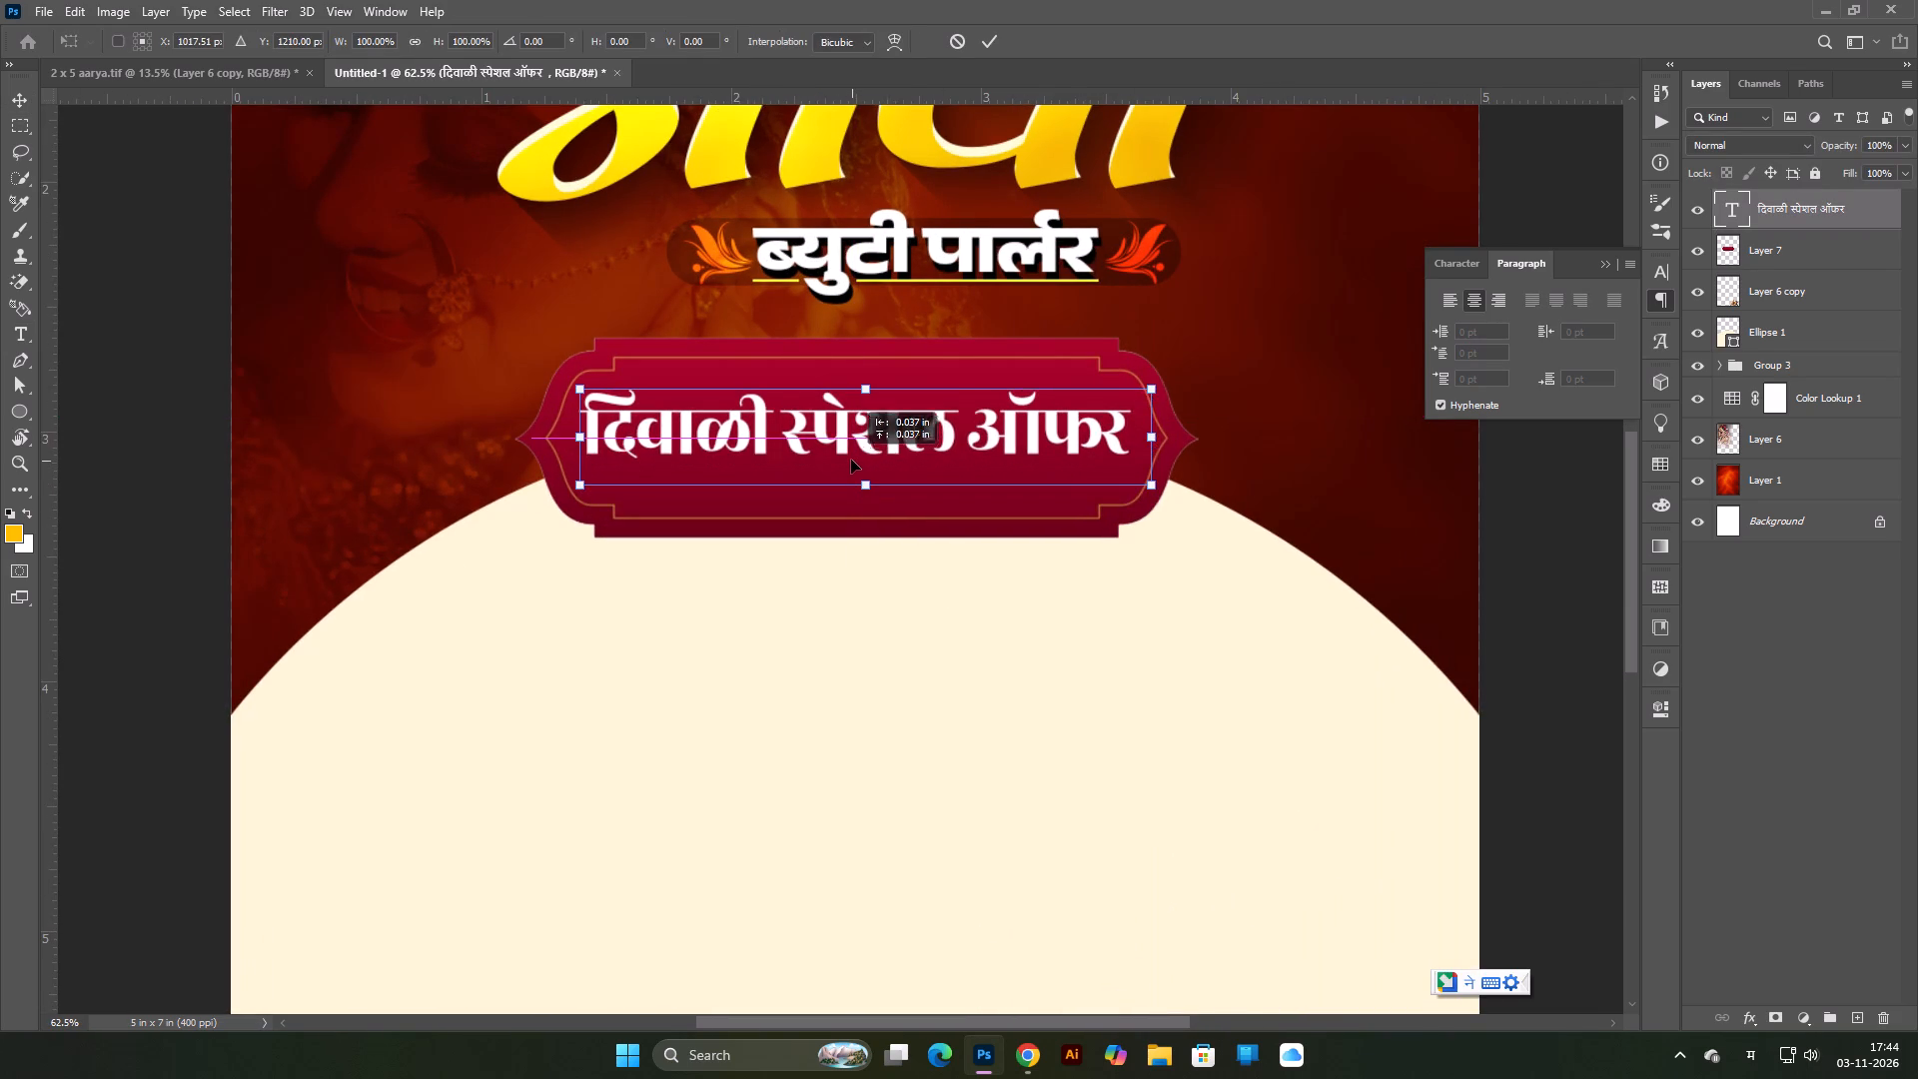
pyautogui.keyDown('shift'); pyautogui.moveTo(851, 460); pyautogui.dragTo(850, 460); pyautogui.keyUp('shift')
pyautogui.keyDown('shift'); pyautogui.moveTo(859, 492); pyautogui.dragTo(859, 522); pyautogui.keyUp('shift')
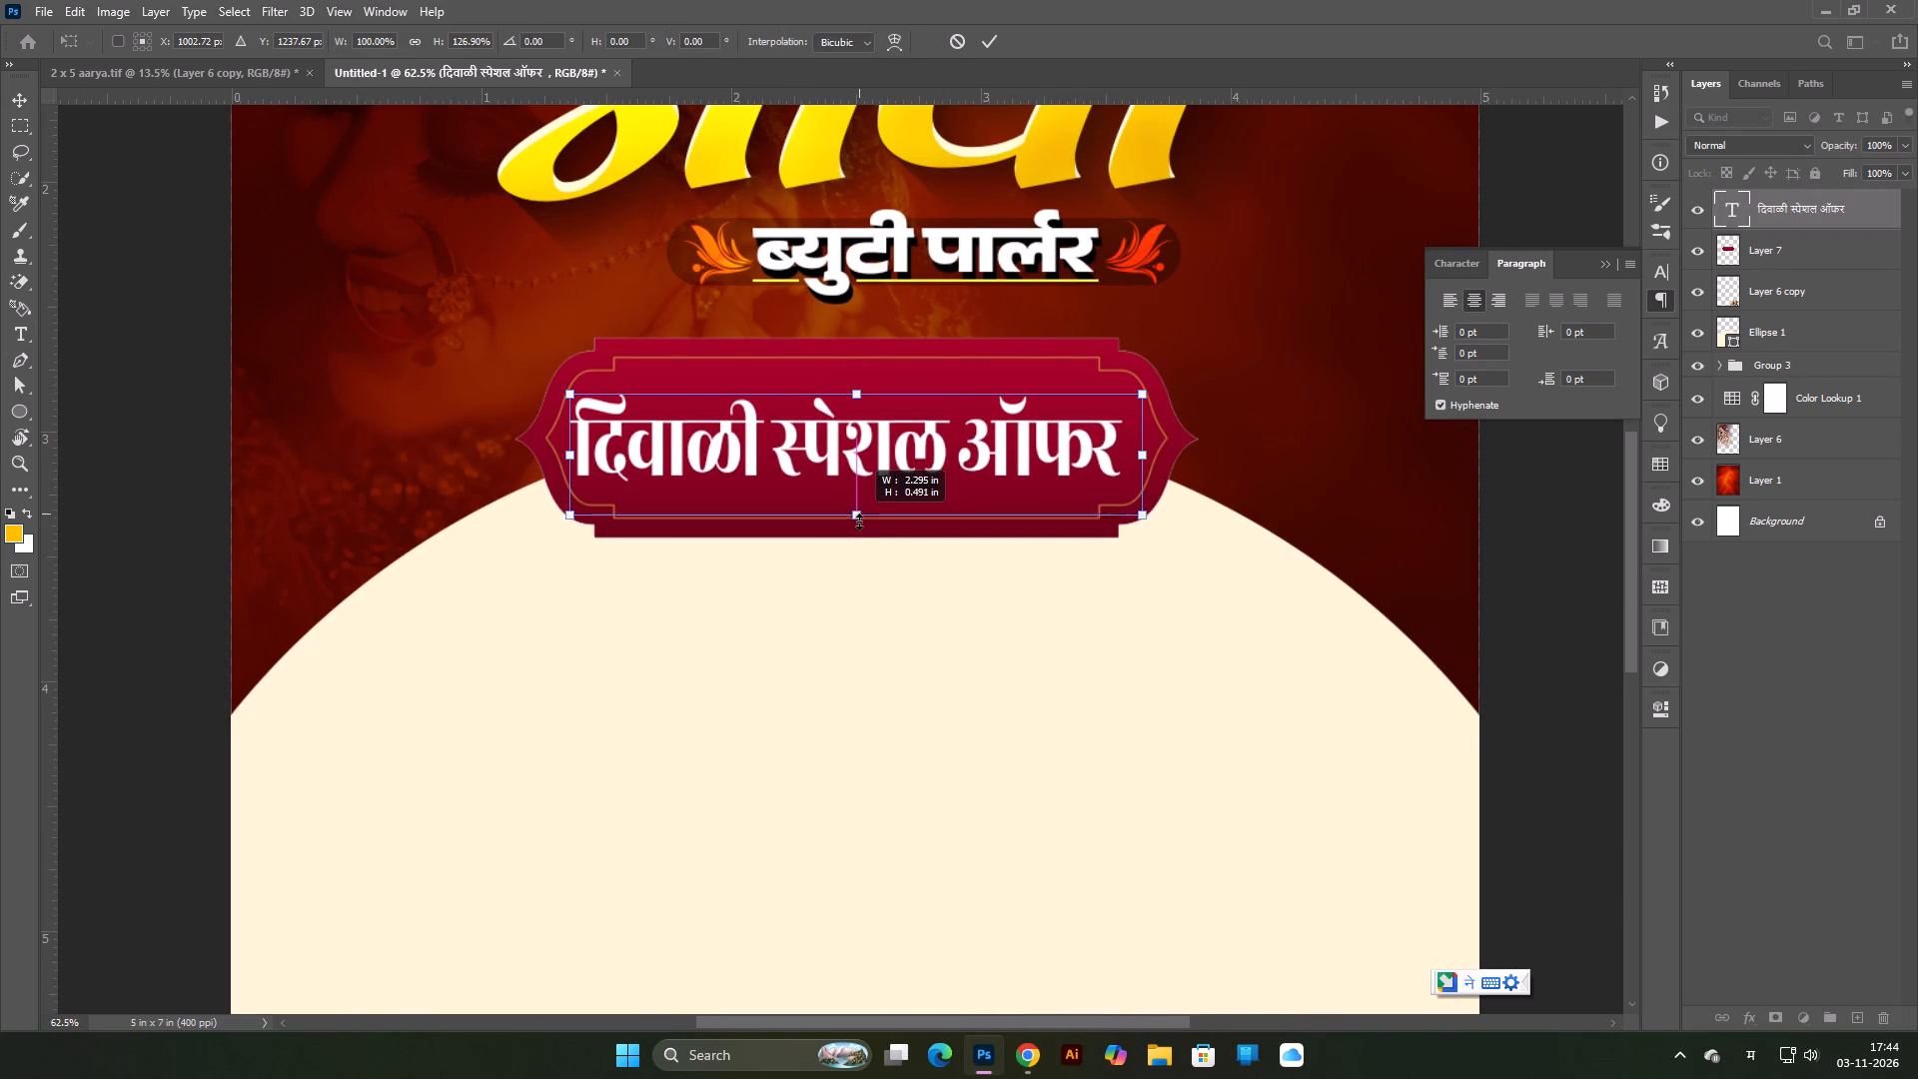
pyautogui.keyDown('shift'); pyautogui.moveTo(859, 522); pyautogui.dragTo(859, 523); pyautogui.keyUp('shift')
pyautogui.moveTo(865, 467); pyautogui.dragTo(875, 467)
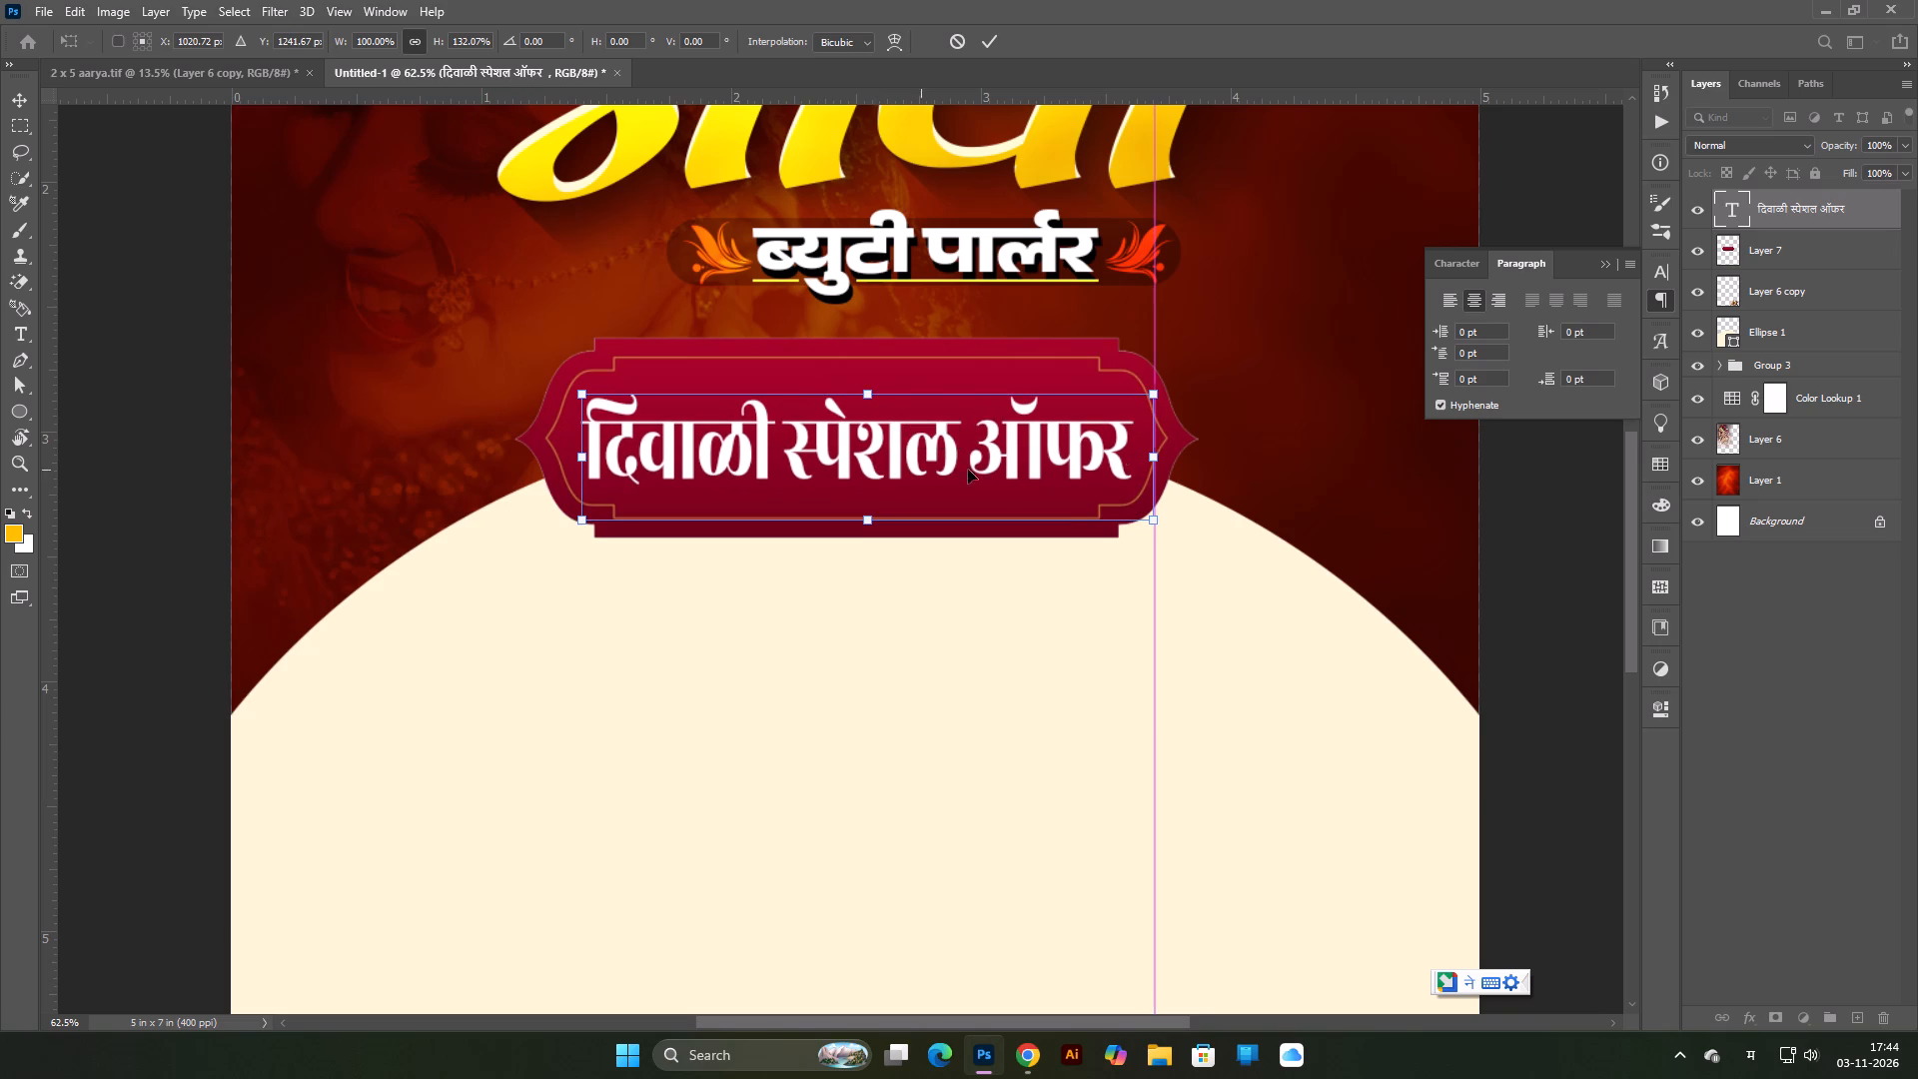
pyautogui.keyDown('alt'); pyautogui.moveTo(1148, 458); pyautogui.dragTo(1131, 458); pyautogui.keyUp('alt')
pyautogui.click(1051, 476)
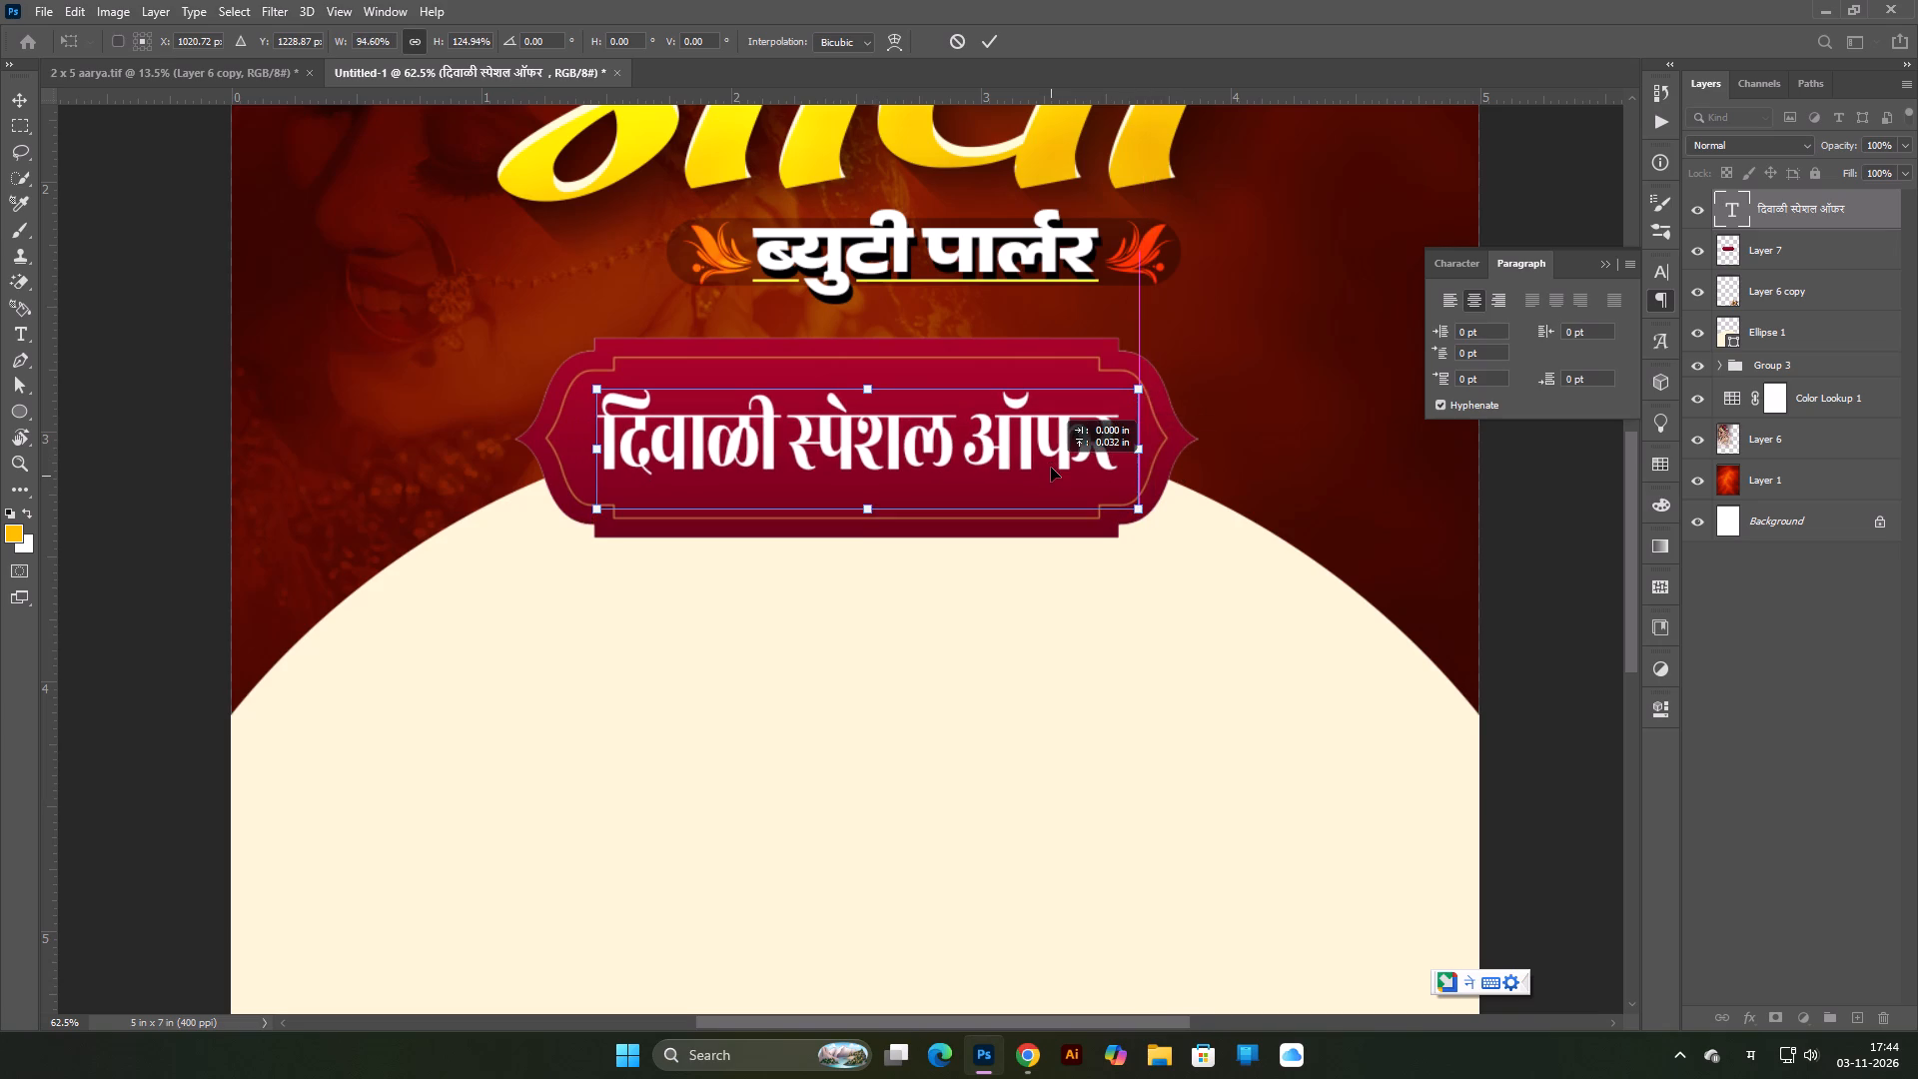
pyautogui.click(1051, 468)
pyautogui.press('Return')
# Nudge the offer text slightly to centre it in the crimson frame.
pyautogui.click(1514, 526)
pyautogui.scroll(3, 889, 513)
pyautogui.click(960, 421)
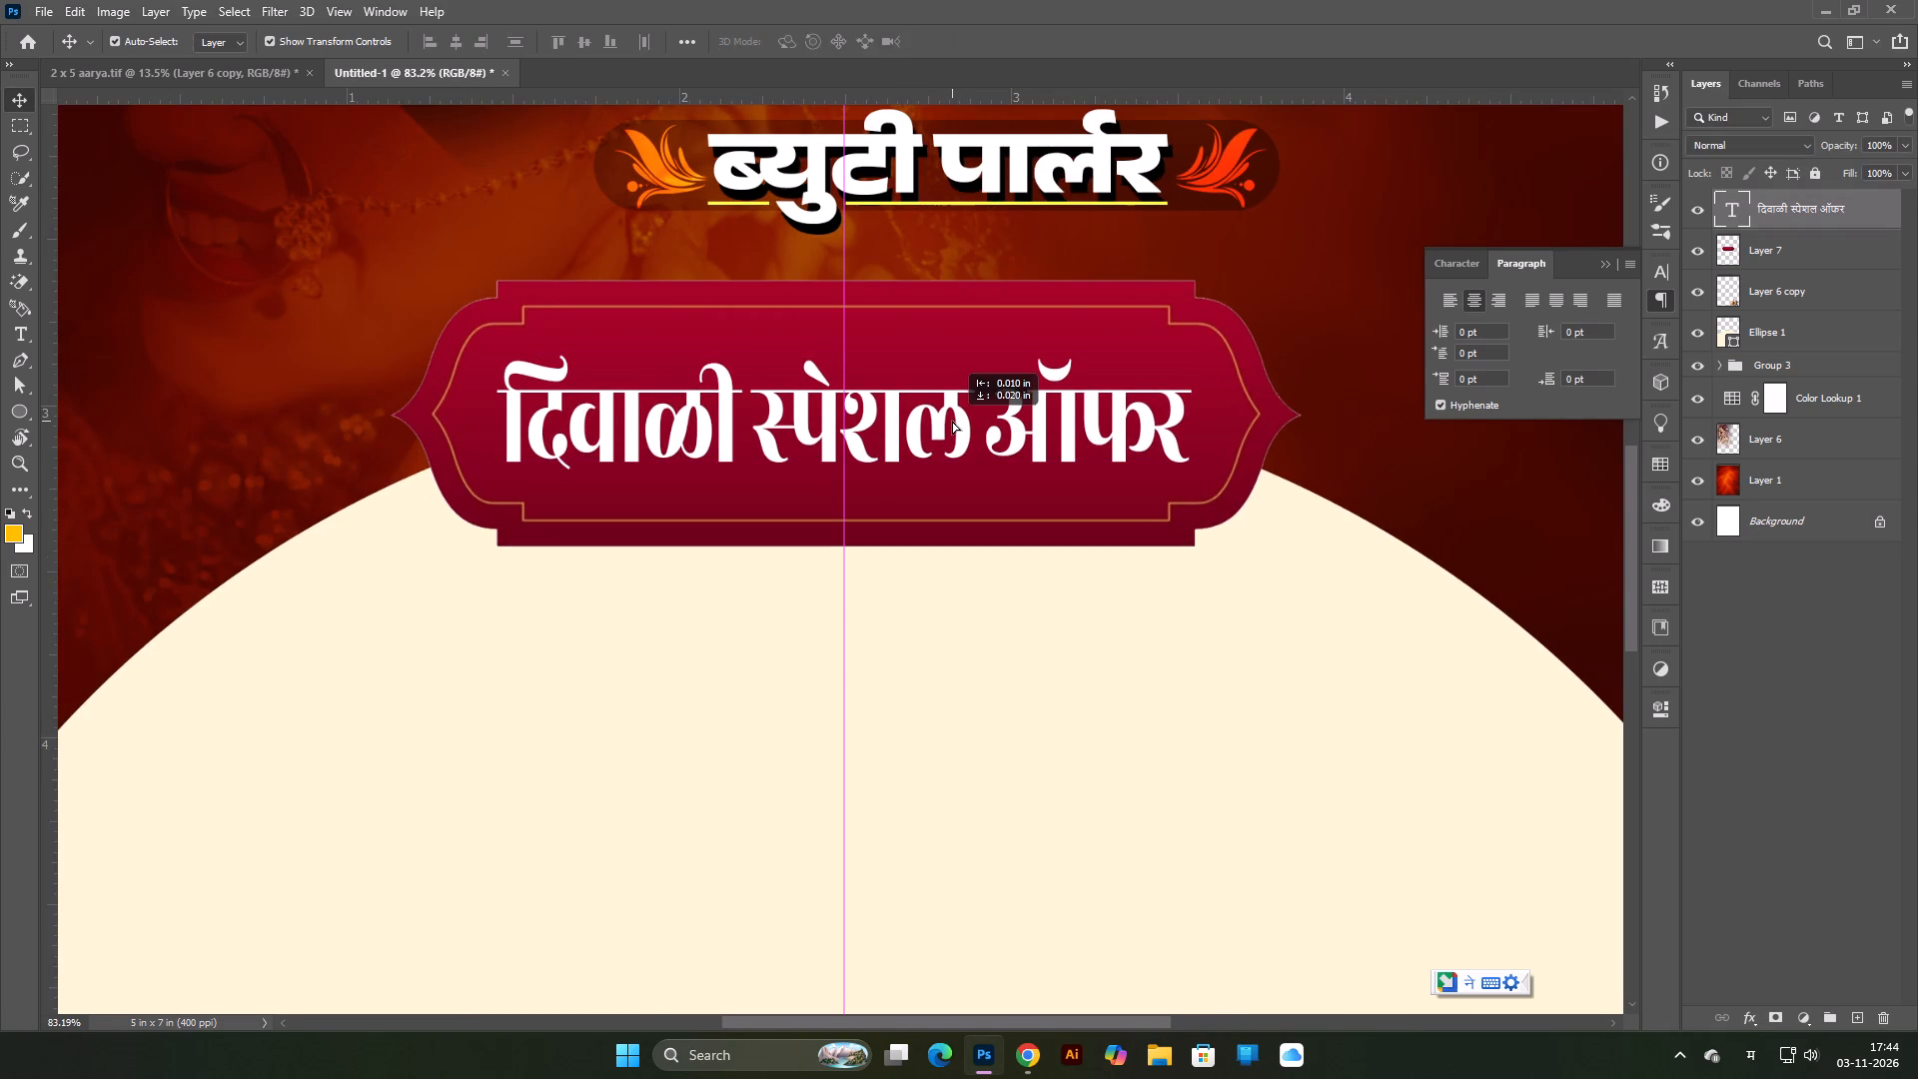
pyautogui.click(1039, 429)
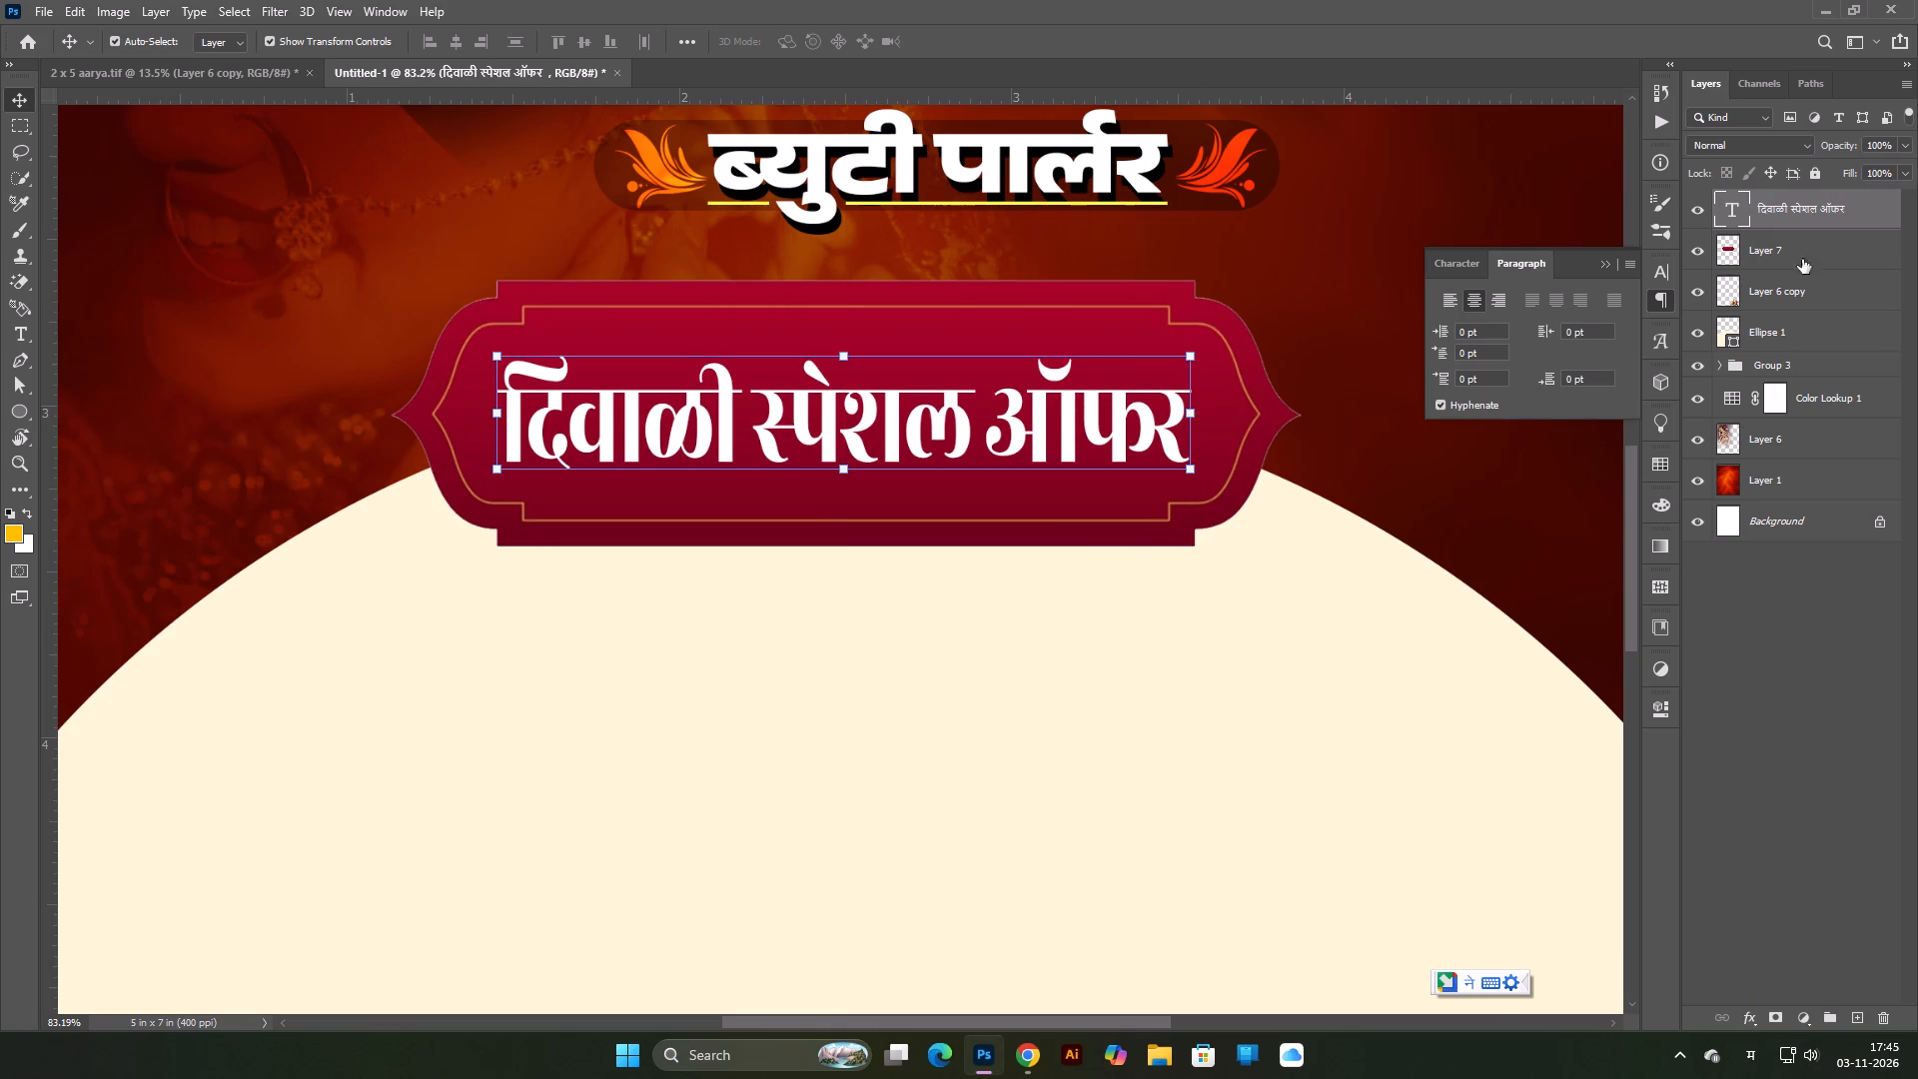
# Run the long 255px 45º shadow action on the offer text layer.
pyautogui.click(1654, 124)
pyautogui.click(1559, 138)
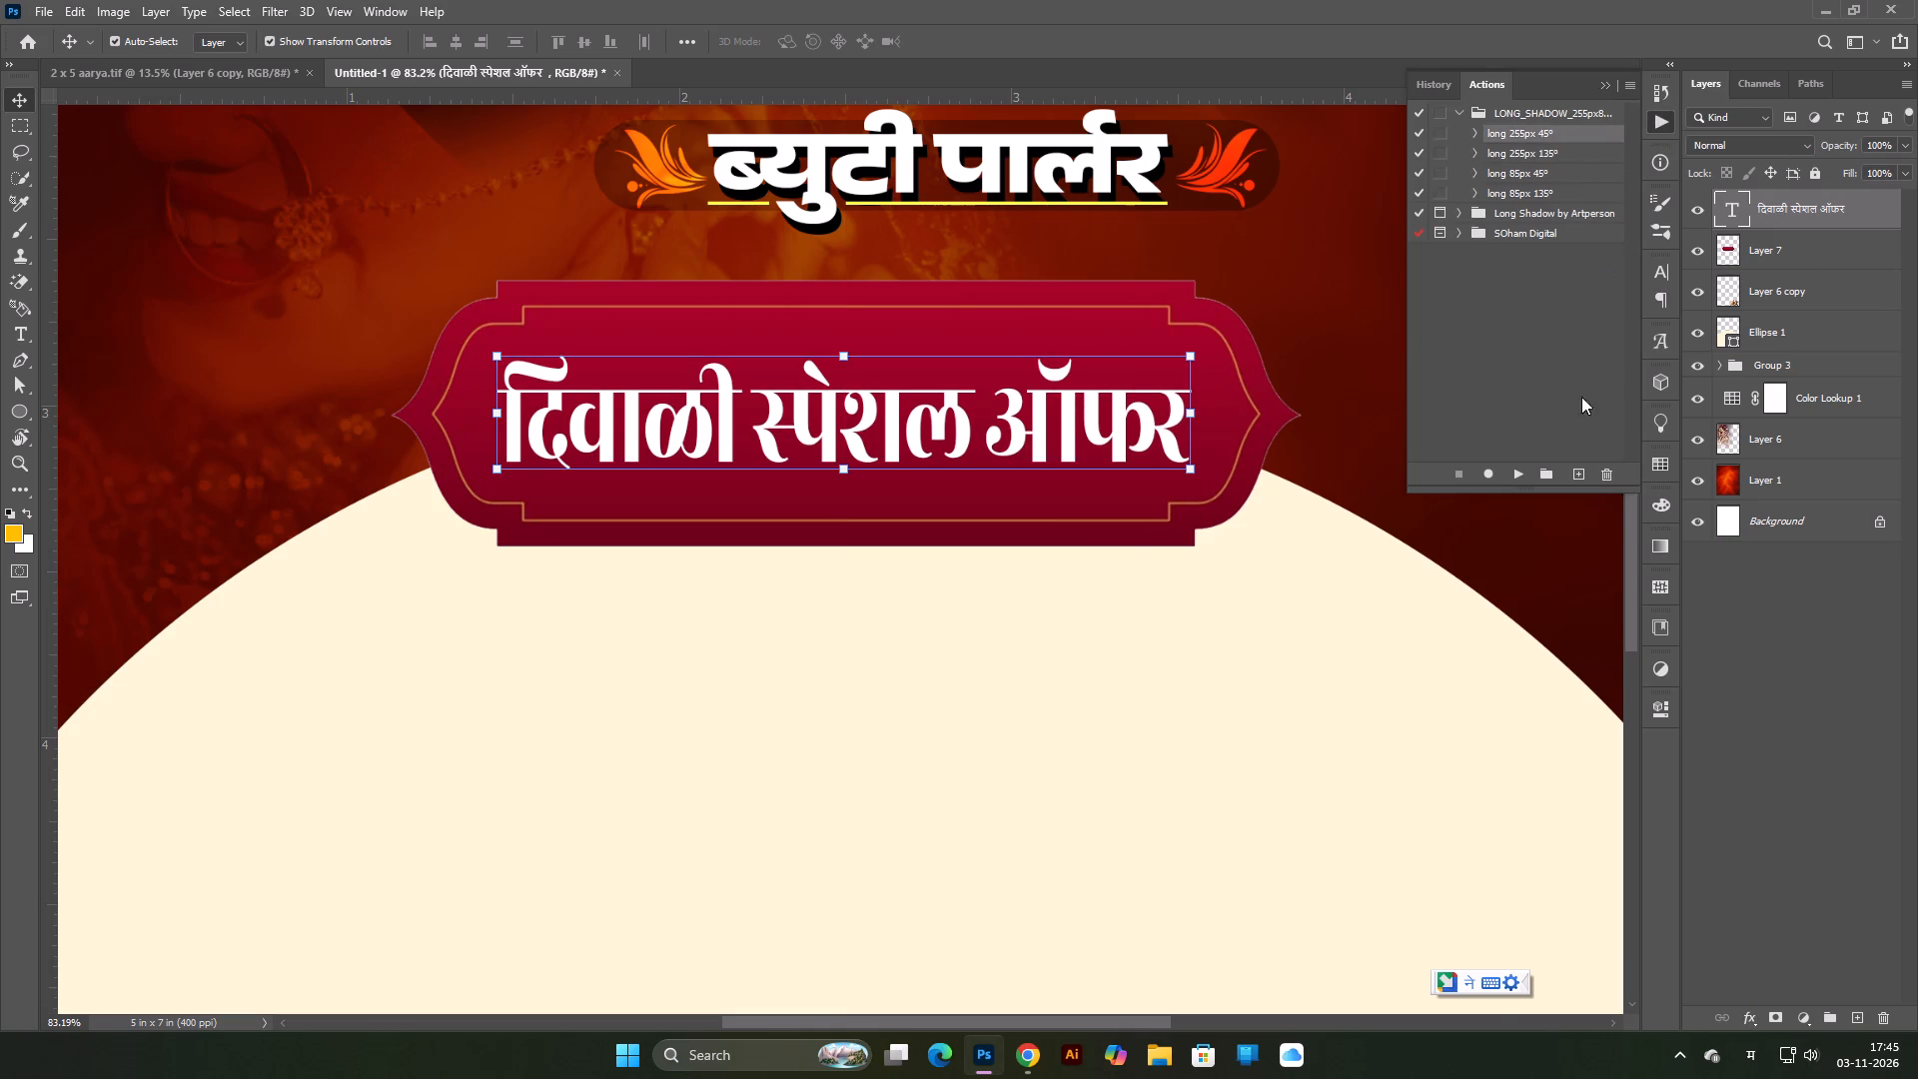
pyautogui.click(1510, 474)
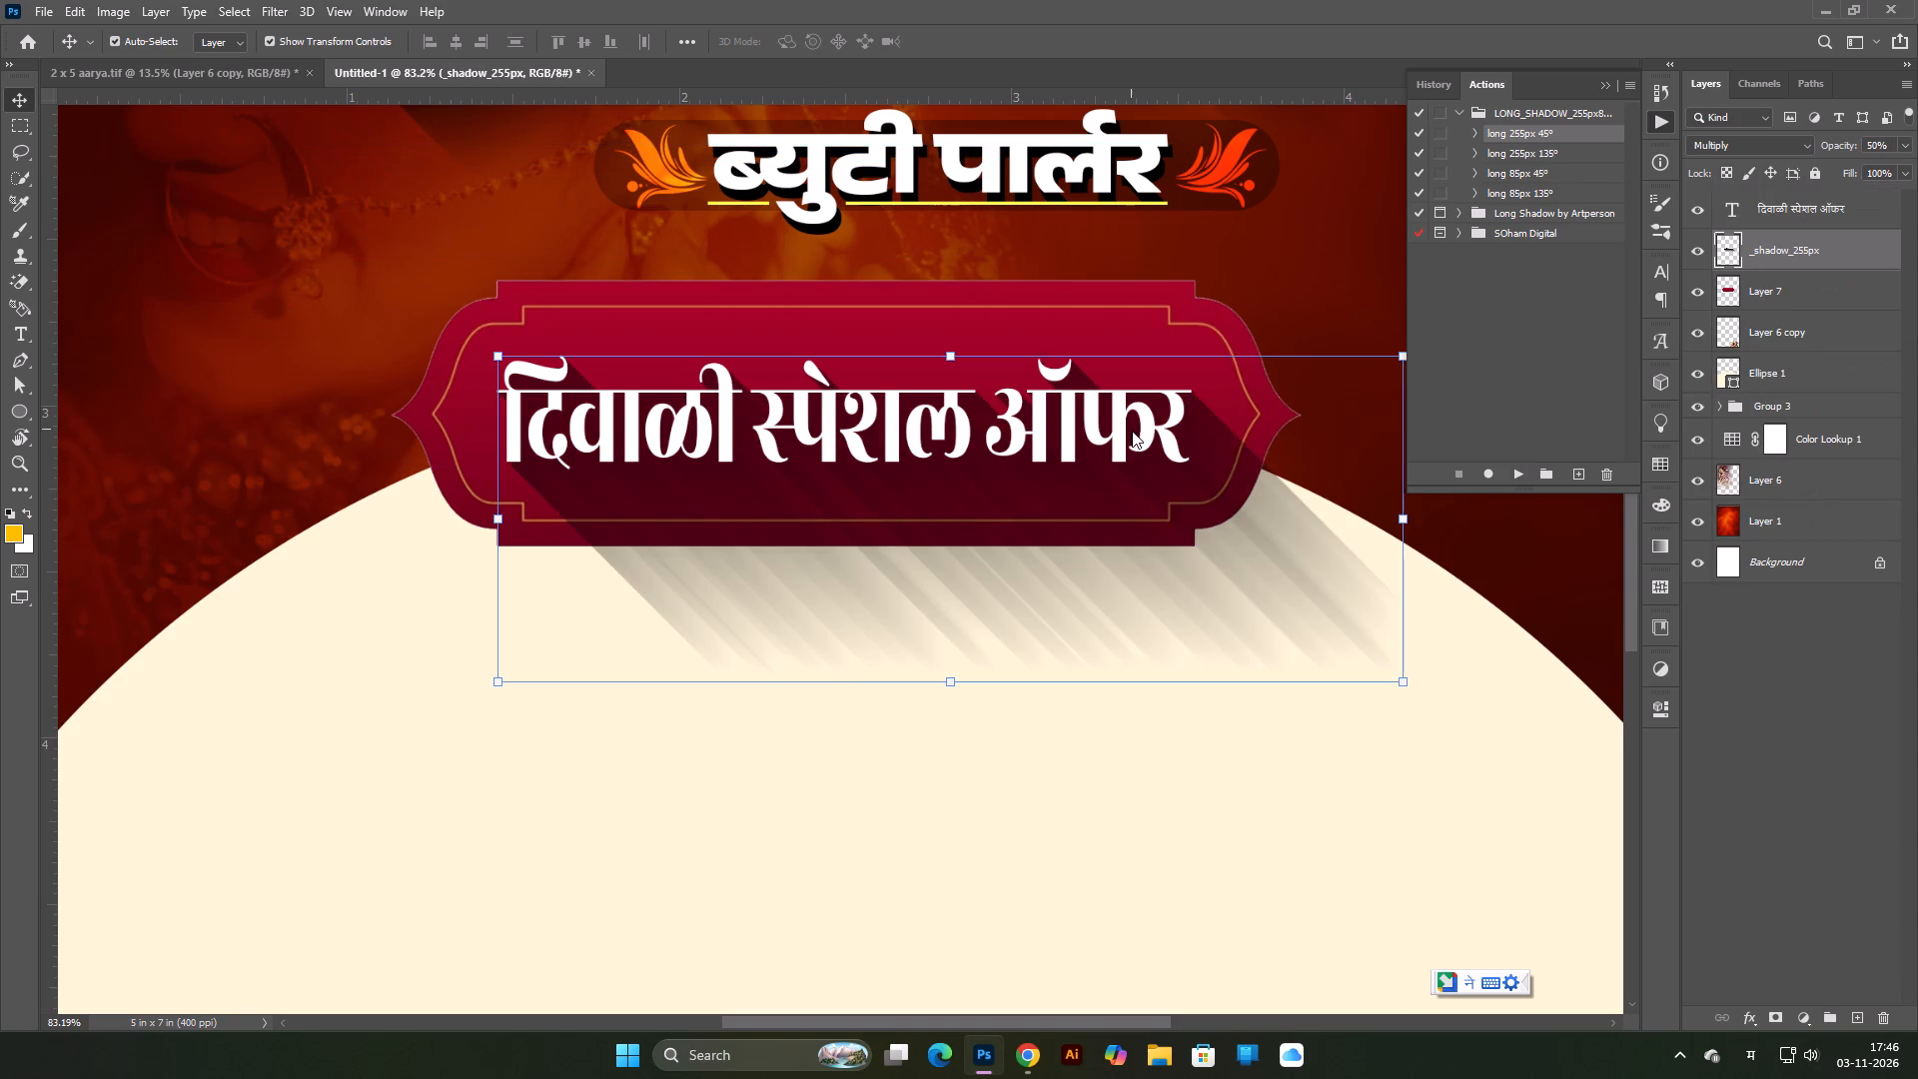
# Clip the long shadow layer to the crimson frame on Layer 7.
pyautogui.keyDown('alt'); pyautogui.click(1801, 272); pyautogui.keyUp('alt')
pyautogui.scroll(-14, 871, 542)
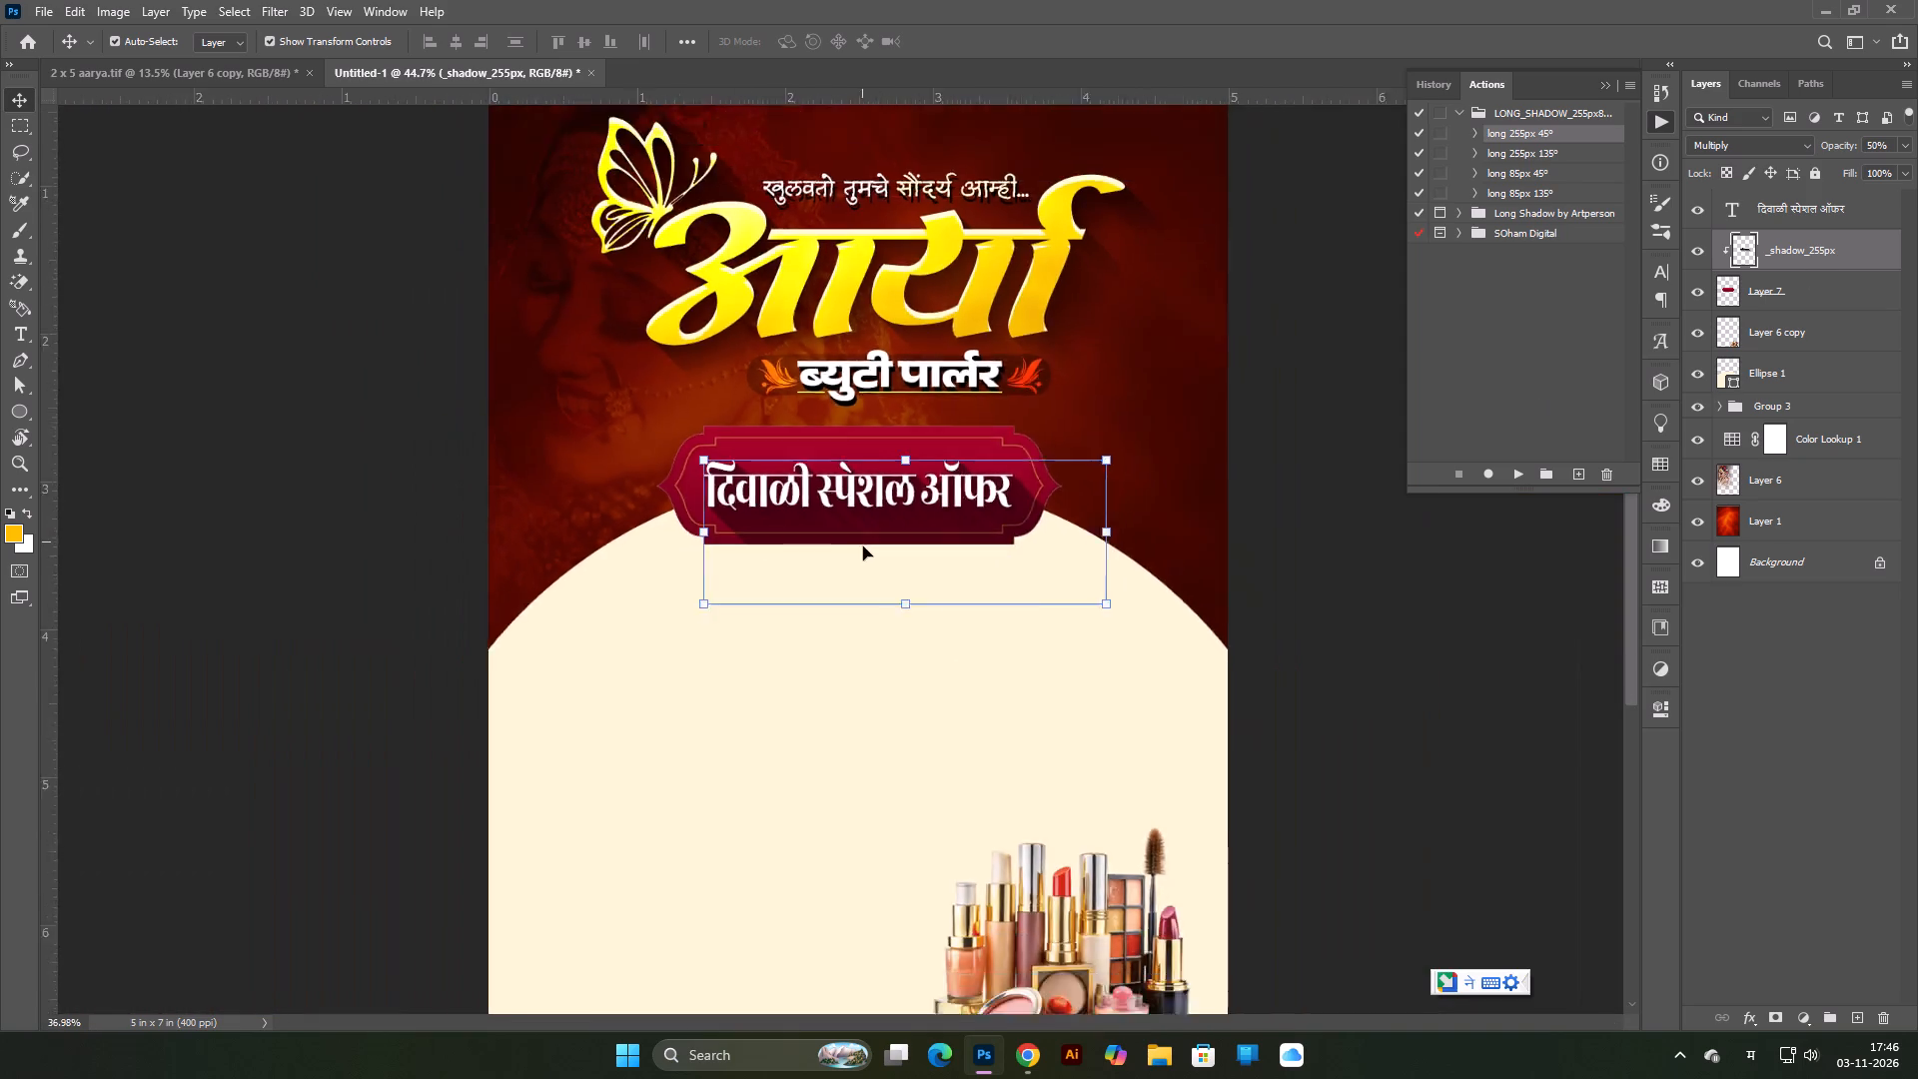
pyautogui.click(1325, 550)
# Hide all layers above the Color Lookup 1 adjustment, keeping the adjustment itself visible.
pyautogui.scroll(-4, 1056, 581)
pyautogui.scroll(4, 830, 575)
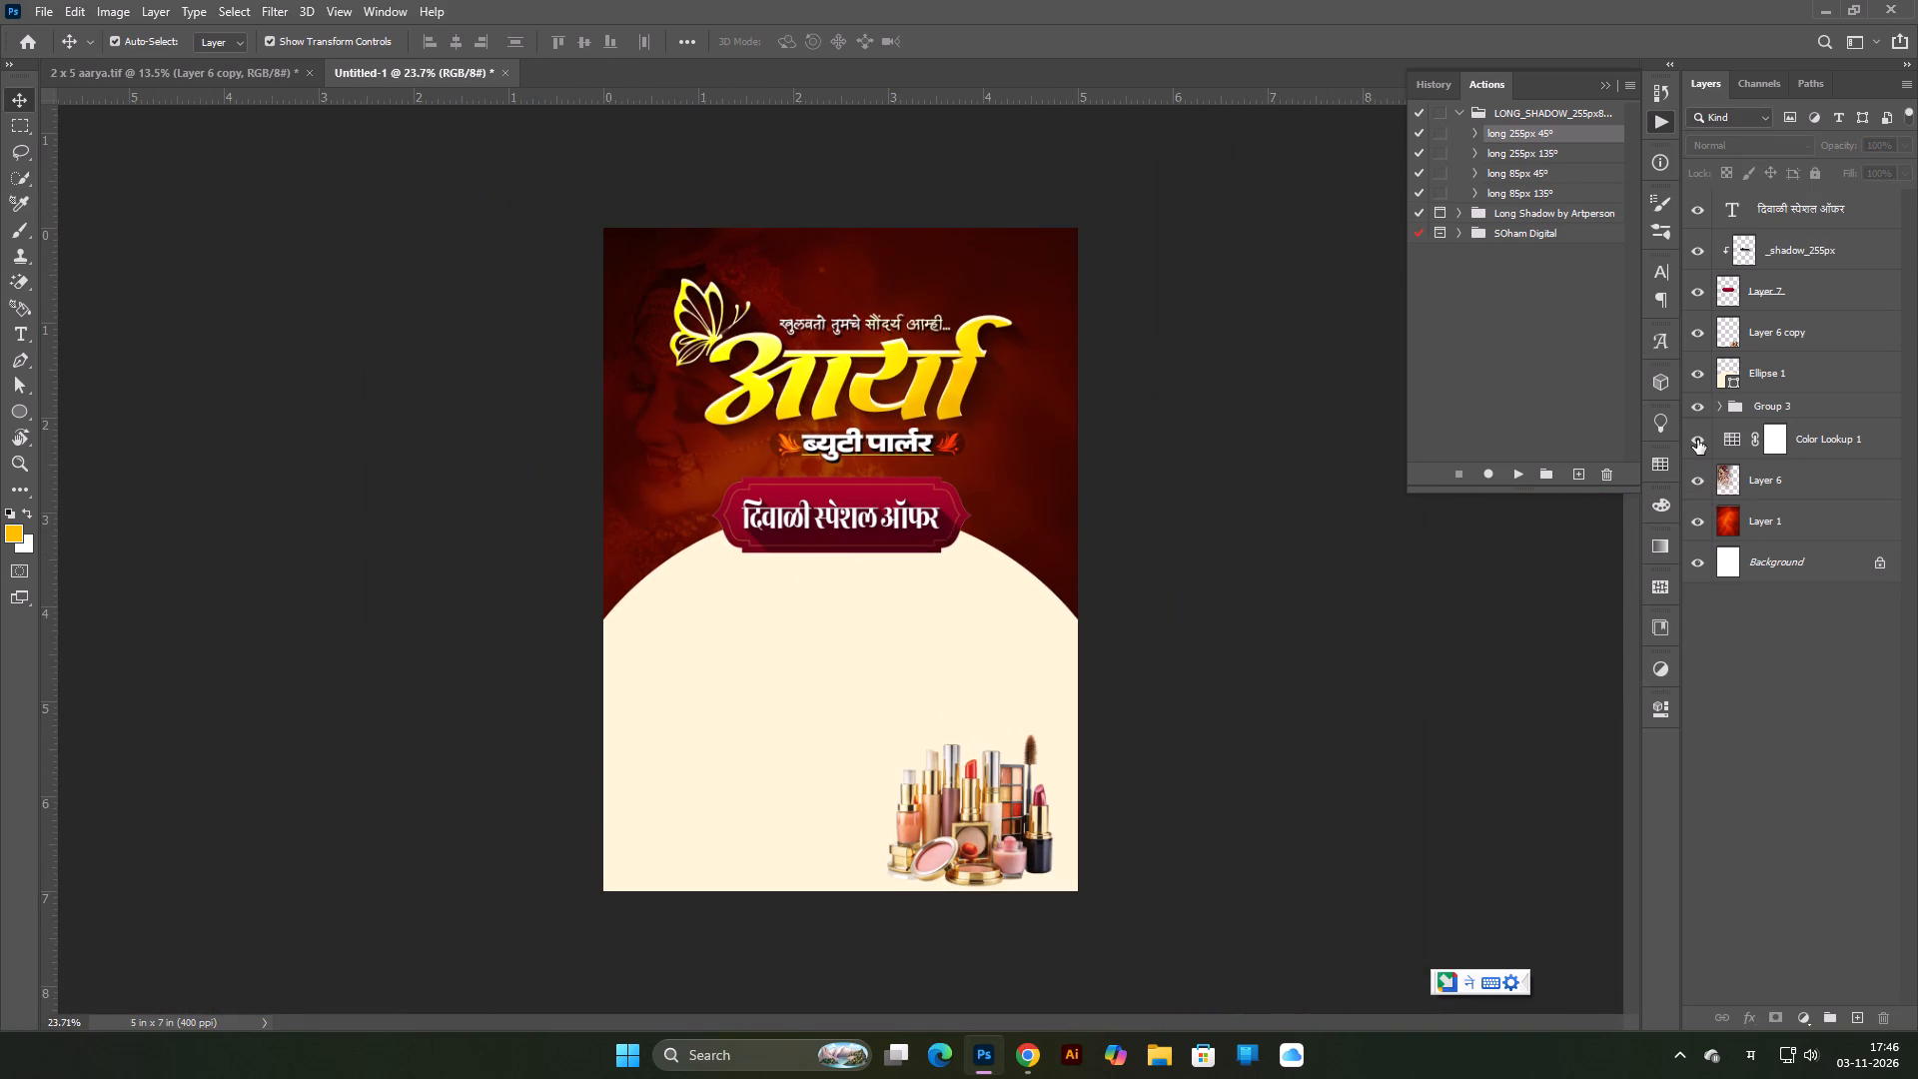
pyautogui.moveTo(1697, 440); pyautogui.dragTo(1697, 207)
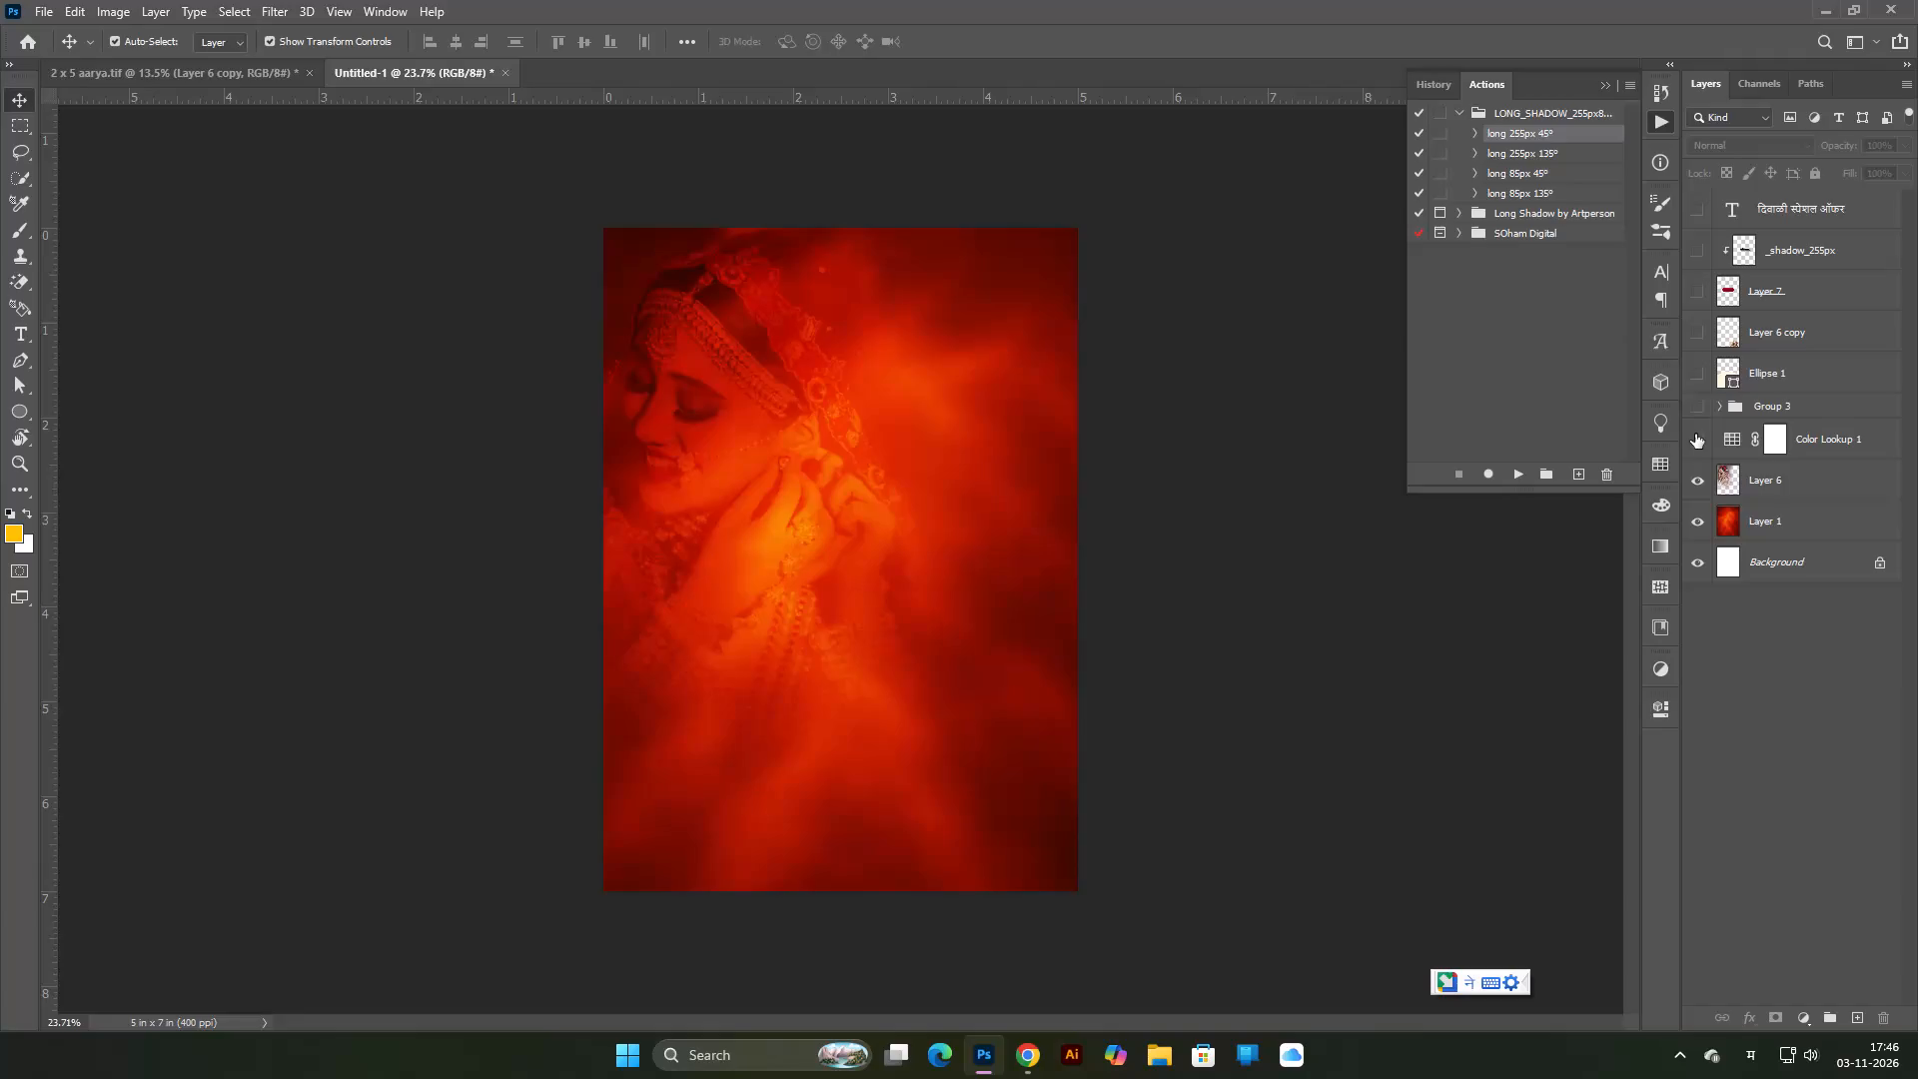
pyautogui.click(1698, 450)
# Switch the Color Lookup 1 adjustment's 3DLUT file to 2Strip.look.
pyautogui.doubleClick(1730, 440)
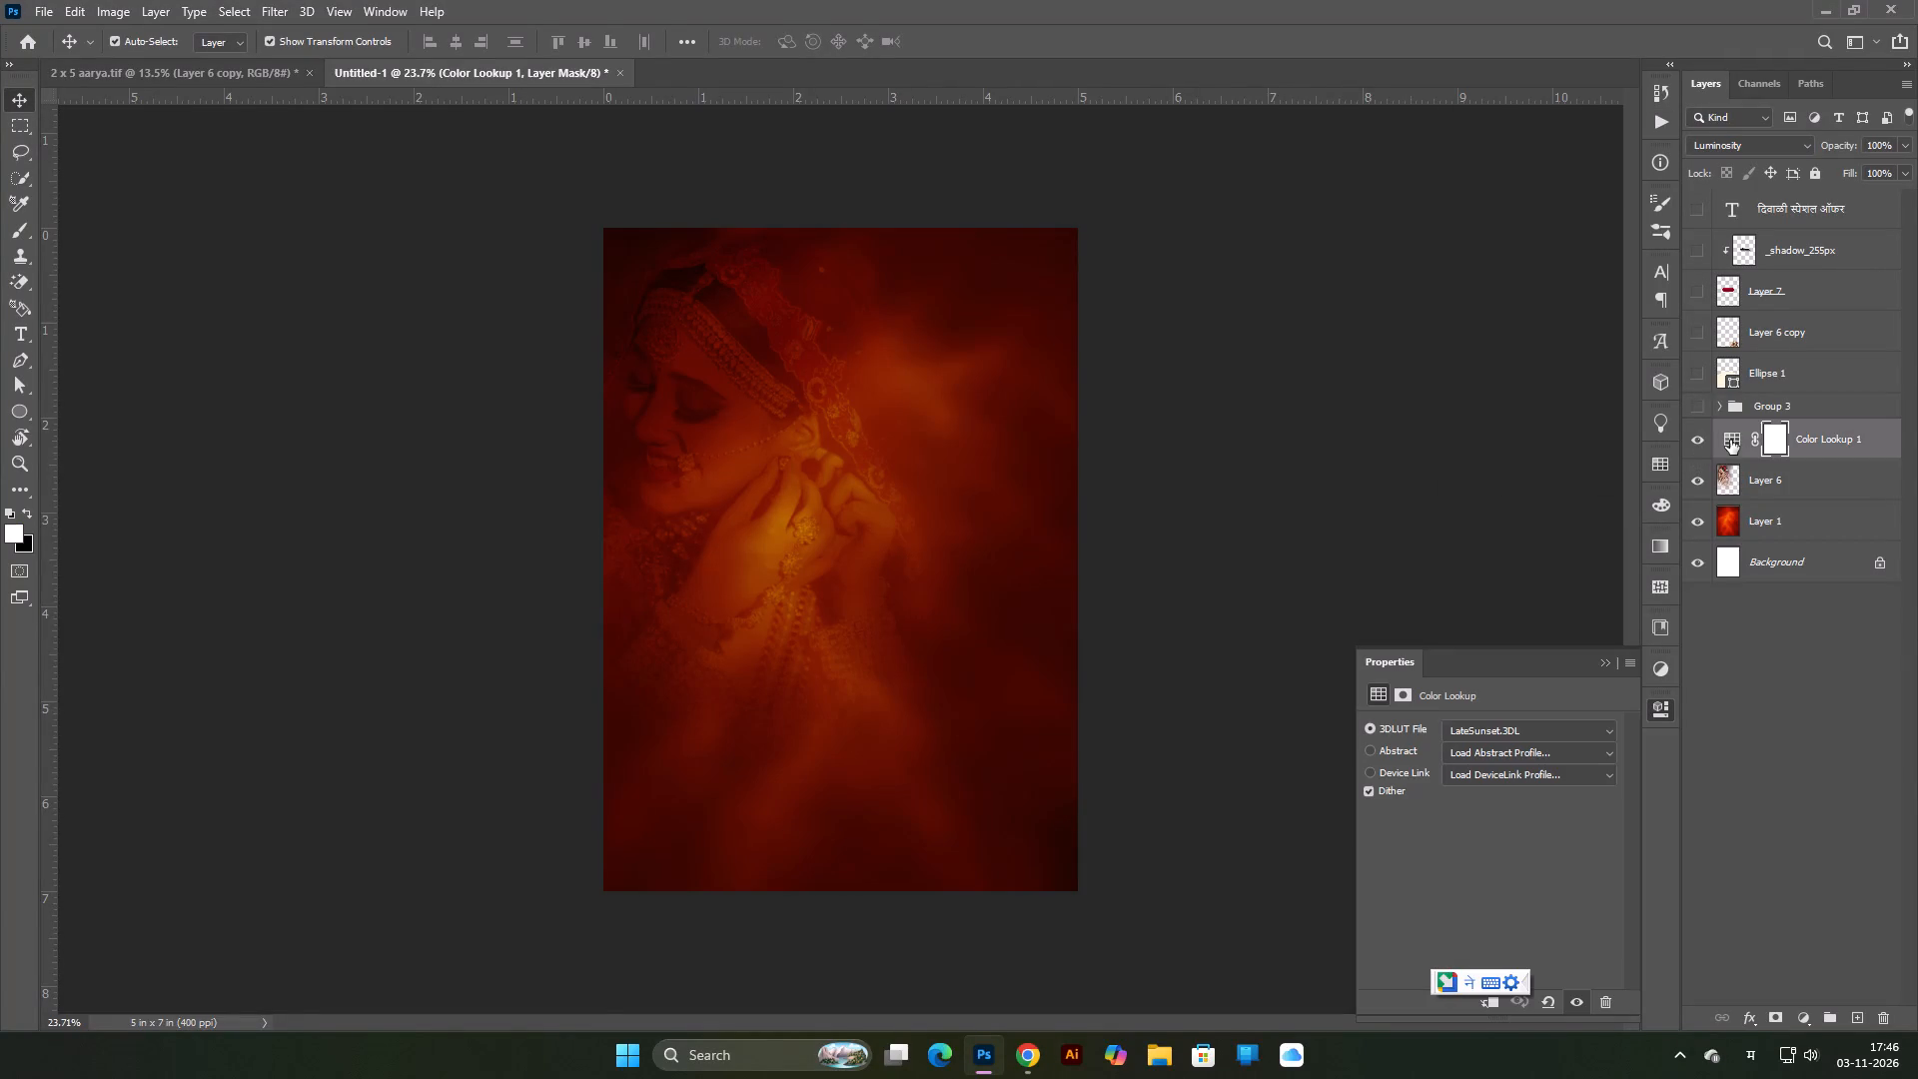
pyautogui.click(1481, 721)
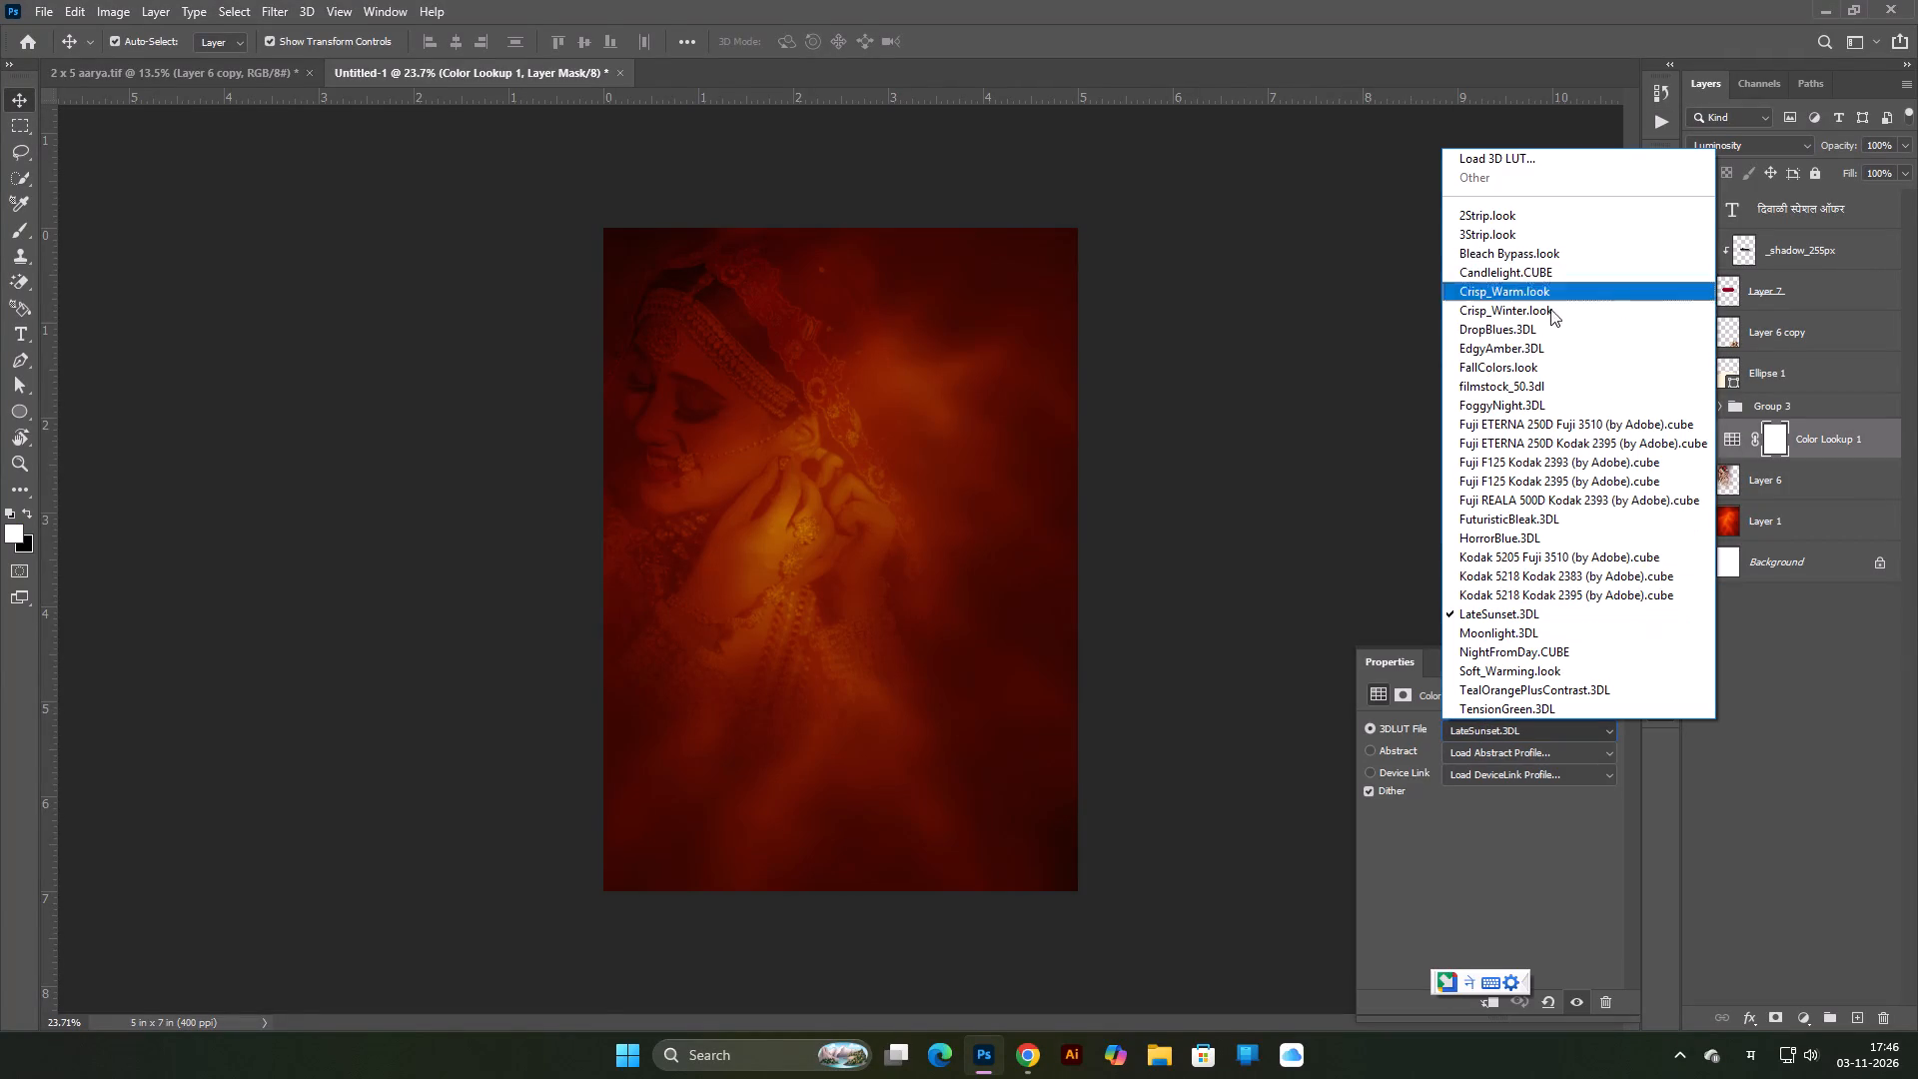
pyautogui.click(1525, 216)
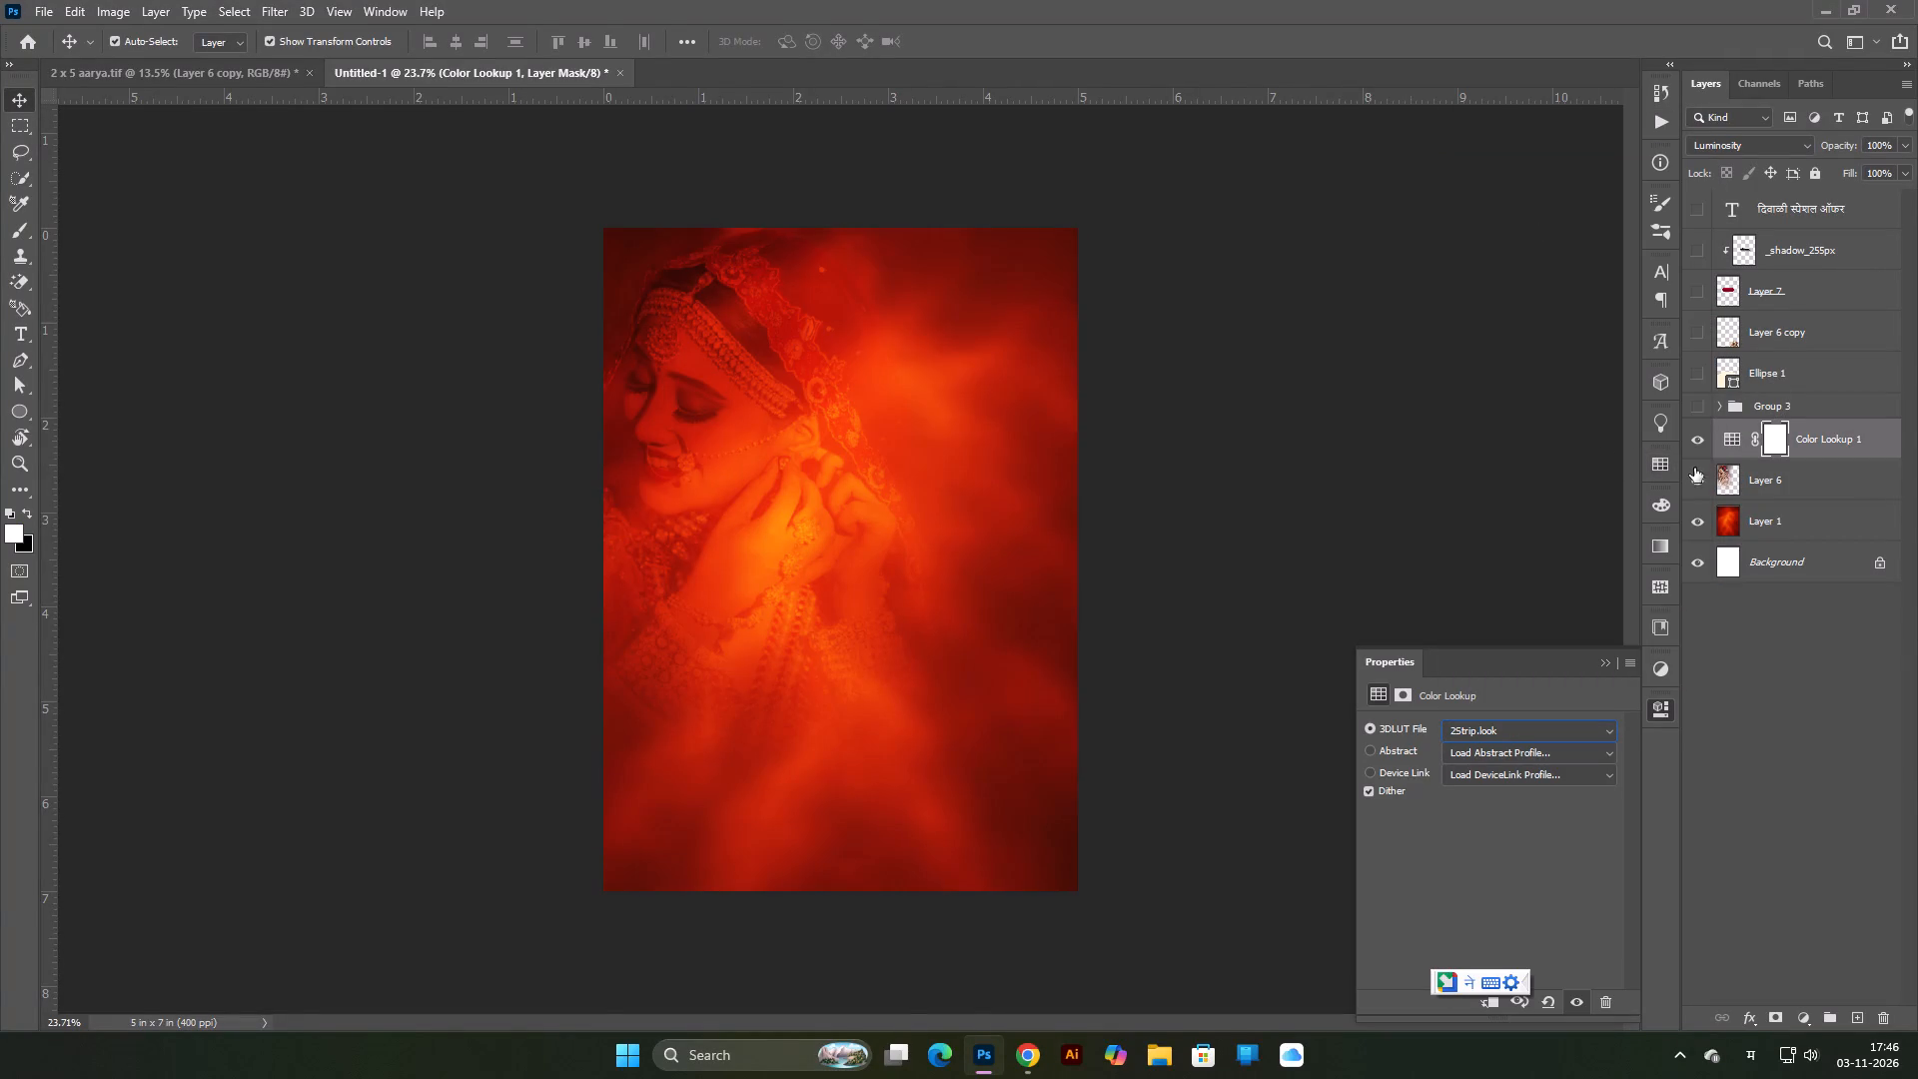
# Toggle the visibility of Color Lookup 1, Group 3 and Layer 6 to compare the colour grading.
pyautogui.doubleClick(1700, 441)
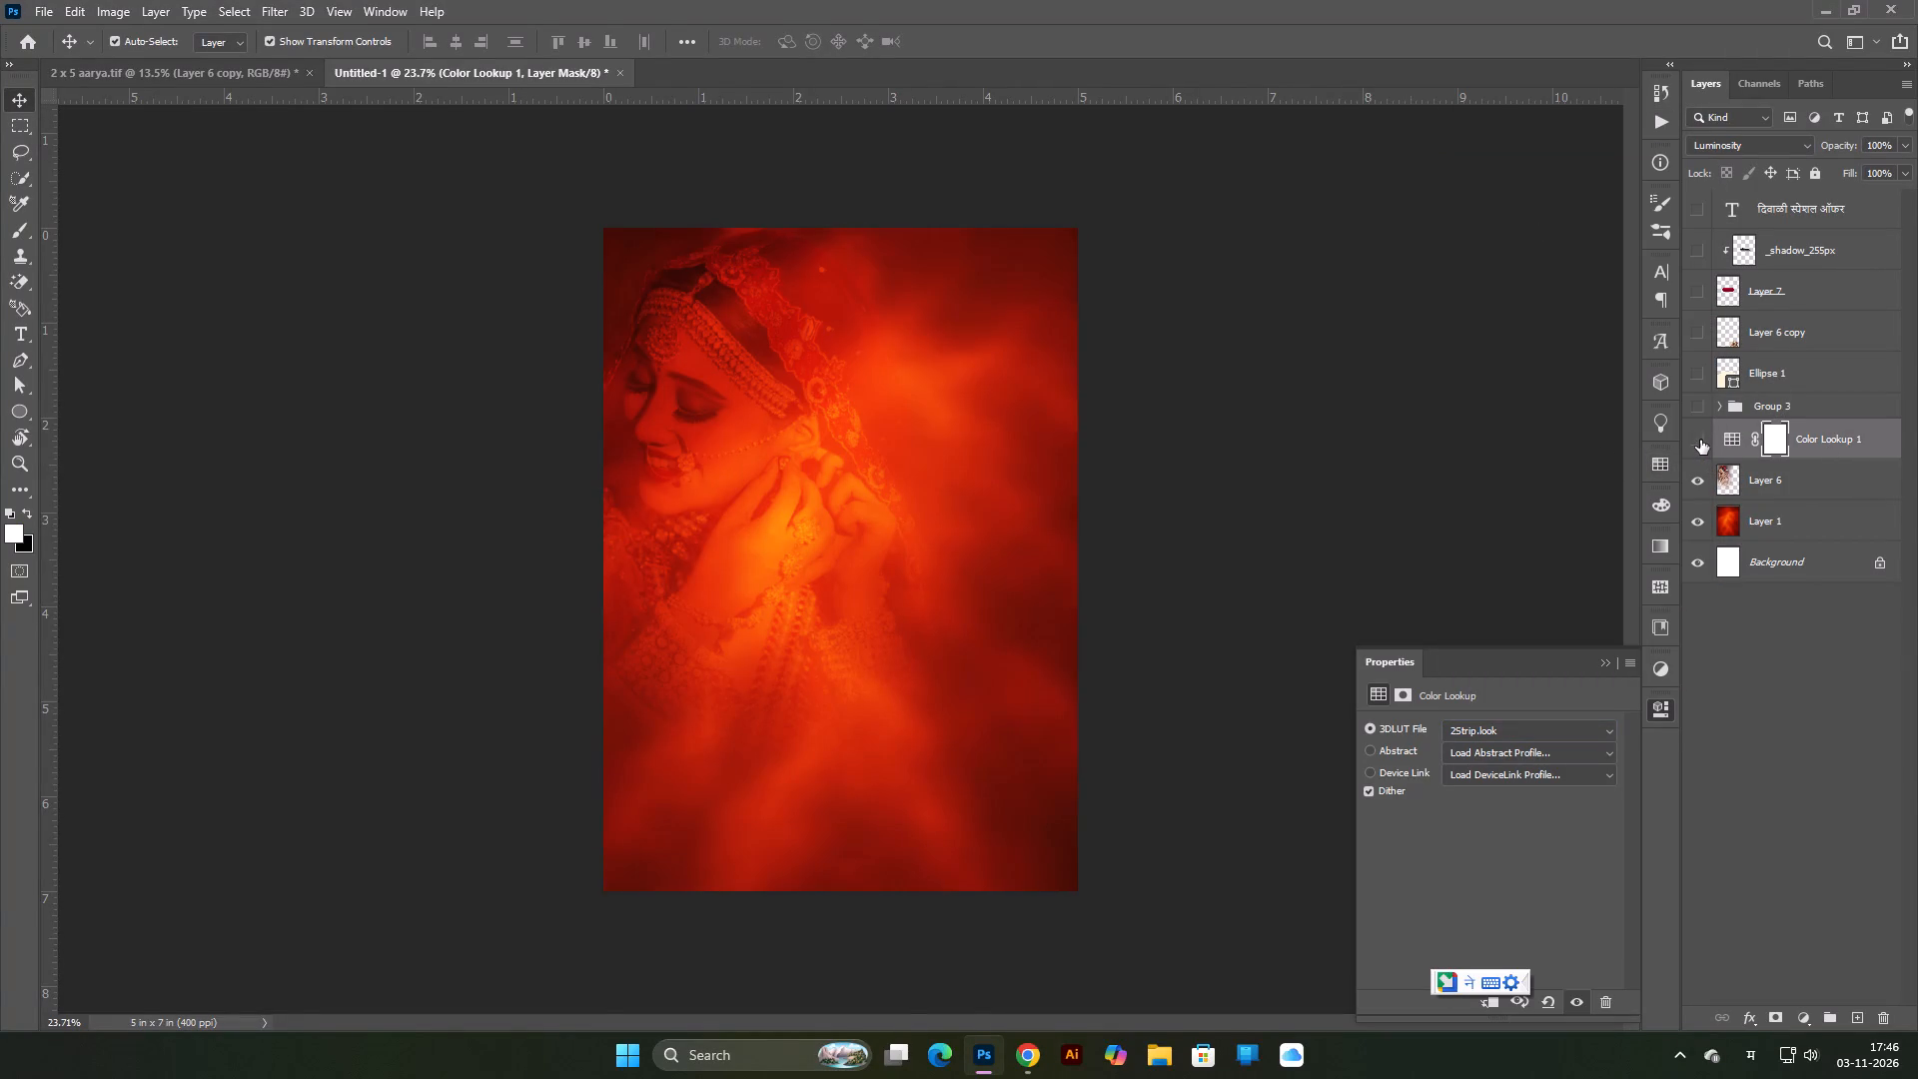
pyautogui.click(1700, 440)
pyautogui.click(1700, 440)
pyautogui.click(1699, 412)
pyautogui.click(1699, 412)
pyautogui.click(1693, 482)
pyautogui.click(1694, 481)
pyautogui.click(1700, 446)
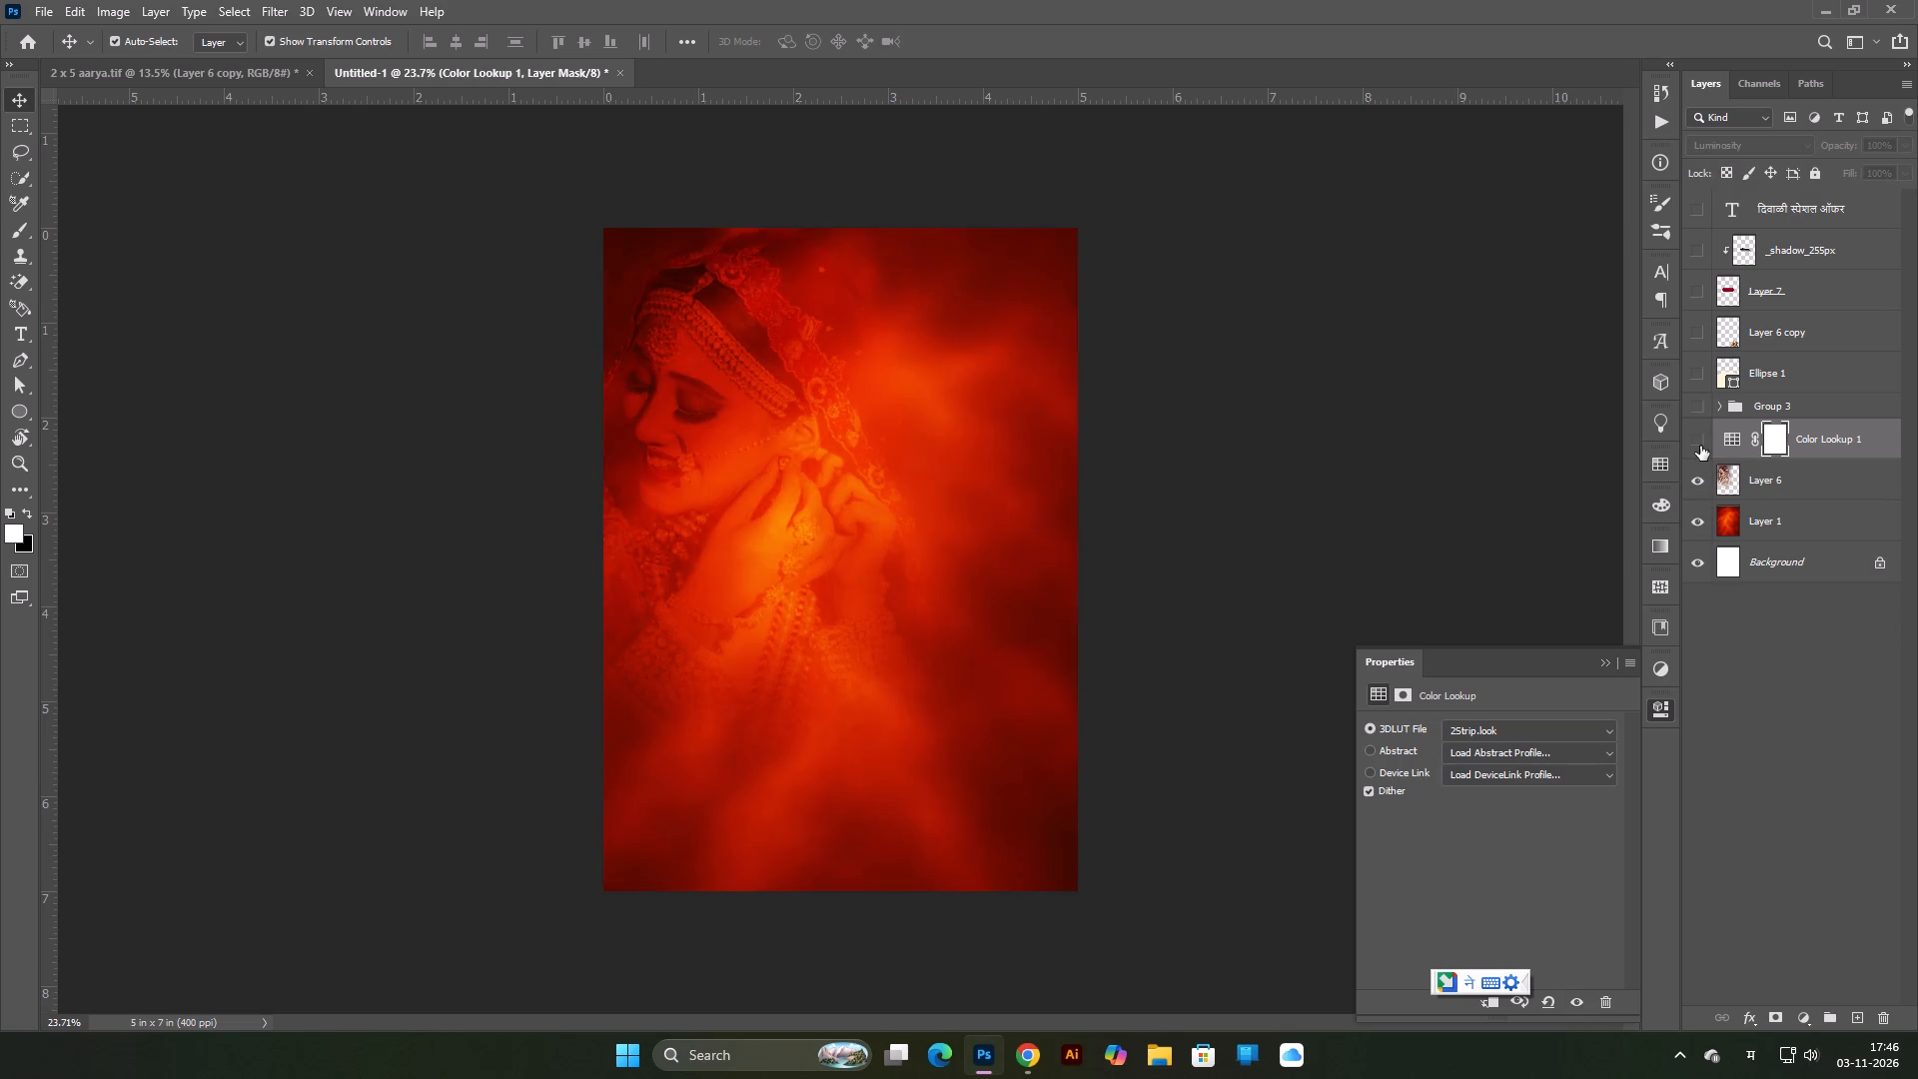
pyautogui.click(1700, 446)
pyautogui.click(1733, 439)
pyautogui.click(1733, 439)
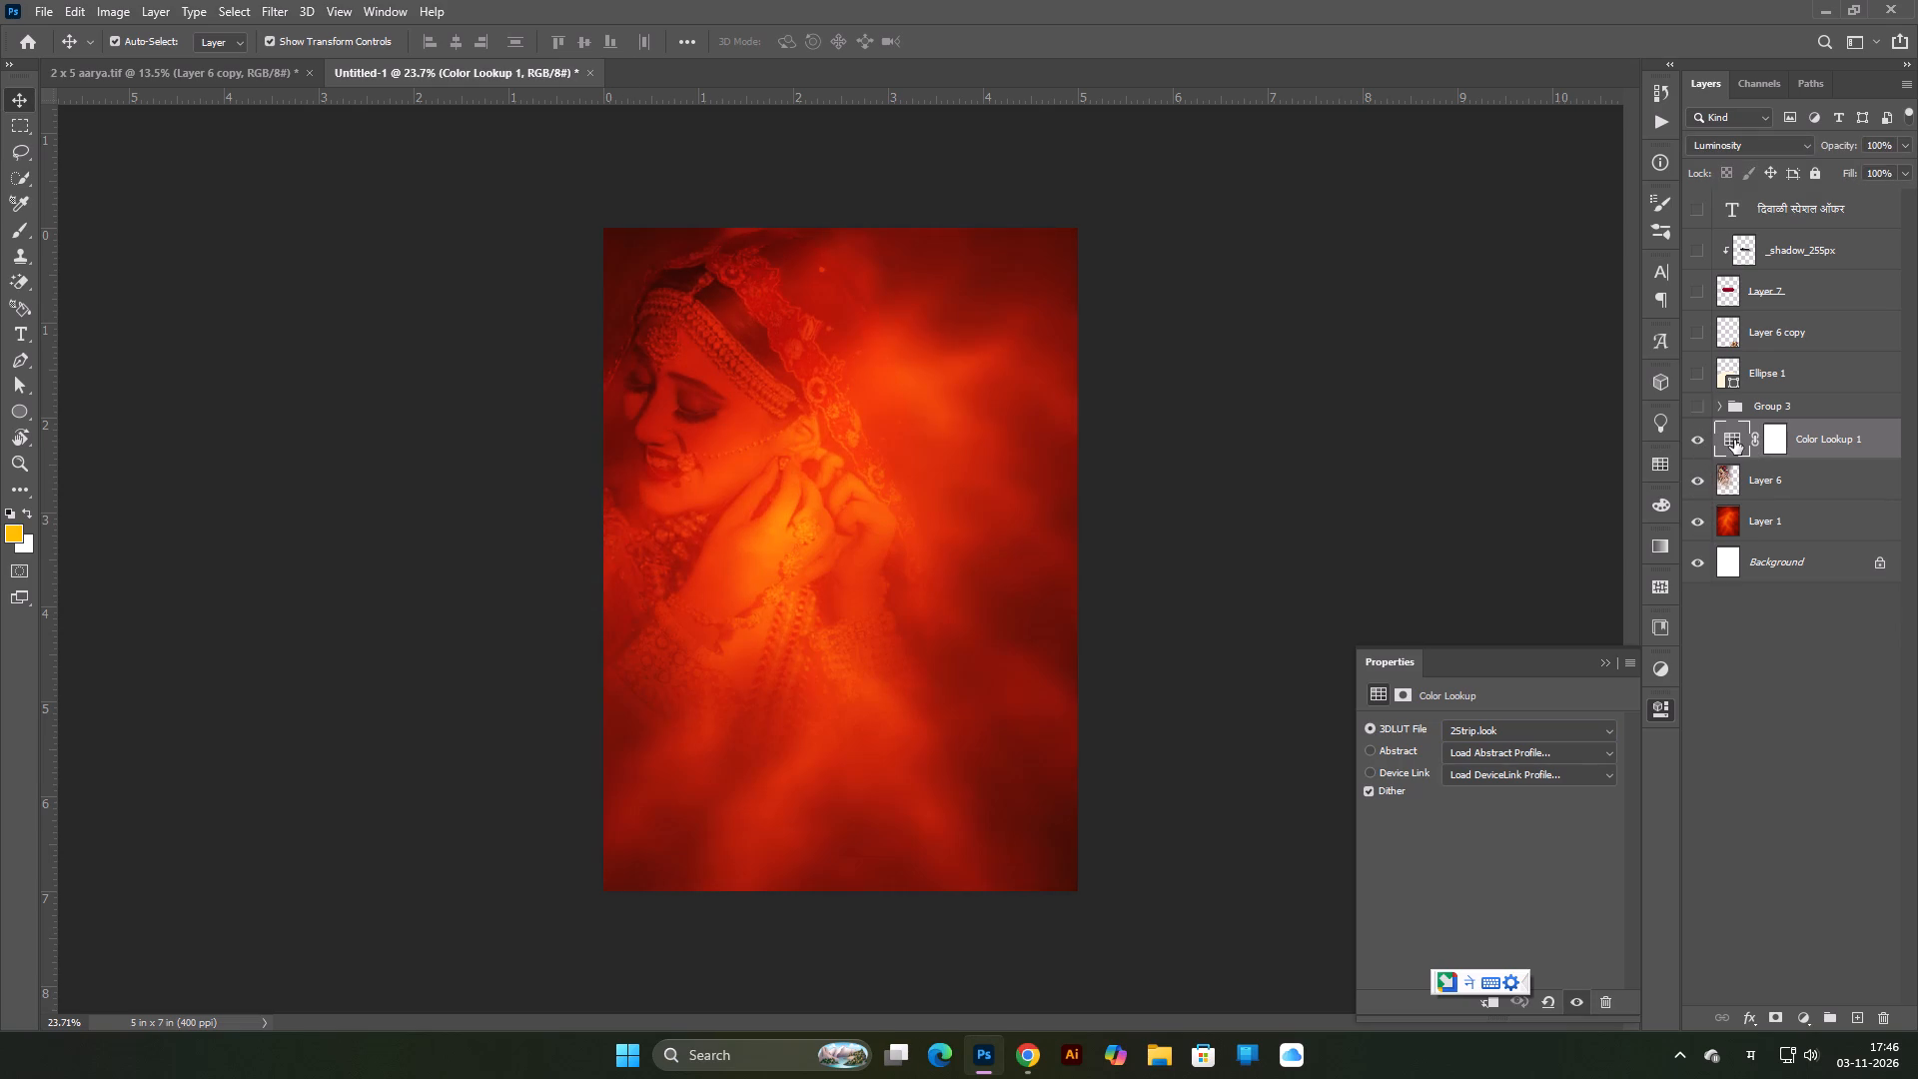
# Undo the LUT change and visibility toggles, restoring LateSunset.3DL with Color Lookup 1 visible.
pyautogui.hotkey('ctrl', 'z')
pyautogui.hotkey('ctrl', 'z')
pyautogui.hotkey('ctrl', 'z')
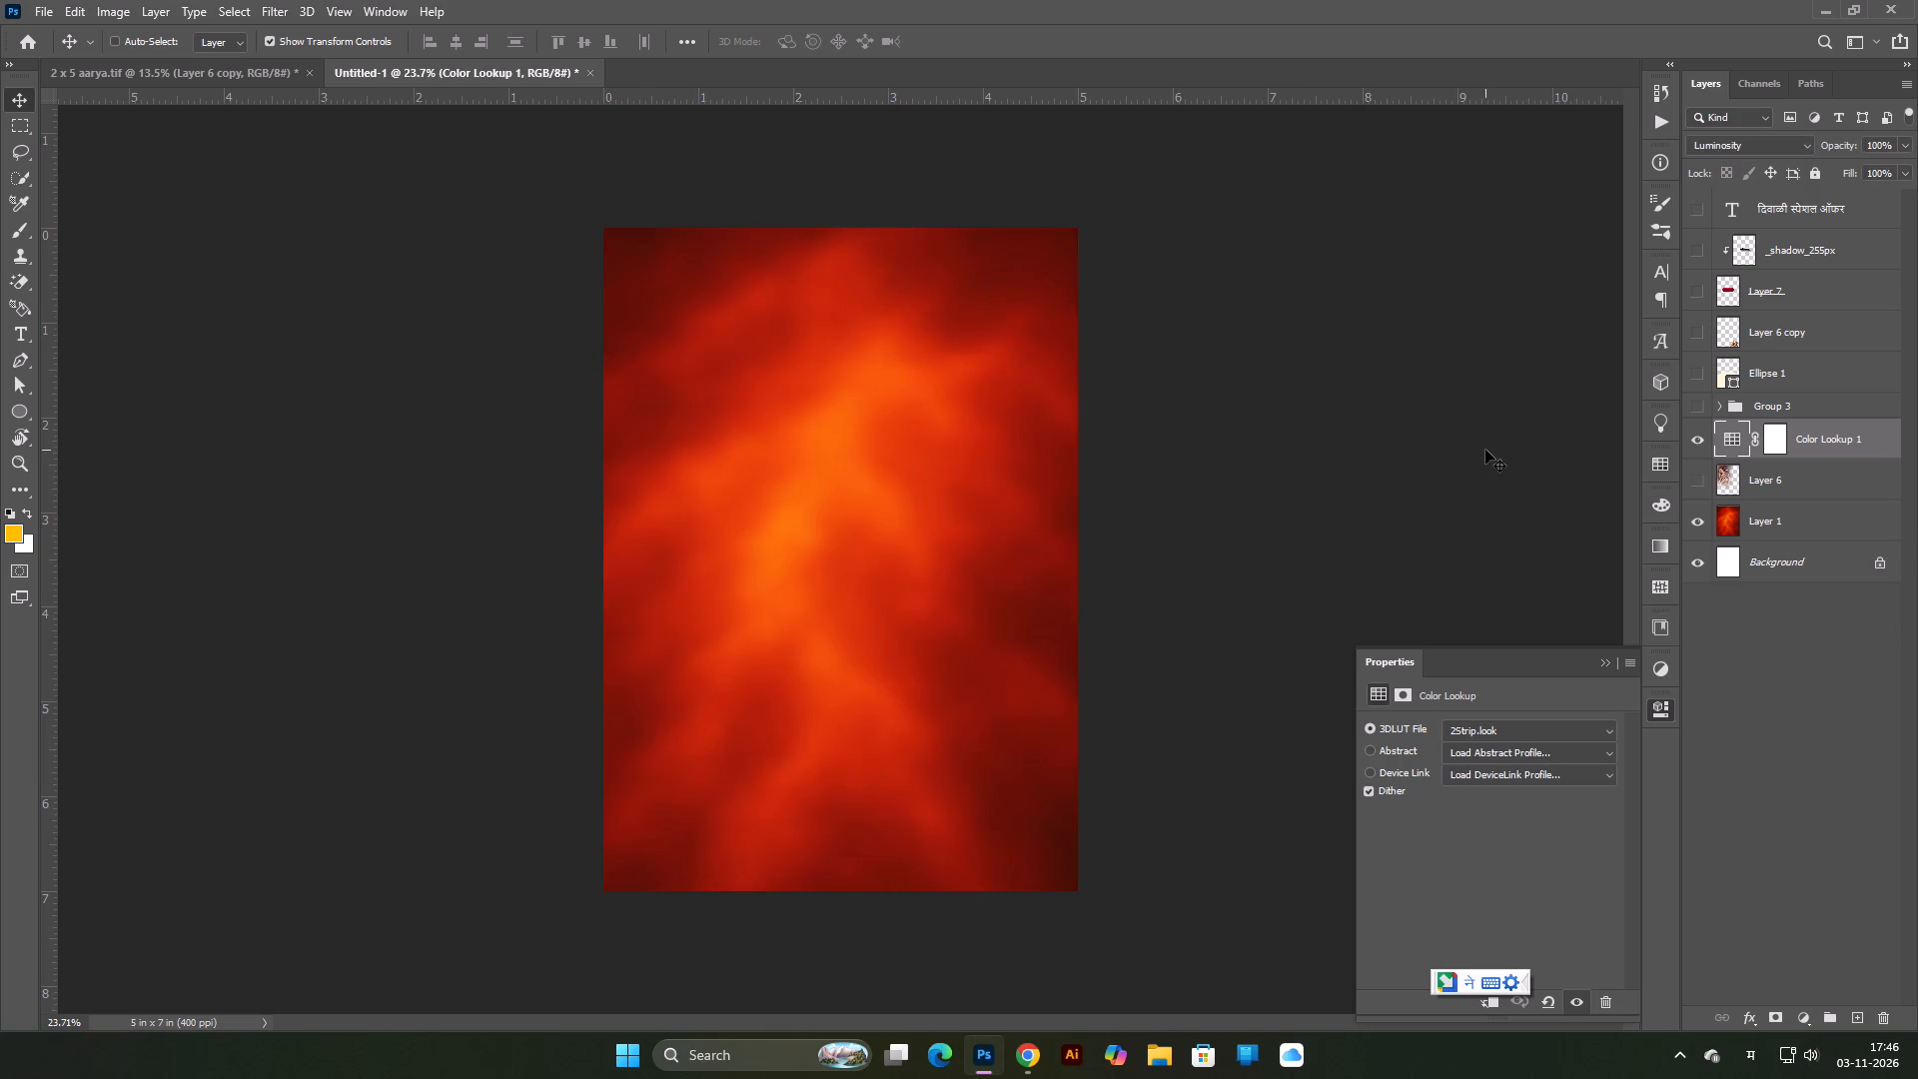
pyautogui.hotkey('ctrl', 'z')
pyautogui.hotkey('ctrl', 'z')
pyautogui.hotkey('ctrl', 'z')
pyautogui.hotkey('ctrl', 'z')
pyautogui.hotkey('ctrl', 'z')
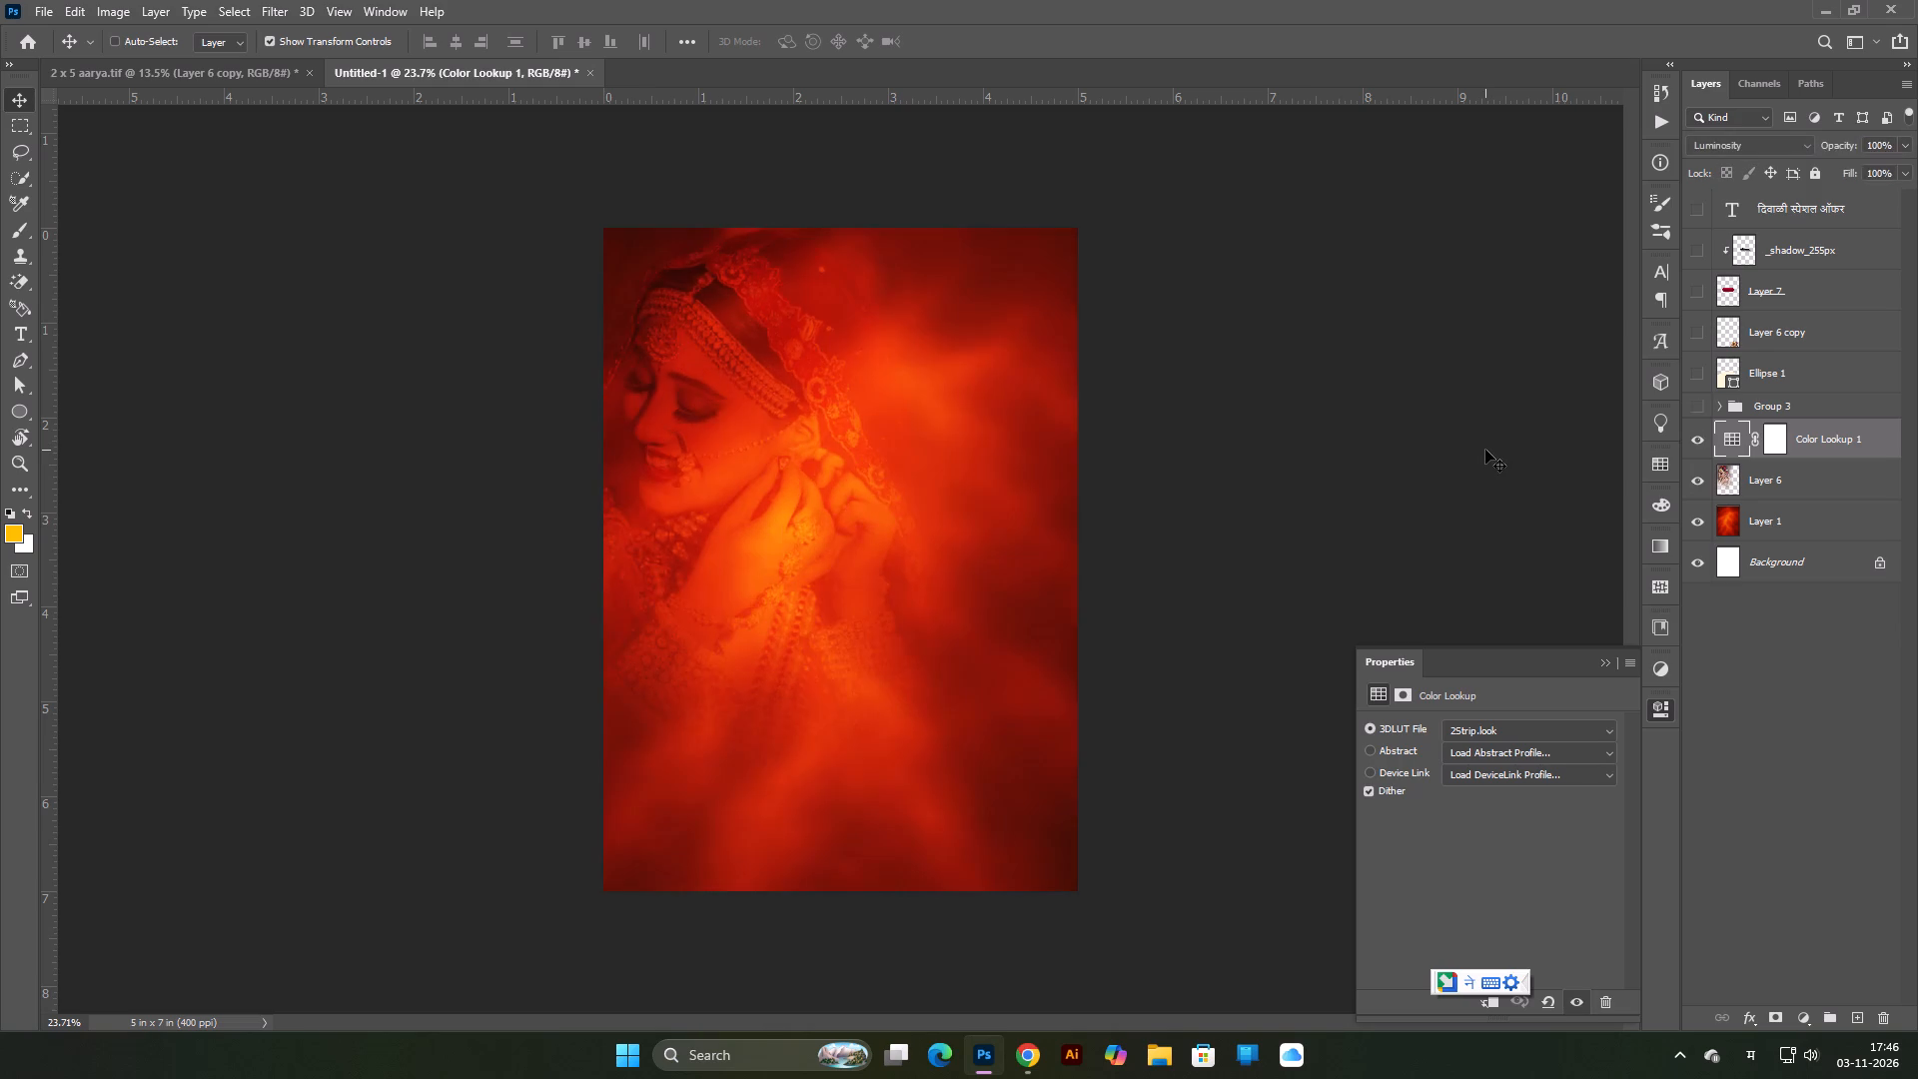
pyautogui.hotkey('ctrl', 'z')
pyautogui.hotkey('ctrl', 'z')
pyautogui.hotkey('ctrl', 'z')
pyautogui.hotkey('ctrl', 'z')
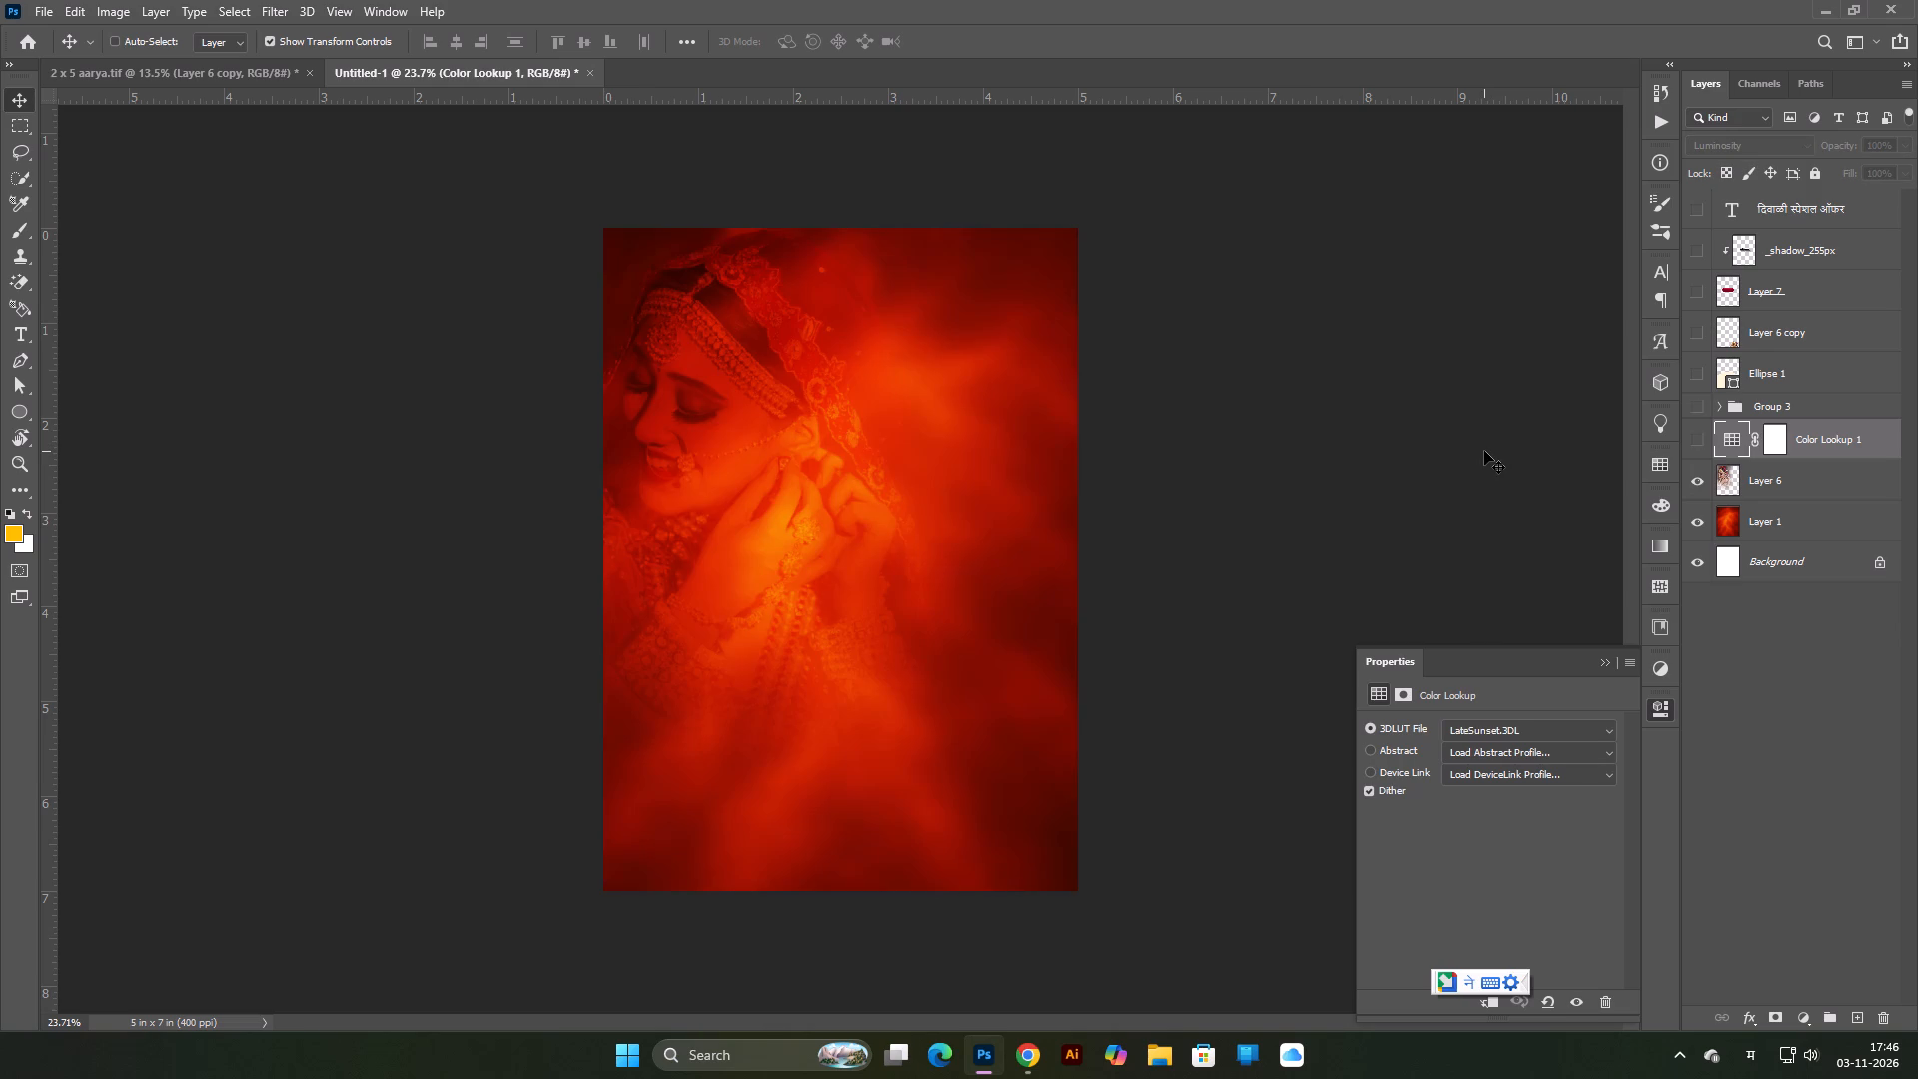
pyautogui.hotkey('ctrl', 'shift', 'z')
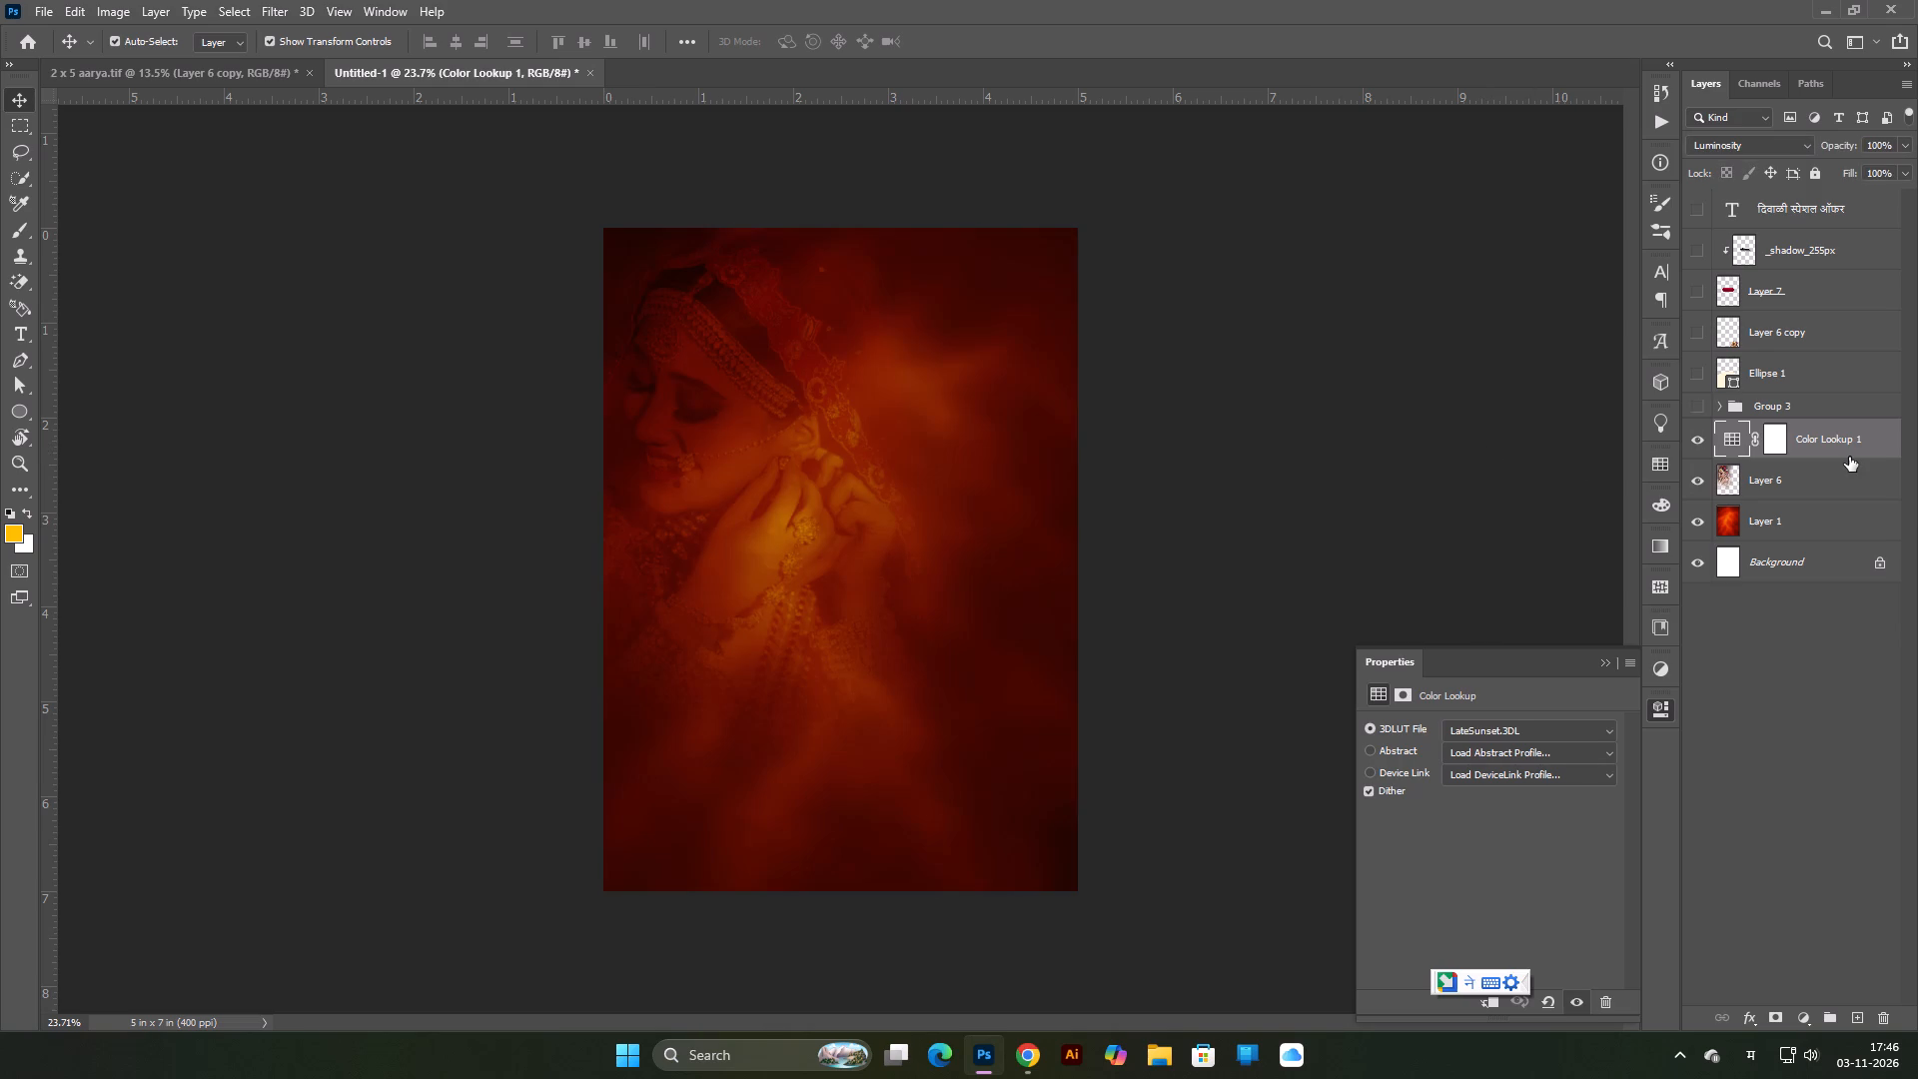
# Stamp all visible layers into a new merged layer above Color Lookup 1.
pyautogui.hotkey('ctrl', 'alt', 'shift', 'e')
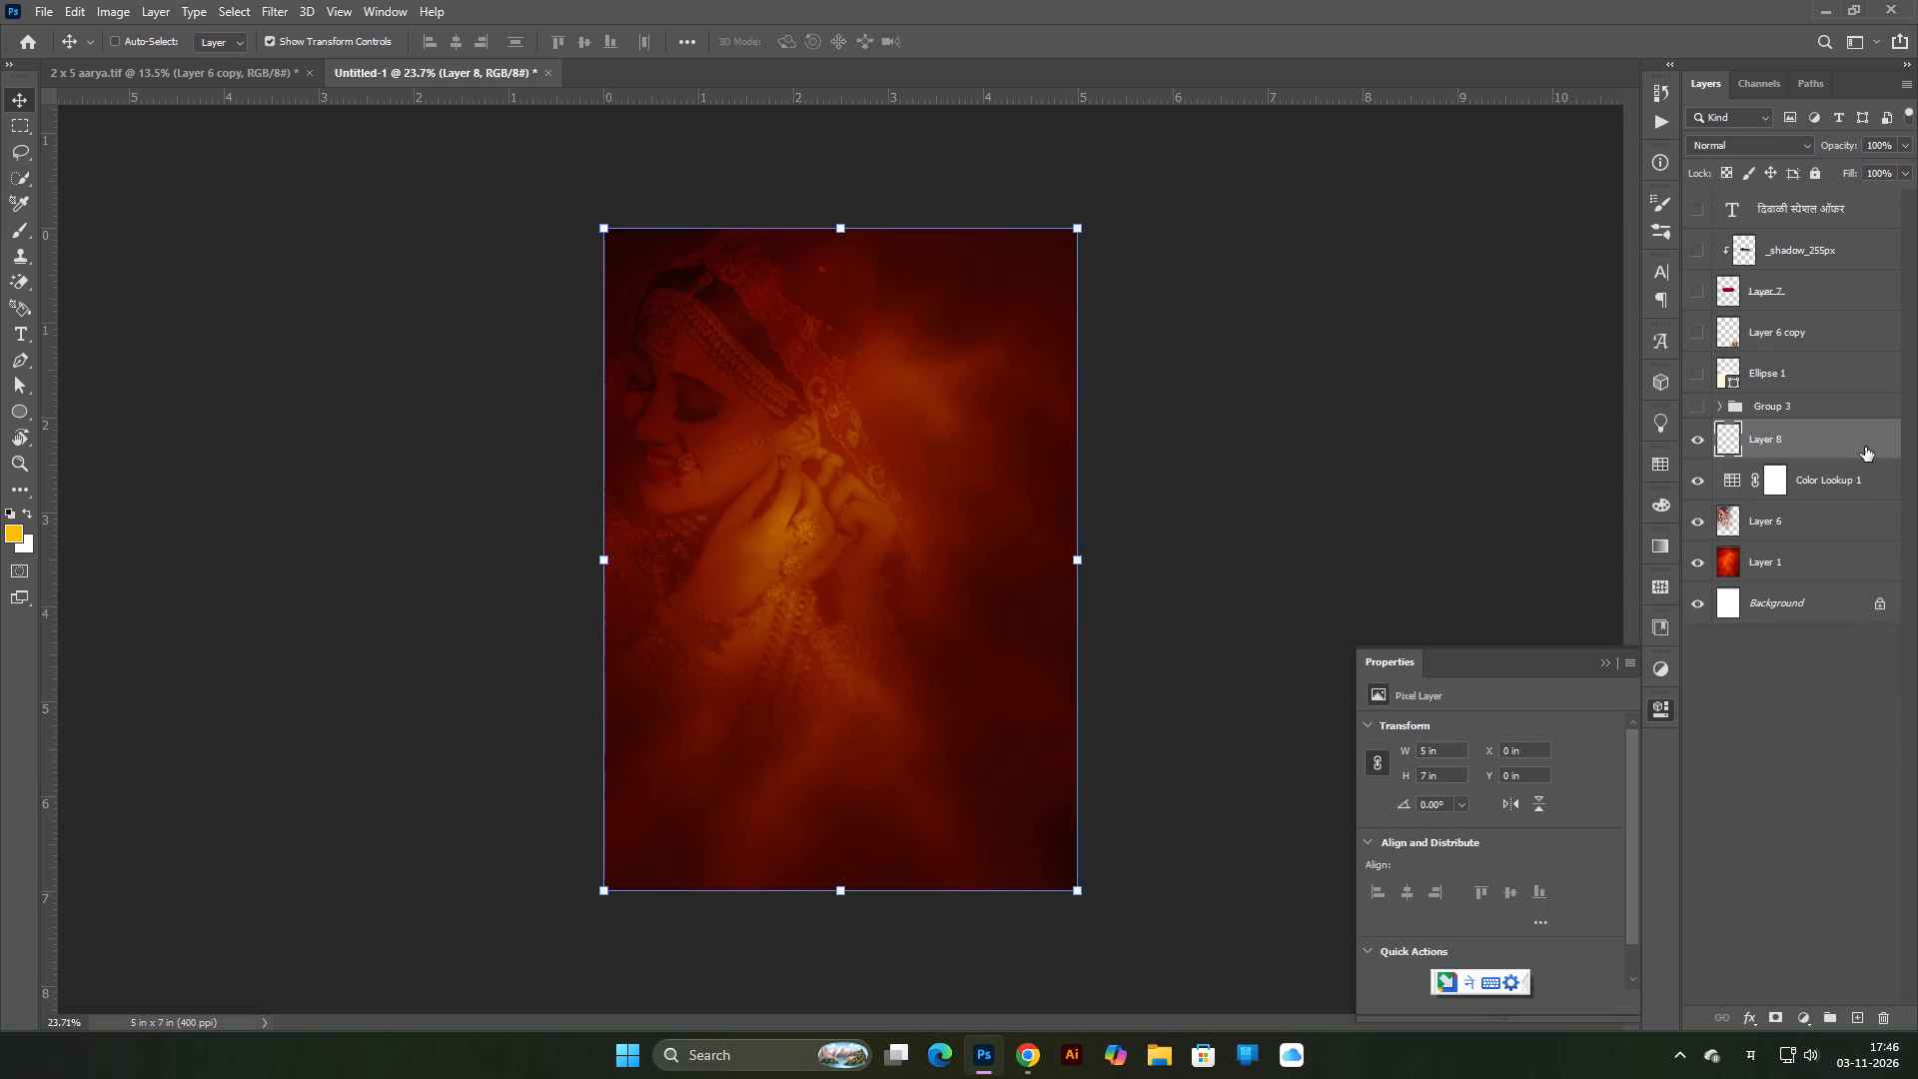
# Add a second Color Lookup adjustment above the merged layer, starting with the 2Strip.look LUT.
pyautogui.click(1802, 1017)
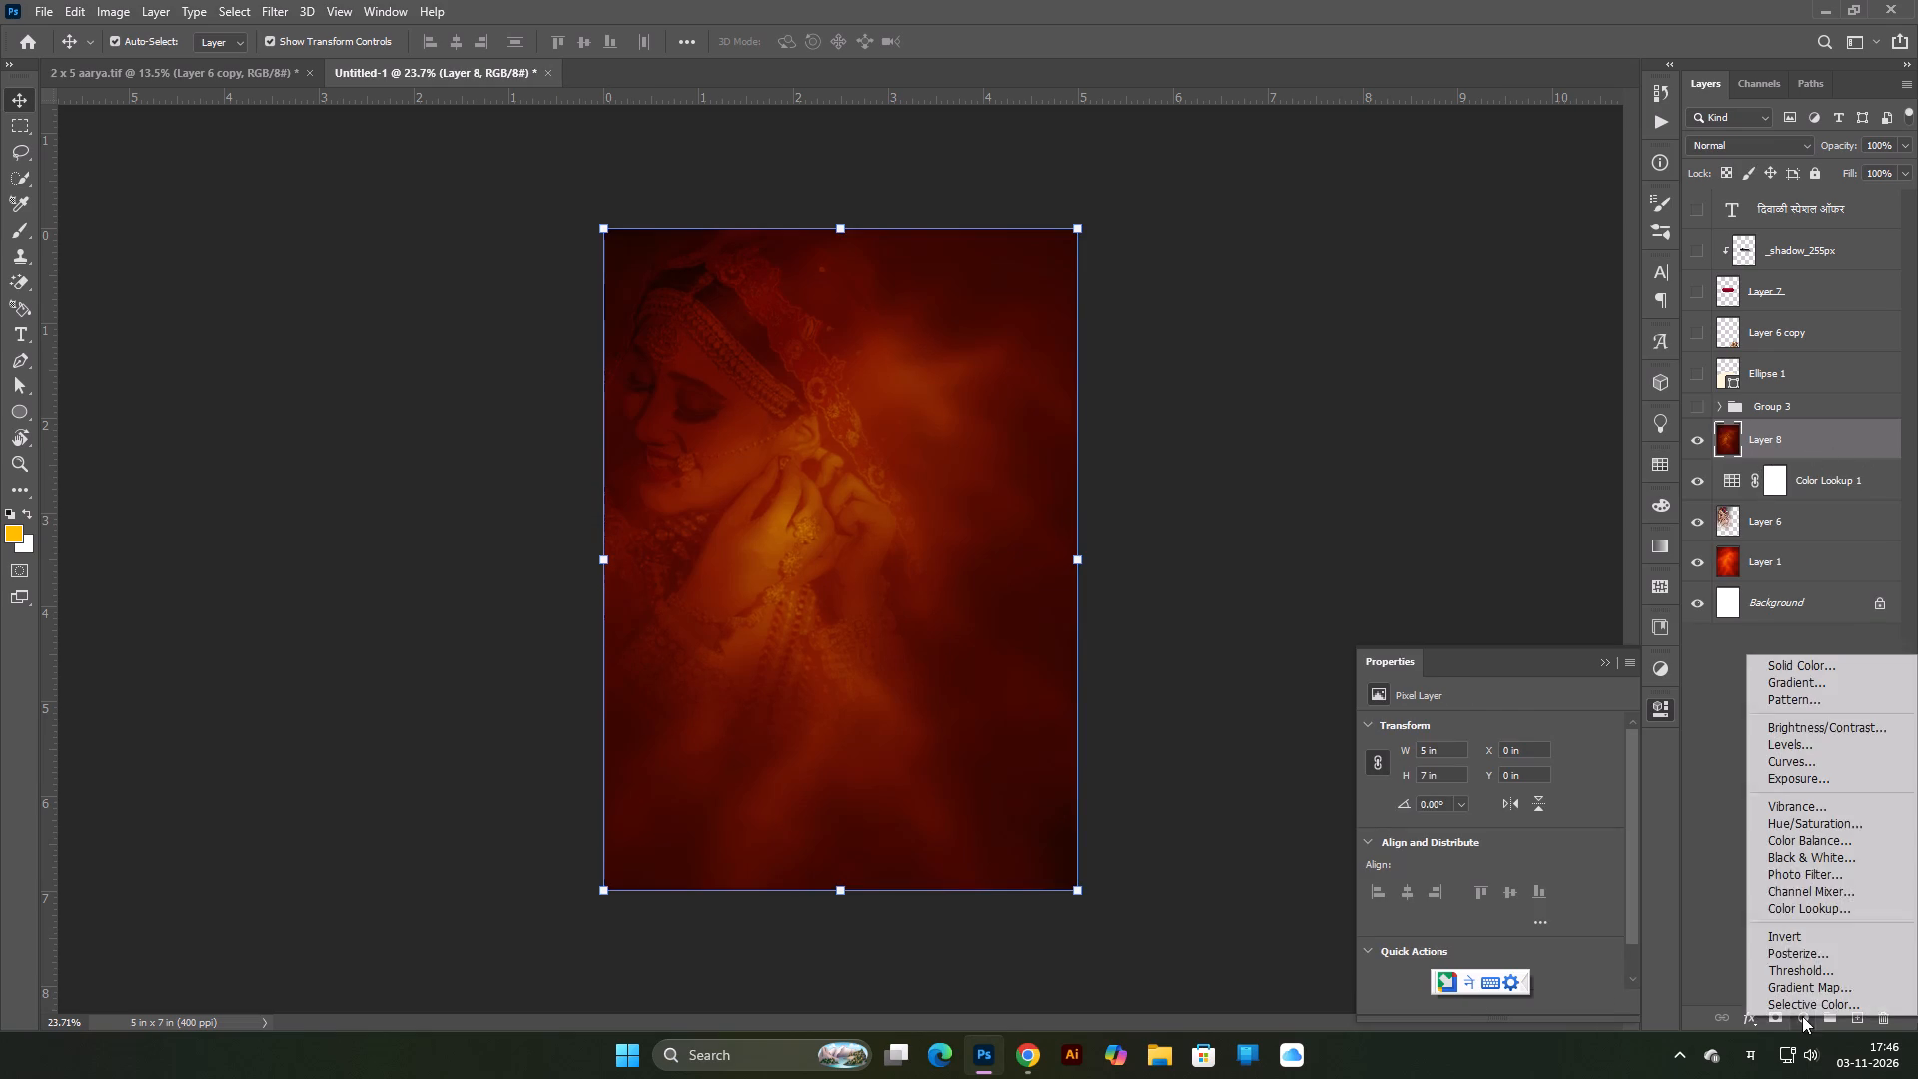
pyautogui.click(1837, 909)
pyautogui.click(1548, 726)
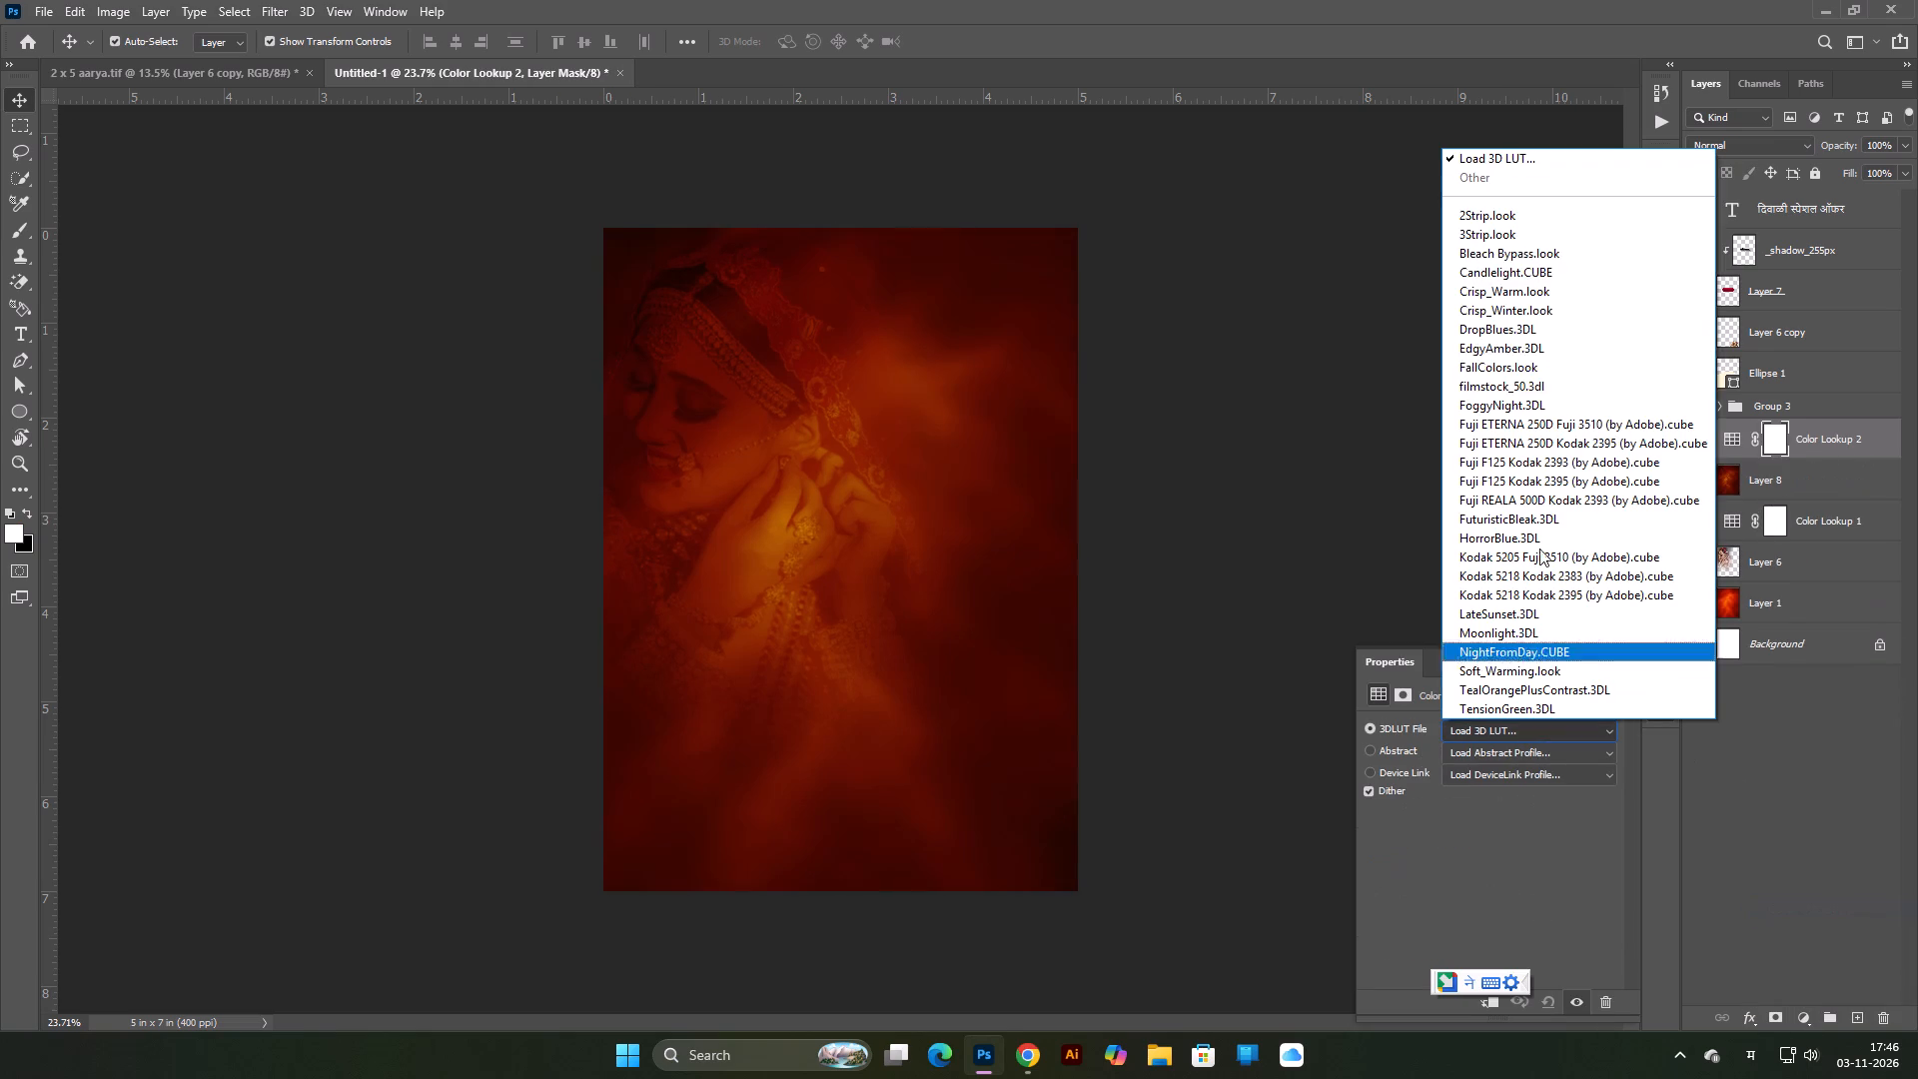
pyautogui.click(1513, 216)
# Preview the 3DLUT presets from 3Strip.look through HorrorBlue.3DL on the new Color Lookup adjustment.
pyautogui.press('Down')
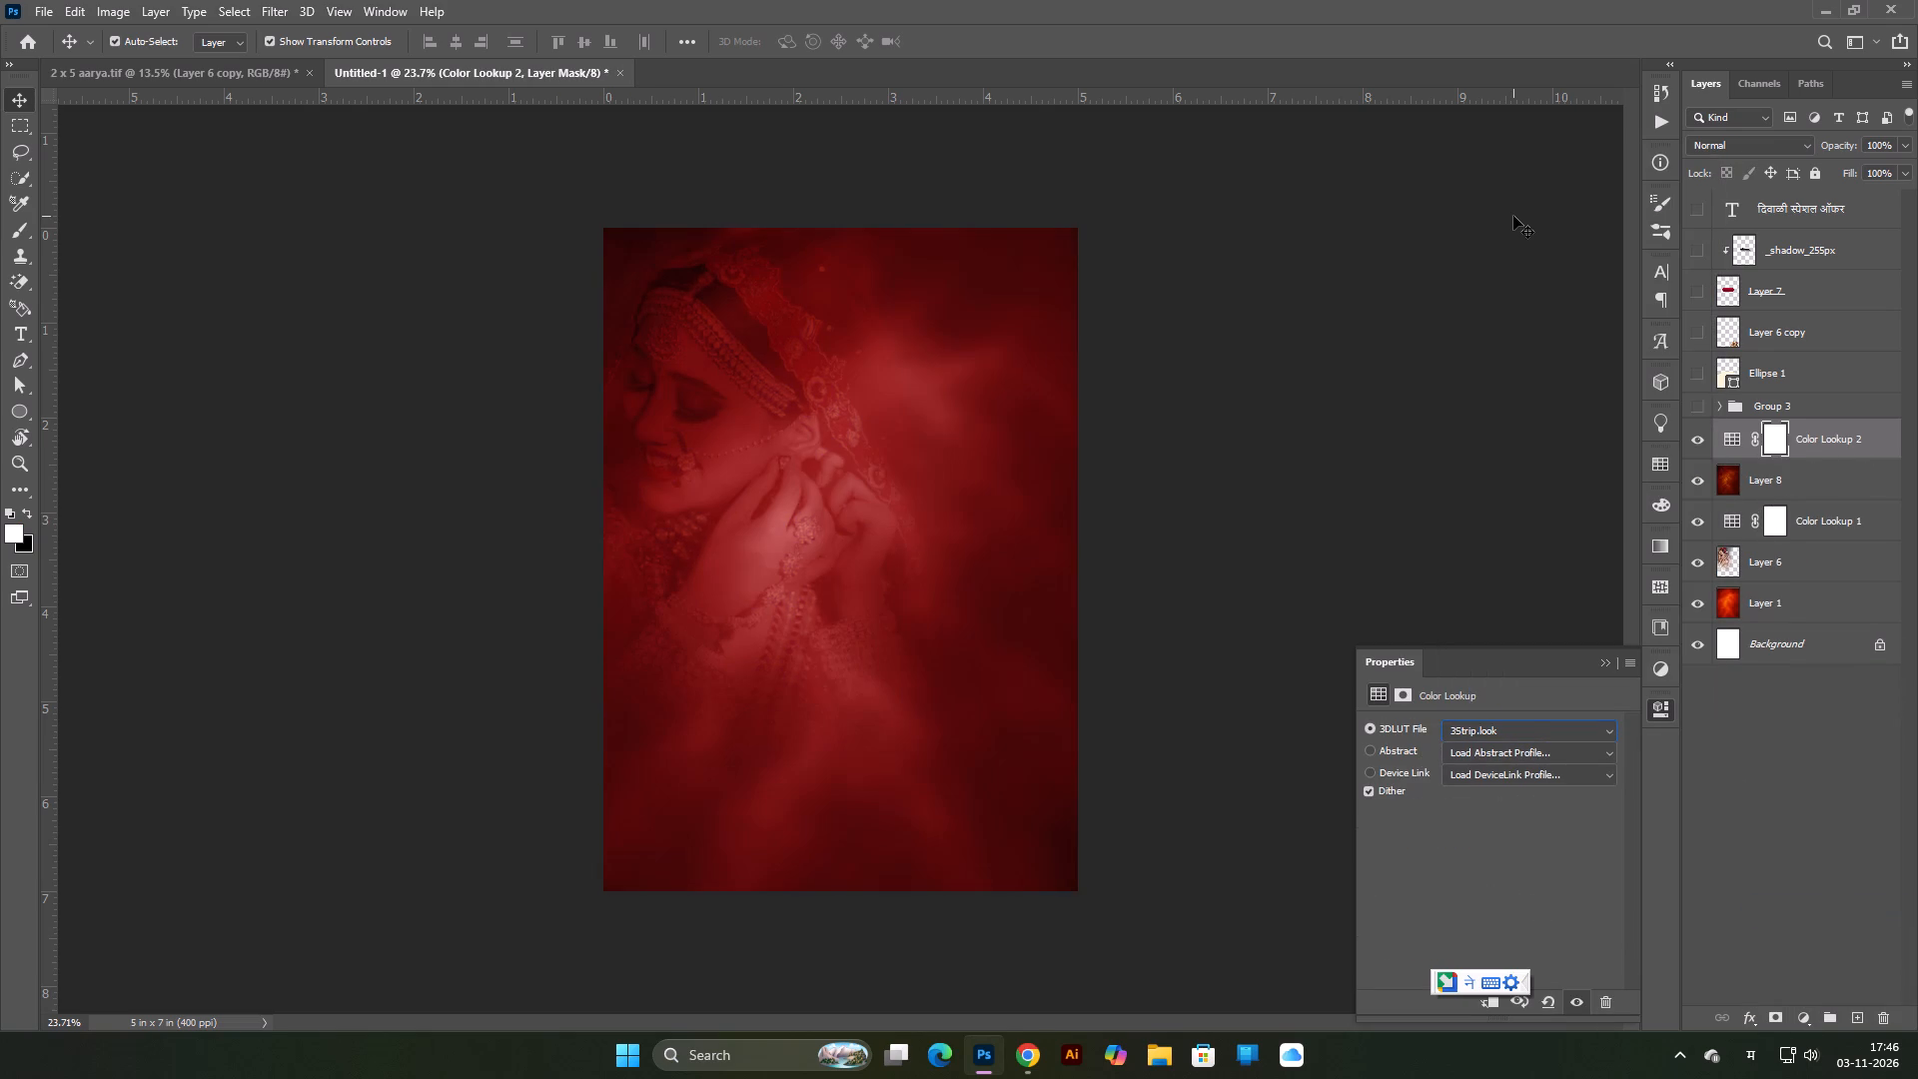
pyautogui.press('Down')
pyautogui.press('Down')
pyautogui.press('Down')
pyautogui.press('Up')
pyautogui.press('Up')
pyautogui.press('Down')
pyautogui.press('Down')
pyautogui.press('Down')
pyautogui.press('Down')
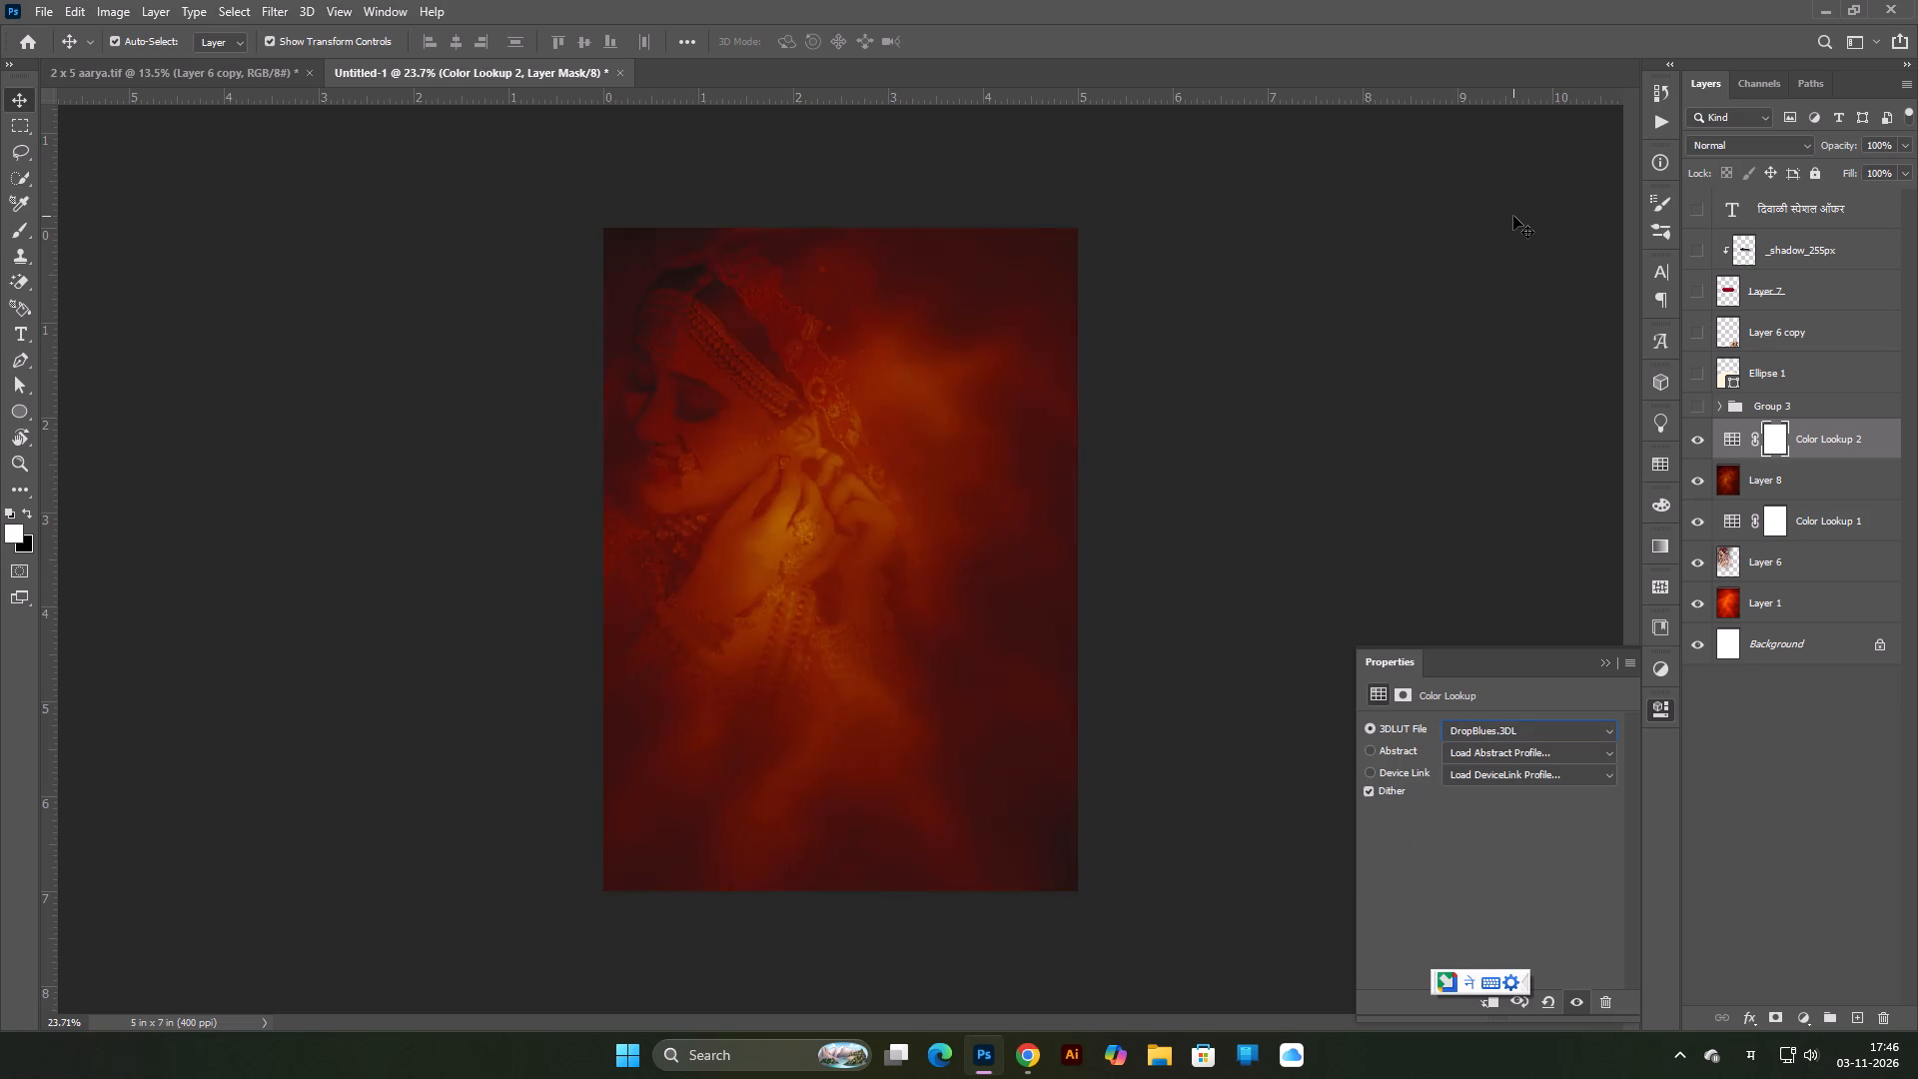
pyautogui.press('Down')
pyautogui.press('Down')
pyautogui.press('Down')
pyautogui.press('Down')
pyautogui.press('Down')
pyautogui.press('Up')
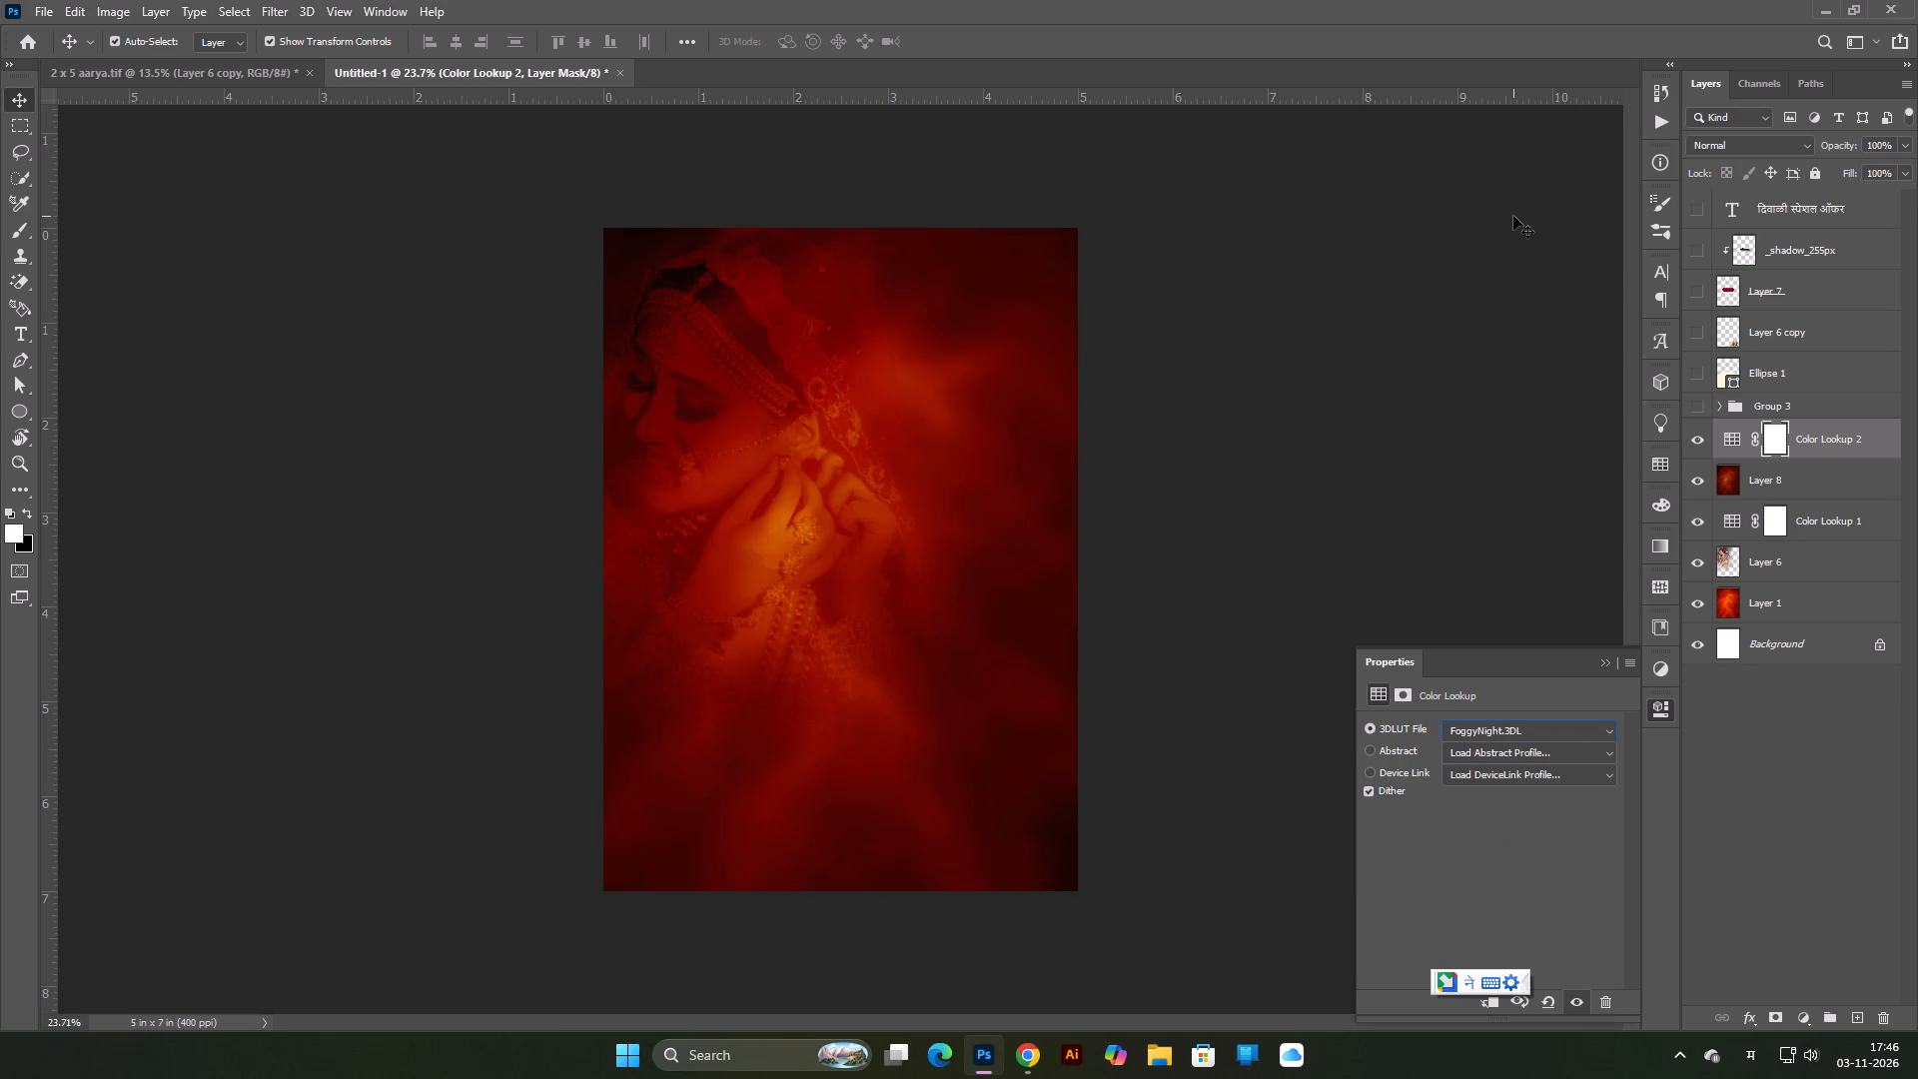
pyautogui.press('Down')
pyautogui.press('Down')
pyautogui.press('Down')
pyautogui.press('Down')
pyautogui.press('Down')
pyautogui.press('Down')
pyautogui.press('Down')
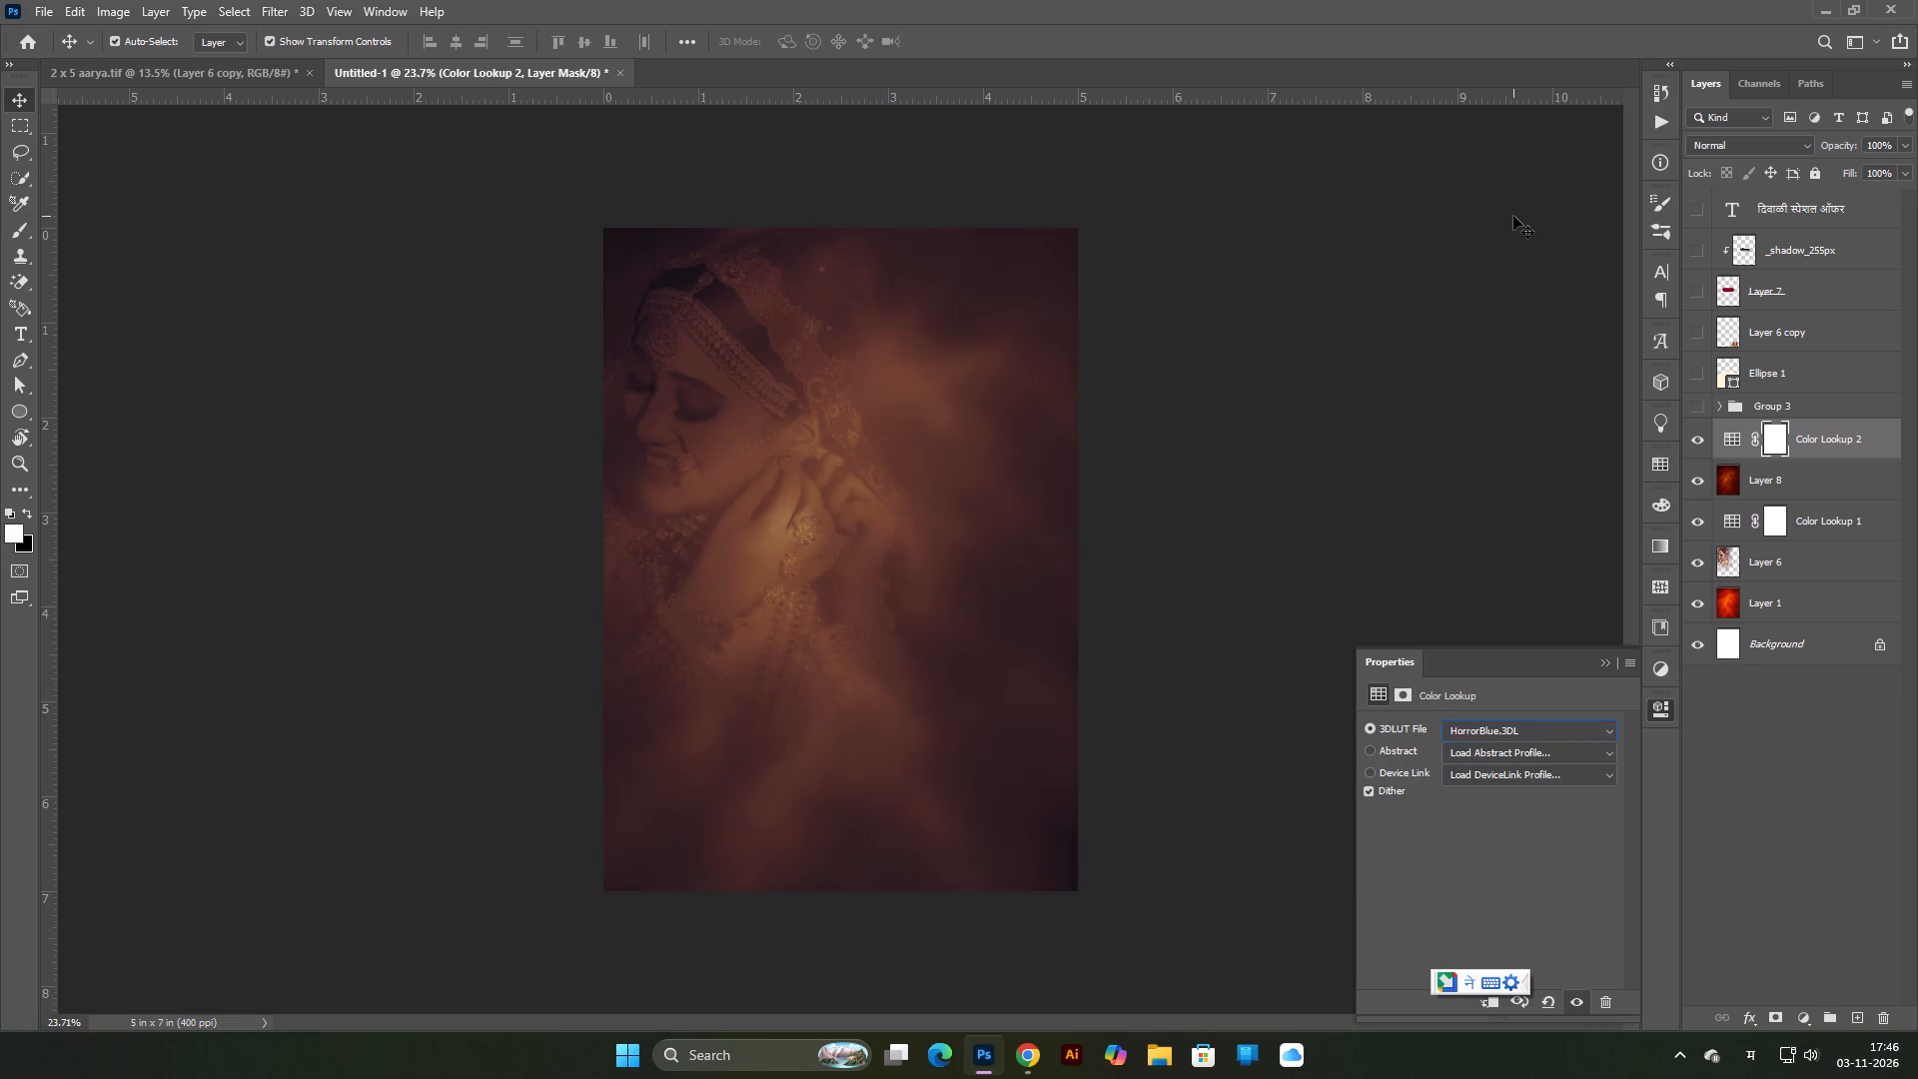
# Compare the Kodak film LUTs with LateSunset and set Color Lookup 2 to LateSunset.3DL.
pyautogui.press('Down')
pyautogui.press('Down')
pyautogui.press('Down')
pyautogui.press('Down')
pyautogui.press('Down')
pyautogui.press('Up')
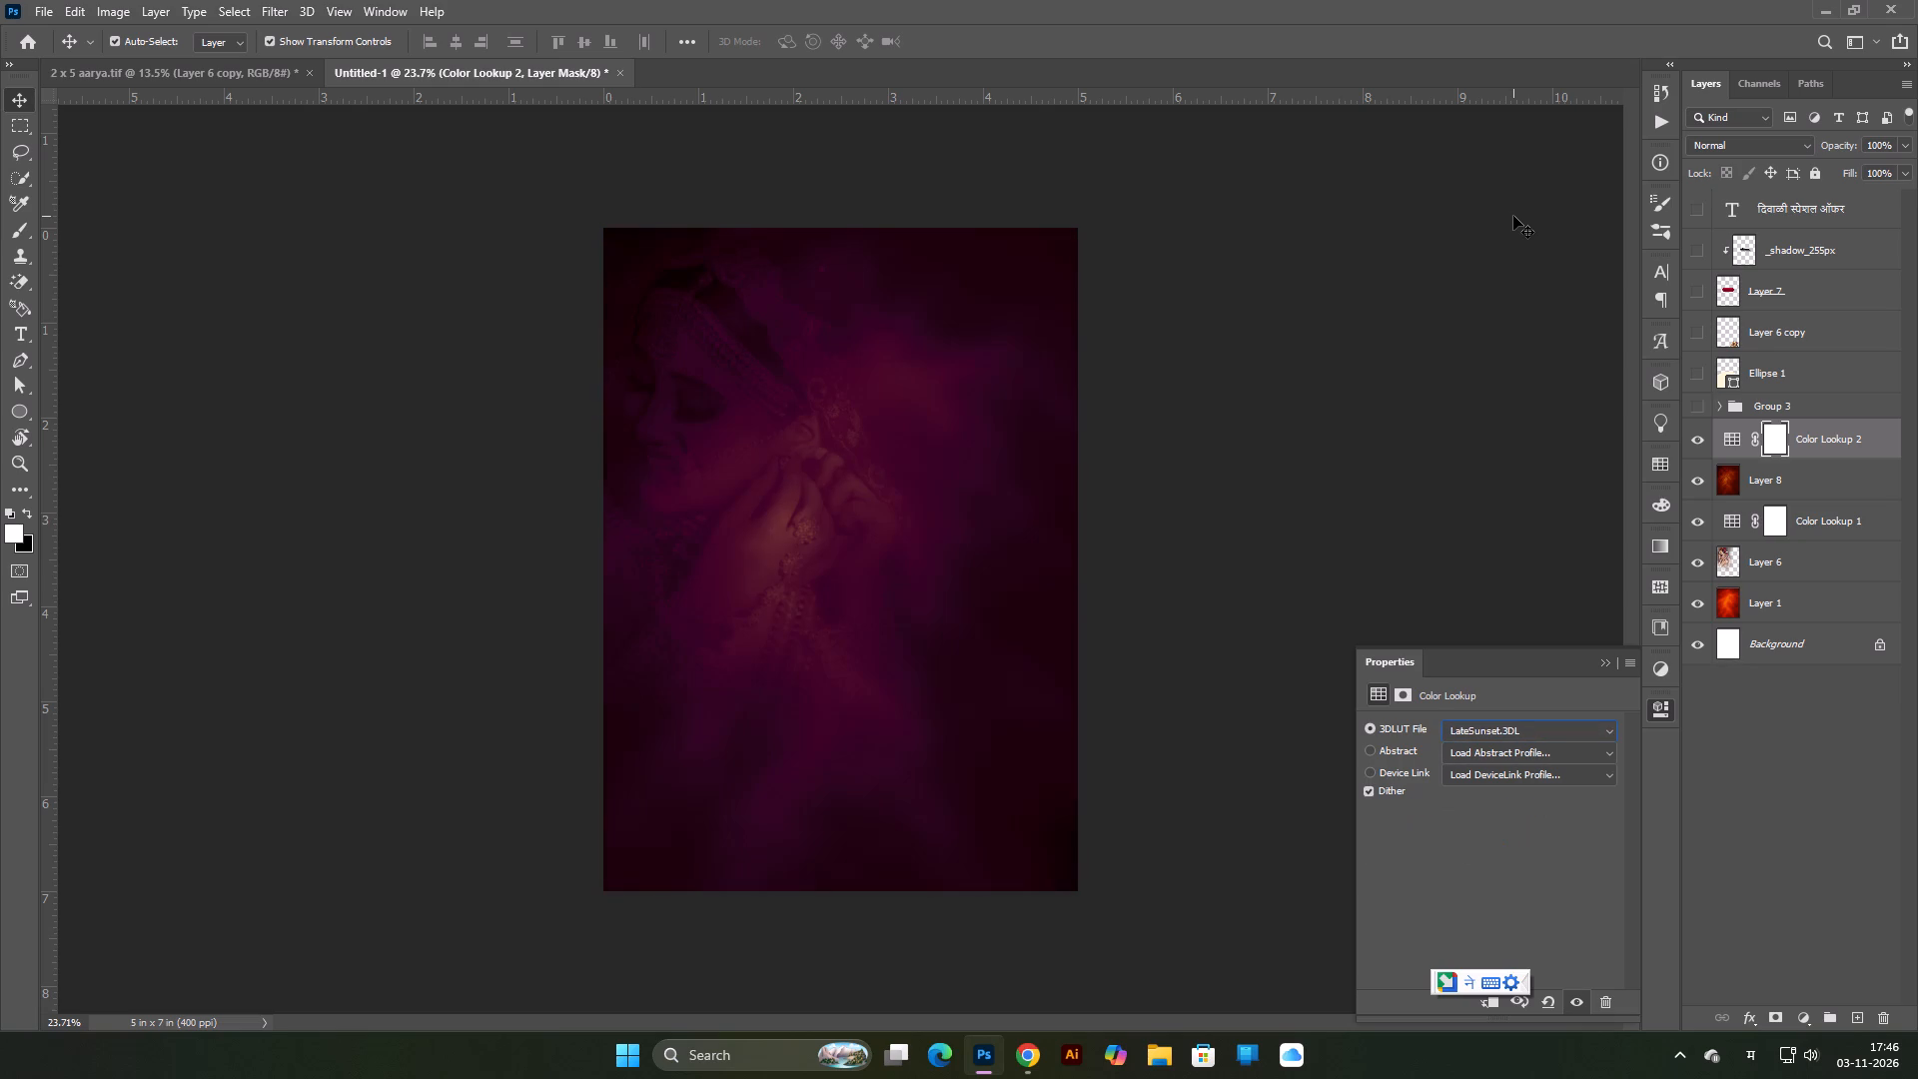
pyautogui.press('Up')
pyautogui.press('Up')
pyautogui.press('Up')
pyautogui.press('Down')
pyautogui.press('Down')
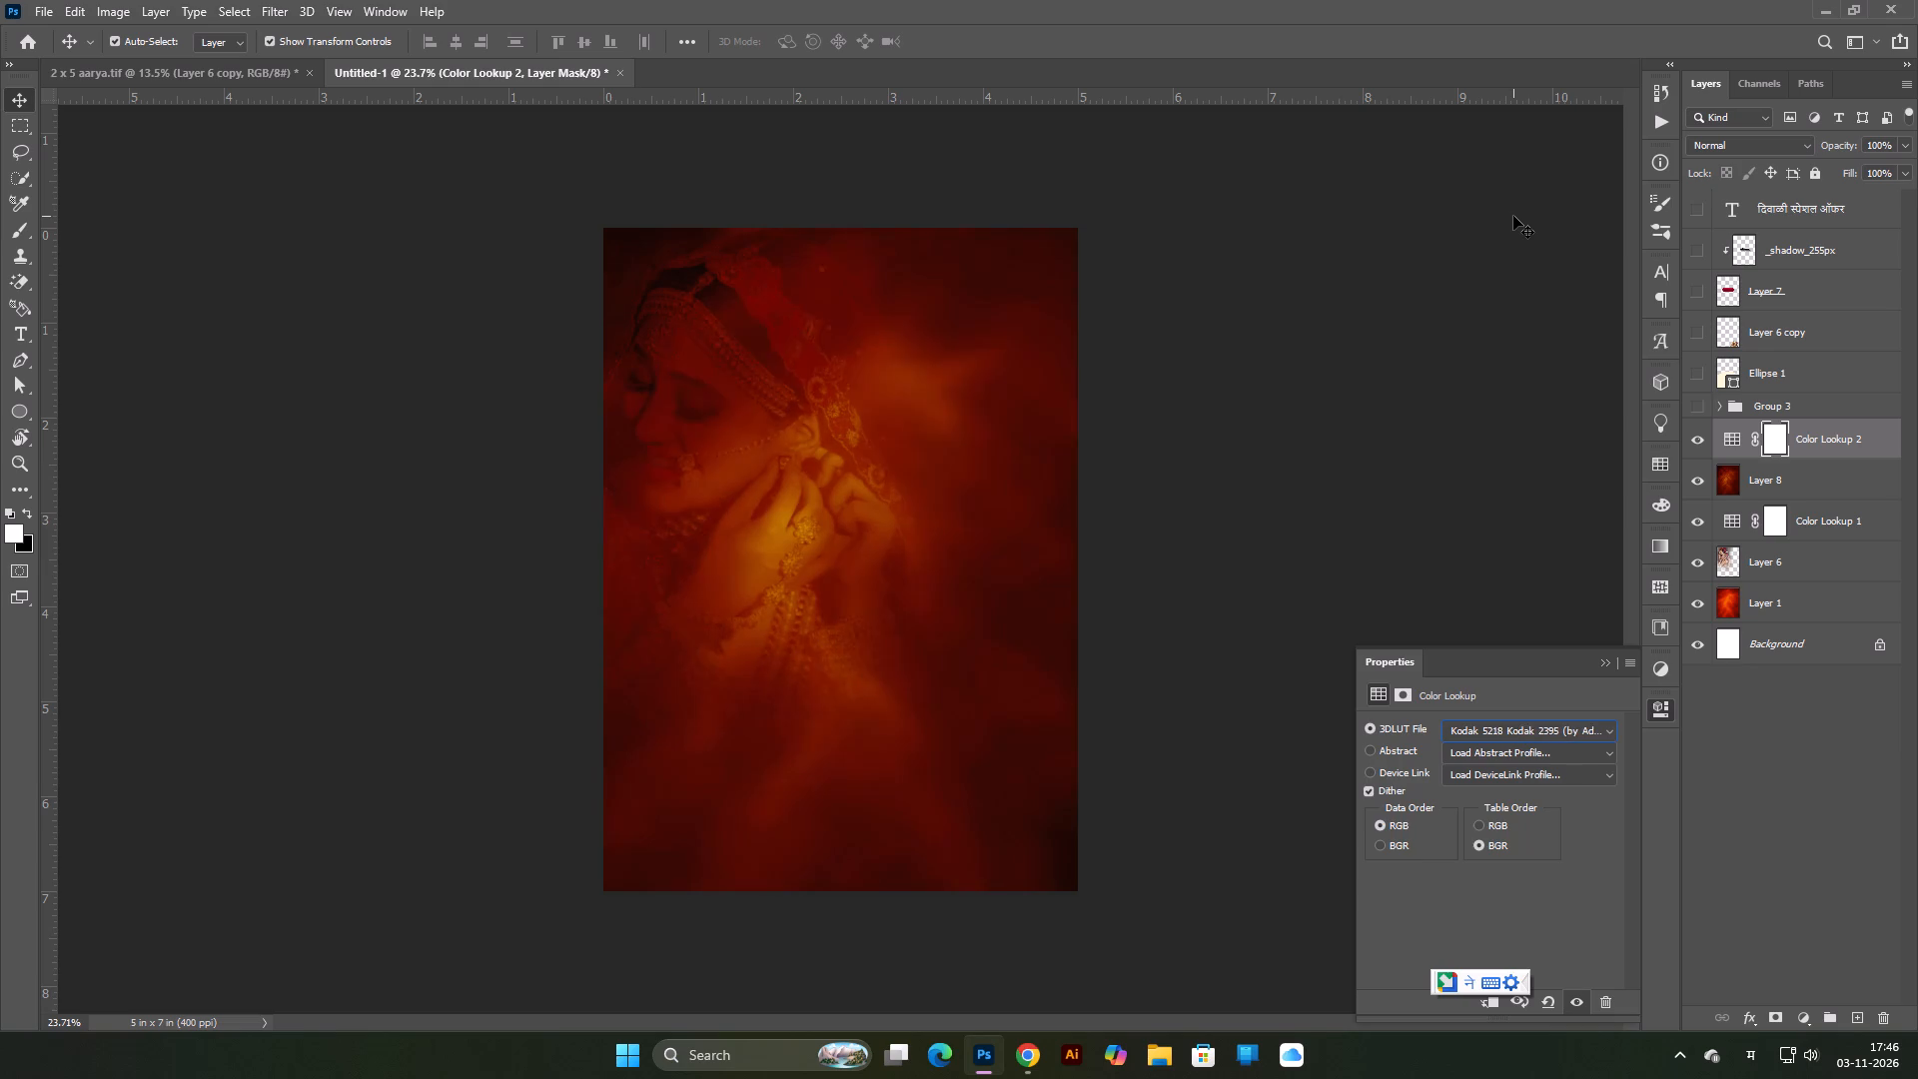
pyautogui.press('Down')
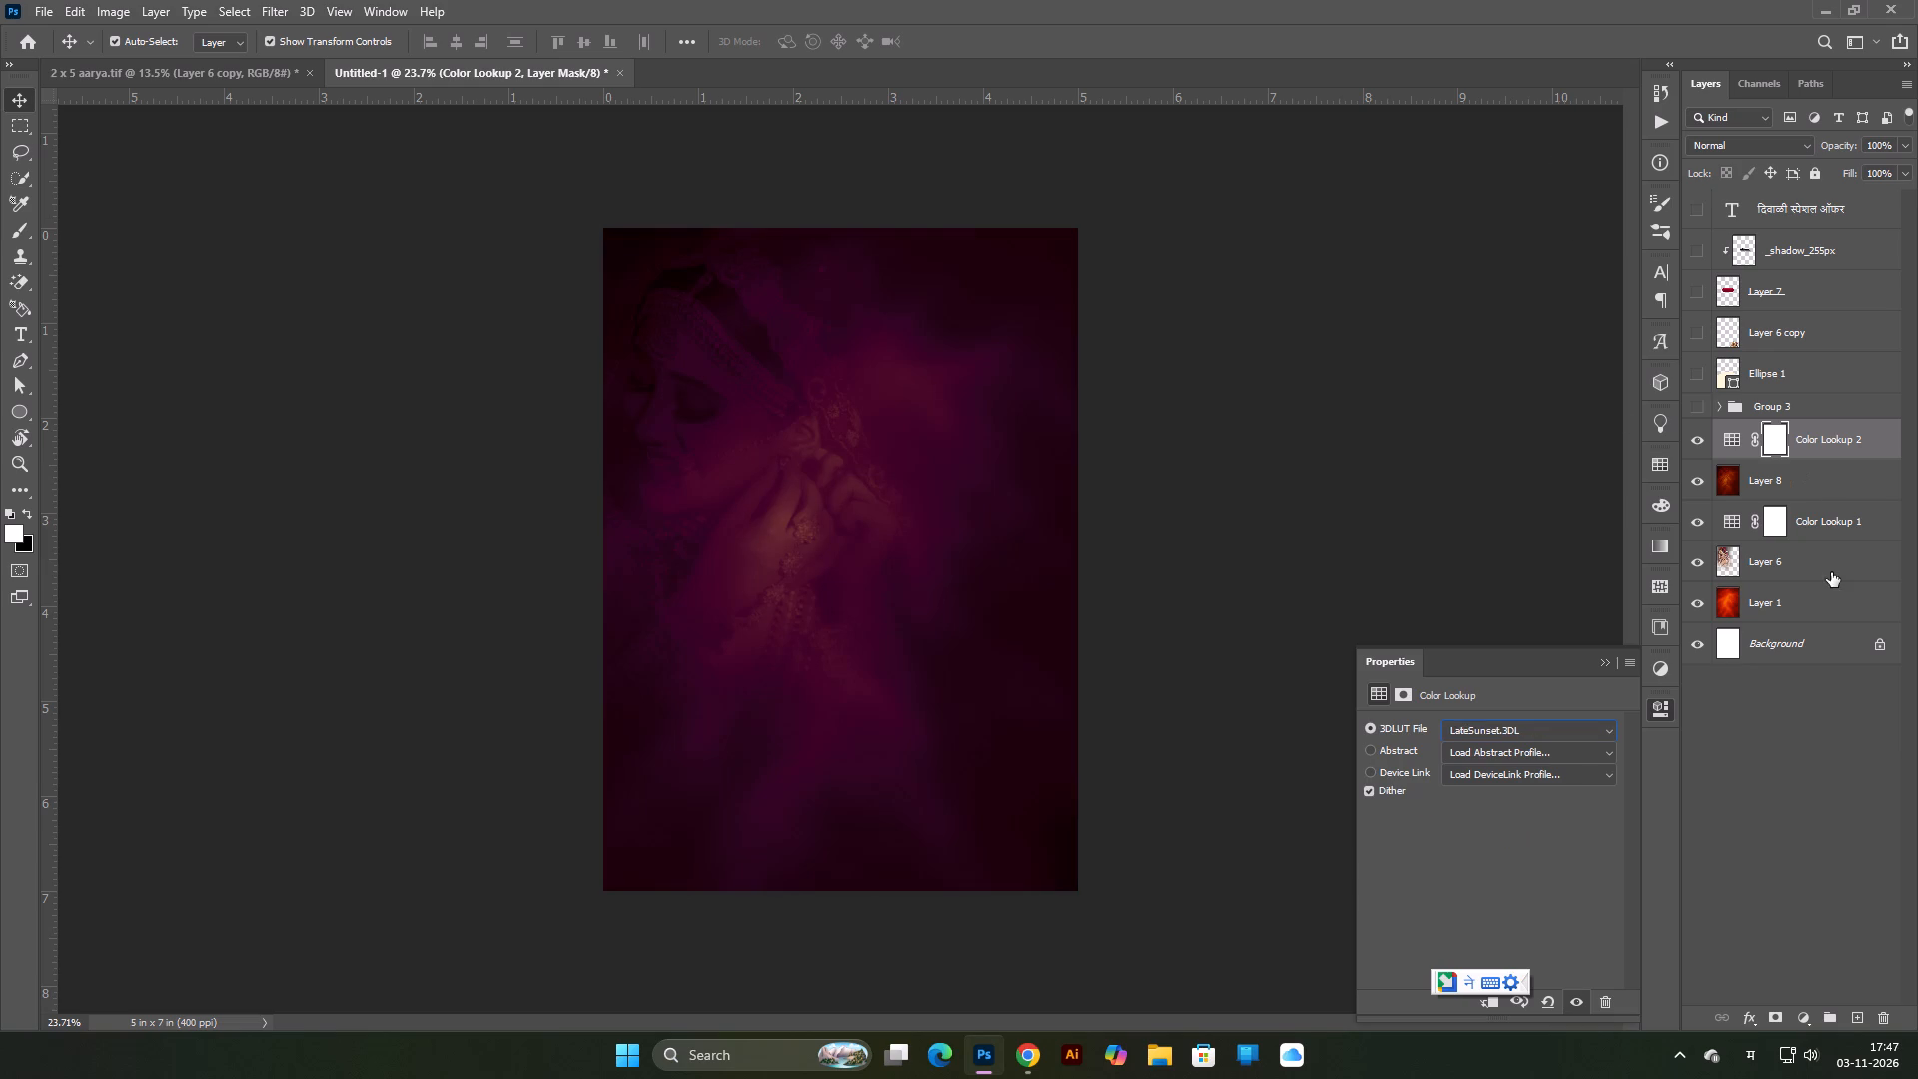
# Move the bride on Layer 6 above merged Layer 8, directly beneath Color Lookup 2.
pyautogui.click(1837, 565)
pyautogui.moveTo(1809, 565); pyautogui.dragTo(1807, 453)
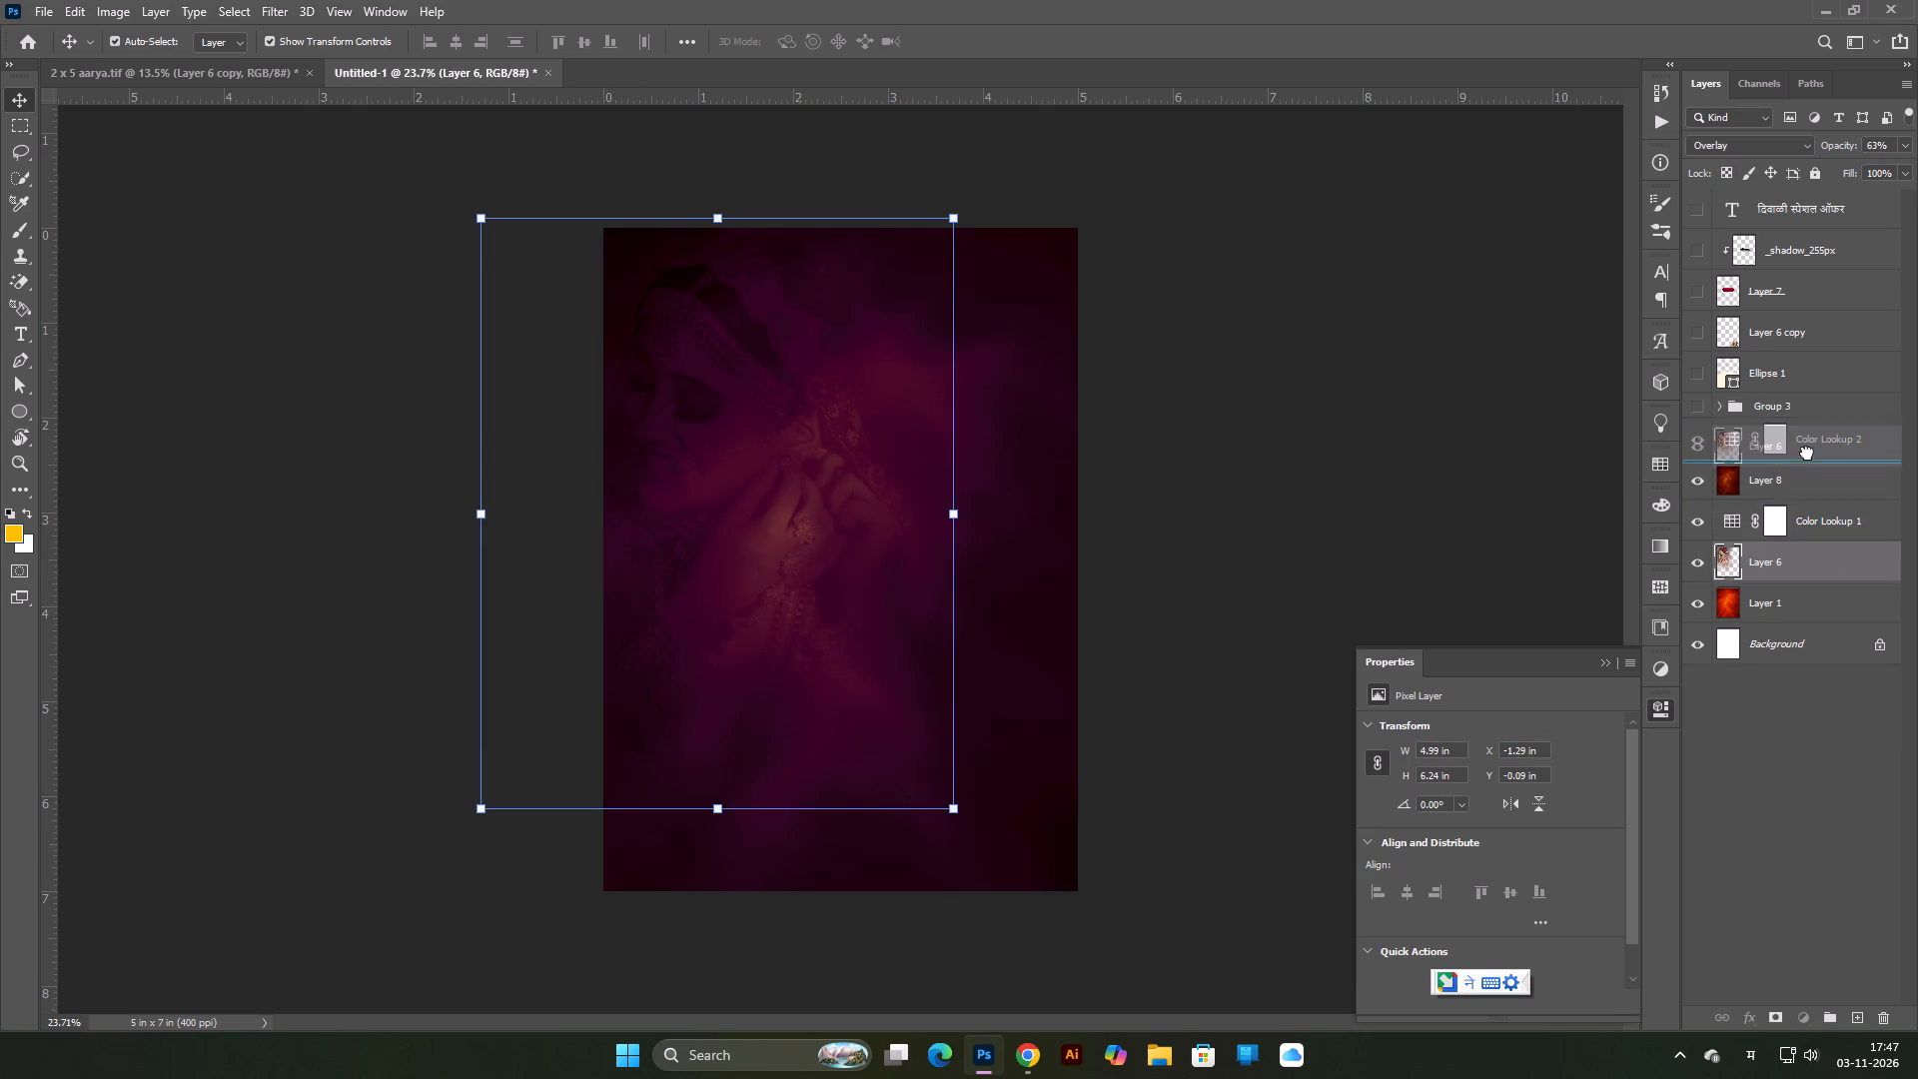
pyautogui.moveTo(1807, 453); pyautogui.dragTo(1808, 456)
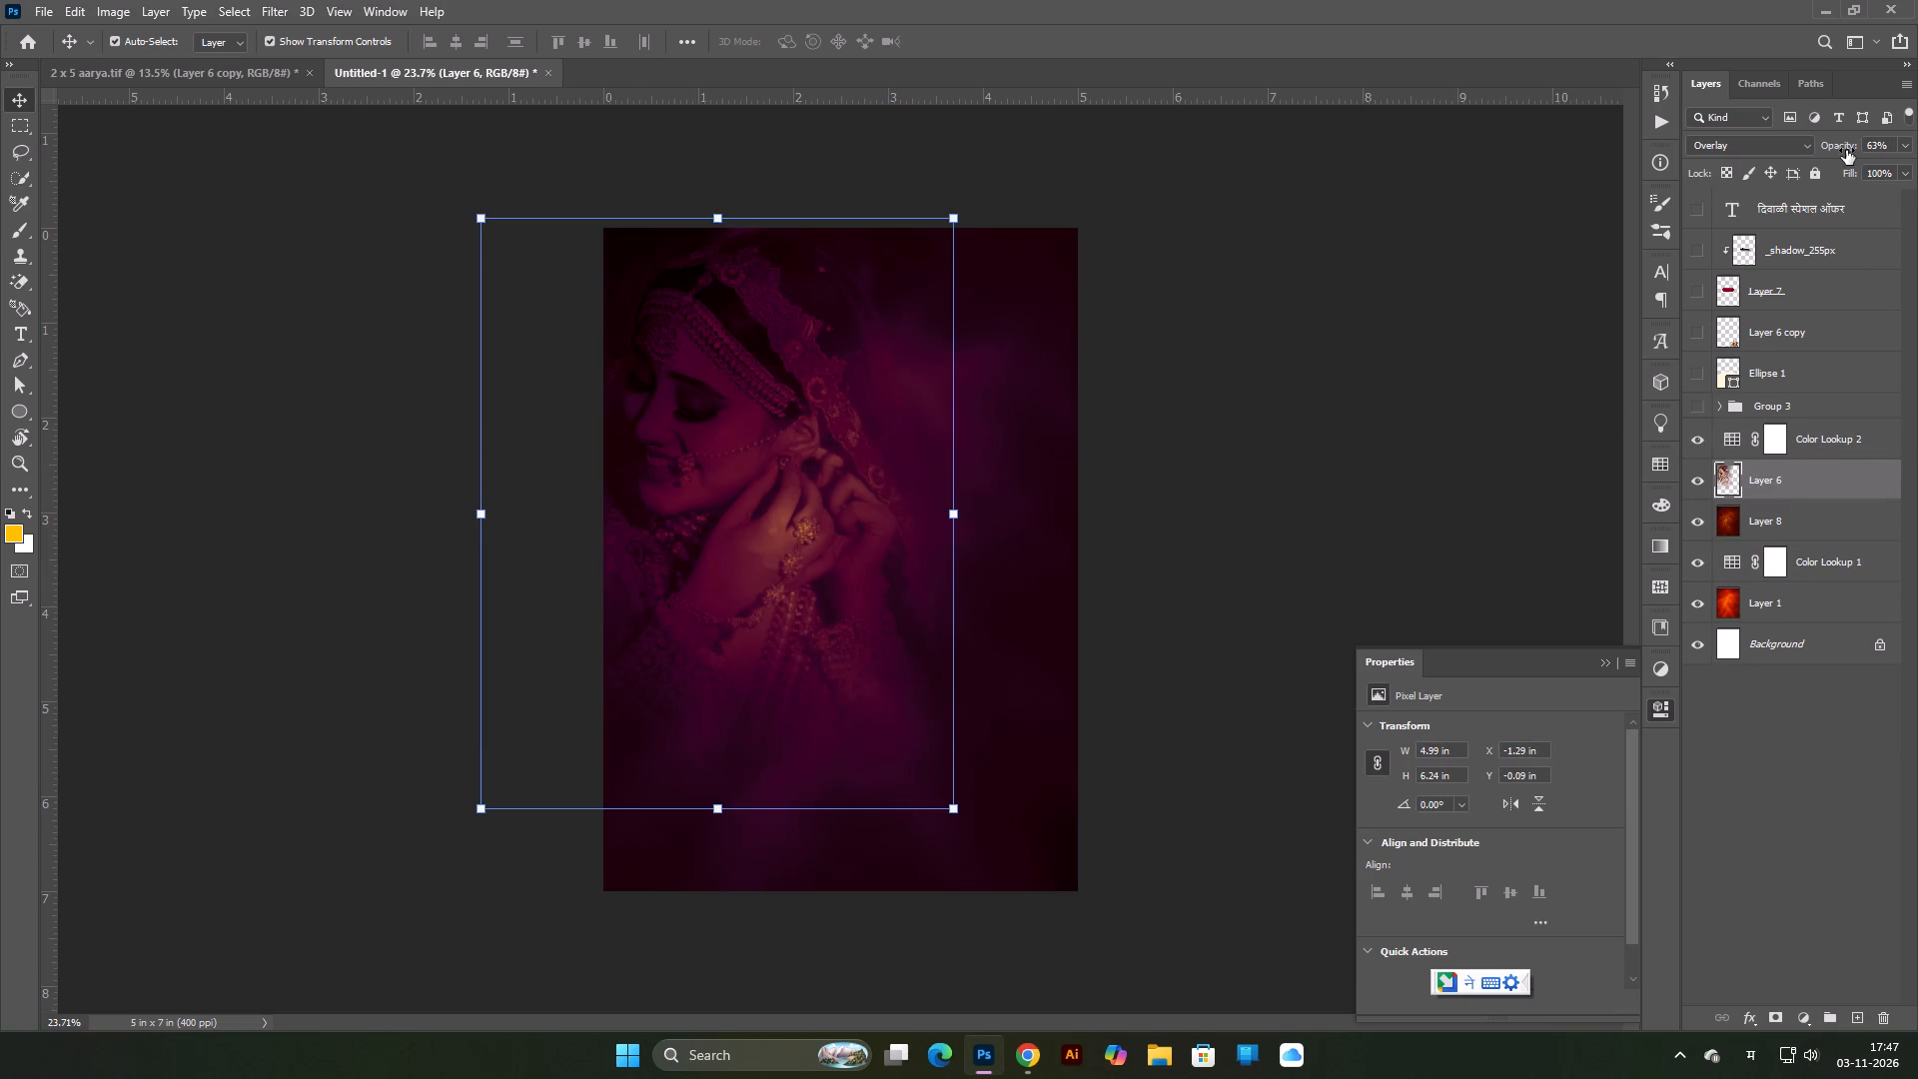
# Set Layer 6's blend mode to Screen and lower its opacity so the bride blends softly into the background.
pyautogui.moveTo(1844, 148); pyautogui.dragTo(1901, 155)
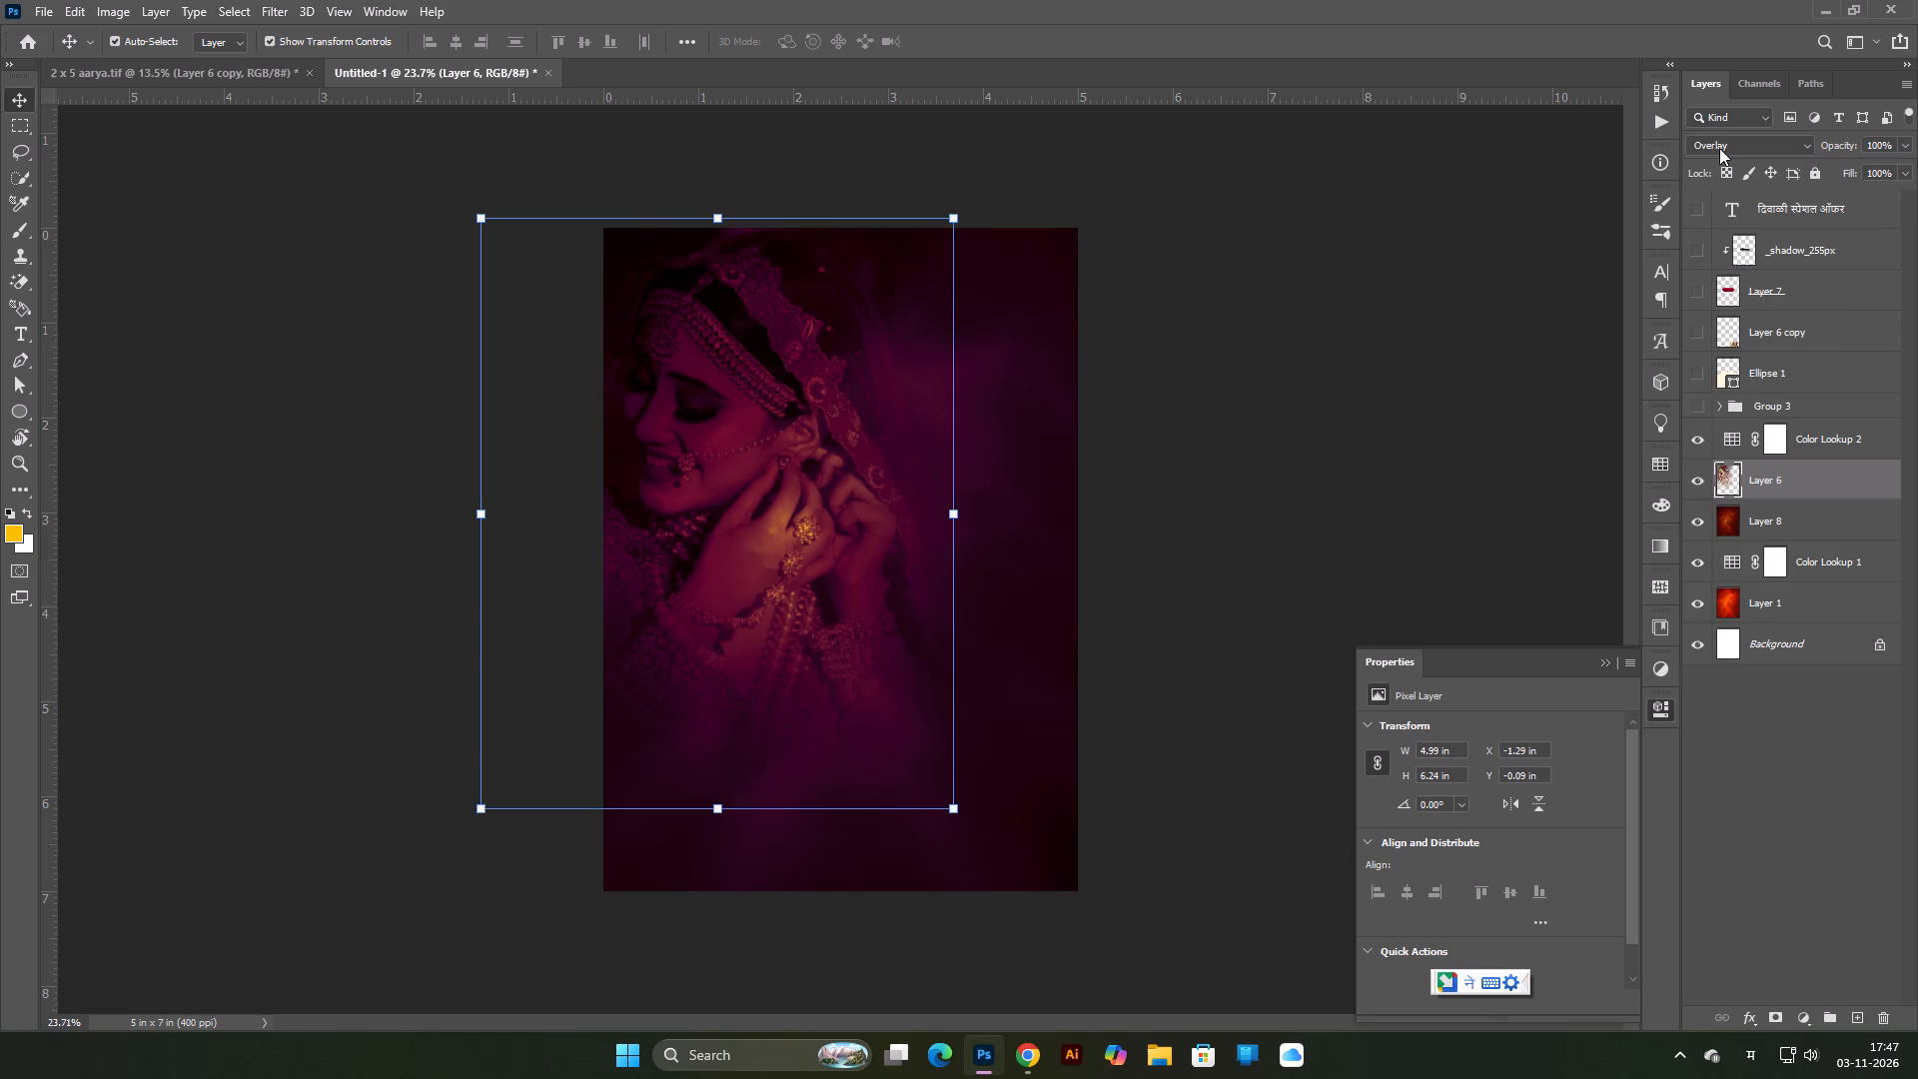
pyautogui.click(1720, 148)
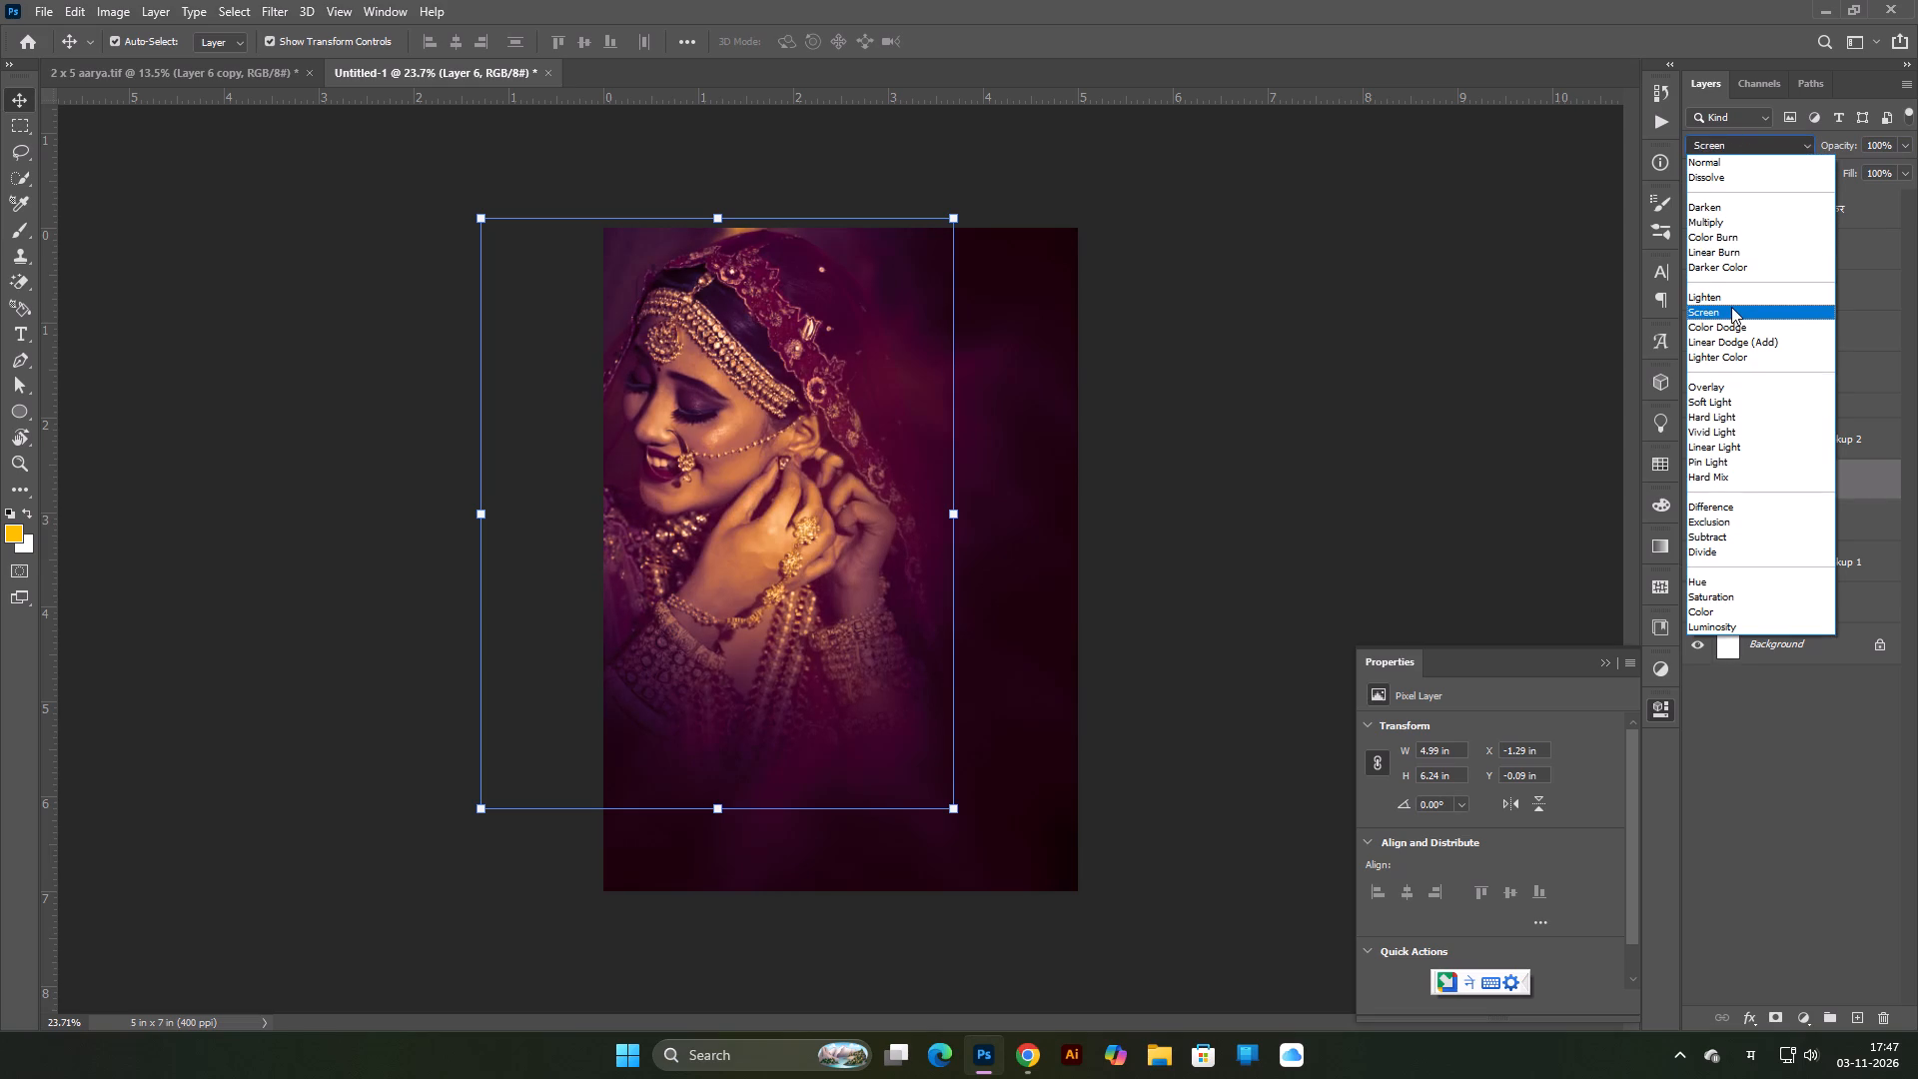
pyautogui.click(1731, 307)
pyautogui.moveTo(1833, 143); pyautogui.dragTo(1784, 161)
pyautogui.click(1784, 161)
pyautogui.click(1322, 281)
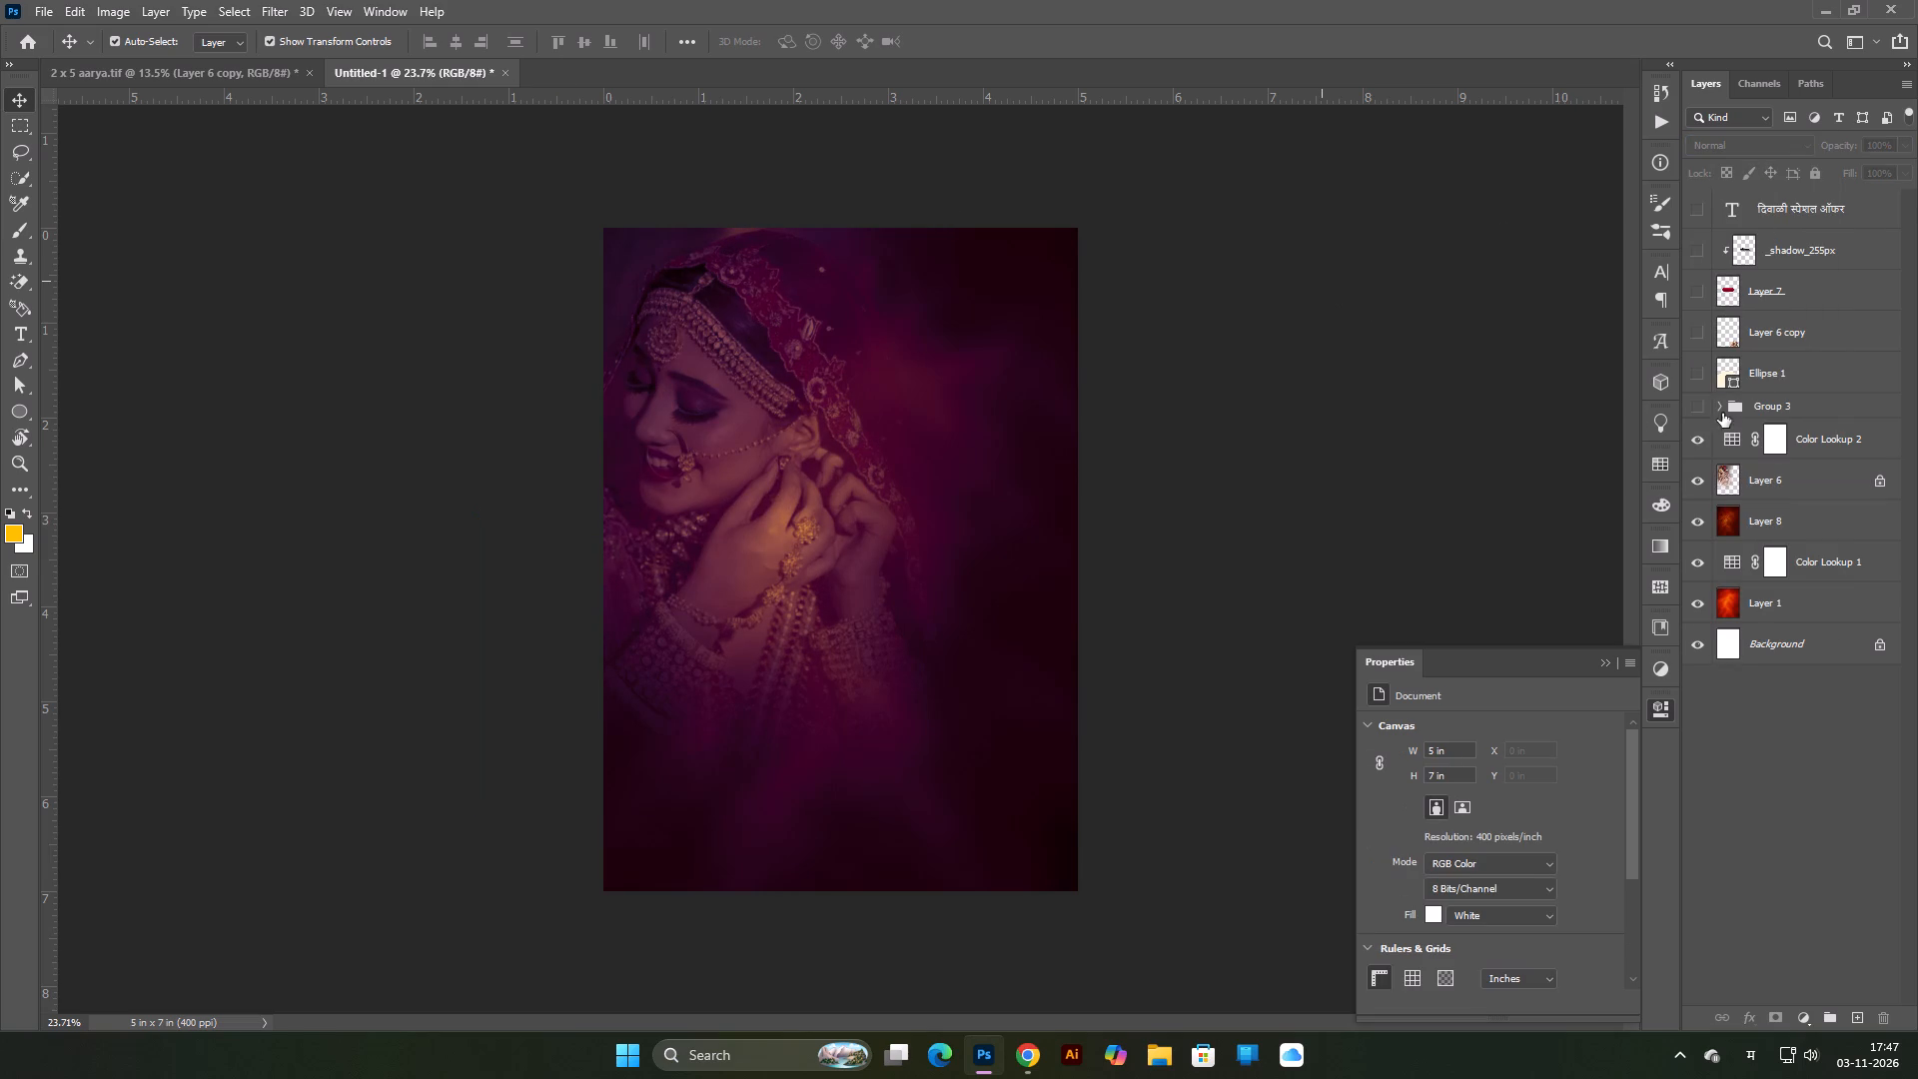
# Show all hidden layers again, from Group 3 up to the Diwali offer text.
pyautogui.moveTo(1687, 409); pyautogui.dragTo(1688, 188)
pyautogui.click(1469, 396)
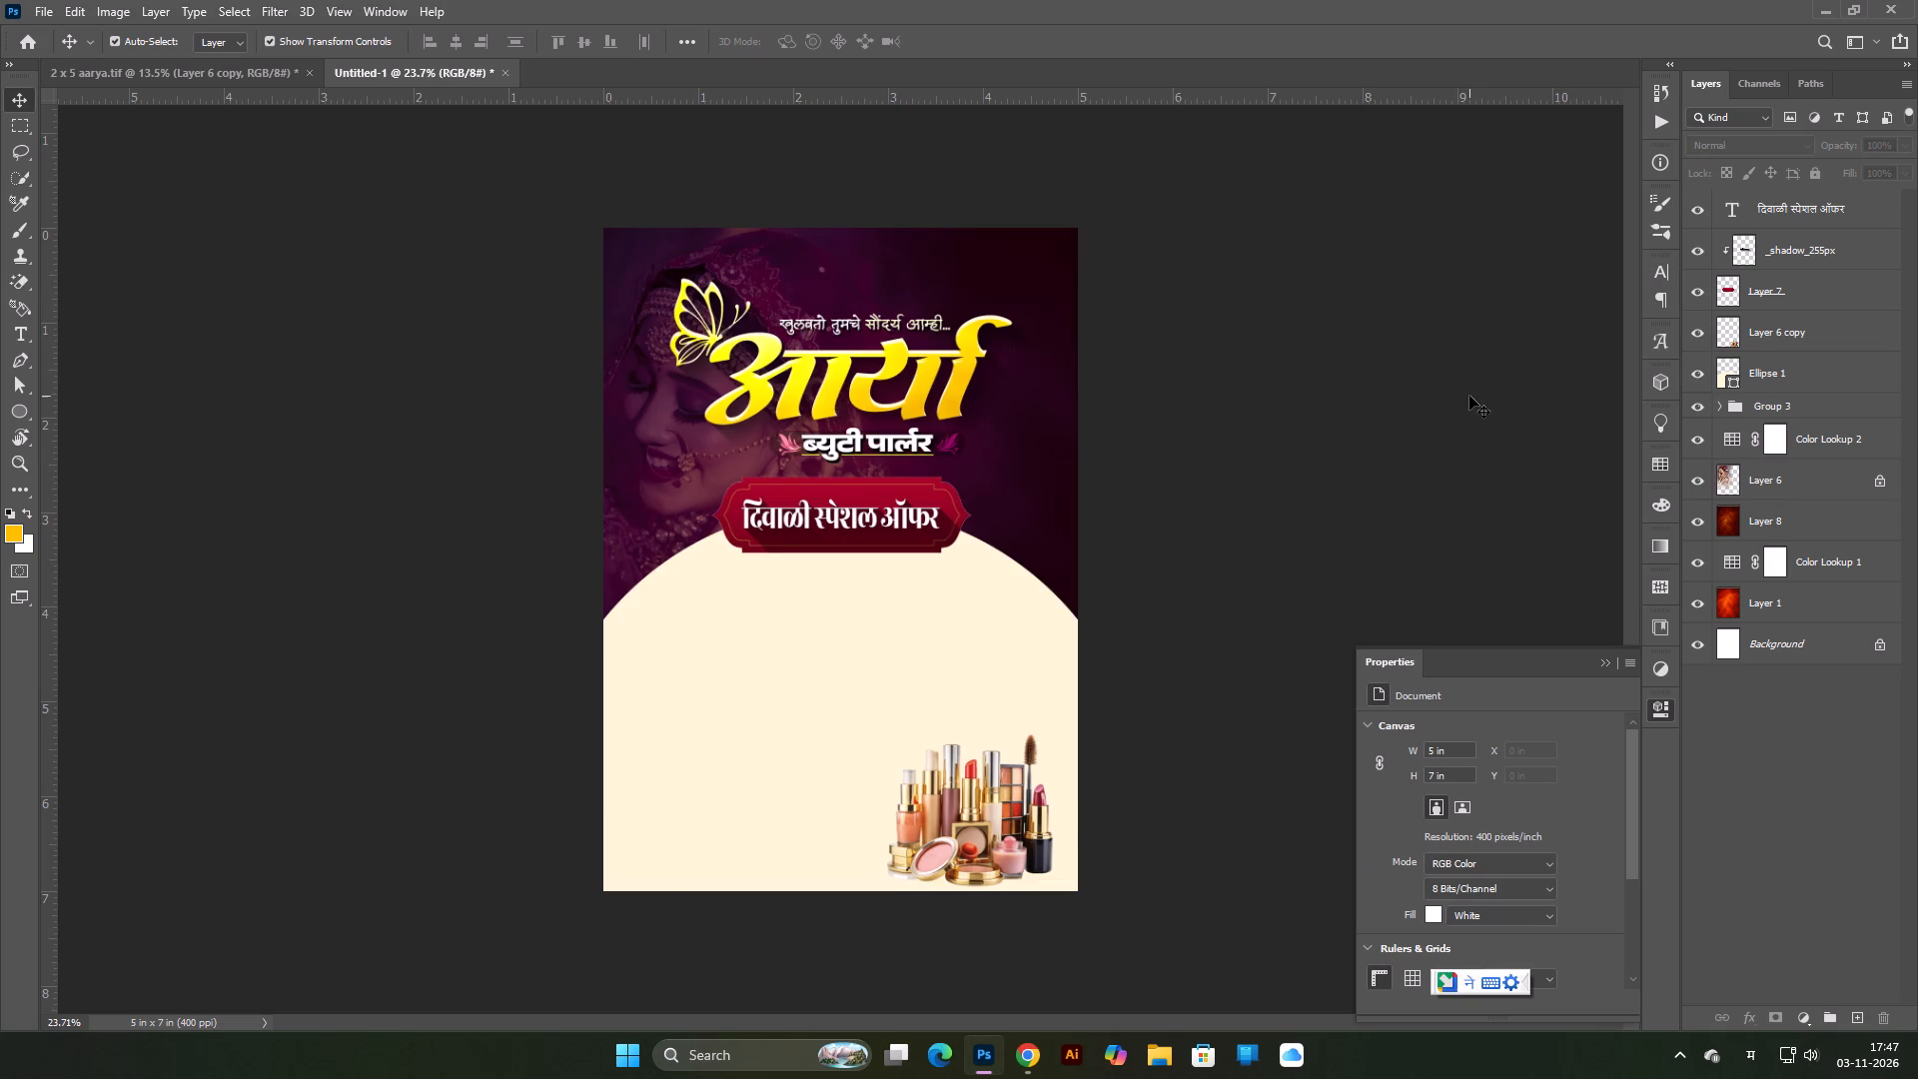
# Delete the pink leaf ornaments on both sides of the ब्युटी पार्लर subtitle.
pyautogui.scroll(-5, 1189, 494)
pyautogui.scroll(14, 1118, 491)
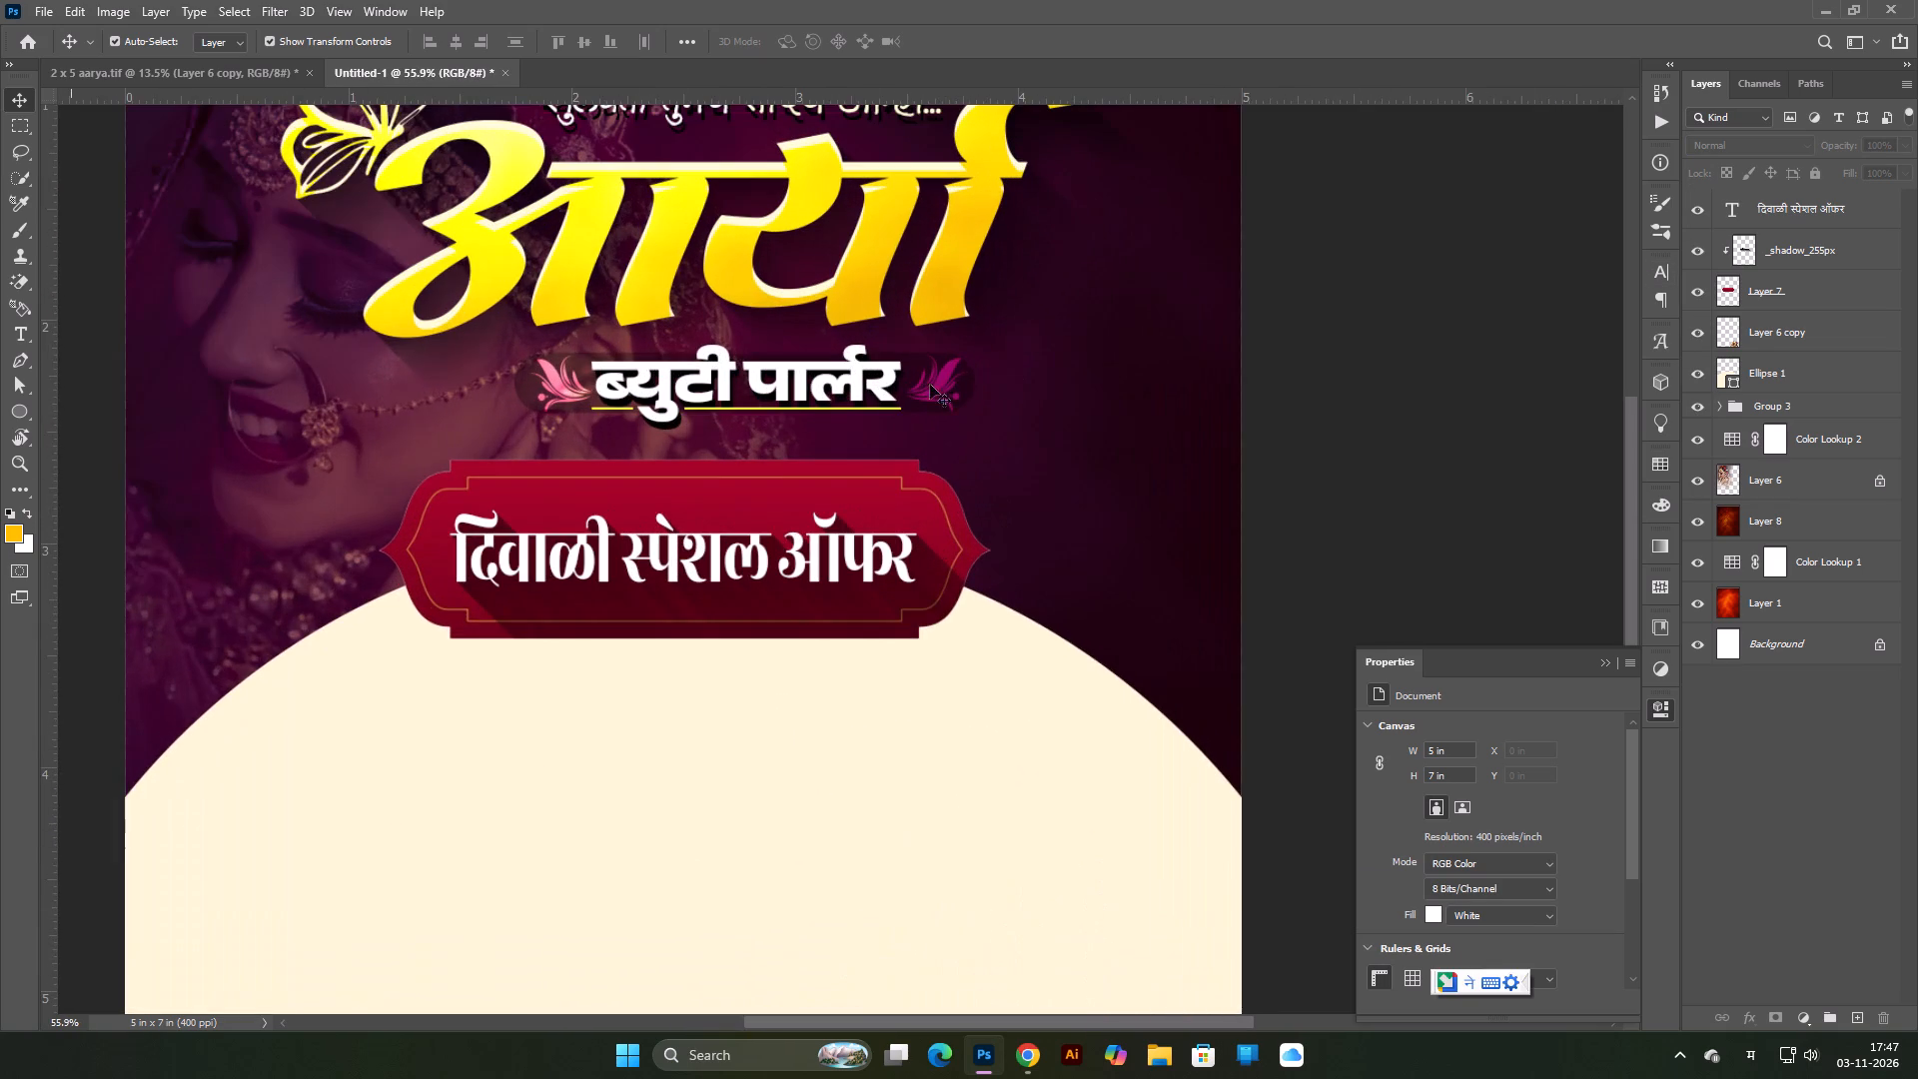
pyautogui.click(937, 380)
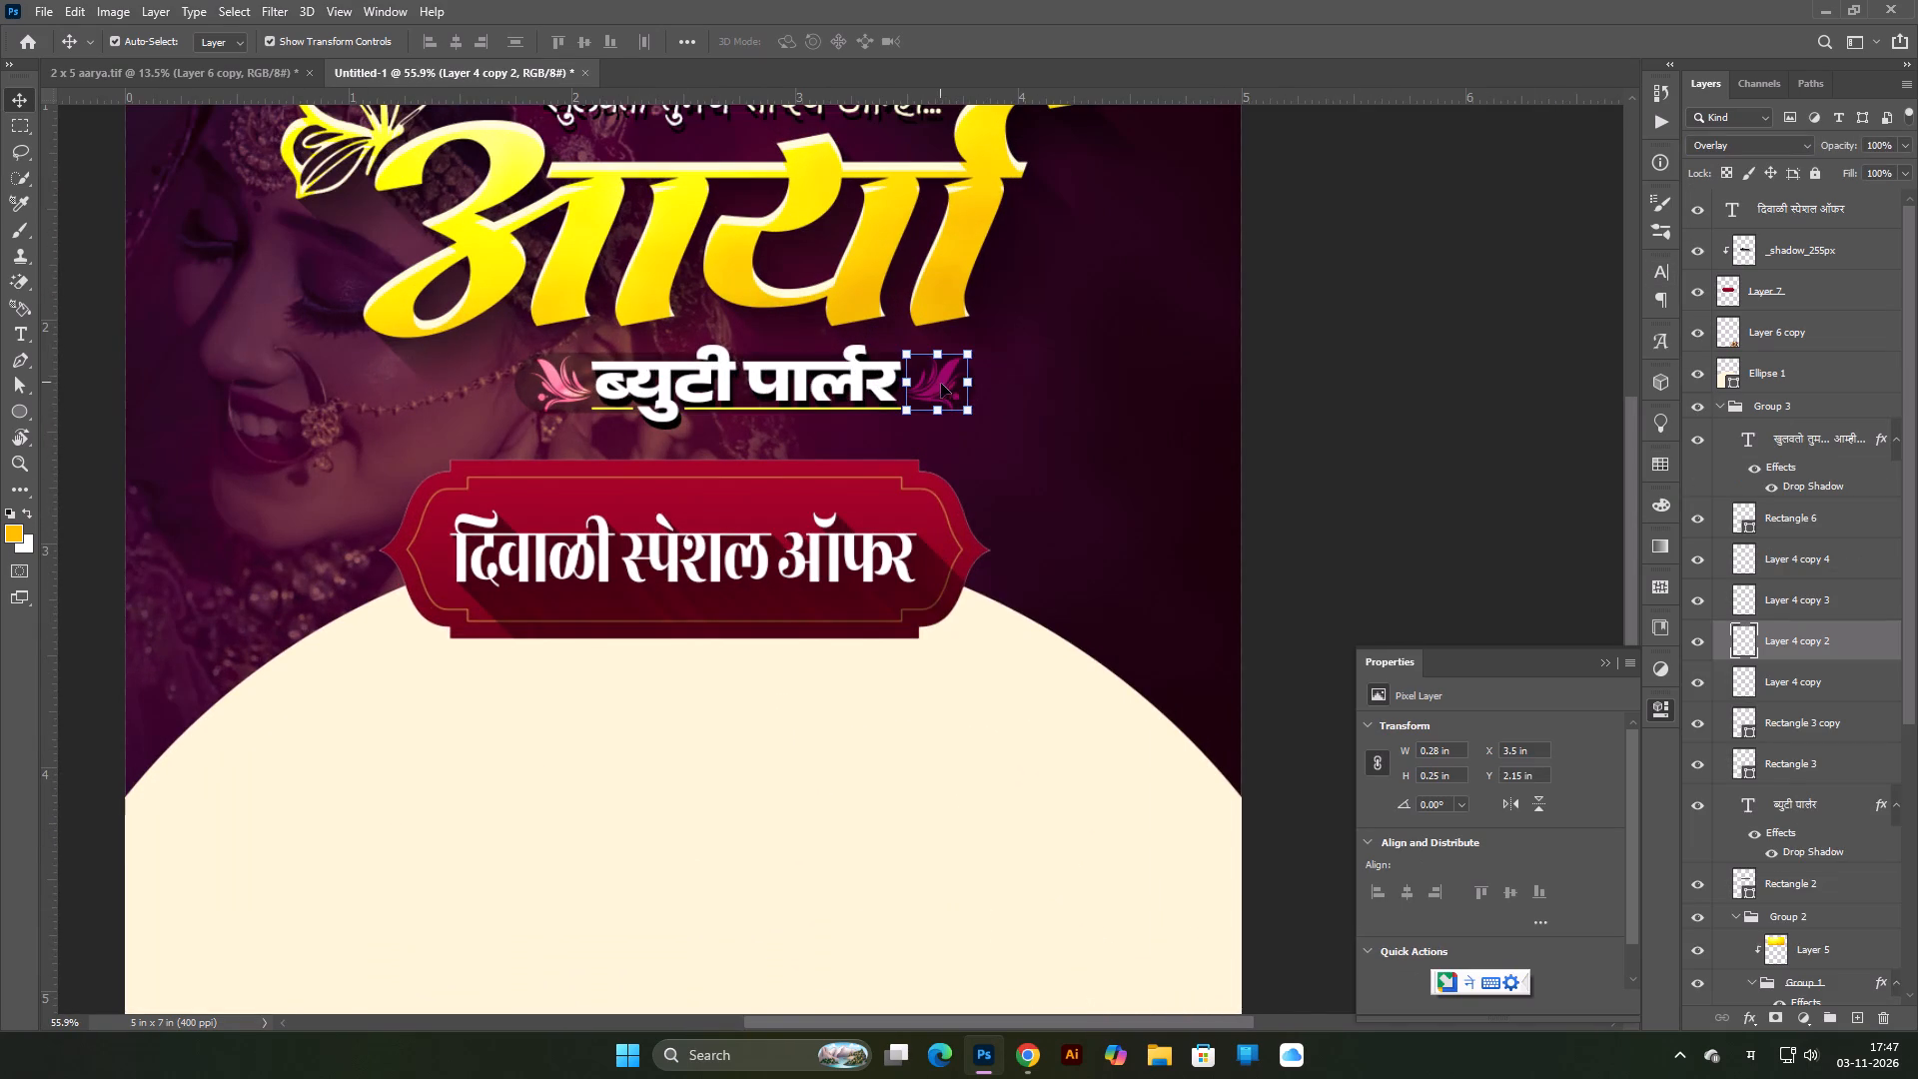
pyautogui.press('Delete')
pyautogui.click(555, 381)
pyautogui.press('Delete')
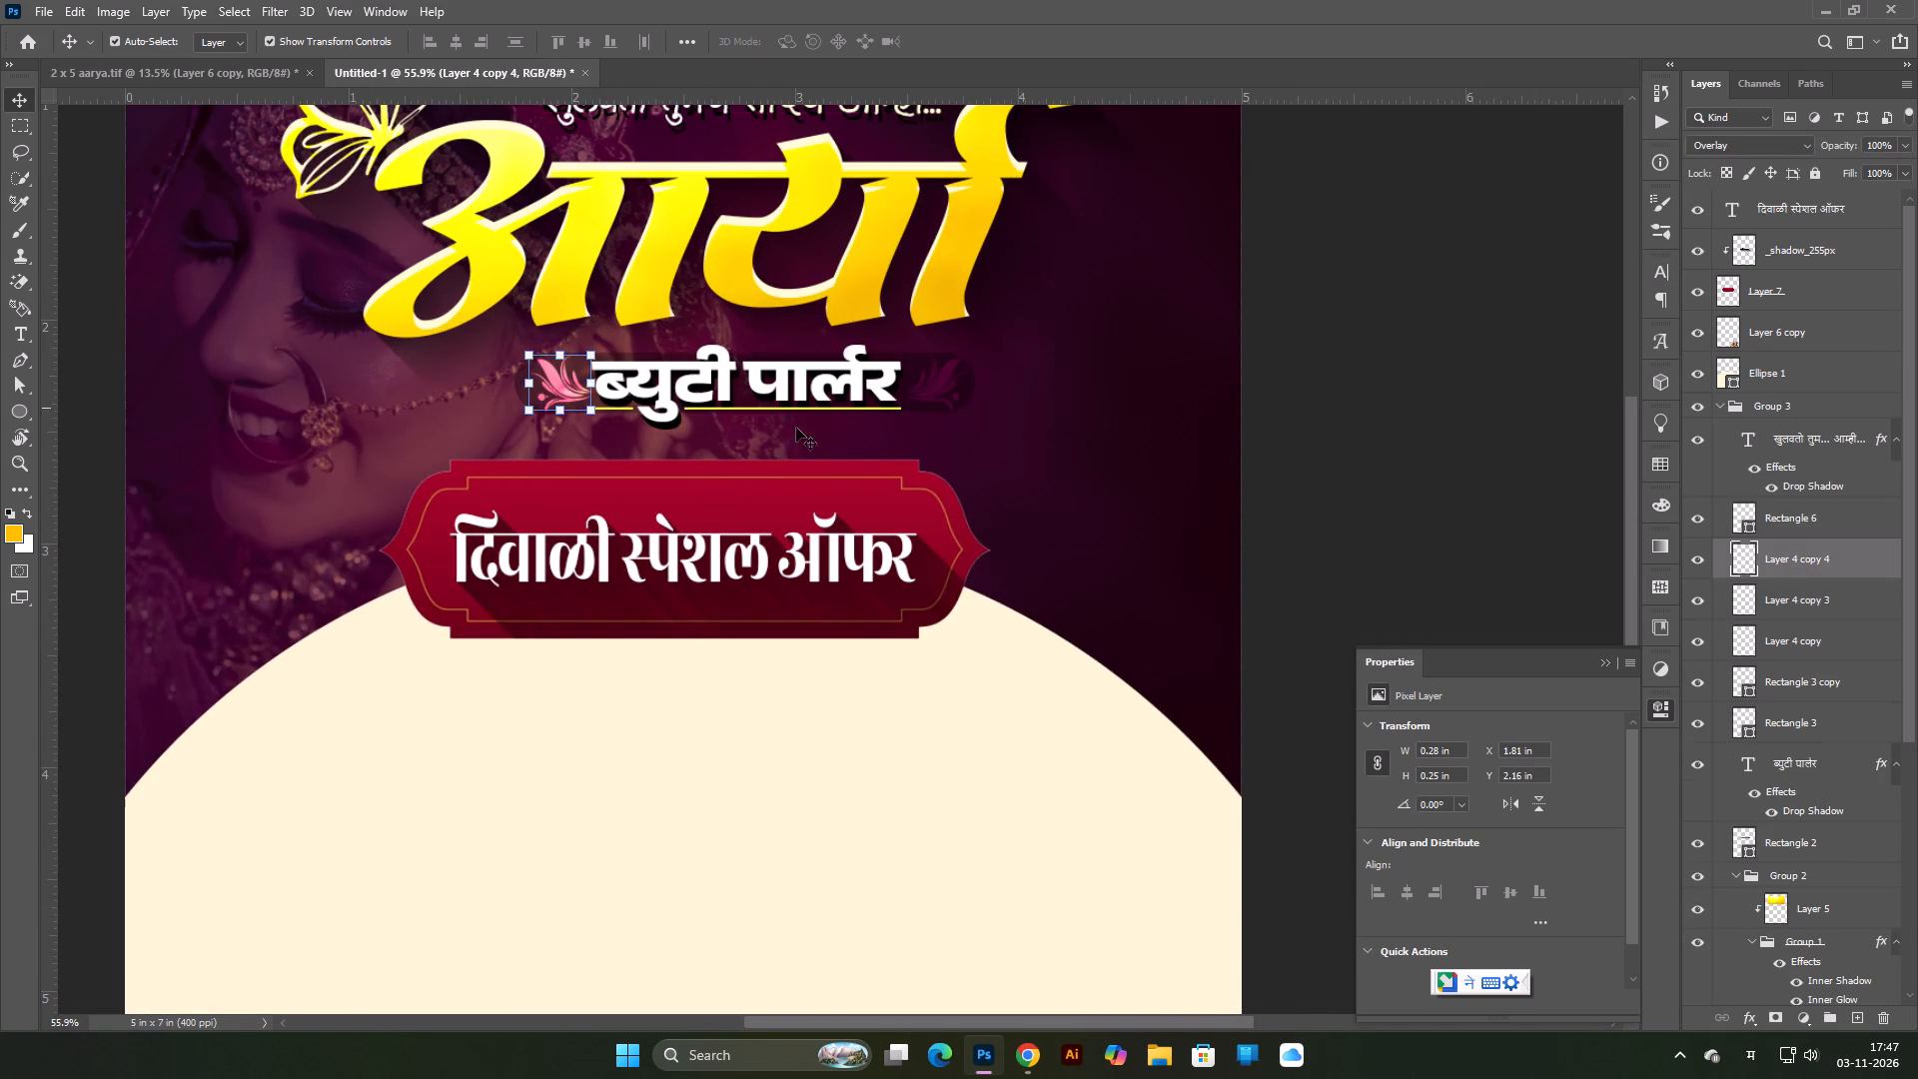
# Review the overall poster composition with the purple grading and simplified subtitle.
pyautogui.click(1302, 433)
pyautogui.scroll(-7, 1187, 473)
pyautogui.scroll(3, 1065, 460)
pyautogui.scroll(-5, 1024, 454)
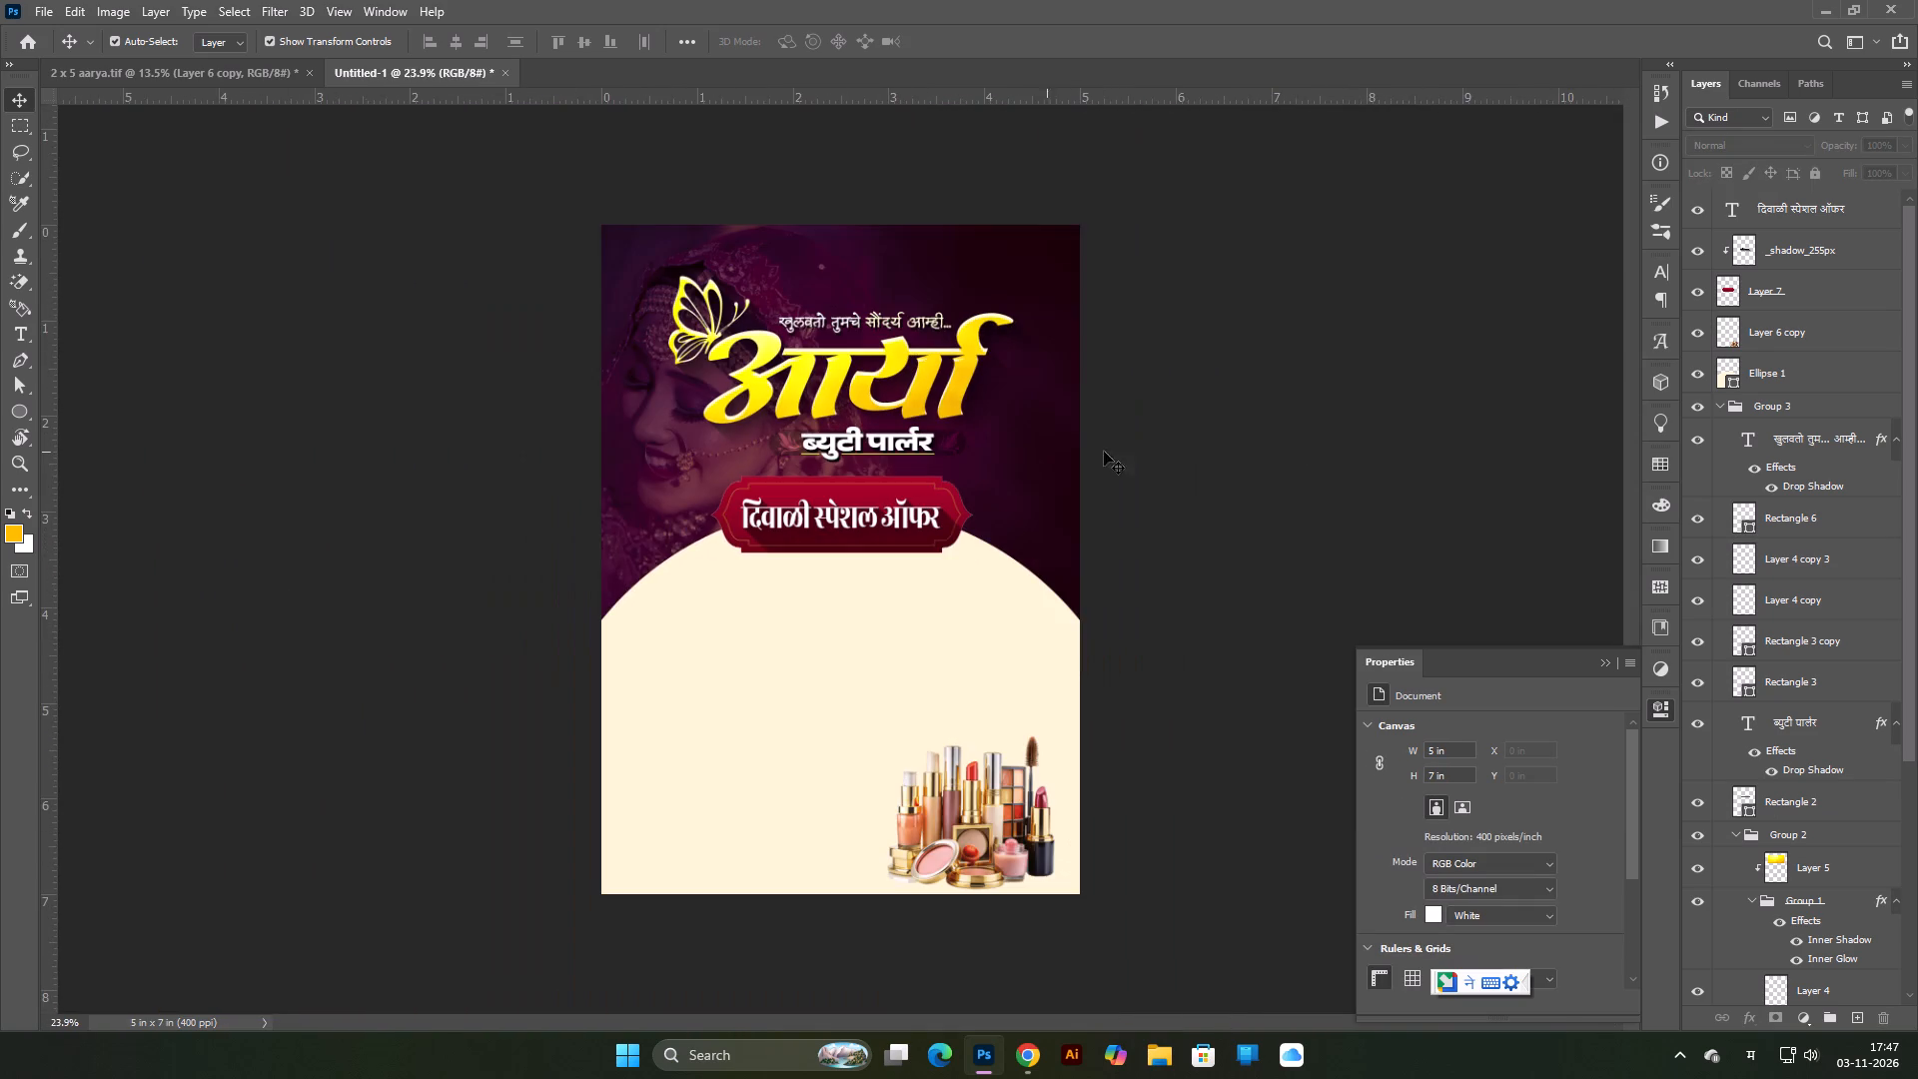
pyautogui.click(1298, 452)
pyautogui.scroll(5, 939, 583)
pyautogui.scroll(-4, 979, 546)
pyautogui.click(1246, 549)
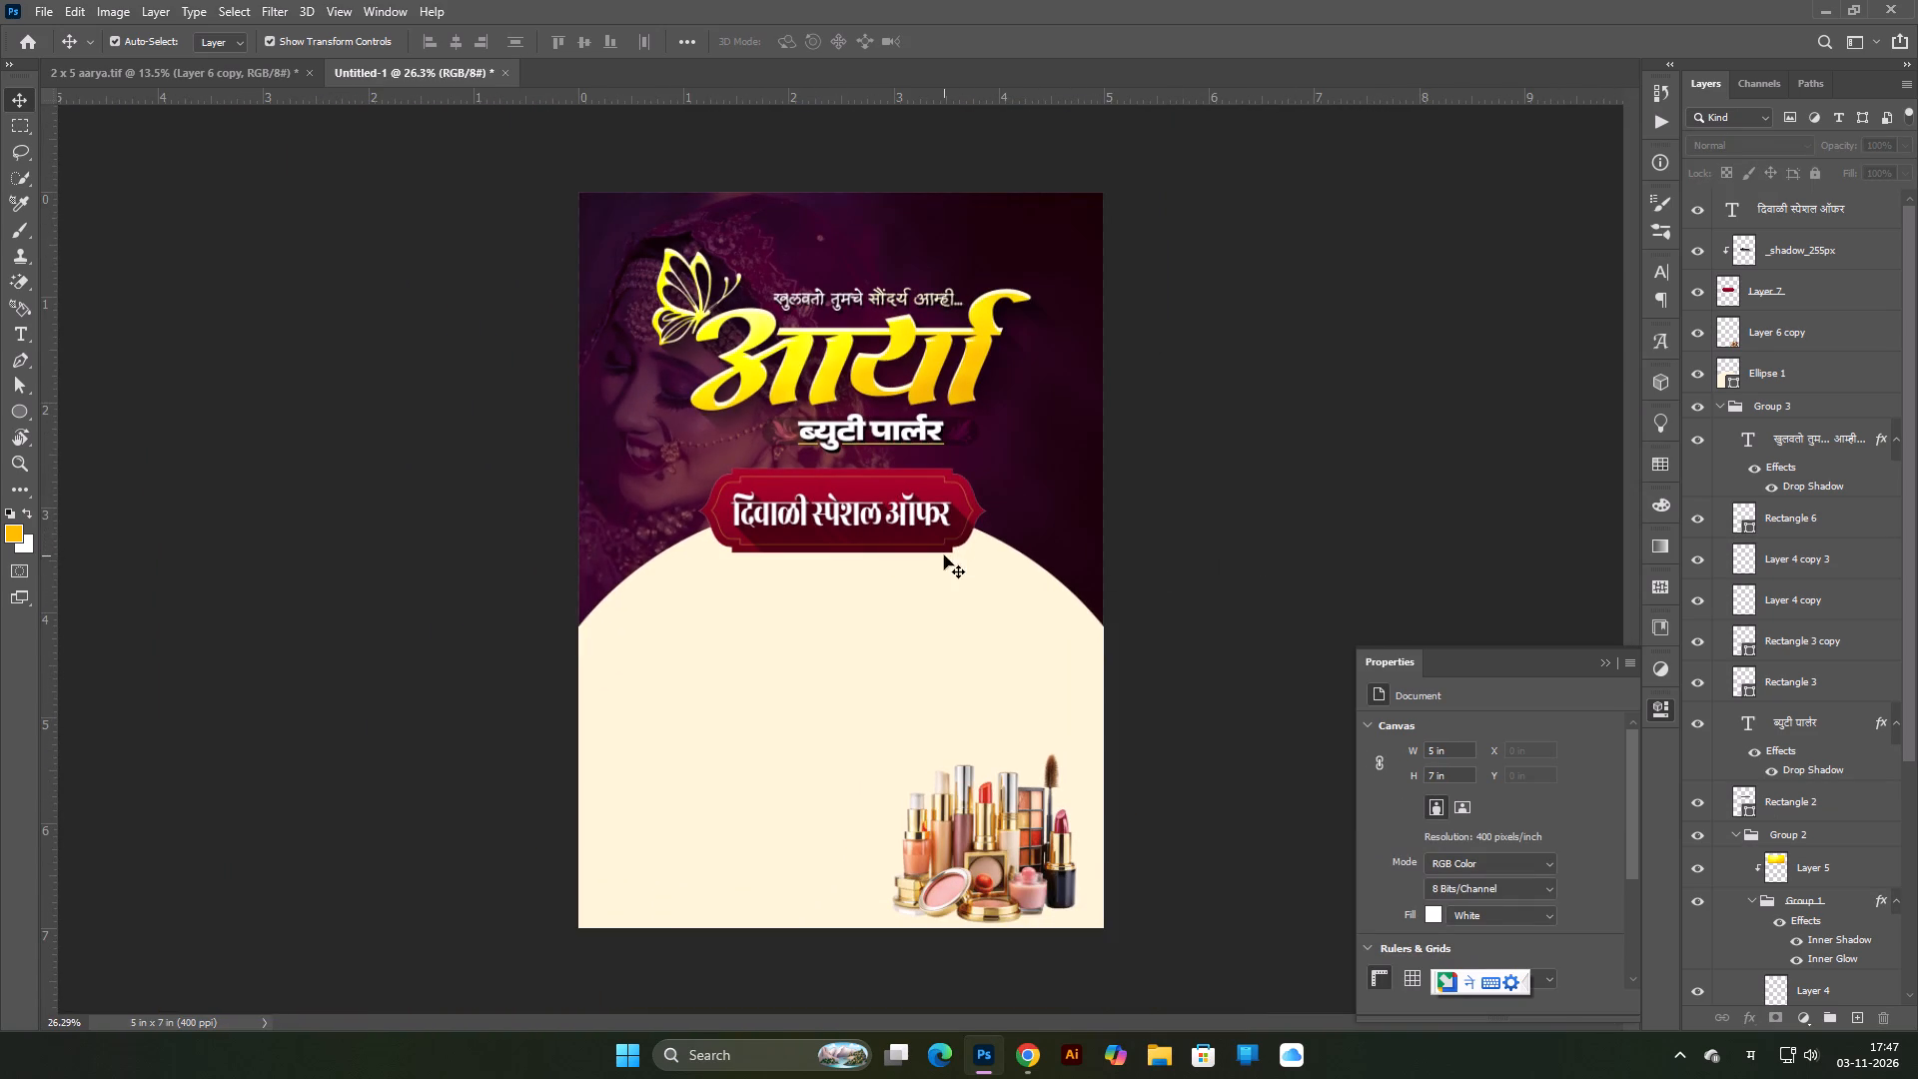
# Collapse Group 3 and nudge the whole आर्या title group slightly down, closer to the Diwali offer frame.
pyautogui.scroll(1, 940, 530)
pyautogui.rightClick(904, 362)
pyautogui.click(938, 375)
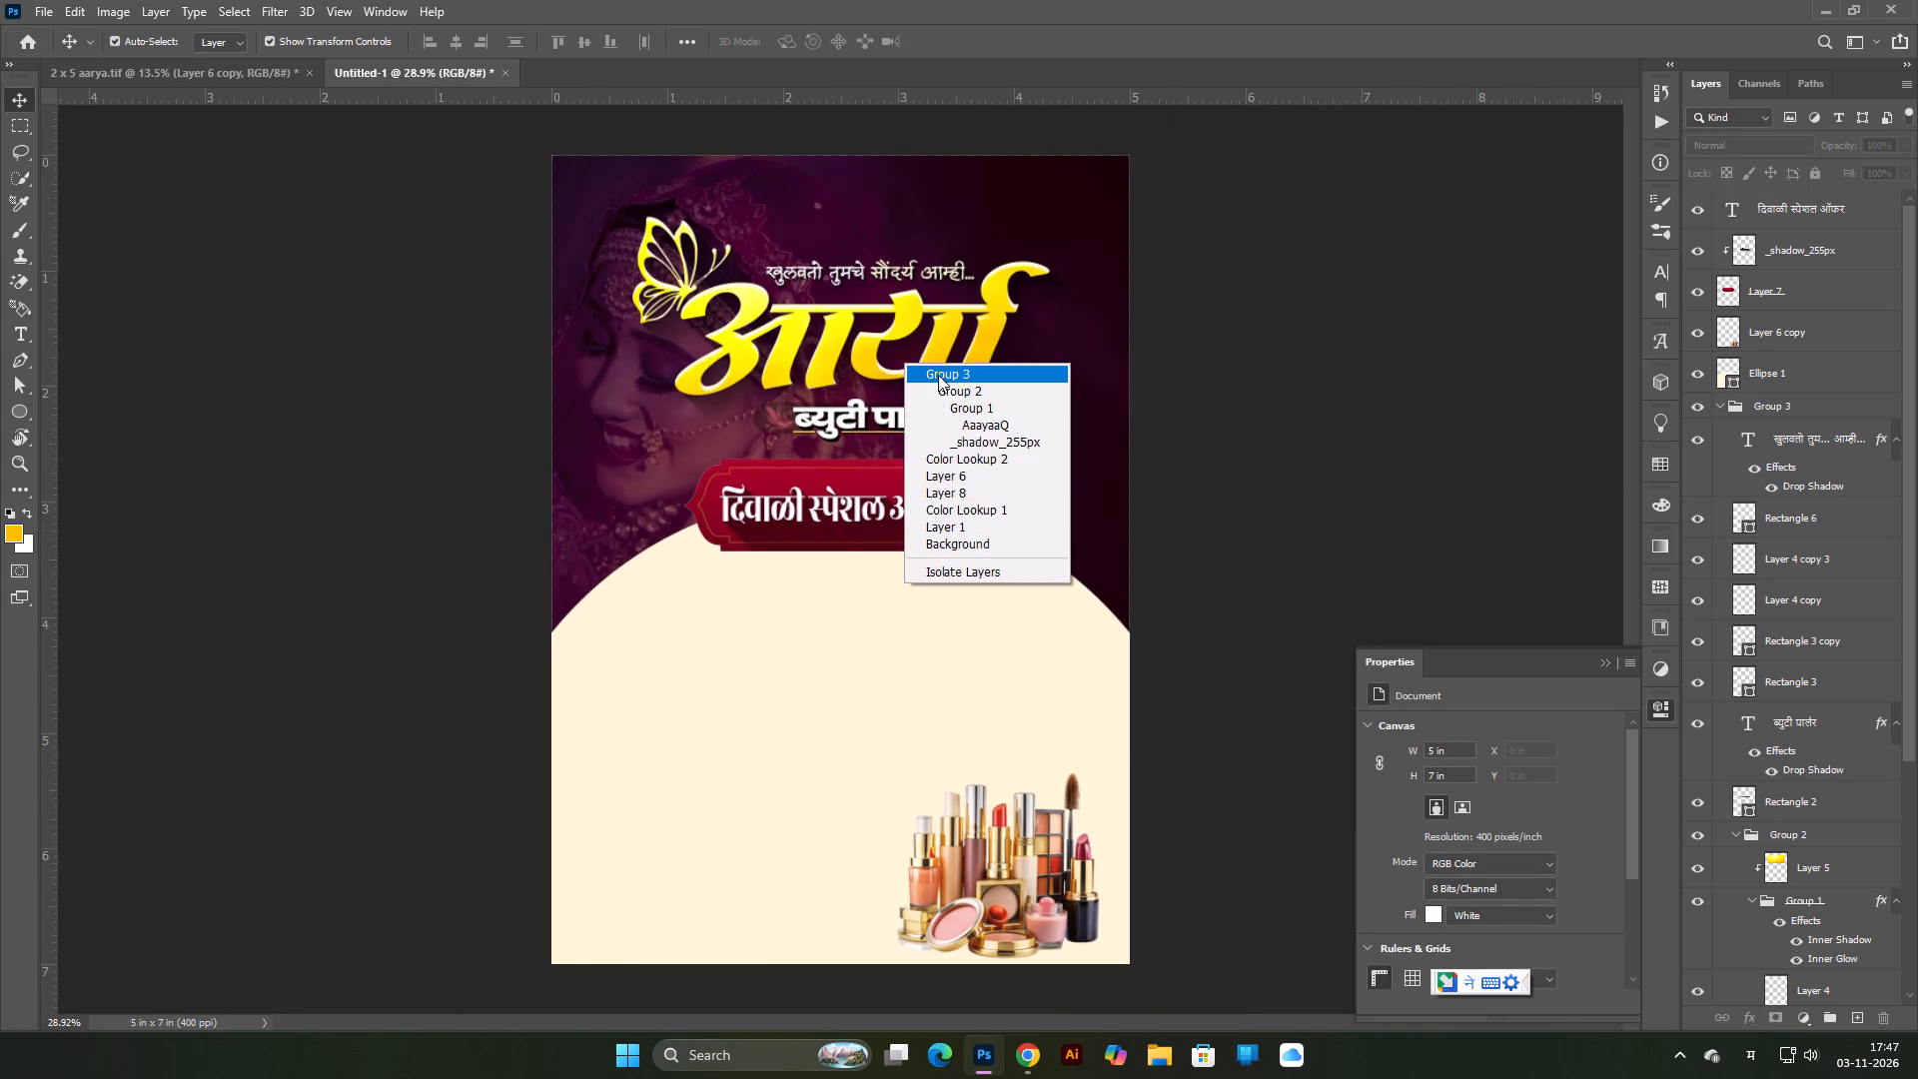
pyautogui.click(1713, 409)
pyautogui.click(1720, 408)
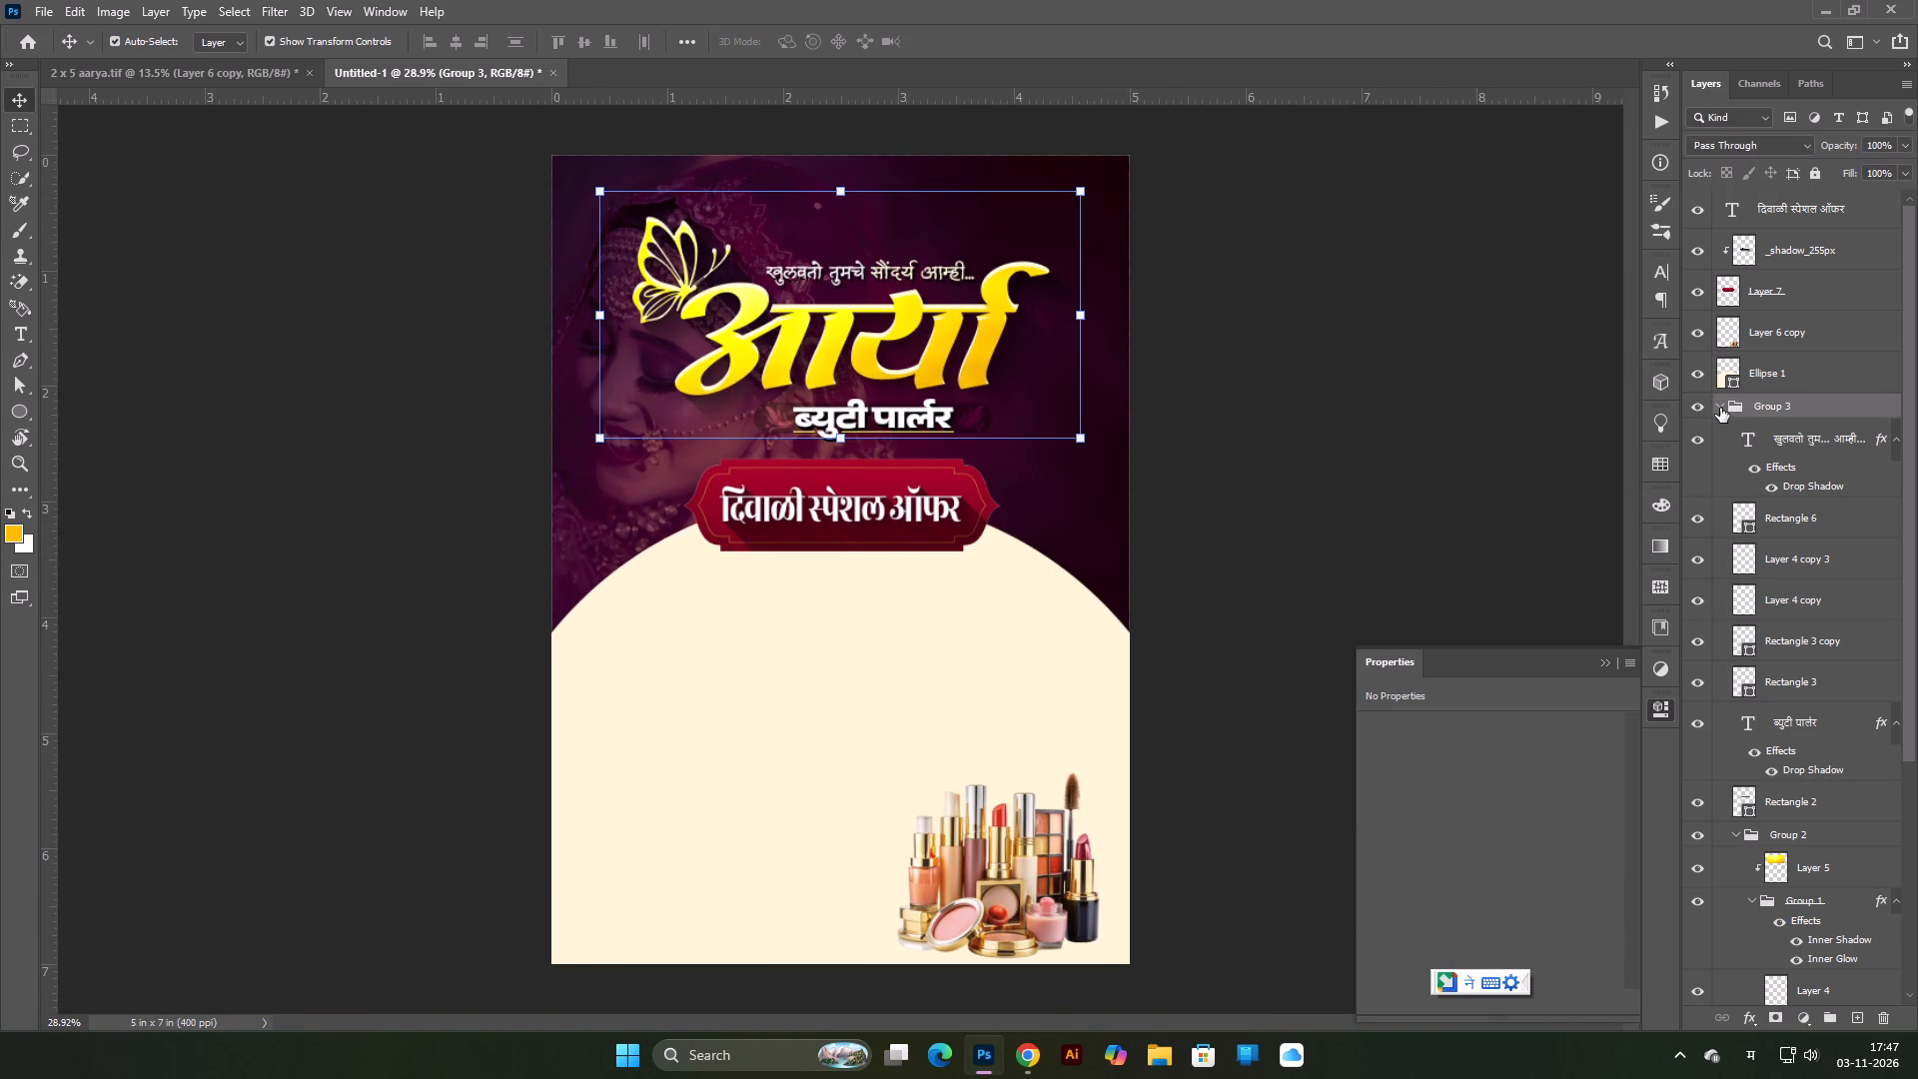
pyautogui.press('Down')
pyautogui.press('Down')
pyautogui.press('Down')
pyautogui.press('Down')
pyautogui.press('Down')
pyautogui.press('Down')
pyautogui.press('Down')
pyautogui.press('Down')
pyautogui.press('Down')
pyautogui.press('Down')
pyautogui.press('Down')
pyautogui.press('Down')
pyautogui.press('Down')
pyautogui.press('Down')
pyautogui.press('Down')
pyautogui.press('Down')
pyautogui.press('Down')
pyautogui.press('Down')
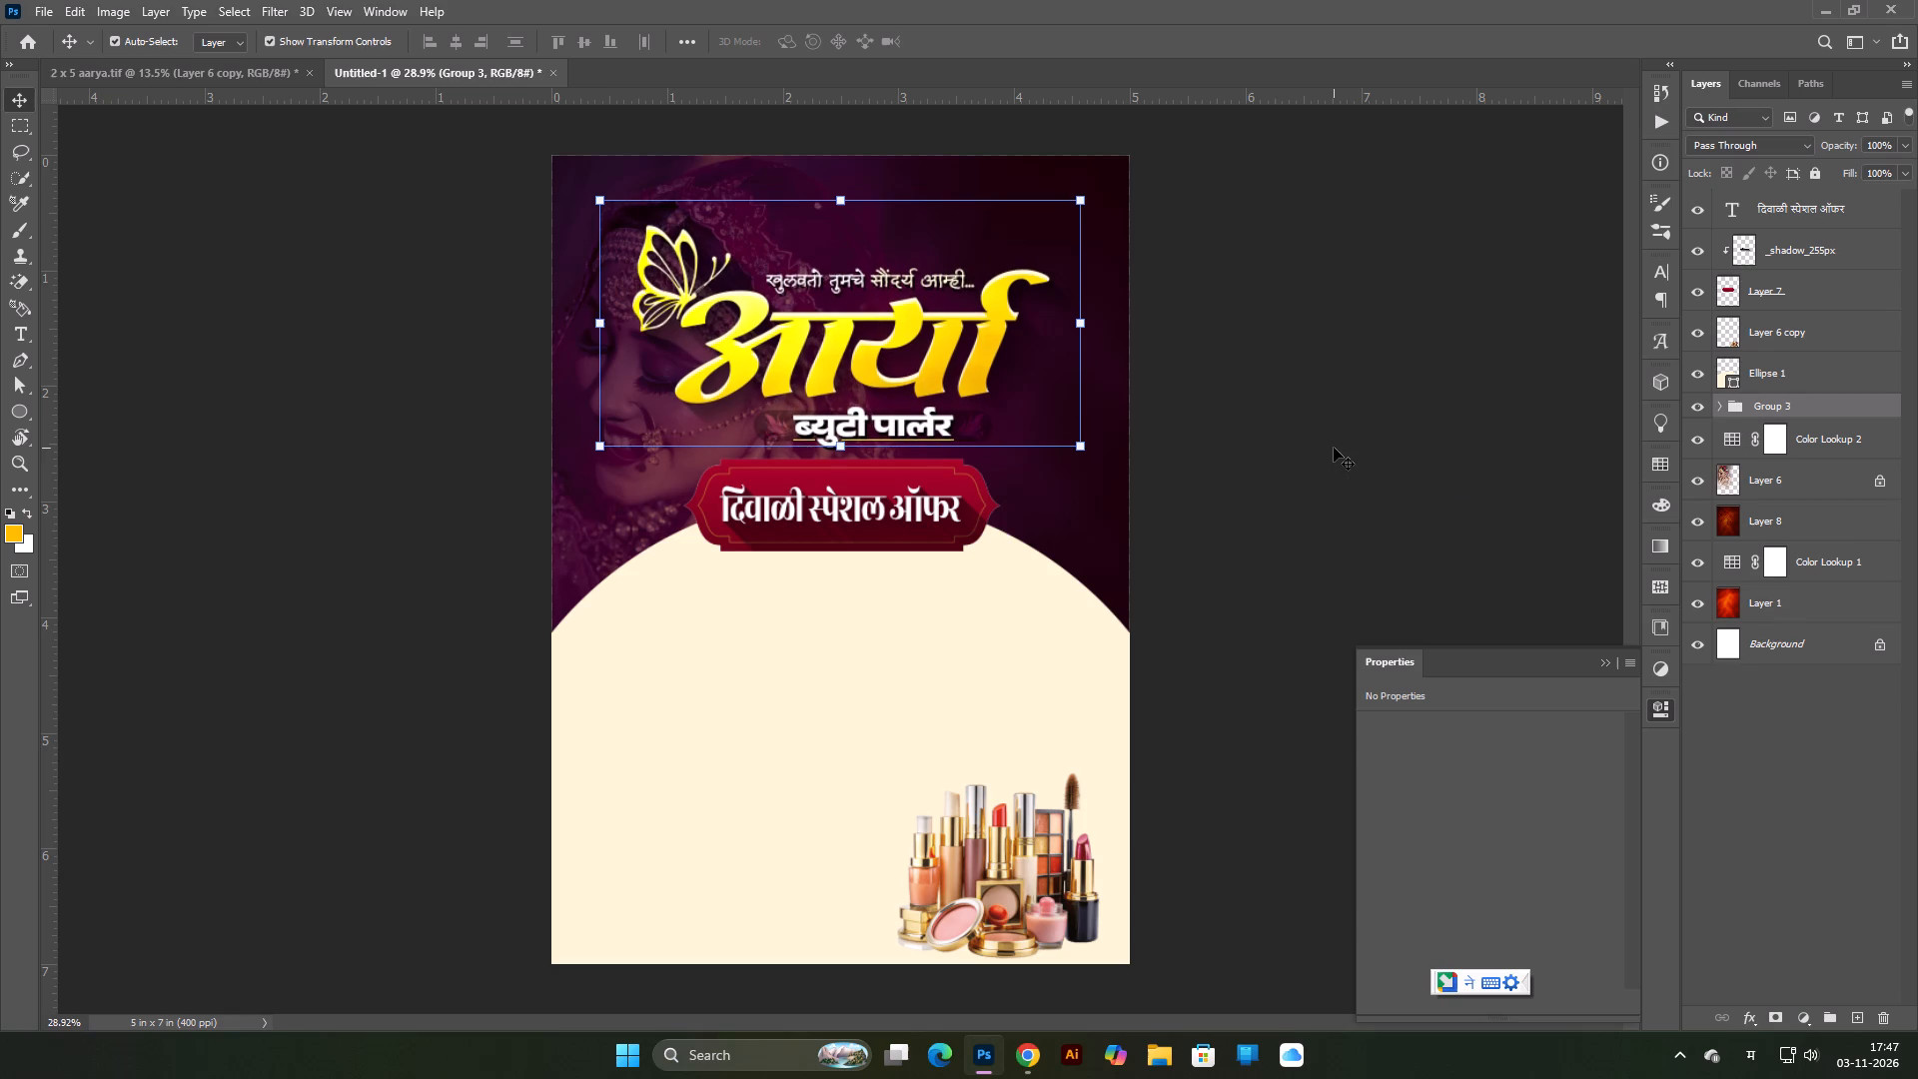
pyautogui.press('Up')
pyautogui.press('Up')
pyautogui.click(1352, 436)
pyautogui.scroll(-5, 1286, 446)
pyautogui.scroll(4, 972, 403)
# Unlock Layer 6 with the bride and lower its fill so she fades further into the background.
pyautogui.click(668, 433)
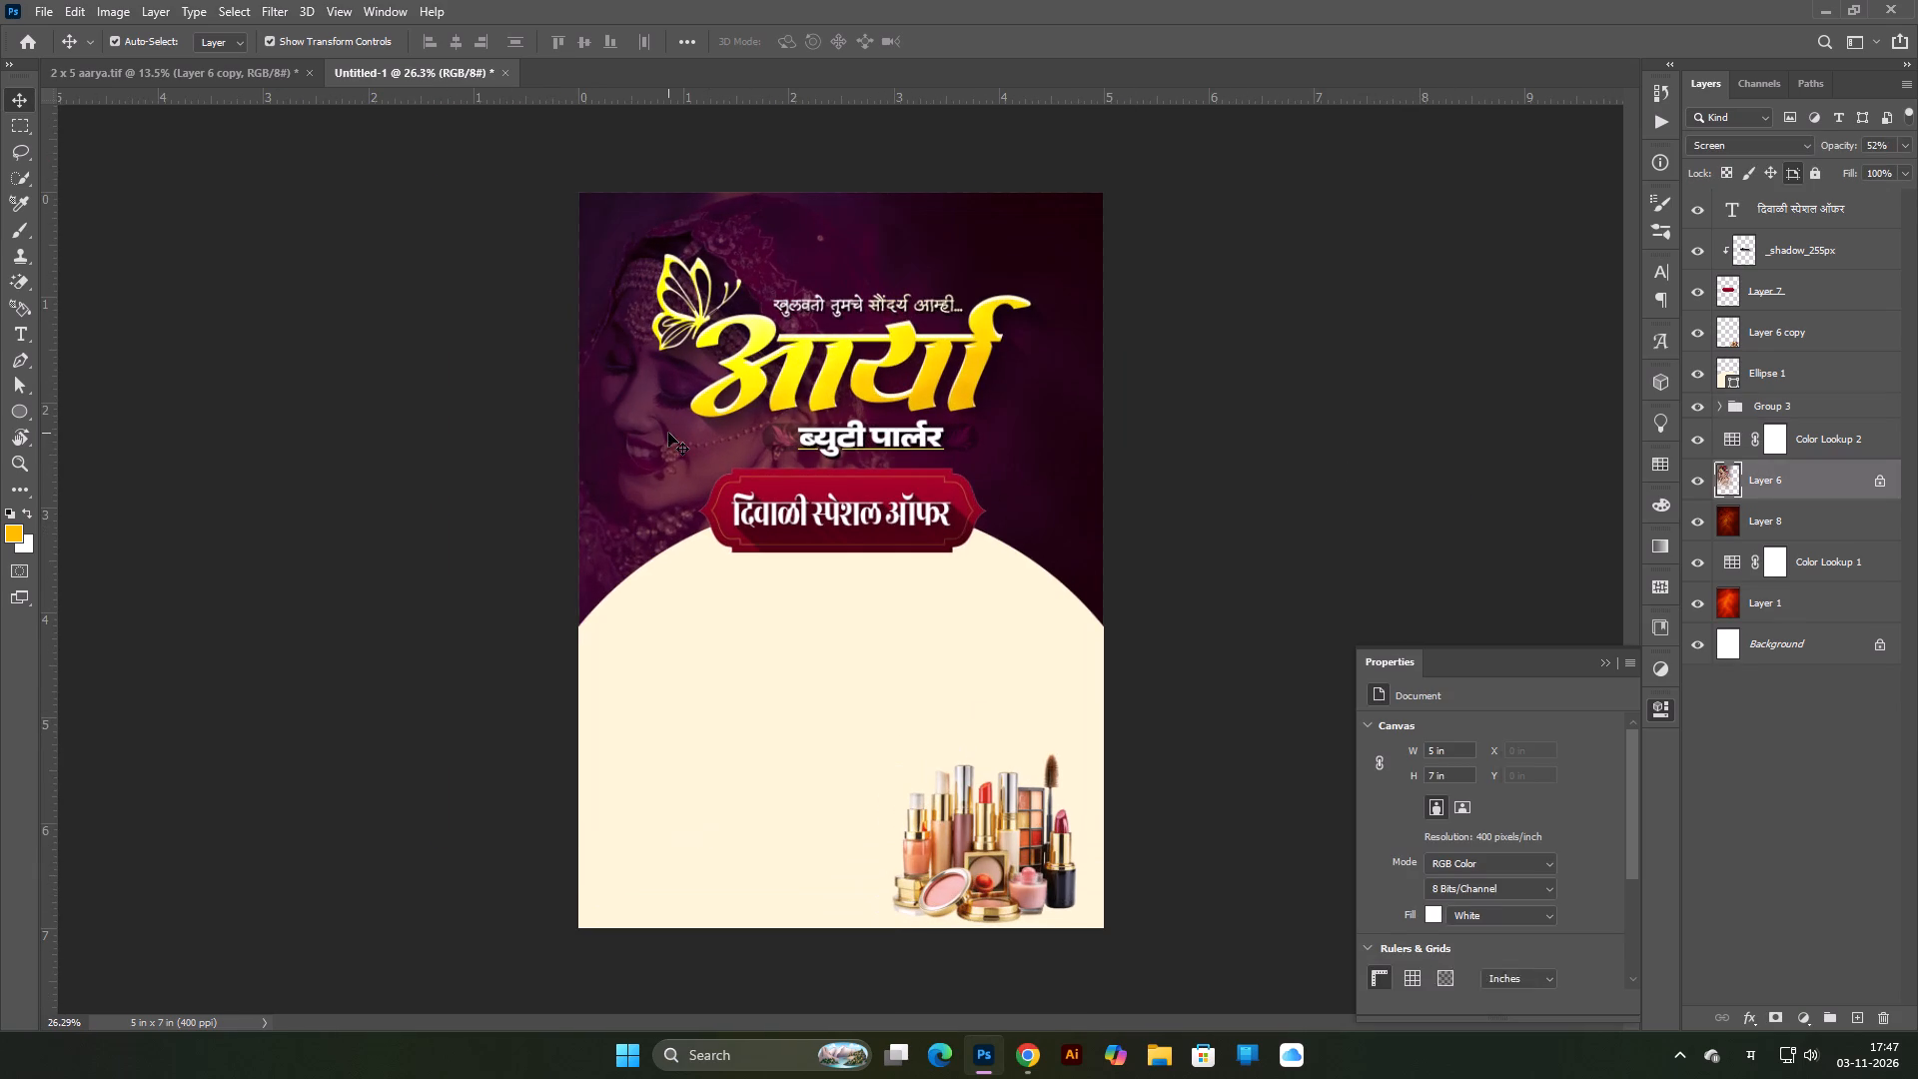
pyautogui.click(1881, 480)
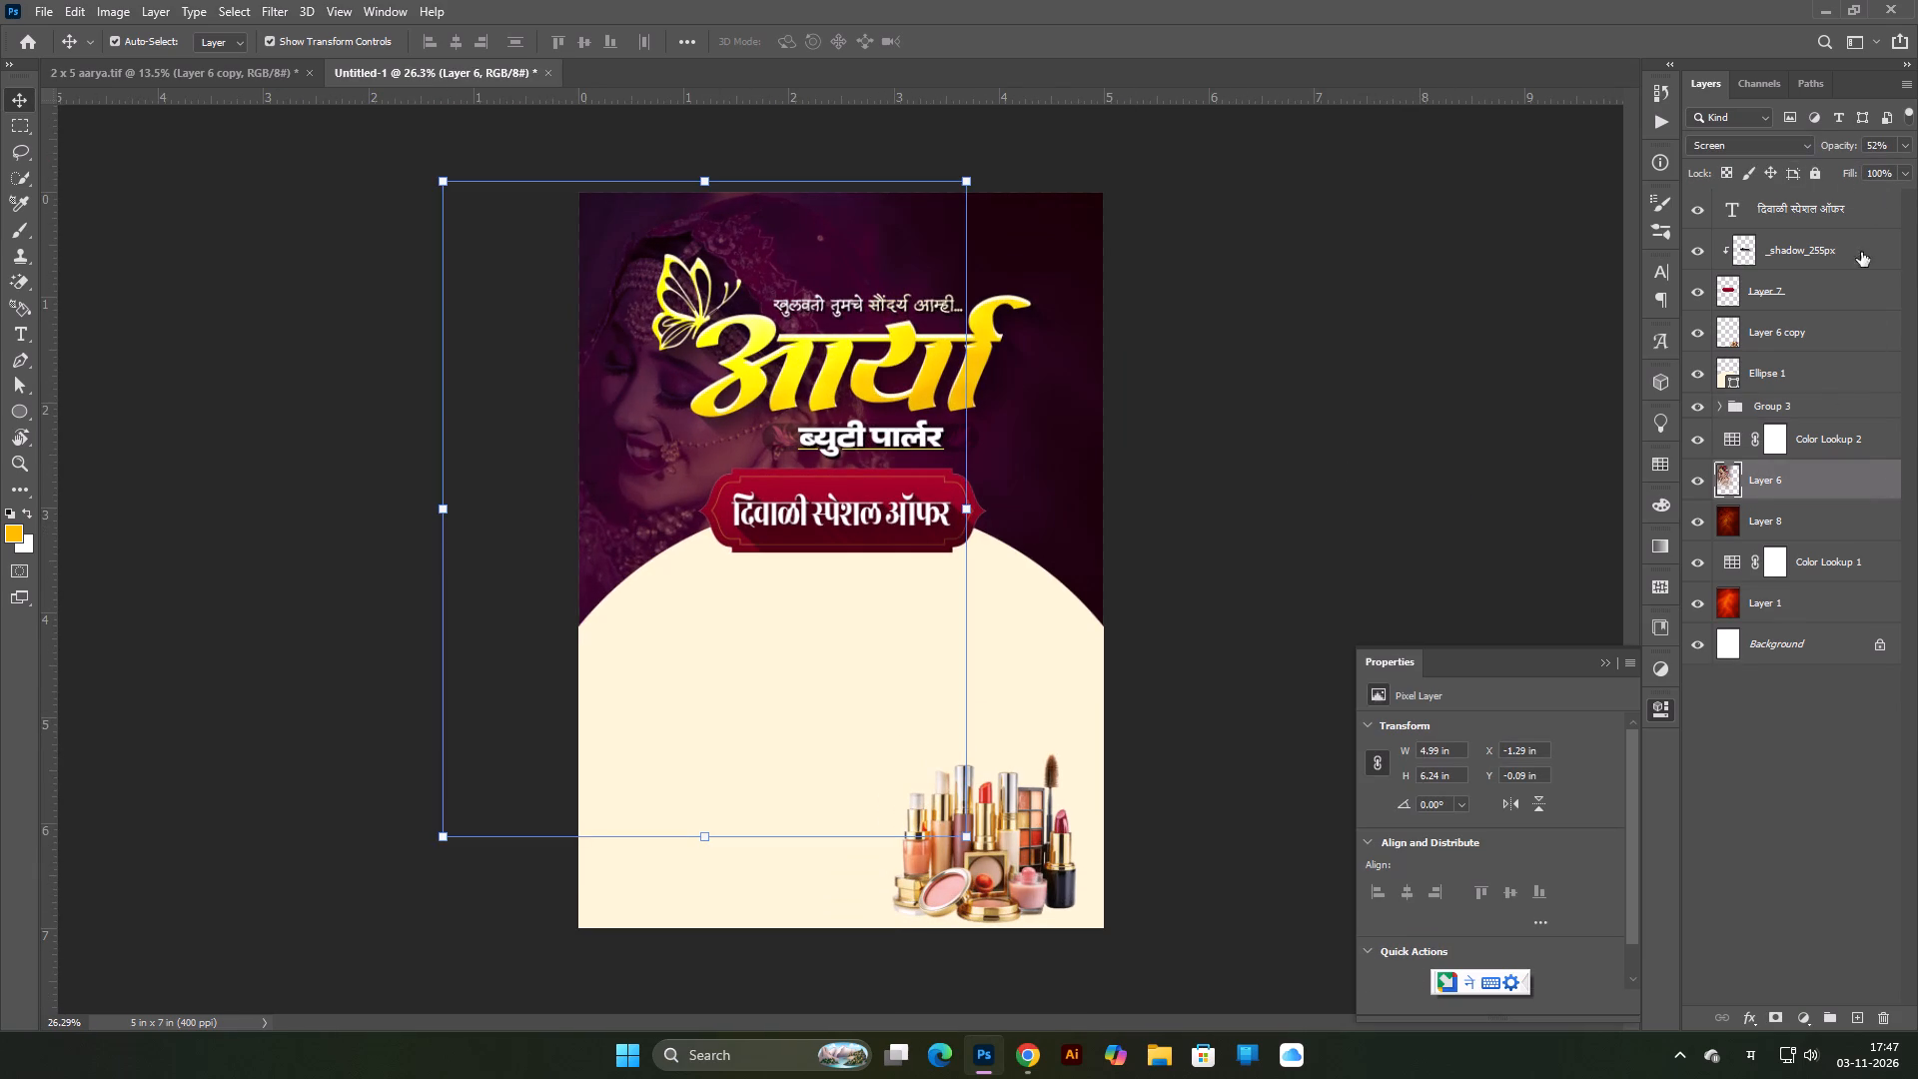
pyautogui.moveTo(1852, 172); pyautogui.dragTo(1811, 183)
pyautogui.click(1446, 408)
pyautogui.scroll(-4, 1400, 427)
pyautogui.scroll(2, 1290, 452)
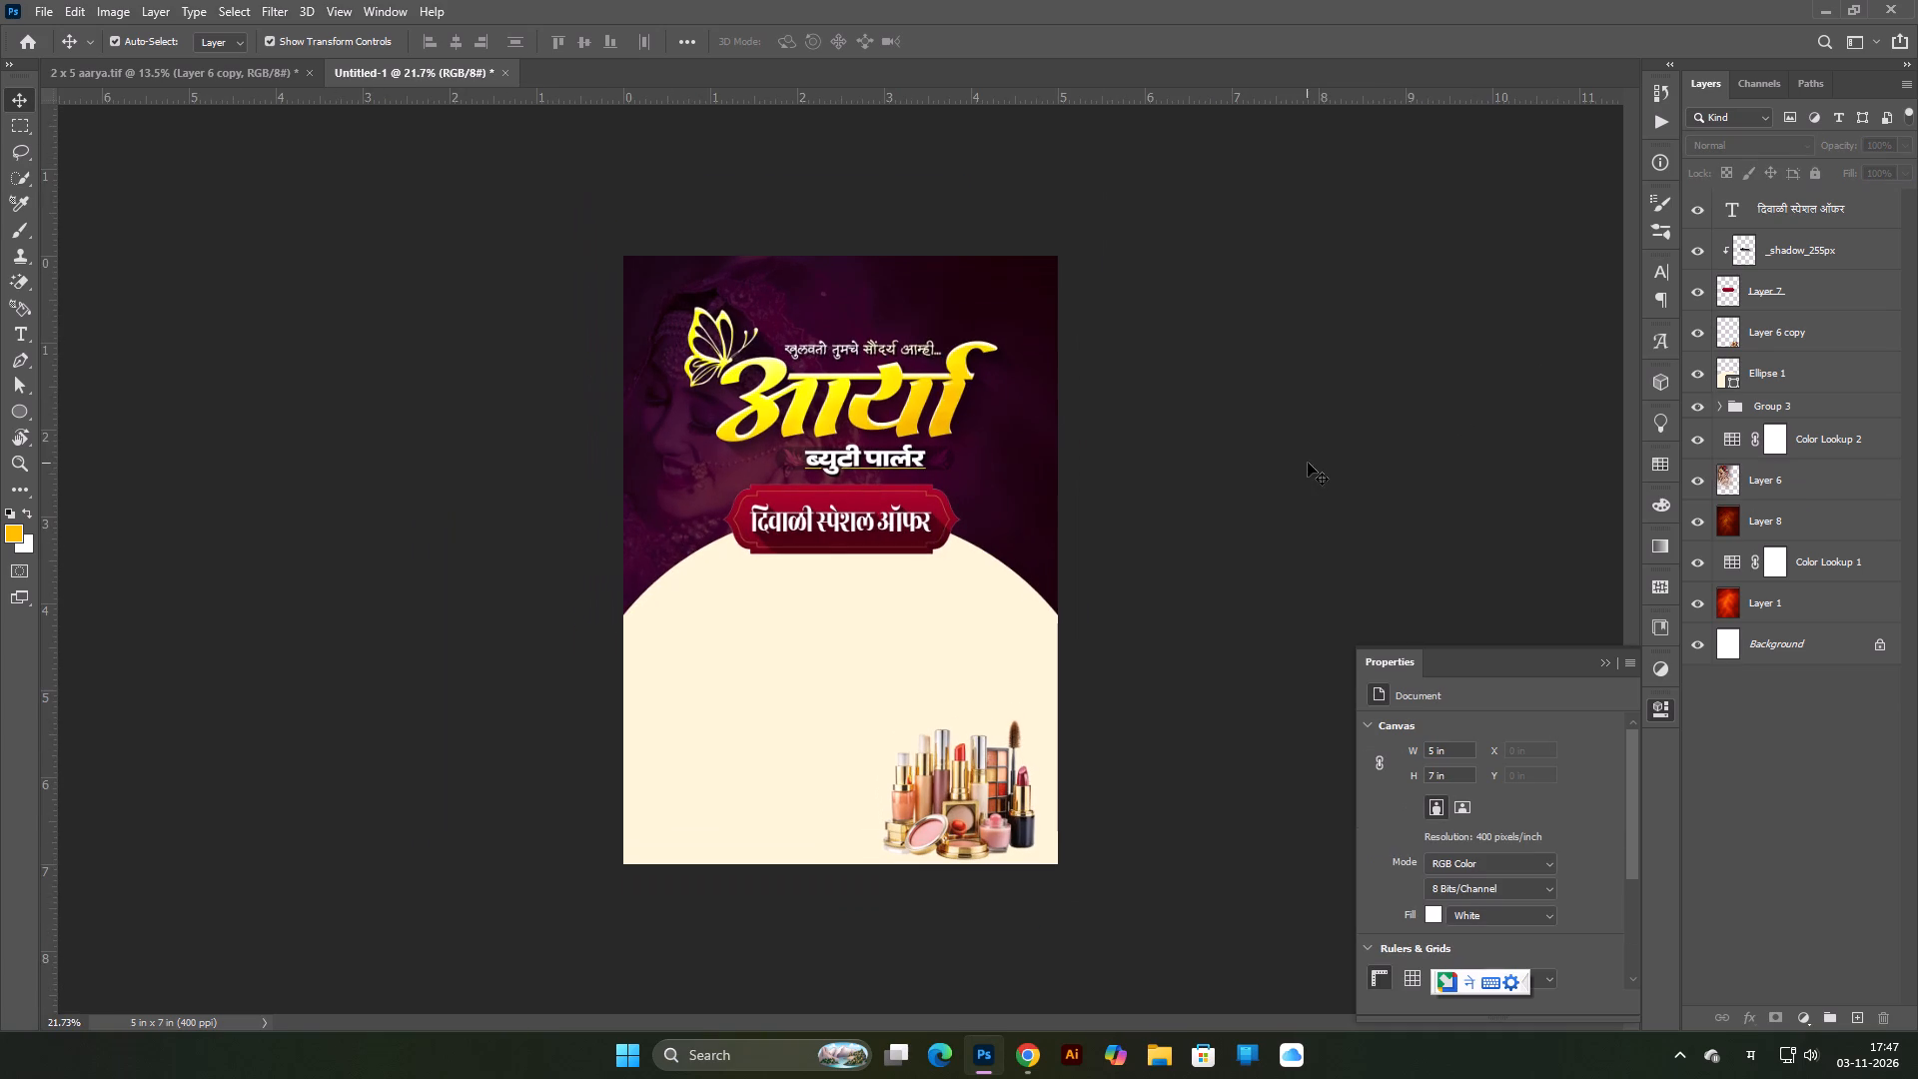
# Copy the ribbon-wrapped makeup brushes and their linked shadow layer from 2 x 5 aarya.tif into the poster.
pyautogui.click(238, 85)
pyautogui.click(1372, 219)
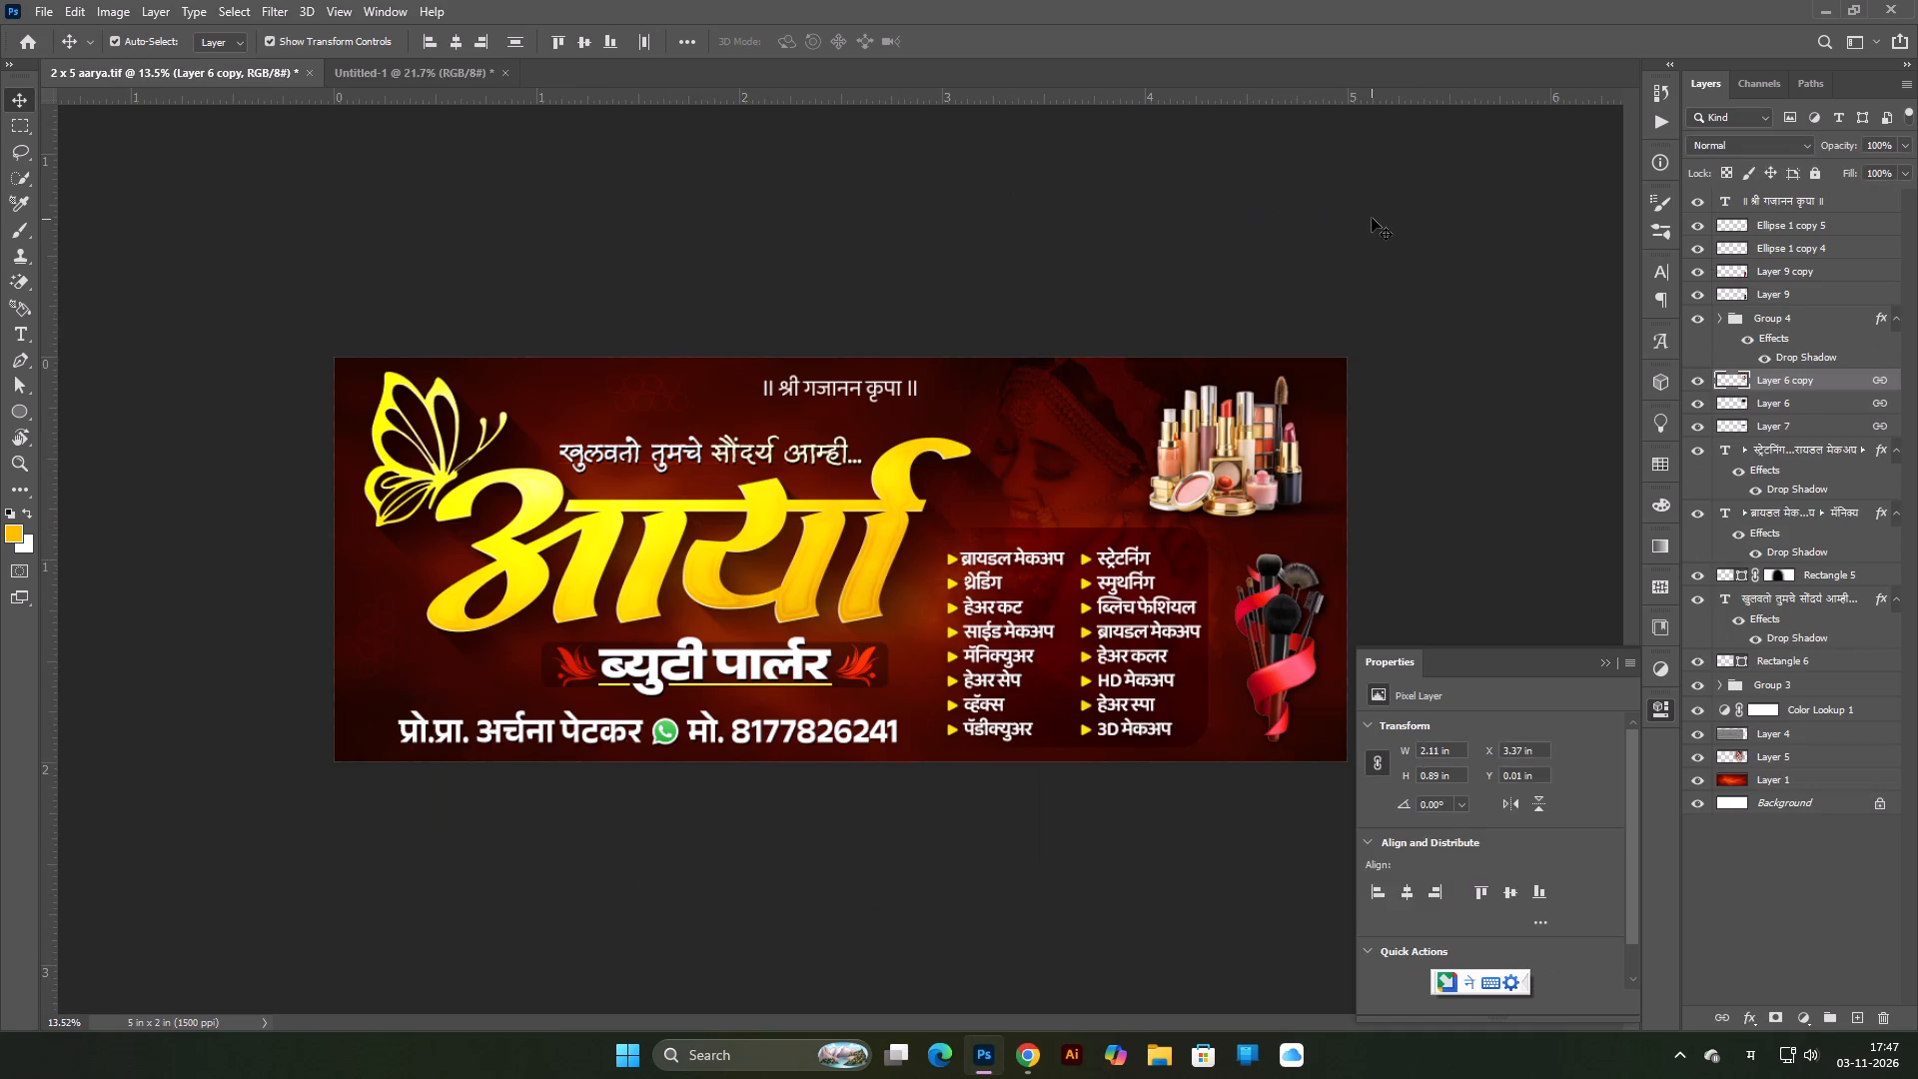
pyautogui.moveTo(1272, 644); pyautogui.dragTo(423, 235)
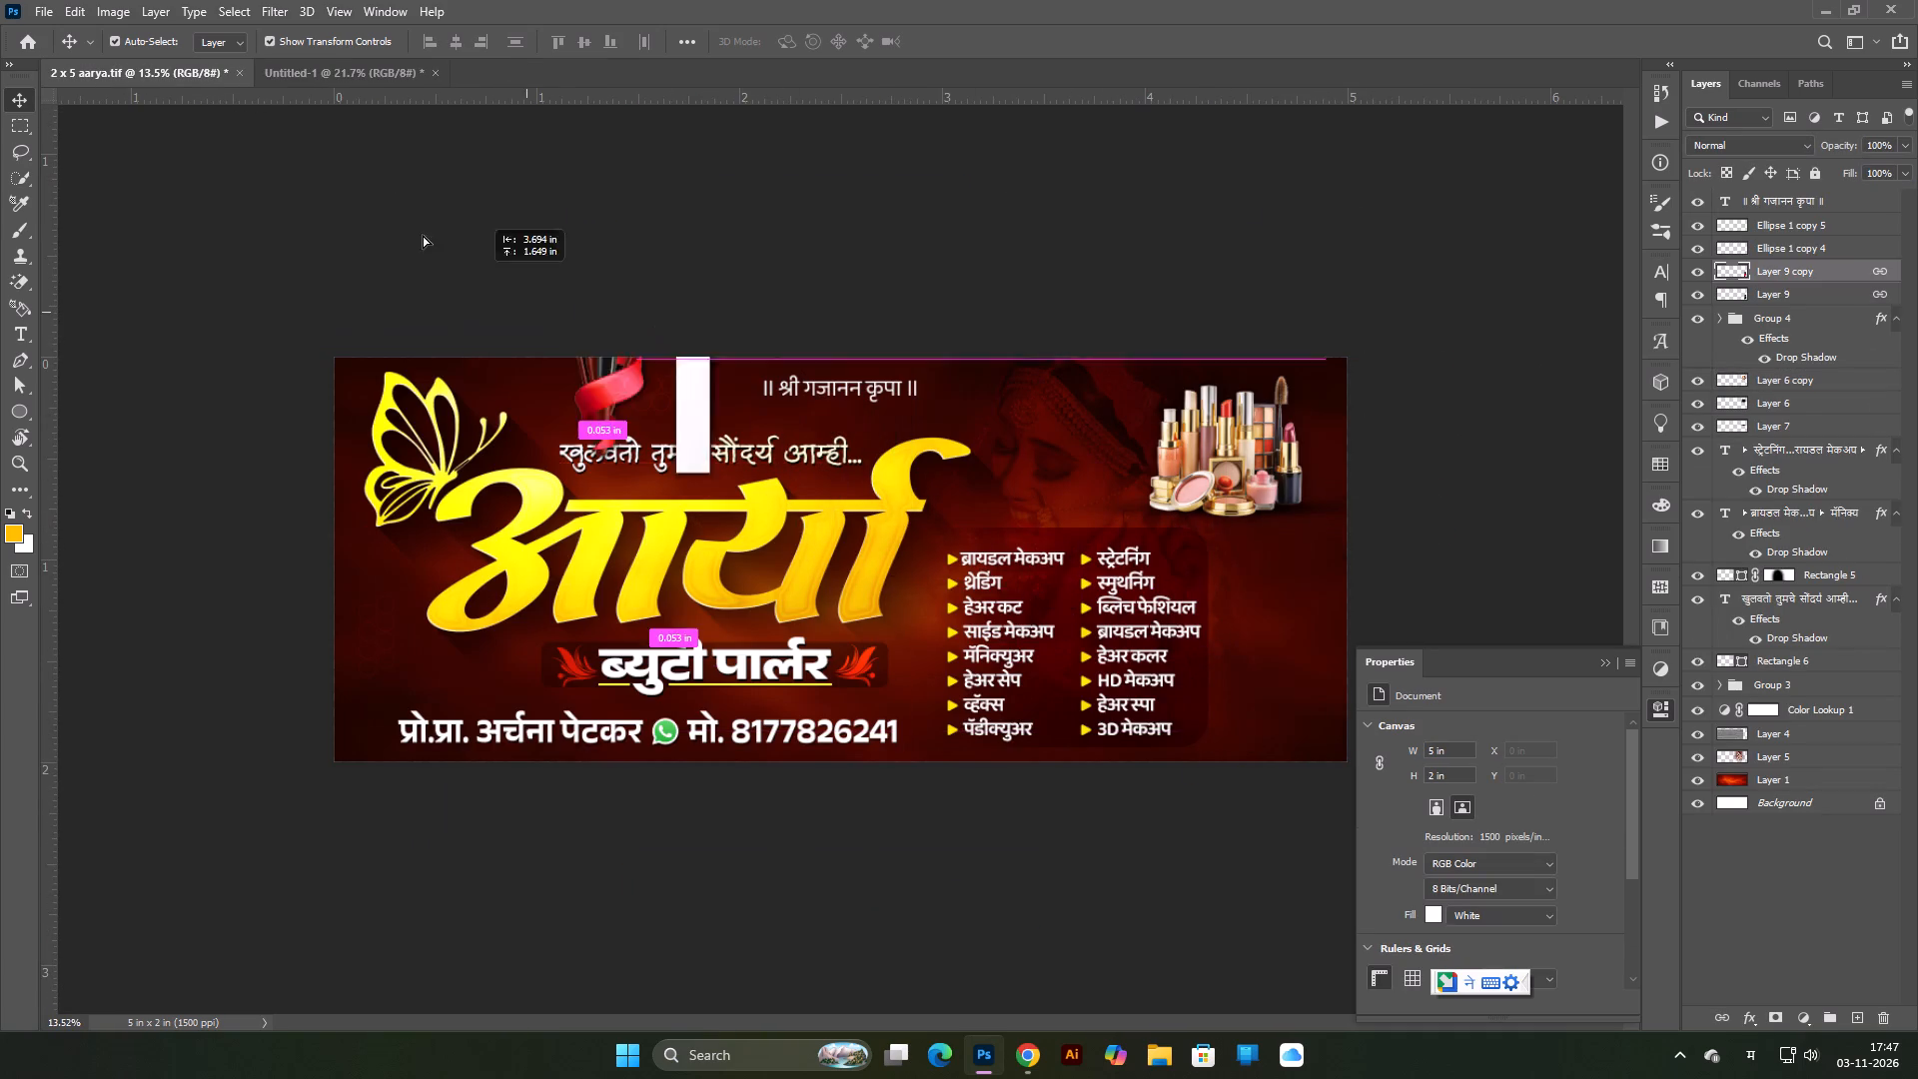
pyautogui.moveTo(423, 235); pyautogui.dragTo(417, 77)
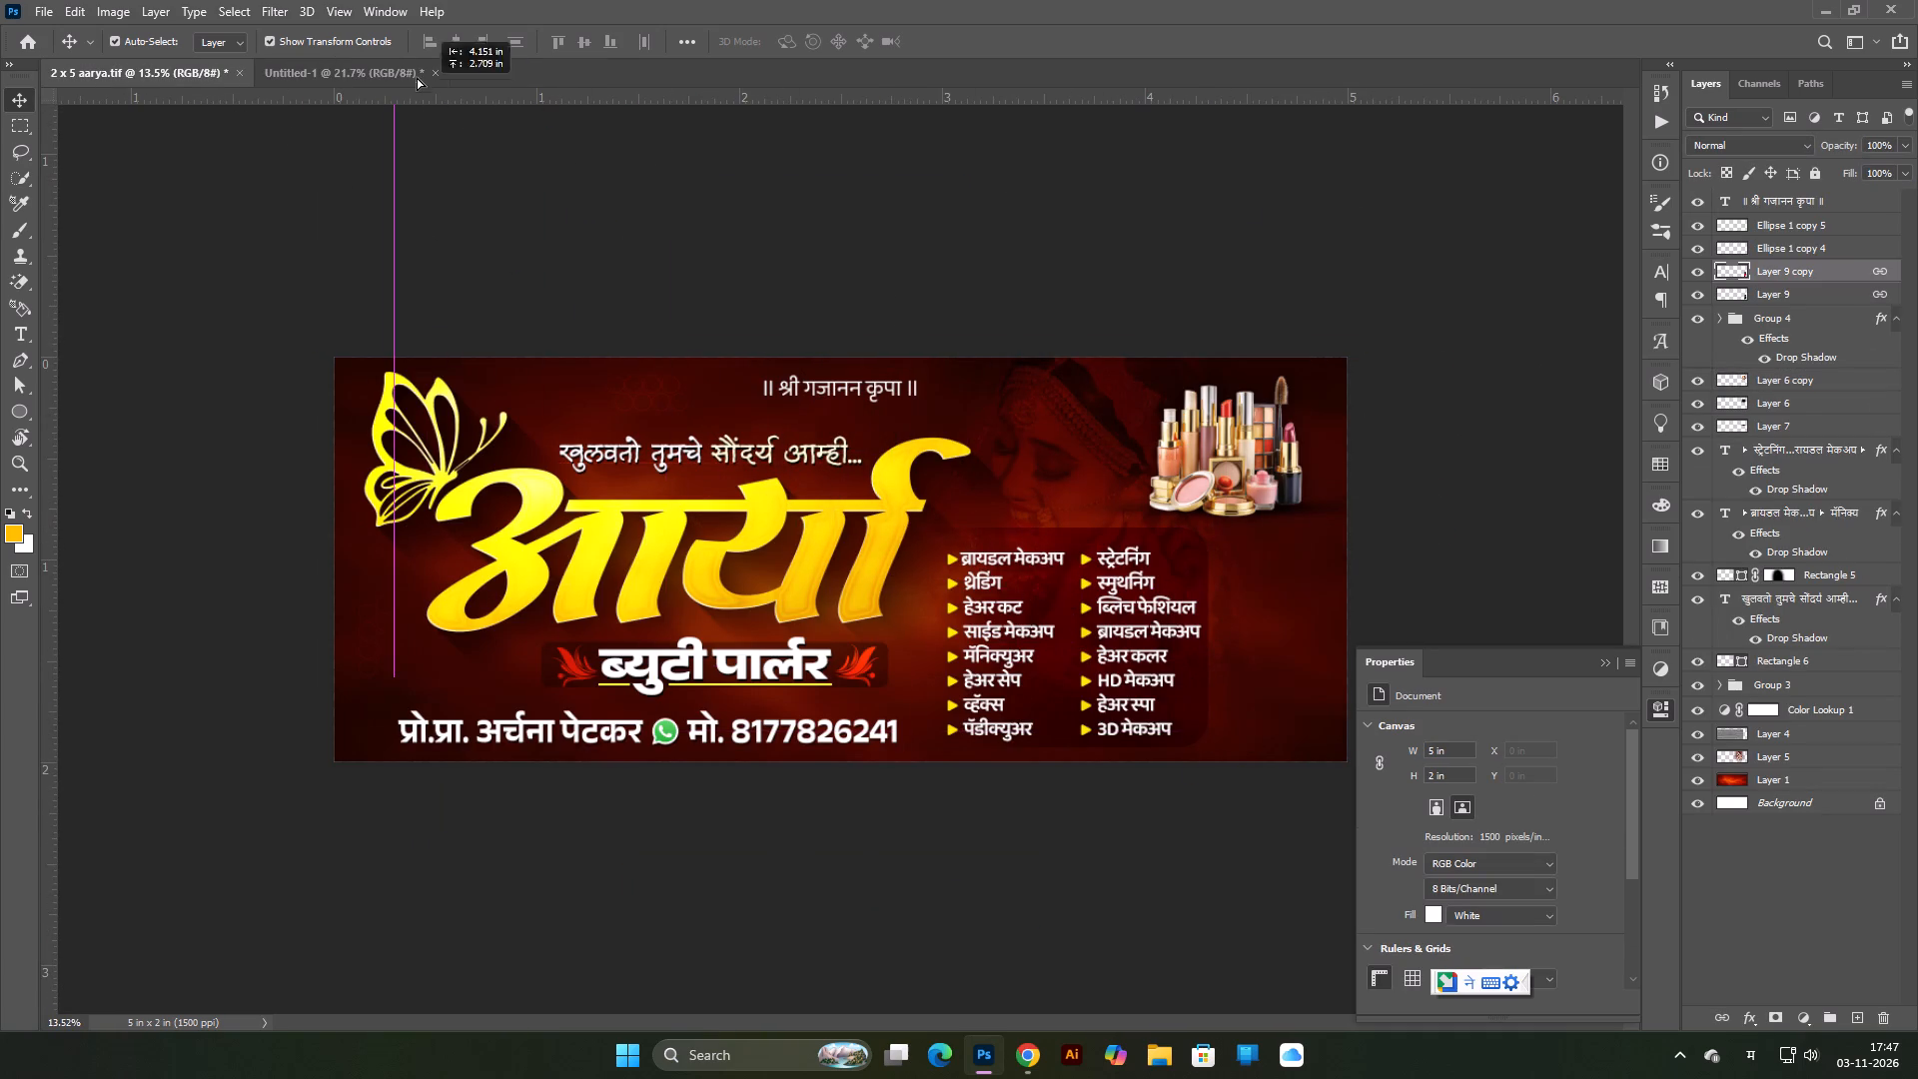
pyautogui.moveTo(417, 77); pyautogui.dragTo(995, 478)
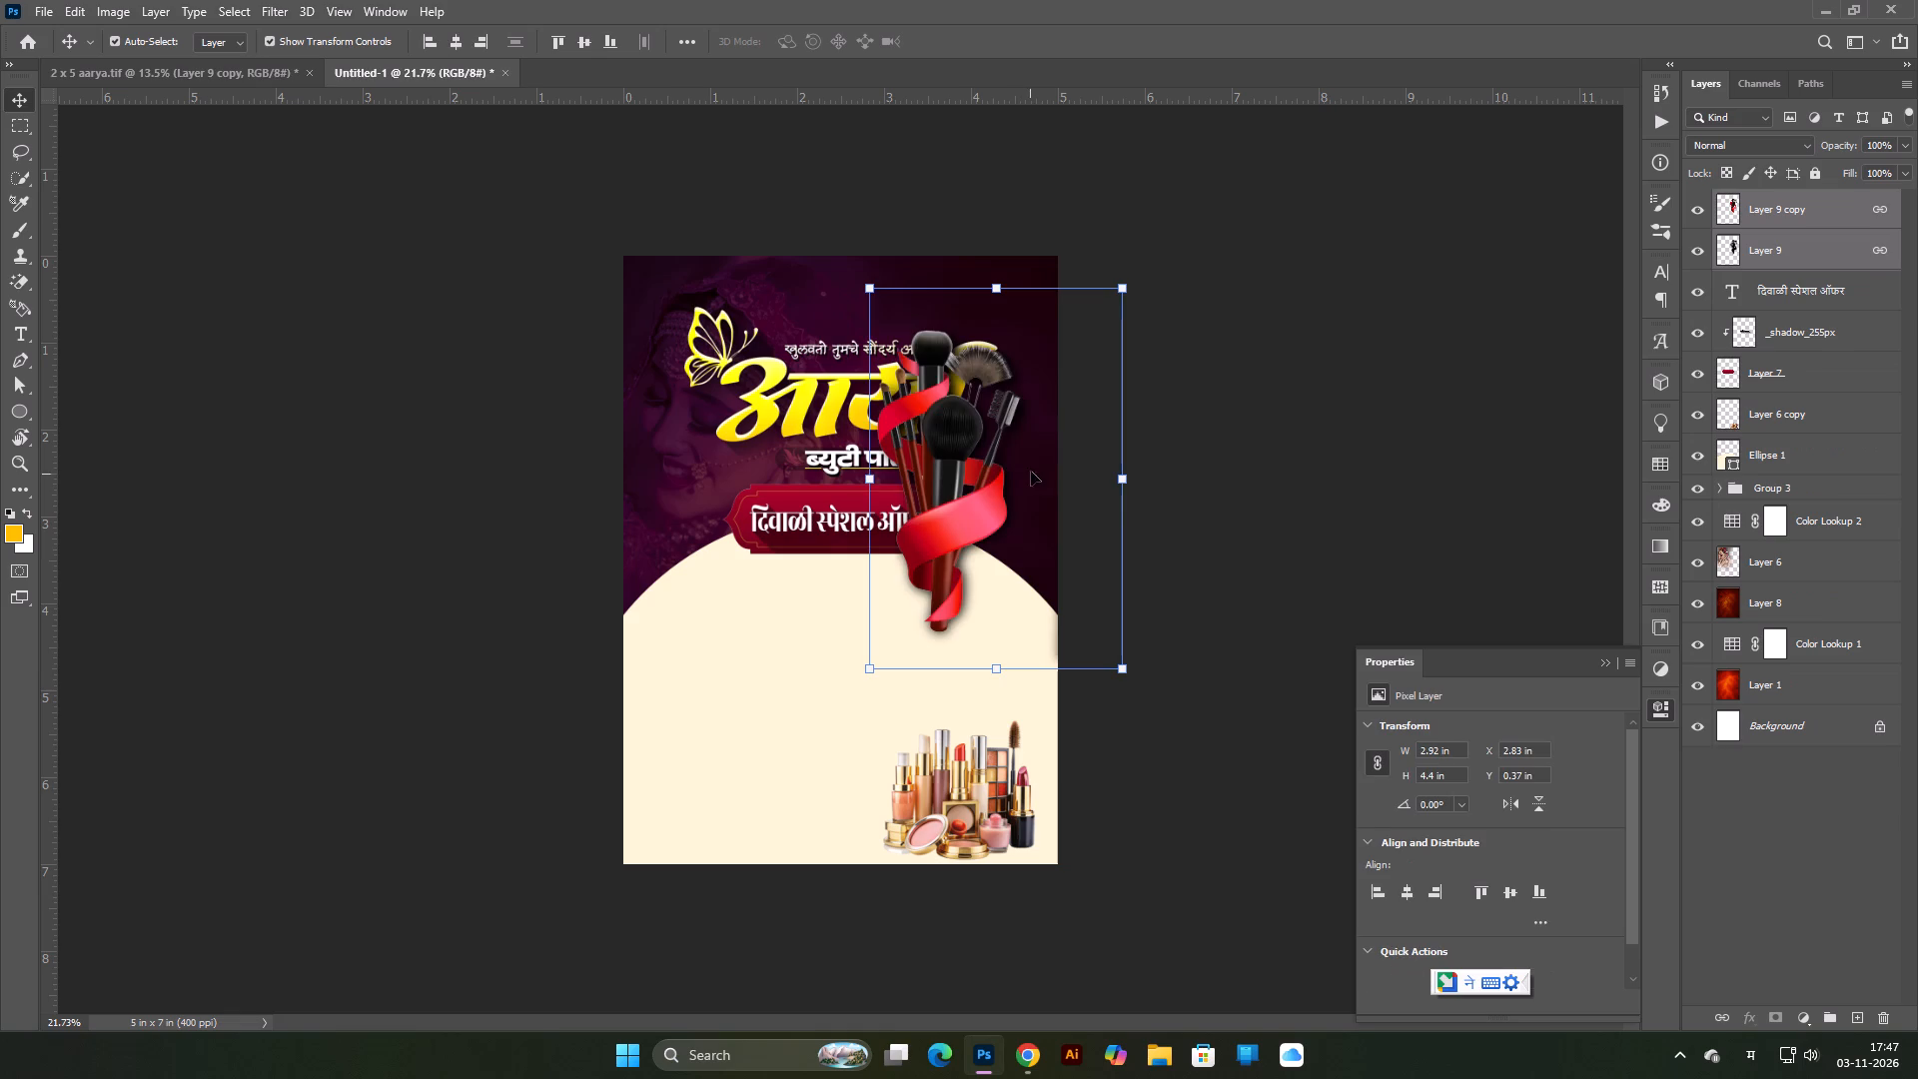
# Scale the makeup brushes to about 40.6%, rotate them about 10.9°, and place them to the right of the Diwali offer frame.
pyautogui.keyDown('alt'); pyautogui.moveTo(1127, 481); pyautogui.dragTo(1054, 490); pyautogui.keyUp('alt')
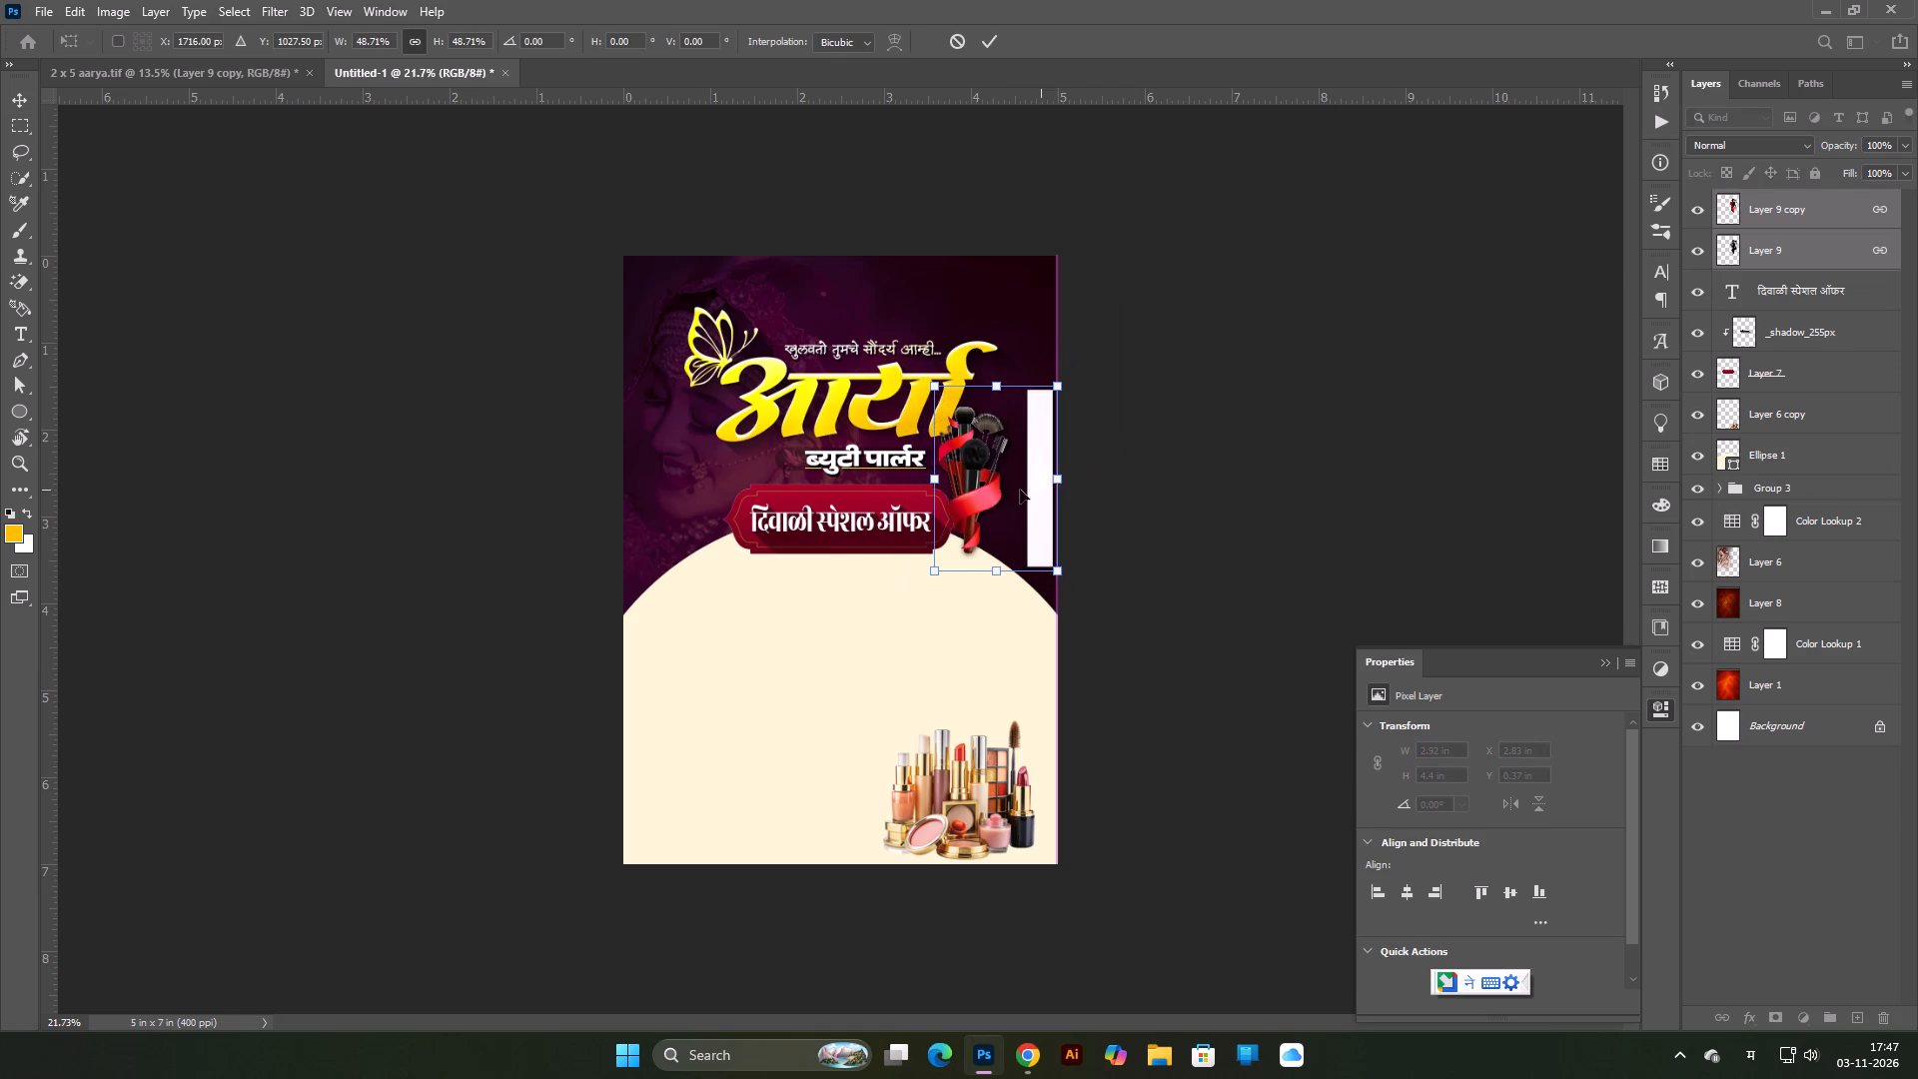
pyautogui.moveTo(1020, 490); pyautogui.dragTo(1035, 507)
pyautogui.moveTo(1099, 487); pyautogui.dragTo(1108, 504)
pyautogui.moveTo(1001, 505); pyautogui.dragTo(1015, 487)
pyautogui.moveTo(1094, 491); pyautogui.dragTo(1077, 491)
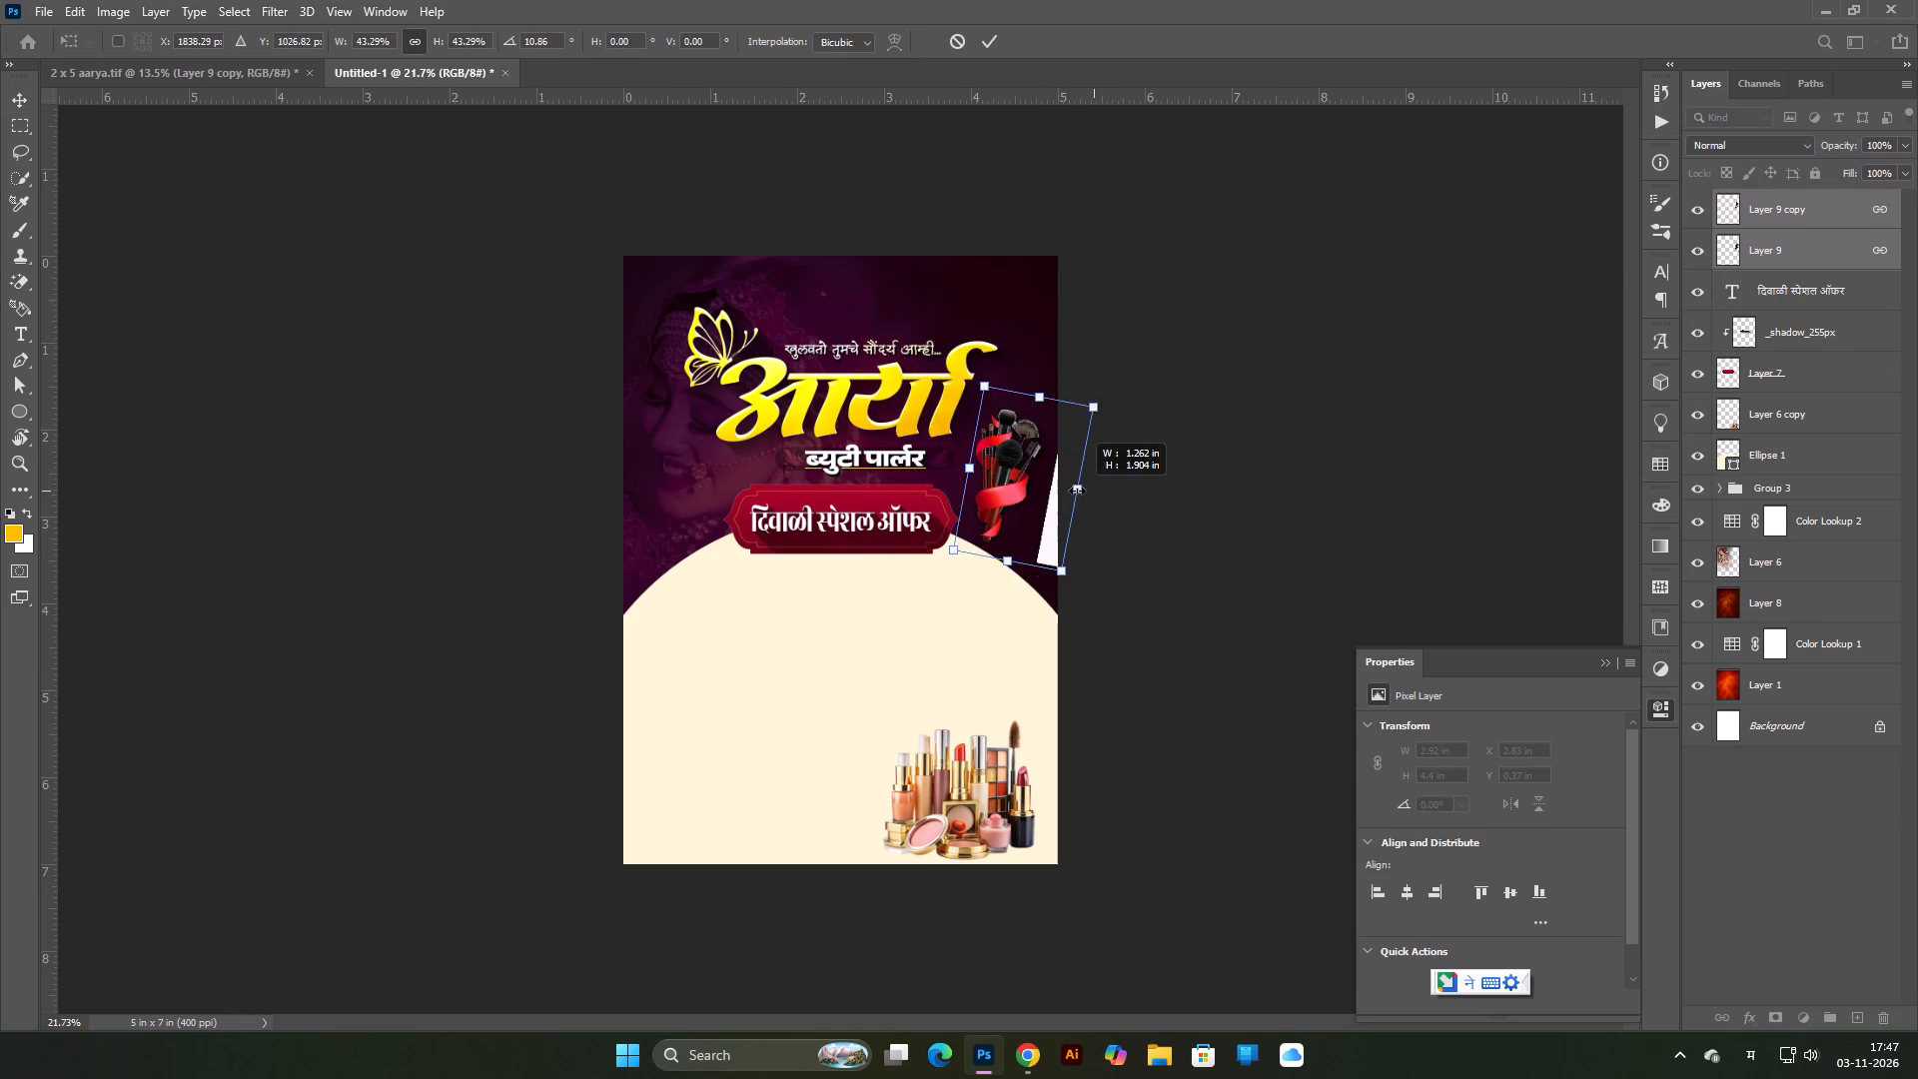
pyautogui.moveTo(1077, 491); pyautogui.dragTo(1073, 491)
pyautogui.moveTo(998, 481); pyautogui.dragTo(1007, 488)
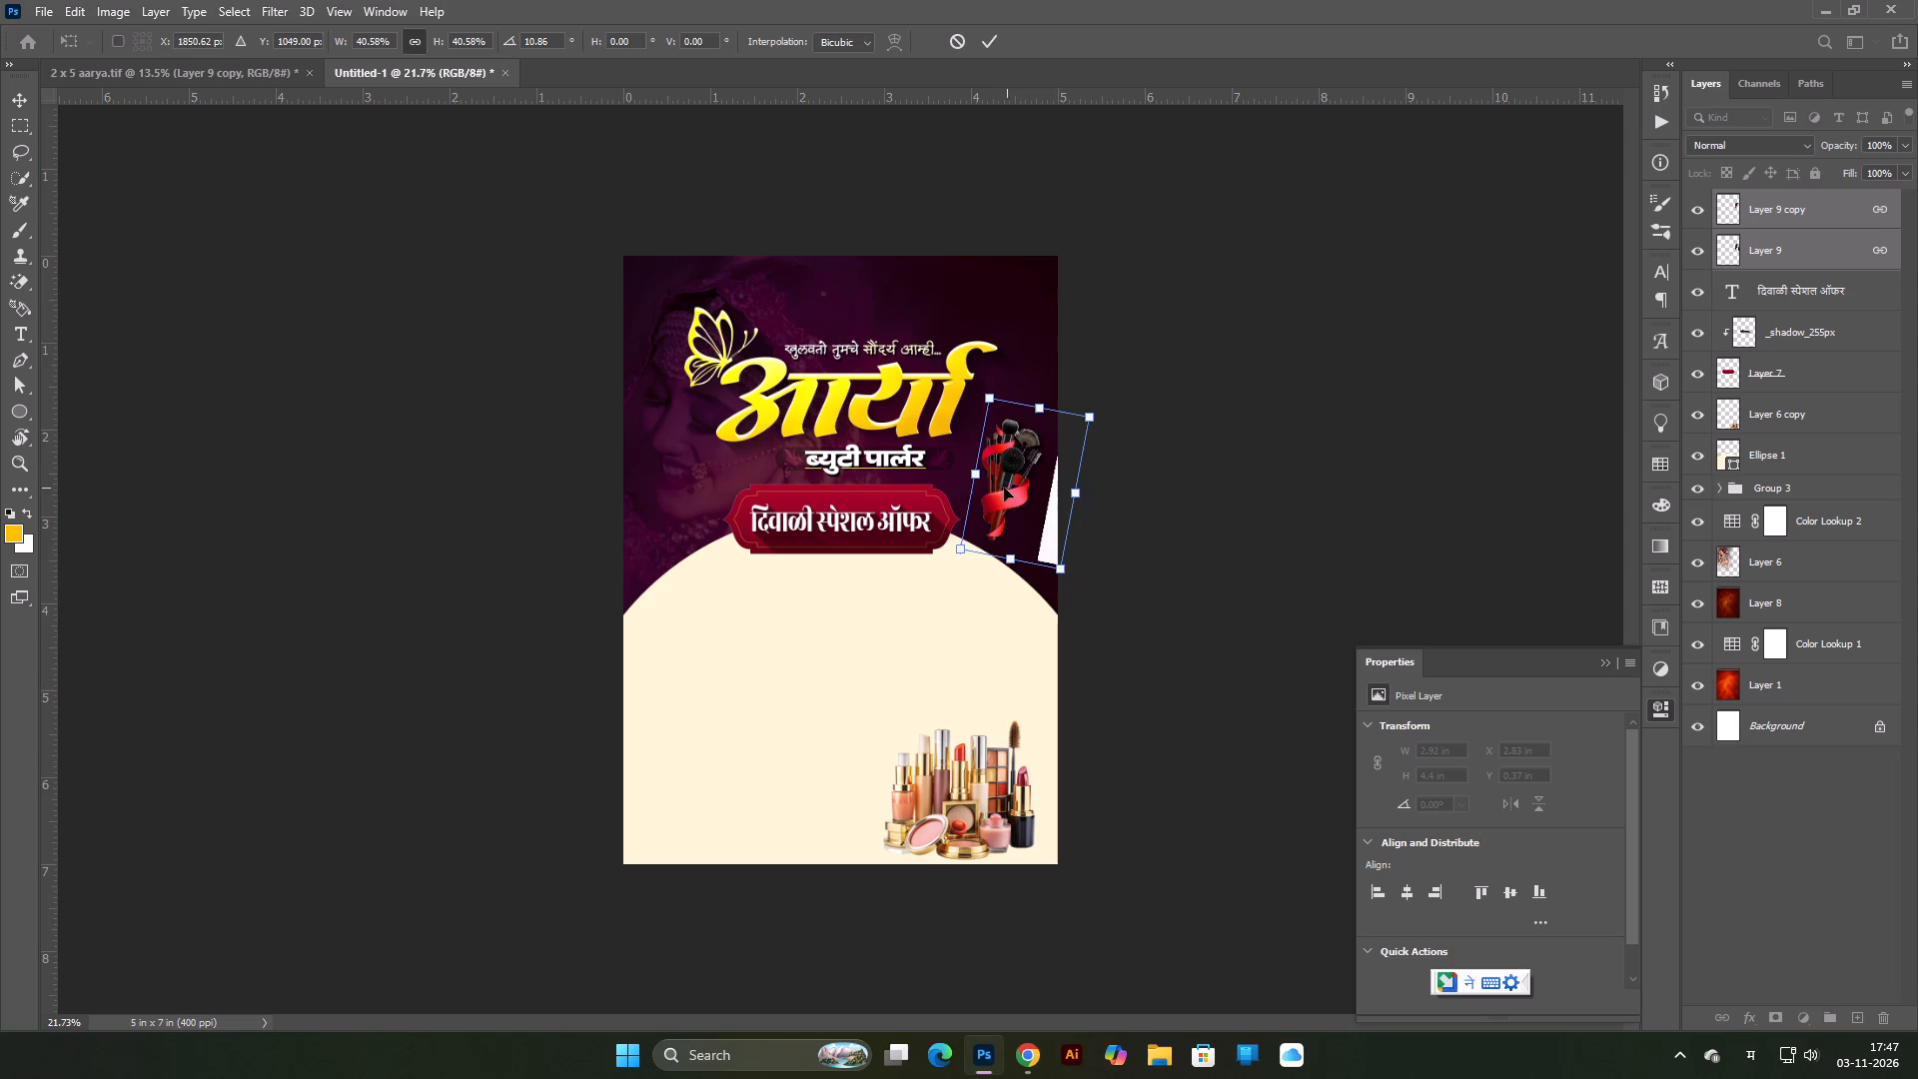
pyautogui.press('Return')
pyautogui.click(1196, 455)
pyautogui.scroll(10, 1040, 457)
pyautogui.moveTo(1083, 458); pyautogui.dragTo(1078, 444)
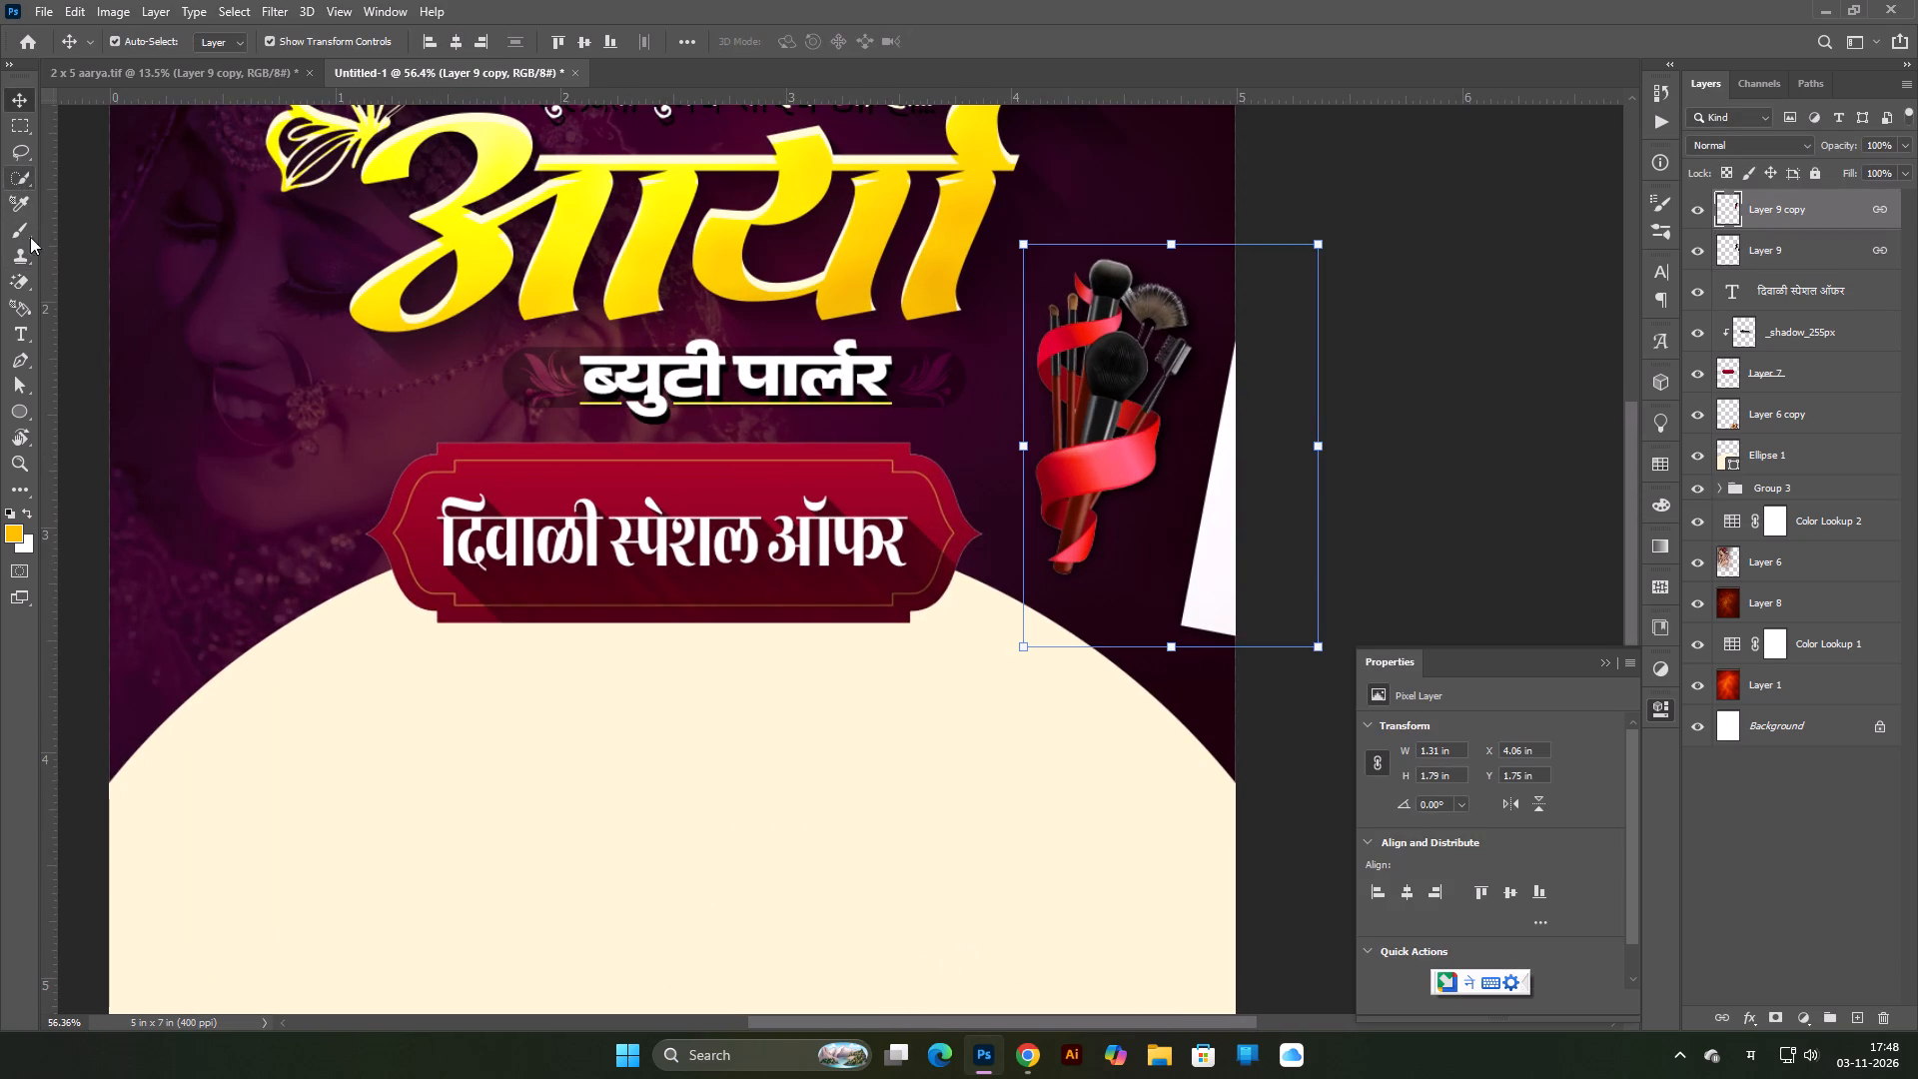
# Erase the white strip beside the makeup brushes on Layer 9 copy with a hard round 70 px eraser.
pyautogui.click(16, 275)
pyautogui.click(113, 282)
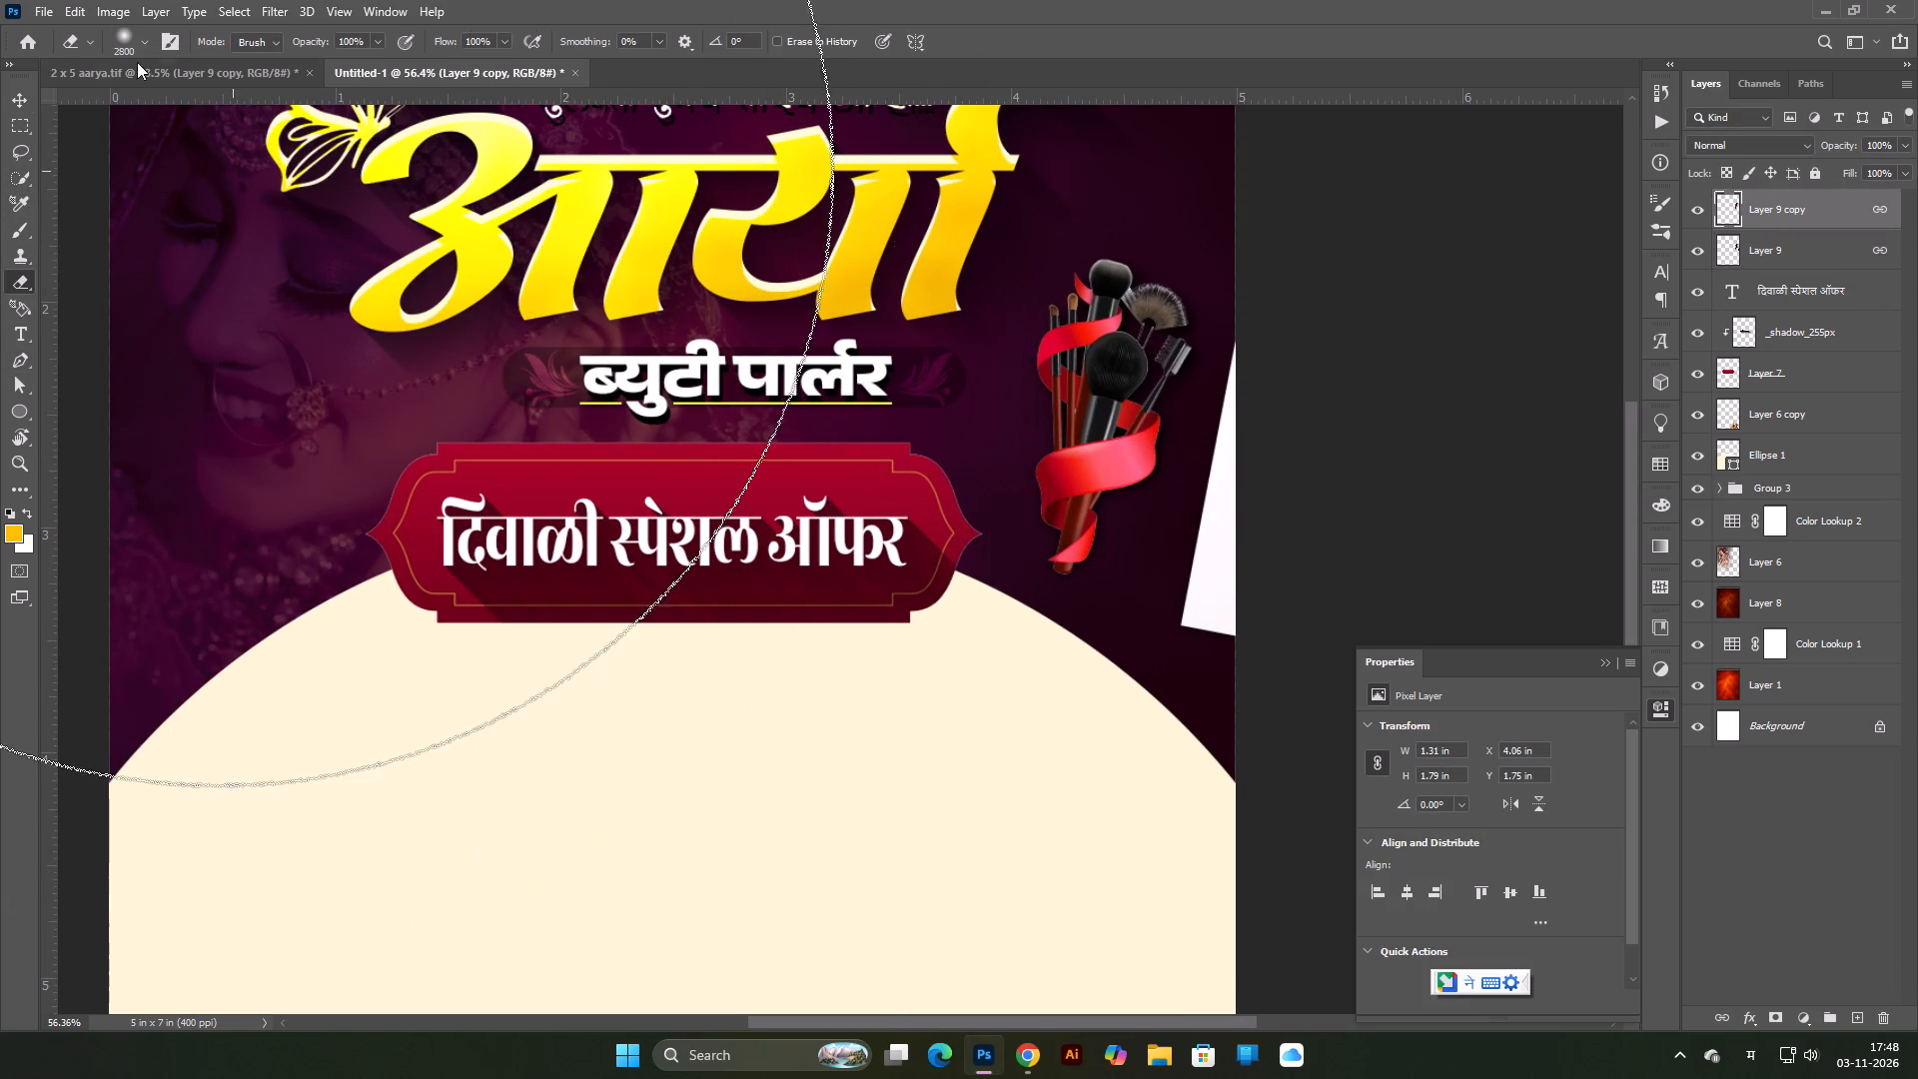
pyautogui.click(117, 46)
pyautogui.click(106, 261)
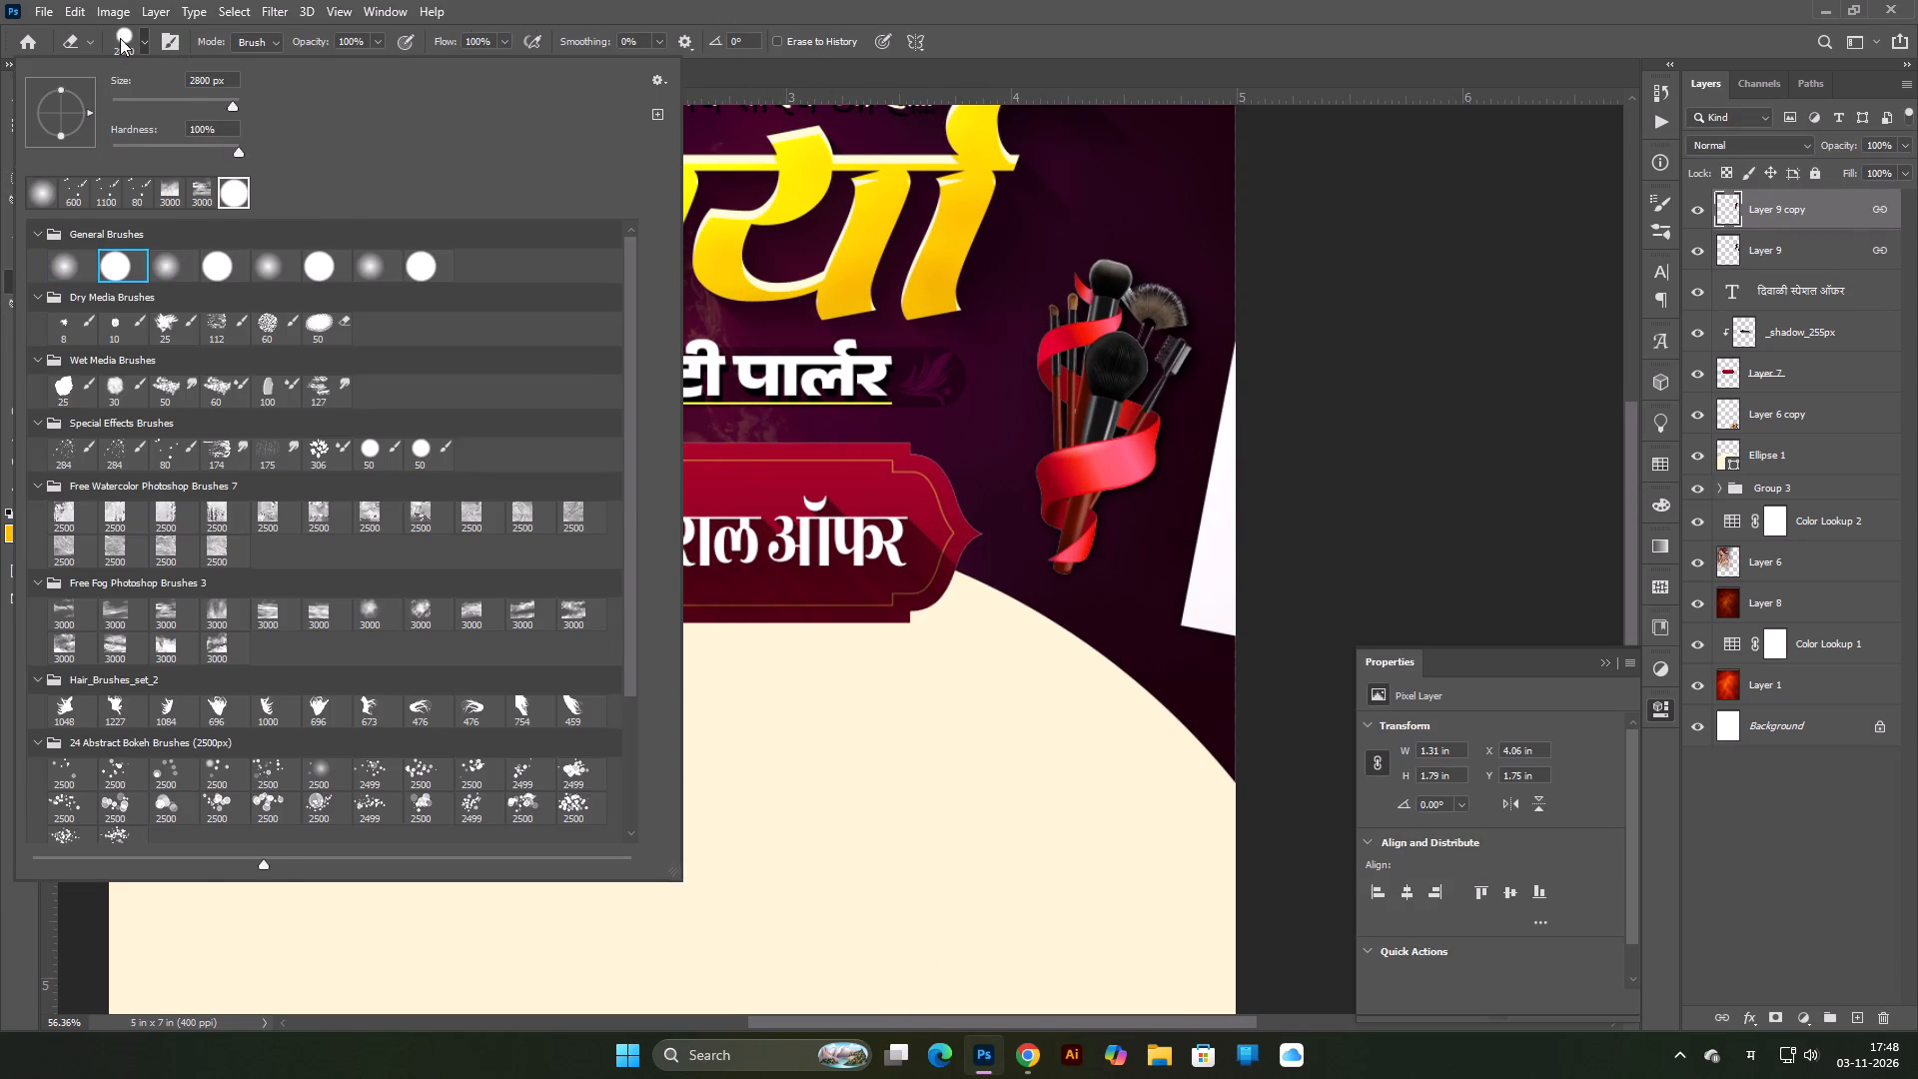
pyautogui.click(121, 38)
pyautogui.press('[')
pyautogui.press('[')
pyautogui.press('[')
pyautogui.press('[')
pyautogui.press('[')
pyautogui.press('[')
pyautogui.press('[')
pyautogui.press('[')
pyautogui.press('[')
pyautogui.press('[')
pyautogui.press('[')
pyautogui.press('[')
pyautogui.press('[')
pyautogui.press('[')
pyautogui.press('[')
pyautogui.press('[')
pyautogui.press('[')
pyautogui.press('[')
pyautogui.press('[')
pyautogui.press('[')
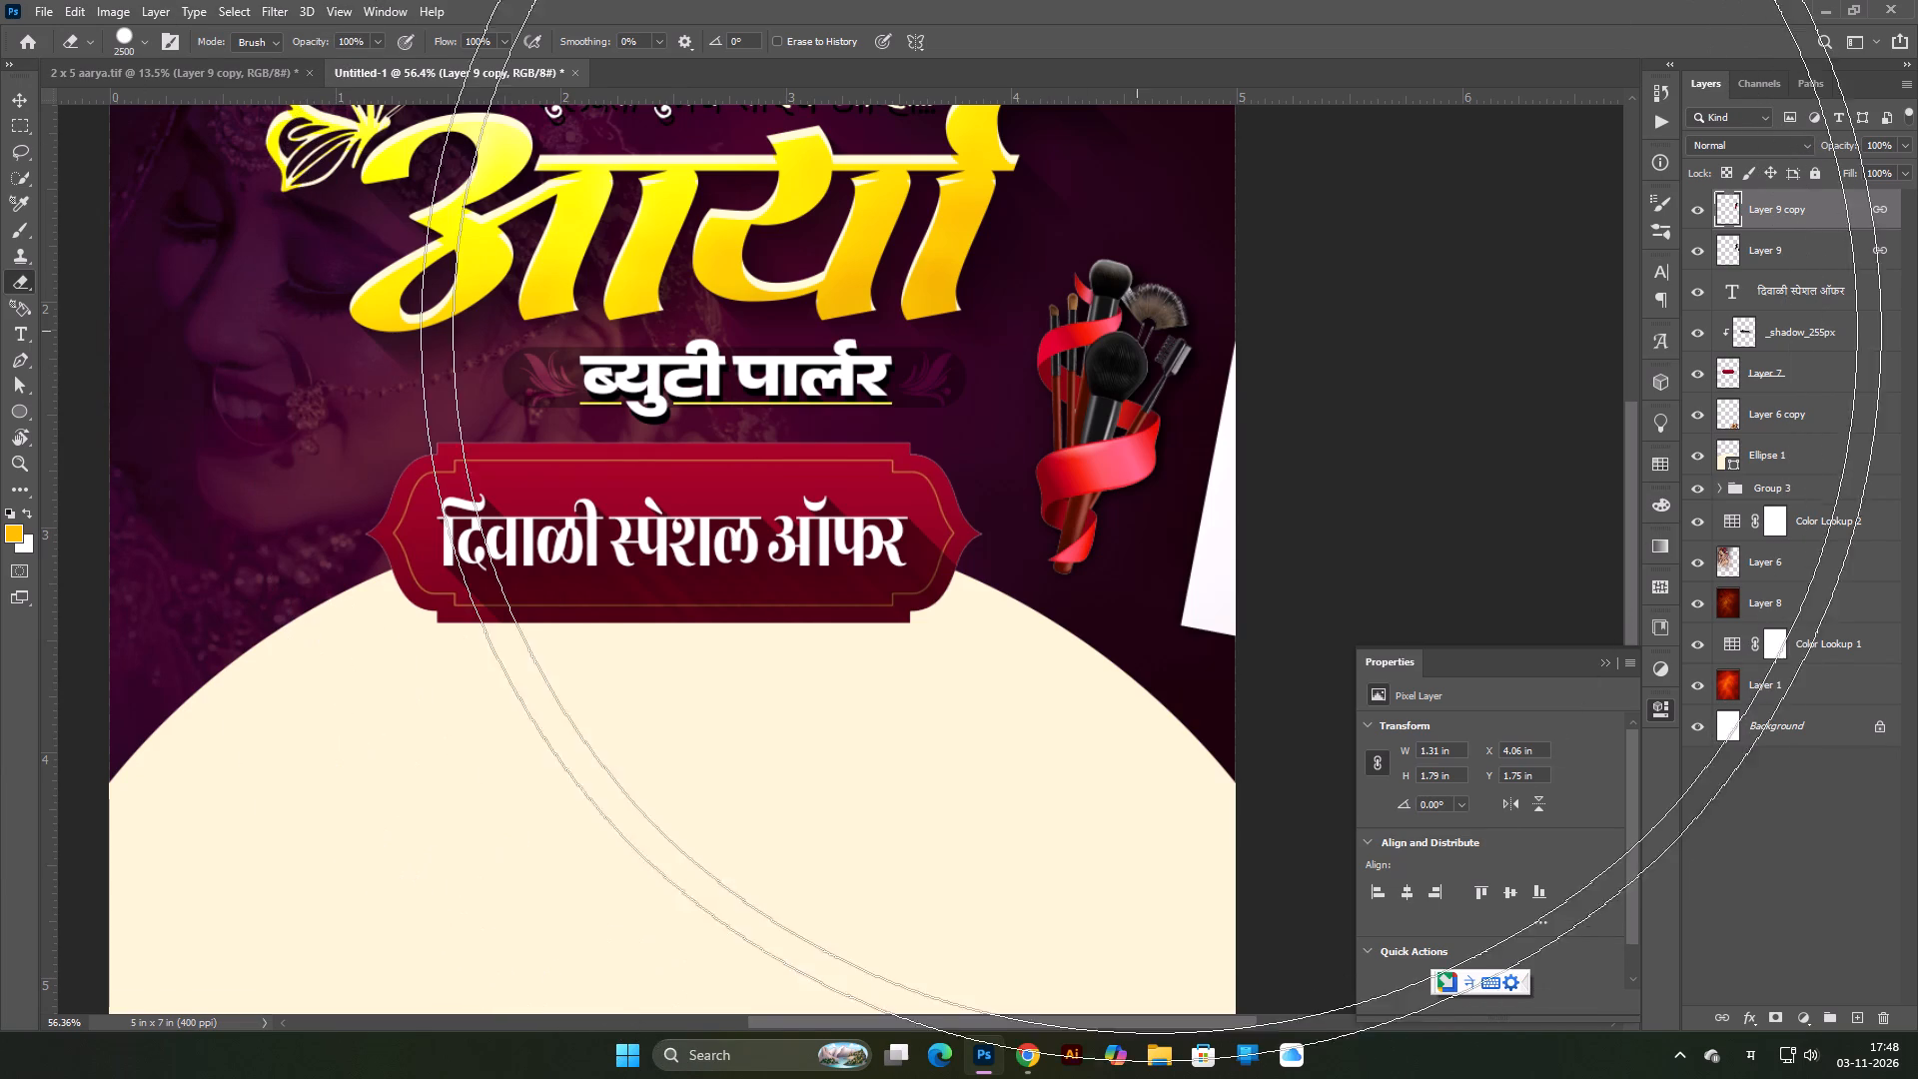
pyautogui.moveTo(1251, 343); pyautogui.dragTo(1204, 480)
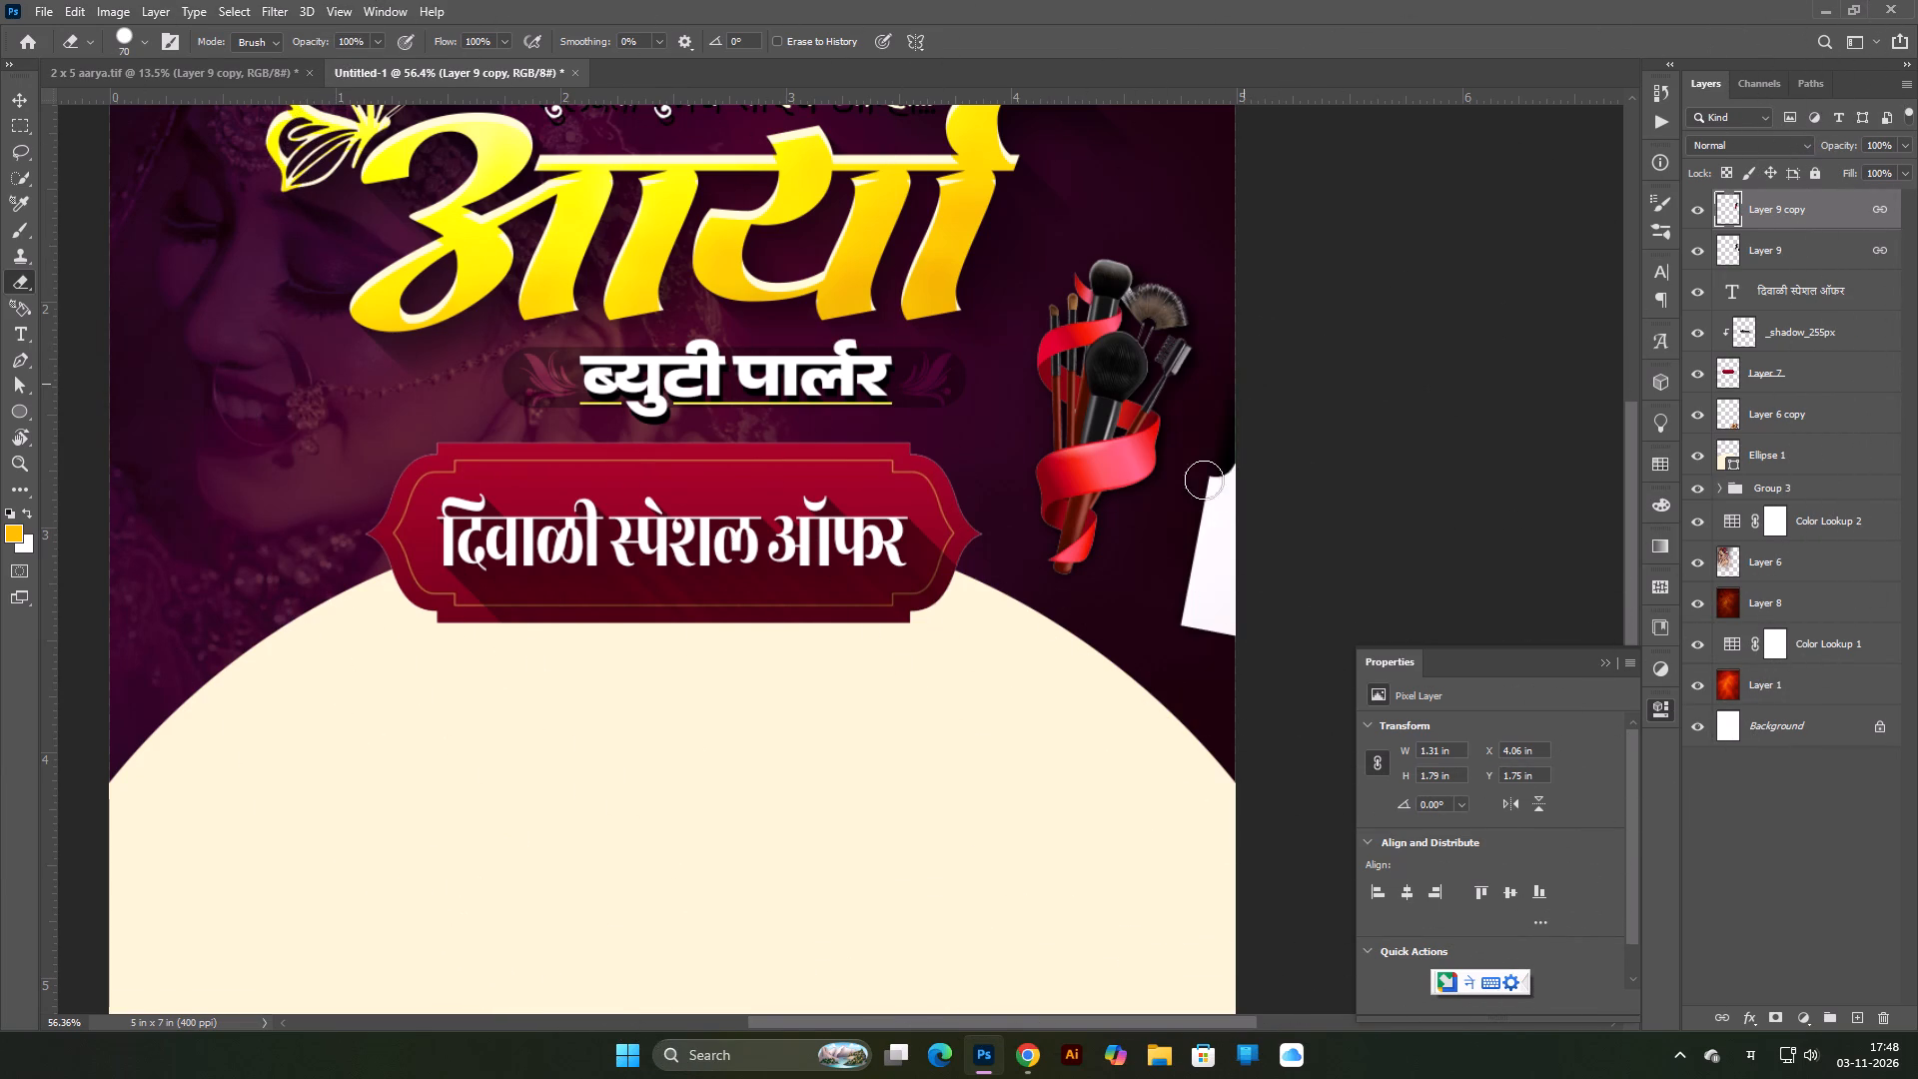
pyautogui.moveTo(1204, 480); pyautogui.dragTo(1242, 626)
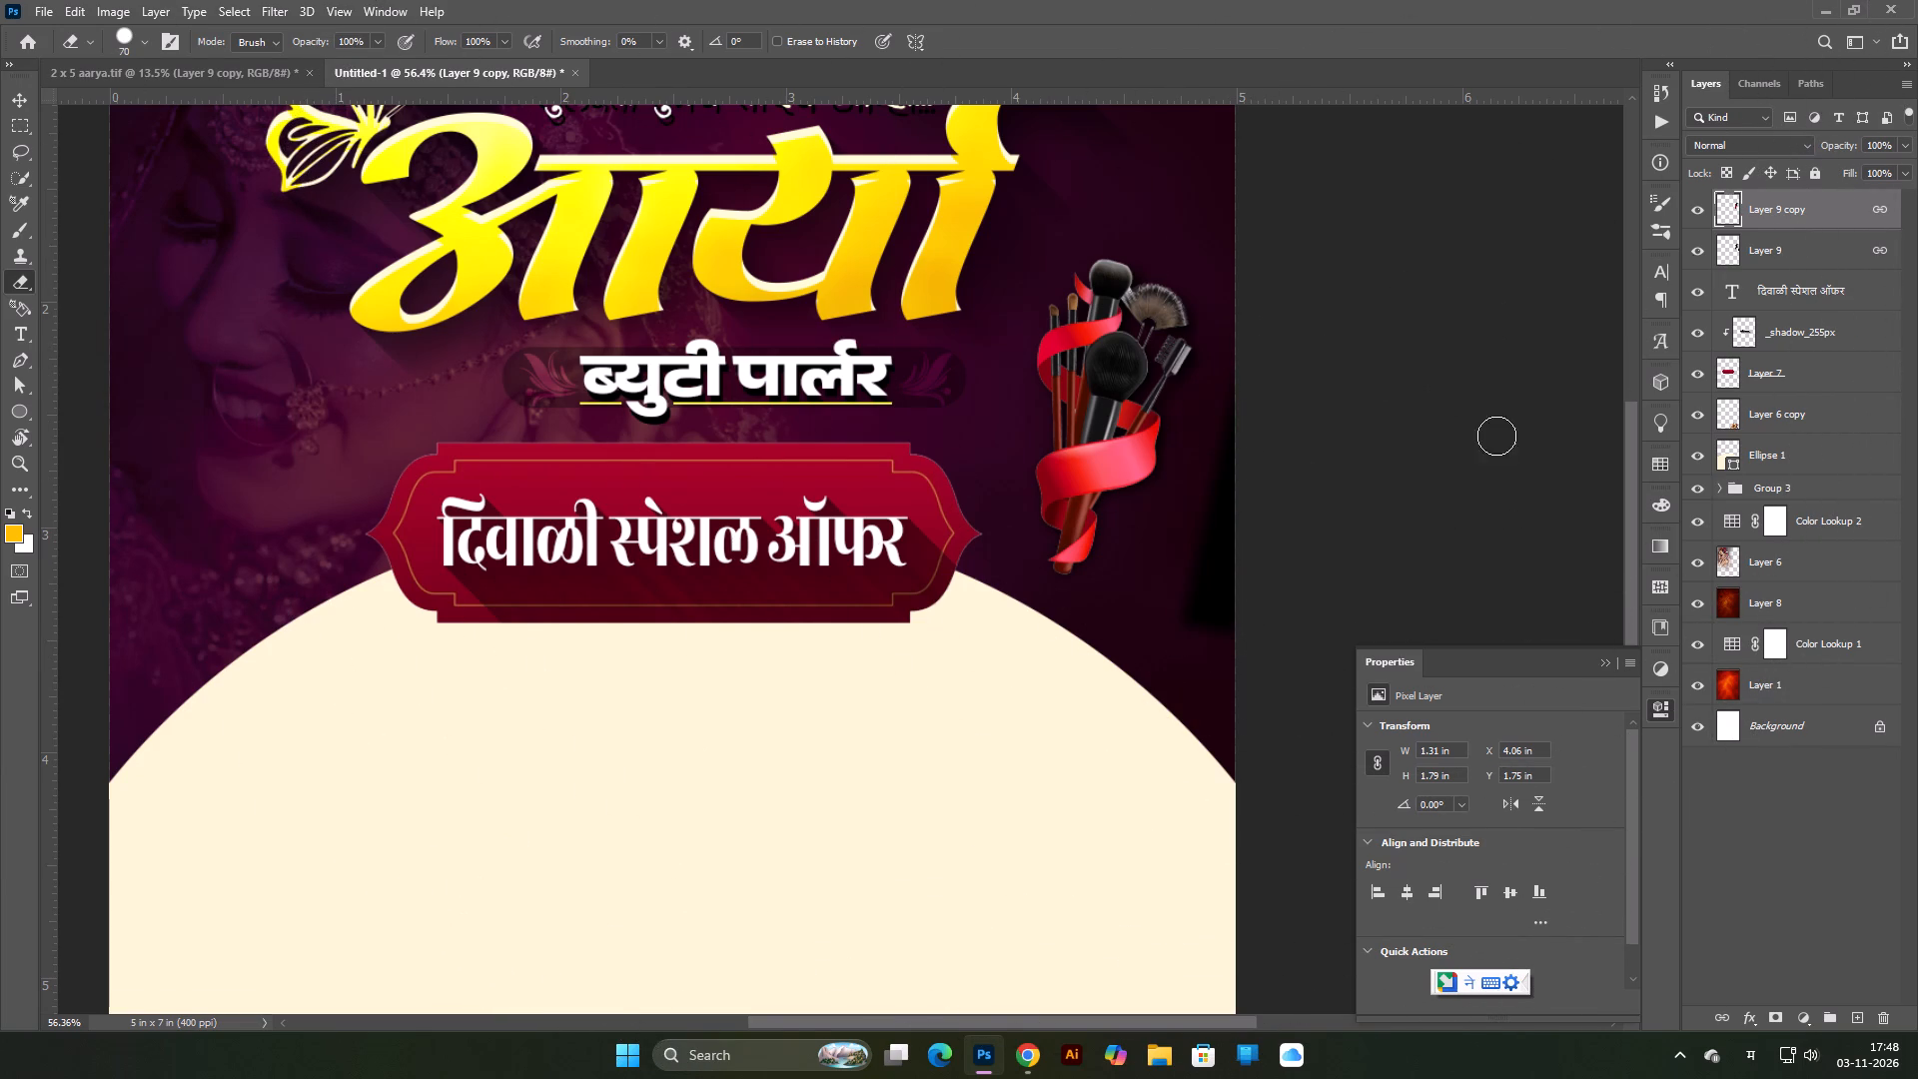
# Erase the leftover dark strip along the poster's right edge on Layer 9.
pyautogui.click(1792, 242)
pyautogui.moveTo(1248, 393); pyautogui.dragTo(1222, 479)
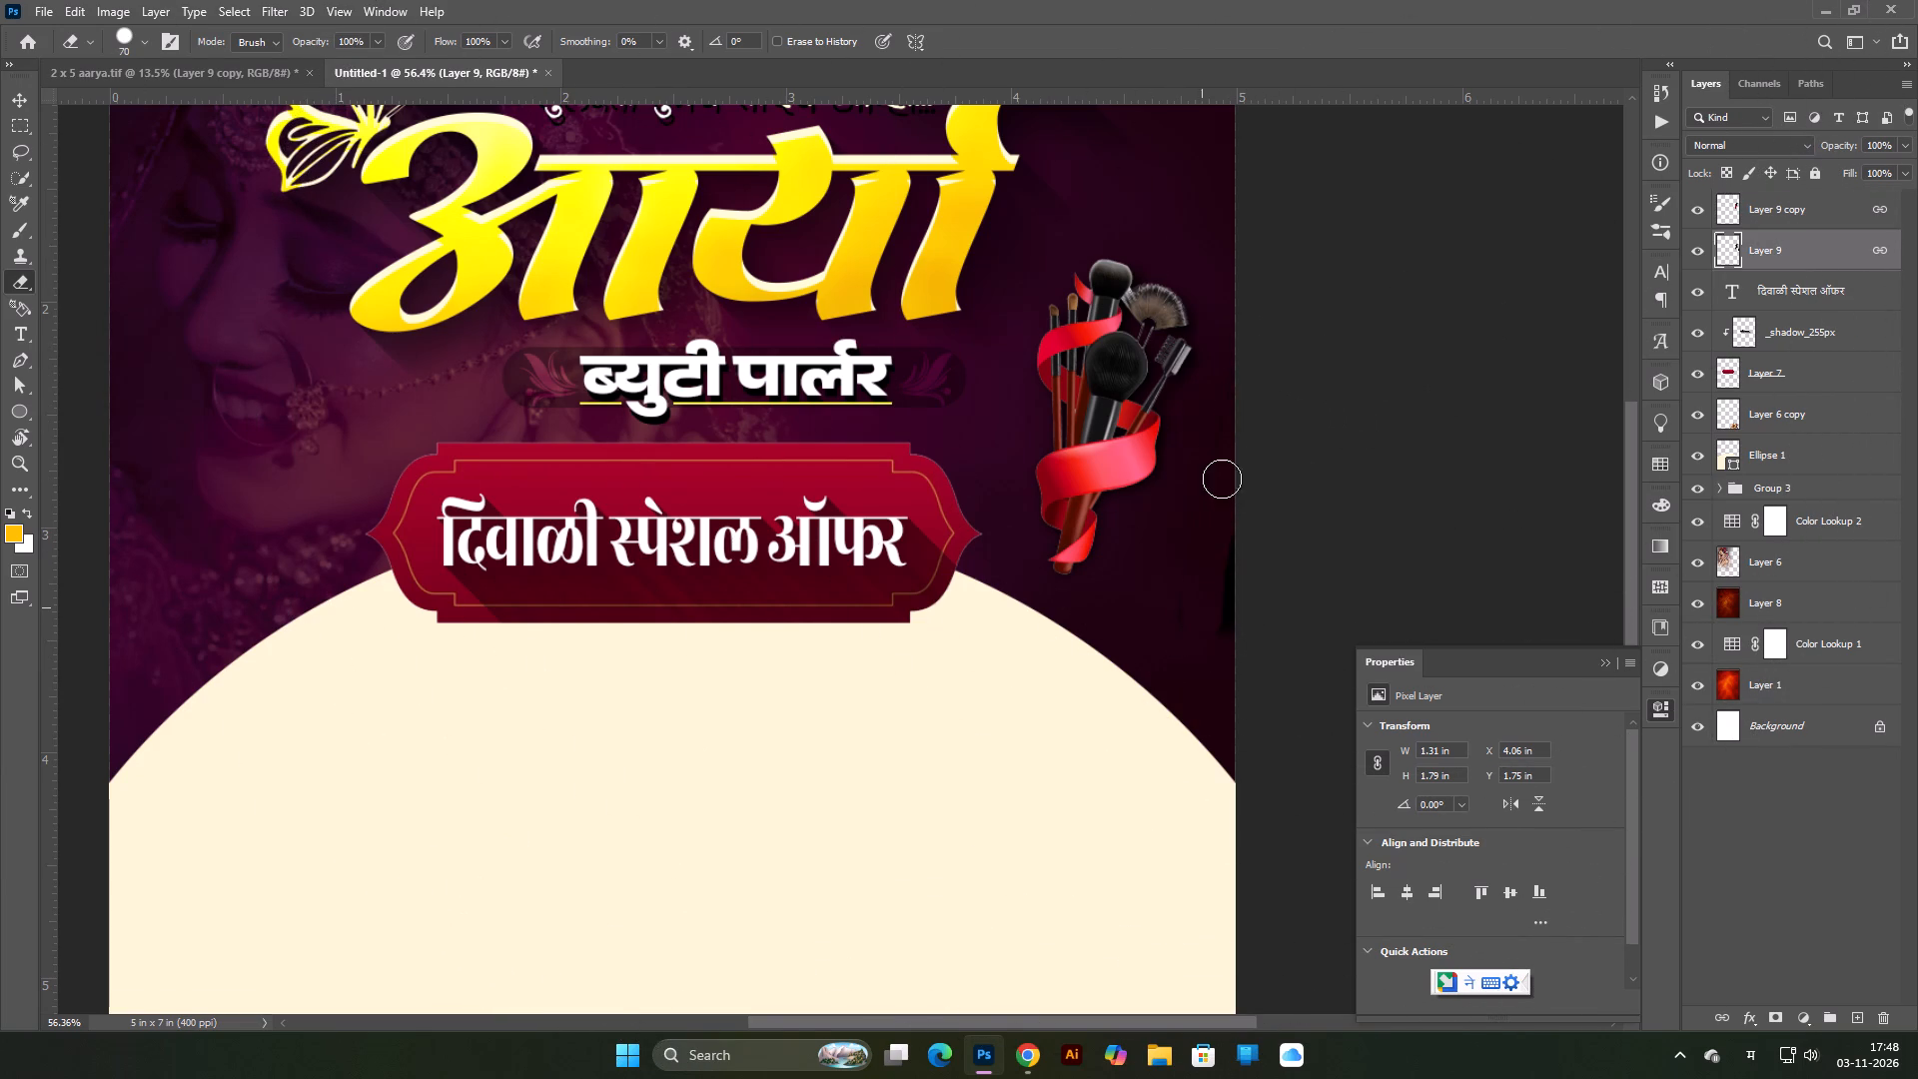
pyautogui.moveTo(1222, 479); pyautogui.dragTo(1221, 520)
pyautogui.moveTo(1221, 520); pyautogui.dragTo(1256, 415)
pyautogui.scroll(-7, 1333, 378)
pyautogui.hotkey('ctrl', '0')
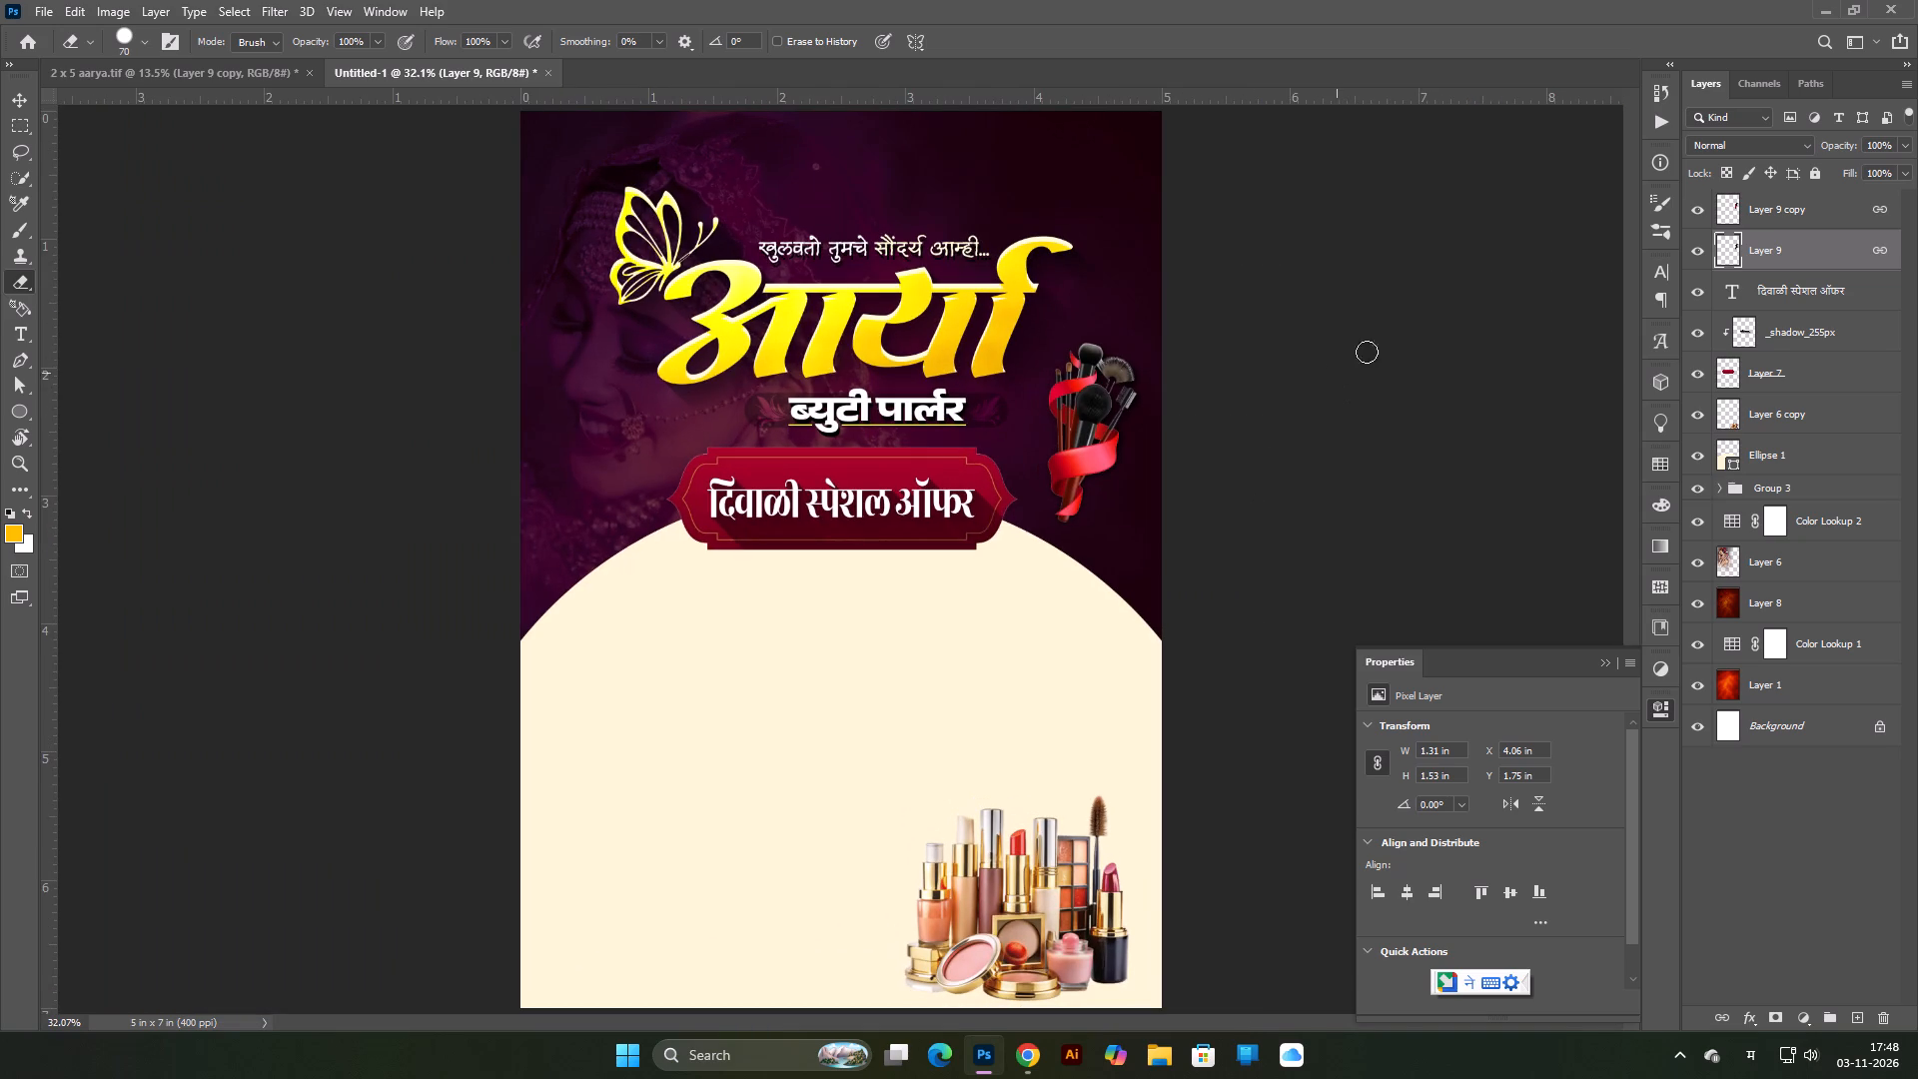
# Lower the fill of Layer 9, the shadow behind the makeup brushes, to 37%.
pyautogui.moveTo(1853, 172); pyautogui.dragTo(1789, 172)
pyautogui.click(19, 91)
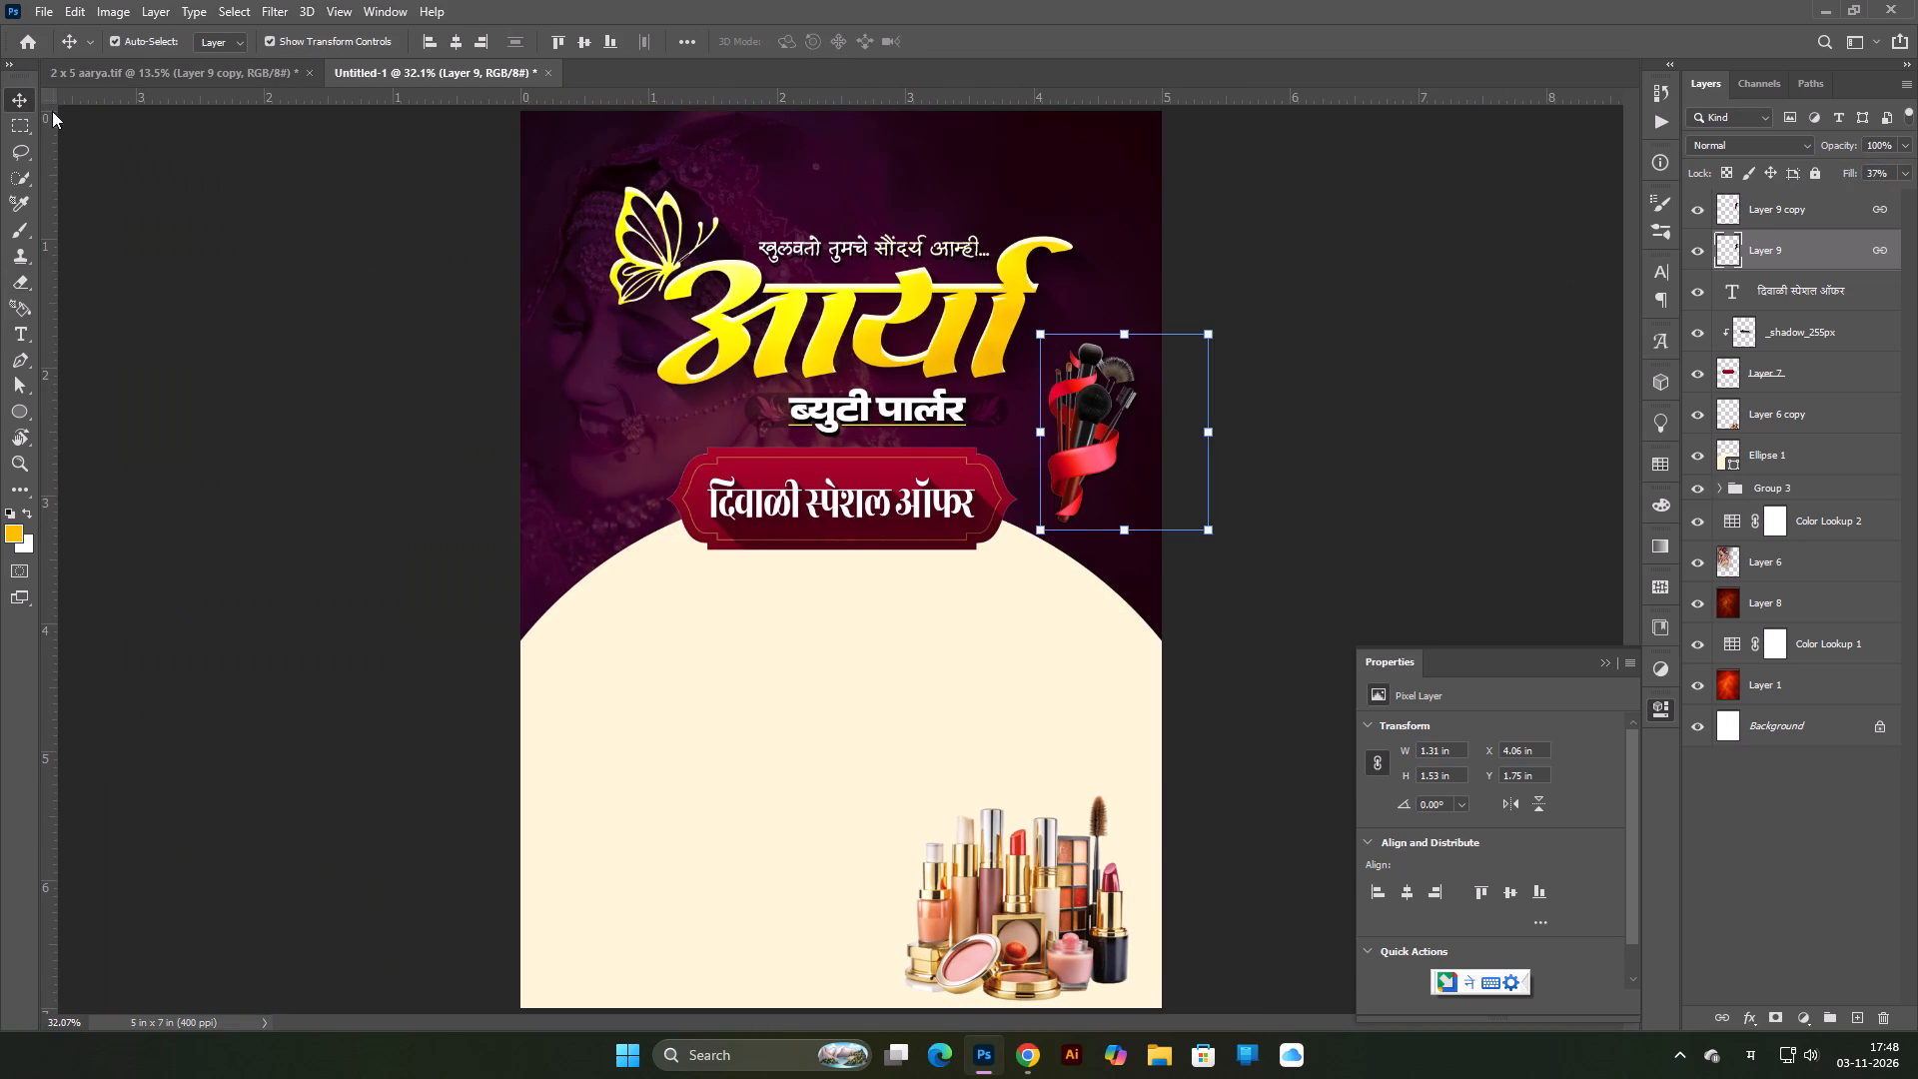
pyautogui.click(52, 111)
pyautogui.scroll(-5, 684, 553)
pyautogui.scroll(4, 730, 517)
pyautogui.click(1305, 424)
# Reduce the height of the maroon frame behind दिवाळी स्पेशल ऑफर to about 0.65 in, keeping it around the text.
pyautogui.scroll(4, 995, 475)
pyautogui.click(860, 451)
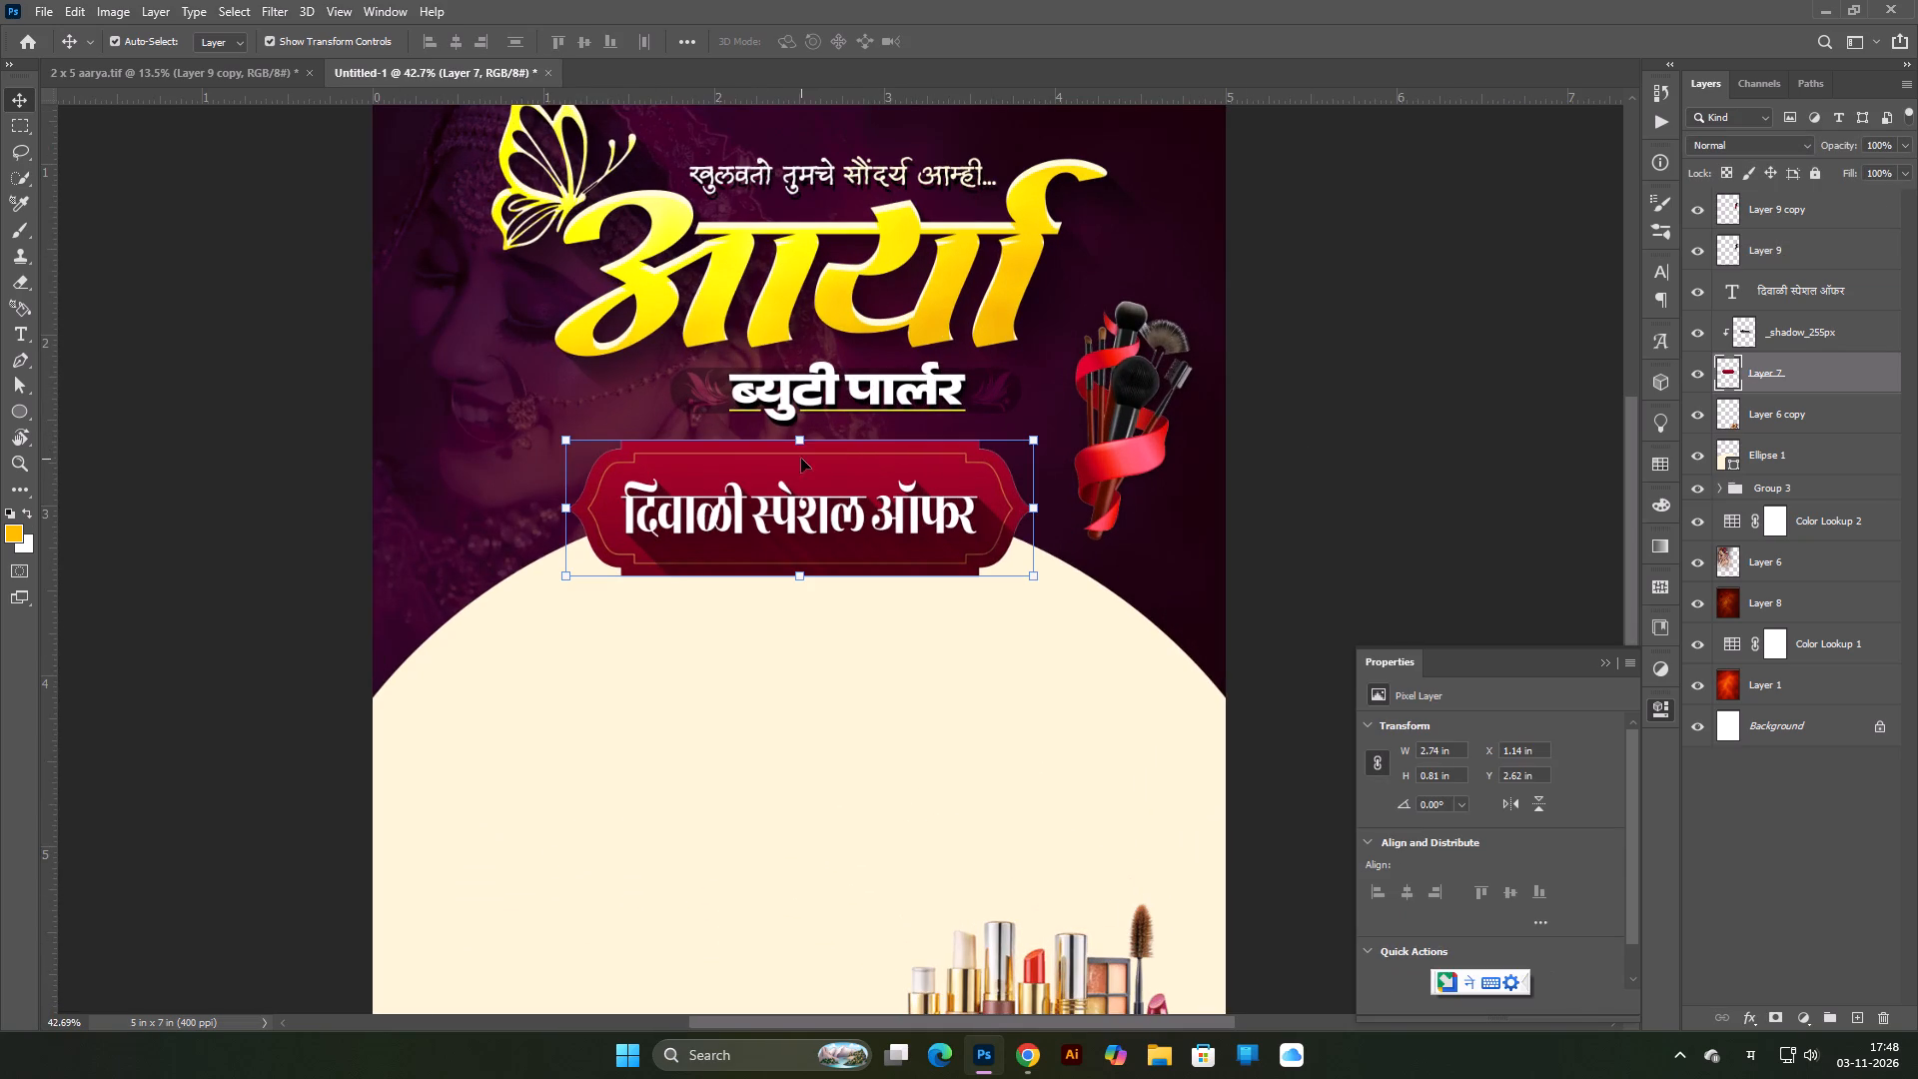
pyautogui.keyDown('shift'); pyautogui.moveTo(798, 435); pyautogui.dragTo(800, 451); pyautogui.keyUp('shift')
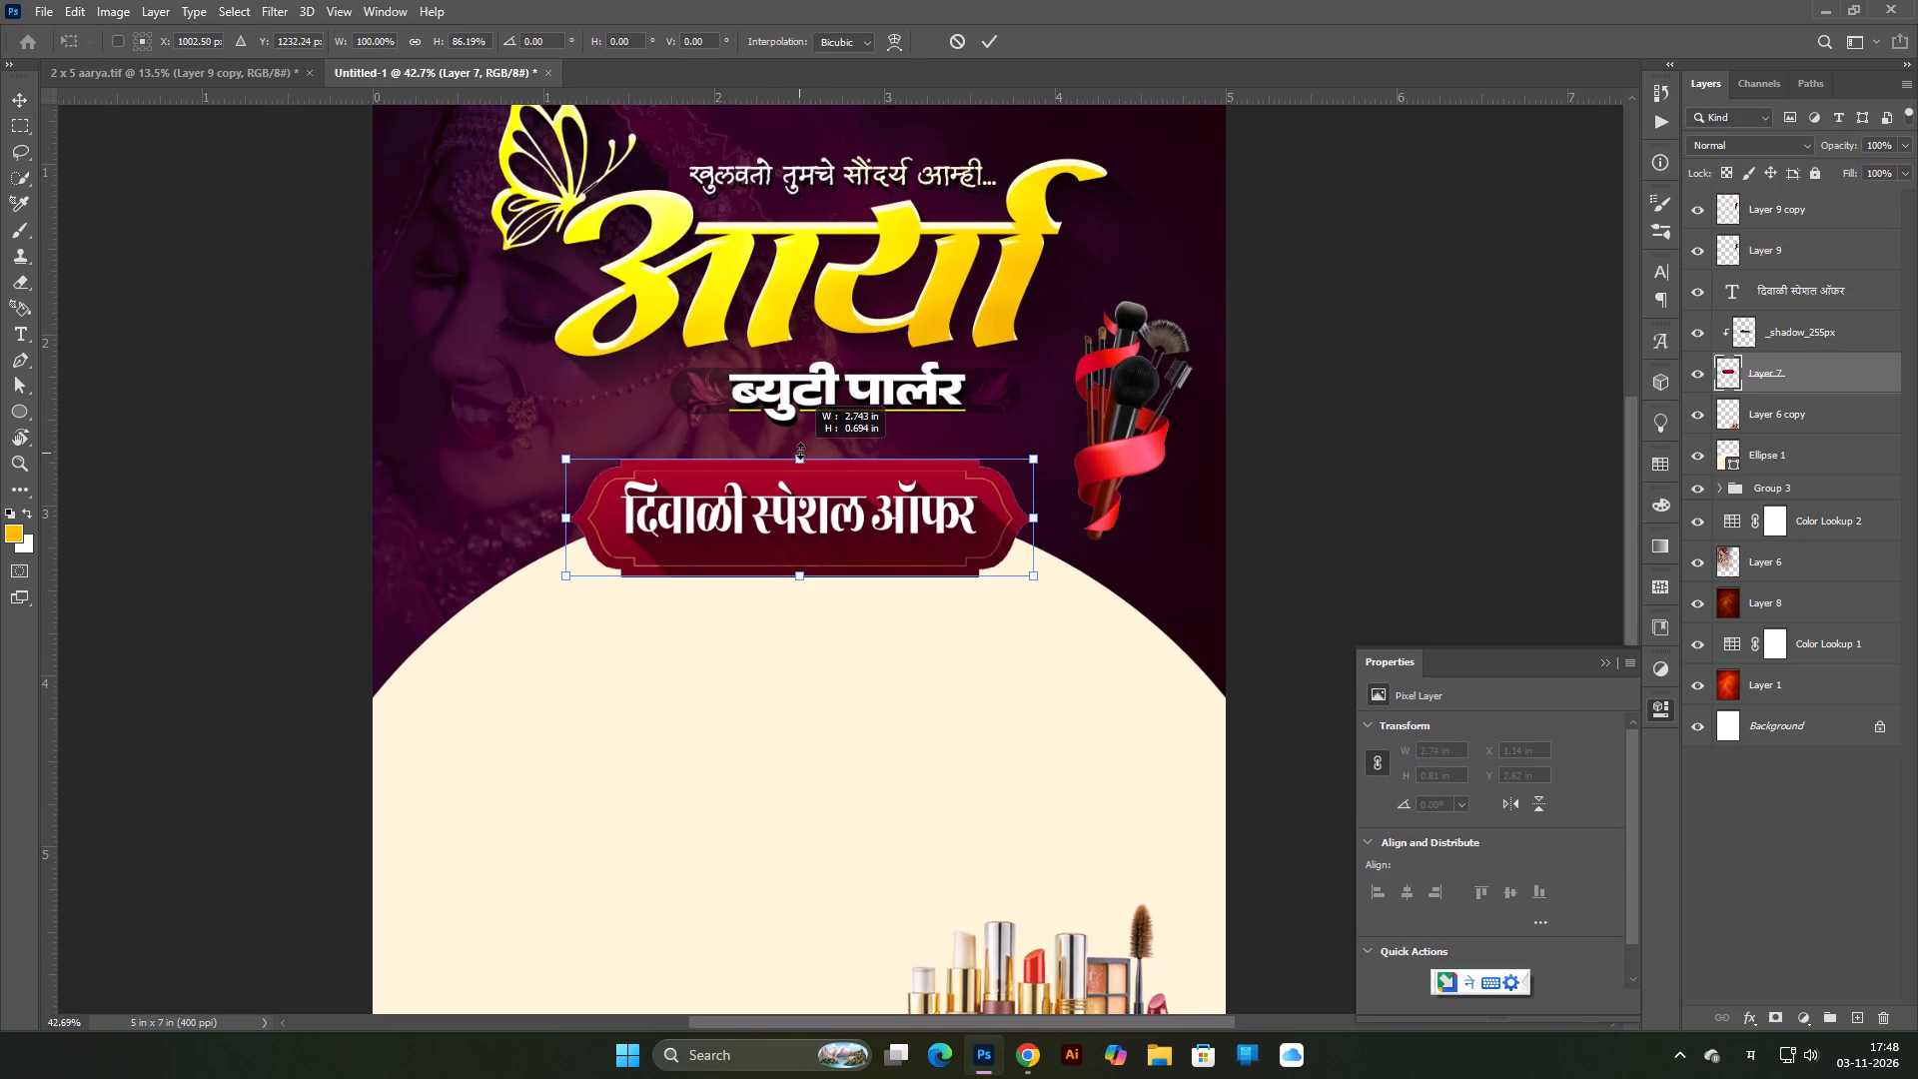
pyautogui.keyDown('shift'); pyautogui.moveTo(800, 451); pyautogui.dragTo(800, 447); pyautogui.keyUp('shift')
pyautogui.keyDown('shift'); pyautogui.moveTo(798, 580); pyautogui.dragTo(801, 565); pyautogui.keyUp('shift')
pyautogui.press('Down')
pyautogui.press('Down')
pyautogui.press('Down')
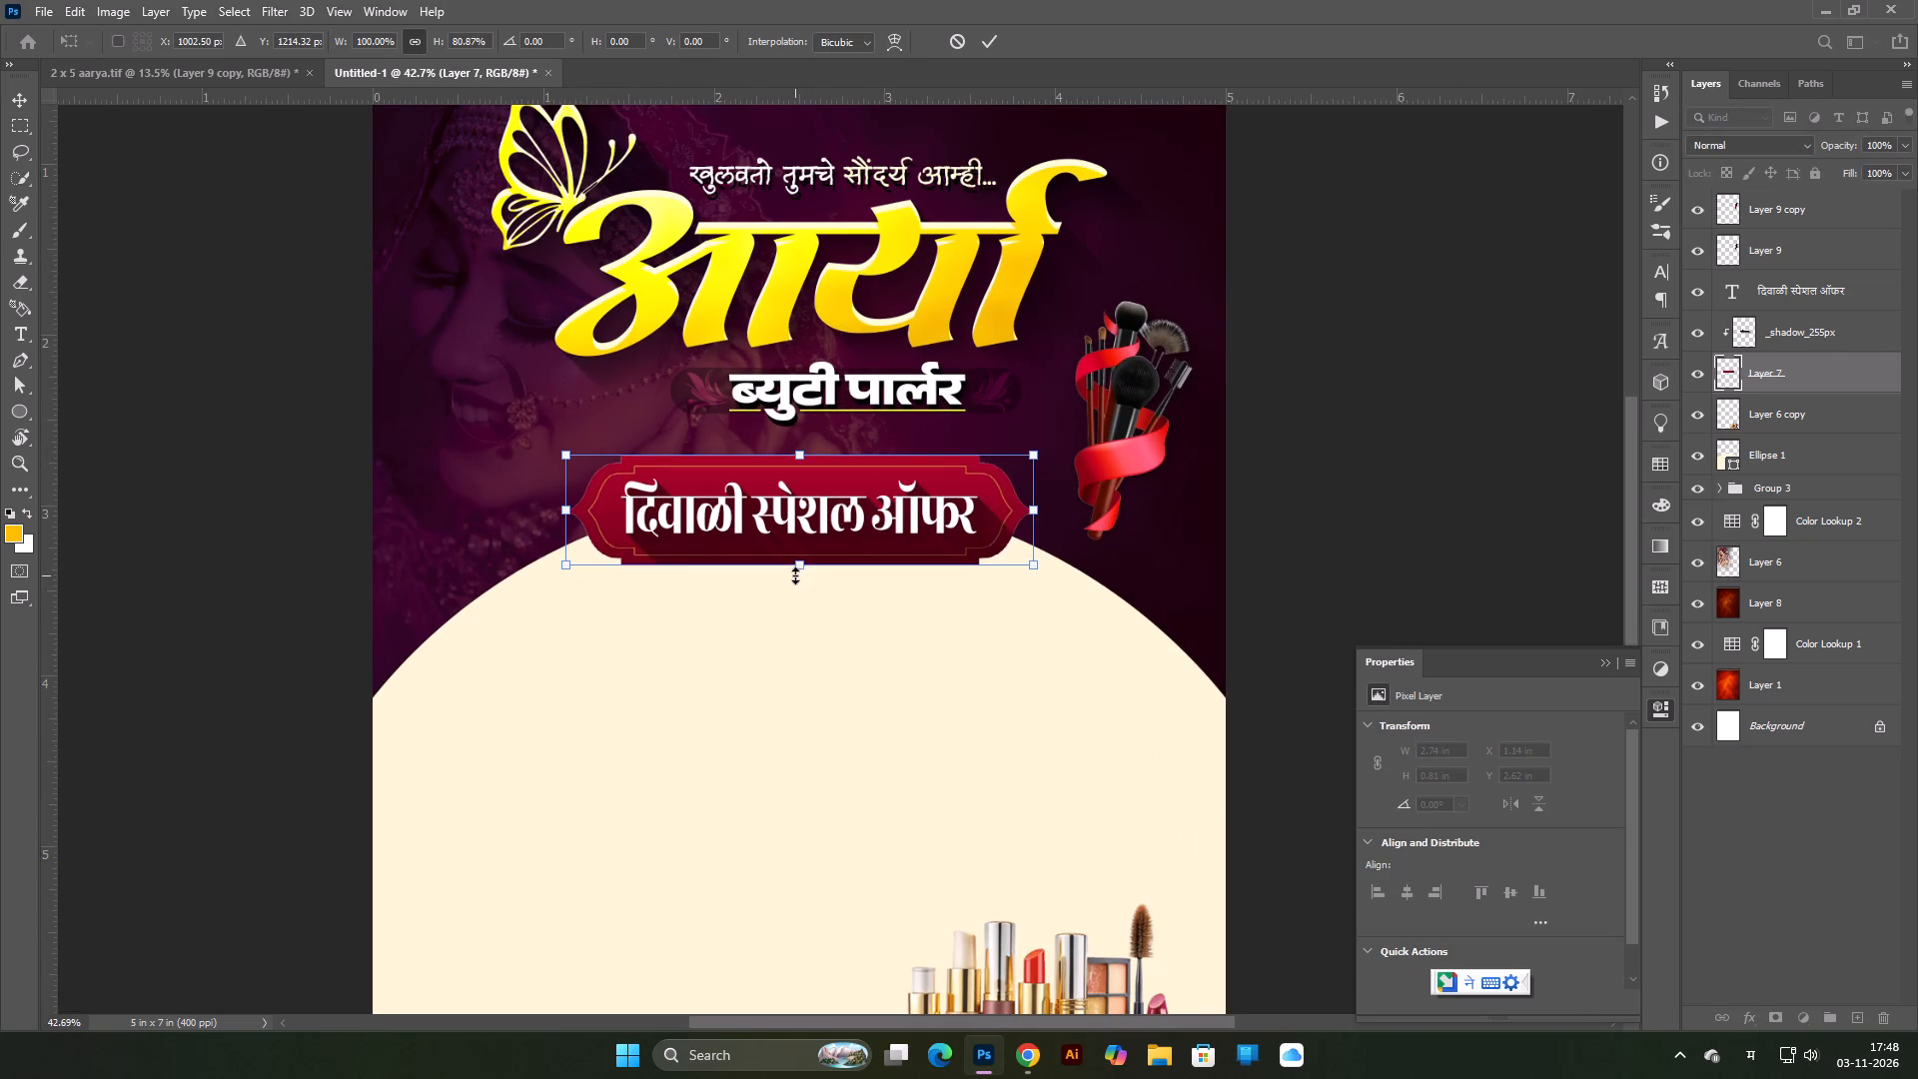
pyautogui.press('Down')
pyautogui.press('Up')
pyautogui.press('Return')
pyautogui.click(1402, 471)
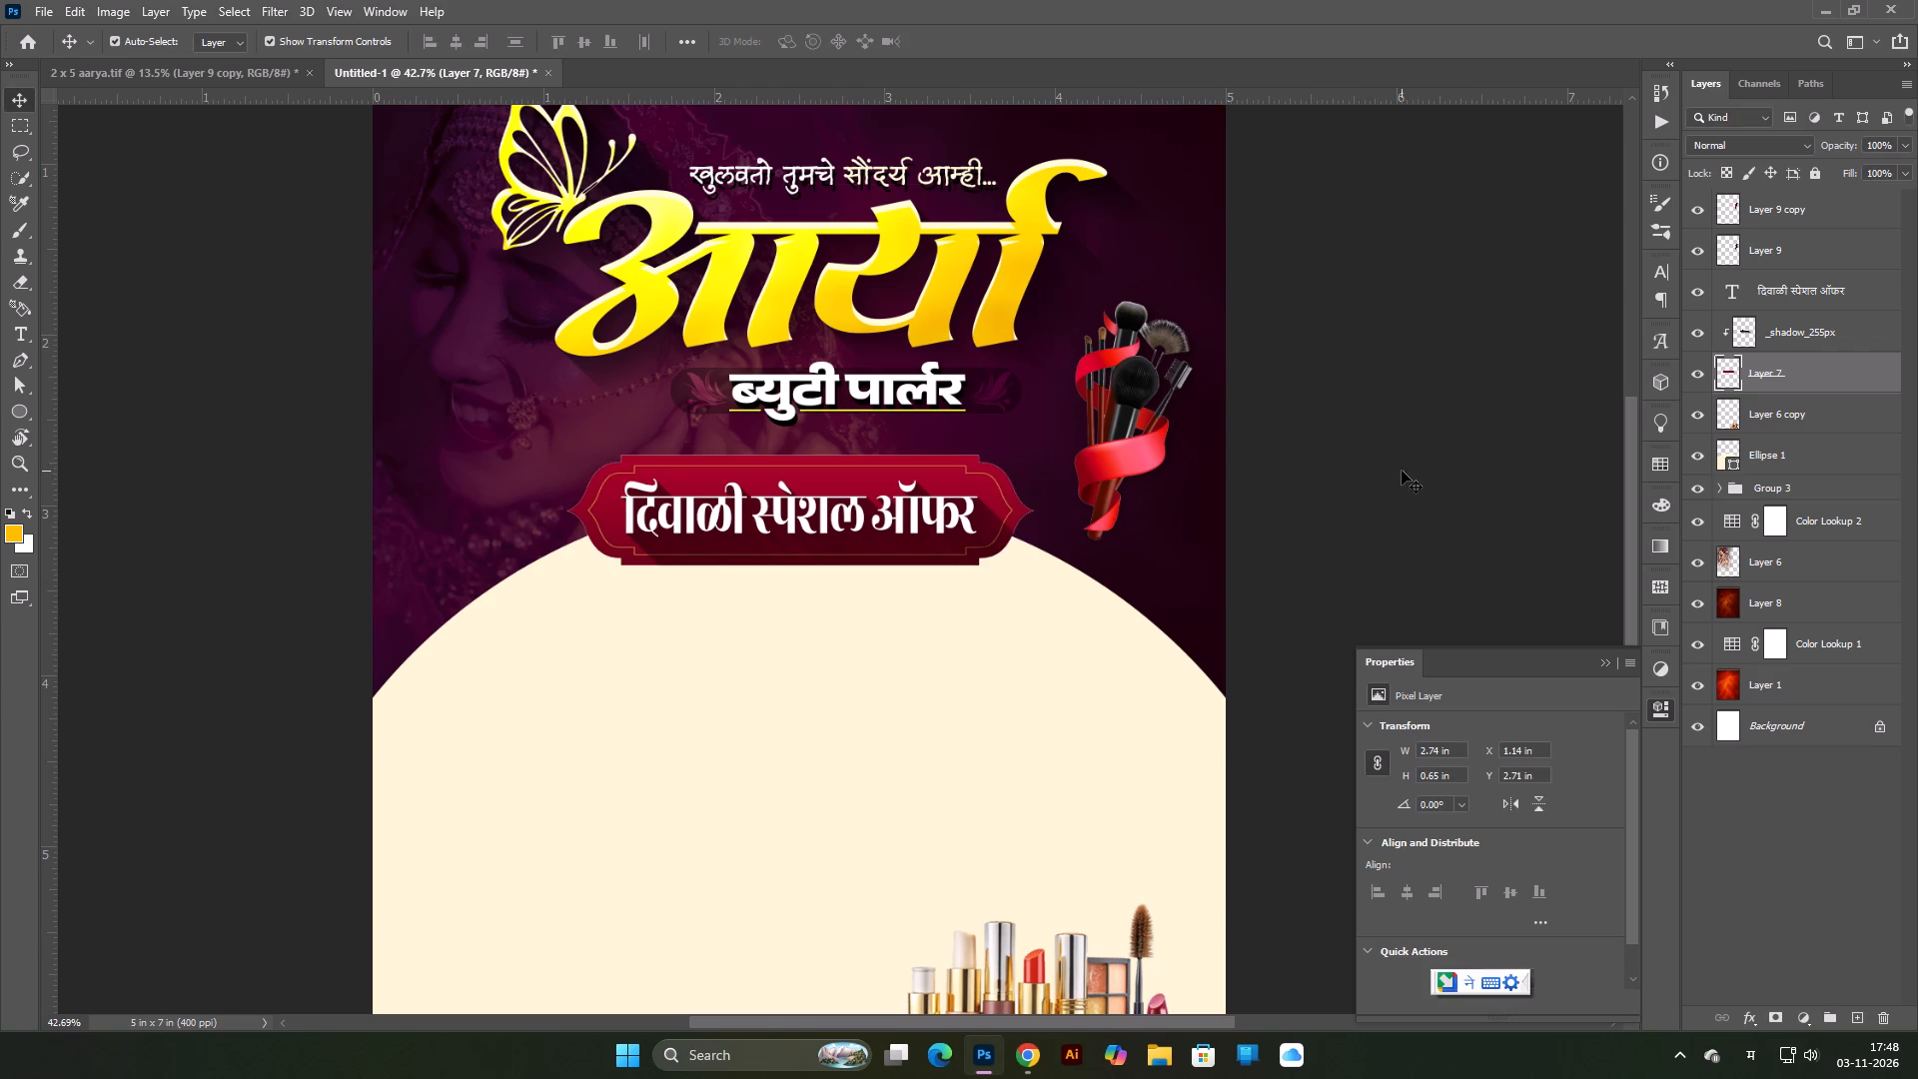
# Narrow the maroon Diwali offer frame slightly to 99.59% of its width.
pyautogui.scroll(-2, 1071, 482)
pyautogui.scroll(2, 1030, 482)
pyautogui.click(998, 495)
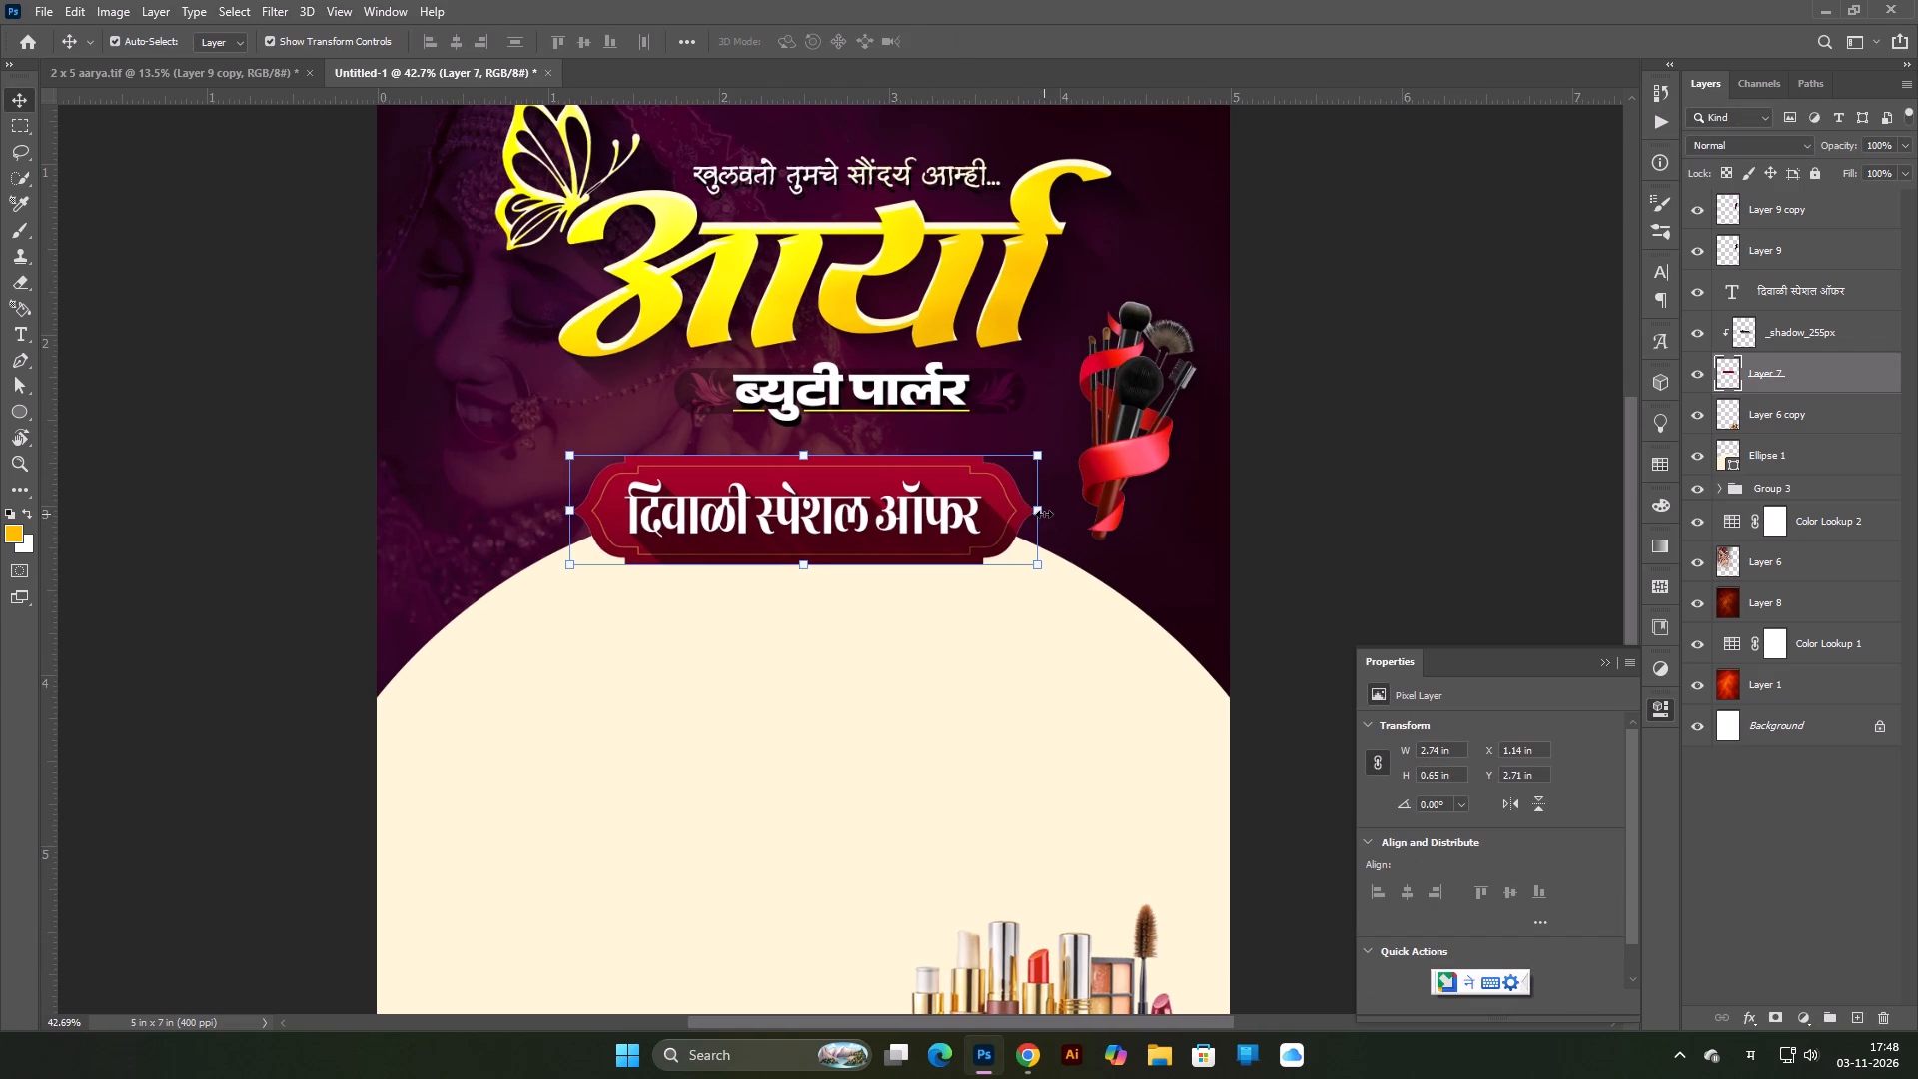
pyautogui.keyDown('shift'); pyautogui.click(1044, 514); pyautogui.keyUp('shift')
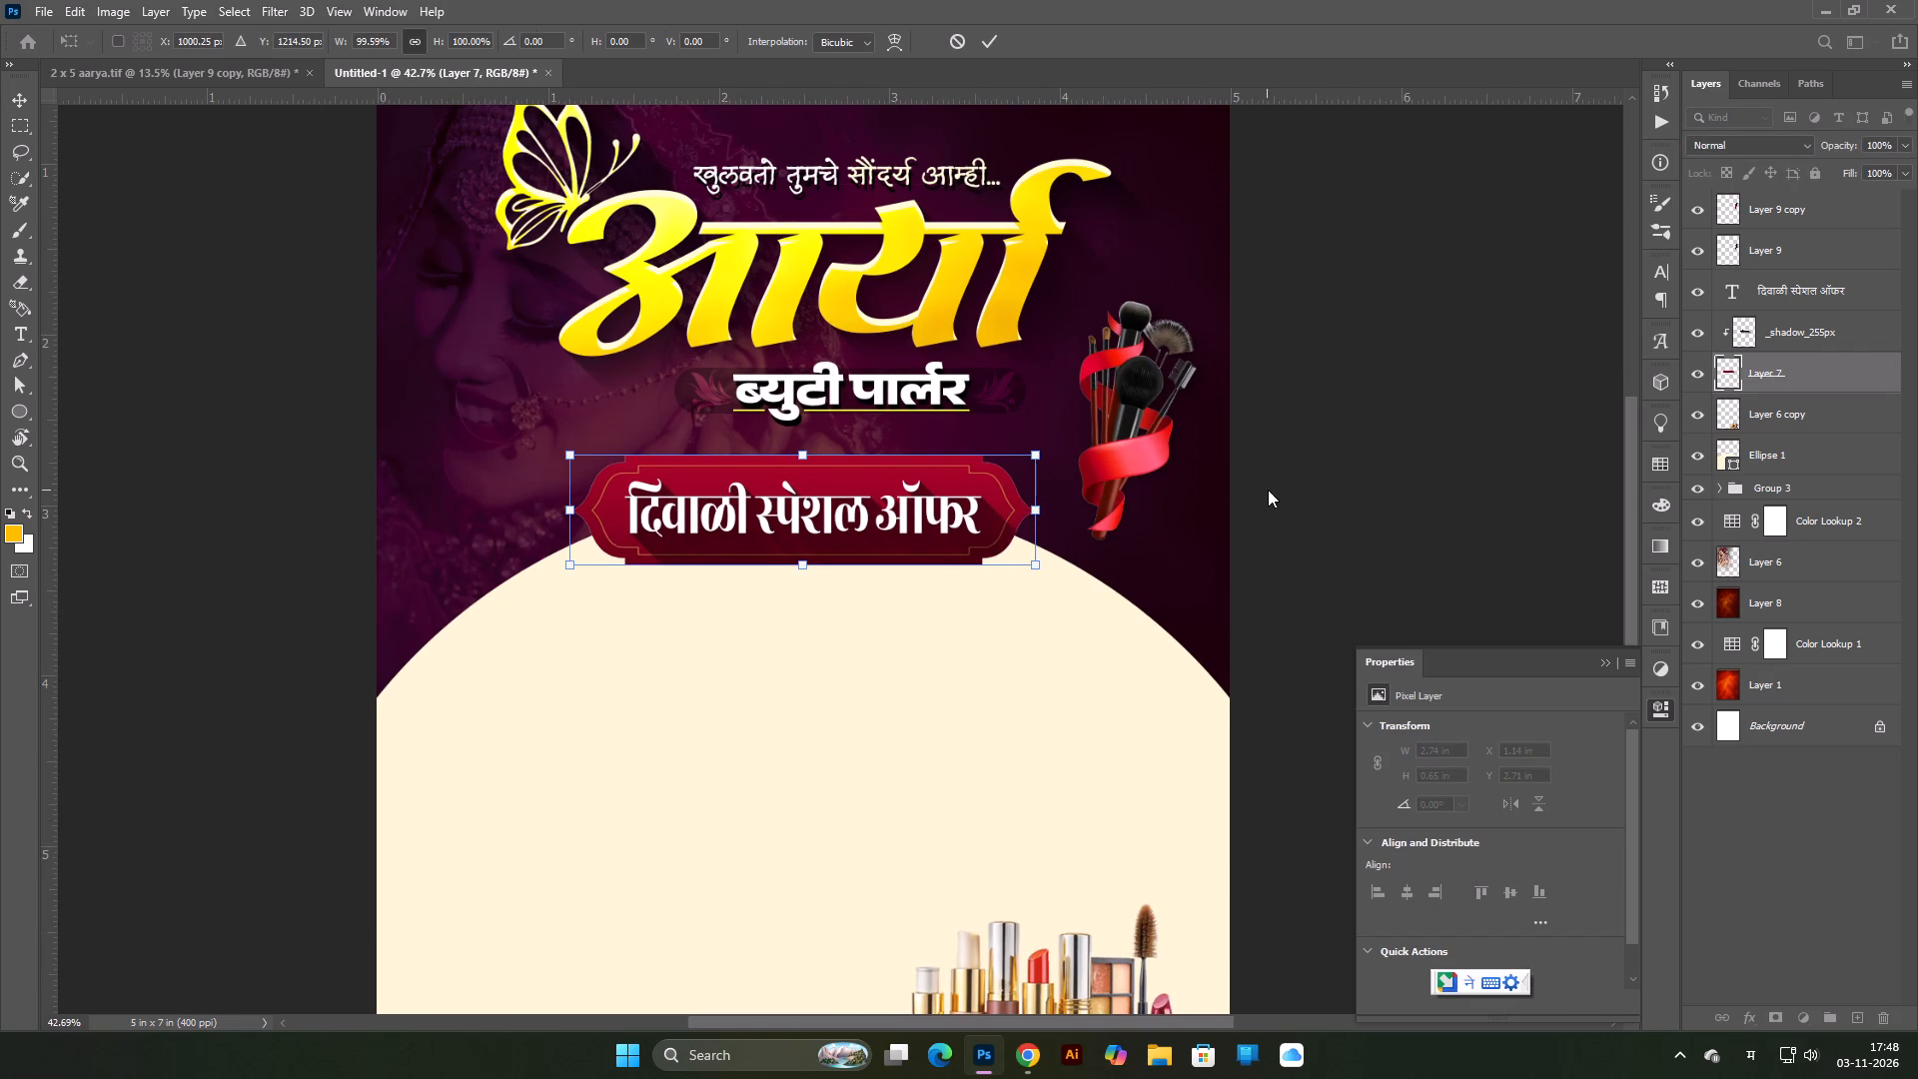
pyautogui.press('Return')
pyautogui.click(1307, 490)
pyautogui.scroll(-4, 1170, 503)
pyautogui.scroll(2, 1168, 503)
pyautogui.hotkey('ctrl', '0')
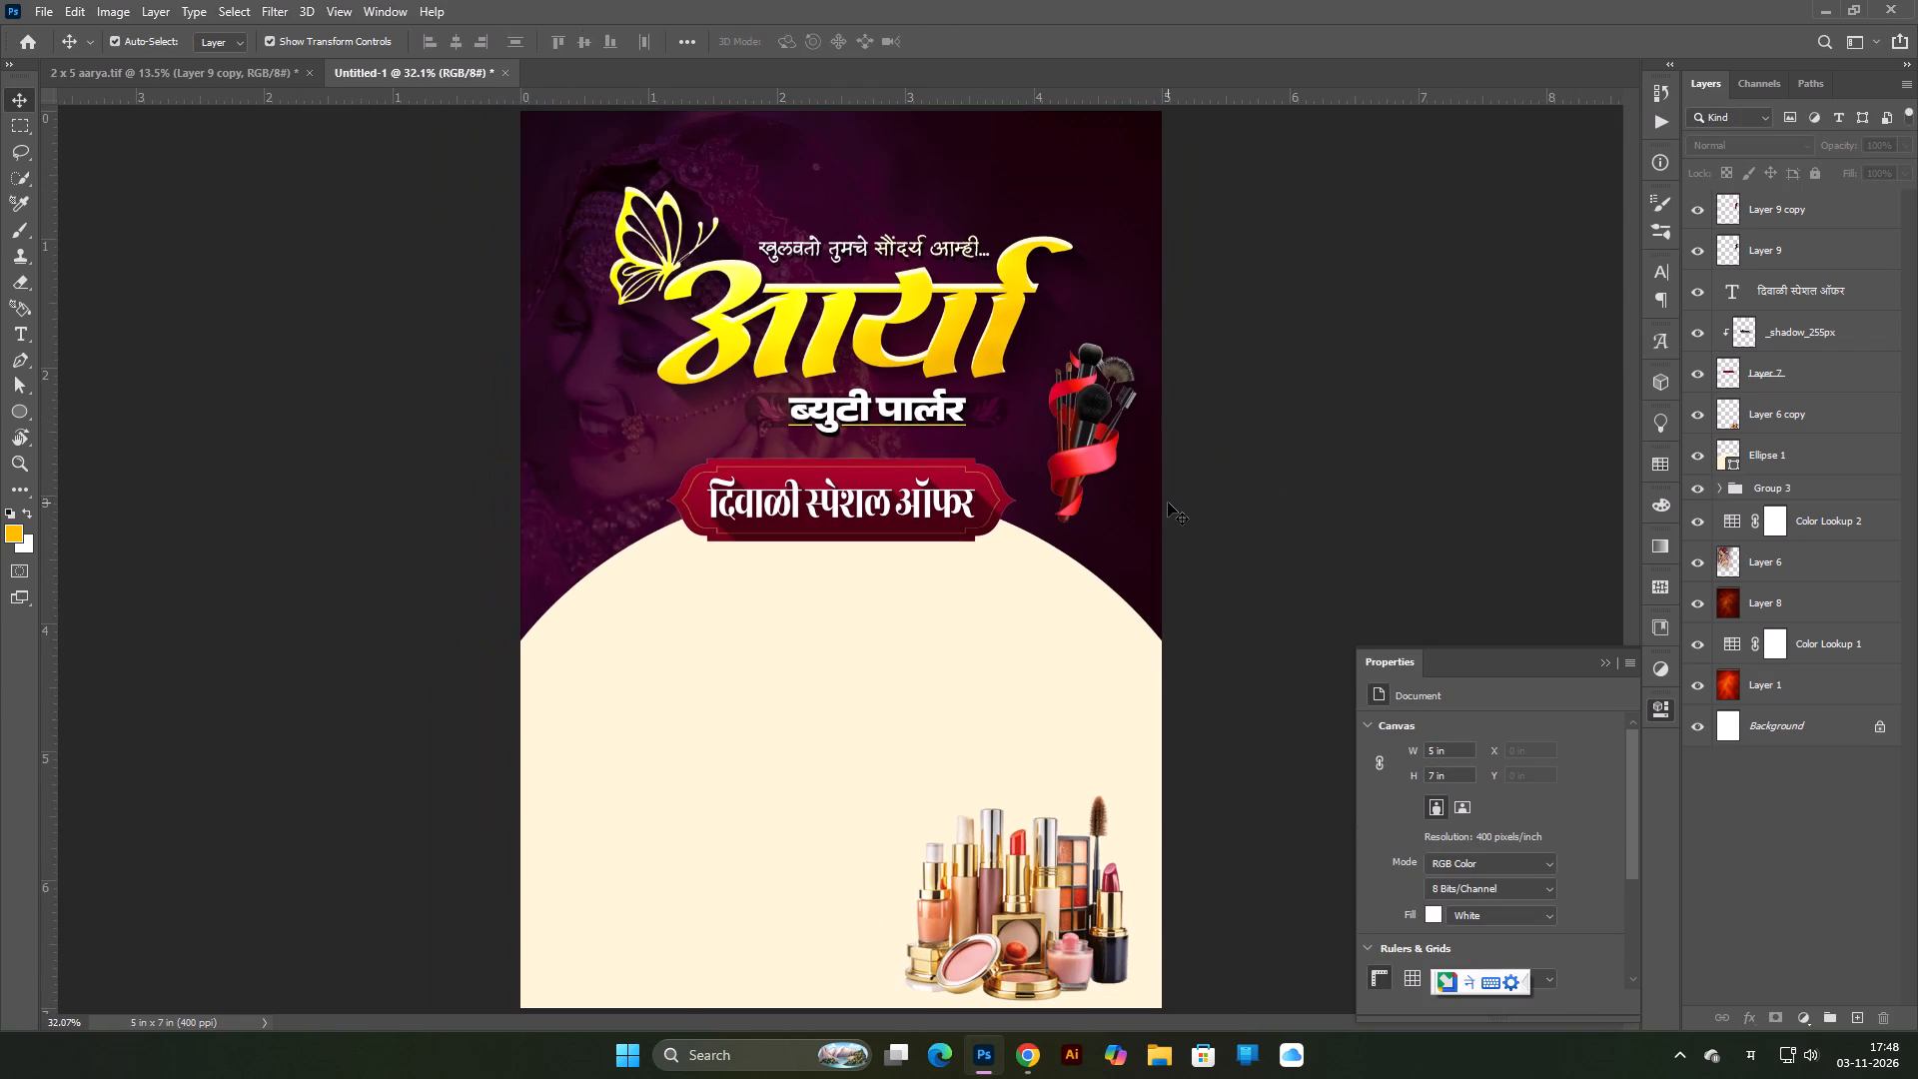
pyautogui.scroll(-2, 1100, 516)
pyautogui.scroll(2, 1034, 547)
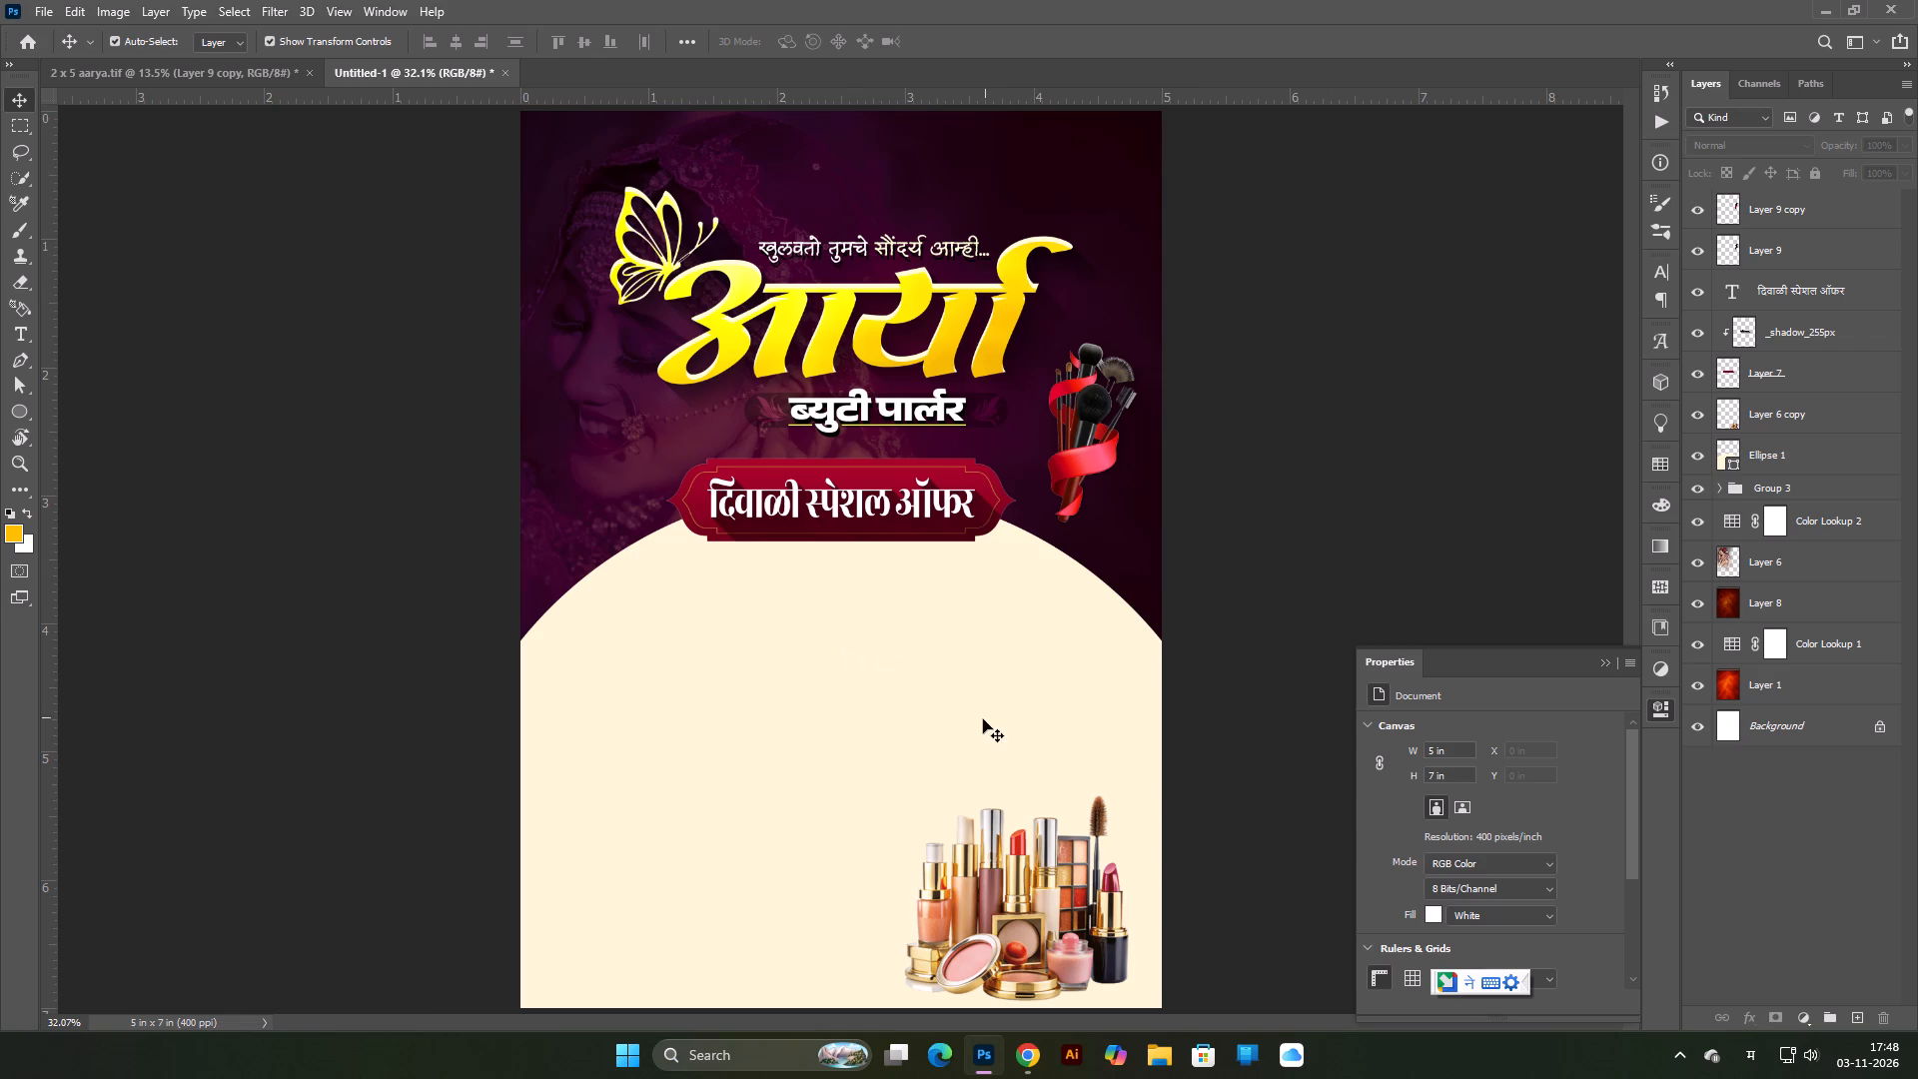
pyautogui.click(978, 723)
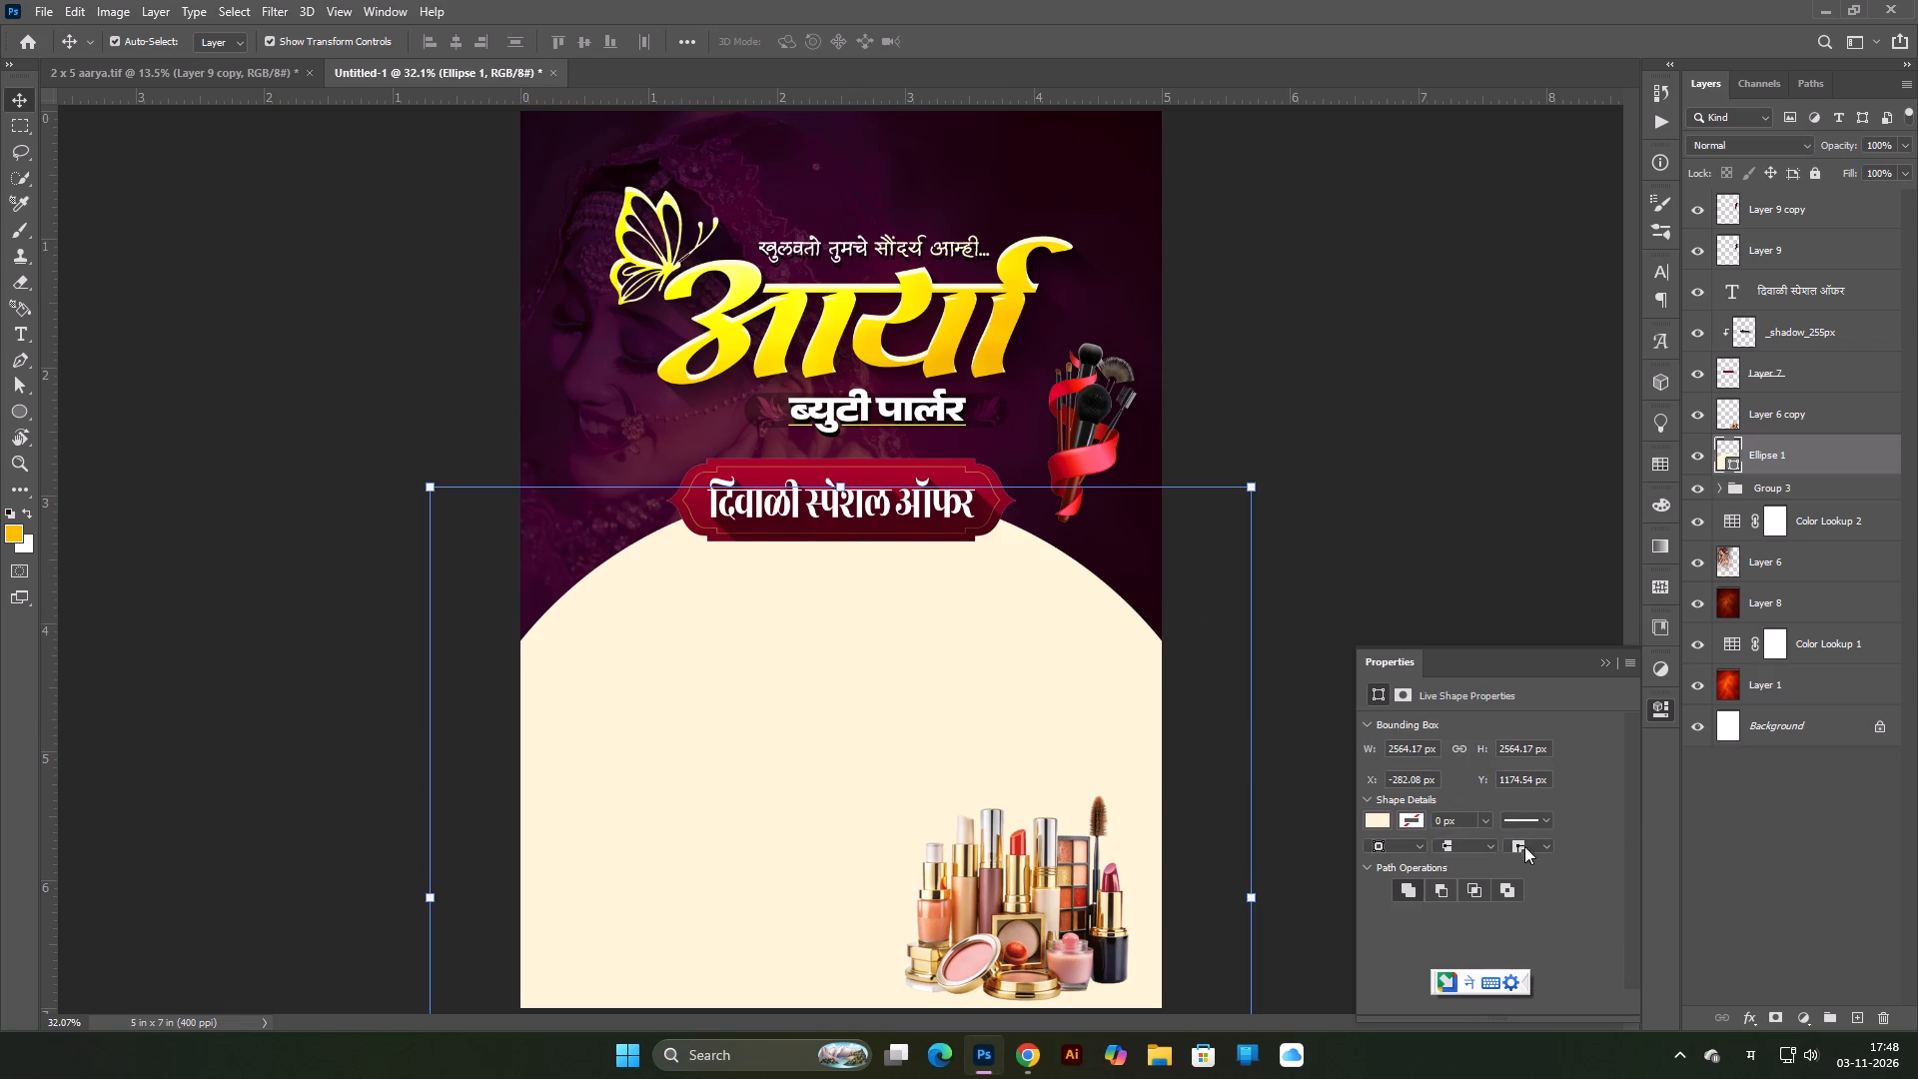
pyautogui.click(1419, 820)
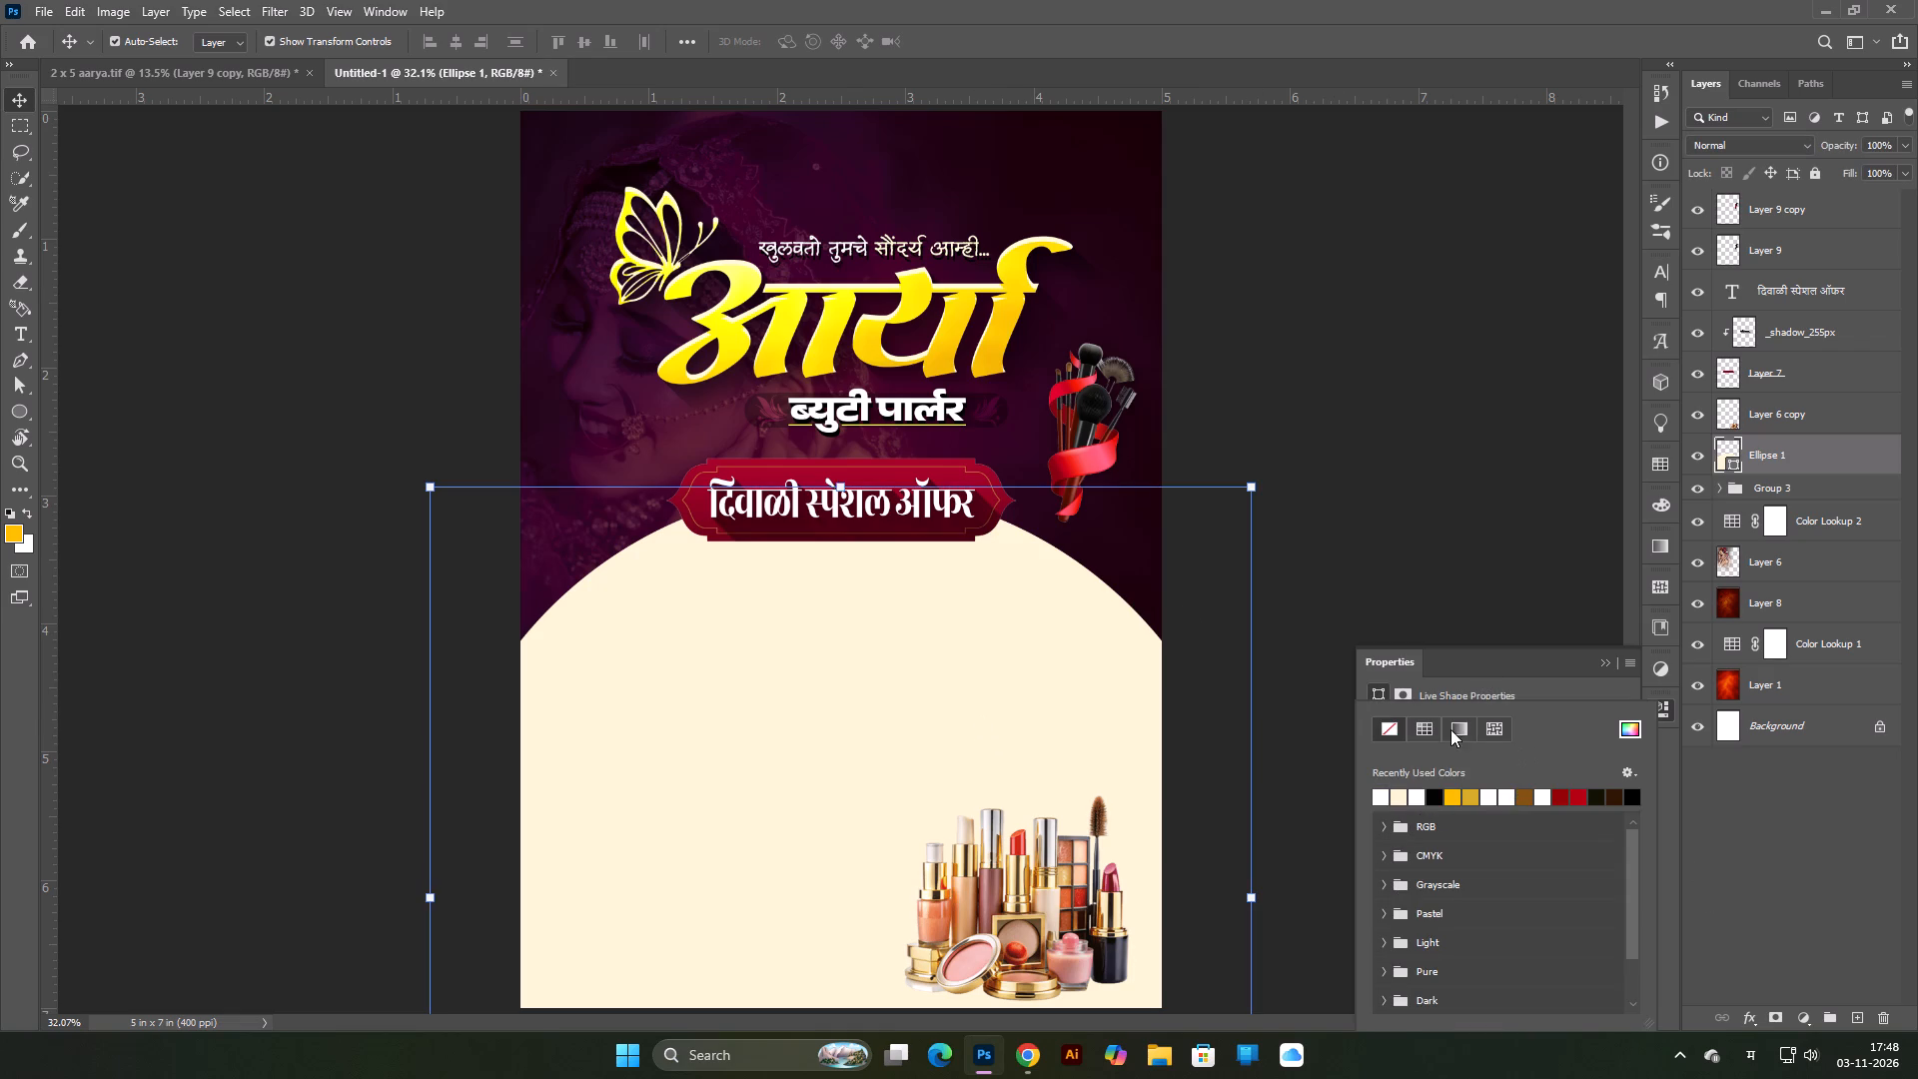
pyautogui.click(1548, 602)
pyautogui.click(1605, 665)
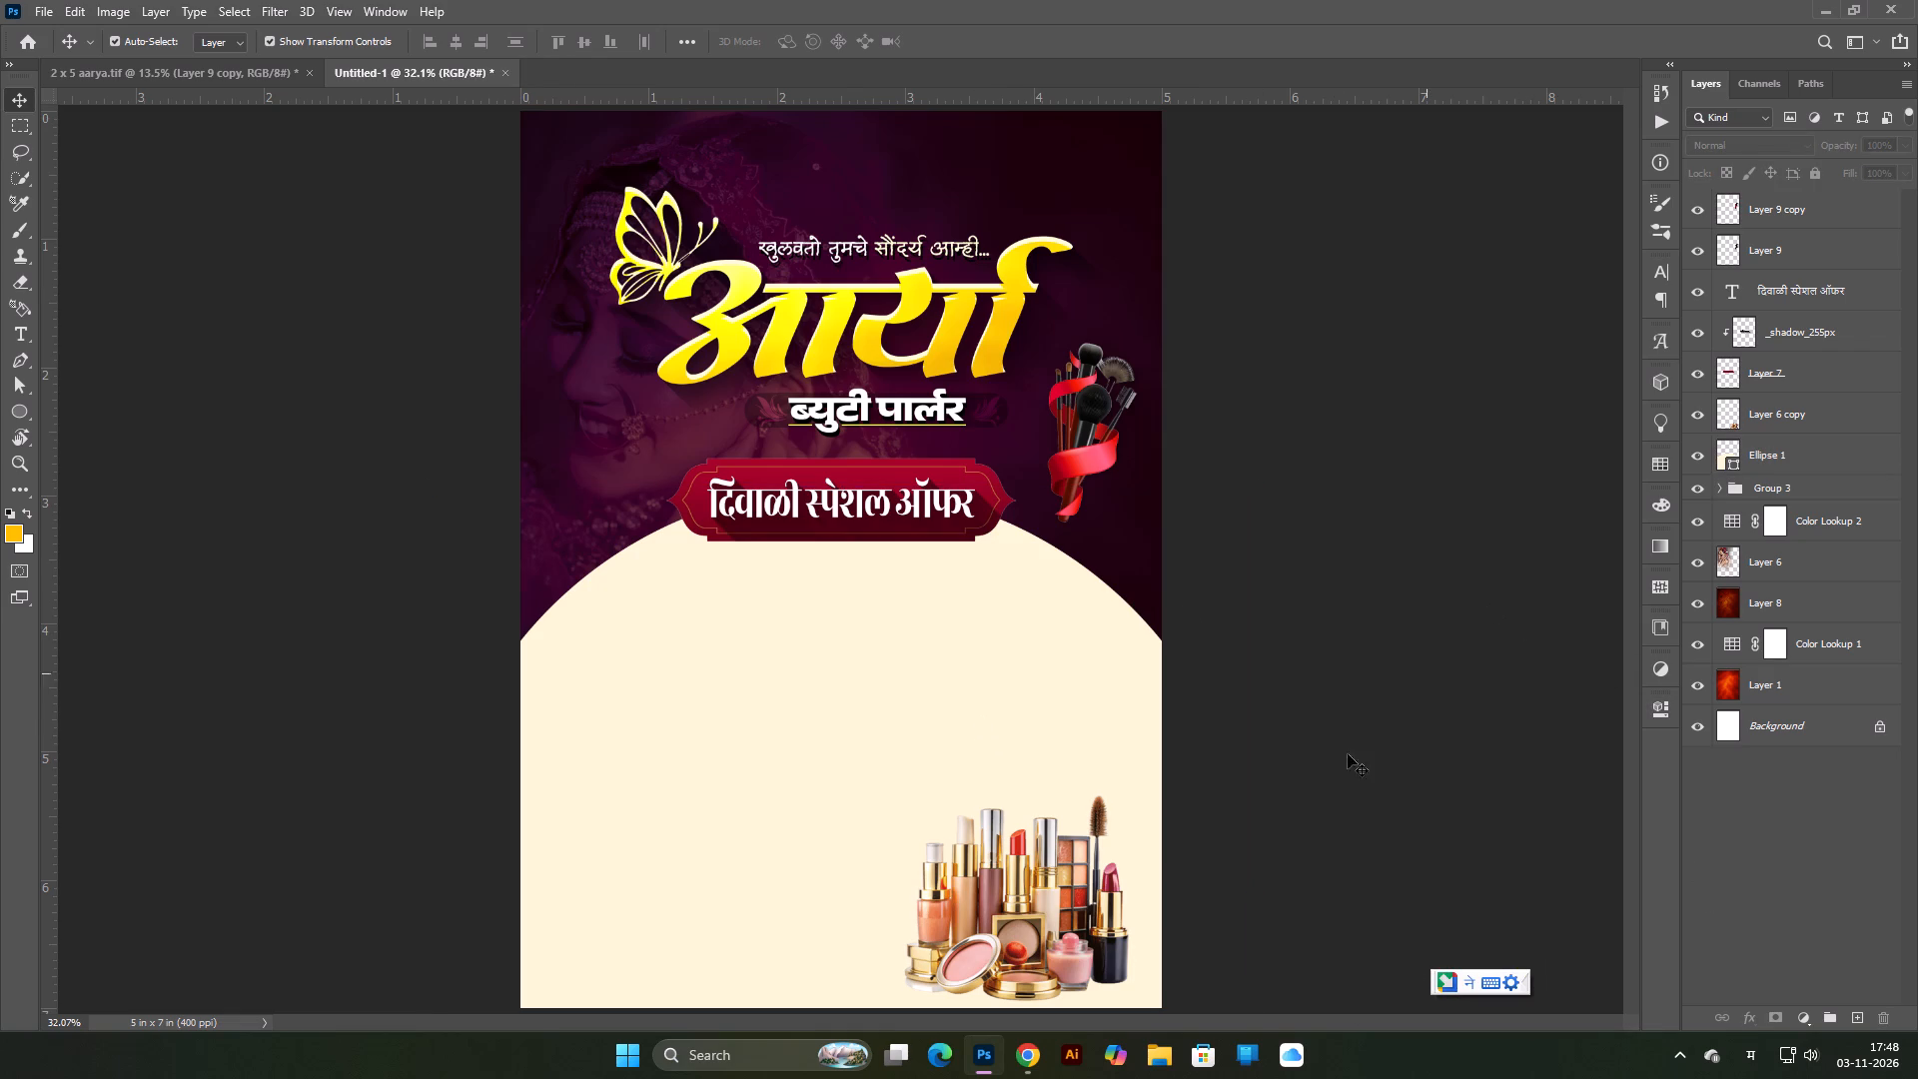
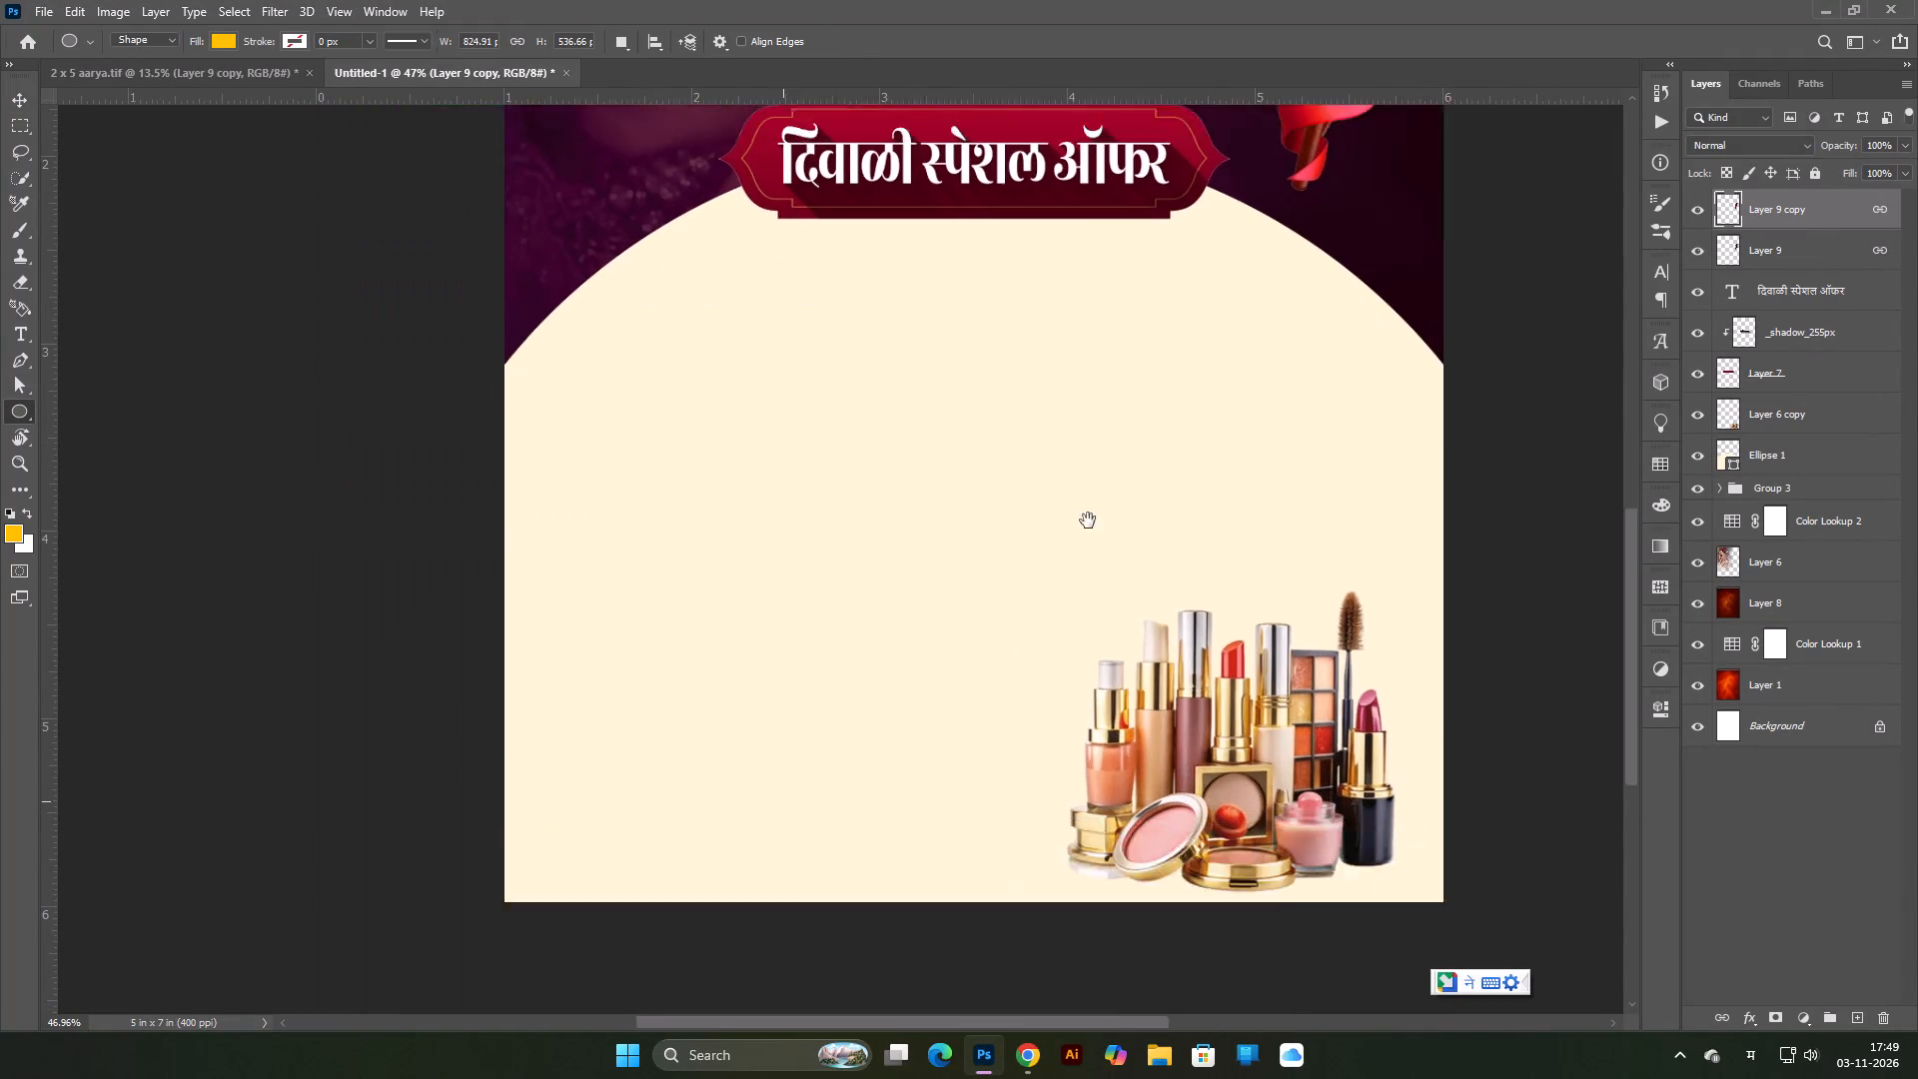
# Draw a yellow circle about 187 px across on the poster's cream area and enlarge it to about 163.72%.
pyautogui.moveTo(1088, 521); pyautogui.dragTo(1094, 514)
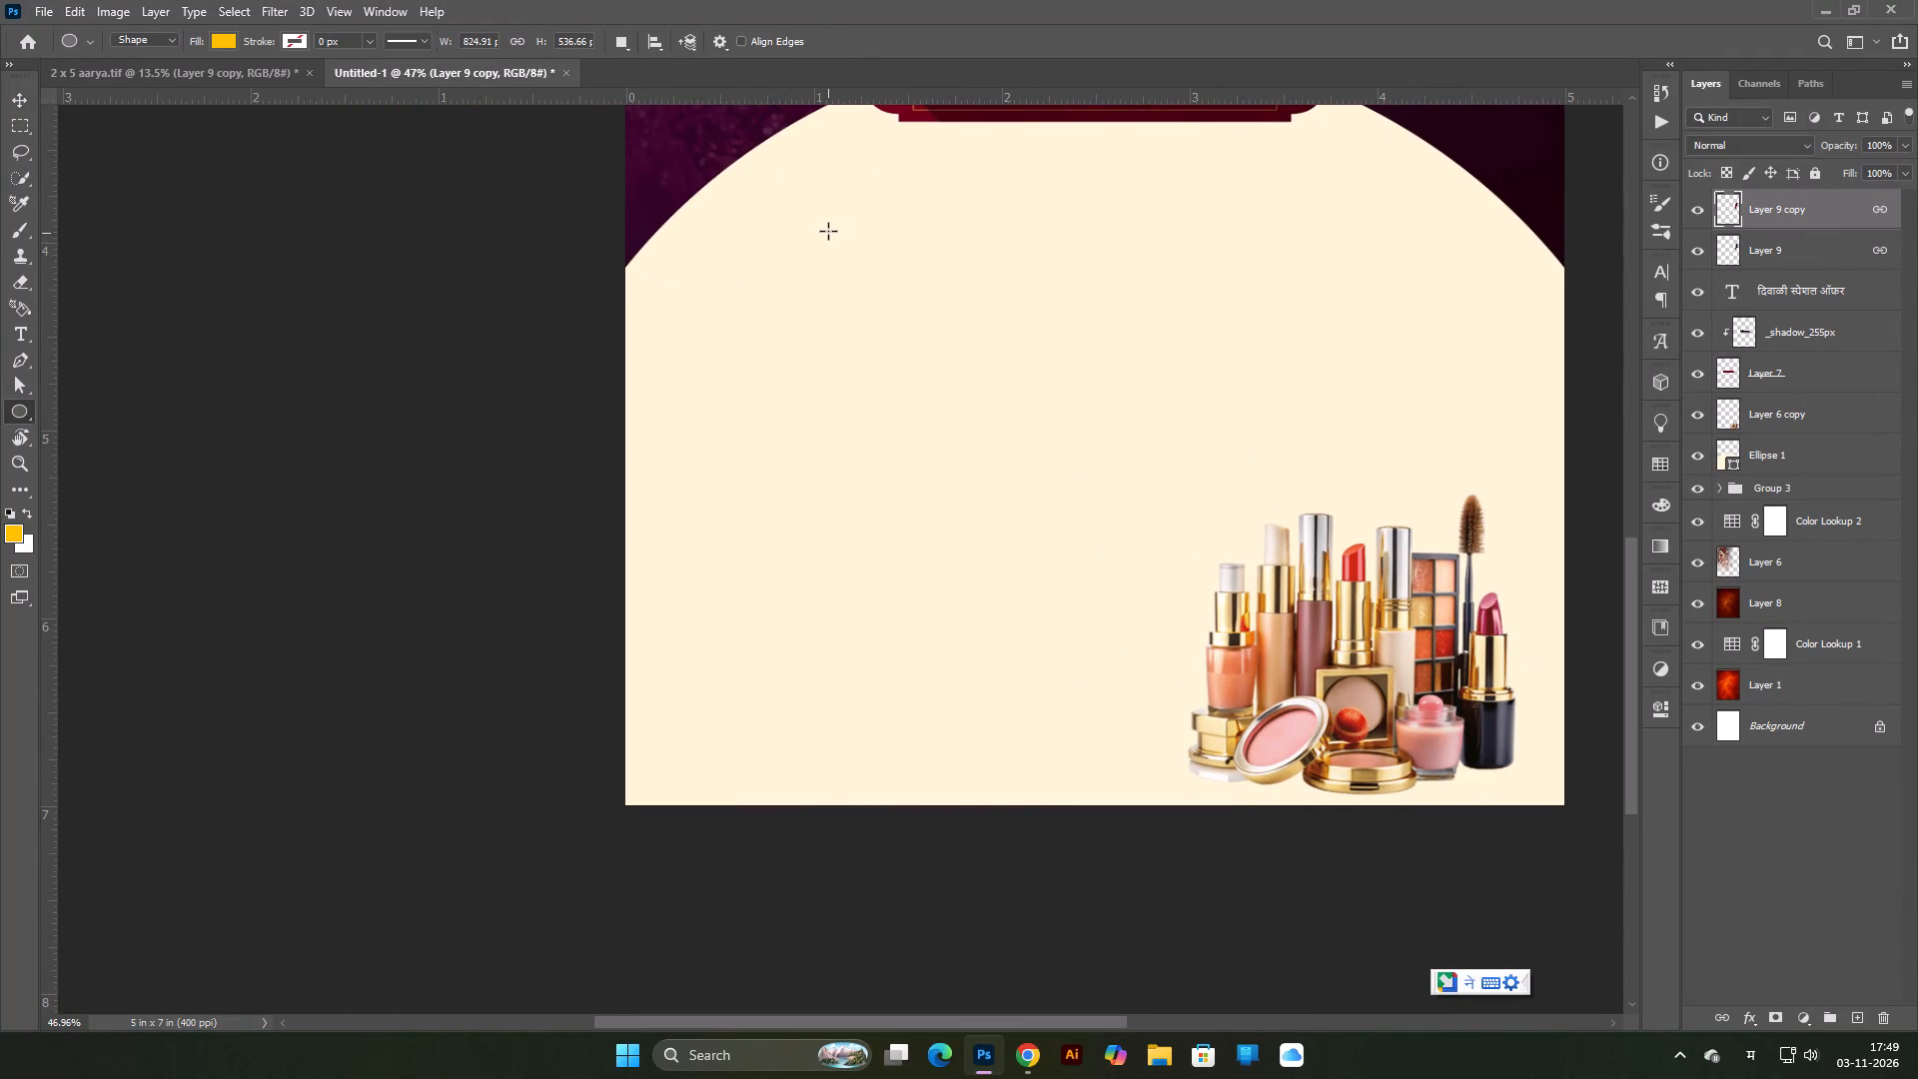
pyautogui.keyDown('shift'); pyautogui.moveTo(828, 231); pyautogui.dragTo(916, 513); pyautogui.keyUp('shift')
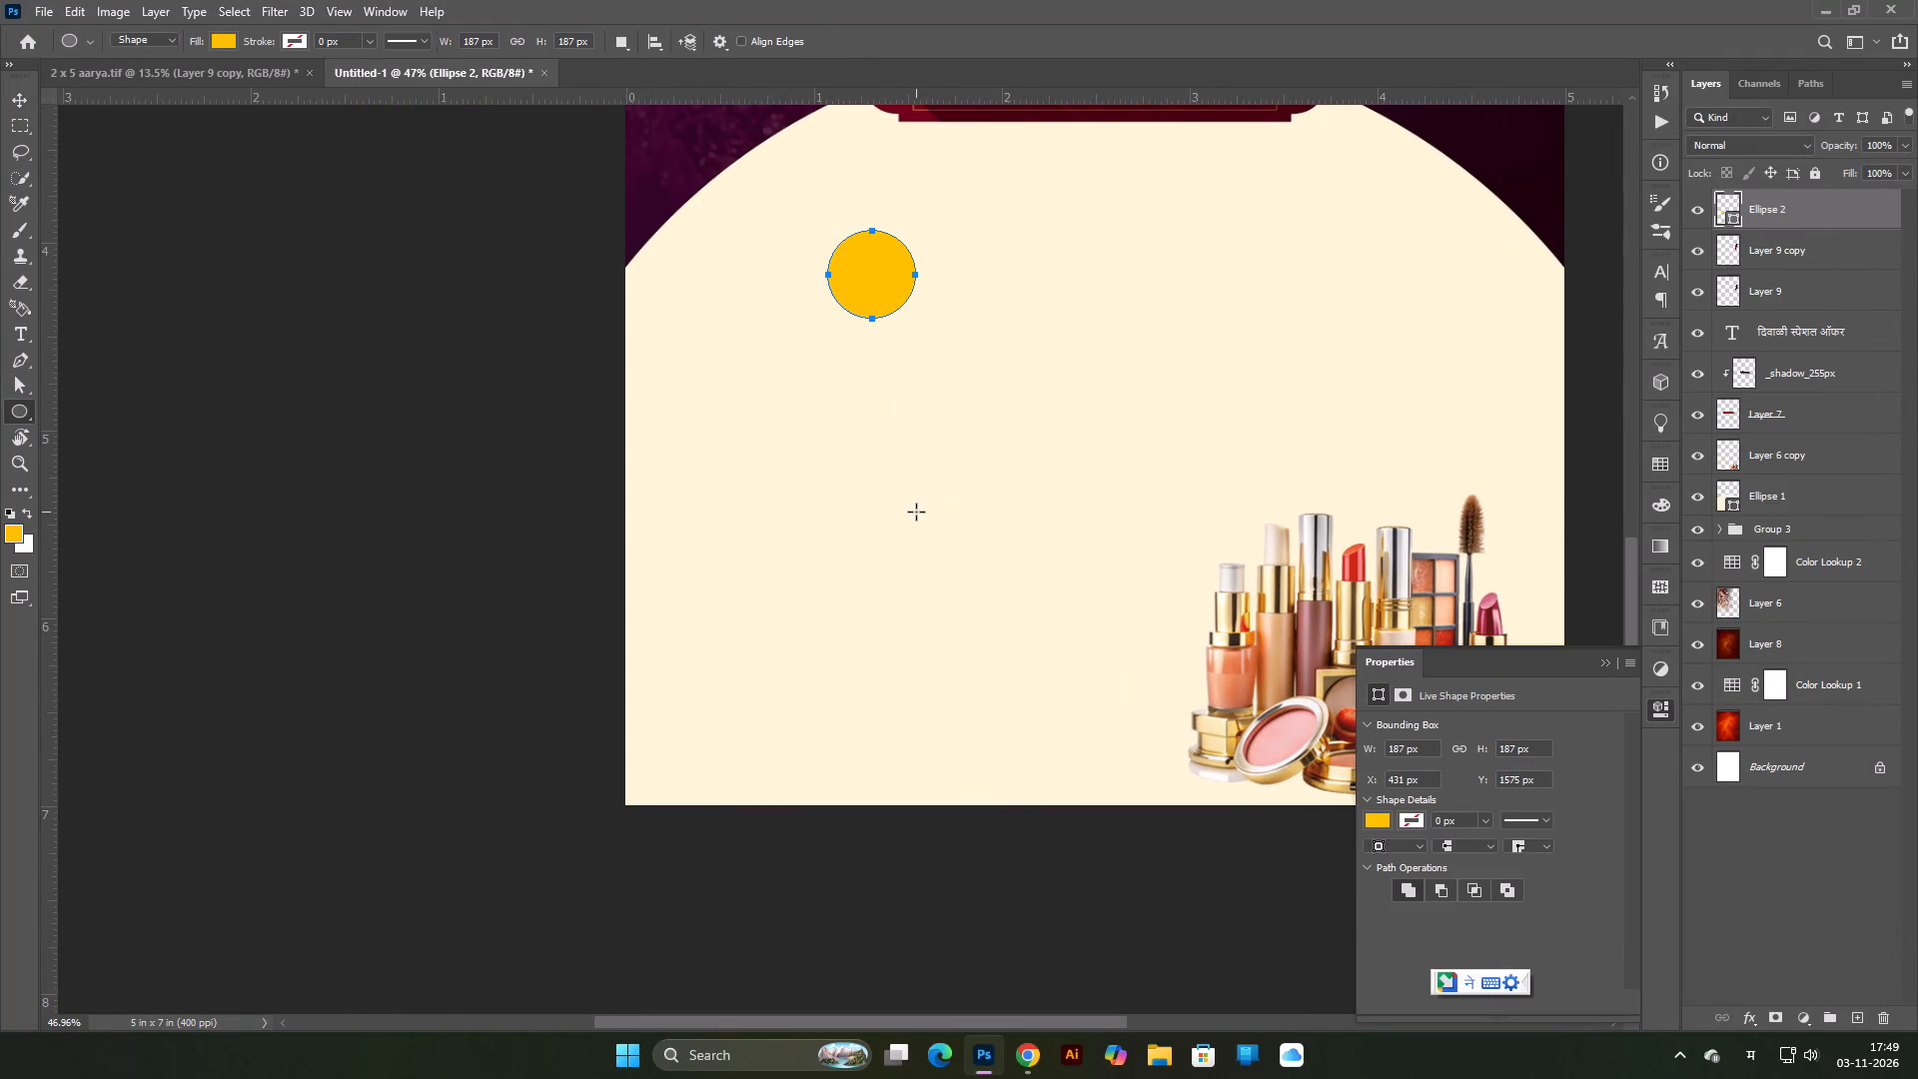
pyautogui.click(1605, 663)
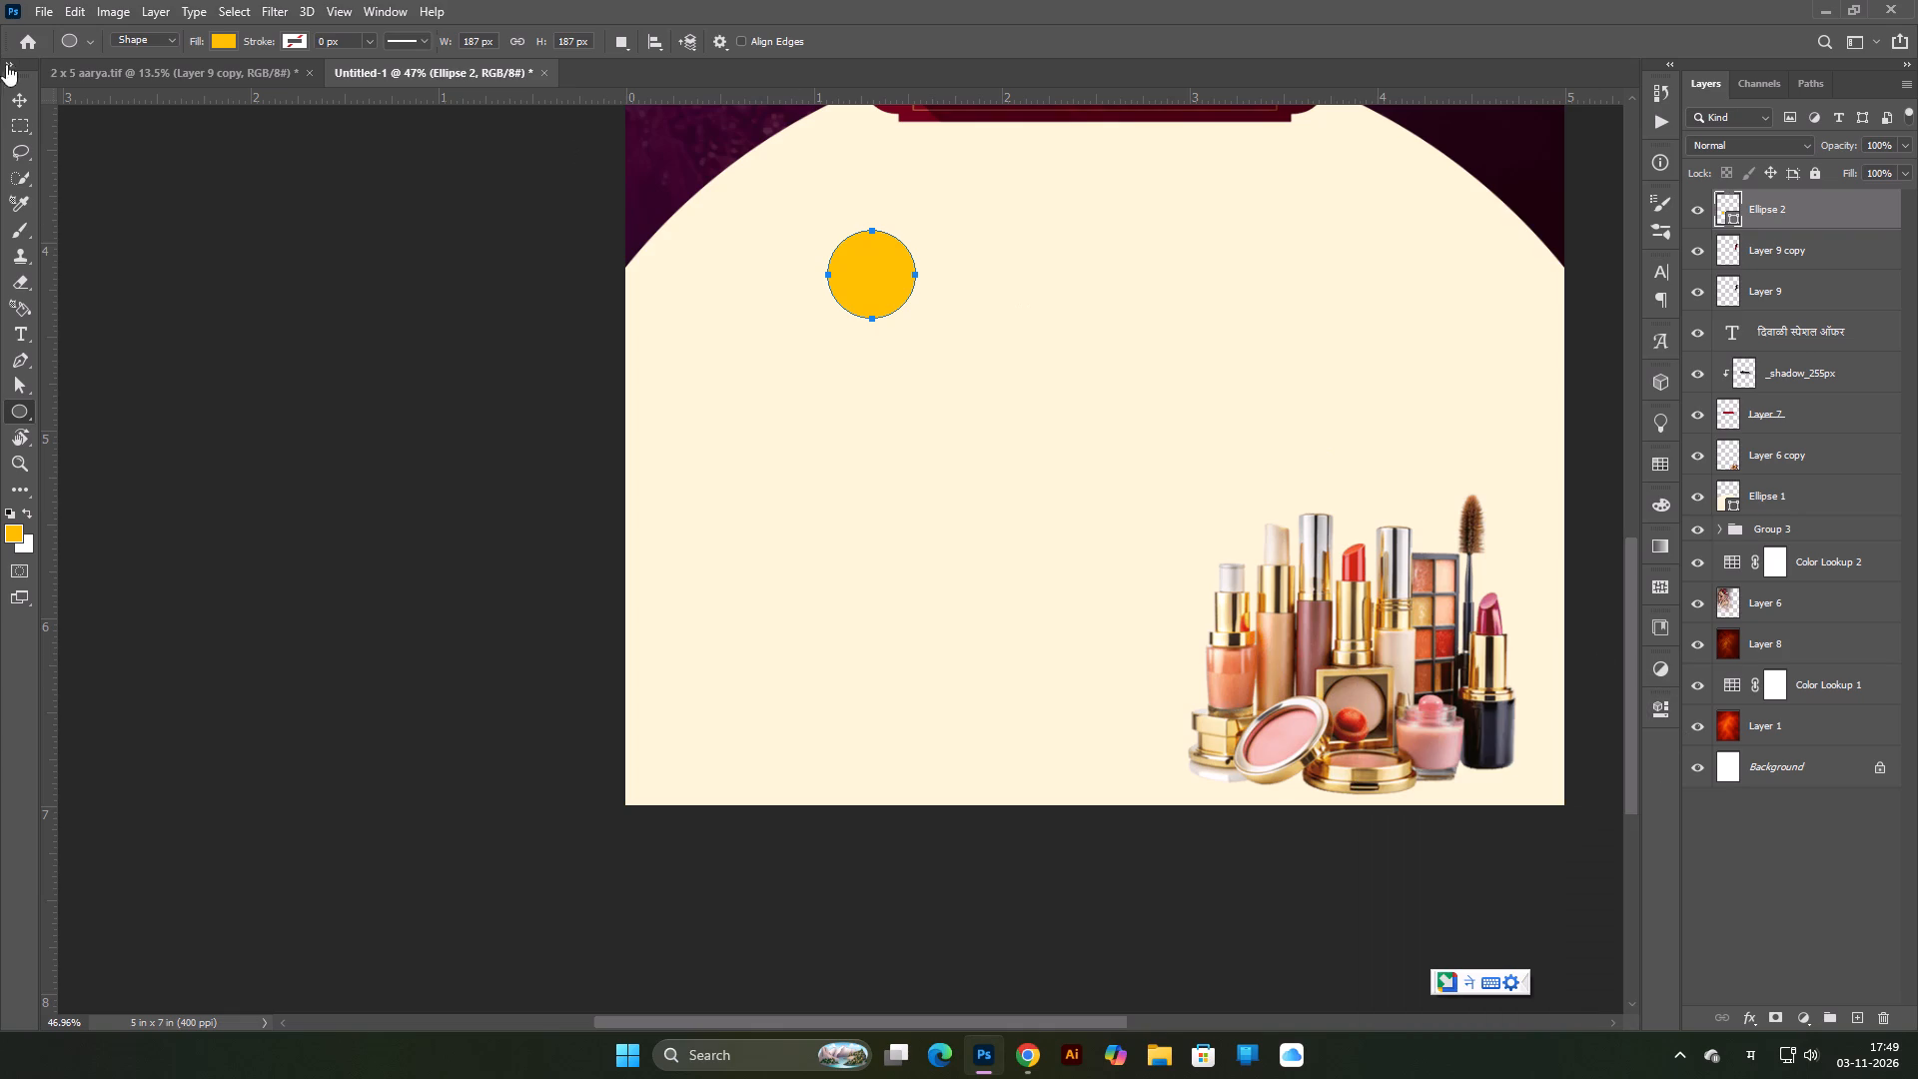
pyautogui.click(12, 96)
pyautogui.keyDown('alt'); pyautogui.moveTo(917, 272); pyautogui.dragTo(945, 286); pyautogui.keyUp('alt')
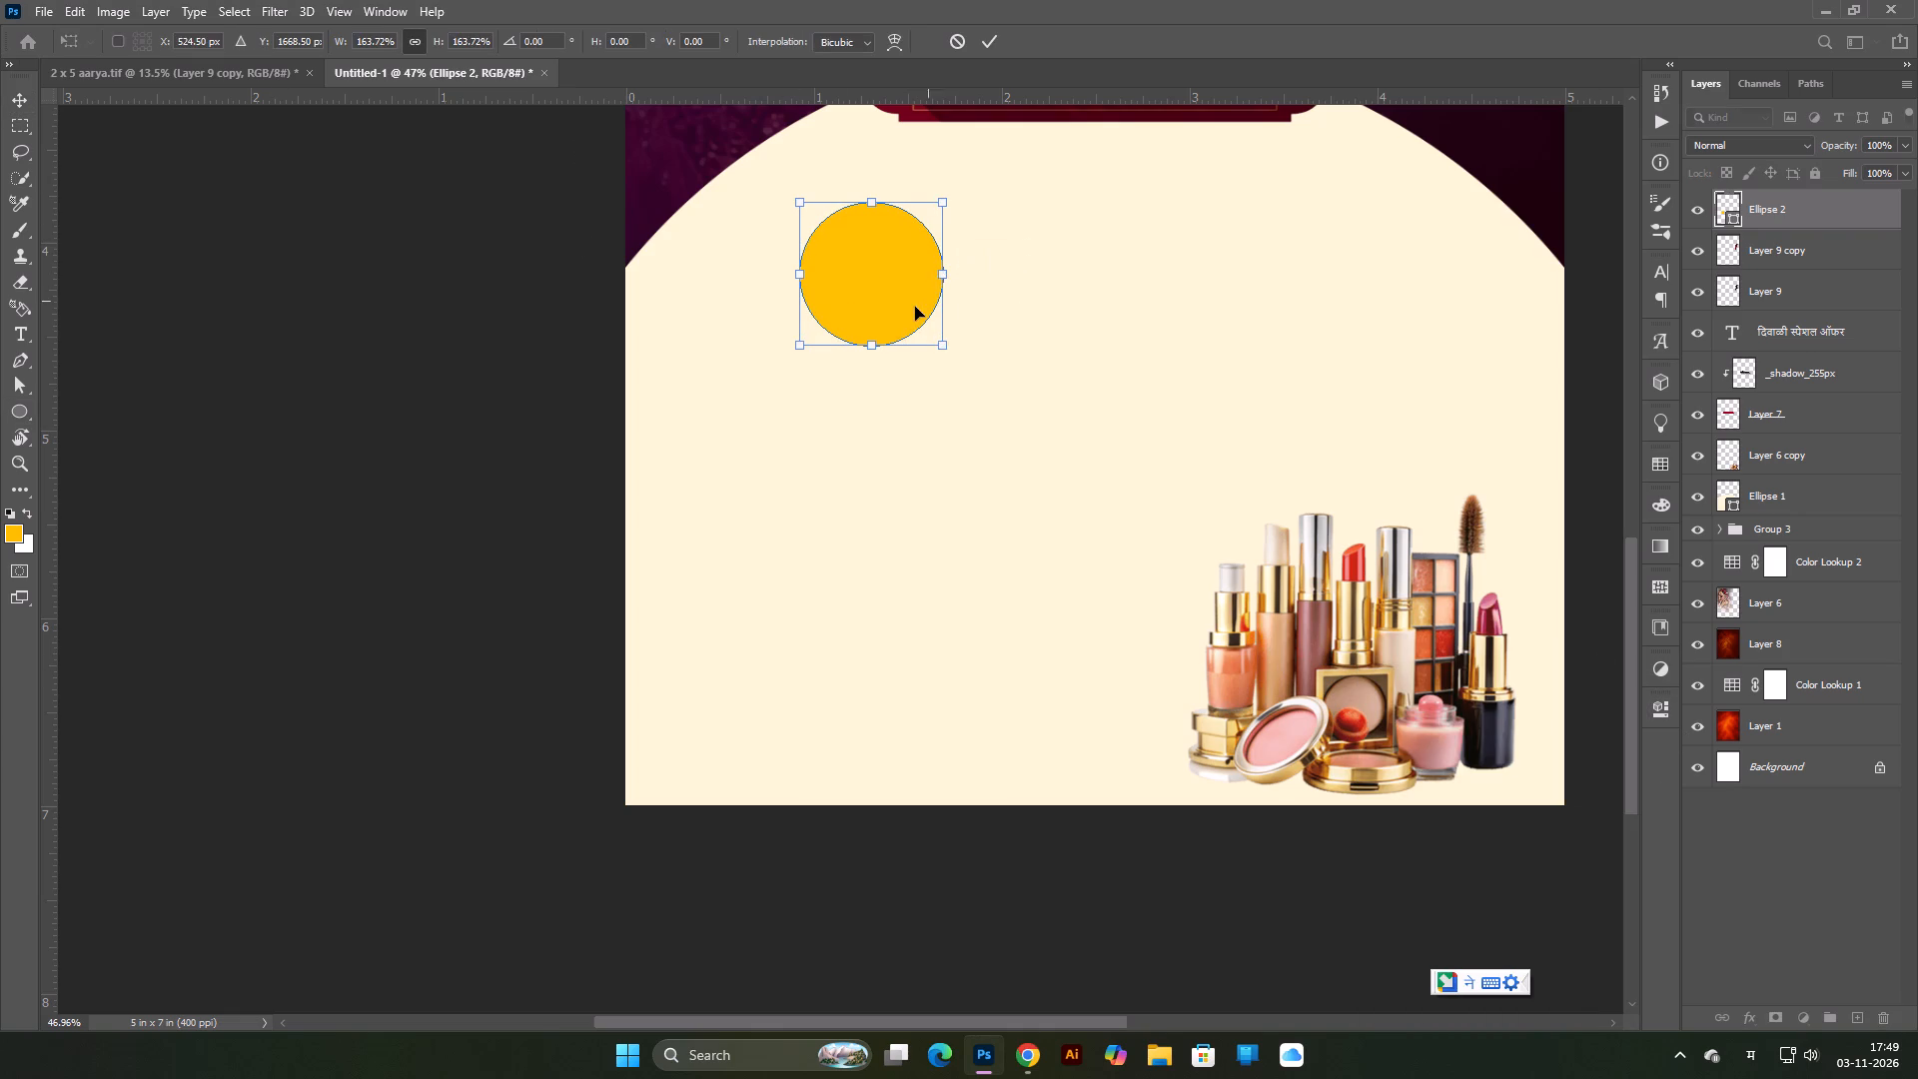
pyautogui.moveTo(914, 305); pyautogui.dragTo(913, 278)
pyautogui.press('Return')
pyautogui.click(578, 248)
# Duplicate the yellow circle four times straight downward, making a vertical column of five circles with equal gaps of about 0.065 in.
pyautogui.keyDown('alt'); pyautogui.moveTo(865, 256); pyautogui.dragTo(868, 283); pyautogui.keyUp('alt')
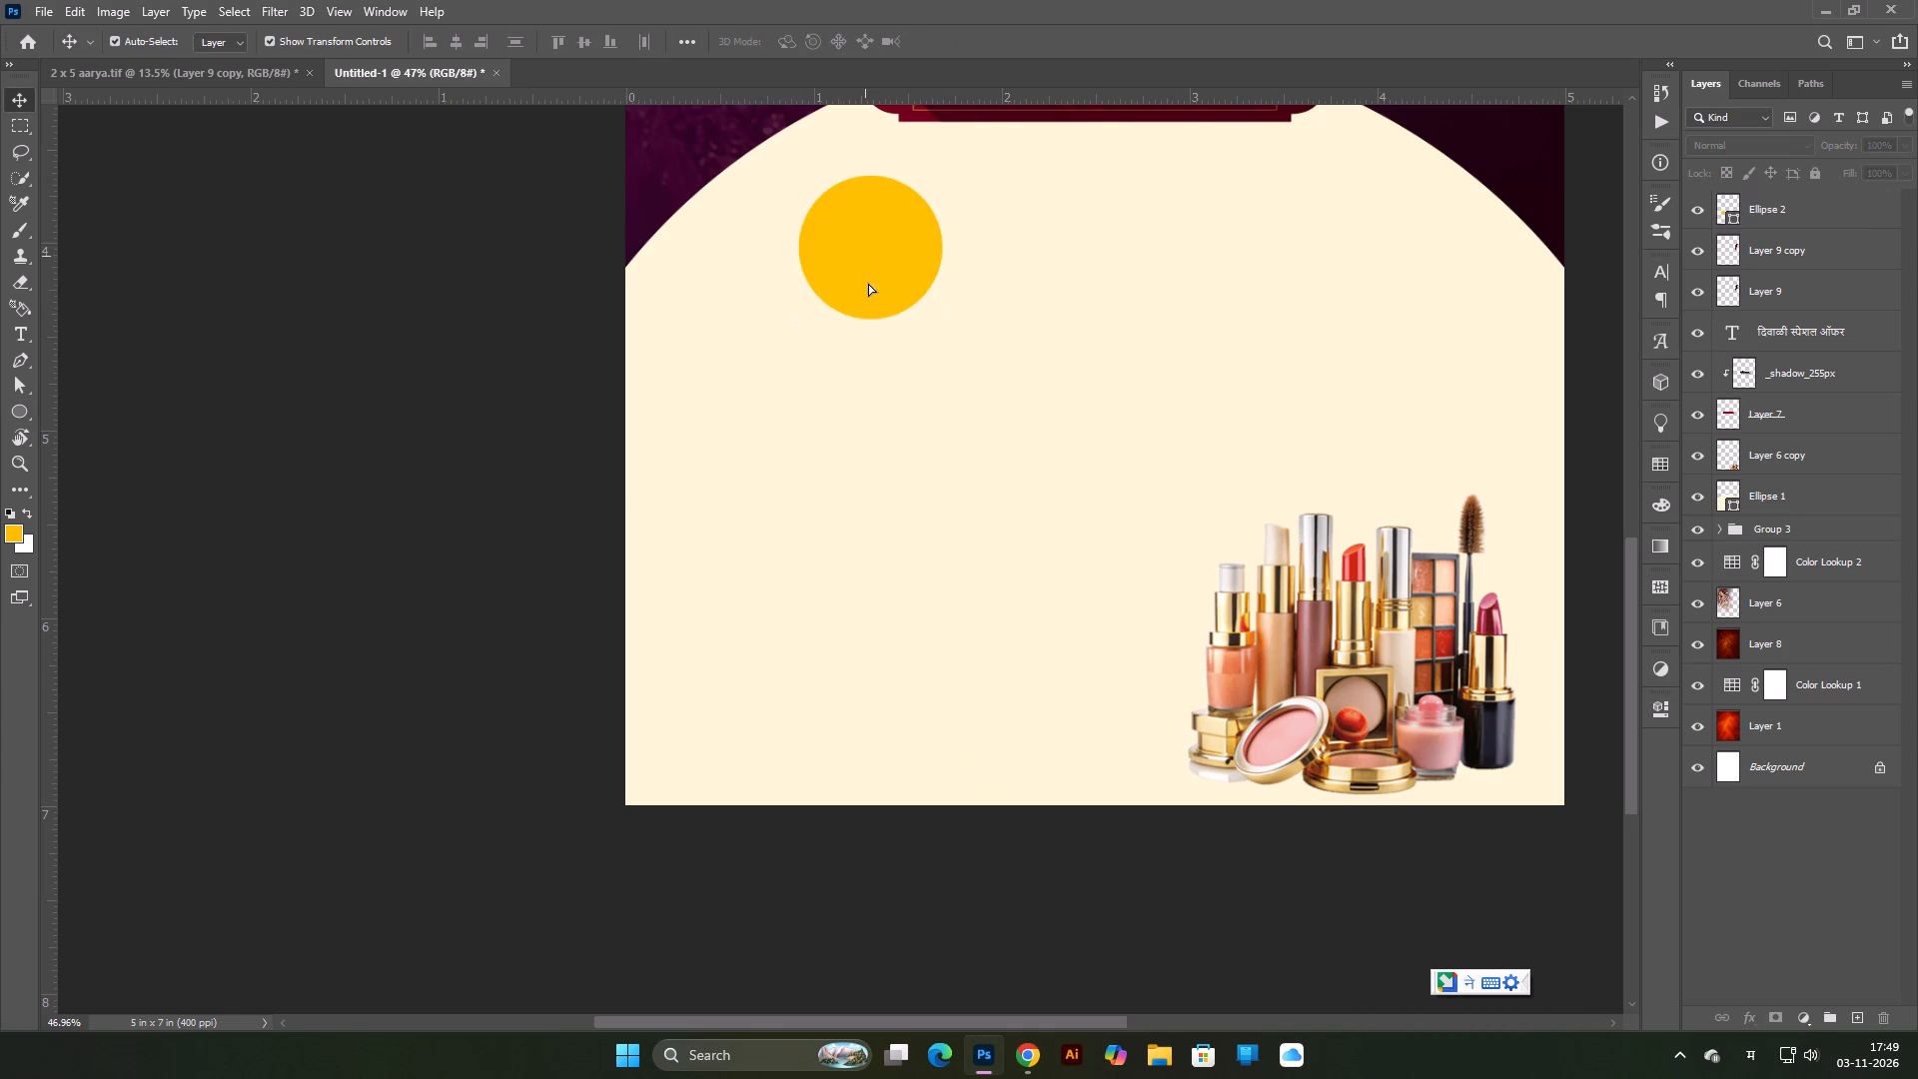
pyautogui.keyDown('alt'); pyautogui.moveTo(868, 283); pyautogui.dragTo(866, 412); pyautogui.keyUp('alt')
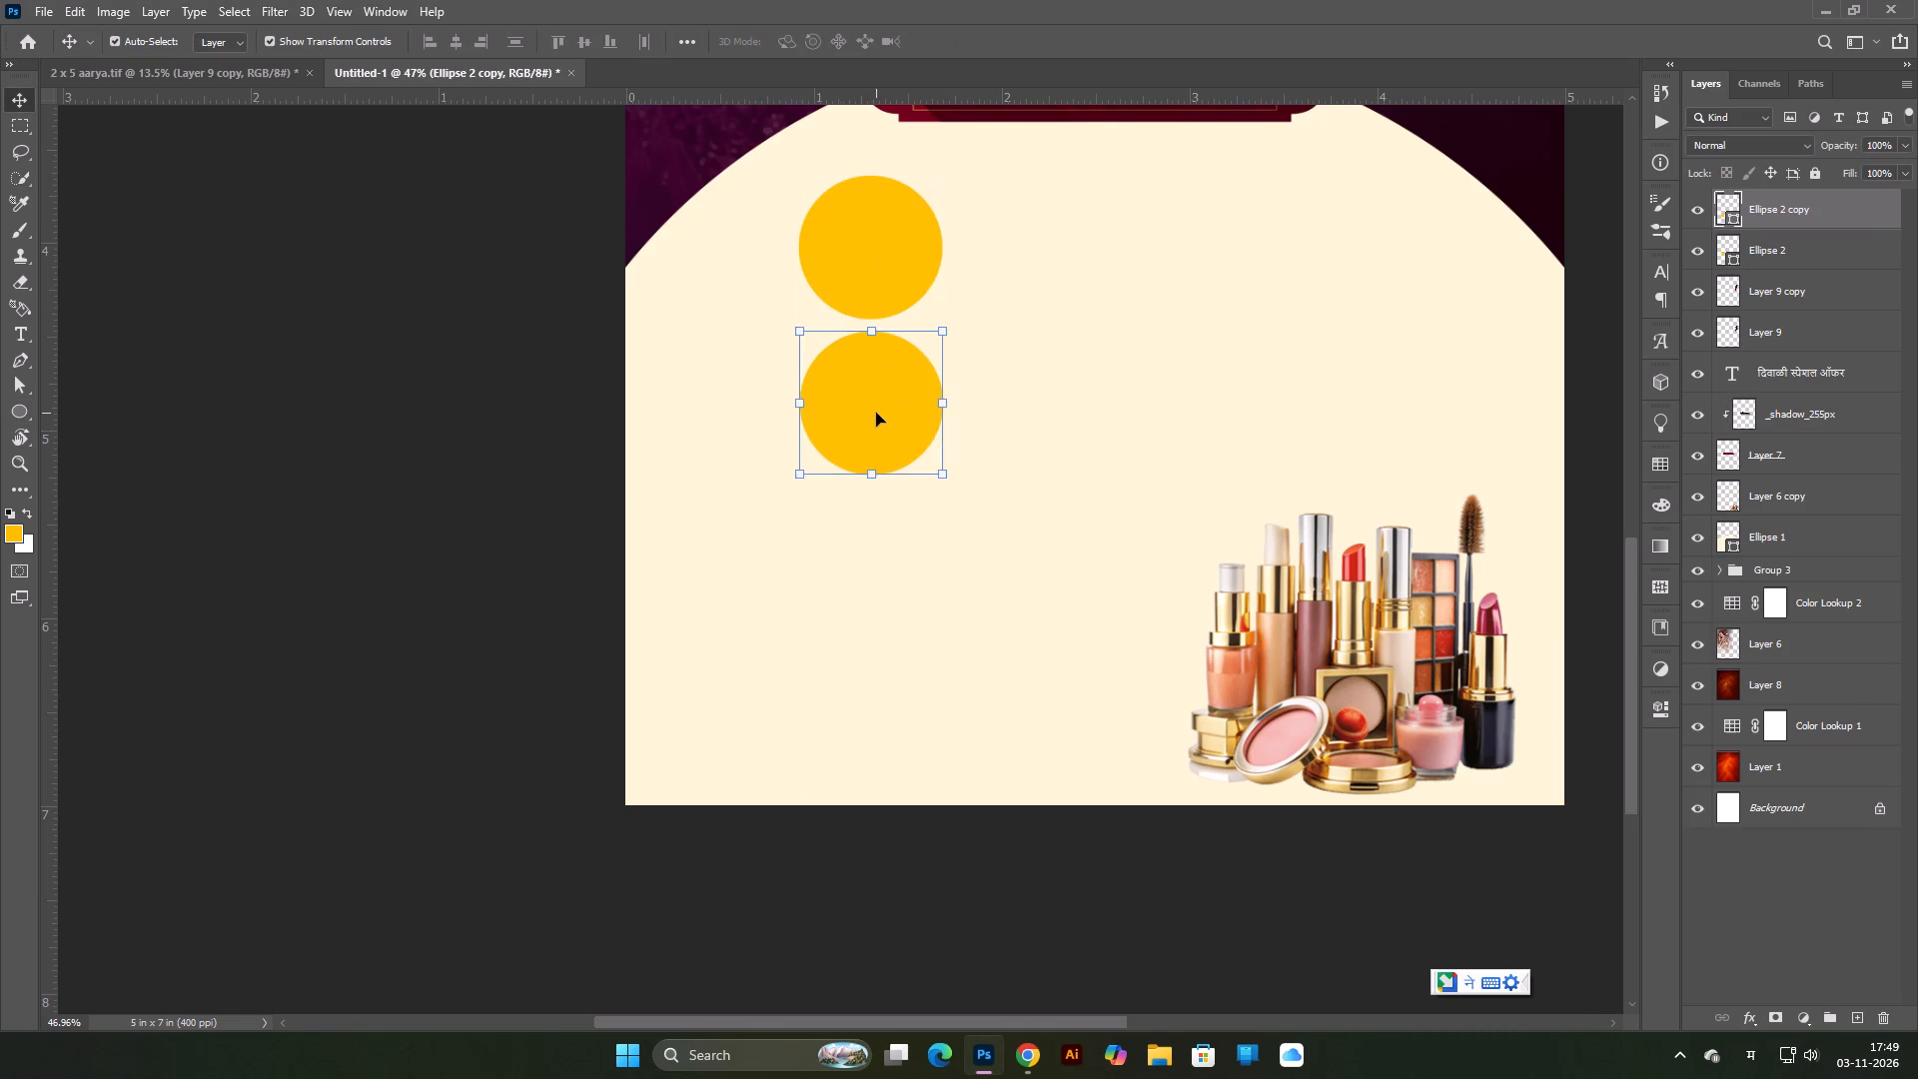
pyautogui.click(884, 417)
pyautogui.keyDown('alt'); pyautogui.moveTo(871, 401); pyautogui.dragTo(871, 467); pyautogui.keyUp('alt')
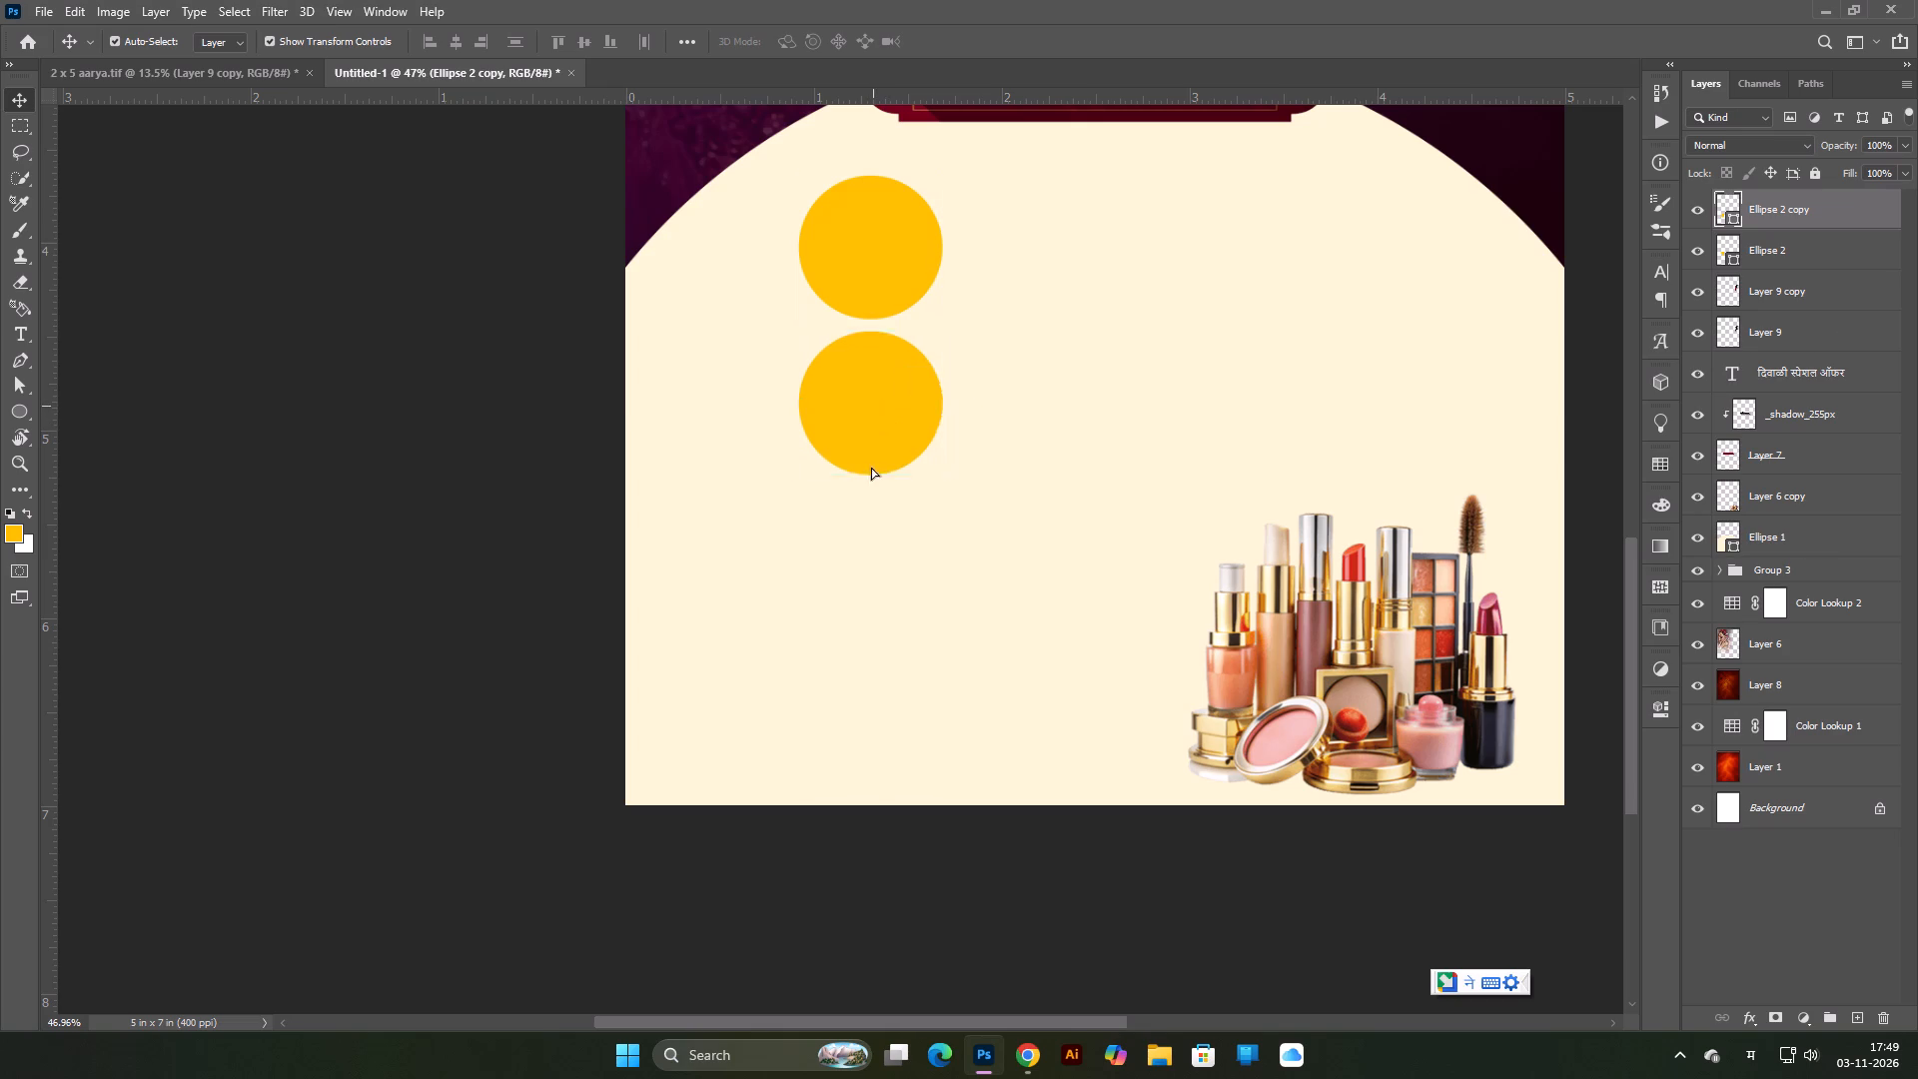
pyautogui.keyDown('alt'); pyautogui.moveTo(871, 467); pyautogui.dragTo(868, 556); pyautogui.keyUp('alt')
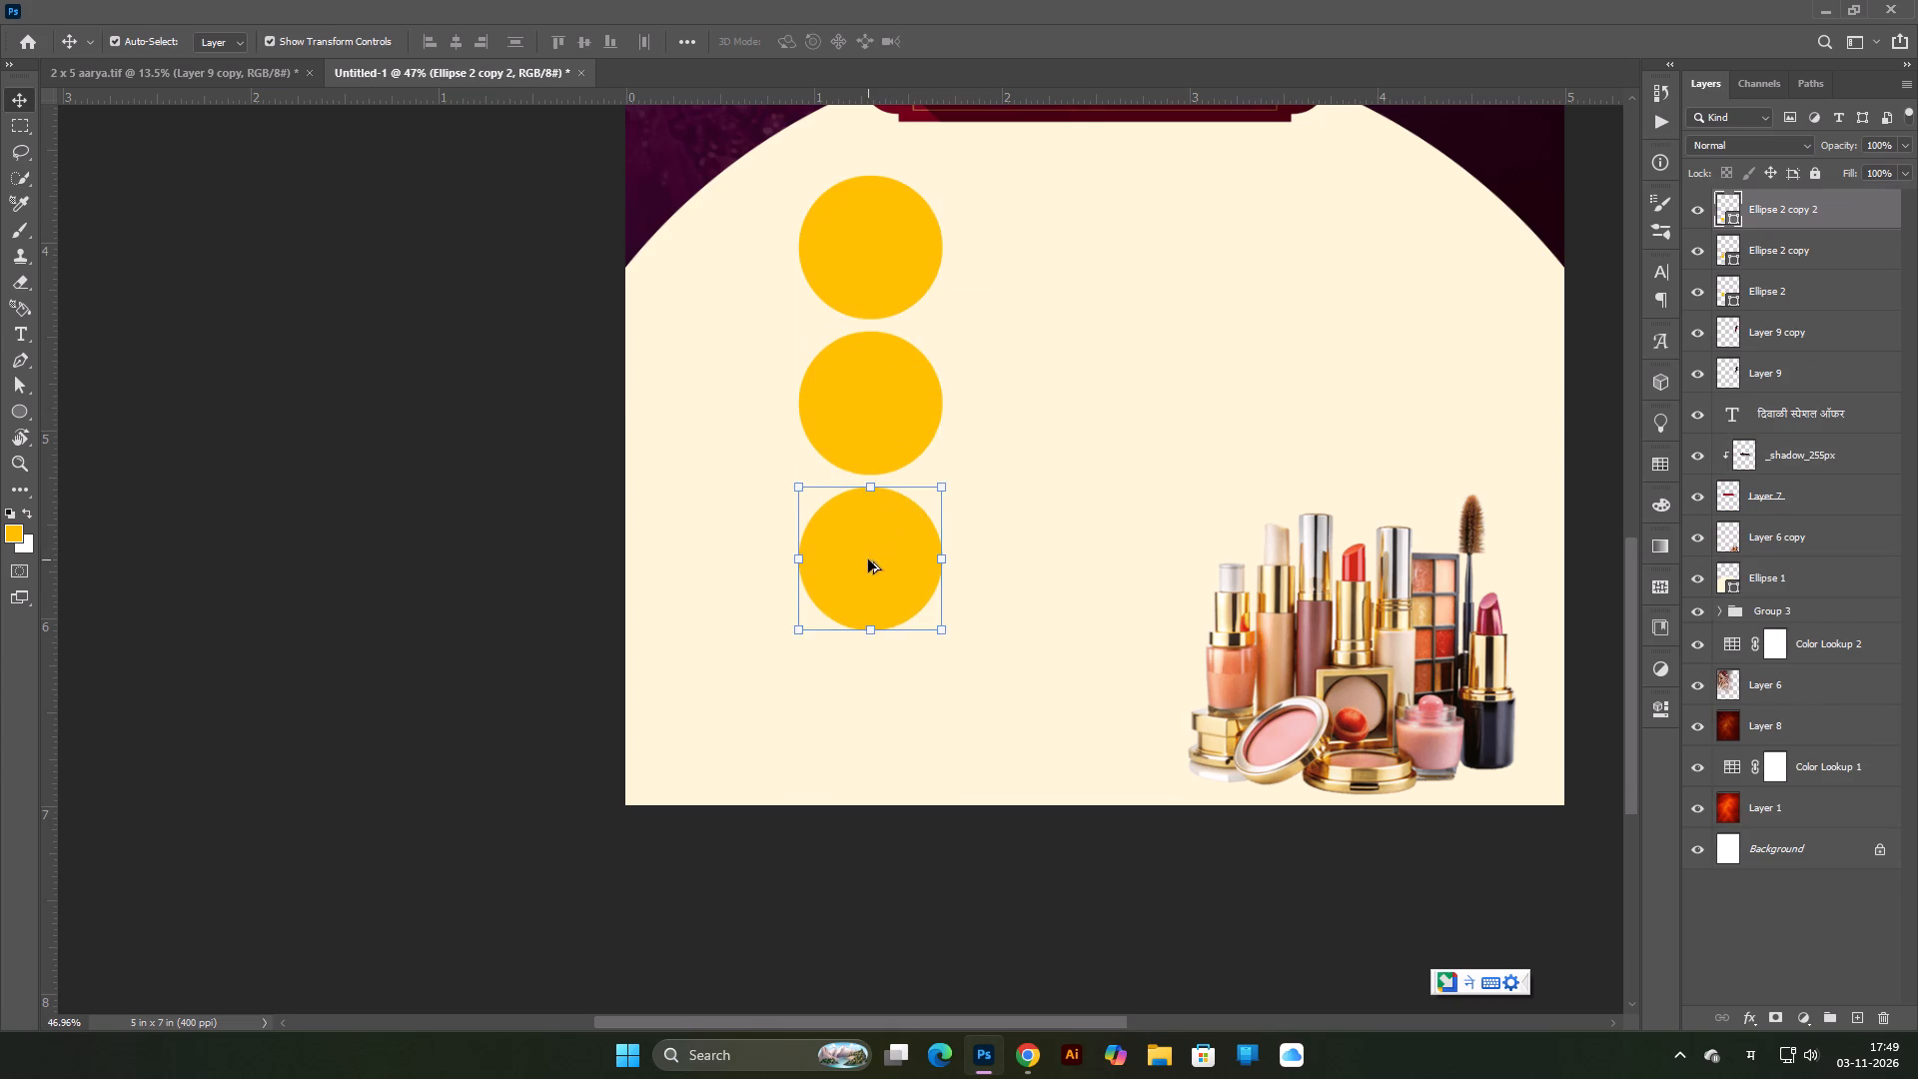
pyautogui.keyDown('alt'); pyautogui.moveTo(868, 560); pyautogui.dragTo(868, 714); pyautogui.keyUp('alt')
pyautogui.press('space')
pyautogui.press('space')
pyautogui.press('space')
pyautogui.press('space')
pyautogui.press('space')
pyautogui.scroll(2, 872, 710)
pyautogui.moveTo(864, 737); pyautogui.dragTo(869, 541)
pyautogui.keyDown('alt'); pyautogui.moveTo(881, 529); pyautogui.dragTo(874, 668); pyautogui.keyUp('alt')
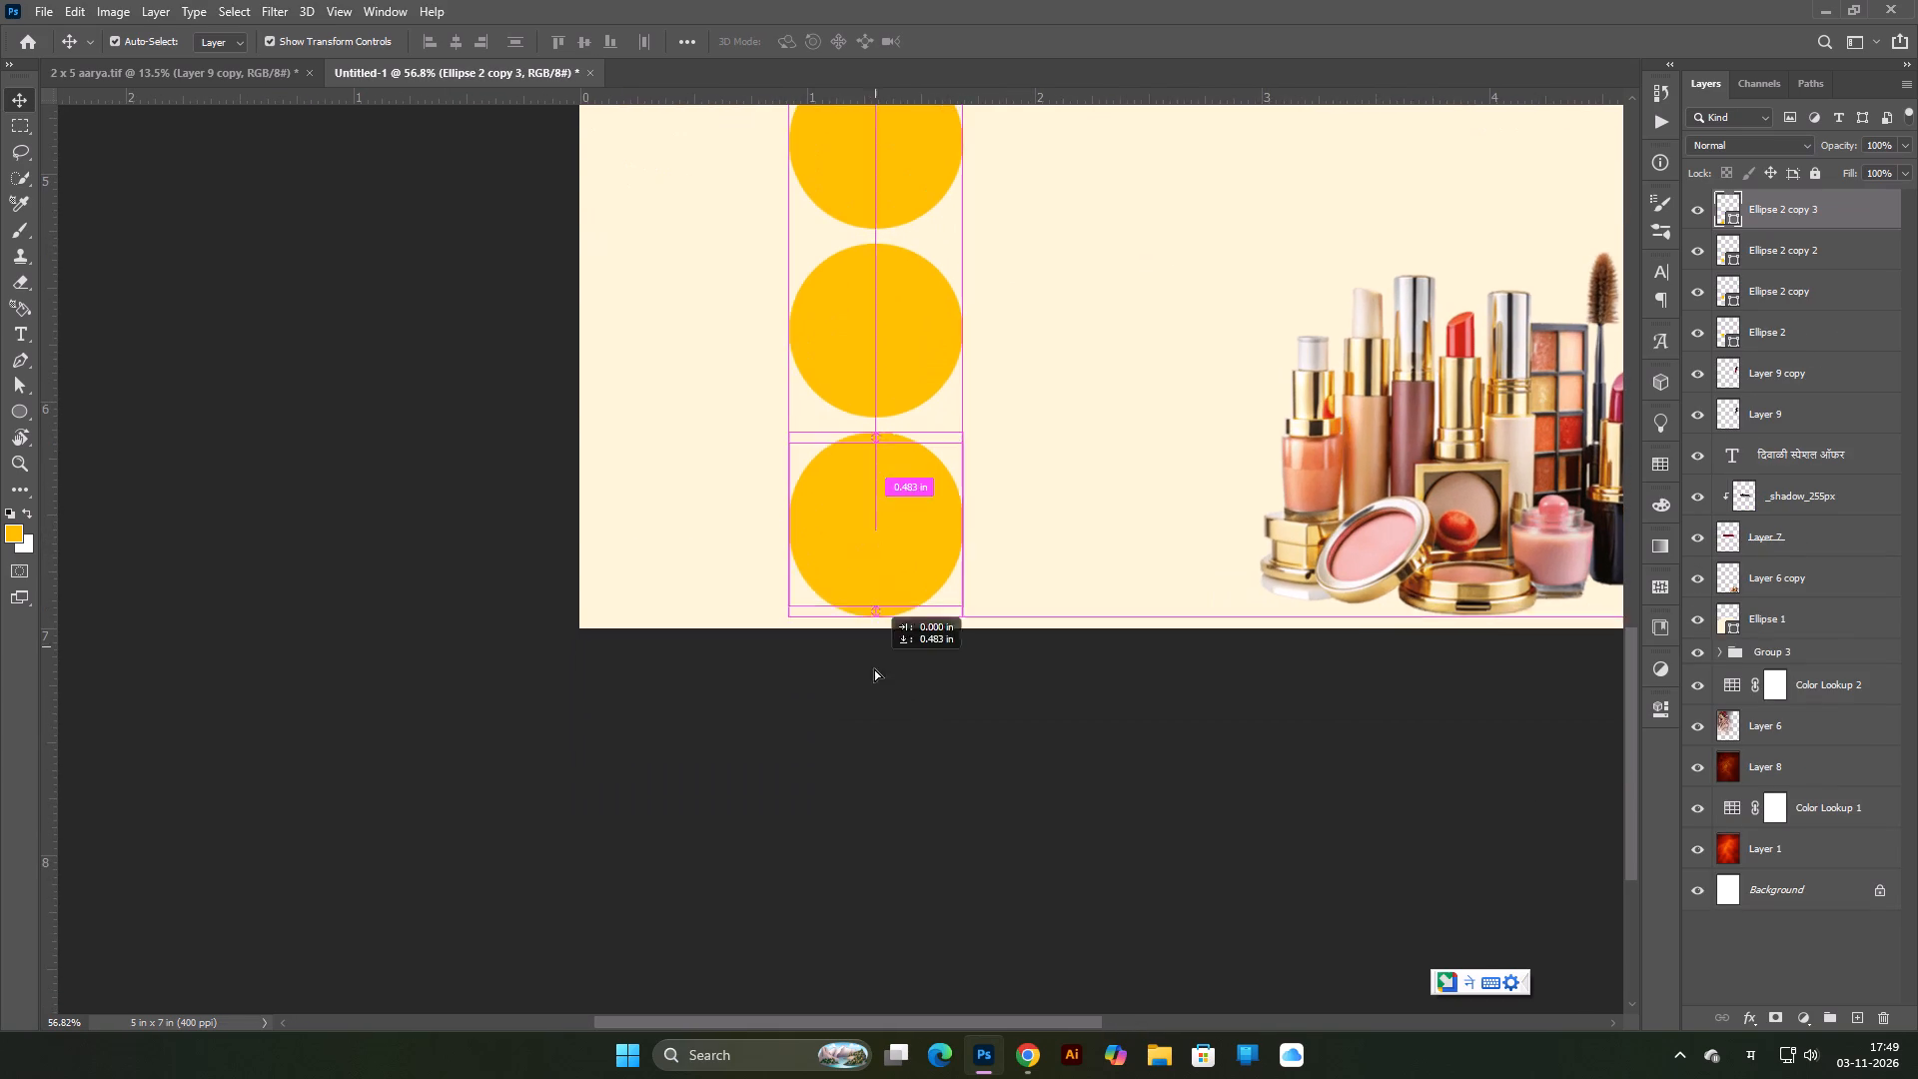
pyautogui.keyDown('alt'); pyautogui.moveTo(874, 668); pyautogui.dragTo(876, 720); pyautogui.keyUp('alt')
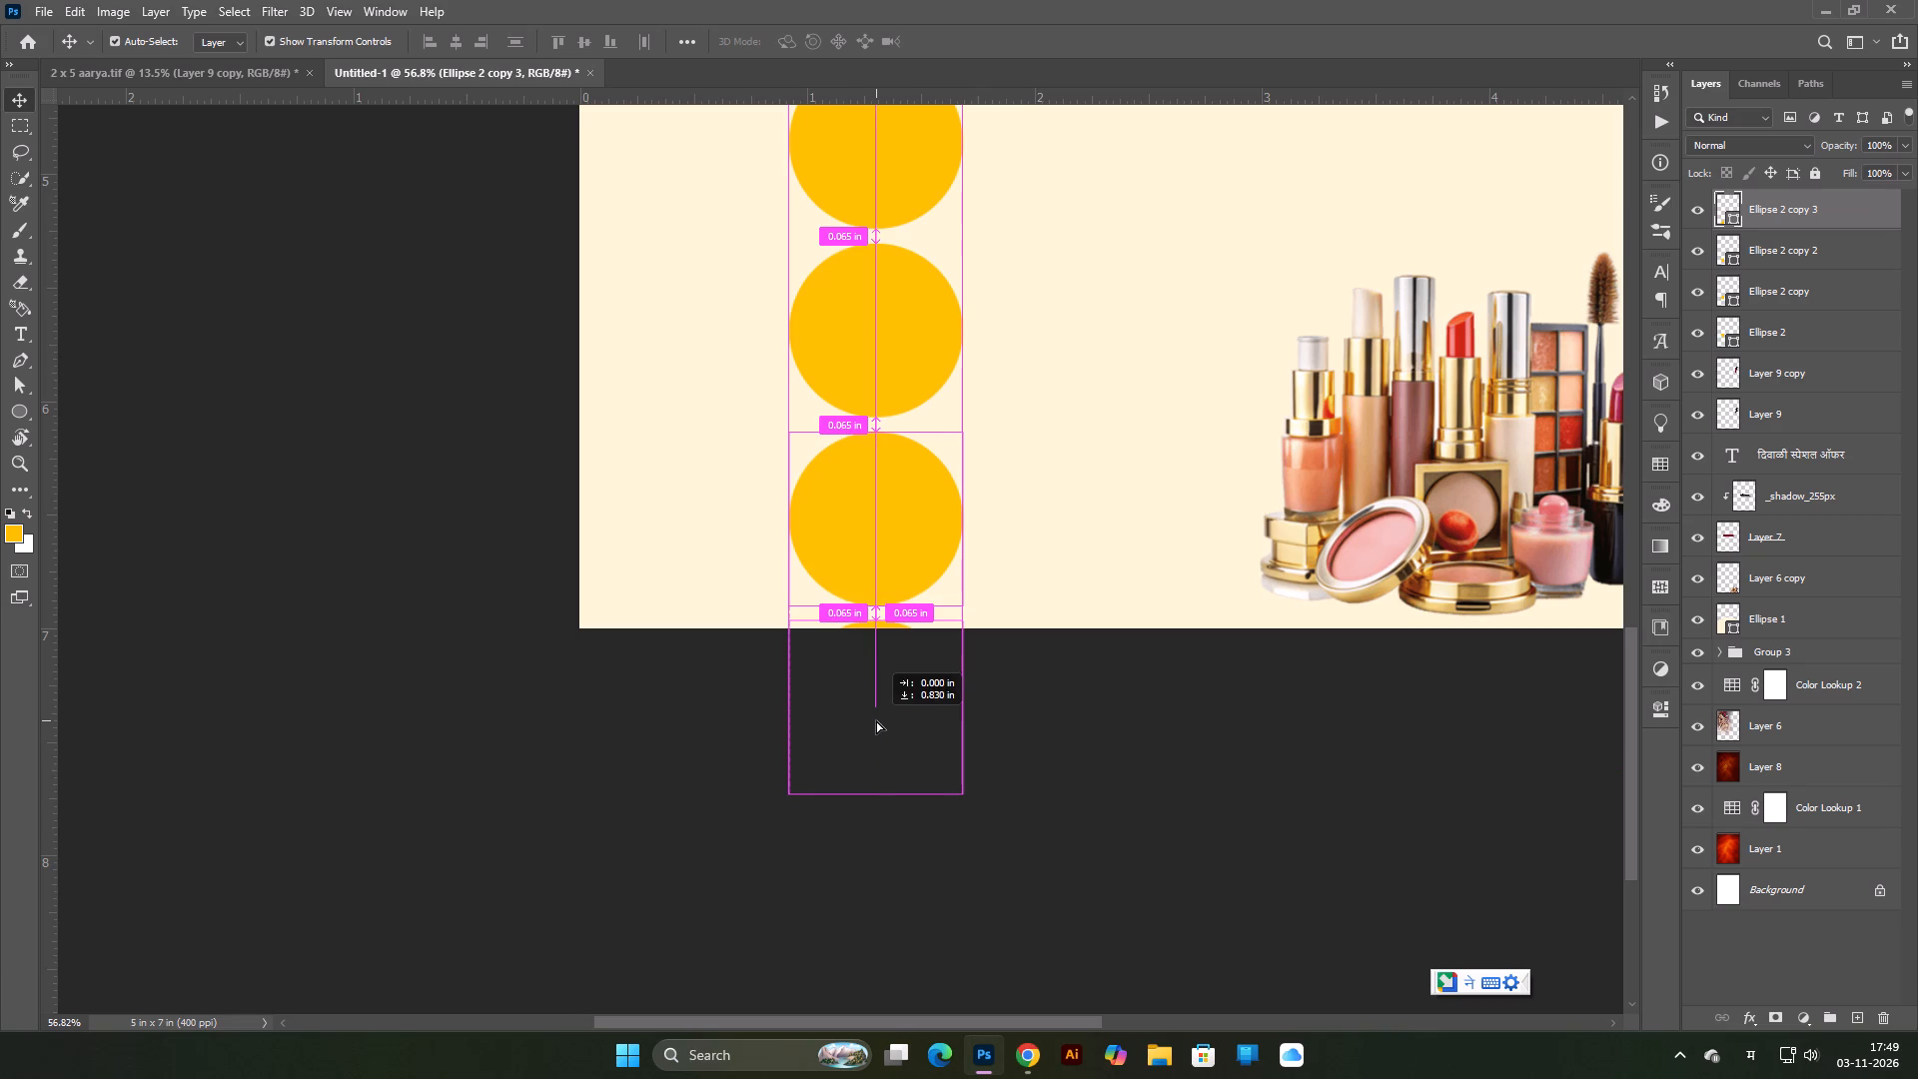
pyautogui.keyDown('alt'); pyautogui.moveTo(876, 720); pyautogui.dragTo(875, 720); pyautogui.keyUp('alt')
# Scale all five yellow circles together to about 75.08% and shift the column toward the poster's left edge.
pyautogui.keyDown('shift'); pyautogui.click(1817, 377); pyautogui.keyUp('shift')
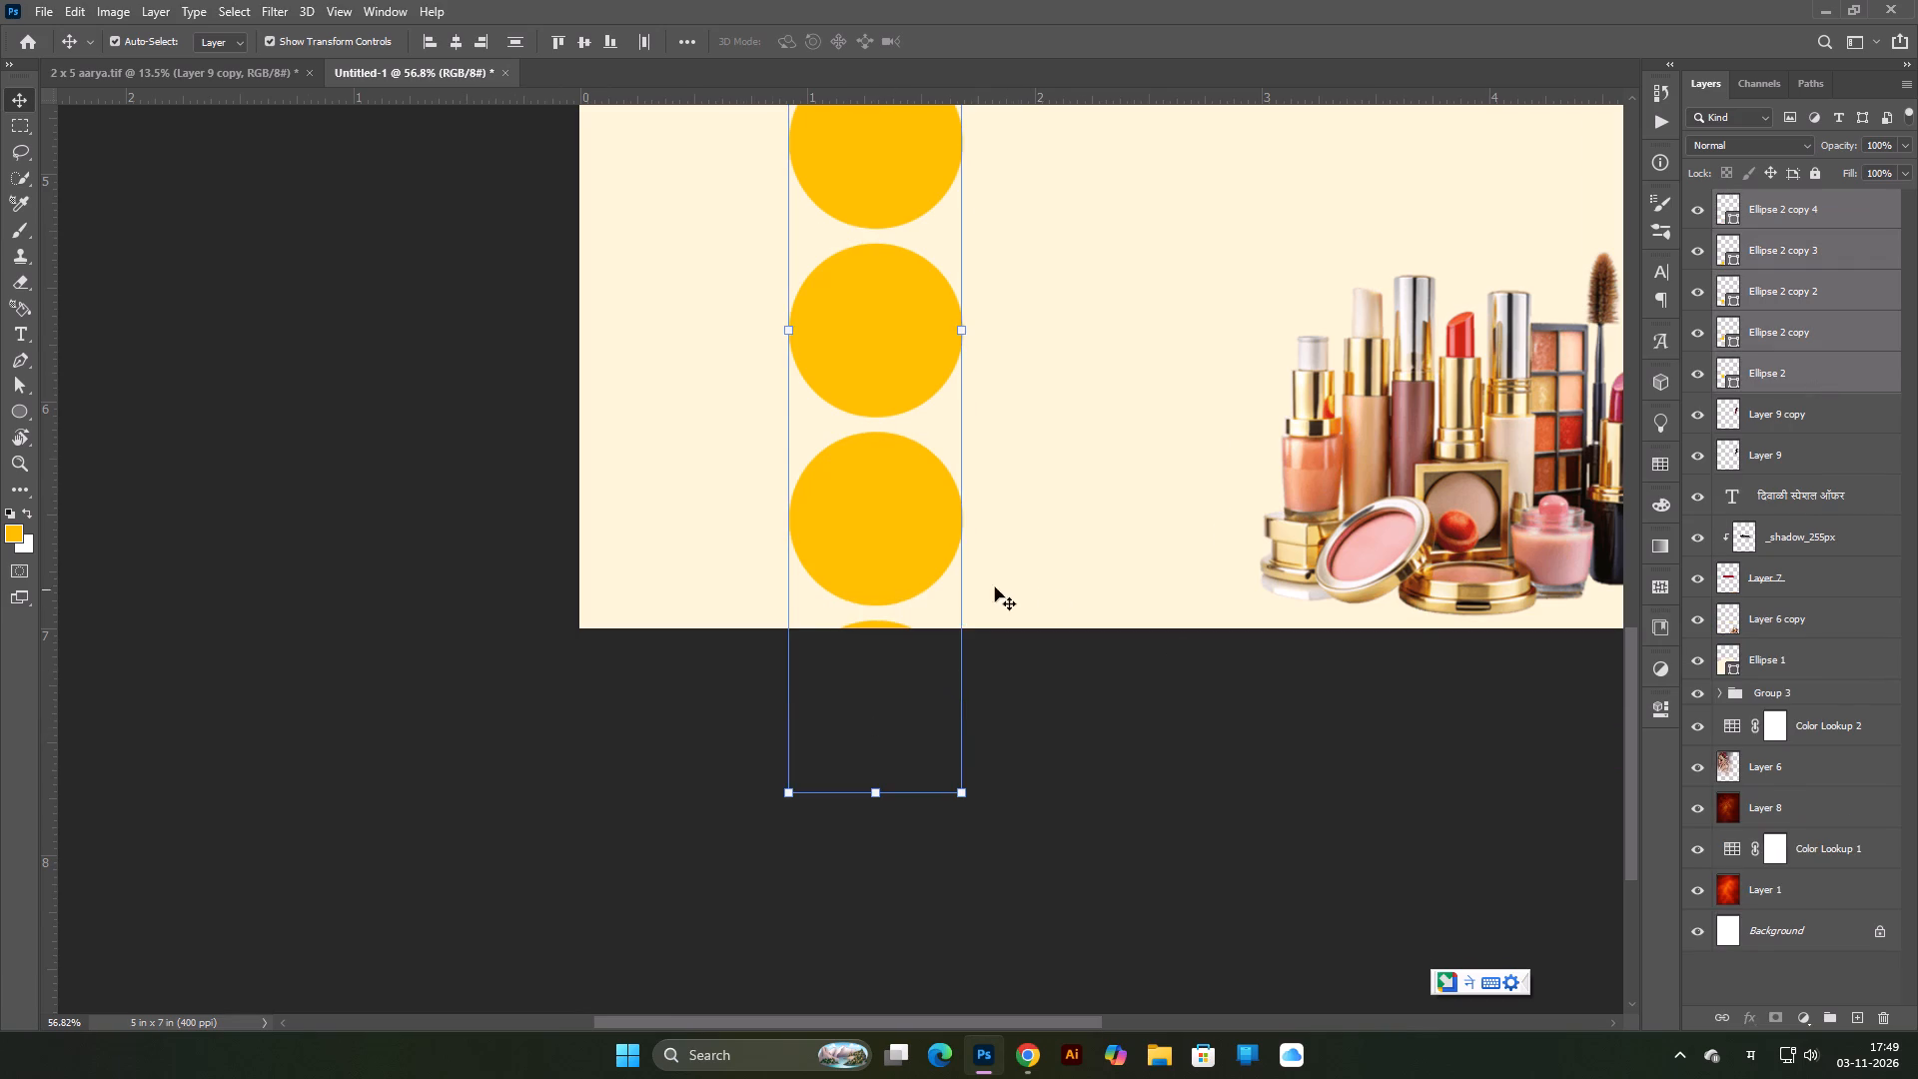
pyautogui.scroll(-5, 990, 586)
pyautogui.moveTo(911, 717); pyautogui.dragTo(907, 593)
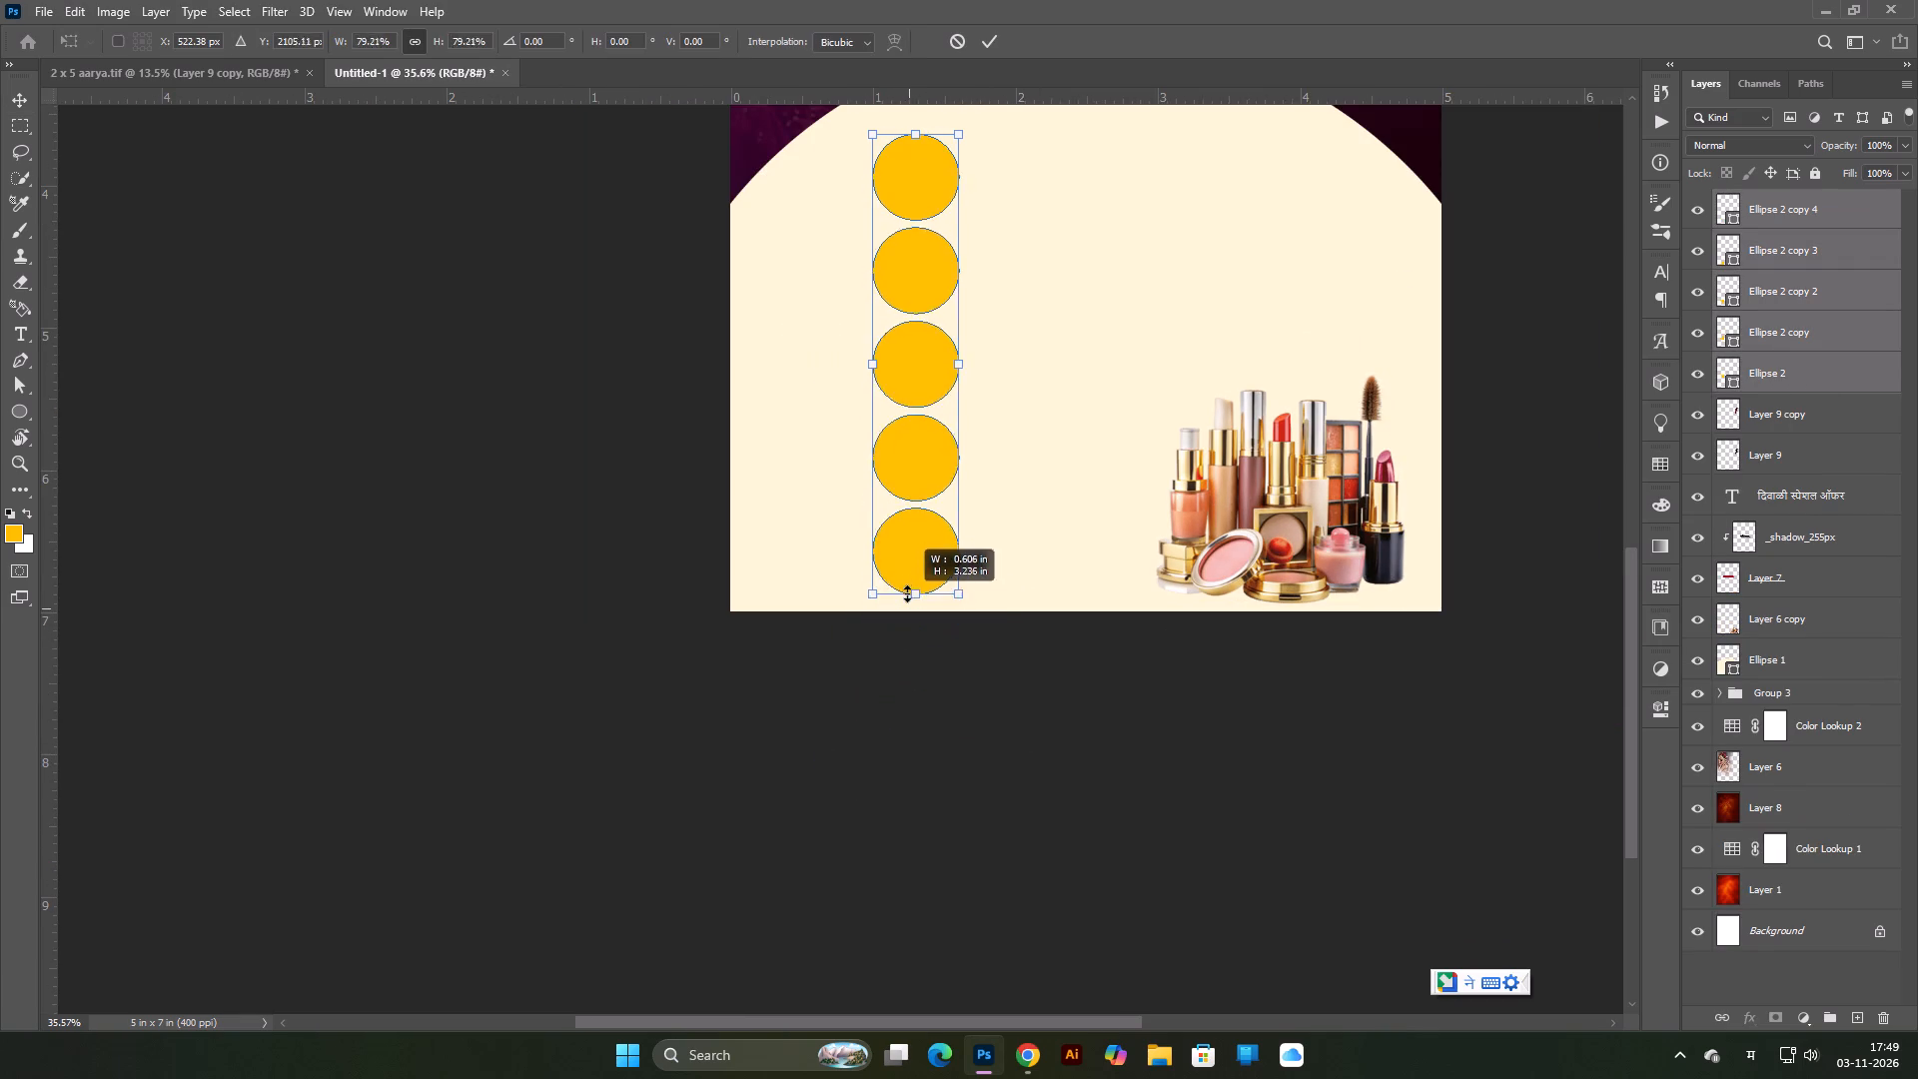
pyautogui.moveTo(907, 593); pyautogui.dragTo(901, 572)
pyautogui.moveTo(911, 469); pyautogui.dragTo(844, 461)
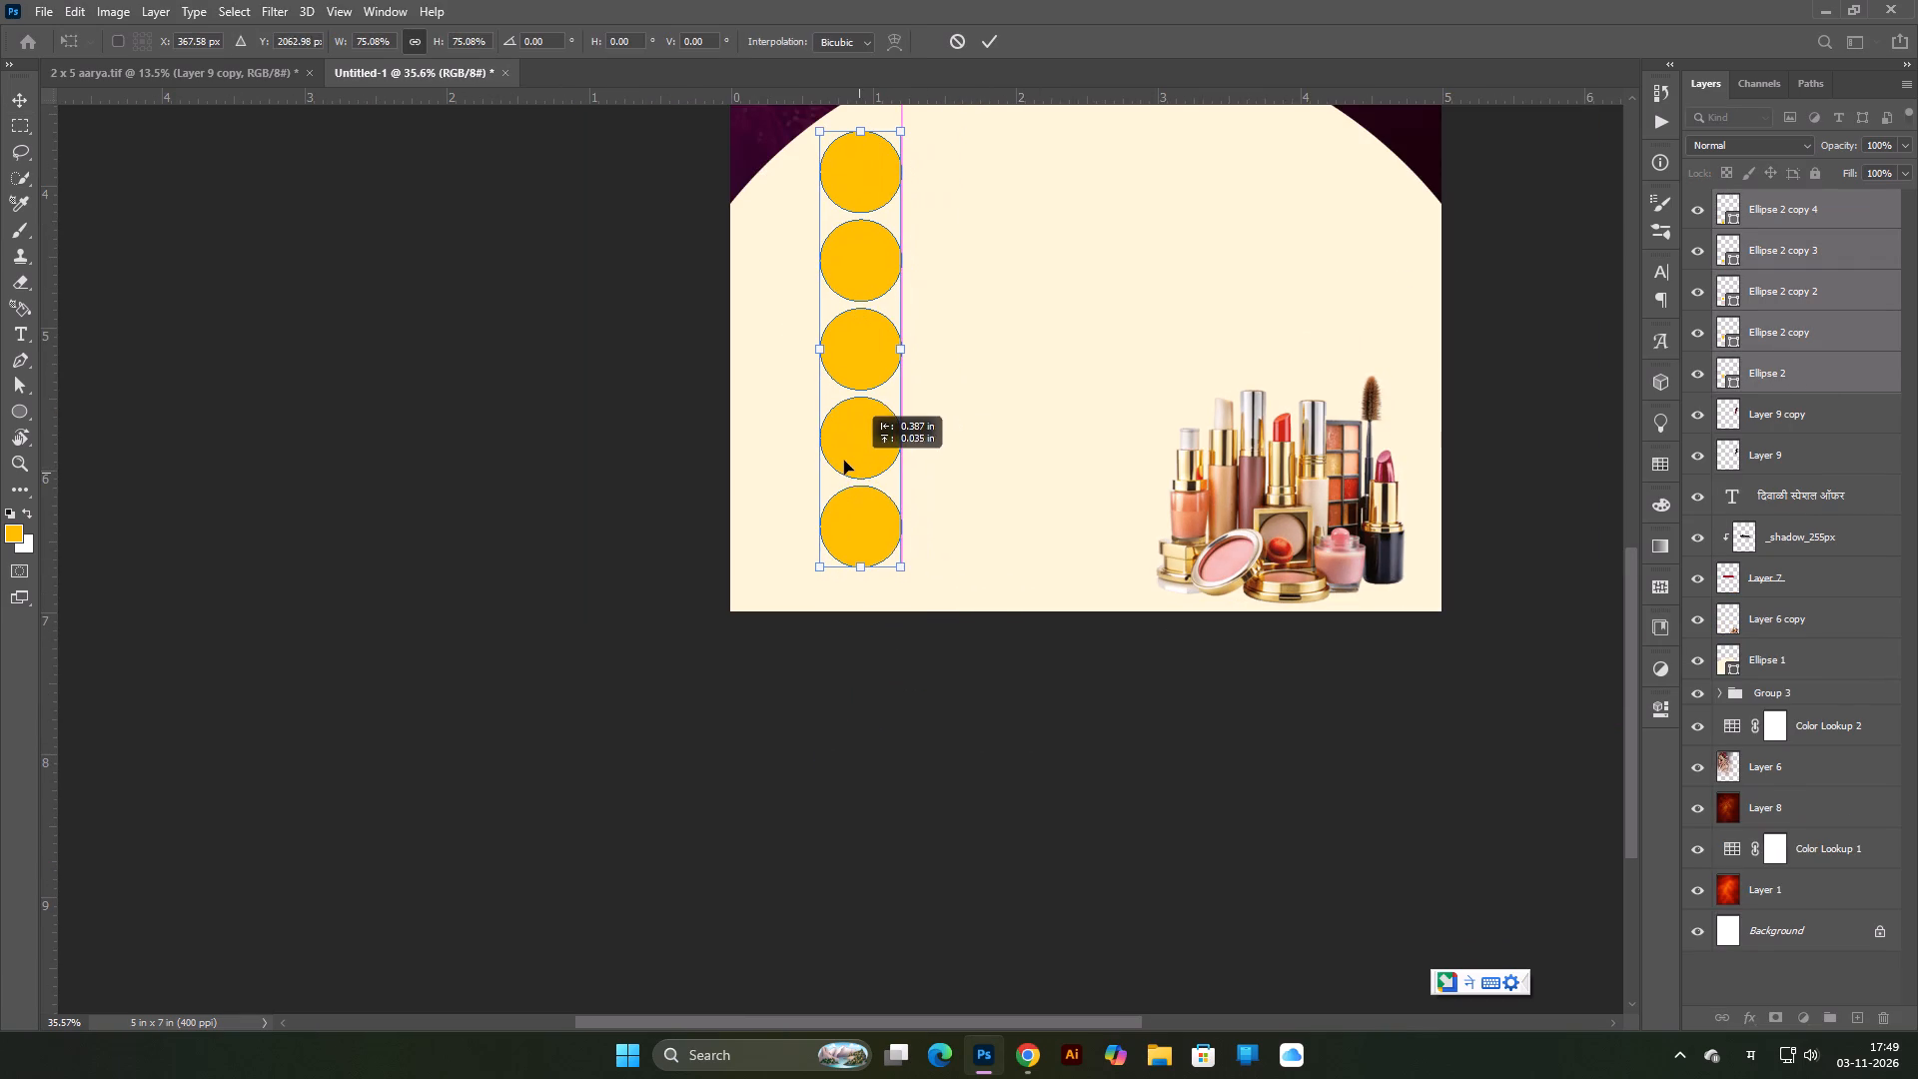
pyautogui.moveTo(844, 461); pyautogui.dragTo(855, 477)
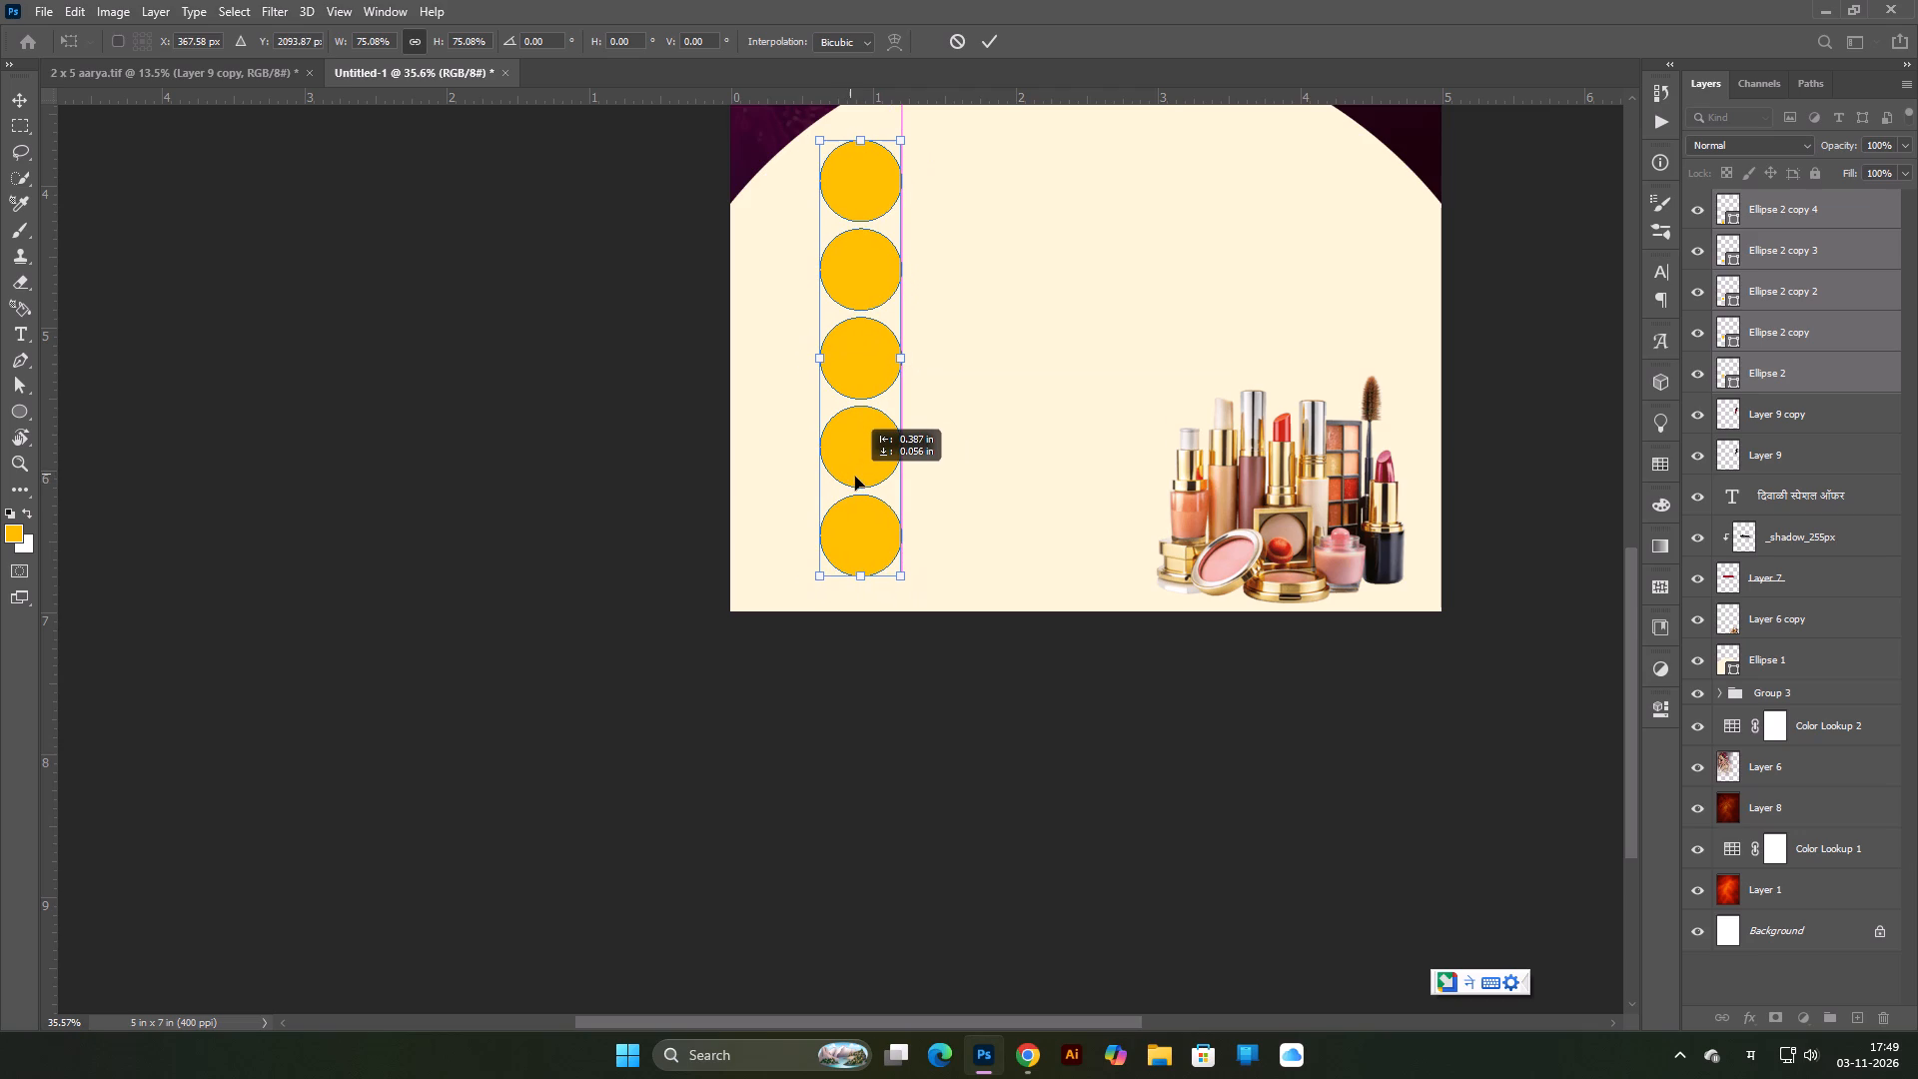
pyautogui.moveTo(855, 477); pyautogui.dragTo(856, 480)
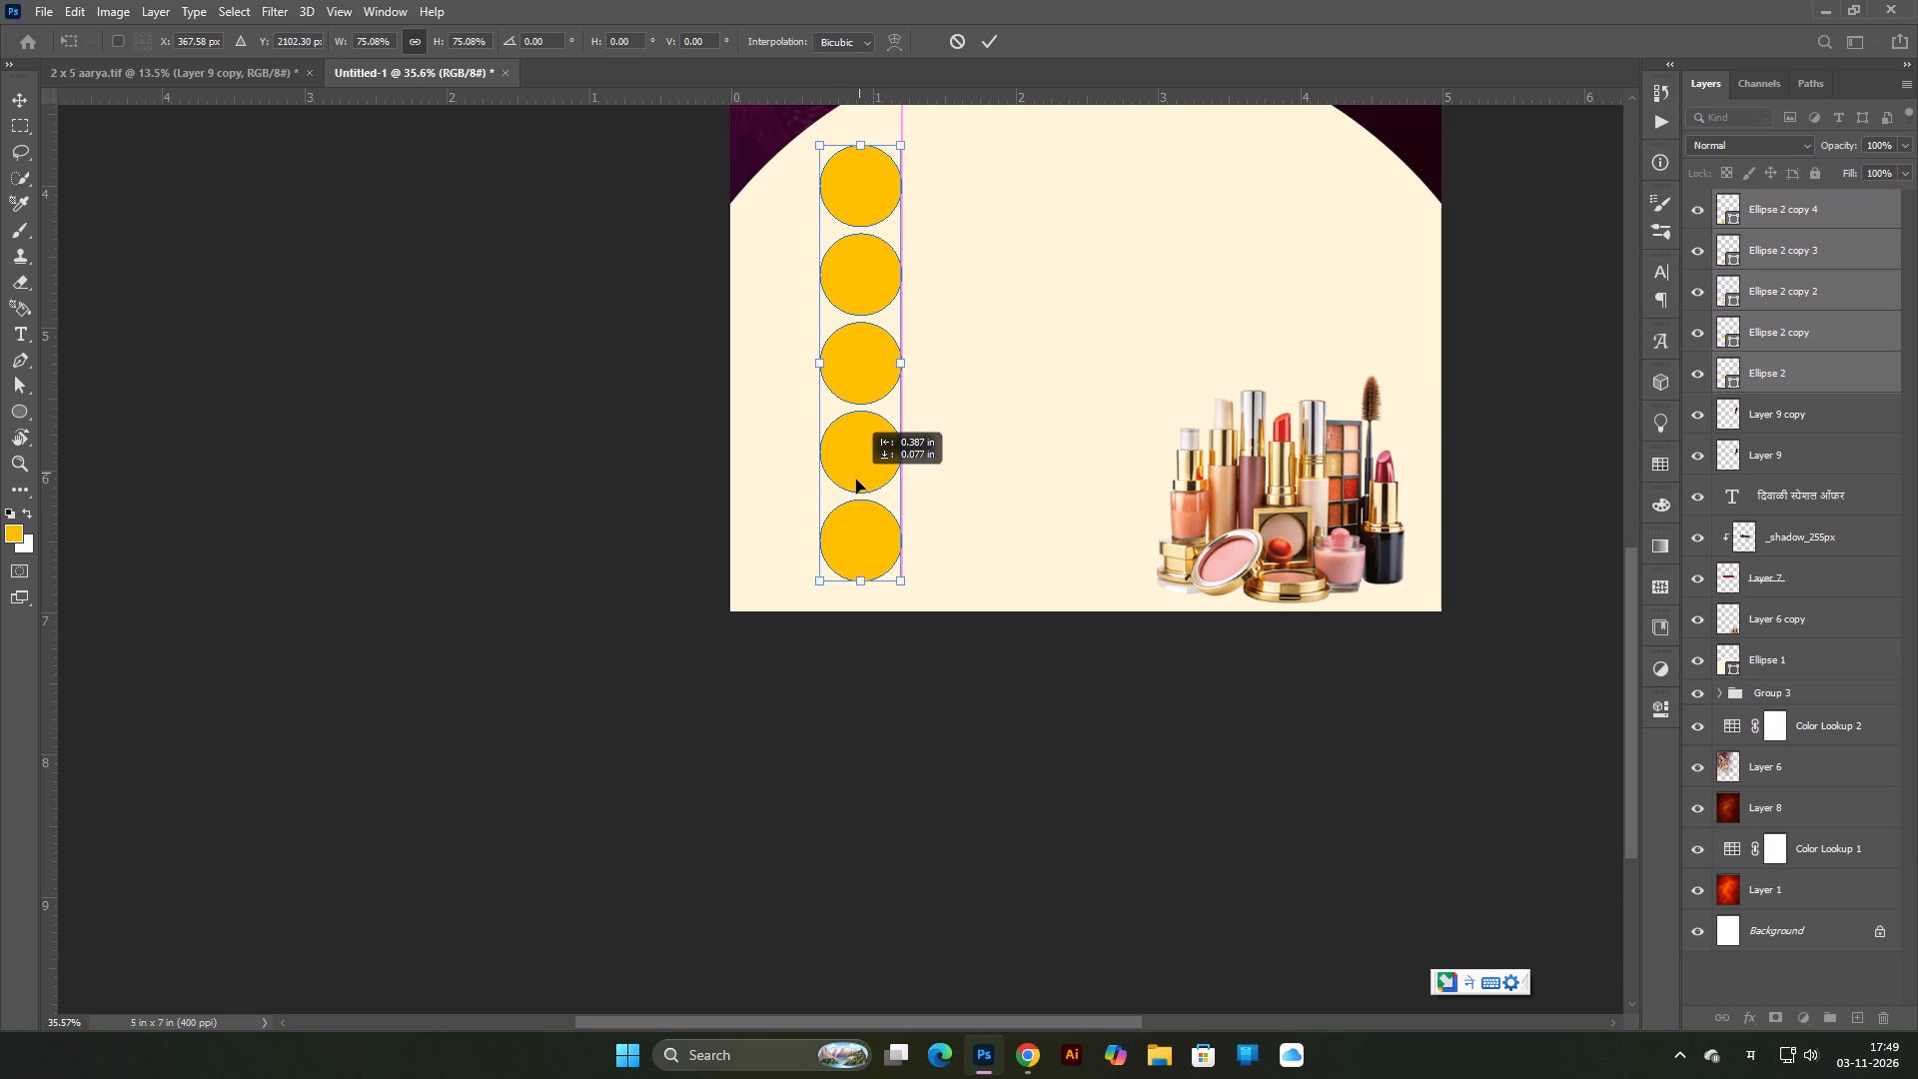
pyautogui.moveTo(856, 480); pyautogui.dragTo(844, 505)
pyautogui.click(844, 505)
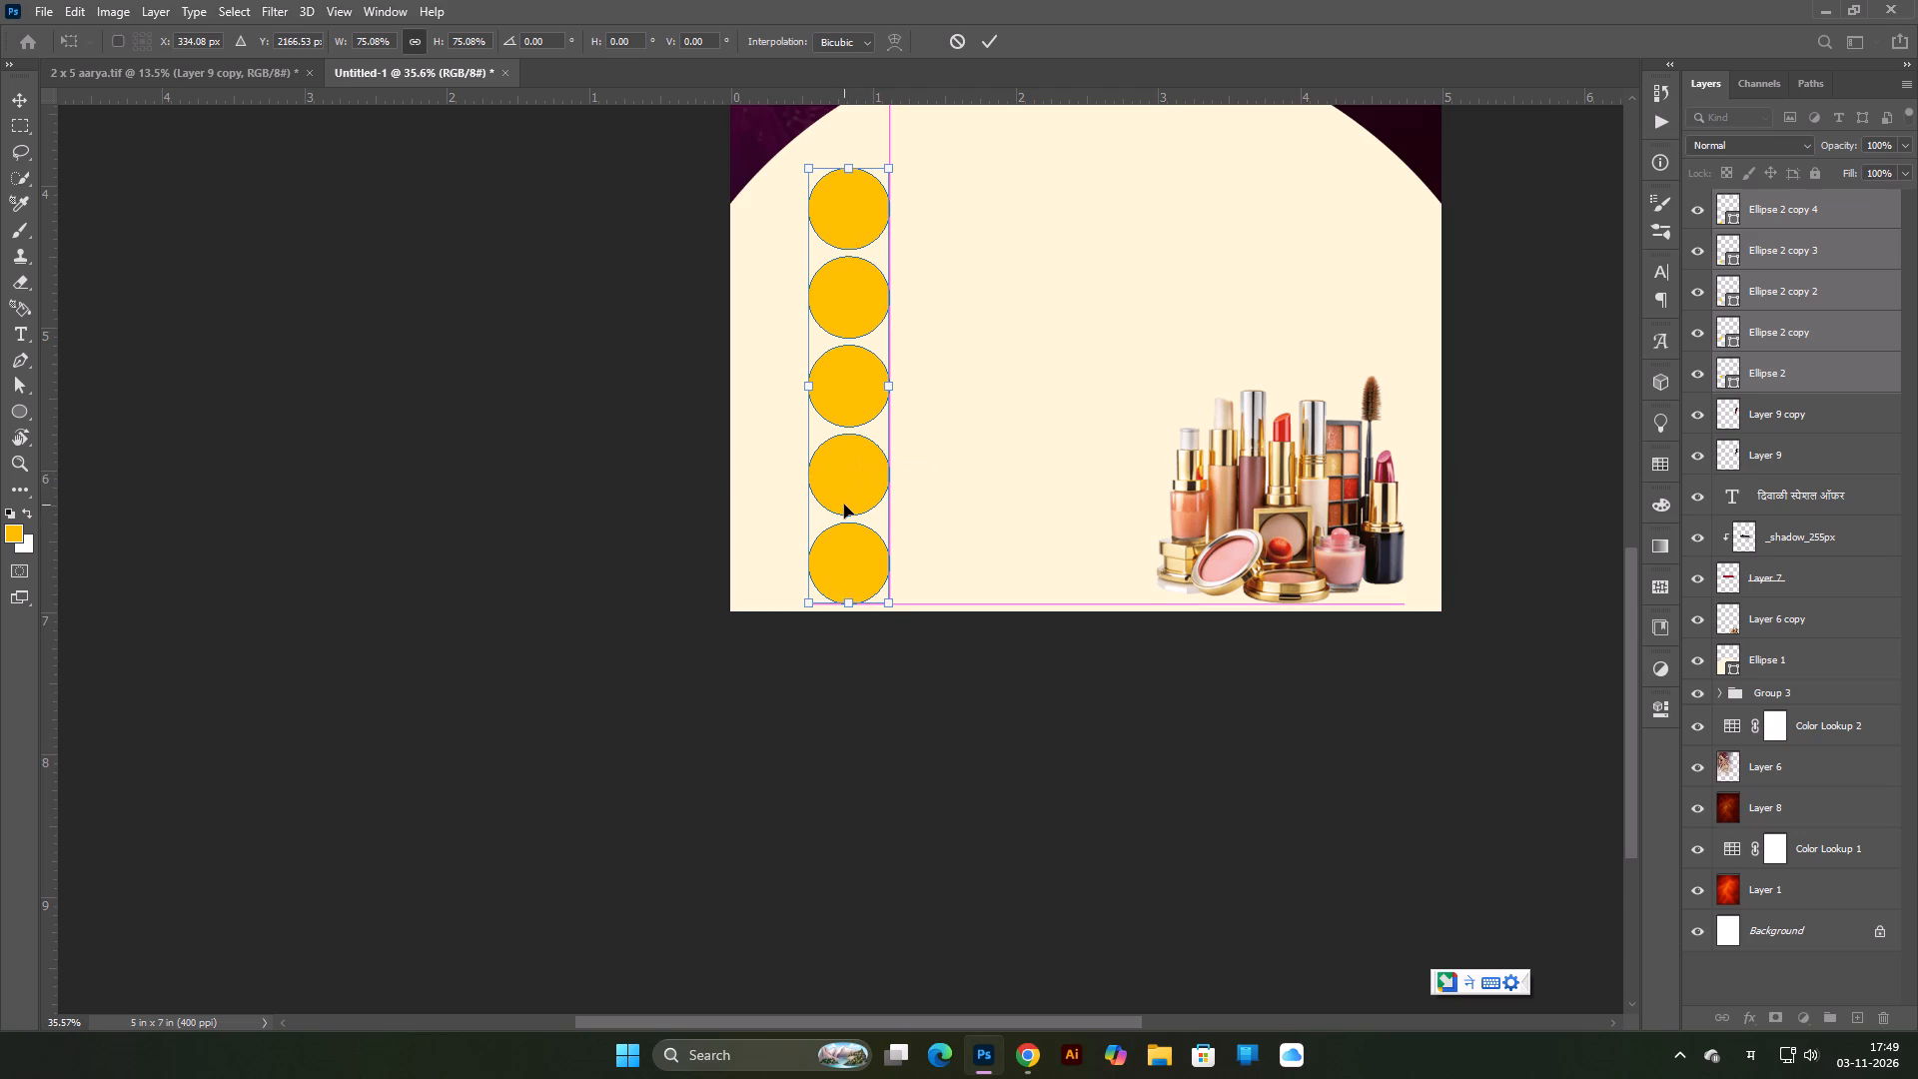
pyautogui.moveTo(851, 468); pyautogui.dragTo(835, 478)
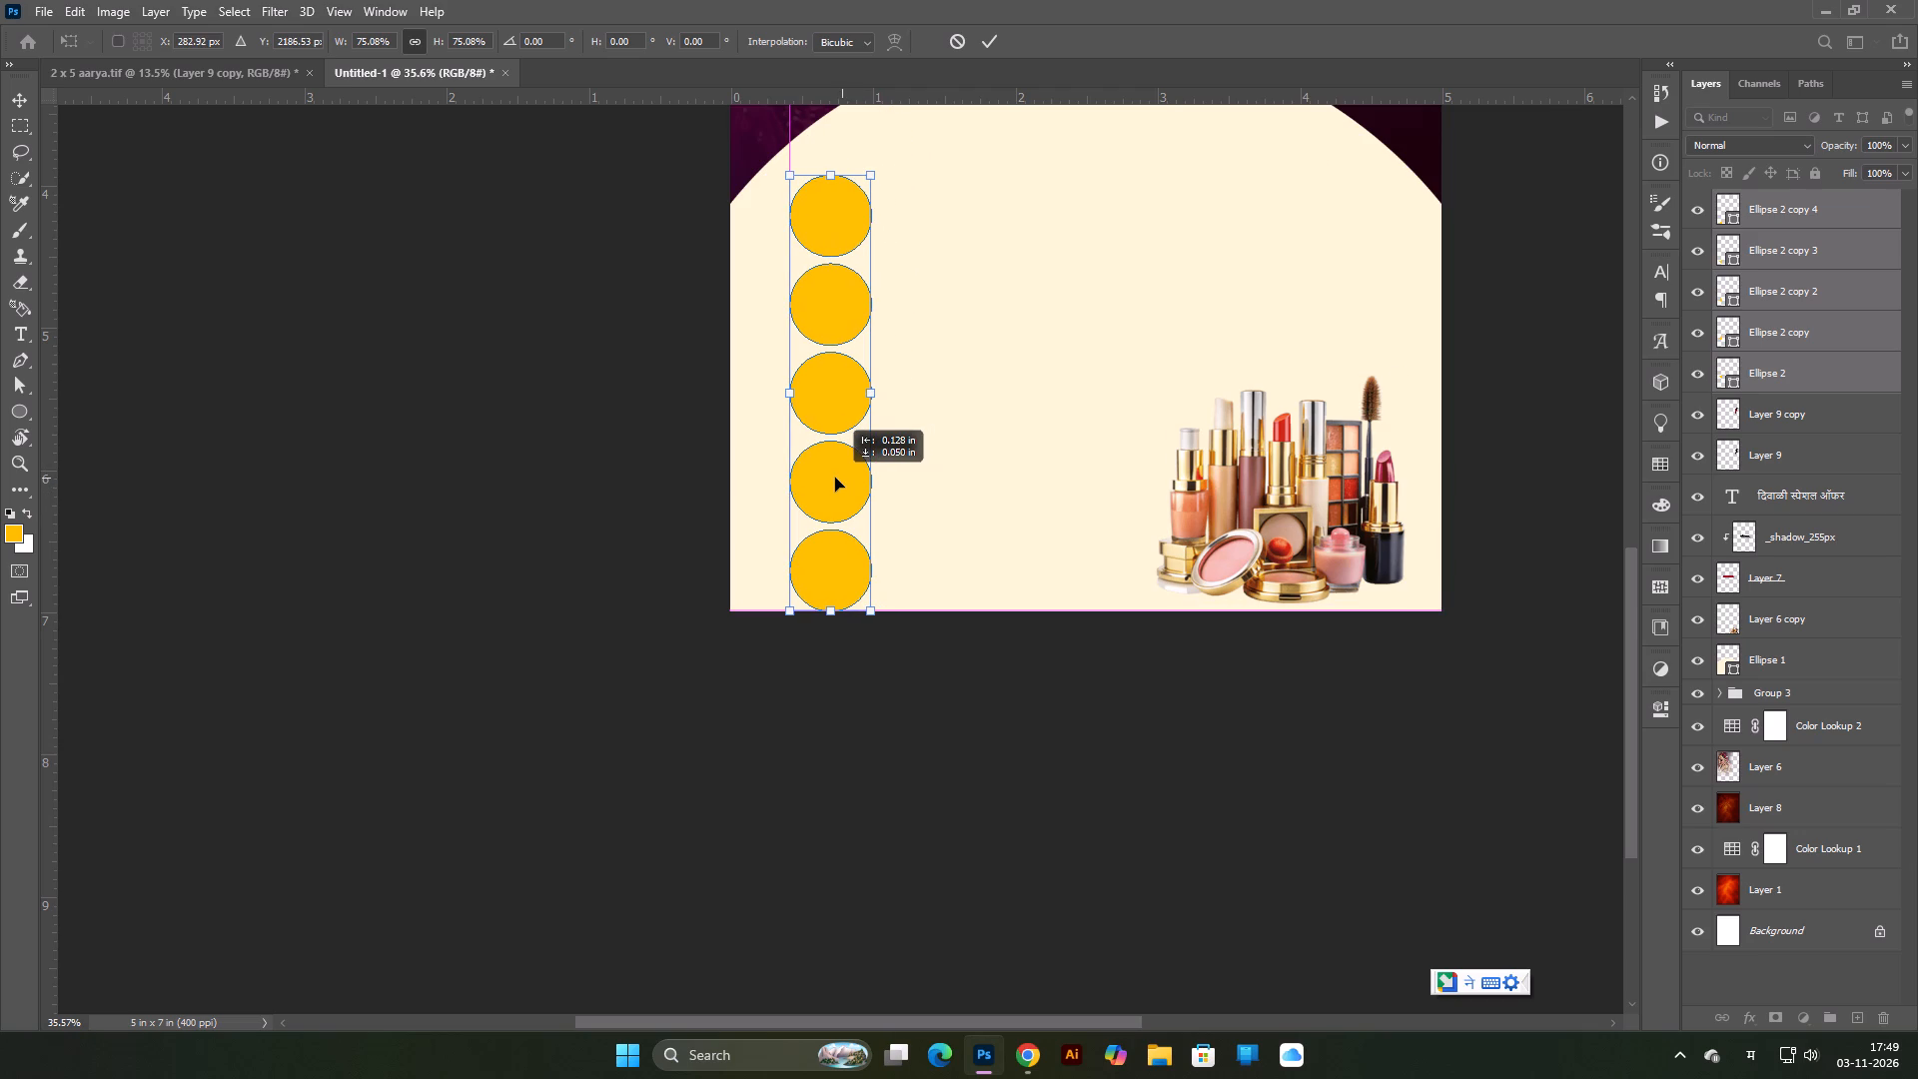
pyautogui.moveTo(835, 478); pyautogui.dragTo(831, 487)
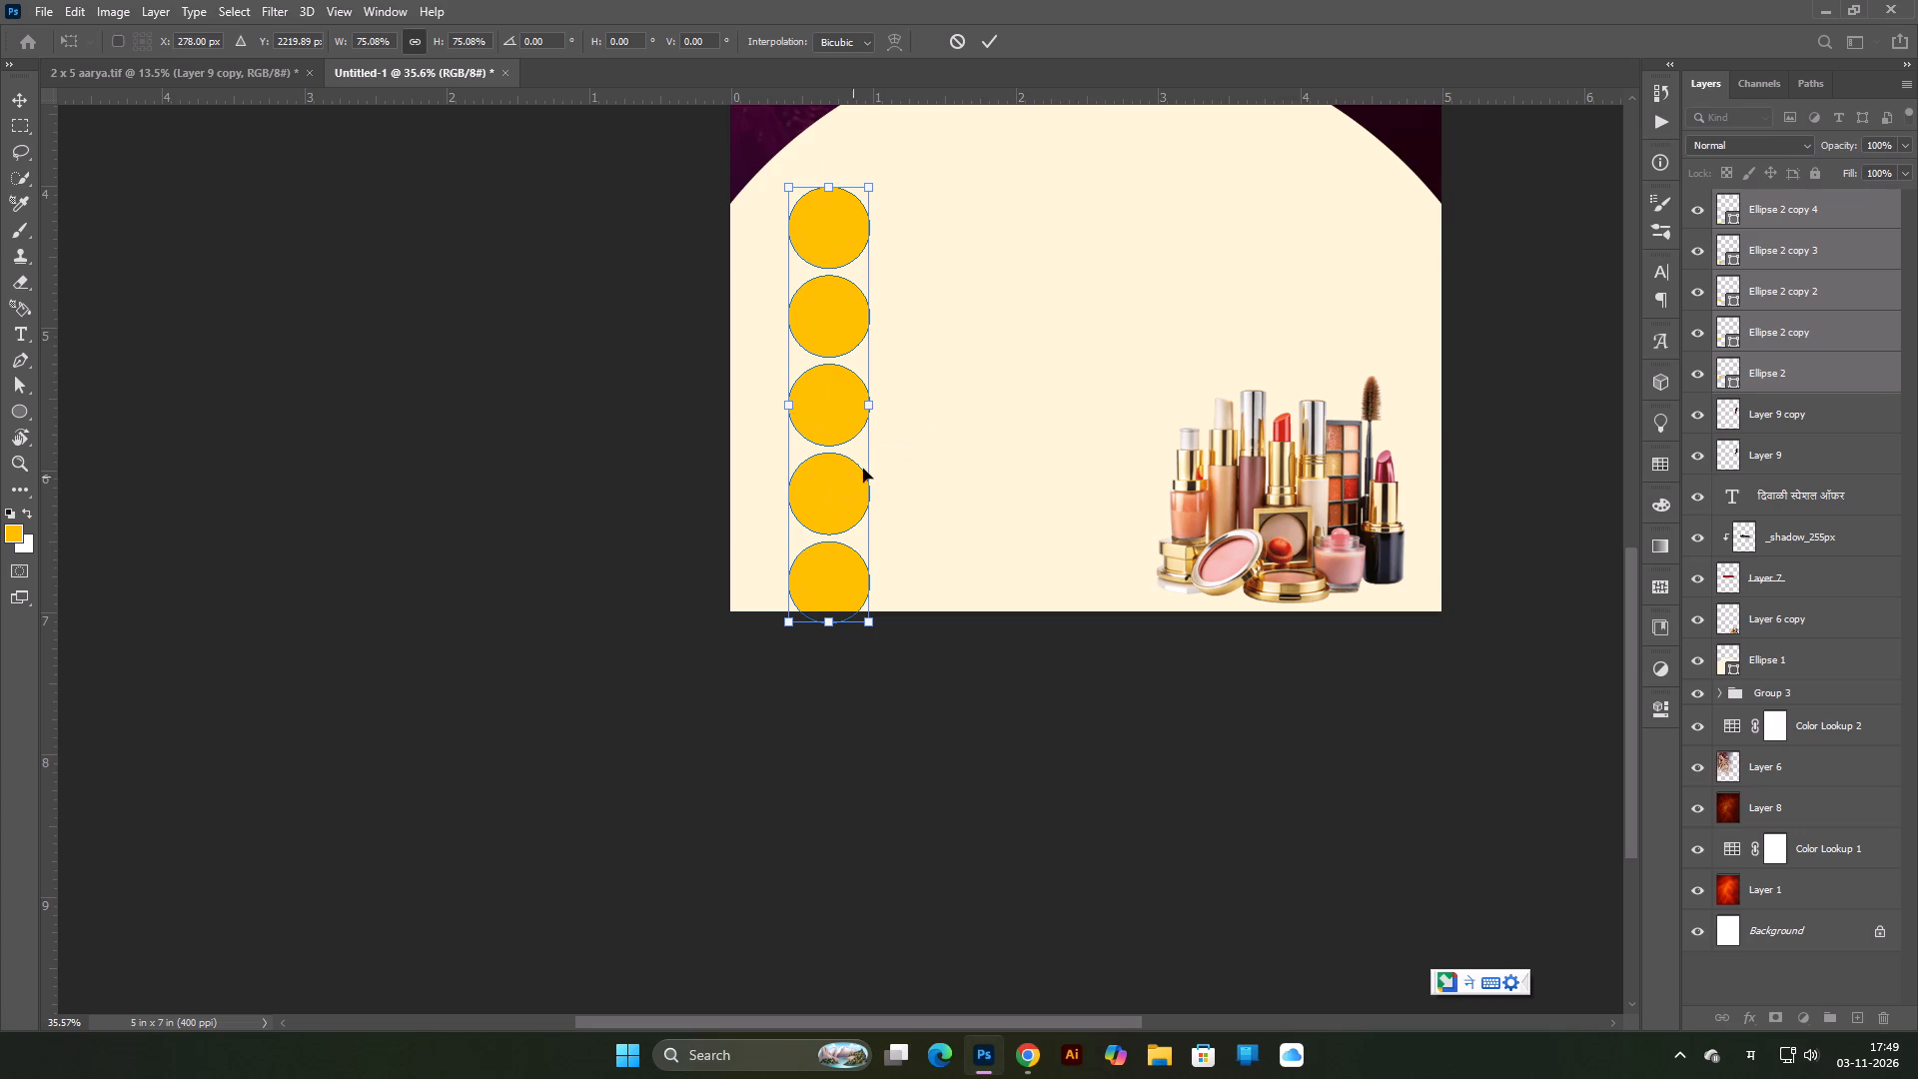
pyautogui.click(849, 424)
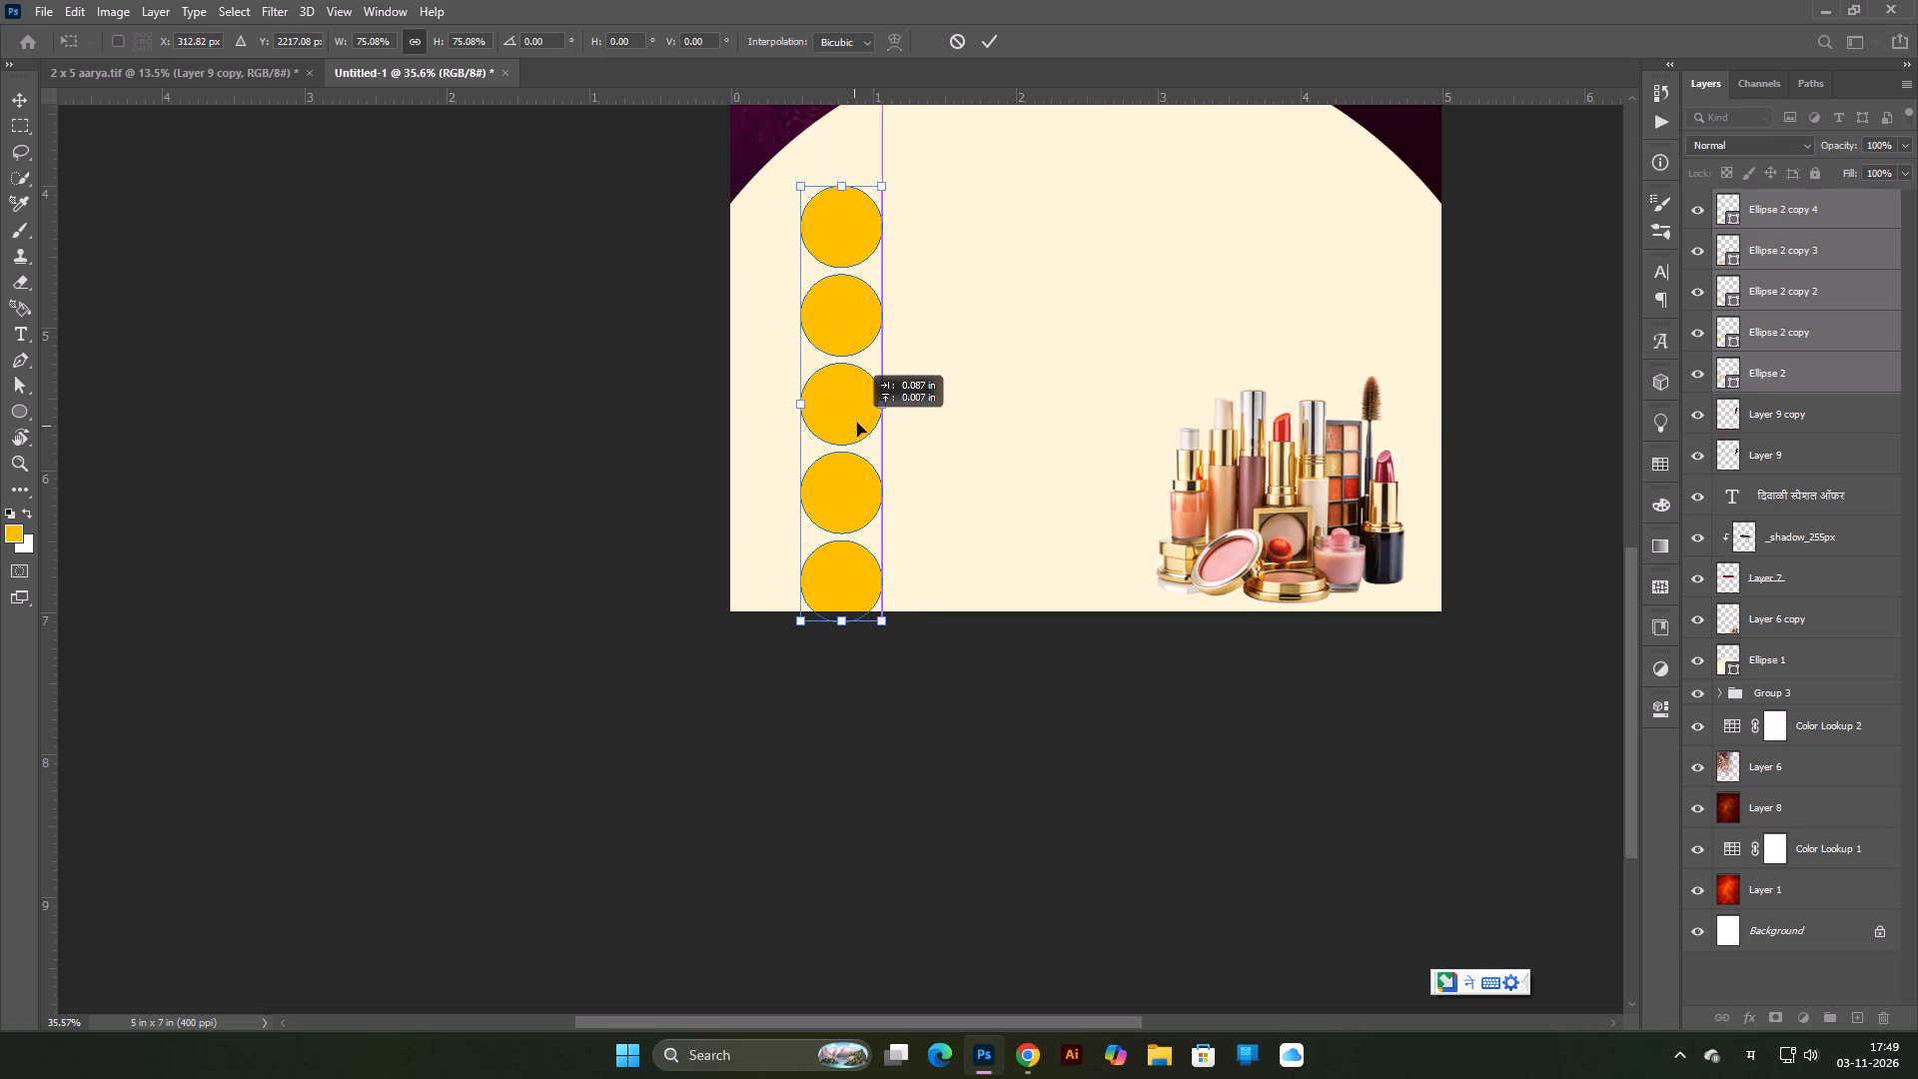
# Reduce the five-circle column to about 66.80% and place it within the left part of the cream area, clear of the bottom edge.
pyautogui.scroll(-5, 857, 423)
pyautogui.scroll(3, 885, 474)
pyautogui.moveTo(637, 825); pyautogui.dragTo(636, 819)
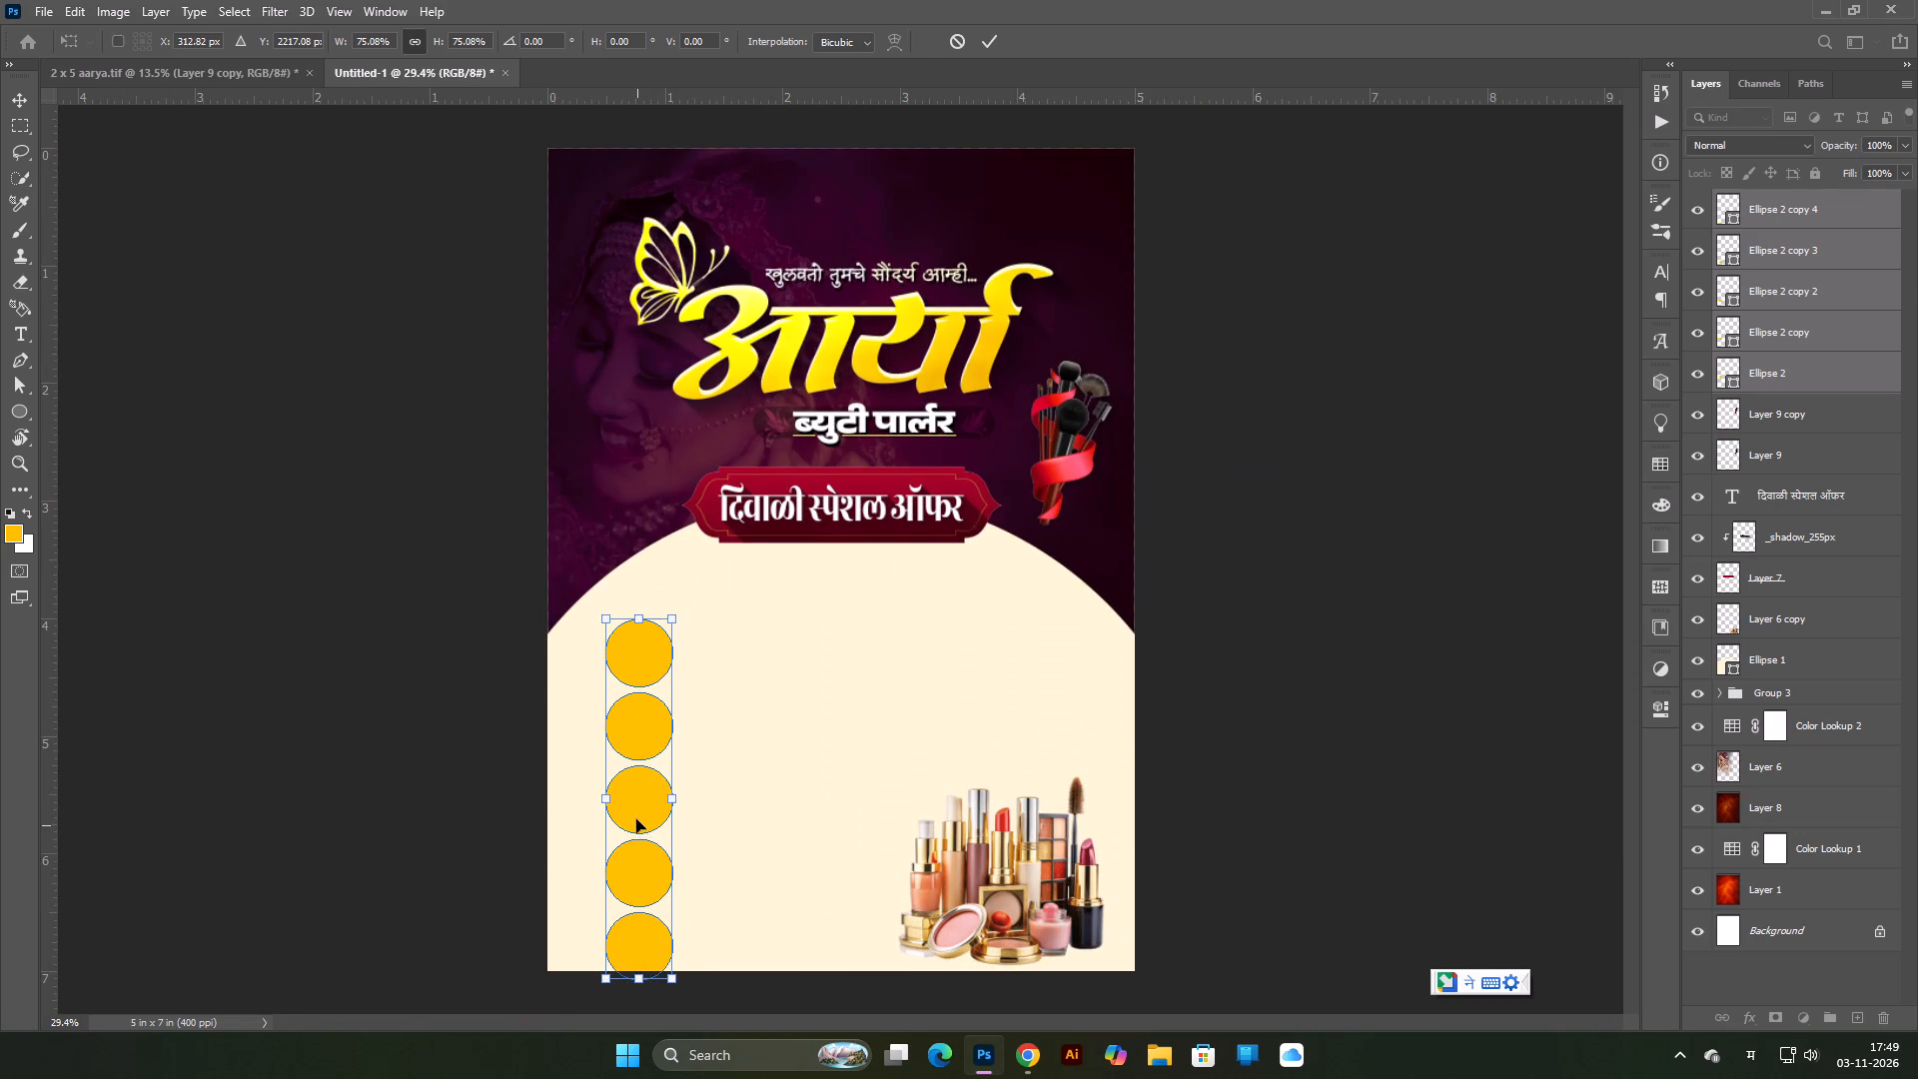
pyautogui.moveTo(636, 819); pyautogui.dragTo(651, 806)
pyautogui.click(692, 784)
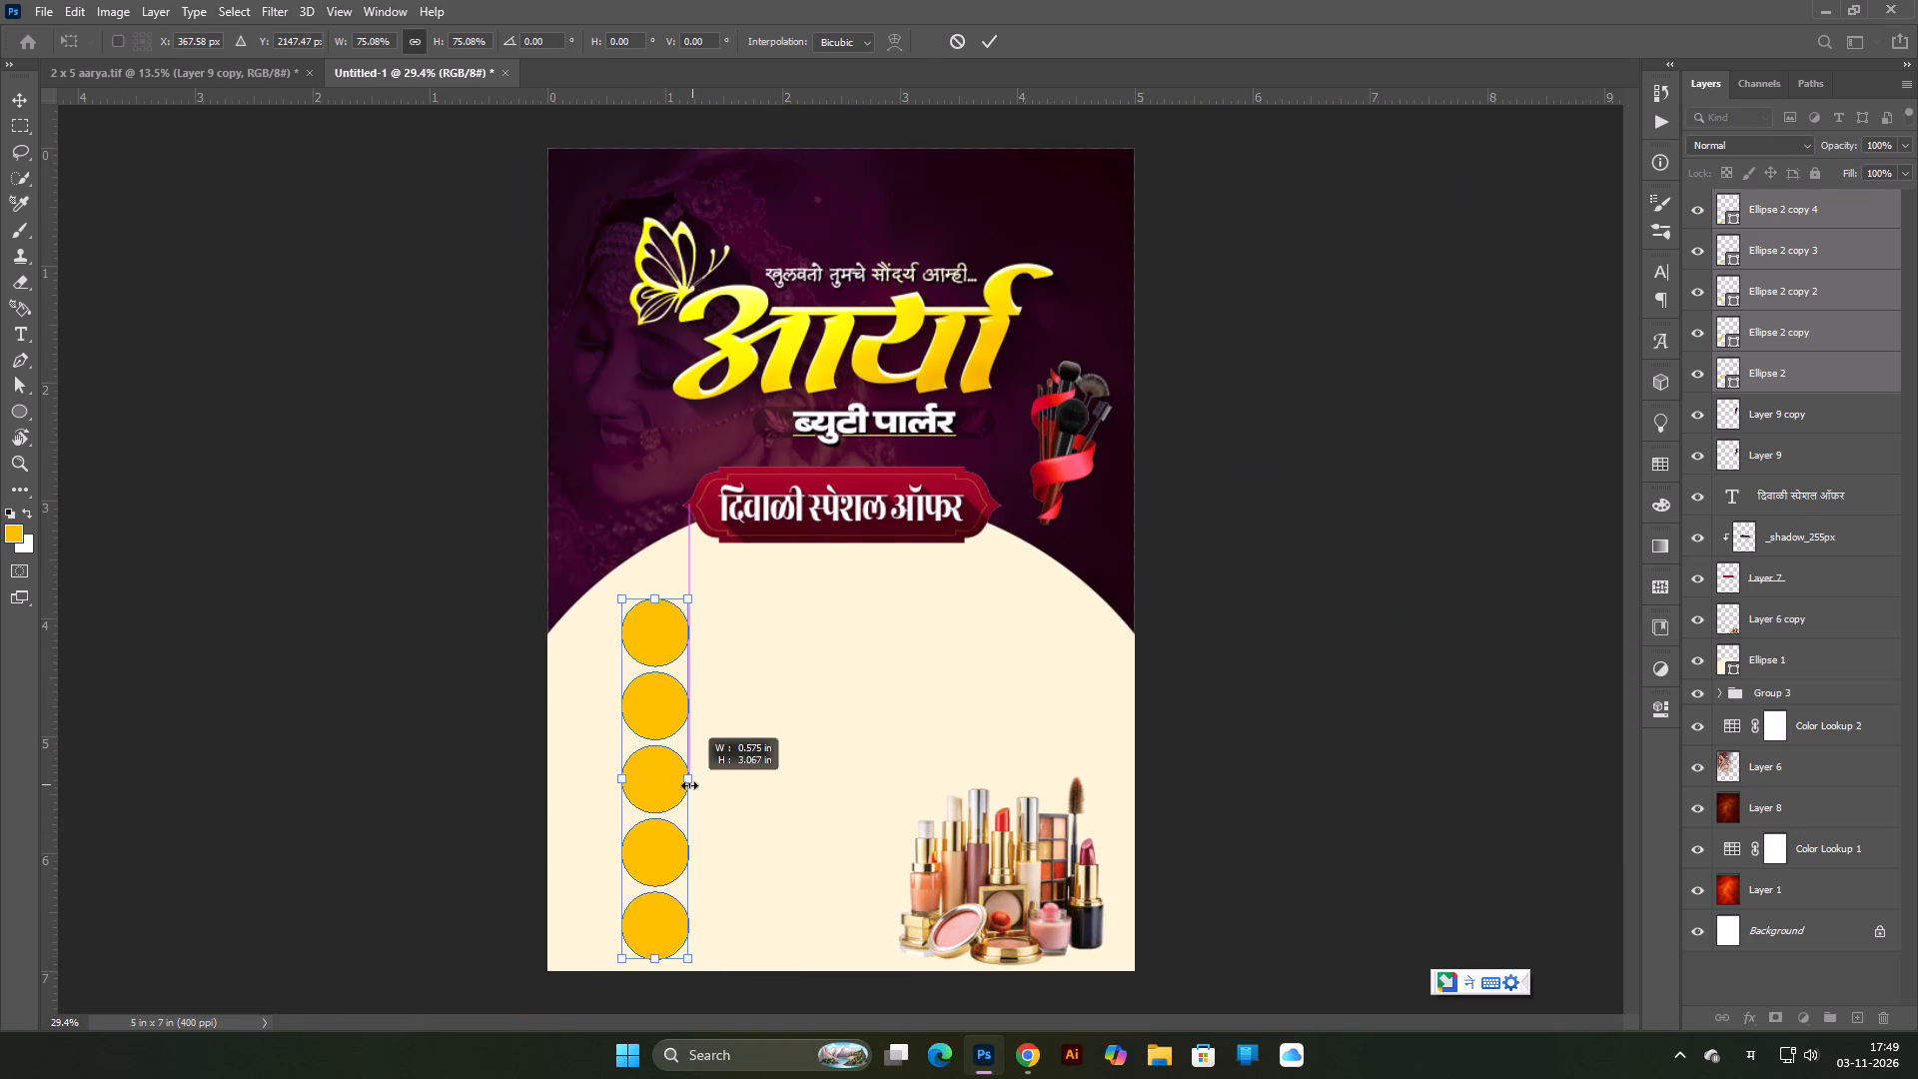
pyautogui.moveTo(653, 808); pyautogui.dragTo(665, 803)
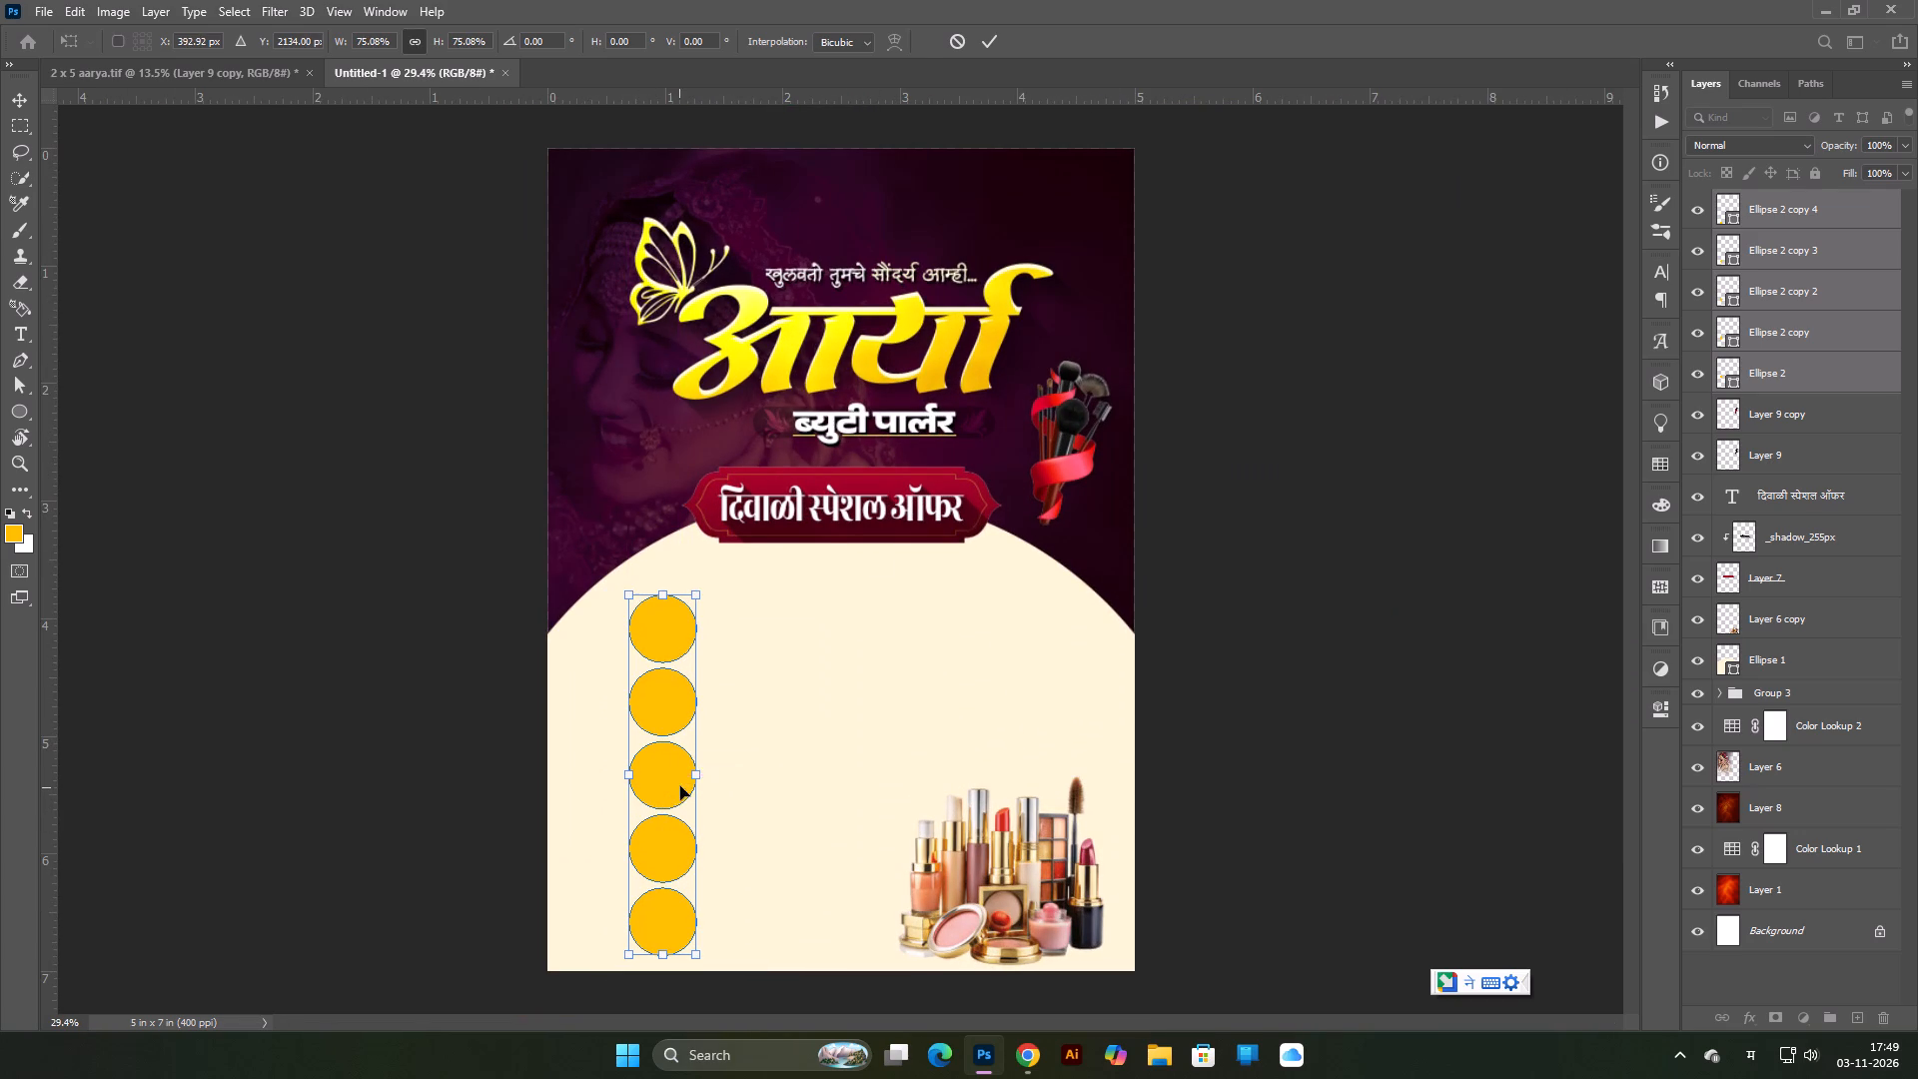
pyautogui.click(695, 776)
pyautogui.moveTo(636, 819); pyautogui.dragTo(636, 808)
pyautogui.click(636, 808)
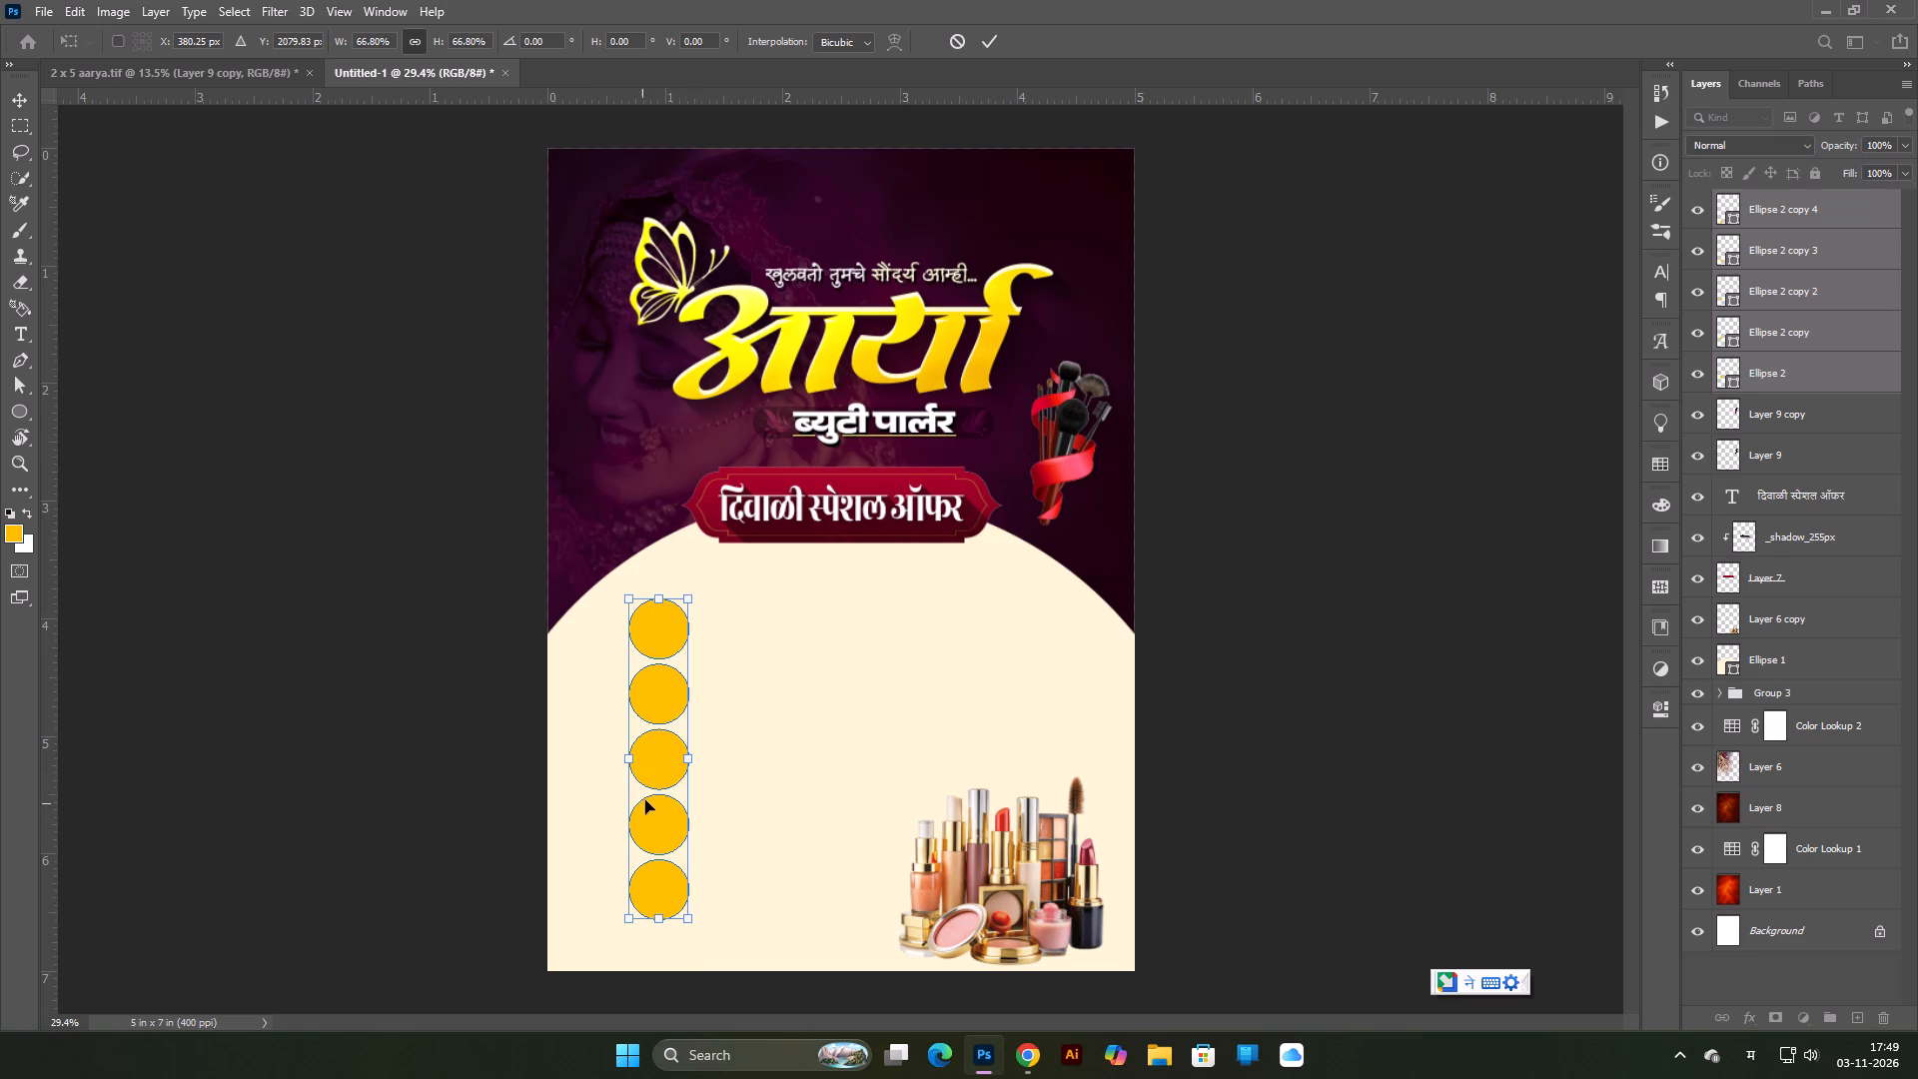
pyautogui.moveTo(654, 796); pyautogui.dragTo(649, 805)
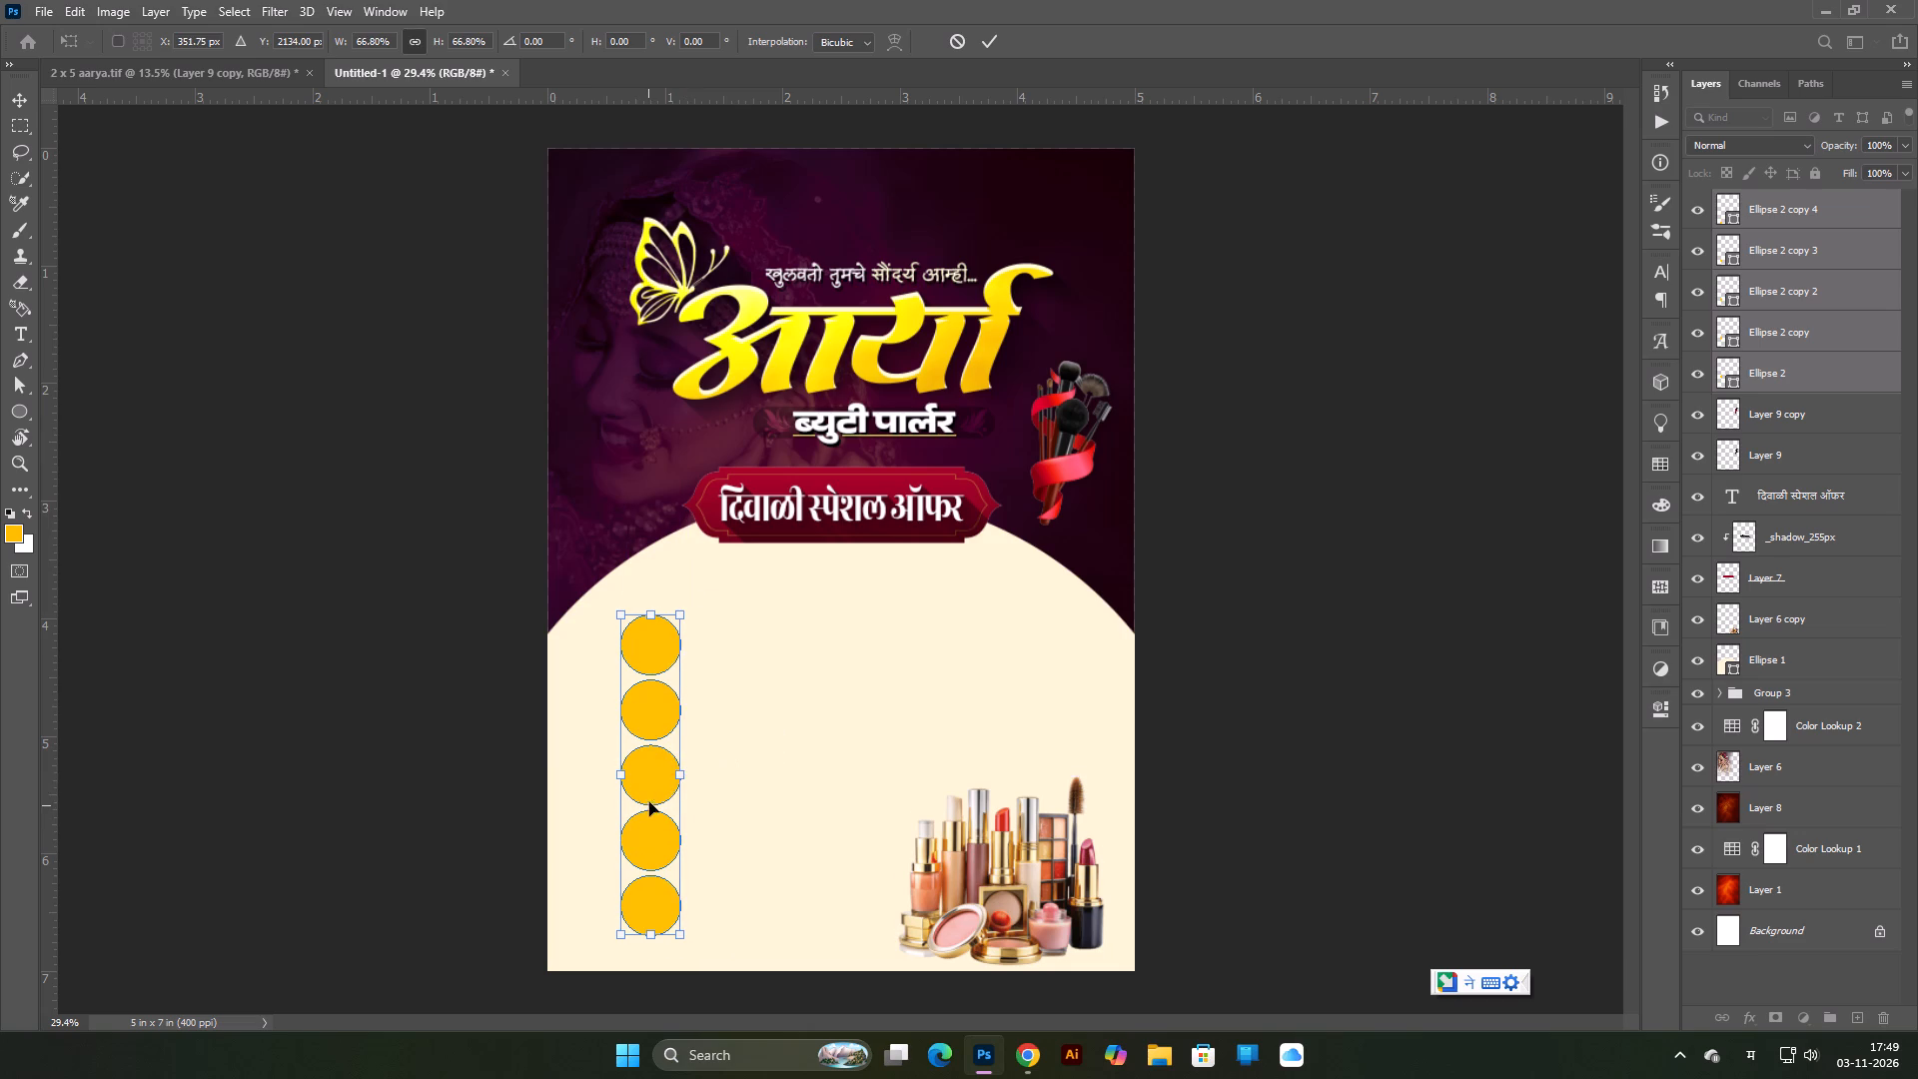
pyautogui.press('Return')
pyautogui.click(1279, 690)
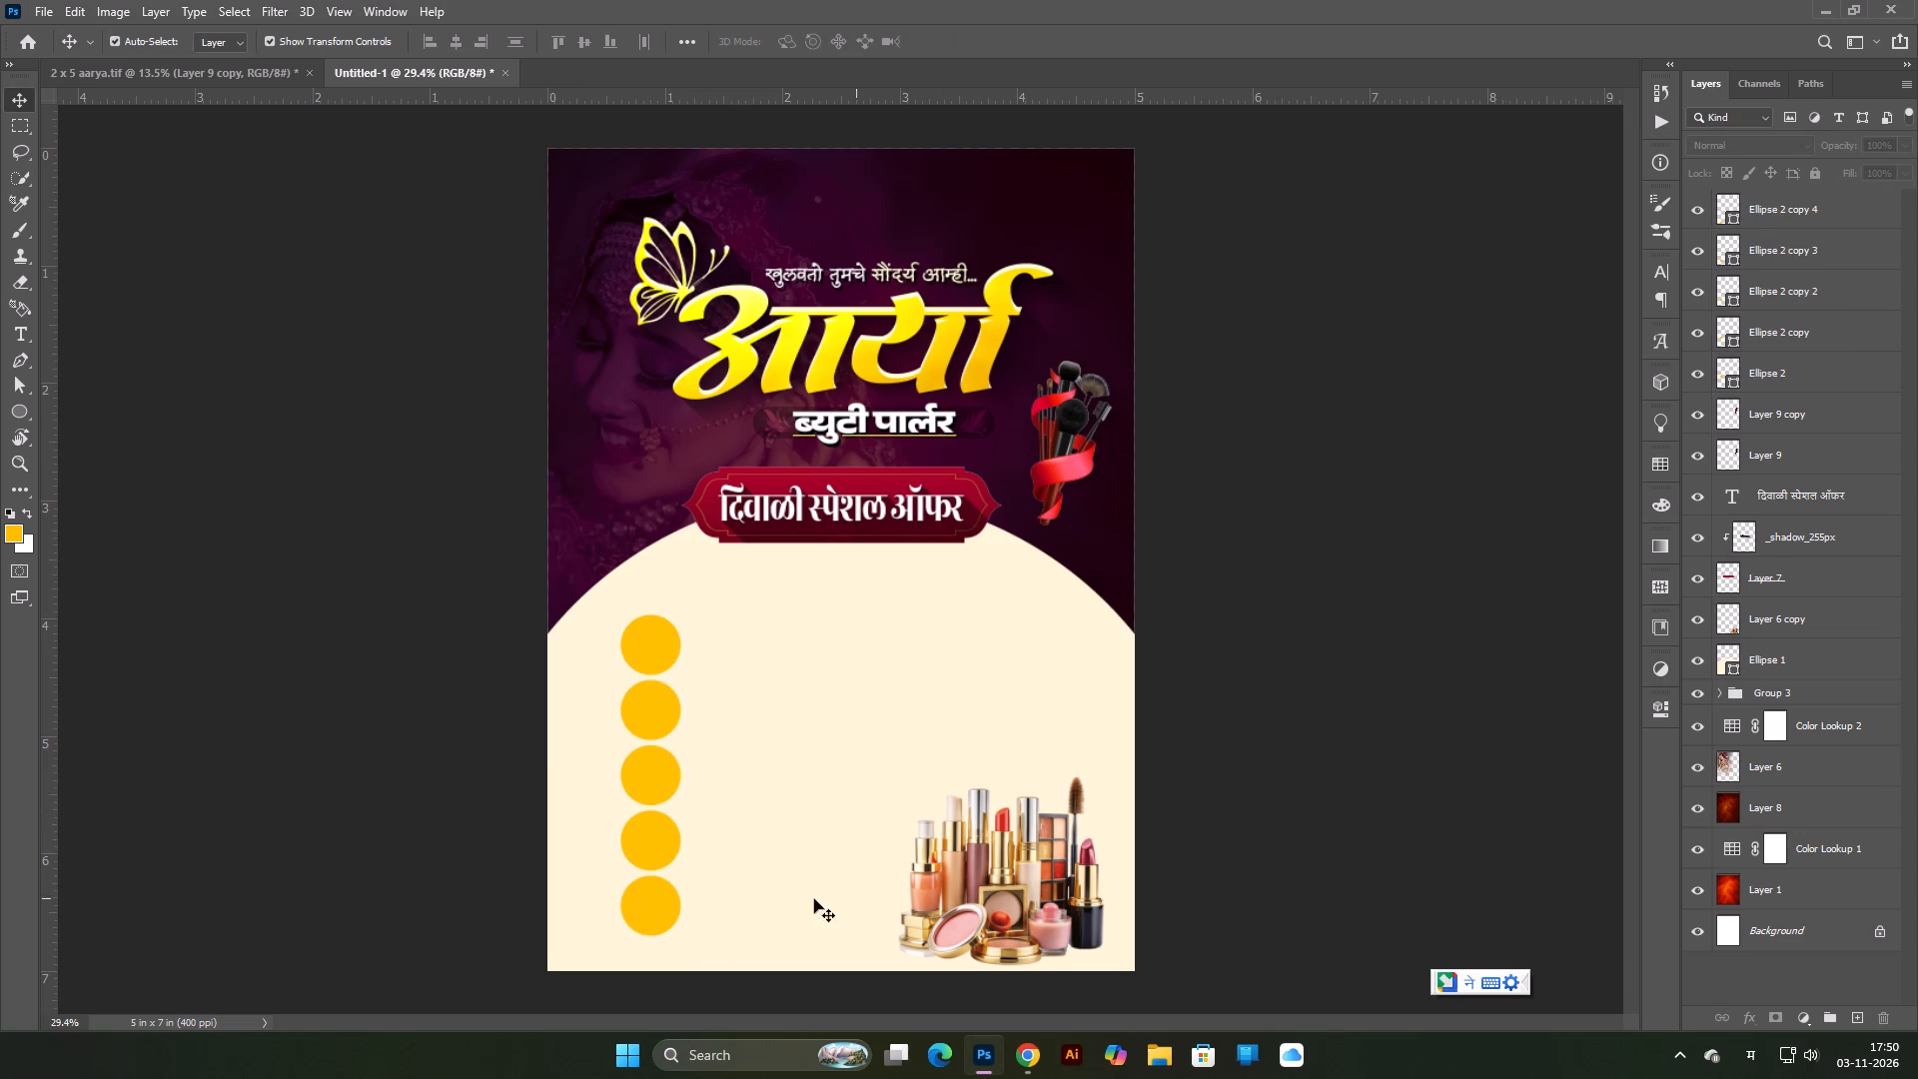
# Move the bottom two circles, Ellipse 2 copy 3 and copy 4, into a second column to the right, beside the top two circles.
pyautogui.click(657, 836)
pyautogui.keyDown('ctrl'); pyautogui.click(637, 887); pyautogui.keyUp('ctrl')
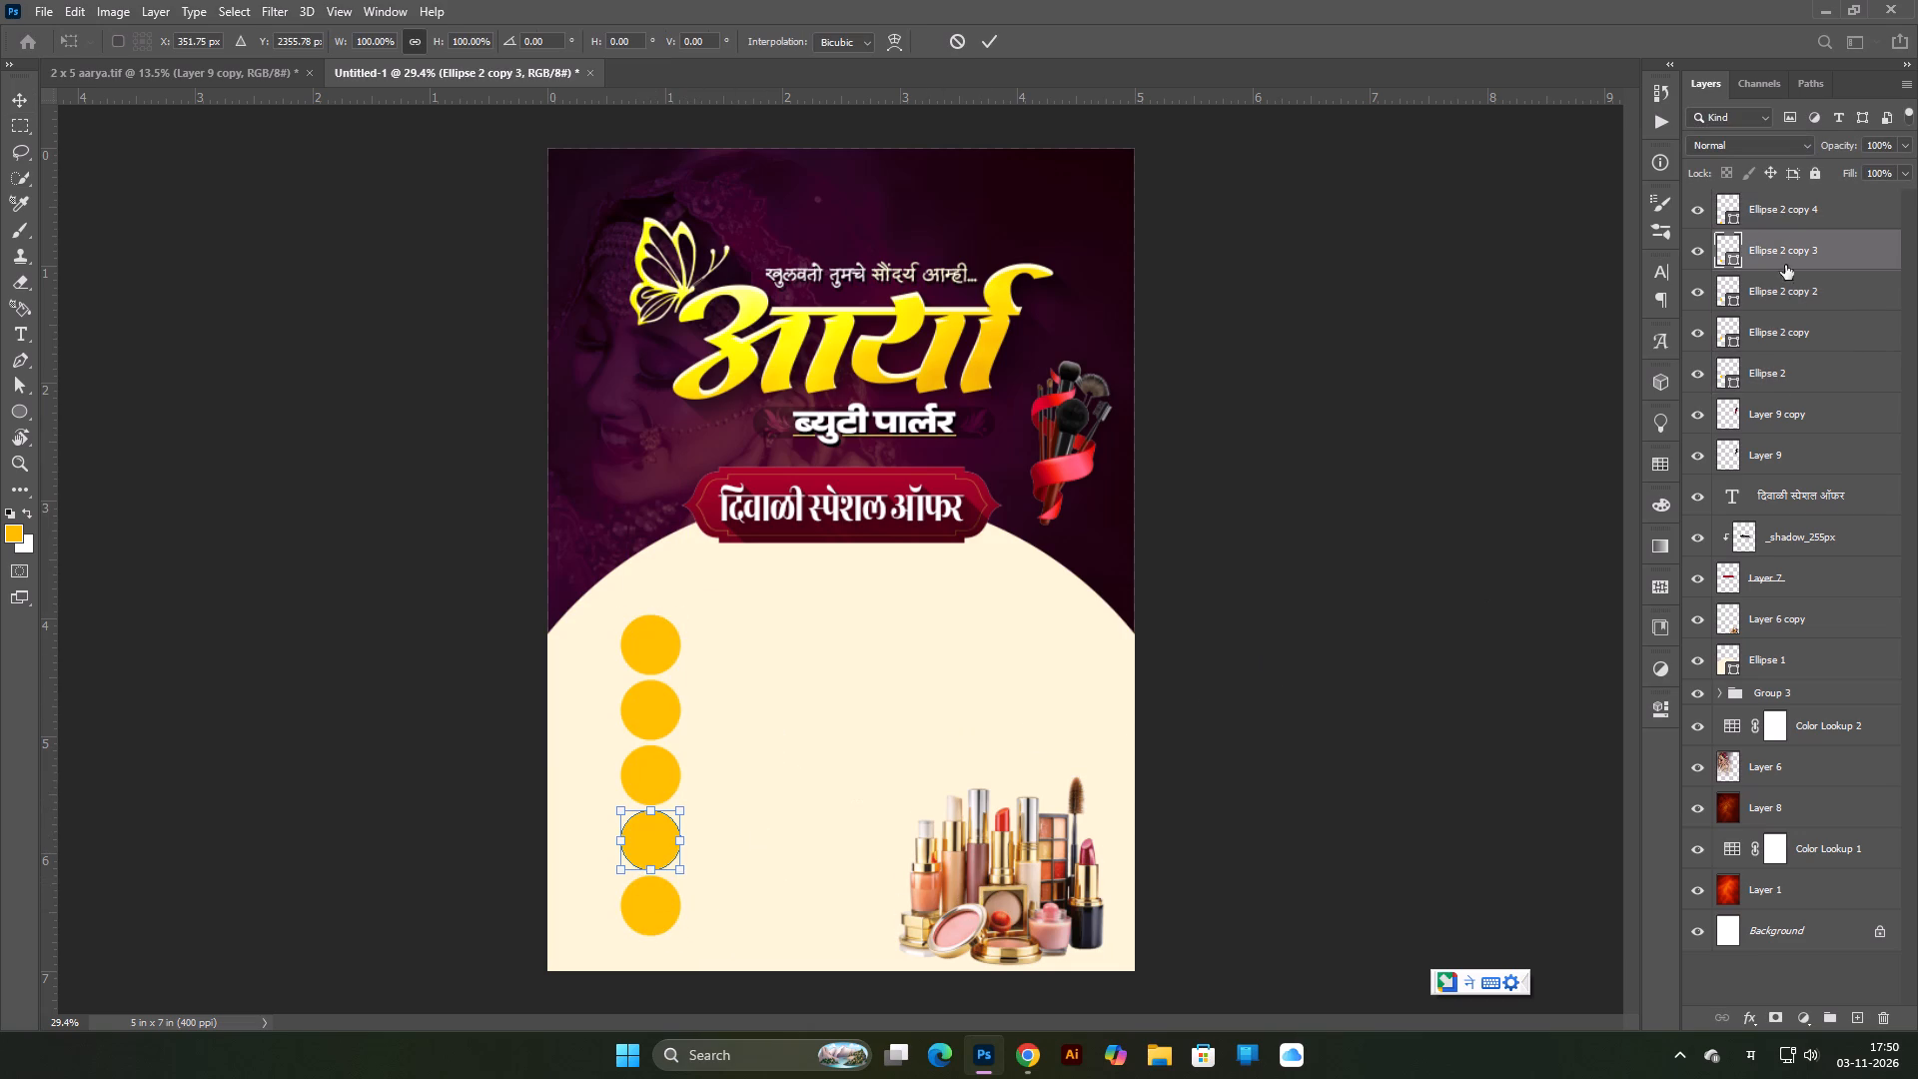
pyautogui.keyDown('ctrl'); pyautogui.click(1806, 216); pyautogui.keyUp('ctrl')
pyautogui.moveTo(642, 846); pyautogui.dragTo(850, 724)
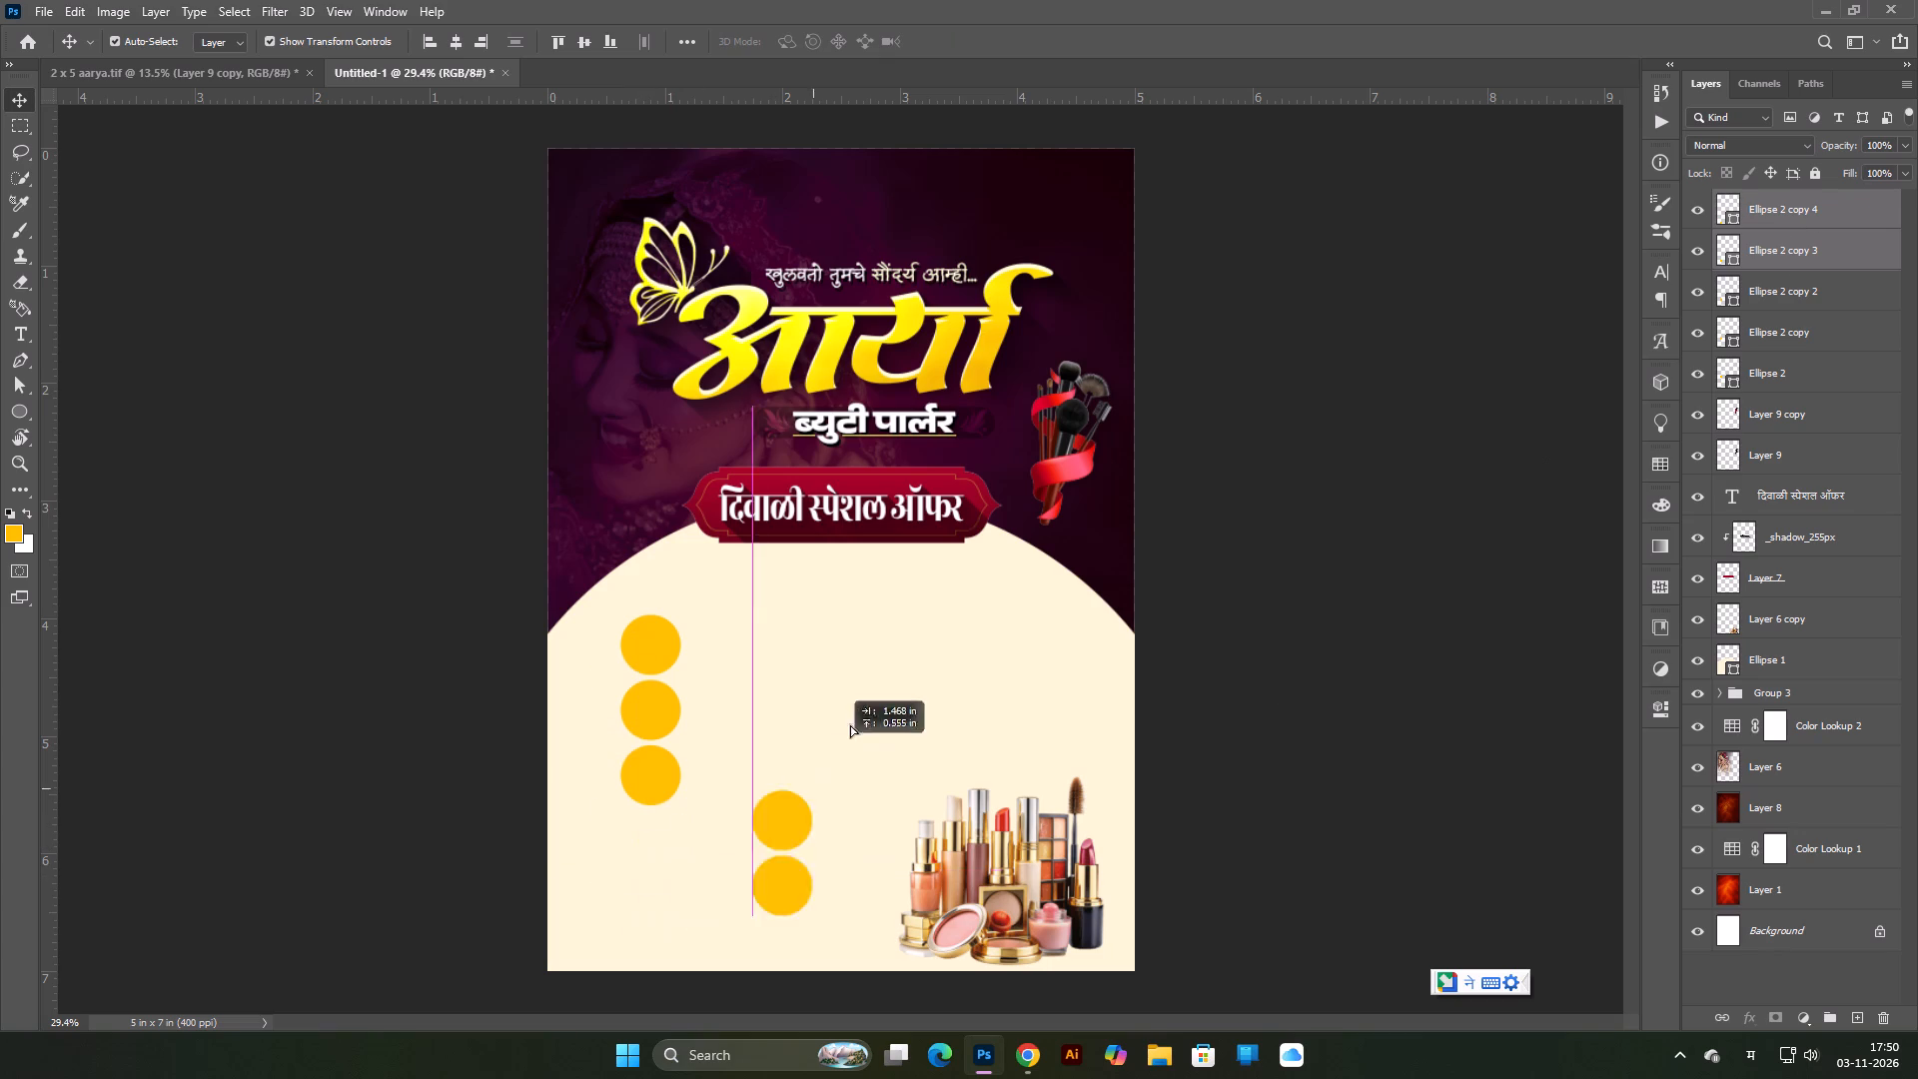
pyautogui.moveTo(850, 724); pyautogui.dragTo(914, 653)
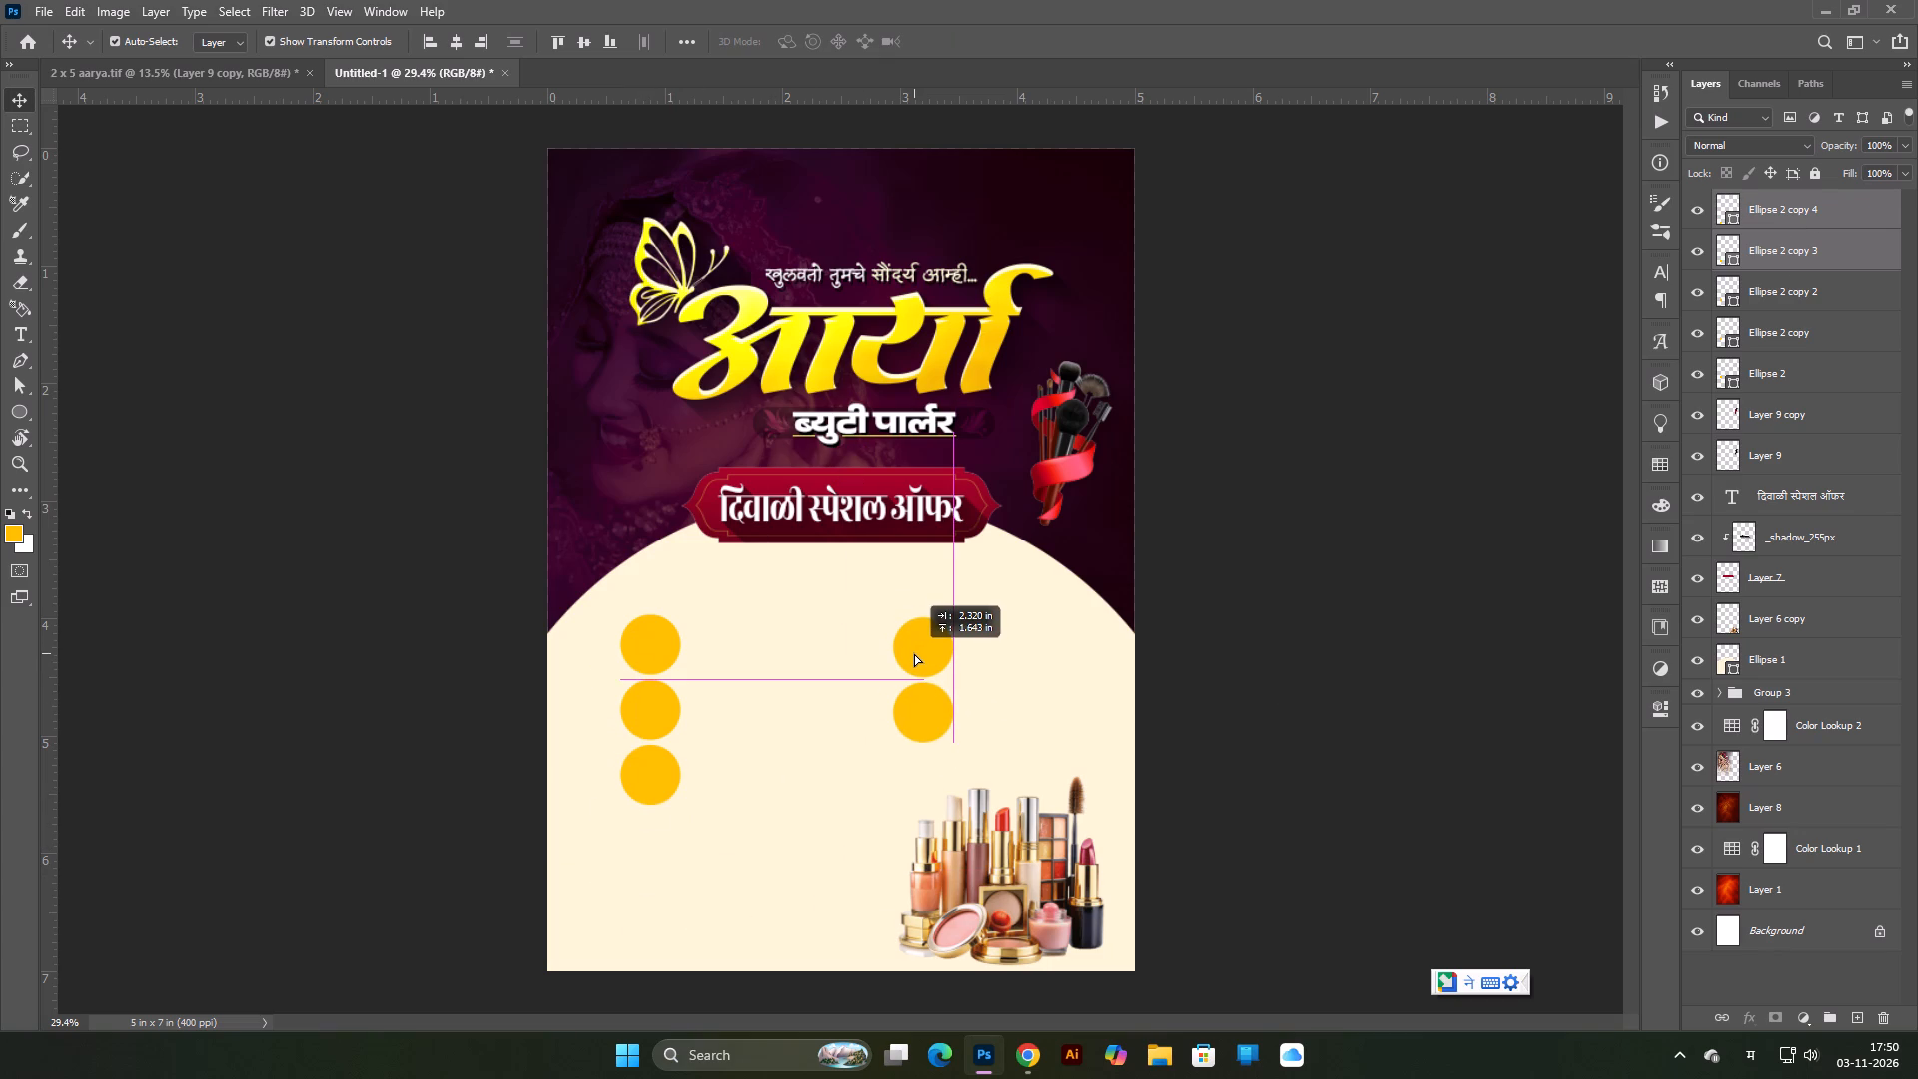
pyautogui.moveTo(914, 653); pyautogui.dragTo(917, 648)
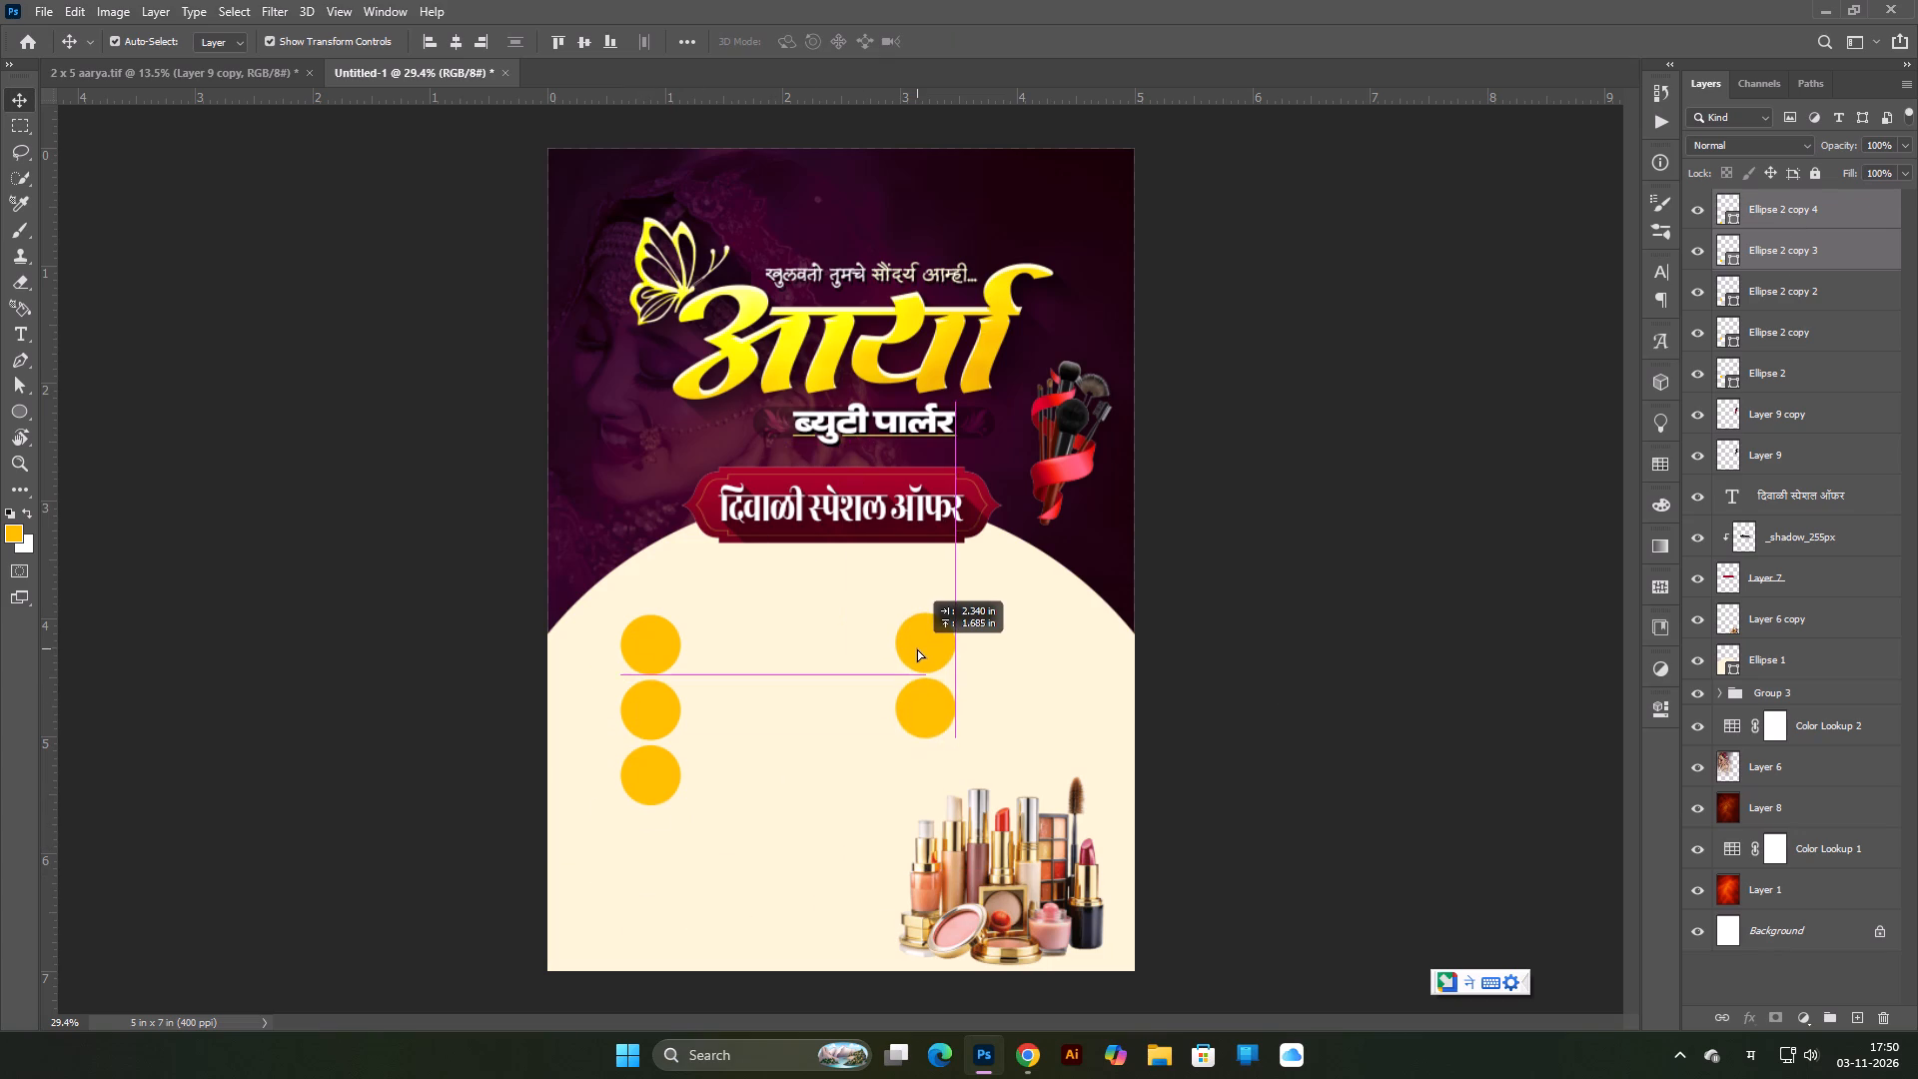
pyautogui.moveTo(917, 648); pyautogui.dragTo(873, 650)
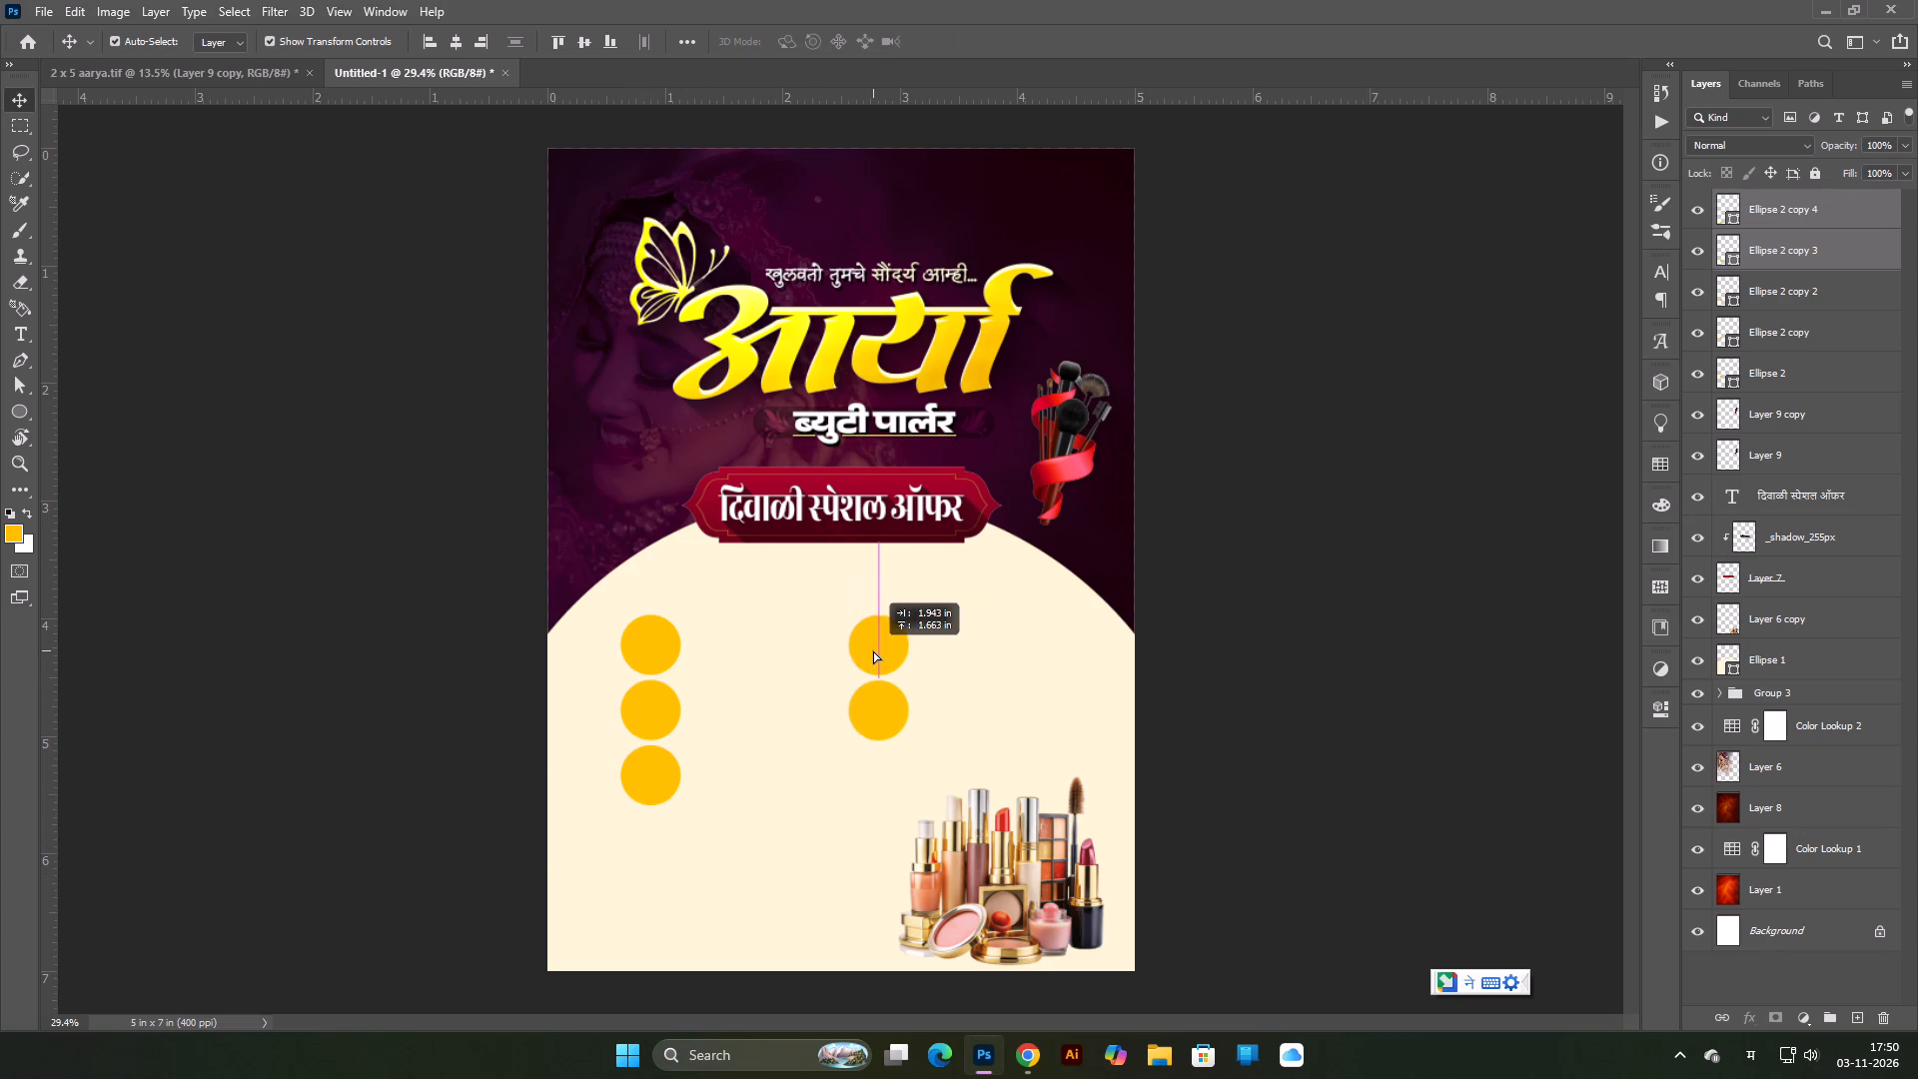
pyautogui.moveTo(873, 650); pyautogui.dragTo(888, 652)
pyautogui.scroll(-5, 888, 652)
pyautogui.scroll(2, 898, 660)
pyautogui.press('Return')
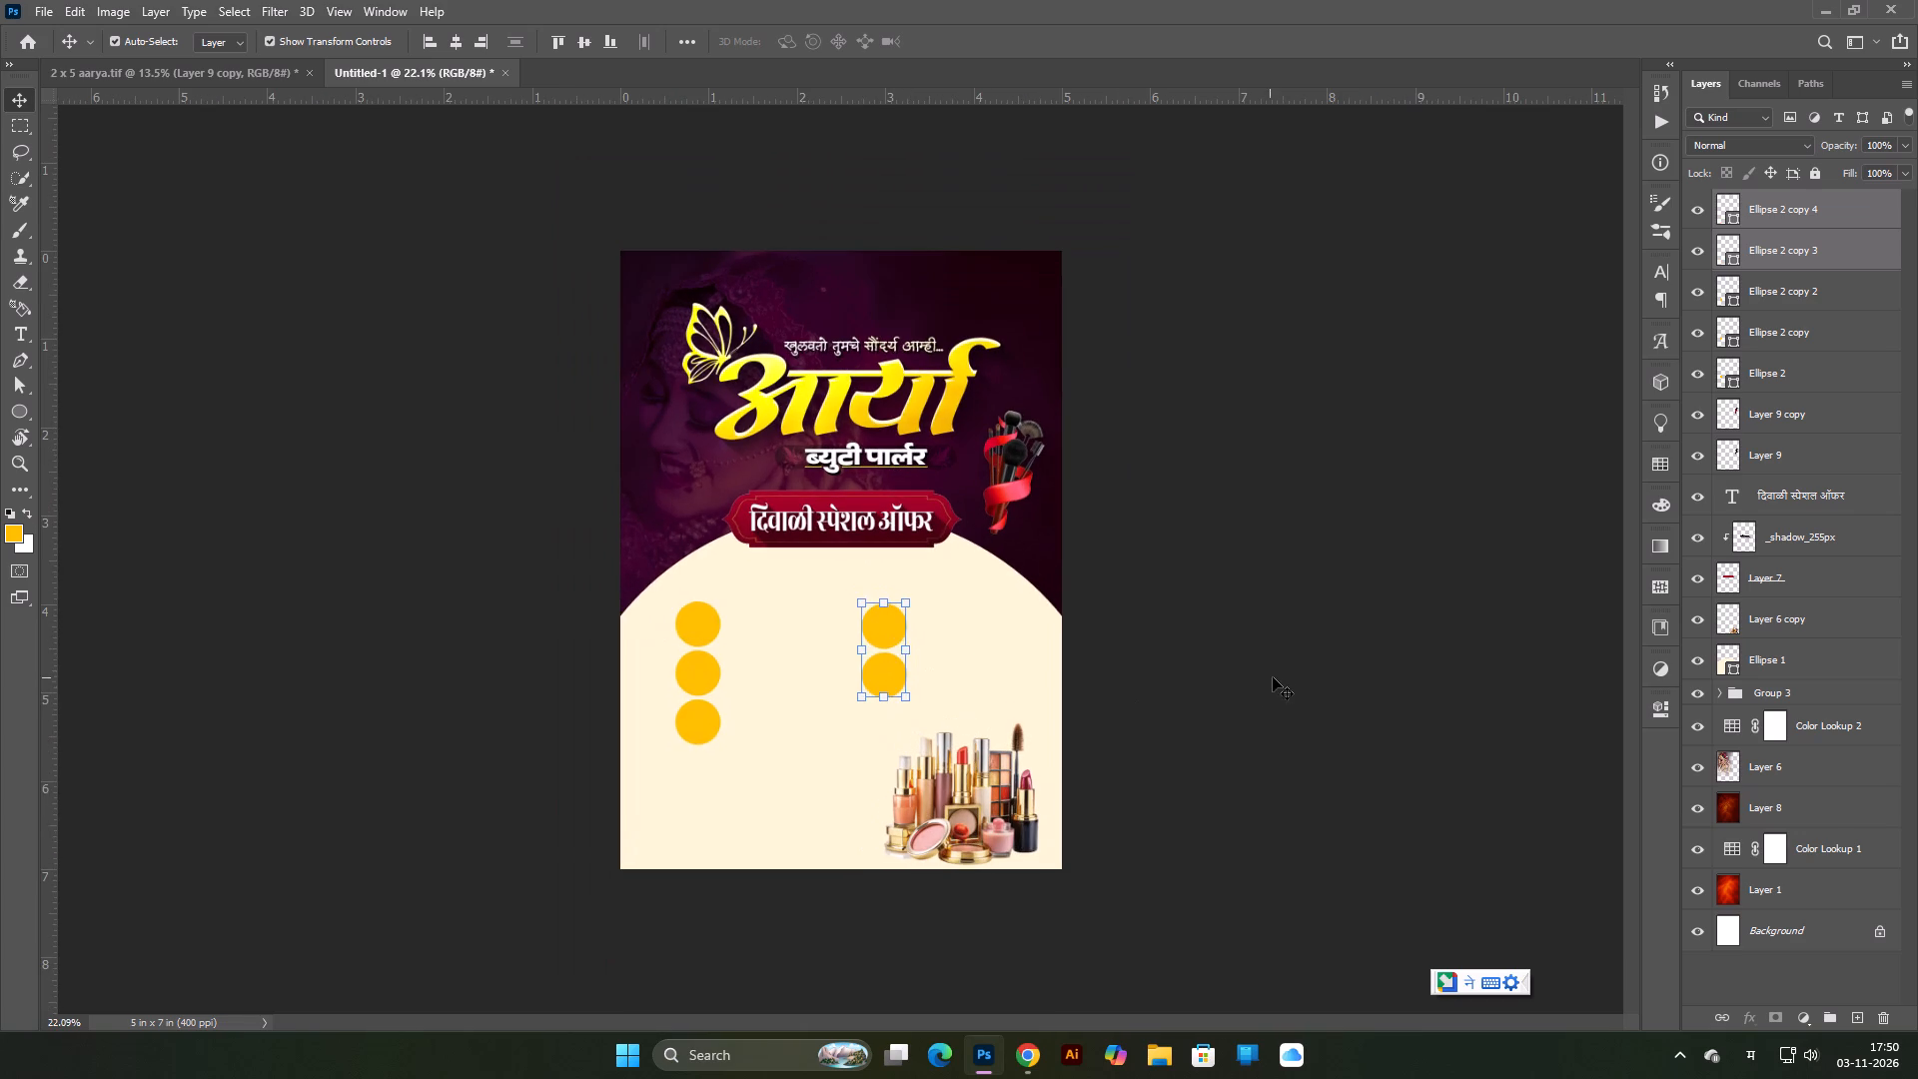
pyautogui.click(1281, 674)
# Nudge the makeup products image slightly left, away from the poster's right edge.
pyautogui.moveTo(968, 813); pyautogui.dragTo(958, 813)
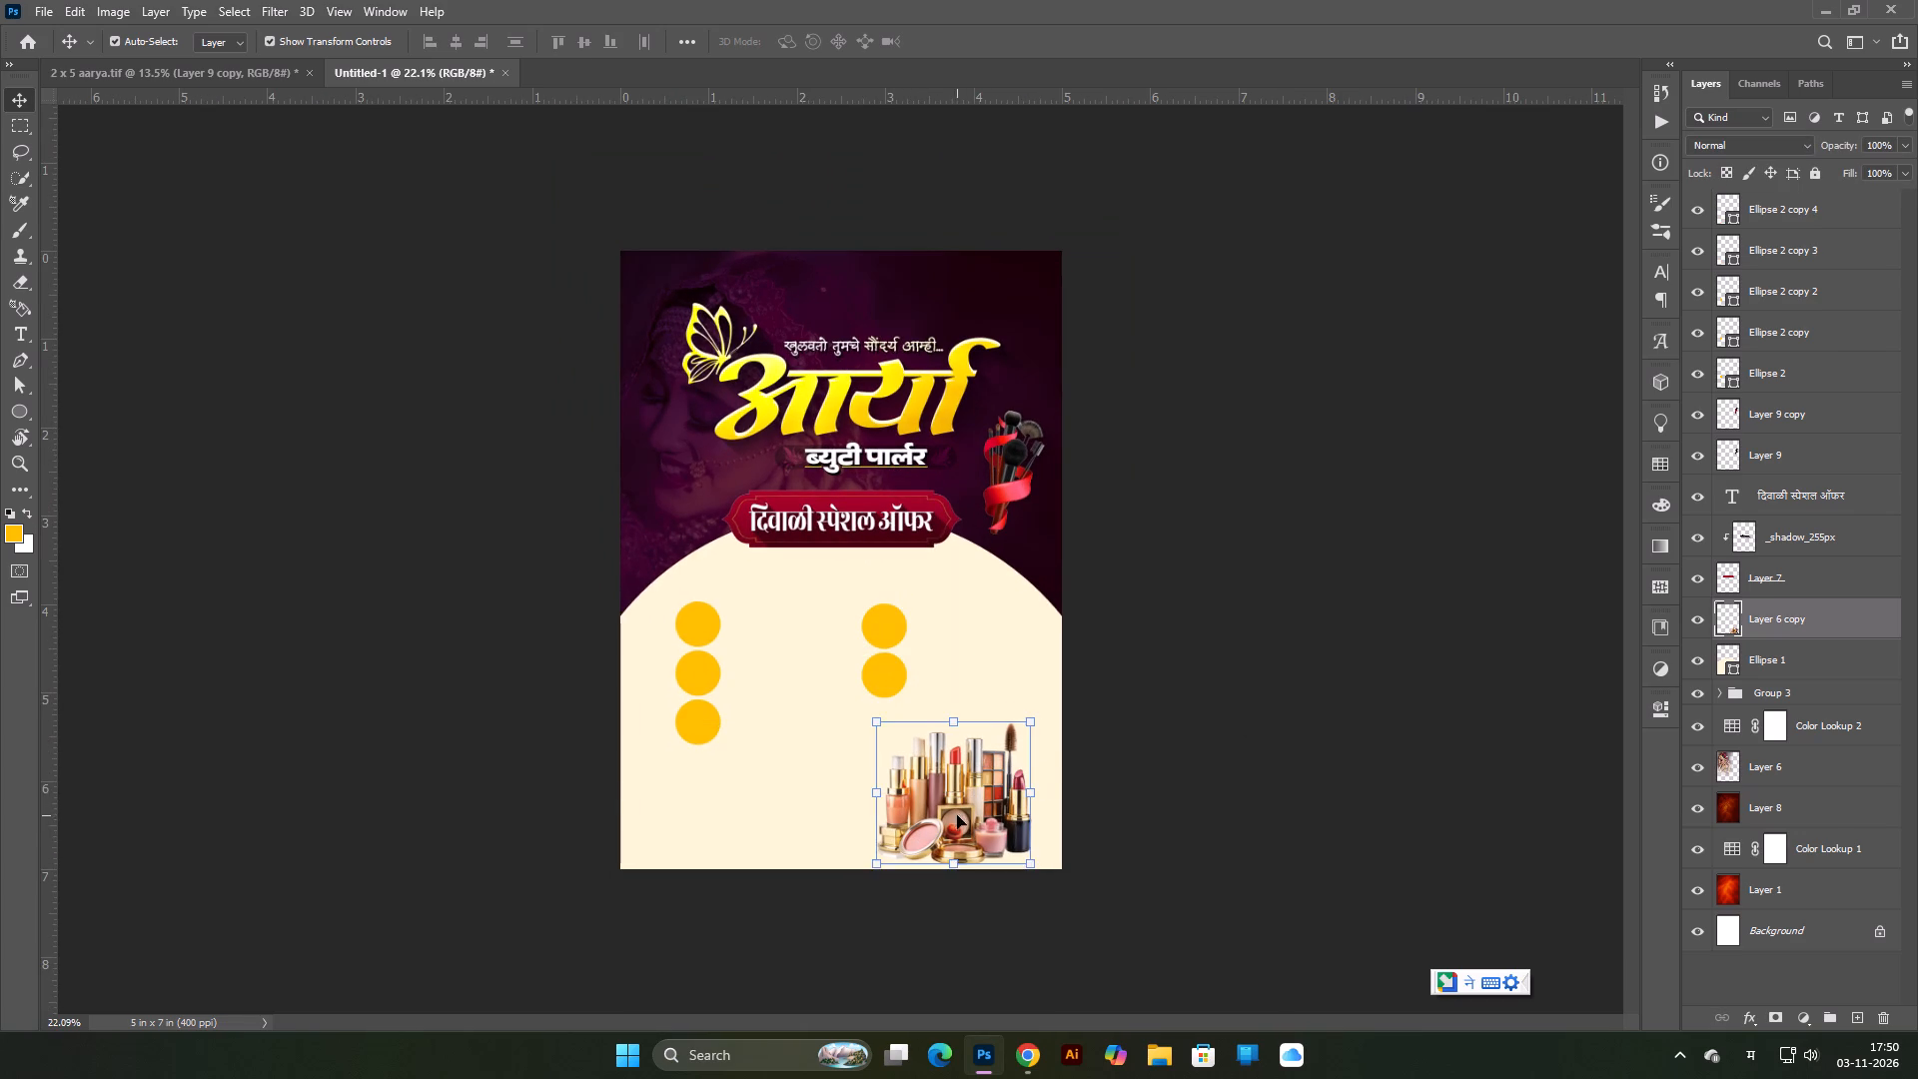
pyautogui.click(1257, 793)
pyautogui.scroll(-4, 987, 776)
pyautogui.scroll(3, 897, 821)
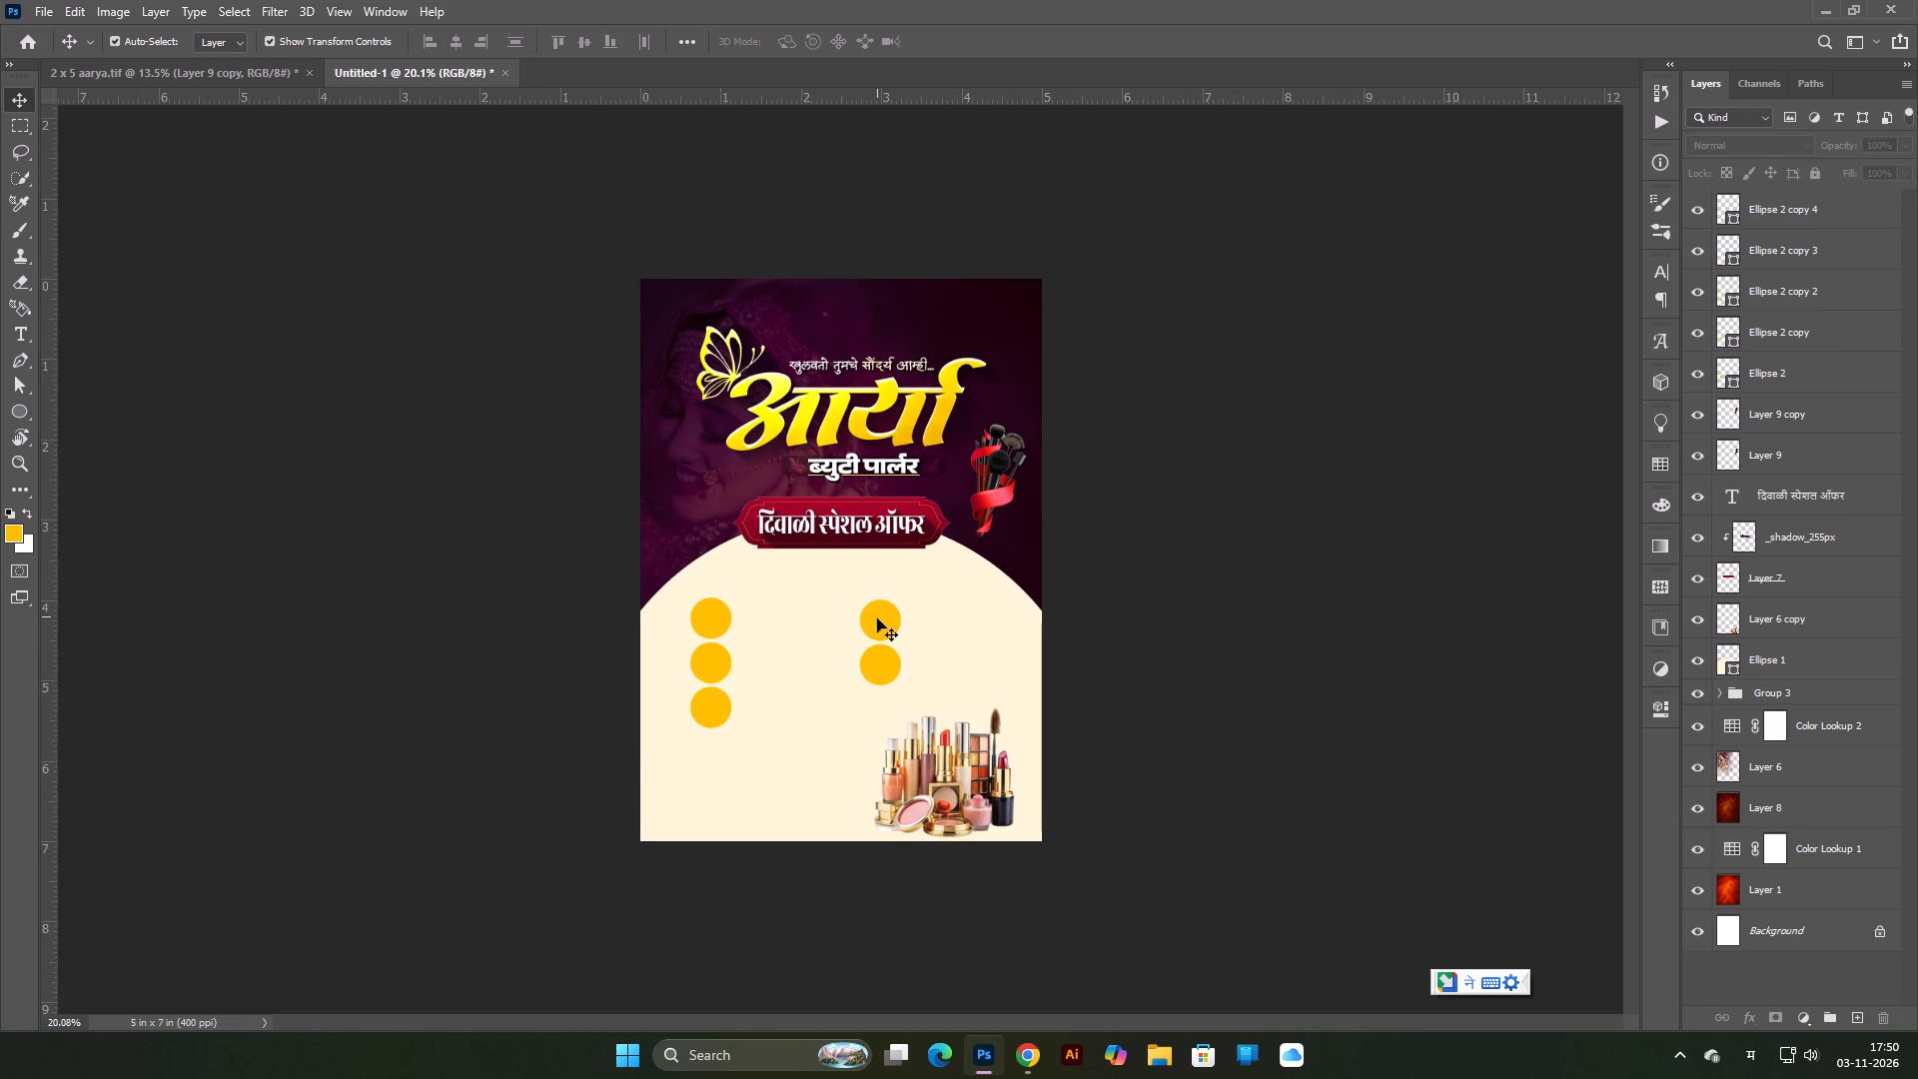
# Move the three circles of the left column together about 0.2 in further left.
pyautogui.click(706, 620)
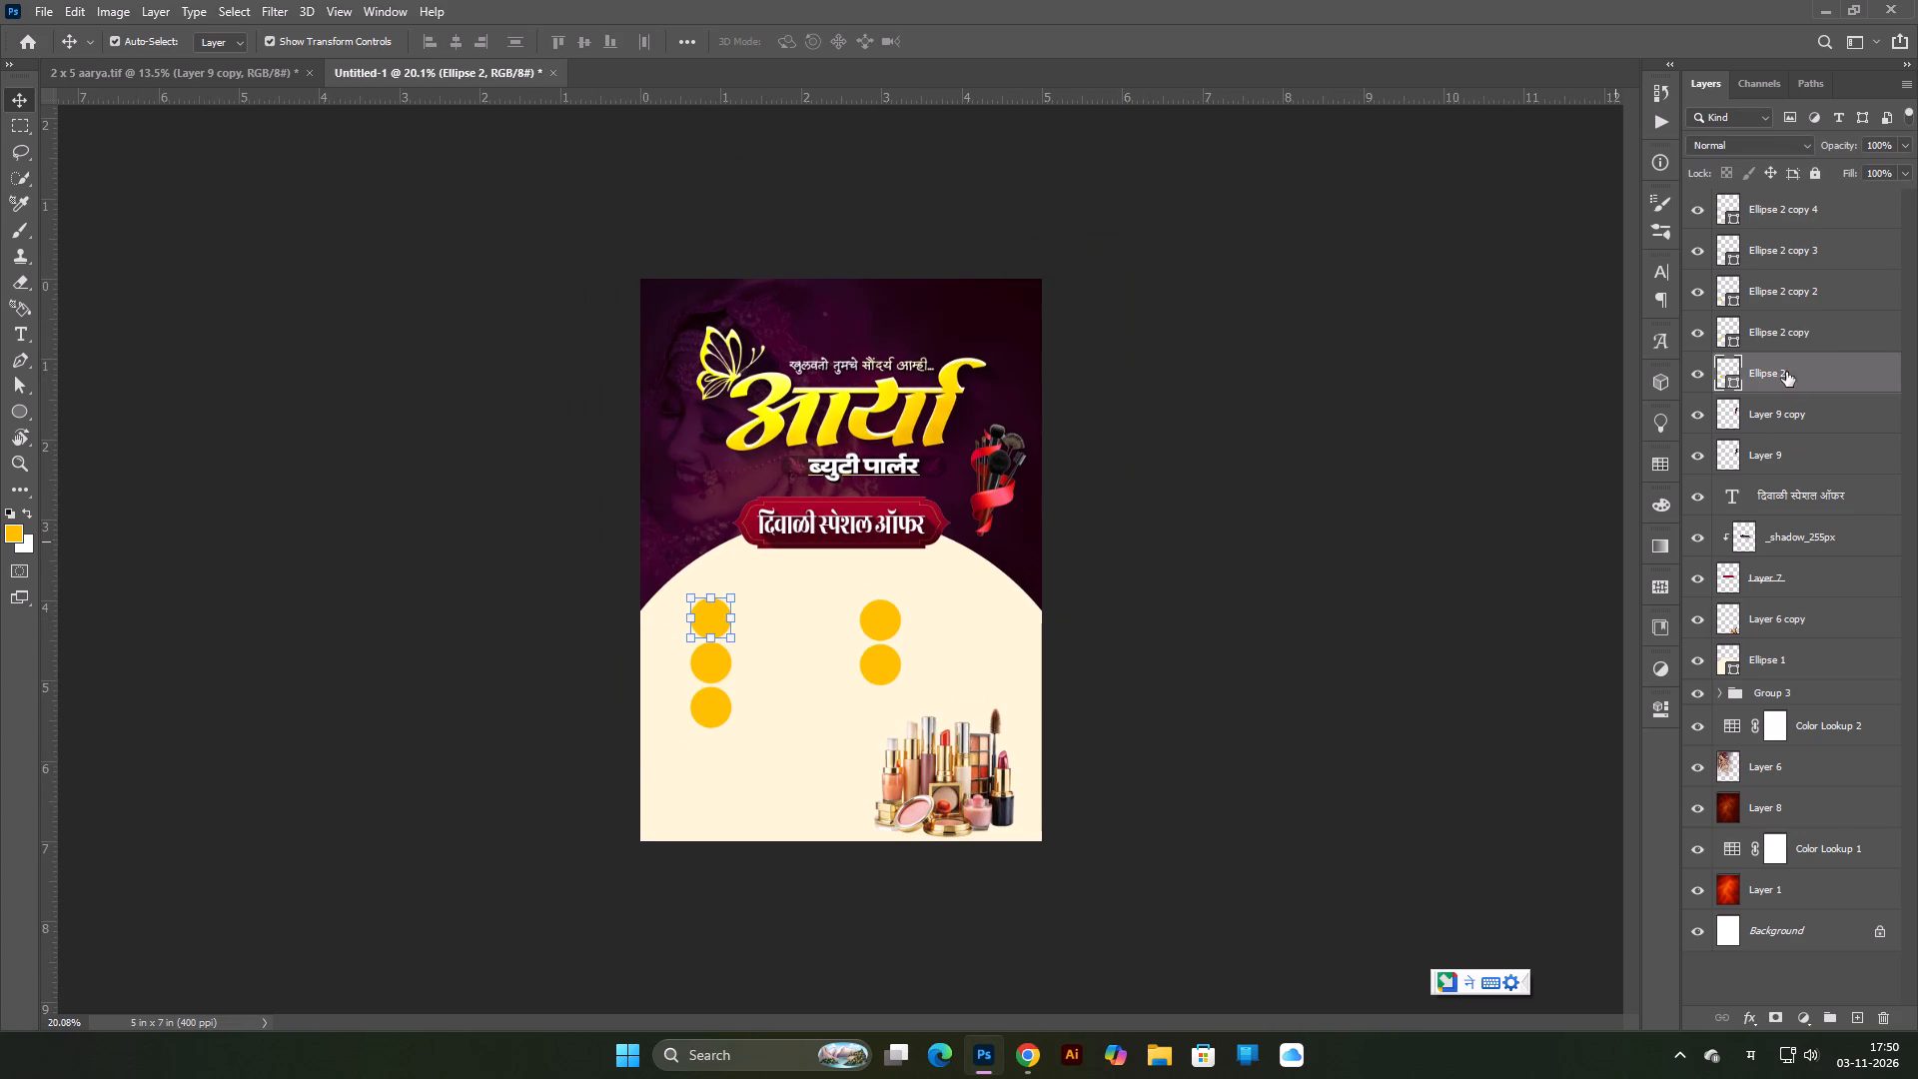
pyautogui.keyDown('shift'); pyautogui.click(1829, 282); pyautogui.keyUp('shift')
pyautogui.moveTo(711, 657); pyautogui.dragTo(695, 657)
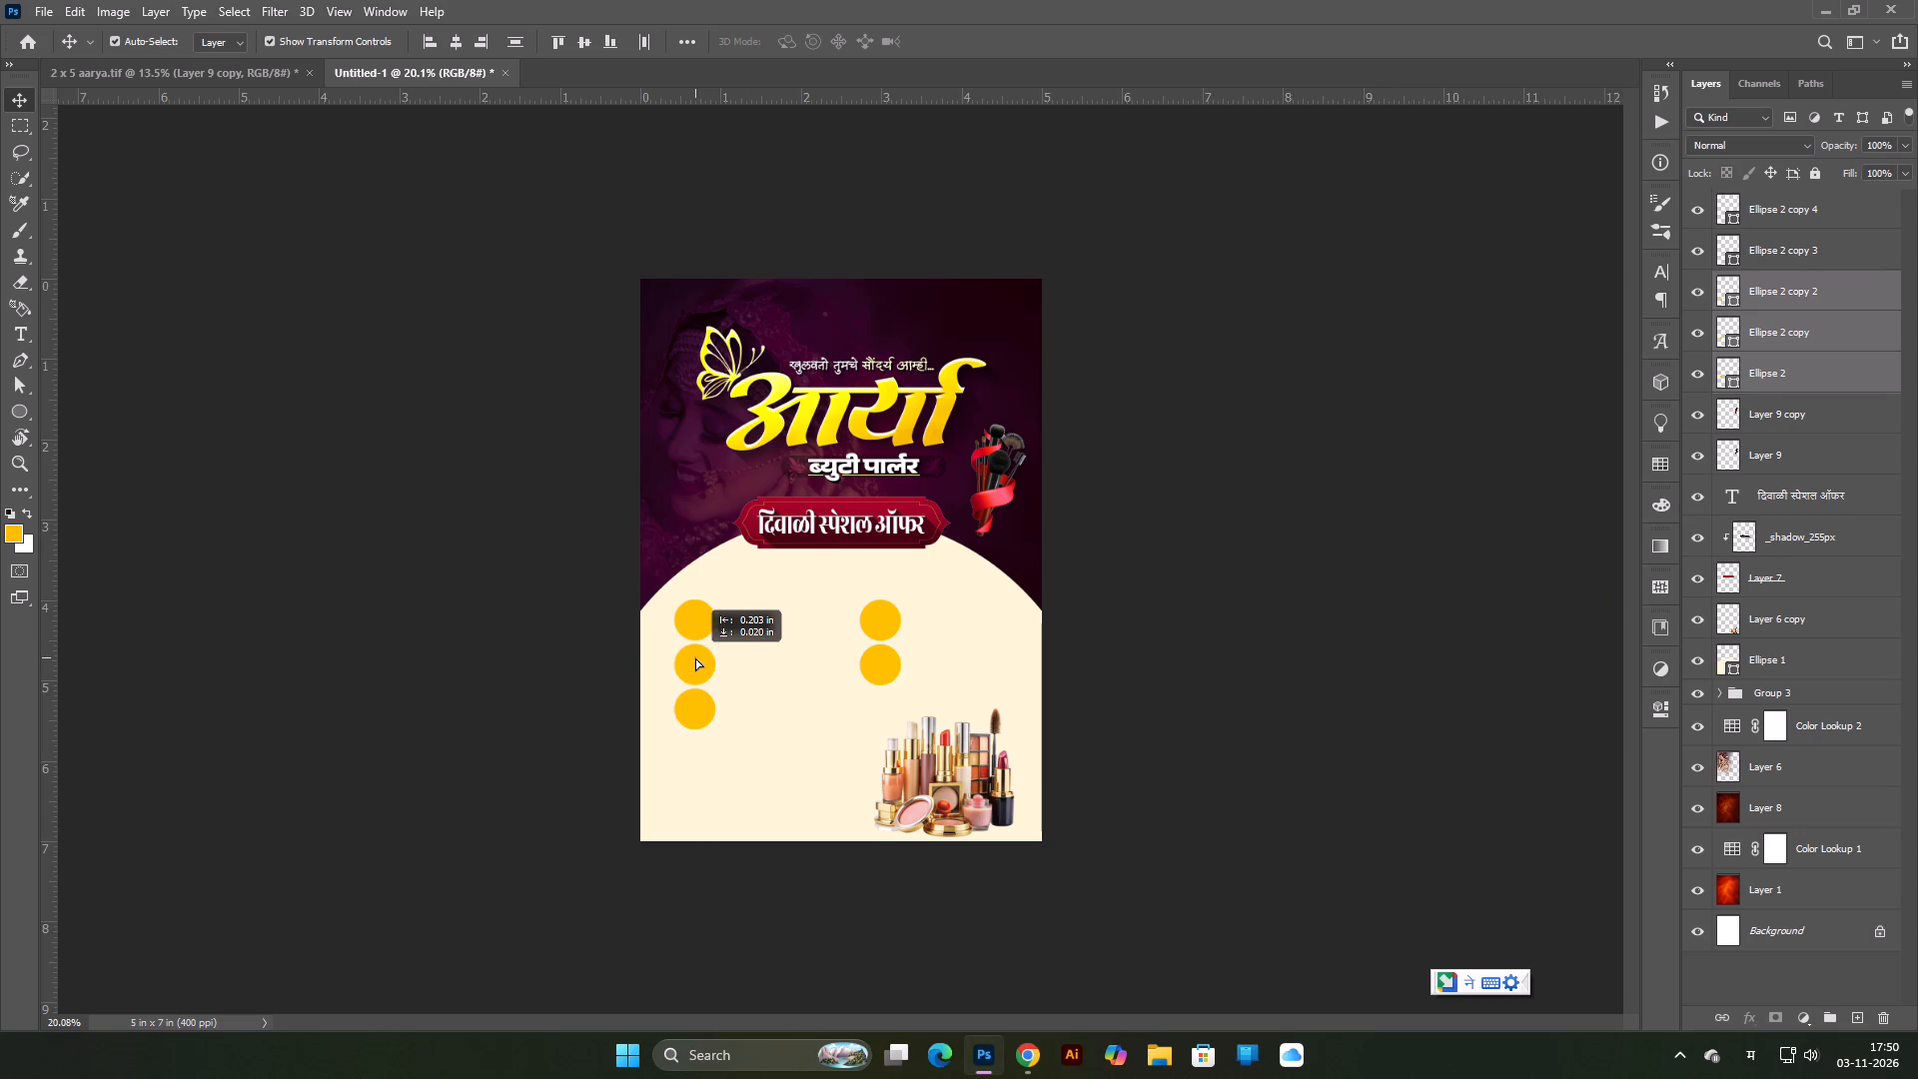
pyautogui.moveTo(695, 657); pyautogui.dragTo(693, 656)
pyautogui.click(1387, 612)
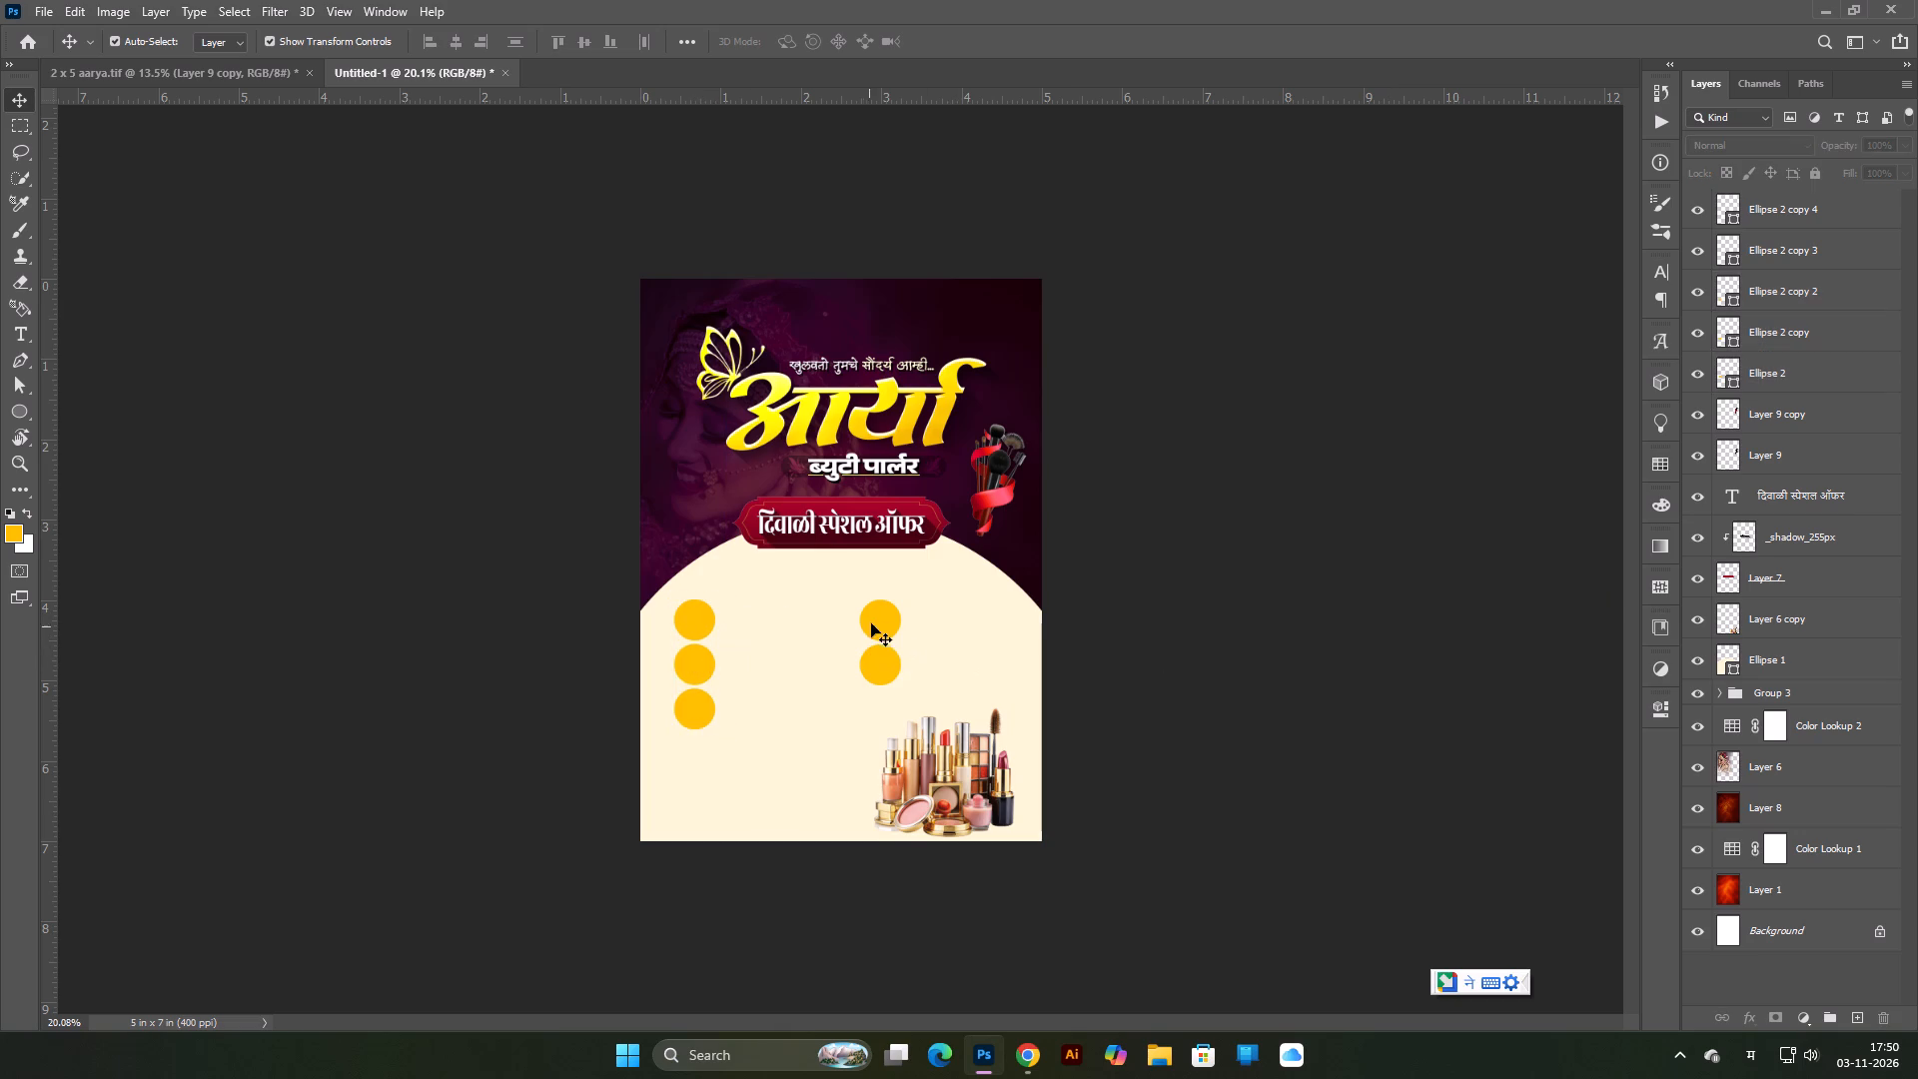
# Shift the two circles of the right column slightly left, keeping them nearly level with the left column's top two circles.
pyautogui.click(873, 621)
pyautogui.keyDown('ctrl'); pyautogui.click(1882, 205); pyautogui.keyUp('ctrl')
pyautogui.scroll(4, 1137, 575)
pyautogui.moveTo(908, 661); pyautogui.dragTo(898, 666)
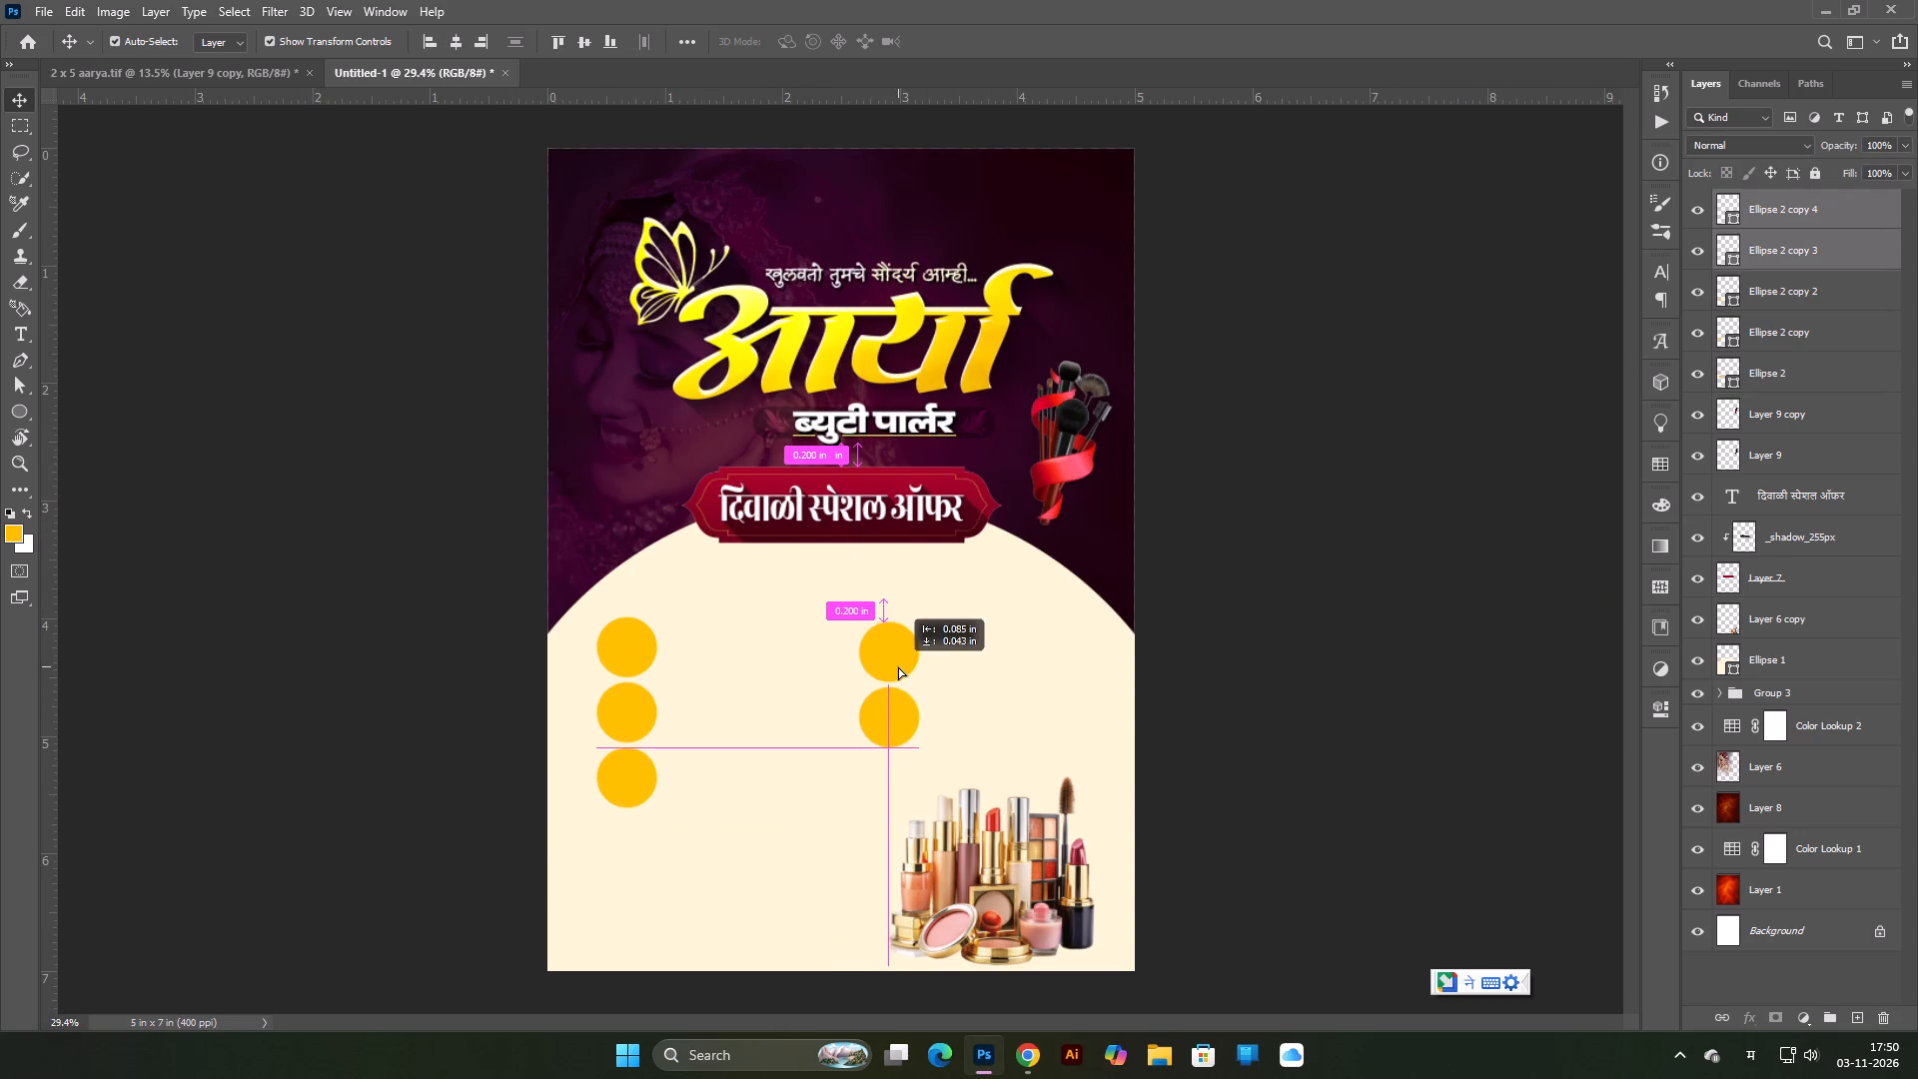
pyautogui.moveTo(898, 666); pyautogui.dragTo(896, 659)
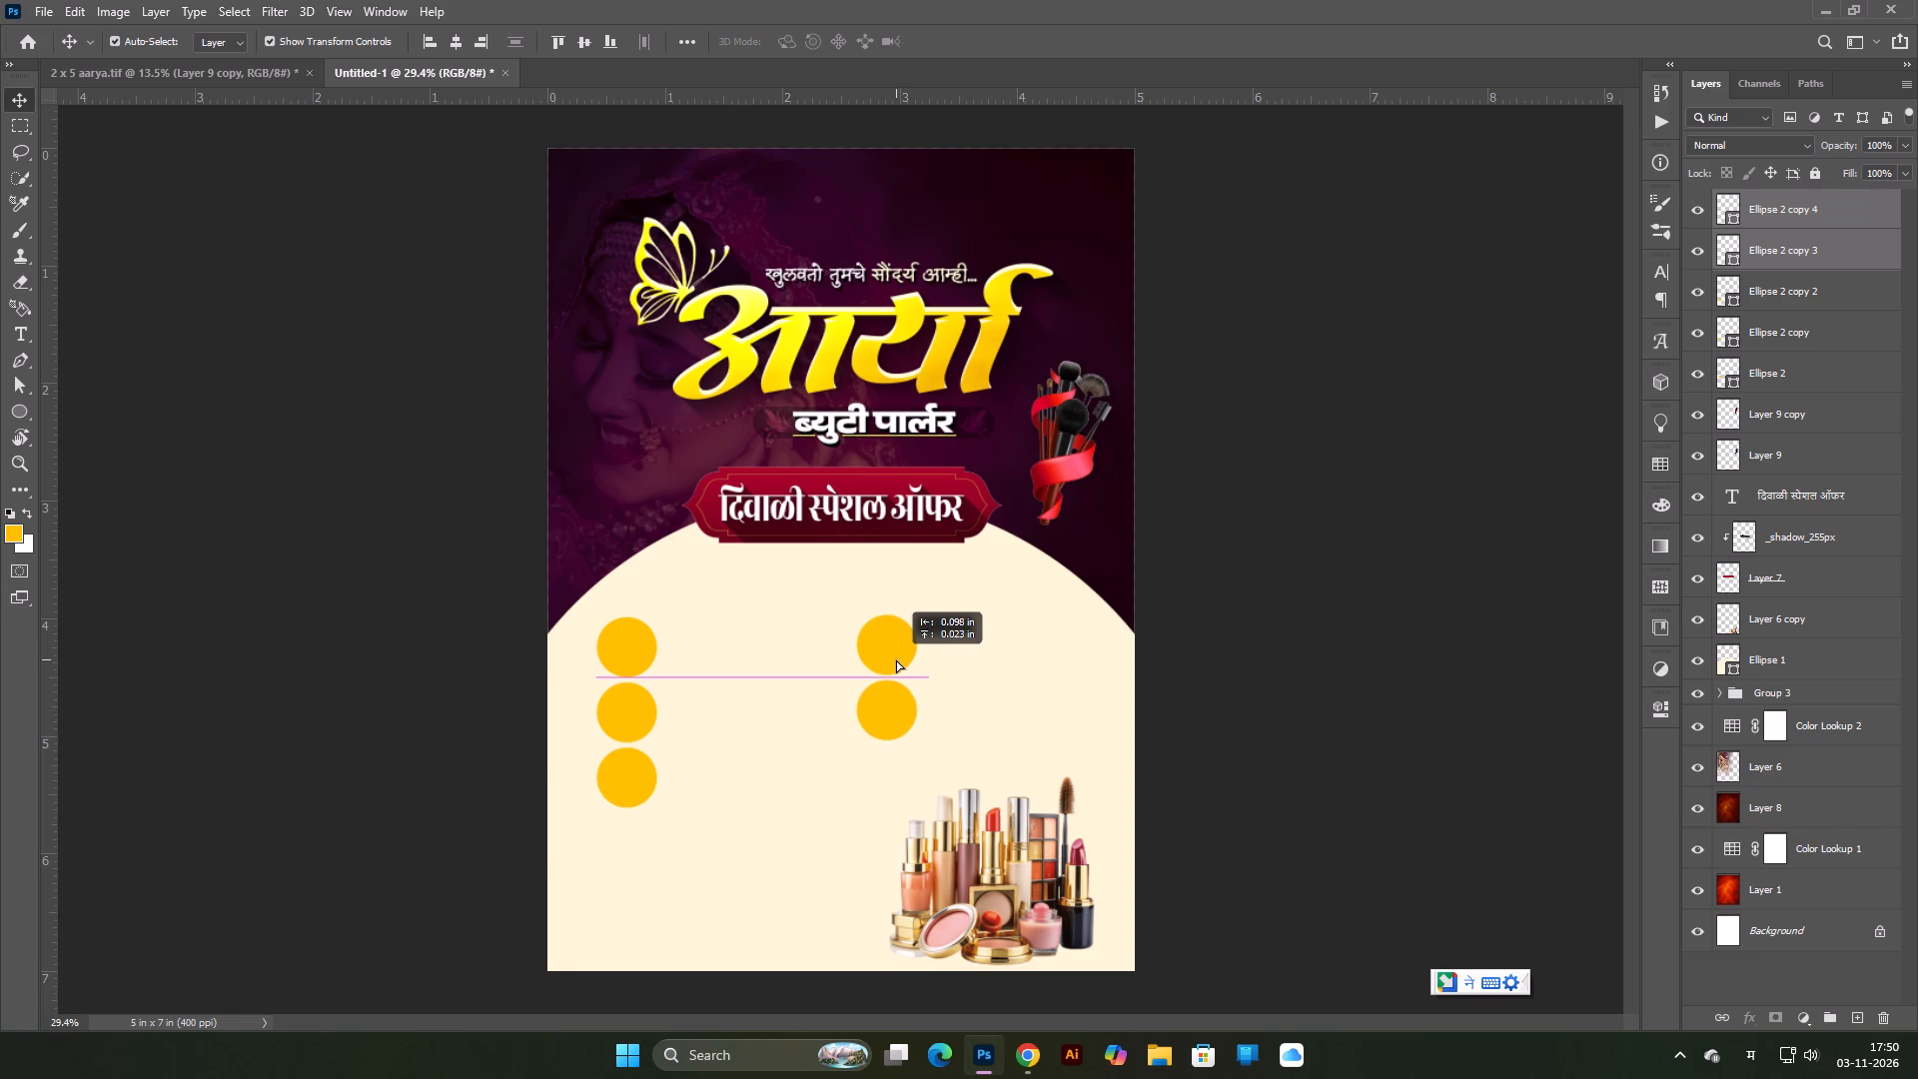
pyautogui.moveTo(896, 659); pyautogui.dragTo(889, 659)
pyautogui.press('Return')
pyautogui.click(1387, 621)
pyautogui.scroll(-4, 1144, 776)
pyautogui.scroll(4, 1050, 737)
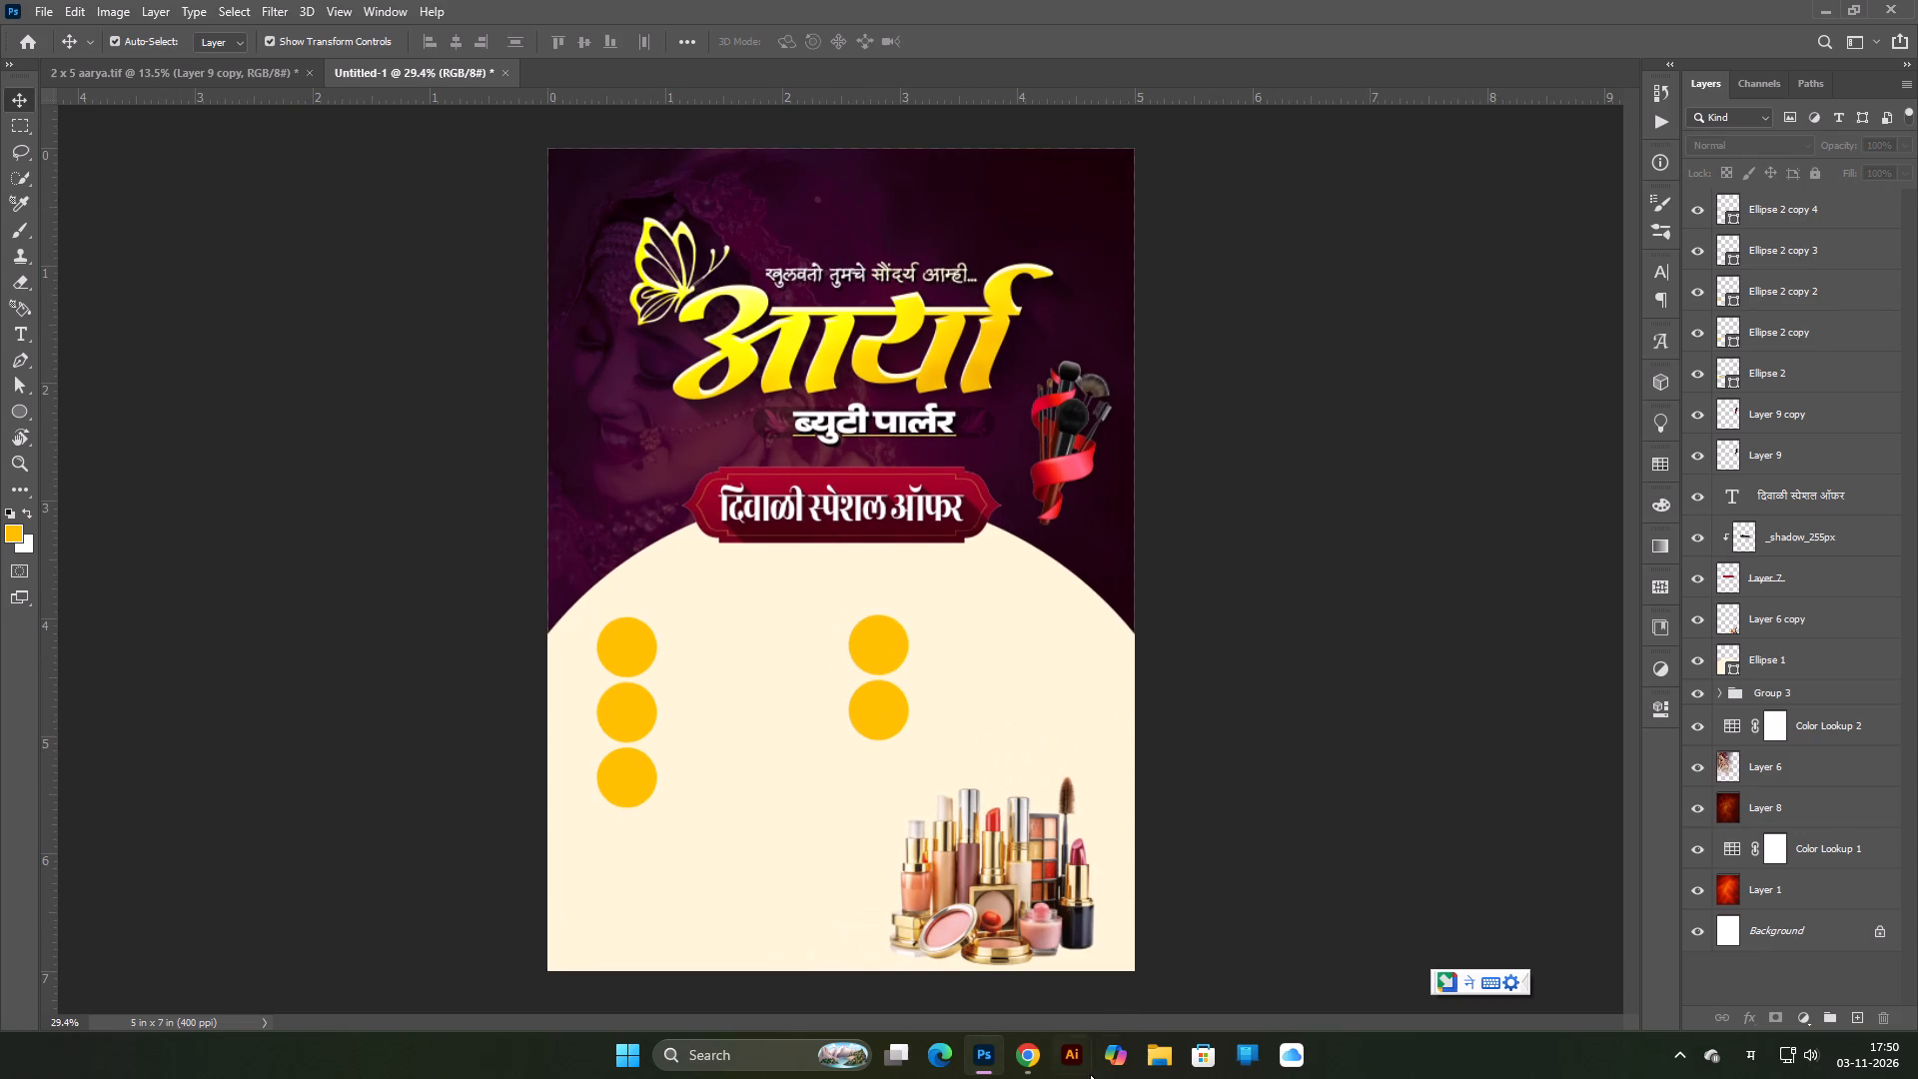
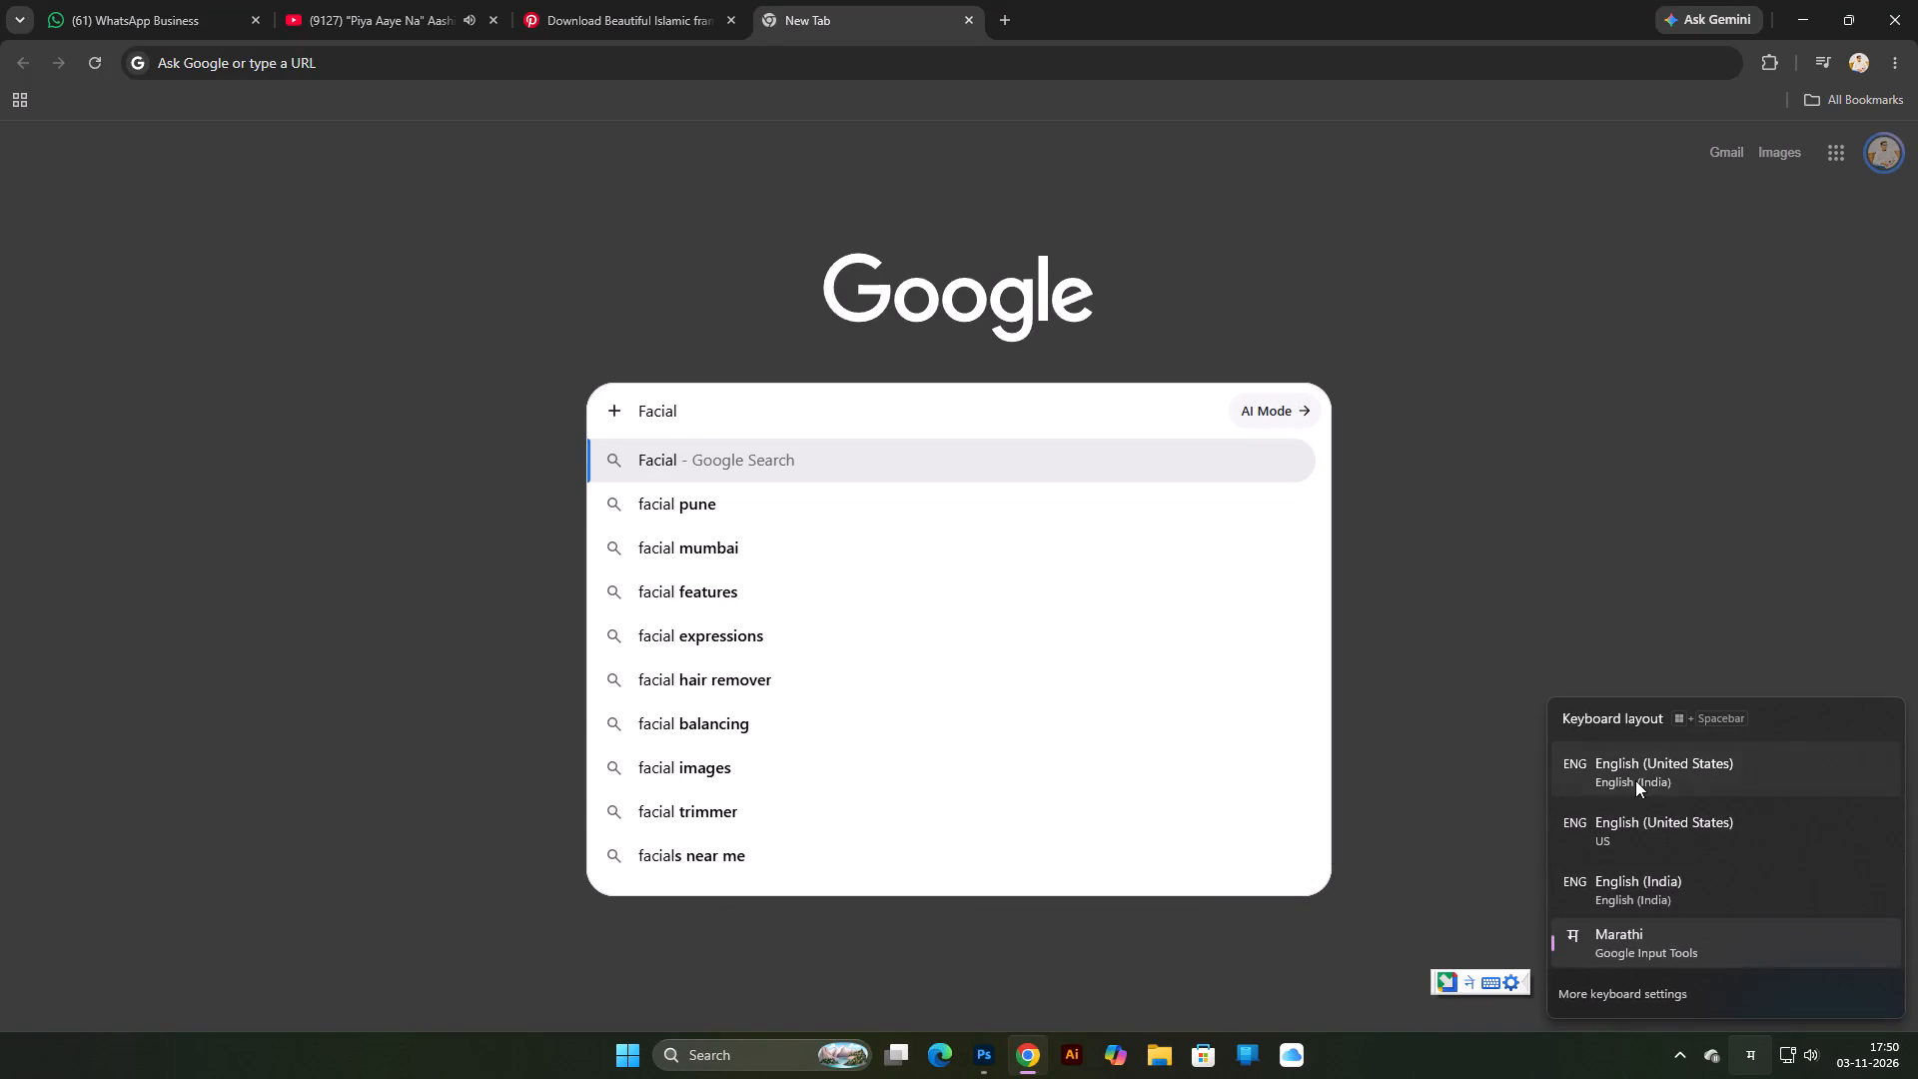
# Search Google Images for Facial and copy the photo of the towel-wrapped woman having a white face mask brushed on.
pyautogui.press('Return')
pyautogui.click(431, 241)
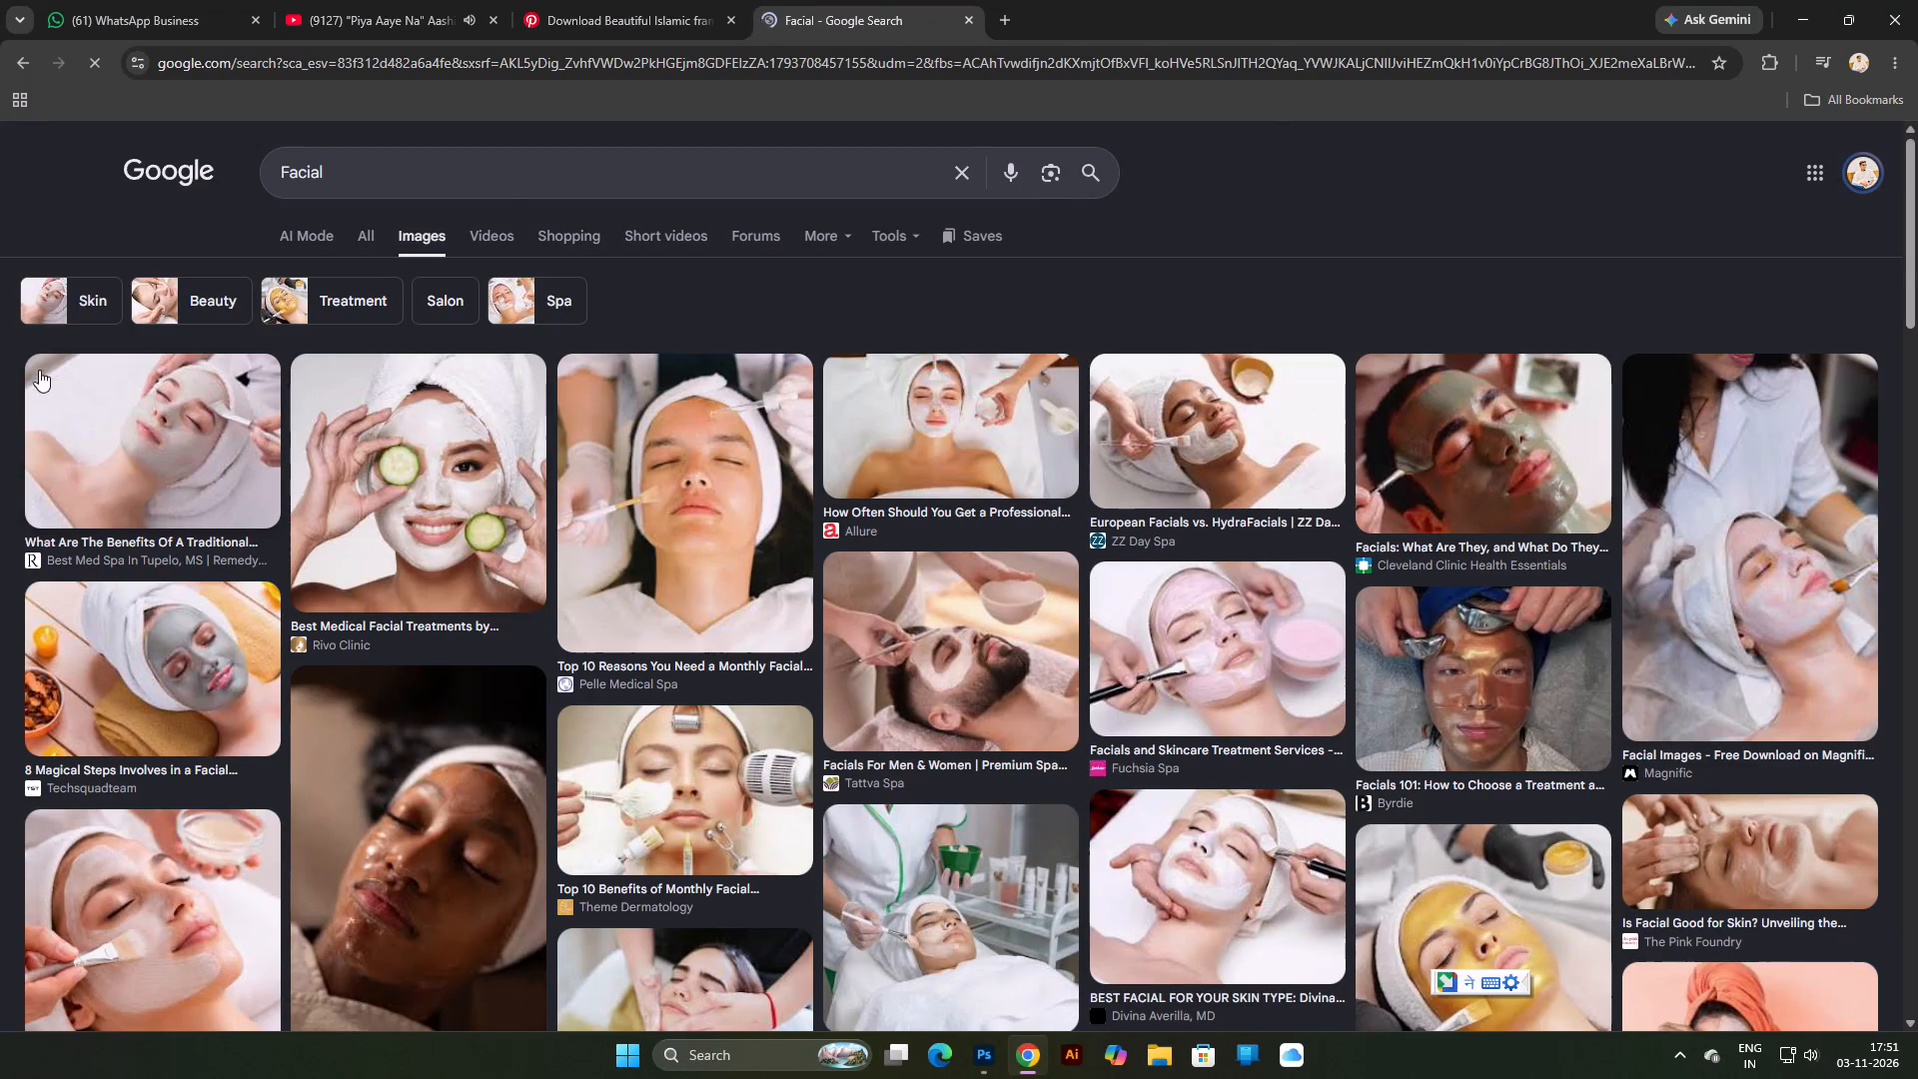
pyautogui.click(132, 443)
pyautogui.rightClick(1415, 565)
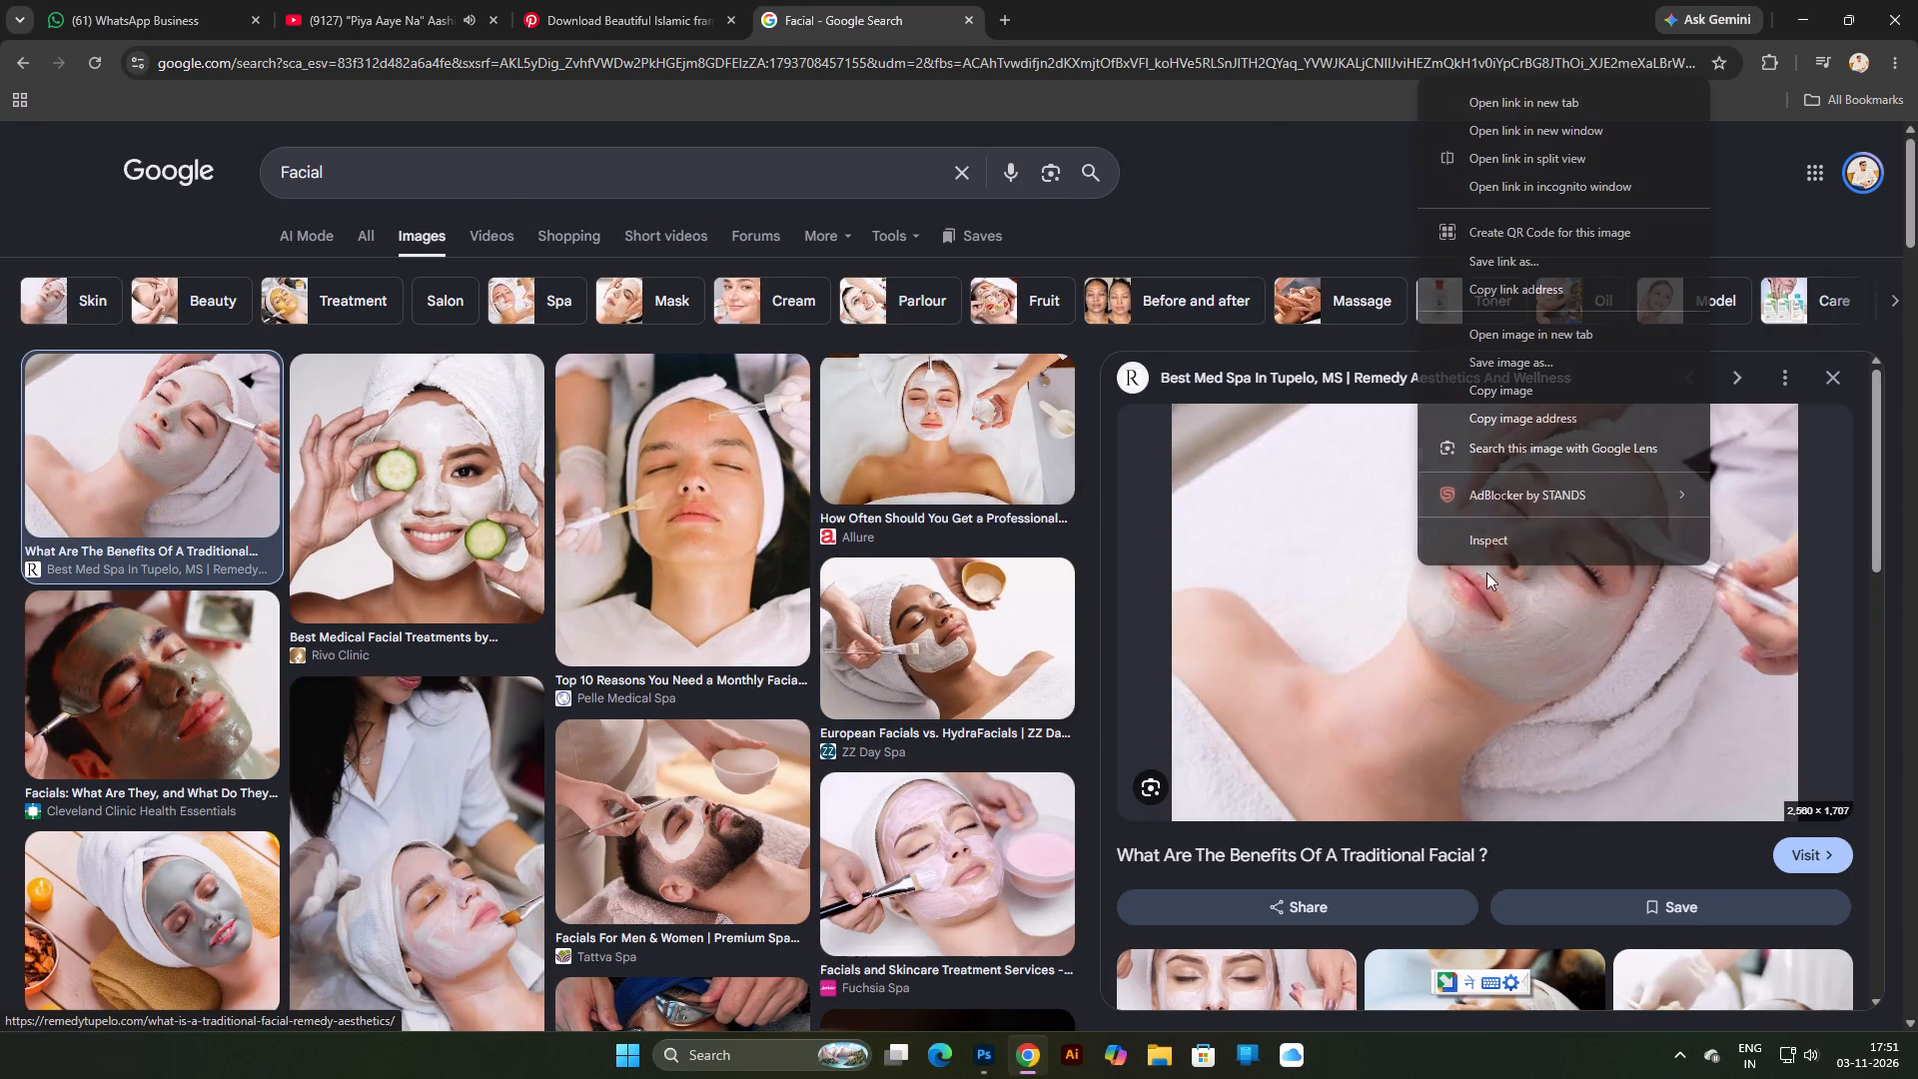
pyautogui.click(1503, 392)
# In Photoshop, paste the copied facial photo directly above Ellipse 2, the left column's top circle, and clip it to that circle.
pyautogui.click(979, 1050)
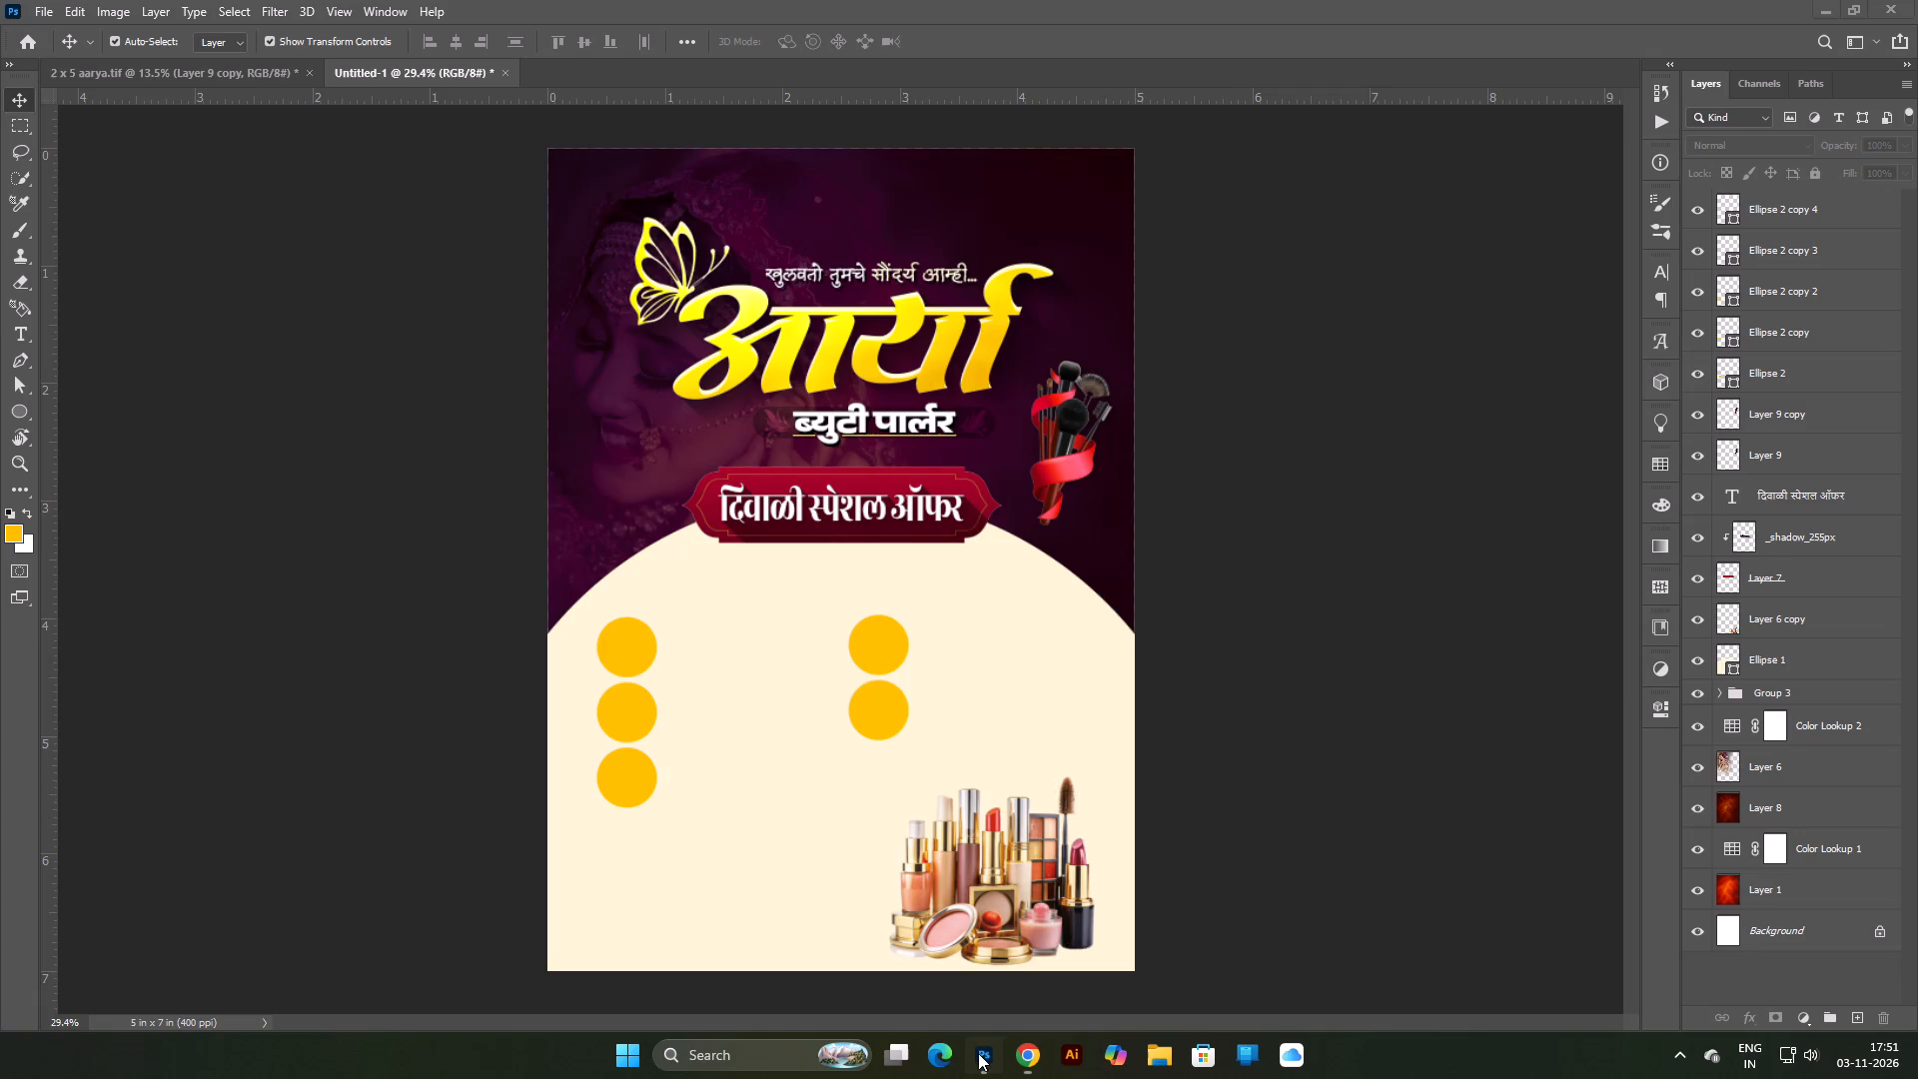
pyautogui.scroll(5, 624, 619)
pyautogui.scroll(-1, 566, 623)
pyautogui.scroll(9, 598, 675)
pyautogui.press('space')
pyautogui.press('space')
pyautogui.press('space')
pyautogui.moveTo(603, 704); pyautogui.dragTo(819, 613)
pyautogui.rightClick(816, 552)
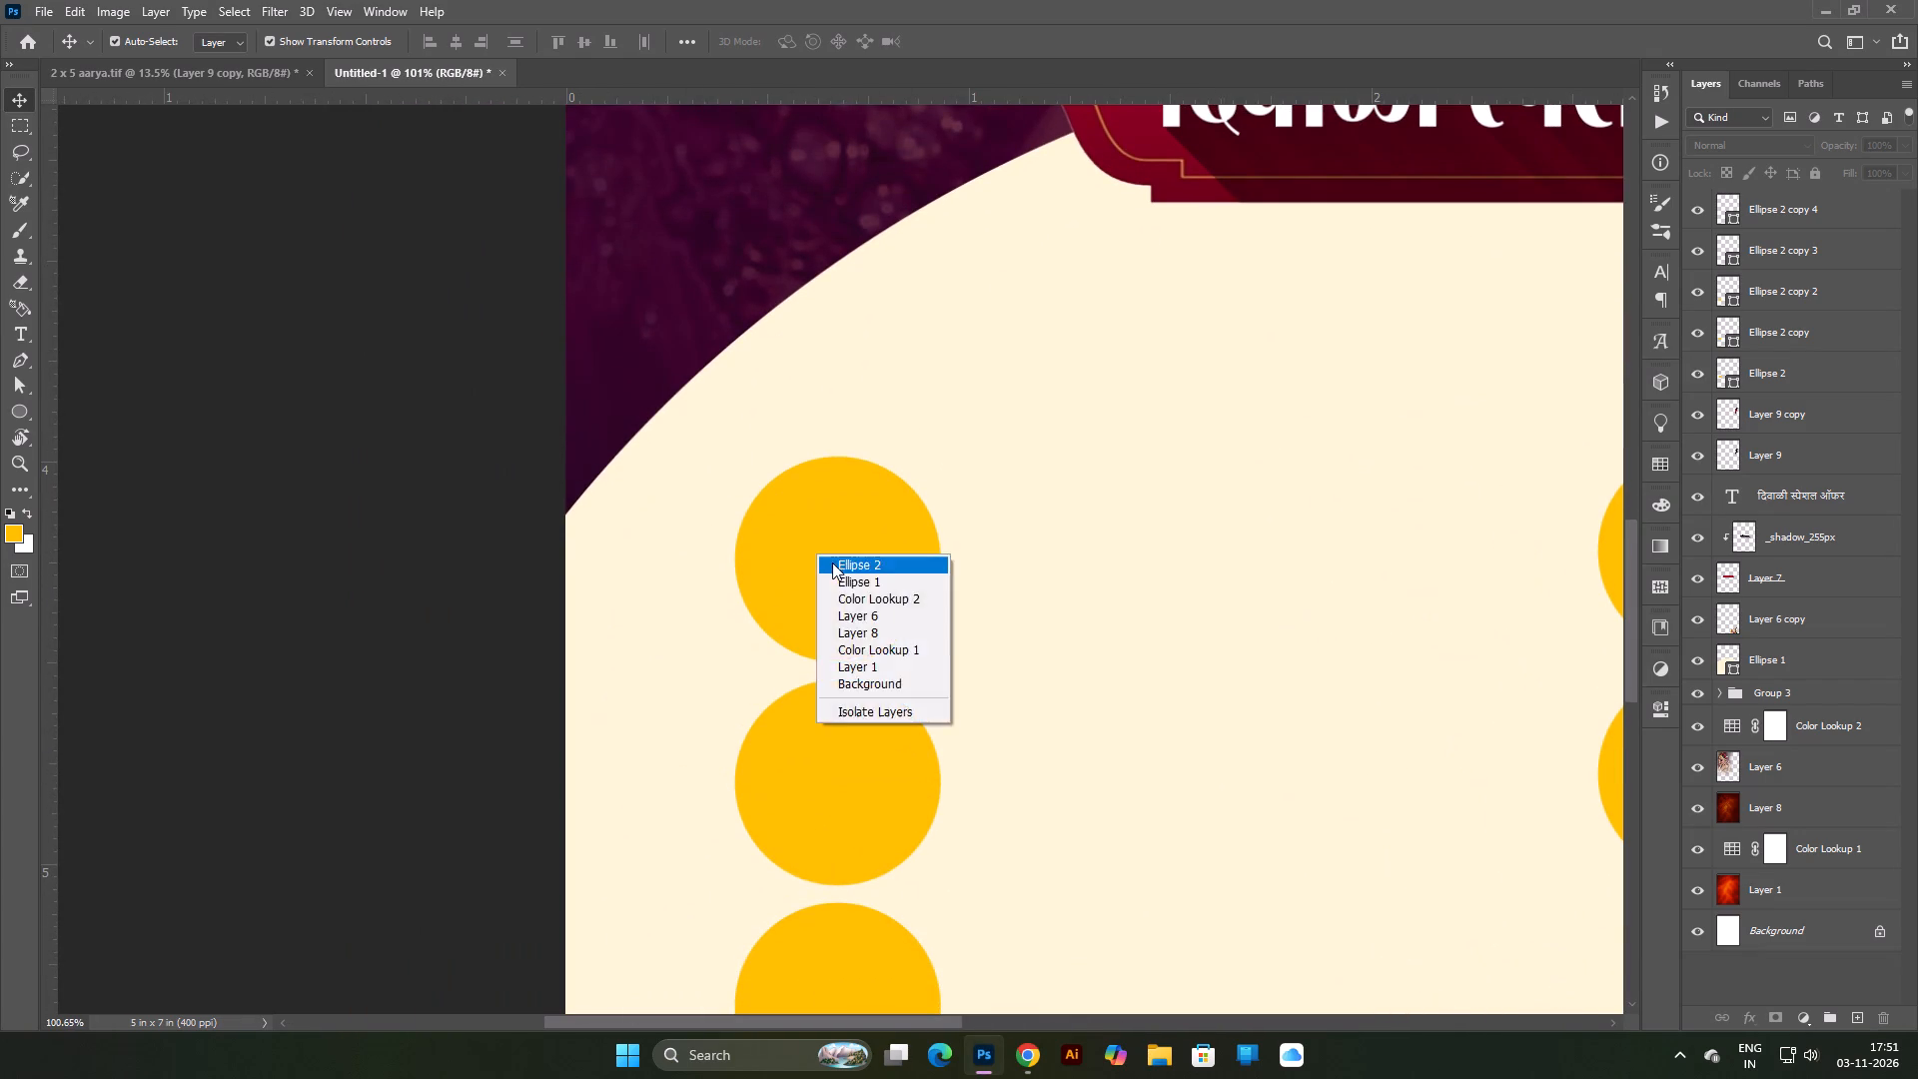
pyautogui.click(832, 562)
pyautogui.hotkey('ctrl', 'v')
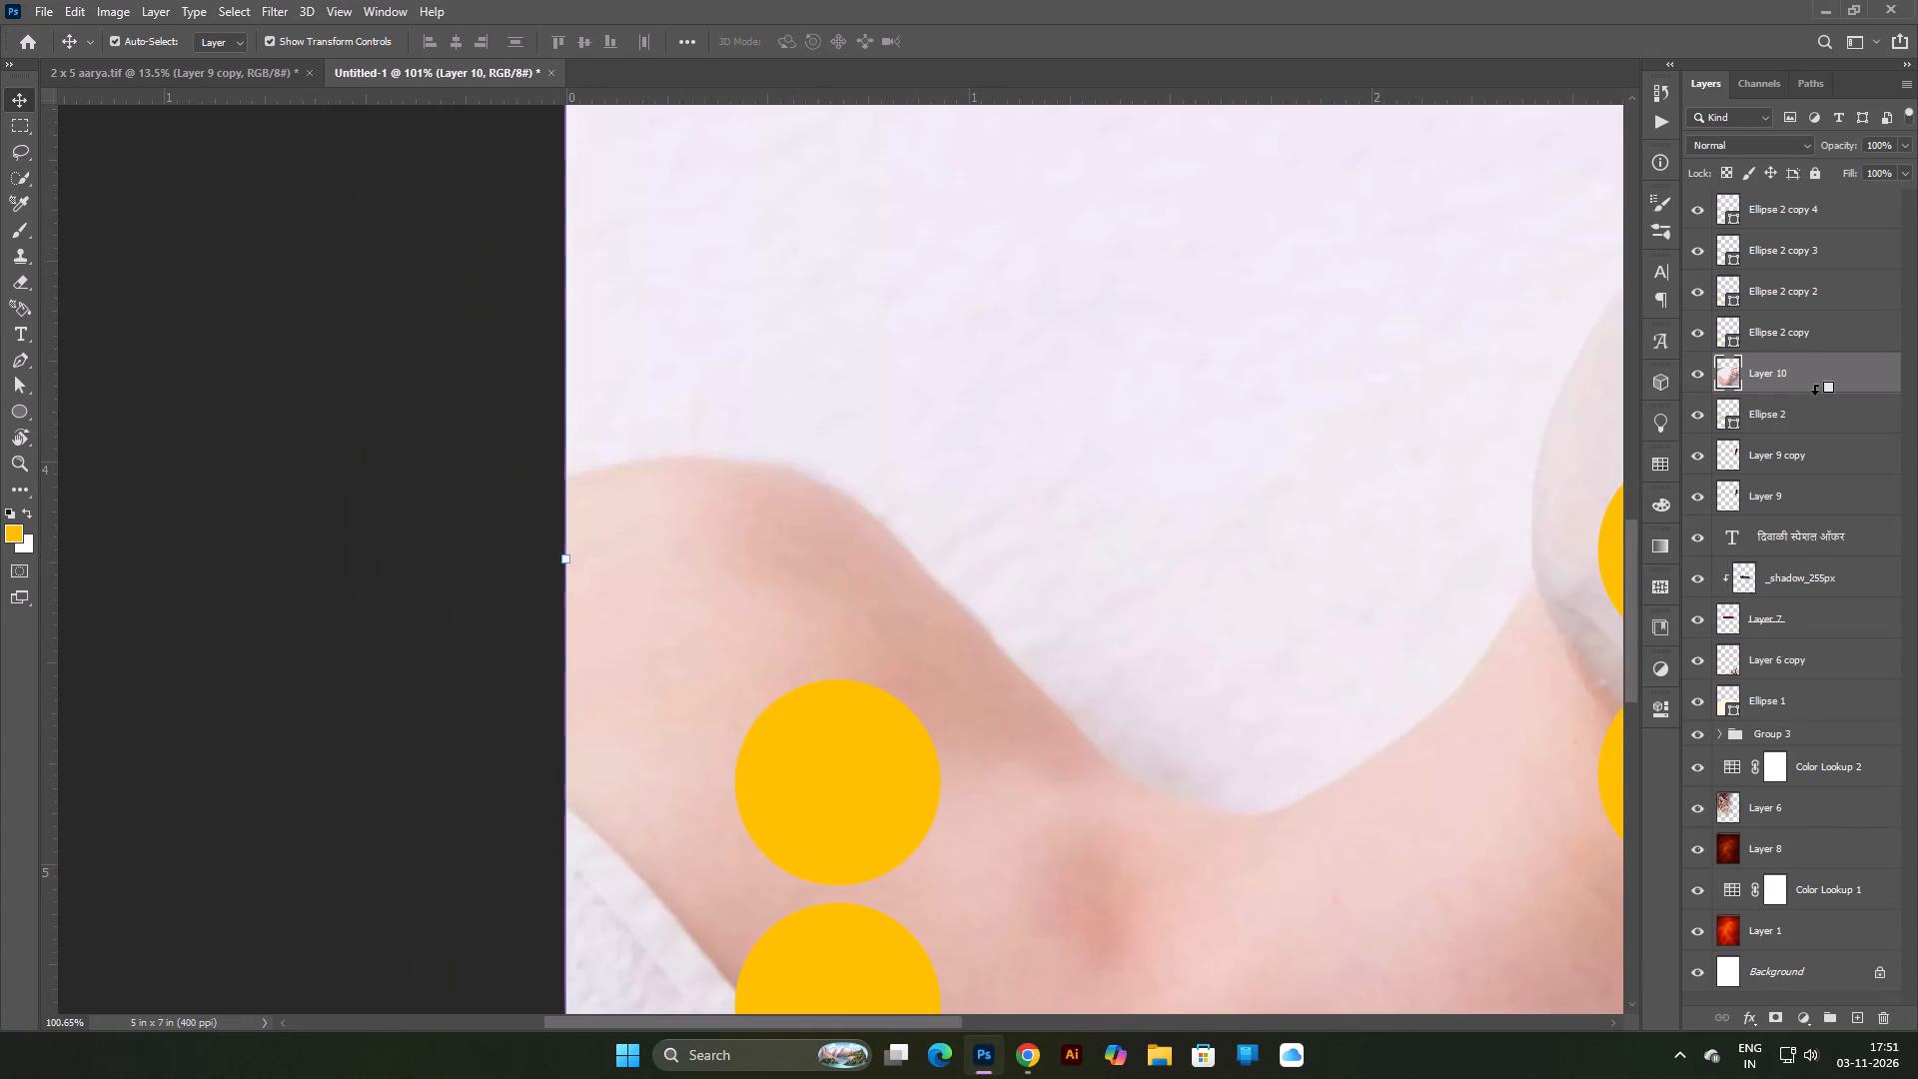
pyautogui.keyDown('alt'); pyautogui.click(1815, 394); pyautogui.keyUp('alt')
# Scale the clipped facial photo down to about 15.6% and move it over the left column's top circle.
pyautogui.scroll(-6, 1113, 465)
pyautogui.scroll(-10, 1210, 554)
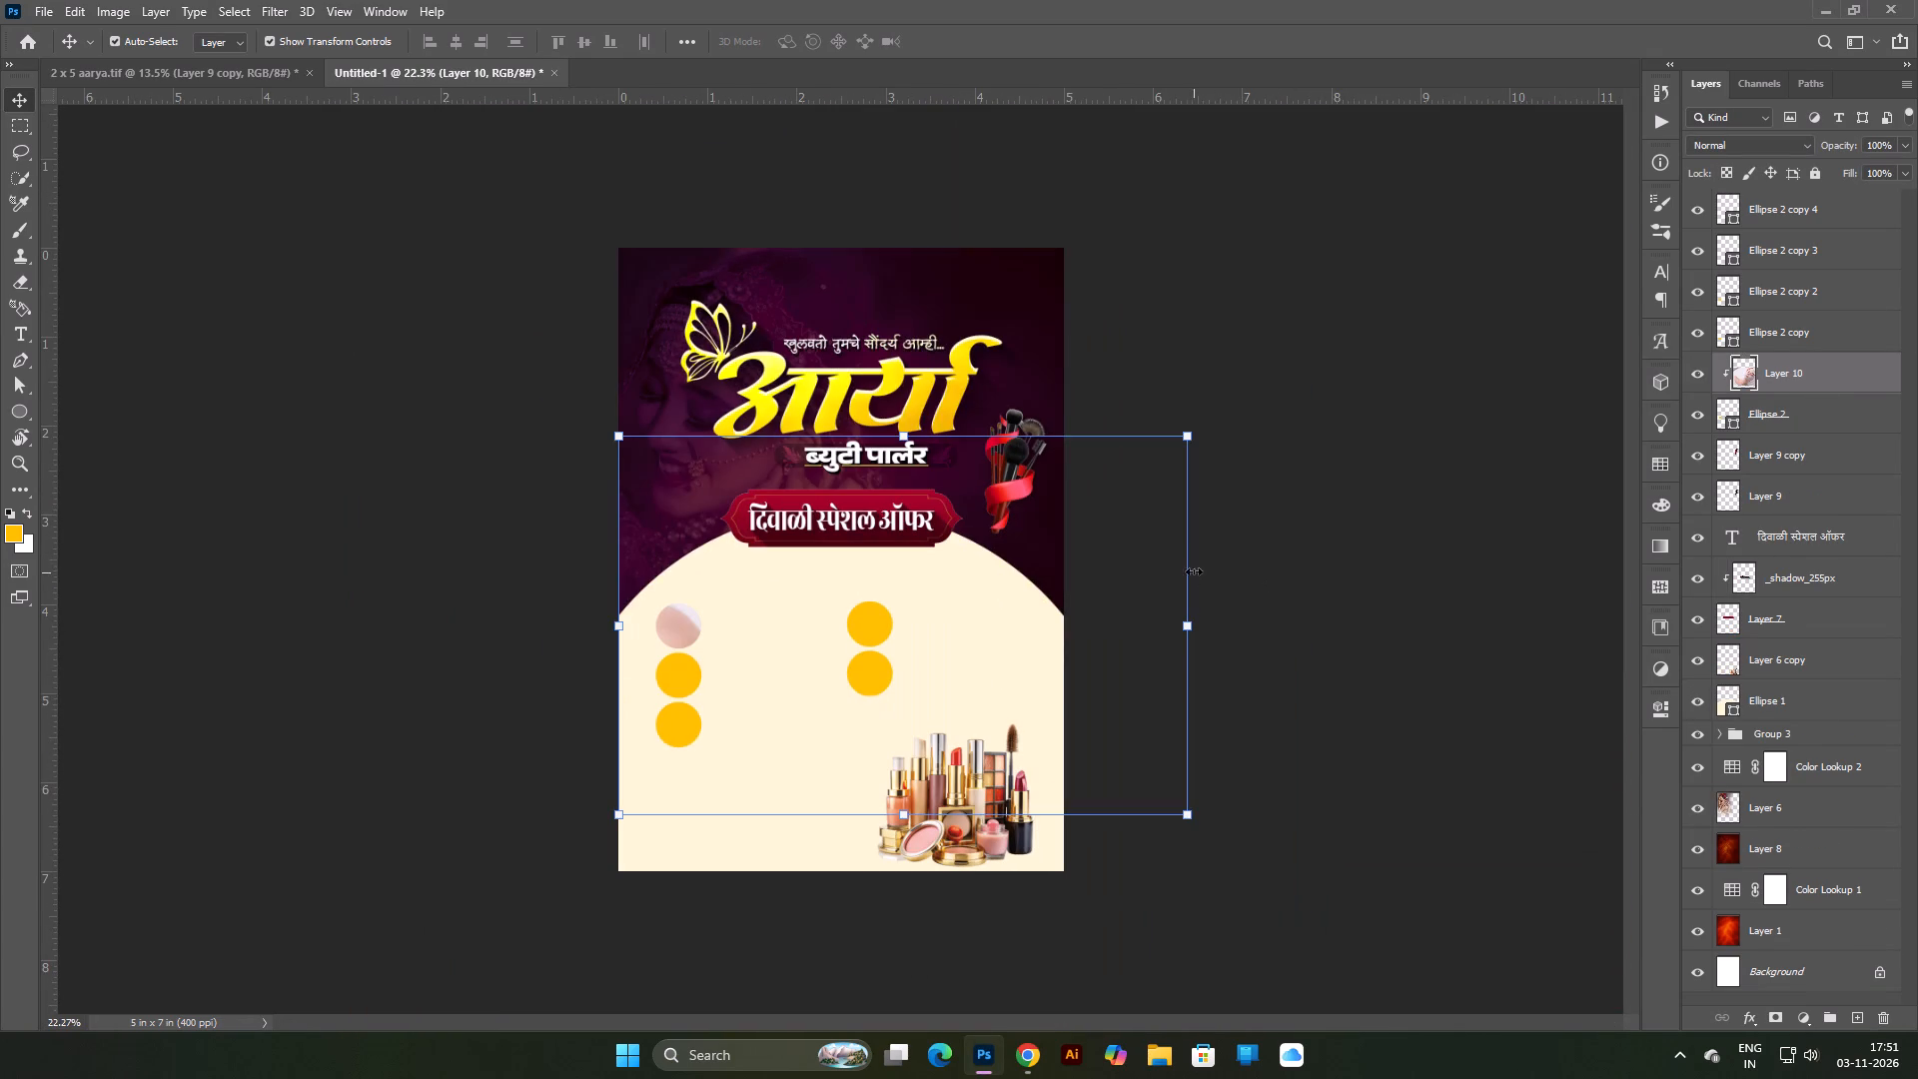
pyautogui.keyDown('alt'); pyautogui.moveTo(1183, 631); pyautogui.dragTo(944, 635); pyautogui.keyUp('alt')
pyautogui.keyDown('alt'); pyautogui.click(944, 635); pyautogui.keyUp('alt')
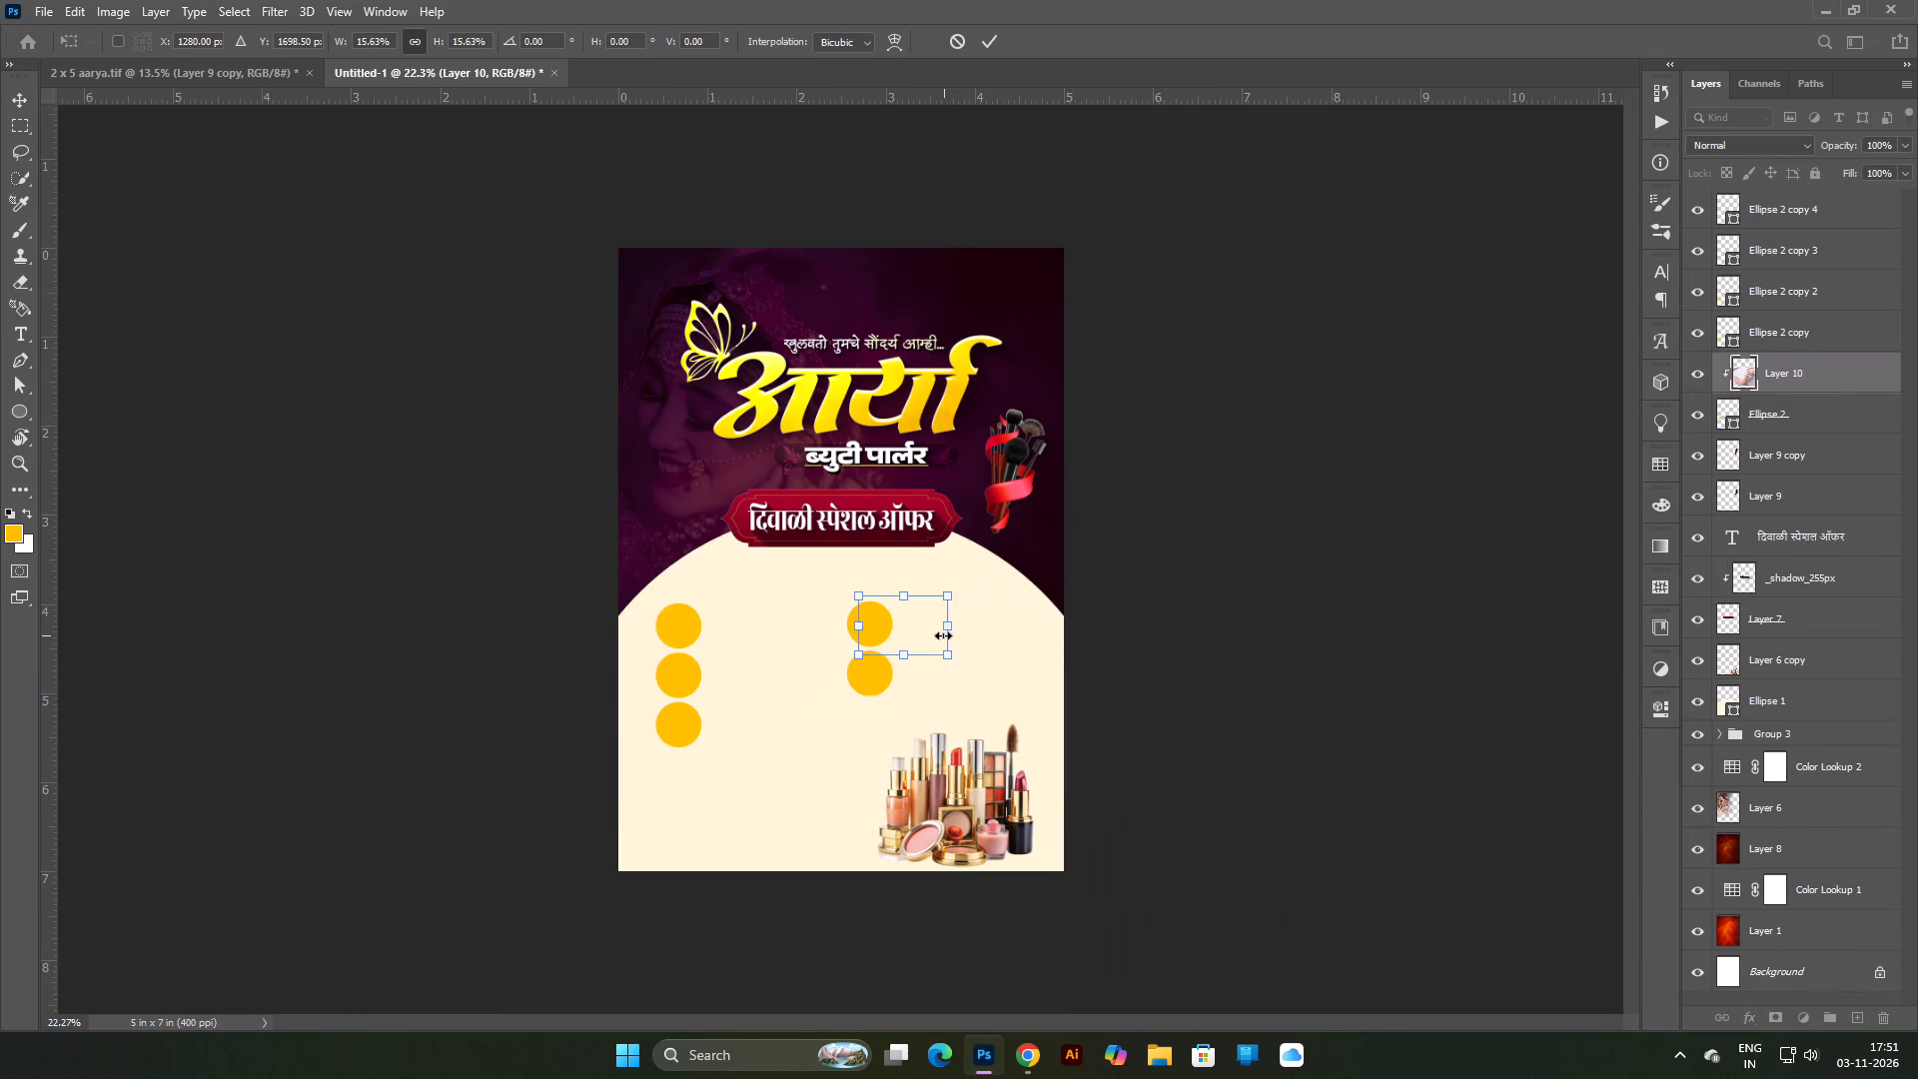
pyautogui.moveTo(912, 634); pyautogui.dragTo(682, 635)
pyautogui.click(684, 634)
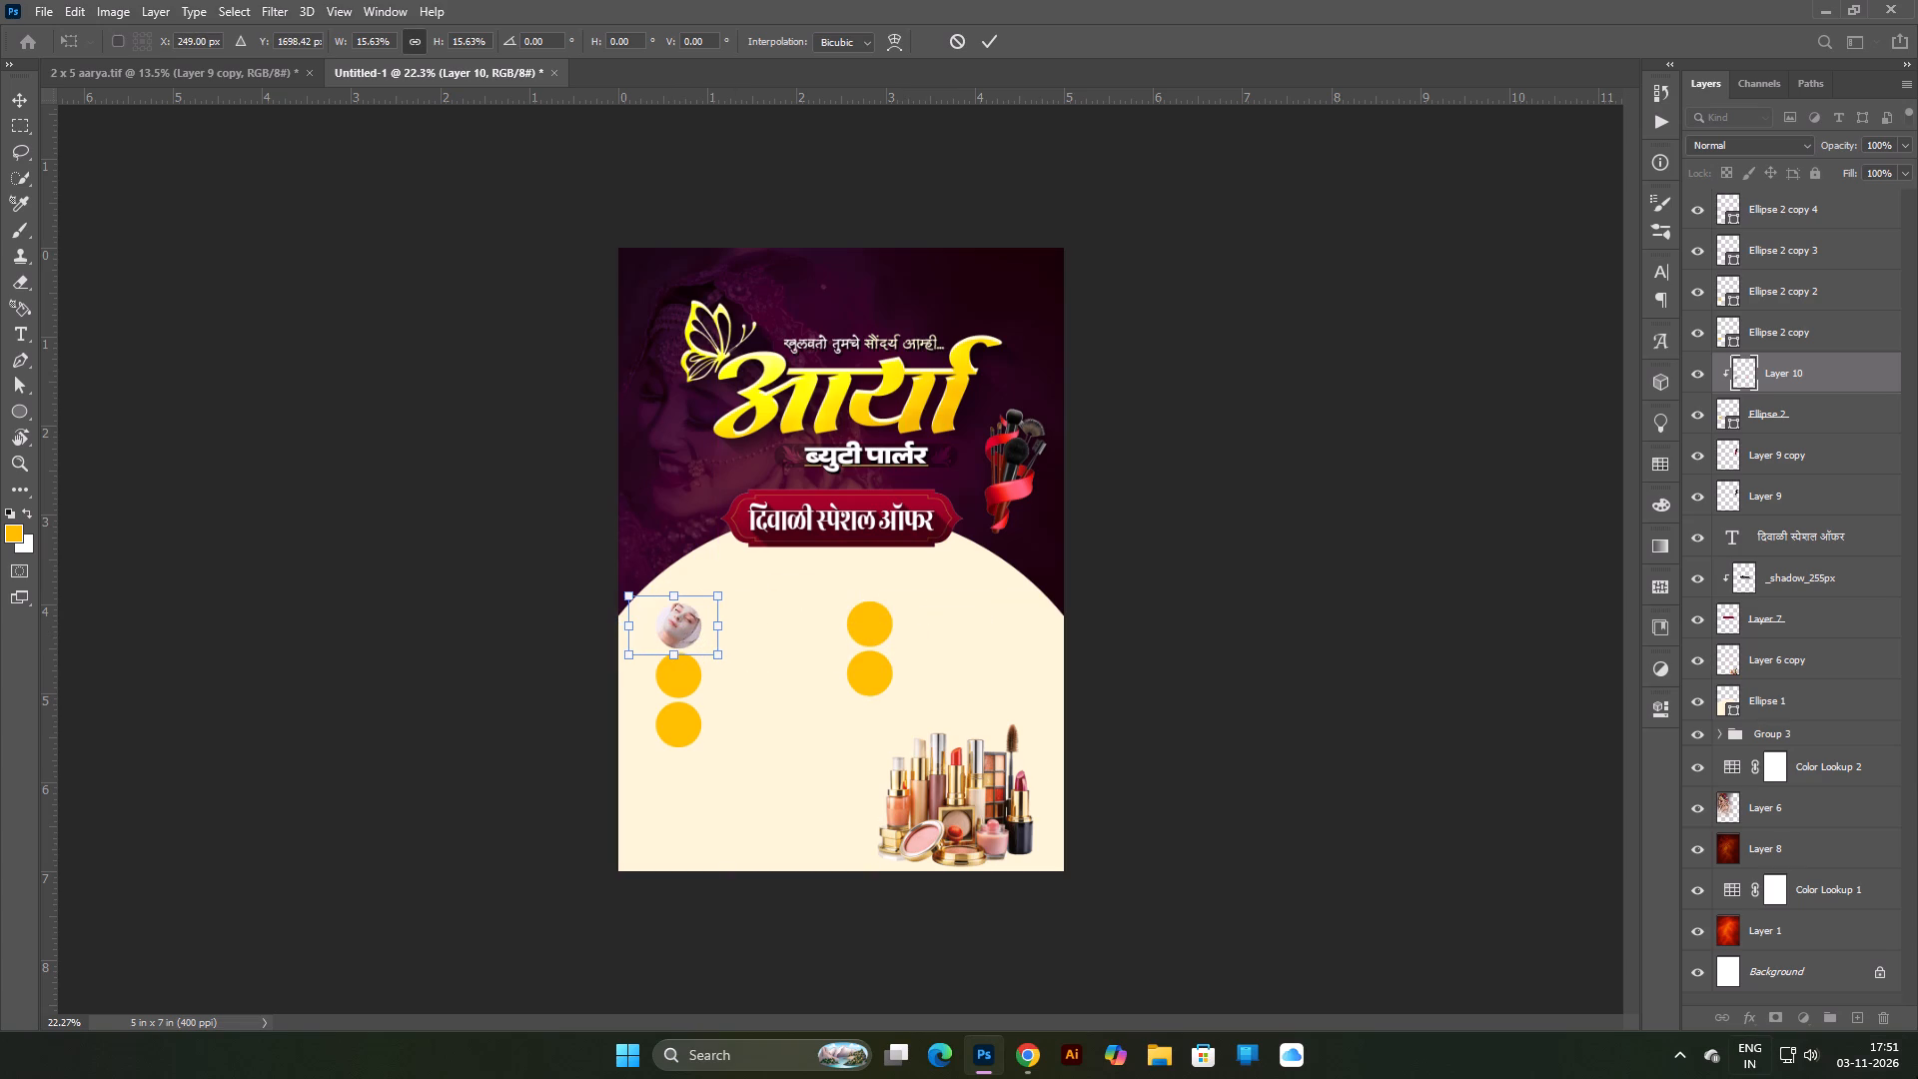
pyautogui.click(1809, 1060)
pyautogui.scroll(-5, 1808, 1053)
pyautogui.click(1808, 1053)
# Reduce the facial photo further to about 12.5% and nudge it so the face fills the circle.
pyautogui.scroll(15, 748, 721)
pyautogui.press('space')
pyautogui.press('space')
pyautogui.press('space')
pyautogui.moveTo(581, 634); pyautogui.dragTo(930, 663)
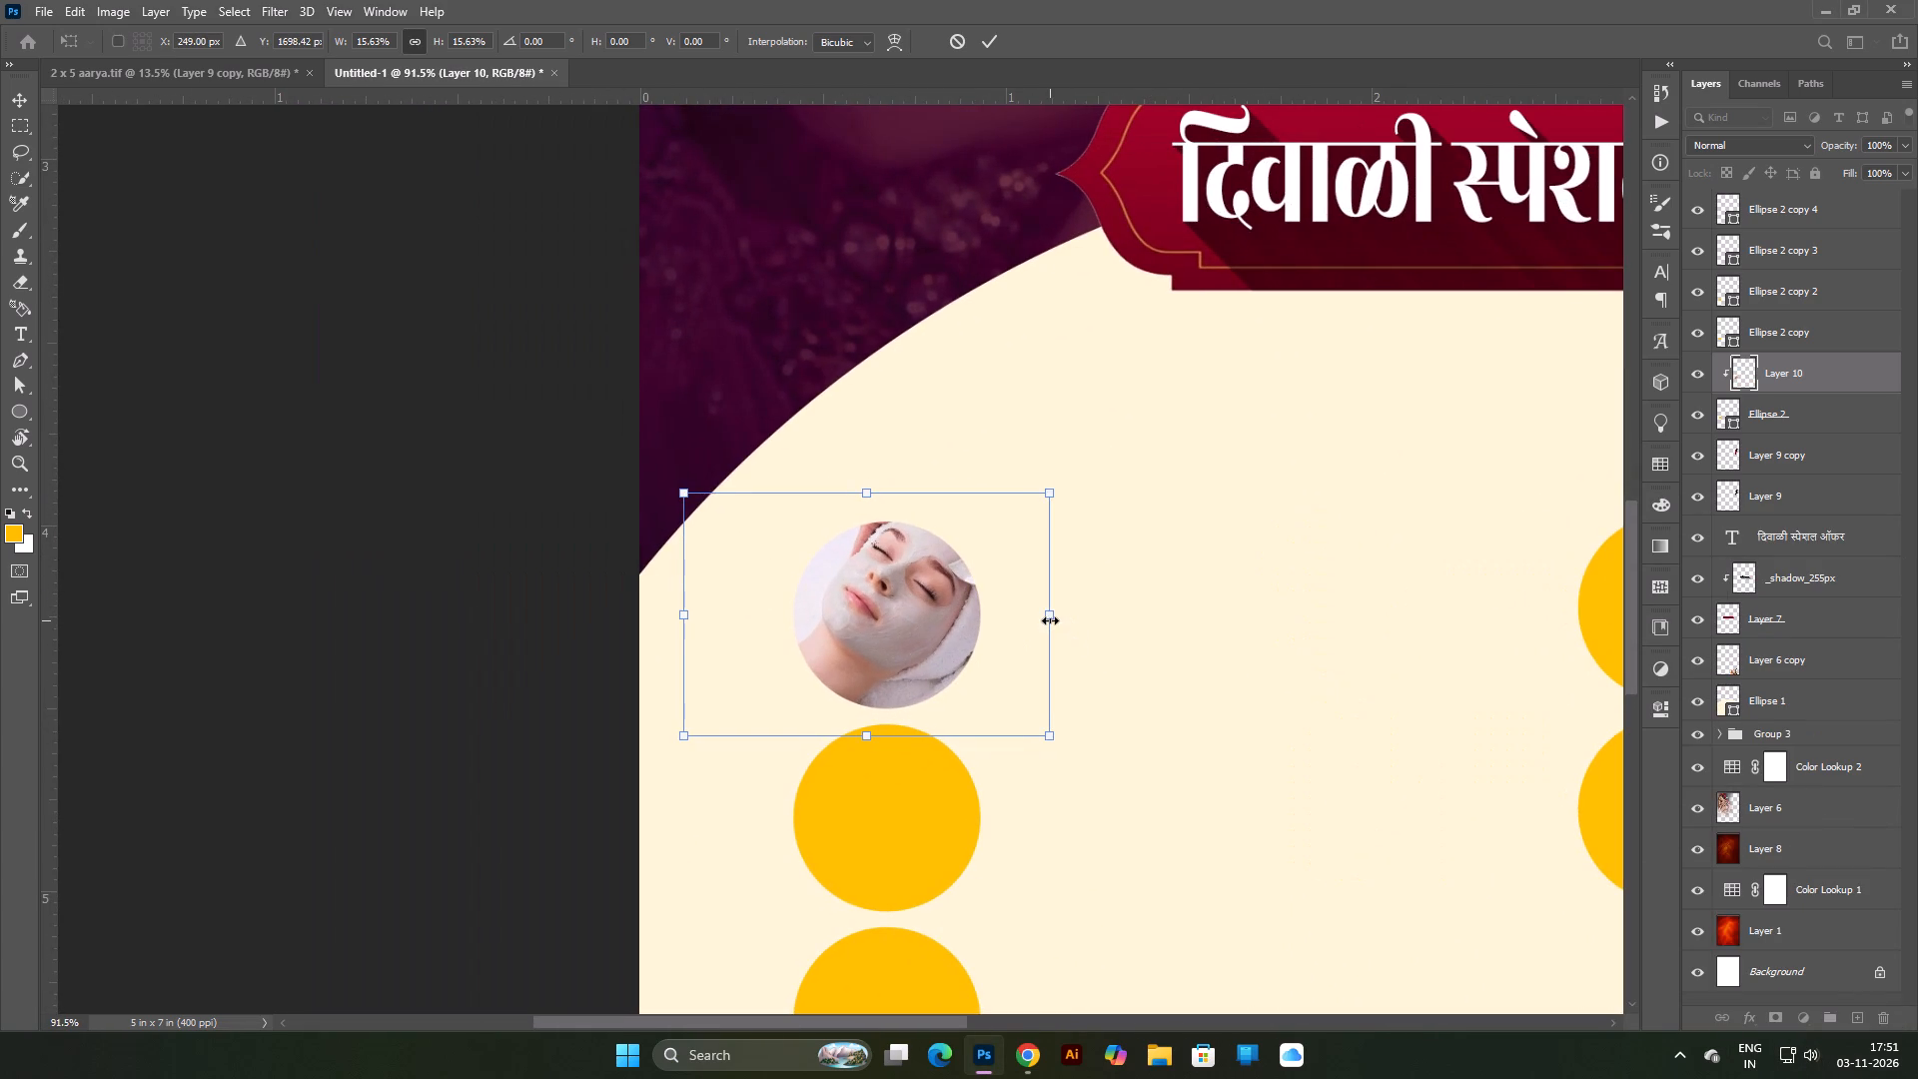
pyautogui.keyDown('alt'); pyautogui.moveTo(1050, 619); pyautogui.dragTo(1013, 644); pyautogui.keyUp('alt')
pyautogui.click(985, 647)
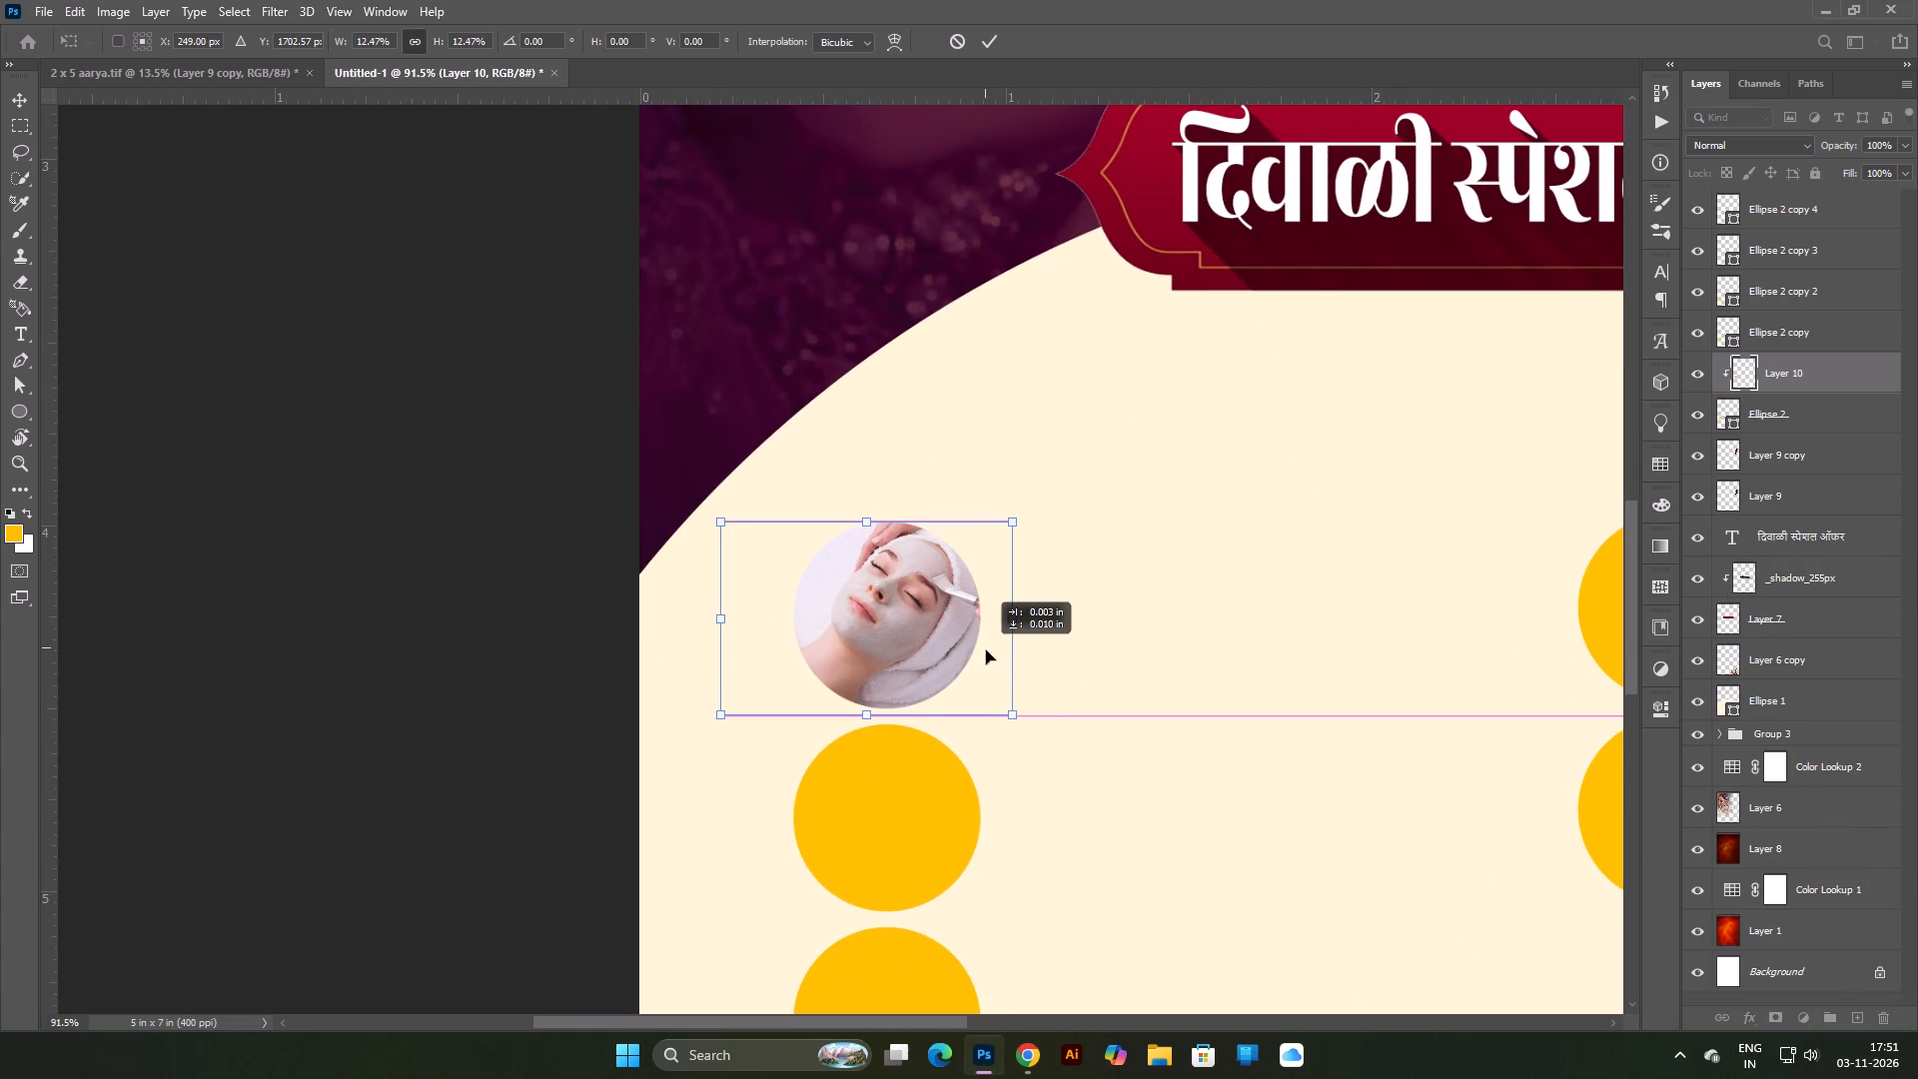
pyautogui.press('Return')
pyautogui.scroll(-3, 379, 545)
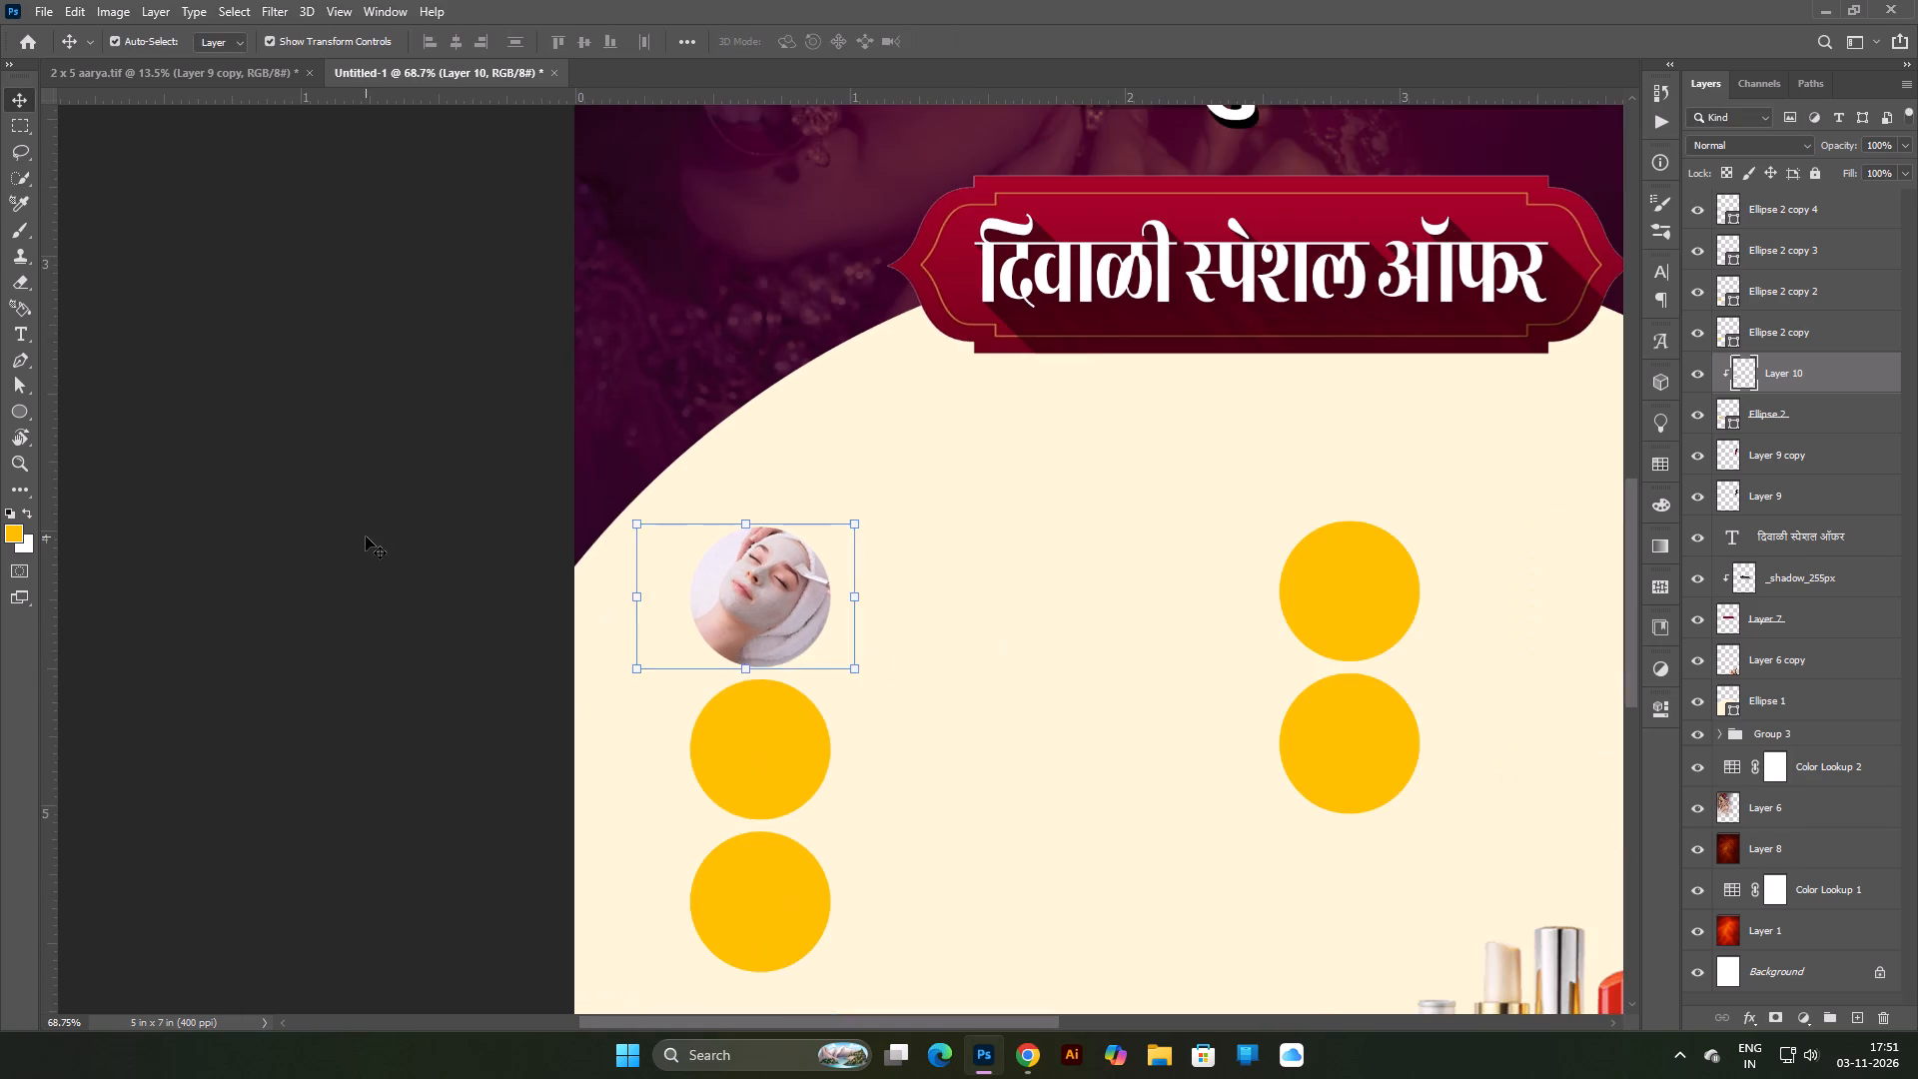
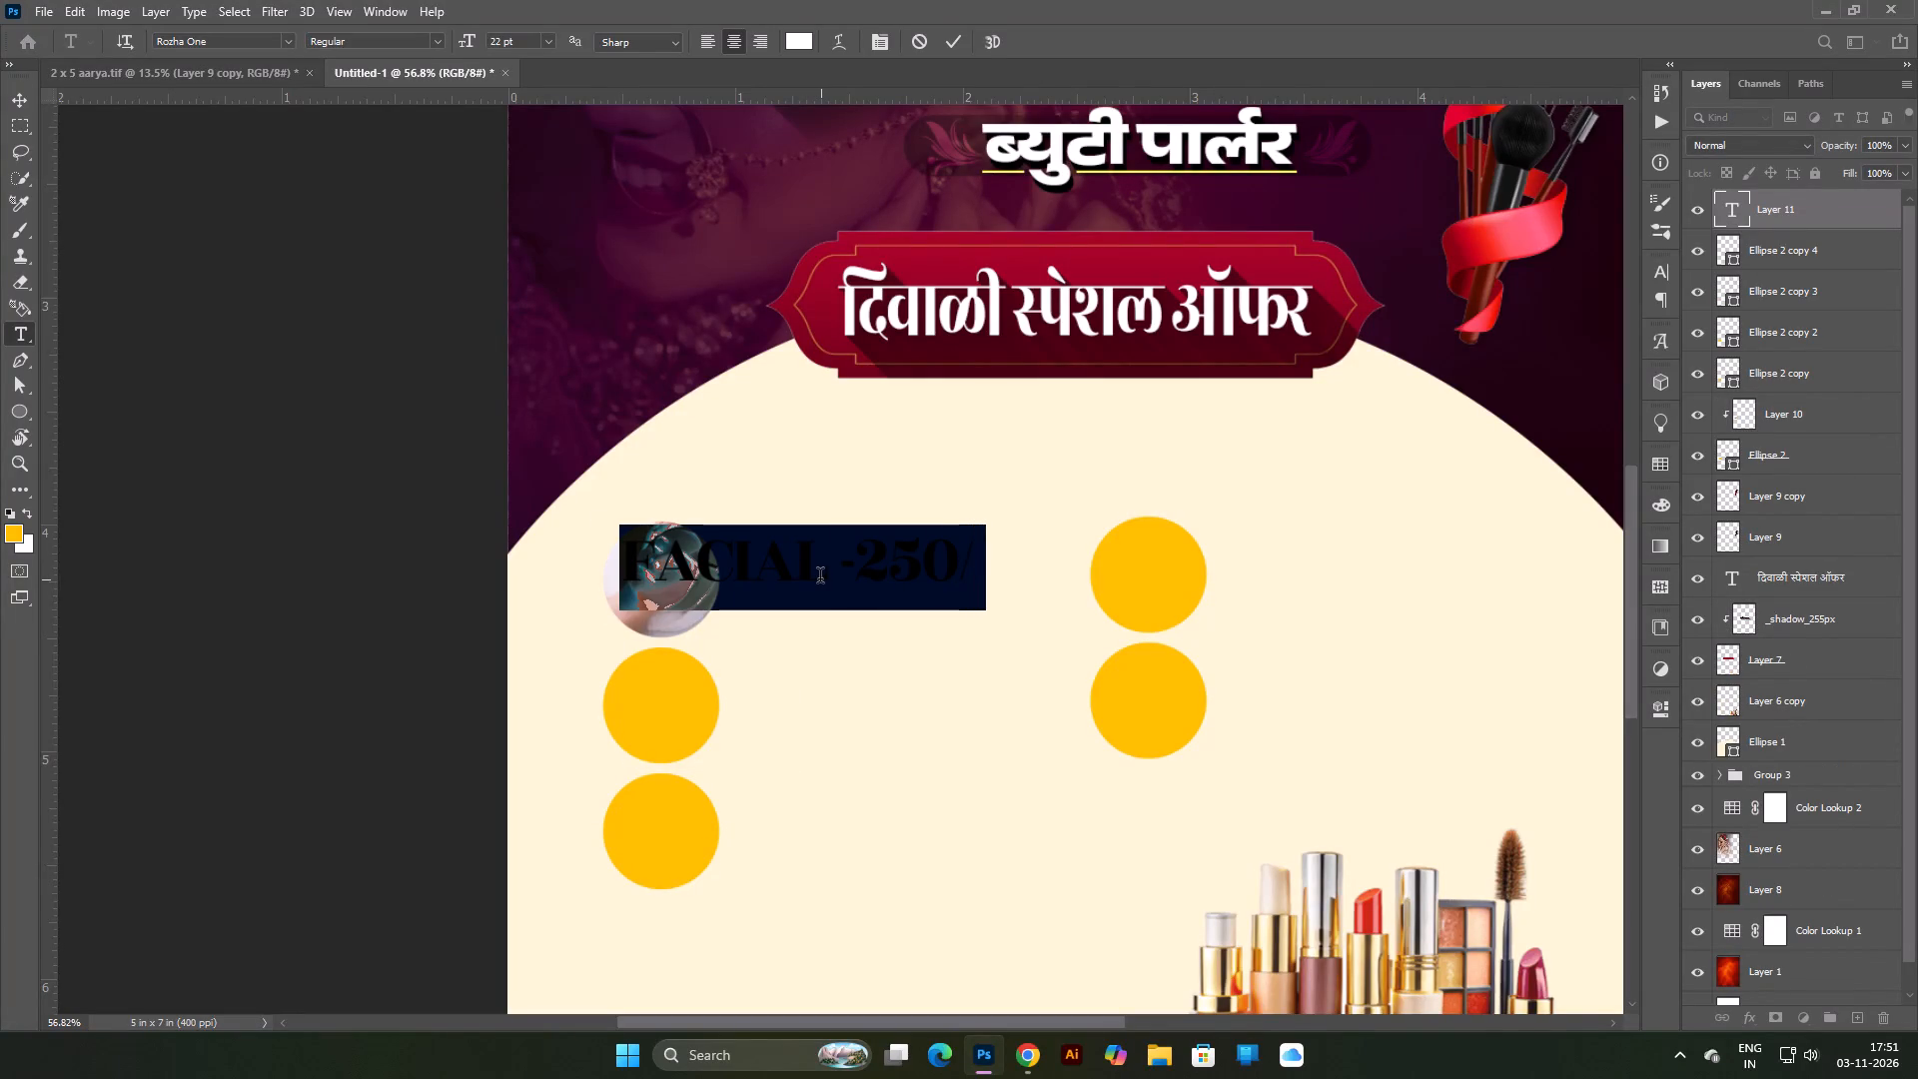
# Change the selected FACIAL -250/ text colour to black (000000).
pyautogui.click(802, 41)
pyautogui.moveTo(422, 779); pyautogui.dragTo(107, 537)
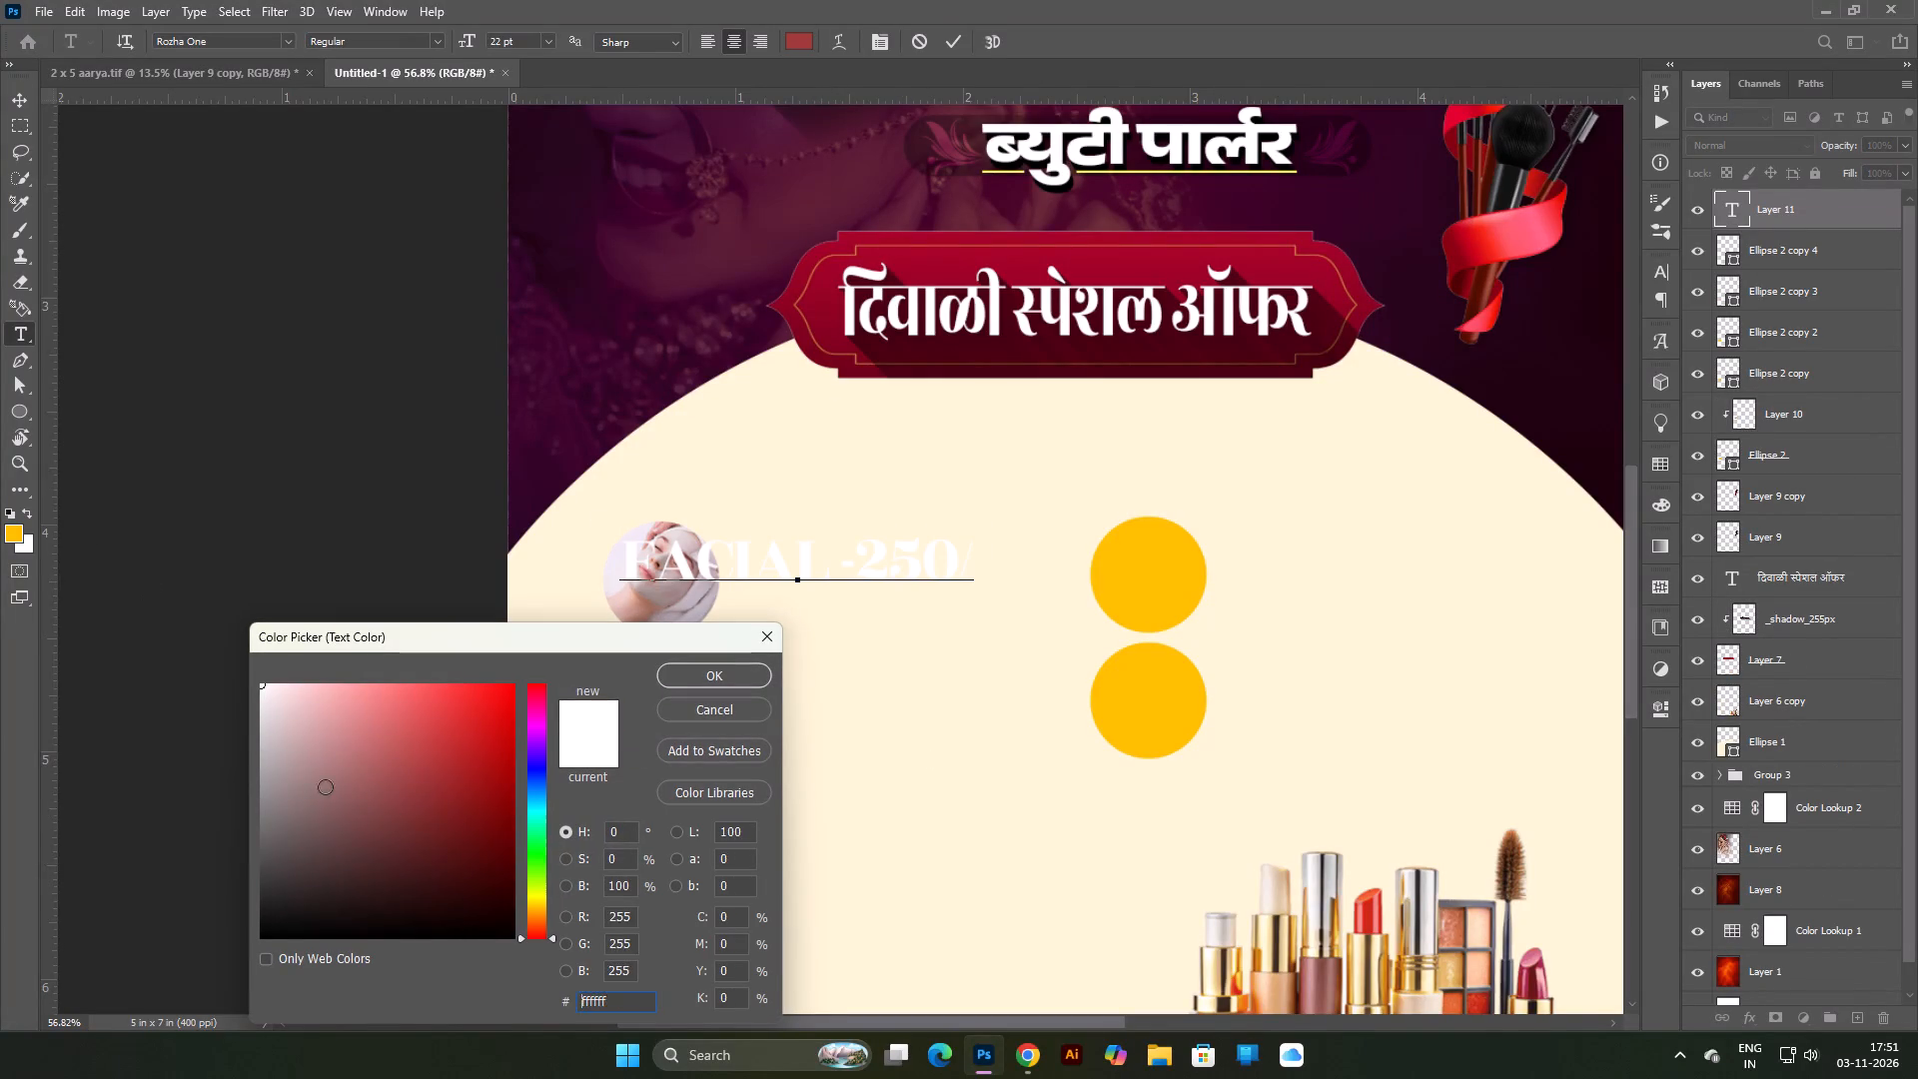
pyautogui.moveTo(417, 843); pyautogui.dragTo(583, 993)
pyautogui.click(686, 686)
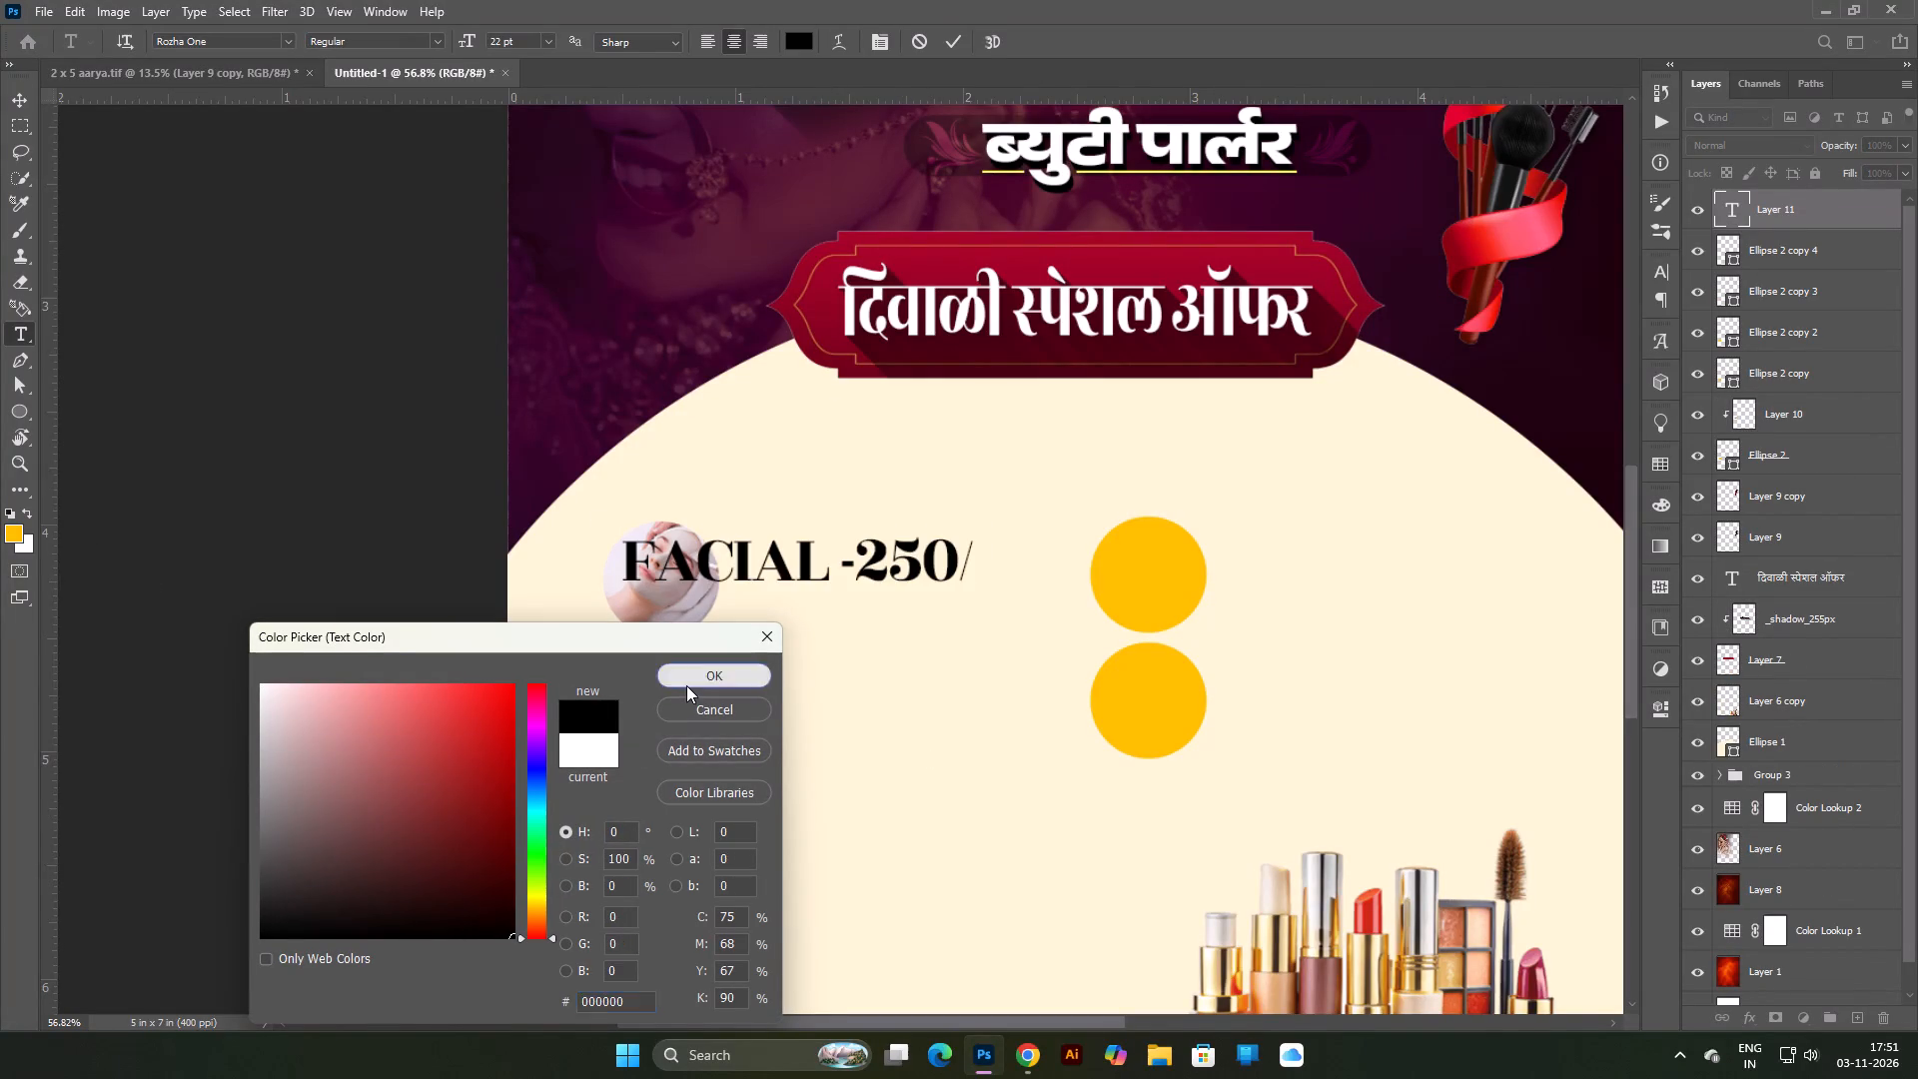
# Set the whole FACIAL -250/ text to 17 pt.
pyautogui.moveTo(783, 640); pyautogui.dragTo(959, 655)
pyautogui.tripleClick(891, 582)
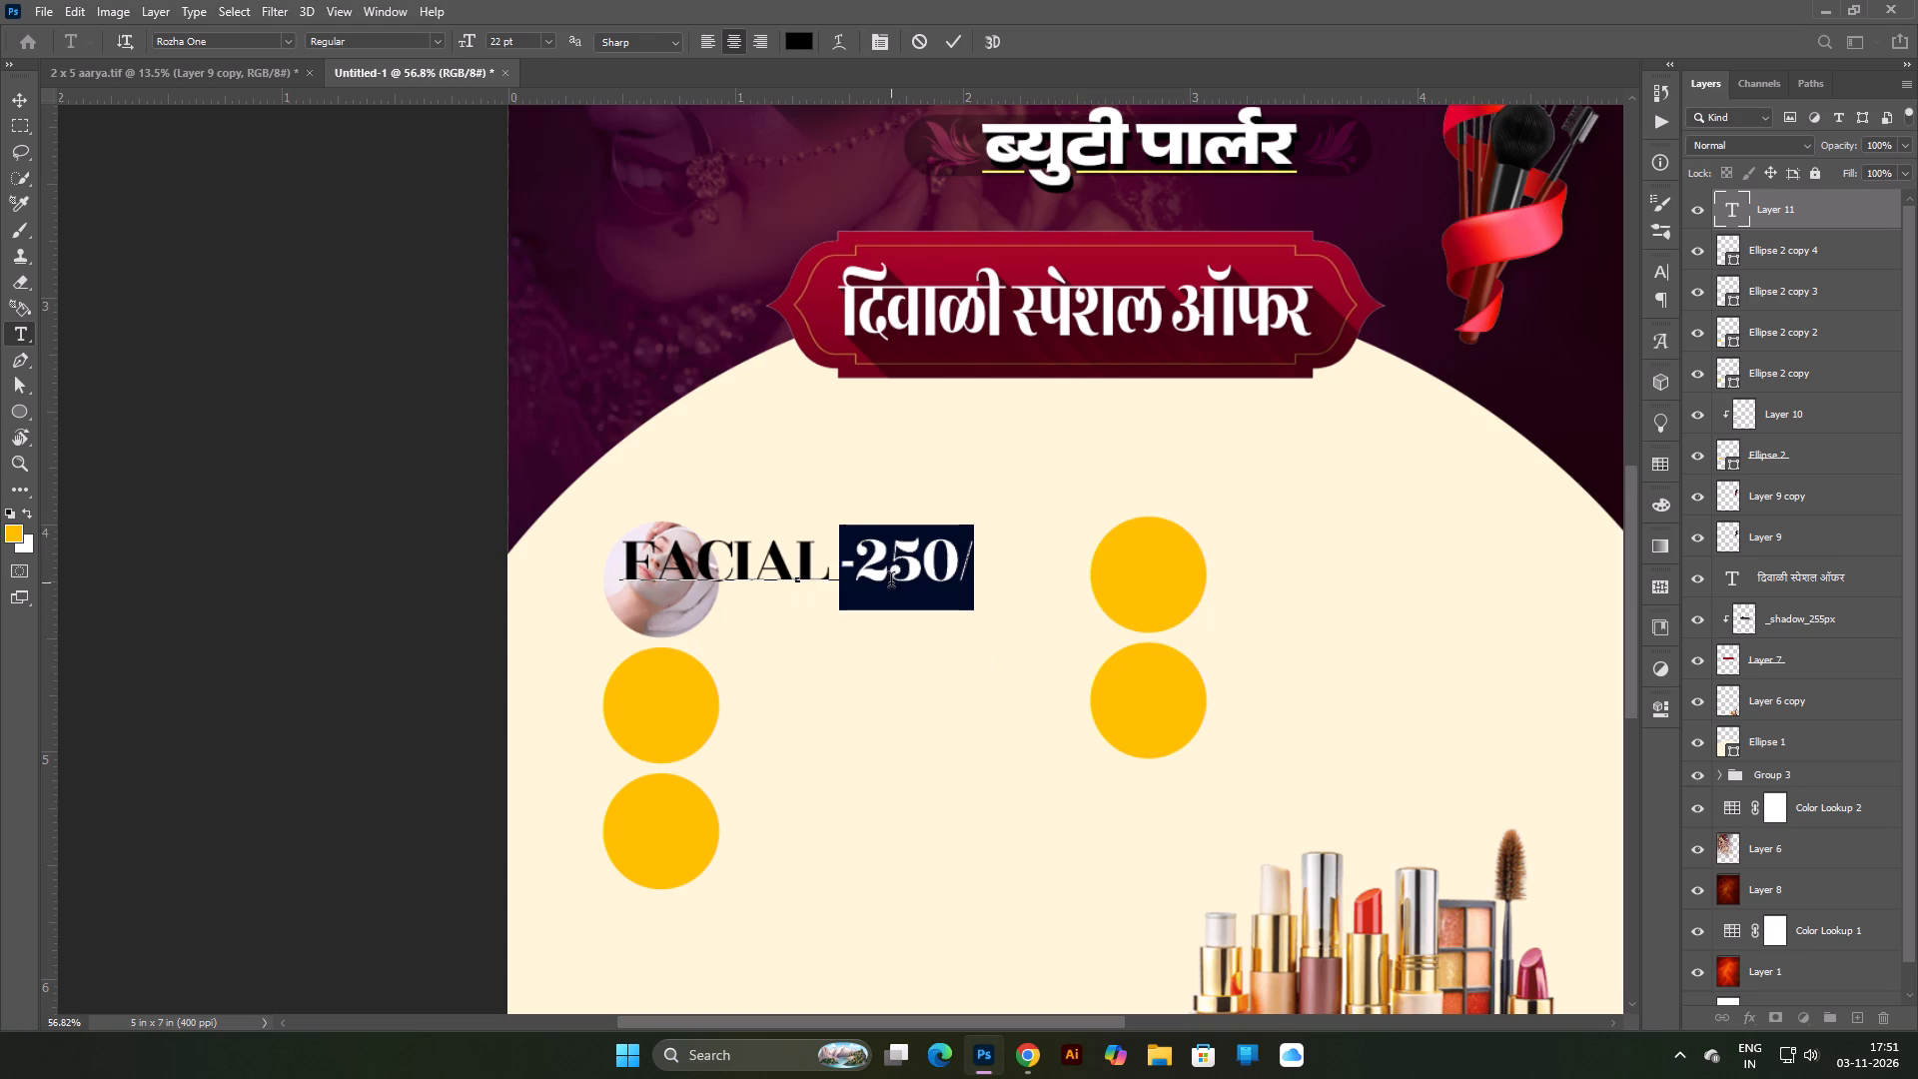
pyautogui.click(891, 582)
pyautogui.click(468, 35)
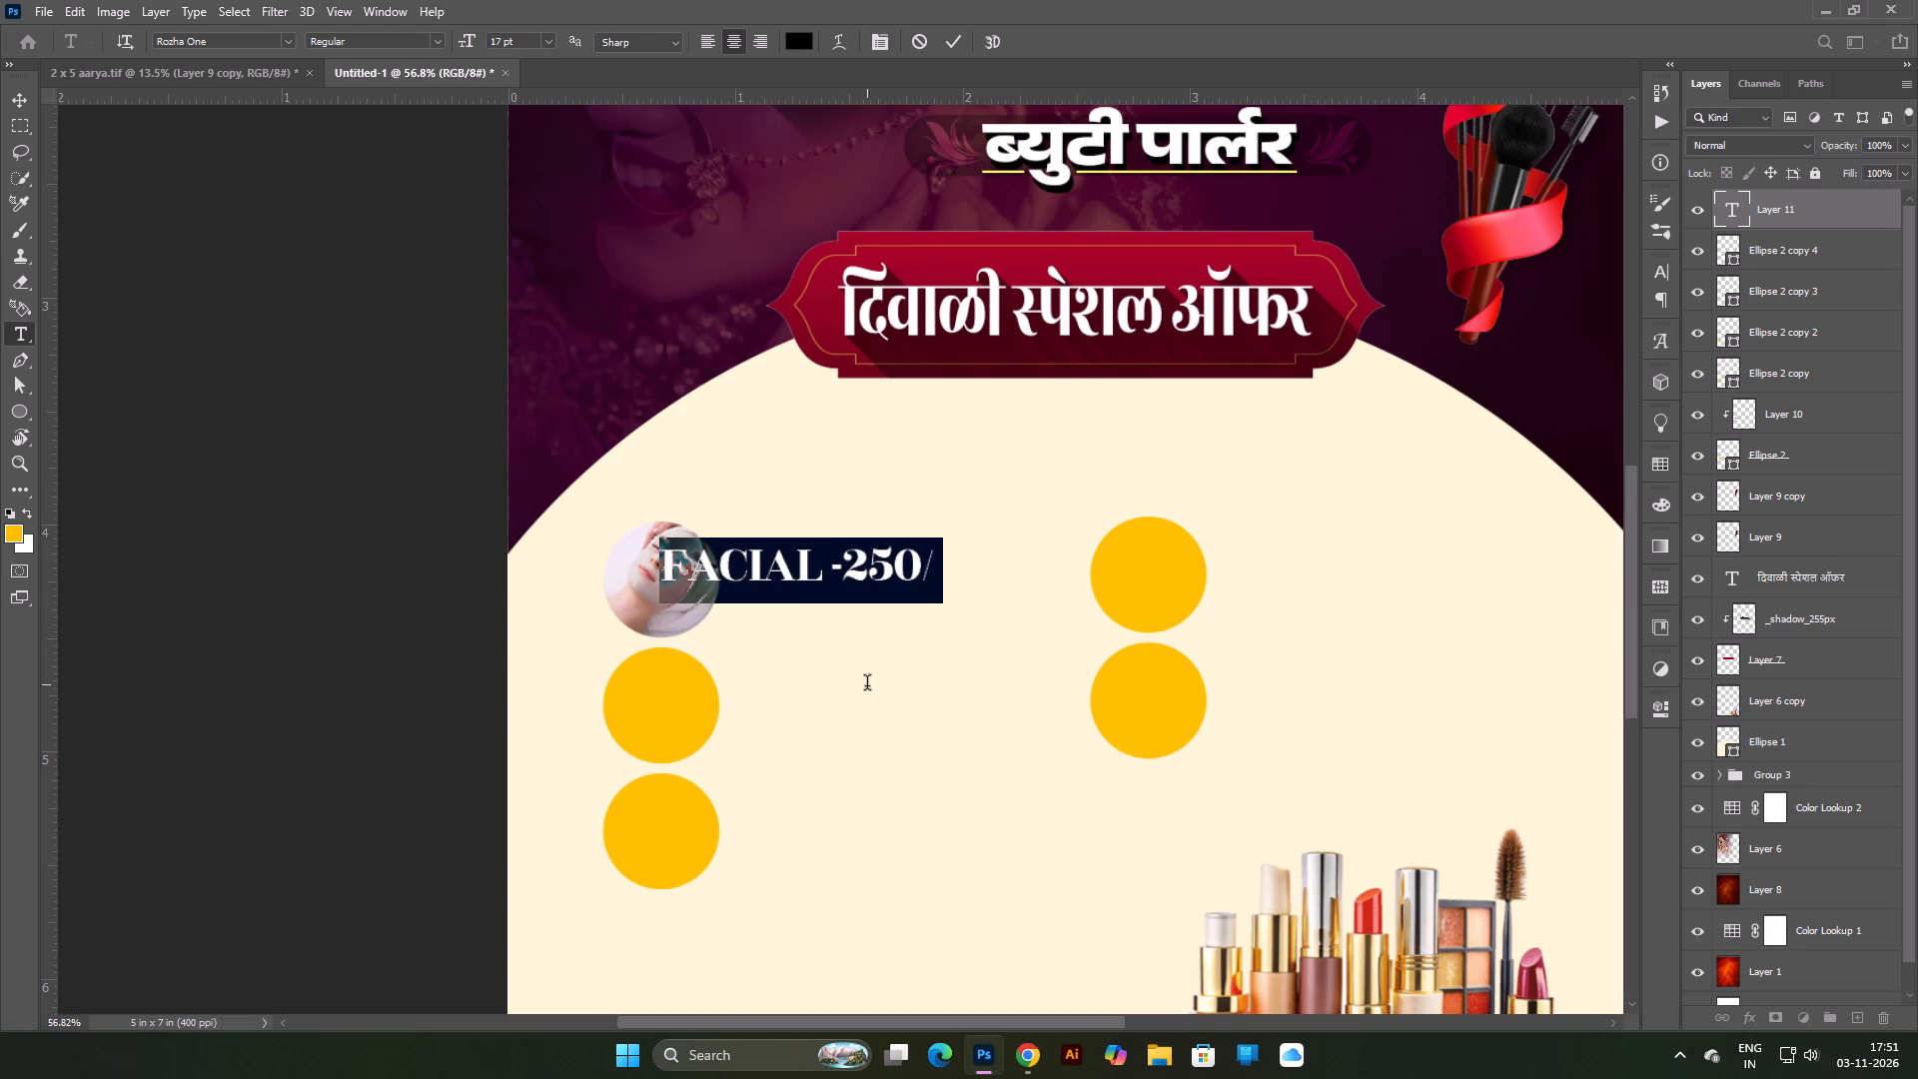
pyautogui.press('Return')
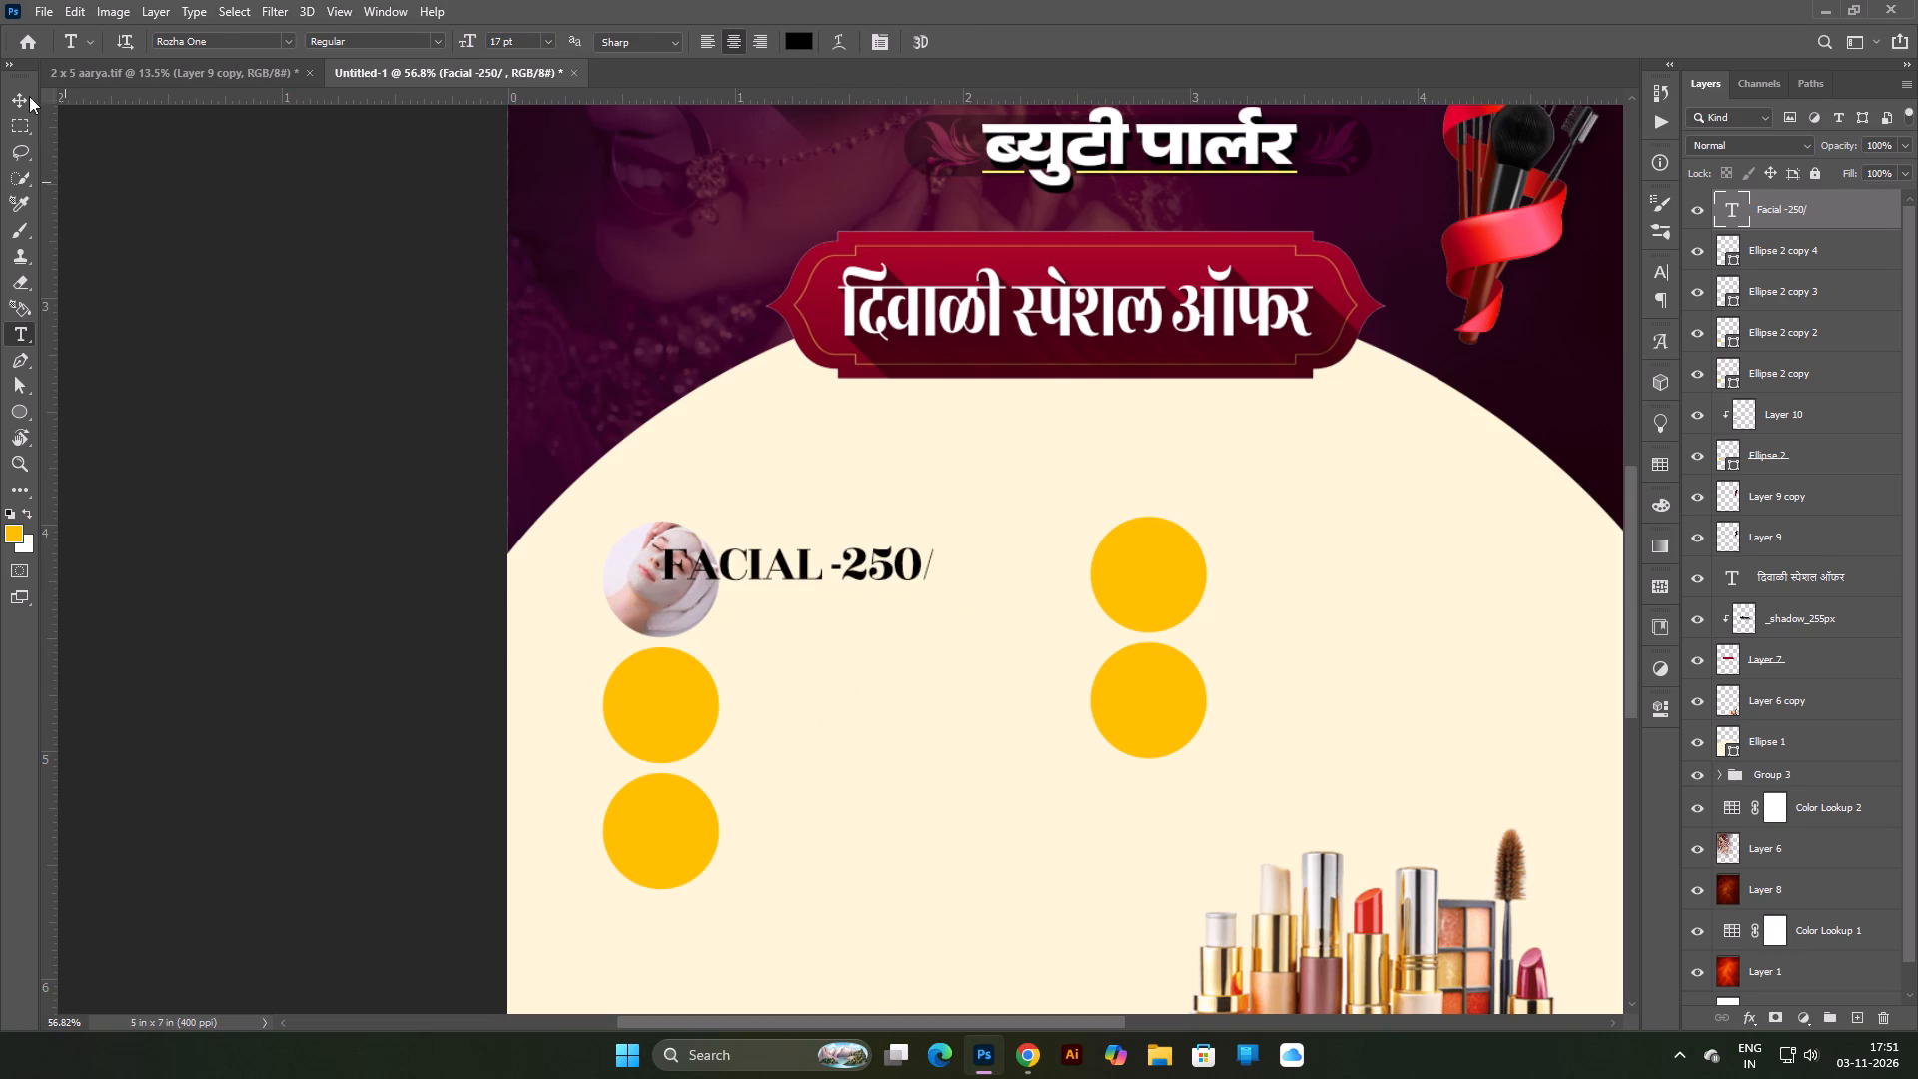
# Move the FACIAL -250/ text off the facial photo, placing it just beside the left column's top circle.
pyautogui.moveTo(21, 92); pyautogui.dragTo(32, 96)
pyautogui.click(214, 177)
pyautogui.moveTo(848, 563); pyautogui.dragTo(927, 577)
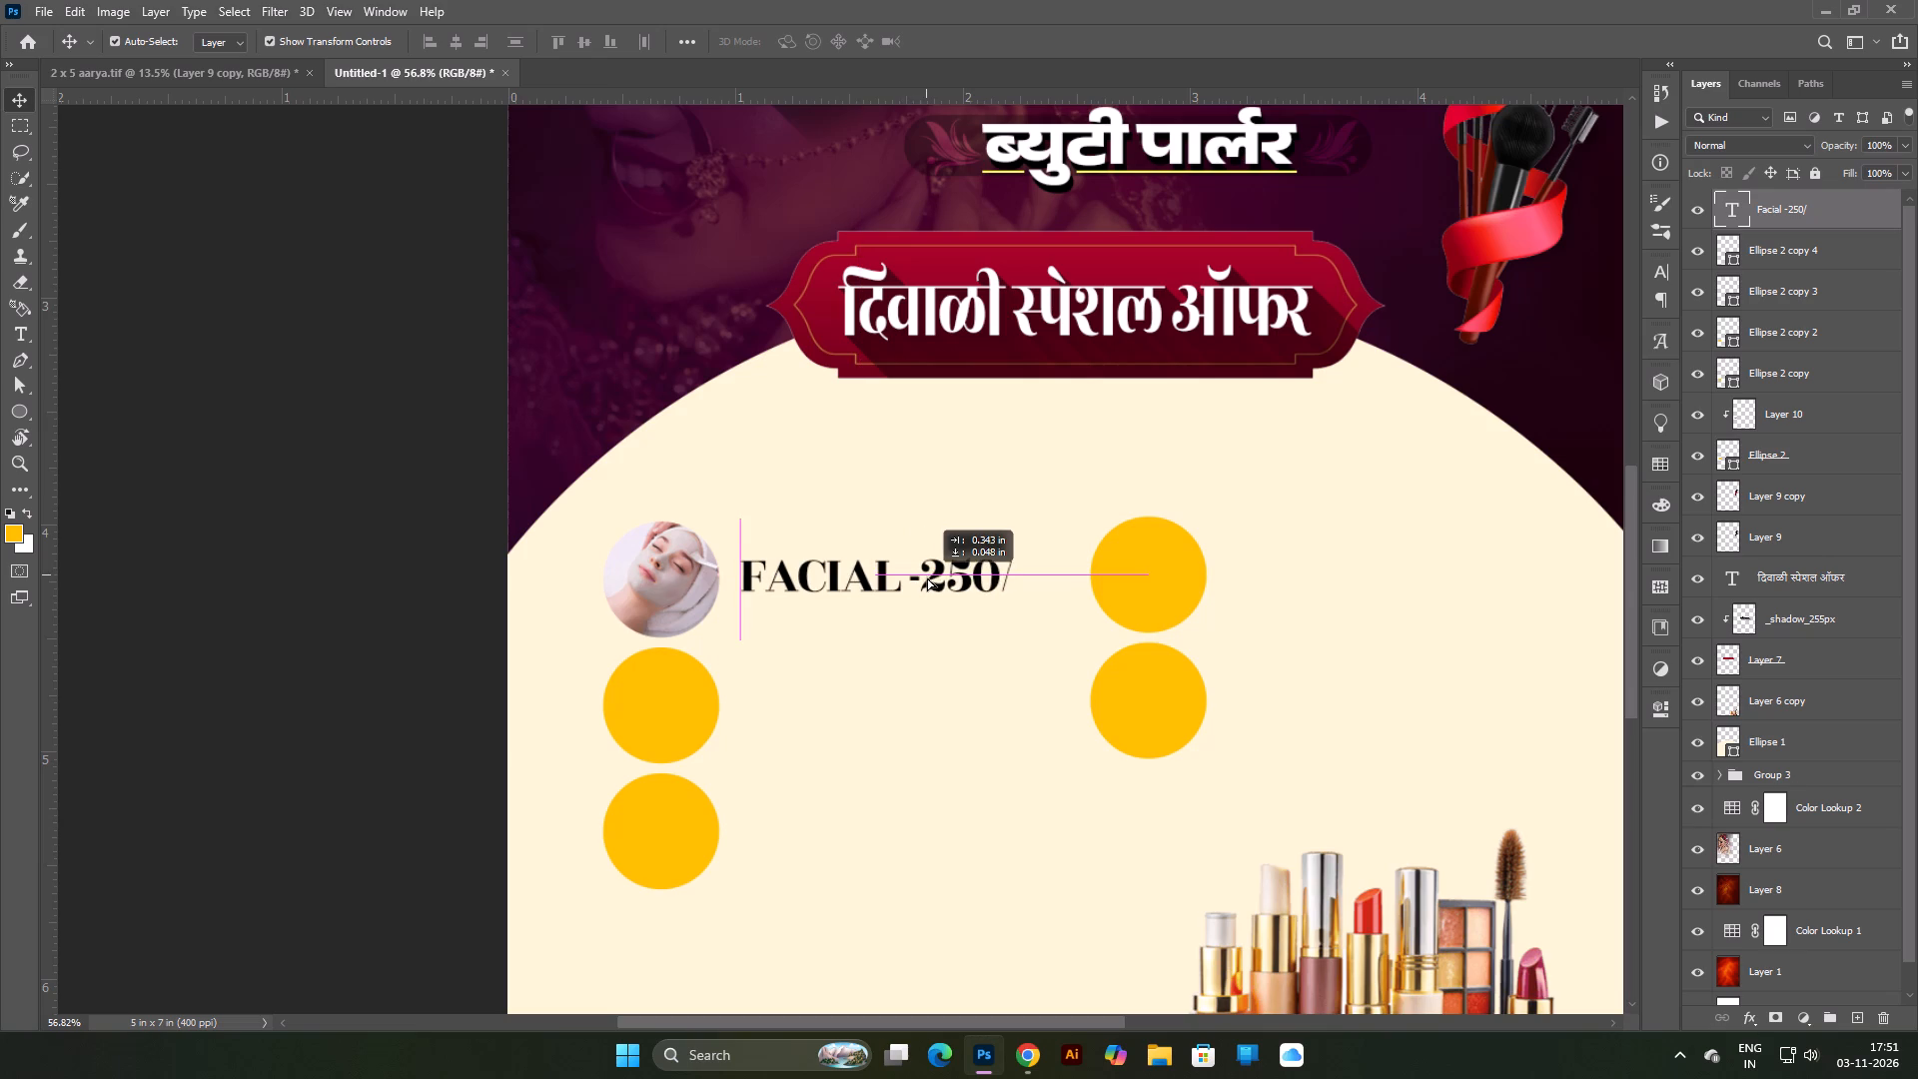
pyautogui.moveTo(927, 577); pyautogui.dragTo(921, 578)
# Insert three spaces between the dash and the price in the FACIAL -250/ text.
pyautogui.doubleClick(921, 578)
pyautogui.click(918, 585)
pyautogui.press('space')
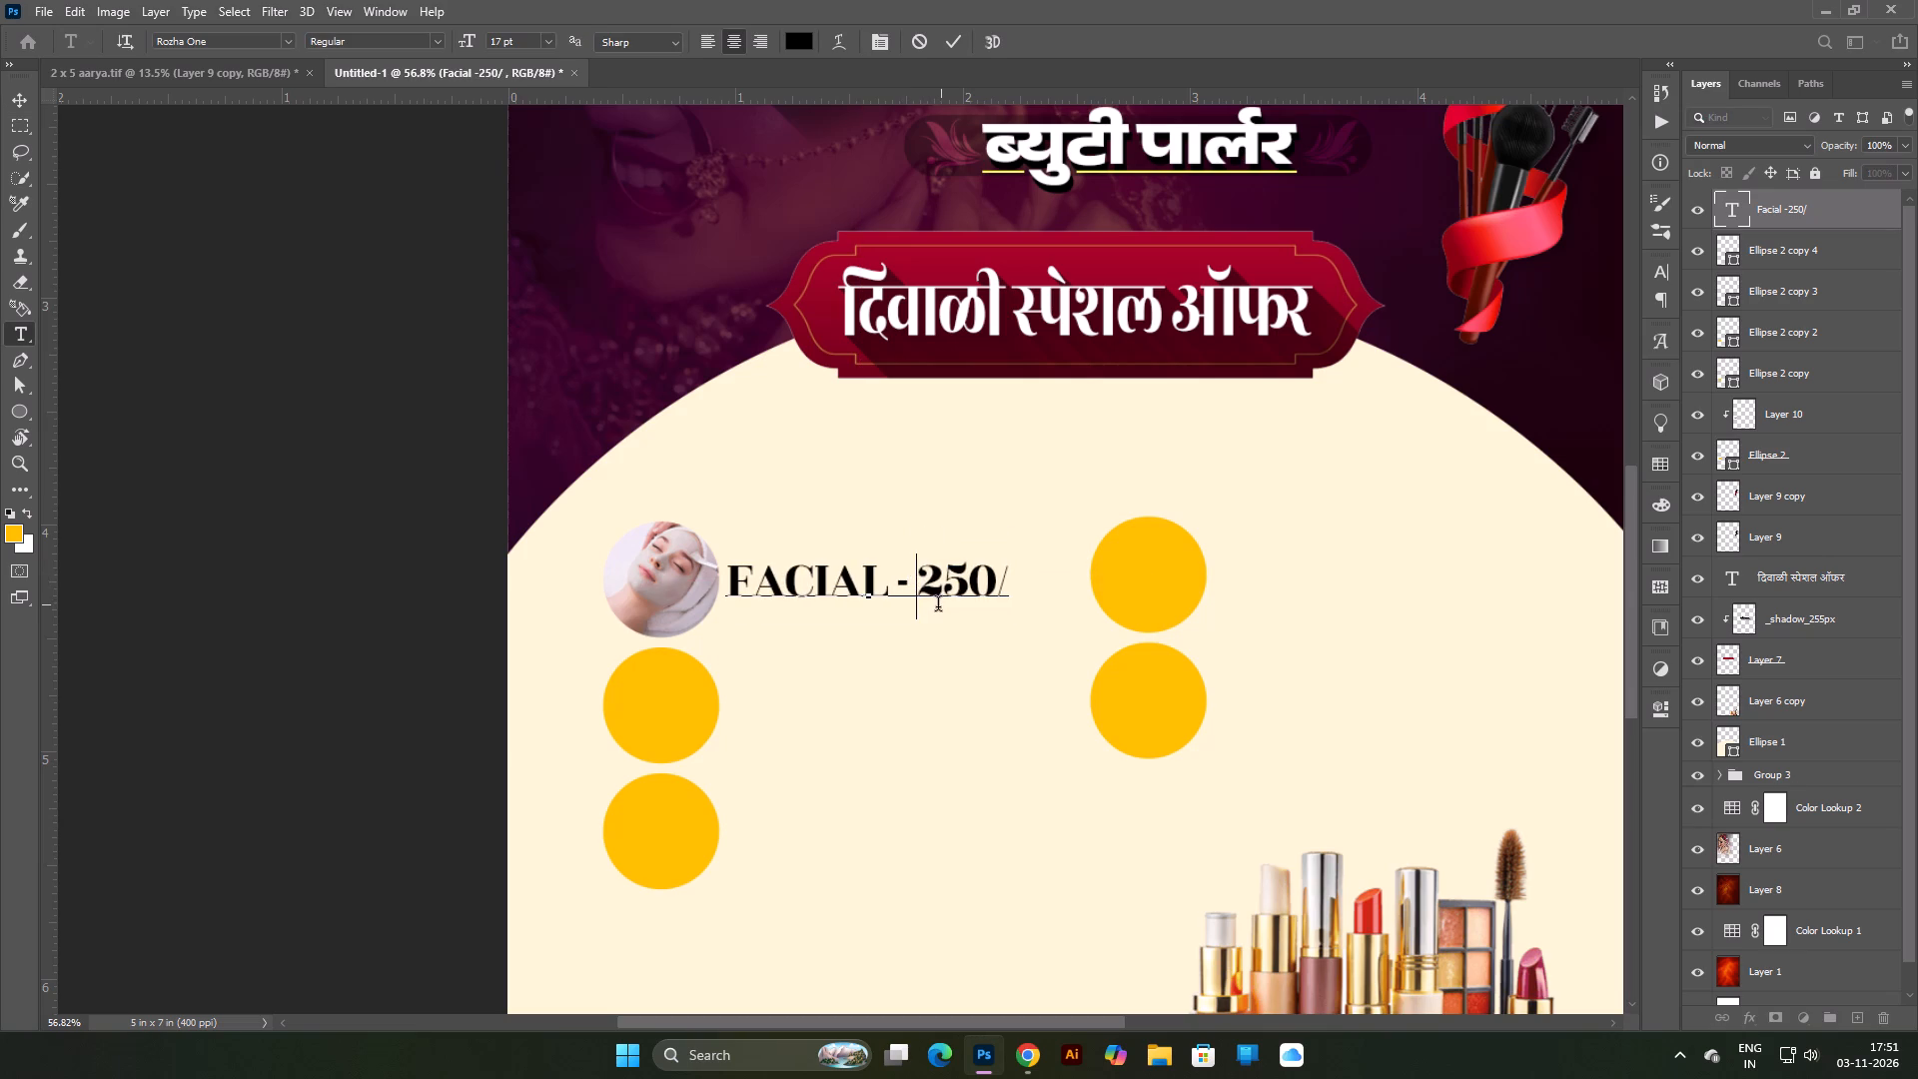
pyautogui.press('space')
pyautogui.press('space')
pyautogui.press('Return')
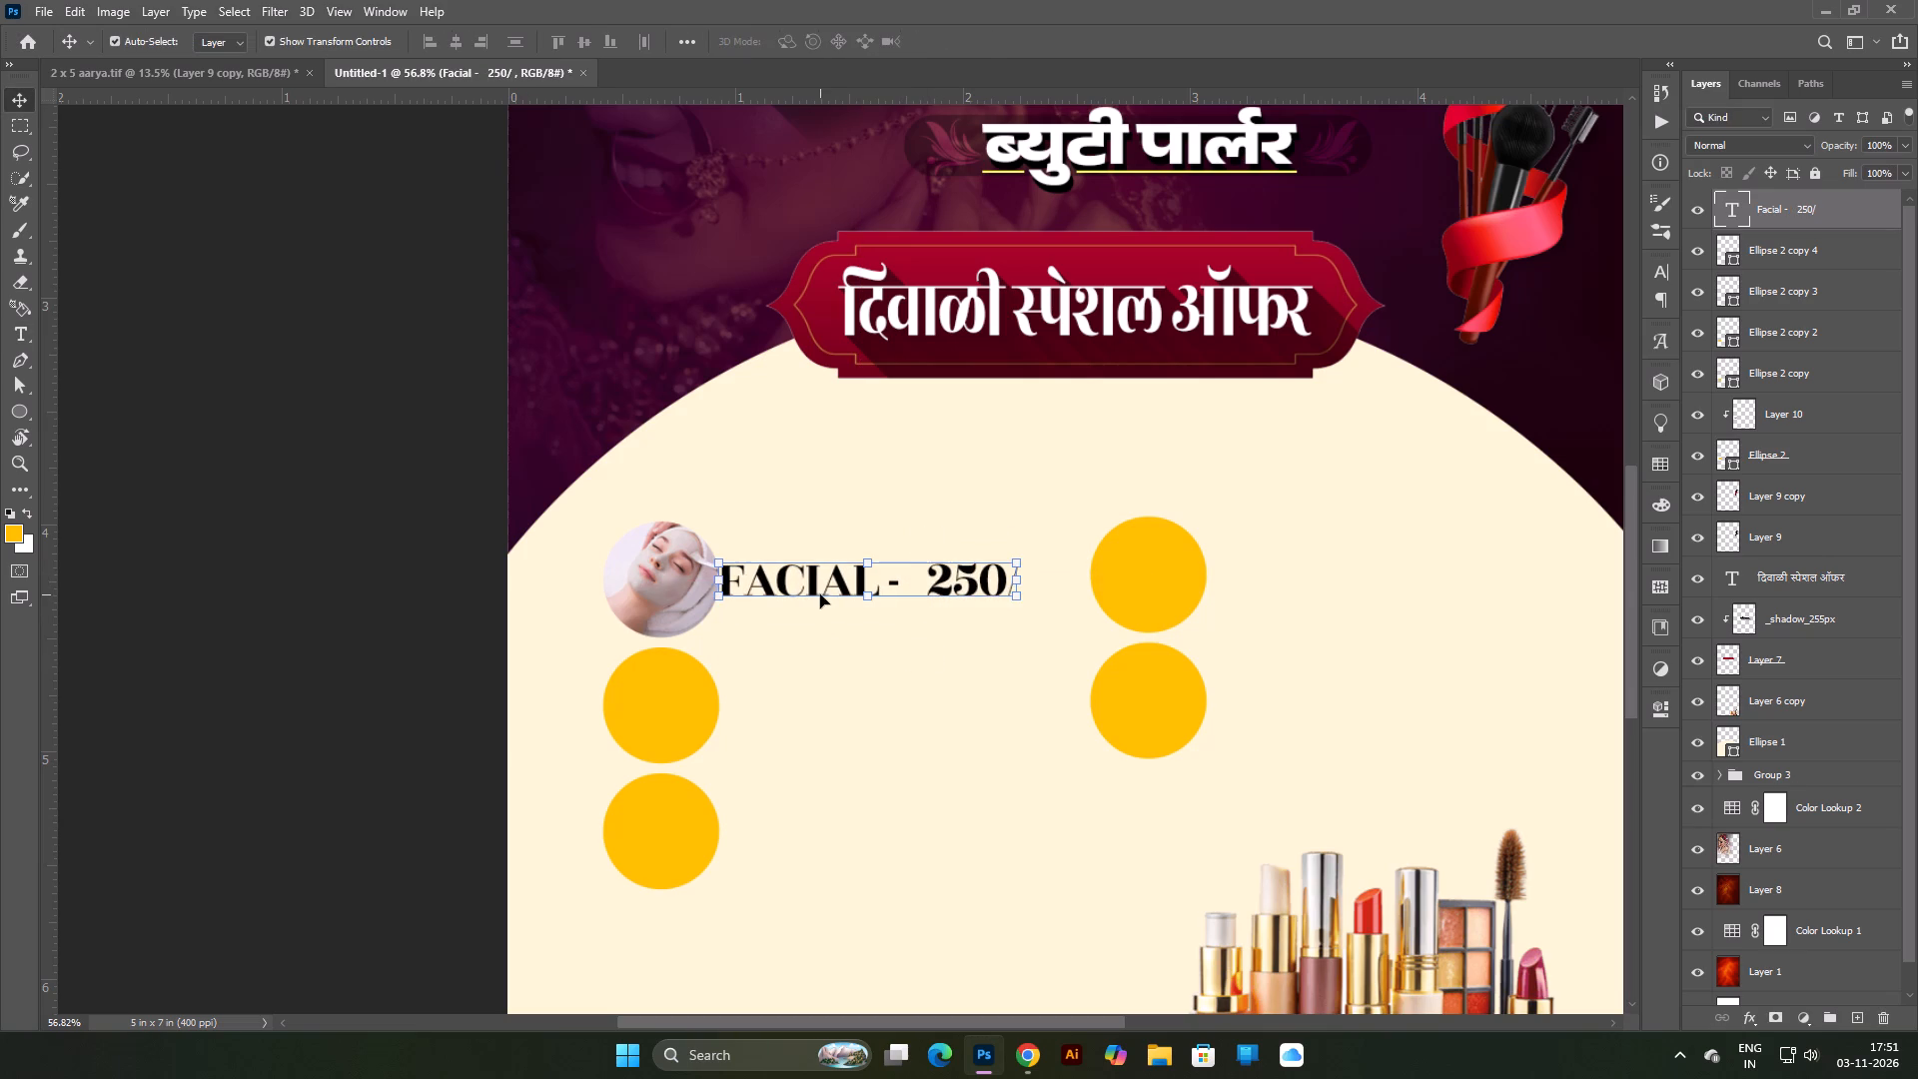
# Shift the widened FACIAL price line away from the facial photo, leaving a small gap beside the circle.
pyautogui.click(821, 594)
pyautogui.moveTo(822, 594); pyautogui.dragTo(851, 596)
pyautogui.doubleClick(851, 596)
pyautogui.press('Return')
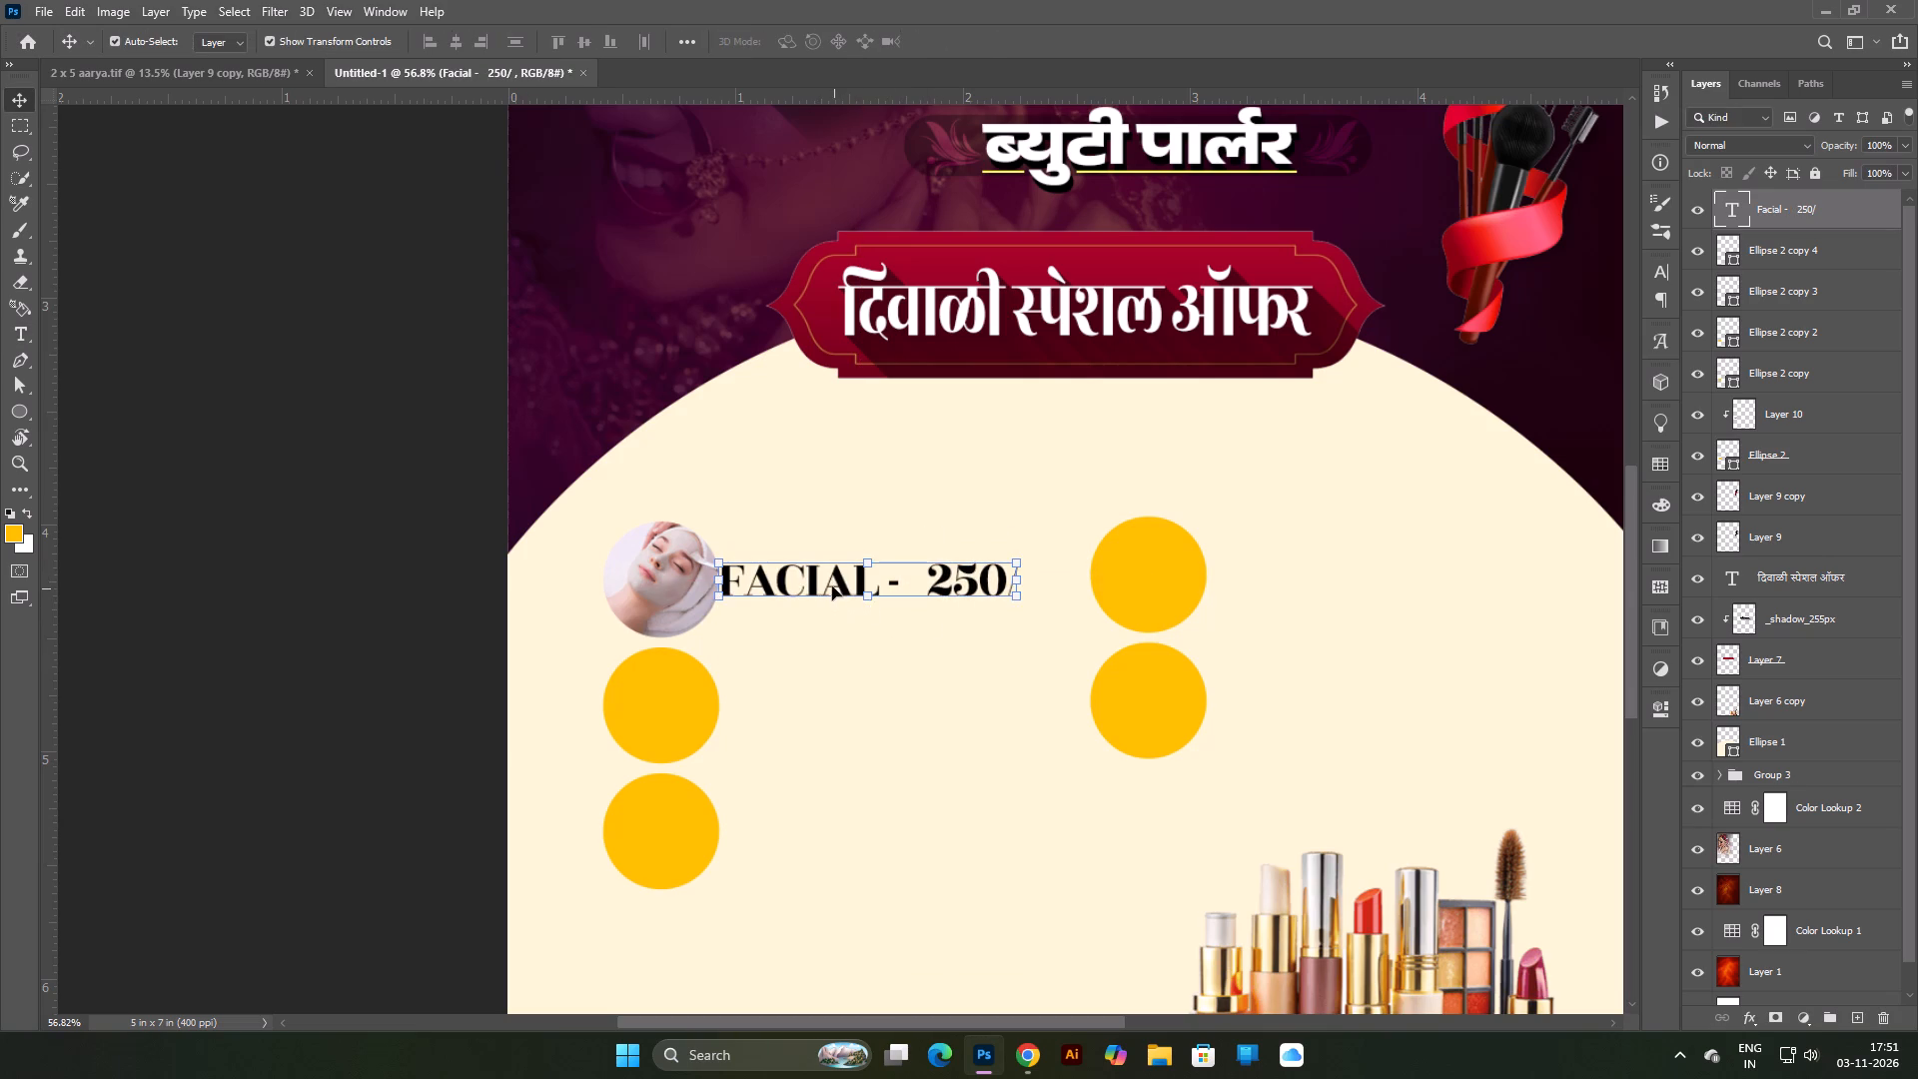
pyautogui.moveTo(832, 585); pyautogui.dragTo(852, 582)
# Change the FACIAL price line's font to Baloo 2 Bold.
pyautogui.doubleClick(851, 582)
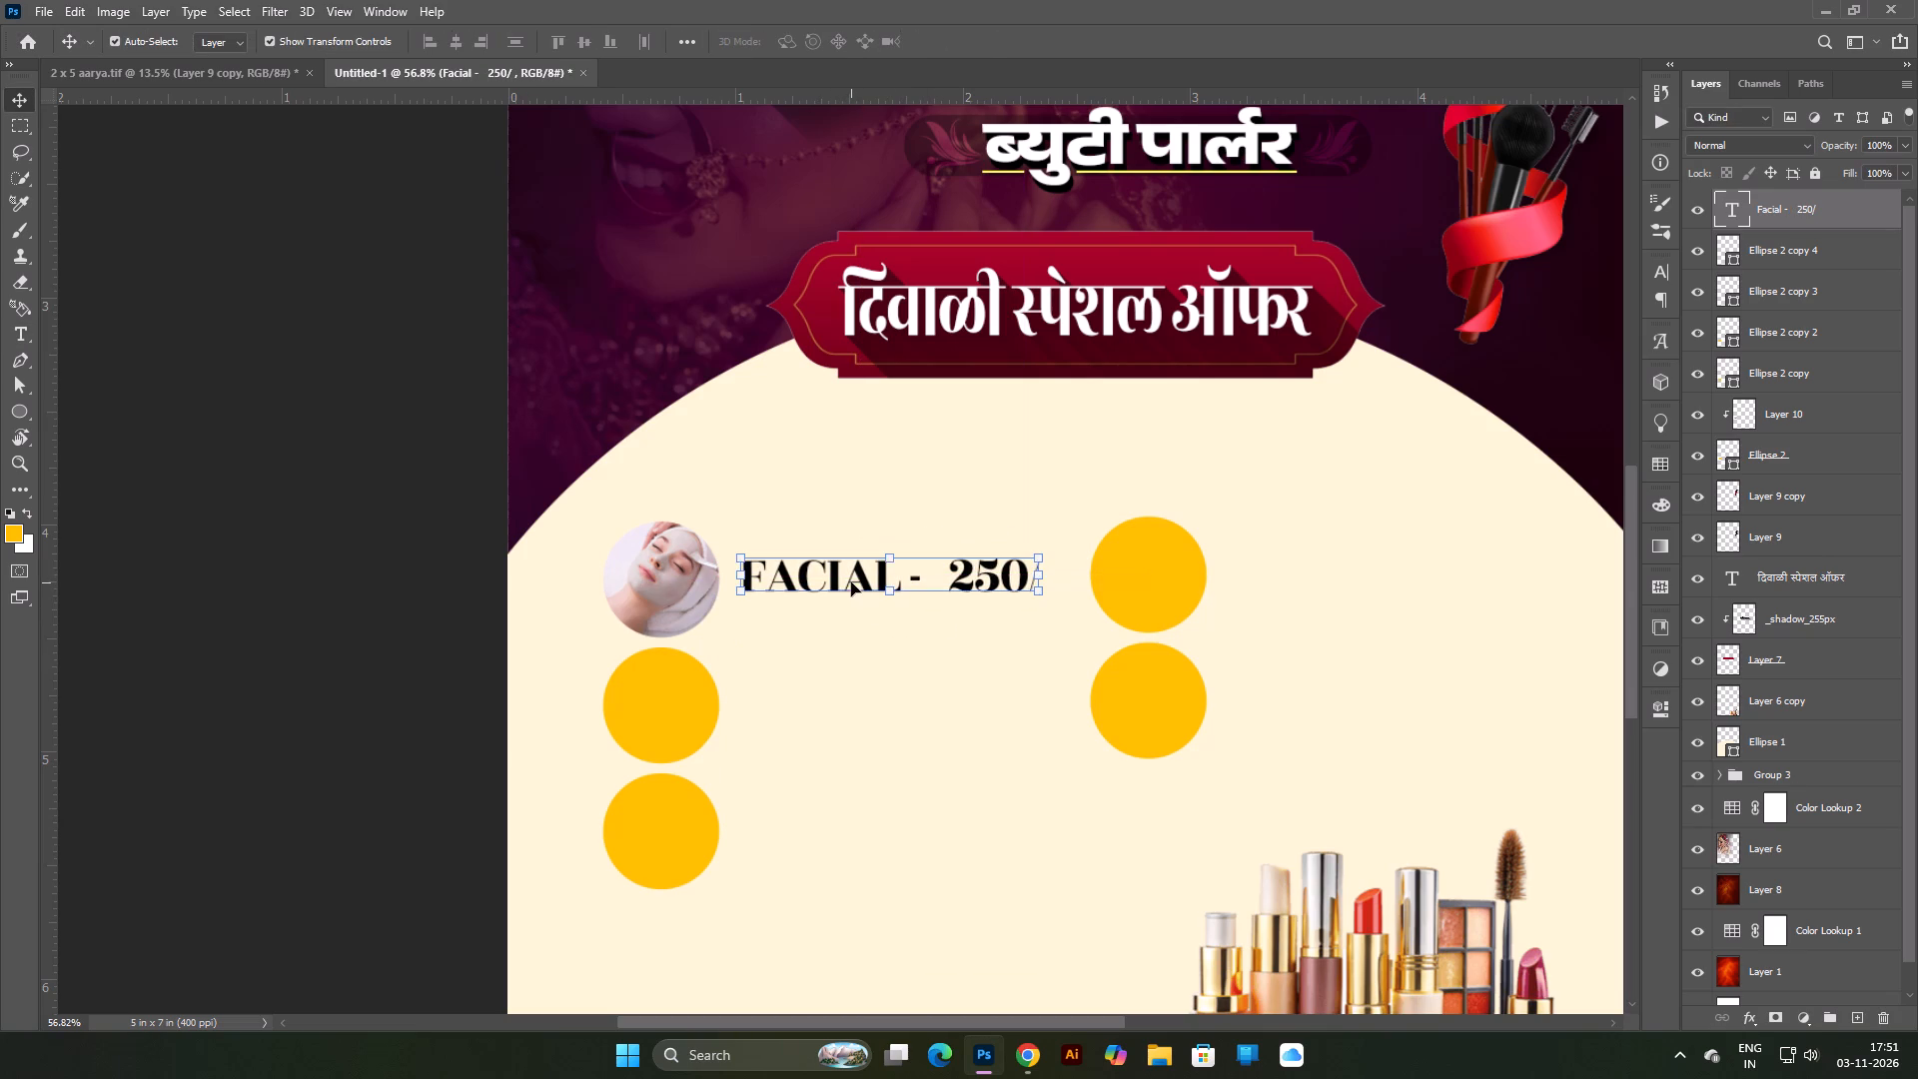
pyautogui.click(234, 42)
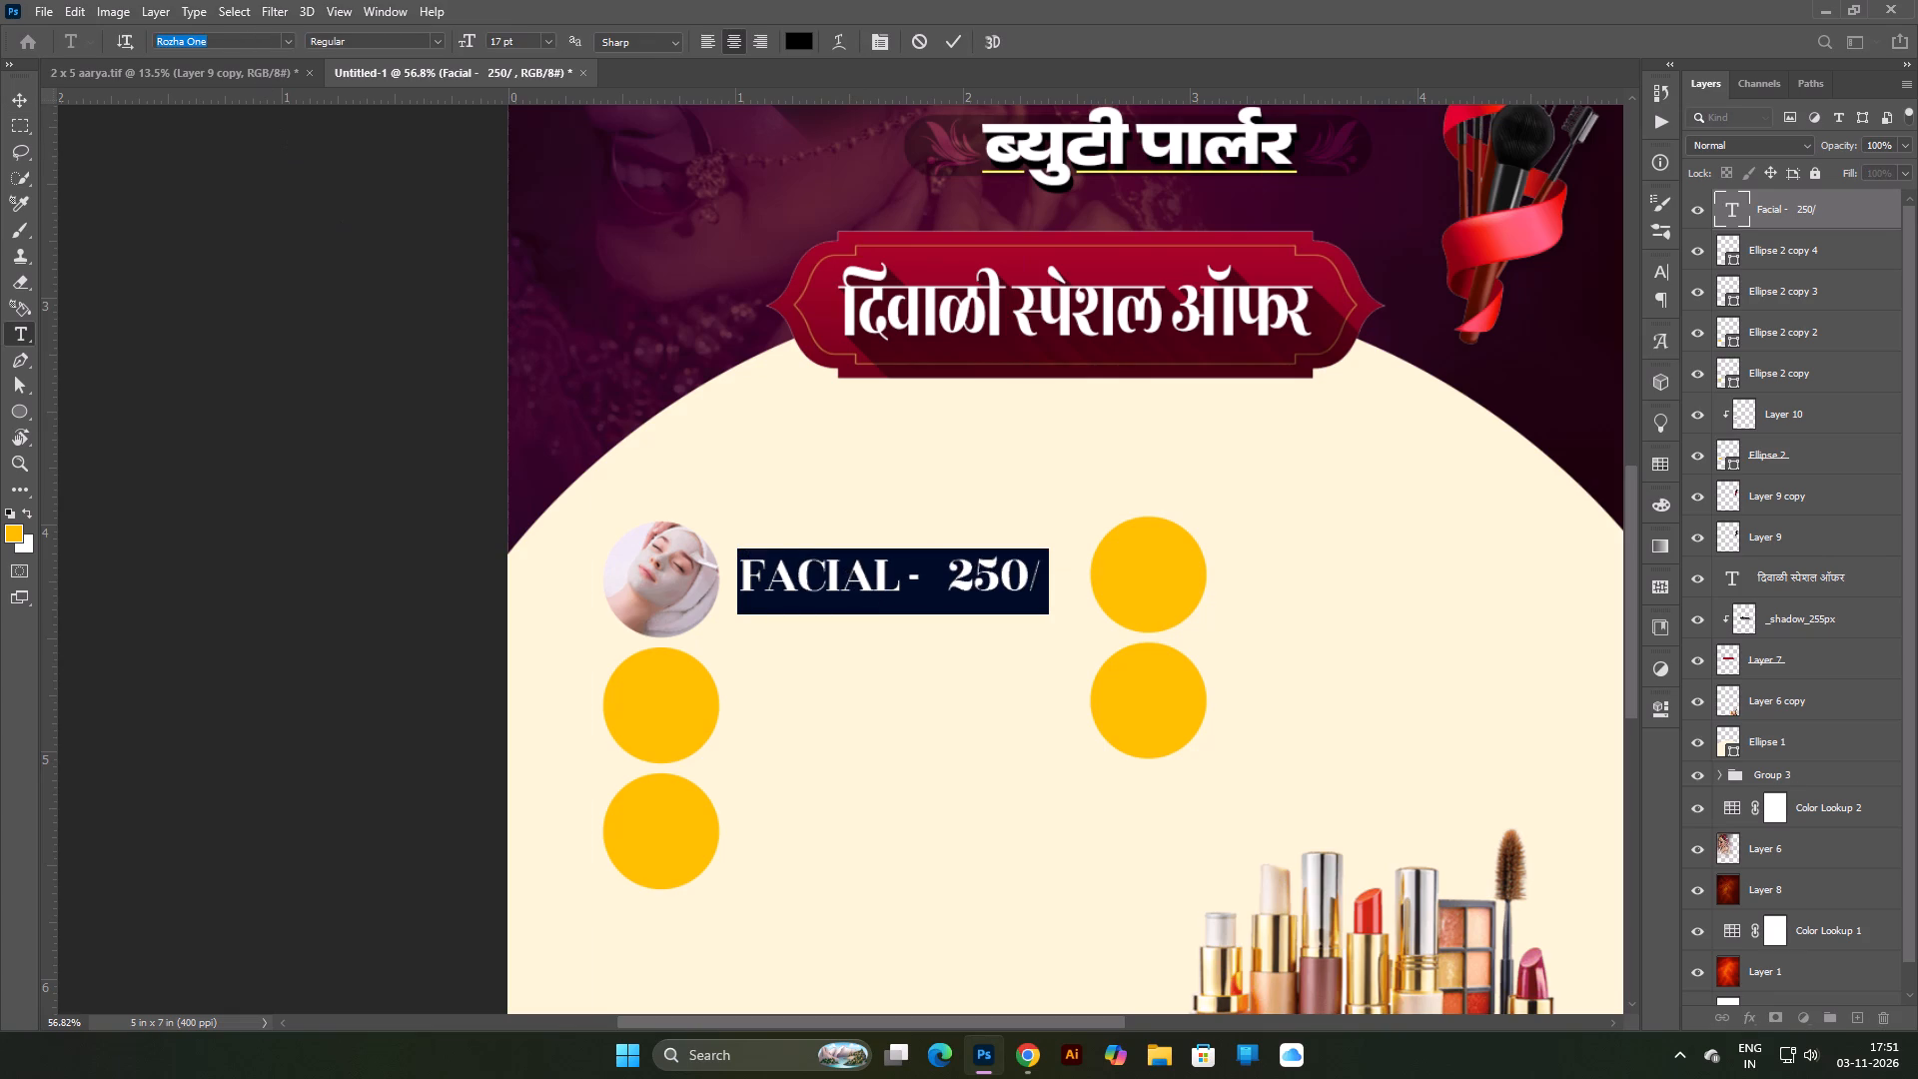
pyautogui.write('balo')
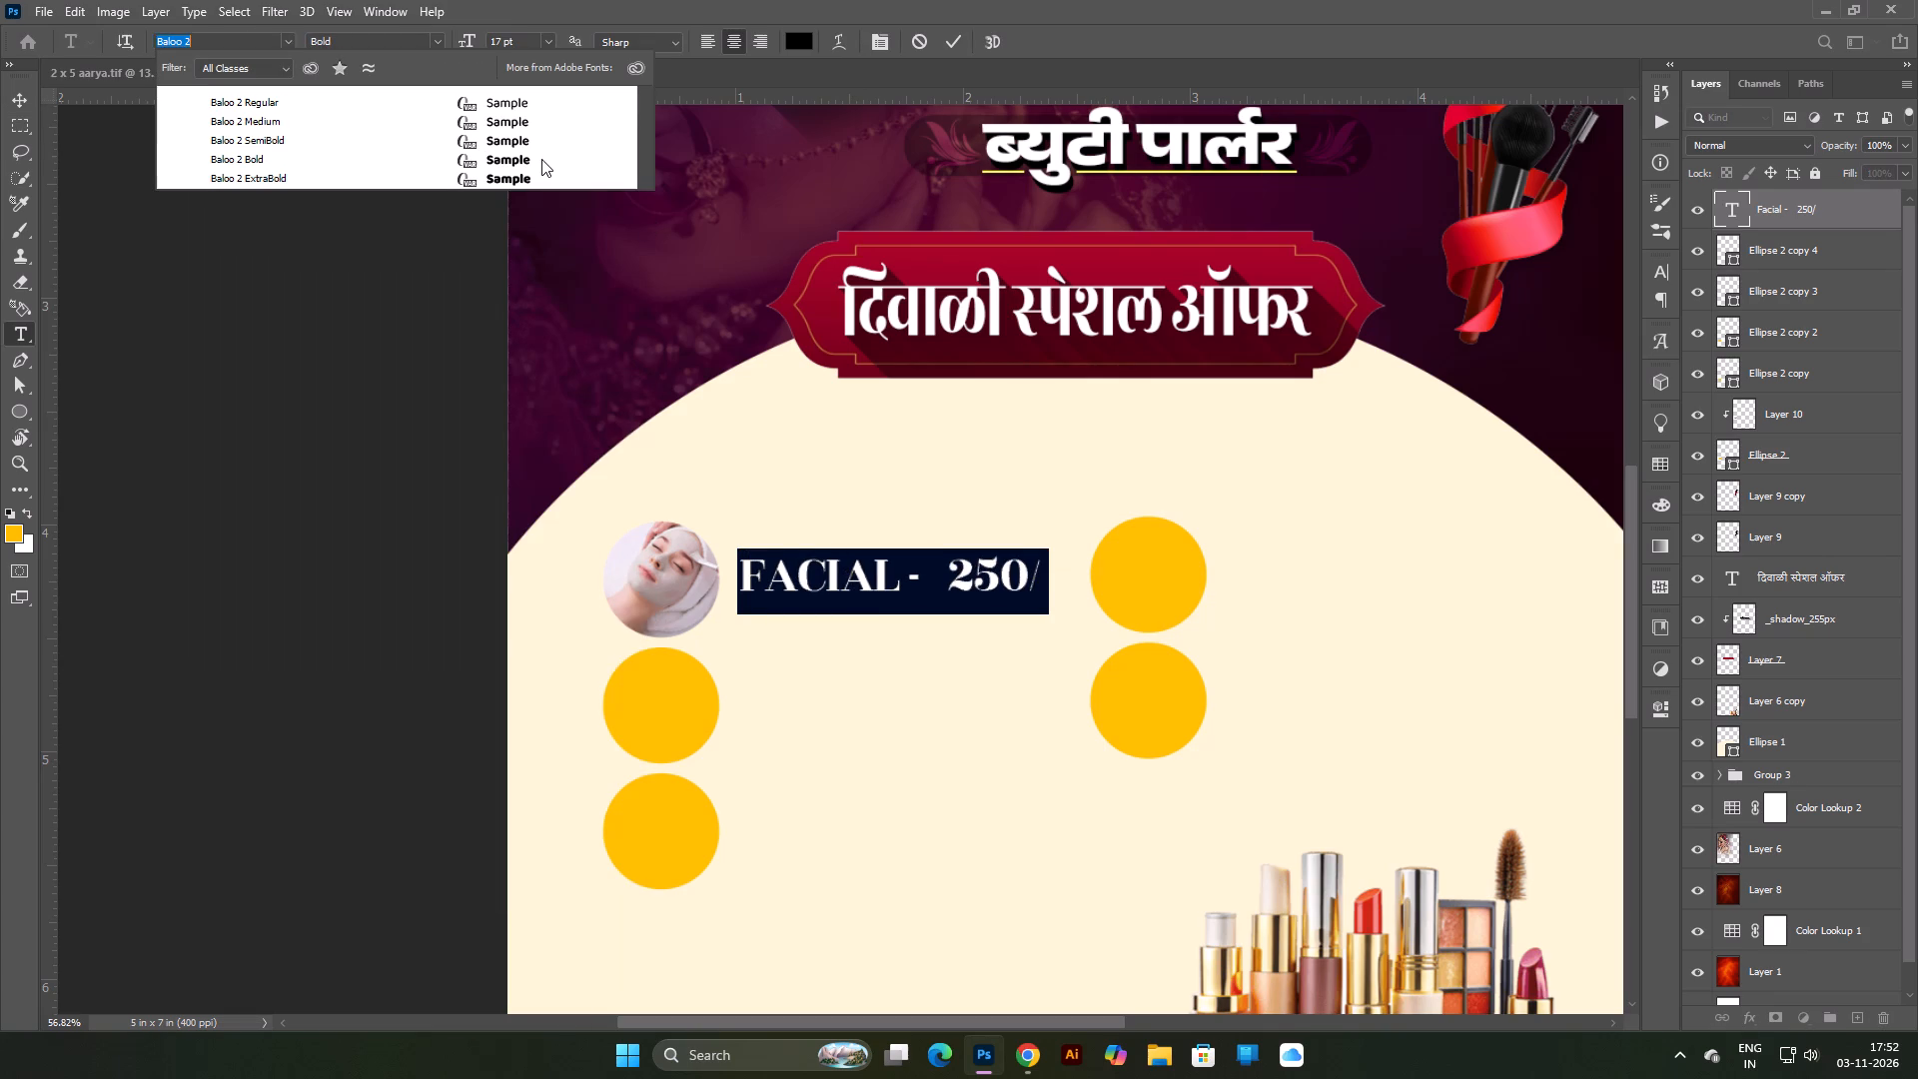
pyautogui.click(541, 159)
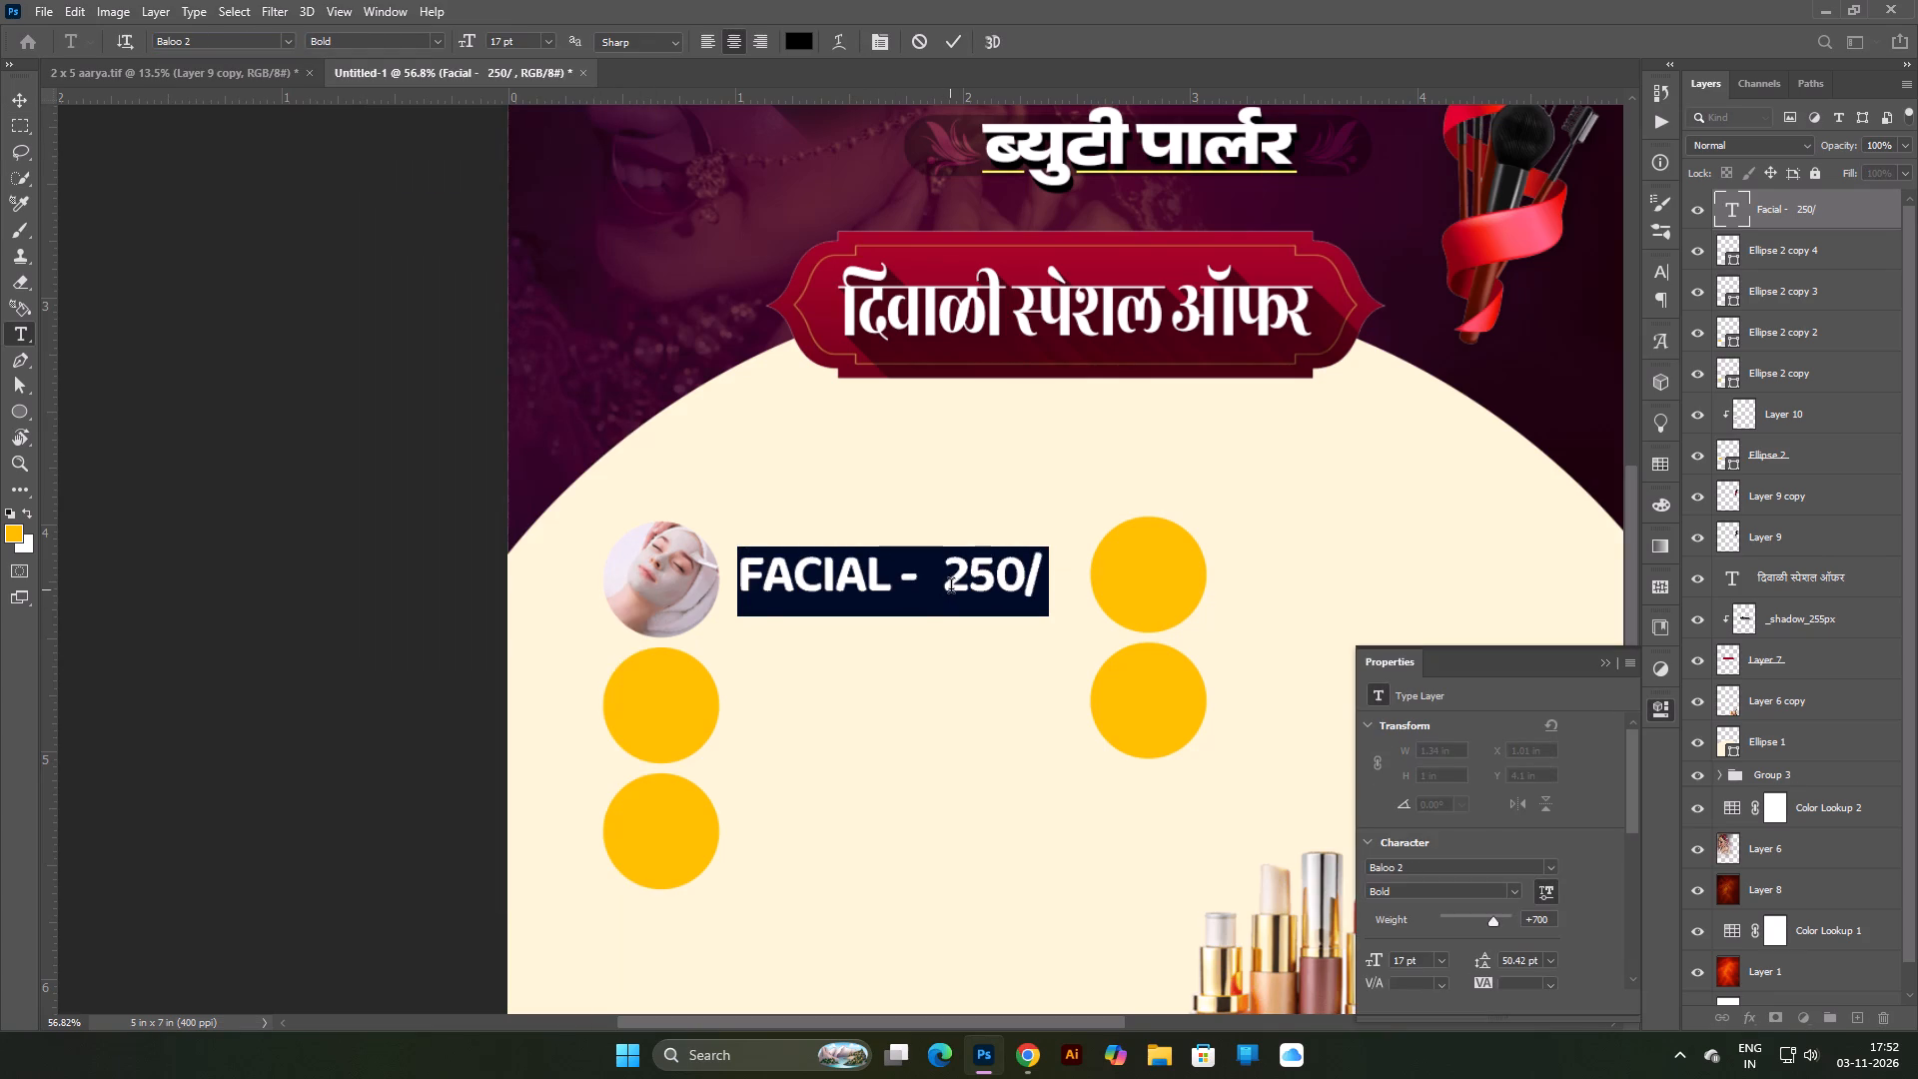
pyautogui.press('Return')
# Add a space before the slash and a dash after it, making the price read 250 /-.
pyautogui.doubleClick(1007, 576)
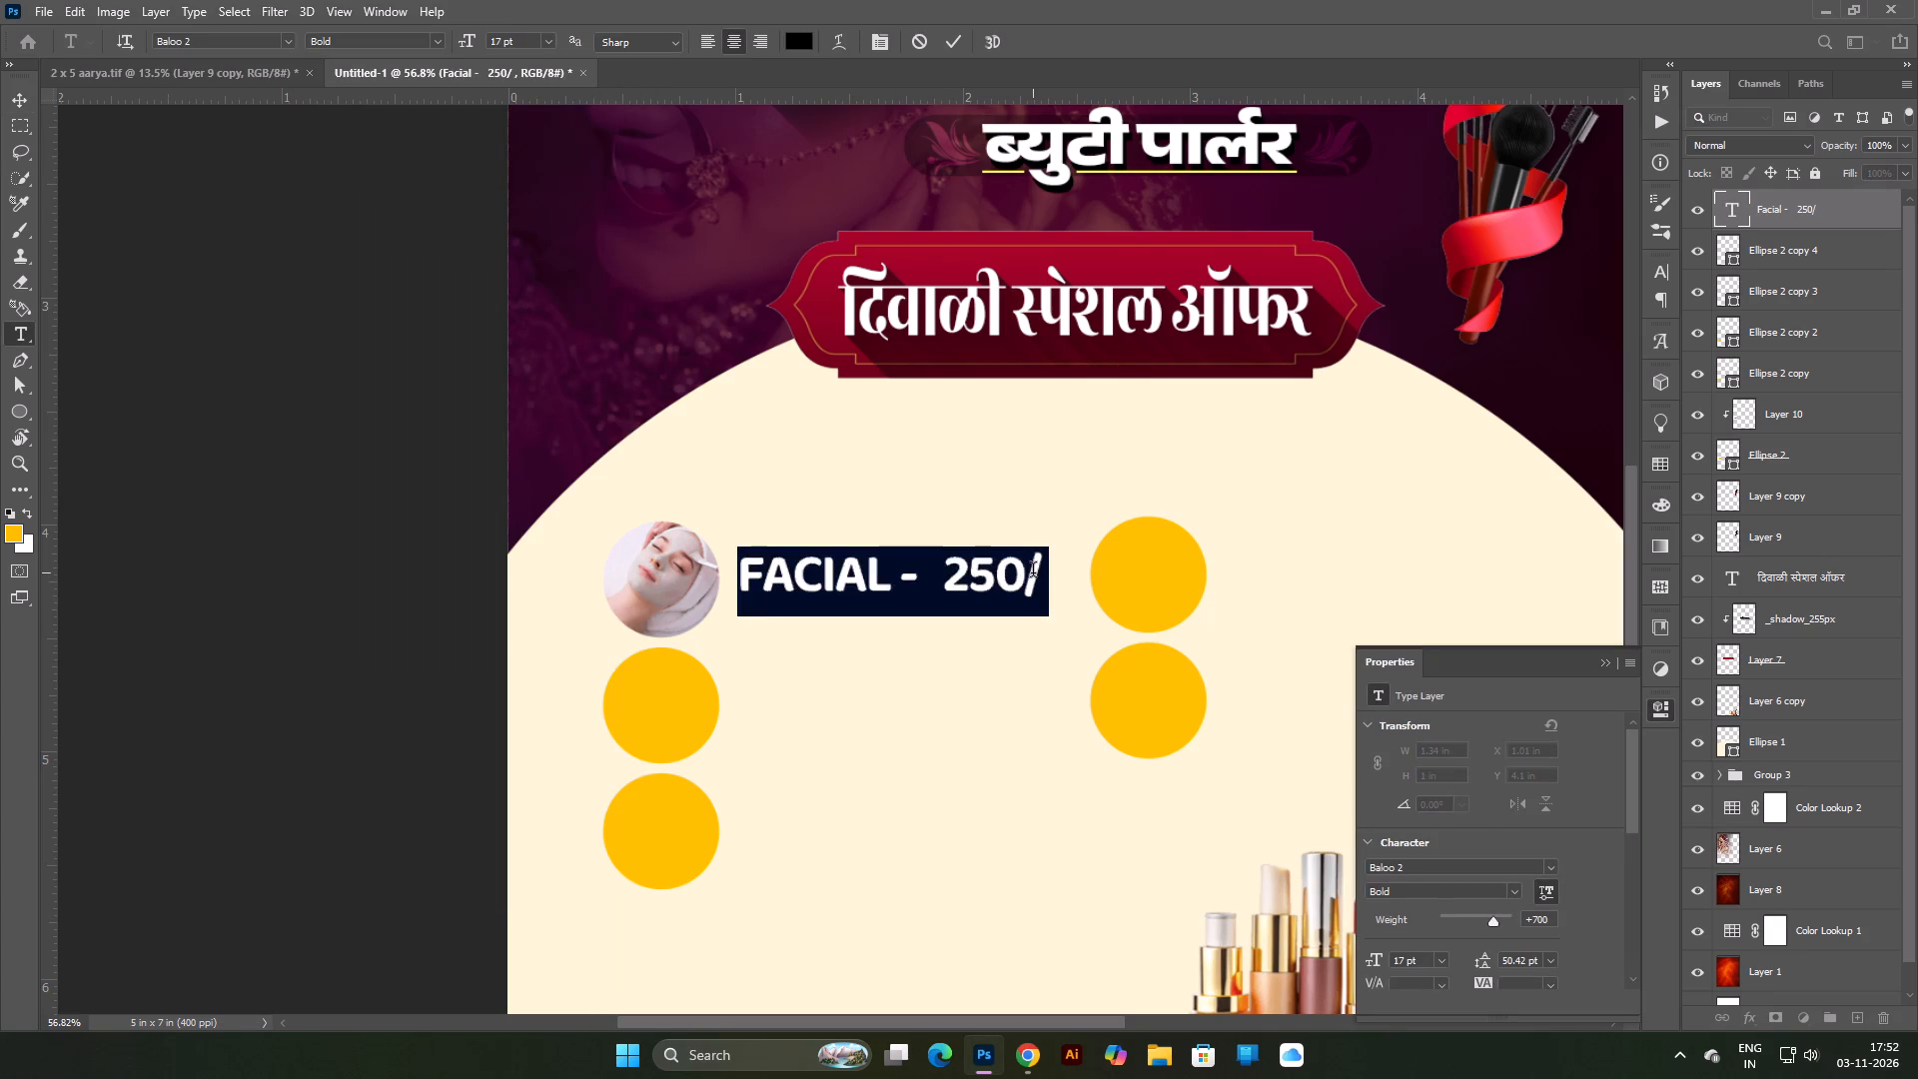
pyautogui.click(1032, 573)
pyautogui.press('space')
pyautogui.click(1053, 584)
pyautogui.hotkey('shift', '_')
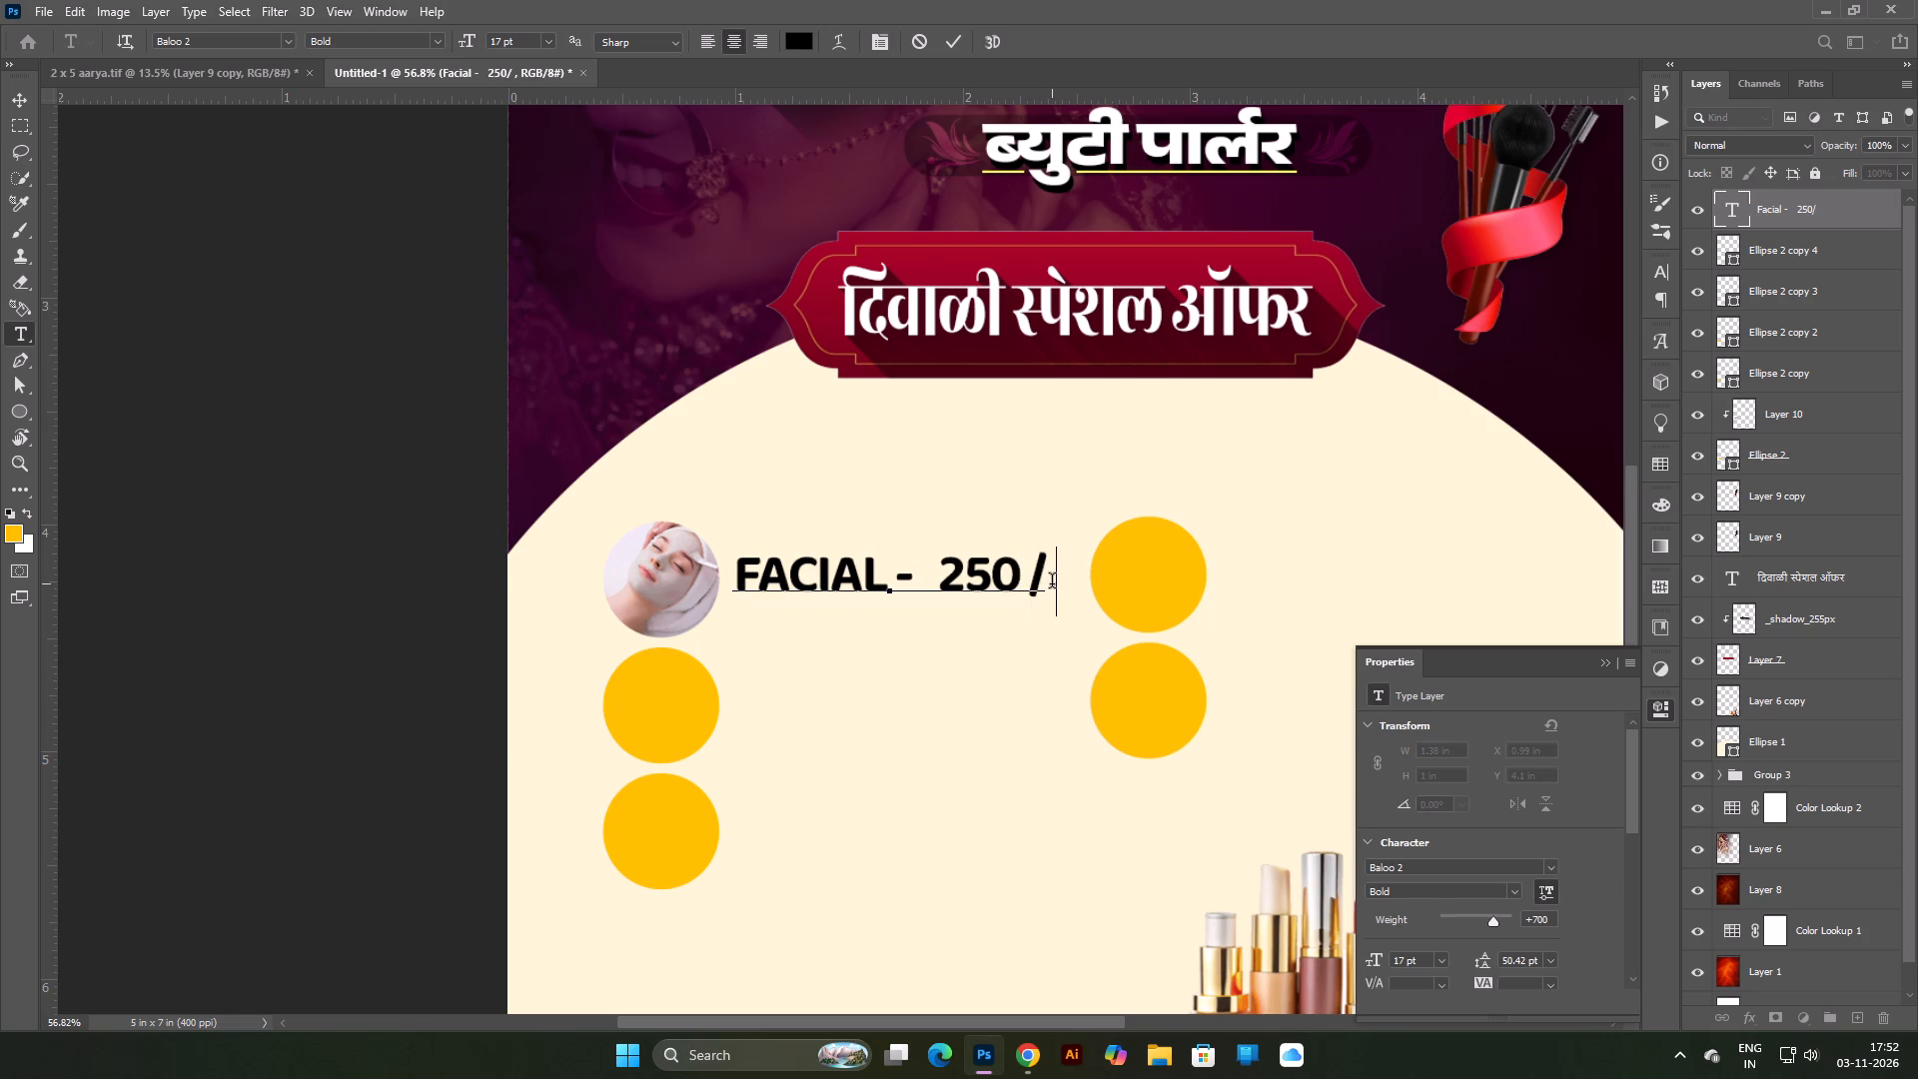
pyautogui.press('BackSpace')
pyautogui.press('-')
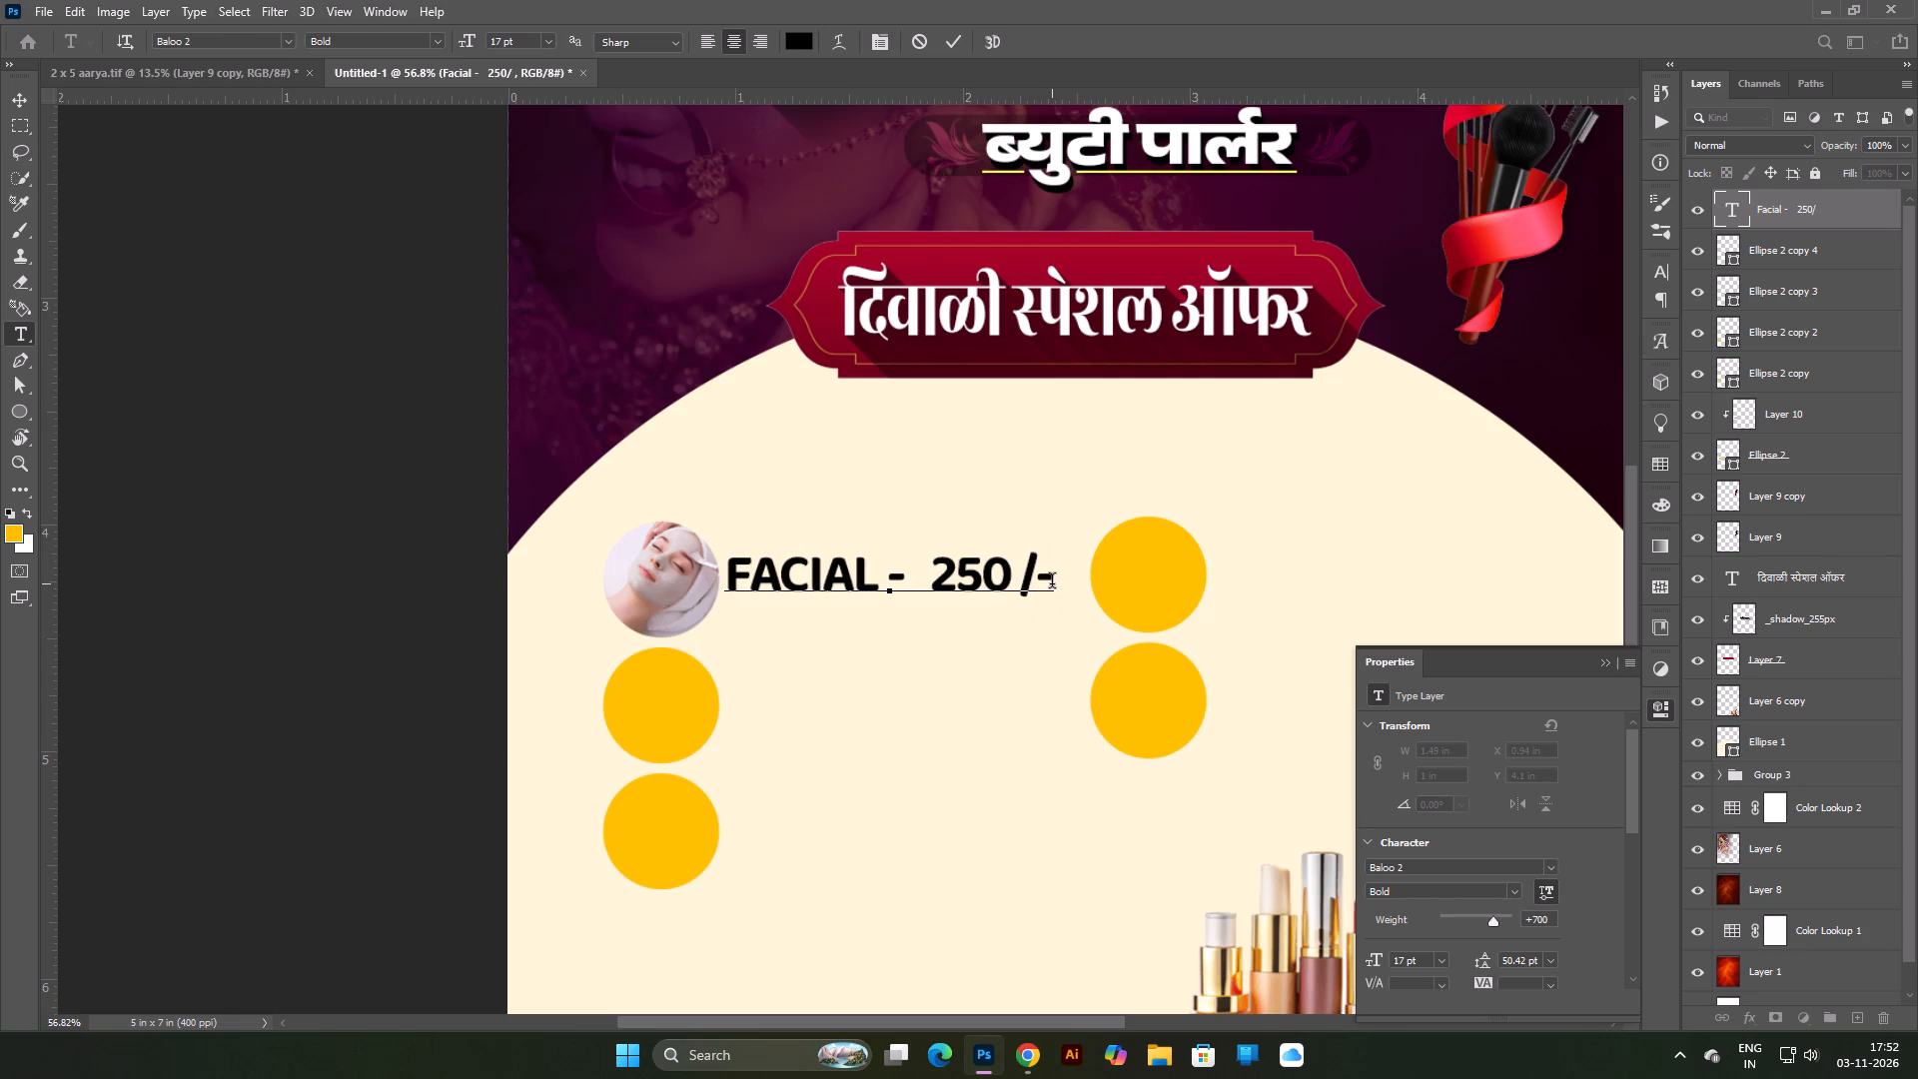
pyautogui.press('Return')
# Scale the FACIAL price line down to about 77.5% and place it level with the facial photo, just beside it.
pyautogui.moveTo(787, 579); pyautogui.dragTo(797, 579)
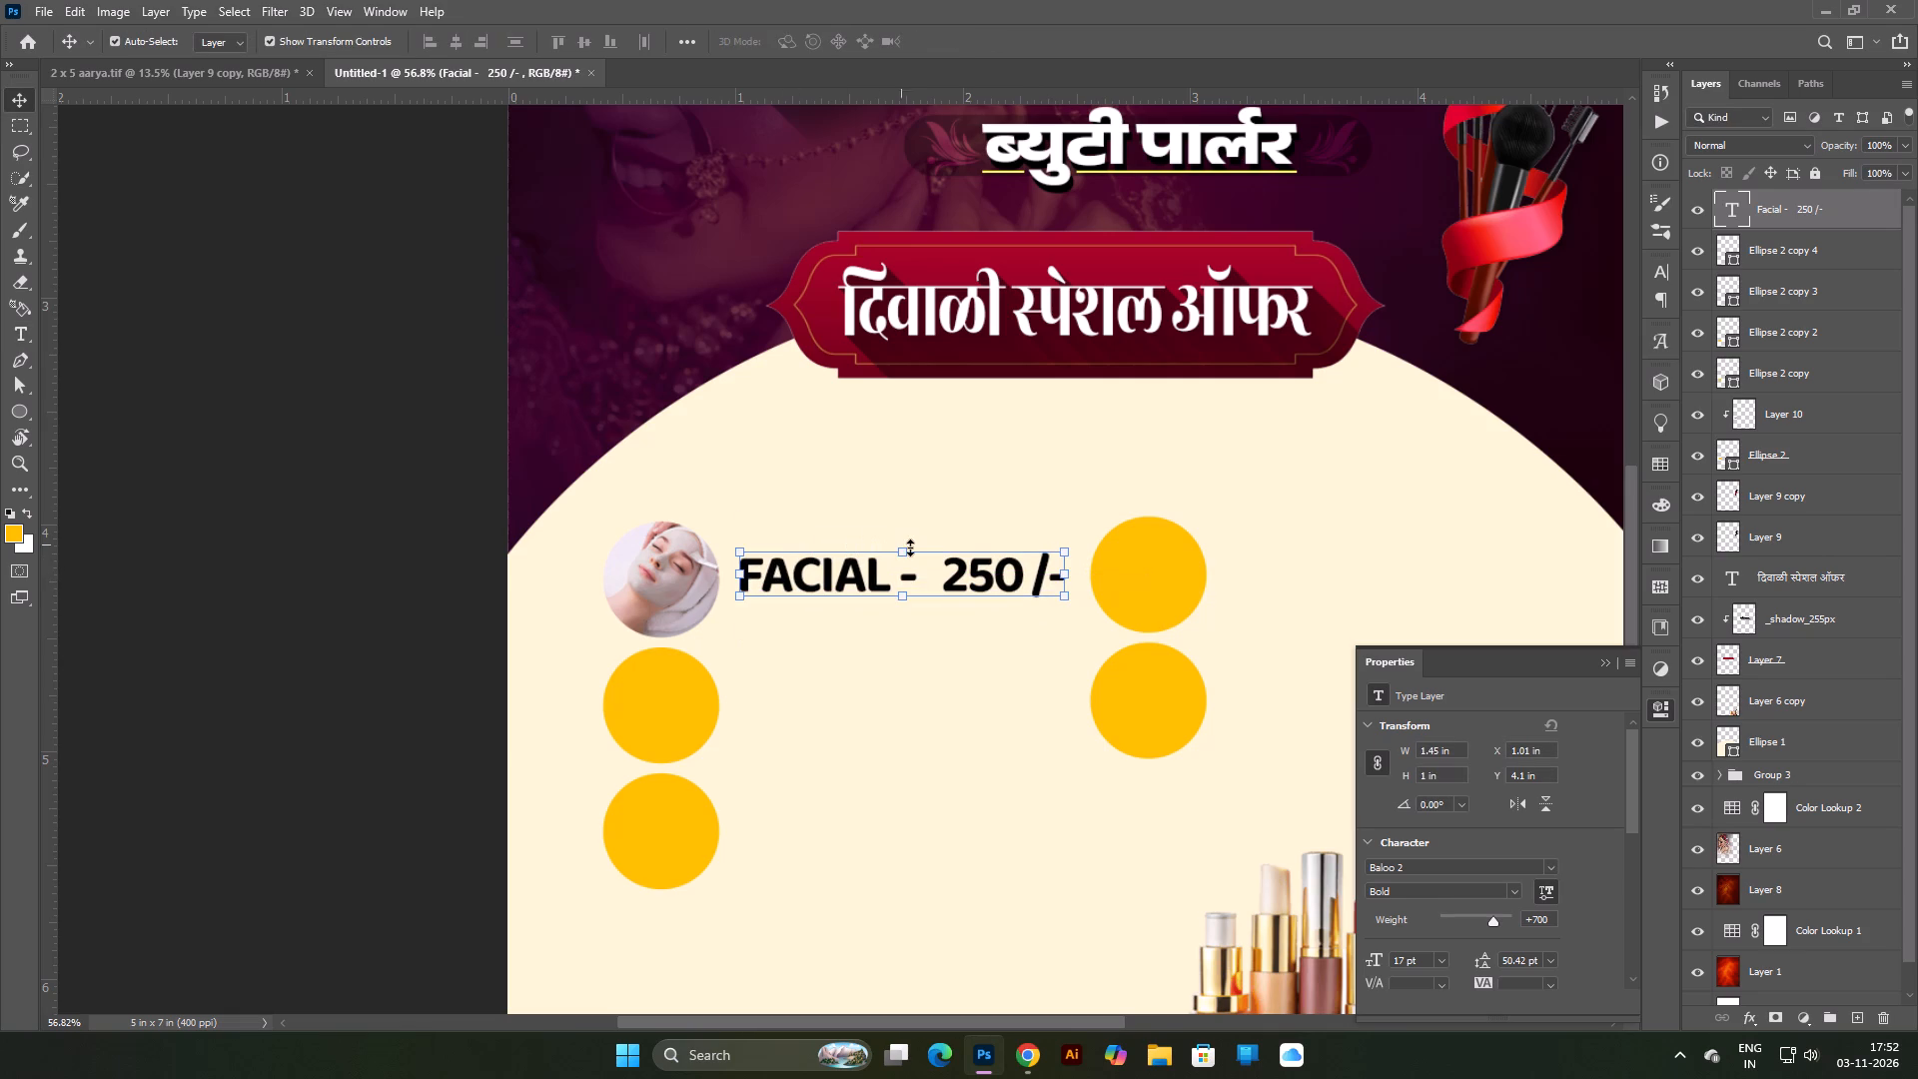
pyautogui.moveTo(903, 548); pyautogui.dragTo(905, 571)
pyautogui.click(905, 571)
pyautogui.moveTo(890, 603); pyautogui.dragTo(846, 560)
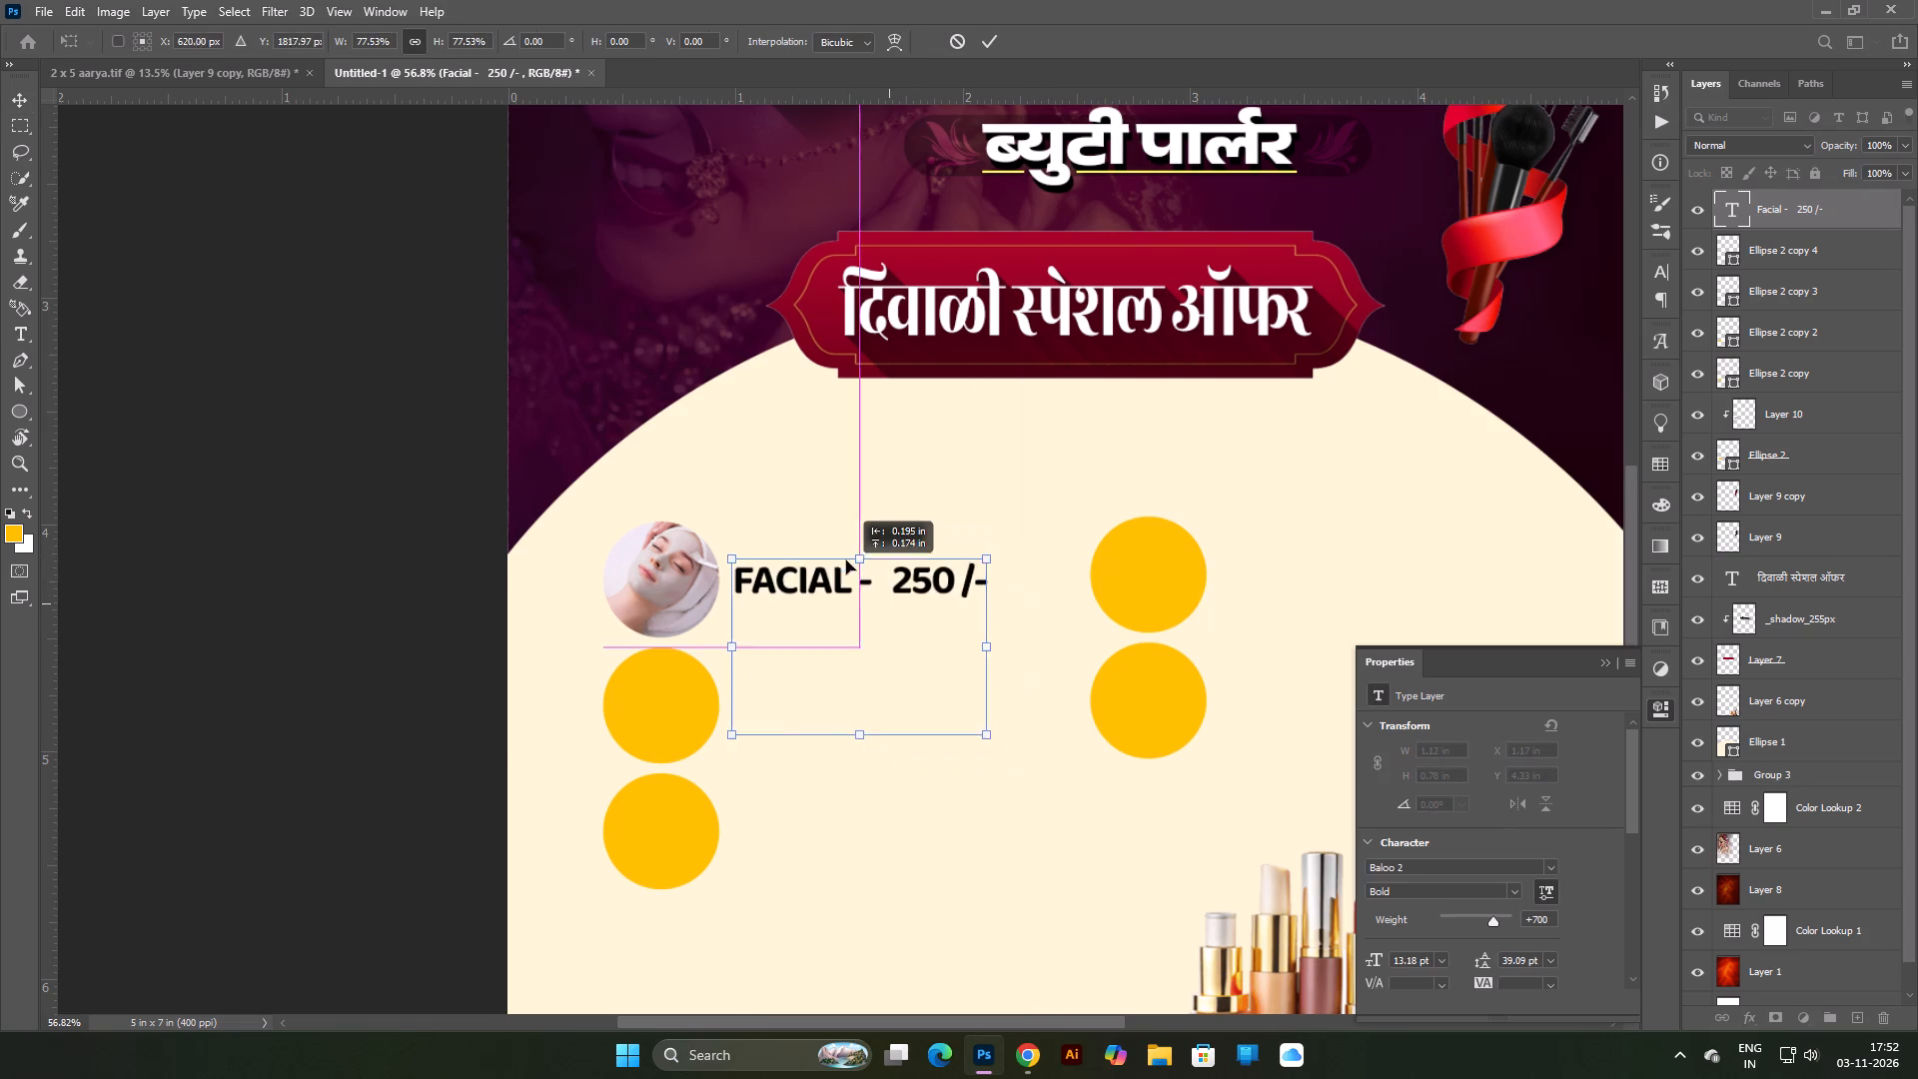
pyautogui.moveTo(846, 560); pyautogui.dragTo(867, 563)
pyautogui.doubleClick(863, 567)
pyautogui.doubleClick(840, 588)
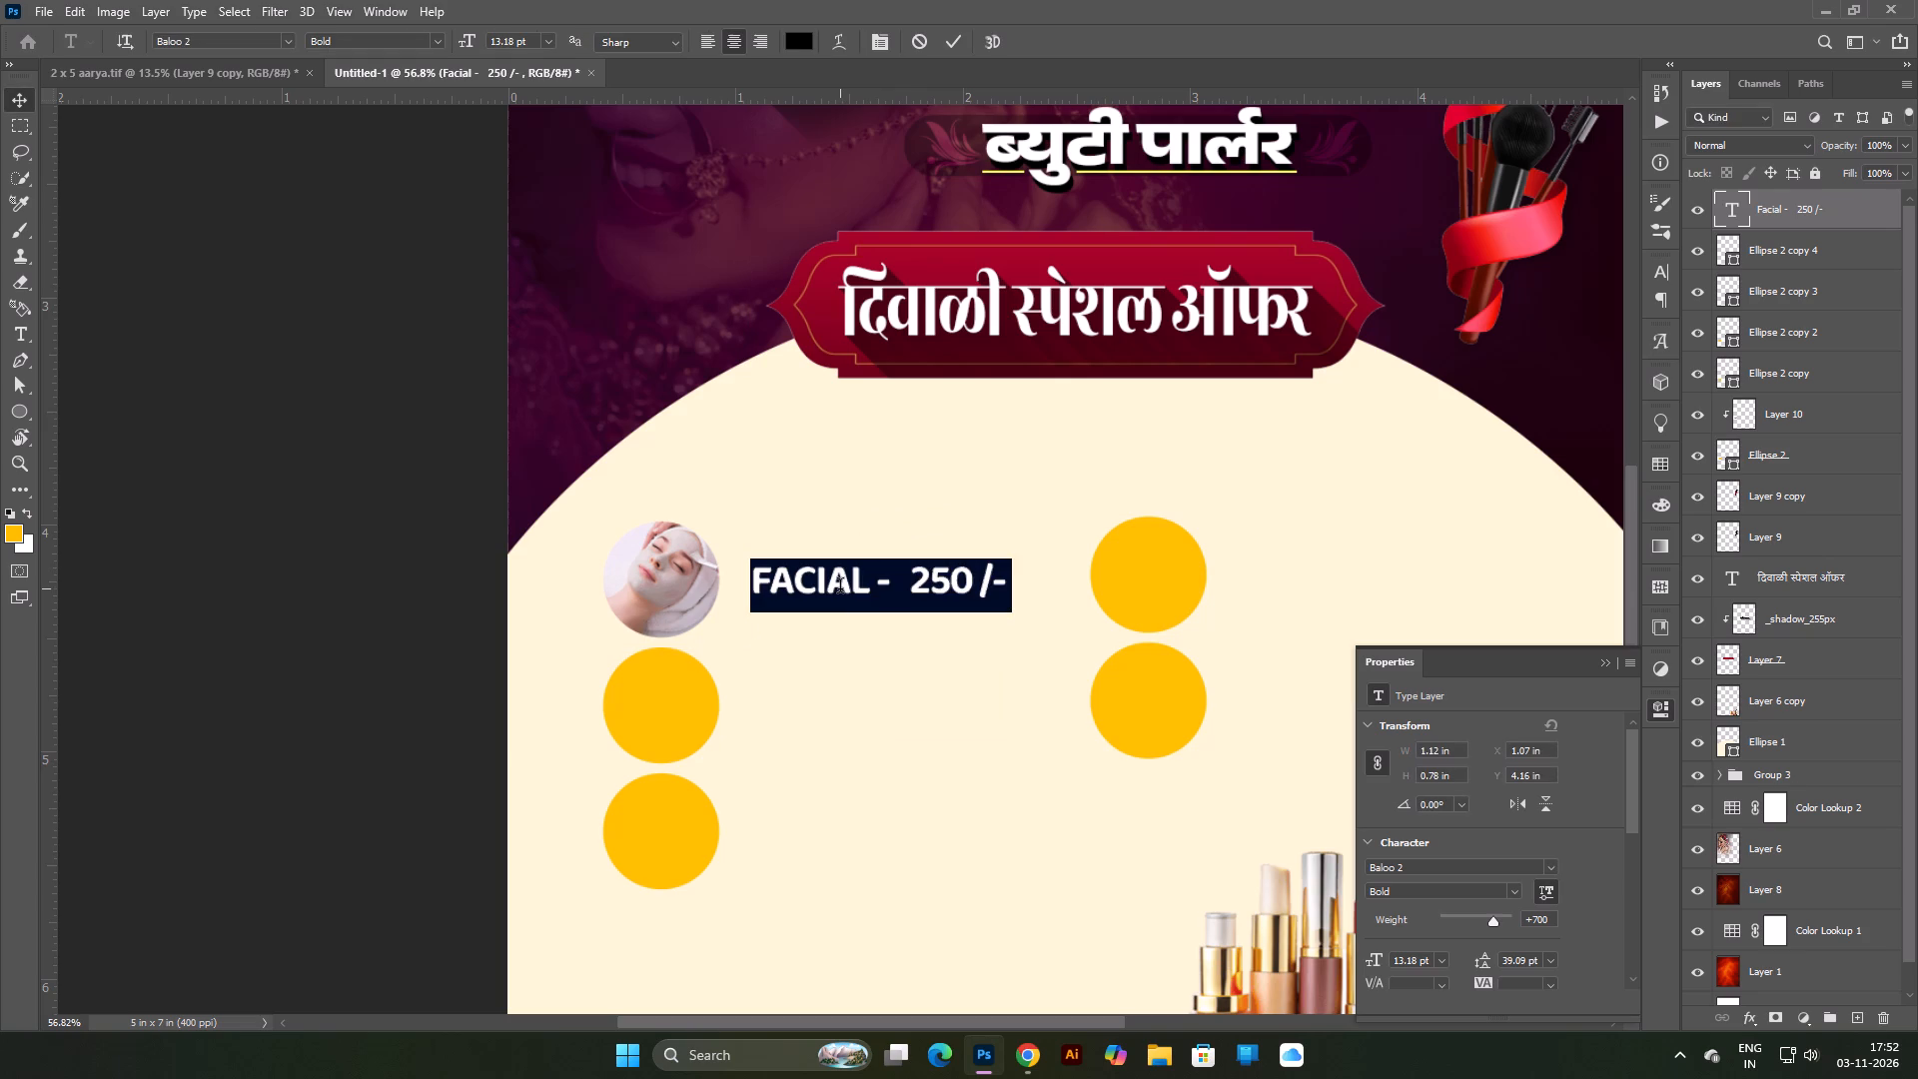
pyautogui.press('Return')
pyautogui.click(826, 577)
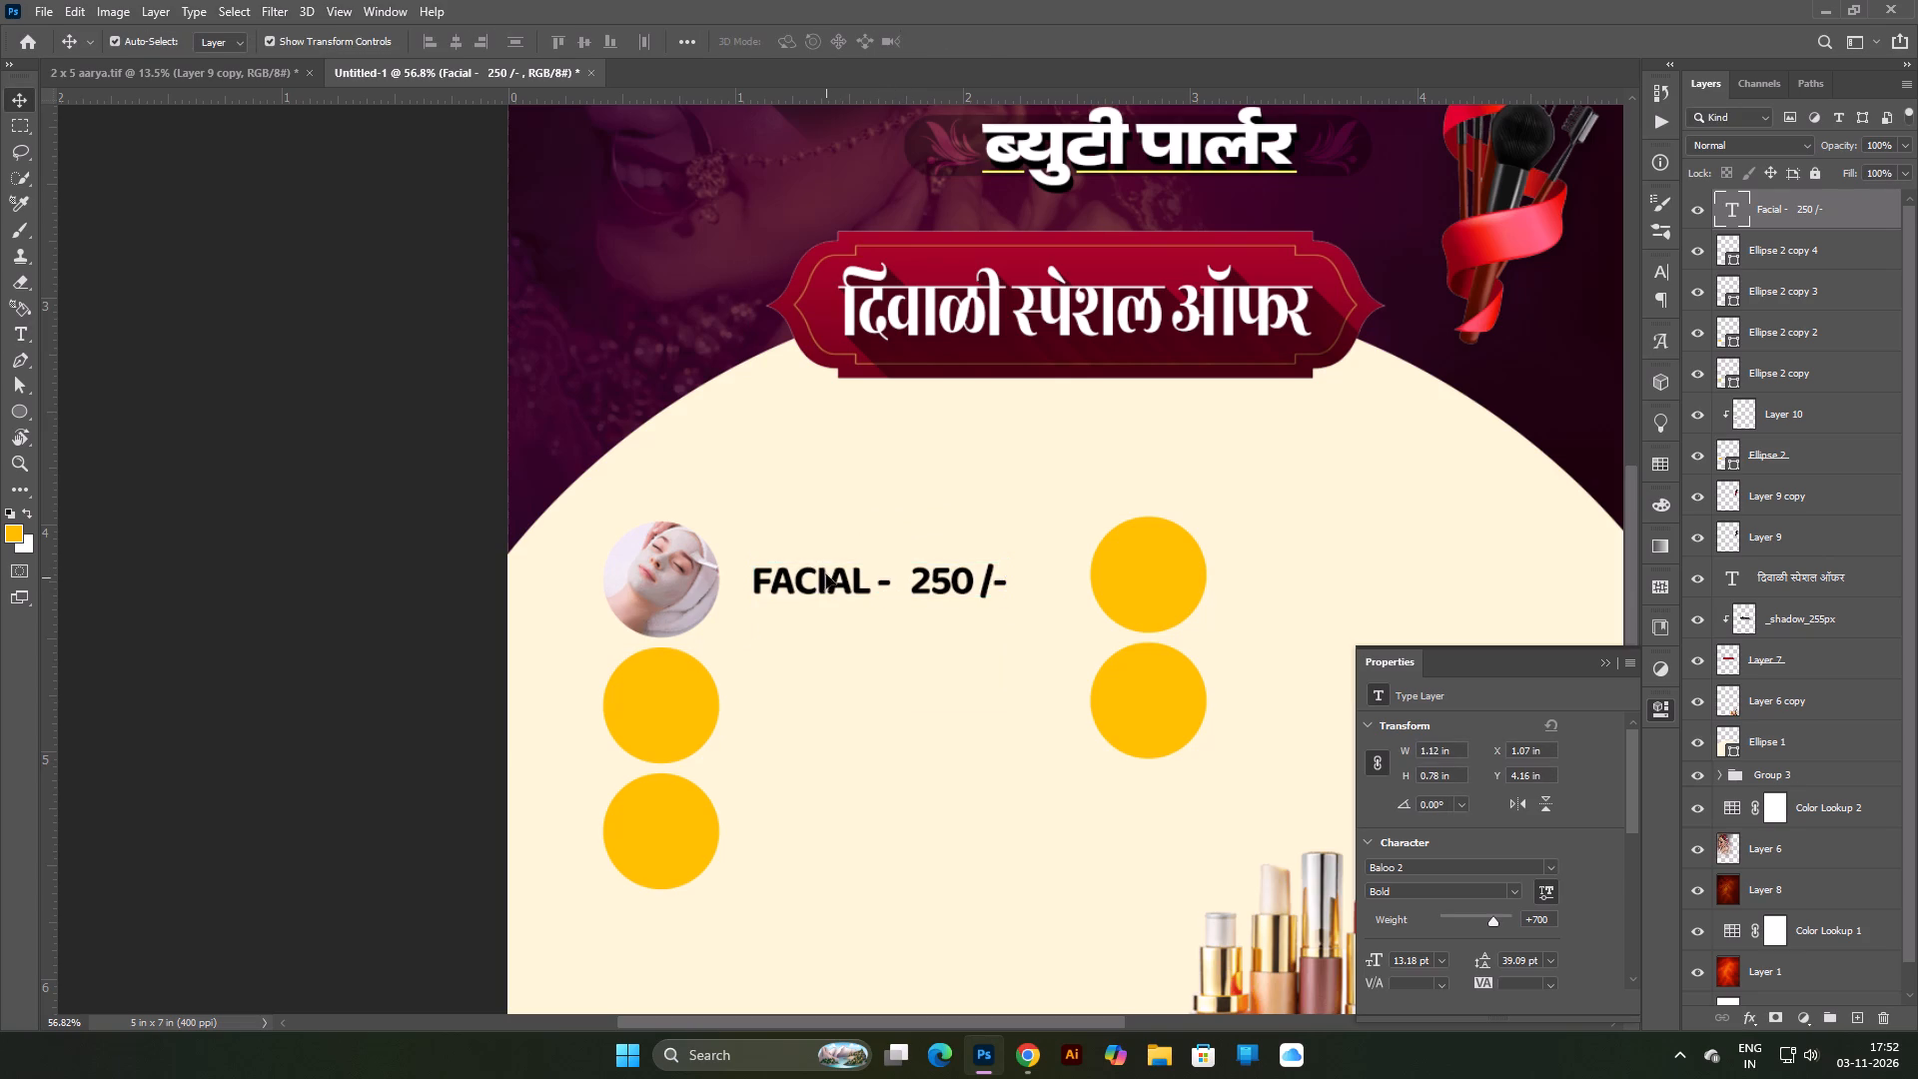
pyautogui.click(819, 577)
# Duplicate the FACIAL price line about 0.55 in below, beside the left column's middle circle and aligned with the original.
pyautogui.scroll(-5, 804, 580)
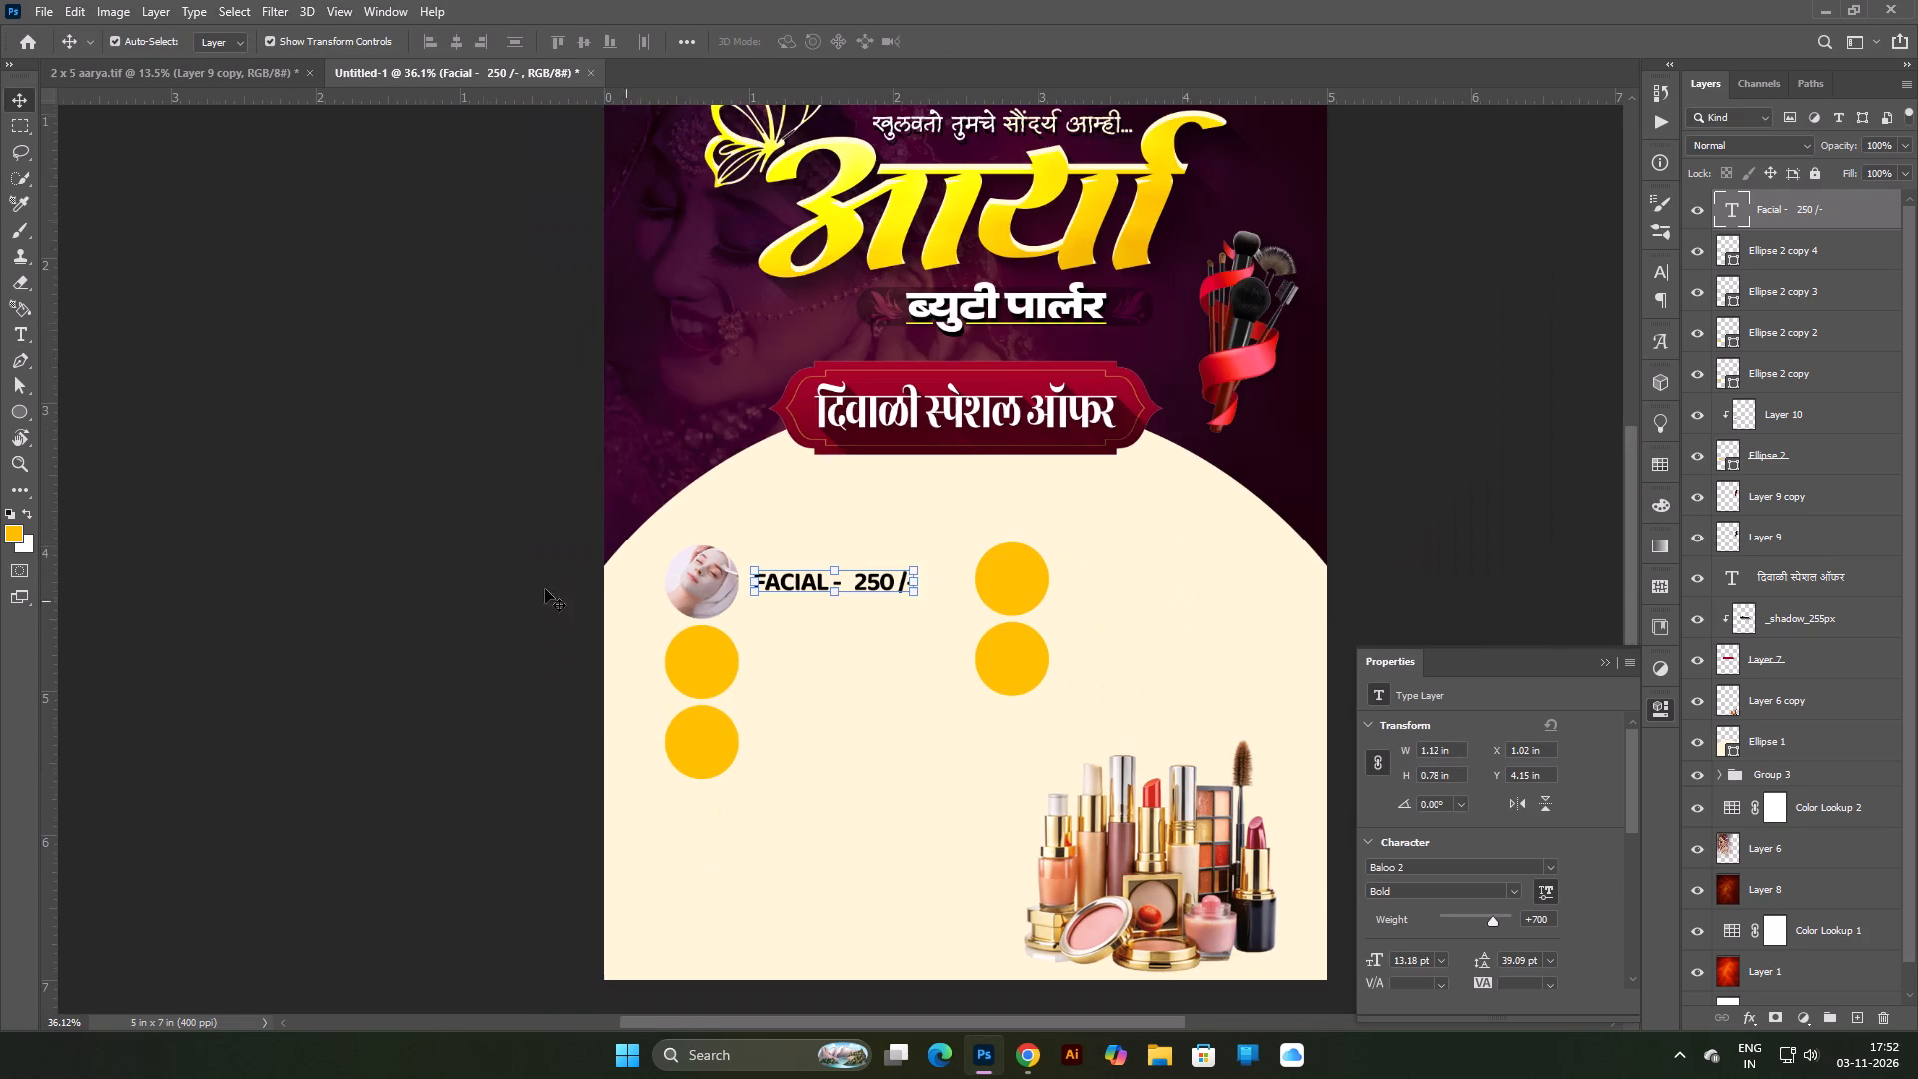
pyautogui.click(313, 547)
pyautogui.scroll(7, 774, 674)
pyautogui.press('space')
pyautogui.press('space')
pyautogui.press('space')
pyautogui.press('space')
pyautogui.press('space')
pyautogui.moveTo(807, 671); pyautogui.dragTo(861, 542)
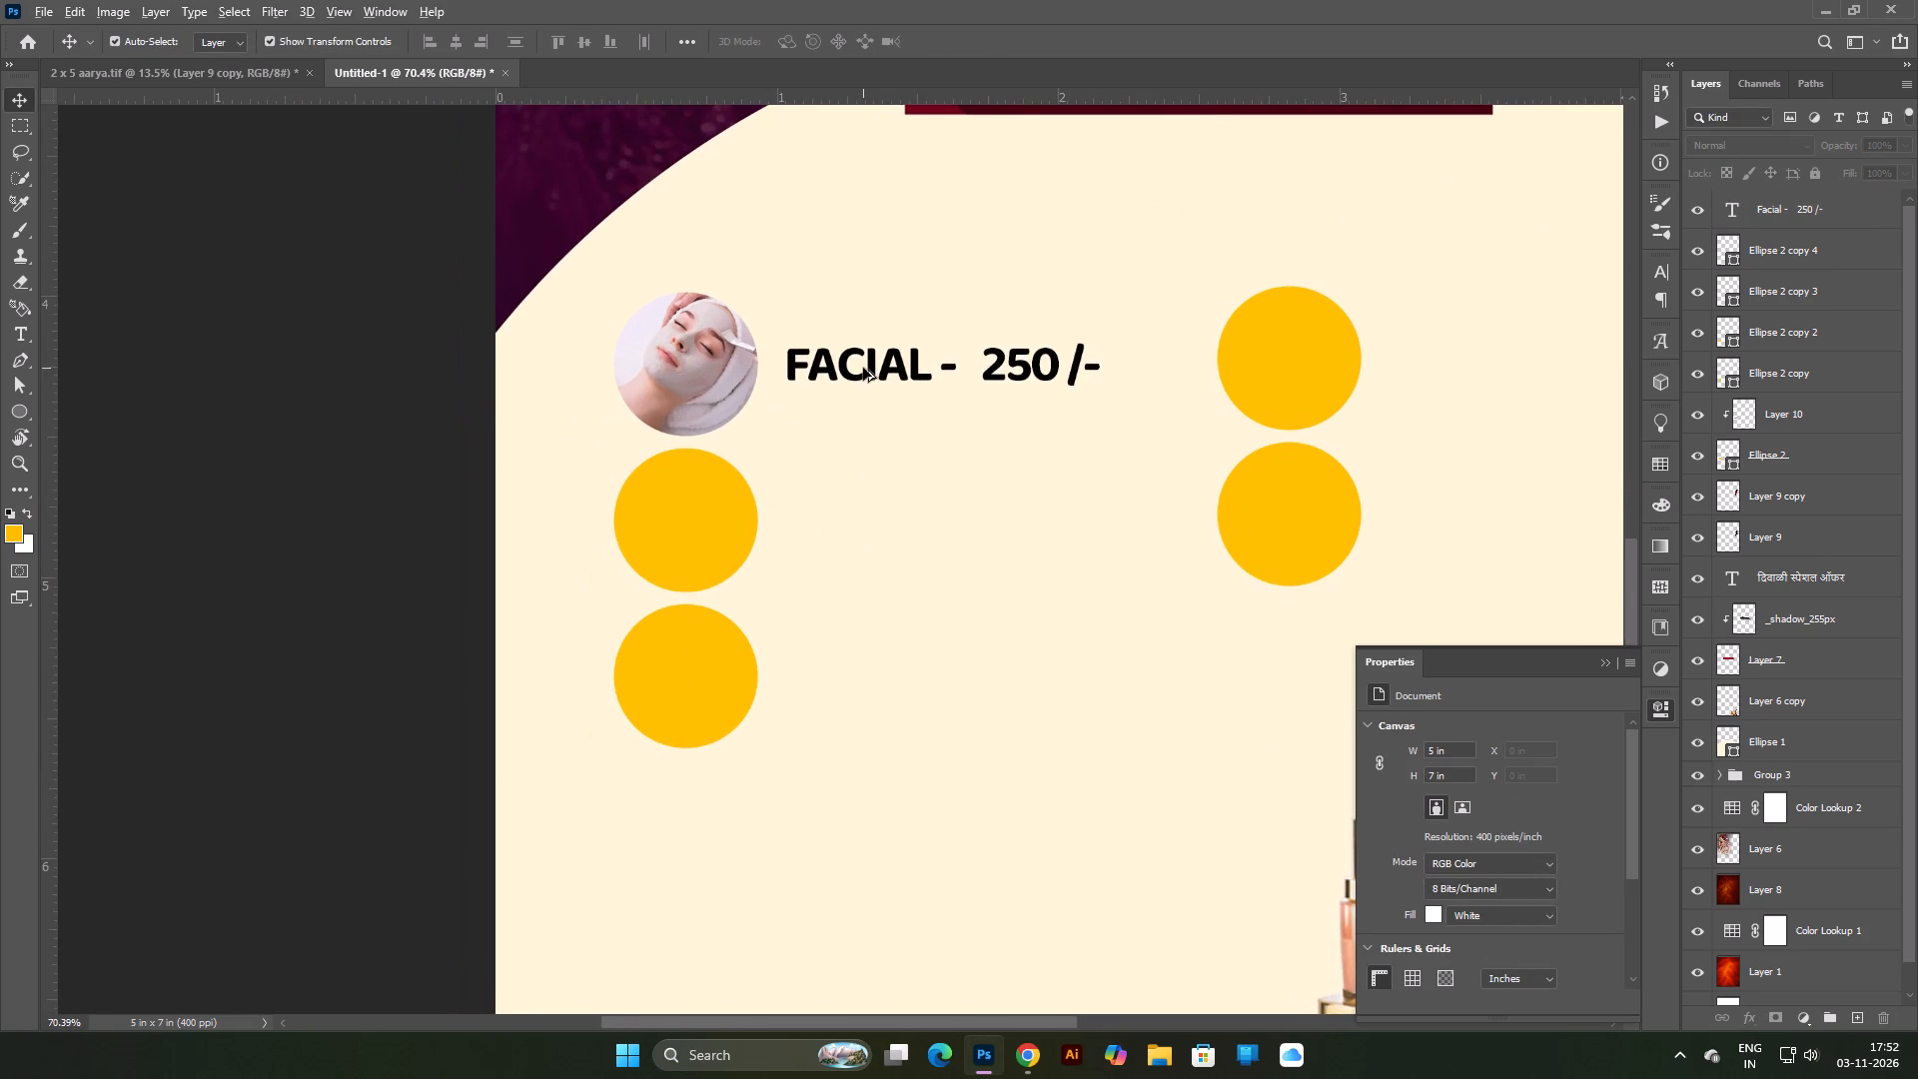
pyautogui.keyDown('alt'); pyautogui.moveTo(865, 364); pyautogui.dragTo(857, 518); pyautogui.keyUp('alt')
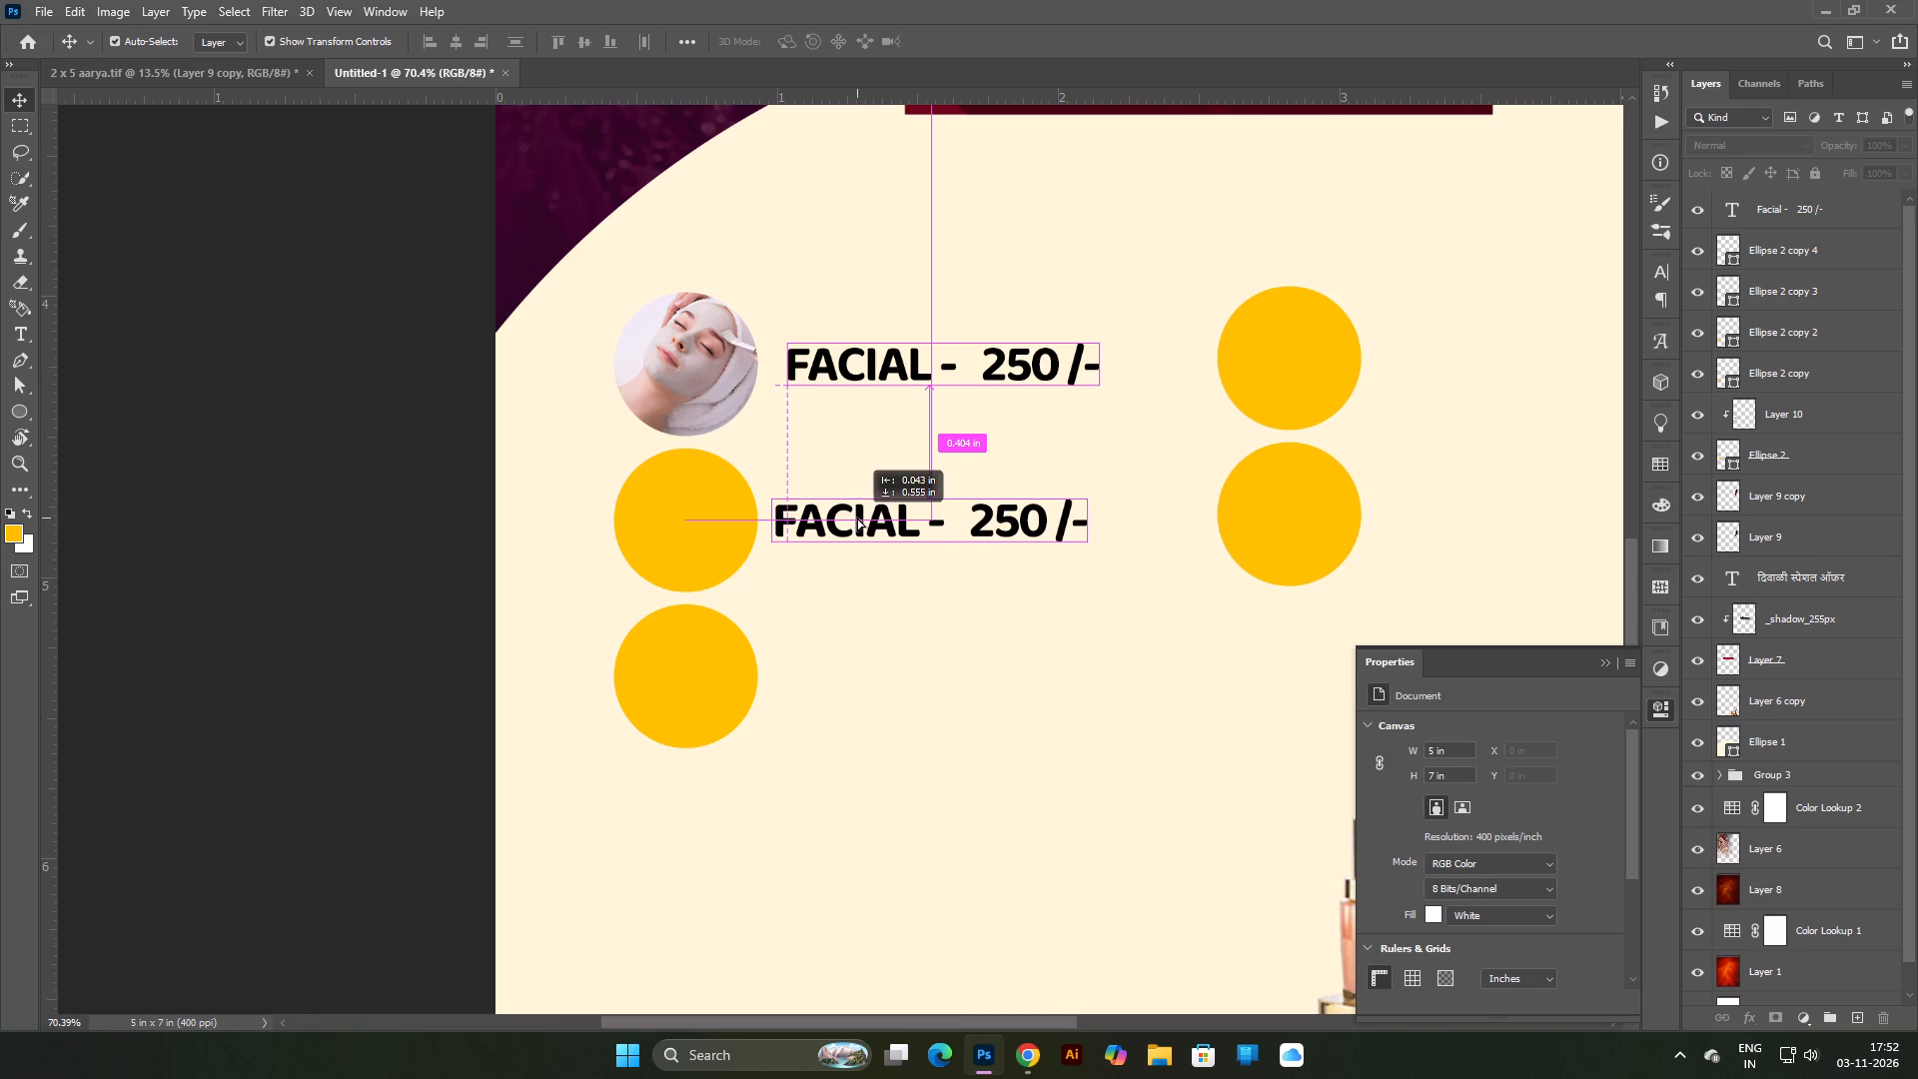
pyautogui.keyDown('alt'); pyautogui.moveTo(857, 518); pyautogui.dragTo(865, 518); pyautogui.keyUp('alt')
# Duplicate the FACIAL price line again about 0.55 in lower, beside the left column's bottom circle.
pyautogui.press('space')
pyautogui.press('space')
pyautogui.press('space')
pyautogui.press('space')
pyautogui.press('space')
pyautogui.scroll(3, 864, 522)
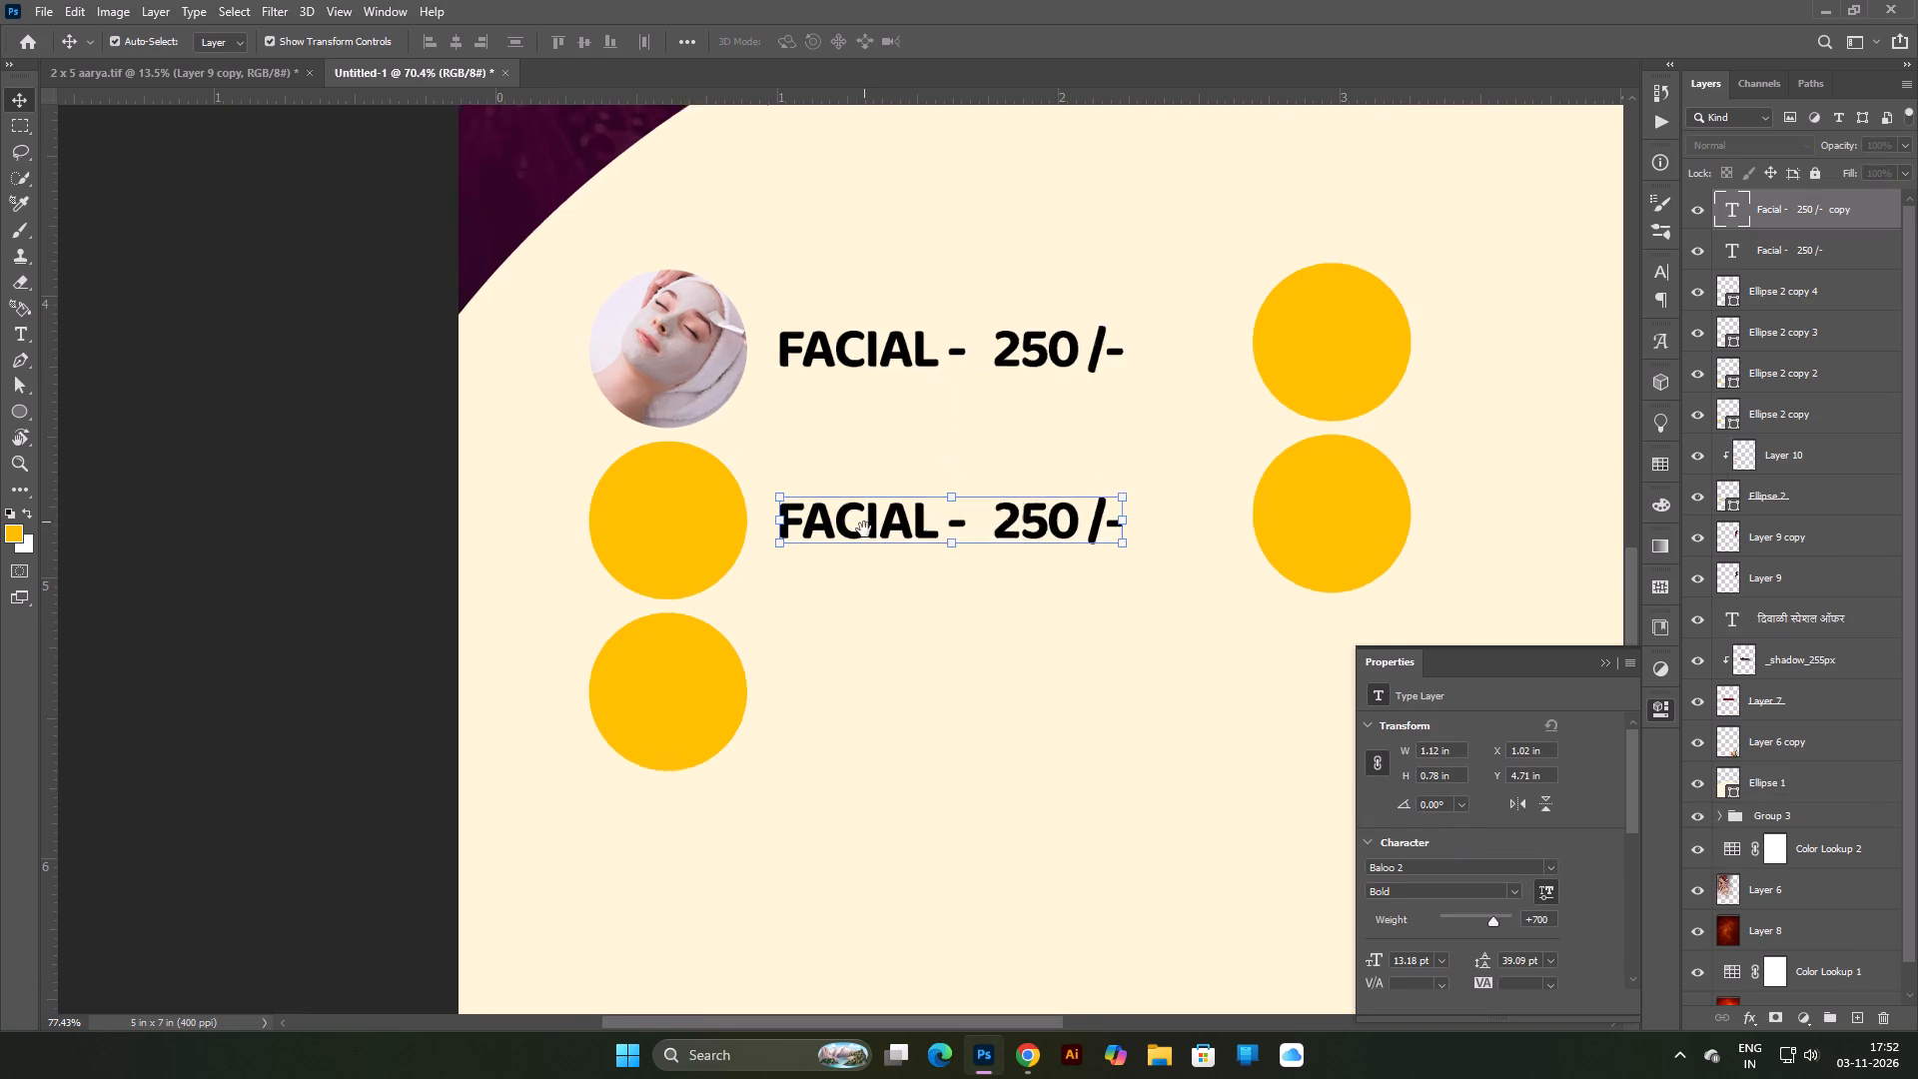
pyautogui.moveTo(906, 621); pyautogui.dragTo(876, 549)
pyautogui.keyDown('alt'); pyautogui.moveTo(852, 451); pyautogui.dragTo(852, 656); pyautogui.keyUp('alt')
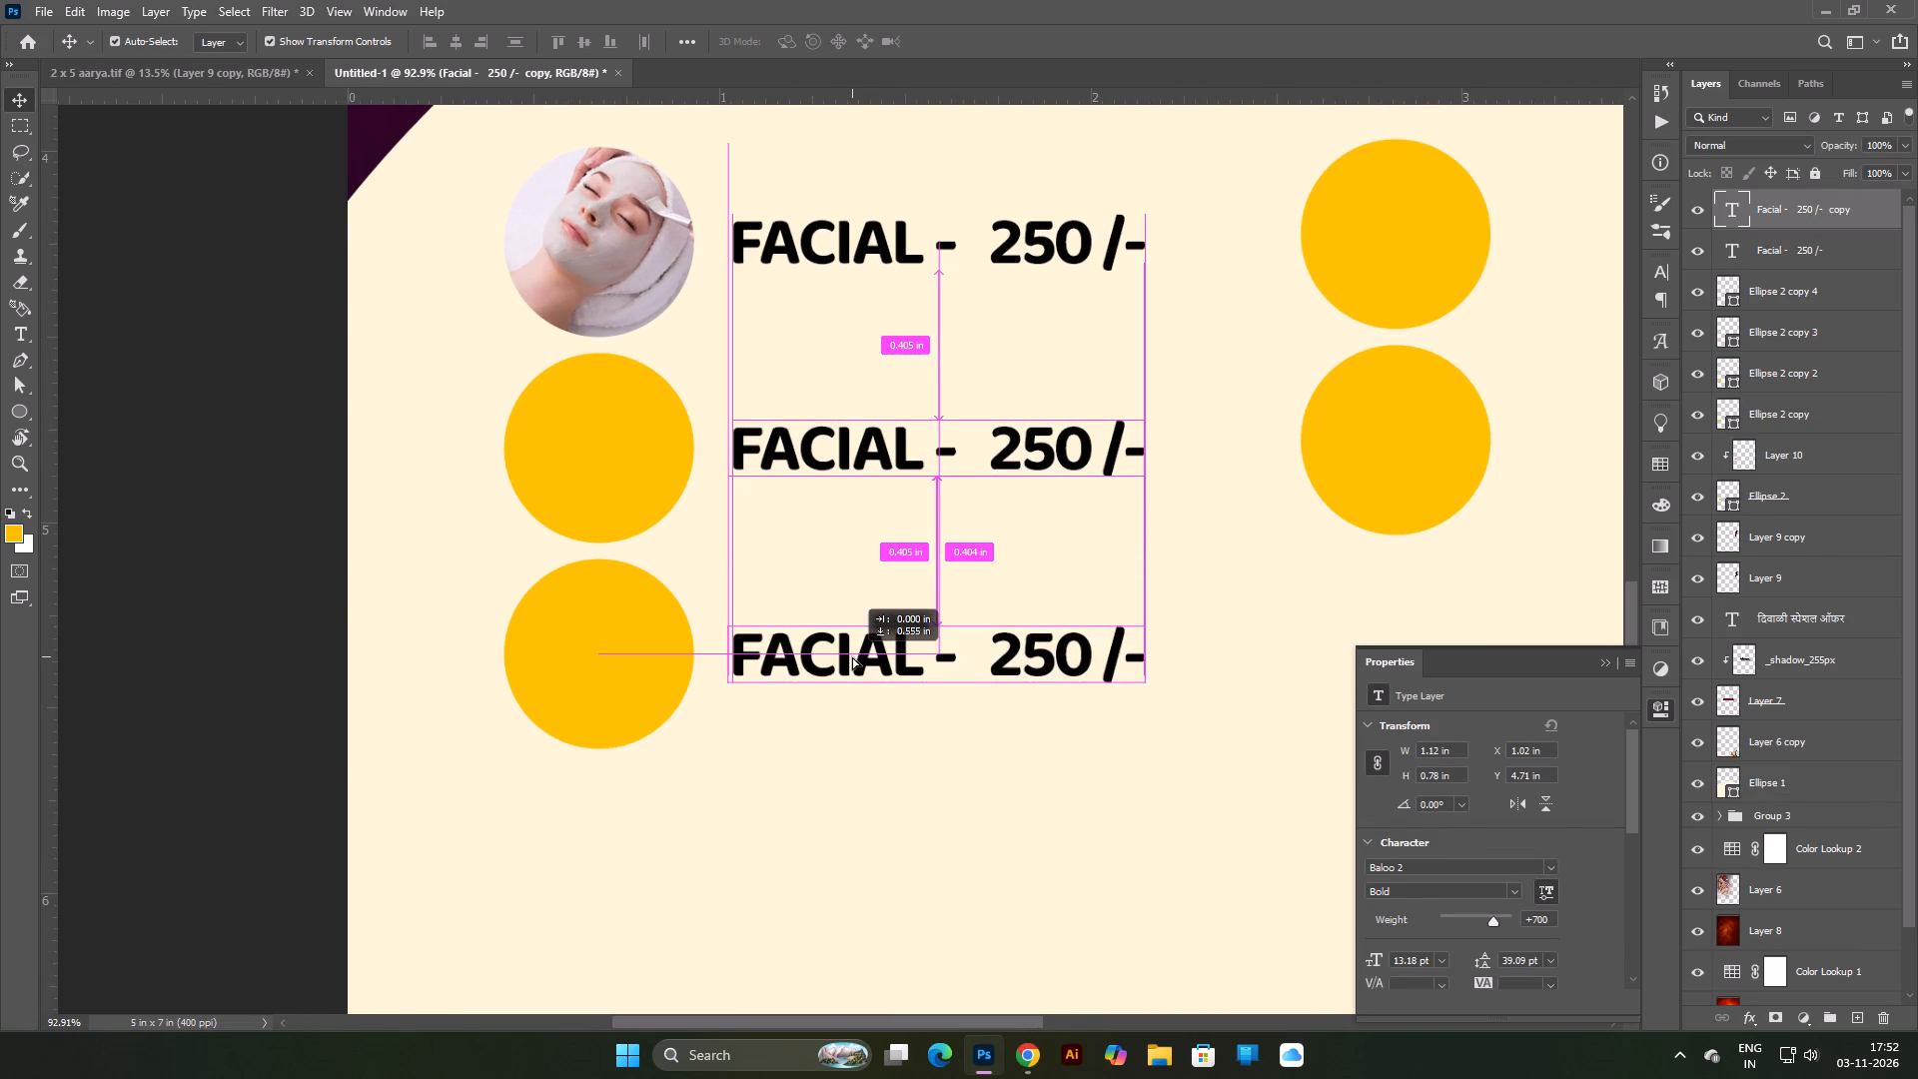
pyautogui.keyDown('alt'); pyautogui.moveTo(852, 656); pyautogui.dragTo(857, 653); pyautogui.keyUp('alt')
# Duplicate the bottom FACIAL price line beside the right column's top circle, level with the first left-column line.
pyautogui.scroll(-6, 857, 652)
pyautogui.press('space')
pyautogui.press('space')
pyautogui.press('space')
pyautogui.press('space')
pyautogui.moveTo(941, 637); pyautogui.dragTo(716, 680)
pyautogui.keyDown('alt'); pyautogui.moveTo(613, 701); pyautogui.dragTo(1034, 507); pyautogui.keyUp('alt')
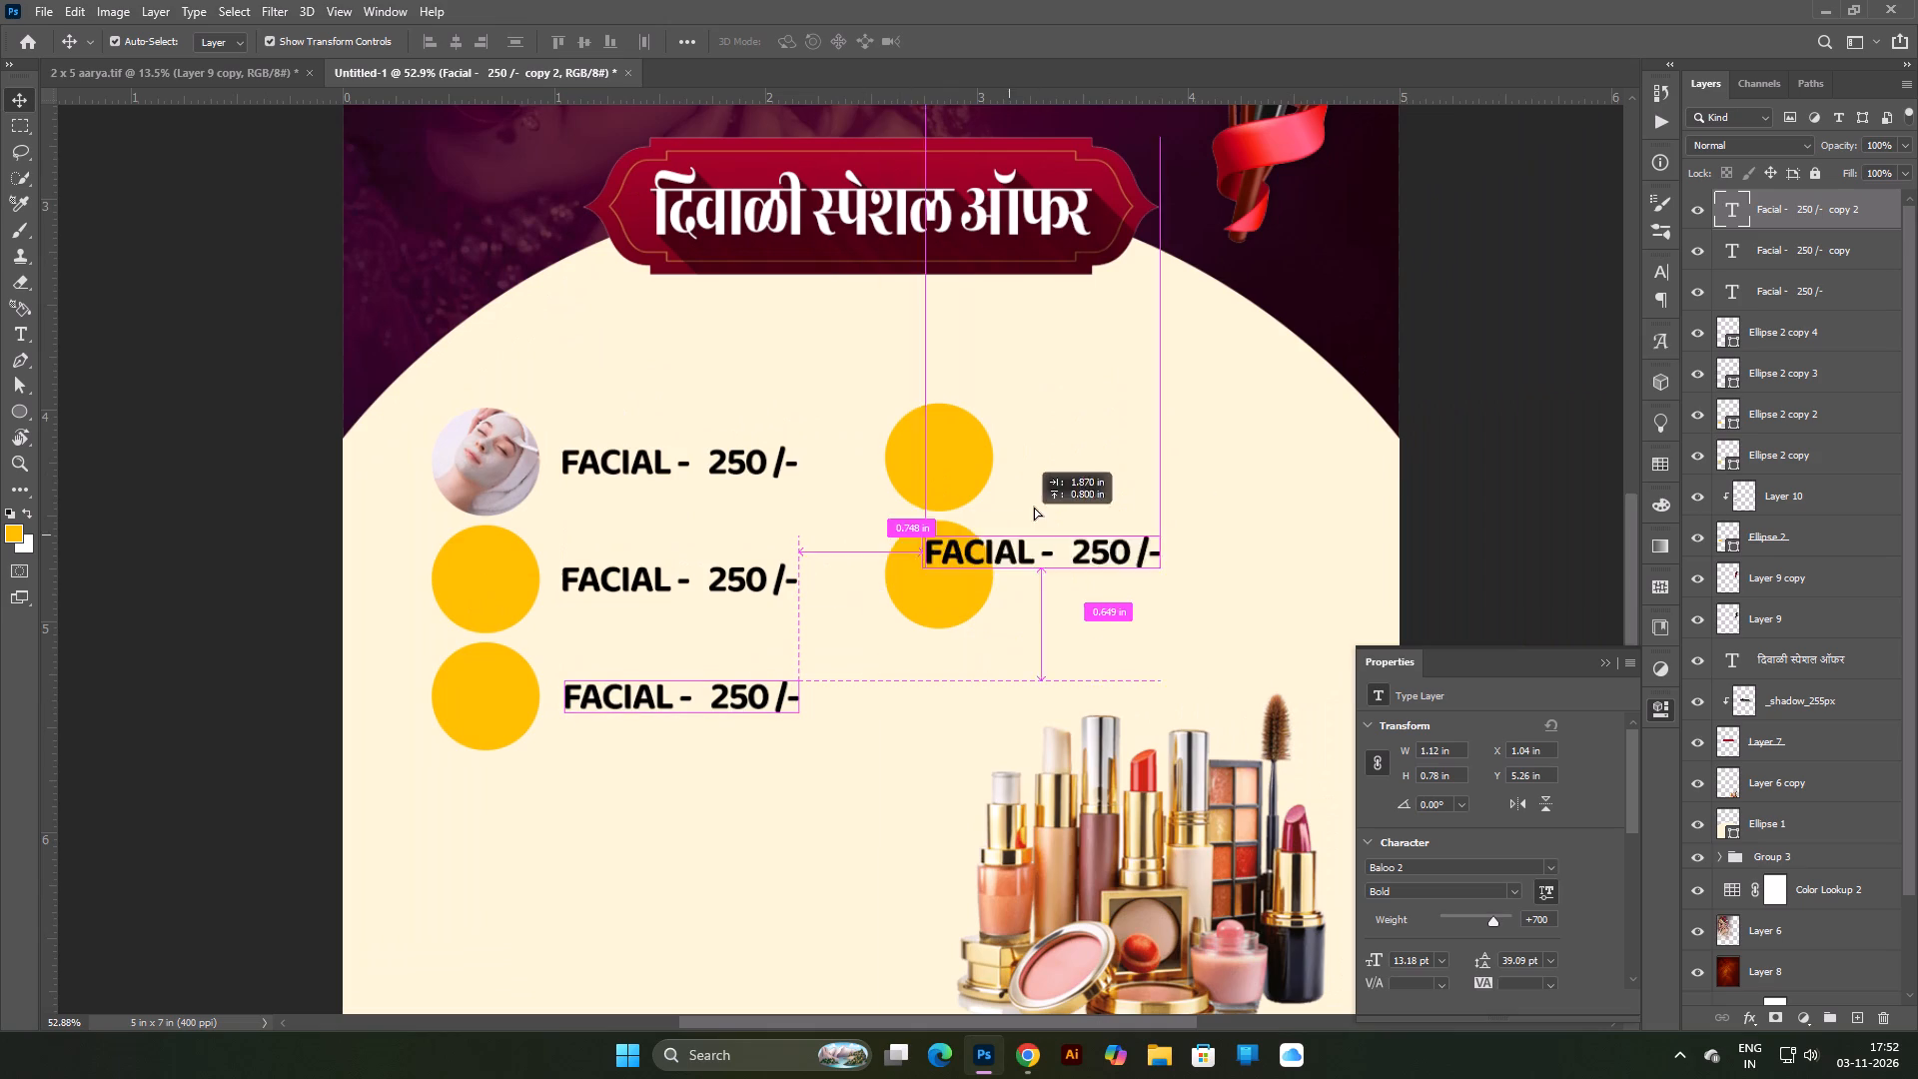
pyautogui.keyDown('alt'); pyautogui.moveTo(1034, 507); pyautogui.dragTo(1061, 460); pyautogui.keyUp('alt')
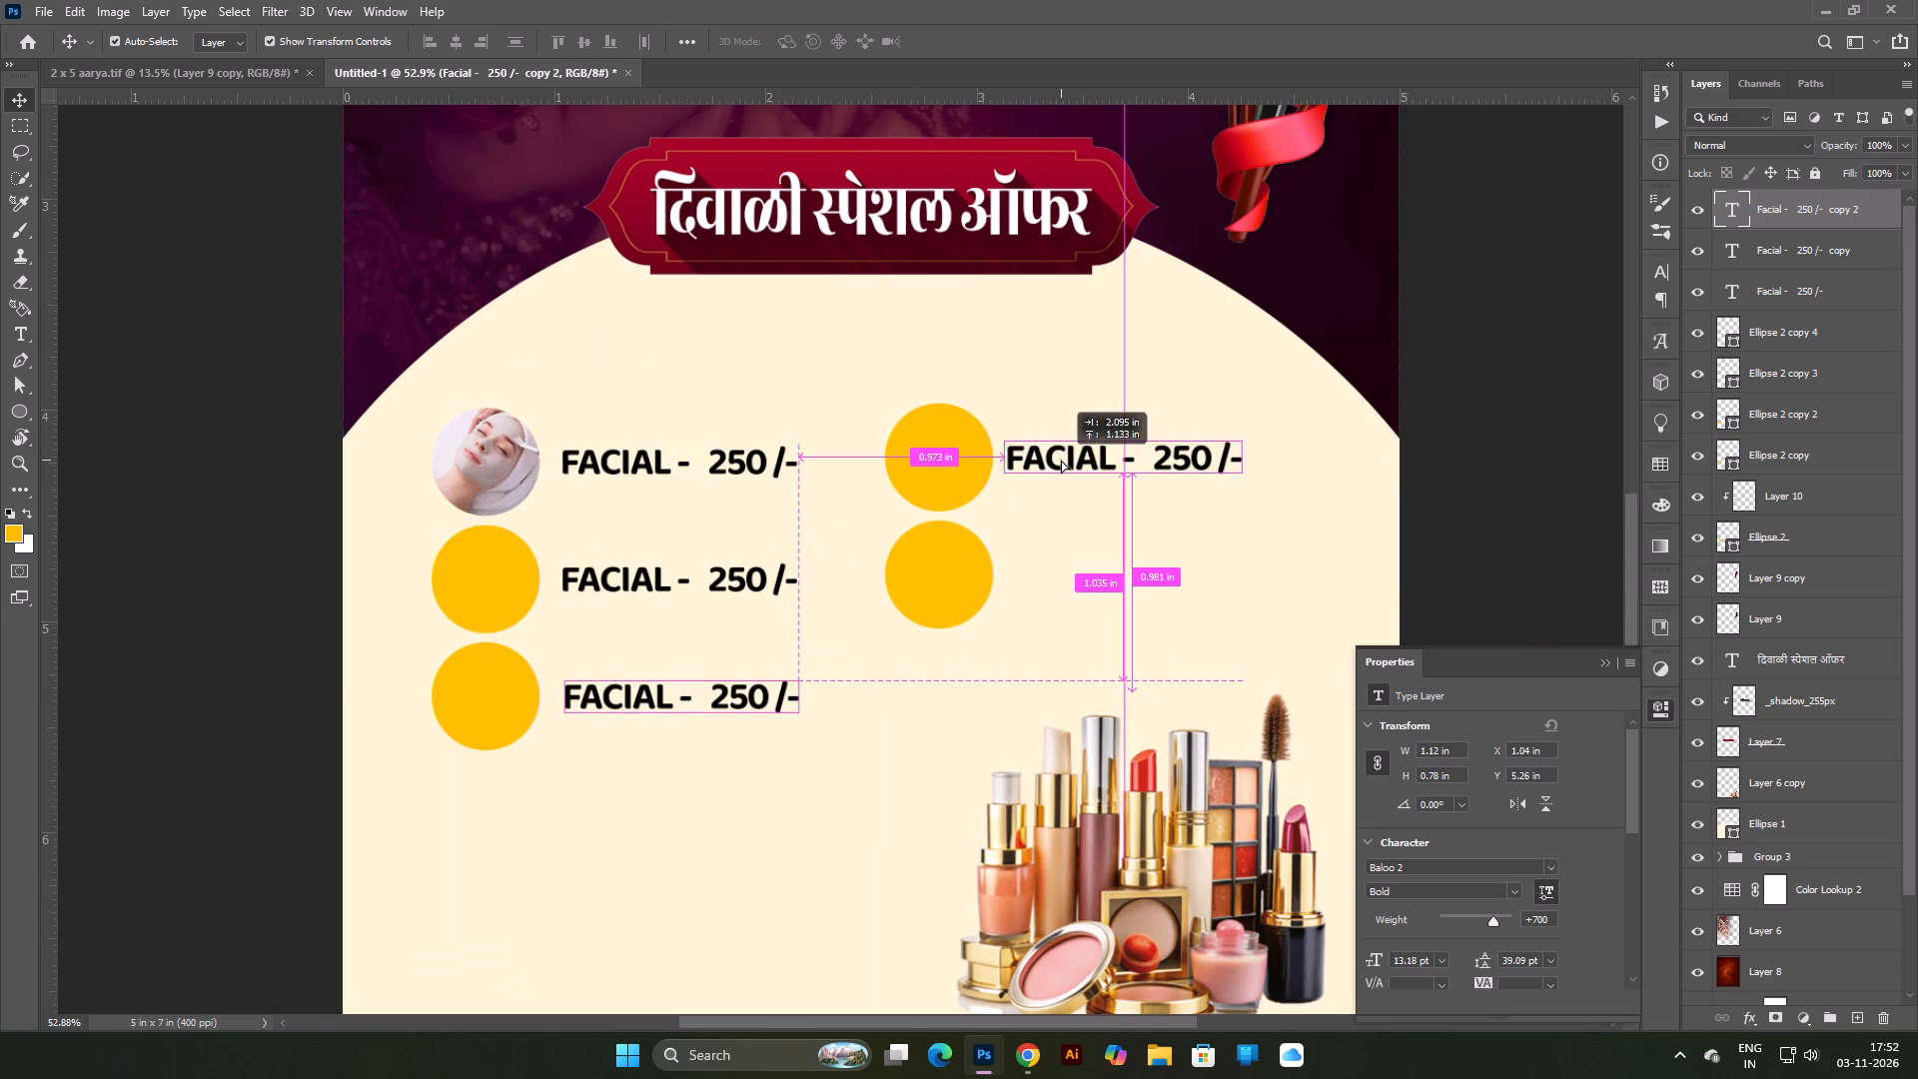
pyautogui.keyDown('alt'); pyautogui.moveTo(1061, 460); pyautogui.dragTo(1059, 465); pyautogui.keyUp('alt')
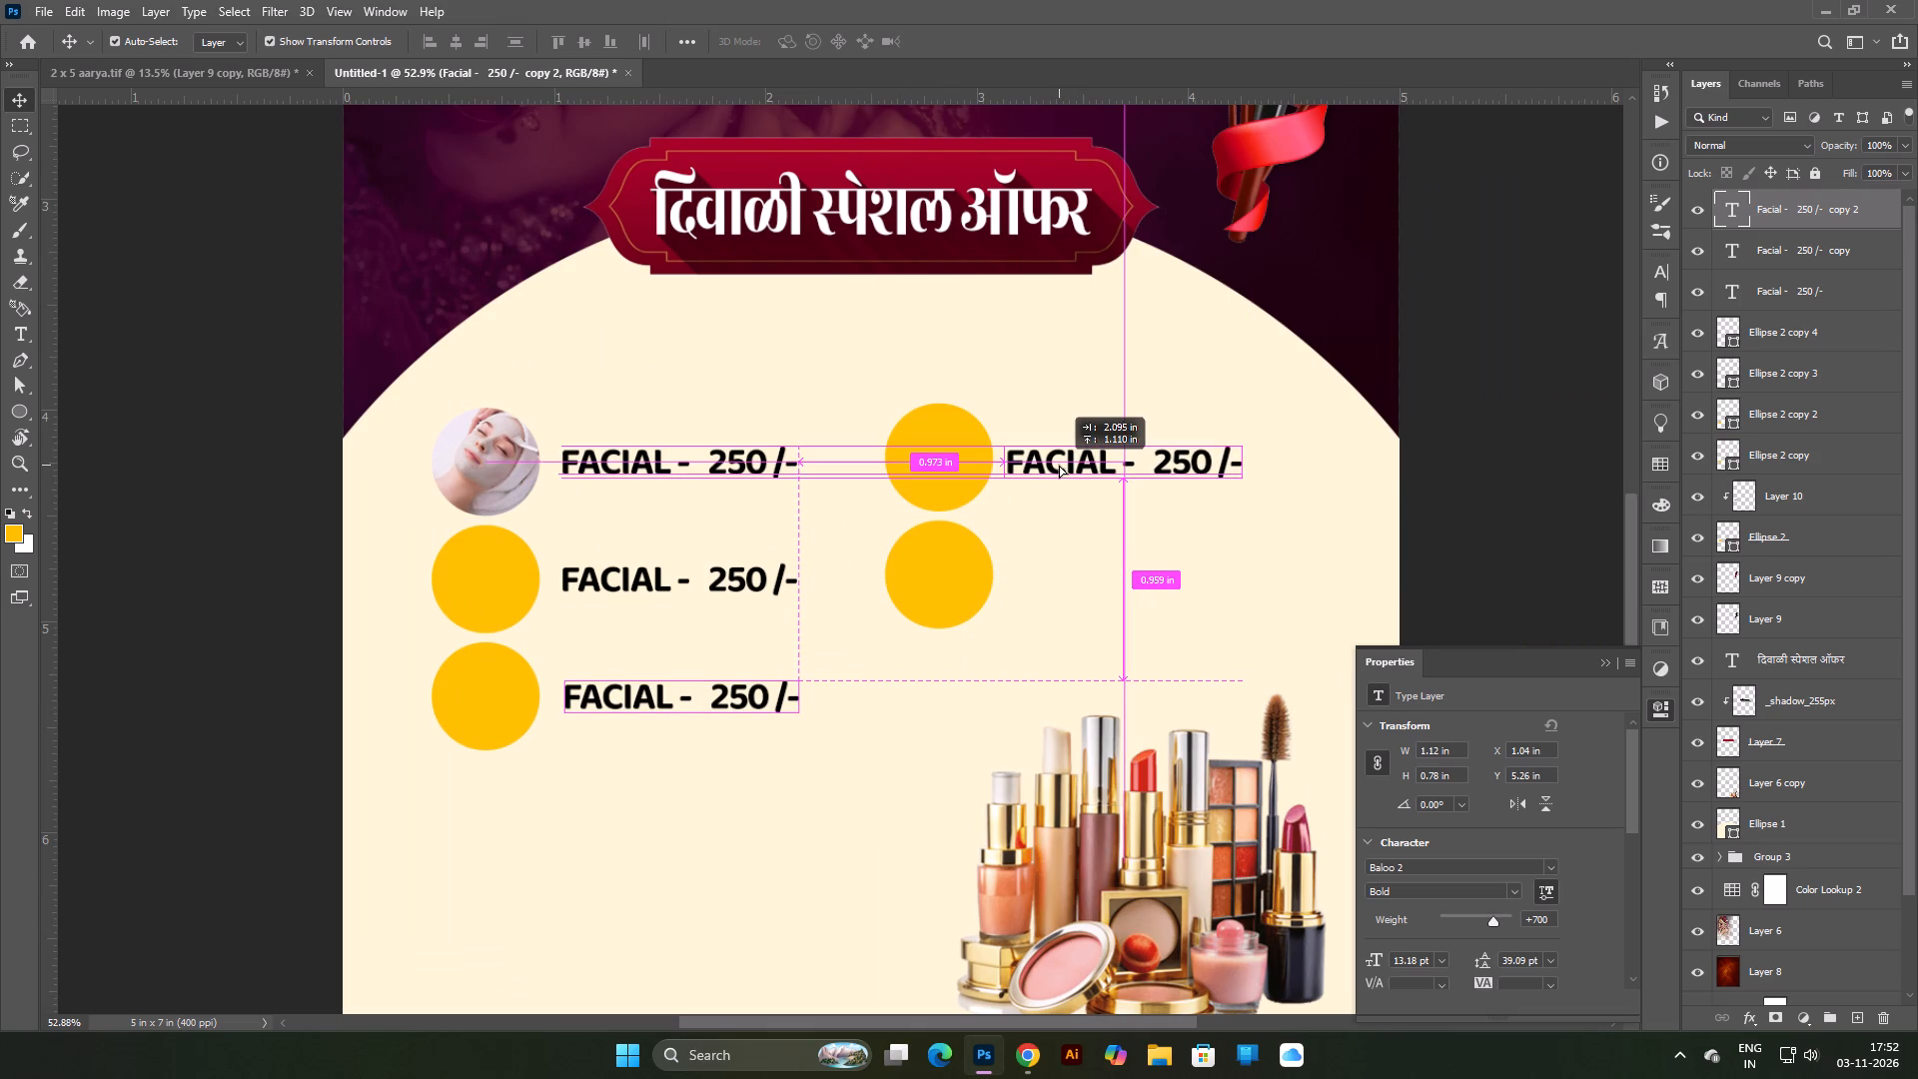
pyautogui.keyDown('alt'); pyautogui.moveTo(1059, 465); pyautogui.dragTo(1062, 465); pyautogui.keyUp('alt')
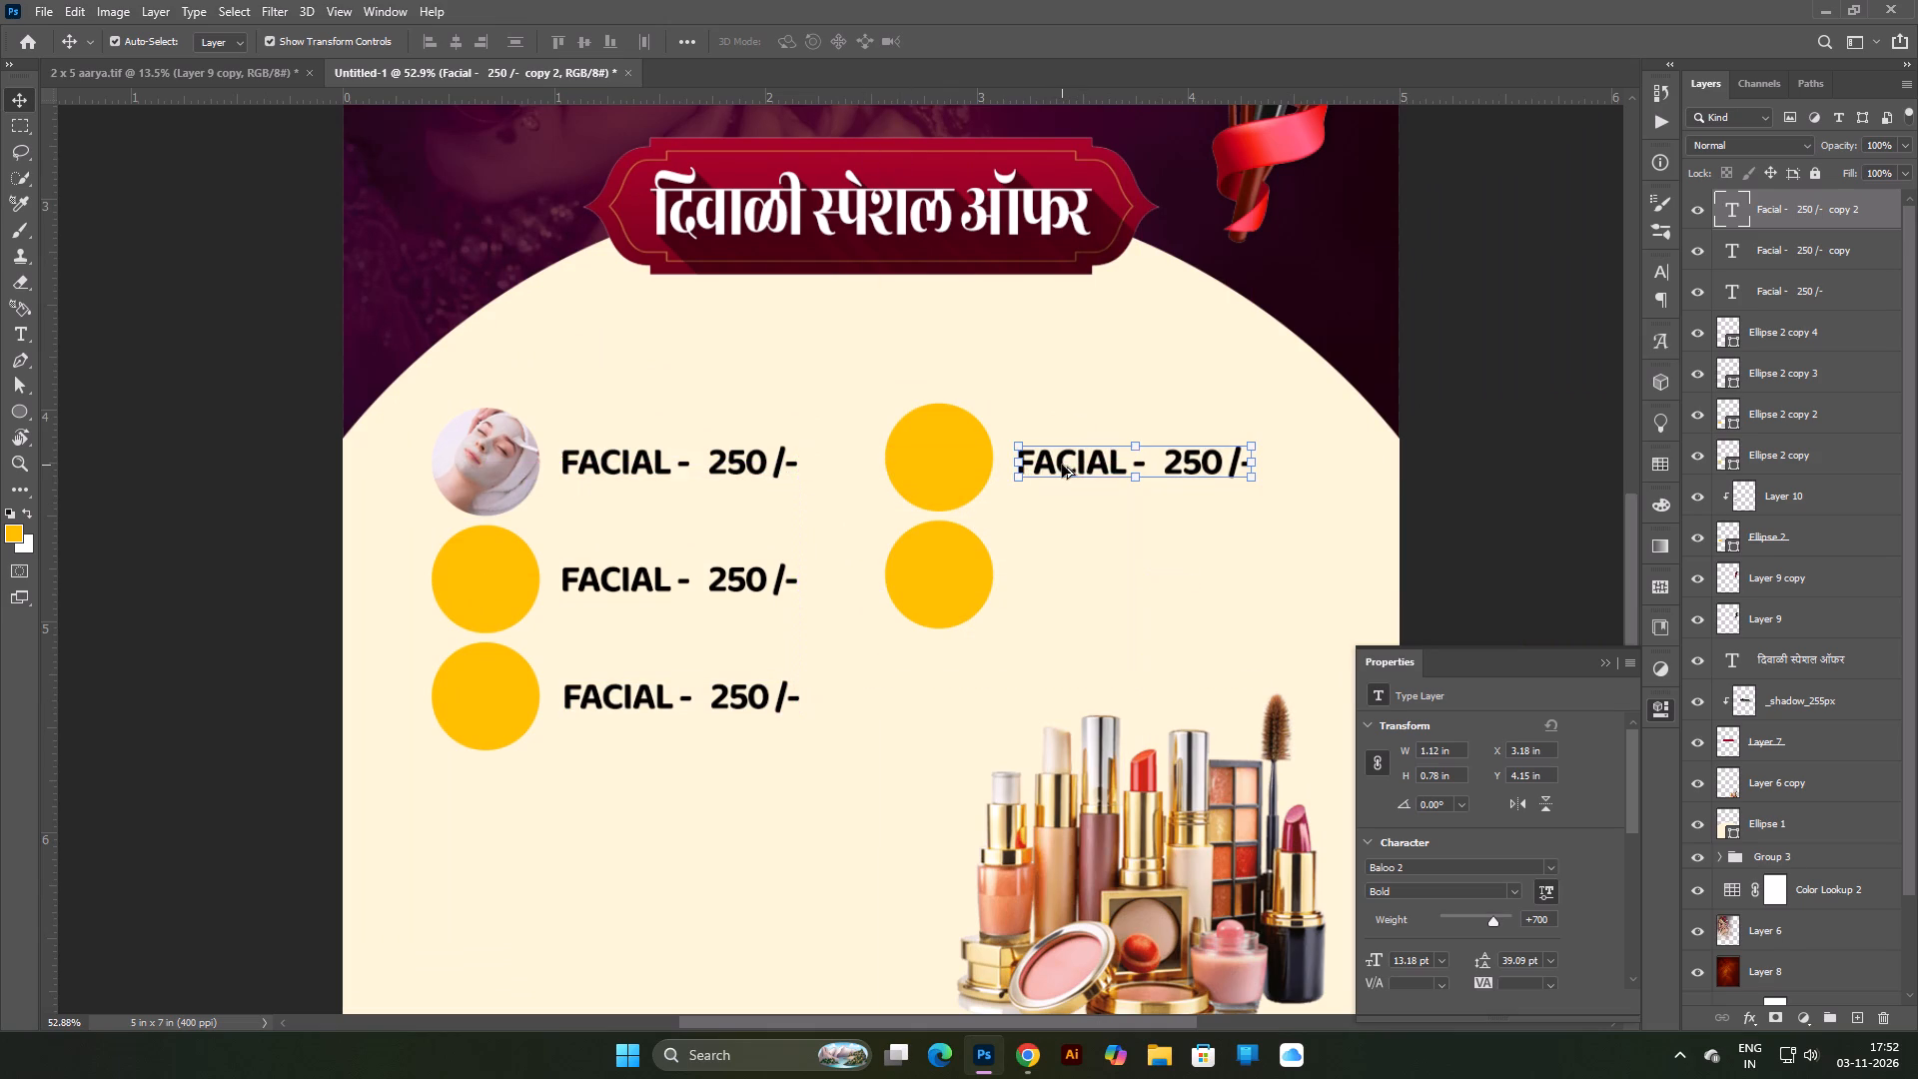
# Duplicate the right column's FACIAL price line about 0.57 in below, beside that column's lower circle, and deselect it.
pyautogui.press('space')
pyautogui.press('space')
pyautogui.press('space')
pyautogui.moveTo(1059, 482); pyautogui.dragTo(942, 437)
pyautogui.keyDown('alt'); pyautogui.moveTo(954, 415); pyautogui.dragTo(954, 538); pyautogui.keyUp('alt')
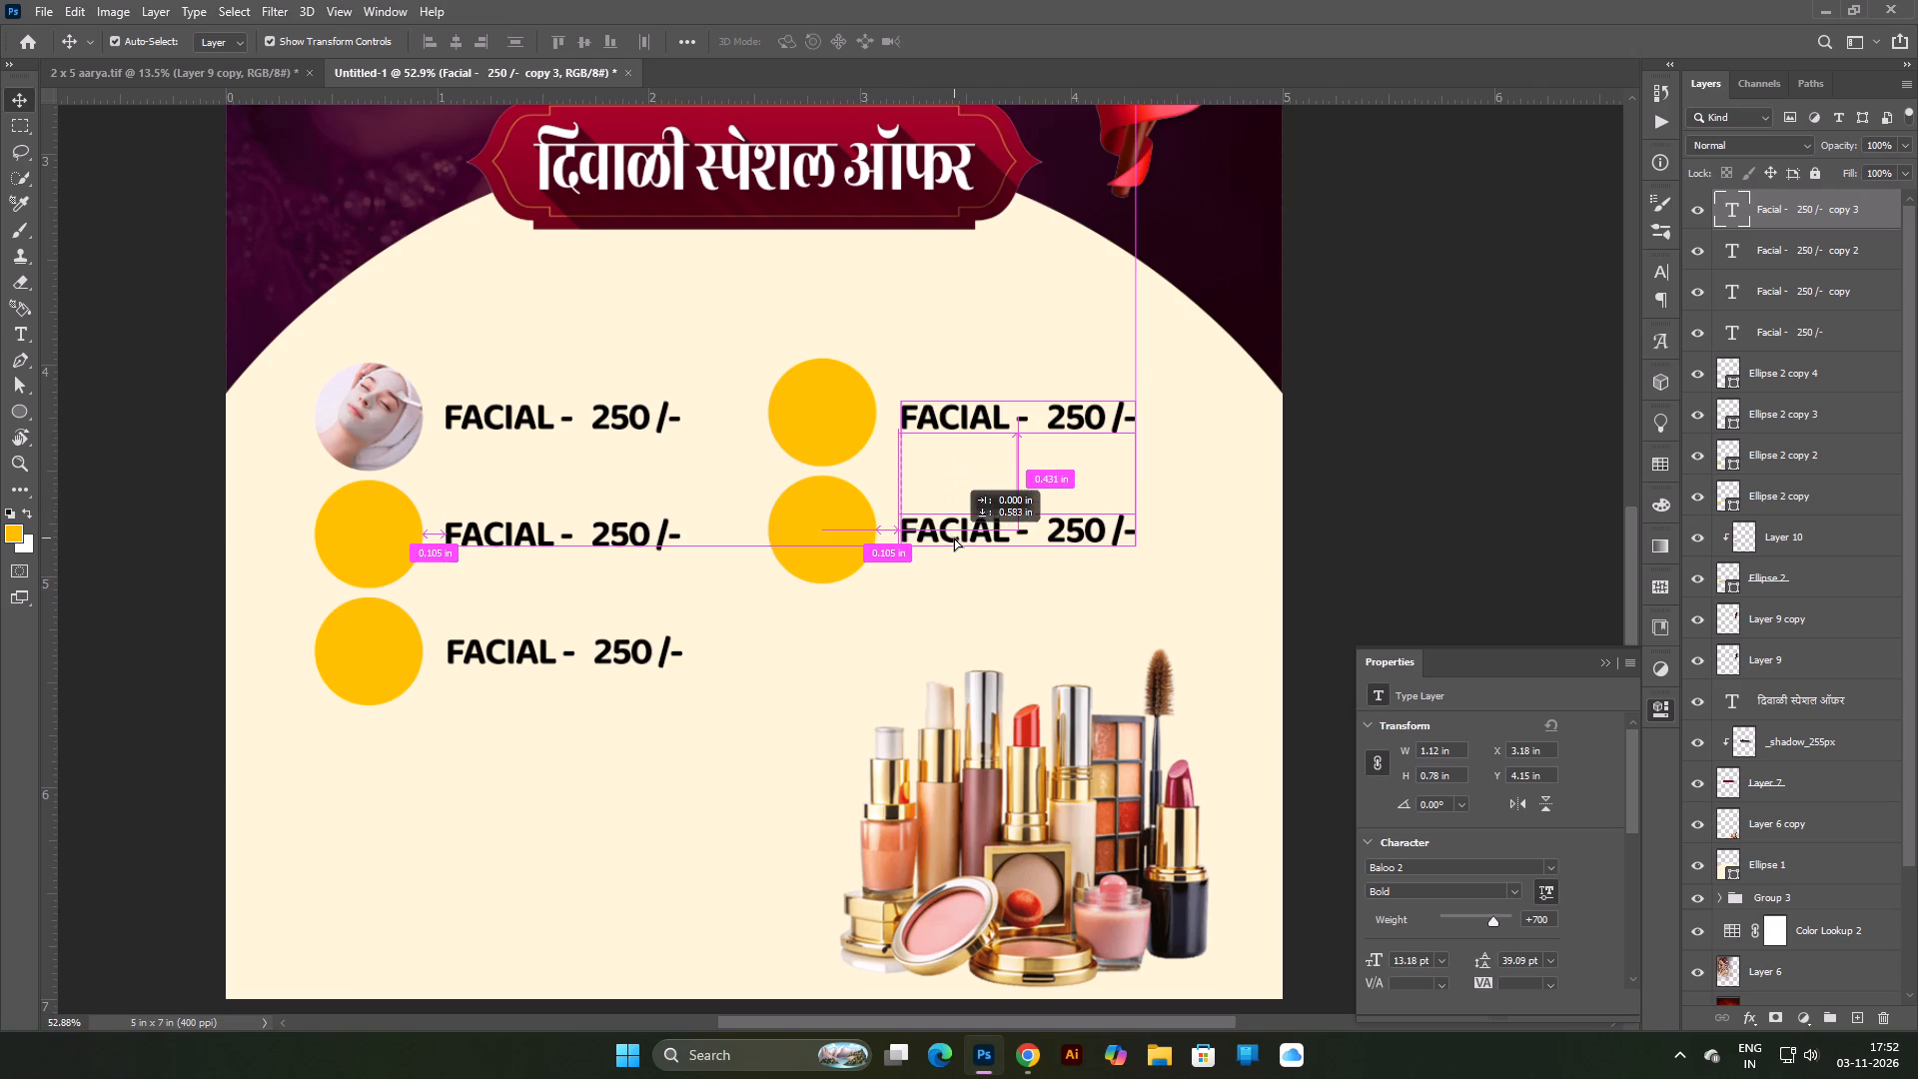
pyautogui.keyDown('alt'); pyautogui.moveTo(954, 538); pyautogui.dragTo(955, 536); pyautogui.keyUp('alt')
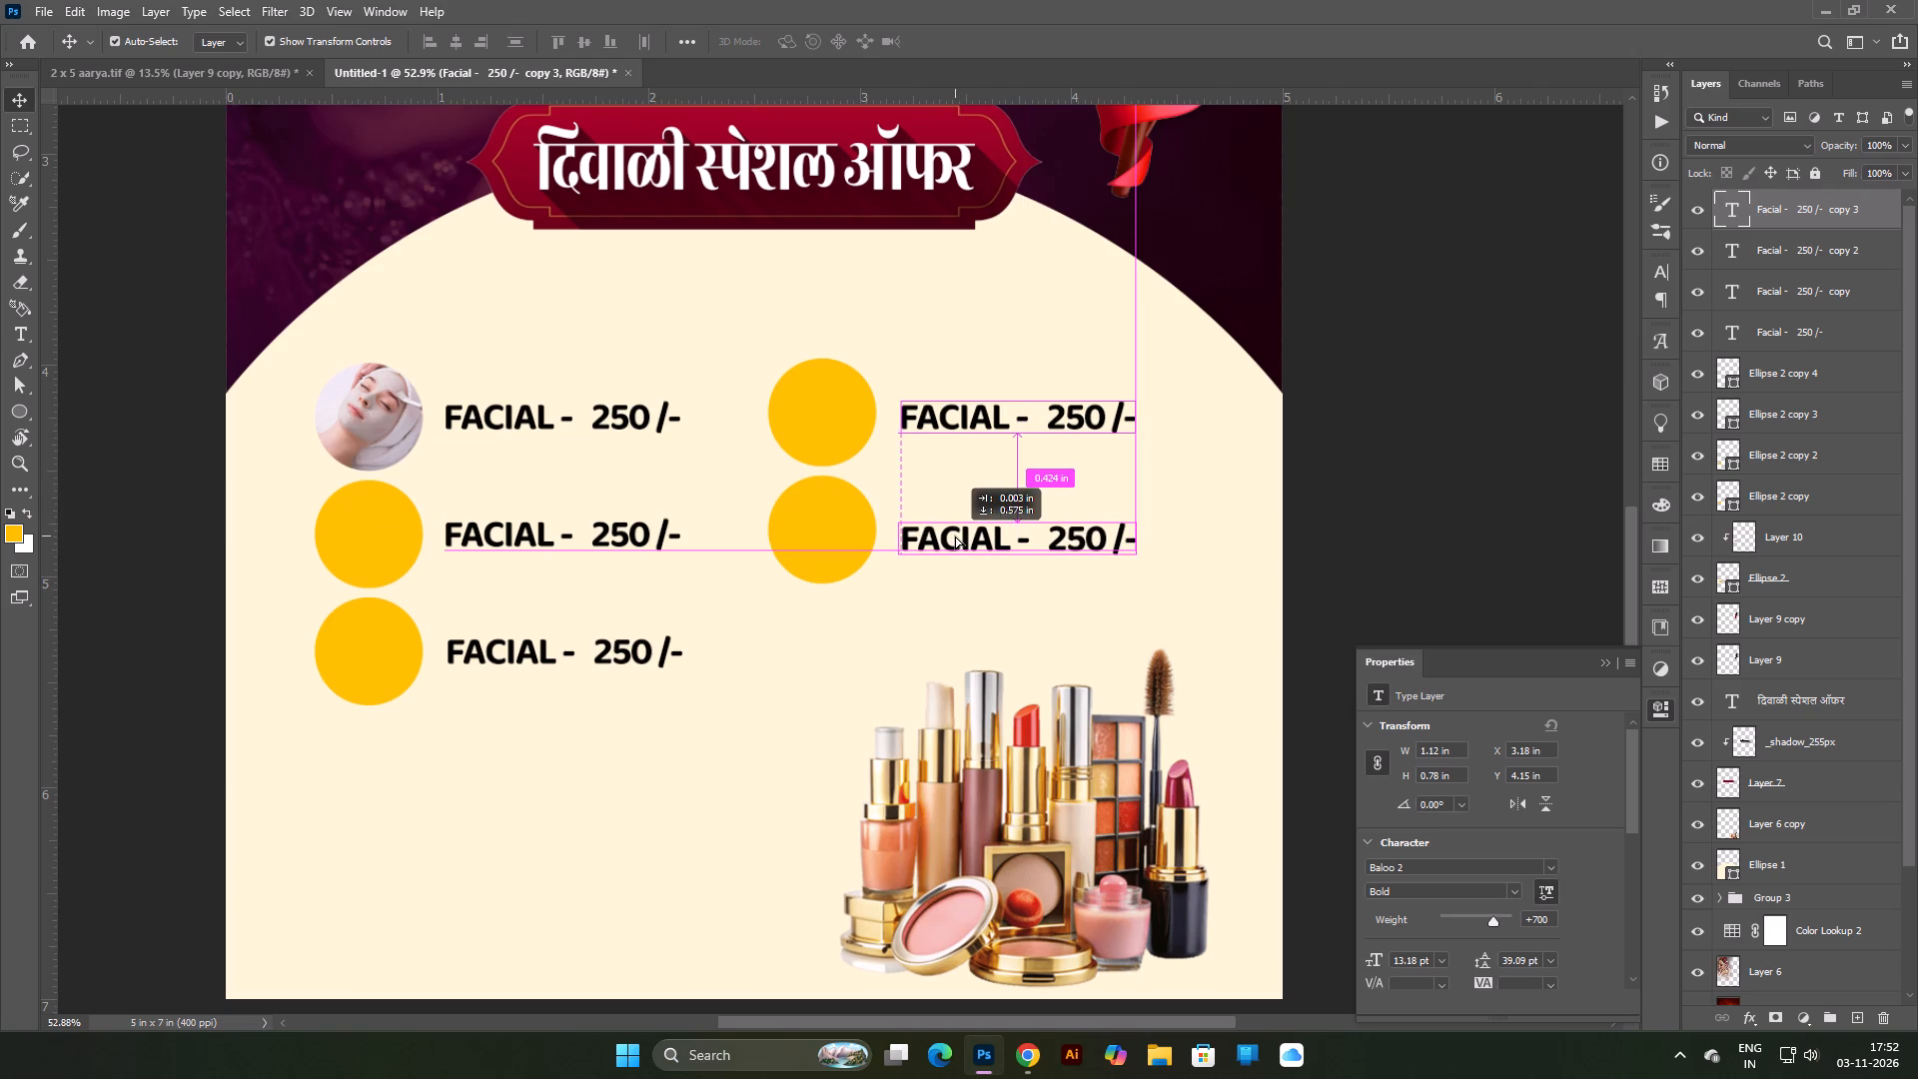
pyautogui.keyDown('alt'); pyautogui.moveTo(955, 536); pyautogui.dragTo(951, 536); pyautogui.keyUp('alt')
pyautogui.click(1384, 519)
pyautogui.scroll(-3, 1119, 515)
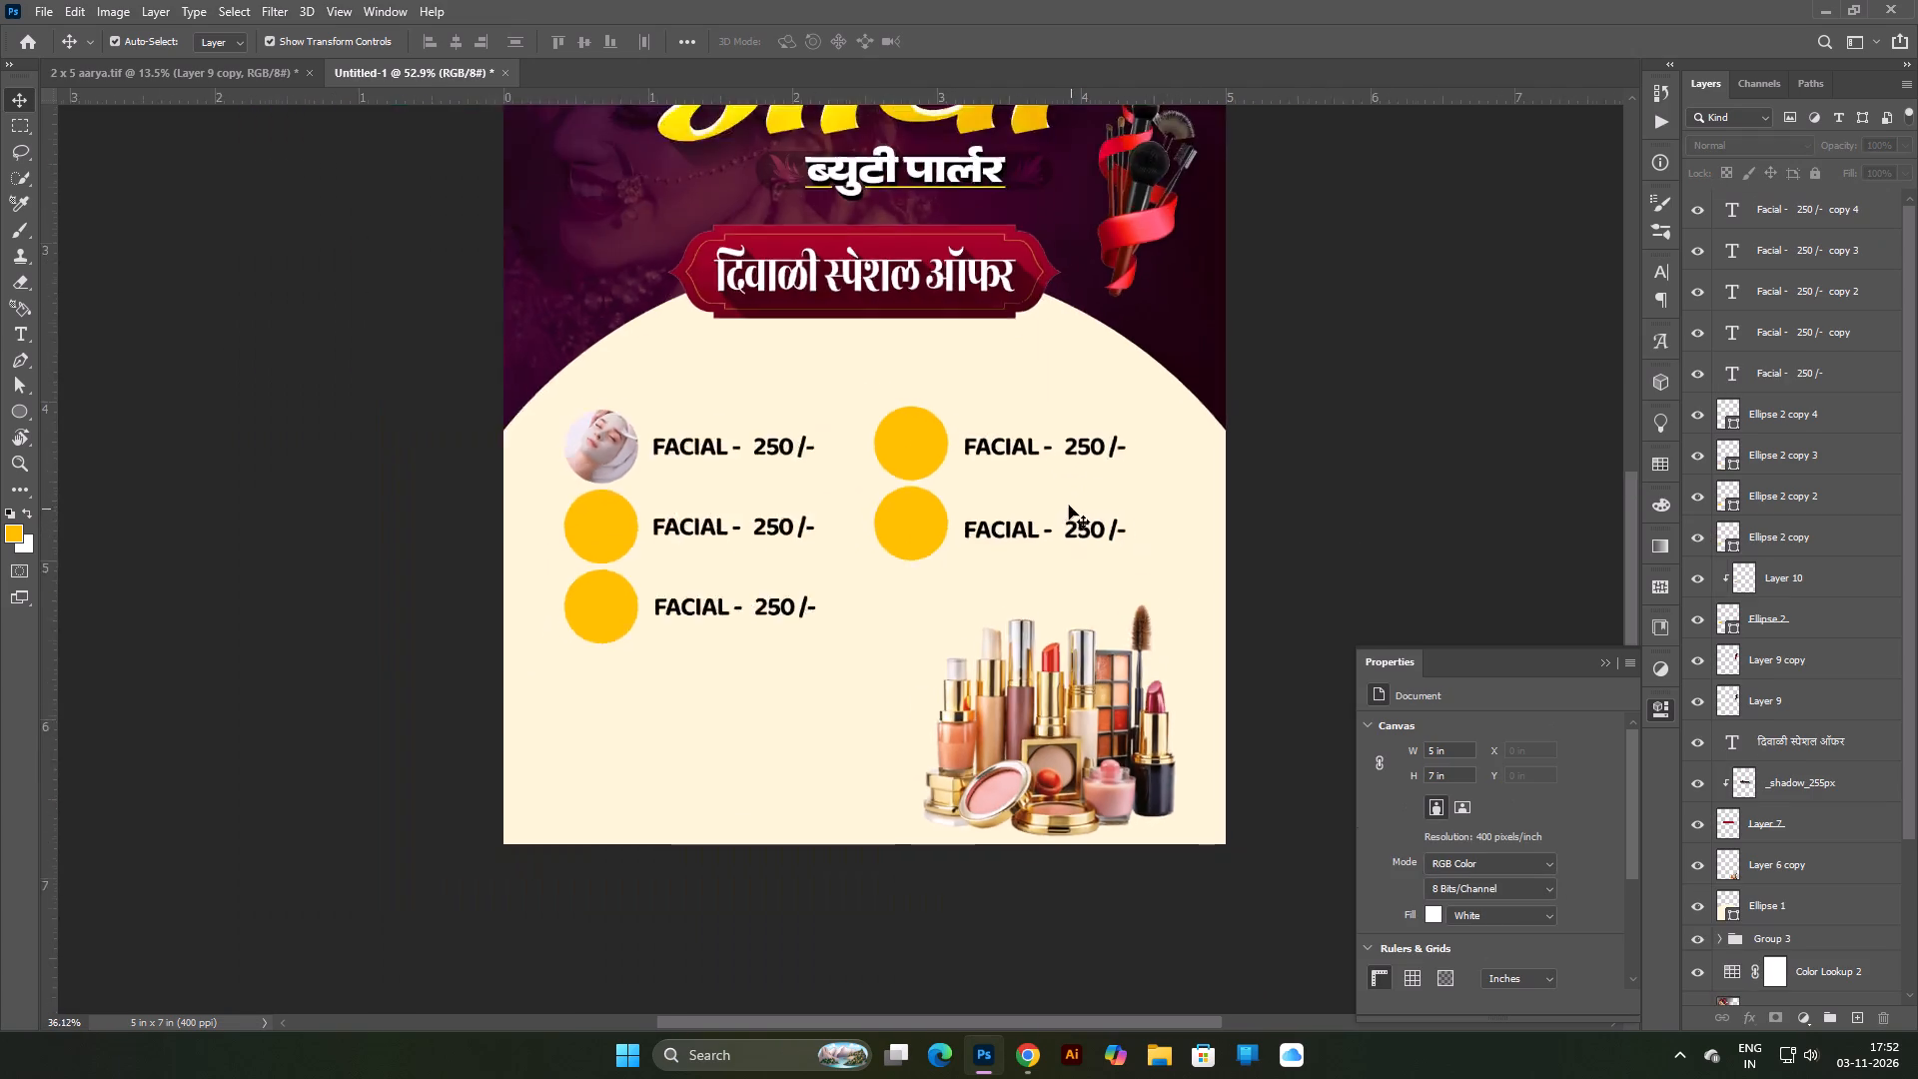
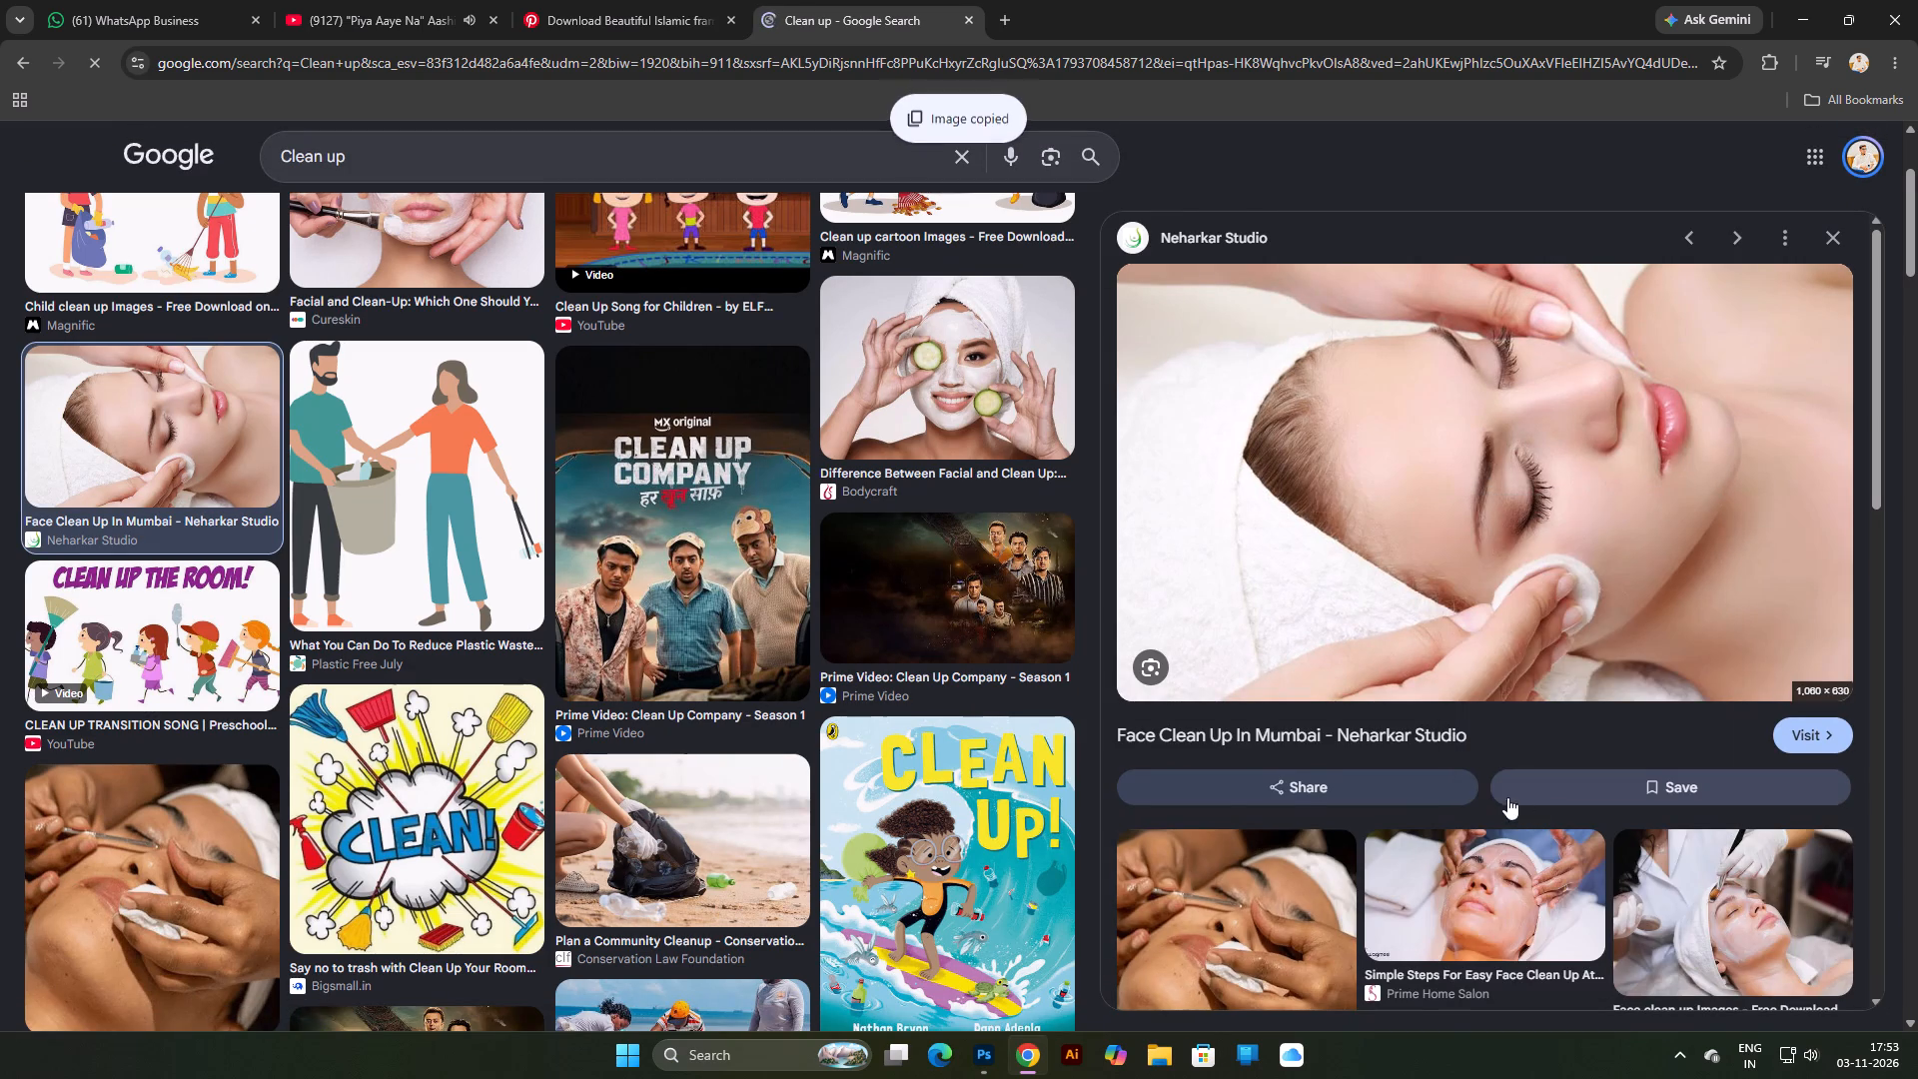
# Switch to Photoshop, paste the copied face clean-up photo above the left column's middle circle, and clip it to that circle.
pyautogui.click(985, 1043)
pyautogui.scroll(4, 700, 660)
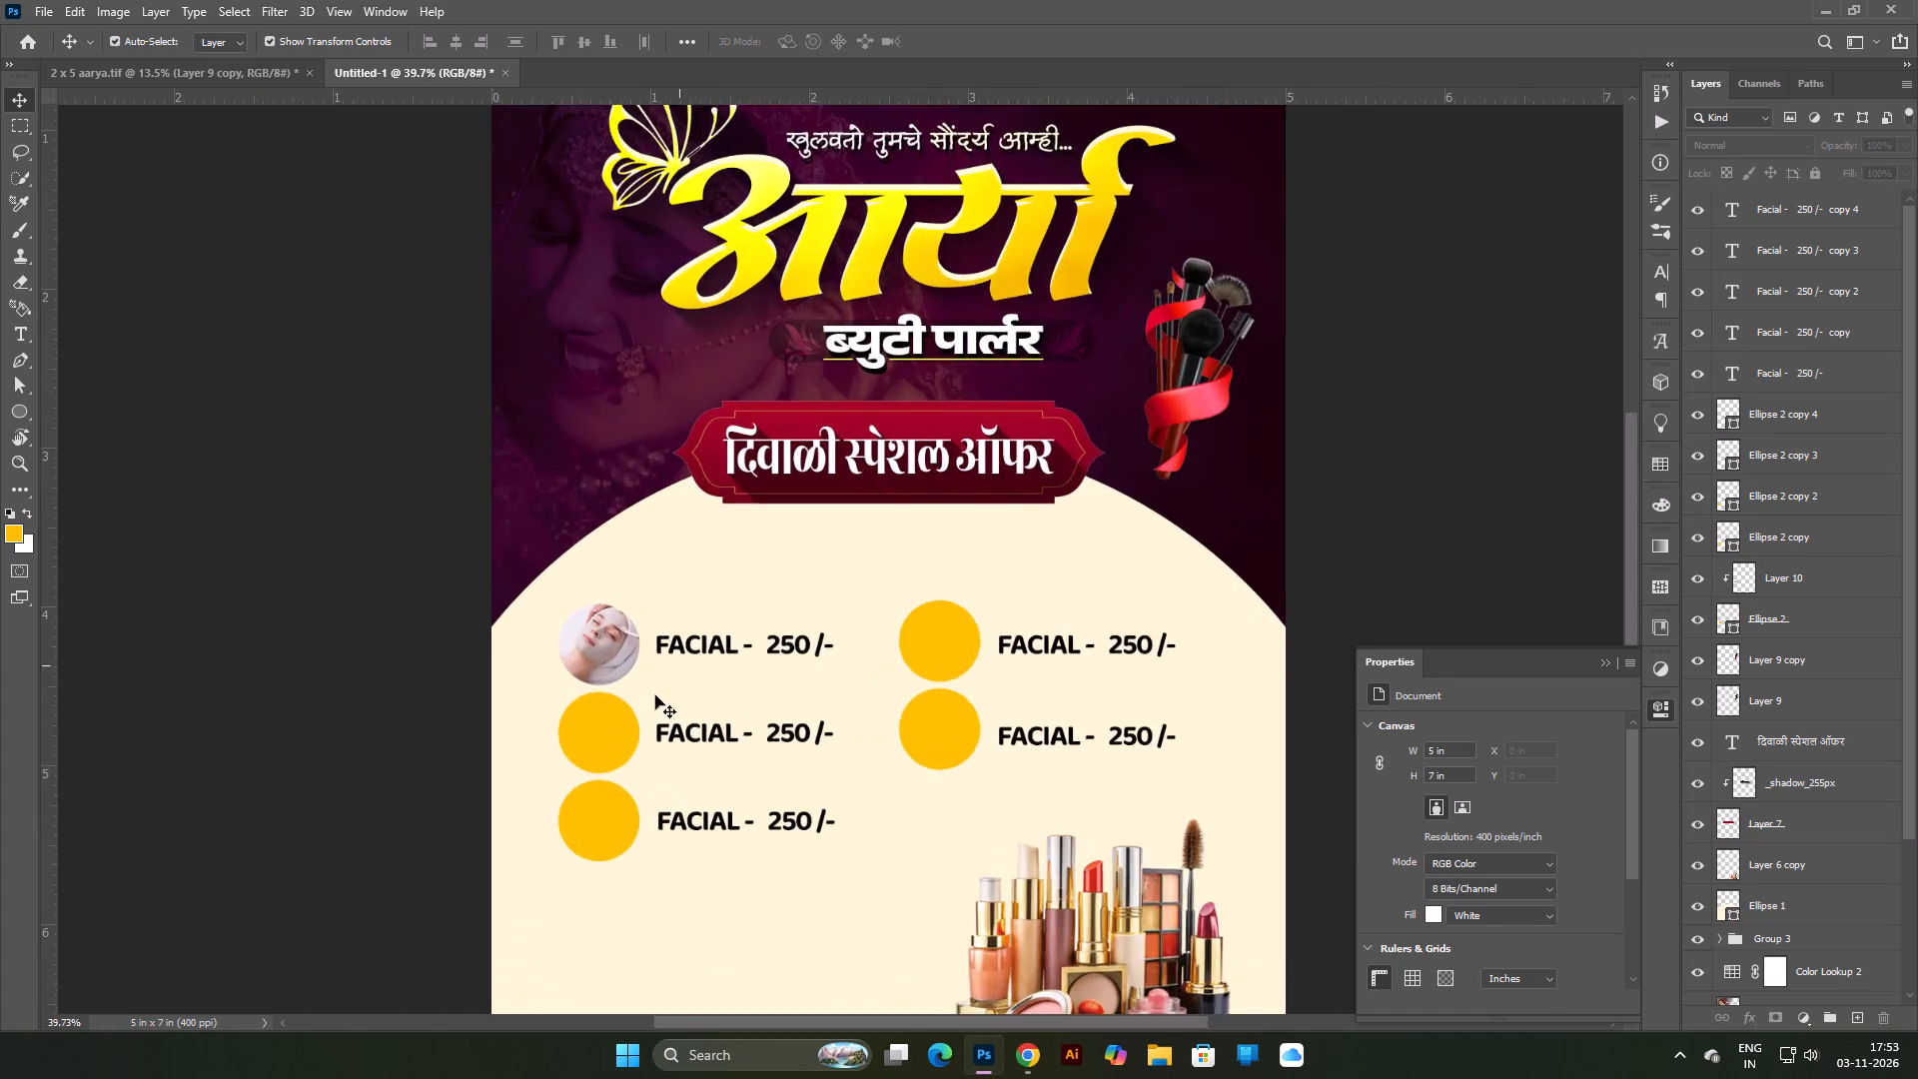
pyautogui.scroll(-1, 644, 718)
pyautogui.scroll(9, 625, 736)
pyautogui.press('space')
pyautogui.press('space')
pyautogui.moveTo(609, 726); pyautogui.dragTo(805, 654)
pyautogui.rightClick(786, 638)
pyautogui.click(819, 653)
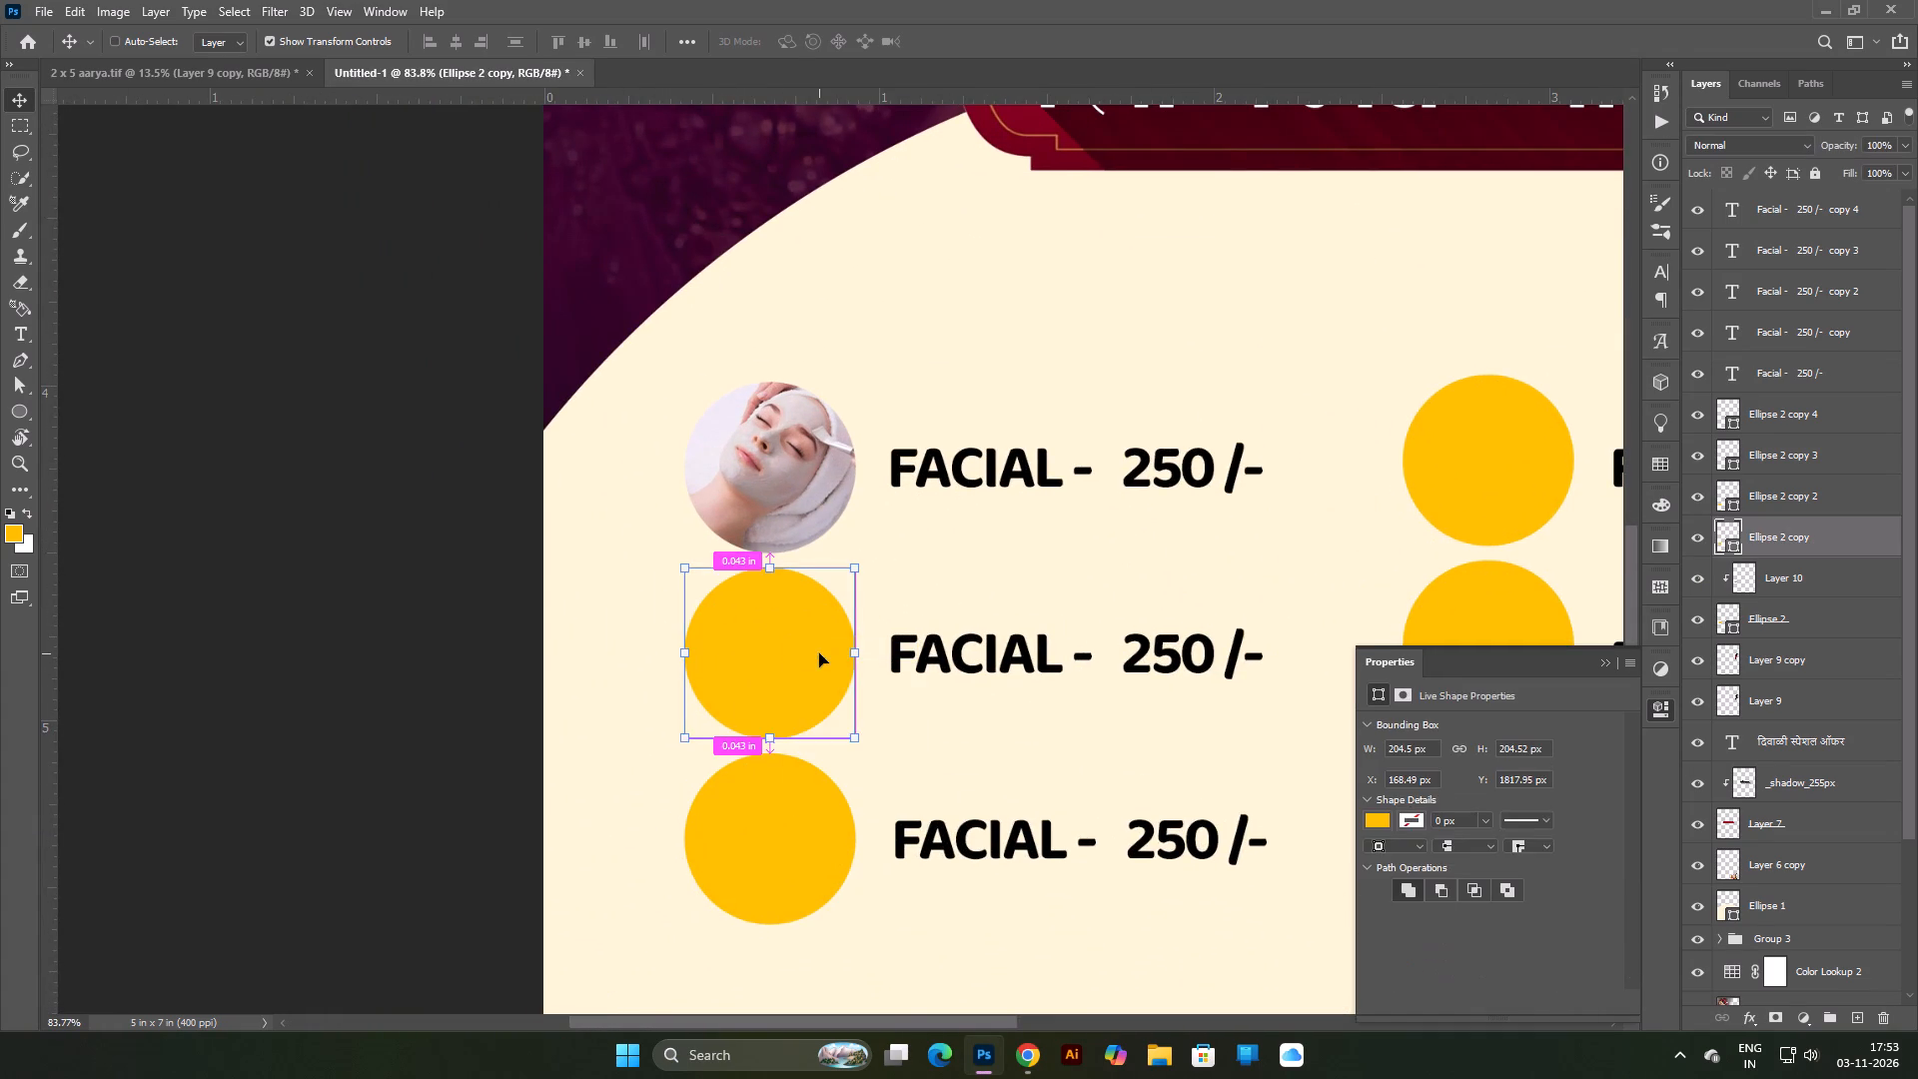
pyautogui.hotkey('ctrl', 'v')
pyautogui.keyDown('alt'); pyautogui.click(1782, 554); pyautogui.keyUp('alt')
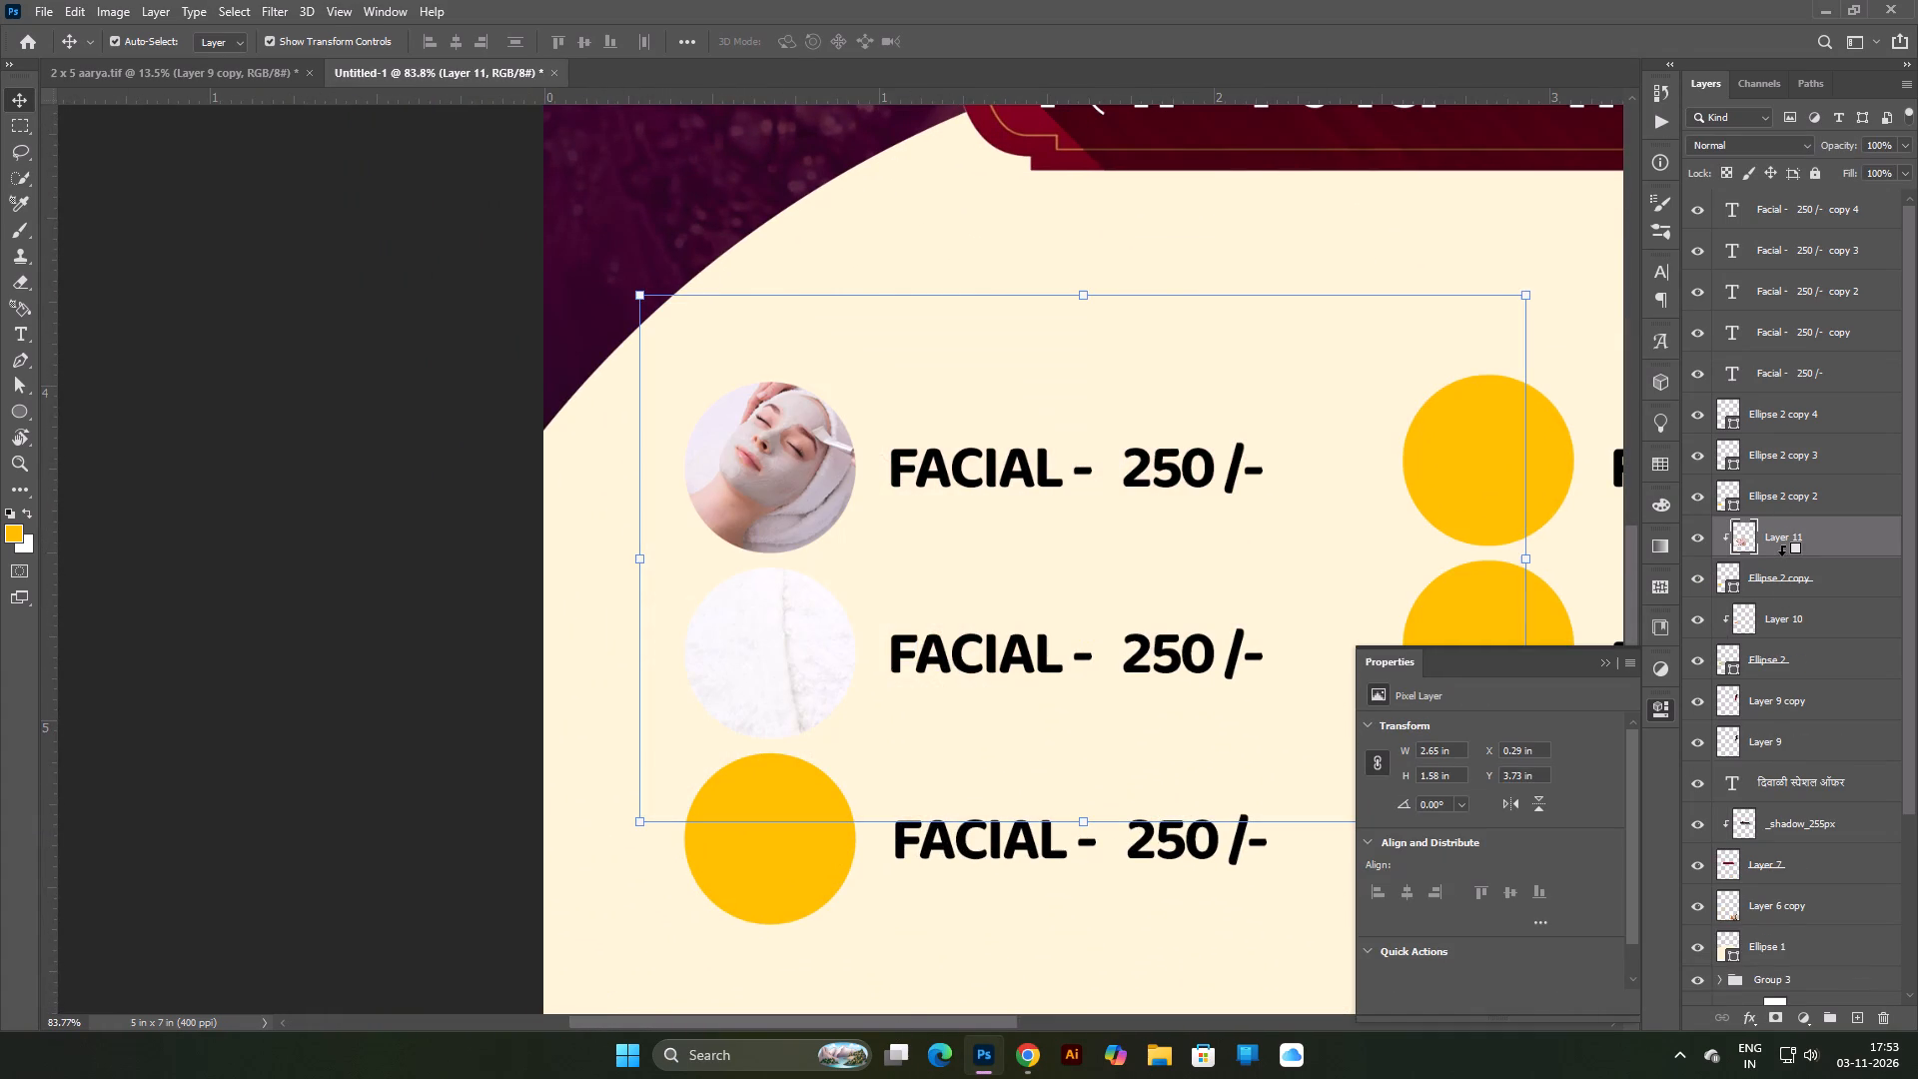
# Scale the clean-up photo down to about 0.92 x 0.55 in and position the face within the left column's middle circle.
pyautogui.keyDown('alt'); pyautogui.moveTo(1527, 558); pyautogui.dragTo(1199, 606); pyautogui.keyUp('alt')
pyautogui.moveTo(1148, 601); pyautogui.dragTo(1071, 632)
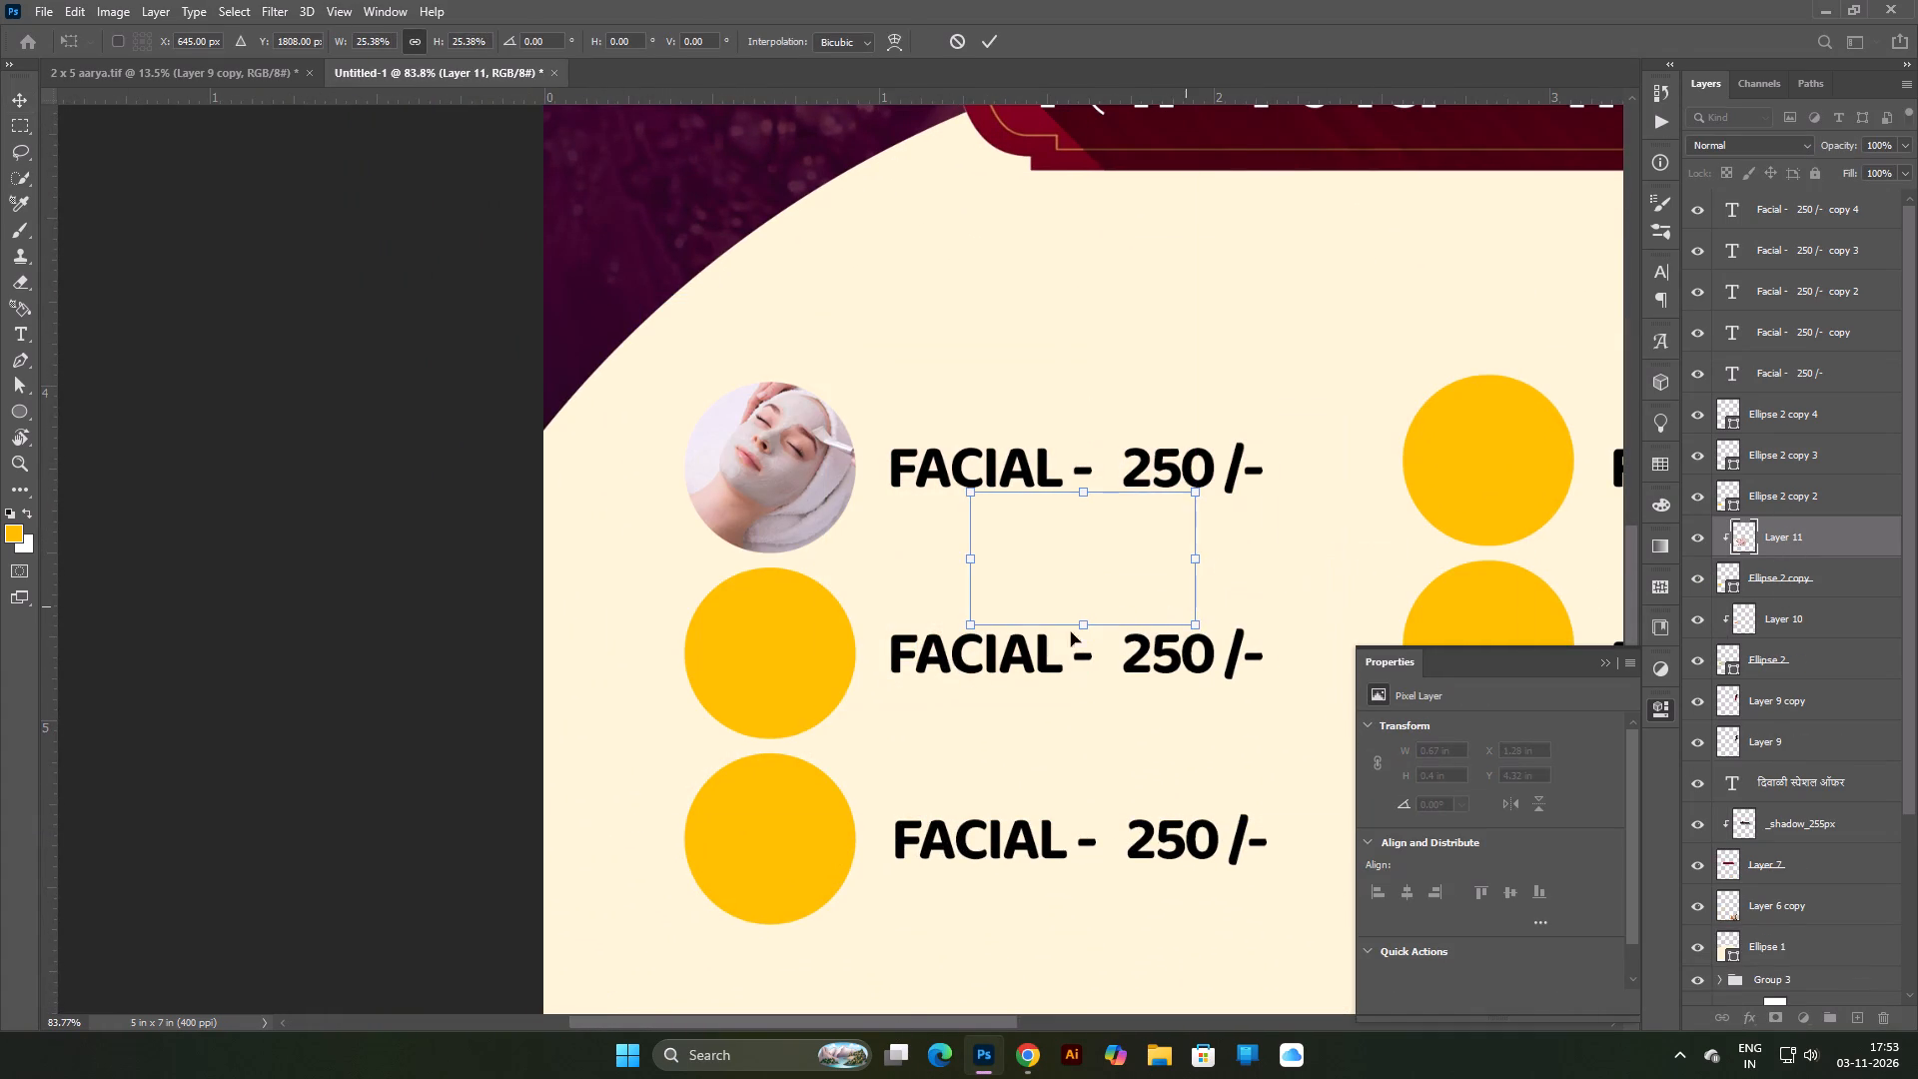
pyautogui.moveTo(1071, 632); pyautogui.dragTo(832, 696)
pyautogui.keyDown('alt'); pyautogui.moveTo(883, 656); pyautogui.dragTo(924, 689); pyautogui.keyUp('alt')
pyautogui.moveTo(889, 682); pyautogui.dragTo(864, 686)
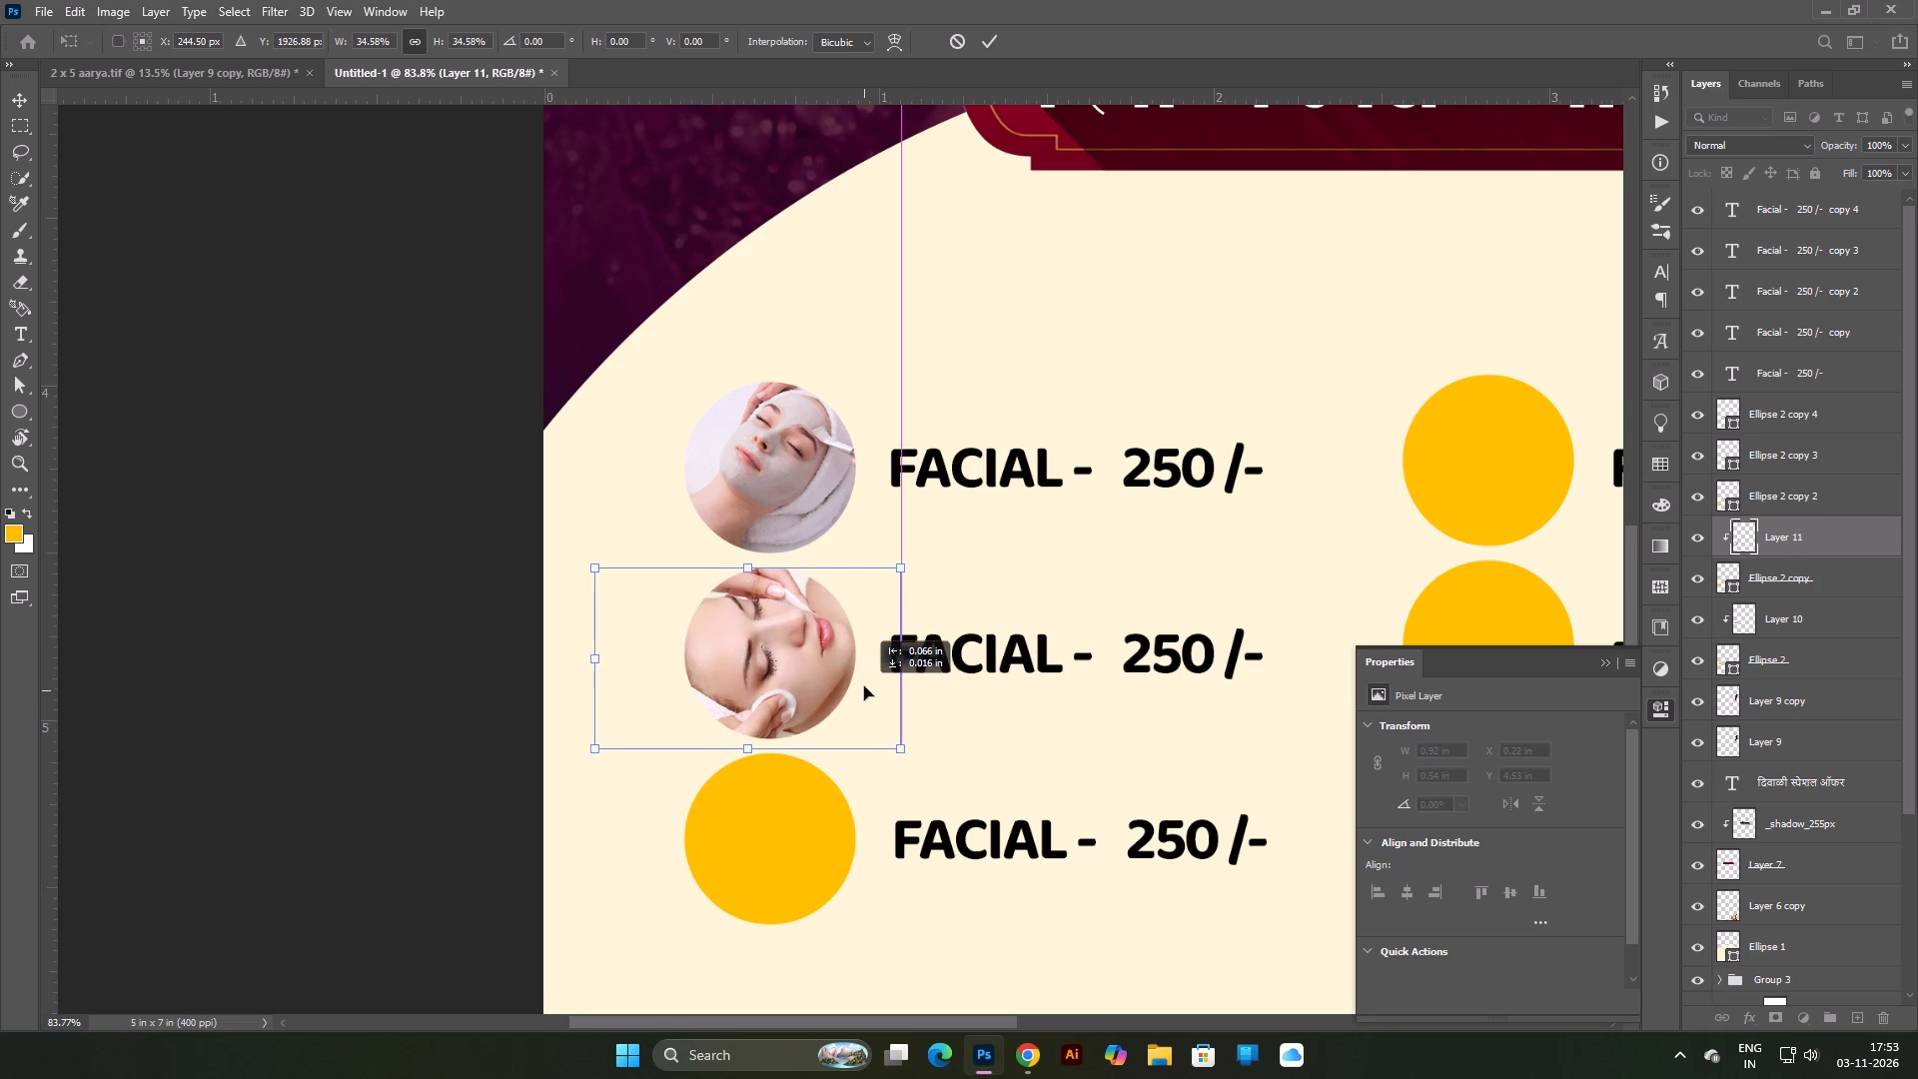
pyautogui.moveTo(864, 686); pyautogui.dragTo(864, 685)
pyautogui.press('Return')
pyautogui.scroll(-5, 961, 701)
pyautogui.click(457, 557)
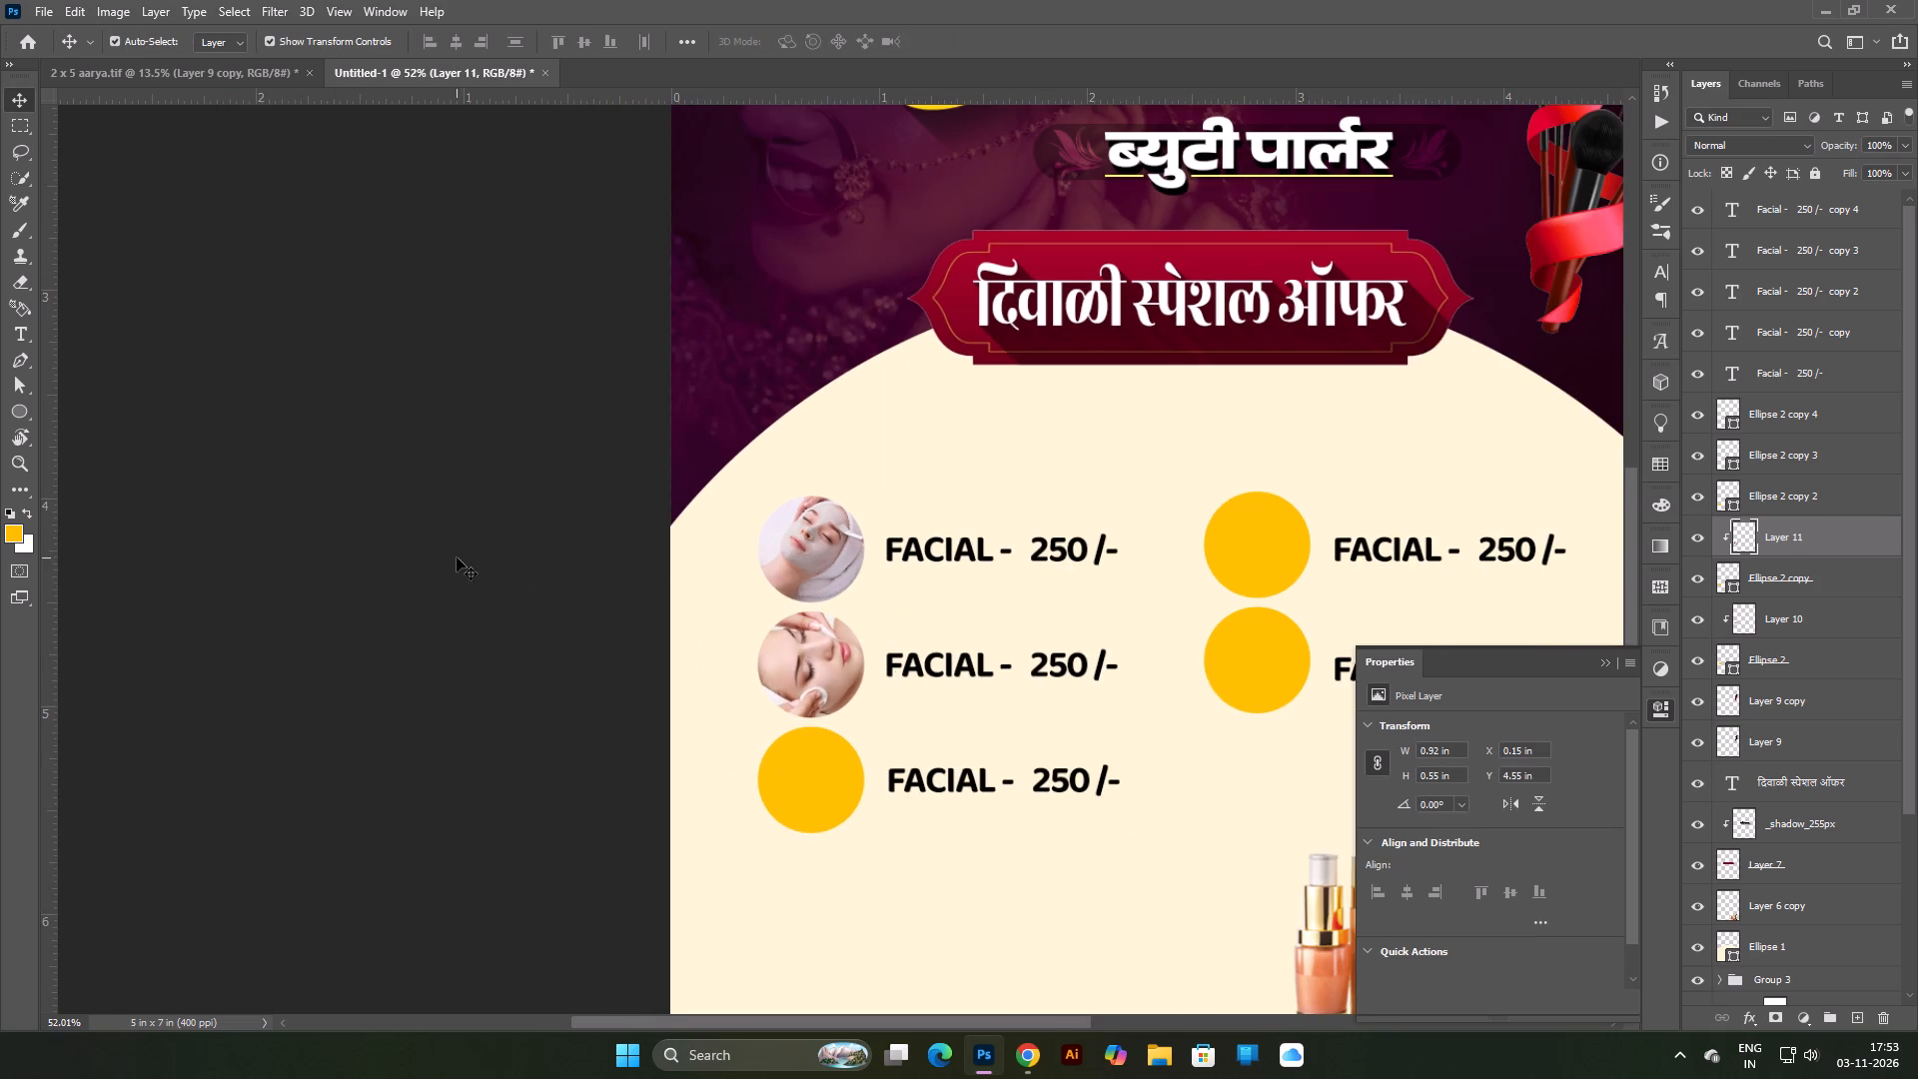
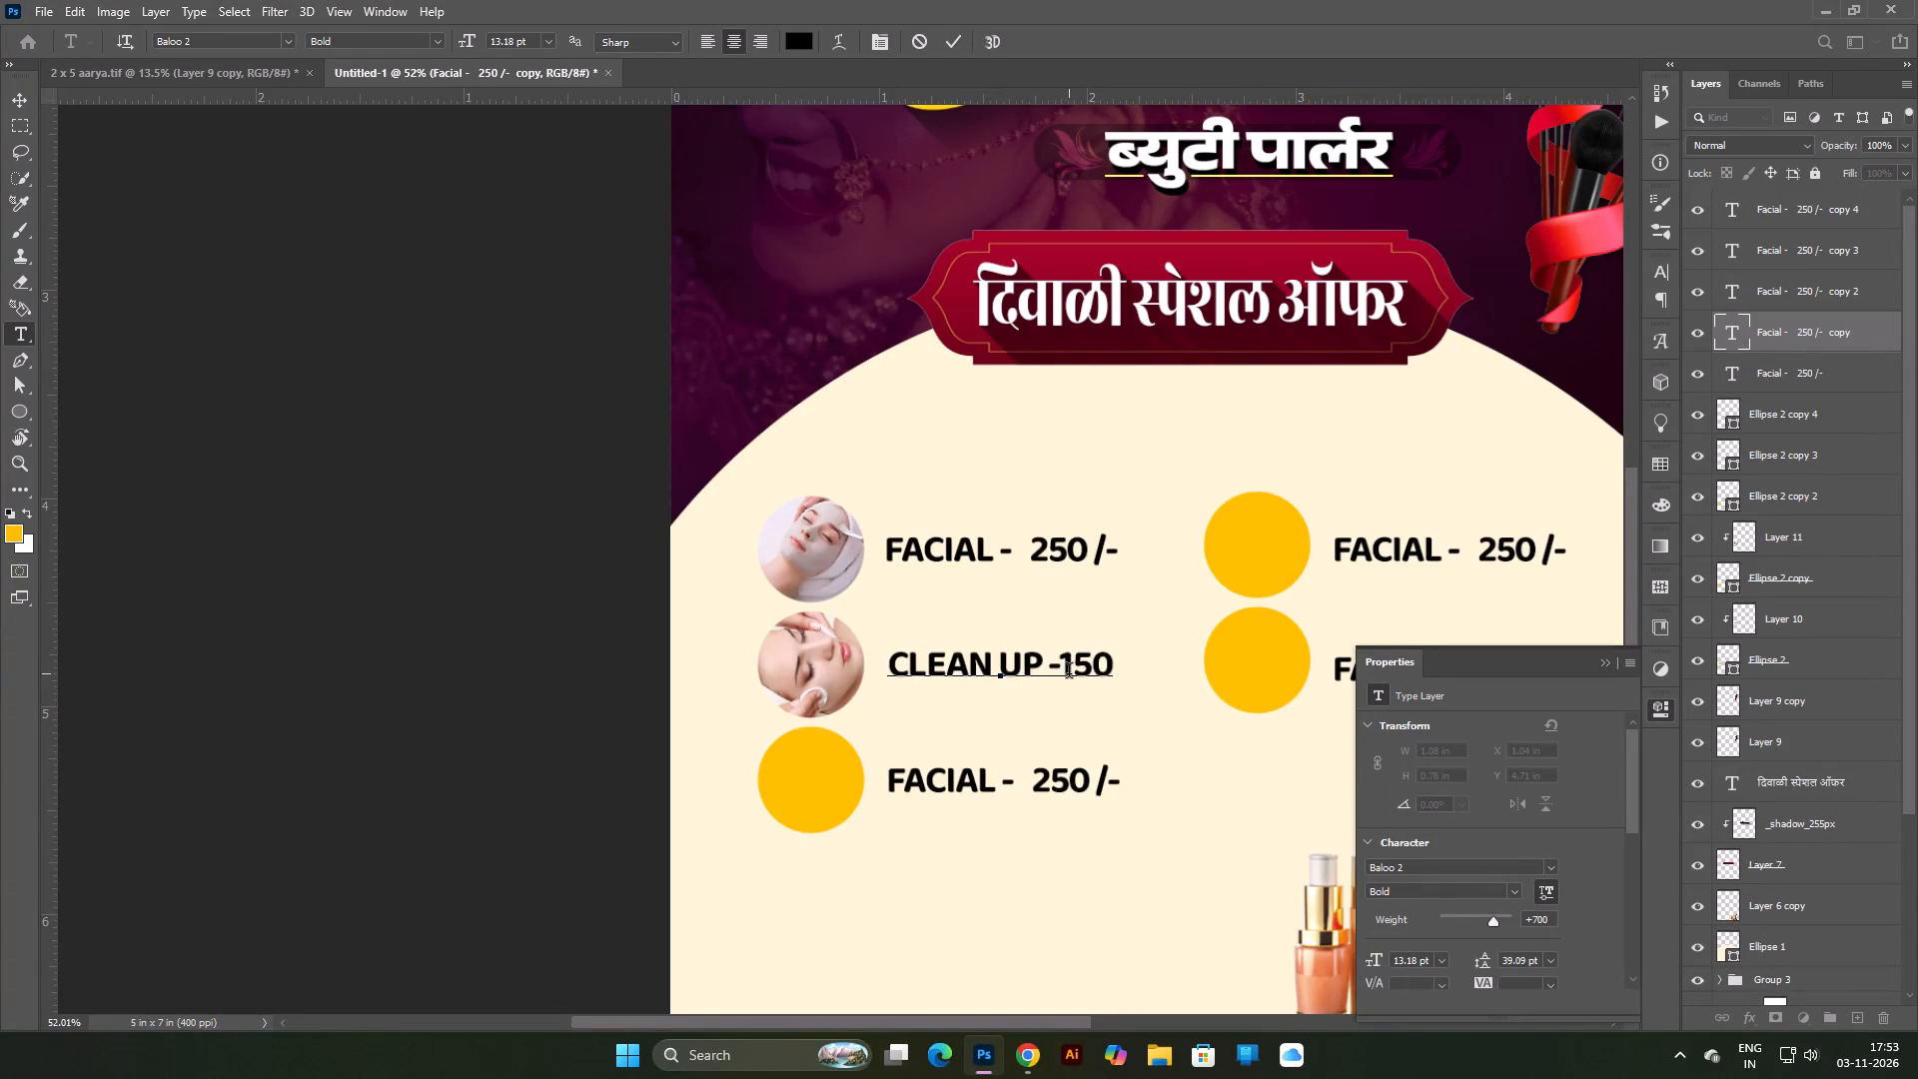
# Space out the left column's clean-up text around its dash and add the price suffix, making it "Clean up - 150 /-".
pyautogui.click(1045, 675)
pyautogui.press('space')
pyautogui.click(1071, 666)
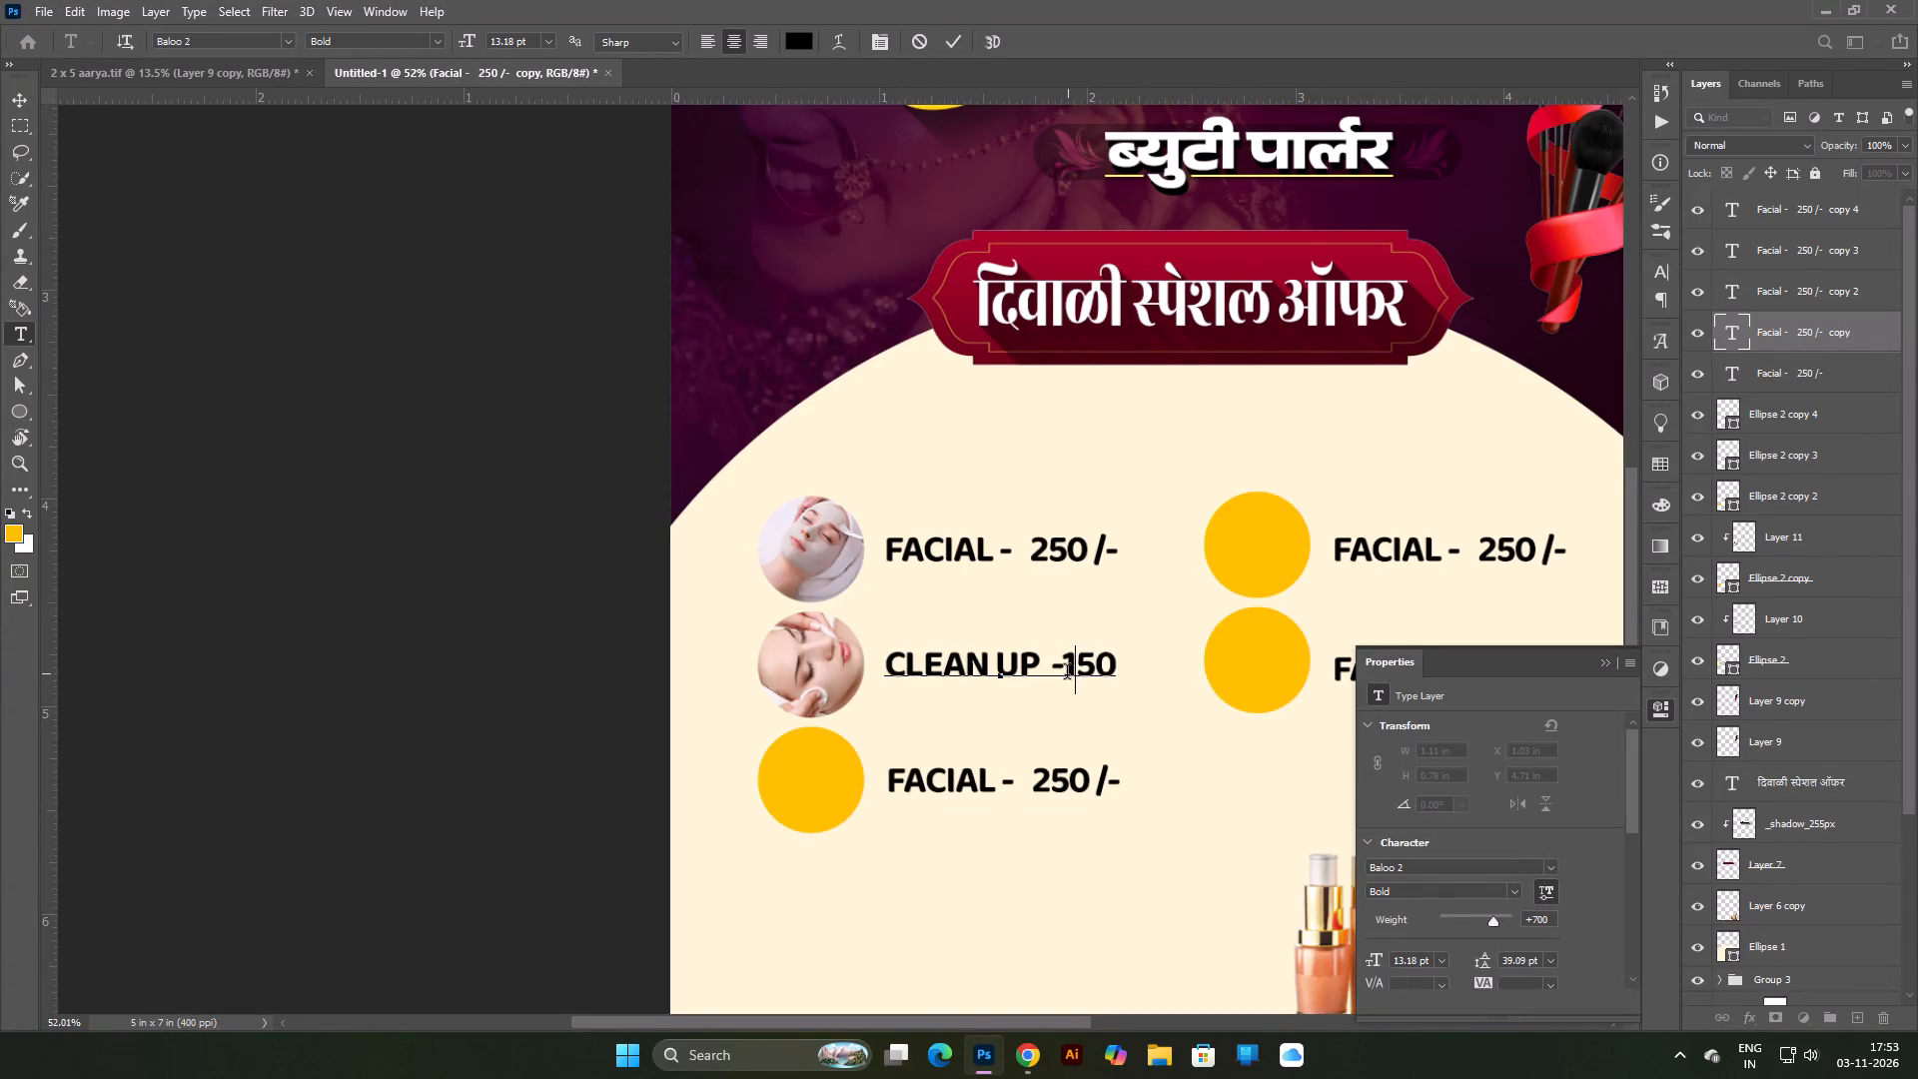
pyautogui.click(1067, 674)
pyautogui.press('space')
pyautogui.press('space')
pyautogui.press('BackSpace')
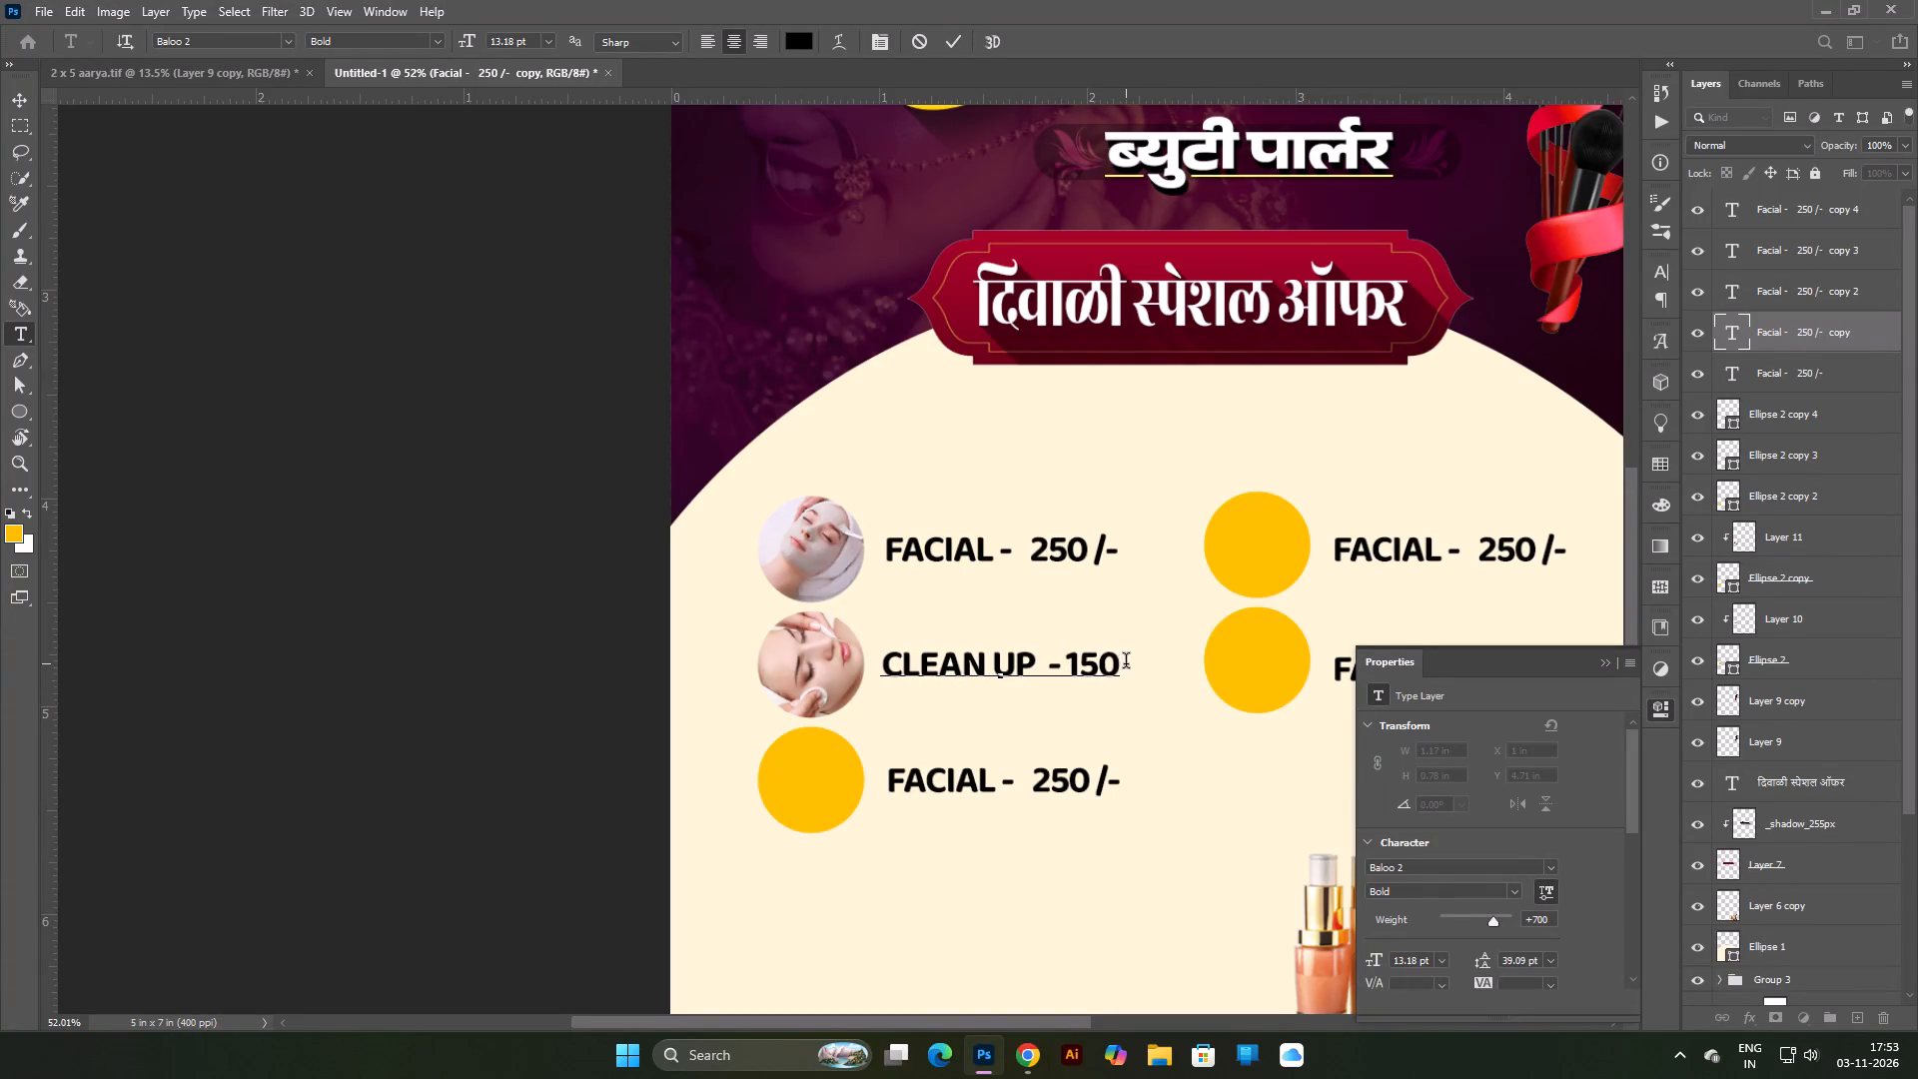
pyautogui.click(1126, 665)
pyautogui.press('space')
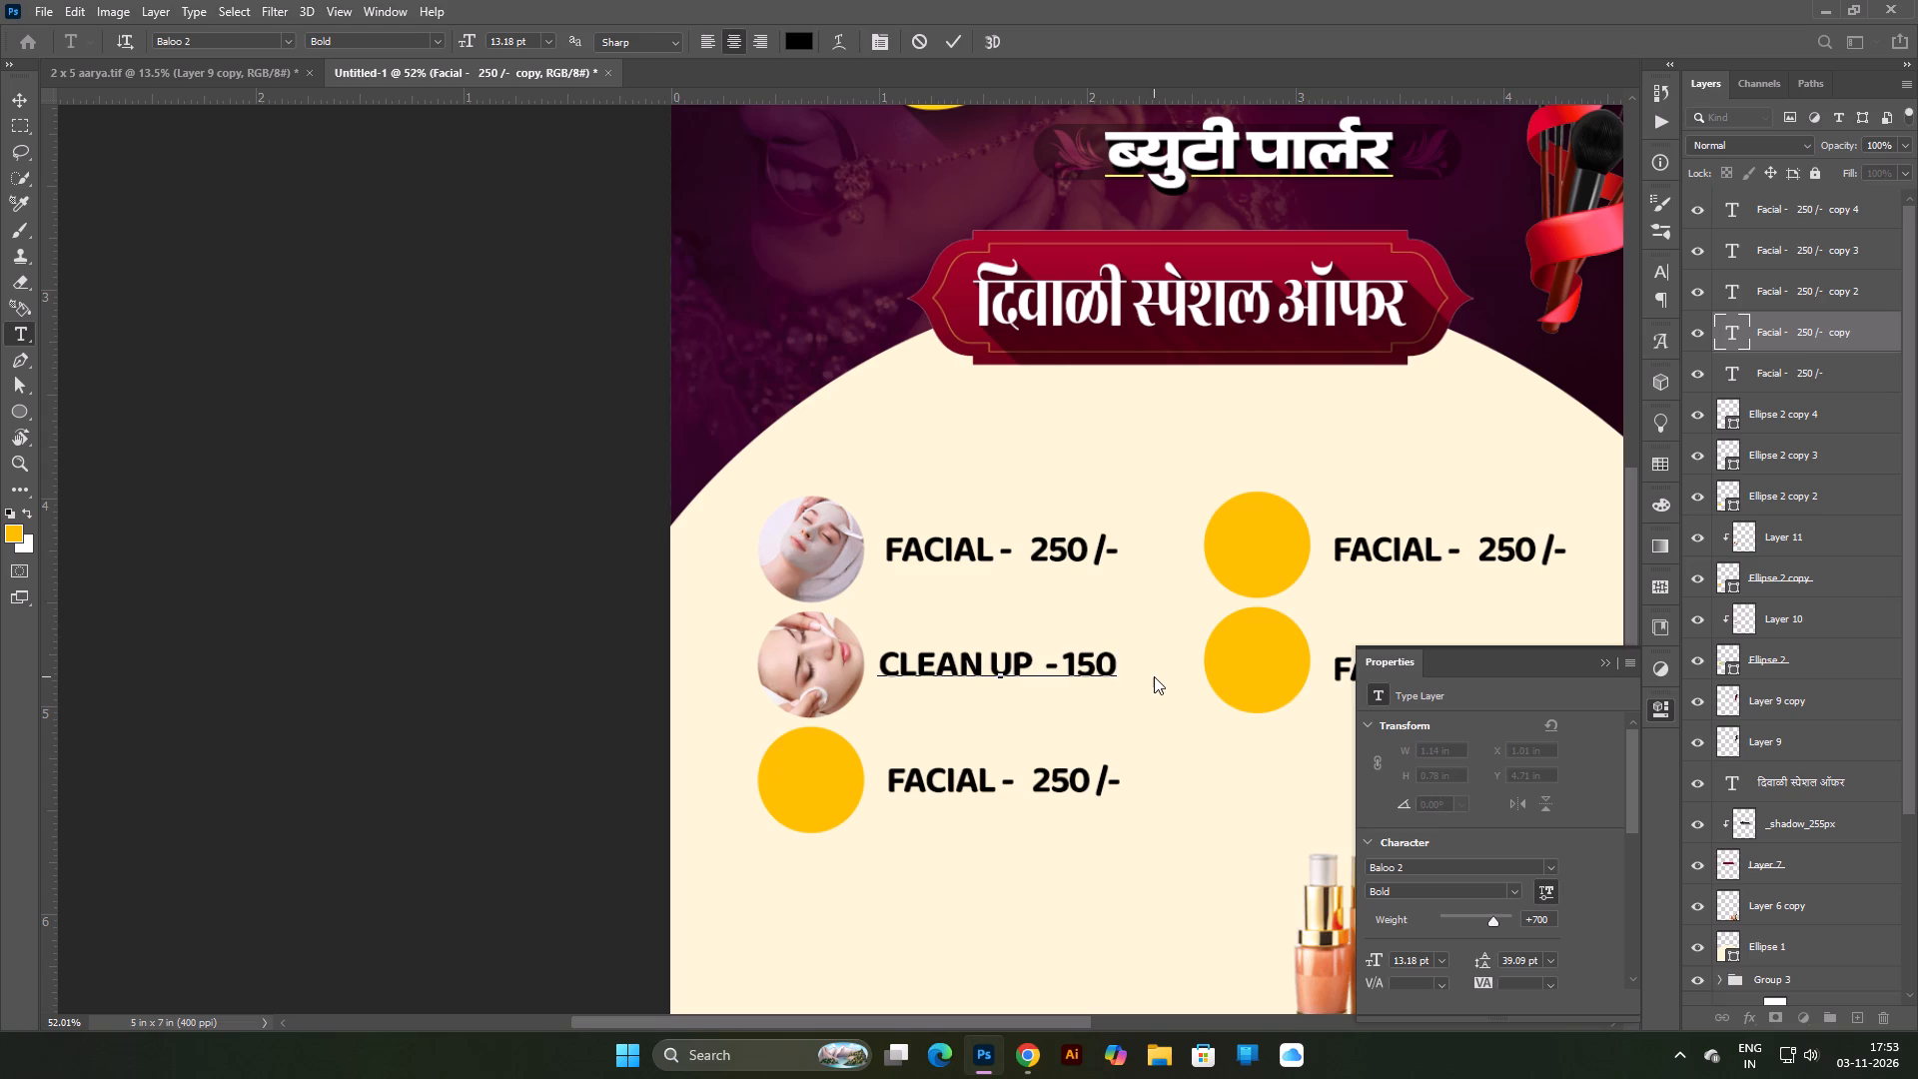
pyautogui.write('?-')
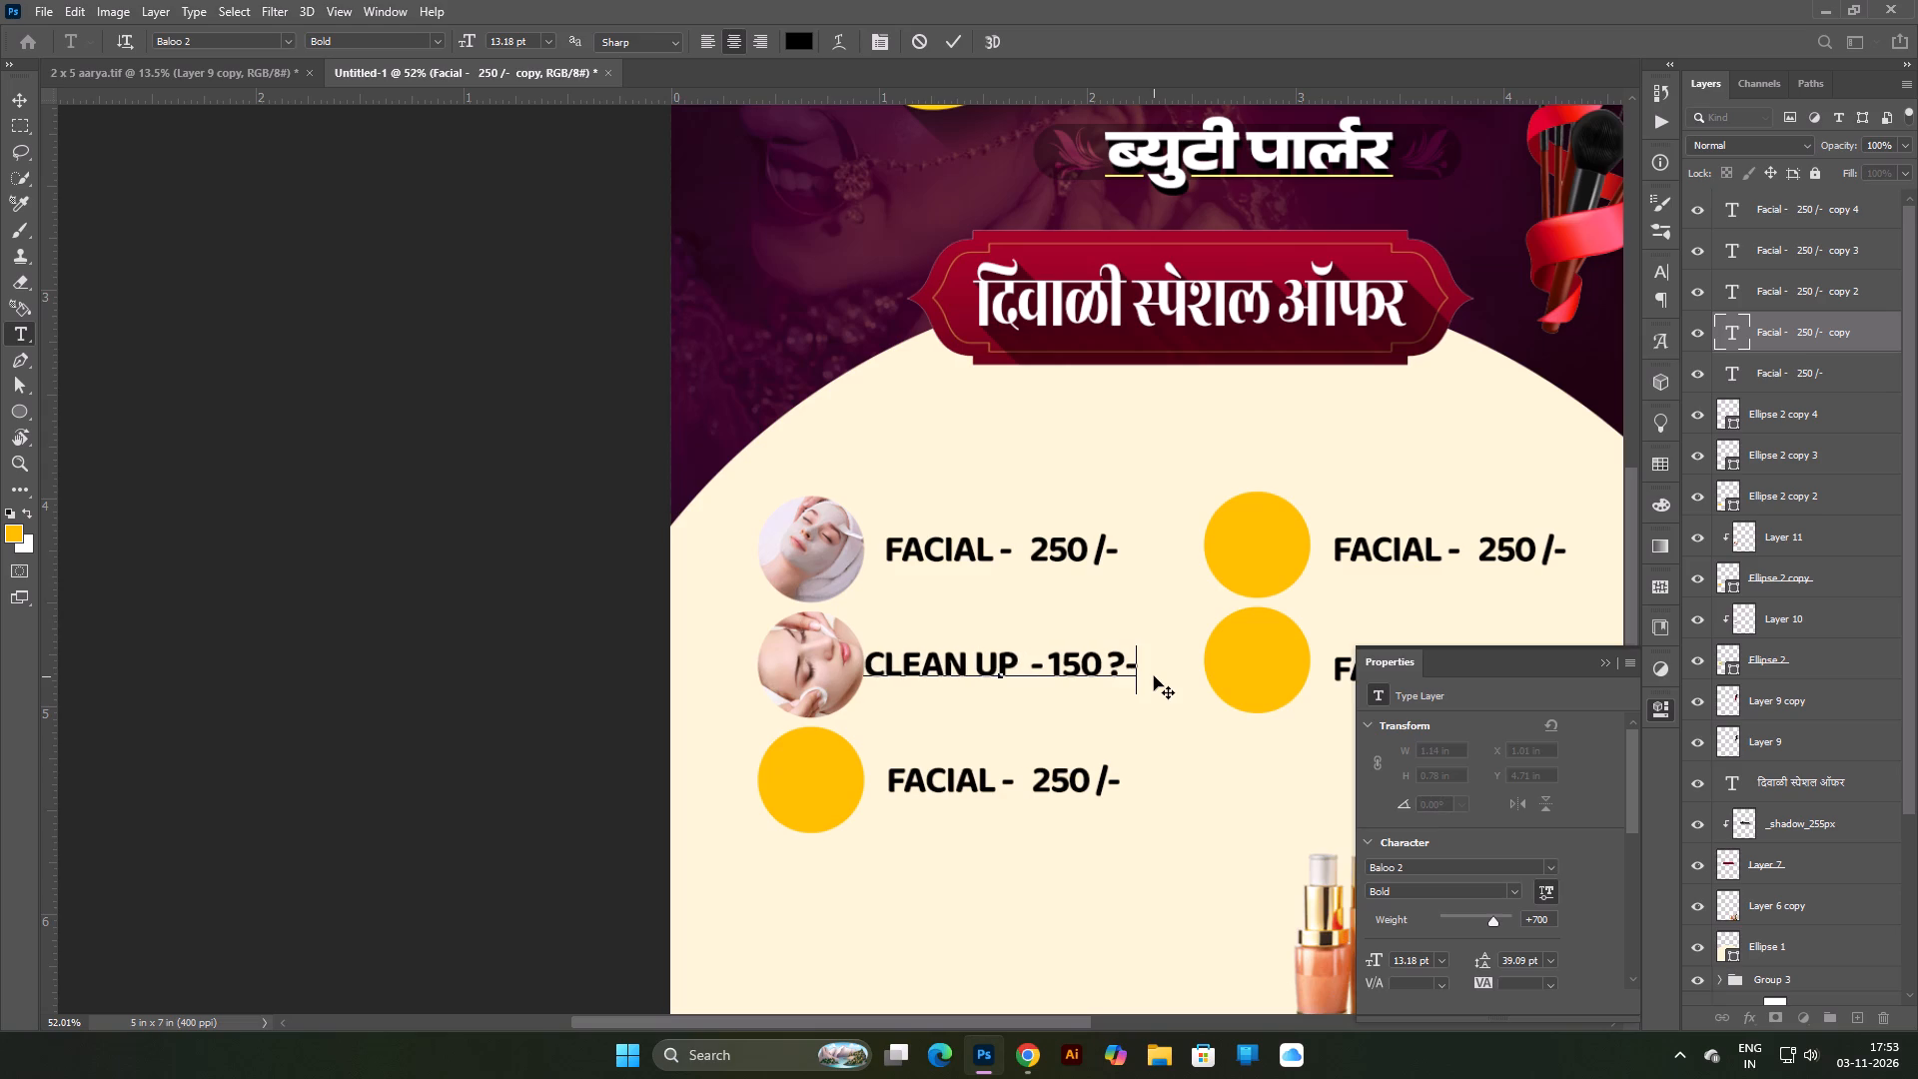
pyautogui.press('BackSpace')
pyautogui.press('BackSpace')
pyautogui.write('/-')
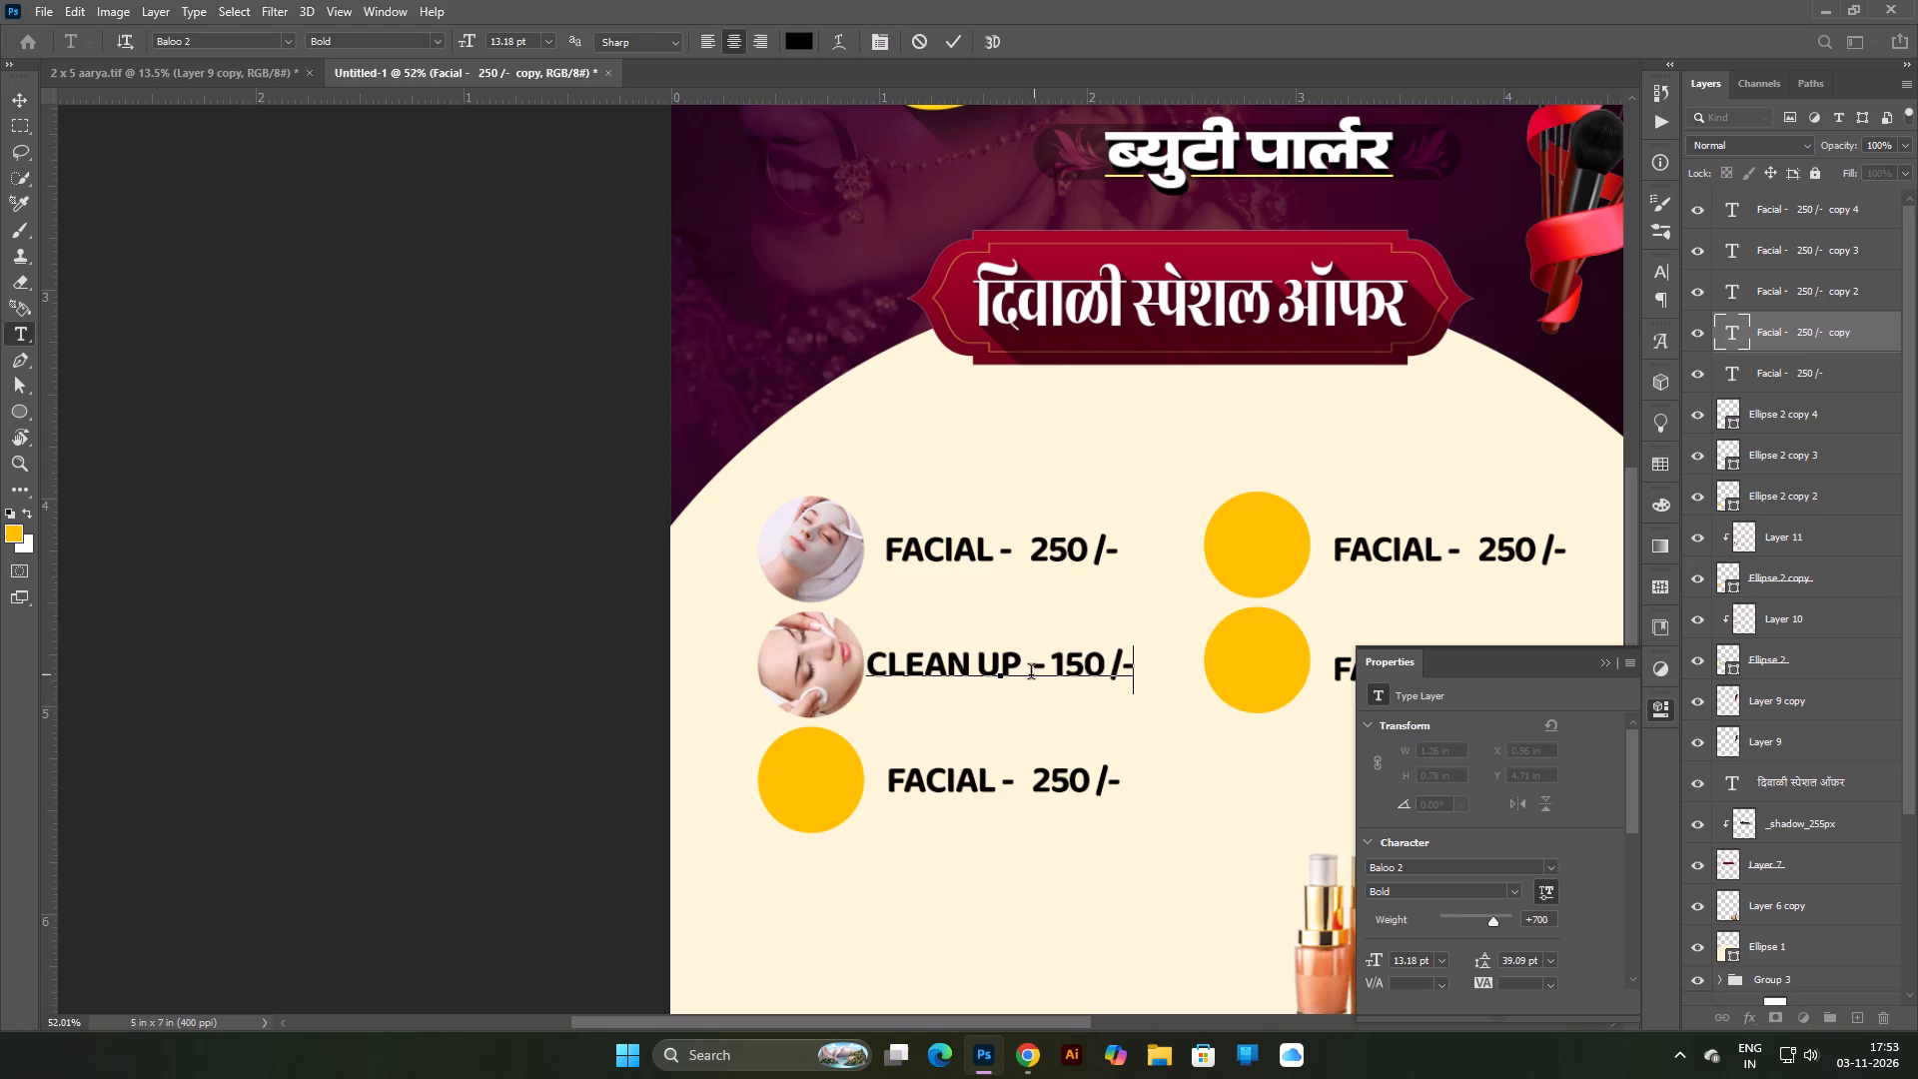
pyautogui.press('Return')
pyautogui.doubleClick(479, 570)
# Shift the clean-up line away from its photo to about X 1.02 in, in line with the FACIAL text above.
pyautogui.moveTo(956, 664); pyautogui.dragTo(965, 663)
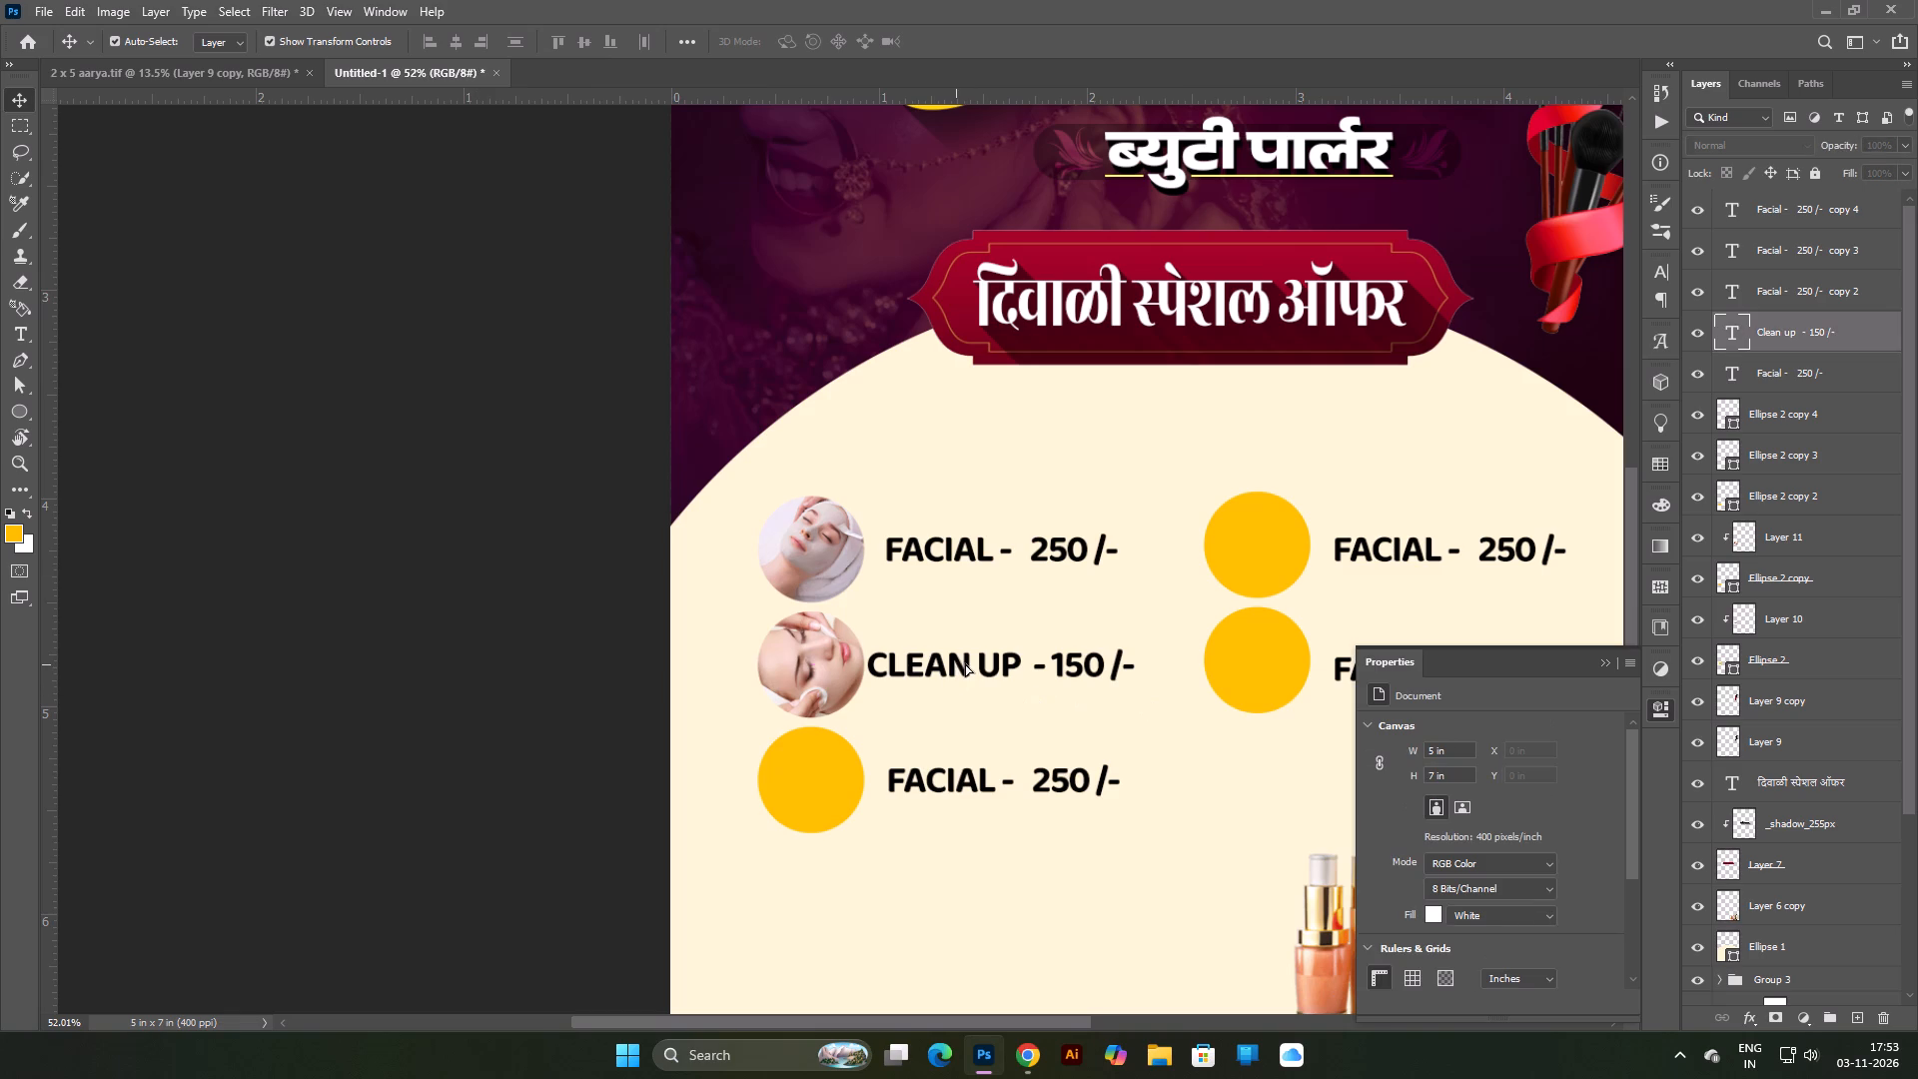
pyautogui.moveTo(965, 663); pyautogui.dragTo(971, 663)
pyautogui.click(566, 664)
# Widen the gap between the dash and 150 in the clean-up line with extra spaces.
pyautogui.doubleClick(1070, 659)
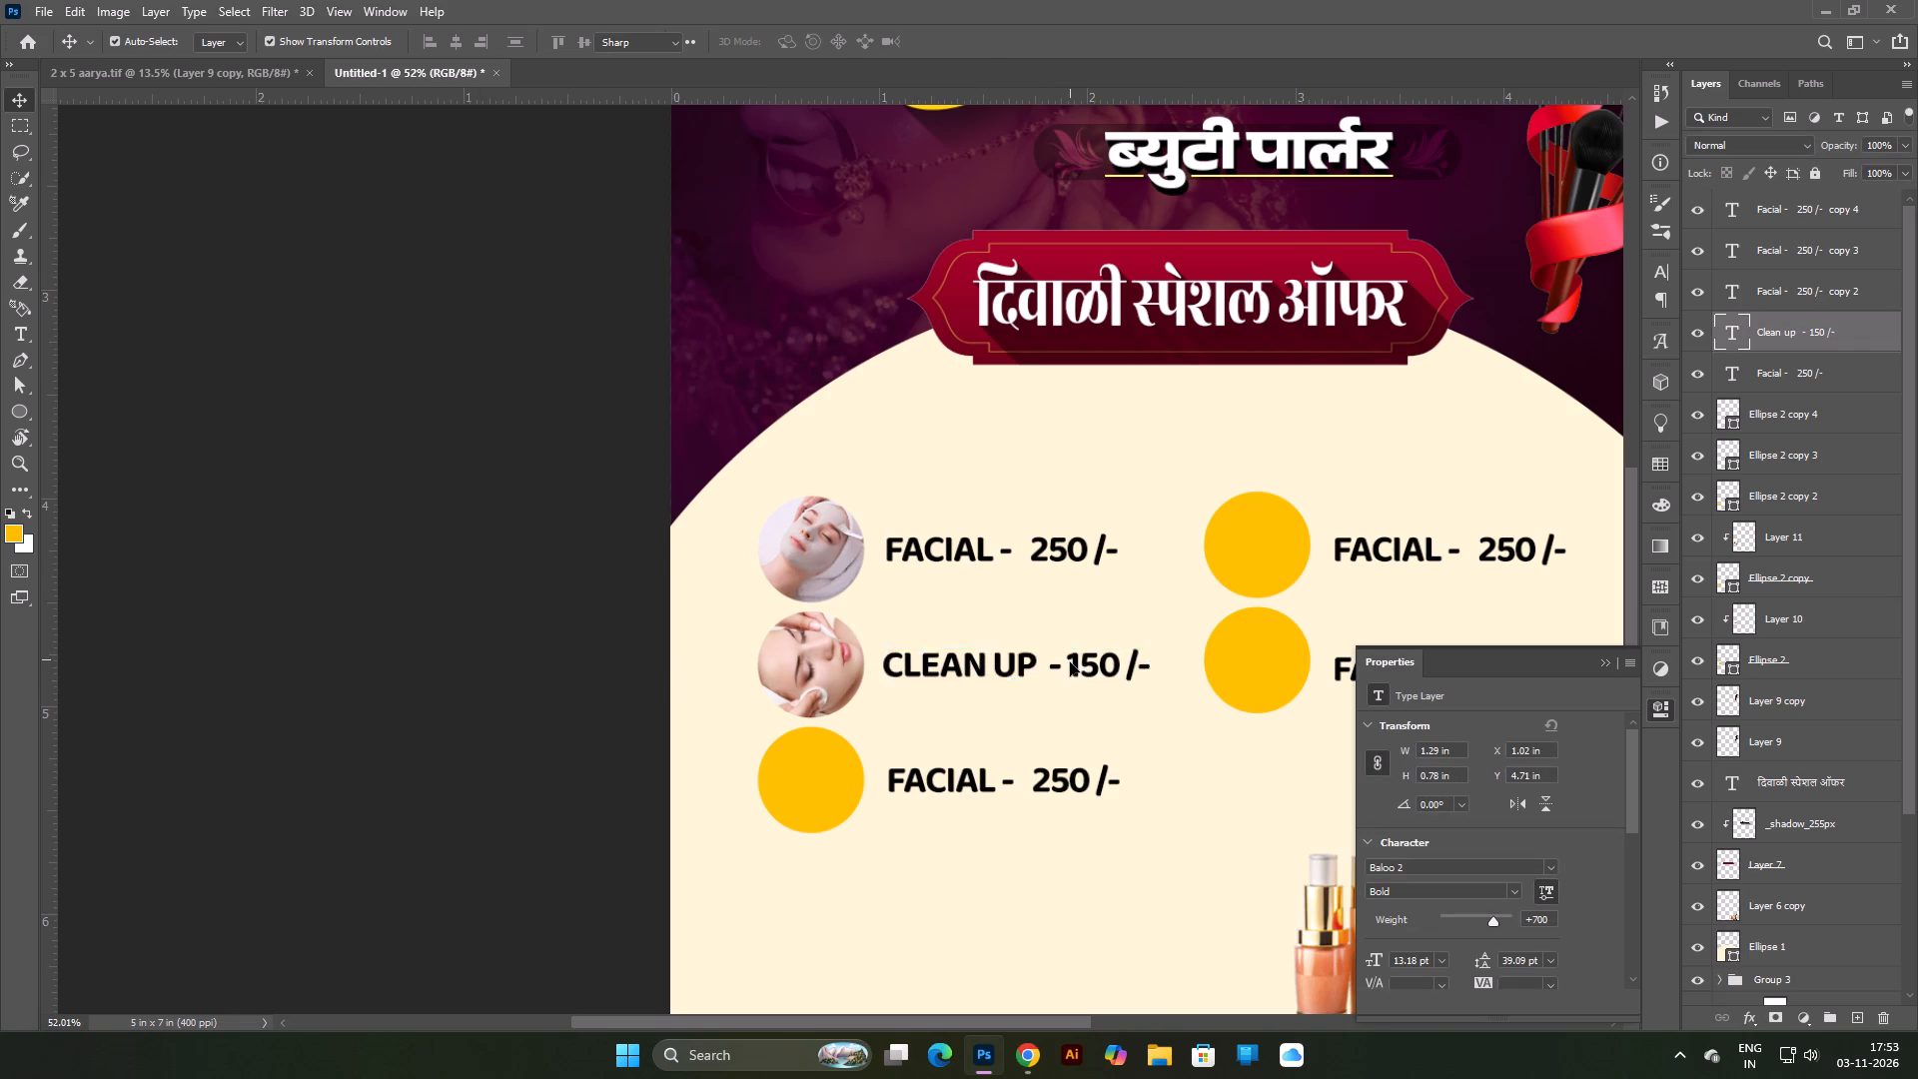
pyautogui.click(1070, 662)
pyautogui.press('space')
pyautogui.press('space')
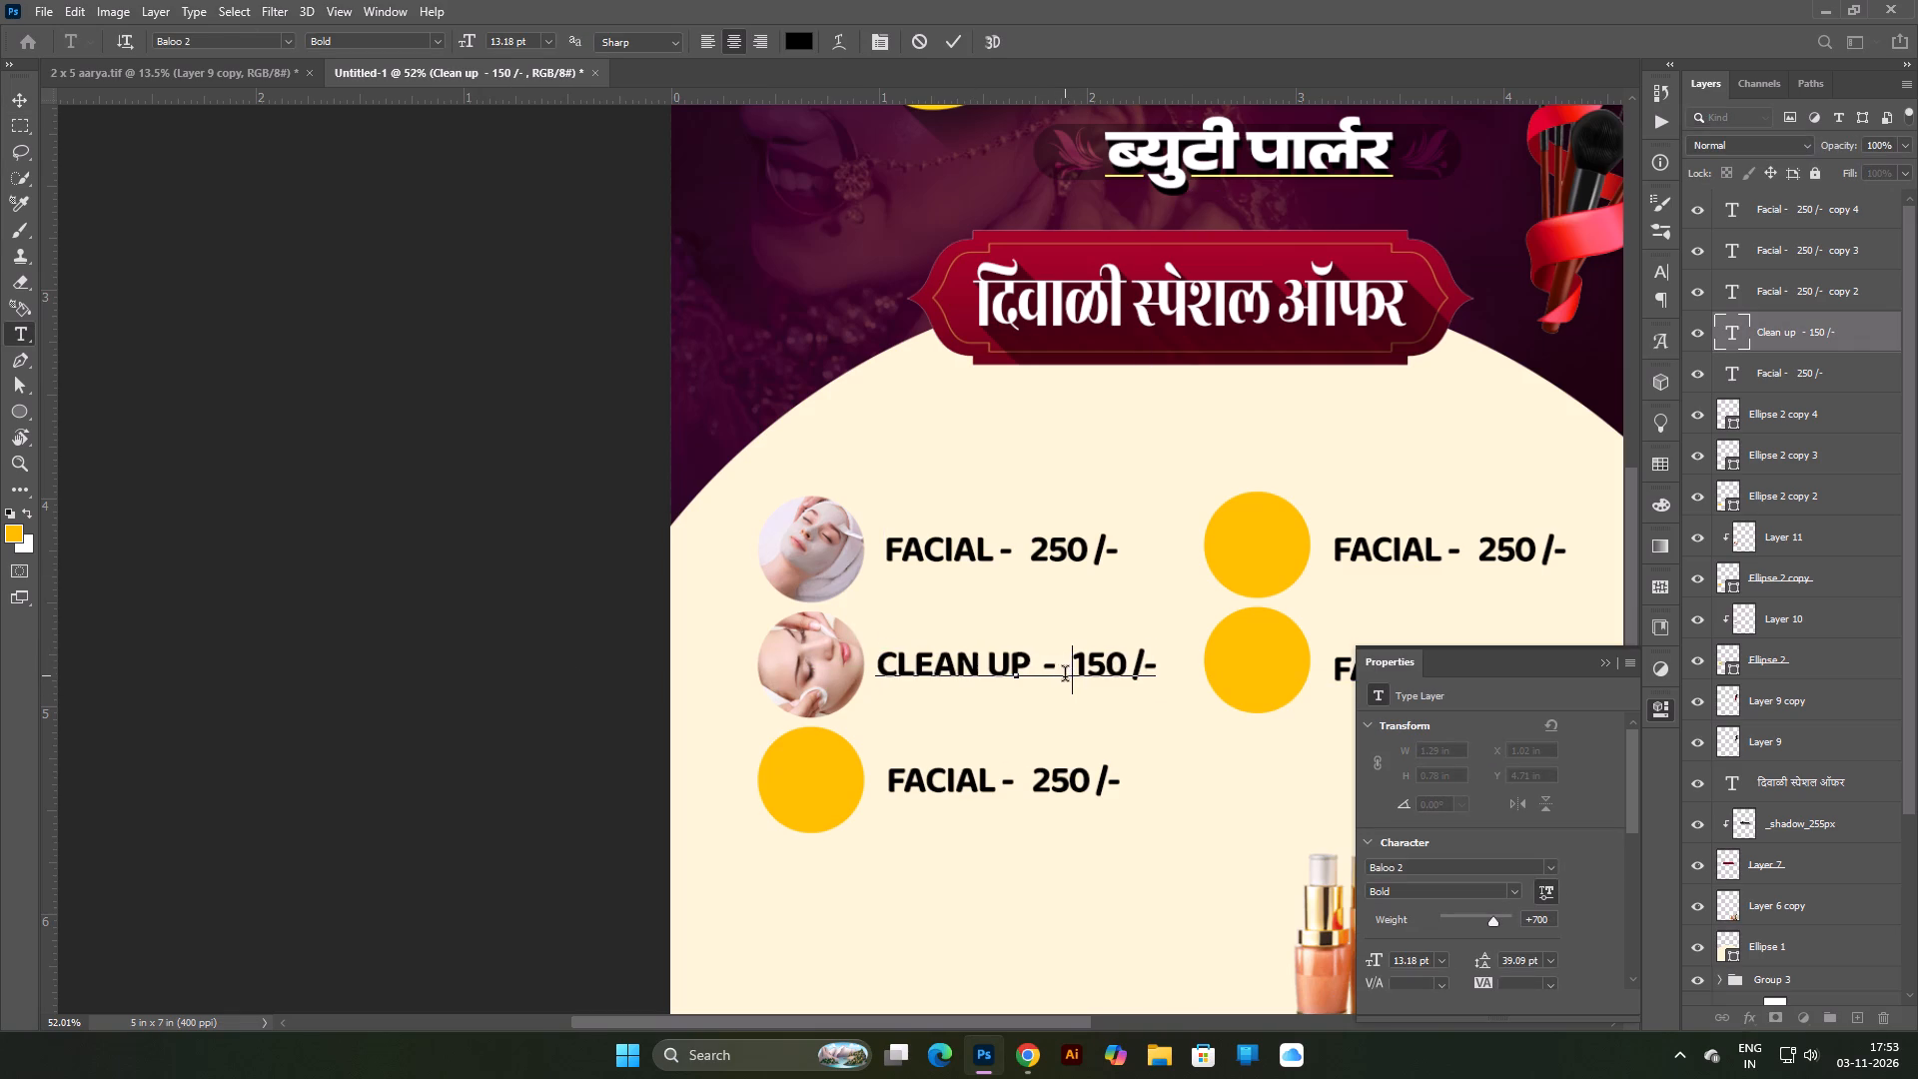
pyautogui.press('Return')
# Realign the start of the widened clean-up line with the FACIAL lines above and below, at about X 1.03 in.
pyautogui.moveTo(1002, 669); pyautogui.dragTo(1009, 669)
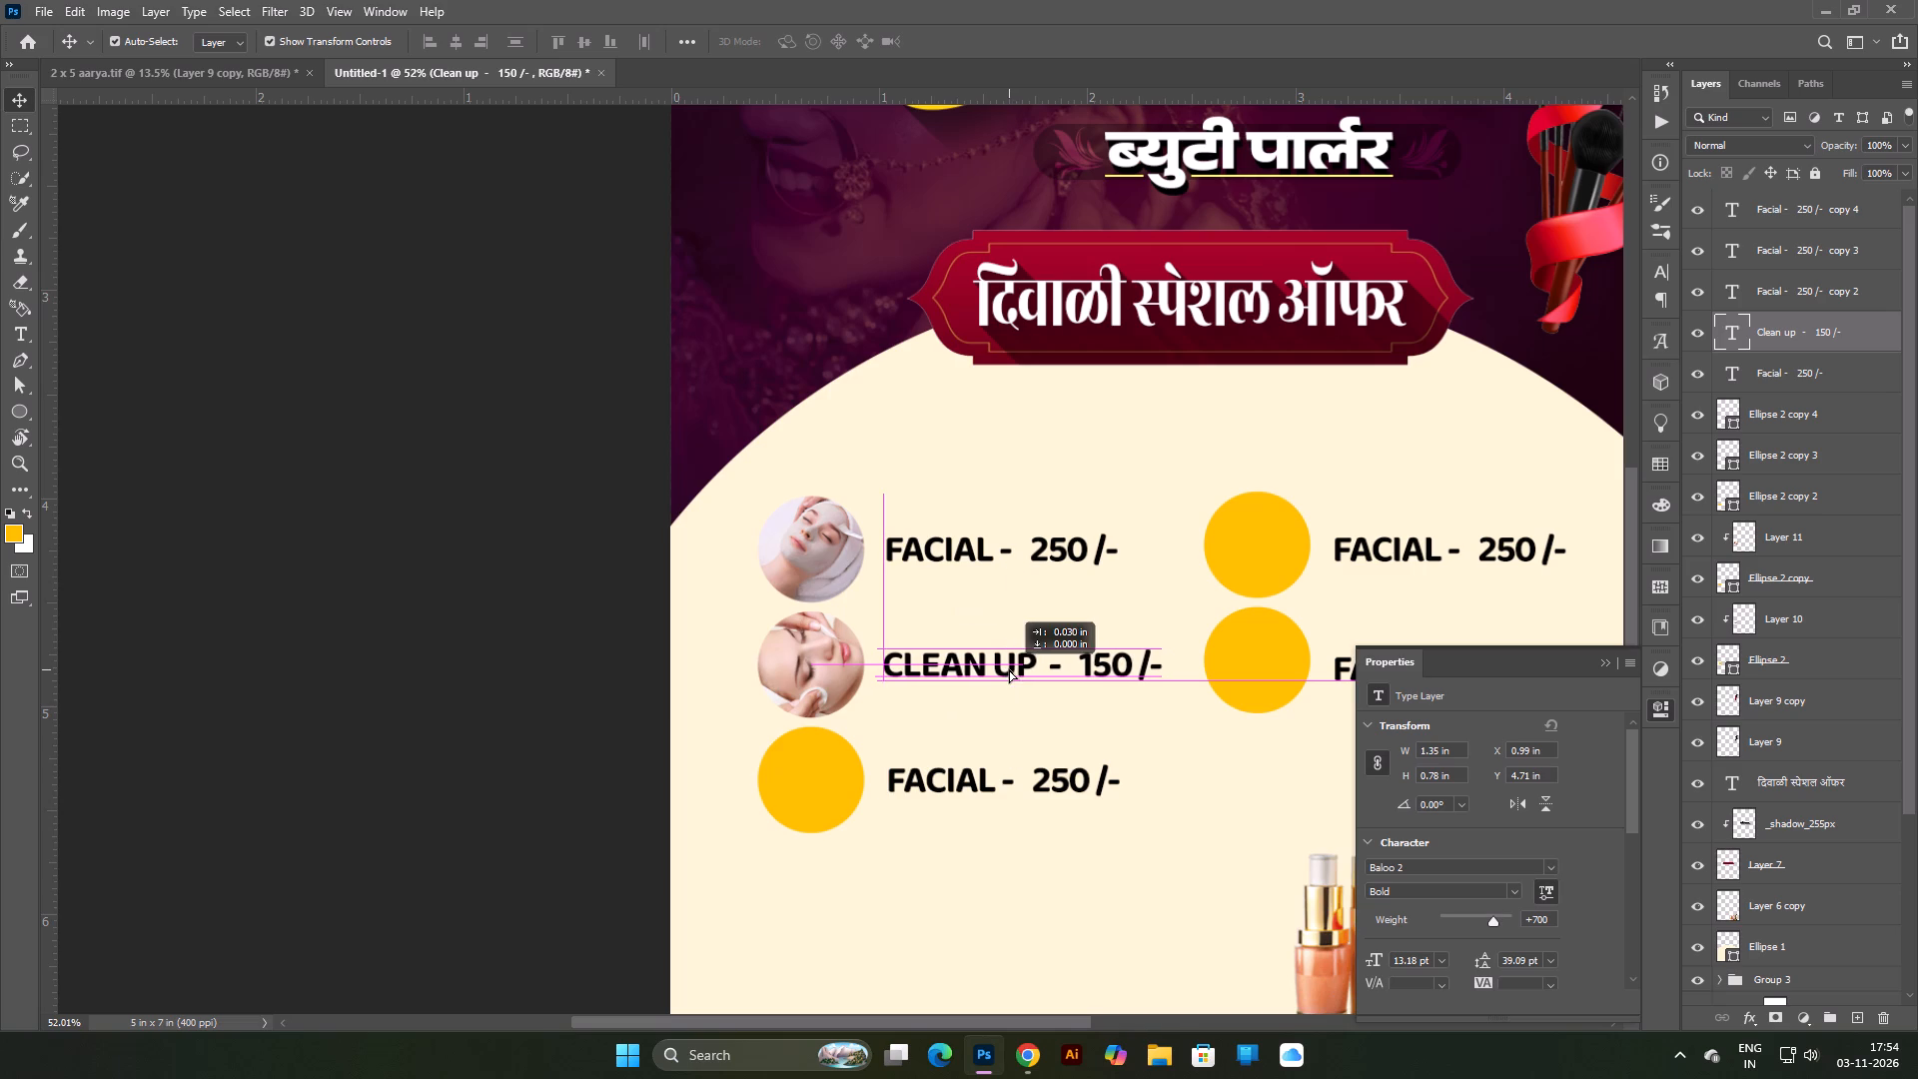
pyautogui.moveTo(1009, 669); pyautogui.dragTo(1011, 669)
pyautogui.press('Return')
pyautogui.click(522, 665)
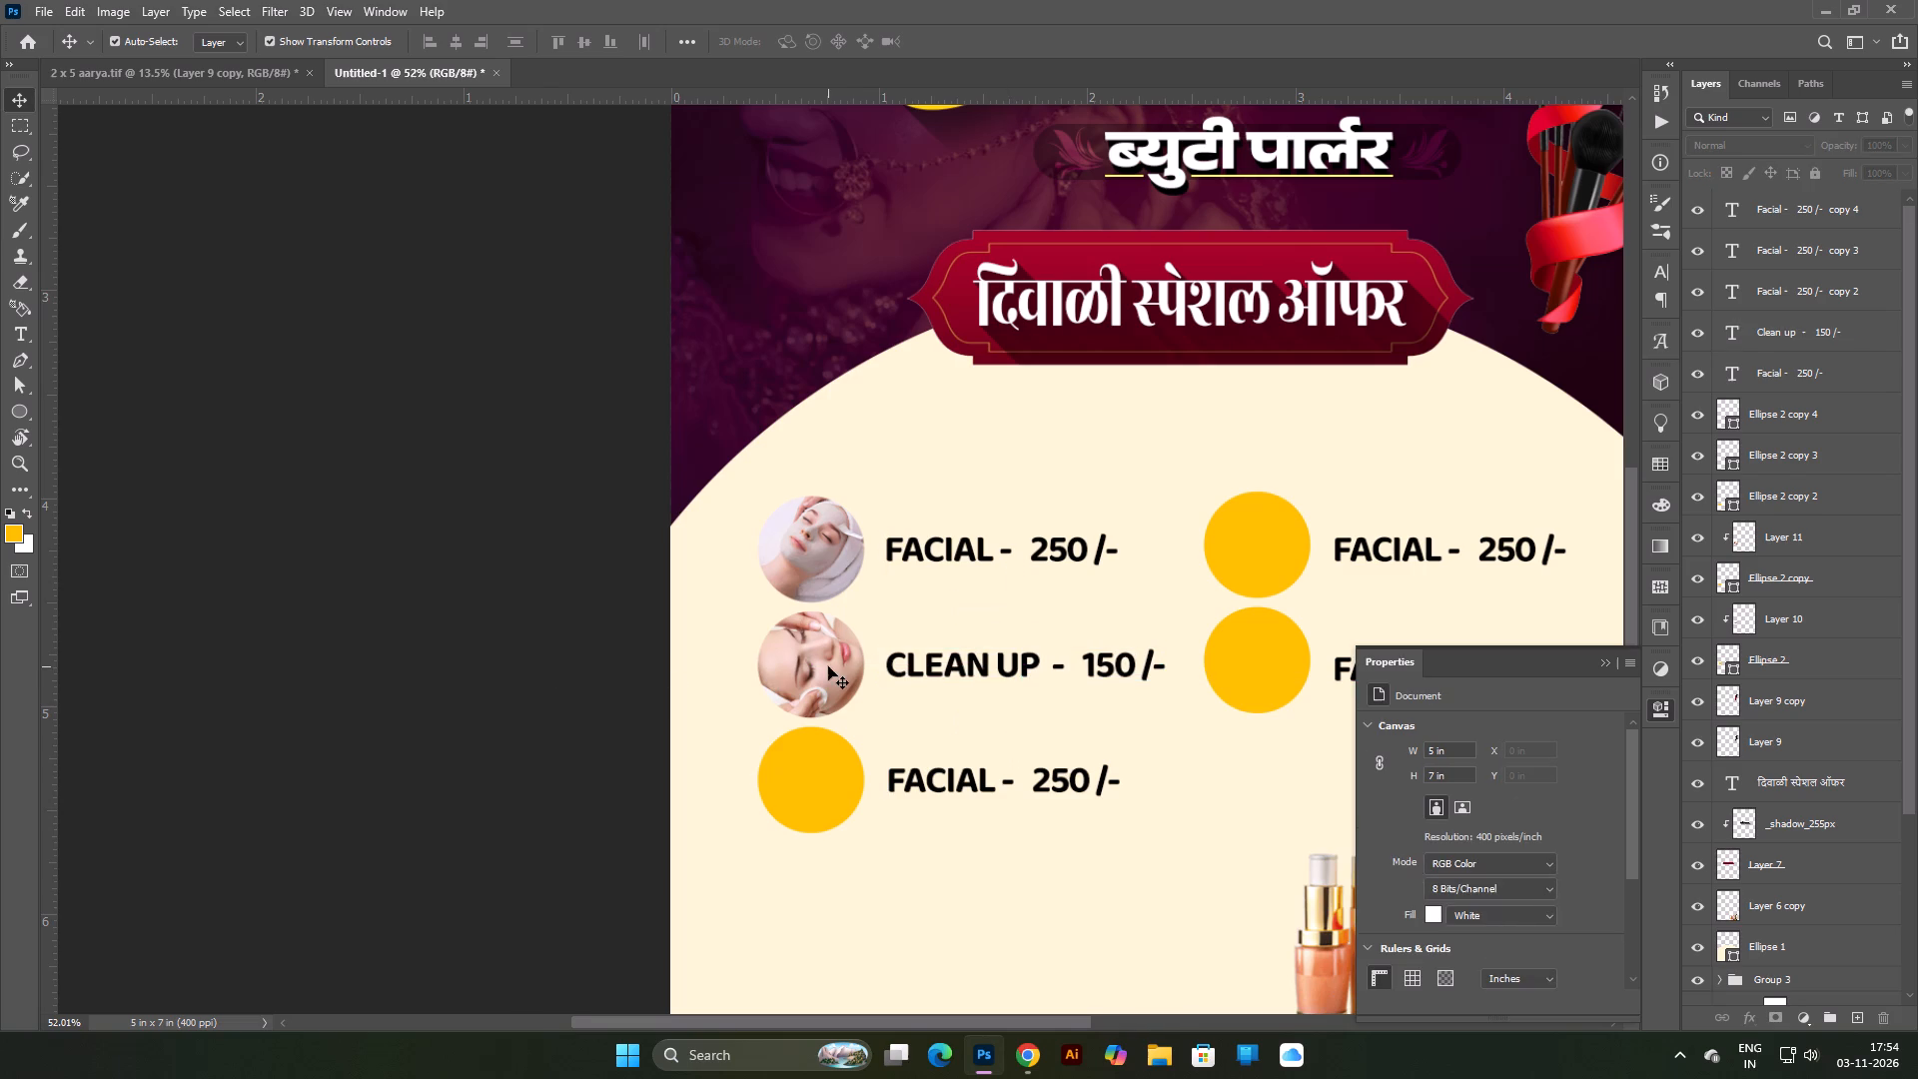
pyautogui.scroll(3, 829, 666)
pyautogui.click(968, 666)
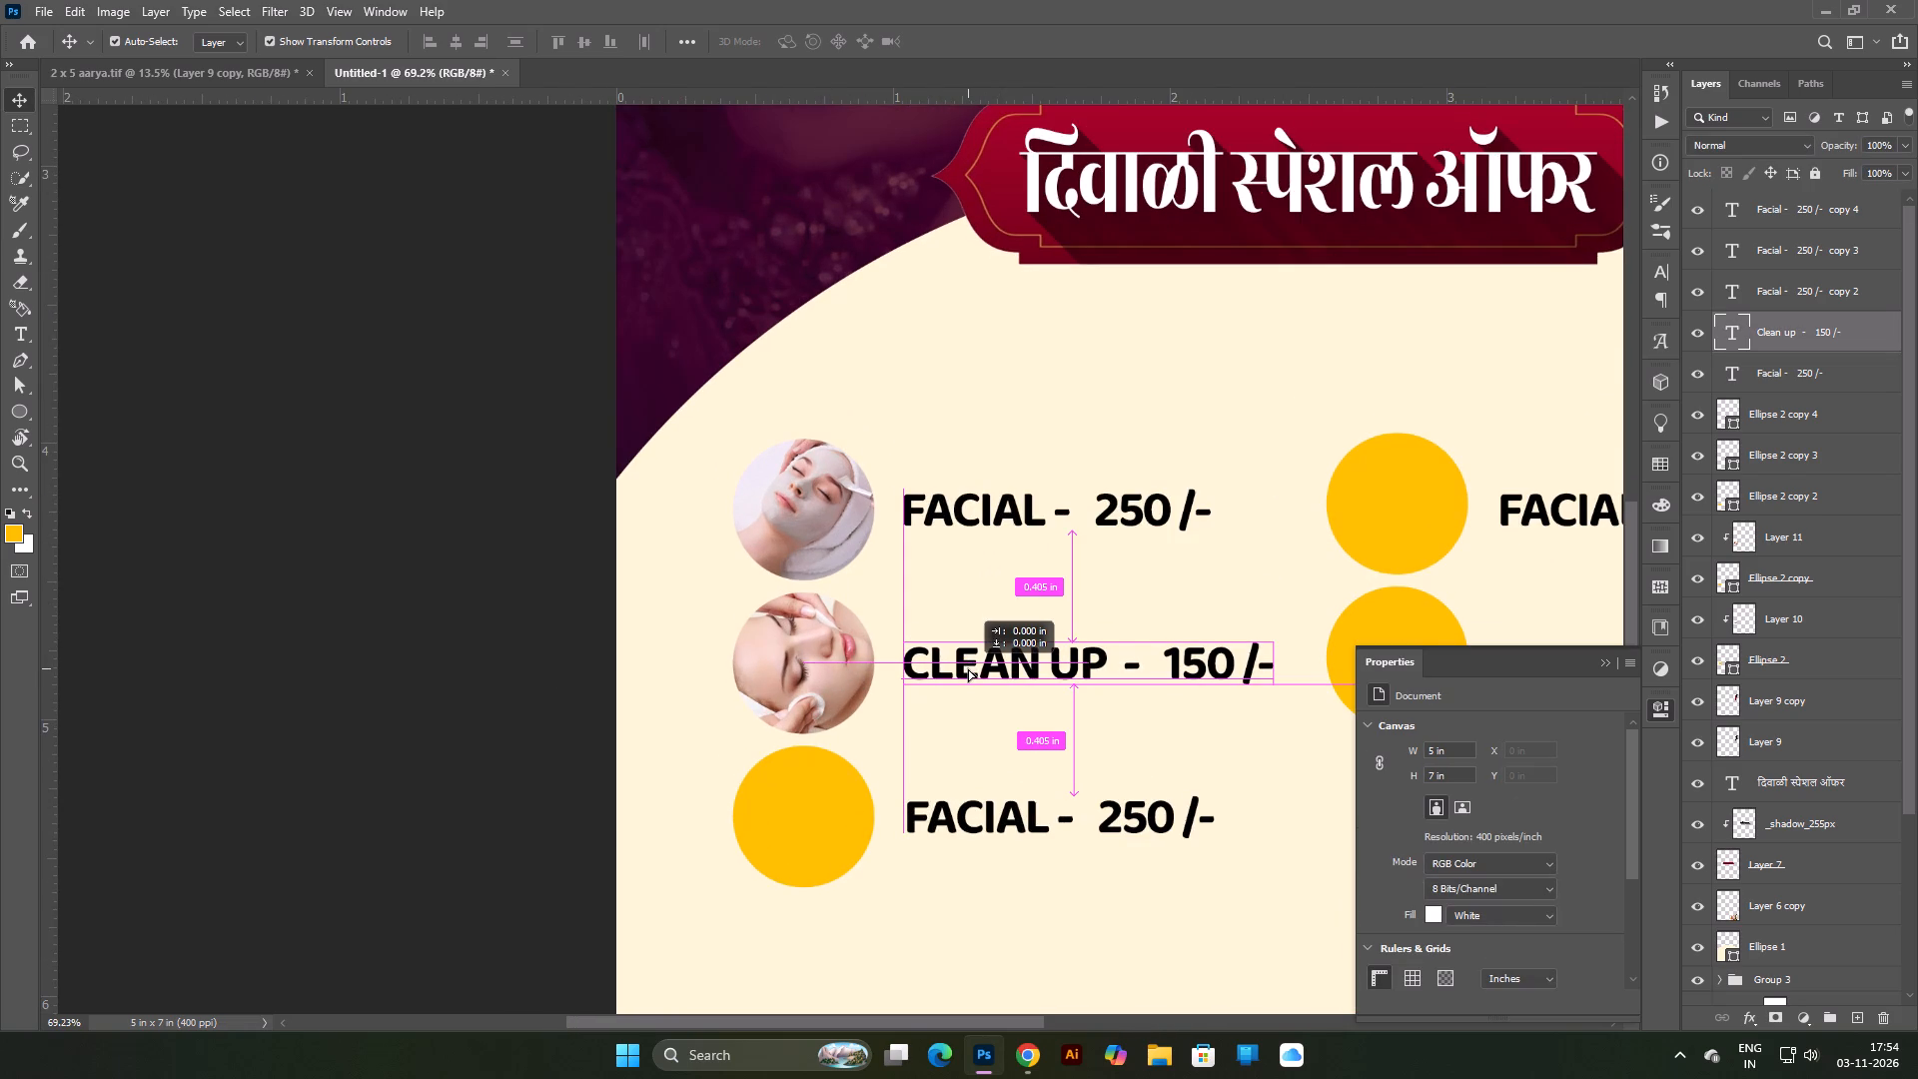
pyautogui.scroll(-3, 968, 841)
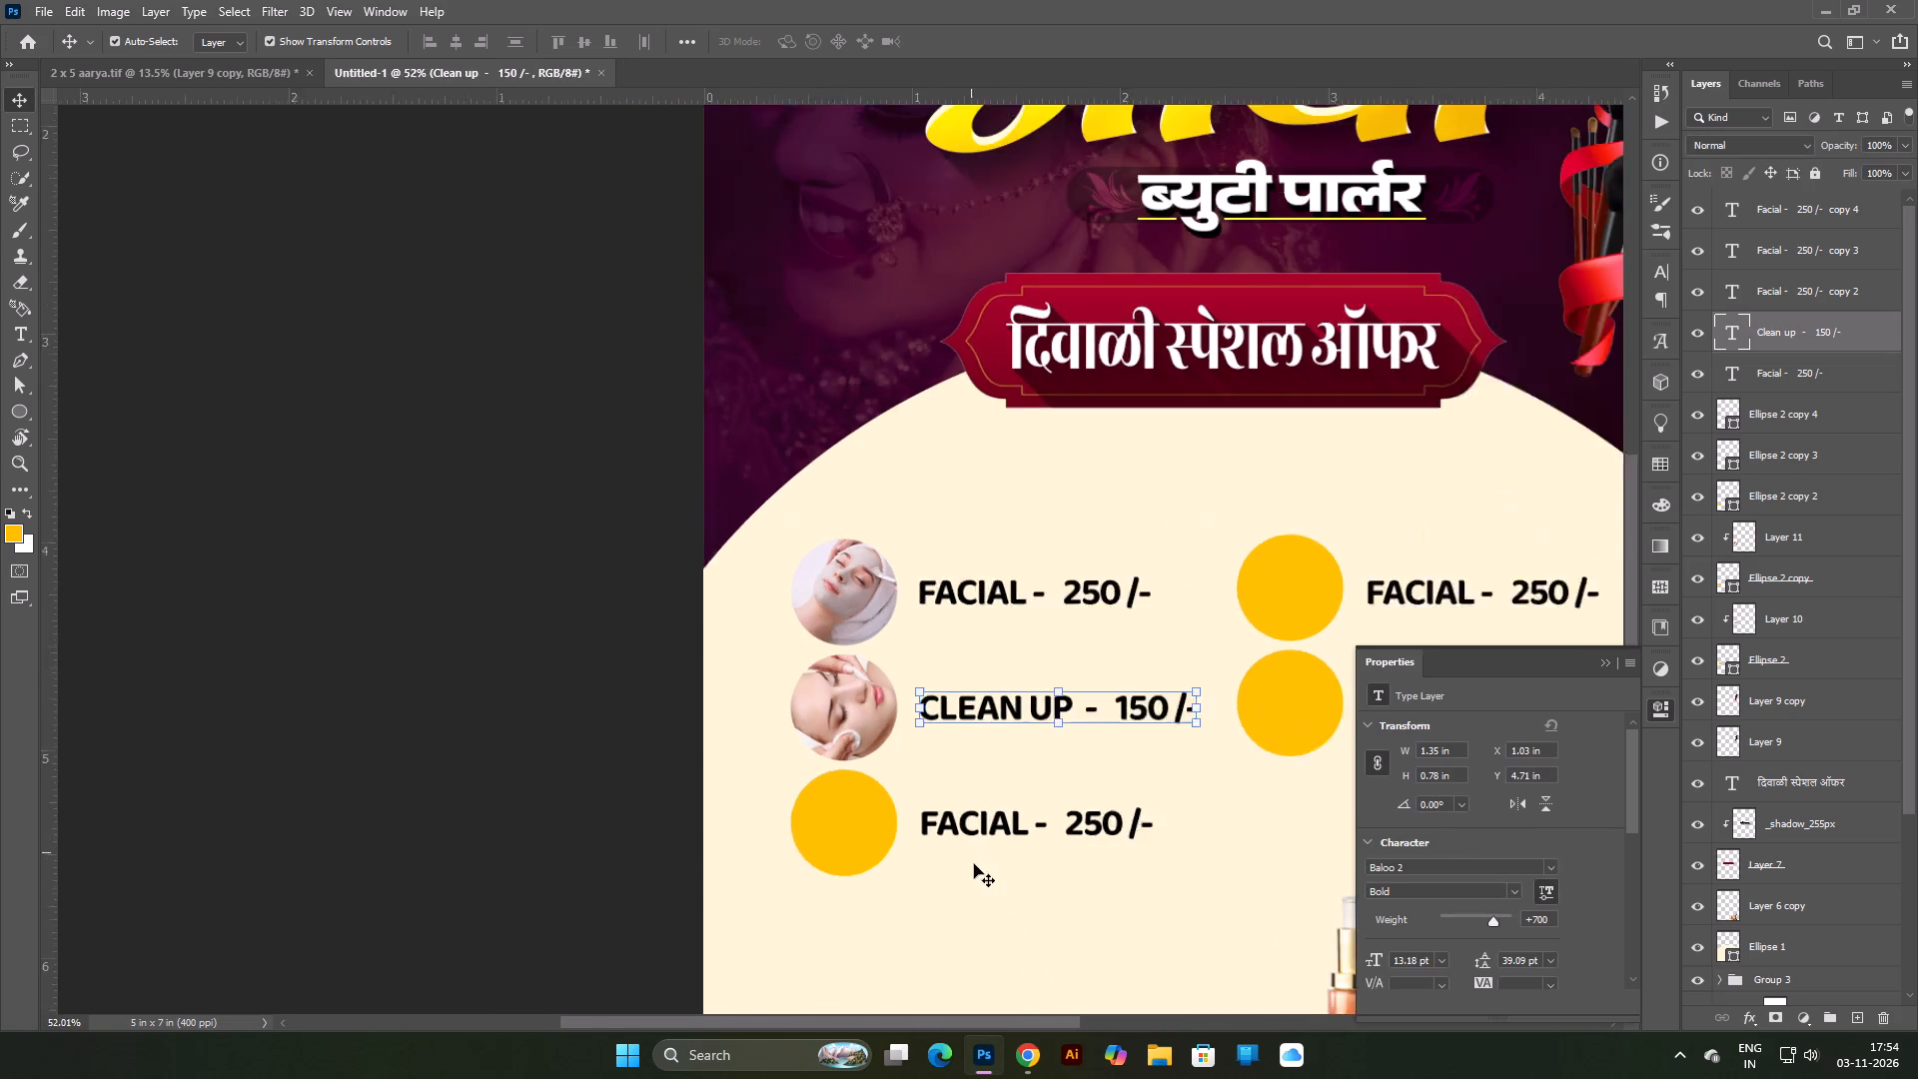
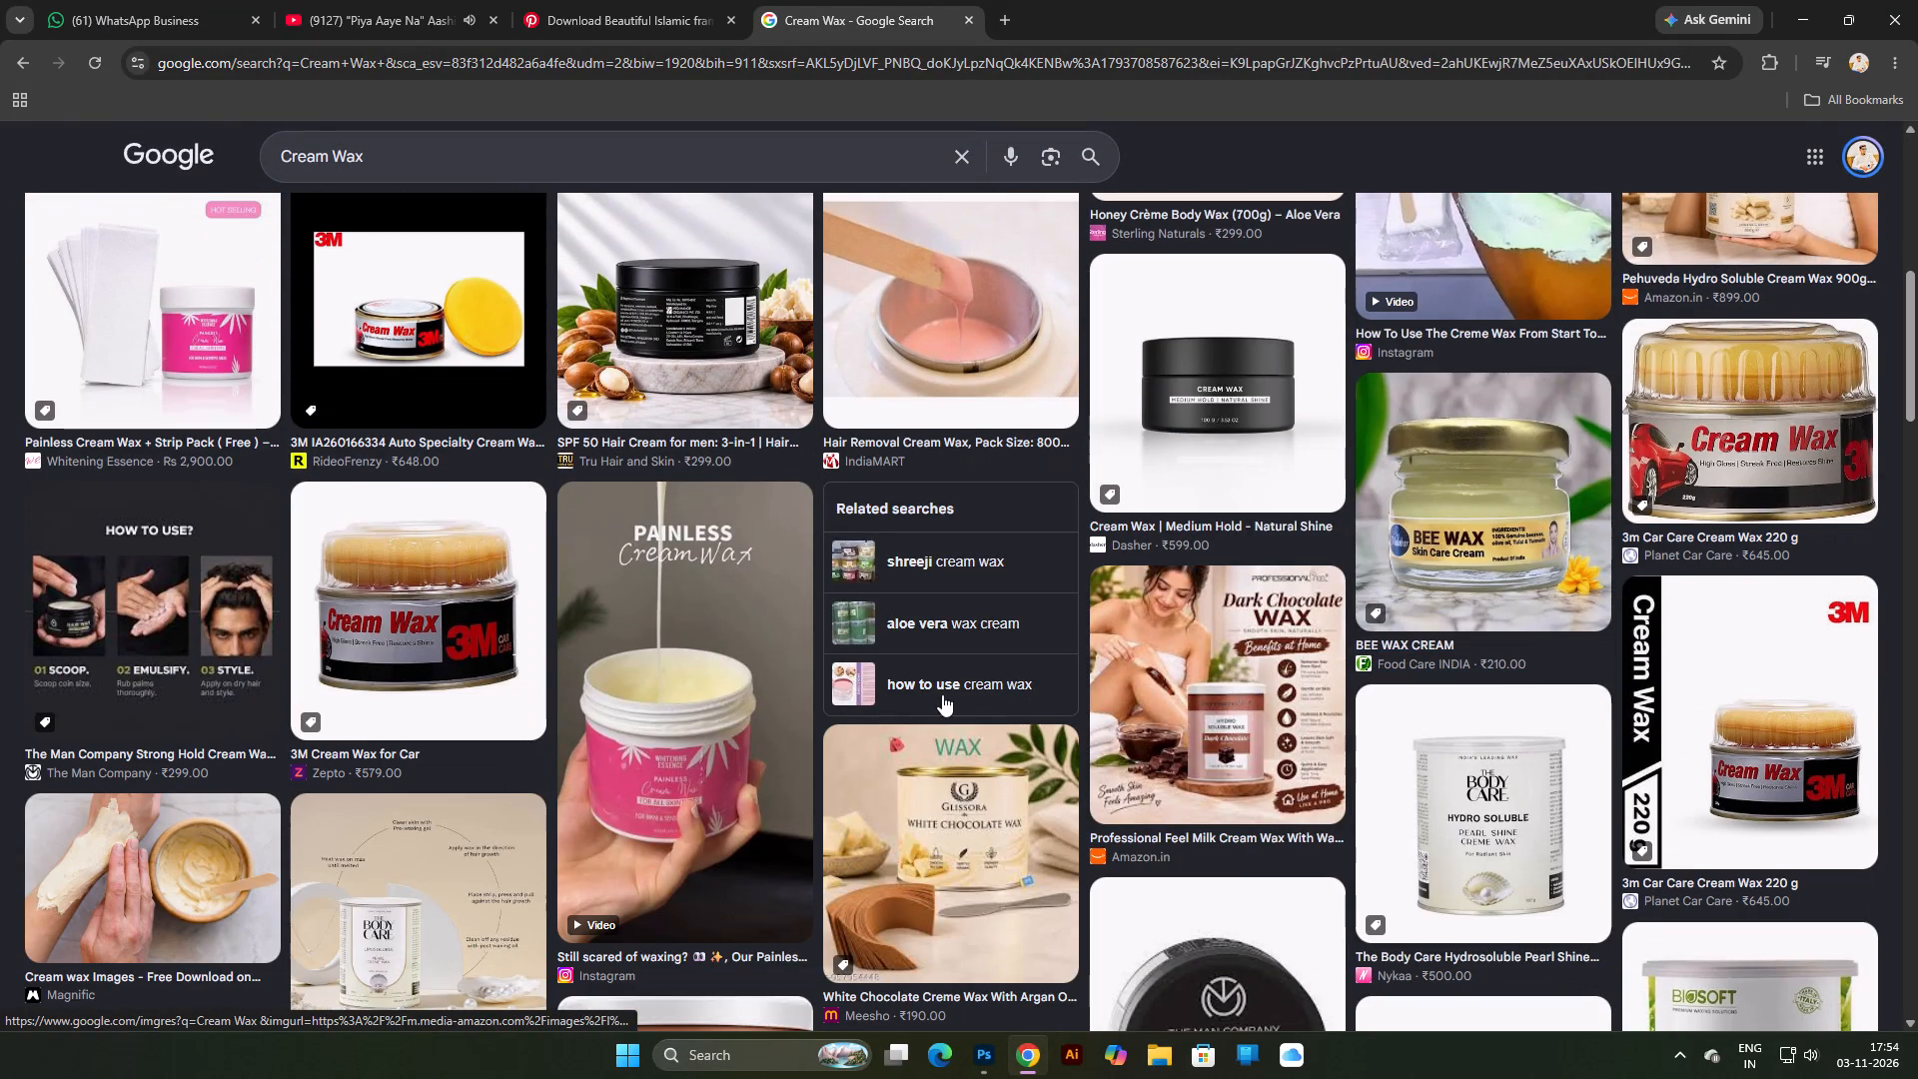
# Open the Magnific cream wax result showing hands beside a wax bowl and browse its related images.
pyautogui.scroll(-6, 939, 690)
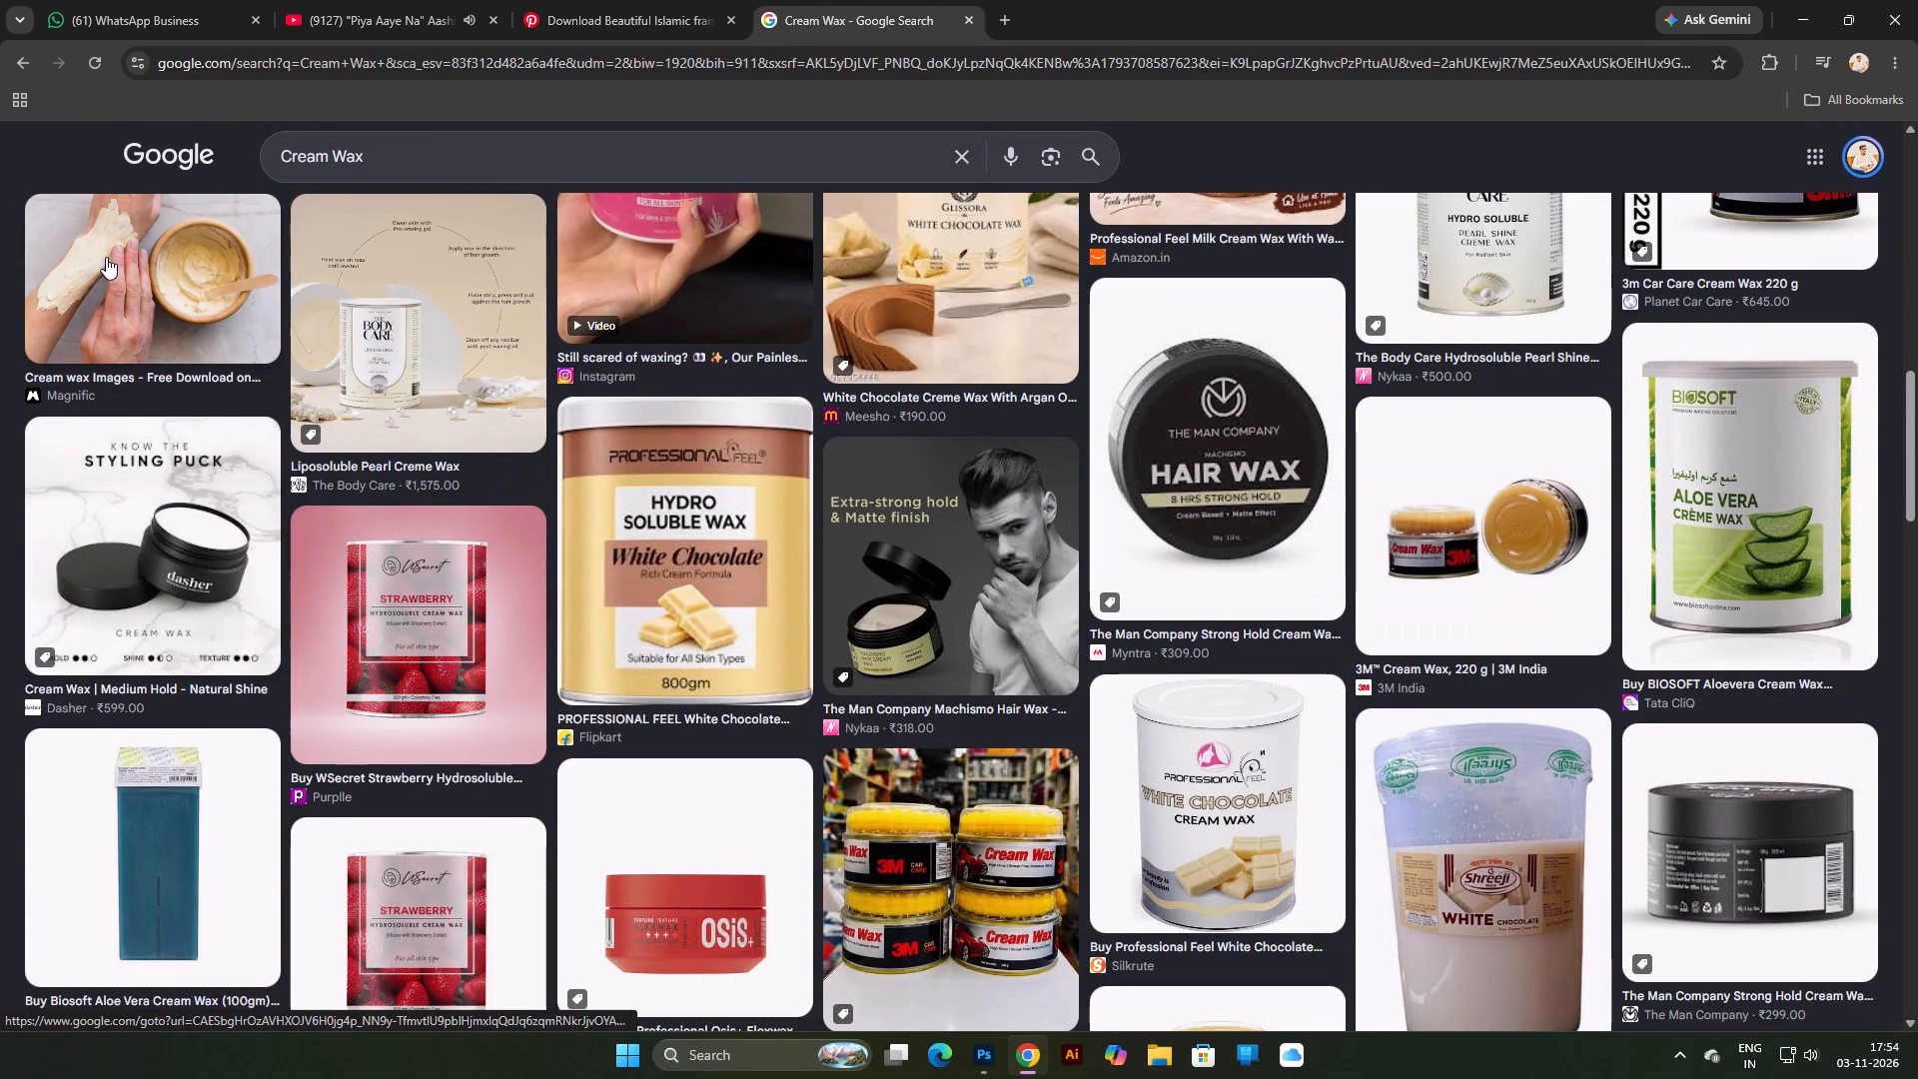
pyautogui.click(144, 301)
pyautogui.scroll(-4, 1387, 500)
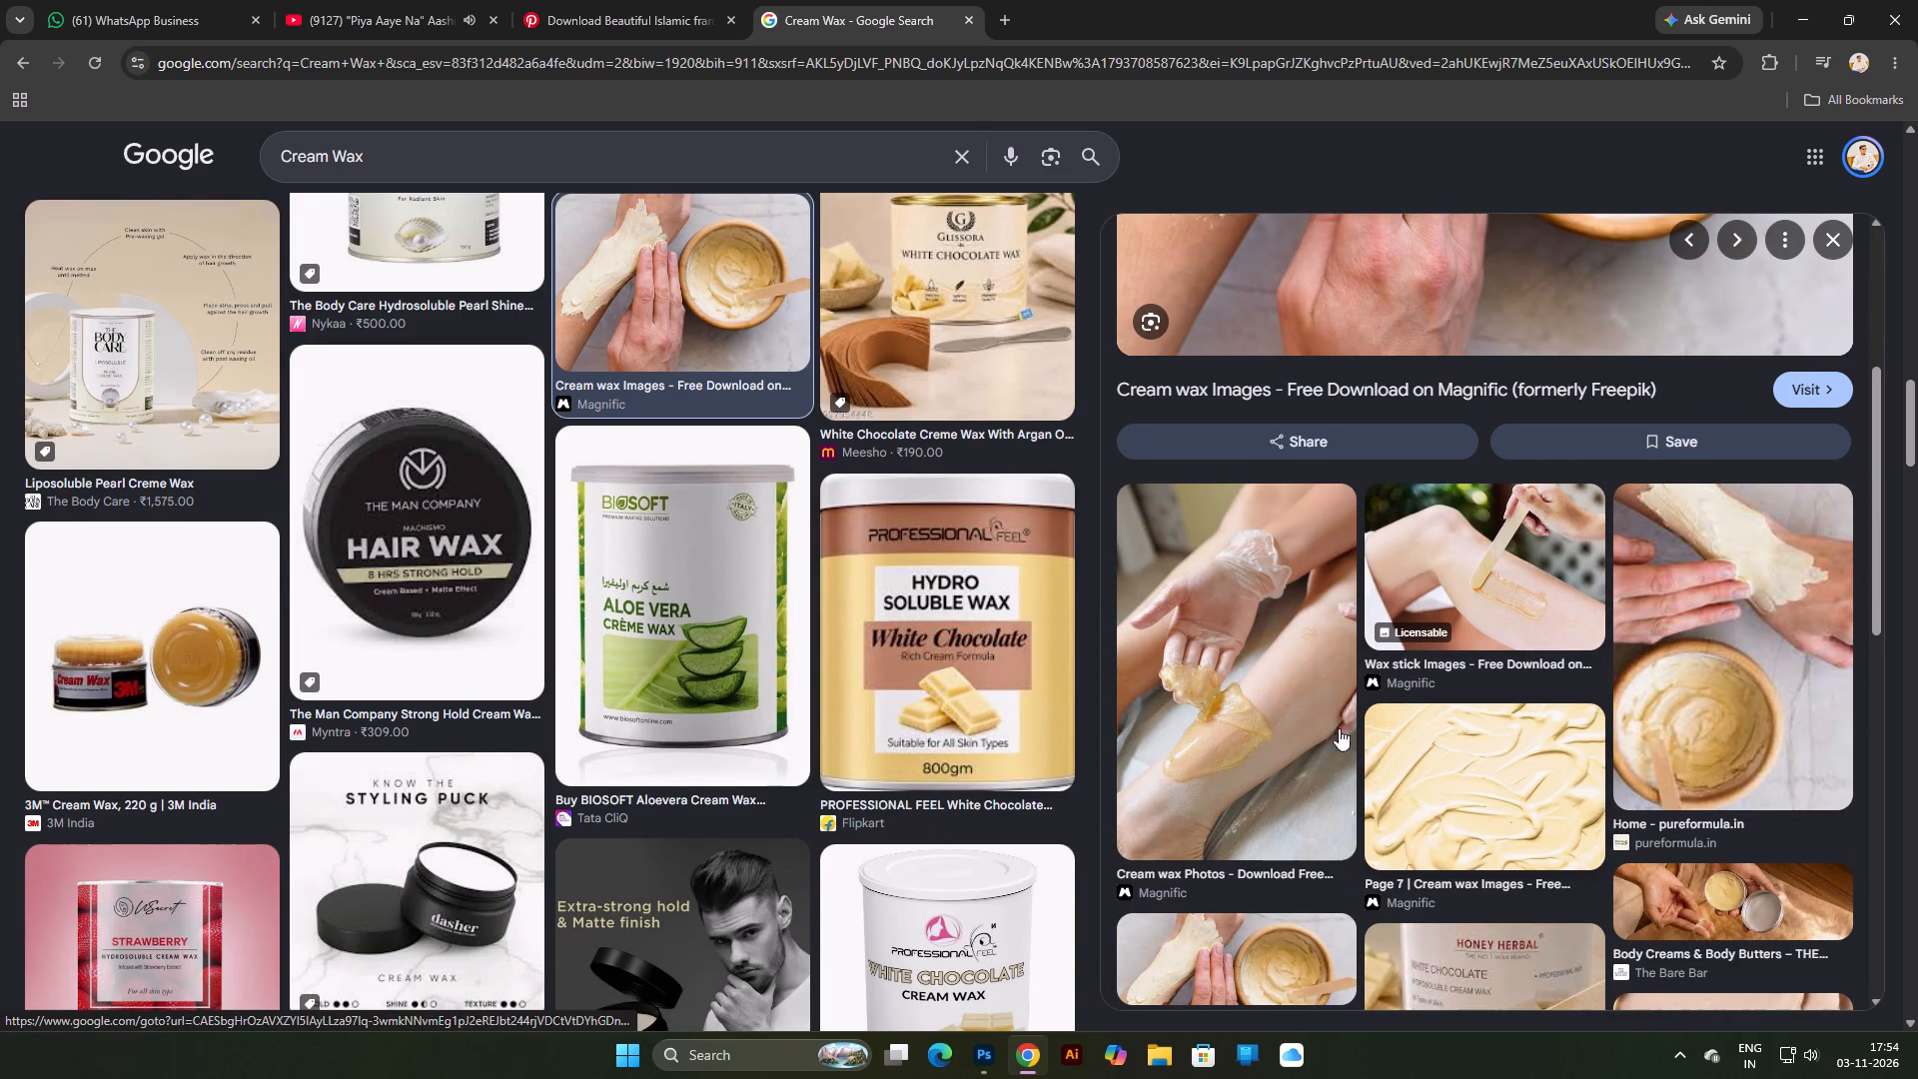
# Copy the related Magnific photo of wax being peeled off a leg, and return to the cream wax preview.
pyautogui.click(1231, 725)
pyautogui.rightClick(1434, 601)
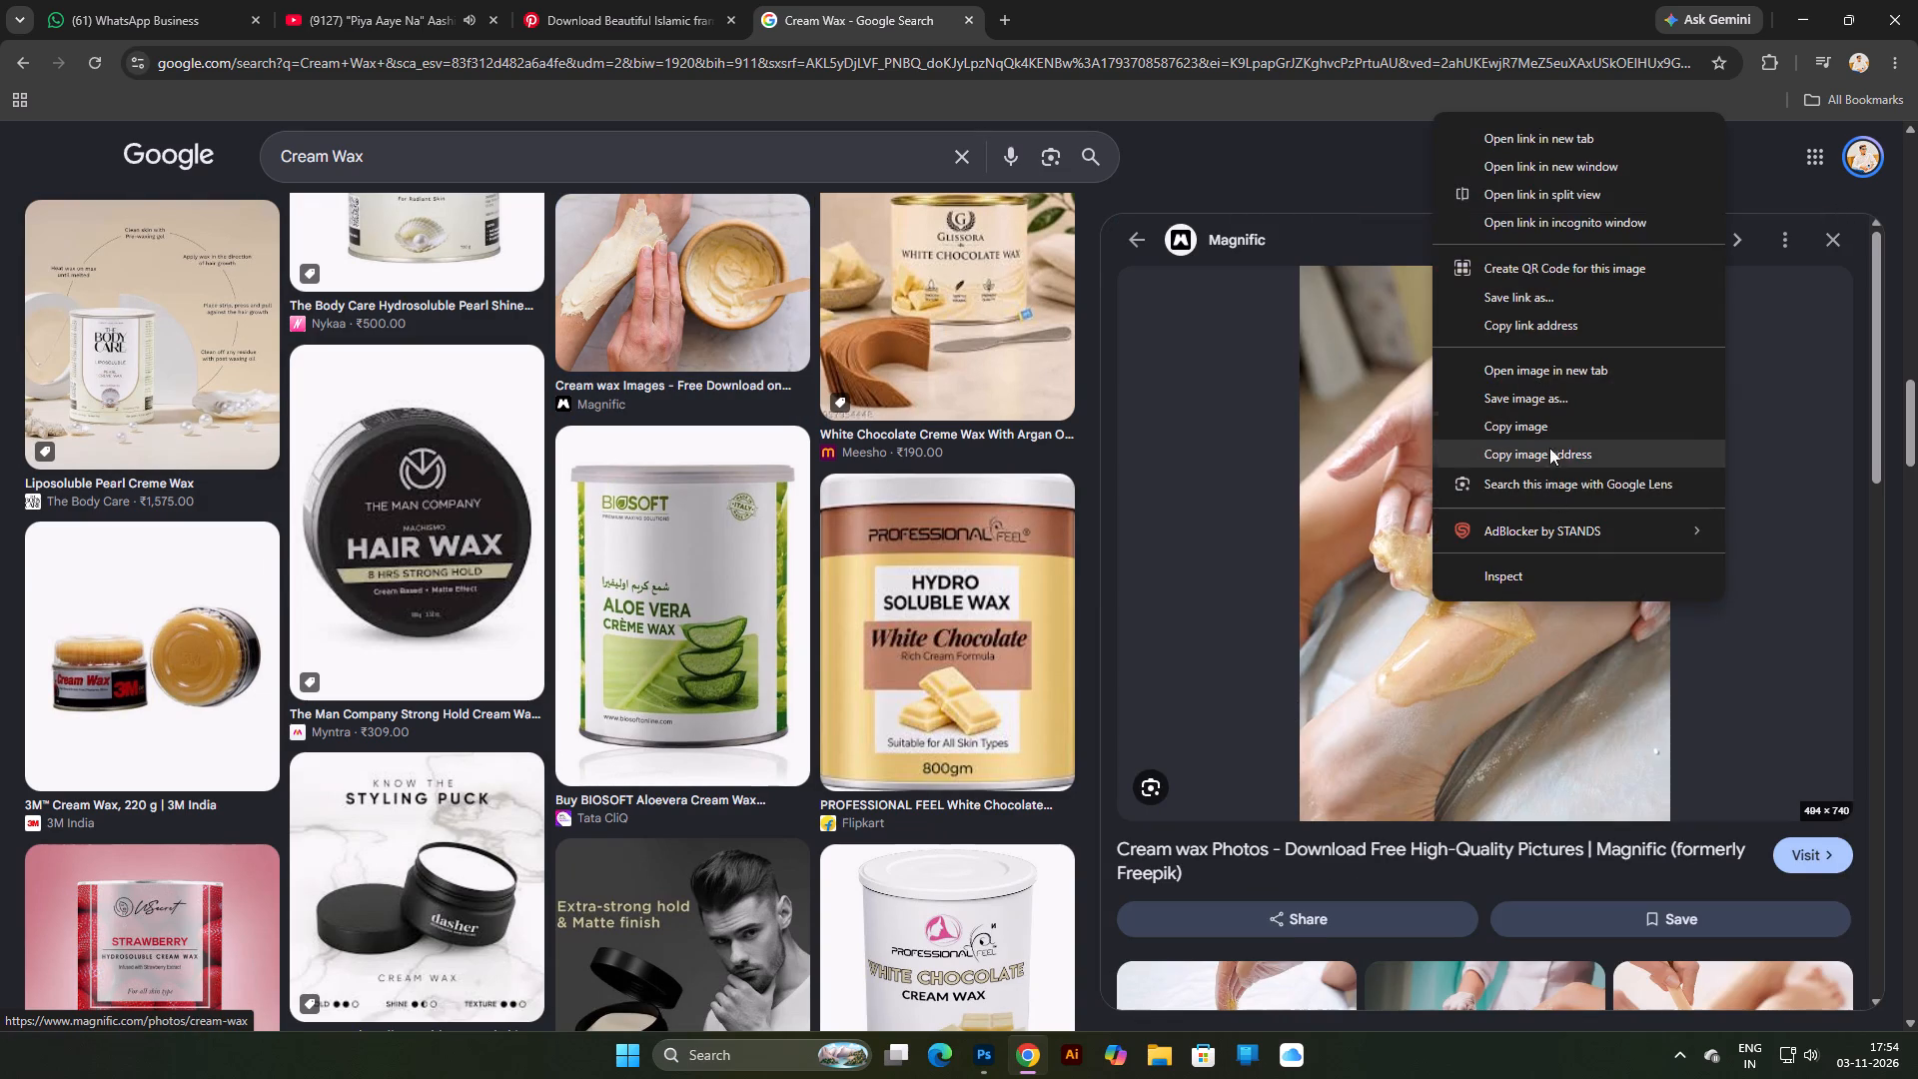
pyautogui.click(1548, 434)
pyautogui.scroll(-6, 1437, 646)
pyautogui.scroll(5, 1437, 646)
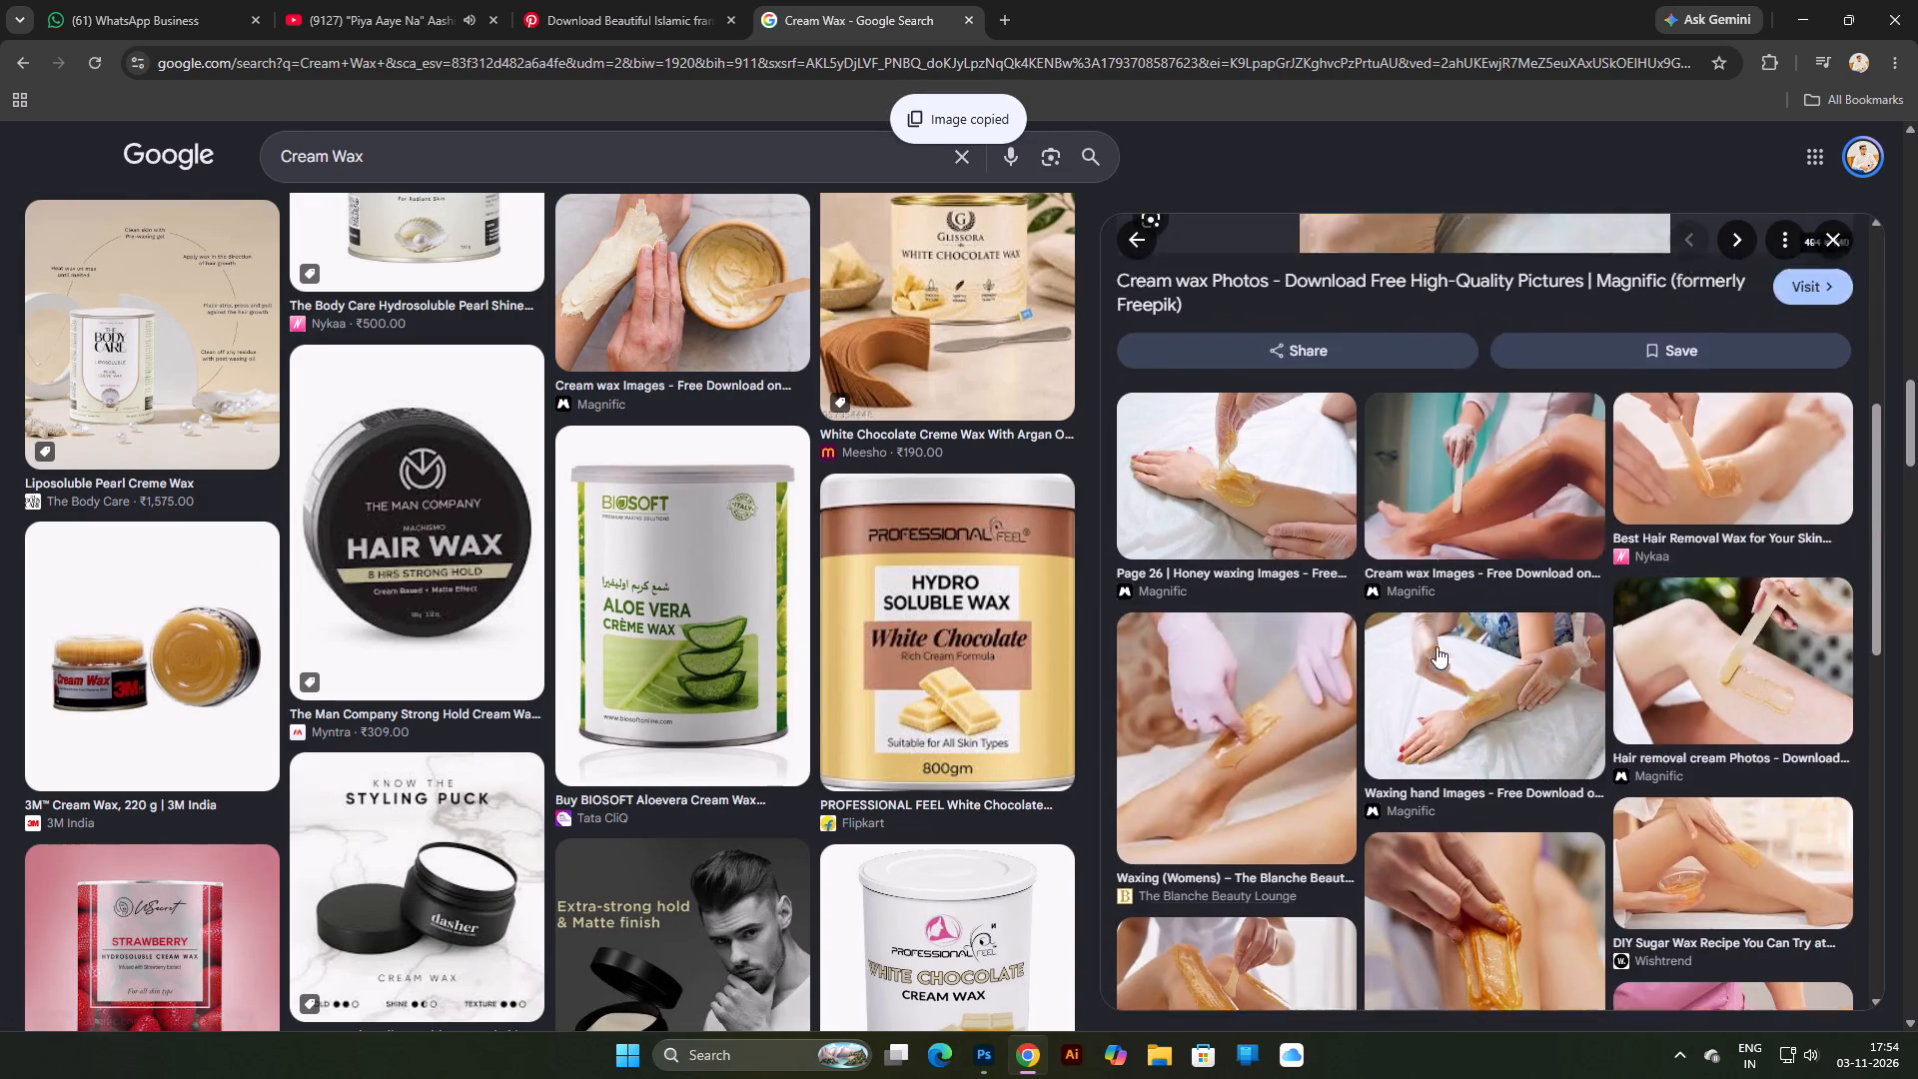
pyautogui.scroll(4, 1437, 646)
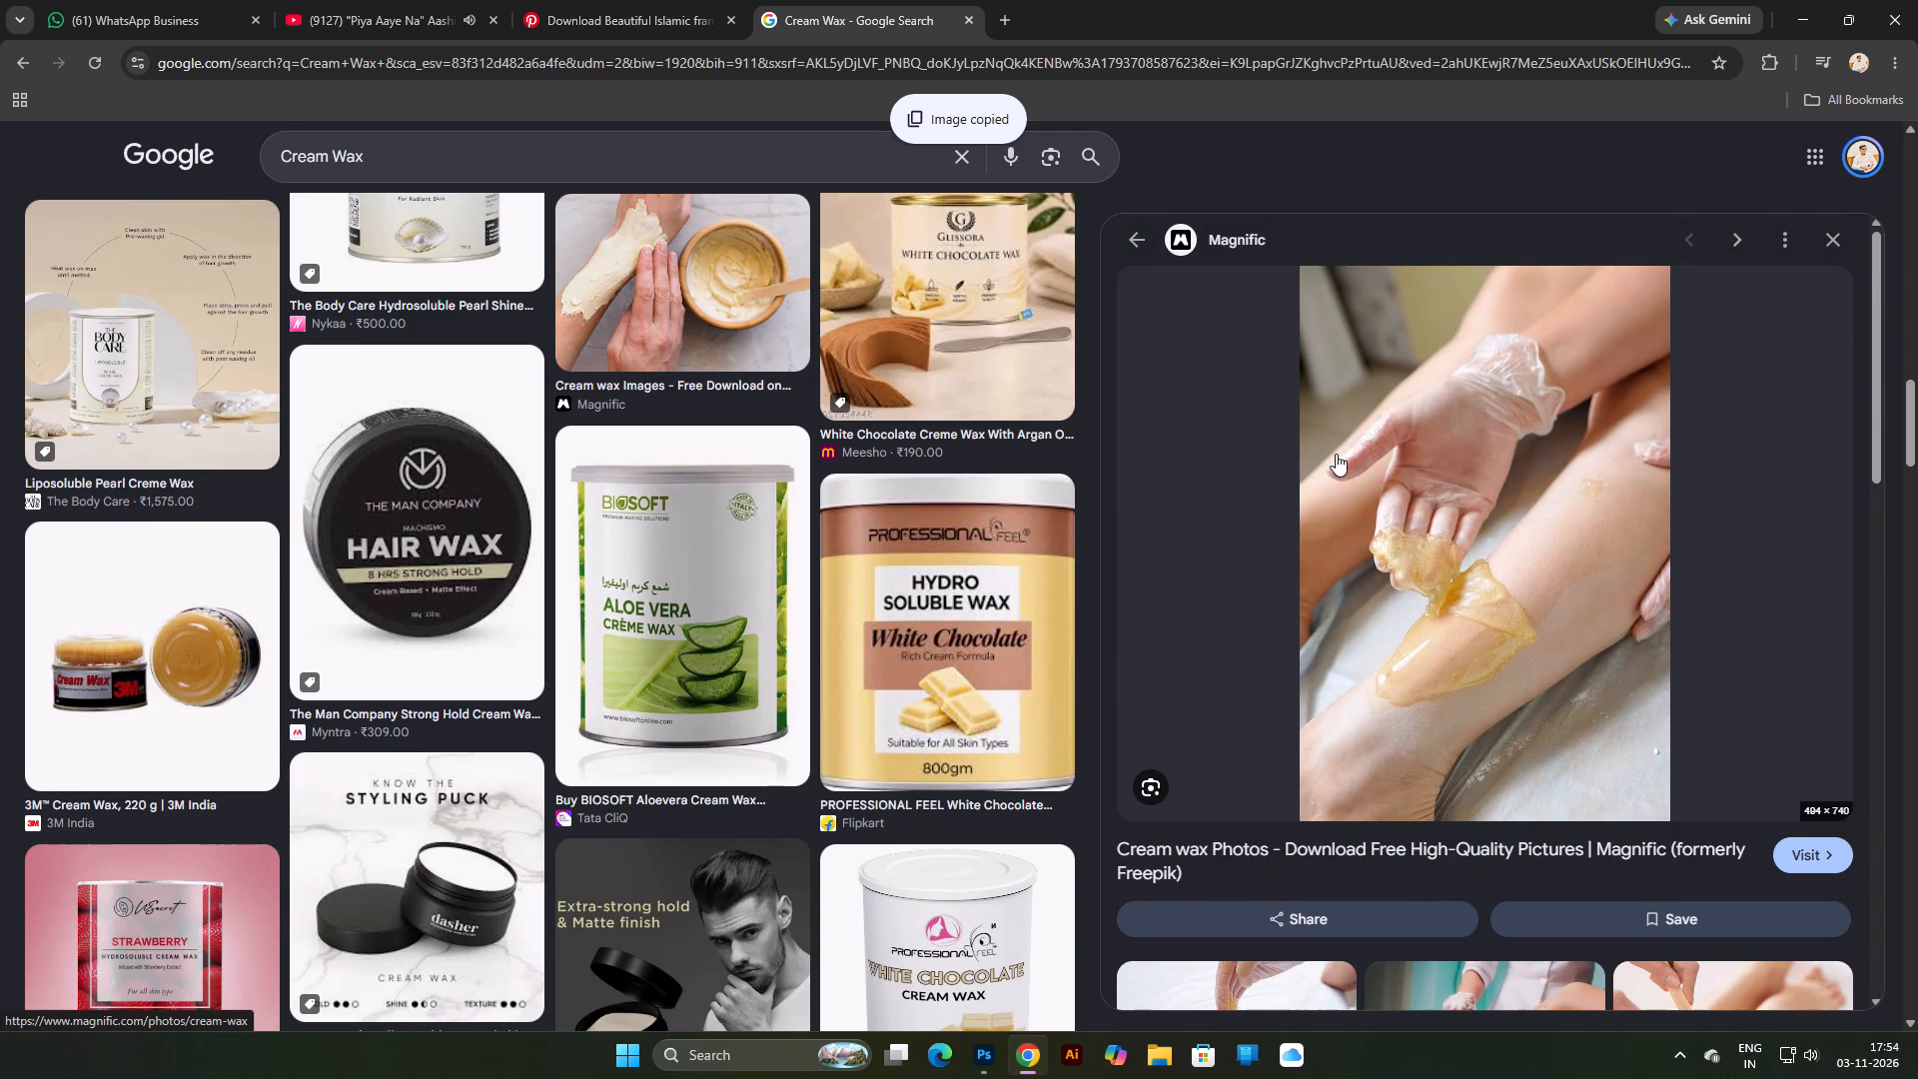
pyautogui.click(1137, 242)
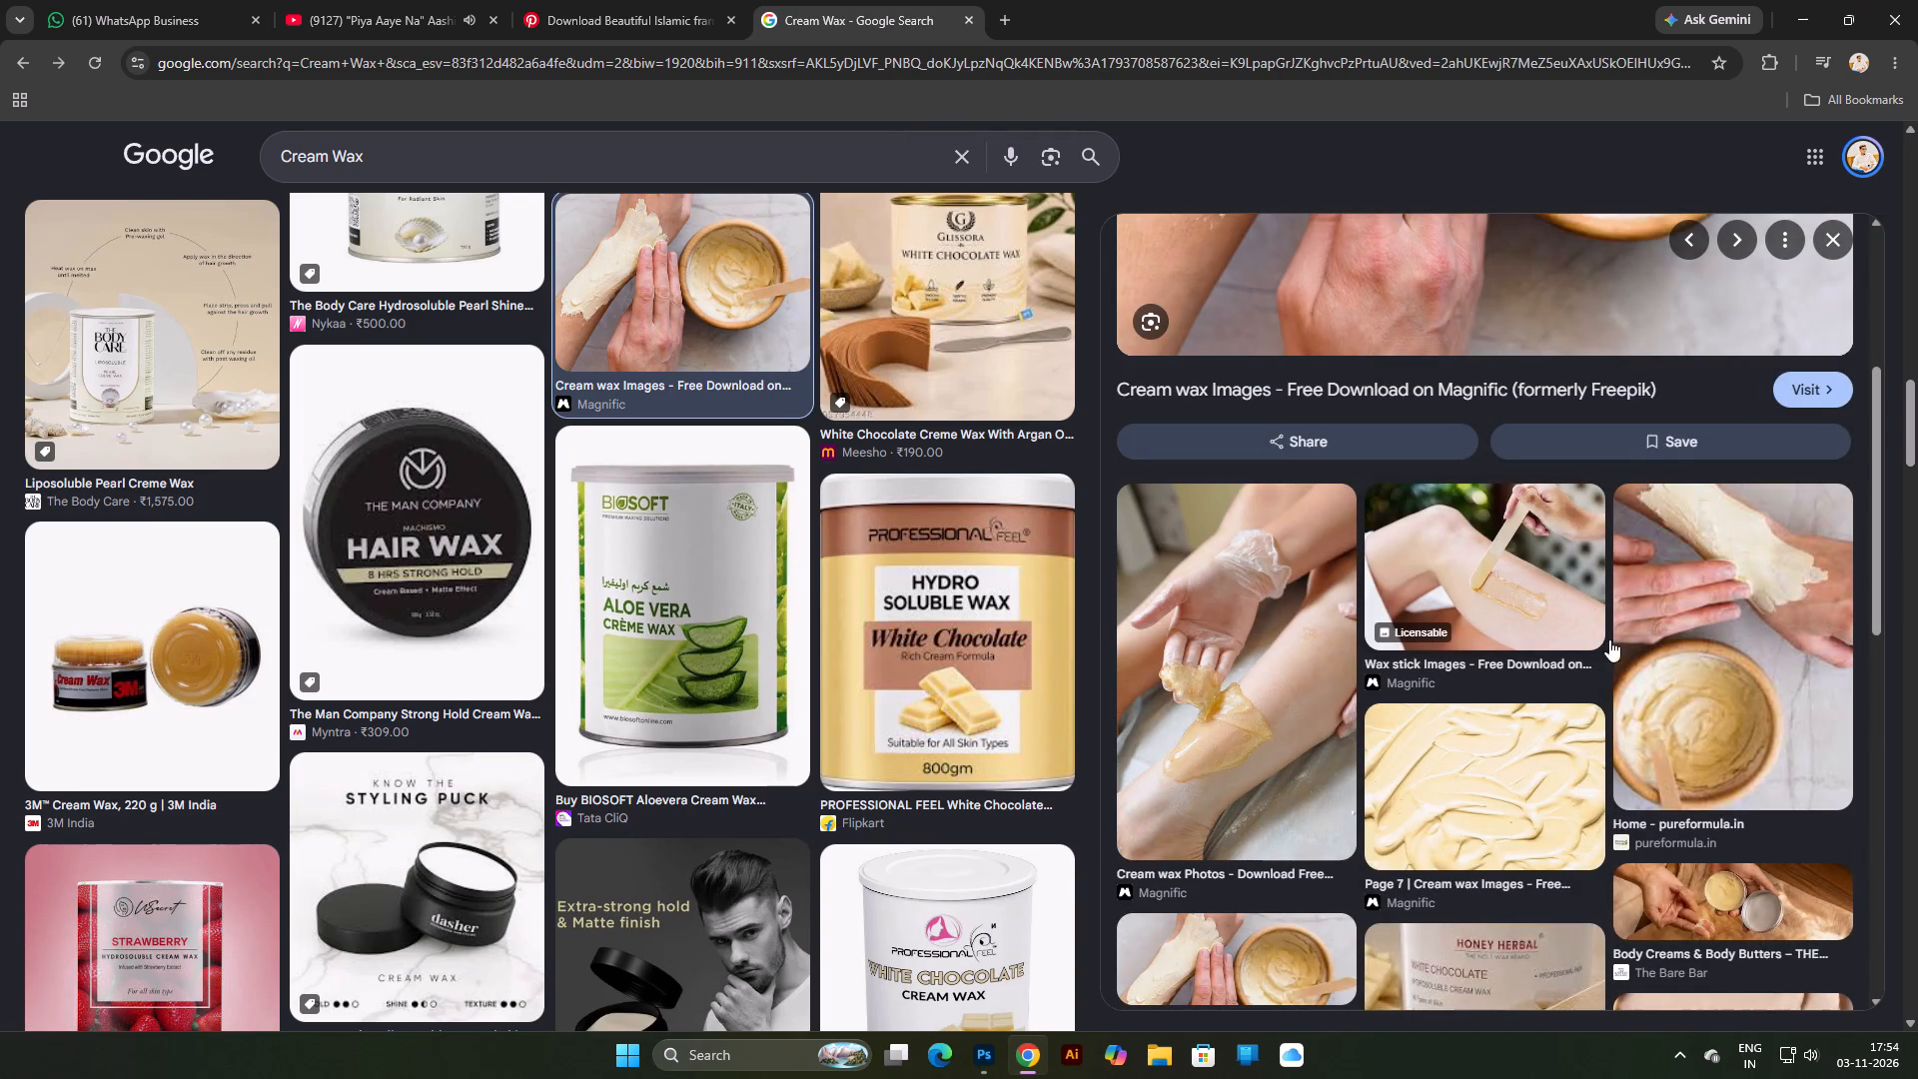
# Copy the related pureformula.in photo of cream wax spread on an arm above a wooden bowl.
pyautogui.click(1733, 606)
pyautogui.rightClick(1505, 516)
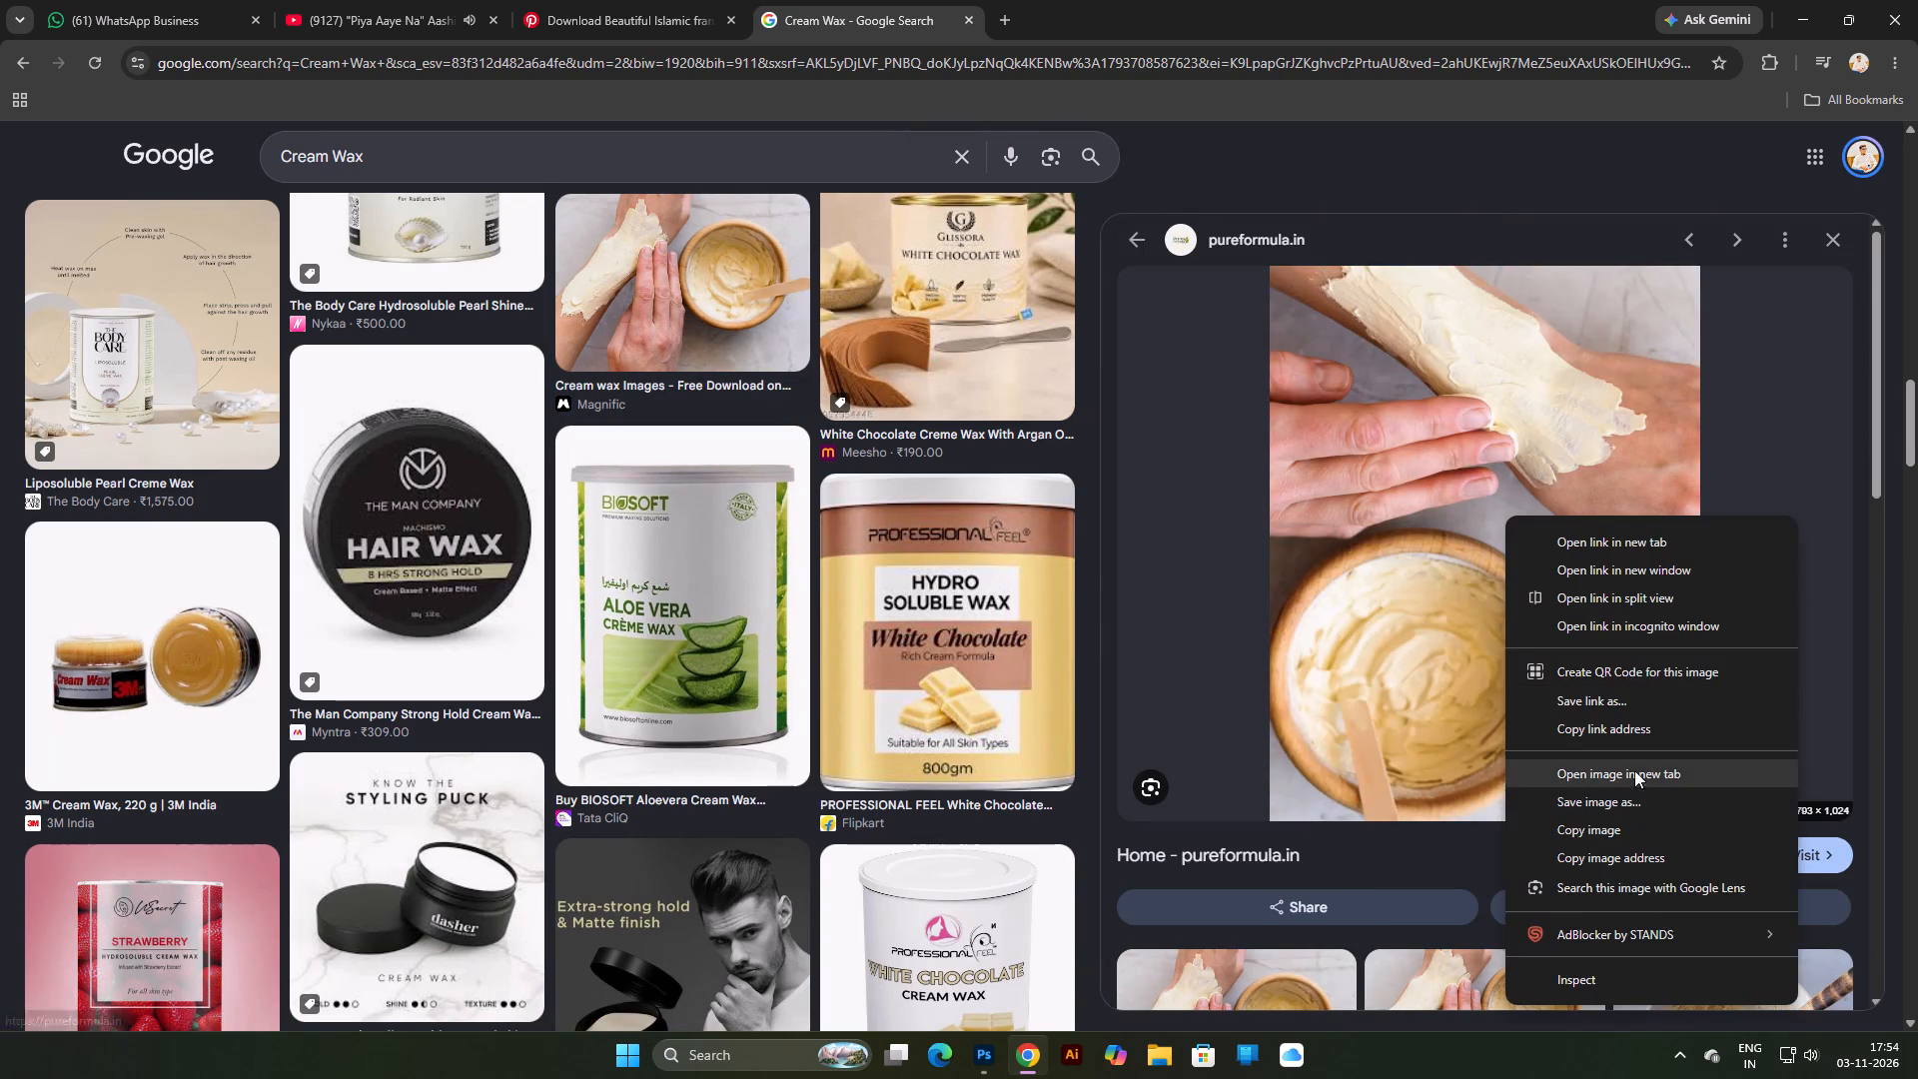
pyautogui.click(1625, 816)
# Switch to the Photoshop poster, paste the cream wax photo above the left column's third circle and clip it to that circle.
pyautogui.click(986, 1055)
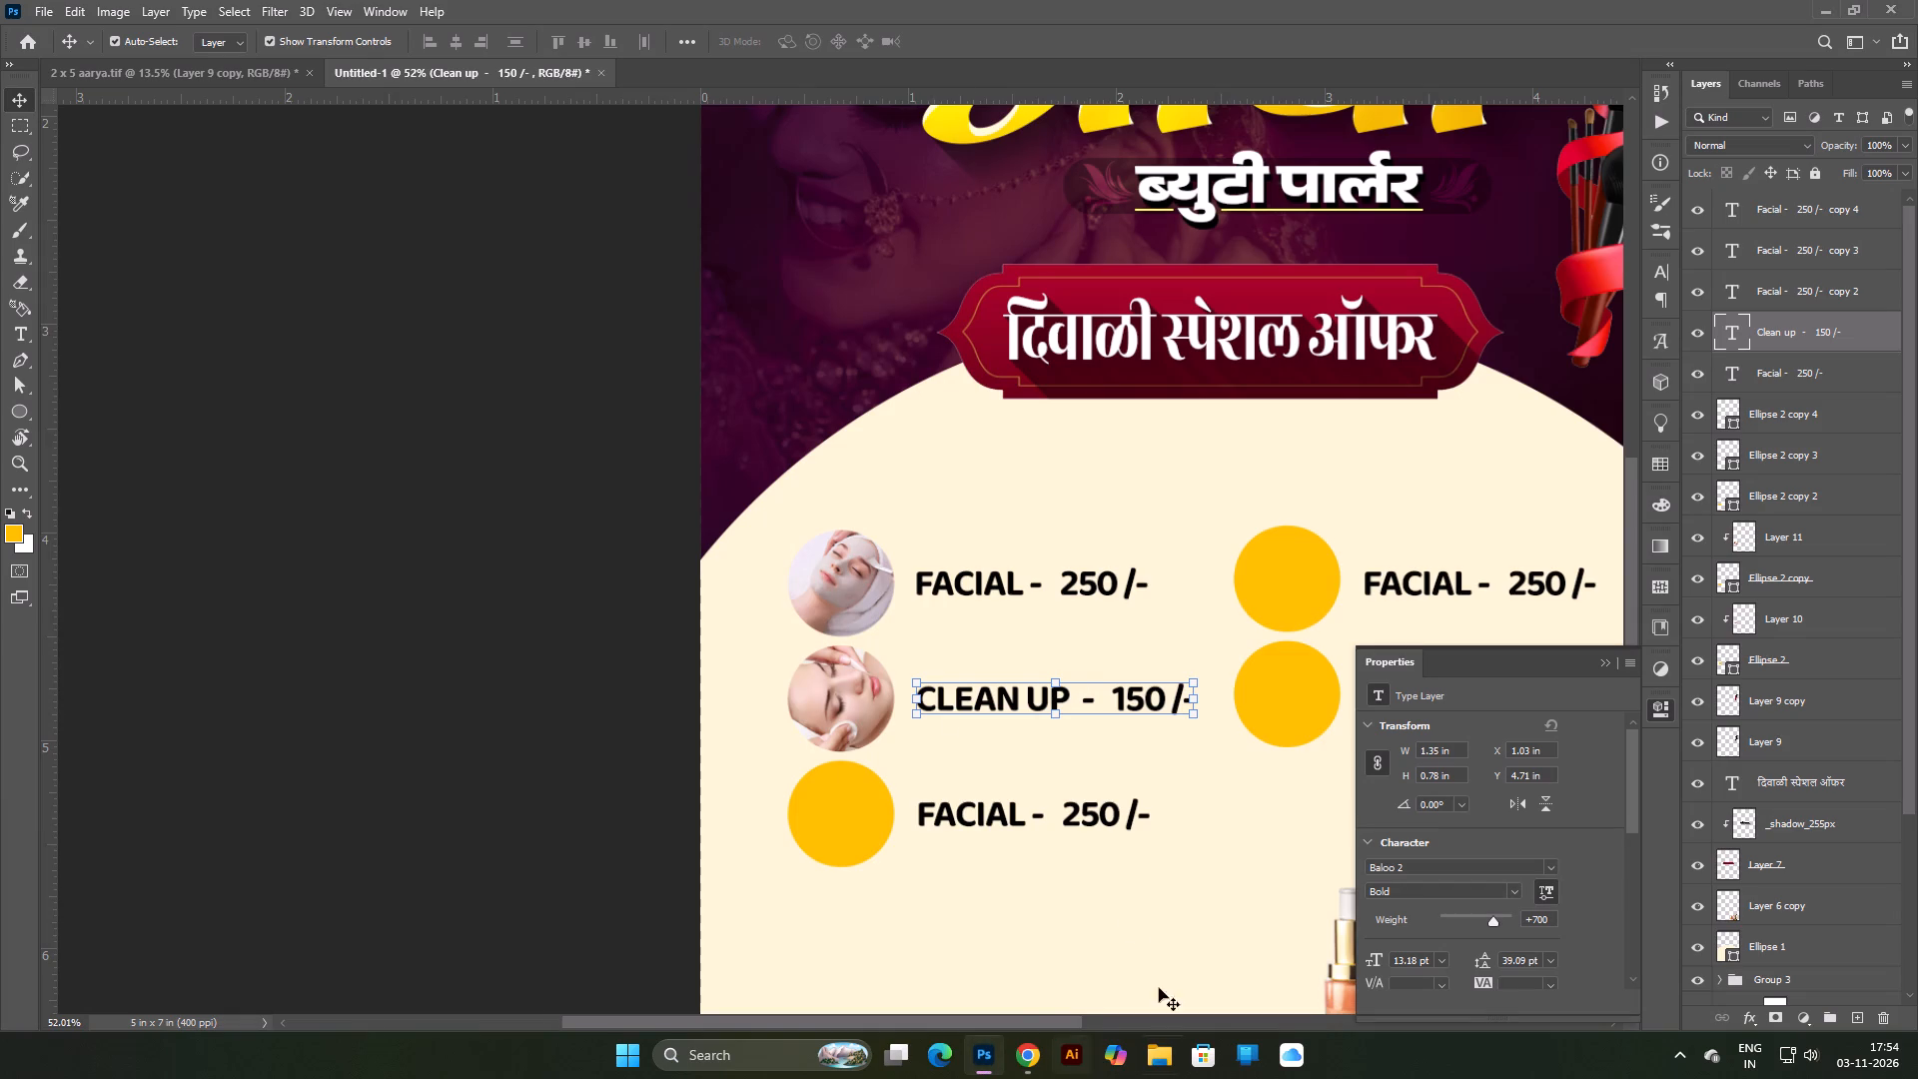
pyautogui.scroll(4, 950, 716)
pyautogui.press('space')
pyautogui.press('space')
pyautogui.press('space')
pyautogui.press('space')
pyautogui.press('space')
pyautogui.moveTo(818, 805); pyautogui.dragTo(858, 682)
pyautogui.rightClick(843, 695)
pyautogui.click(855, 706)
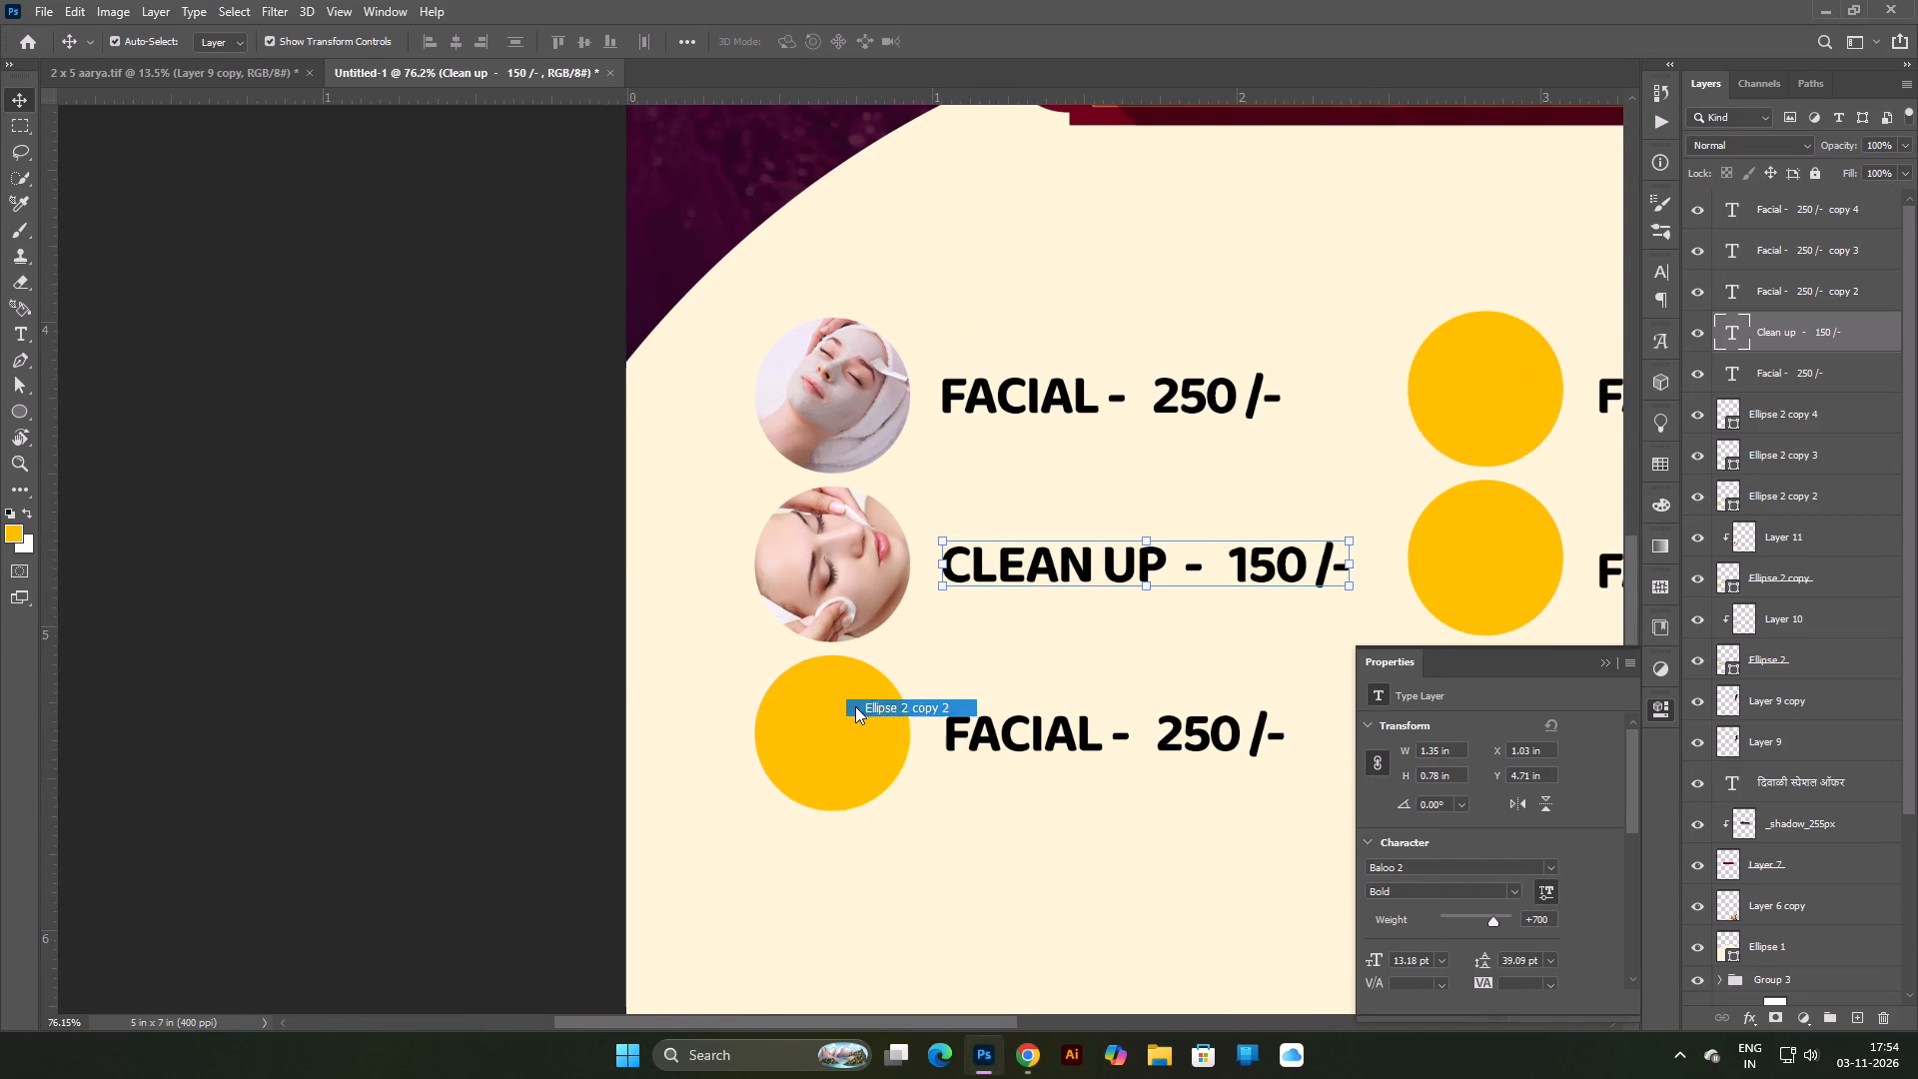
pyautogui.hotkey('ctrl', 'v')
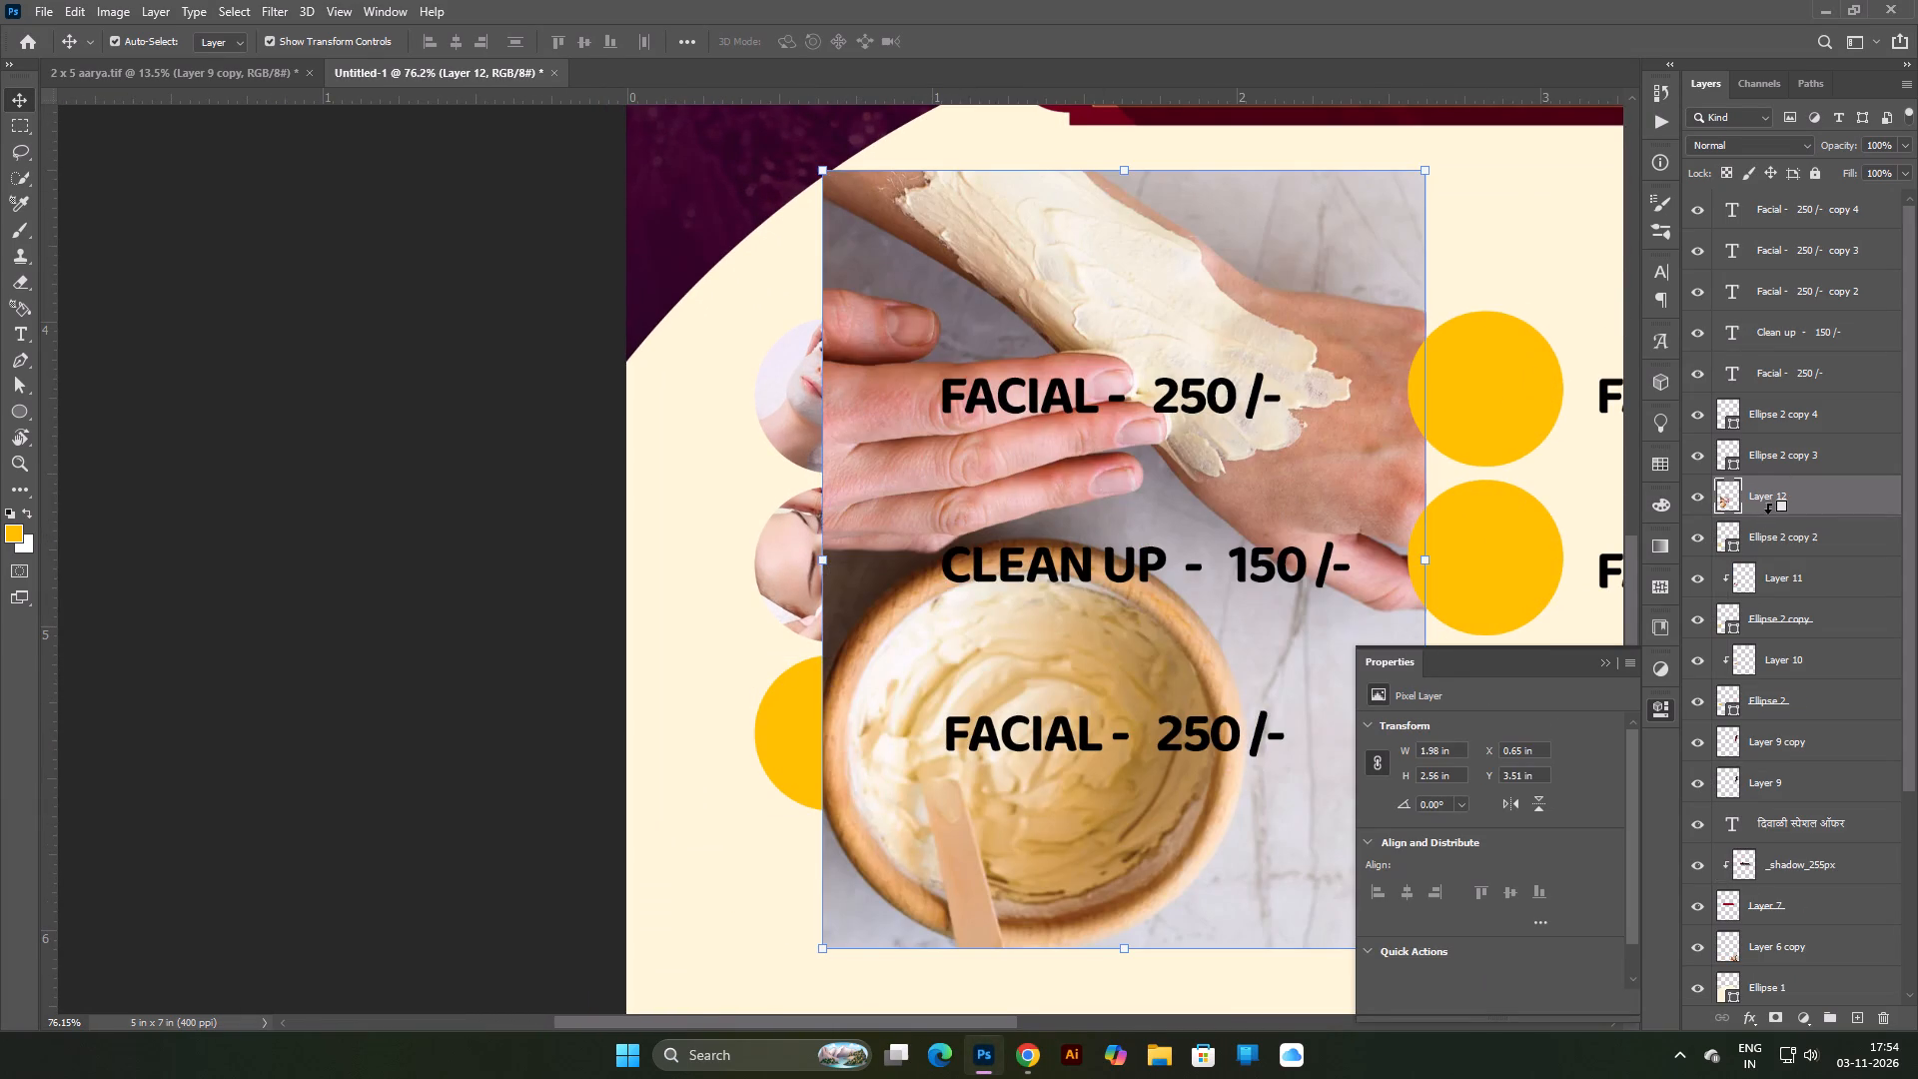
pyautogui.keyDown('alt'); pyautogui.click(1768, 513); pyautogui.keyUp('alt')
# Scale the clipped wax photo to about 0.6 x 0.78 in and position it to fill the left column's third circle.
pyautogui.keyDown('alt'); pyautogui.moveTo(1430, 562); pyautogui.dragTo(1177, 601); pyautogui.keyUp('alt')
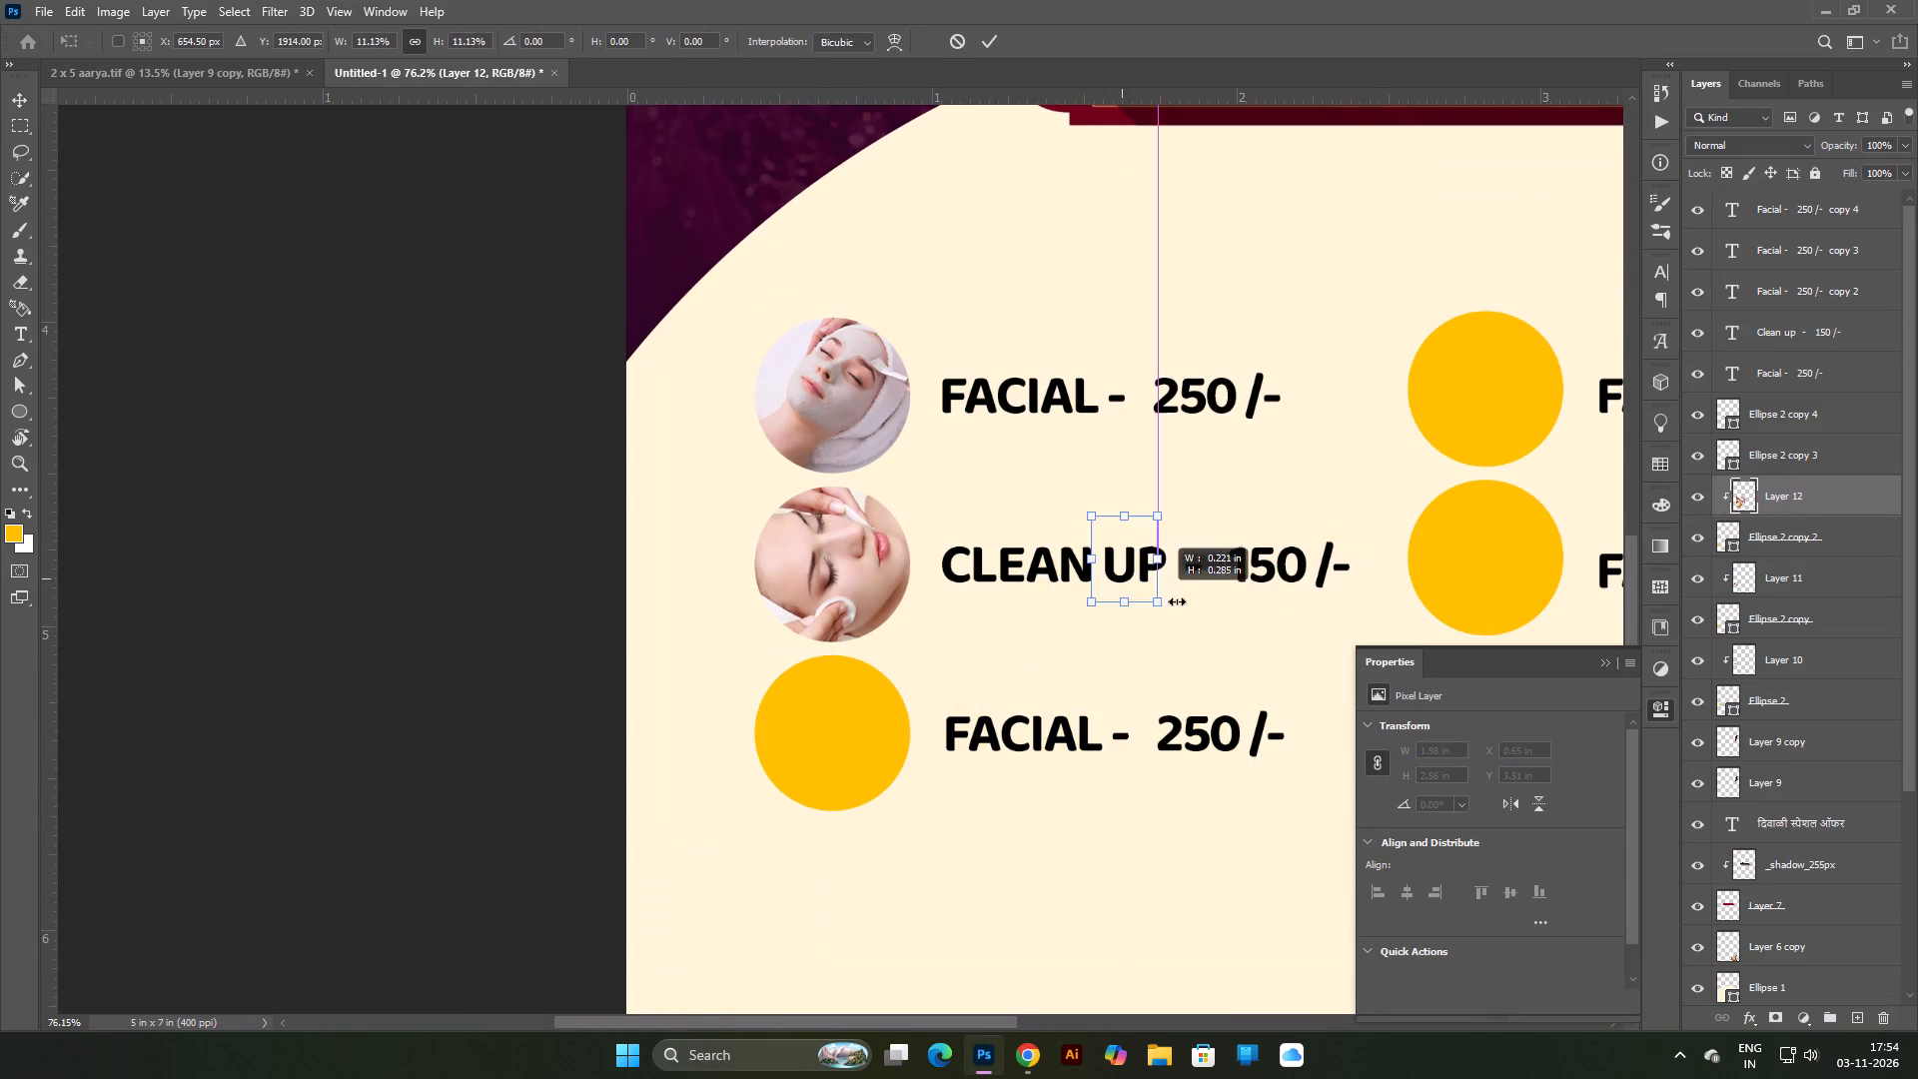
pyautogui.keyDown('alt'); pyautogui.moveTo(1177, 601); pyautogui.dragTo(1197, 606); pyautogui.keyUp('alt')
pyautogui.moveTo(1132, 581); pyautogui.dragTo(845, 783)
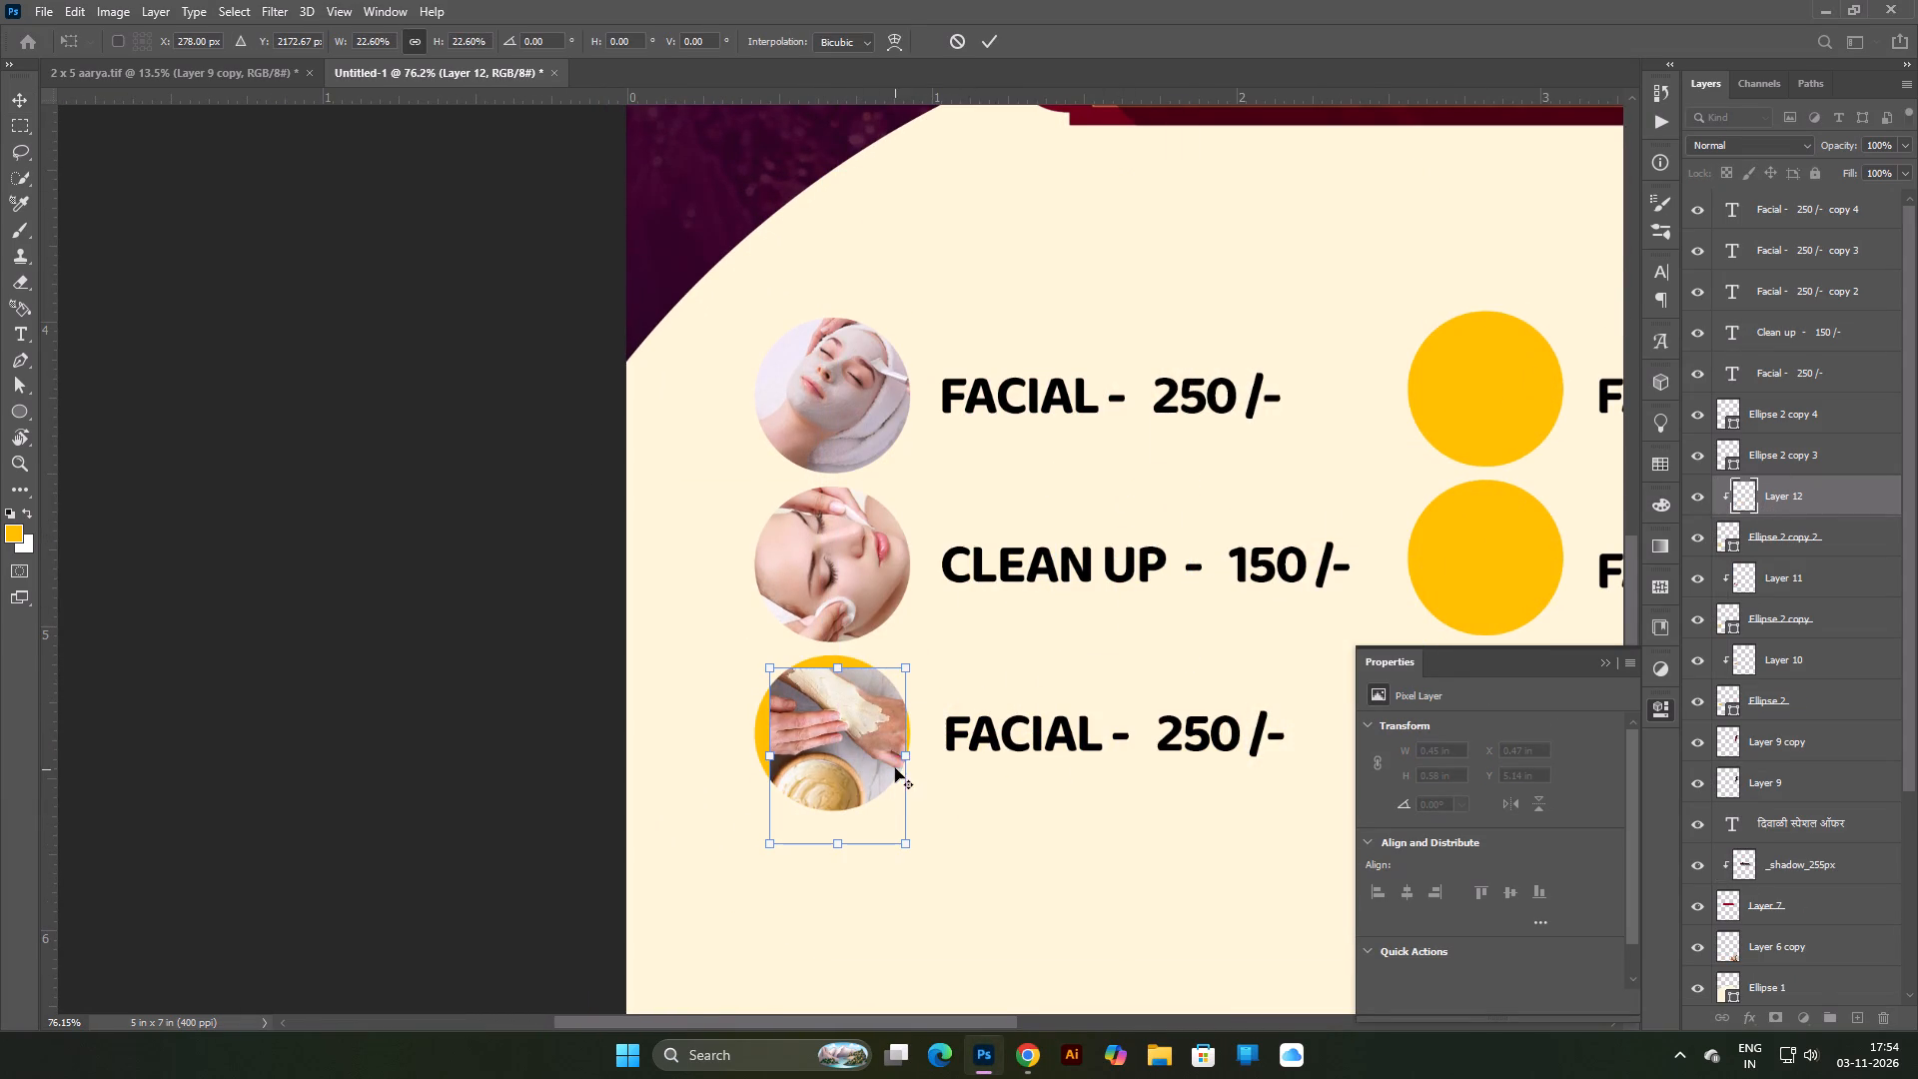
pyautogui.keyDown('alt'); pyautogui.moveTo(900, 758); pyautogui.dragTo(923, 783); pyautogui.keyUp('alt')
pyautogui.click(888, 770)
pyautogui.press('Return')
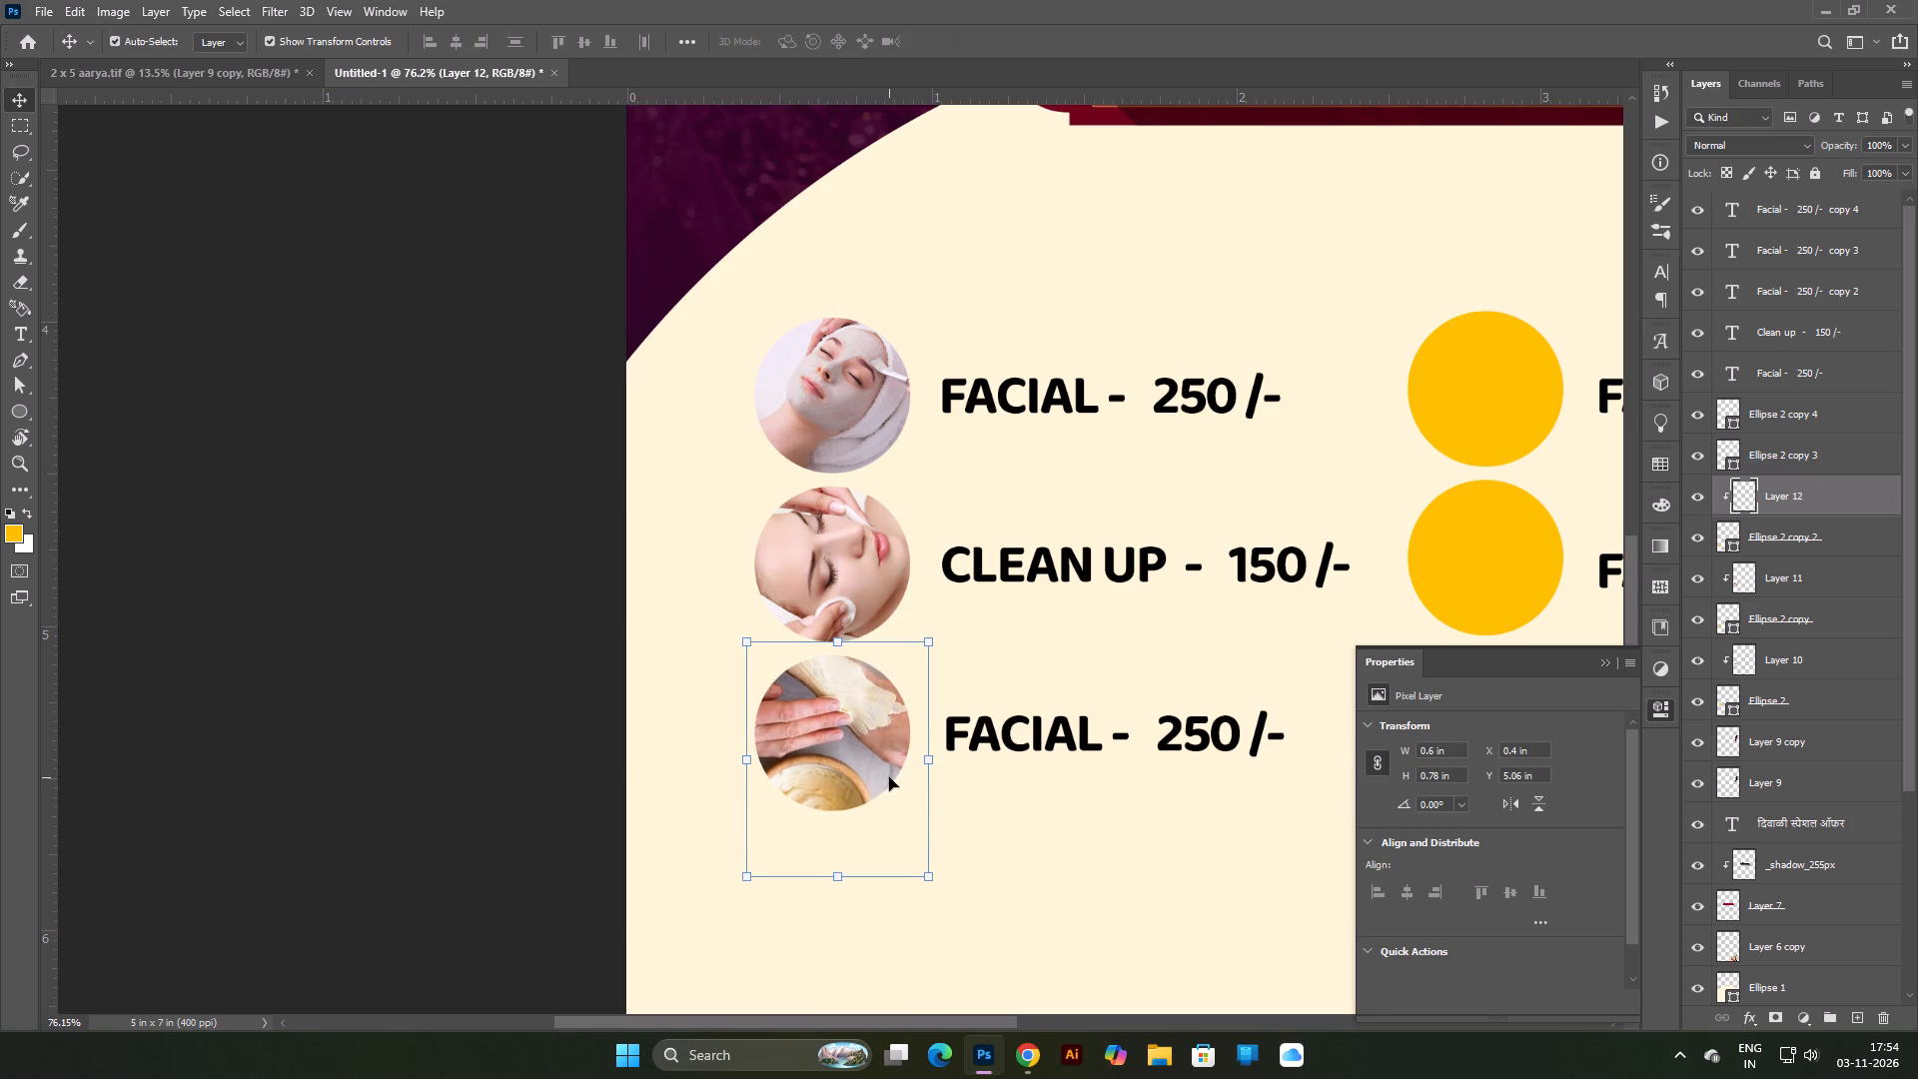
pyautogui.click(242, 638)
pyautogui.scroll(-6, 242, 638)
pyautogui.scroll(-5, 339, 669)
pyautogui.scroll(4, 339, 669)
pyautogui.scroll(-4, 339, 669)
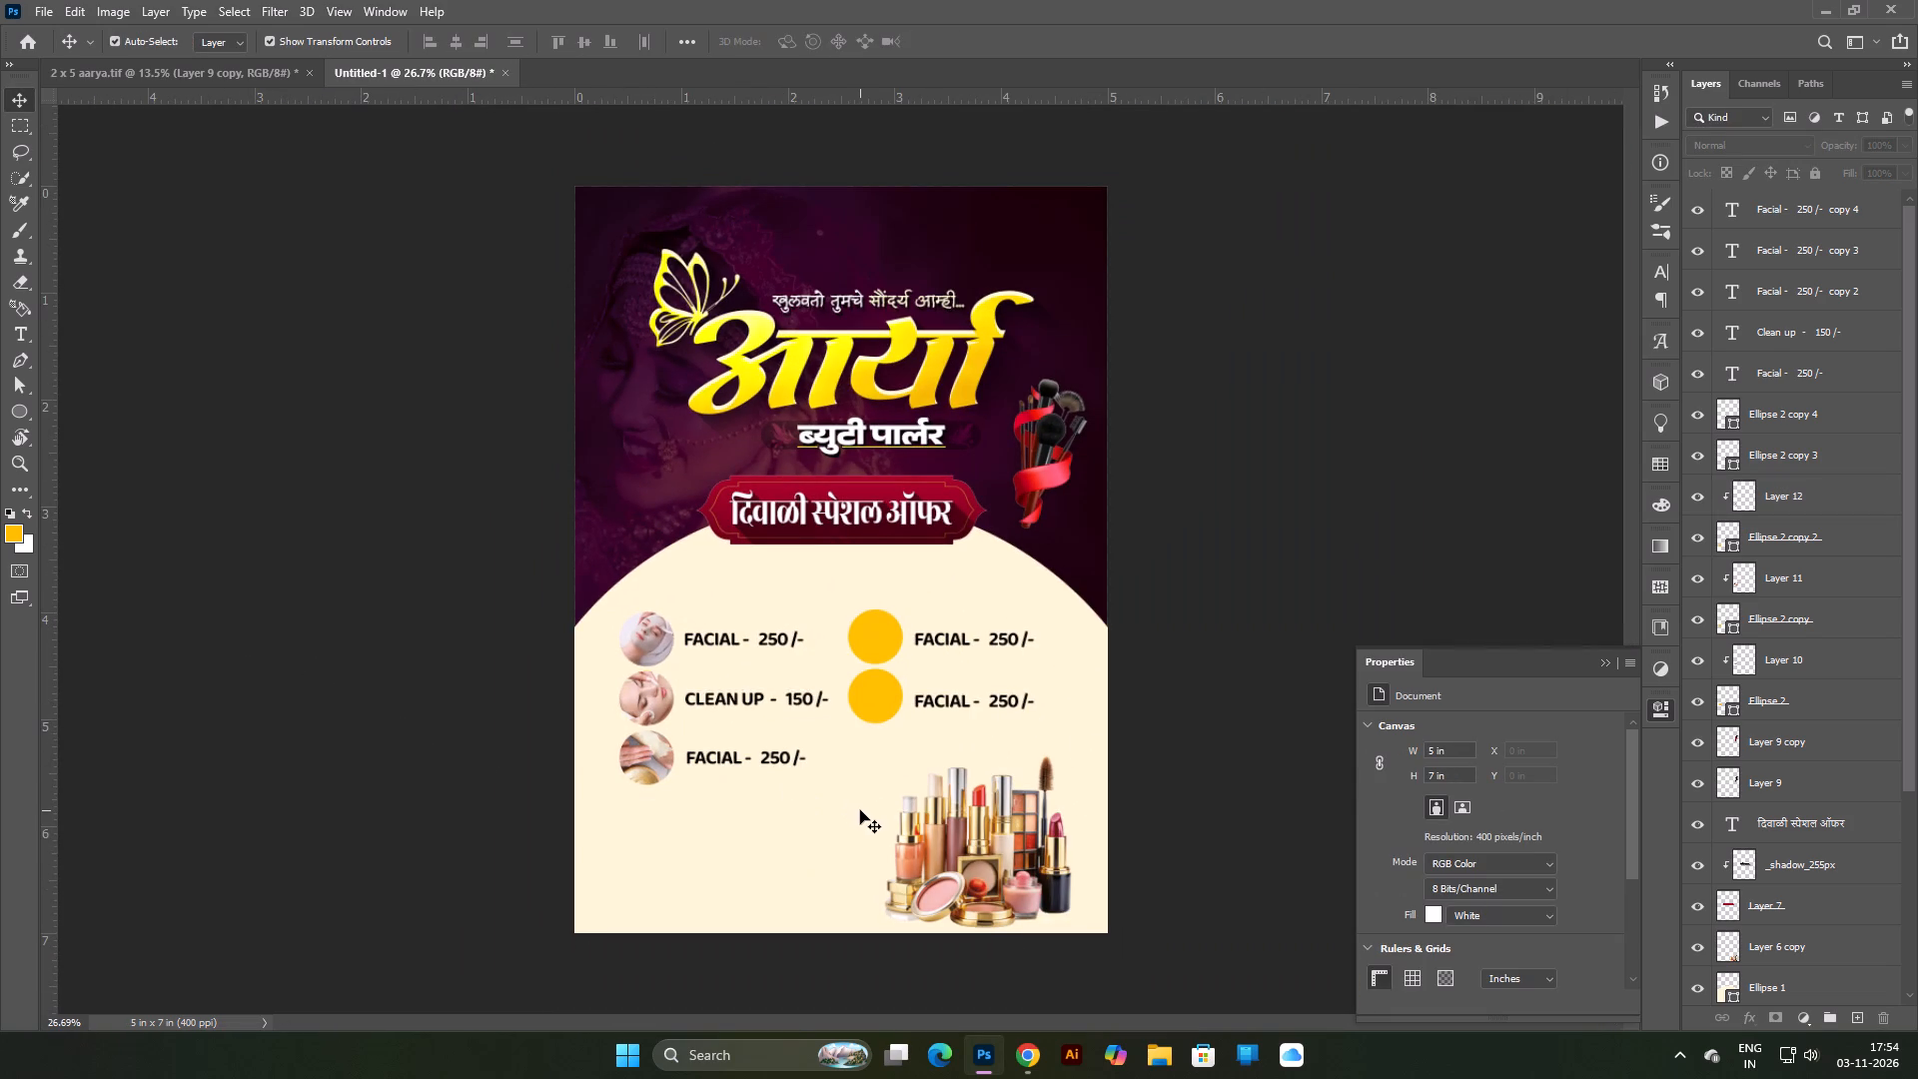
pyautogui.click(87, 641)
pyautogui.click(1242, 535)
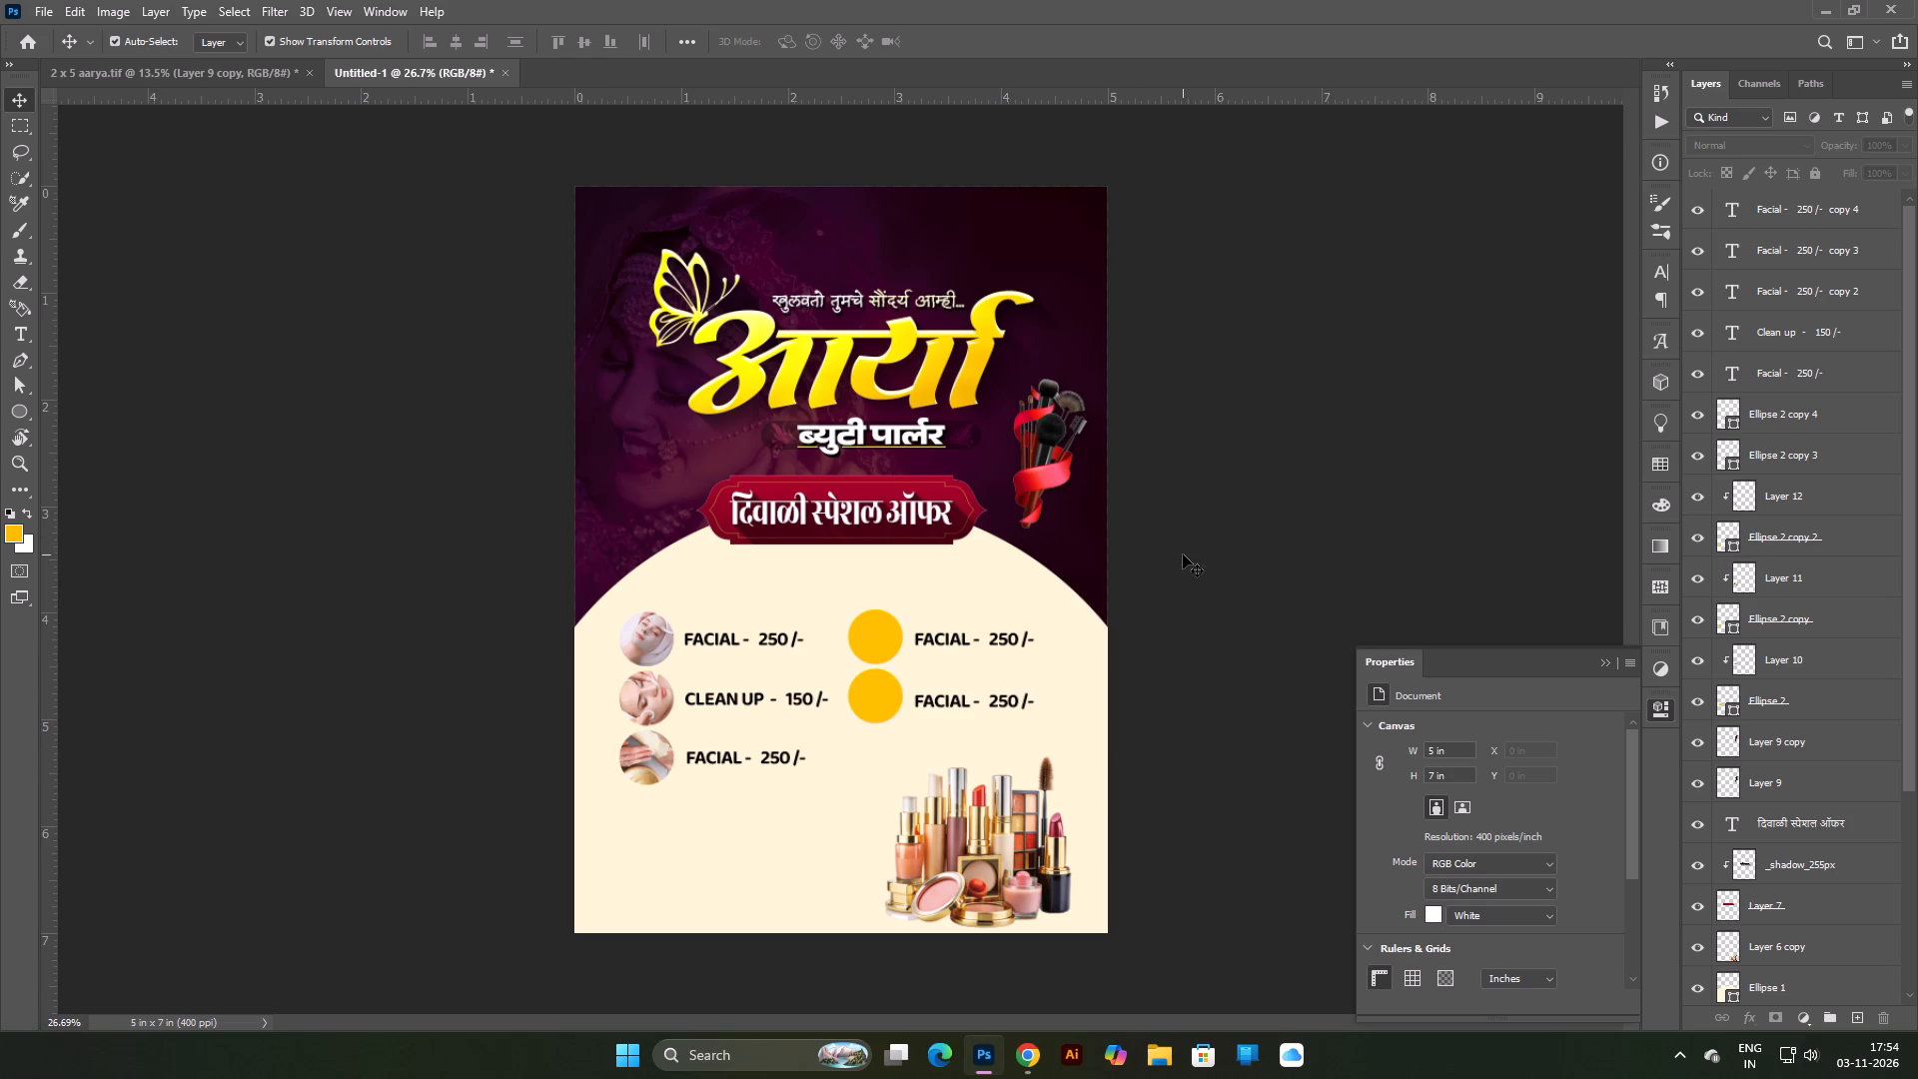
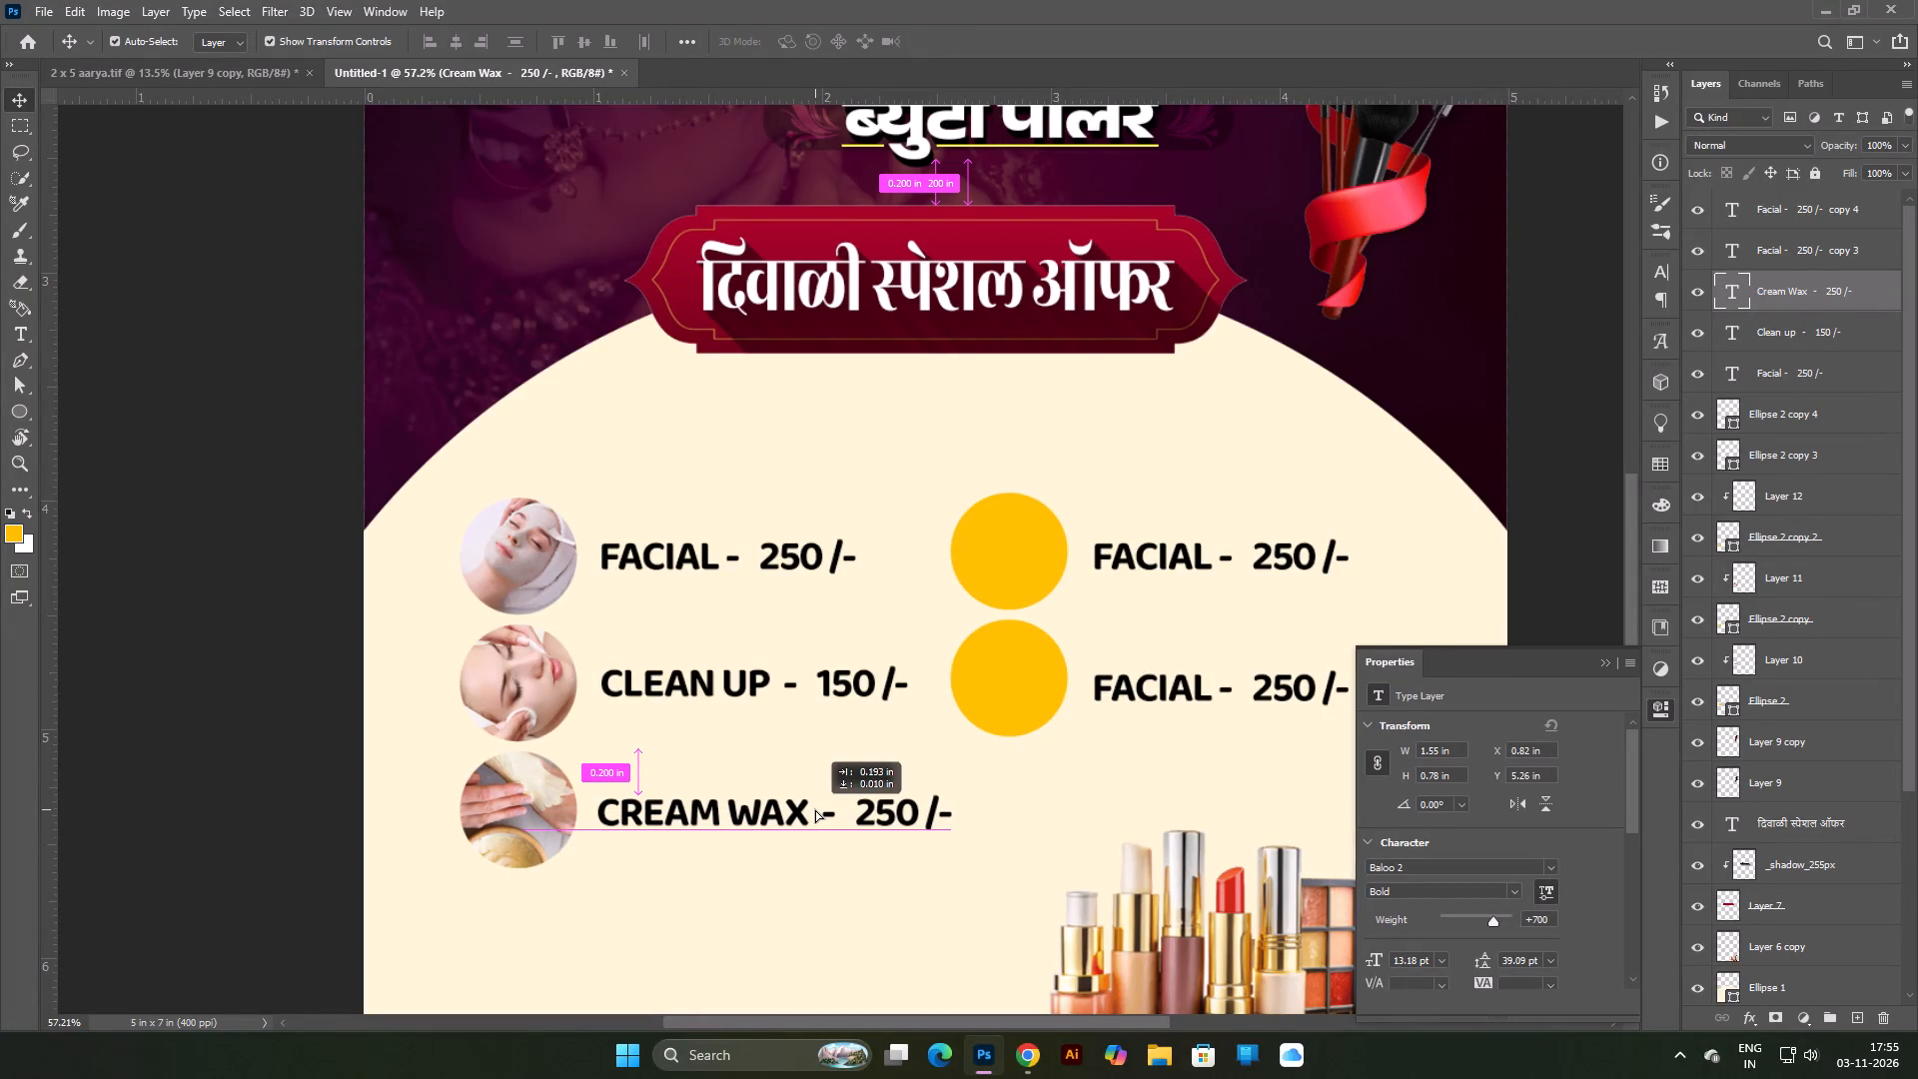
# Align the Cream Wax text beside its circle with the labels above, and set its price to 130 /-.
pyautogui.moveTo(815, 809); pyautogui.dragTo(817, 808)
pyautogui.doubleClick(817, 808)
pyautogui.click(877, 818)
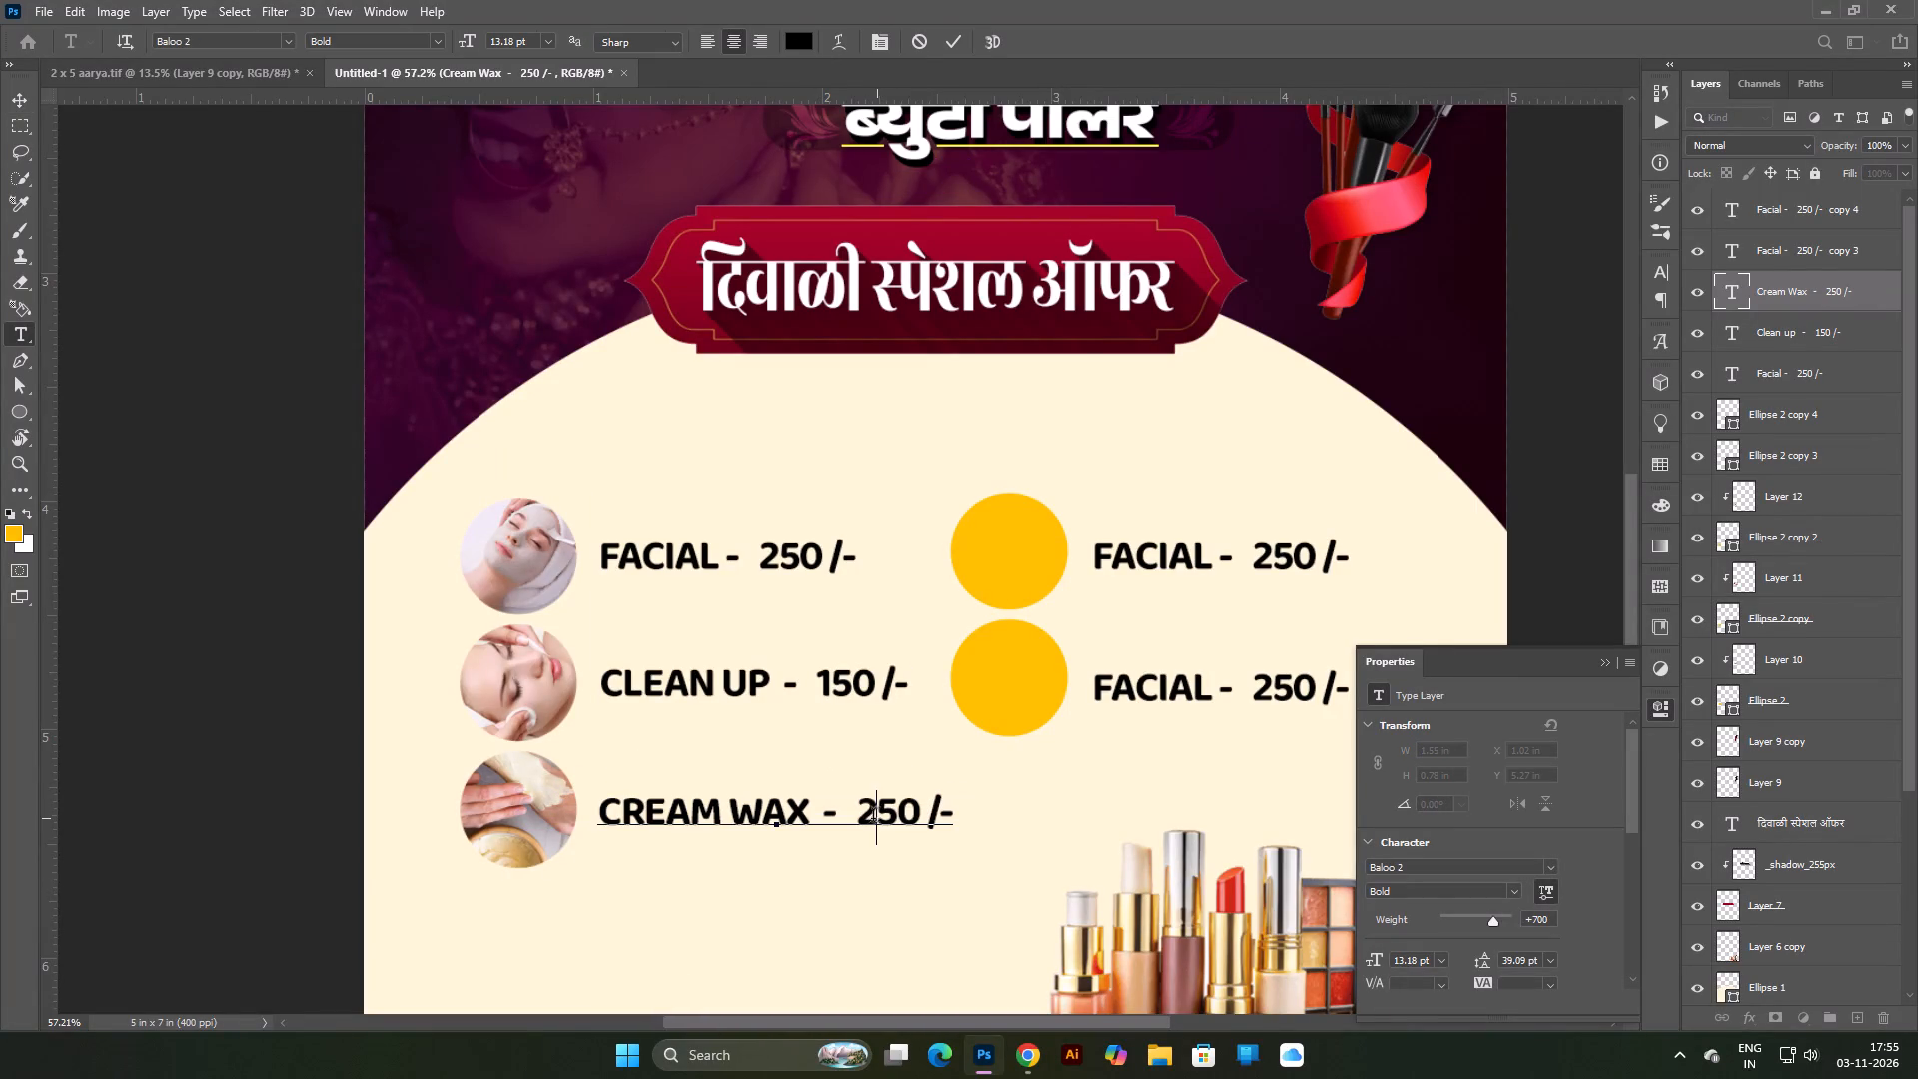
pyautogui.doubleClick(869, 818)
pyautogui.write('130')
pyautogui.press('space')
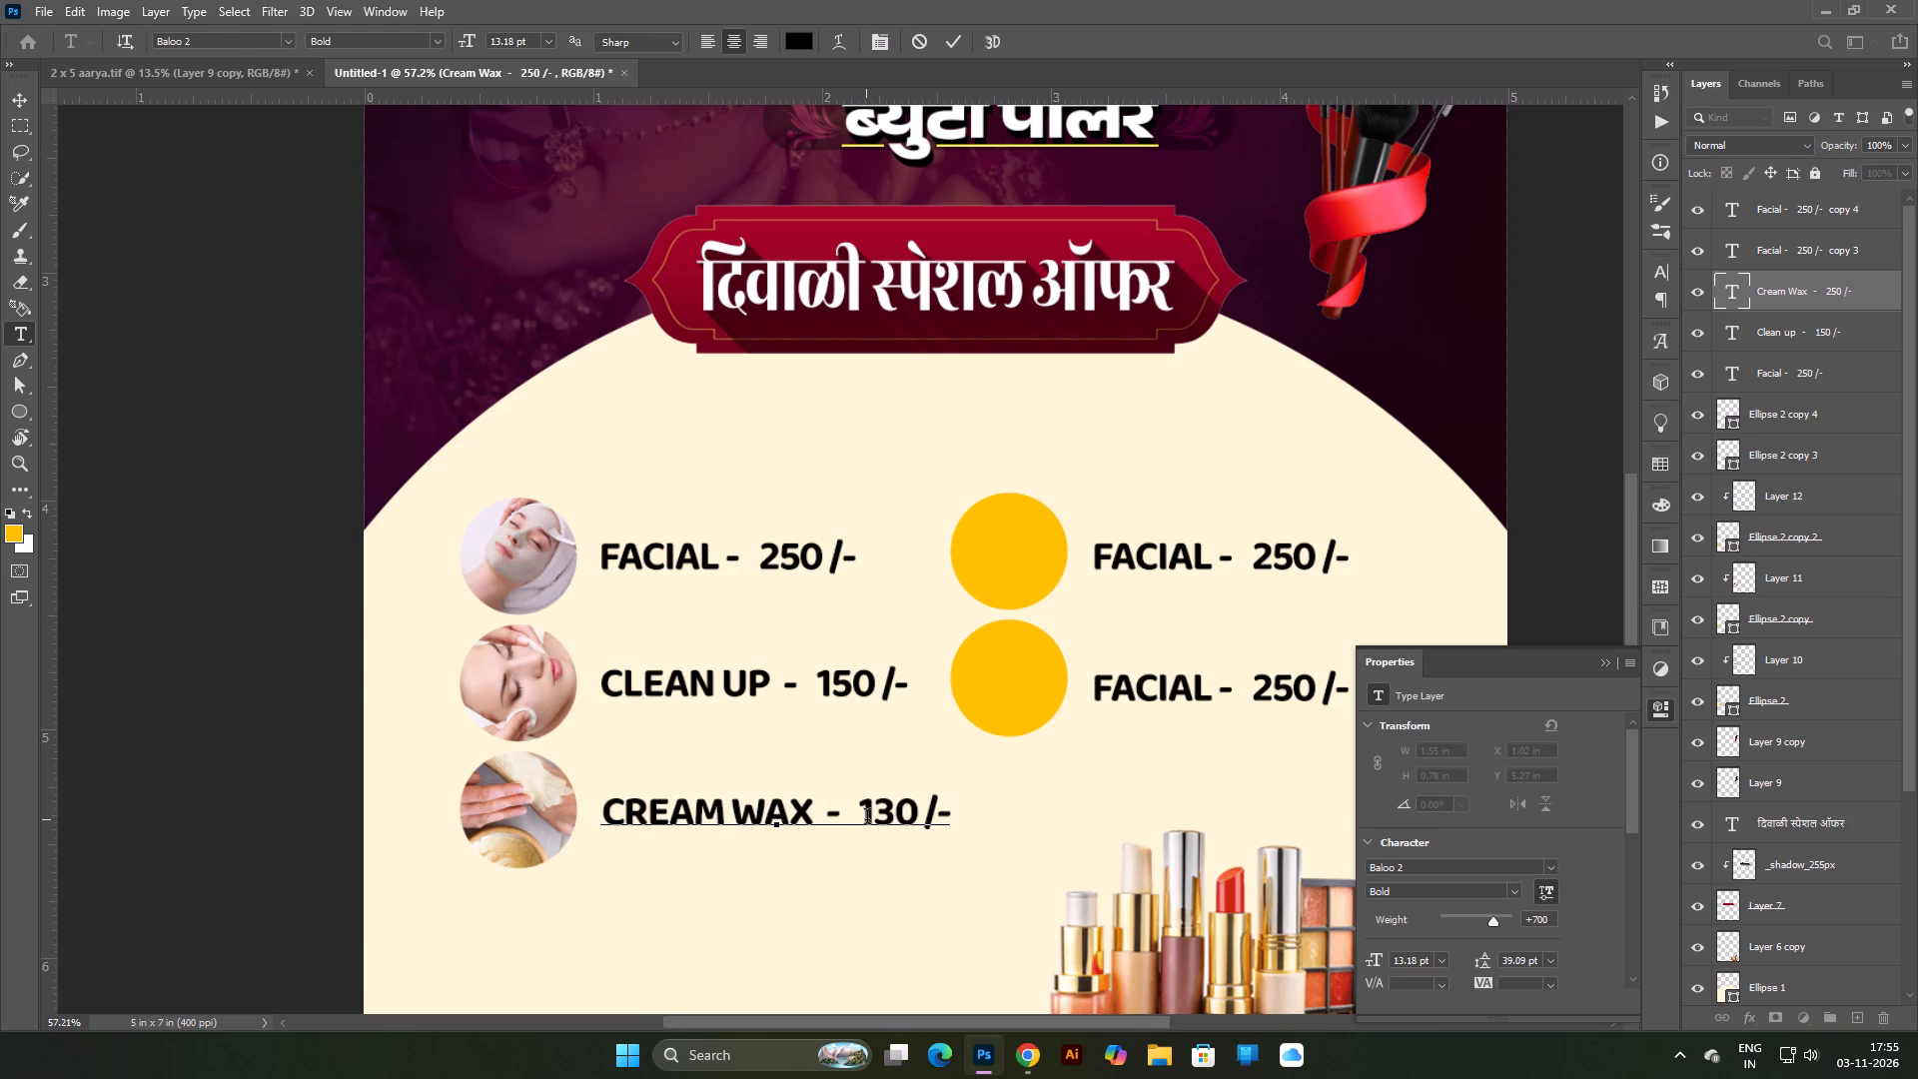
pyautogui.press('Return')
pyautogui.click(769, 816)
pyautogui.press('Return')
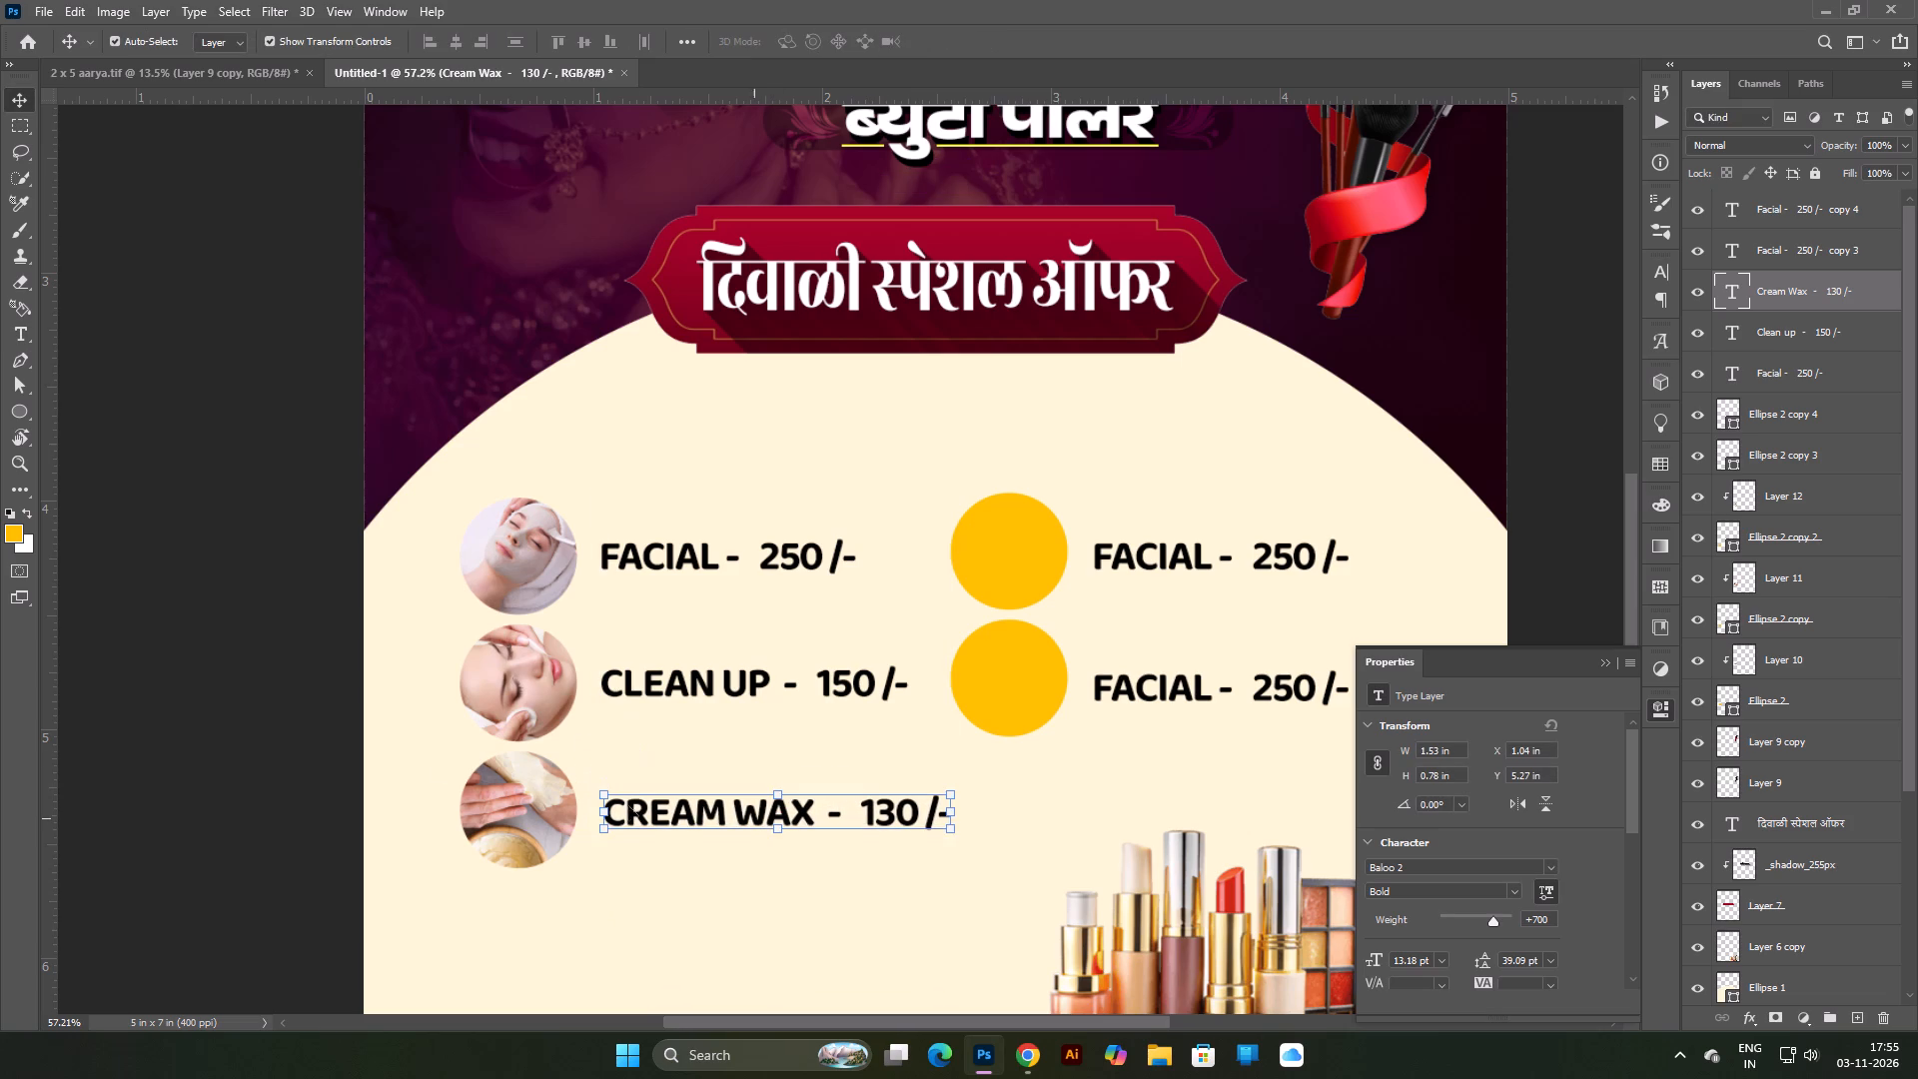
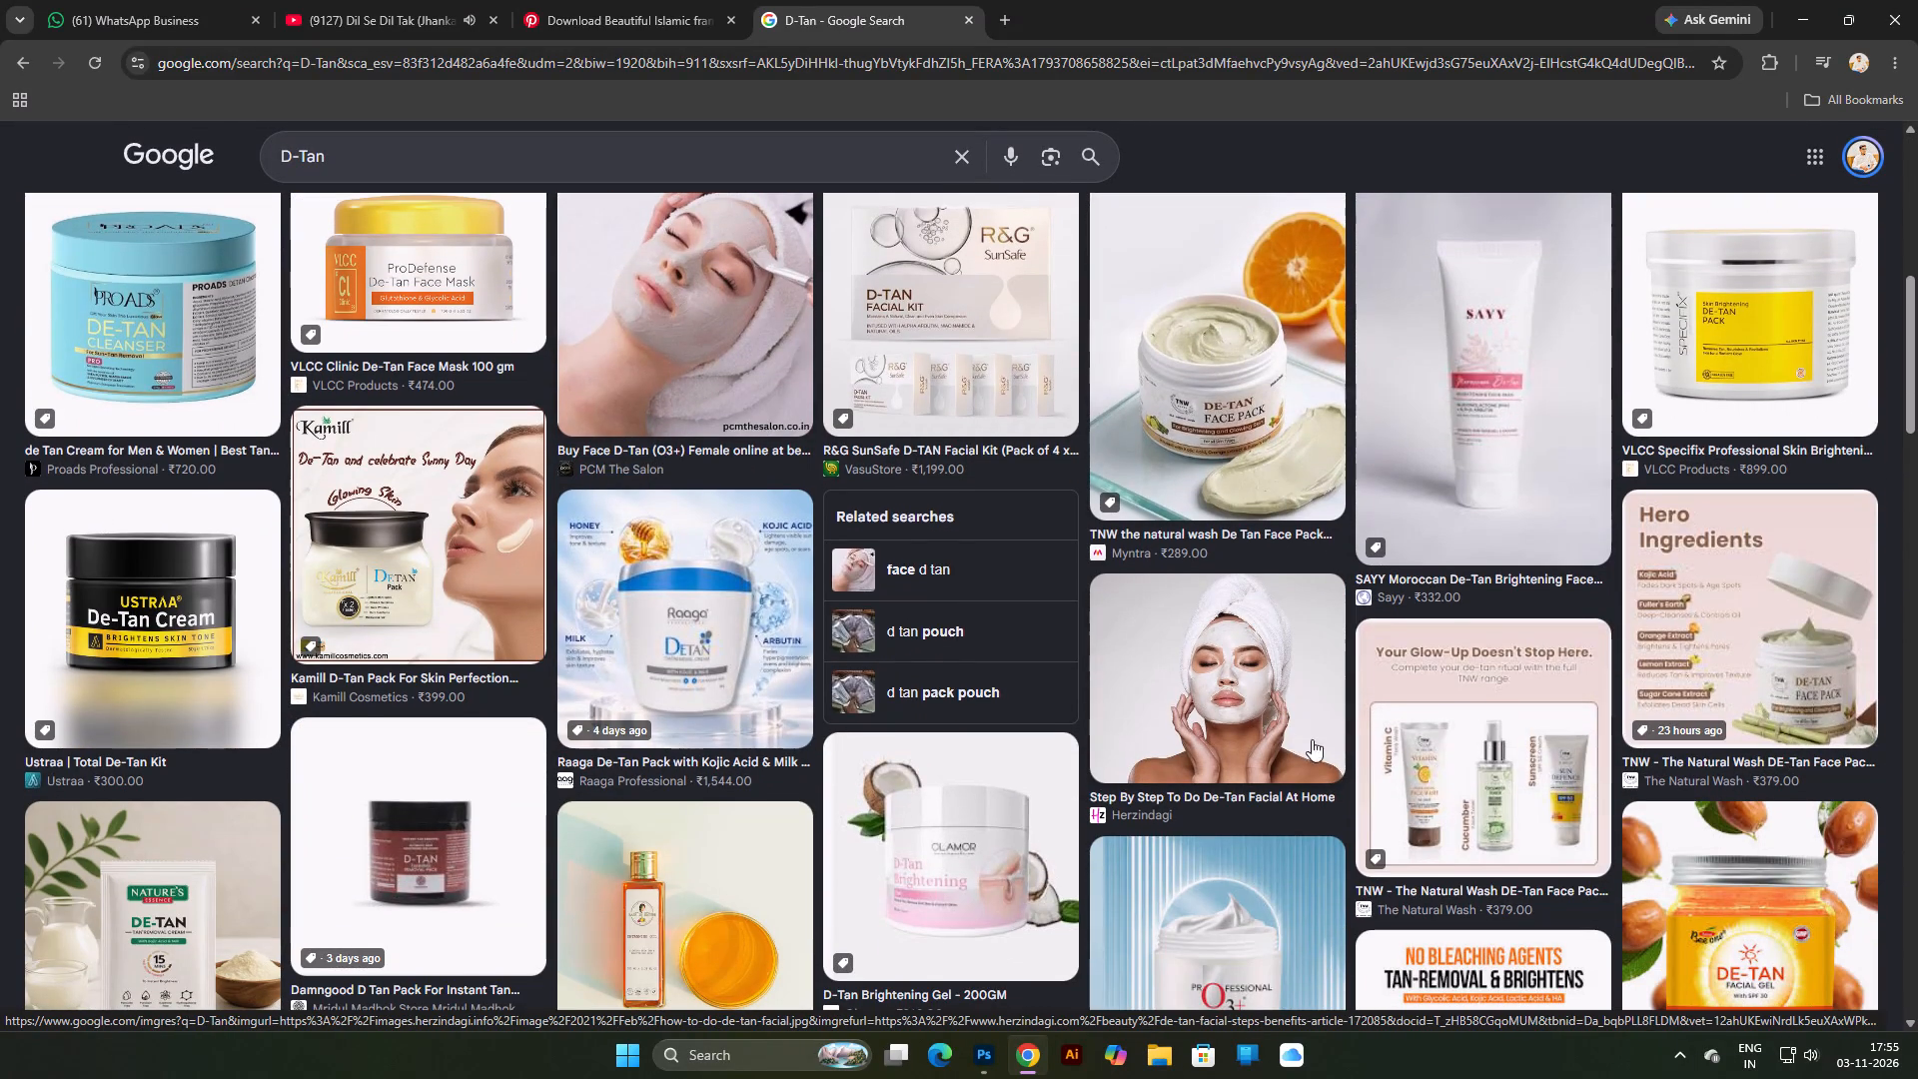
# Open the Herzindagi "Step By Step To Do De-Tan Facial At Home" photo from the D-Tan image results and copy the image.
pyautogui.click(1231, 707)
pyautogui.rightClick(1554, 502)
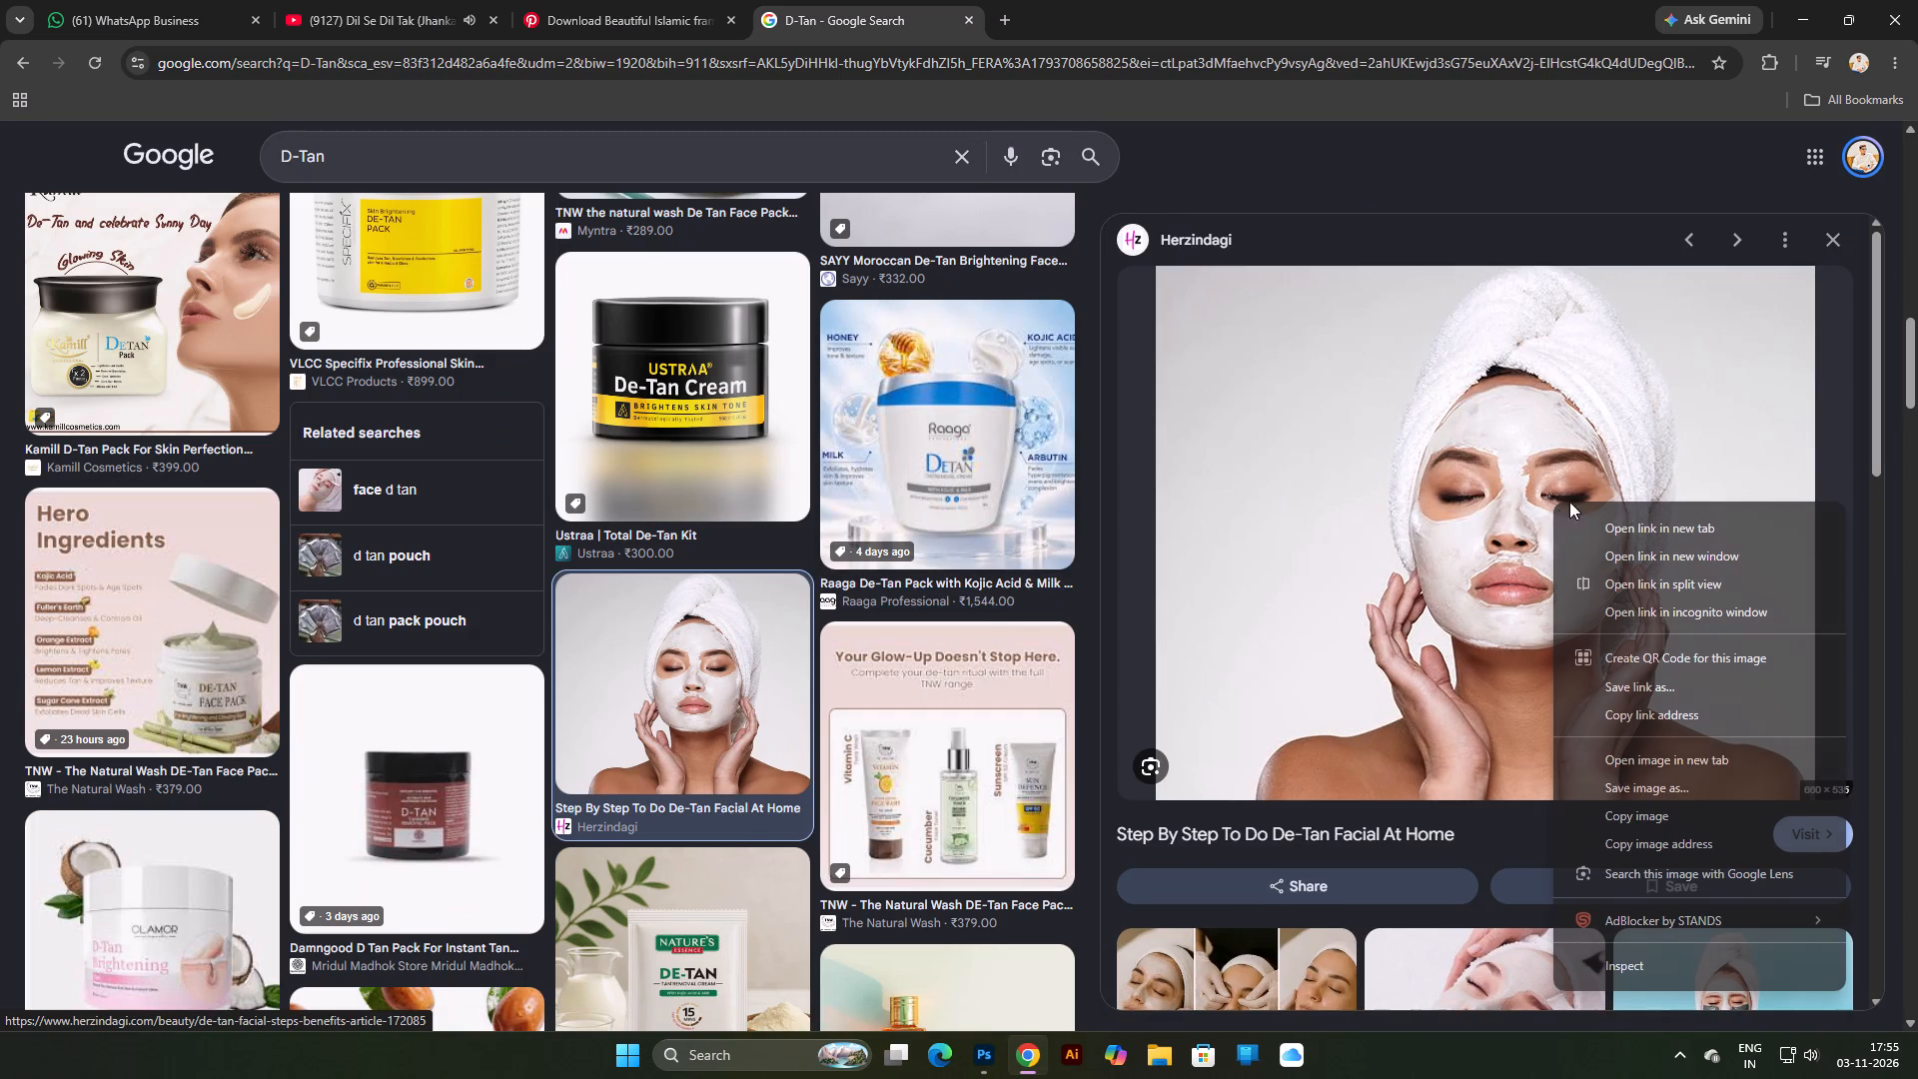
pyautogui.doubleClick(1627, 816)
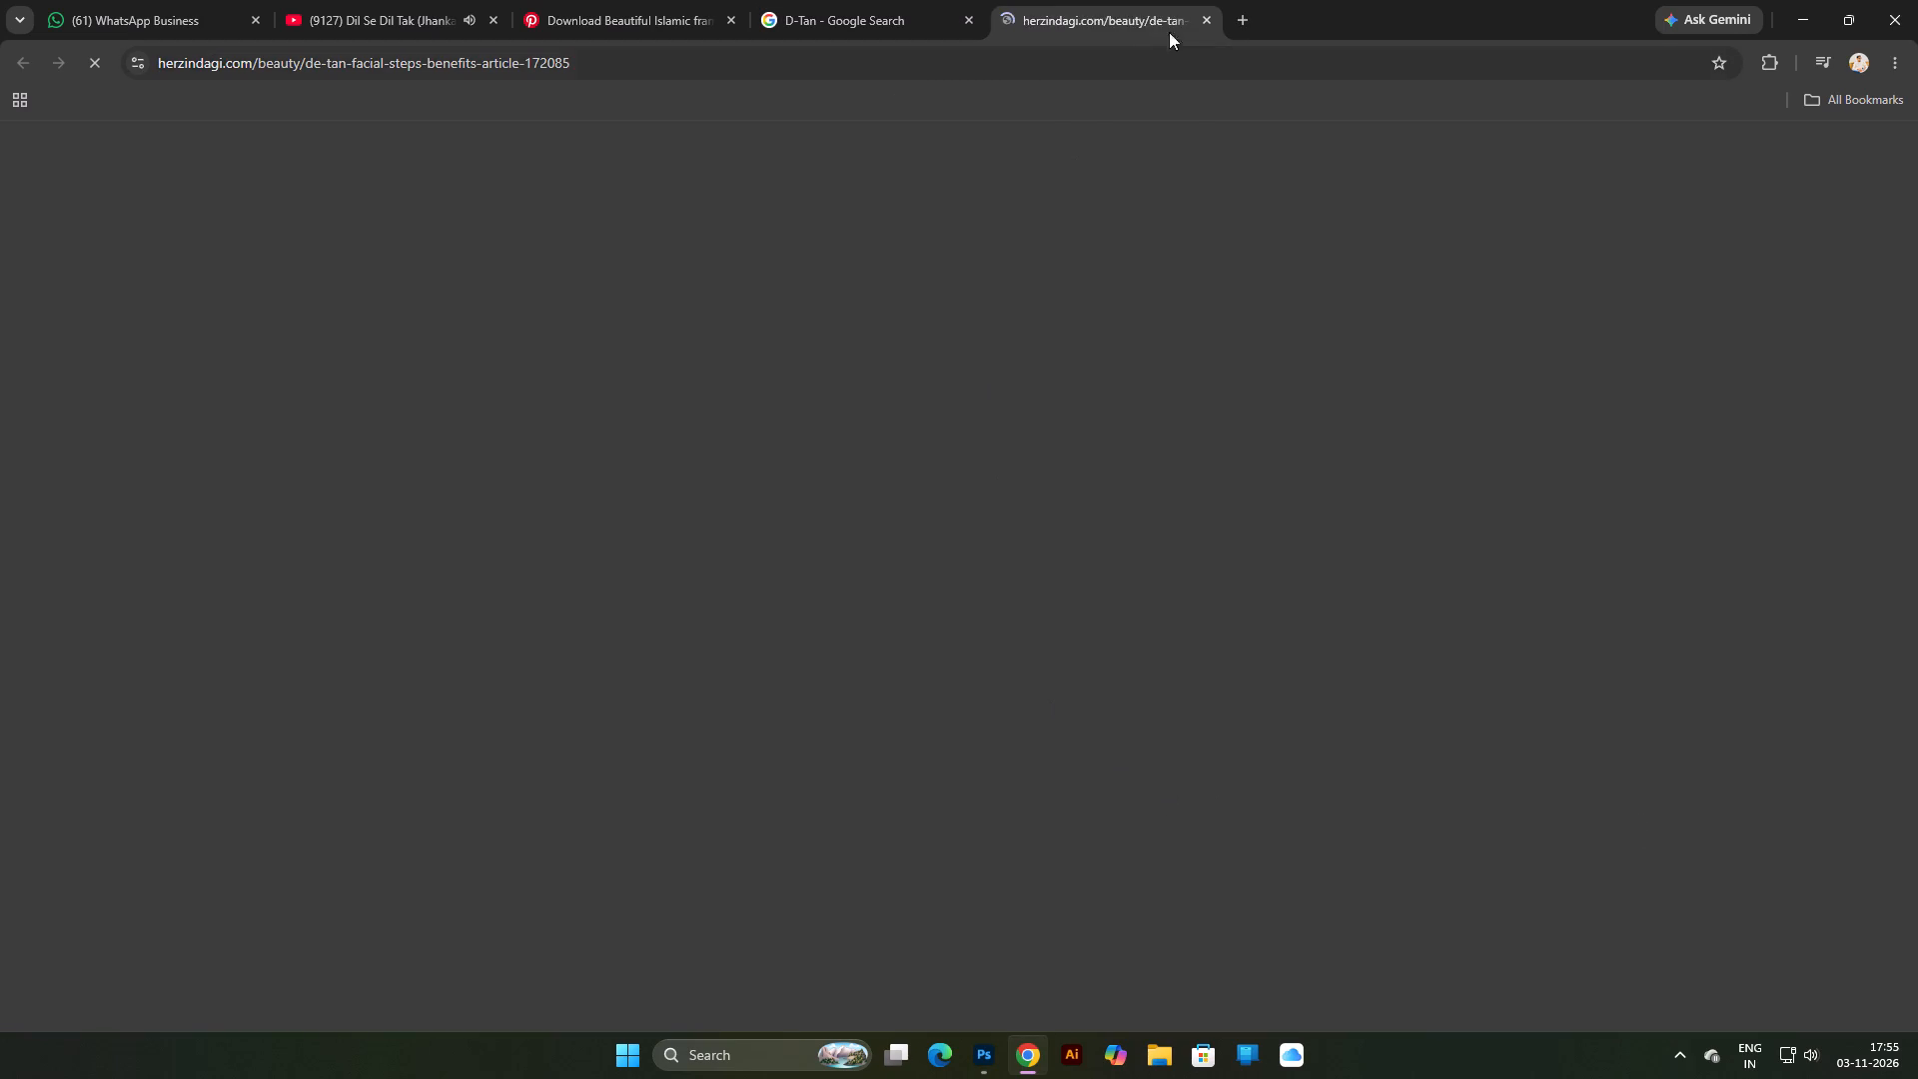
pyautogui.click(1207, 20)
pyautogui.rightClick(1483, 555)
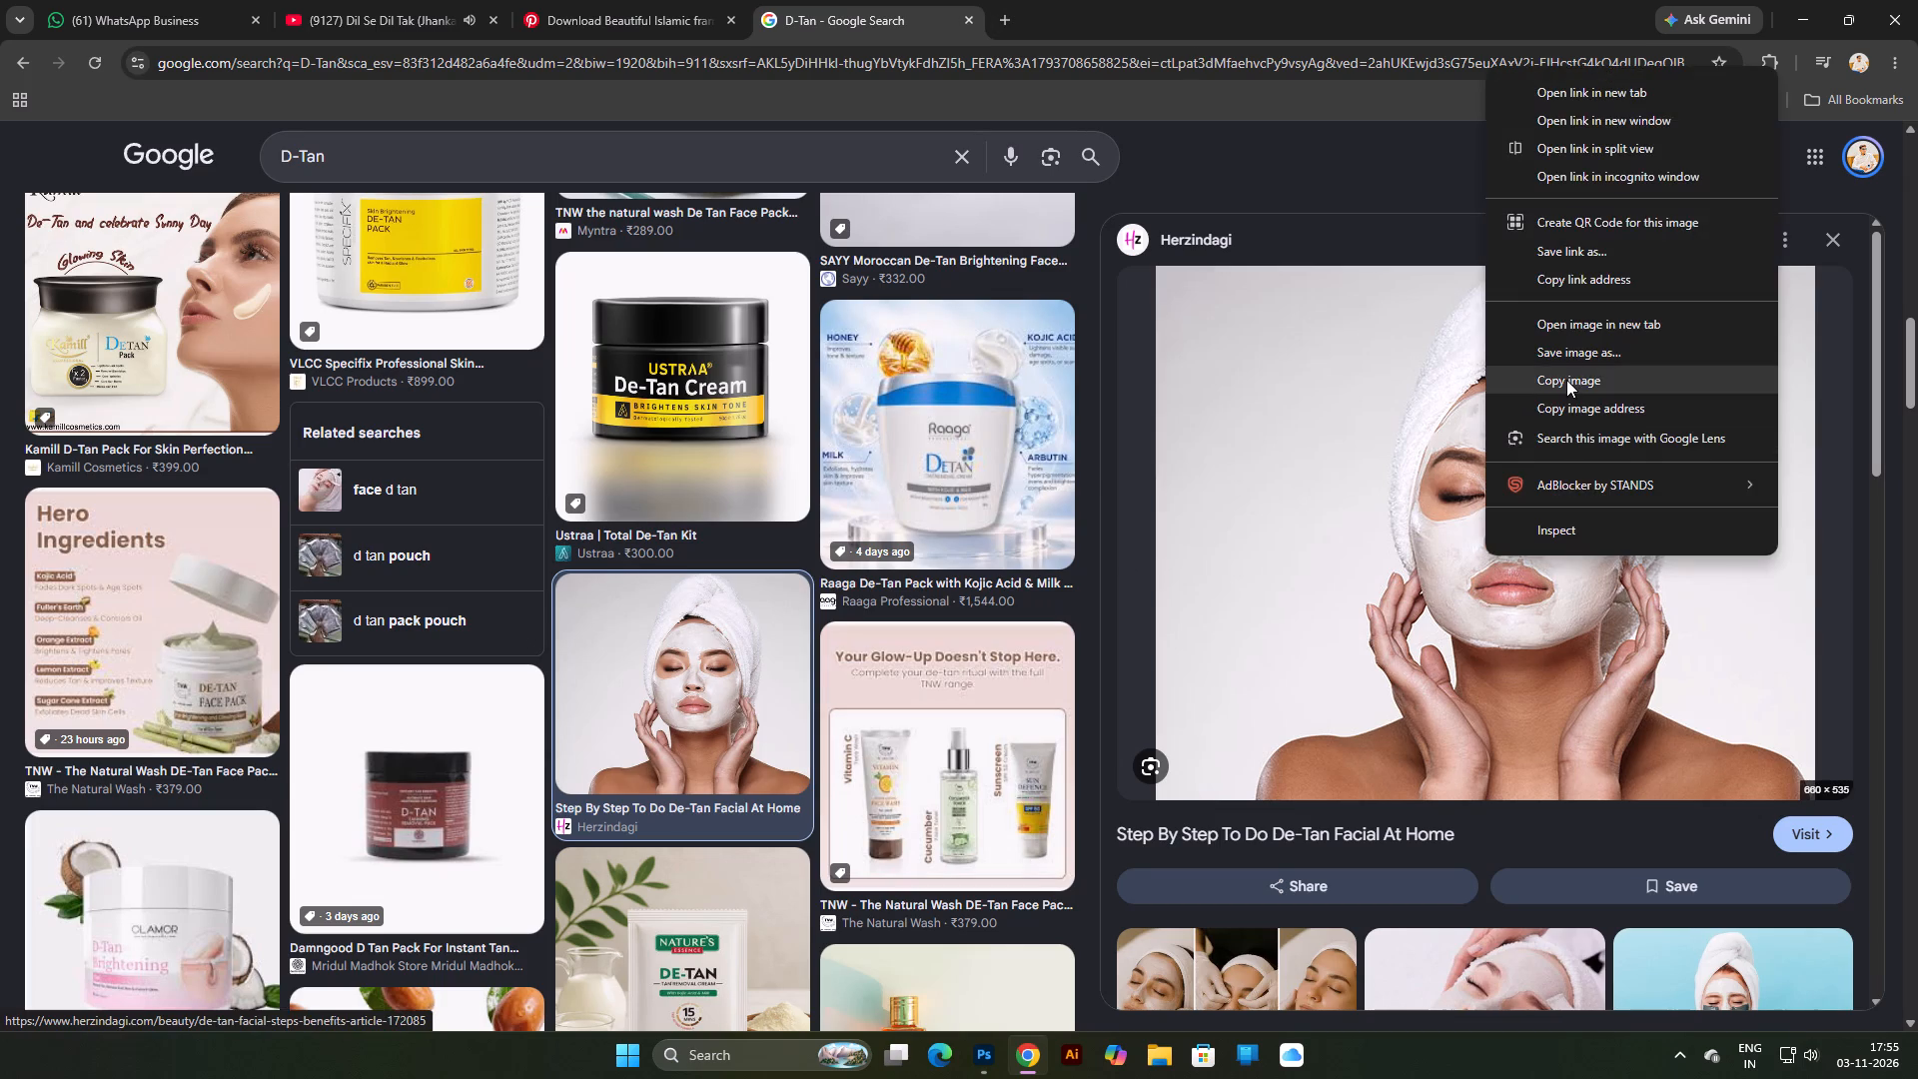
pyautogui.click(1566, 380)
# Switch the YouTube mix to "Saware Full AUDIO Song" and pause its playback.
pyautogui.scroll(-1, 811, 756)
pyautogui.click(405, 0)
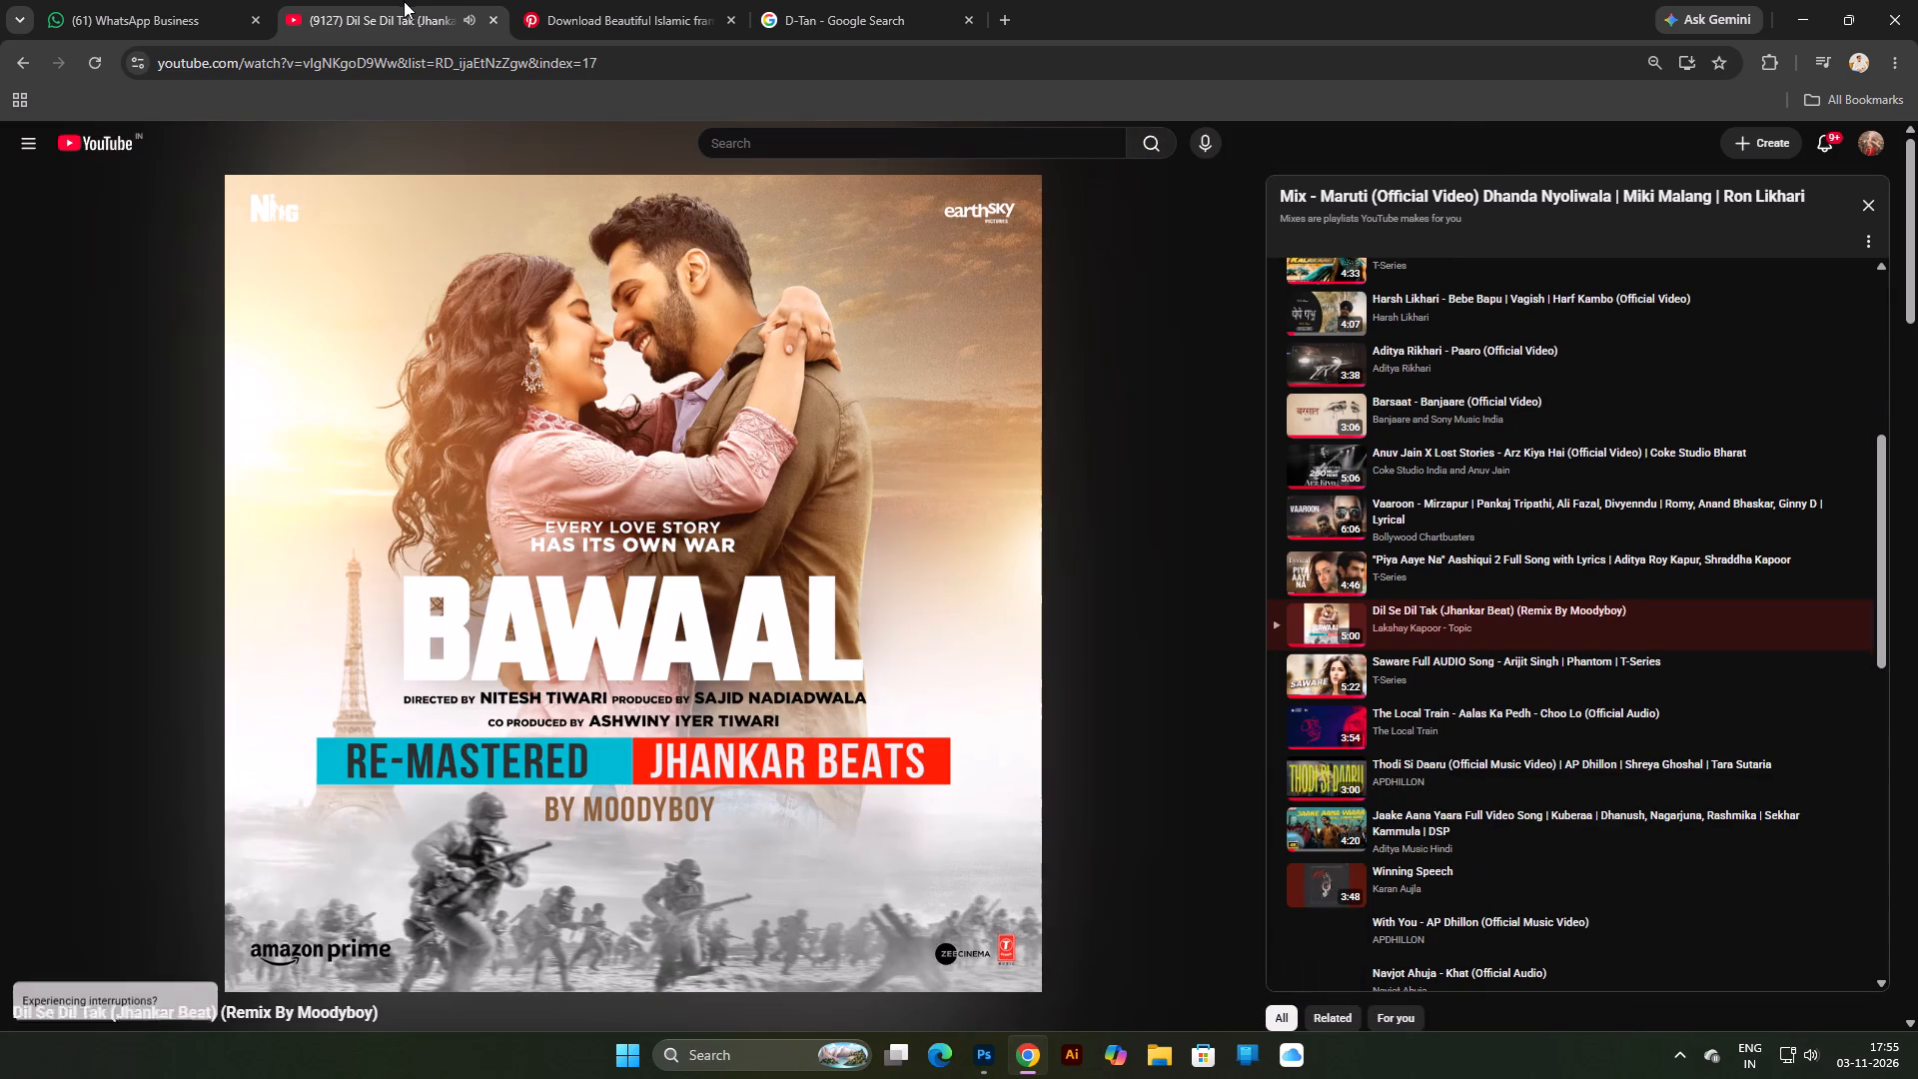
pyautogui.click(1502, 679)
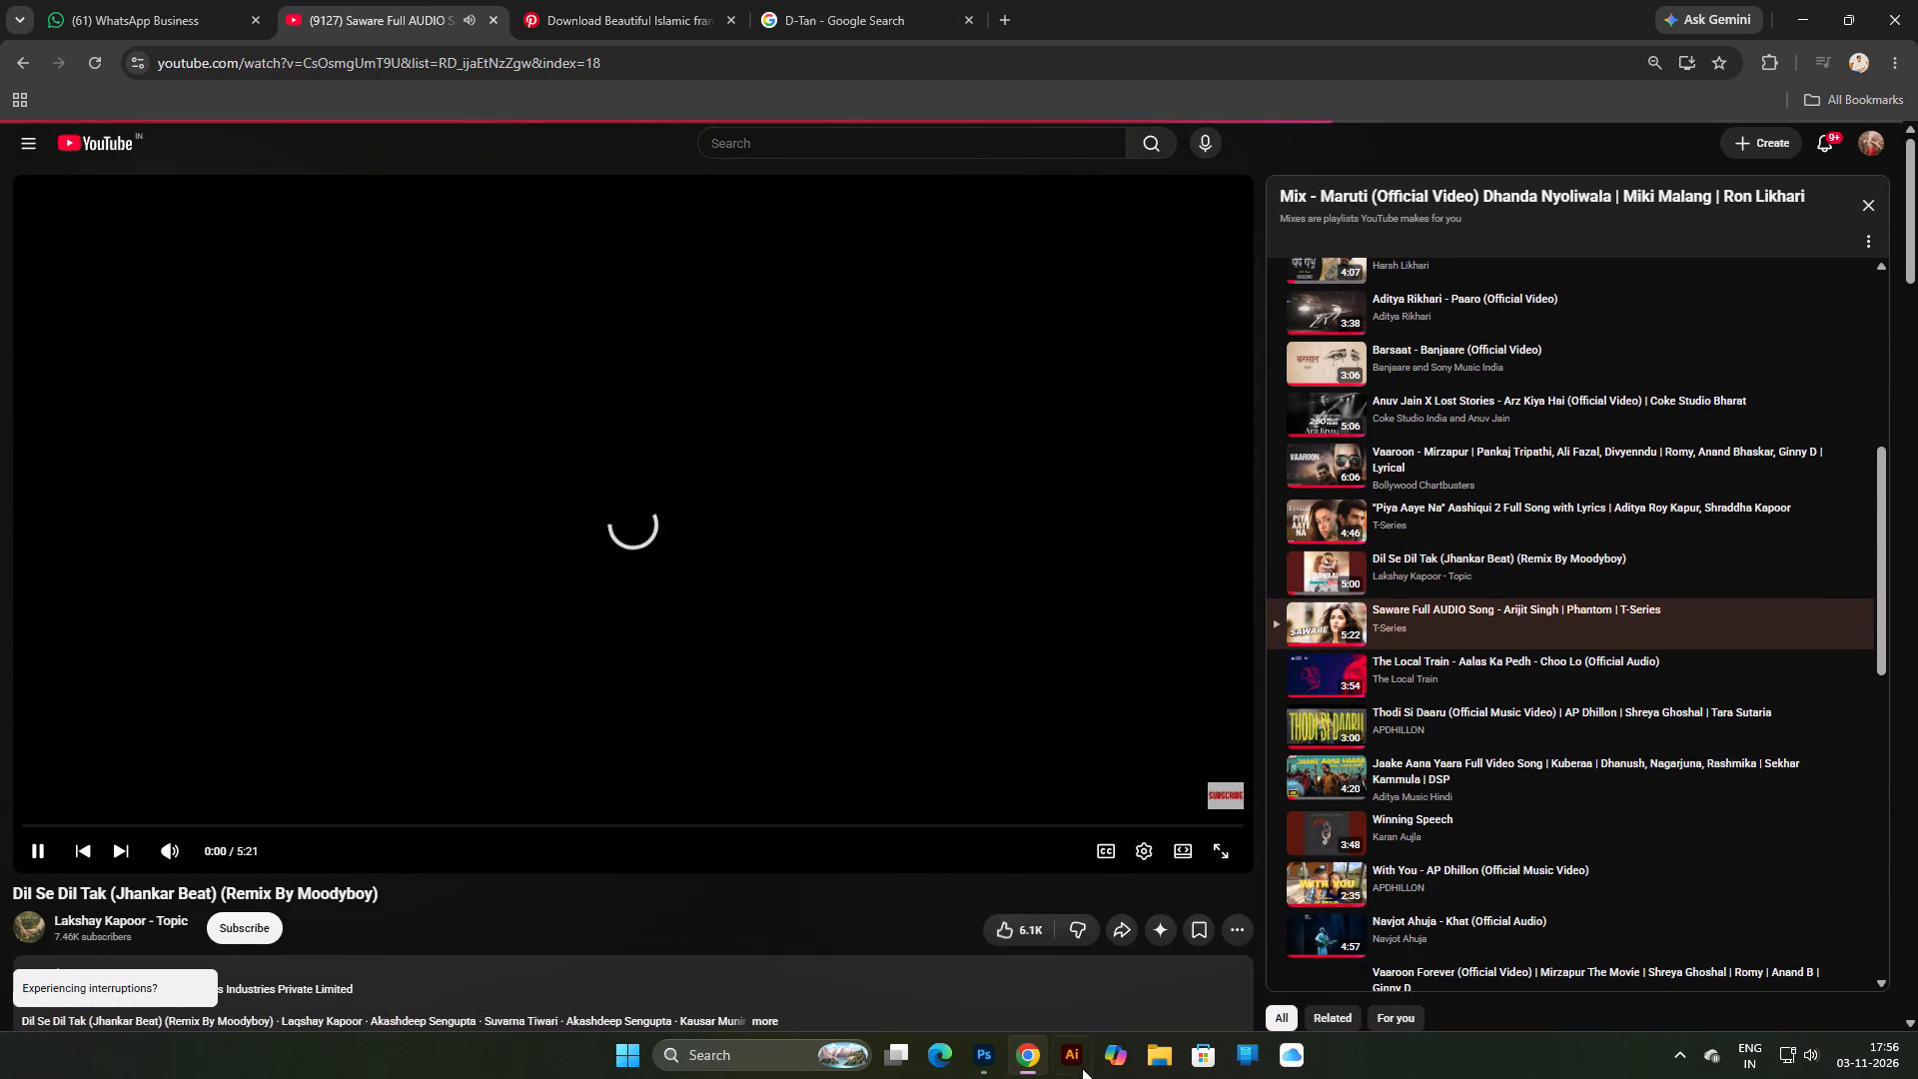
pyautogui.scroll(-1, 1059, 822)
pyautogui.click(1014, 945)
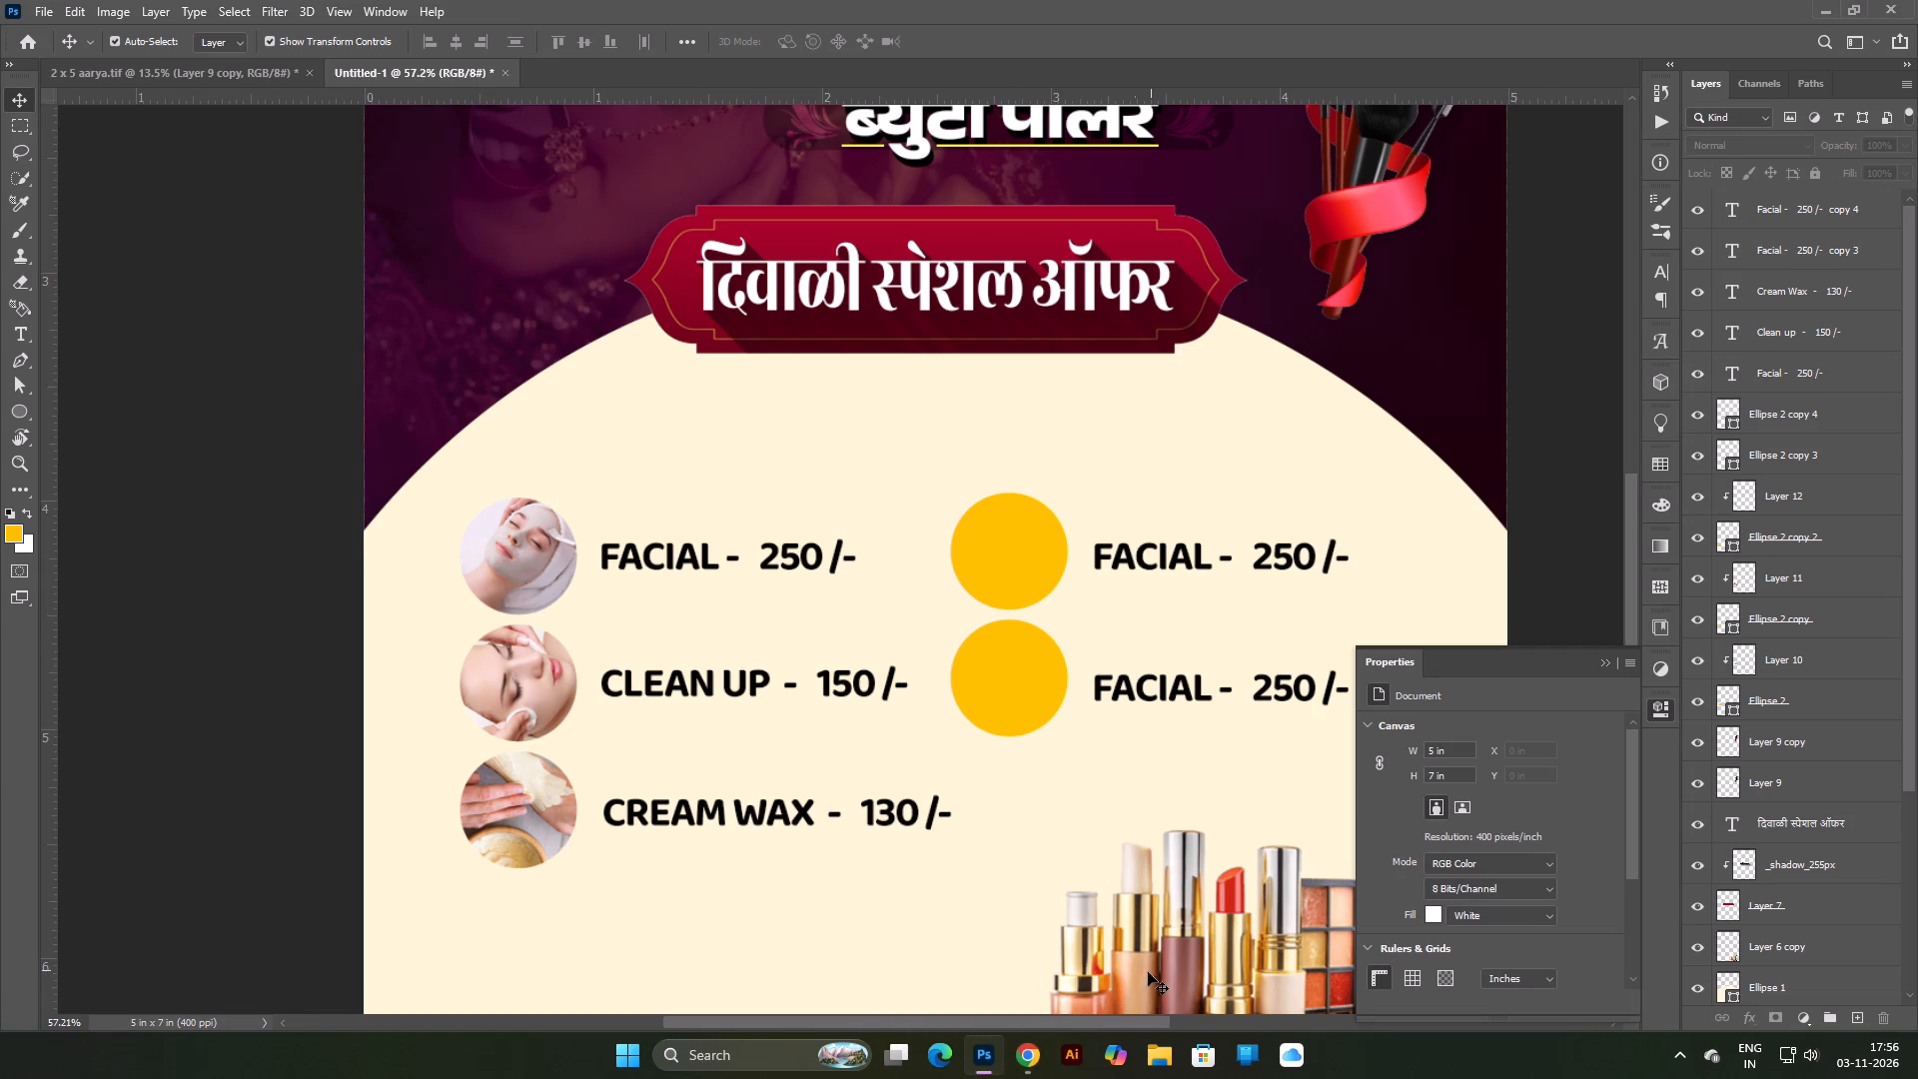
pyautogui.click(1030, 1062)
pyautogui.press('space')
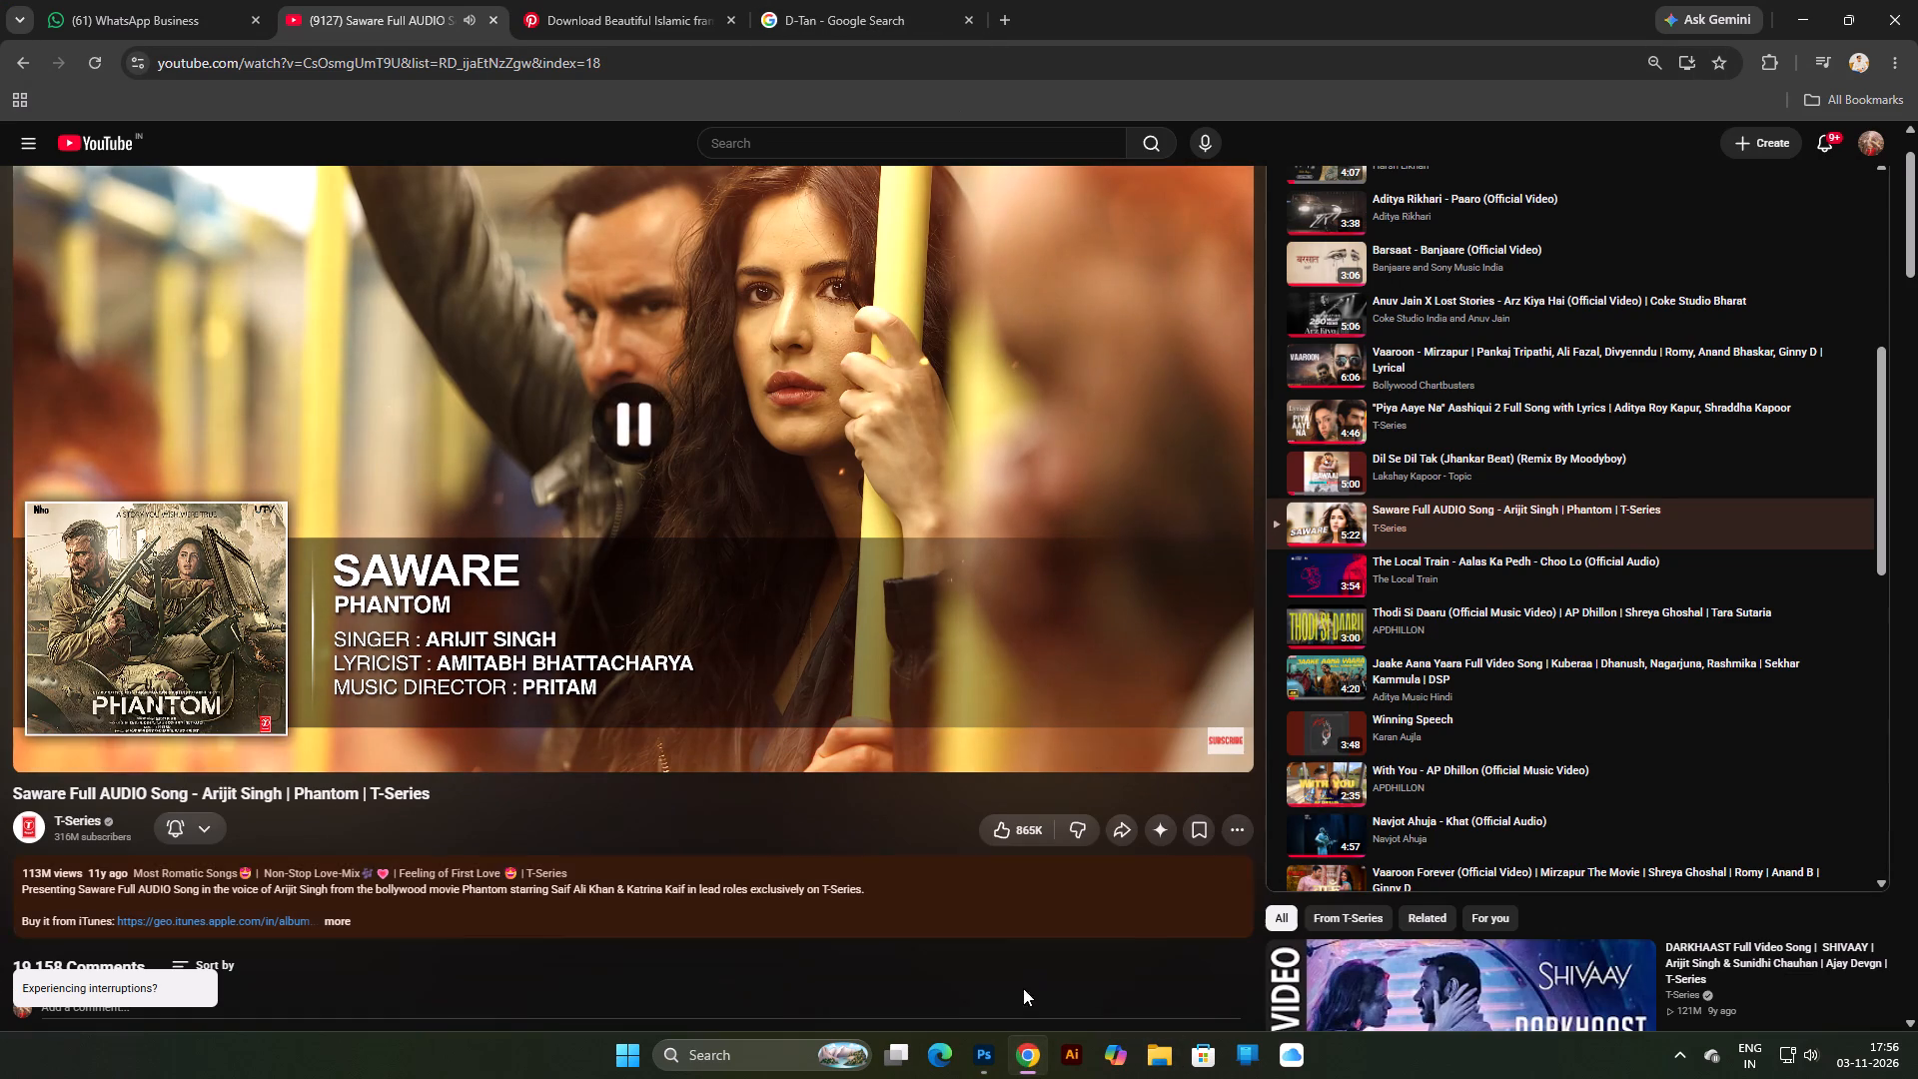
# Return to the Photoshop poster and select the upper yellow circle in the second service column.
pyautogui.click(992, 1072)
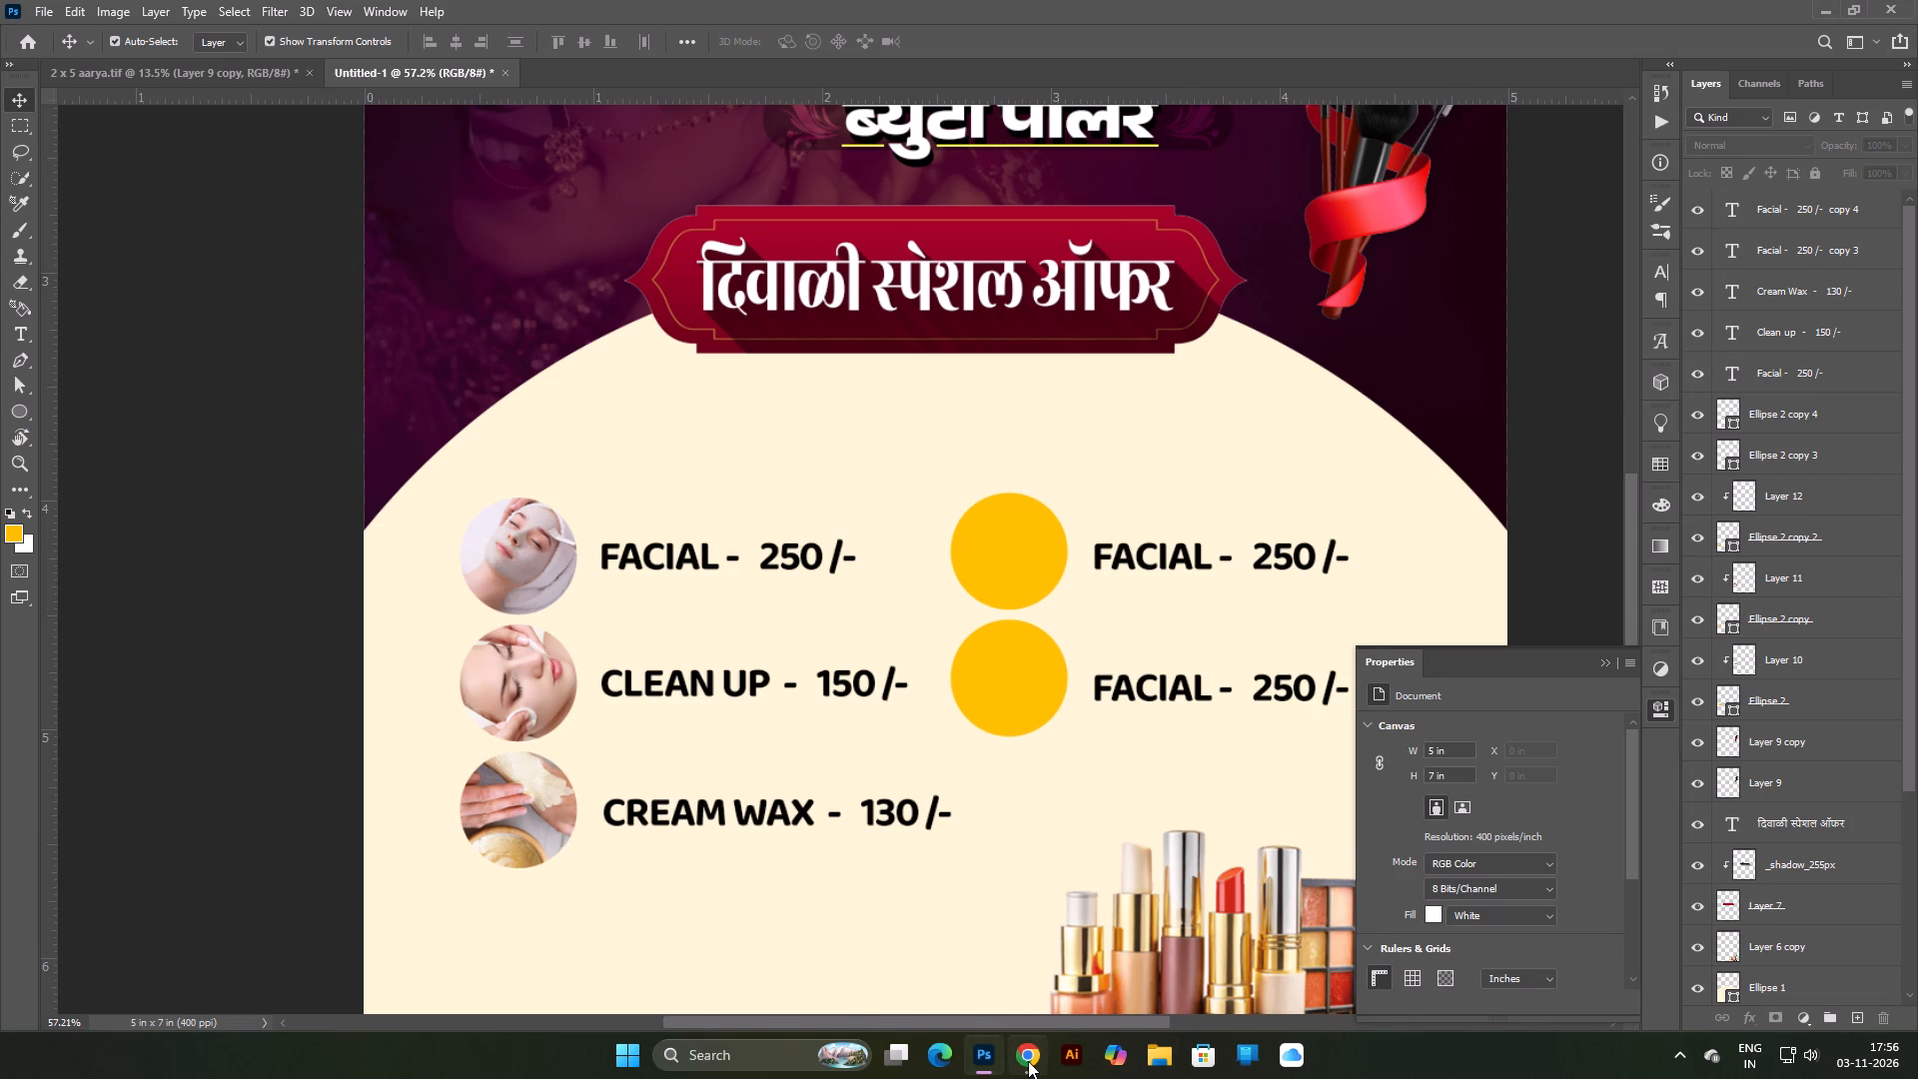
pyautogui.click(1028, 1061)
pyautogui.click(986, 1067)
pyautogui.rightClick(1017, 554)
pyautogui.click(1035, 562)
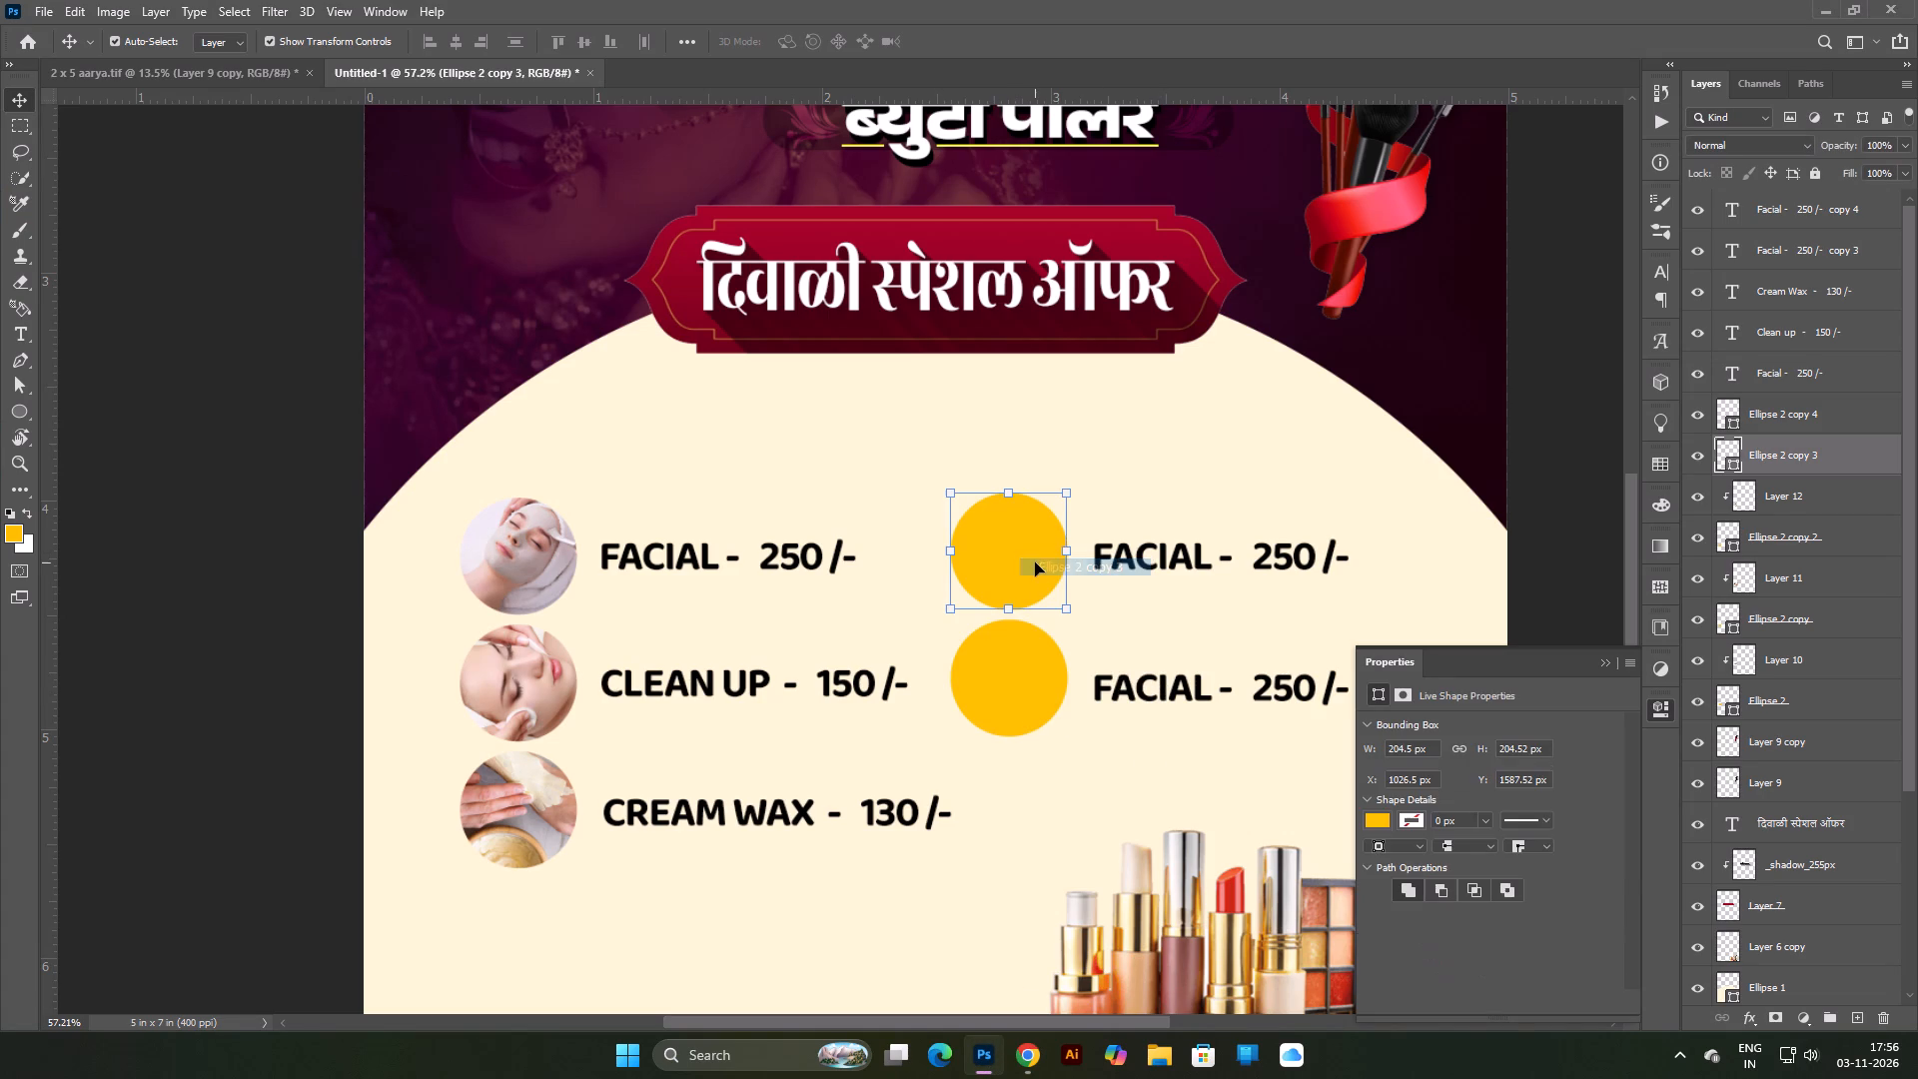
pyautogui.scroll(-3, 1126, 823)
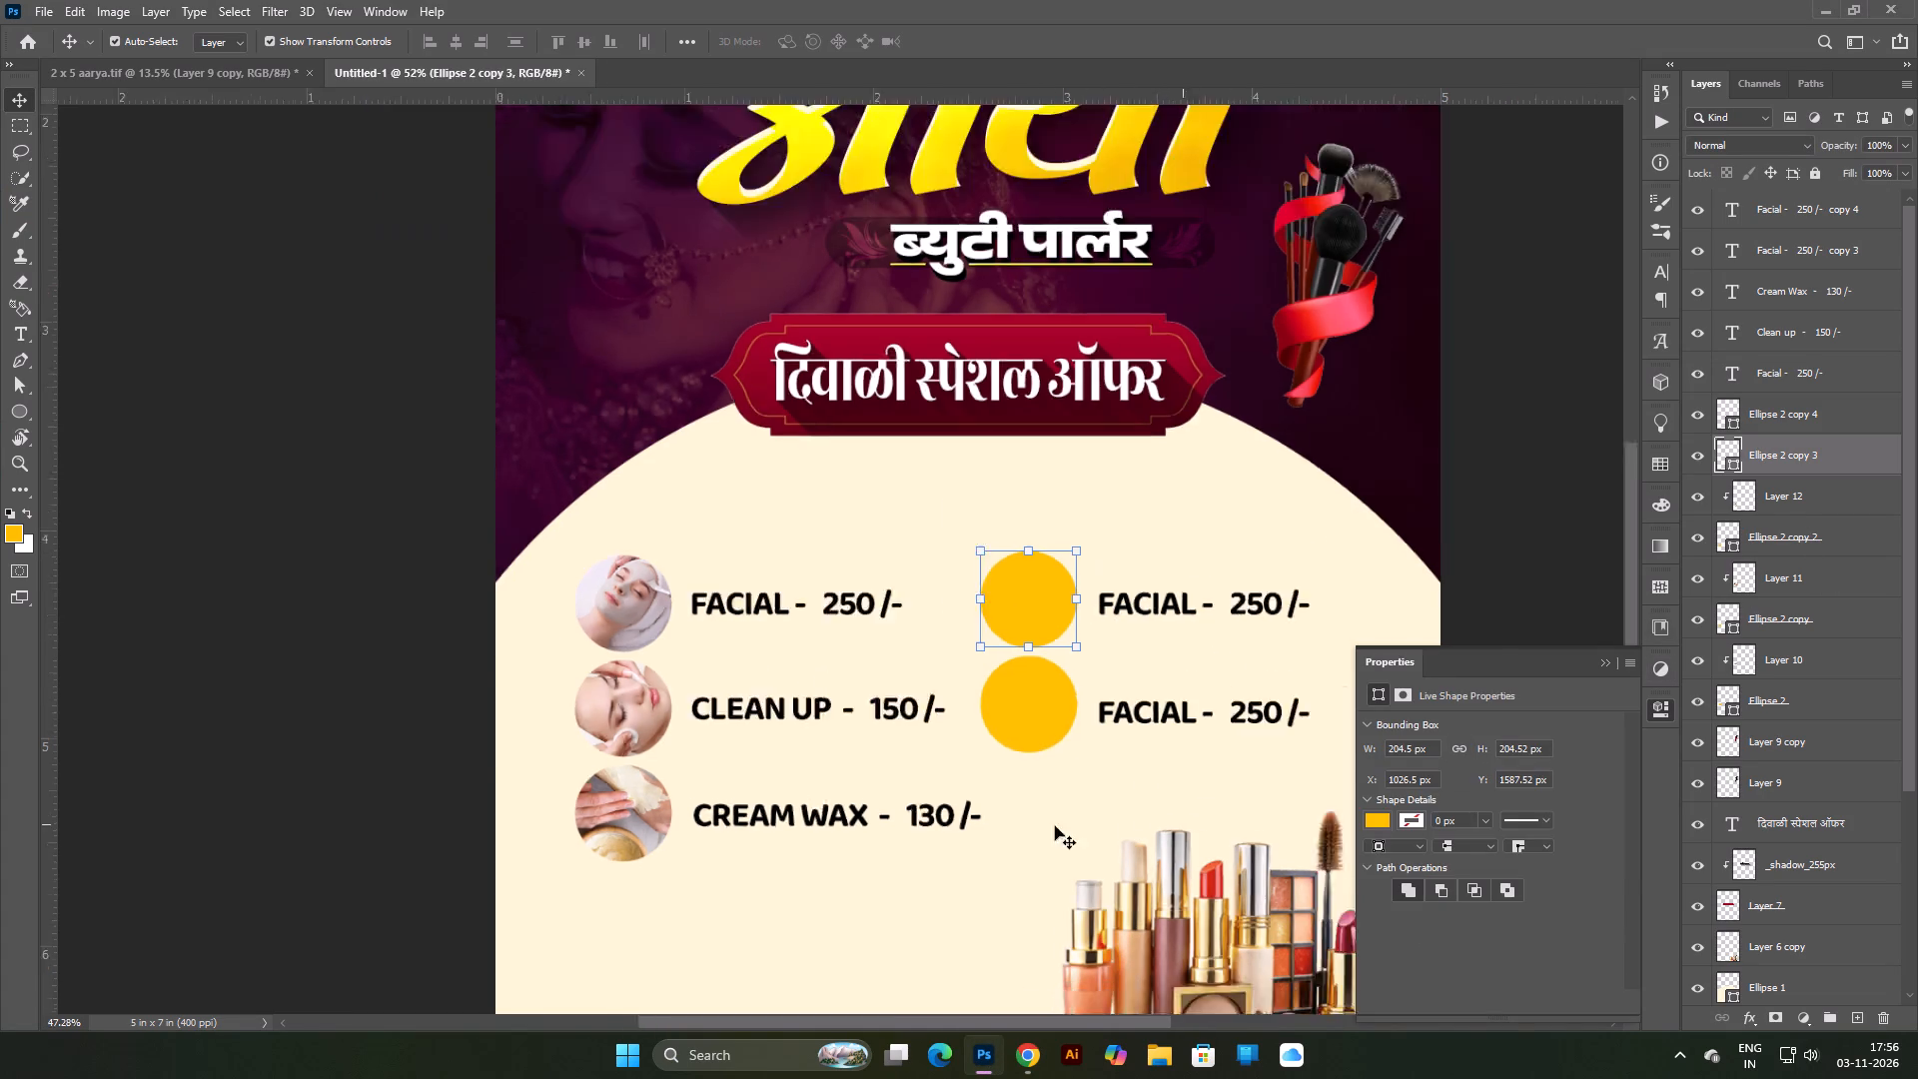
pyautogui.scroll(-3, 1055, 826)
pyautogui.scroll(5, 1034, 820)
# Go back to the D-Tan image results in Chrome and copy the Herzindagi face-mask photo again.
pyautogui.click(1023, 1064)
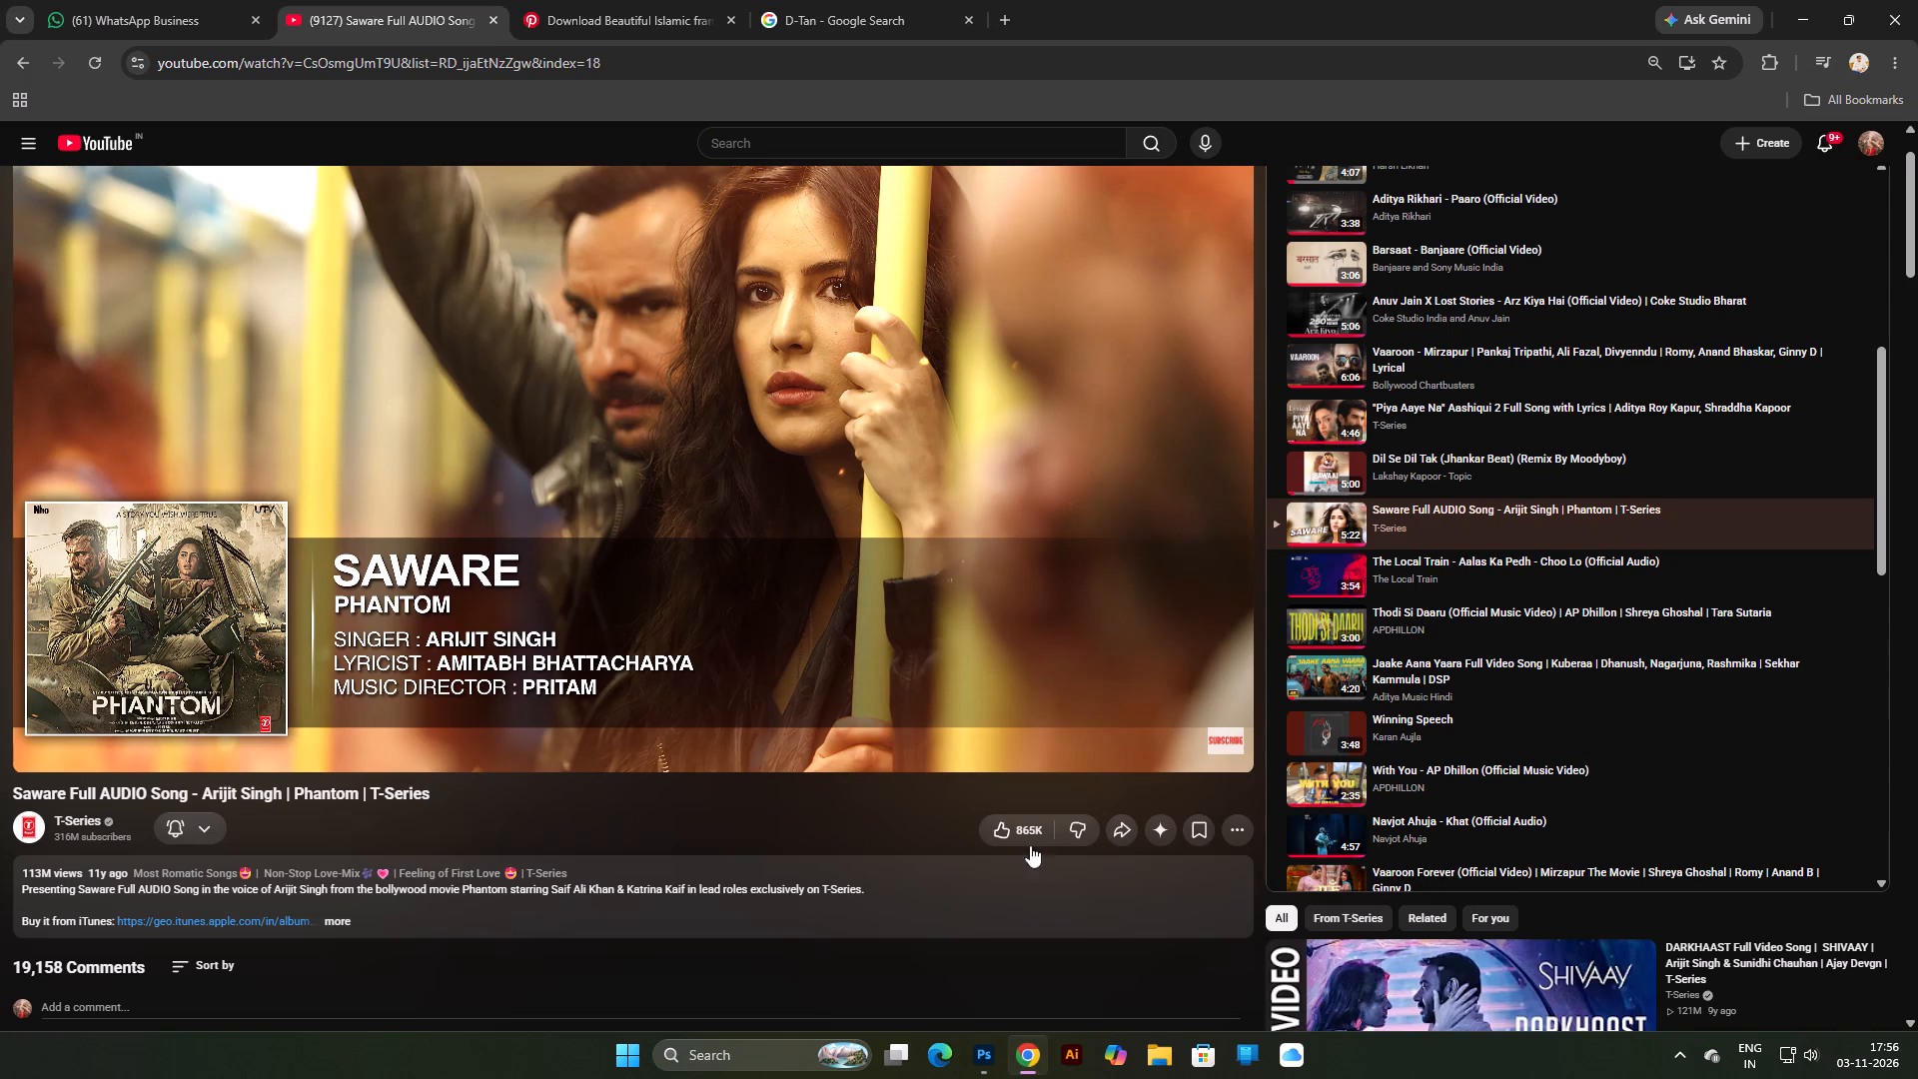
pyautogui.click(890, 0)
pyautogui.rightClick(1361, 477)
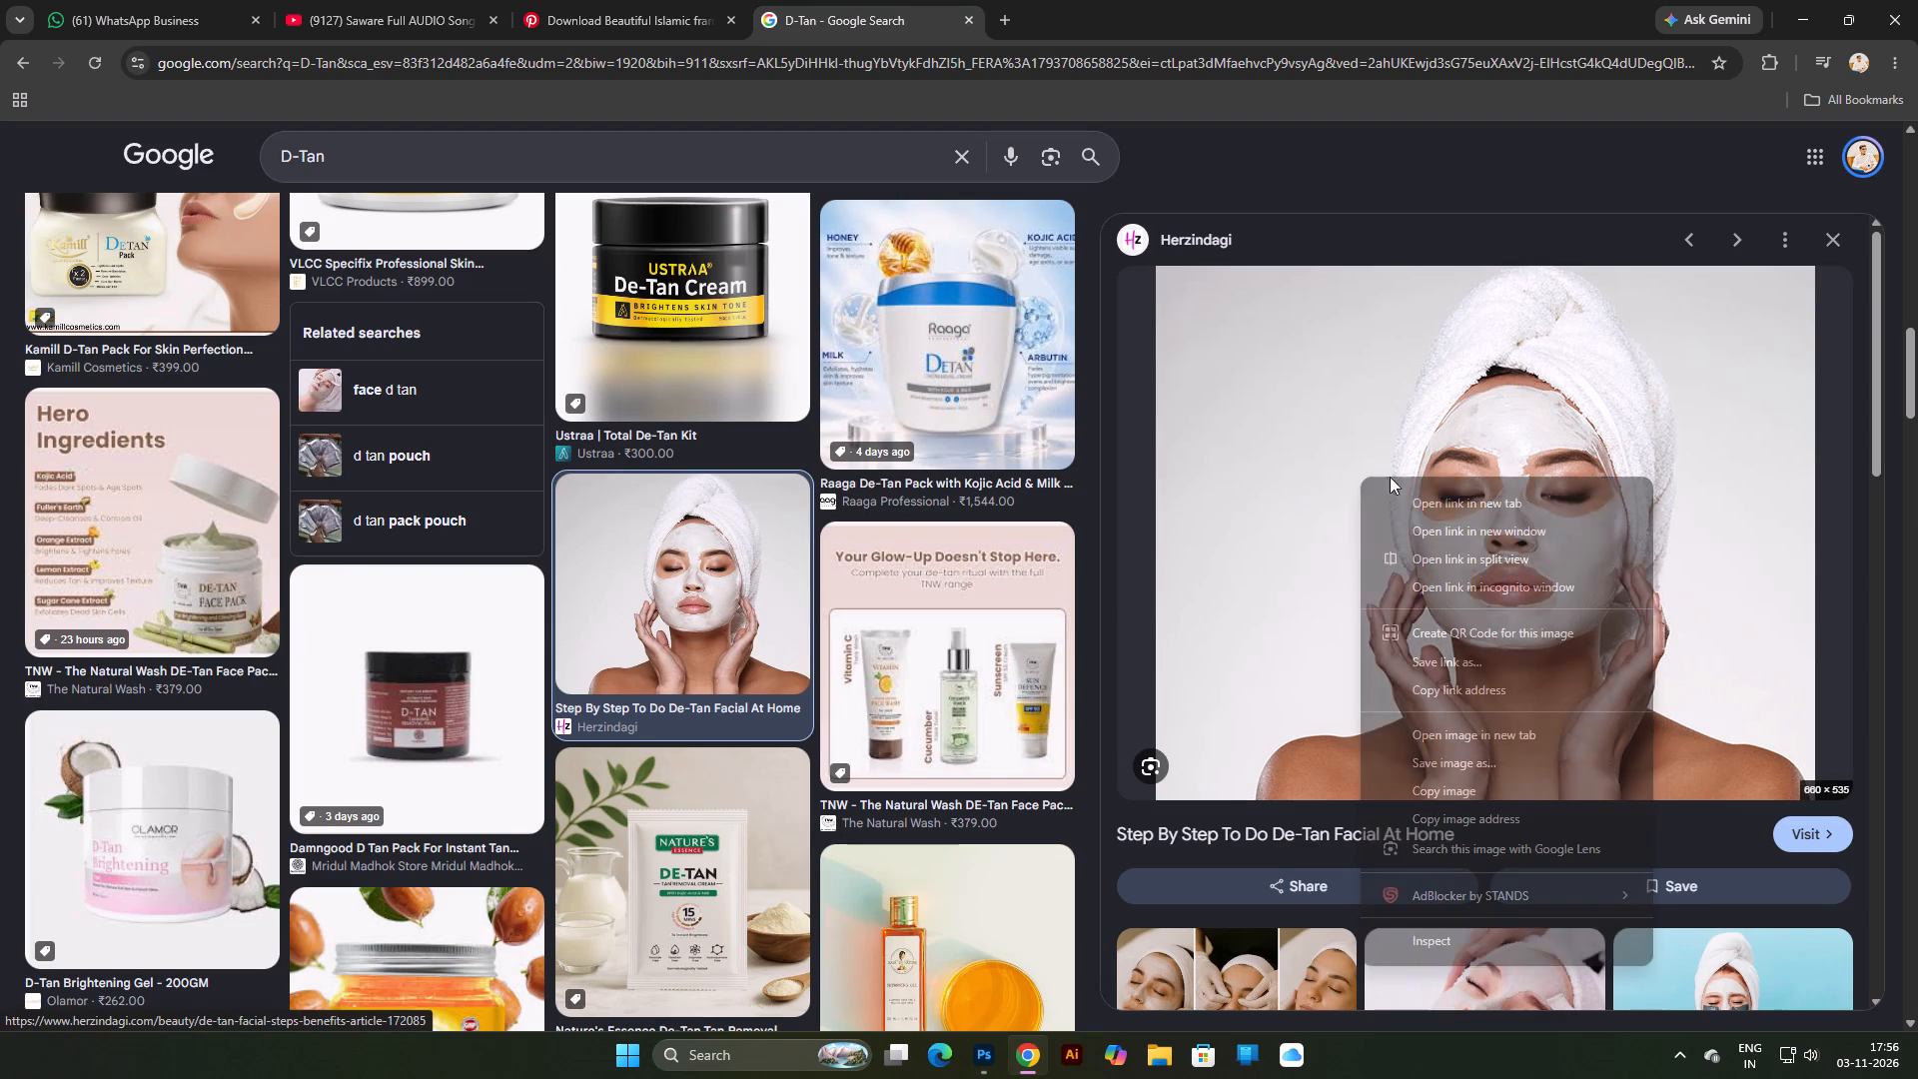
pyautogui.click(1453, 793)
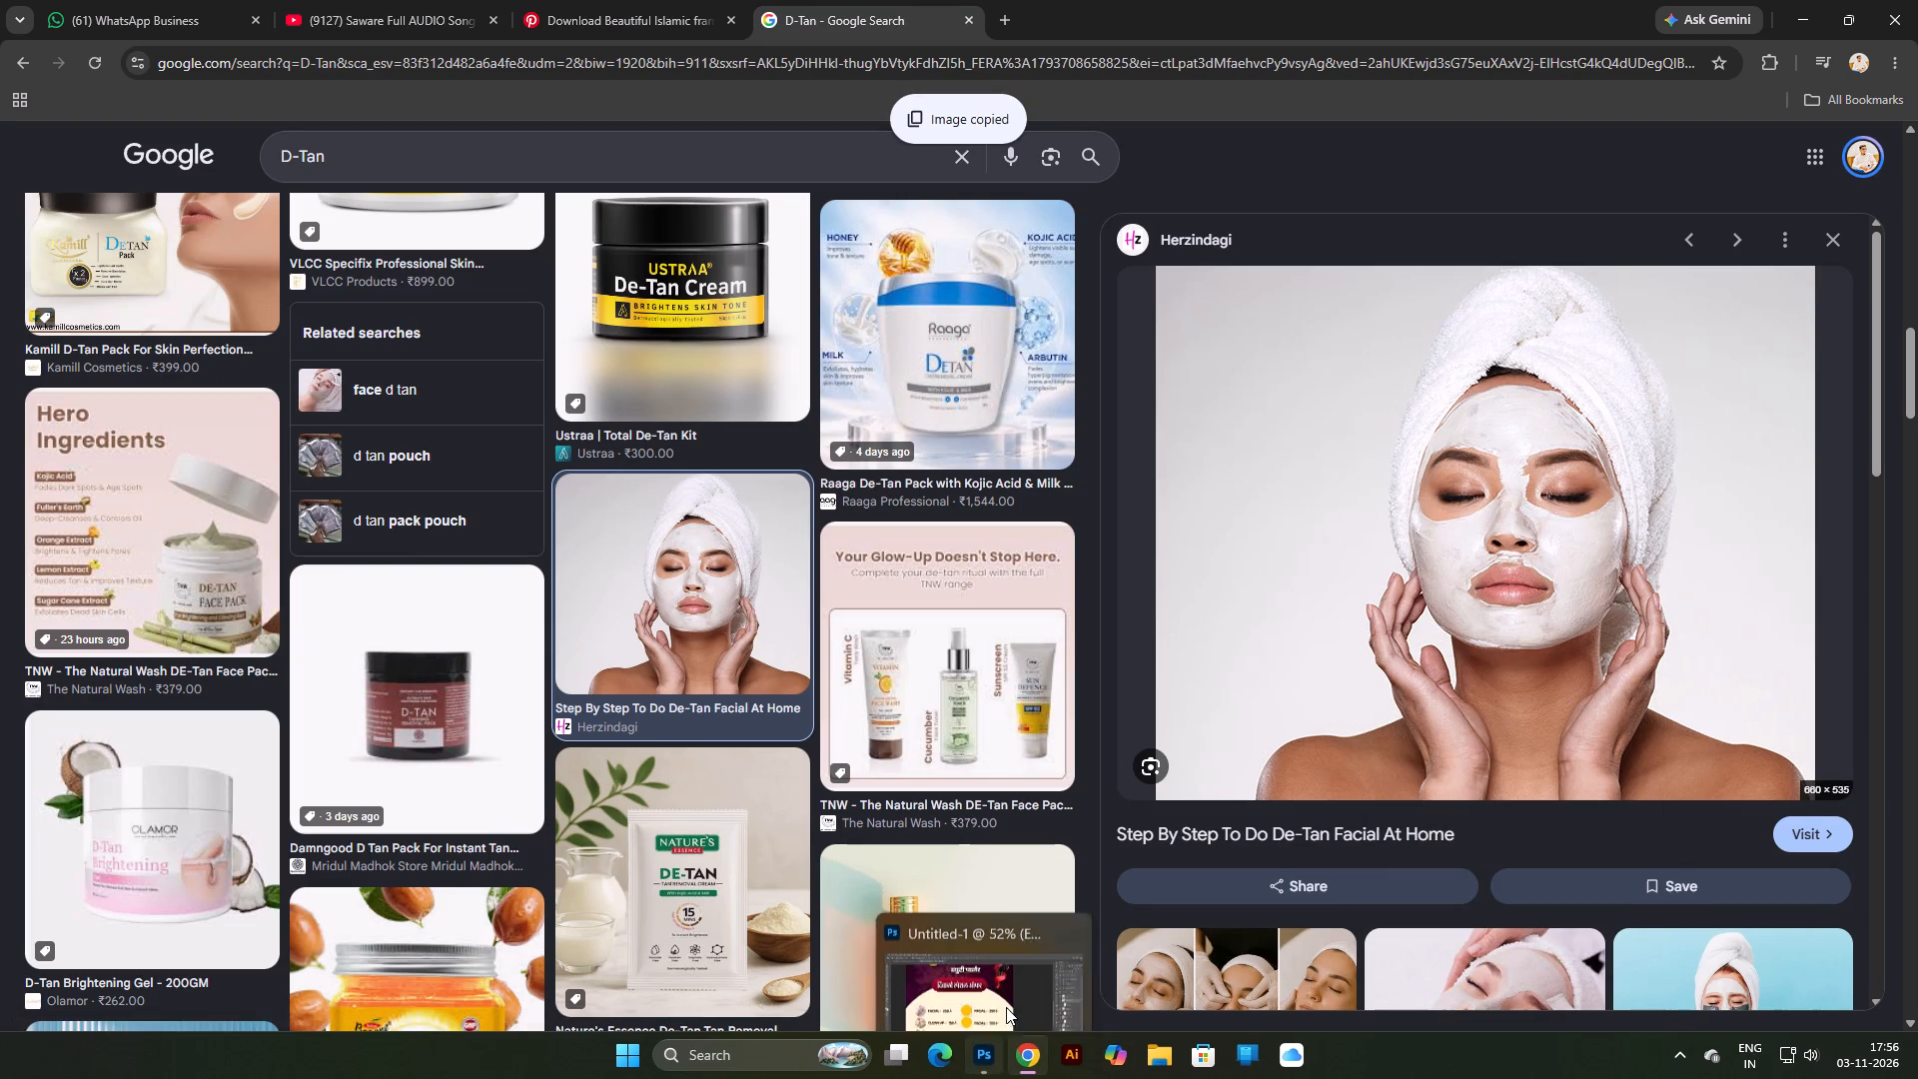
# Paste the face-mask photo into the poster in Photoshop and clip it to the upper yellow circle of the second column.
pyautogui.click(985, 981)
pyautogui.scroll(8, 887, 510)
pyautogui.press('space')
pyautogui.press('space')
pyautogui.press('space')
pyautogui.moveTo(710, 583); pyautogui.dragTo(828, 518)
pyautogui.hotkey('ctrl', 'v')
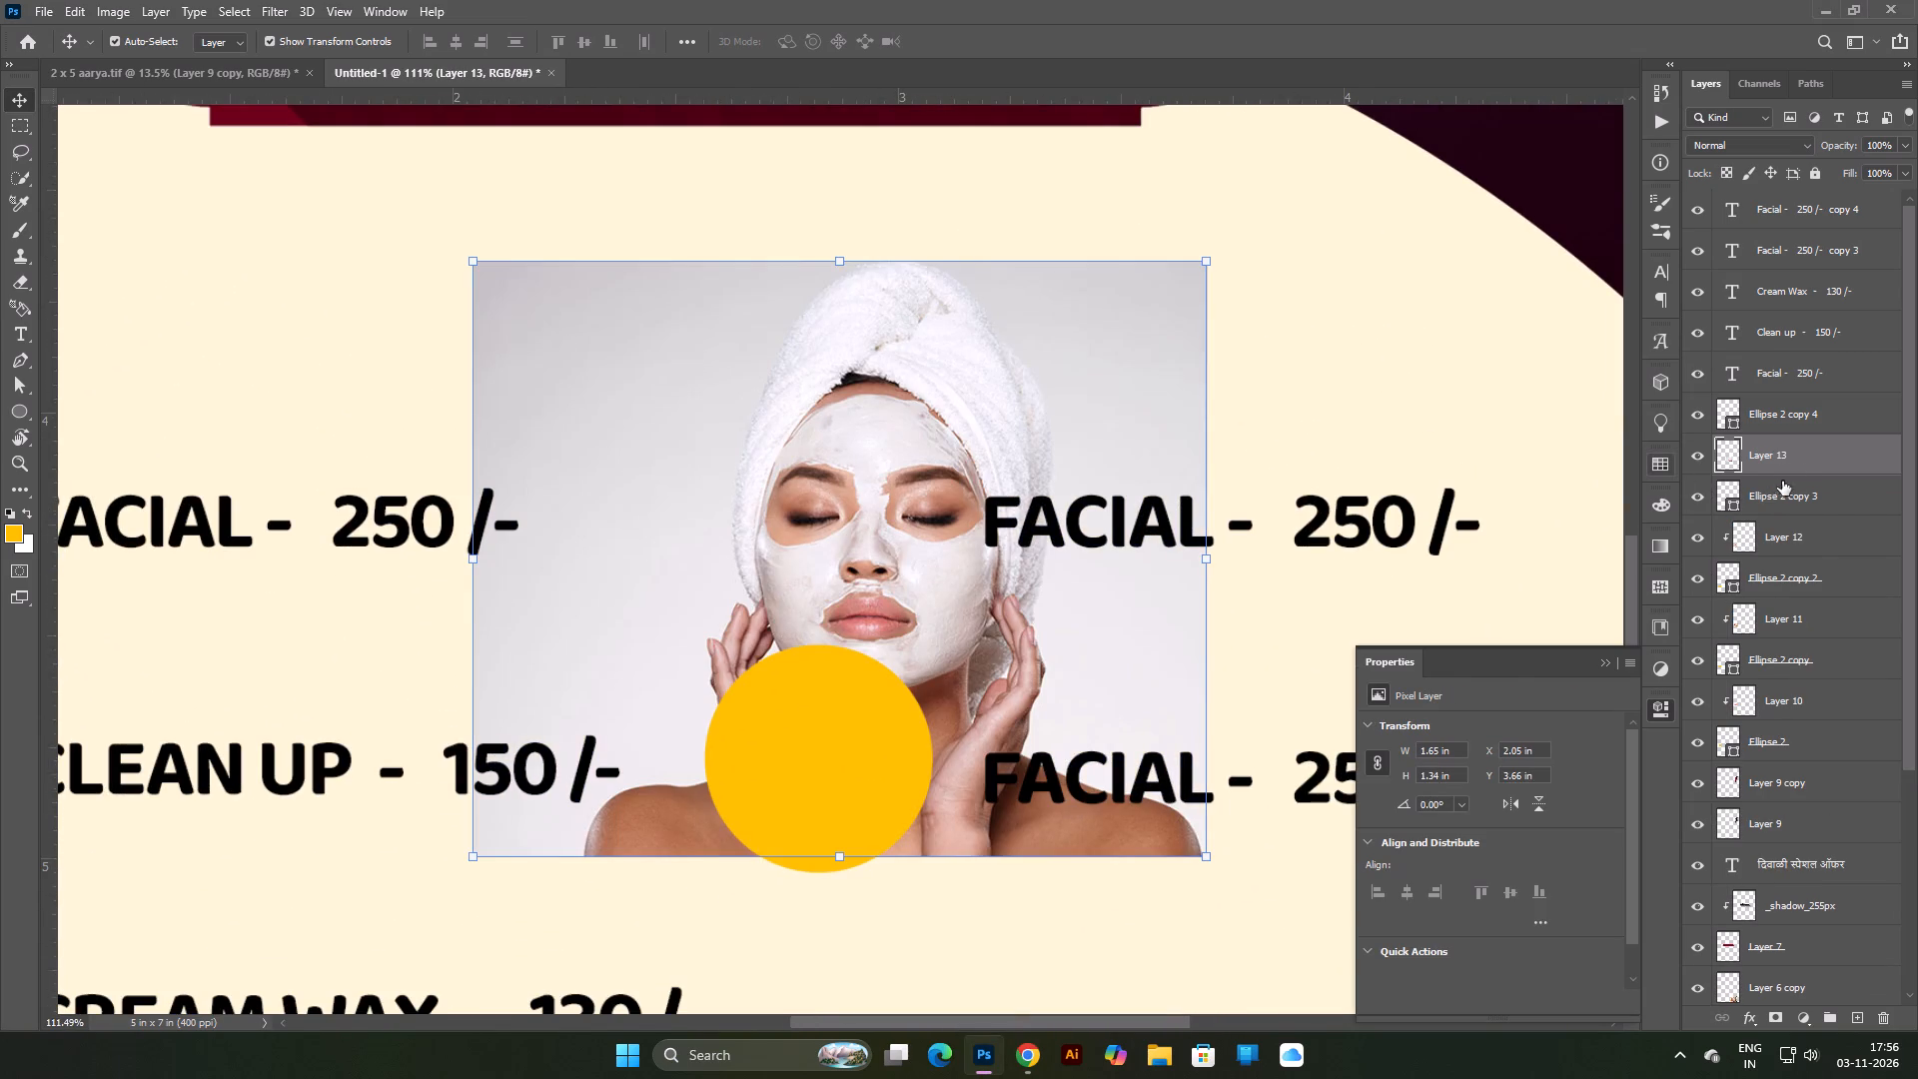
pyautogui.keyDown('alt'); pyautogui.click(1787, 474); pyautogui.keyUp('alt')
# Scale the clipped face-mask photo to about 48% (0.79 x 0.64 in) and position it so the face and towel fill the circle.
pyautogui.keyDown('alt'); pyautogui.moveTo(1206, 562); pyautogui.dragTo(1016, 573); pyautogui.keyUp('alt')
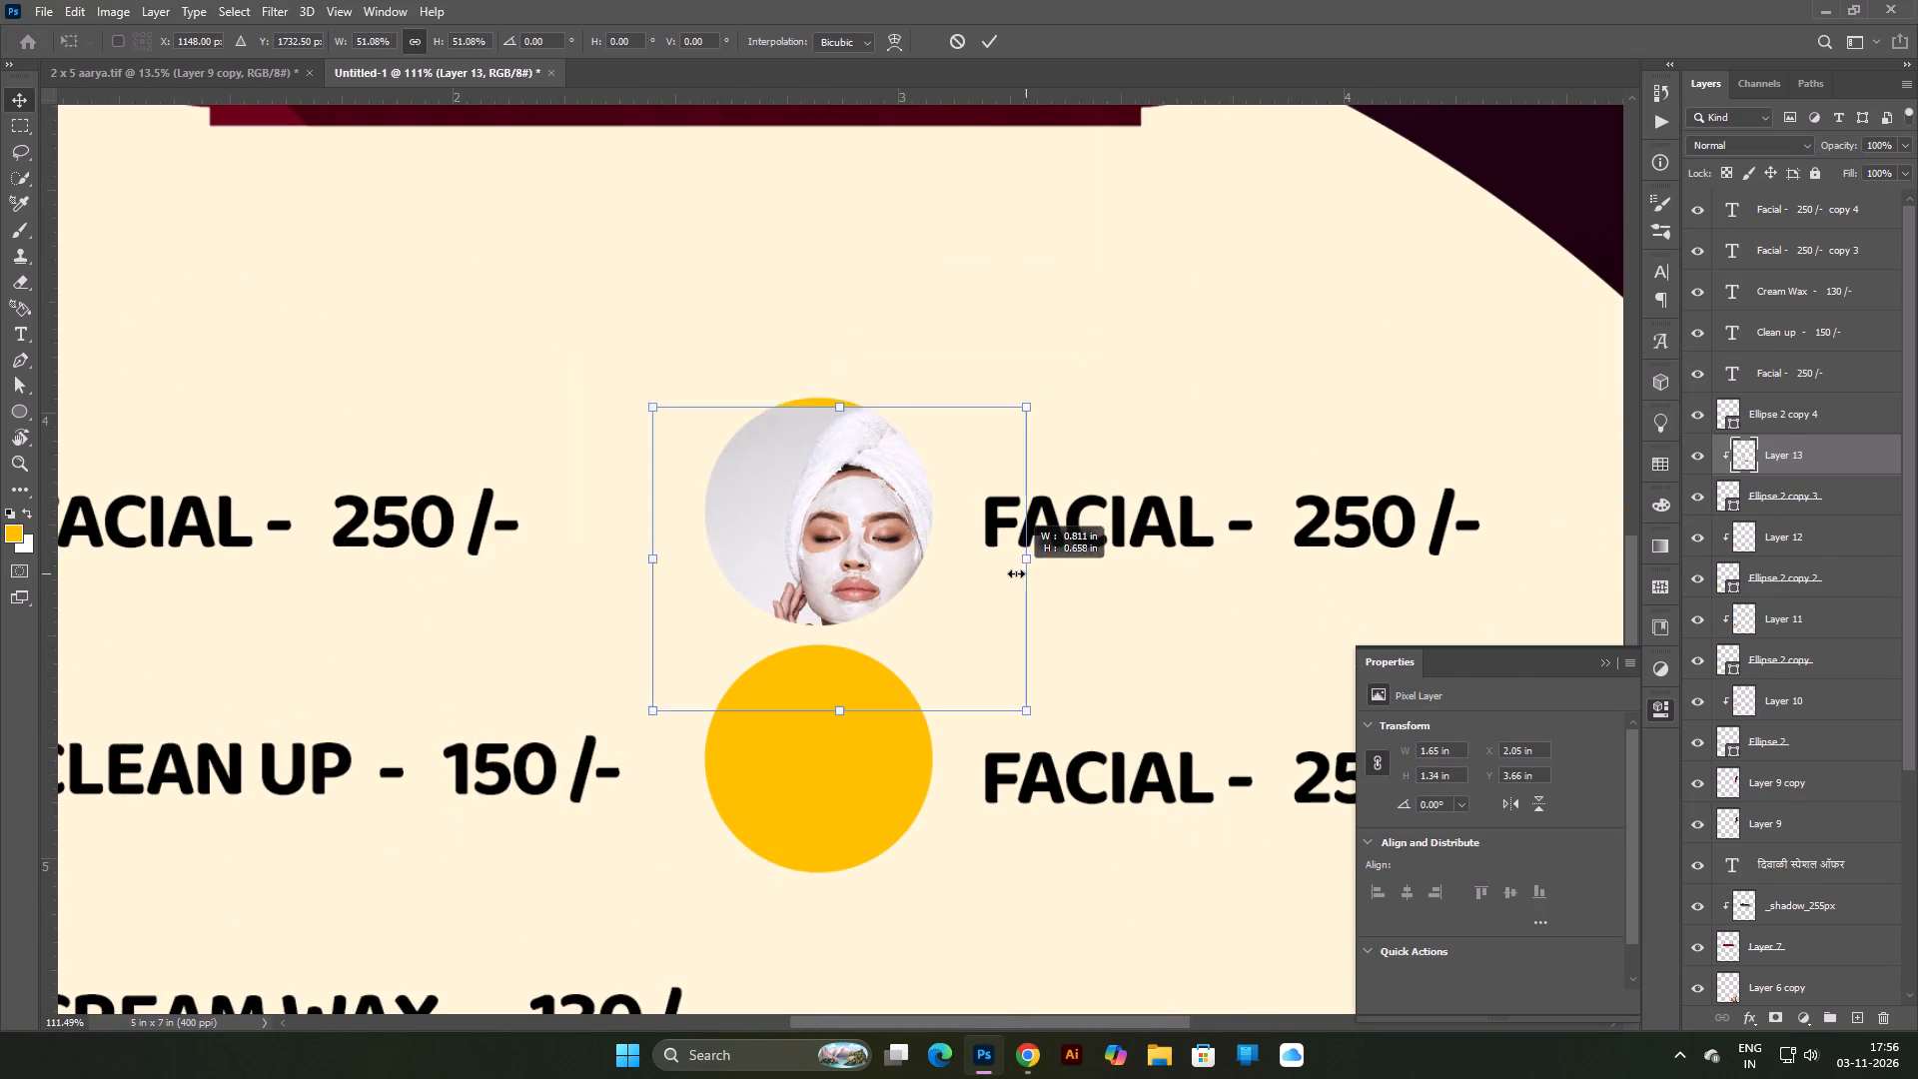
pyautogui.keyDown('alt'); pyautogui.moveTo(1016, 573); pyautogui.dragTo(1015, 574); pyautogui.keyUp('alt')
pyautogui.click(963, 609)
pyautogui.moveTo(939, 587); pyautogui.dragTo(894, 567)
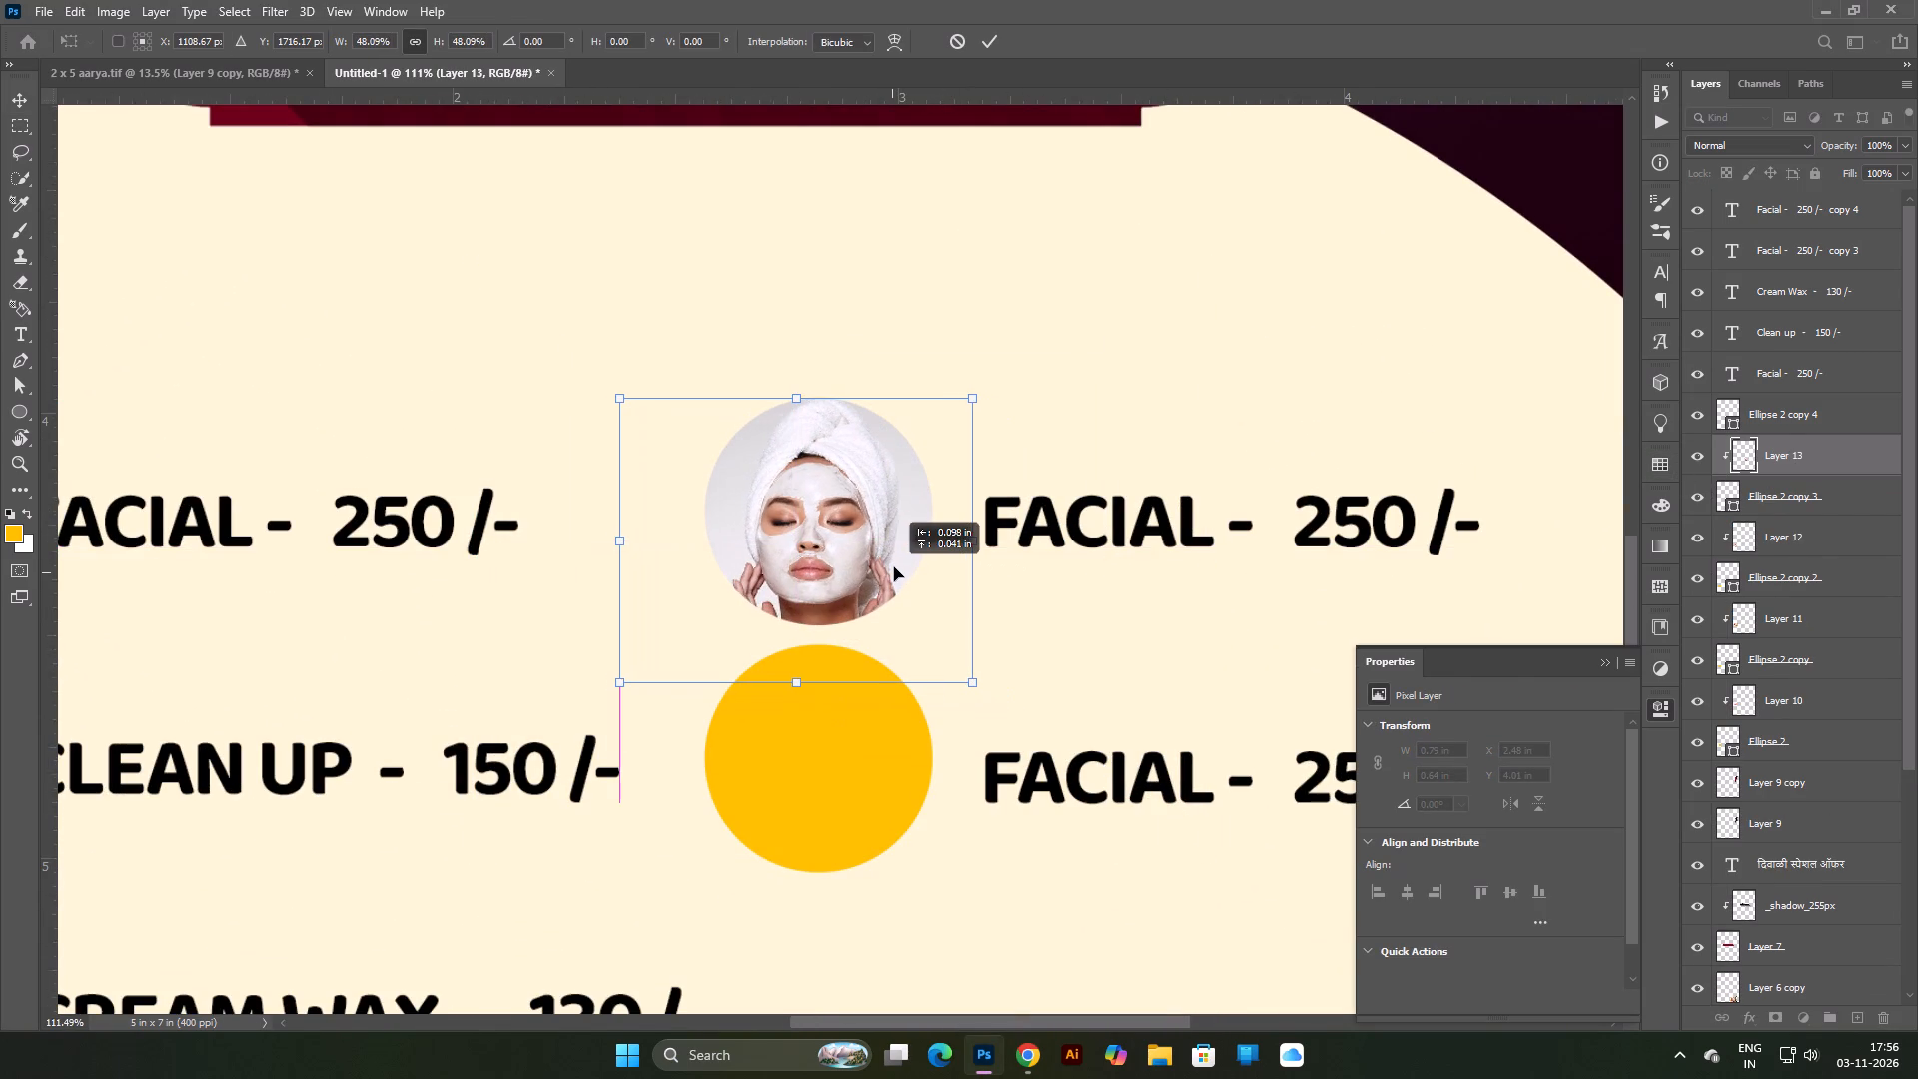
pyautogui.moveTo(894, 567); pyautogui.dragTo(898, 566)
pyautogui.press('Return')
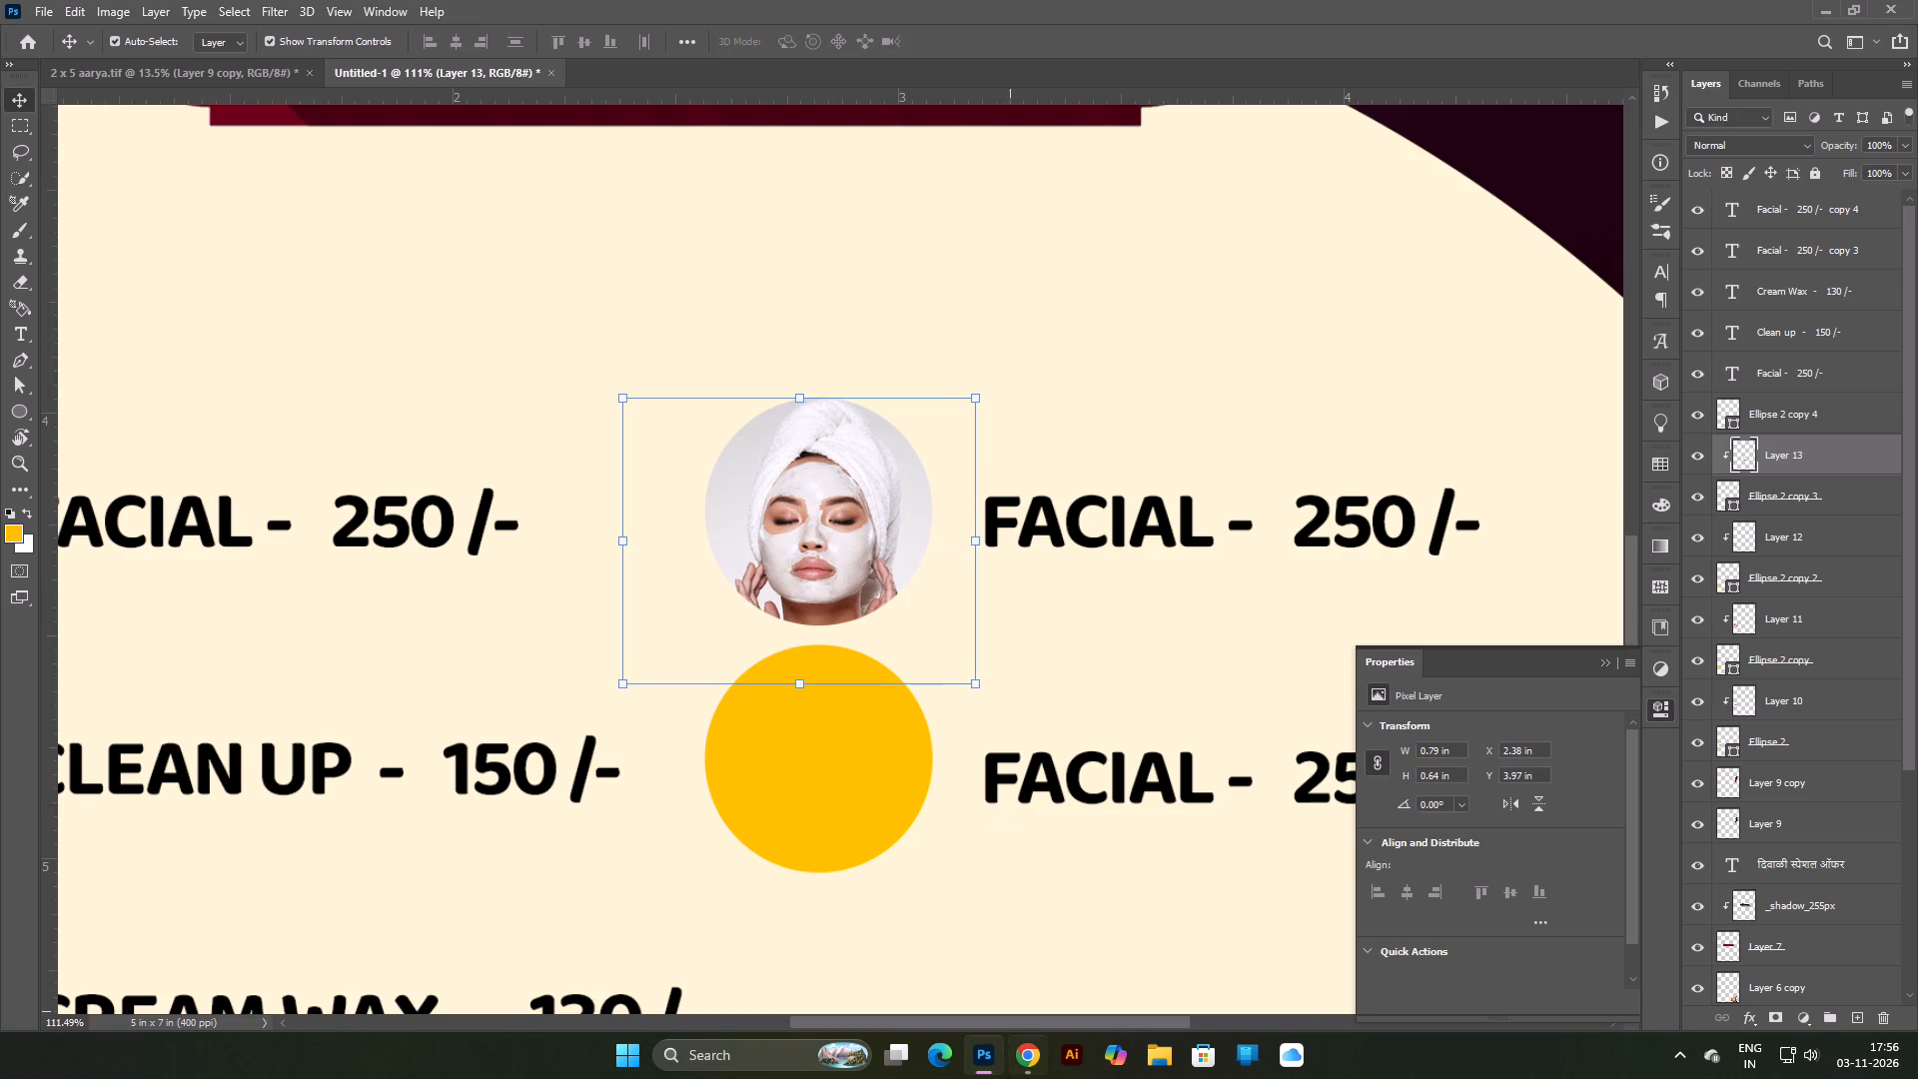
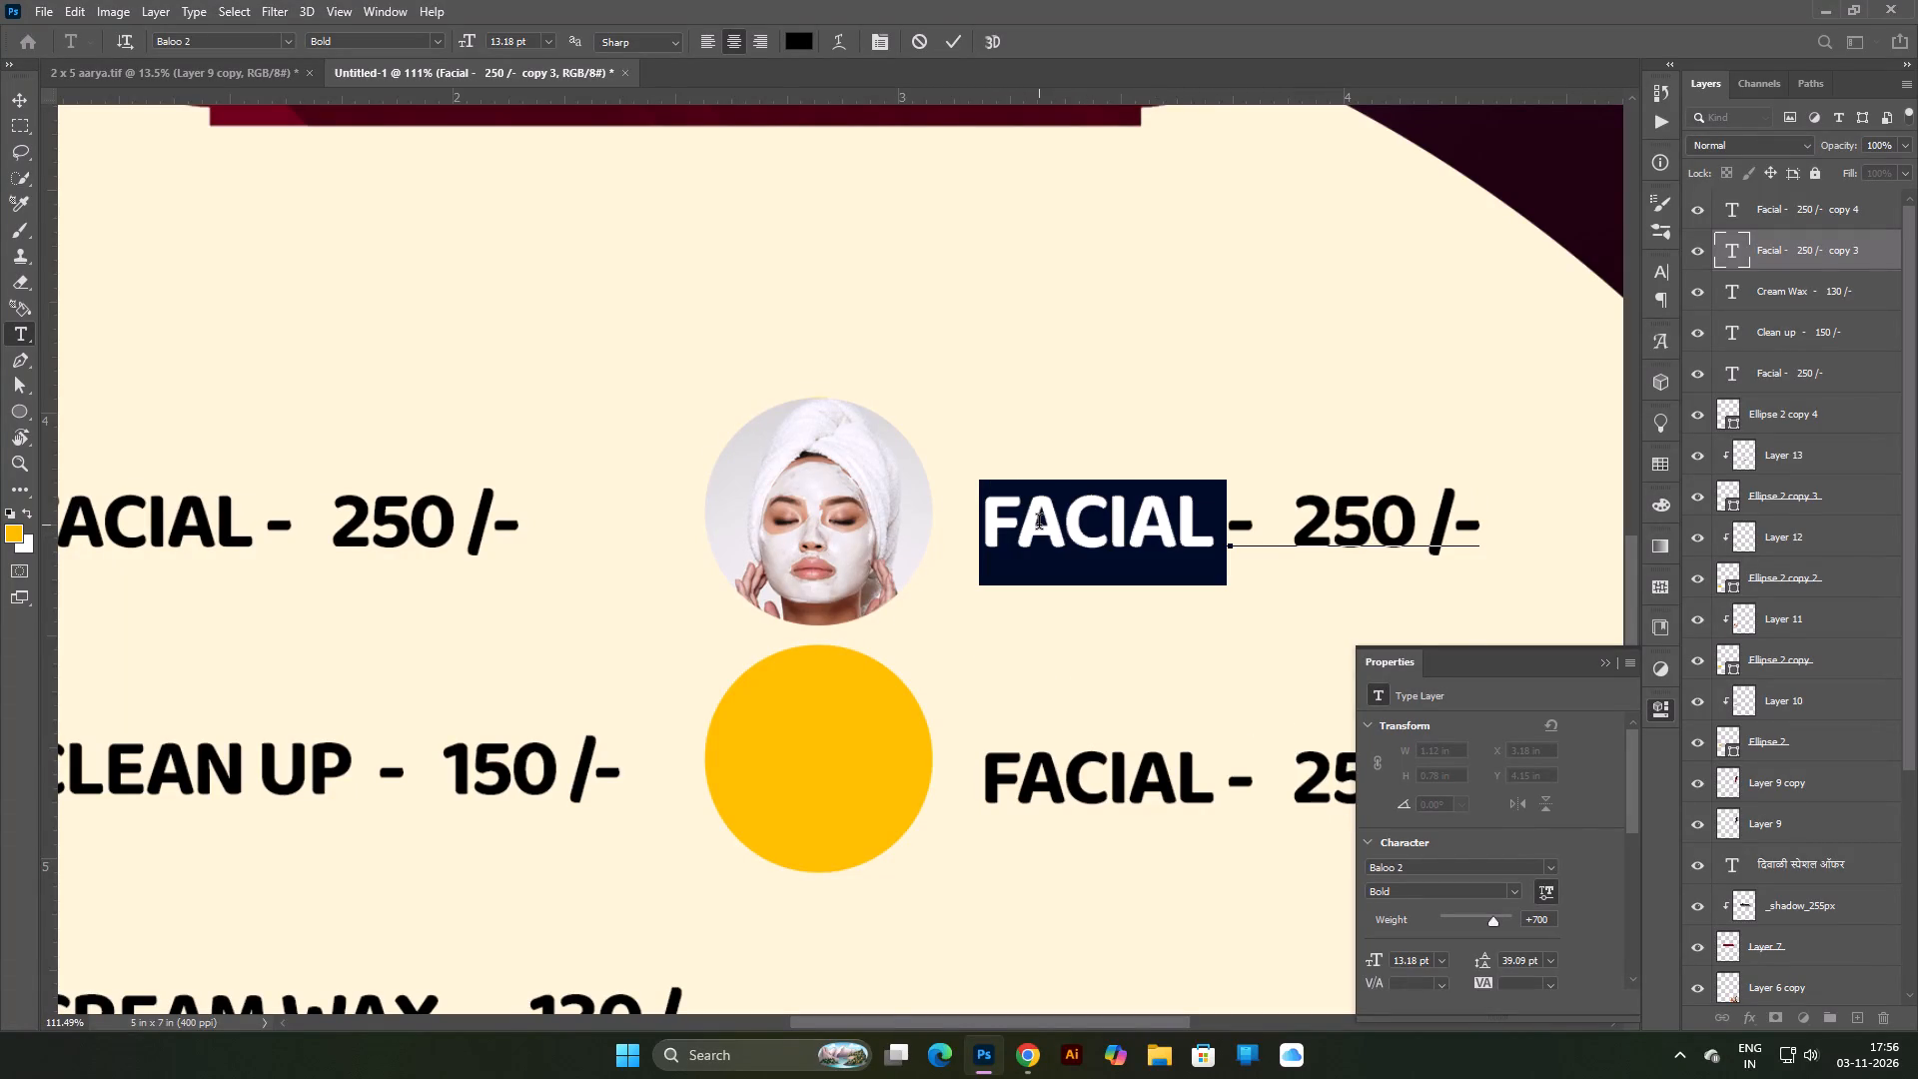
# Replace the selected word FACIAL beside the face-mask photo with the copied service name D-Tan, keeping a space before the dash.
pyautogui.hotkey('ctrl', 'v')
pyautogui.press('space')
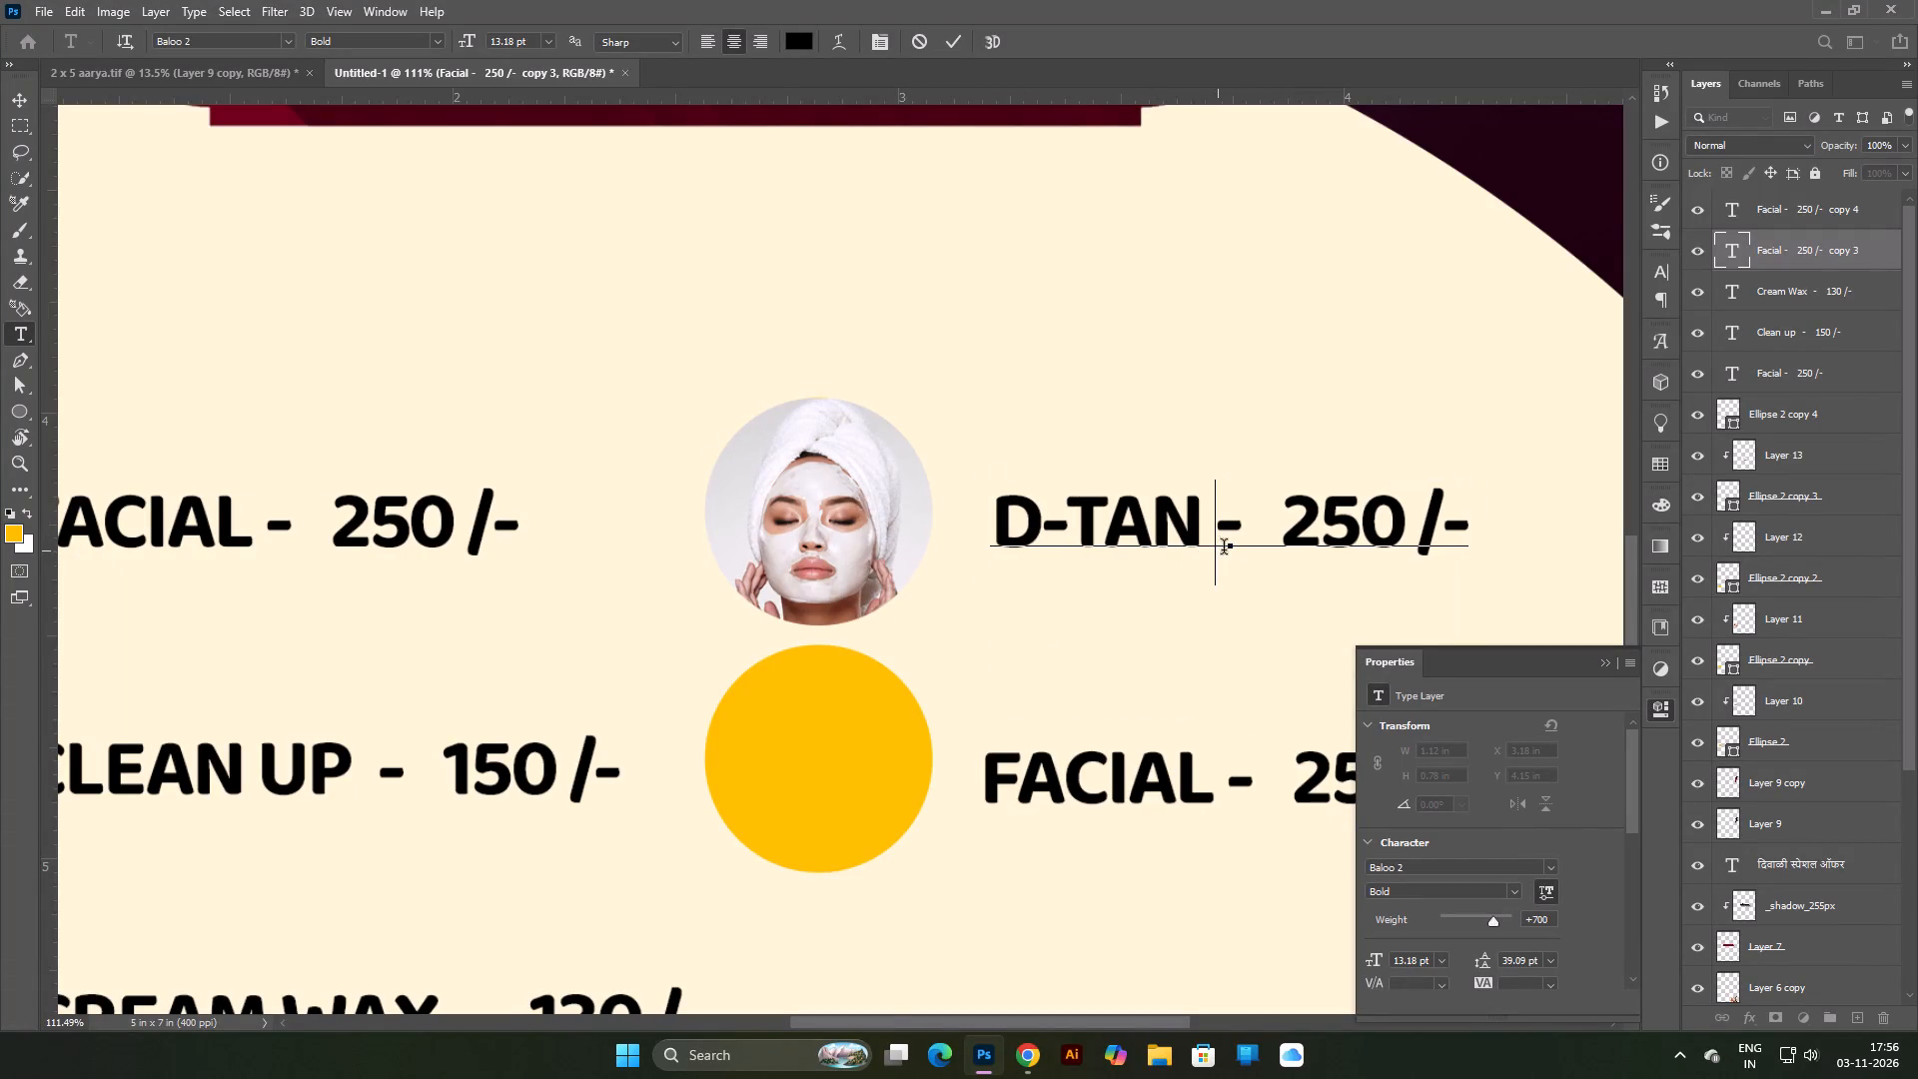
pyautogui.press('Return')
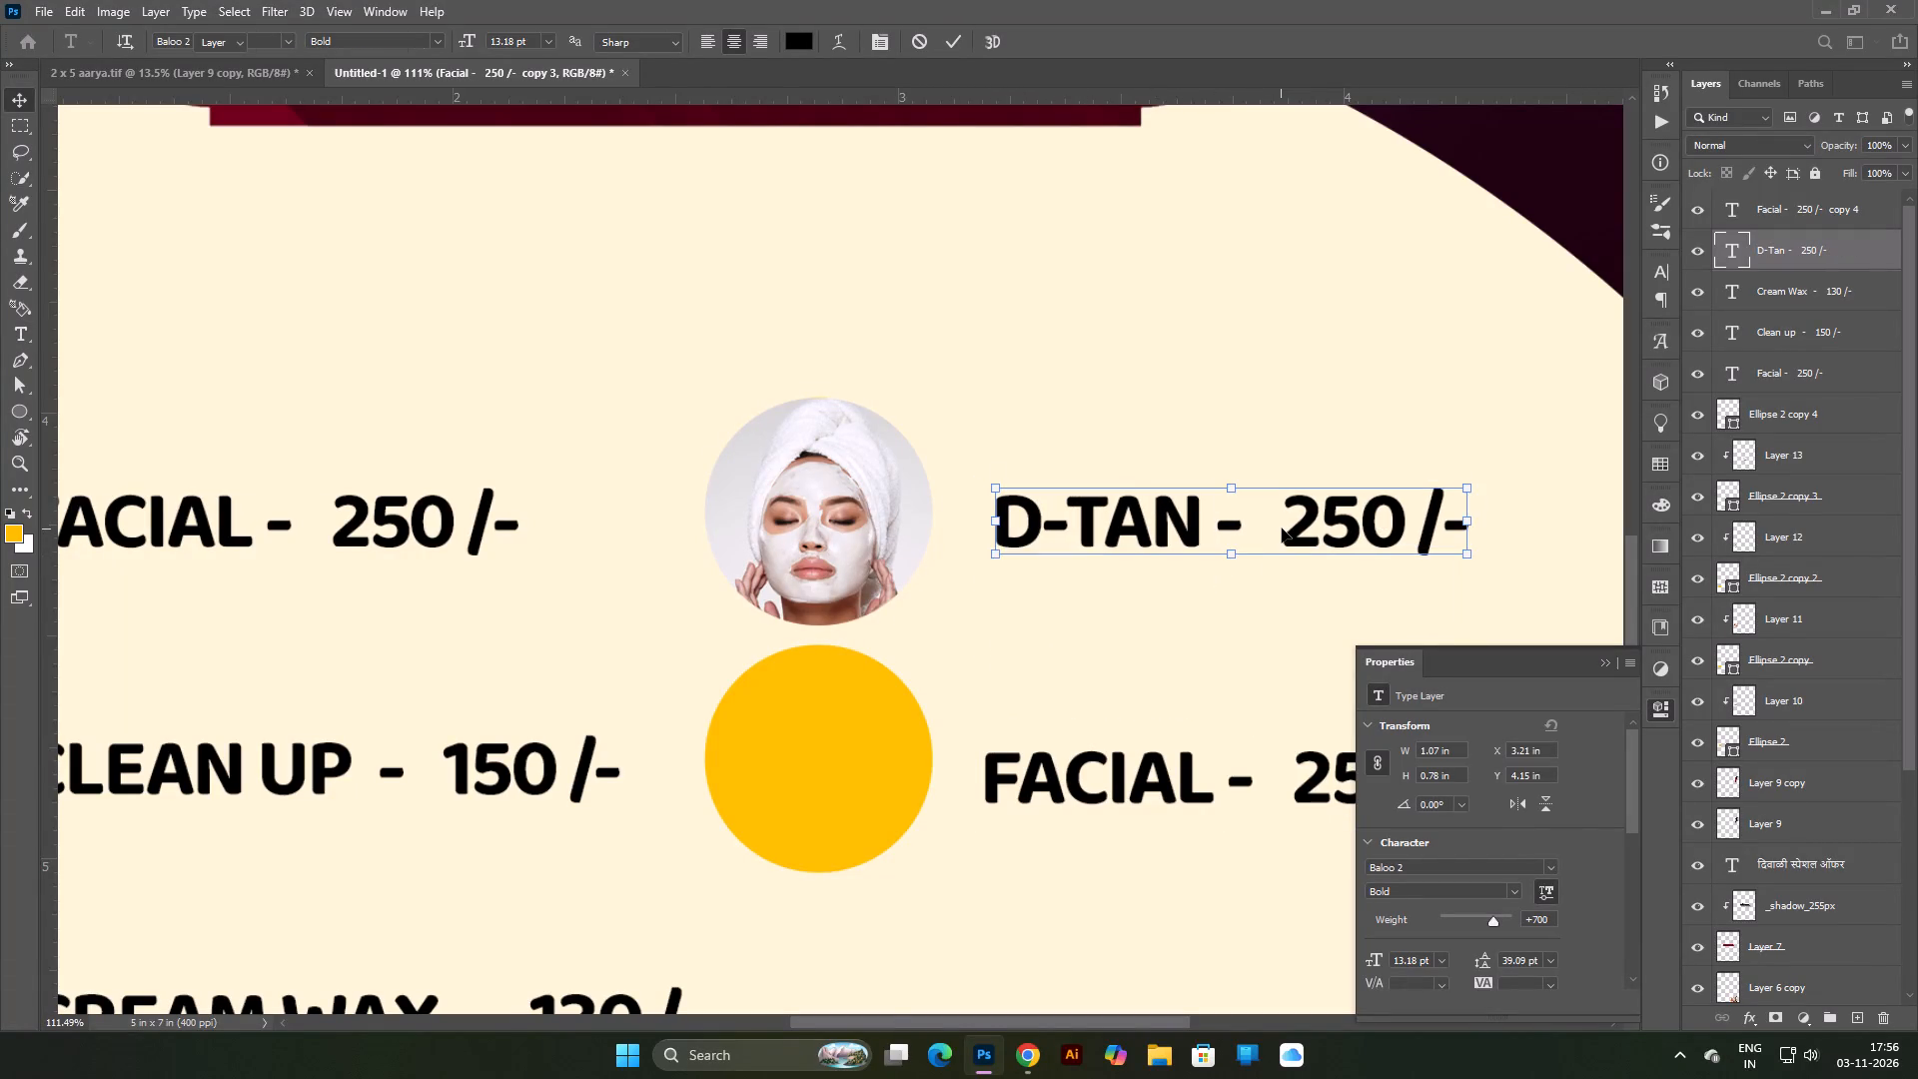
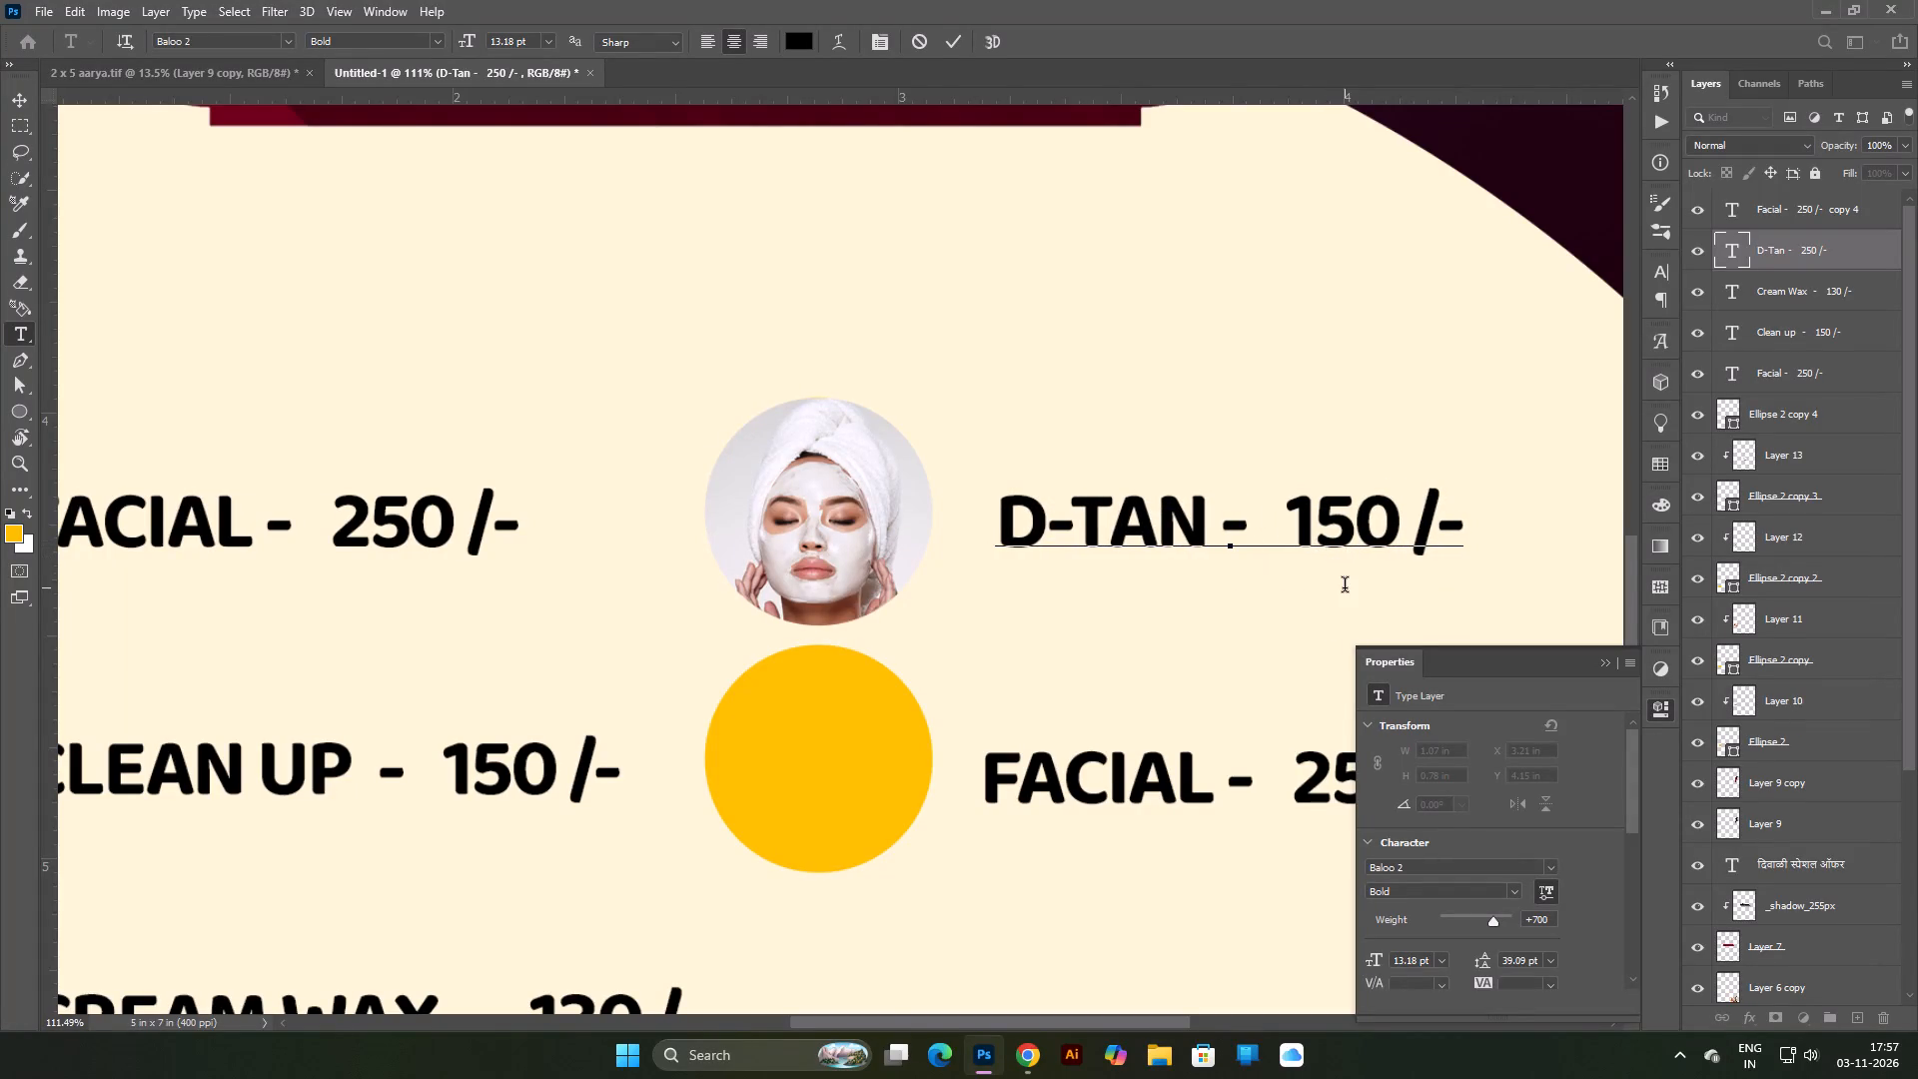
# Finish the D-Tan price text and move it closer to the face-mask photo, at about X 3.16 in, Y 4.13 in.
pyautogui.press('Return')
pyautogui.click(1552, 172)
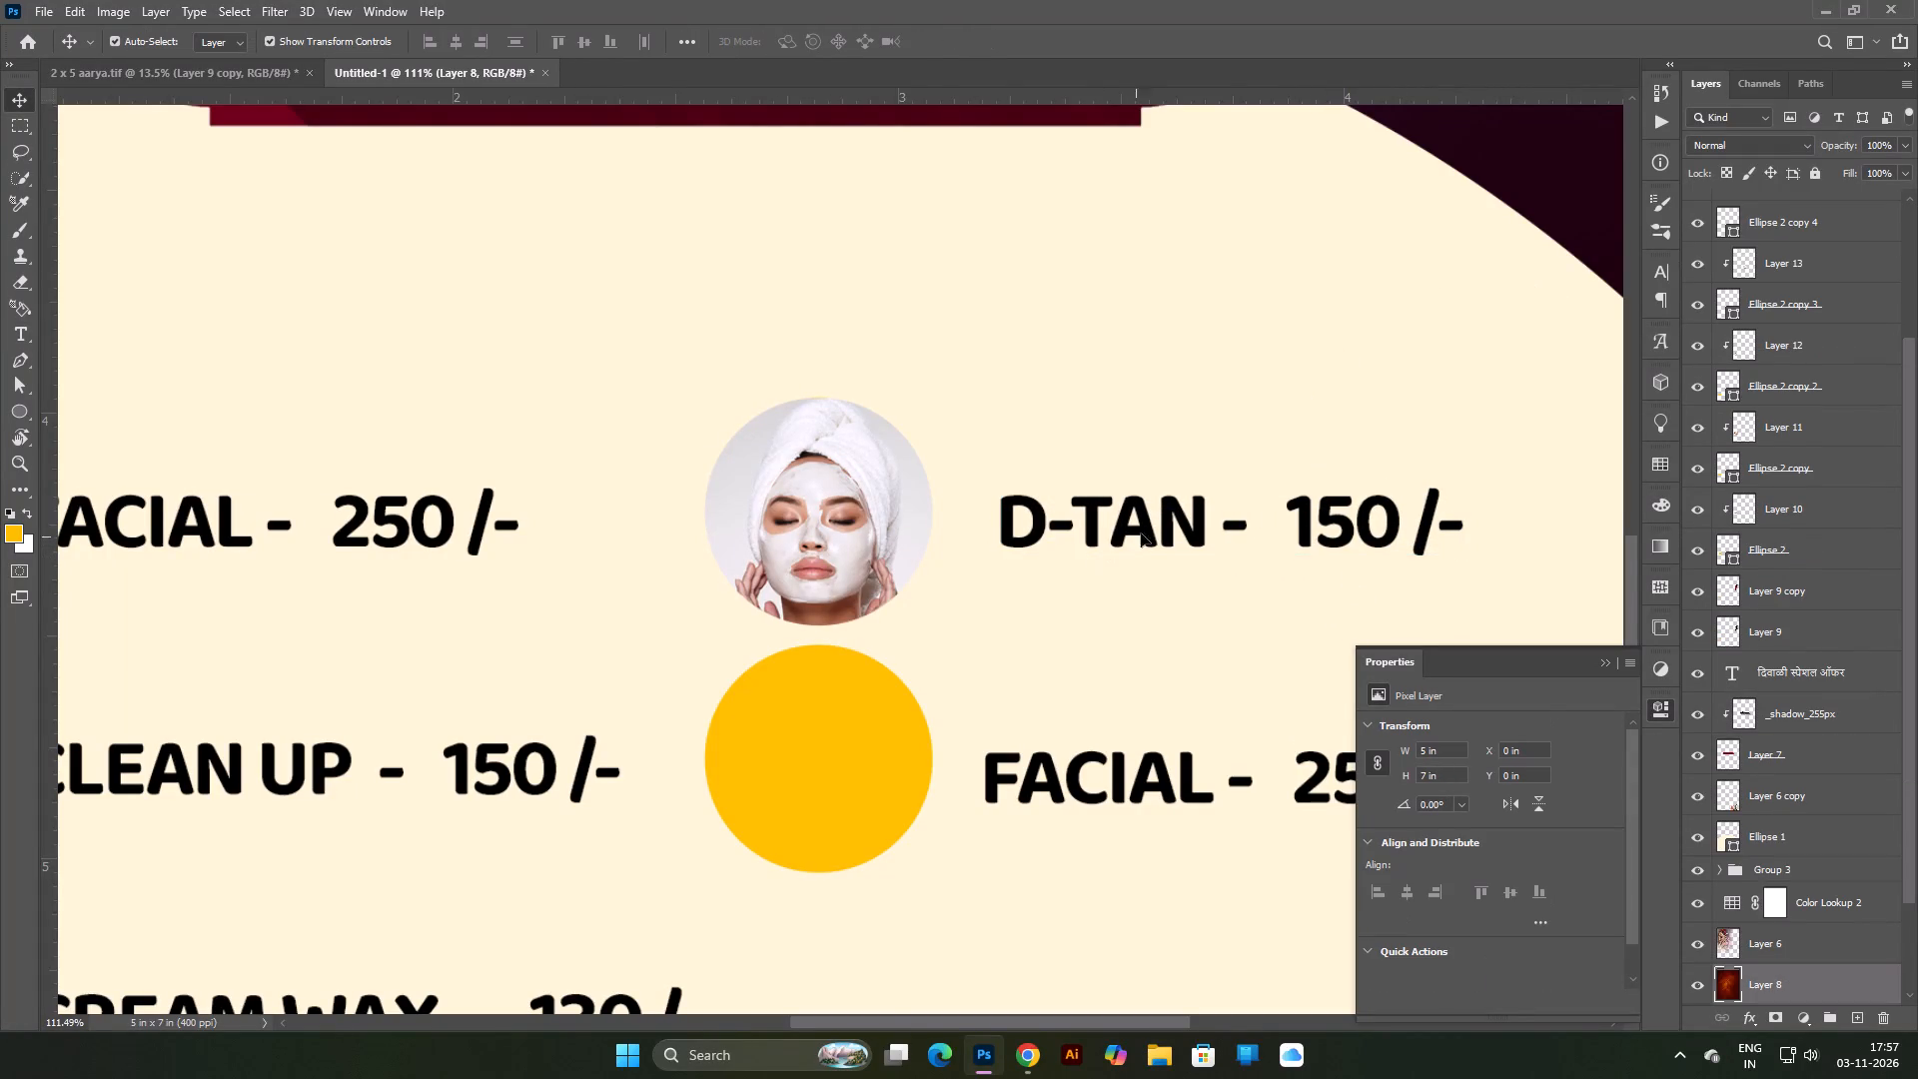
pyautogui.moveTo(1140, 525); pyautogui.dragTo(1132, 520)
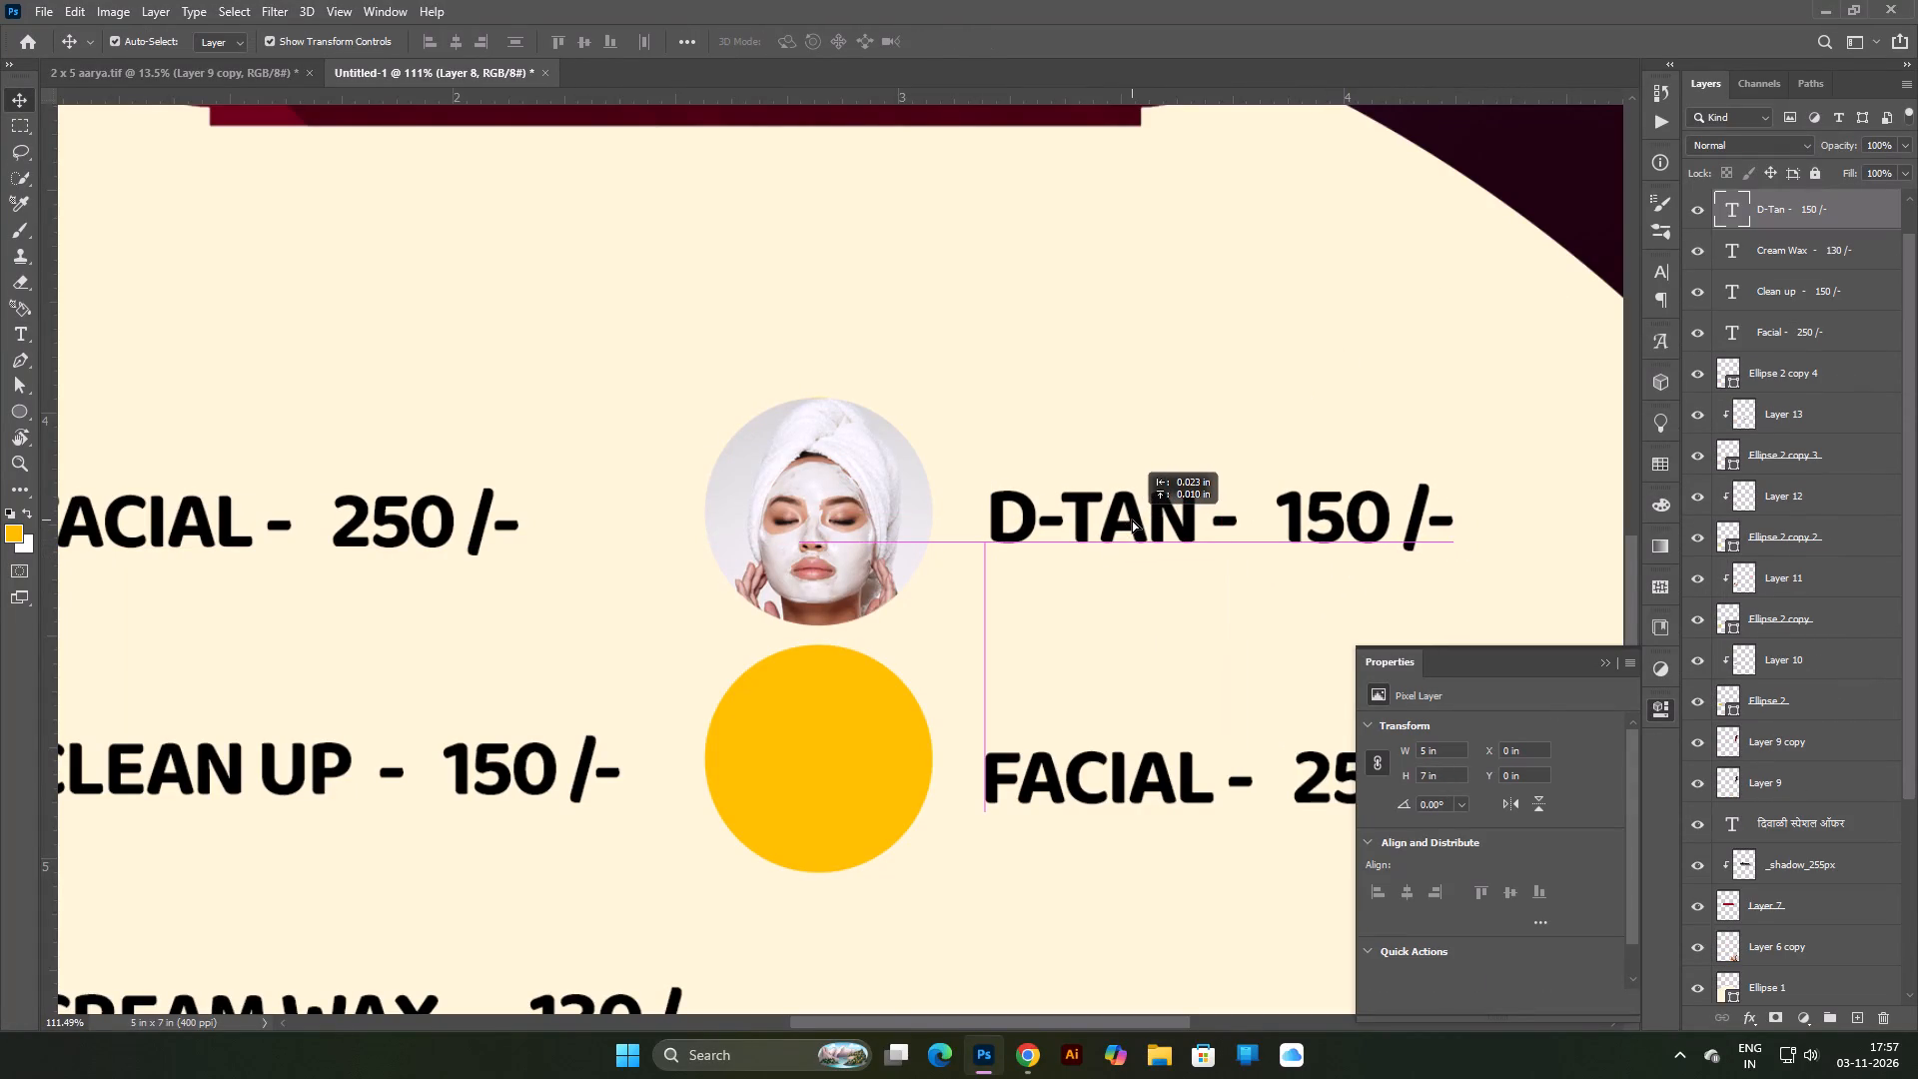
pyautogui.moveTo(1132, 520); pyautogui.dragTo(1130, 519)
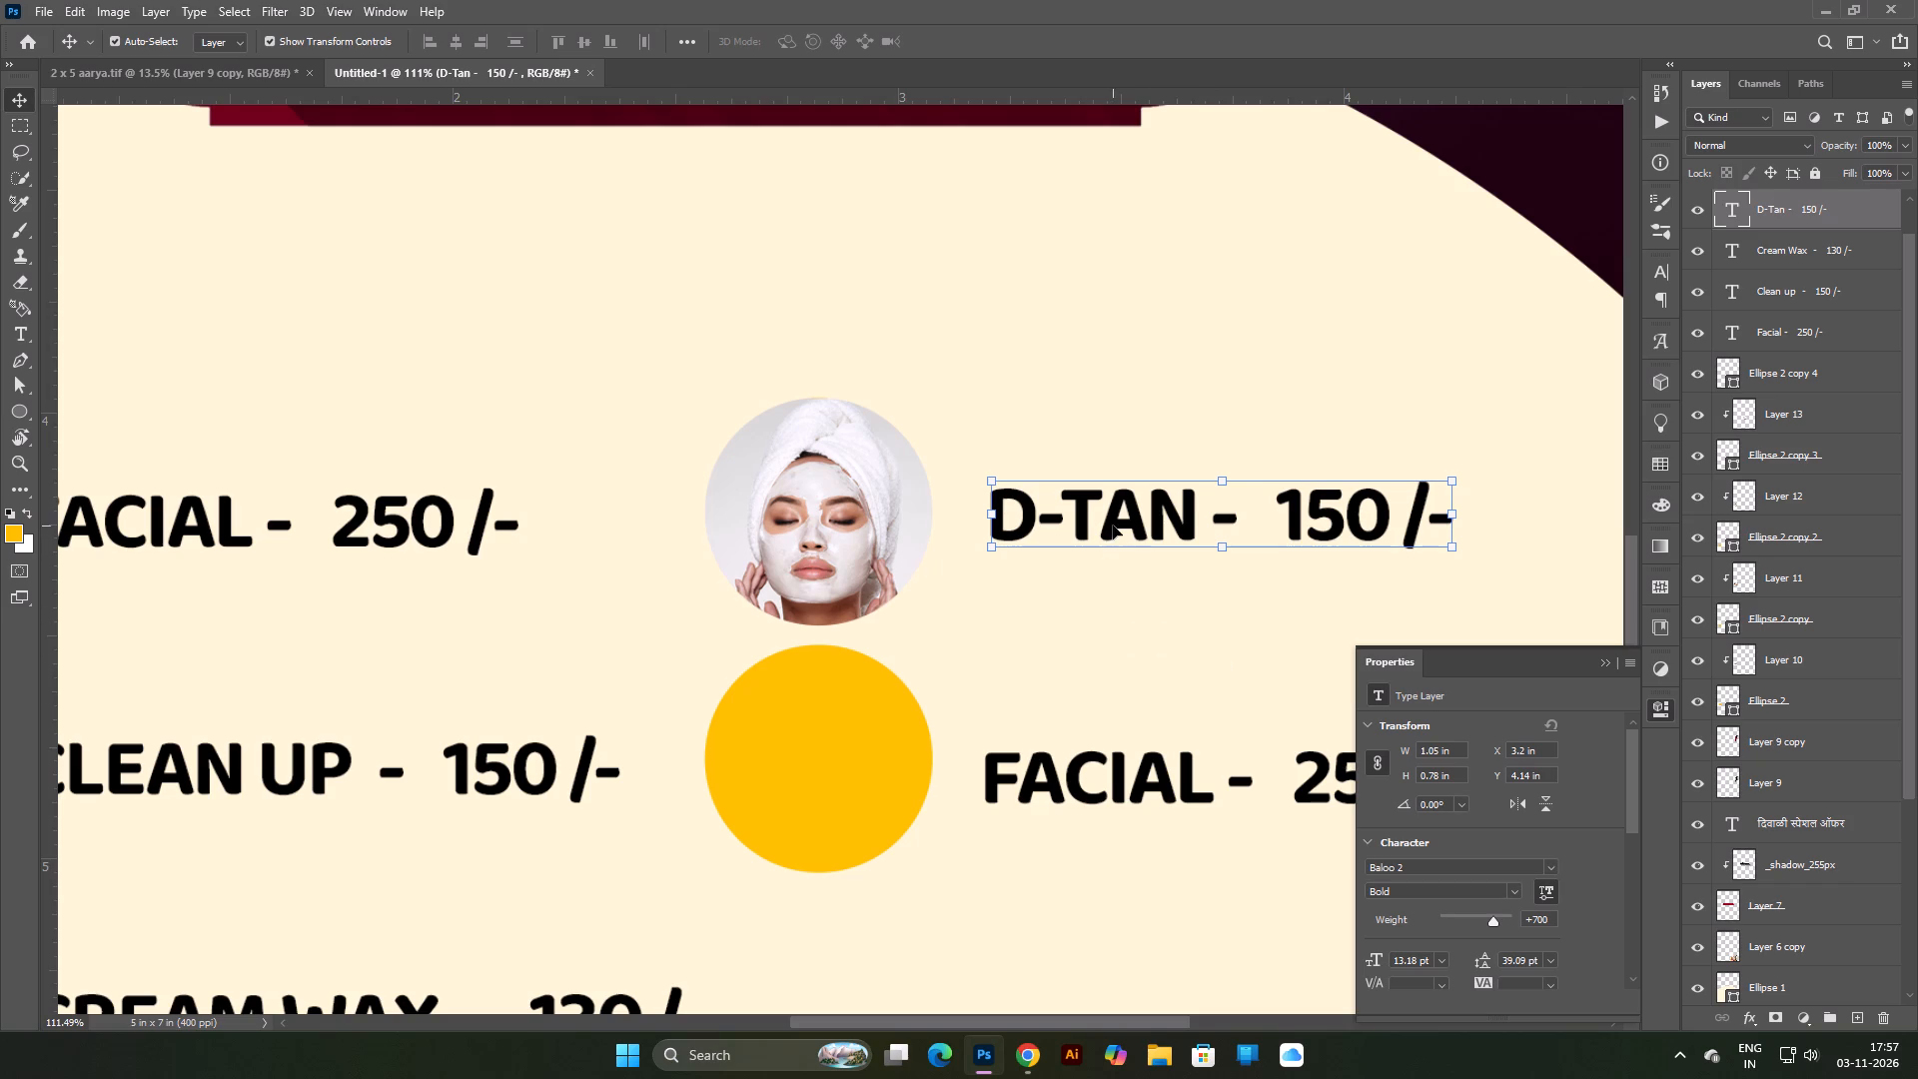
pyautogui.moveTo(1113, 526); pyautogui.dragTo(1110, 524)
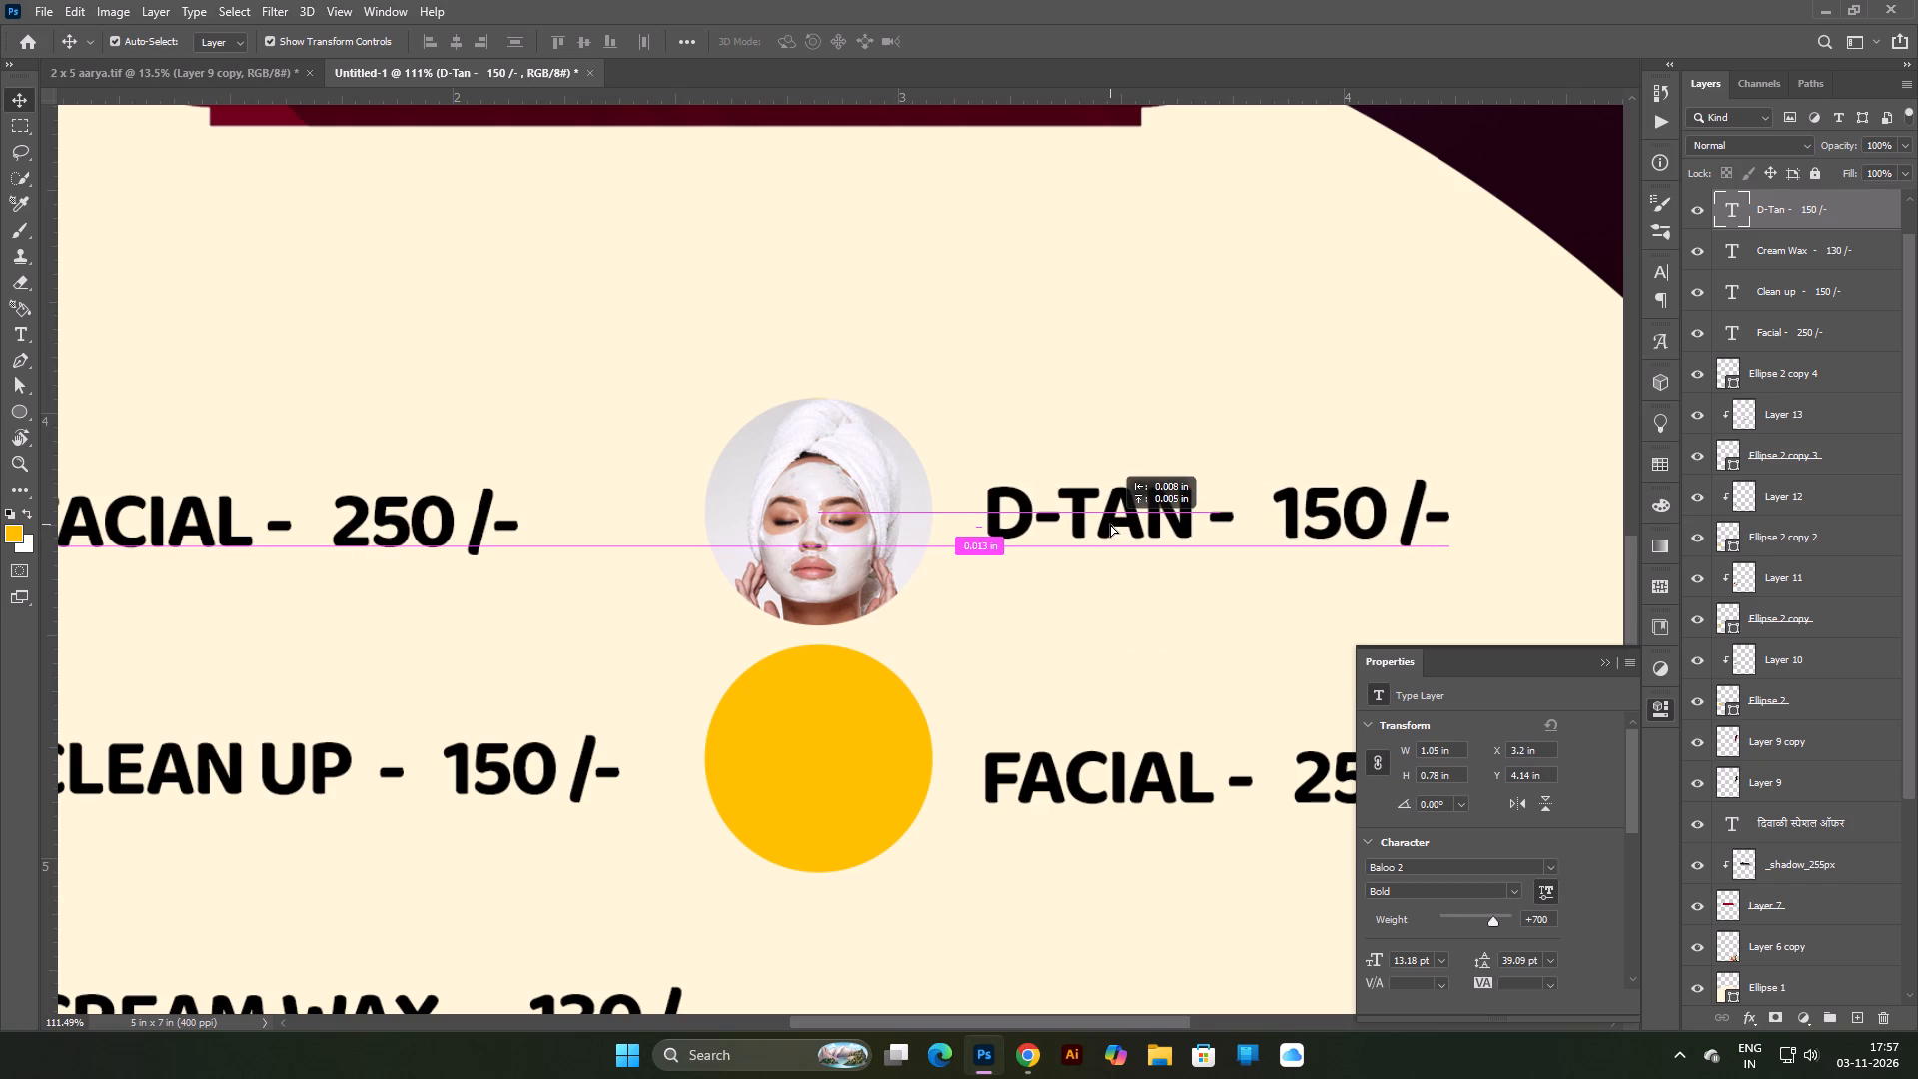
pyautogui.moveTo(1110, 524); pyautogui.dragTo(1103, 522)
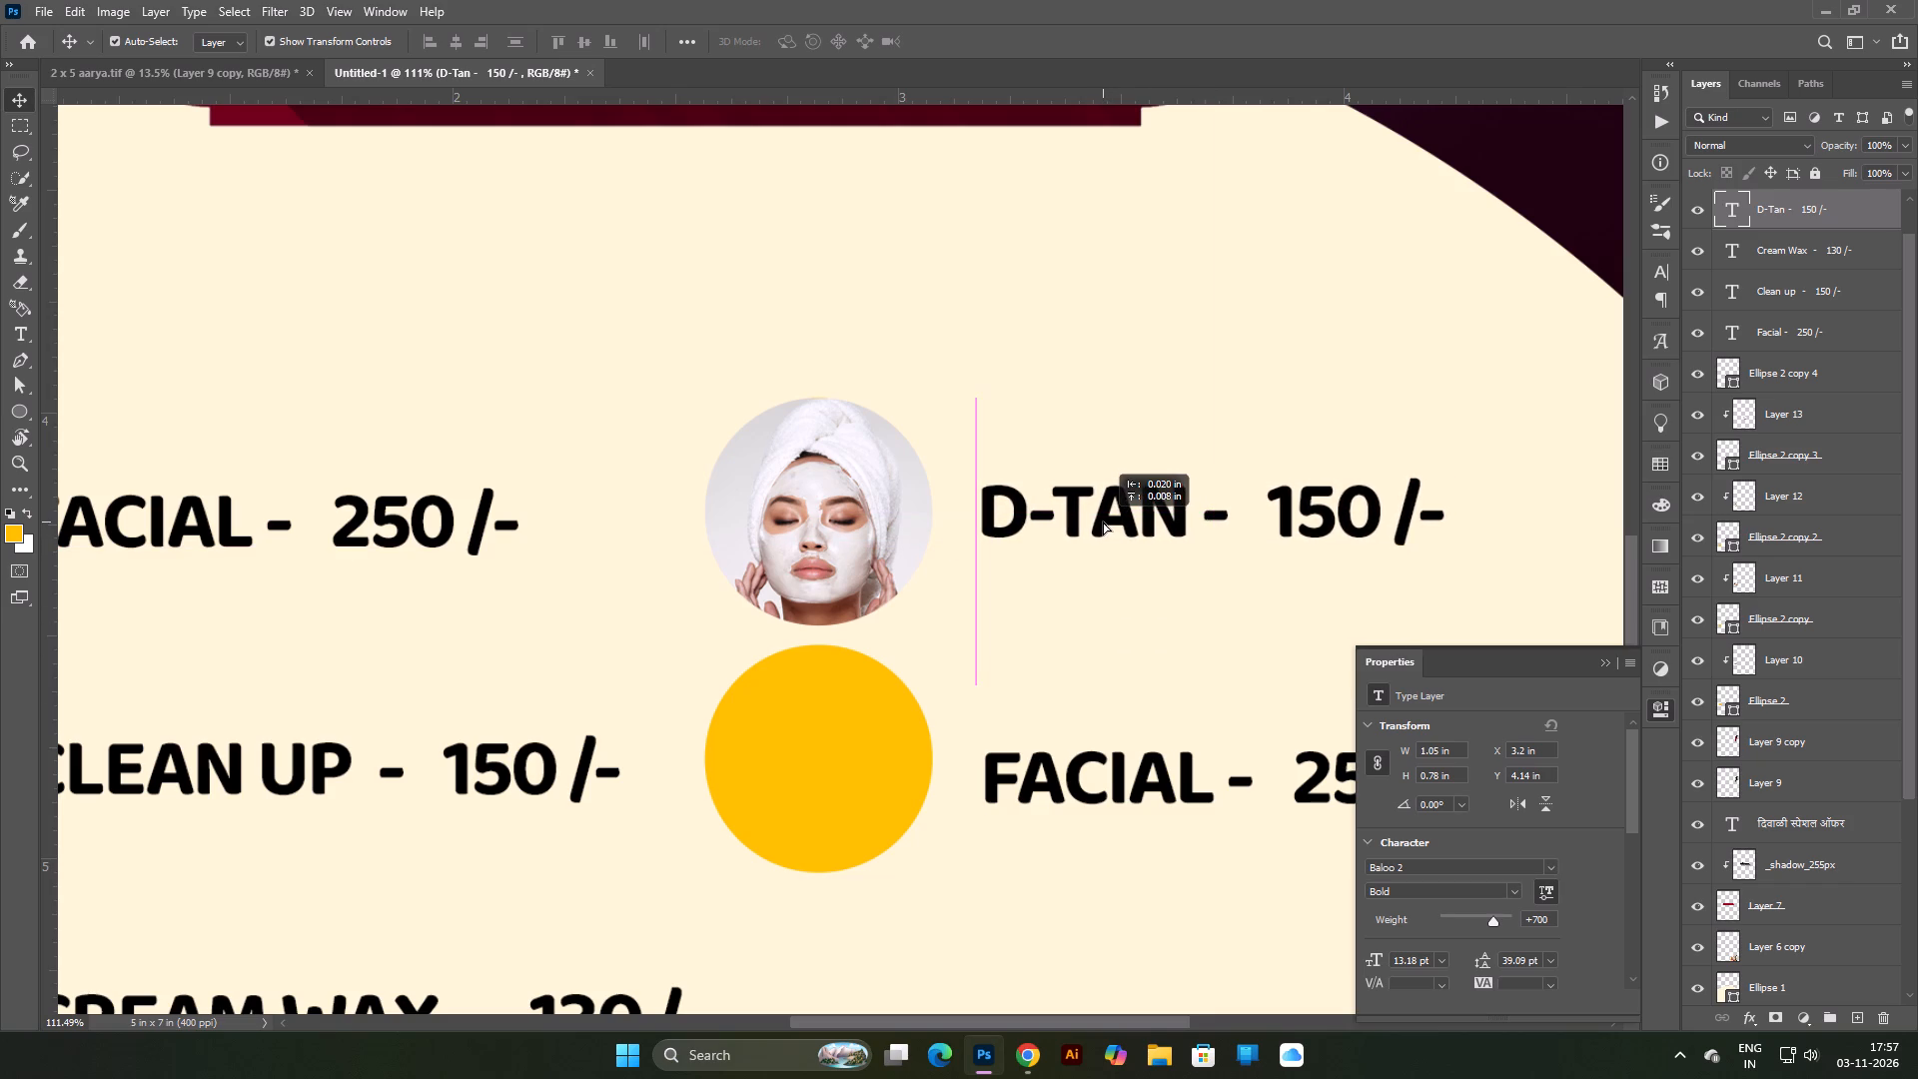
pyautogui.moveTo(1103, 522); pyautogui.dragTo(1095, 522)
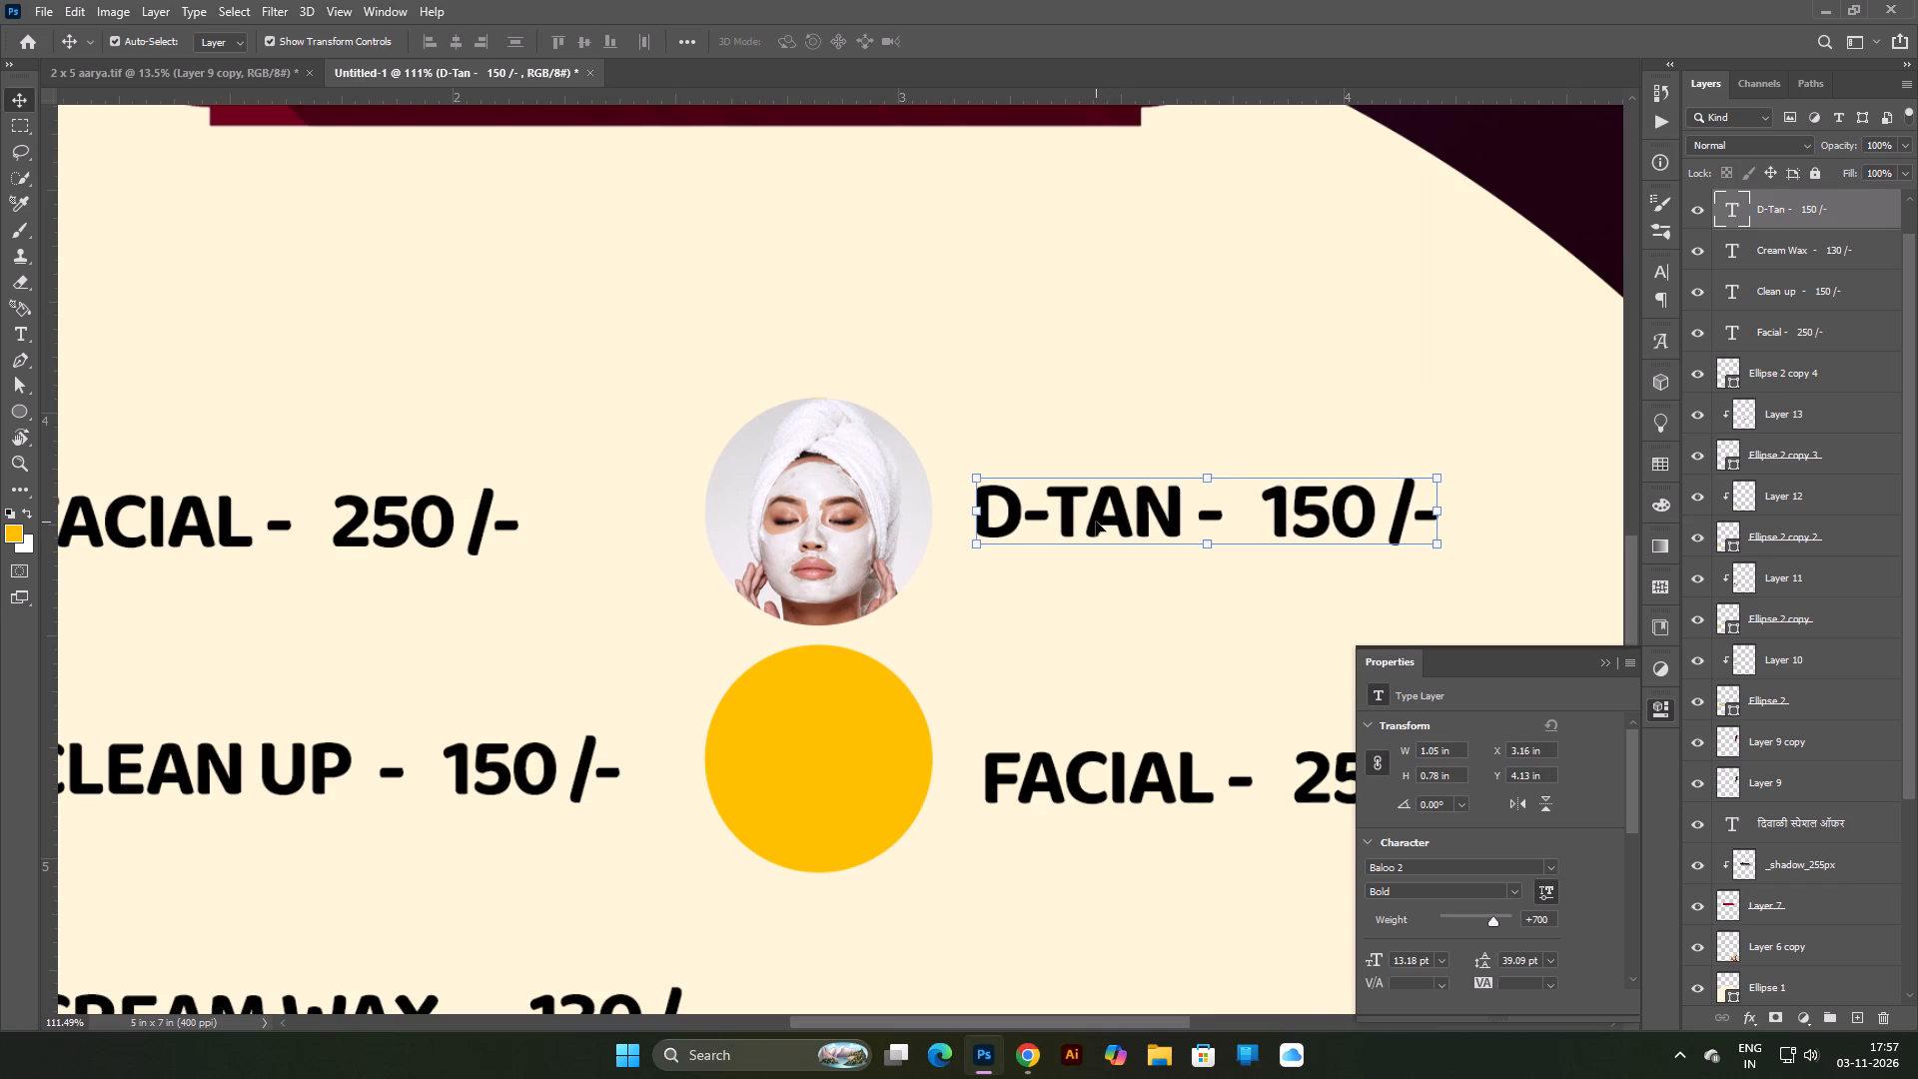
pyautogui.press('Return')
pyautogui.scroll(-6, 1097, 529)
pyautogui.click(1574, 503)
pyautogui.scroll(-4, 1524, 533)
pyautogui.scroll(2, 1083, 770)
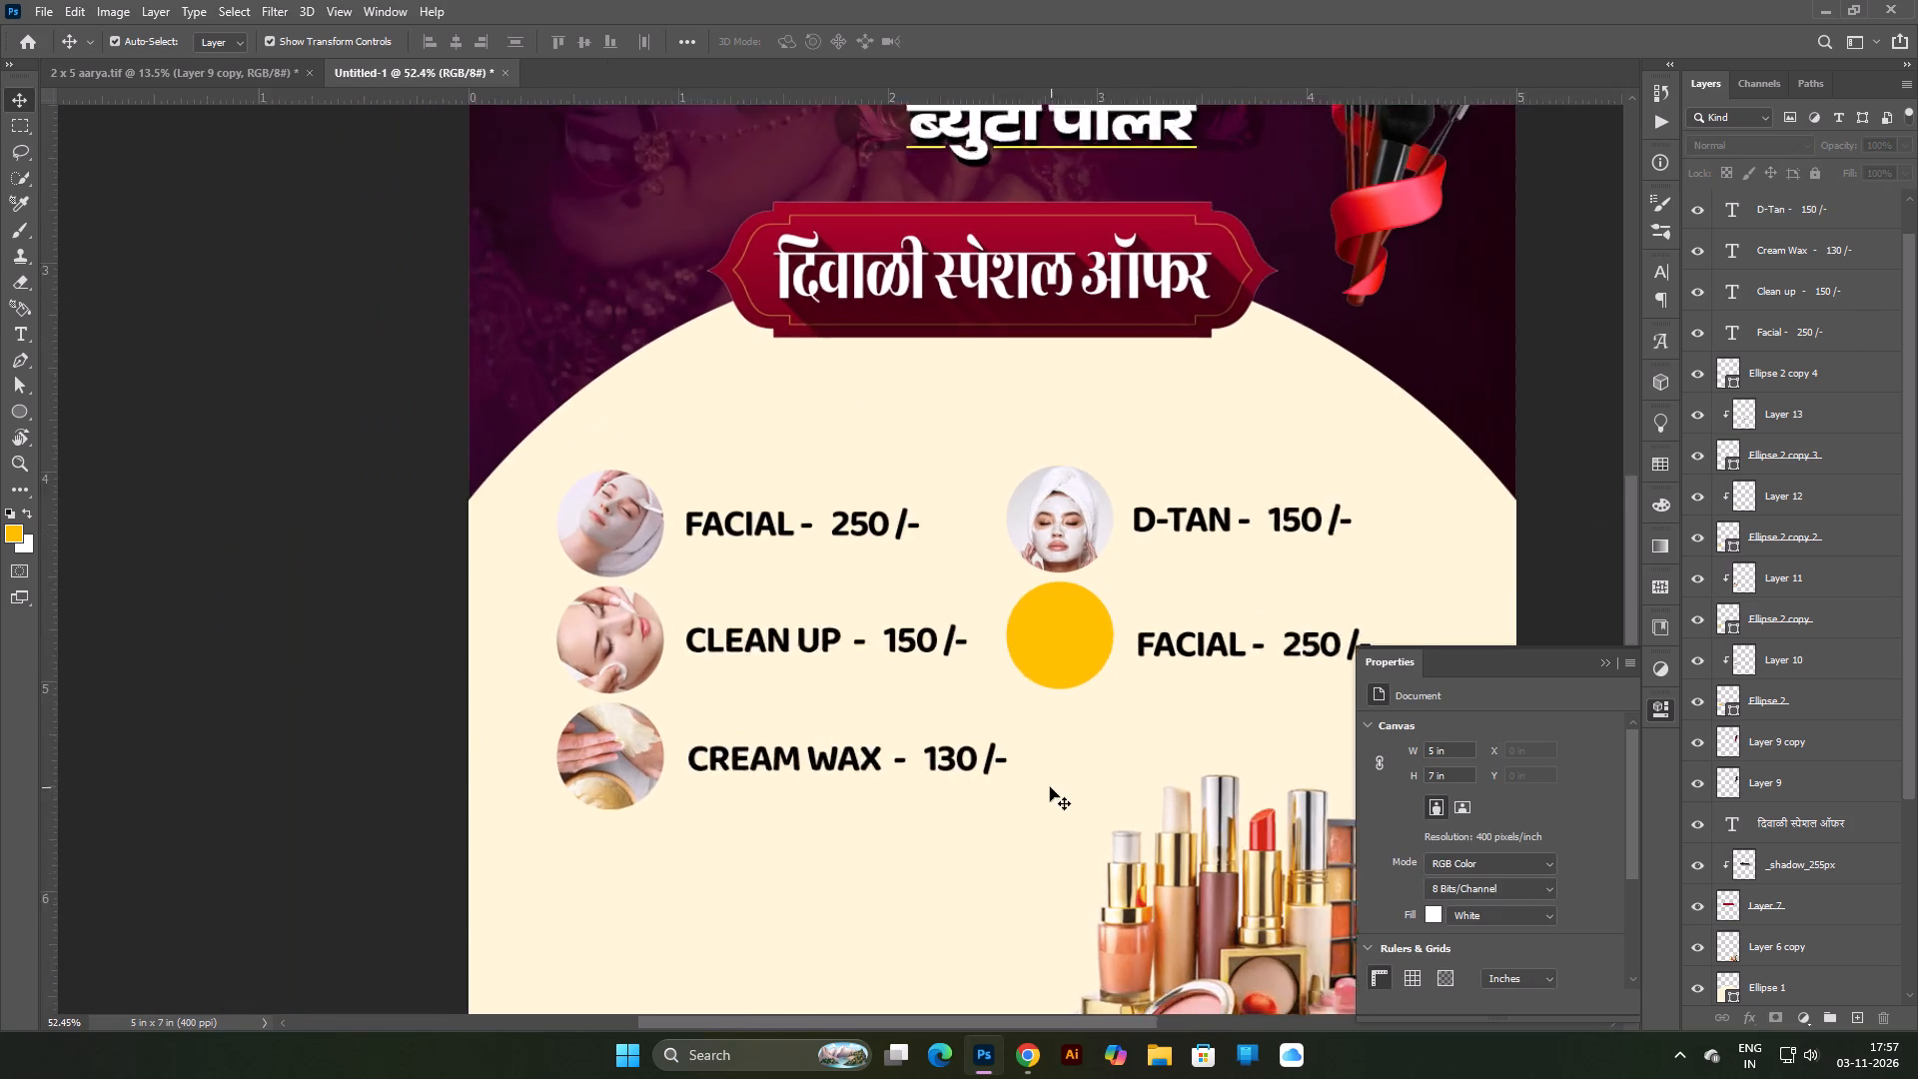
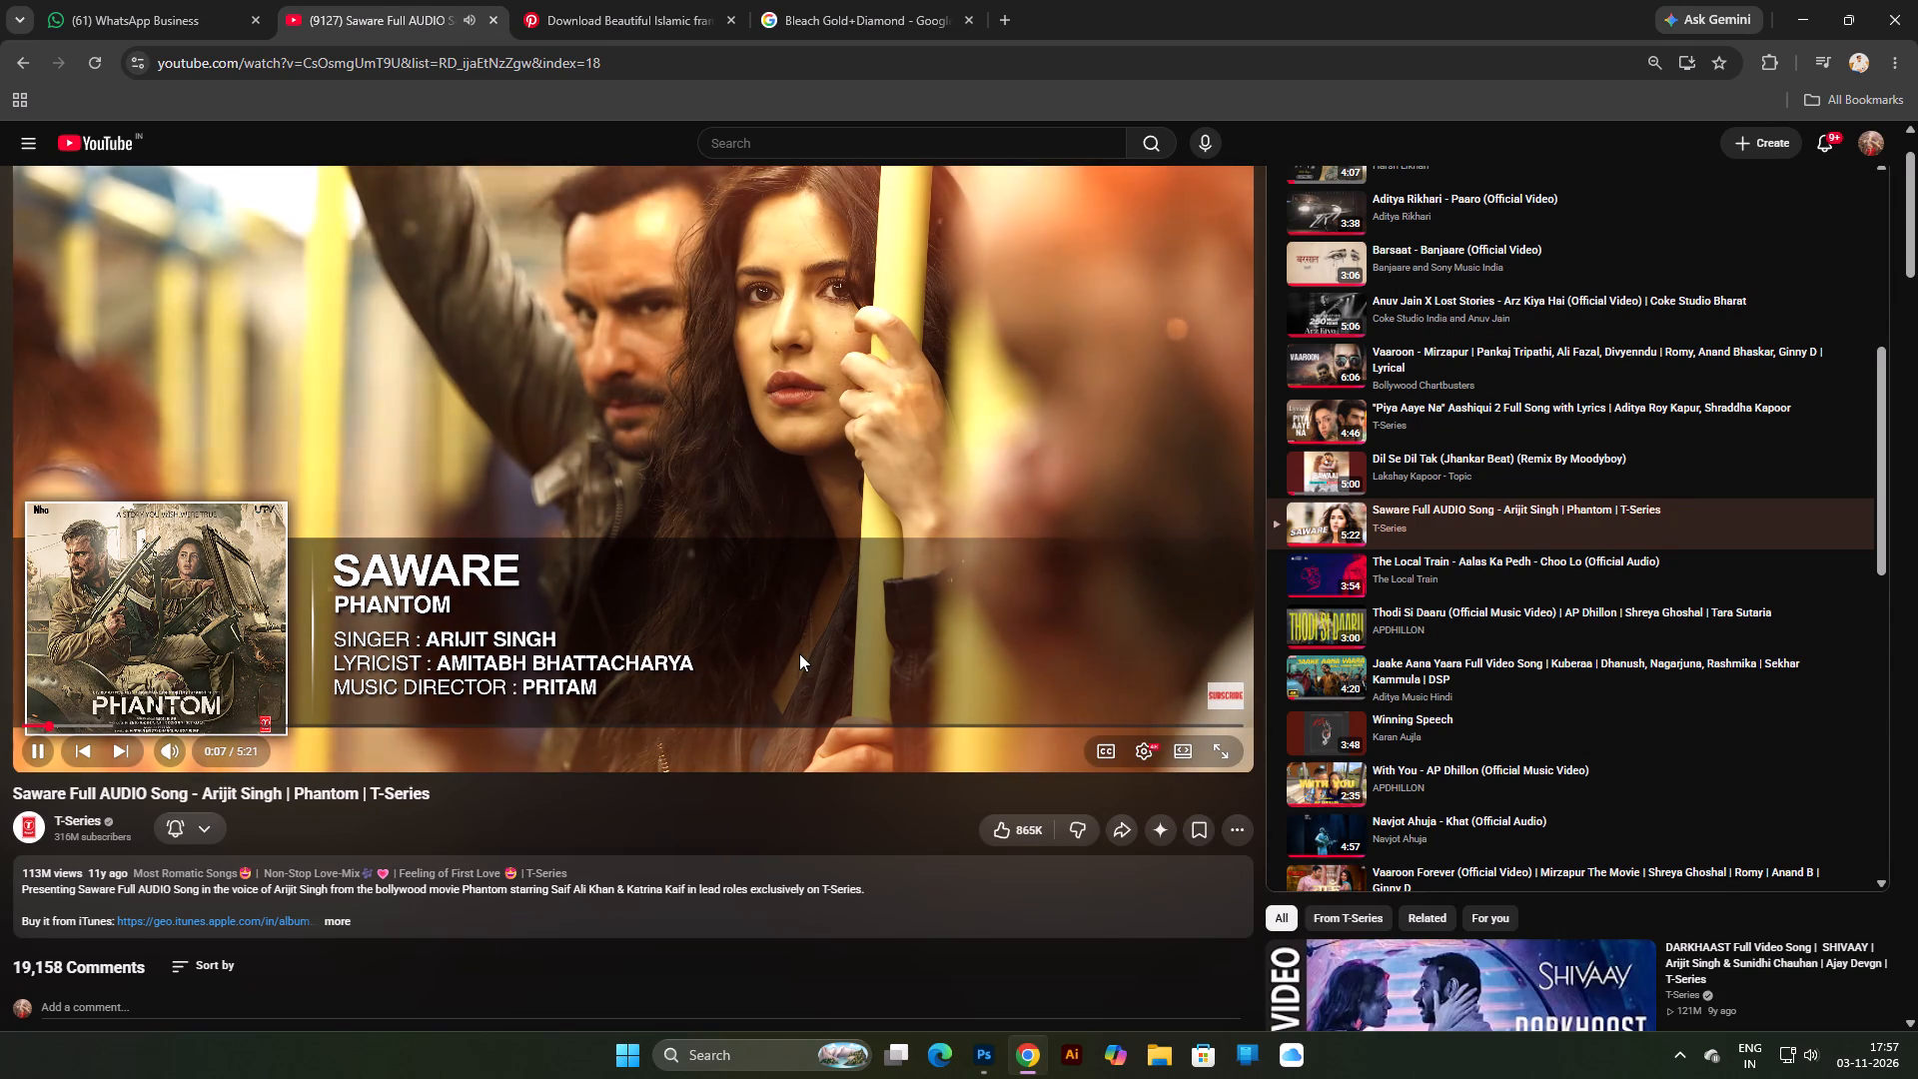
# In Chrome's Bleach Gold+Diamond image results, open the Styler Meet Diamond / Gold Bleach photo and copy the image.
pyautogui.doubleClick(984, 1053)
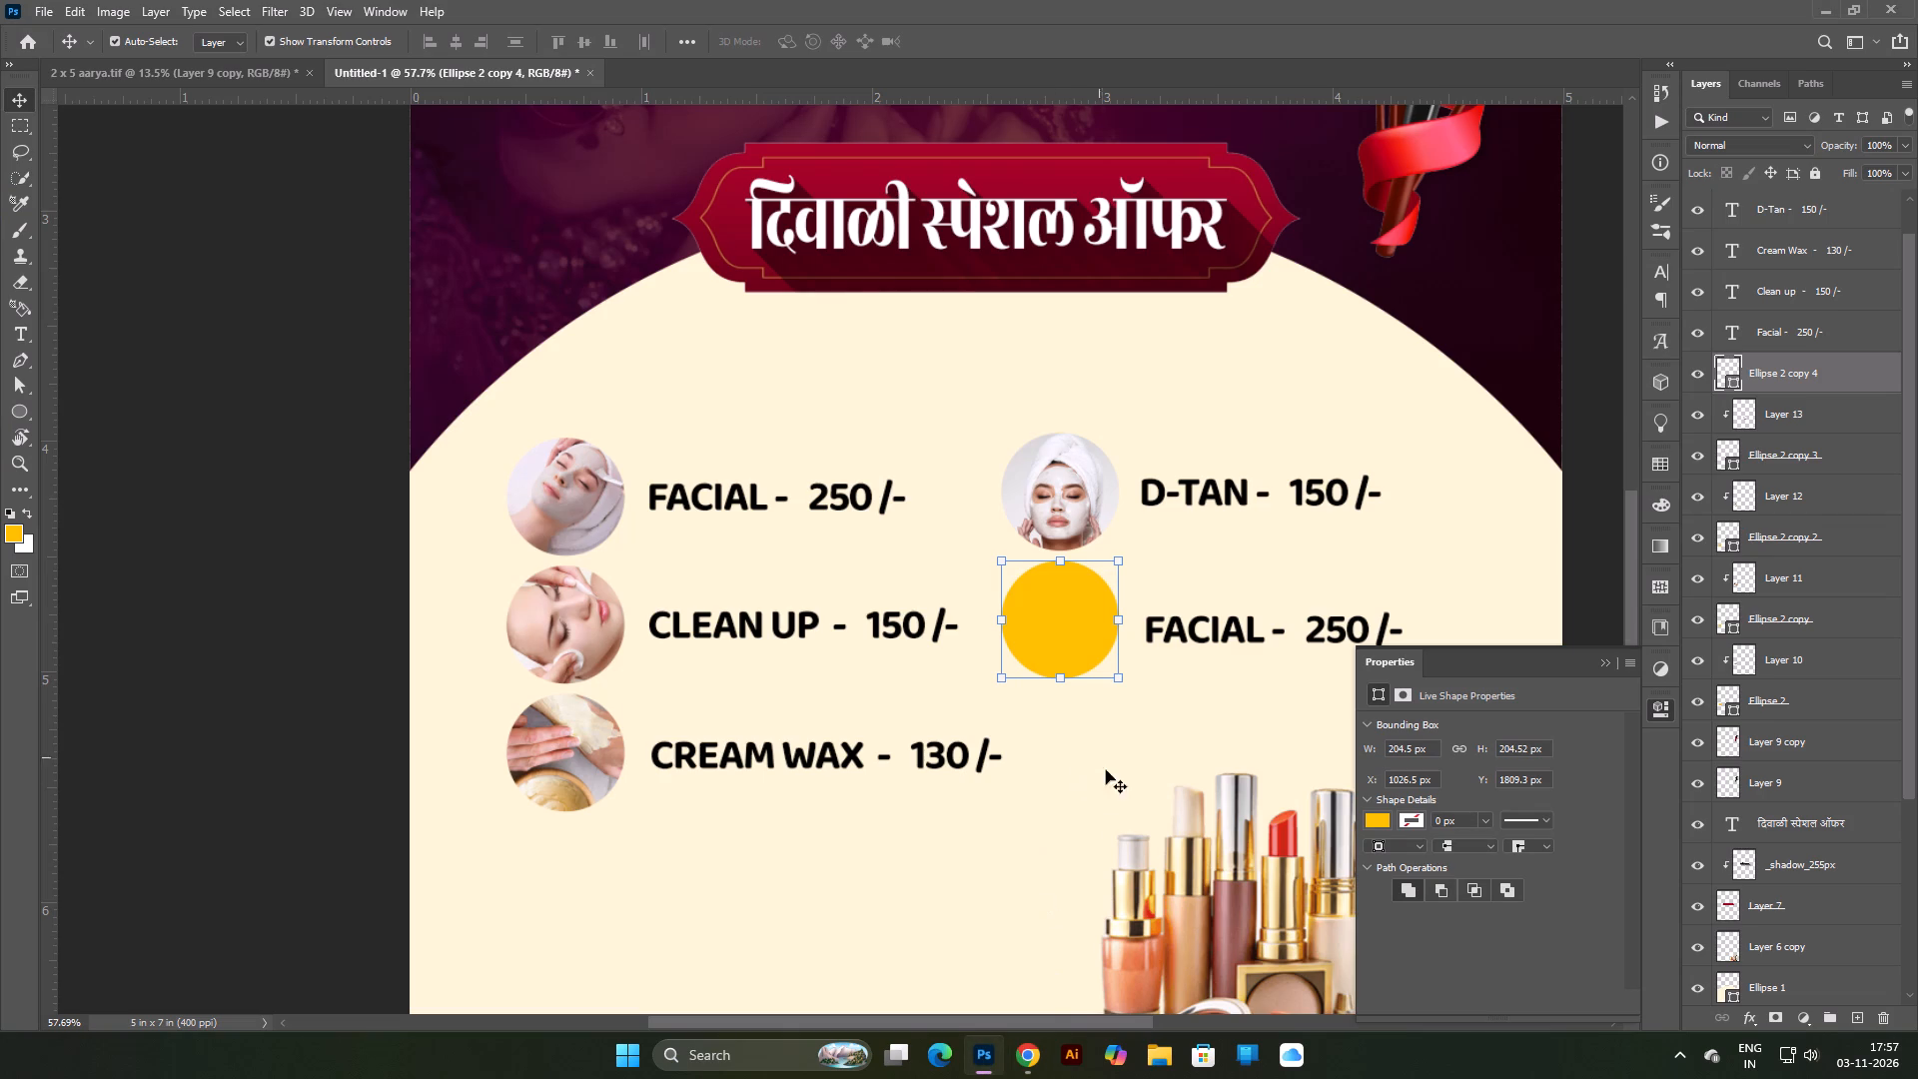
pyautogui.click(1039, 1052)
pyautogui.click(759, 0)
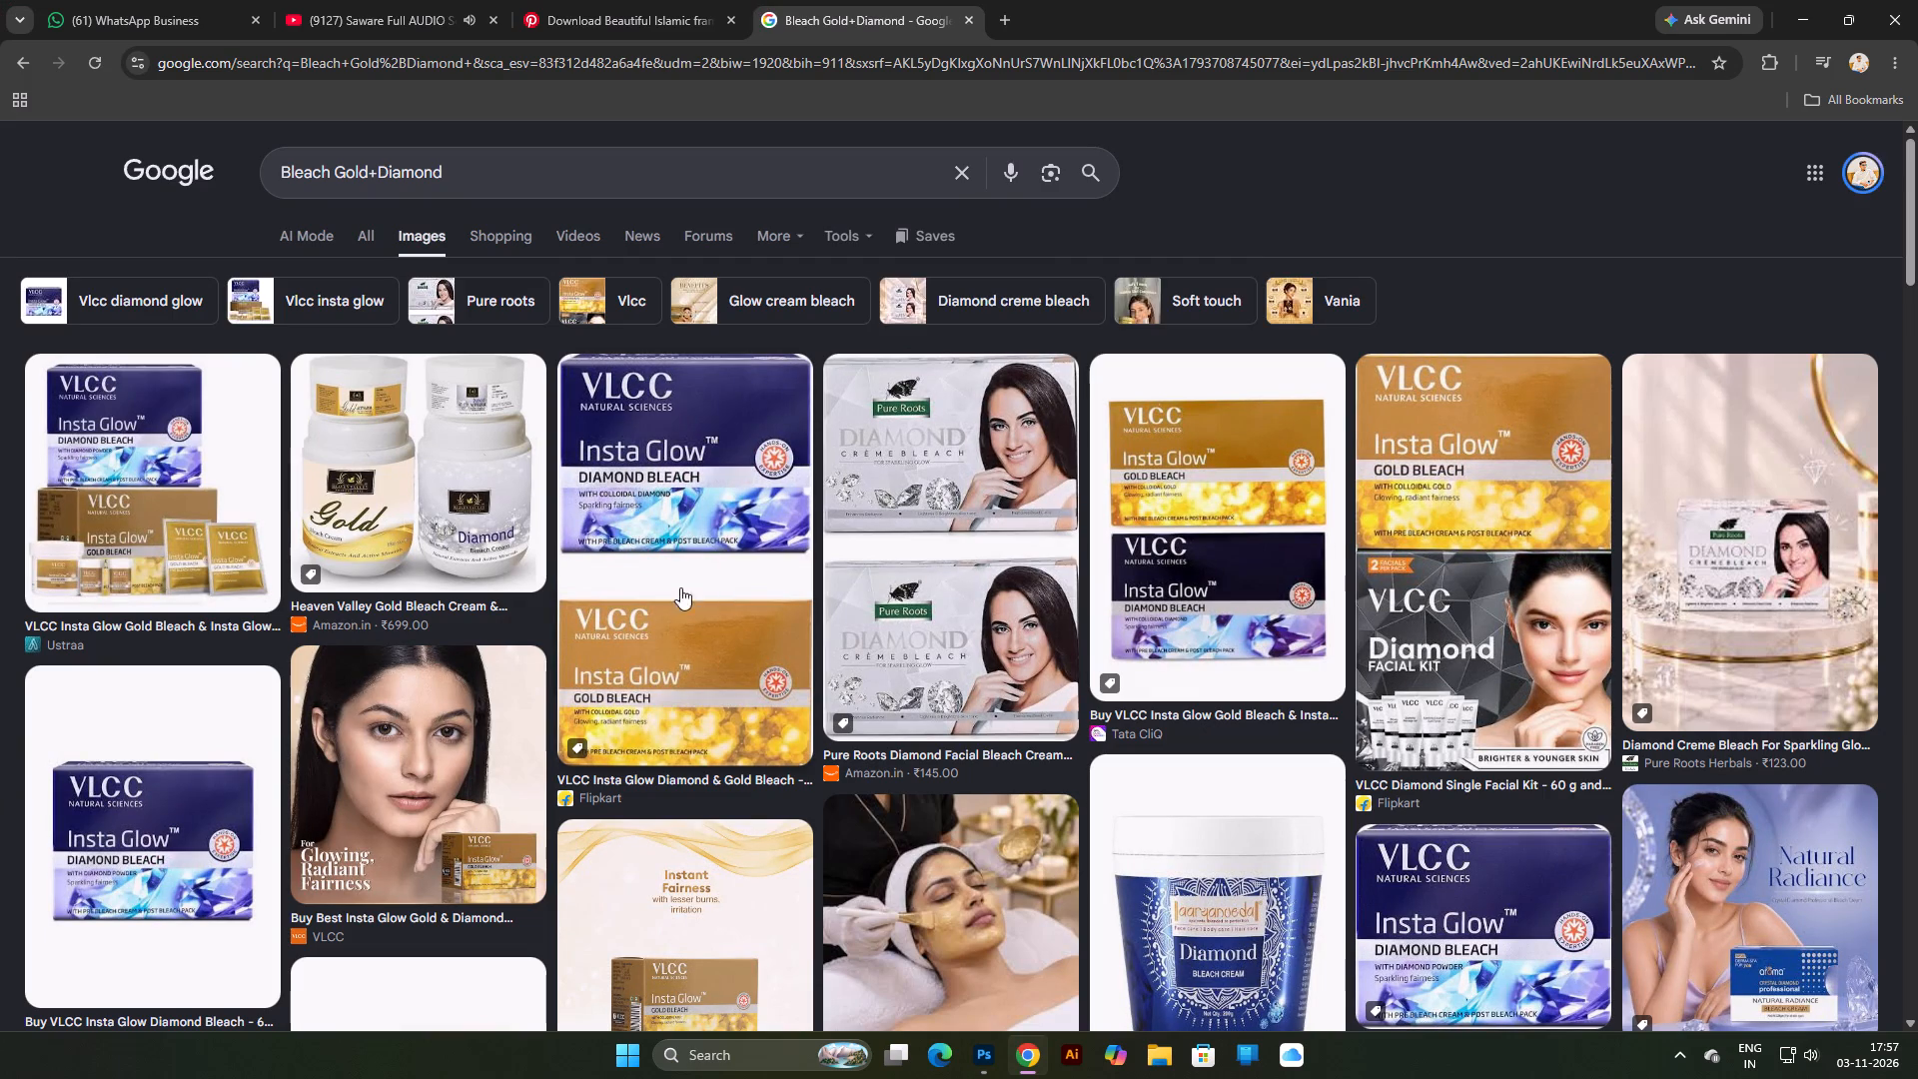
pyautogui.scroll(-2, 1055, 856)
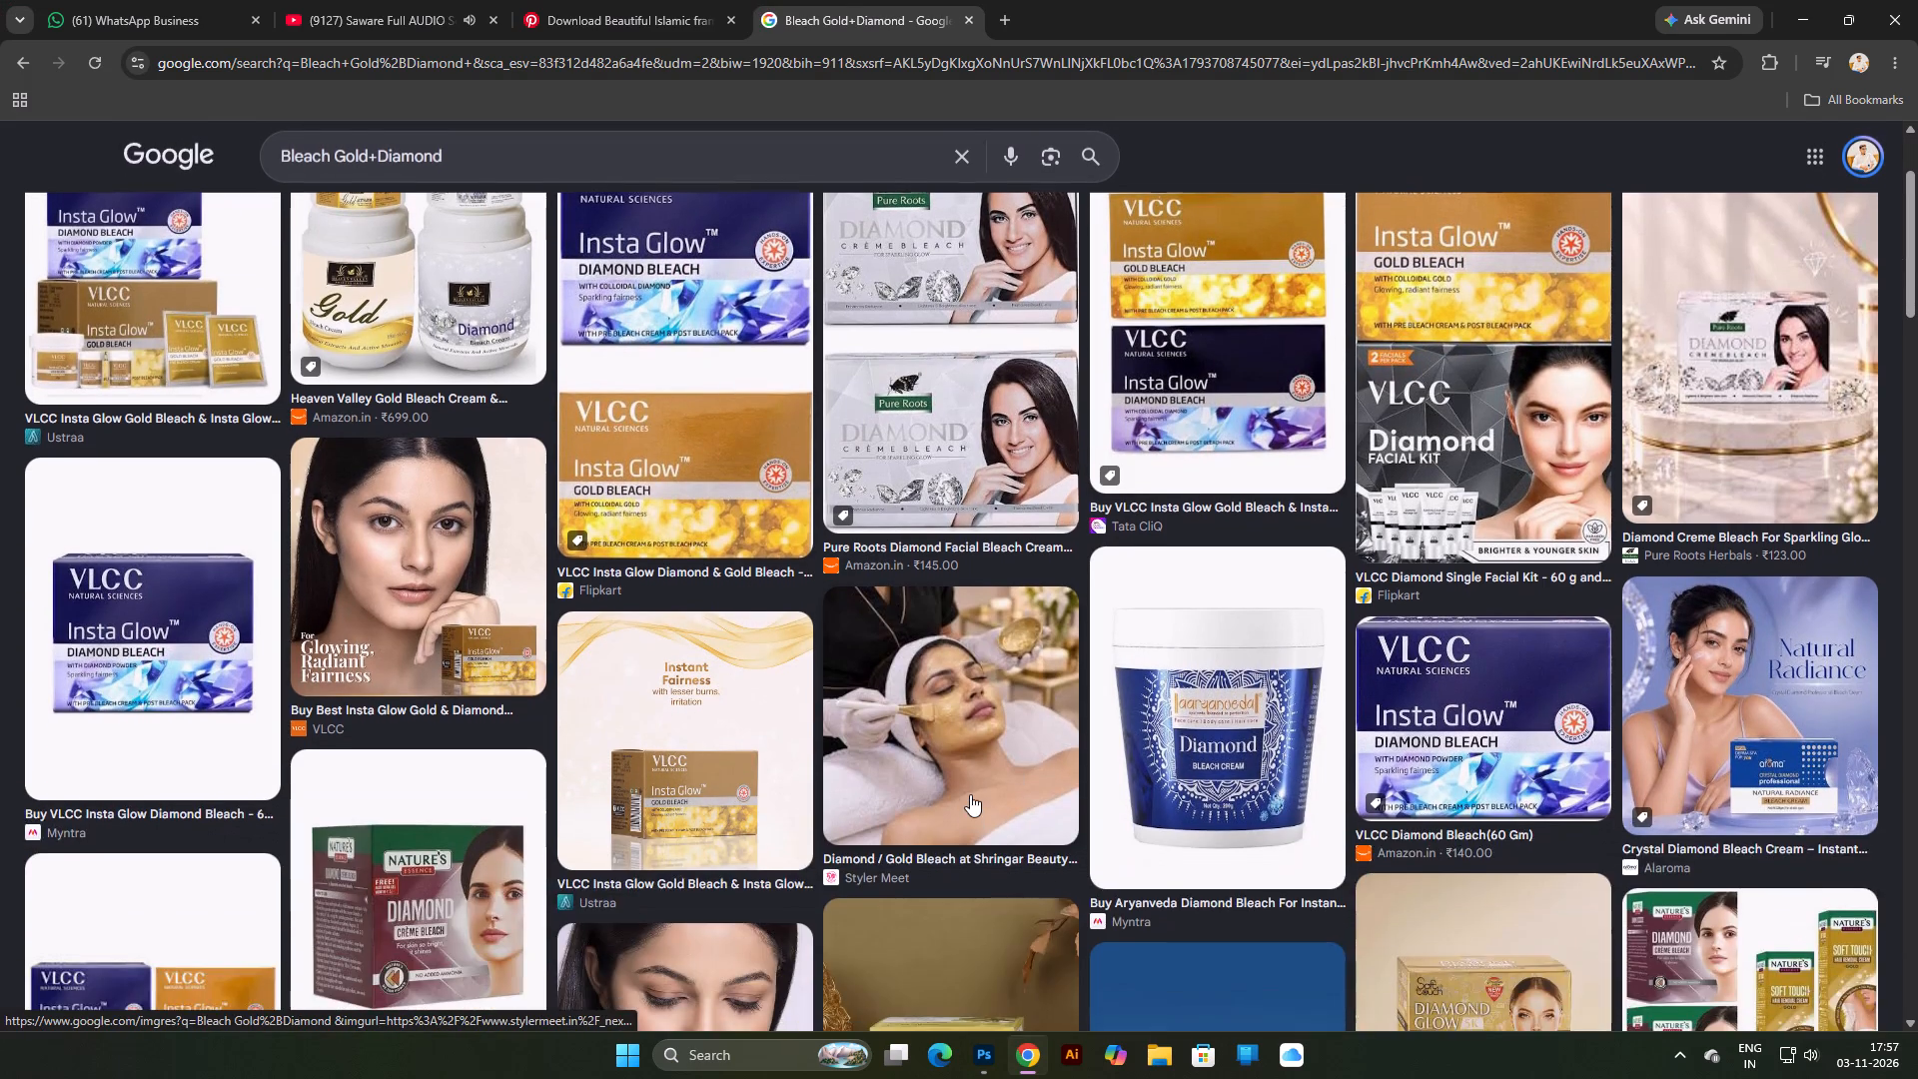
pyautogui.click(970, 792)
pyautogui.rightClick(1476, 528)
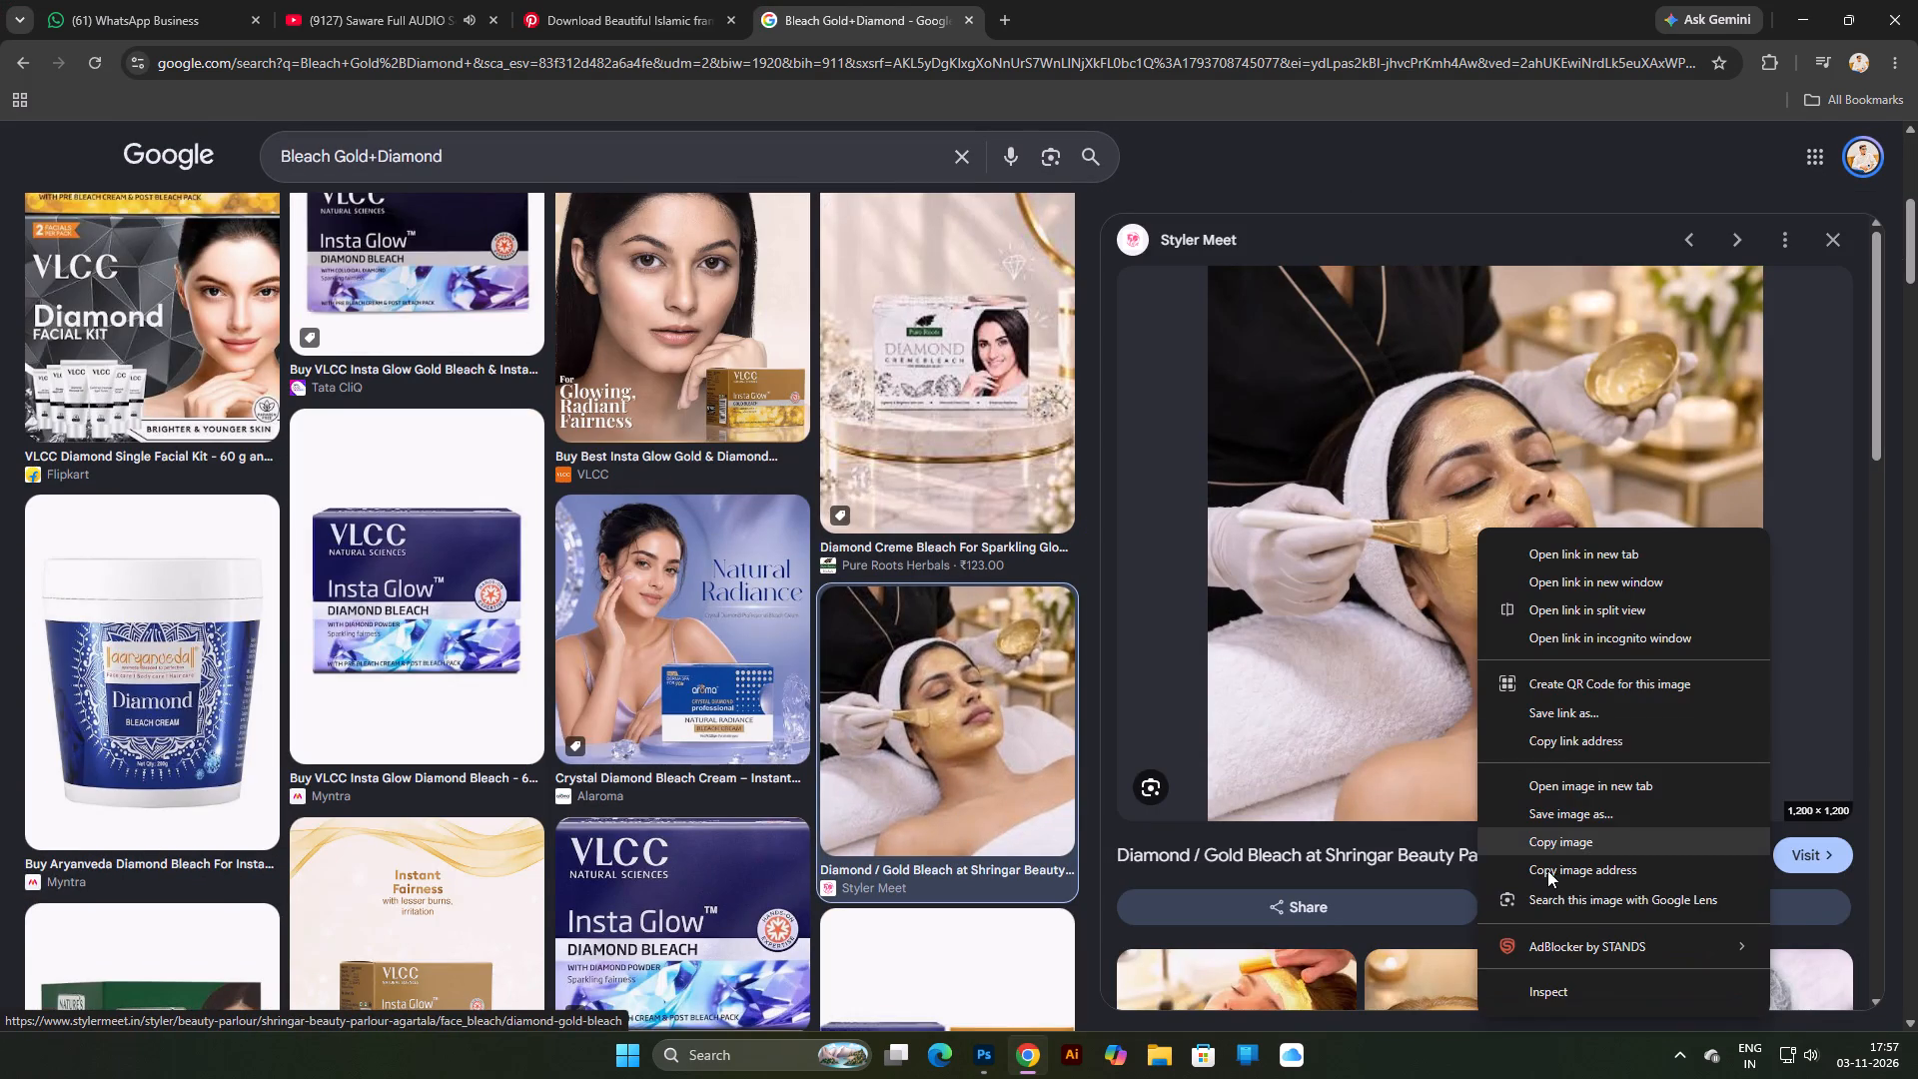
pyautogui.click(1559, 844)
# Paste the copied gold-bleach photo into the Photoshop poster and clip it to the yellow circle below the D-Tan photo.
pyautogui.click(971, 1061)
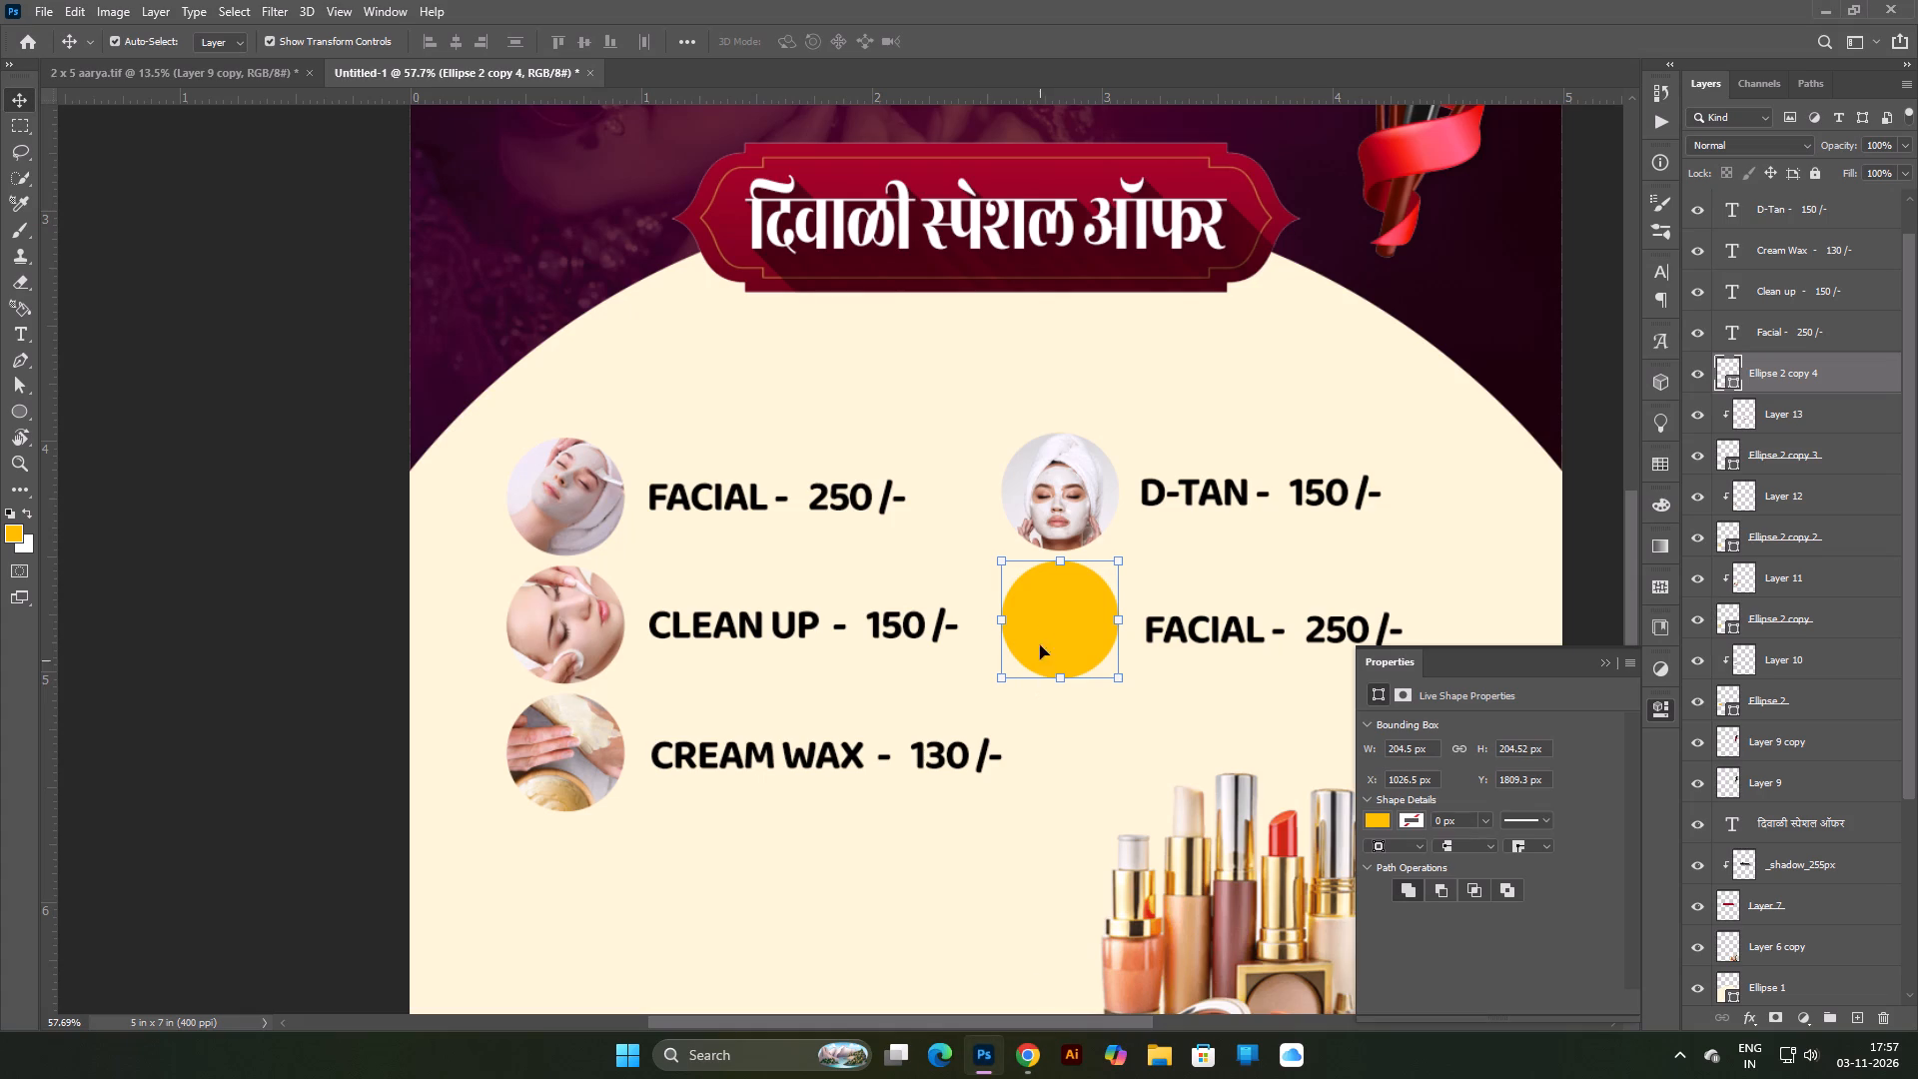
pyautogui.hotkey('ctrl', 'v')
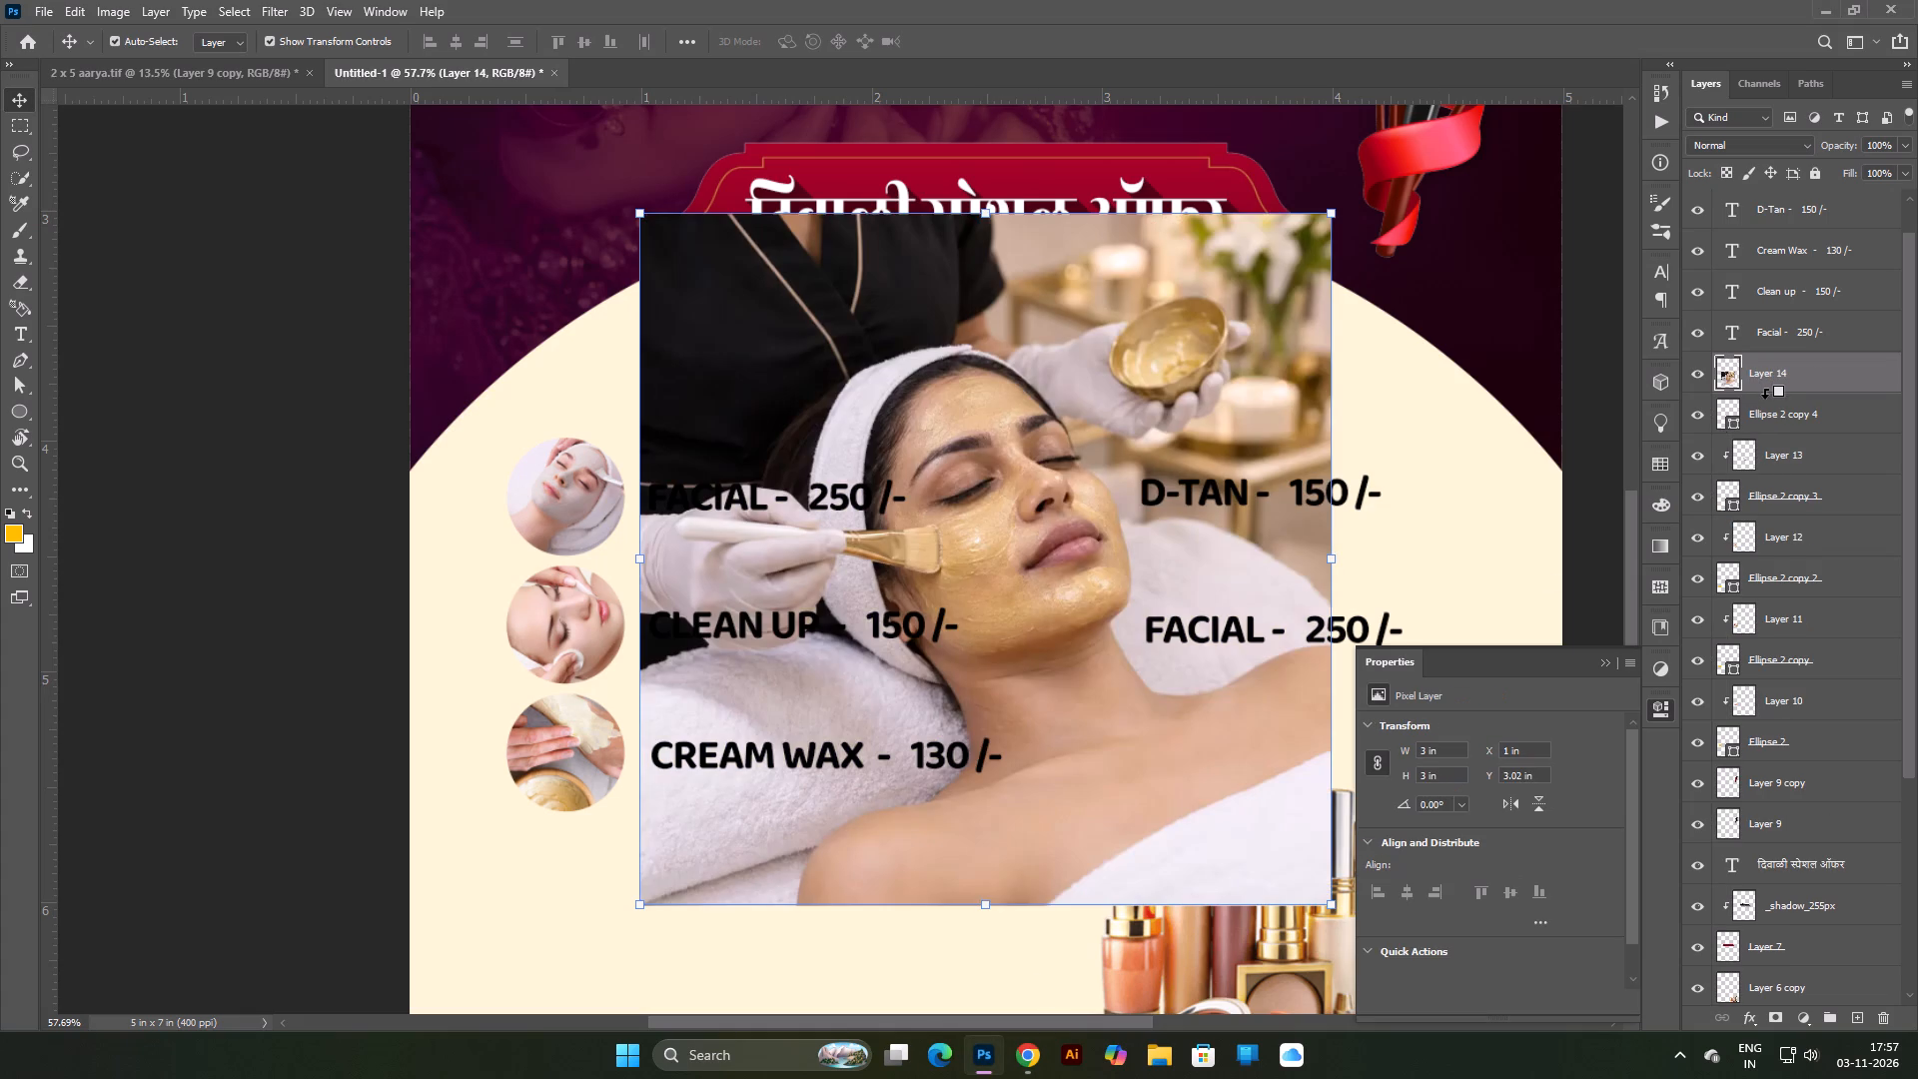
pyautogui.keyDown('alt'); pyautogui.click(1765, 398); pyautogui.keyUp('alt')
# Scale the gold-bleach photo down to about 19.5% and centre the woman's face within the circle below the D-Tan photo.
pyautogui.keyDown('alt'); pyautogui.moveTo(1330, 563); pyautogui.dragTo(1075, 562); pyautogui.keyUp('alt')
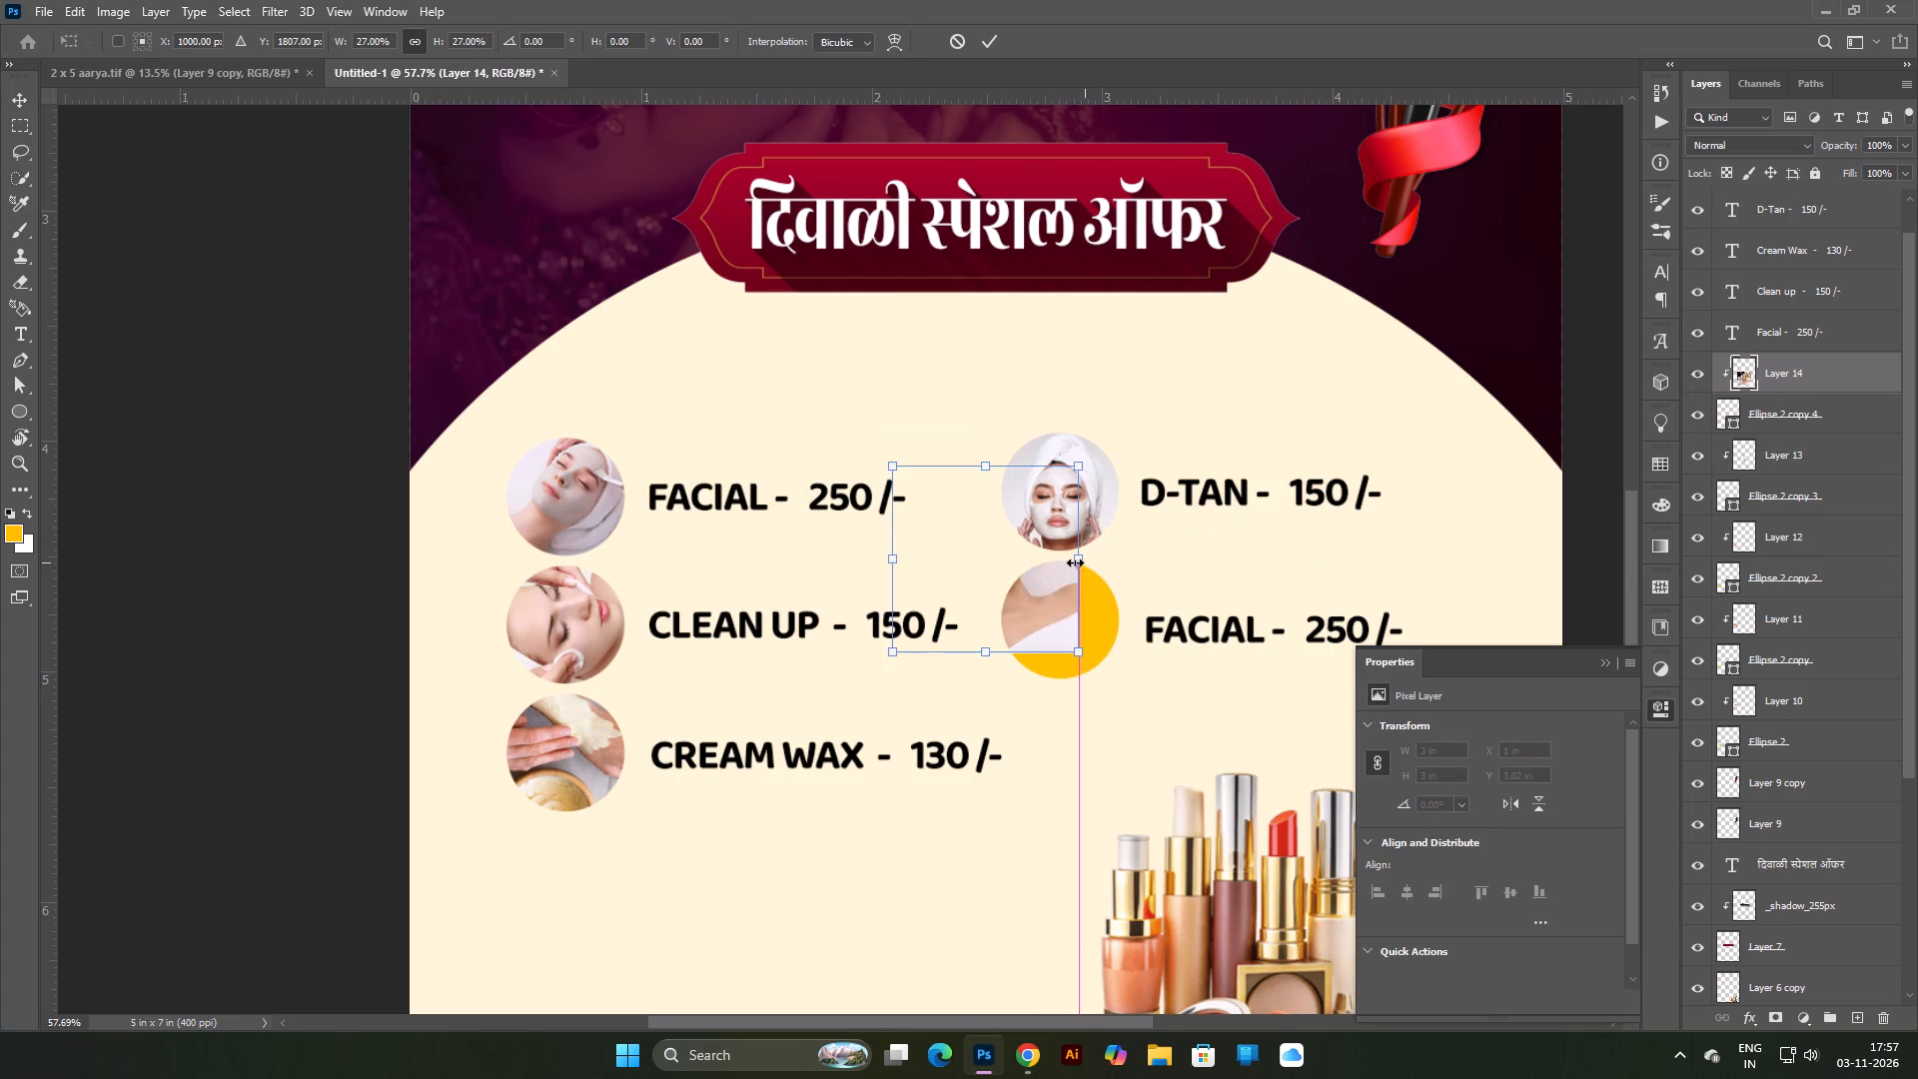
pyautogui.keyDown('alt'); pyautogui.click(1075, 562); pyautogui.keyUp('alt')
pyautogui.moveTo(991, 602); pyautogui.dragTo(1052, 678)
pyautogui.keyDown('alt'); pyautogui.moveTo(1138, 639); pyautogui.dragTo(1106, 640); pyautogui.keyUp('alt')
pyautogui.moveTo(1090, 668); pyautogui.dragTo(1106, 649)
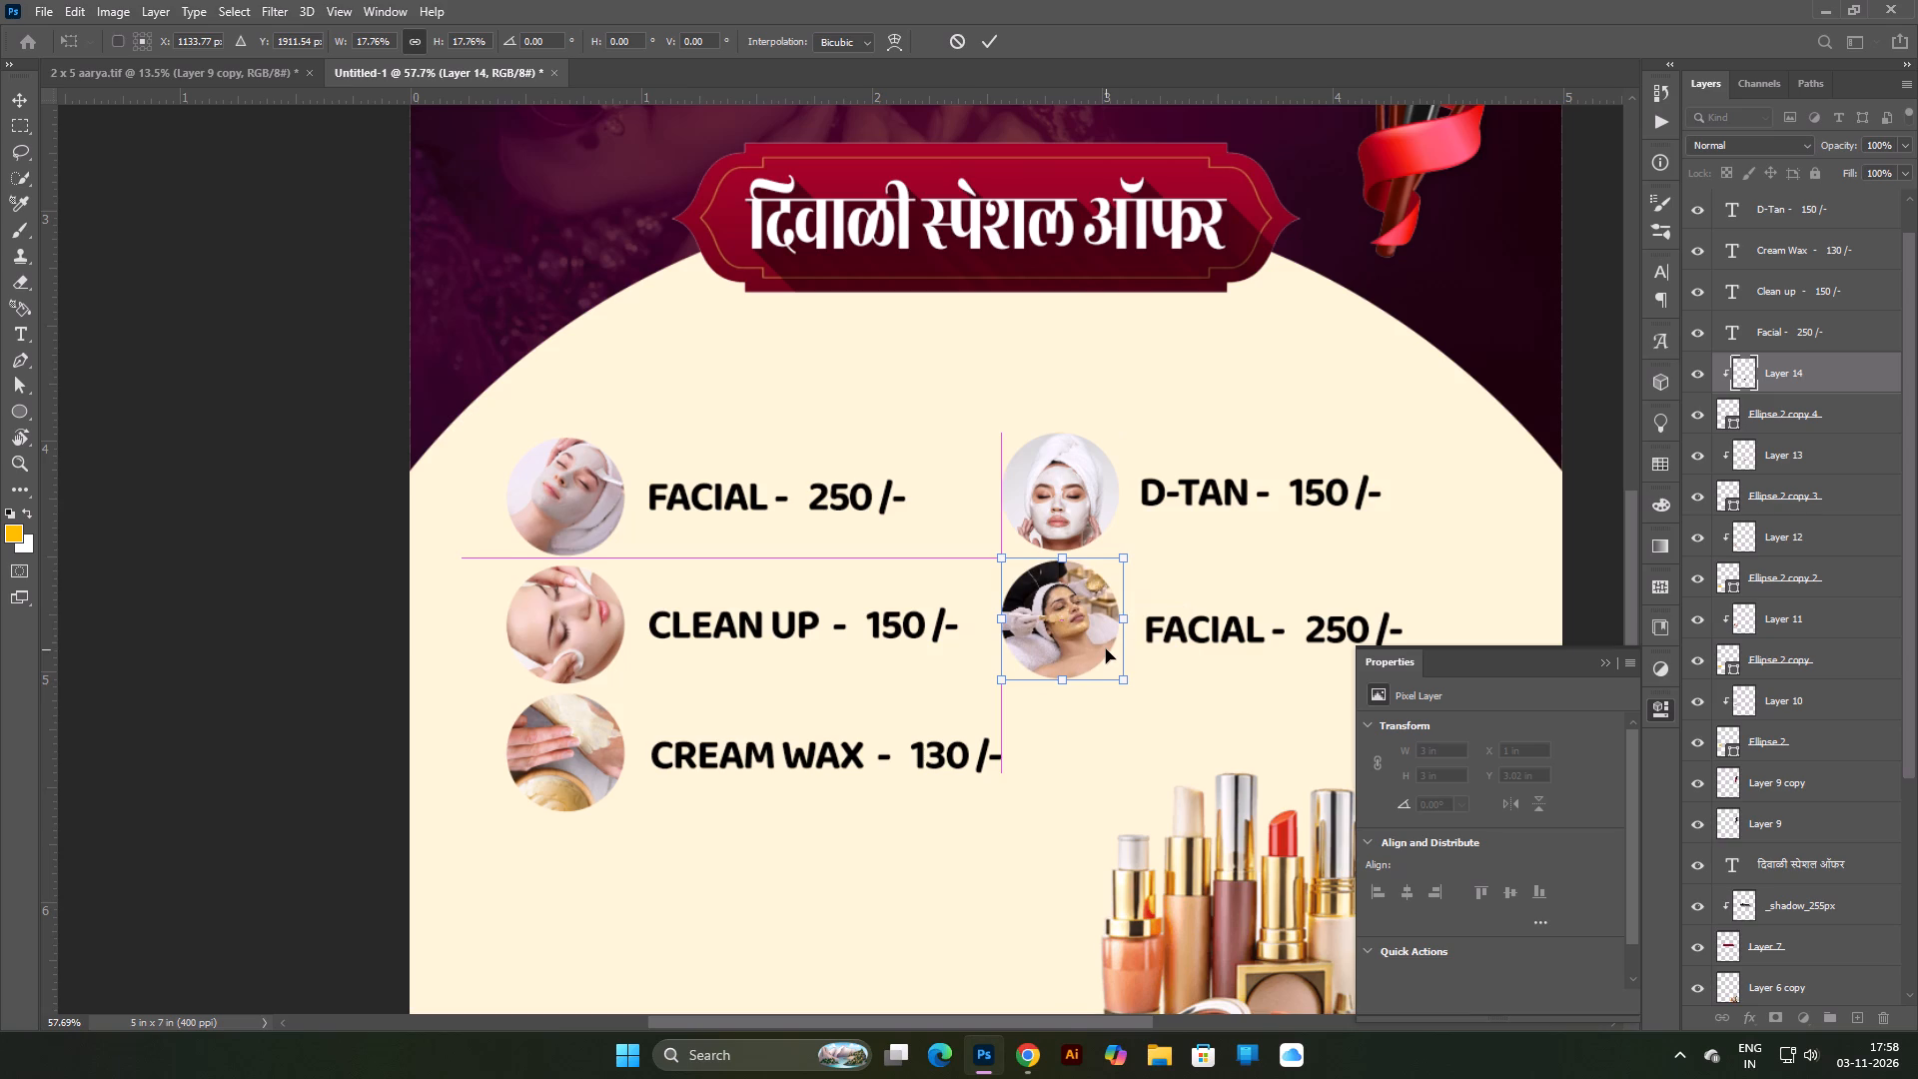
pyautogui.keyDown('alt'); pyautogui.click(1127, 622); pyautogui.keyUp('alt')
pyautogui.click(1120, 634)
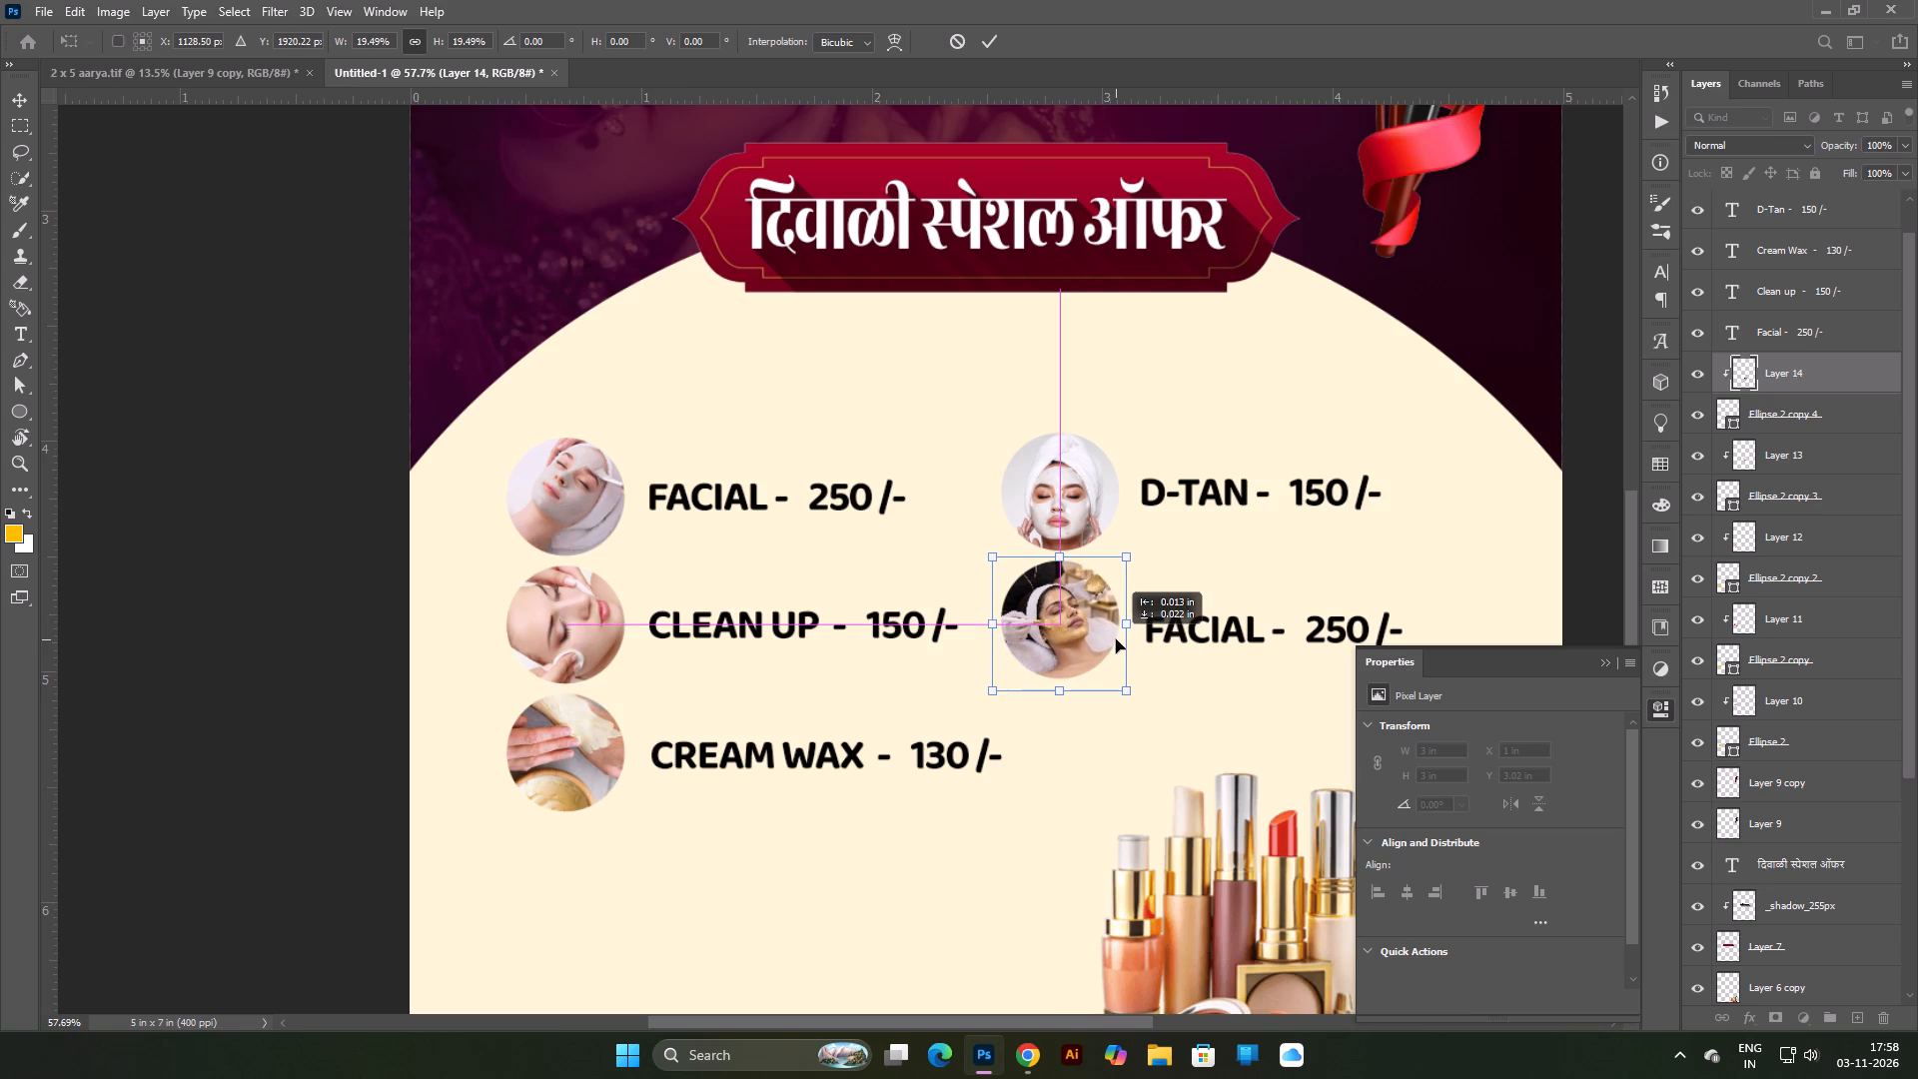
pyautogui.press('Return')
pyautogui.click(1607, 407)
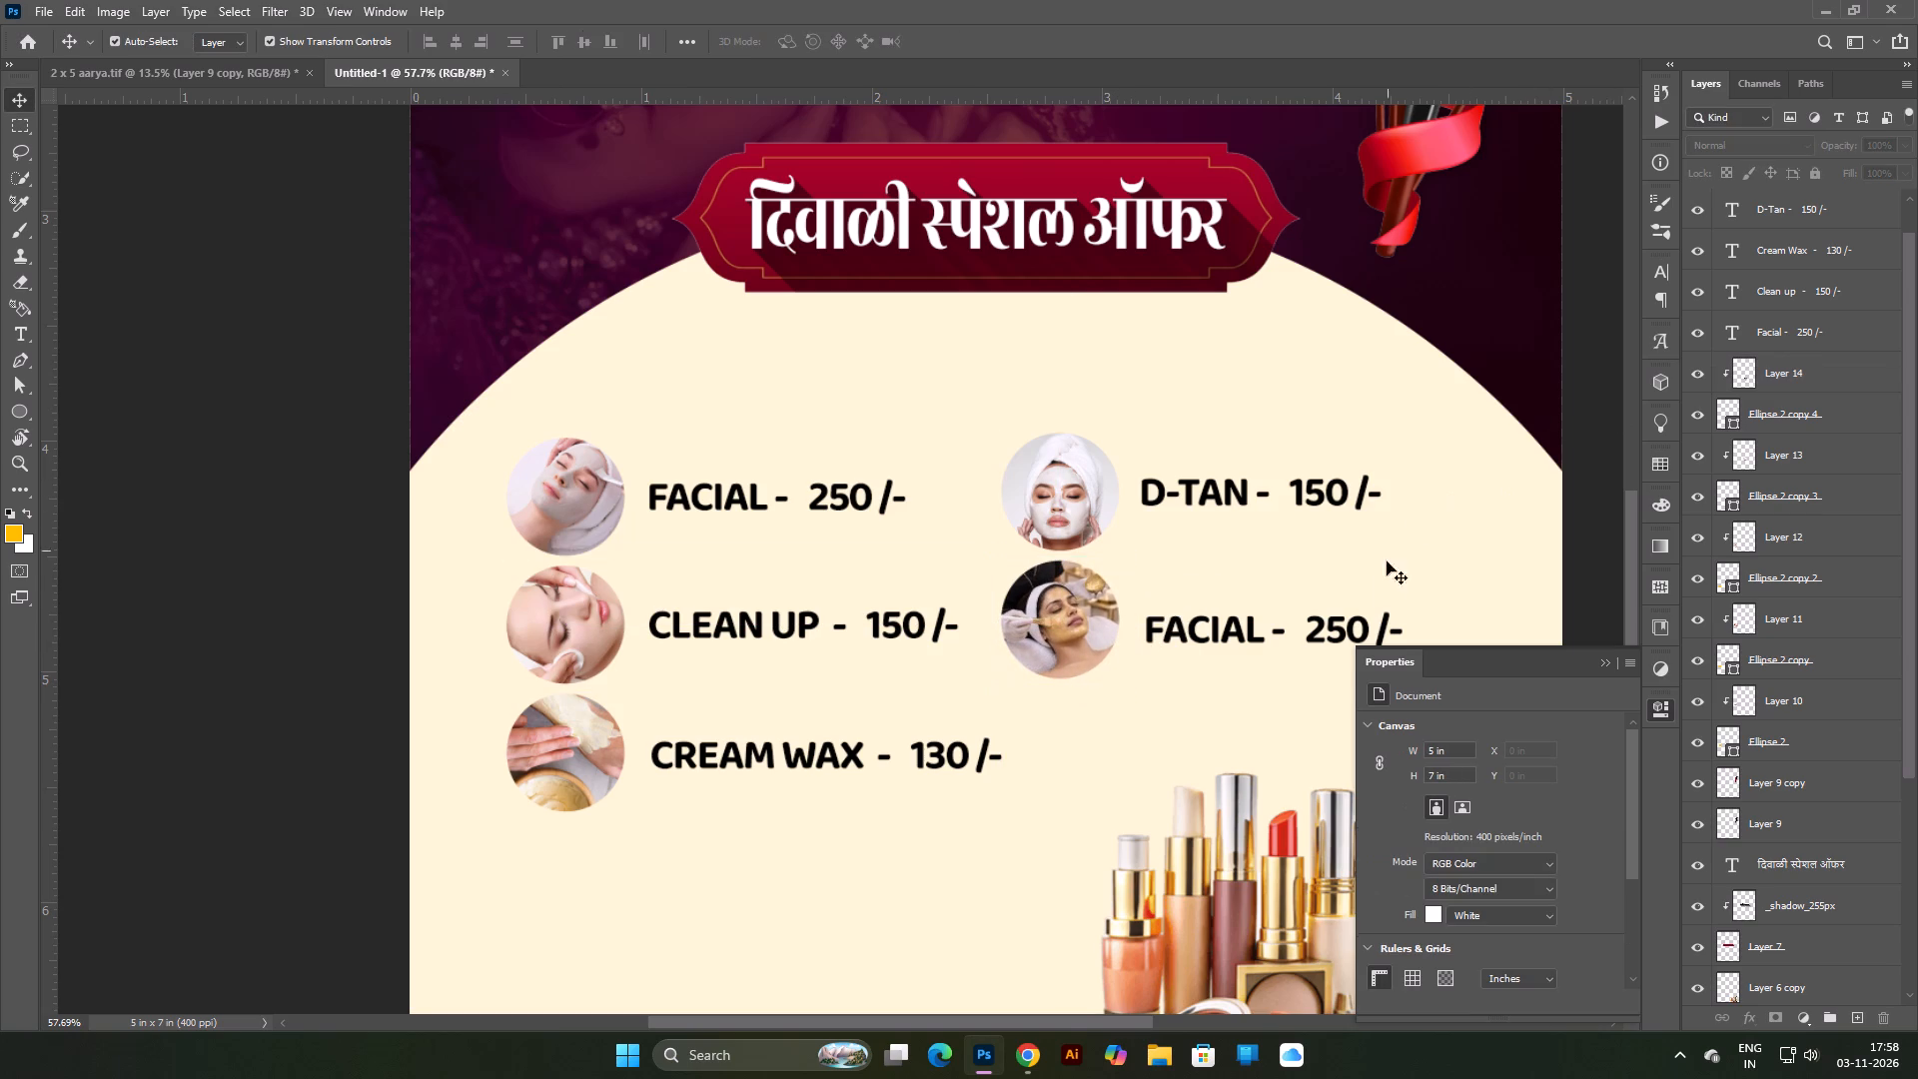
# Select all of the duplicate Facial - 250 /- text beside the gold-bleach photo and try to paste replacement text over it.
pyautogui.scroll(3, 1381, 580)
pyautogui.press('space')
pyautogui.press('space')
pyautogui.press('space')
pyautogui.moveTo(1265, 616); pyautogui.dragTo(947, 551)
pyautogui.doubleClick(942, 569)
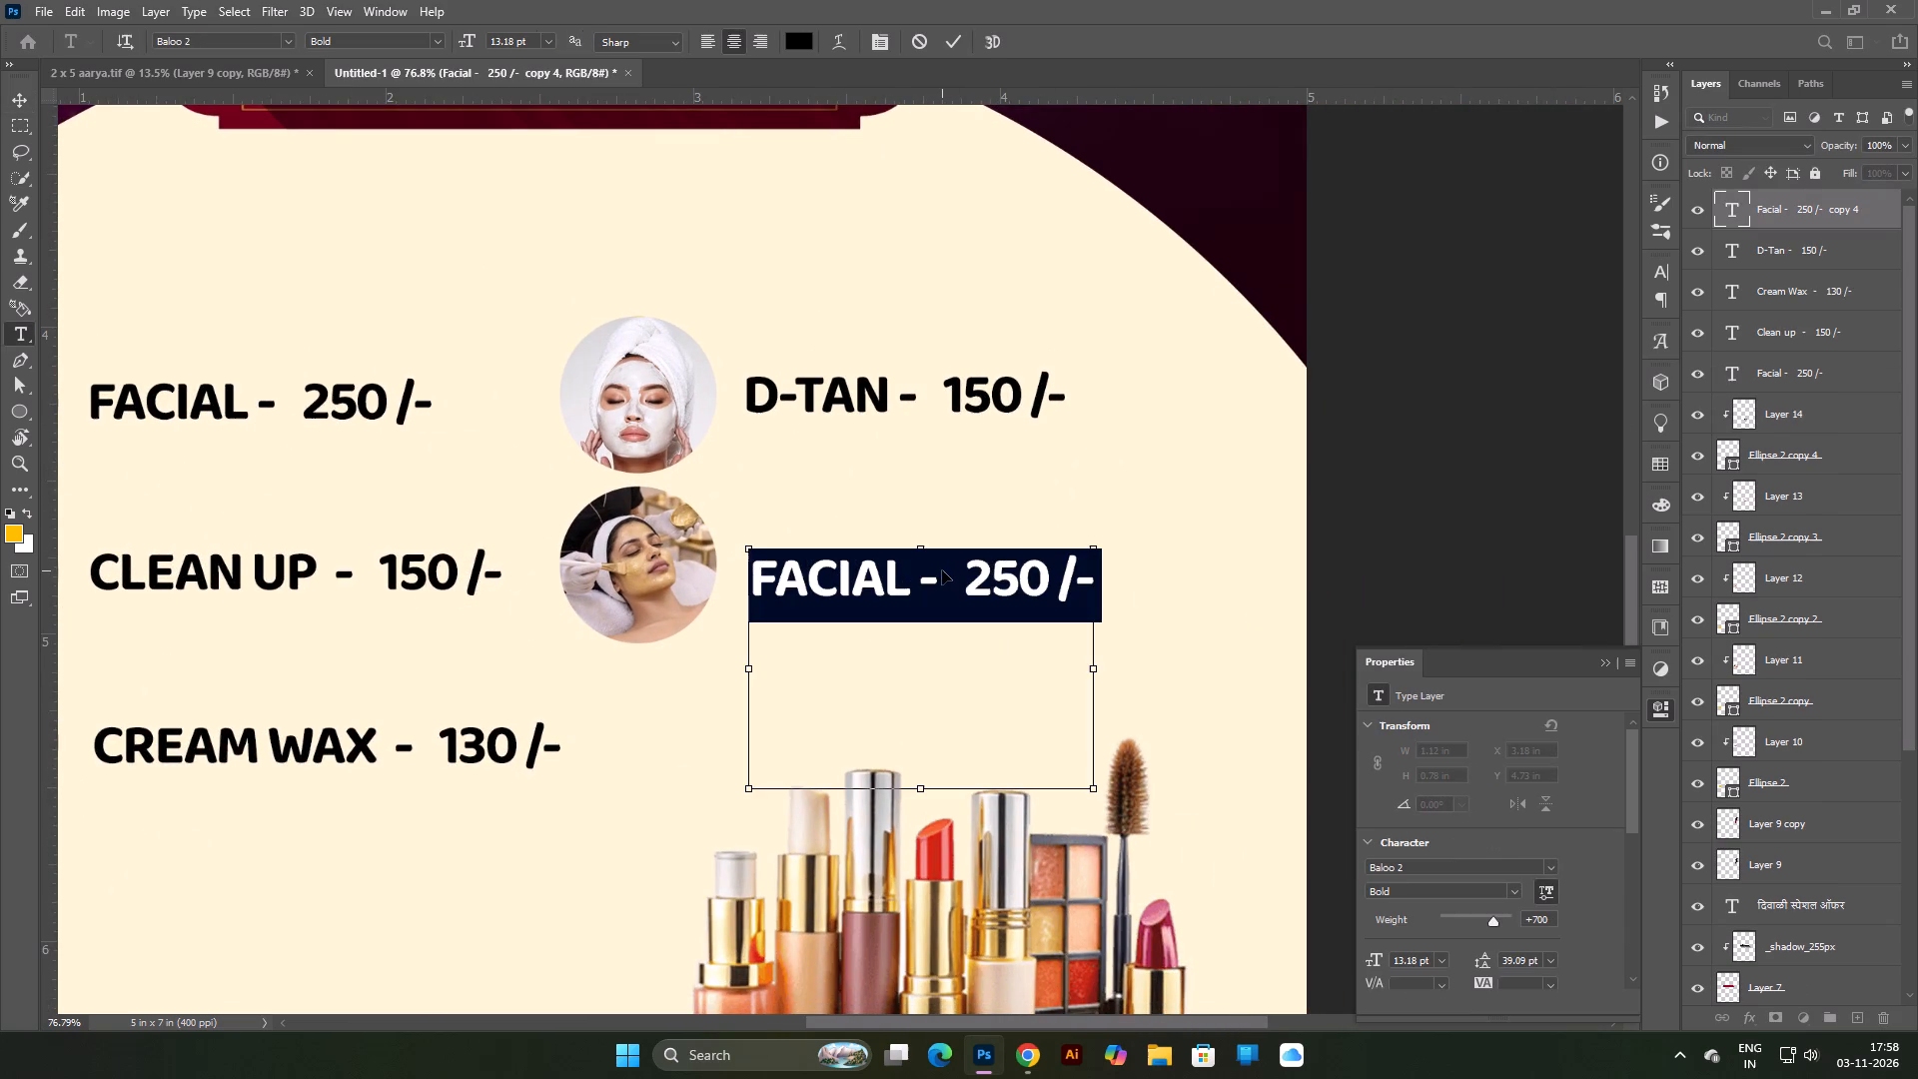
pyautogui.hotkey('ctrl', 'v')
pyautogui.hotkey('ctrl', 'v')
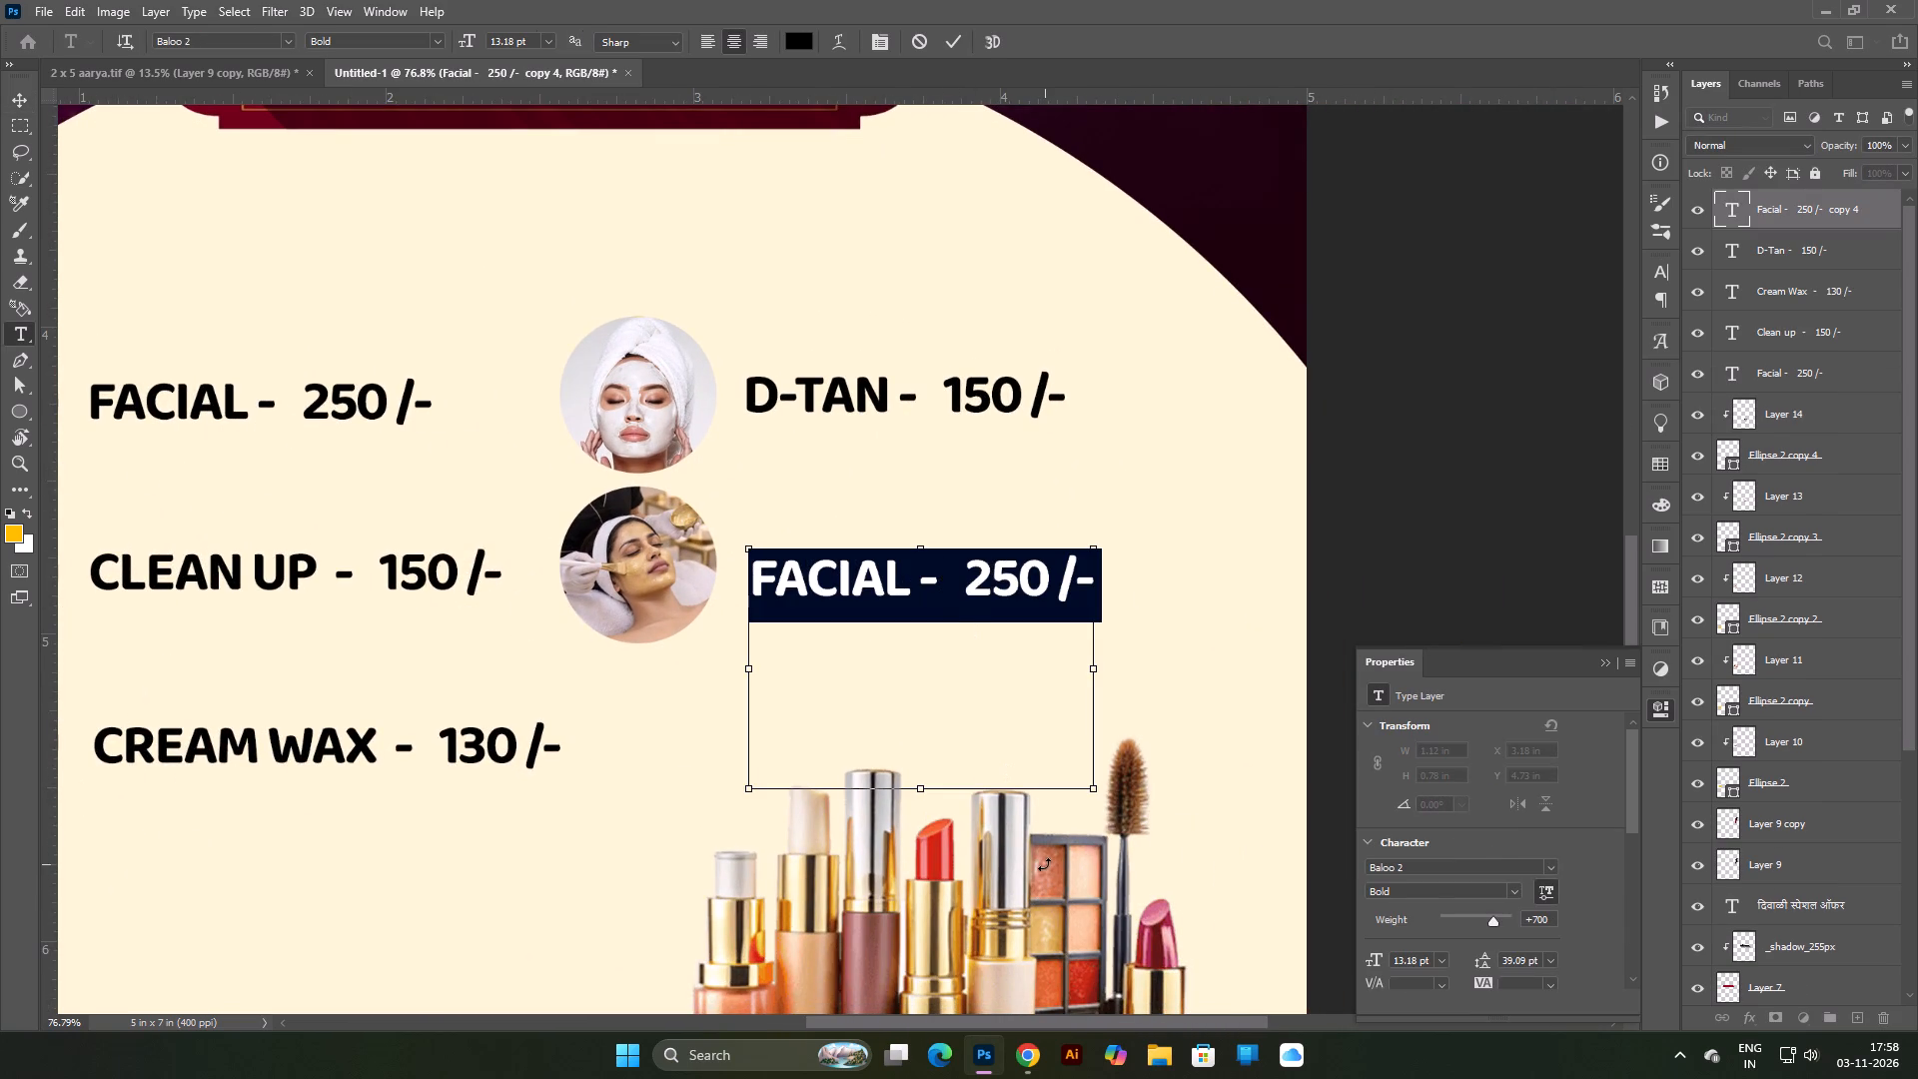
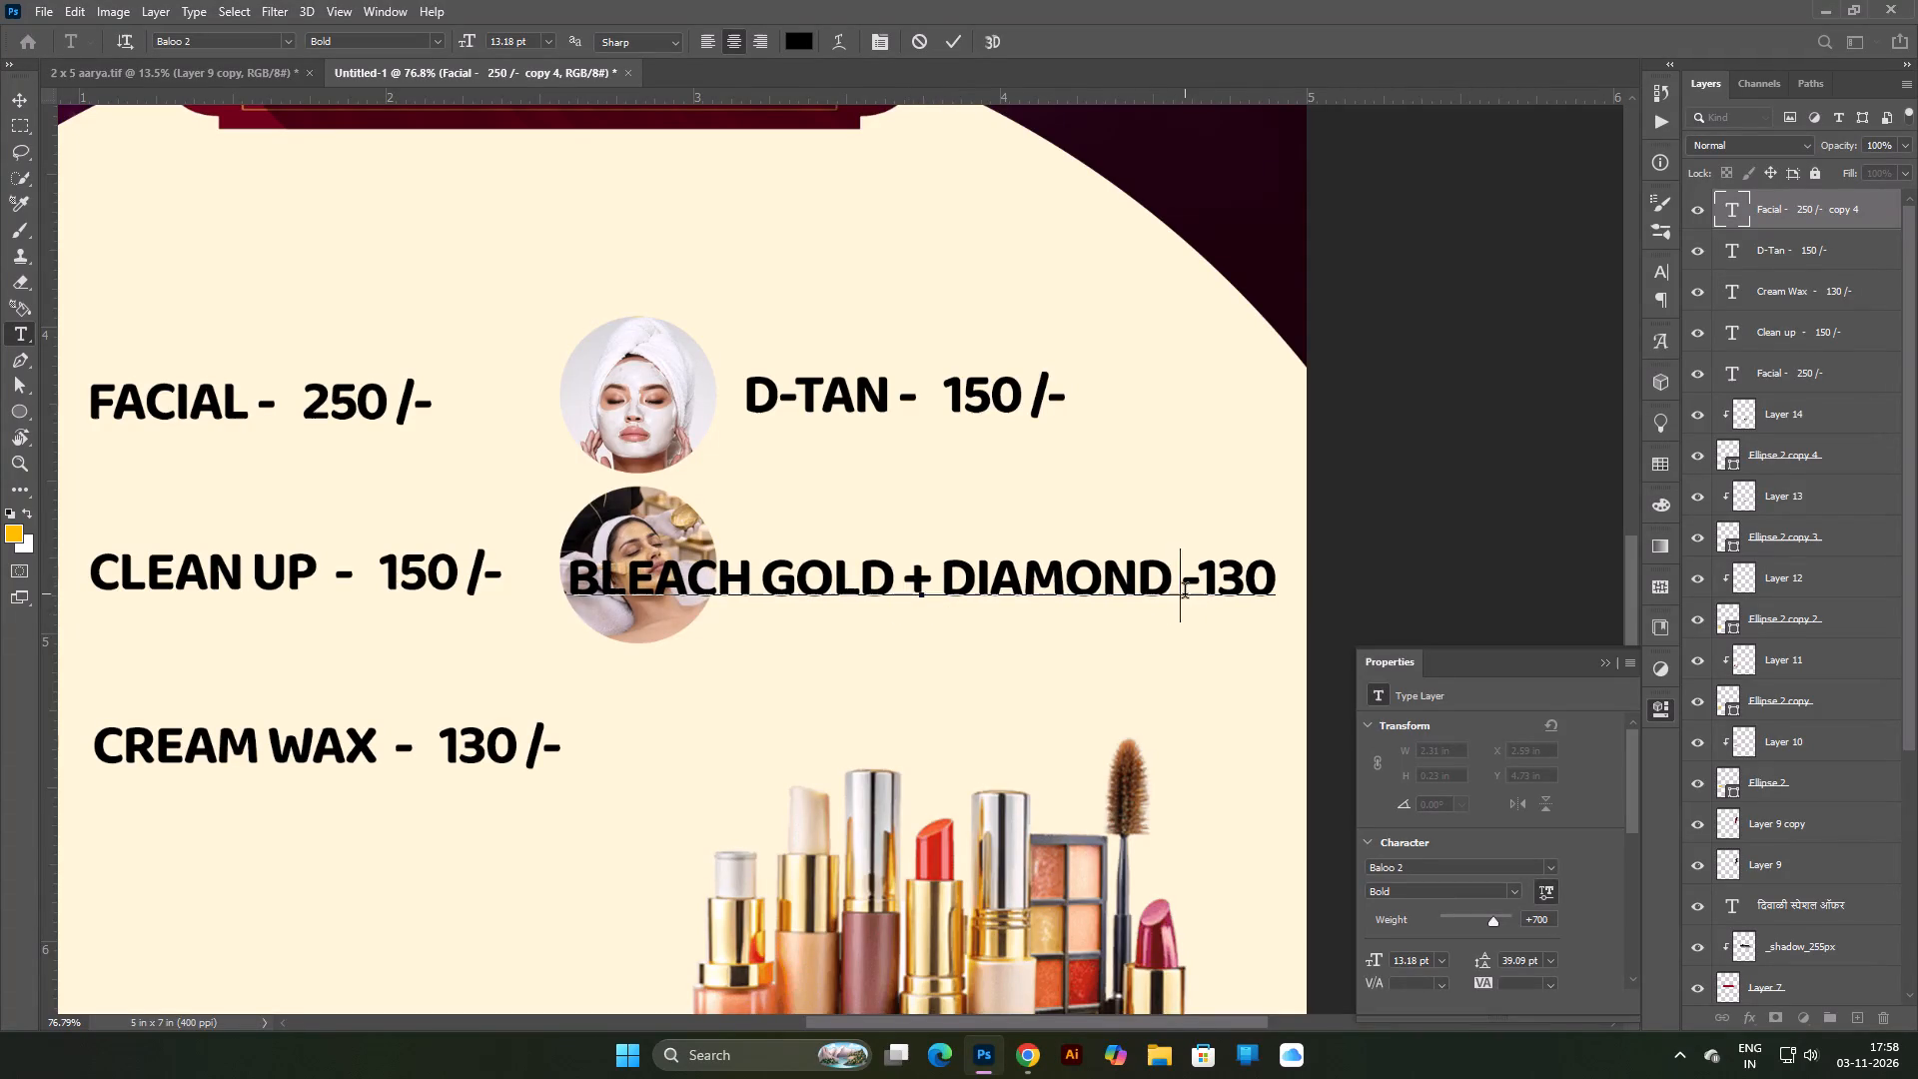
# Finish the Bleach Gold + Diamond -130 text, place it beside the gold-bleach photo and scale it to about 91.6%.
pyautogui.press('BackSpace')
pyautogui.press('Return')
pyautogui.keyDown('ctrl'); pyautogui.click(1485, 517); pyautogui.keyUp('ctrl')
pyautogui.keyDown('ctrl'); pyautogui.moveTo(1018, 569); pyautogui.dragTo(1166, 563); pyautogui.keyUp('ctrl')
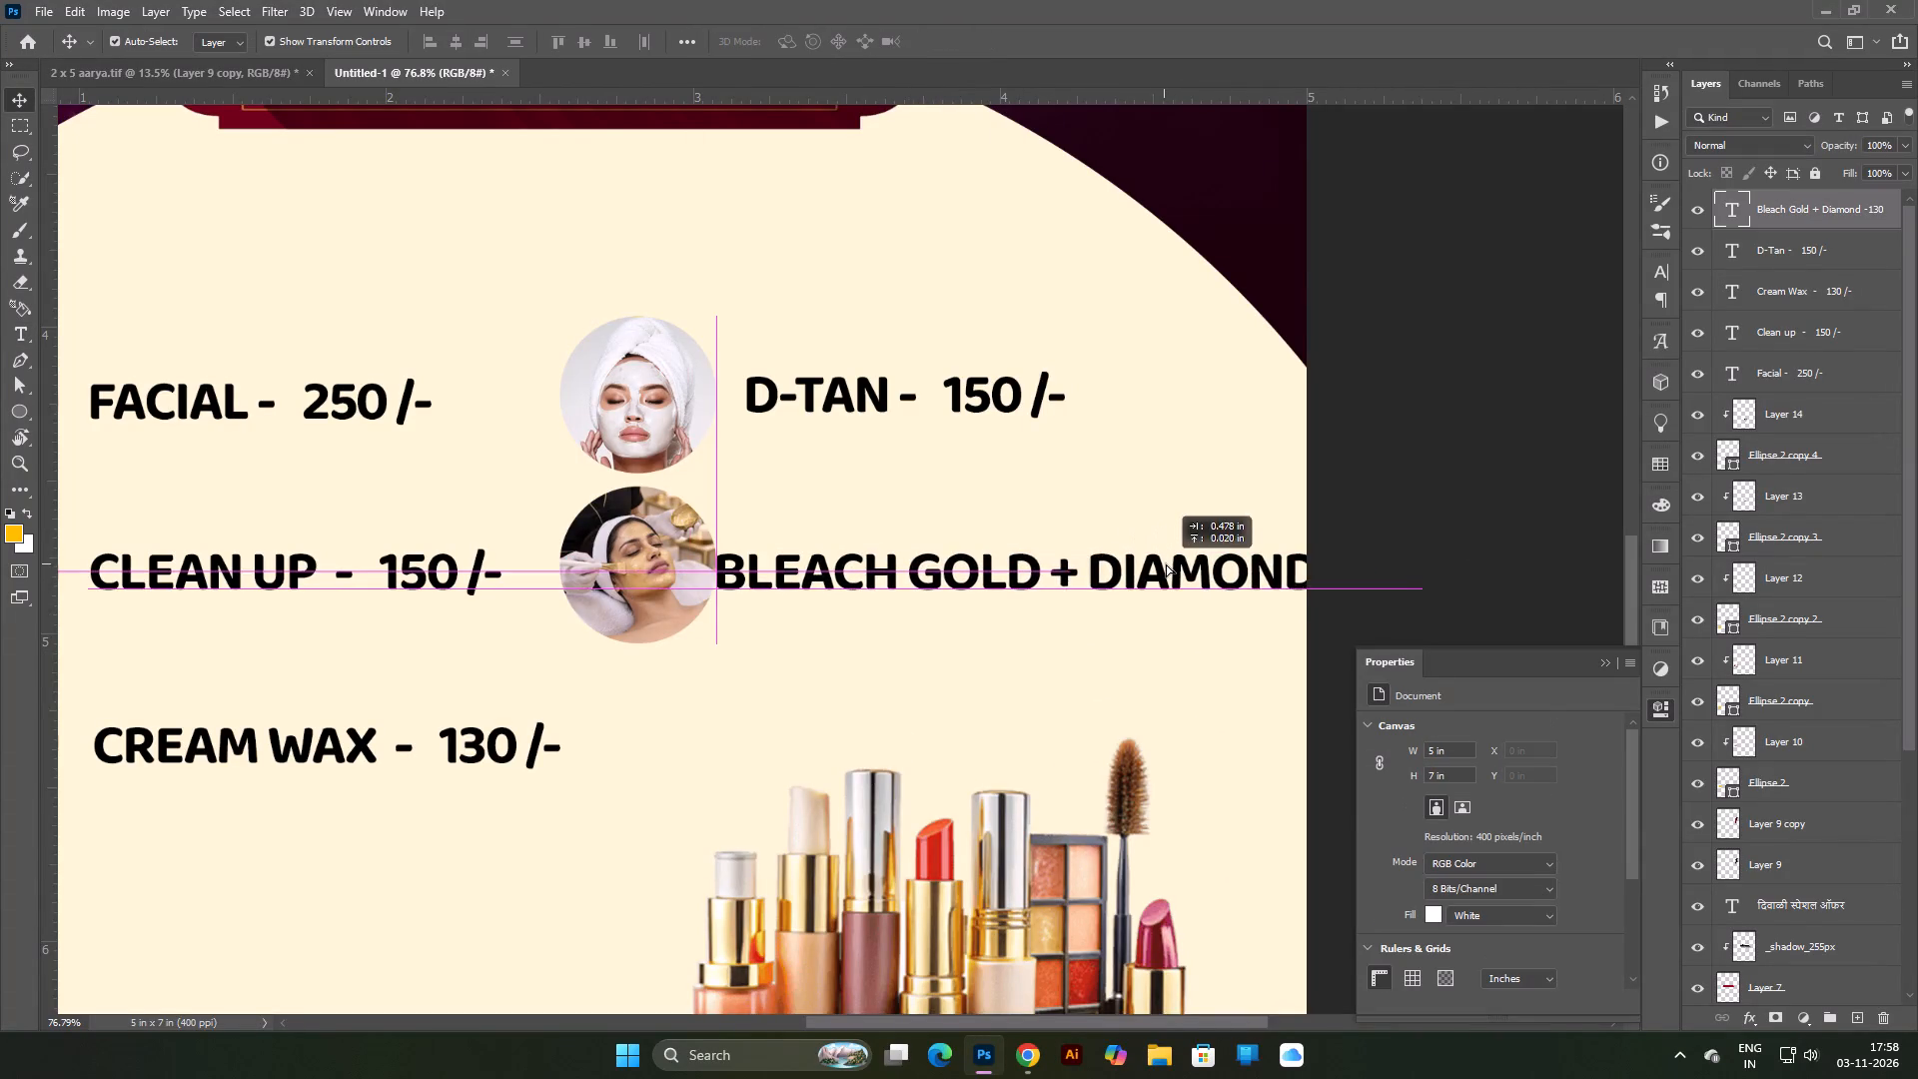
pyautogui.keyDown('ctrl'); pyautogui.moveTo(1166, 563); pyautogui.dragTo(1172, 561); pyautogui.keyUp('ctrl')
pyautogui.keyDown('ctrl'); pyautogui.click(1066, 542); pyautogui.keyUp('ctrl')
pyautogui.keyDown('ctrl'); pyautogui.doubleClick(1102, 569); pyautogui.keyUp('ctrl')
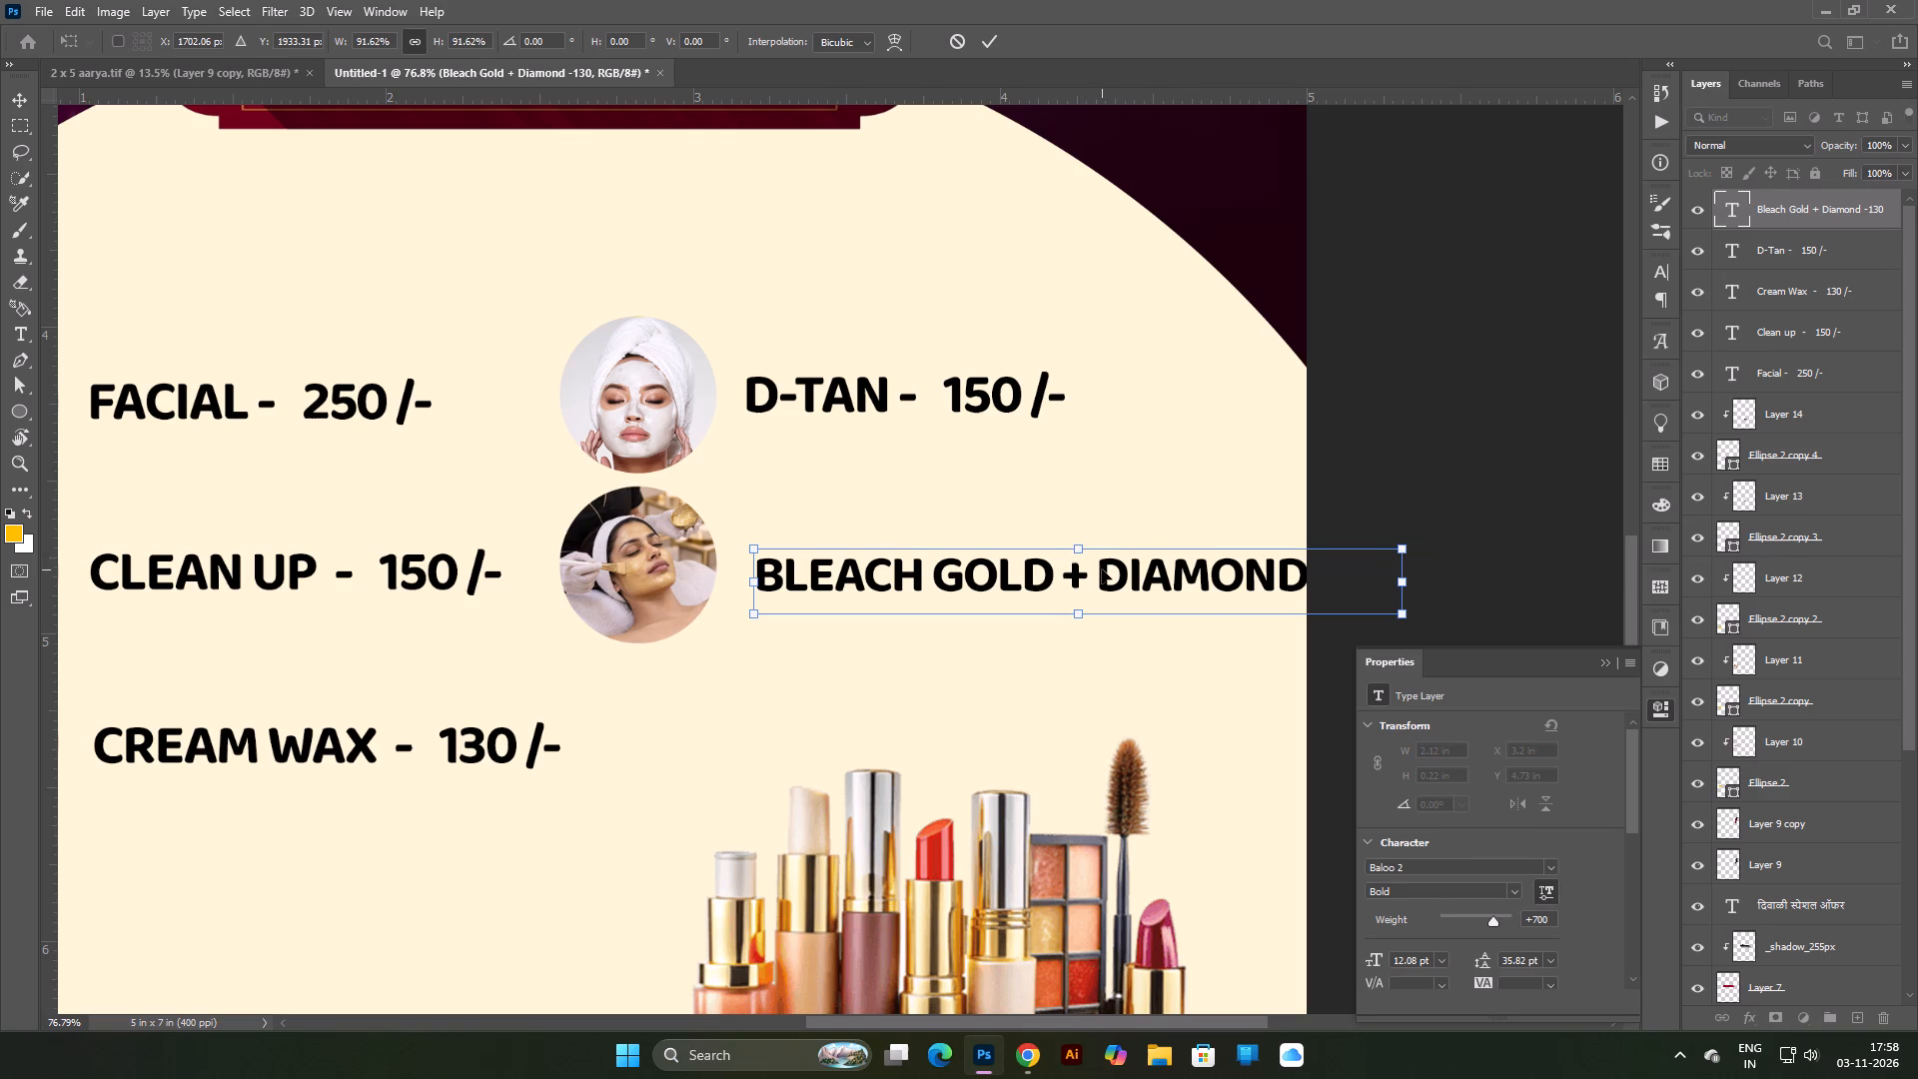
# Break the Bleach Gold + Diamond -130 text into two lines before Diamond and left-align both lines.
pyautogui.keyDown('ctrl'); pyautogui.doubleClick(1096, 577); pyautogui.keyUp('ctrl')
pyautogui.keyDown('ctrl'); pyautogui.click(1096, 576); pyautogui.keyUp('ctrl')
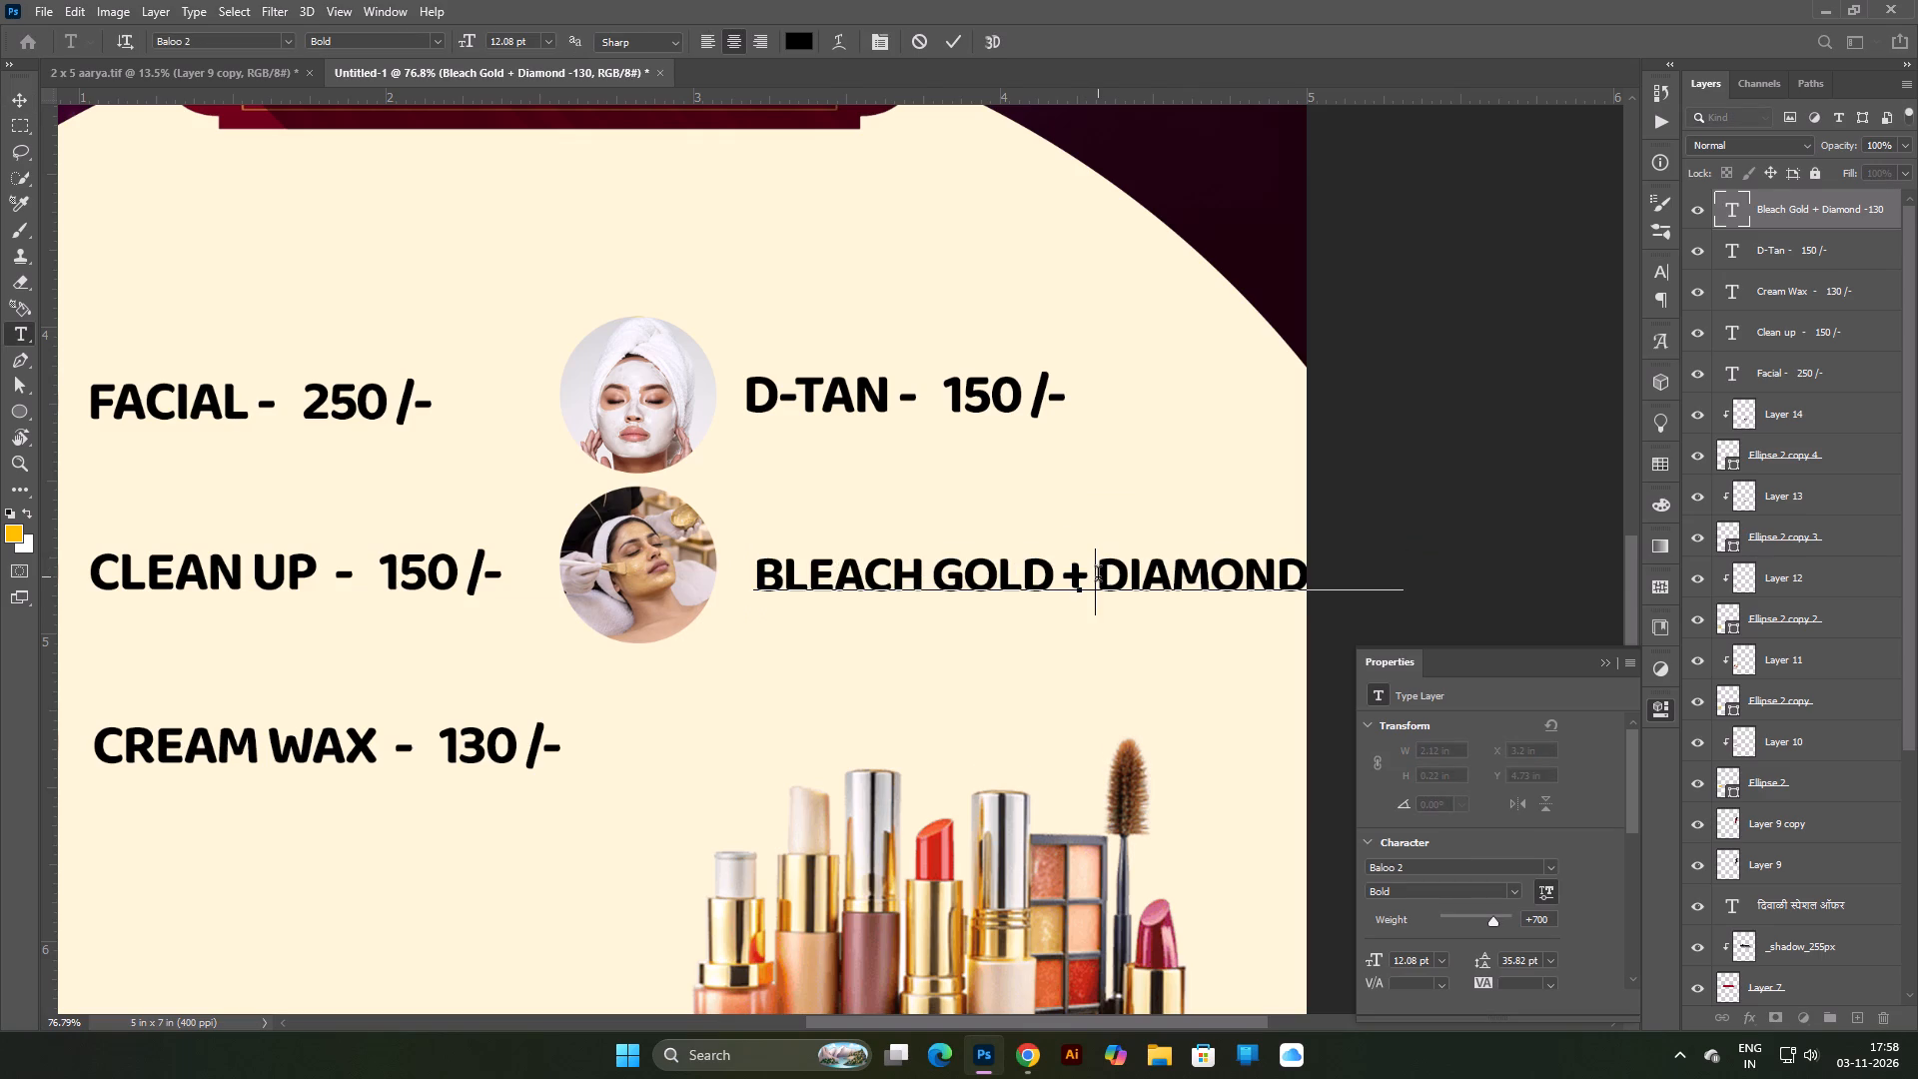
pyautogui.press('Return')
pyautogui.keyDown('ctrl'); pyautogui.tripleClick(1095, 593); pyautogui.keyUp('ctrl')
pyautogui.keyDown('ctrl'); pyautogui.tripleClick(1095, 593); pyautogui.keyUp('ctrl')
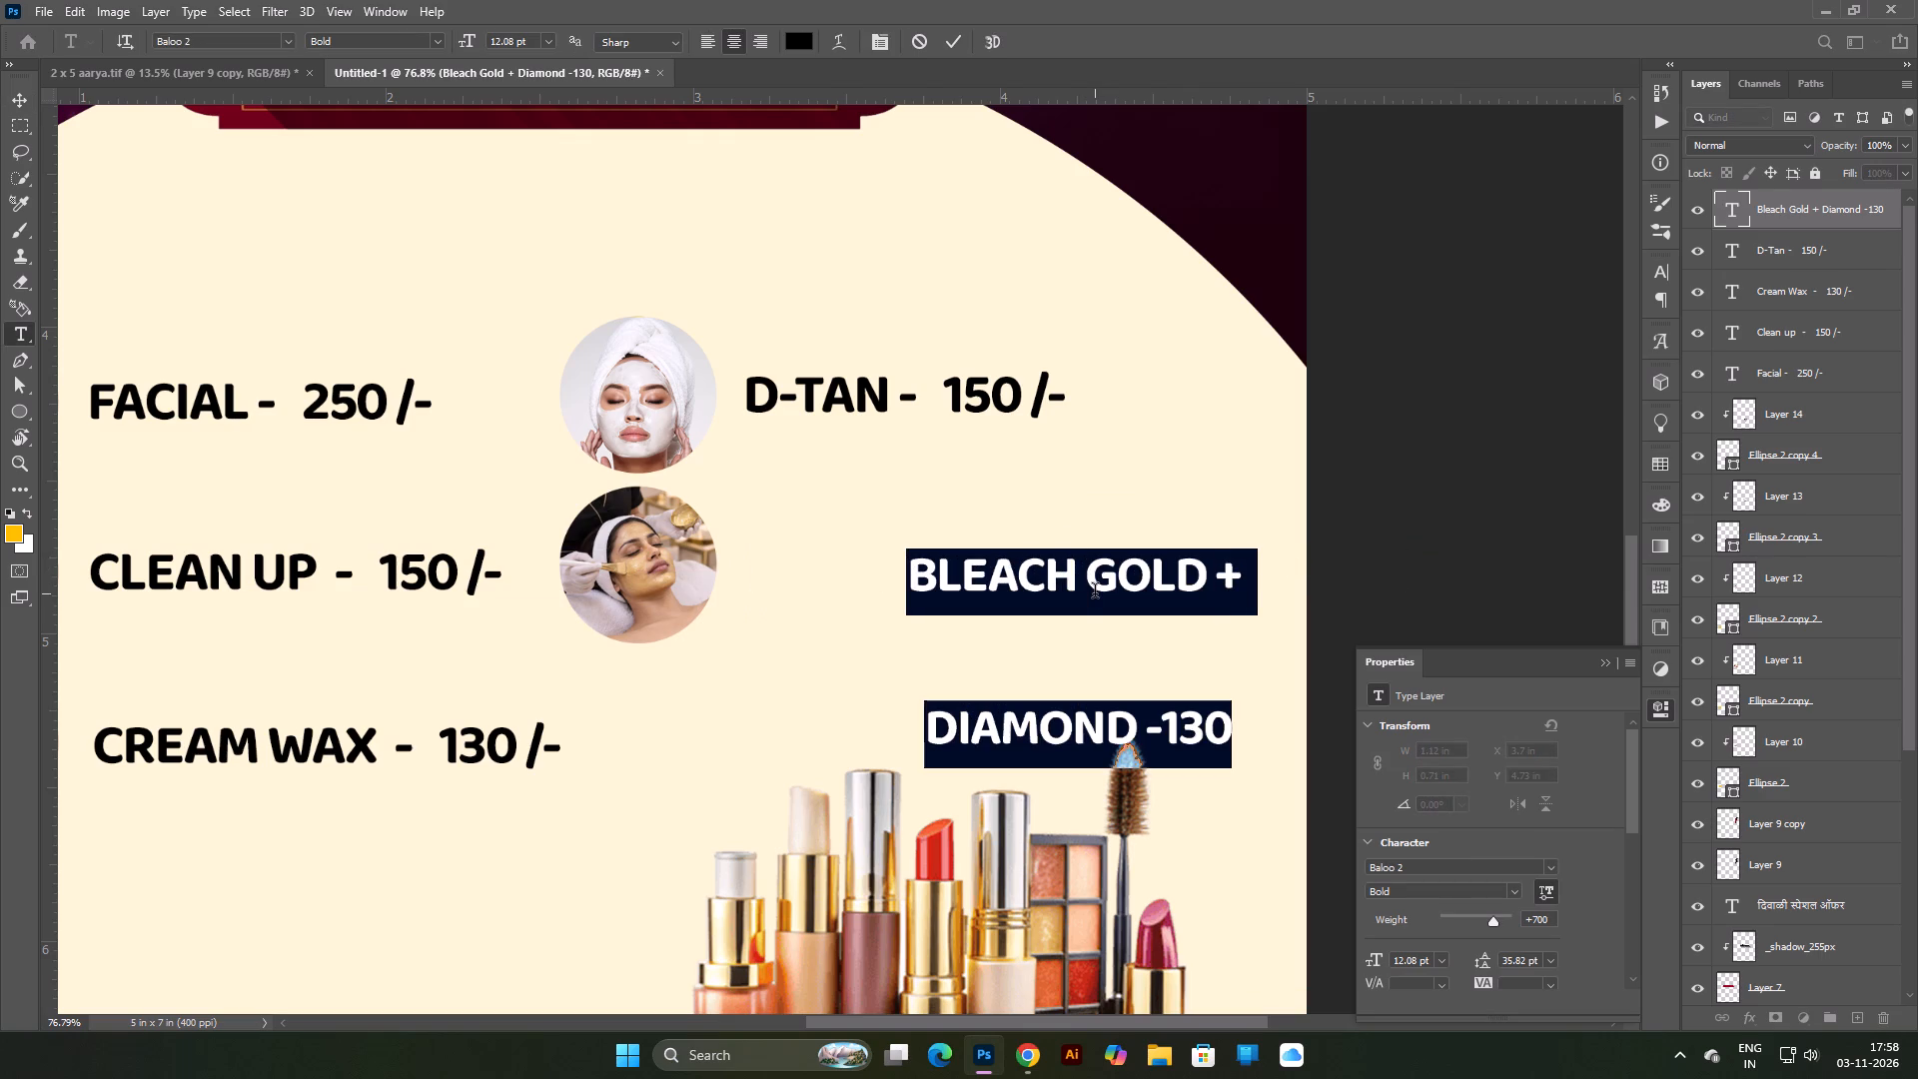
pyautogui.keyDown('ctrl'); pyautogui.click(704, 42); pyautogui.keyUp('ctrl')
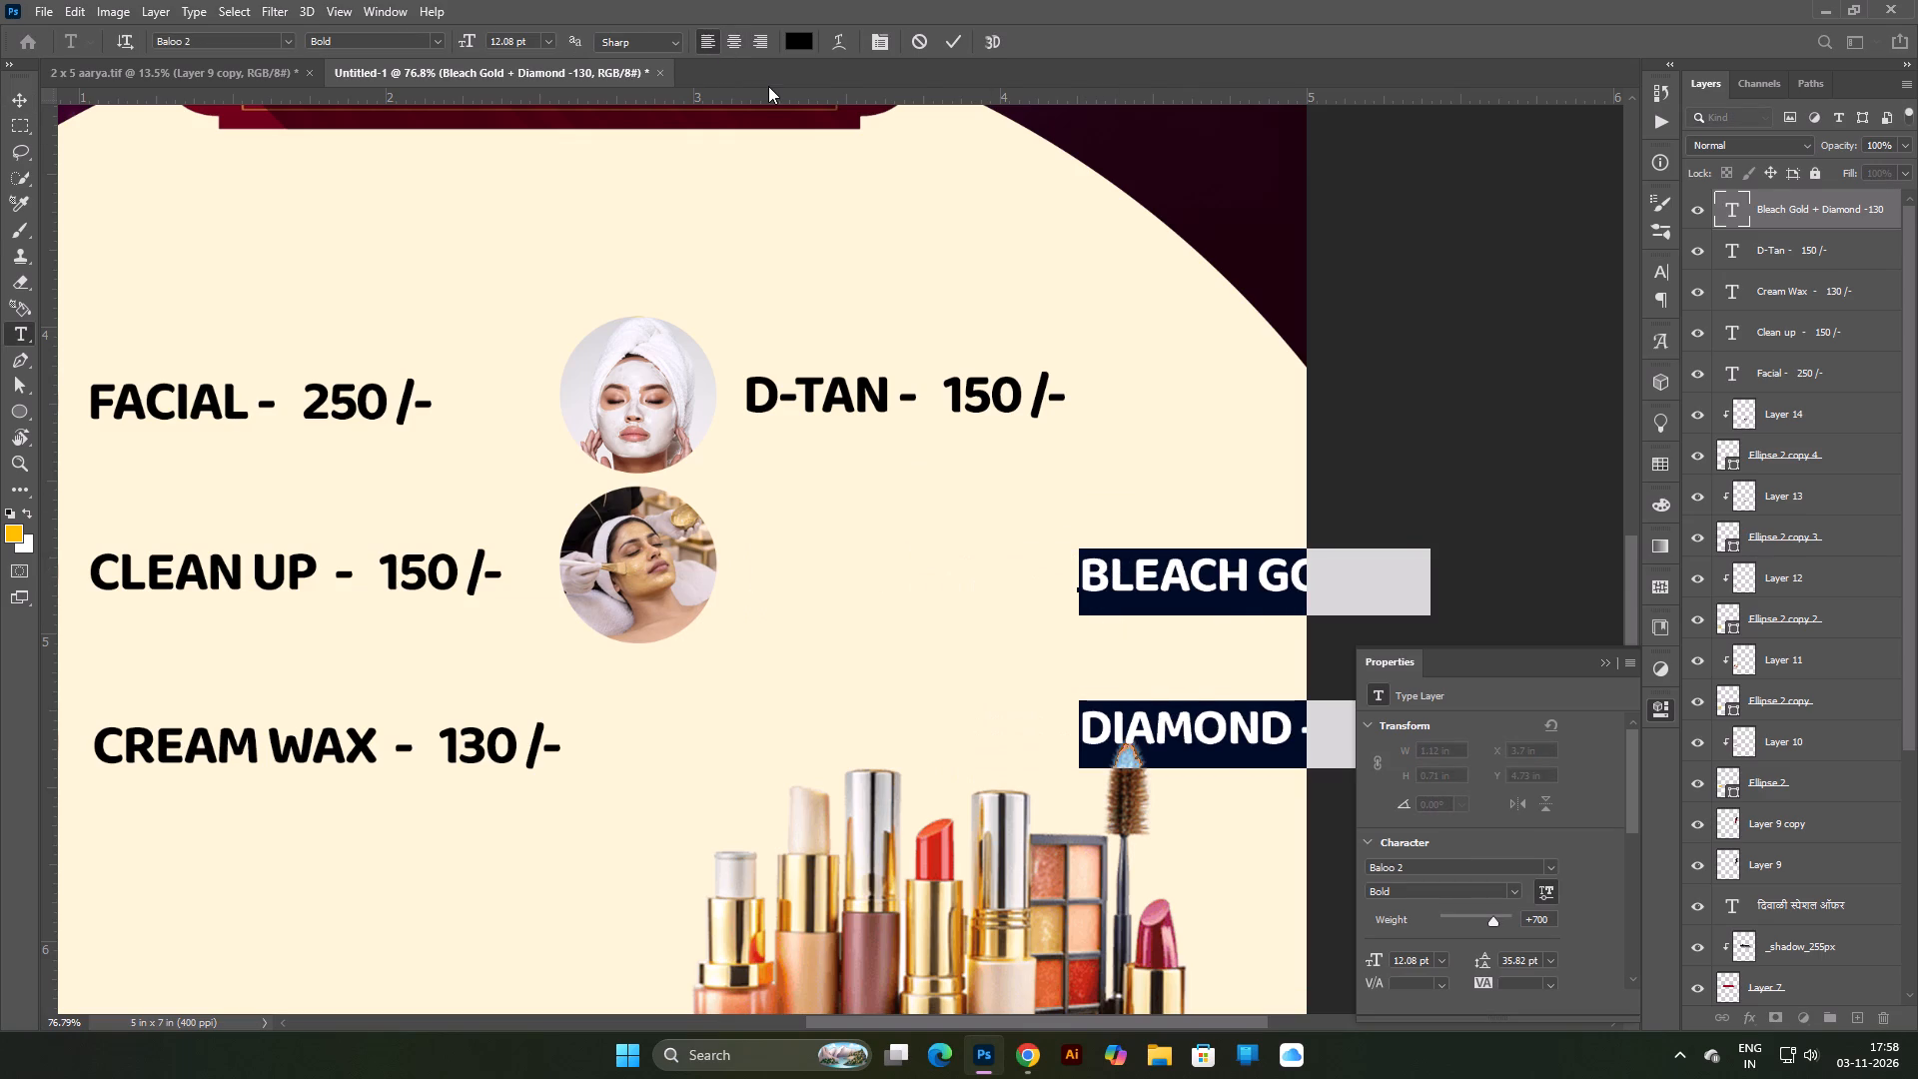
# Tighten the leading of the two-line Bleach Gold + Diamond text to 11.67 pt.
pyautogui.hotkey('alt', 'Up')
pyautogui.hotkey('alt', 'Up')
pyautogui.hotkey('alt', 'Up')
pyautogui.hotkey('alt', 'Up')
pyautogui.hotkey('alt', 'Up')
pyautogui.hotkey('alt', 'Up')
pyautogui.hotkey('alt', 'Up')
pyautogui.hotkey('alt', 'Up')
pyautogui.hotkey('alt', 'Up')
pyautogui.hotkey('alt', 'Up')
pyautogui.hotkey('alt', 'Up')
pyautogui.hotkey('alt', 'Up')
pyautogui.hotkey('alt', 'Up')
pyautogui.hotkey('alt', 'Up')
pyautogui.hotkey('alt', 'Up')
pyautogui.hotkey('alt', 'Up')
pyautogui.hotkey('alt', 'Up')
pyautogui.hotkey('alt', 'Up')
pyautogui.hotkey('alt', 'Up')
pyautogui.hotkey('alt', 'Up')
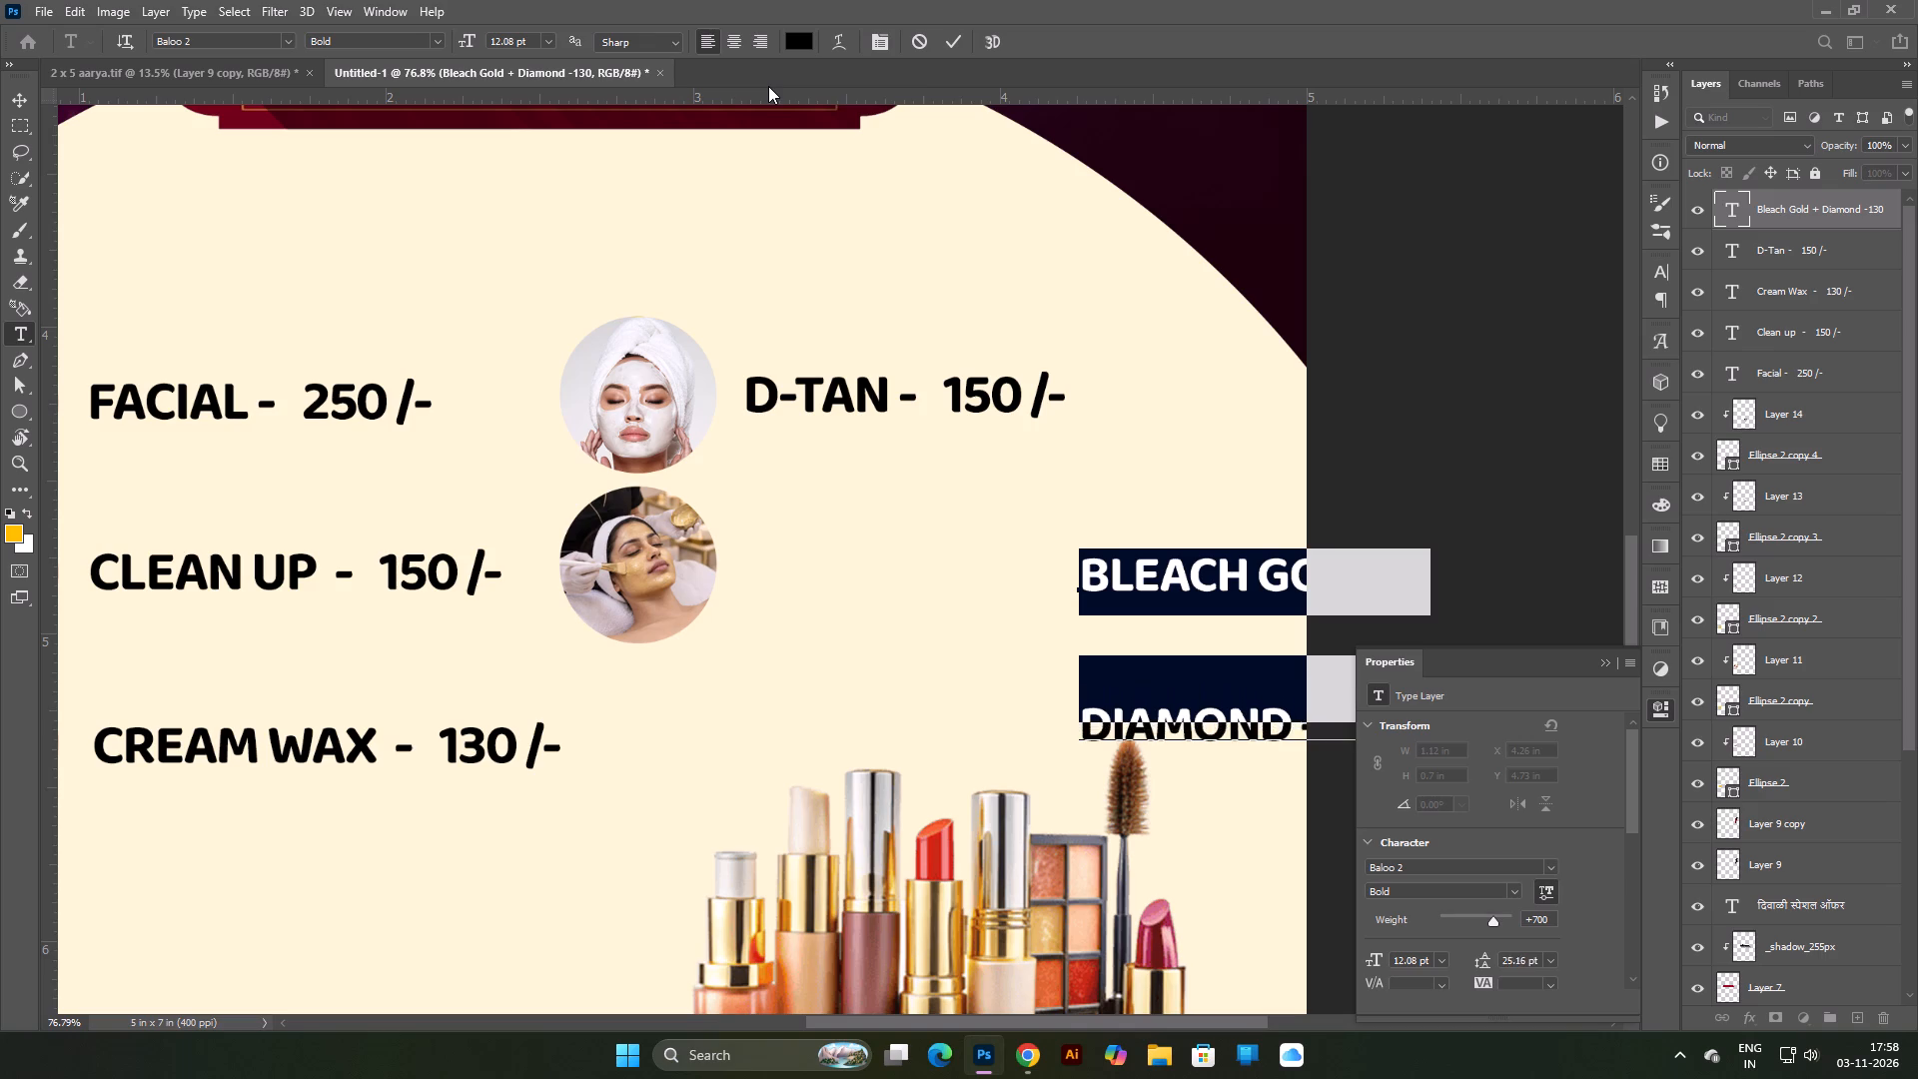
pyautogui.hotkey('alt', 'Up')
pyautogui.hotkey('alt', 'Up')
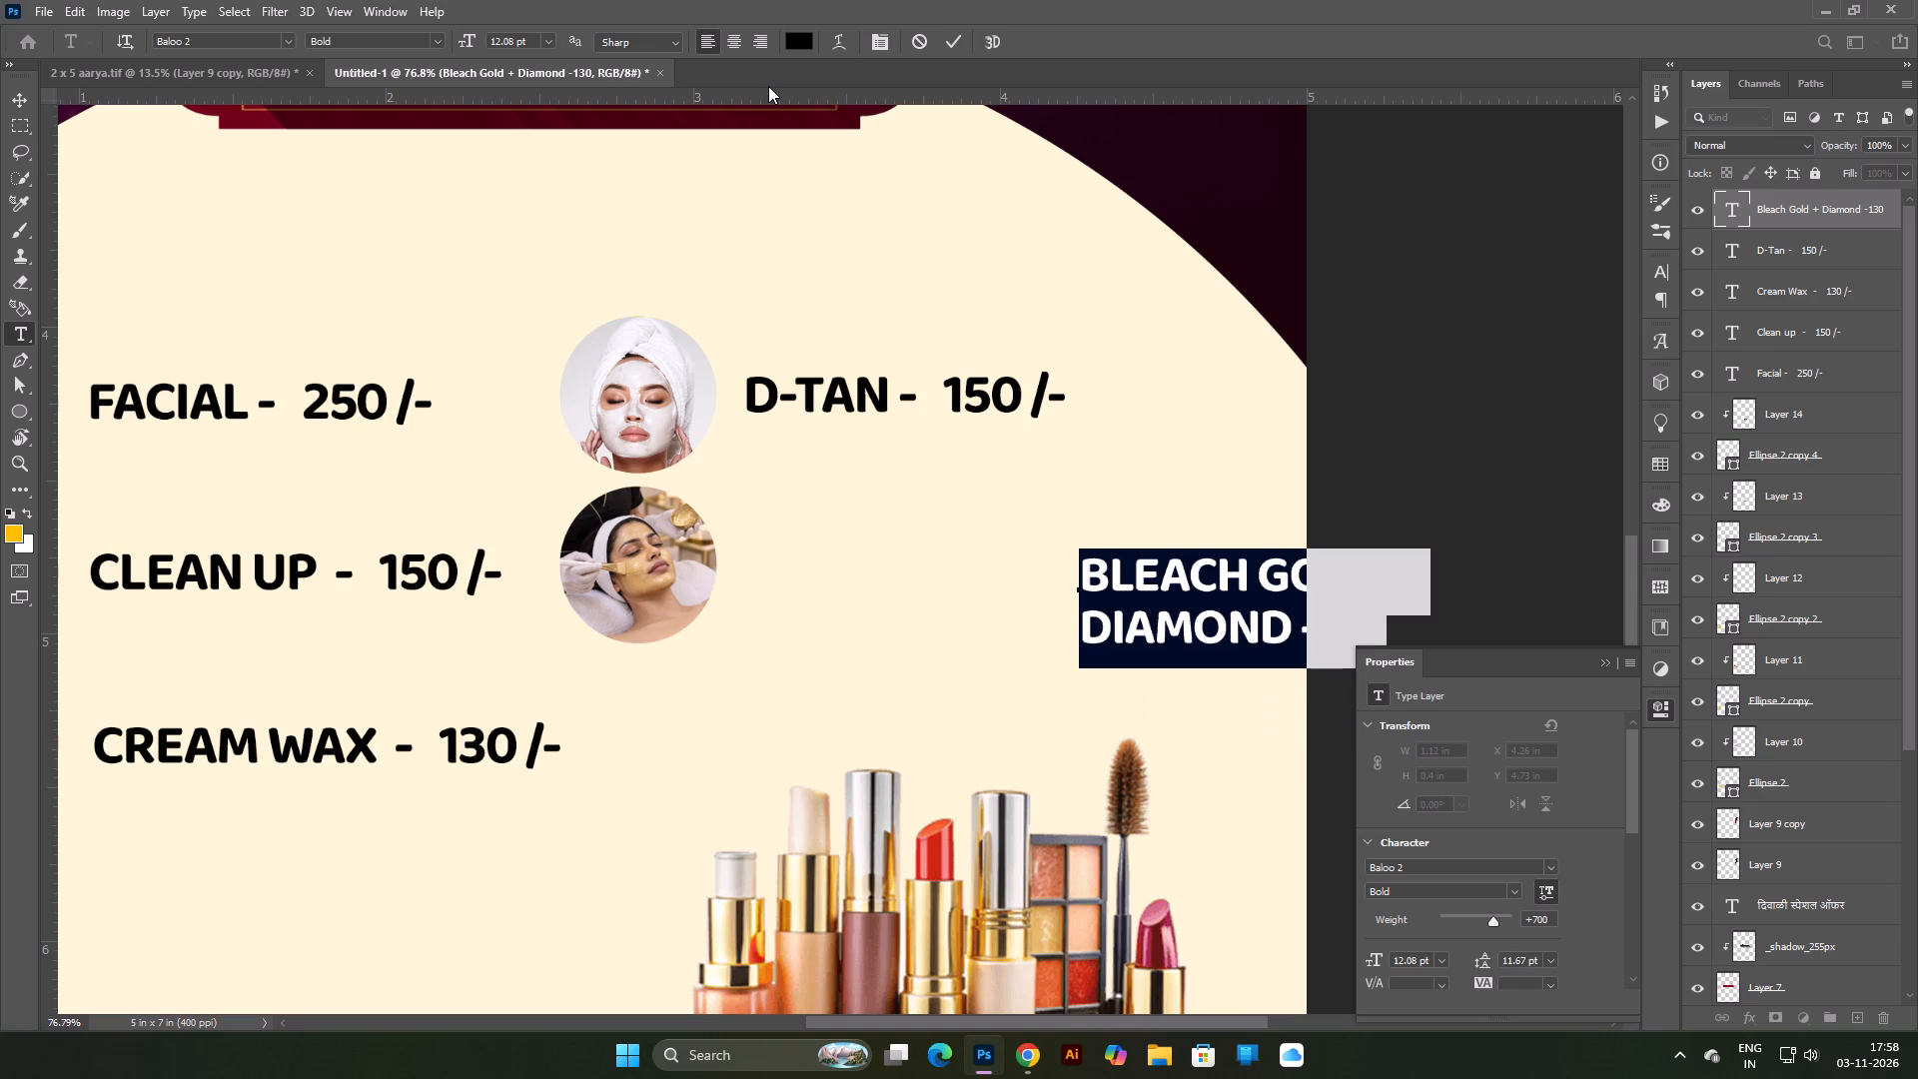
pyautogui.hotkey('ctrl', 'z')
pyautogui.press('Return')
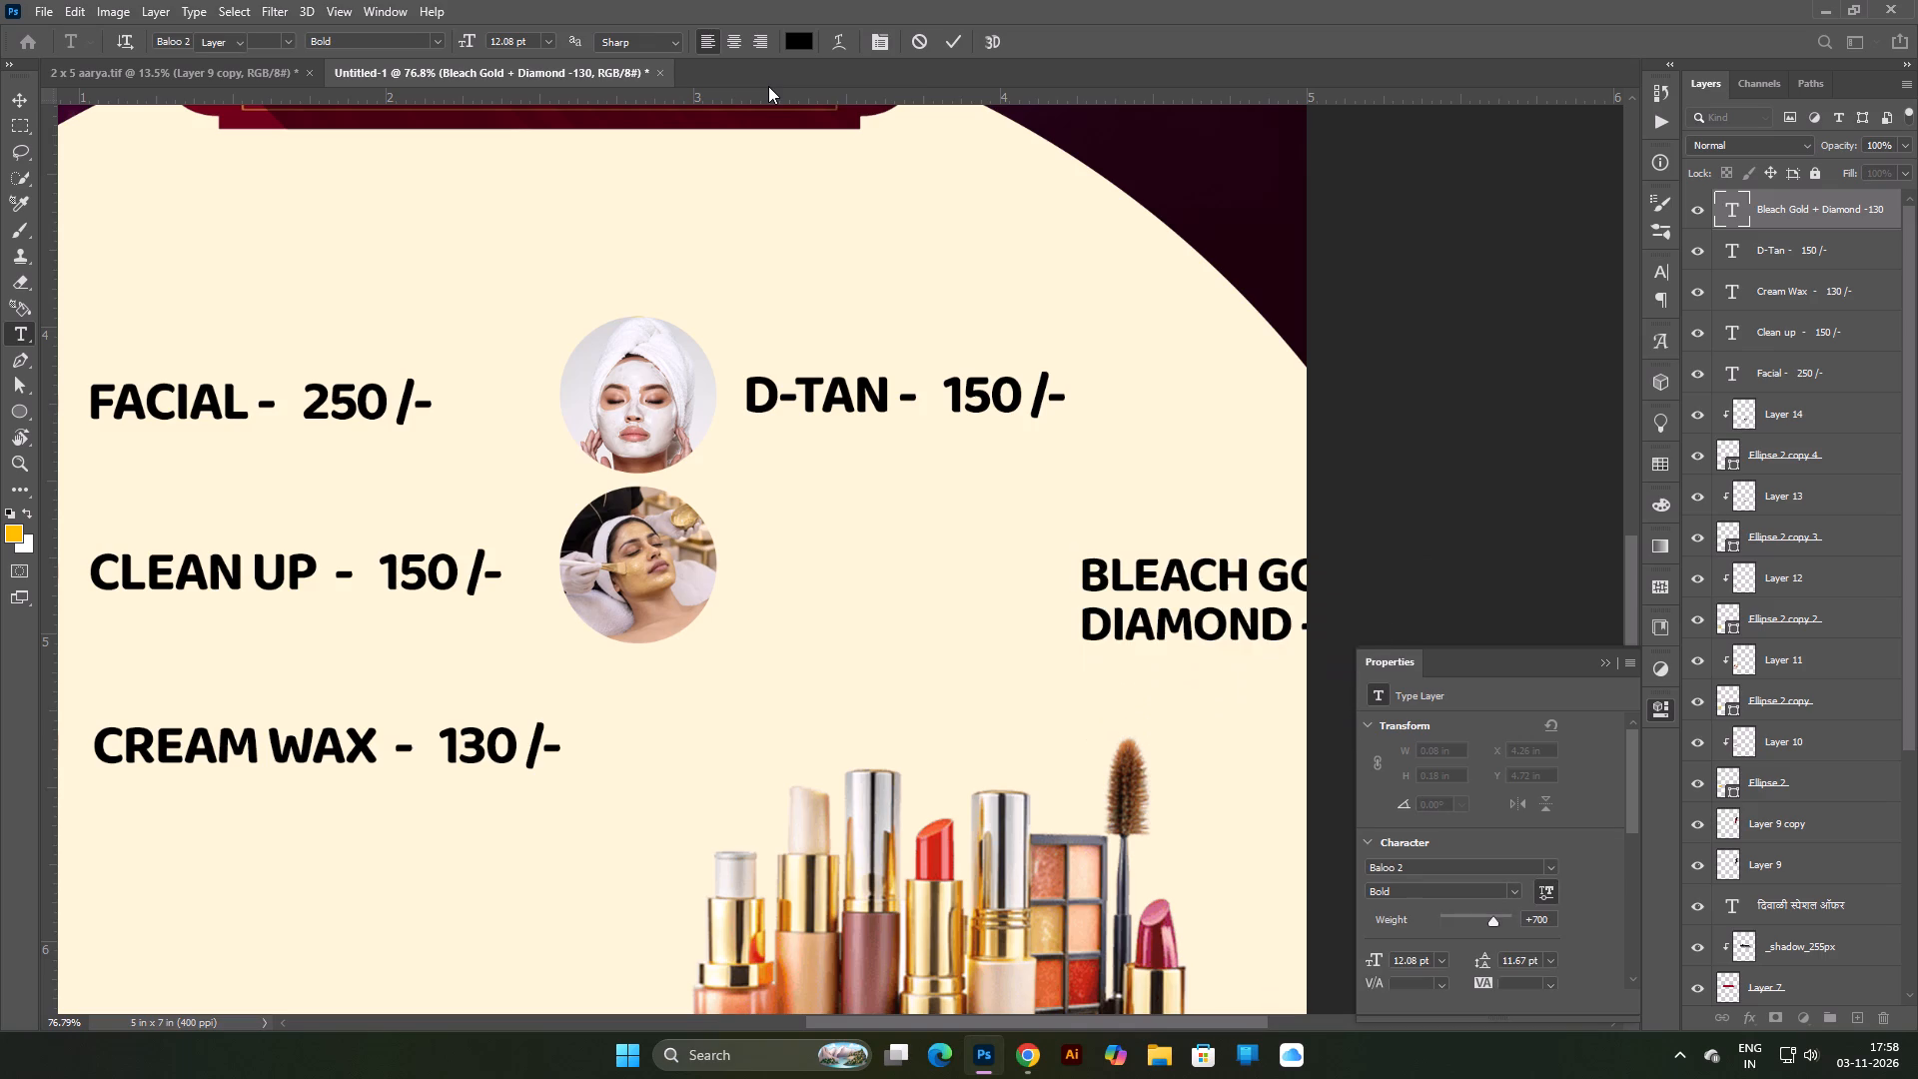
# Move the two-line Bleach Gold + Diamond text beside the gold-bleach photo, below the D-Tan price.
pyautogui.moveTo(1193, 596); pyautogui.dragTo(875, 572)
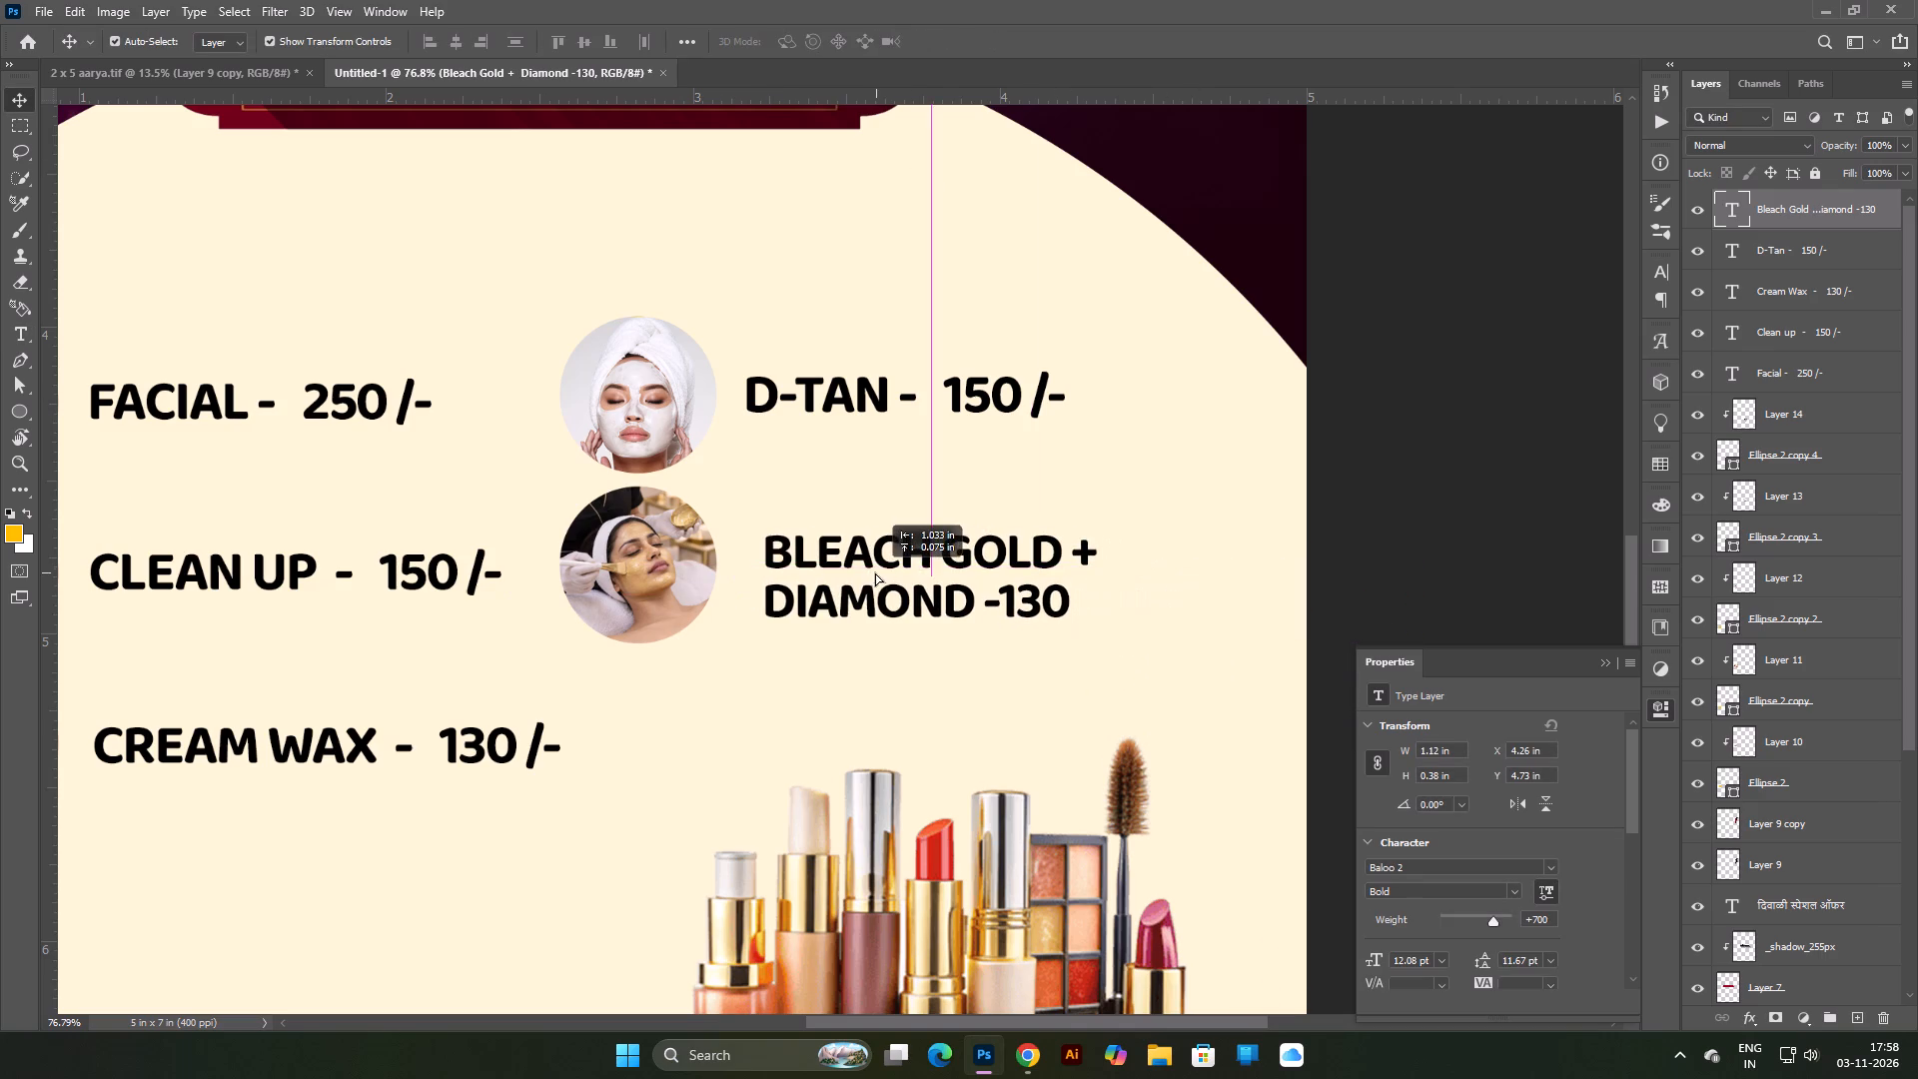
pyautogui.moveTo(875, 572); pyautogui.dragTo(859, 566)
# Space out the hyphen after Diamond and add /- behind the price so the line reads Diamond - 130 /-.
pyautogui.doubleClick(858, 565)
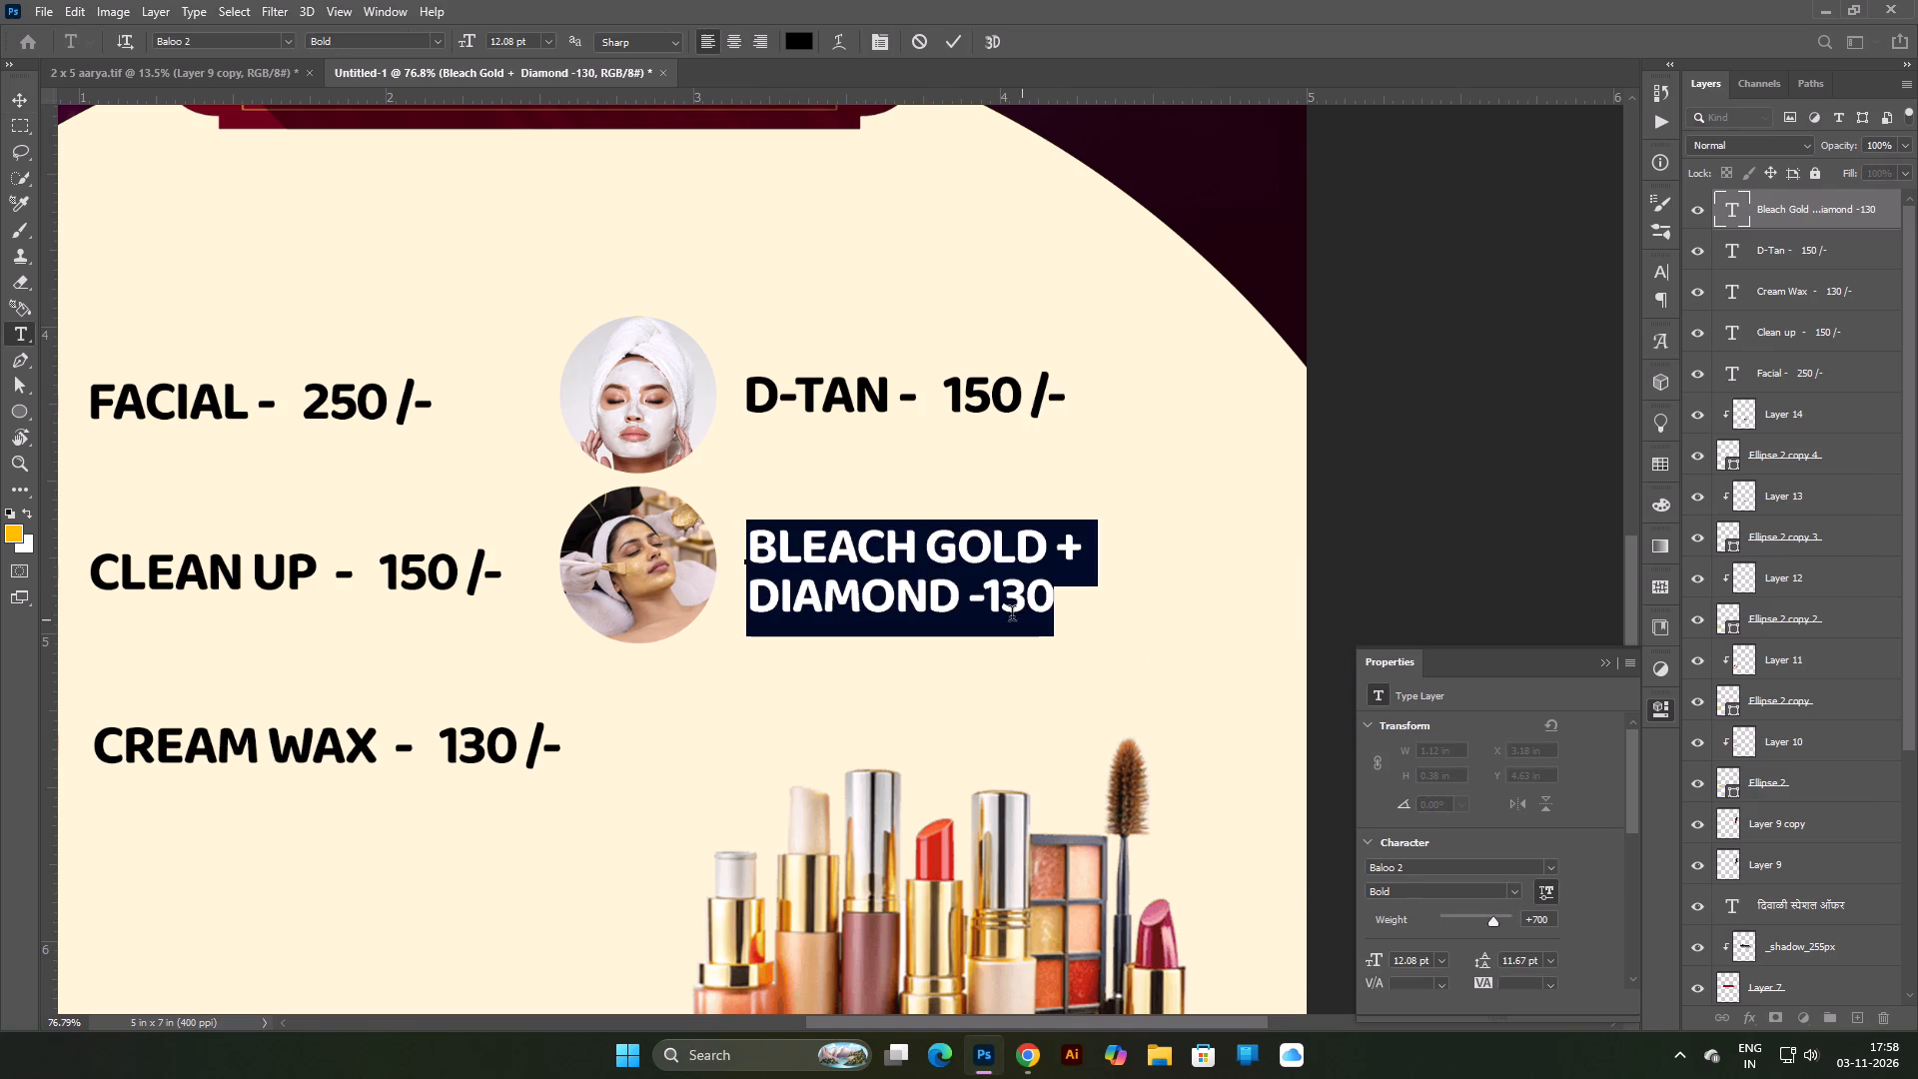
pyautogui.click(972, 603)
pyautogui.press('space')
pyautogui.press('space')
pyautogui.press('space')
pyautogui.press('space')
pyautogui.press('space')
pyautogui.press('space')
pyautogui.press('space')
pyautogui.press('space')
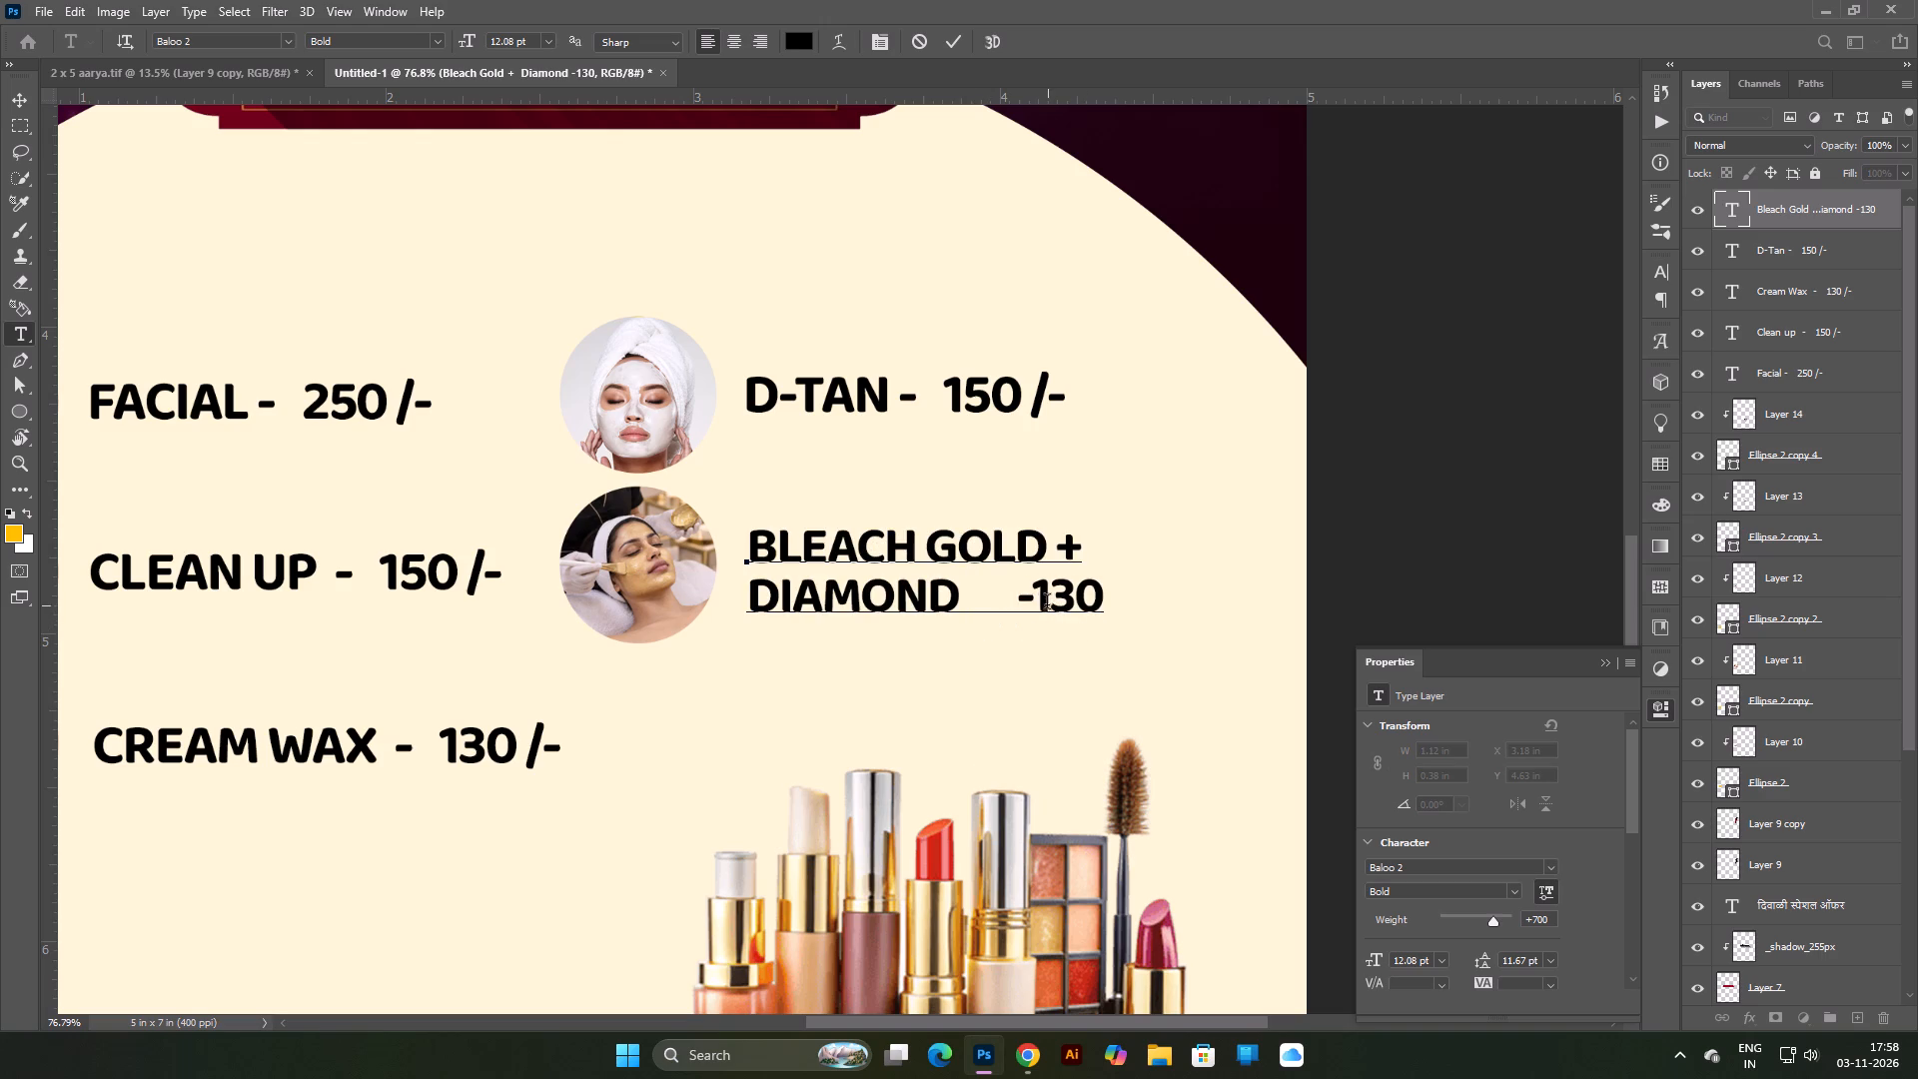
pyautogui.click(1040, 602)
pyautogui.press('space')
pyautogui.press('space')
pyautogui.press('space')
pyautogui.press('space')
pyautogui.press('space')
pyautogui.click(1153, 600)
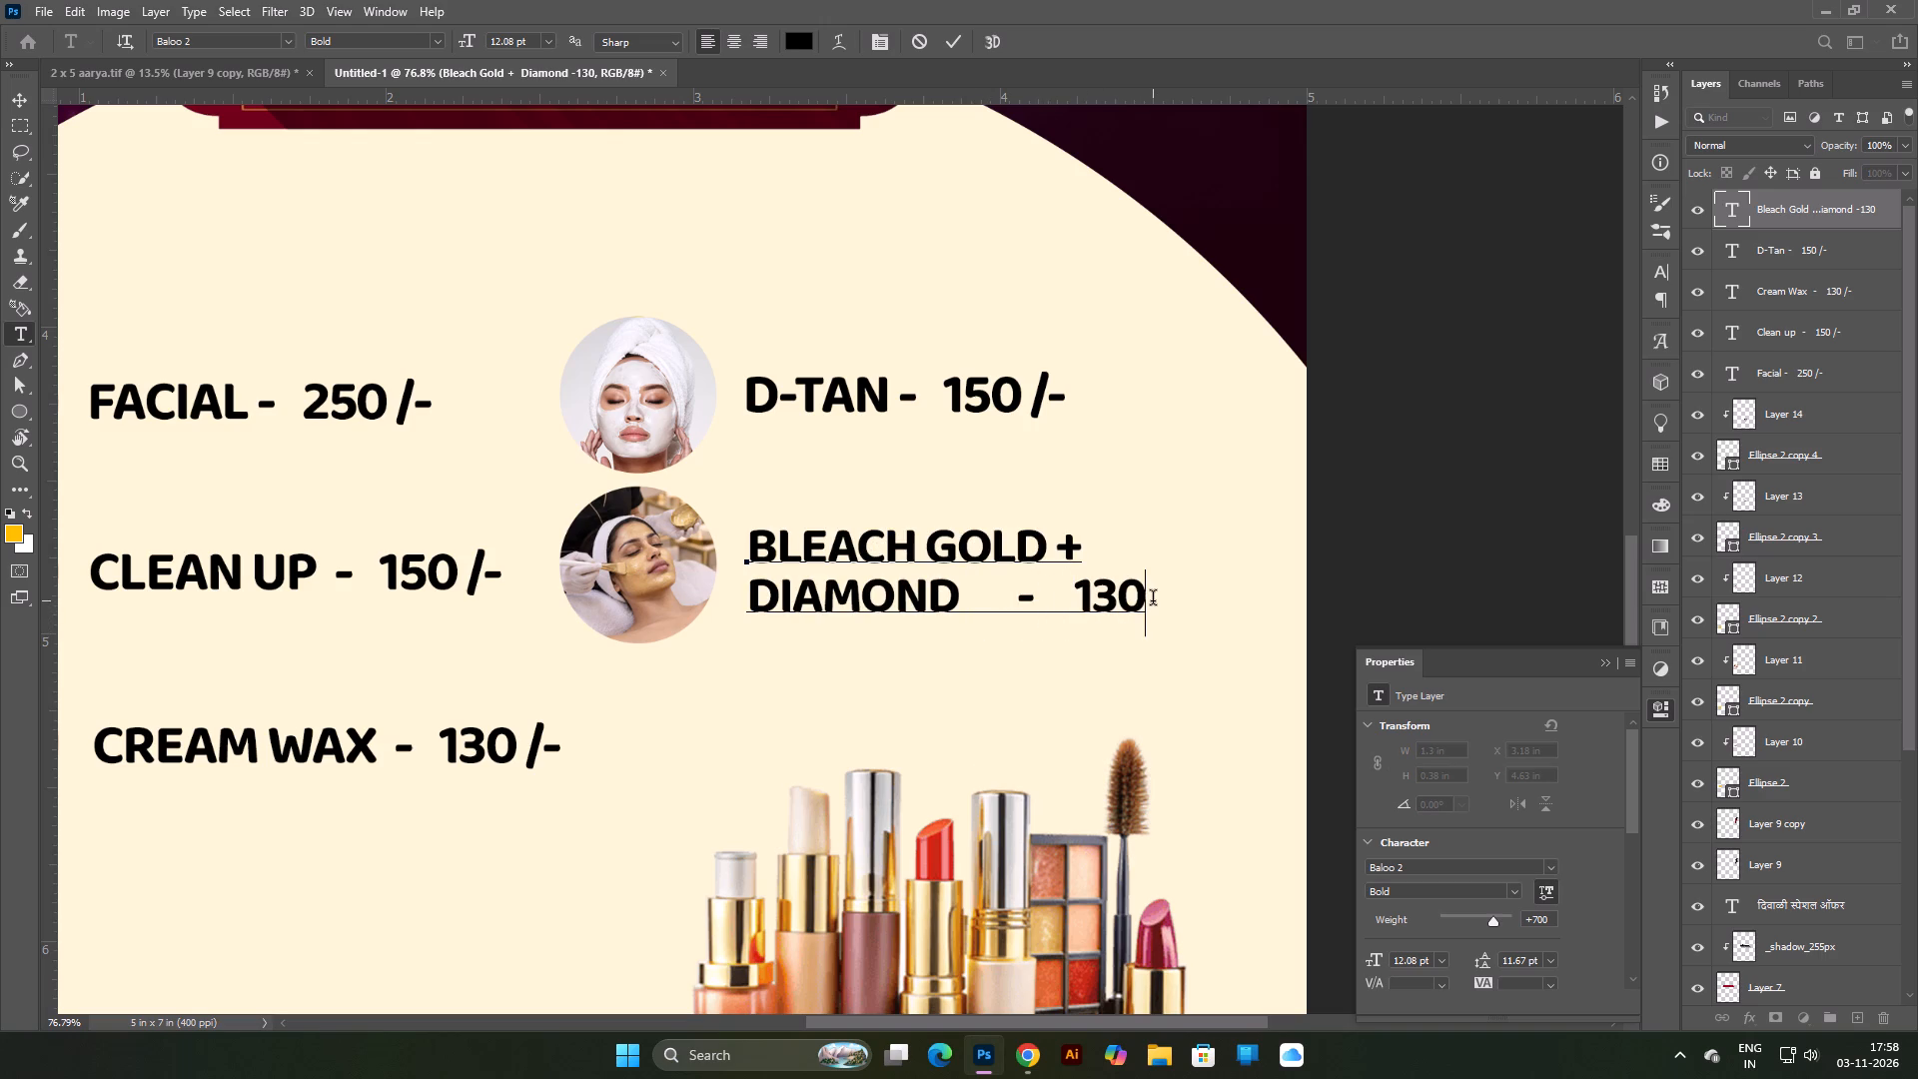
pyautogui.press('space')
pyautogui.press('/')
pyautogui.press('=')
pyautogui.press('BackSpace')
pyautogui.press('-')
pyautogui.press('Return')
pyautogui.click(1436, 493)
# Align the Bleach Gold text with the start of the D-Tan text and add a space before its plus sign.
pyautogui.click(915, 544)
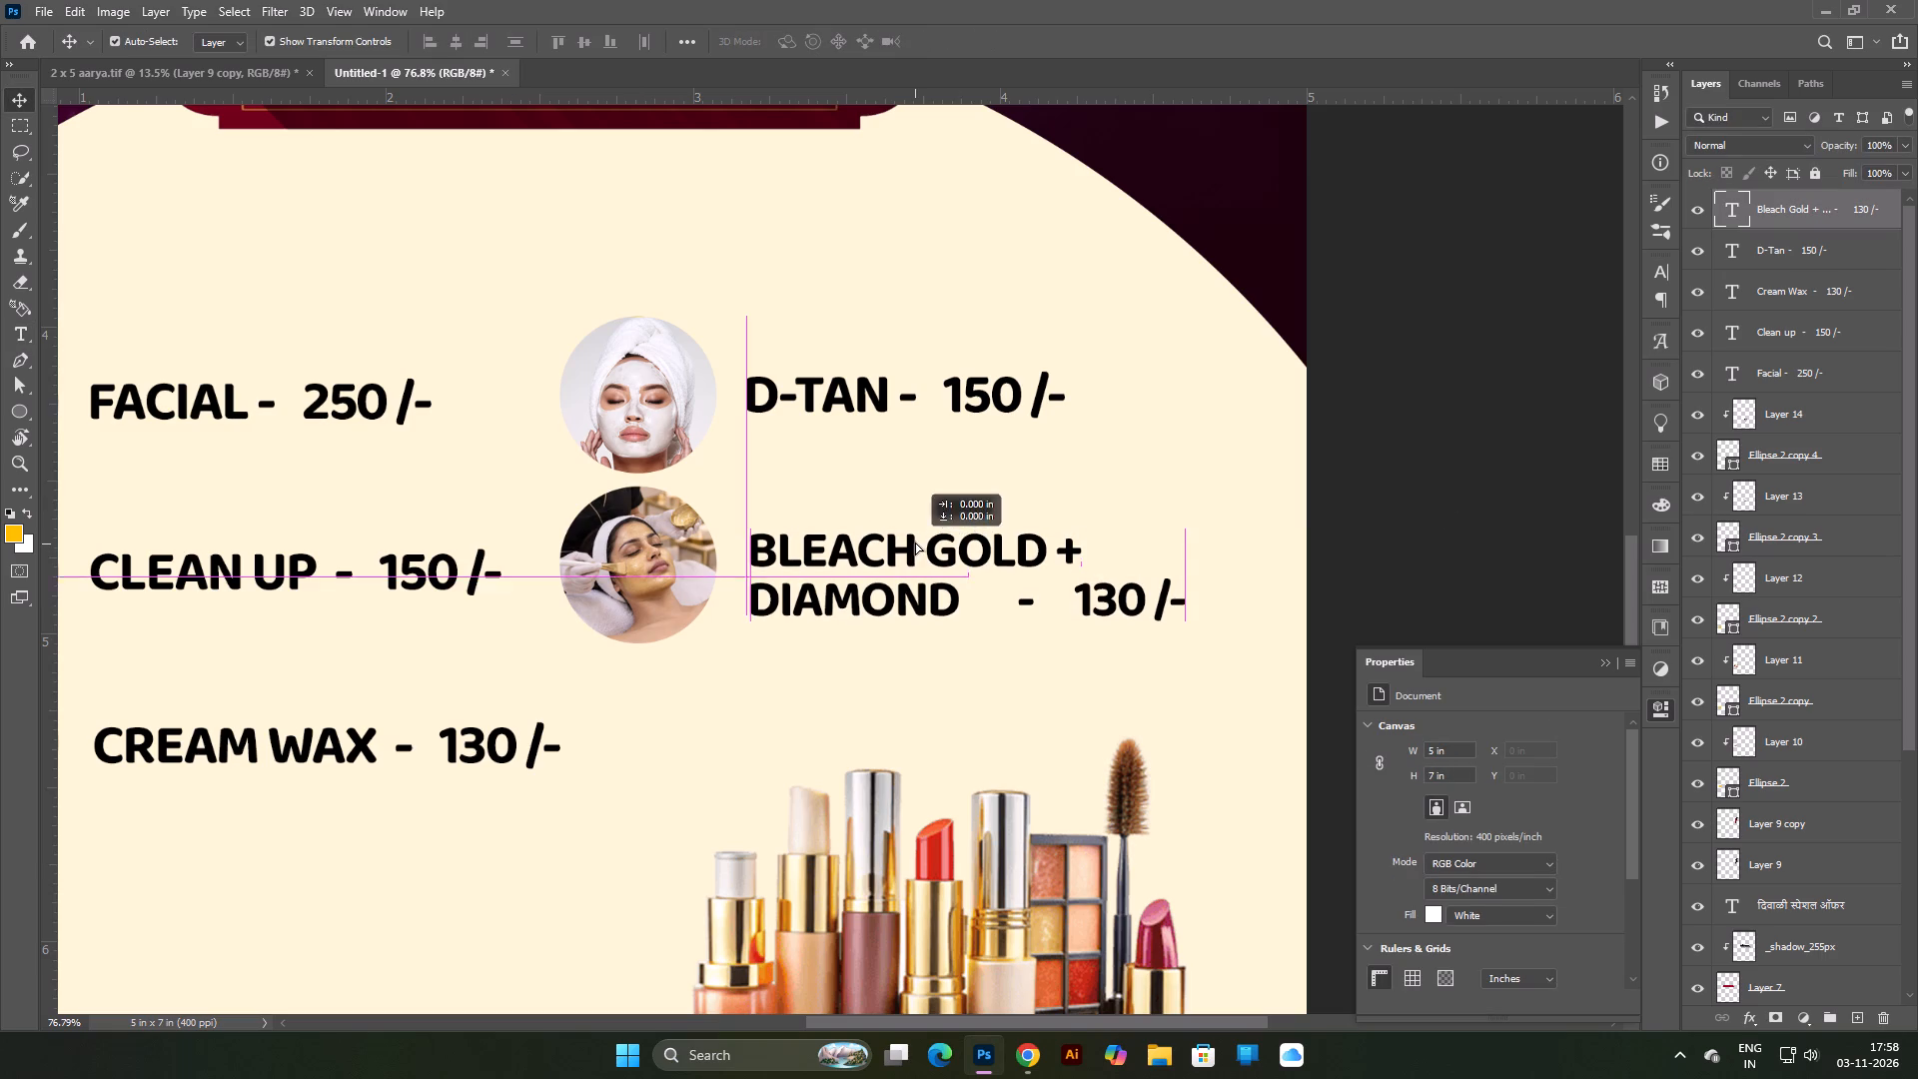
pyautogui.click(915, 541)
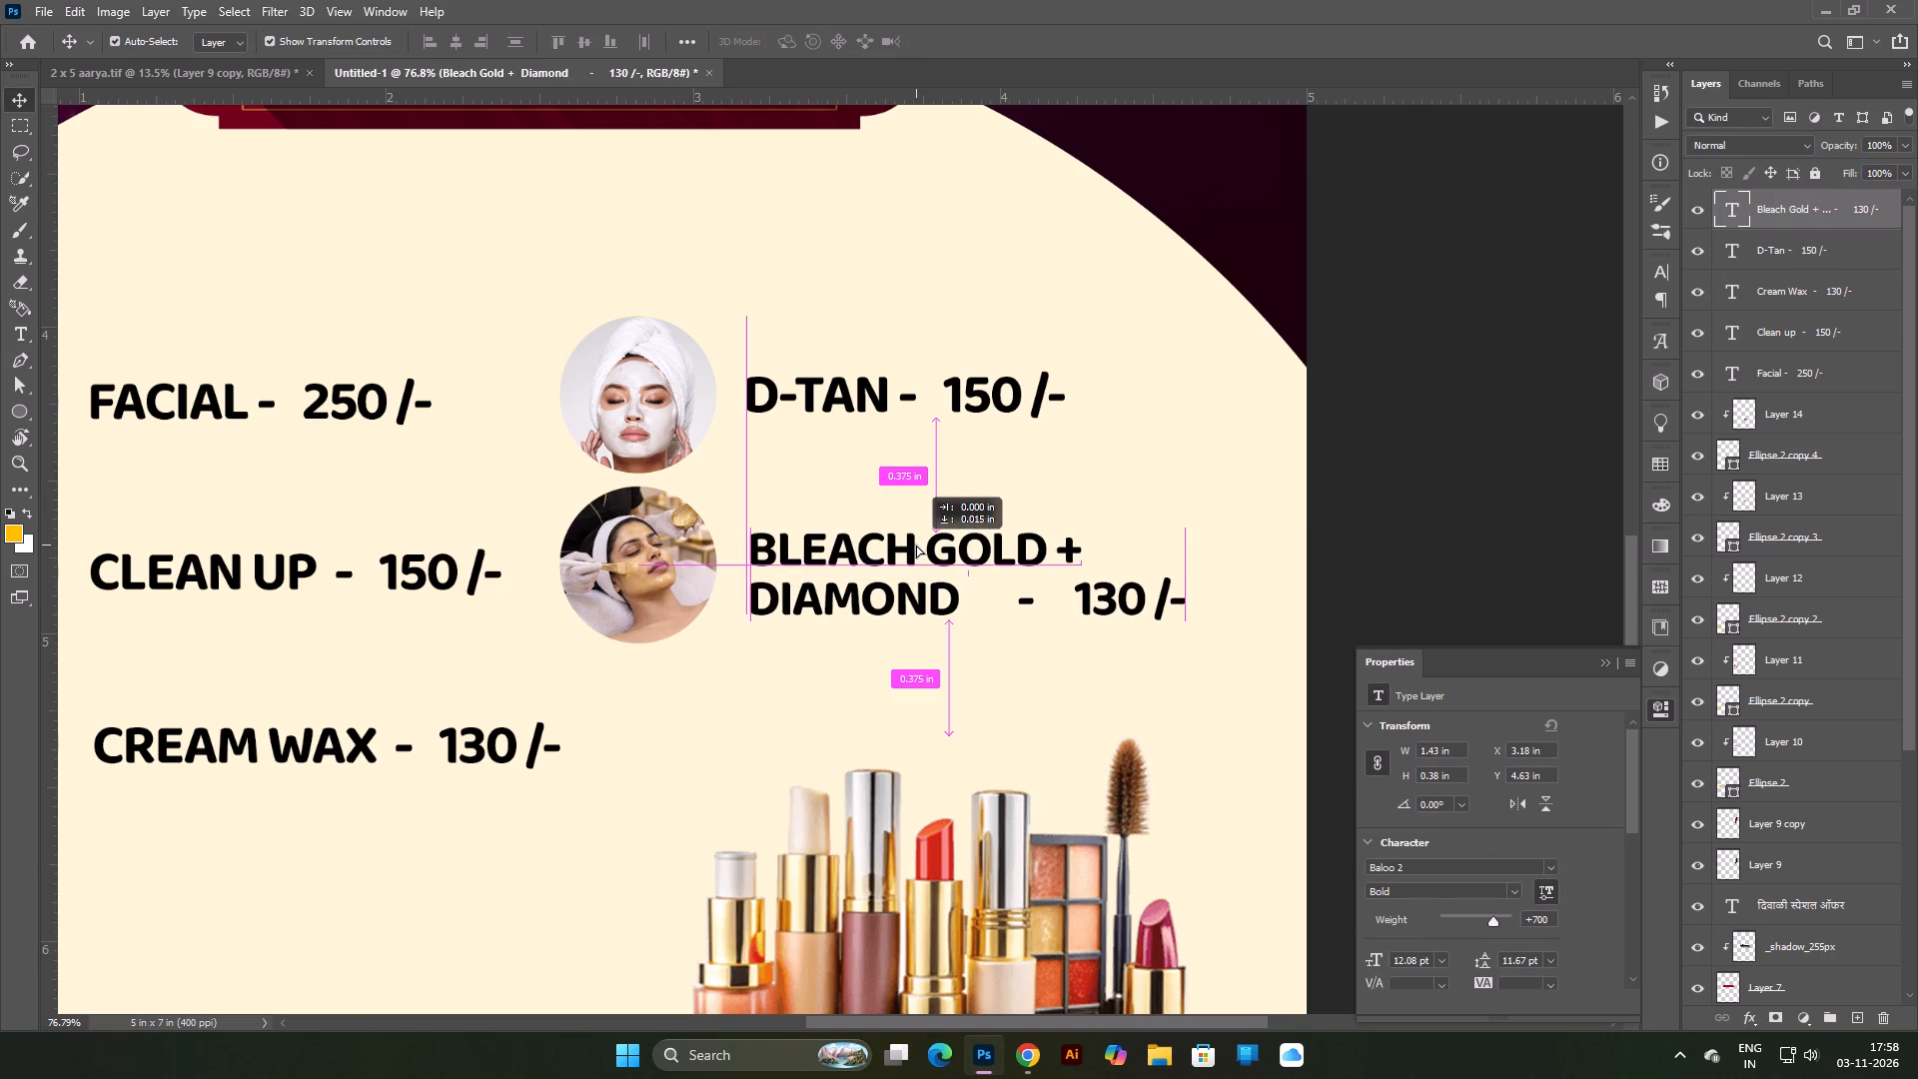
pyautogui.doubleClick(916, 544)
pyautogui.click(1066, 550)
pyautogui.press('space')
pyautogui.click(1341, 538)
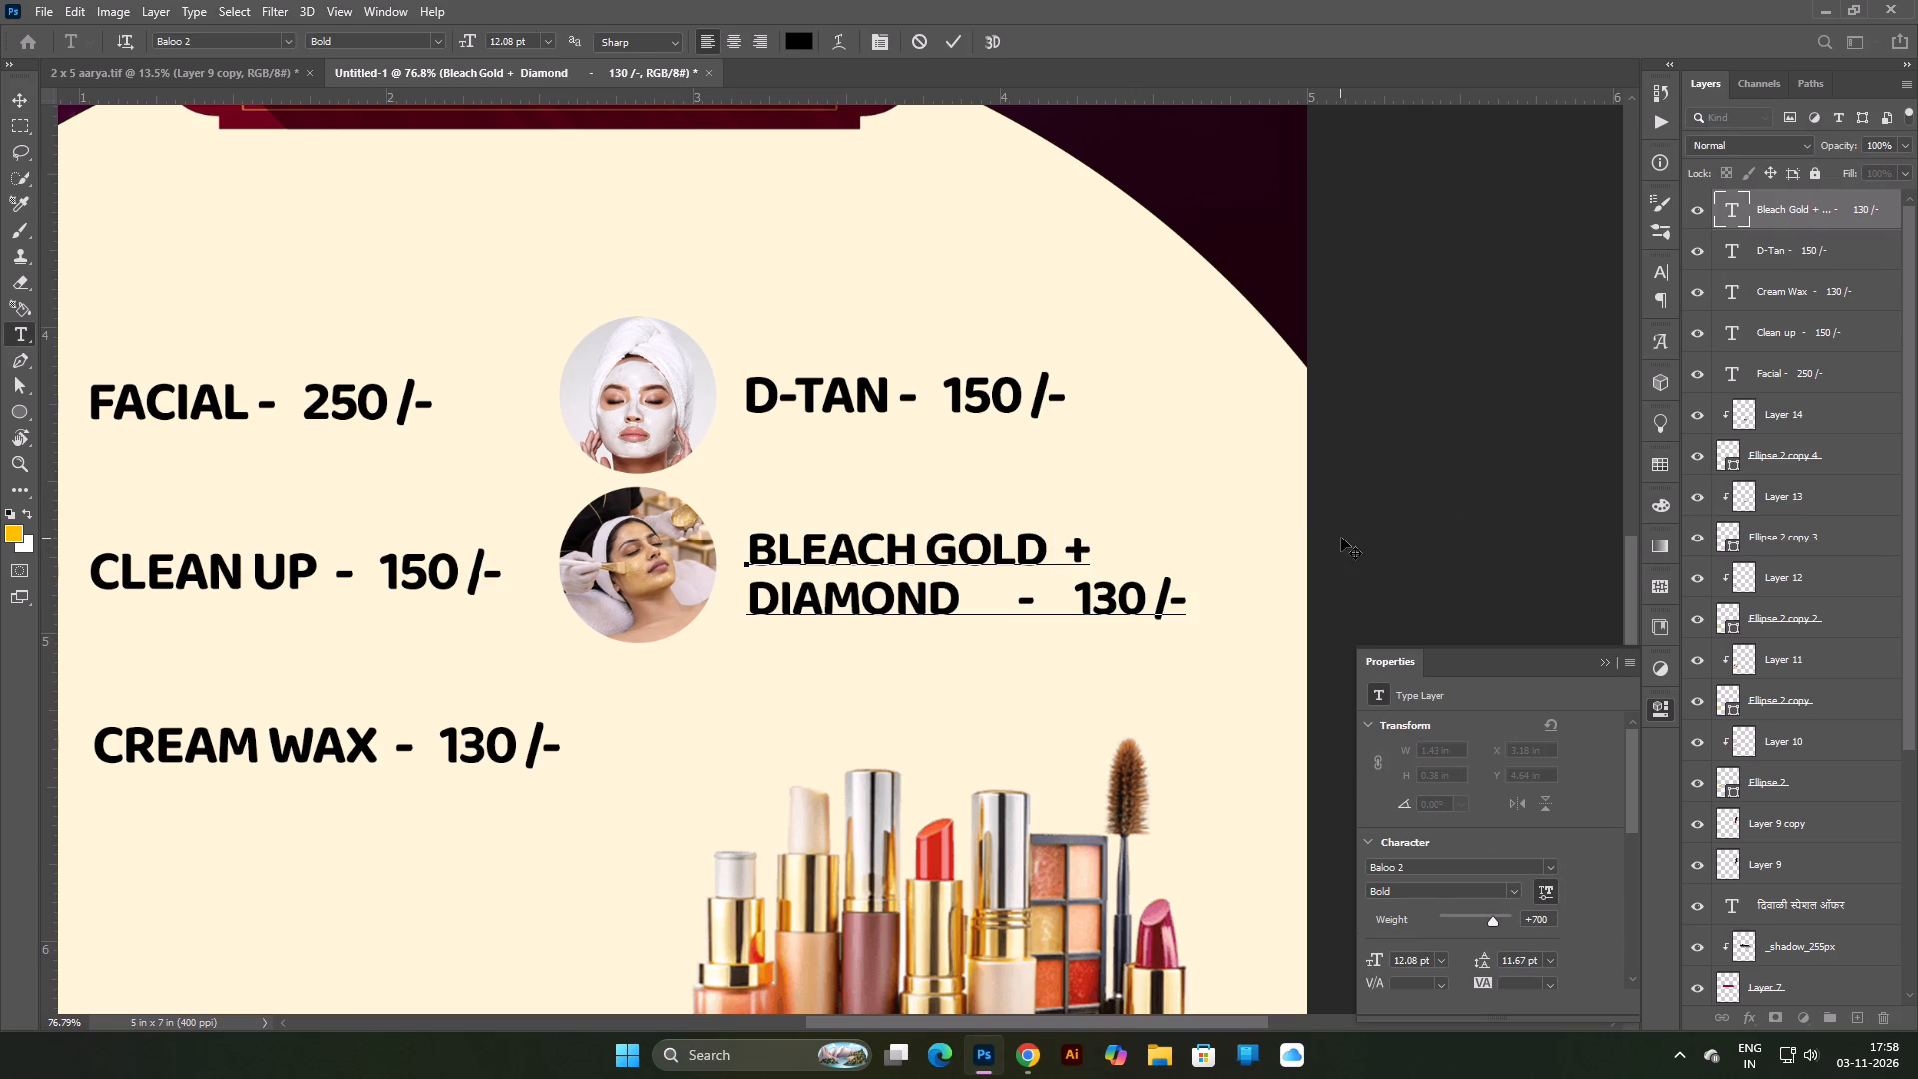
pyautogui.scroll(-5, 1015, 554)
pyautogui.click(1415, 512)
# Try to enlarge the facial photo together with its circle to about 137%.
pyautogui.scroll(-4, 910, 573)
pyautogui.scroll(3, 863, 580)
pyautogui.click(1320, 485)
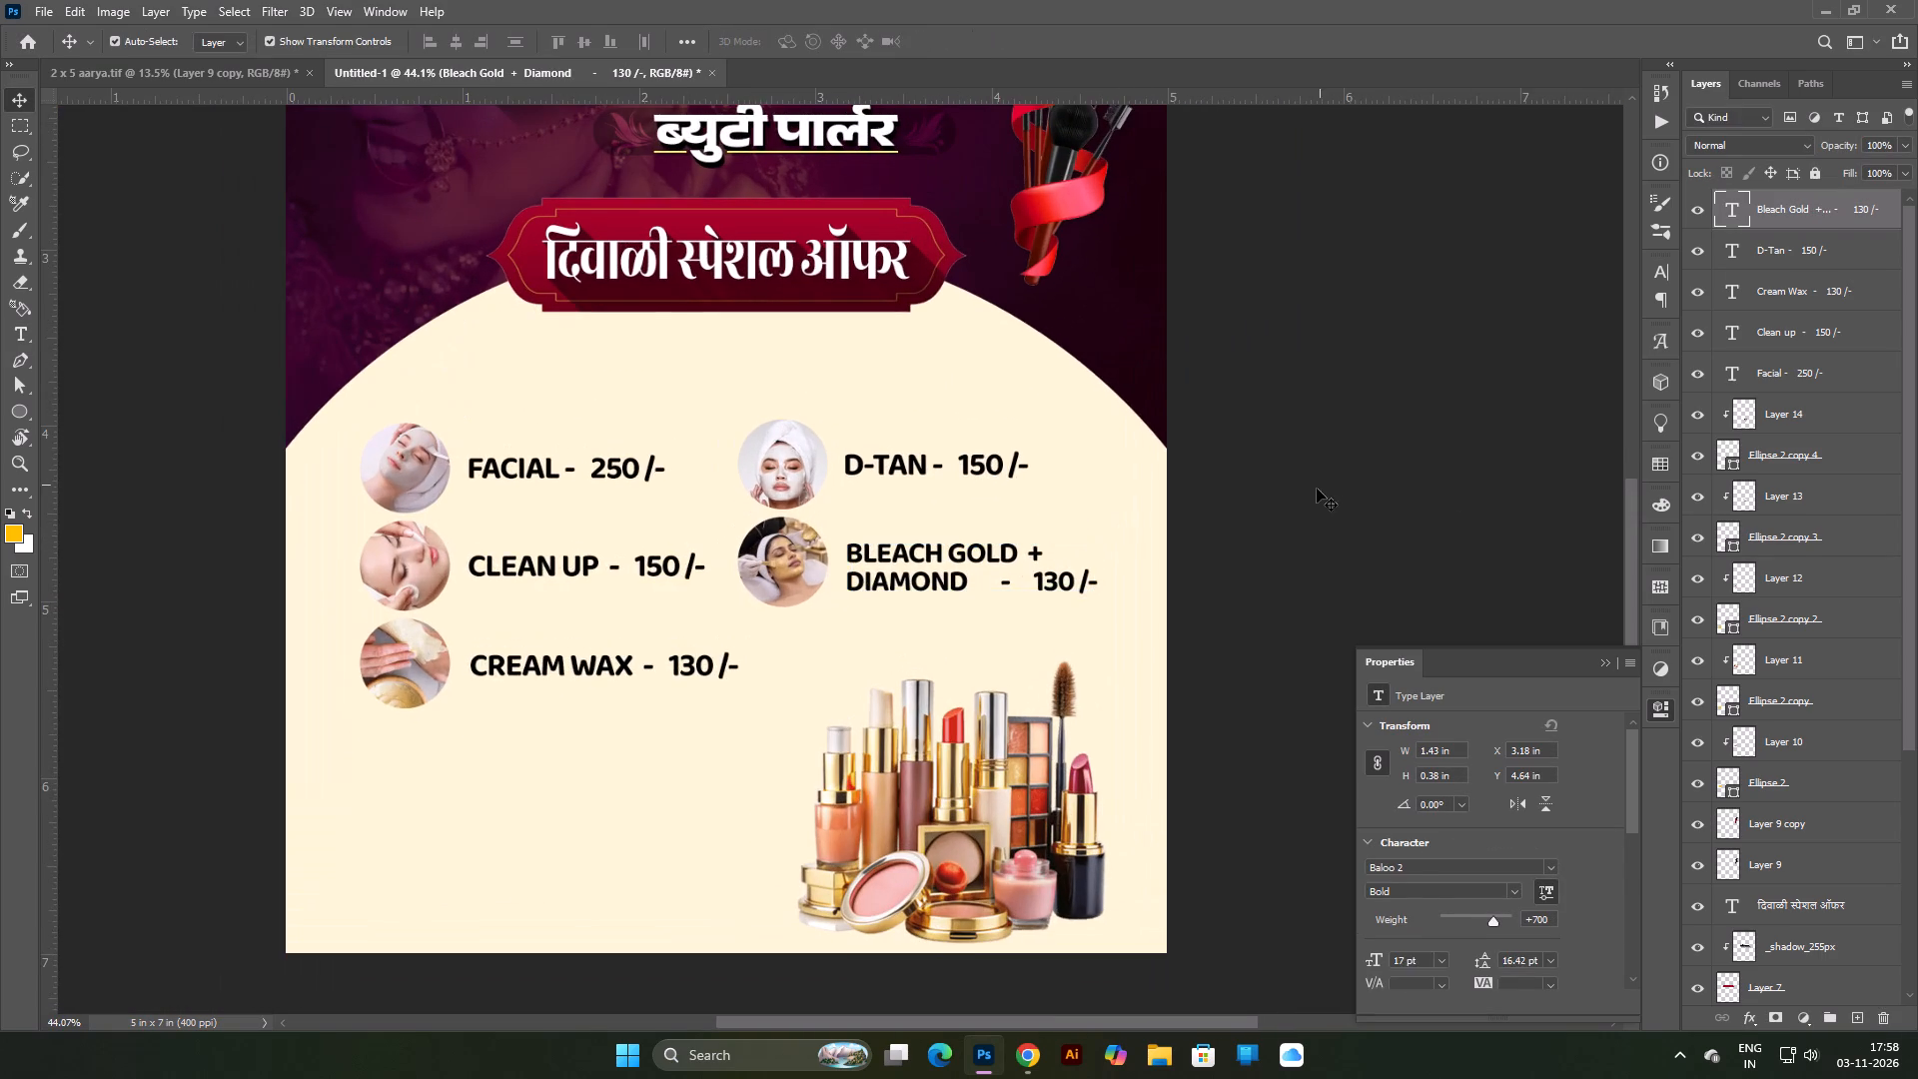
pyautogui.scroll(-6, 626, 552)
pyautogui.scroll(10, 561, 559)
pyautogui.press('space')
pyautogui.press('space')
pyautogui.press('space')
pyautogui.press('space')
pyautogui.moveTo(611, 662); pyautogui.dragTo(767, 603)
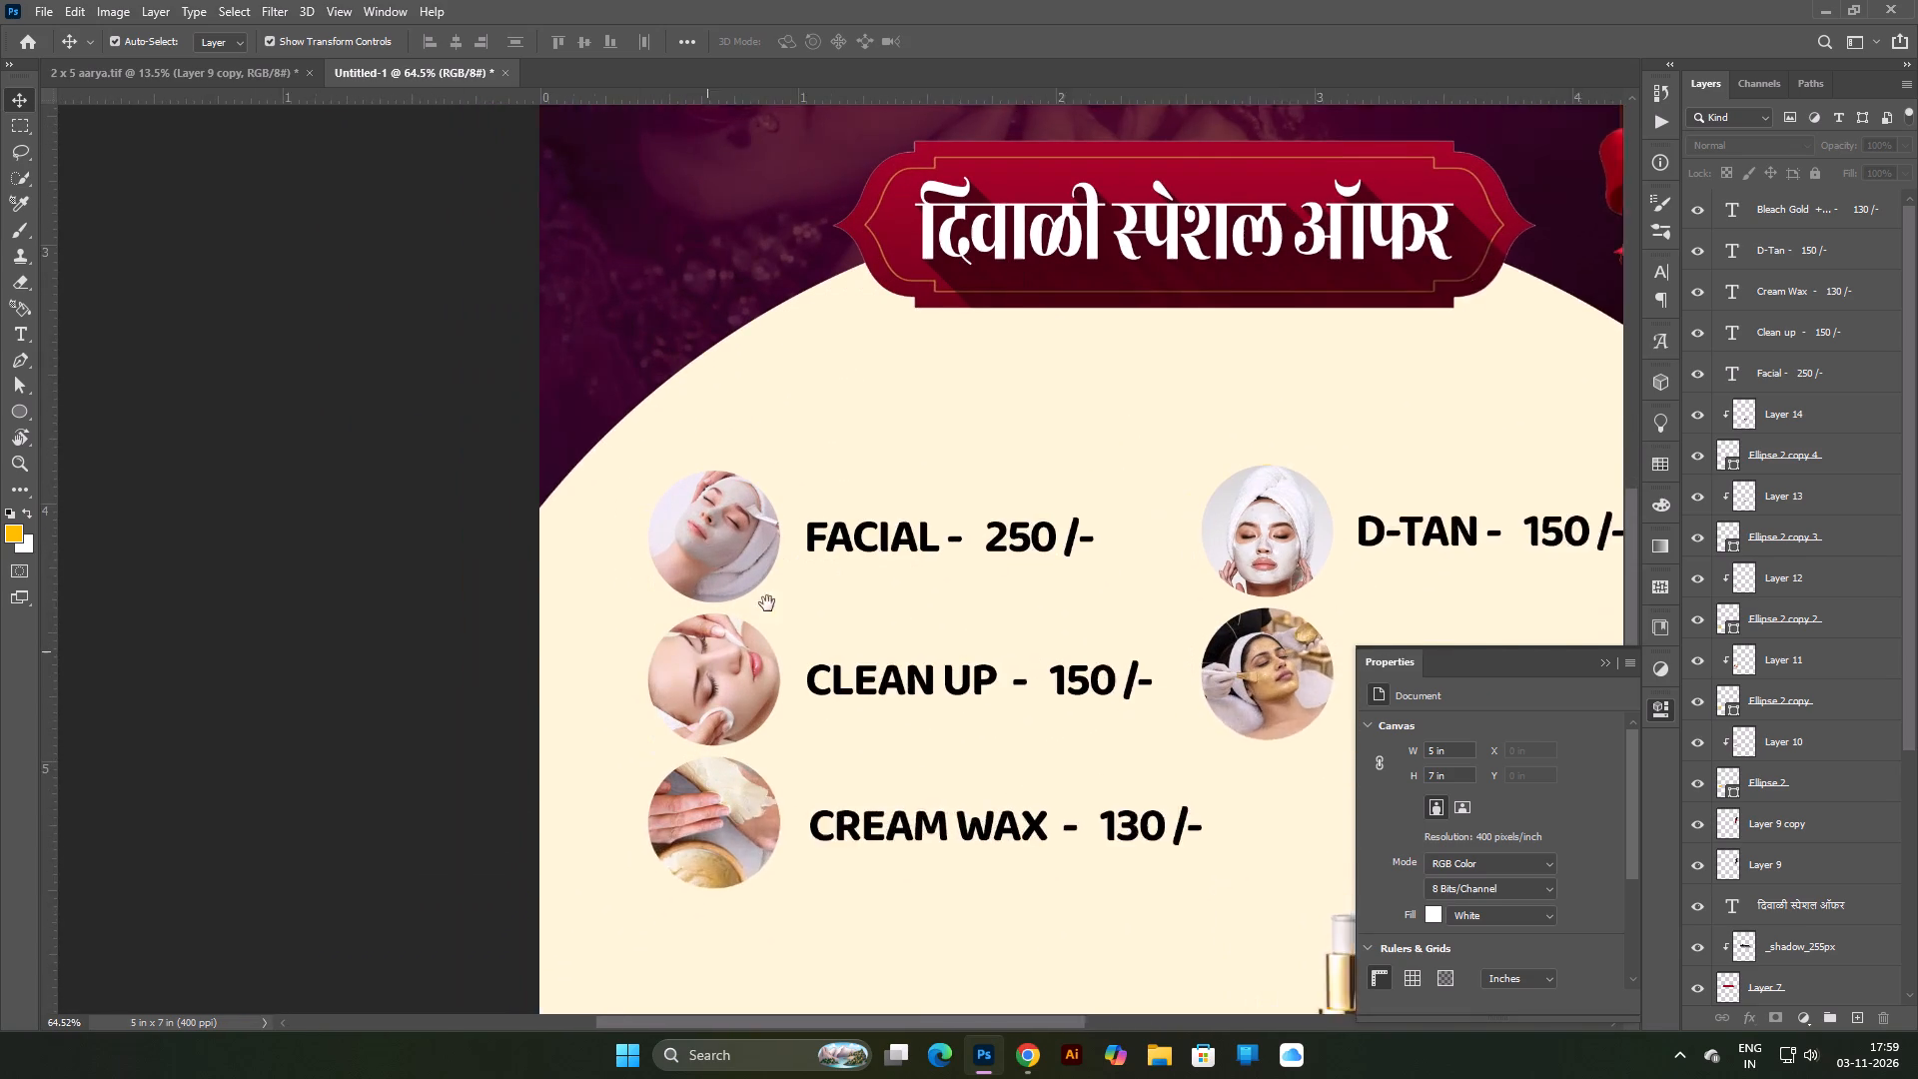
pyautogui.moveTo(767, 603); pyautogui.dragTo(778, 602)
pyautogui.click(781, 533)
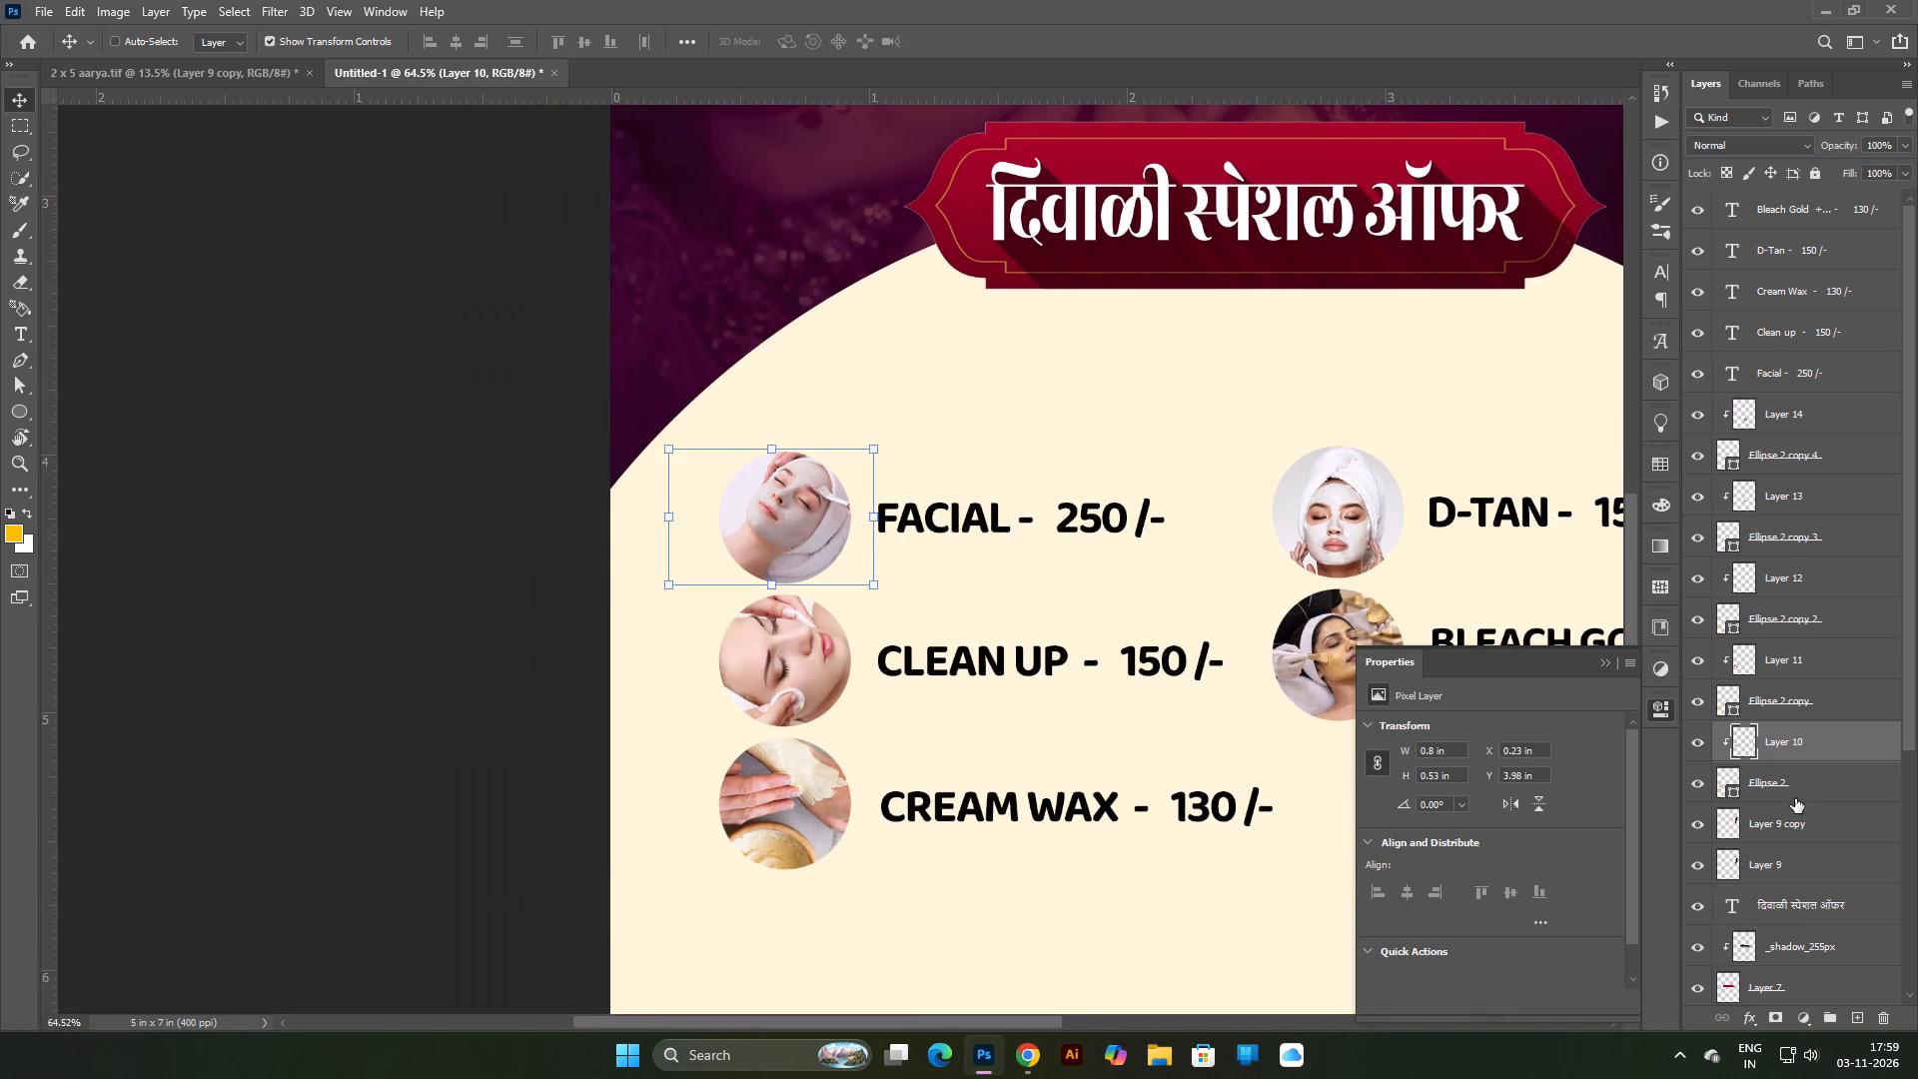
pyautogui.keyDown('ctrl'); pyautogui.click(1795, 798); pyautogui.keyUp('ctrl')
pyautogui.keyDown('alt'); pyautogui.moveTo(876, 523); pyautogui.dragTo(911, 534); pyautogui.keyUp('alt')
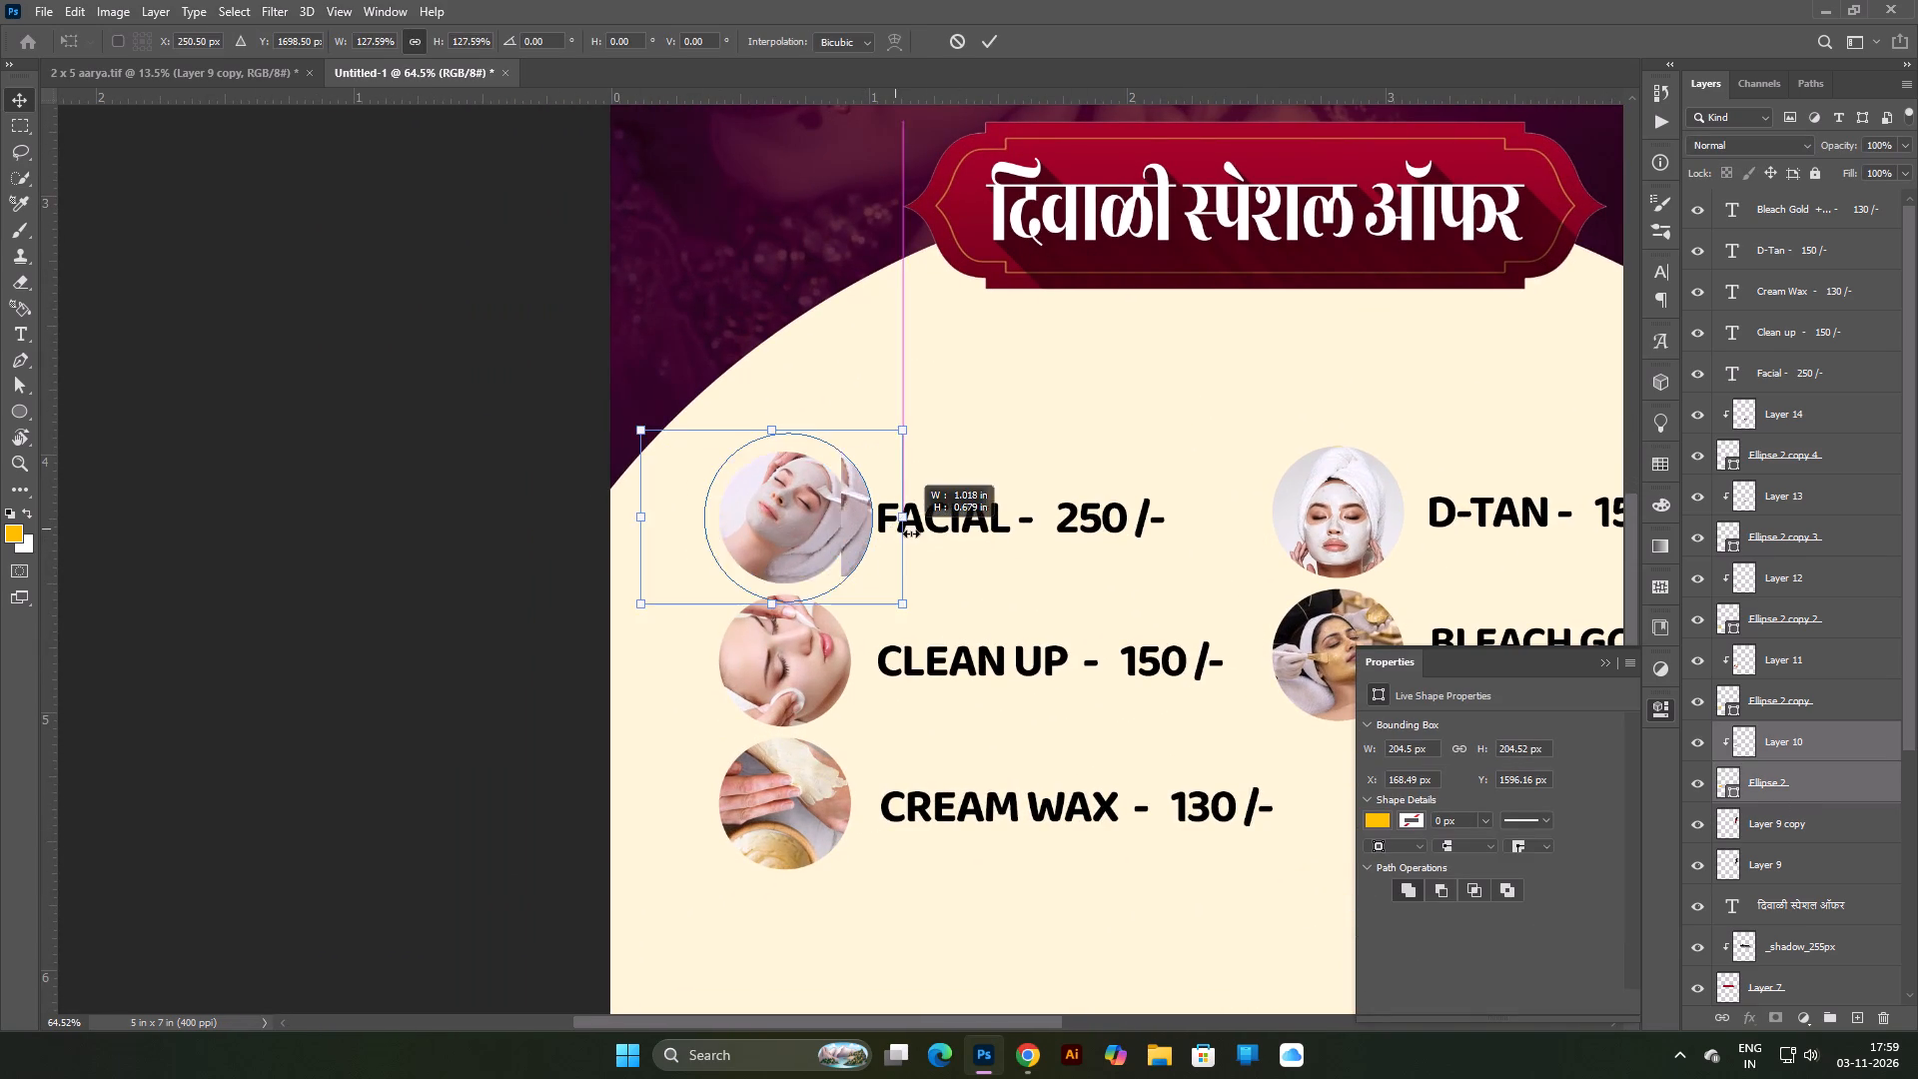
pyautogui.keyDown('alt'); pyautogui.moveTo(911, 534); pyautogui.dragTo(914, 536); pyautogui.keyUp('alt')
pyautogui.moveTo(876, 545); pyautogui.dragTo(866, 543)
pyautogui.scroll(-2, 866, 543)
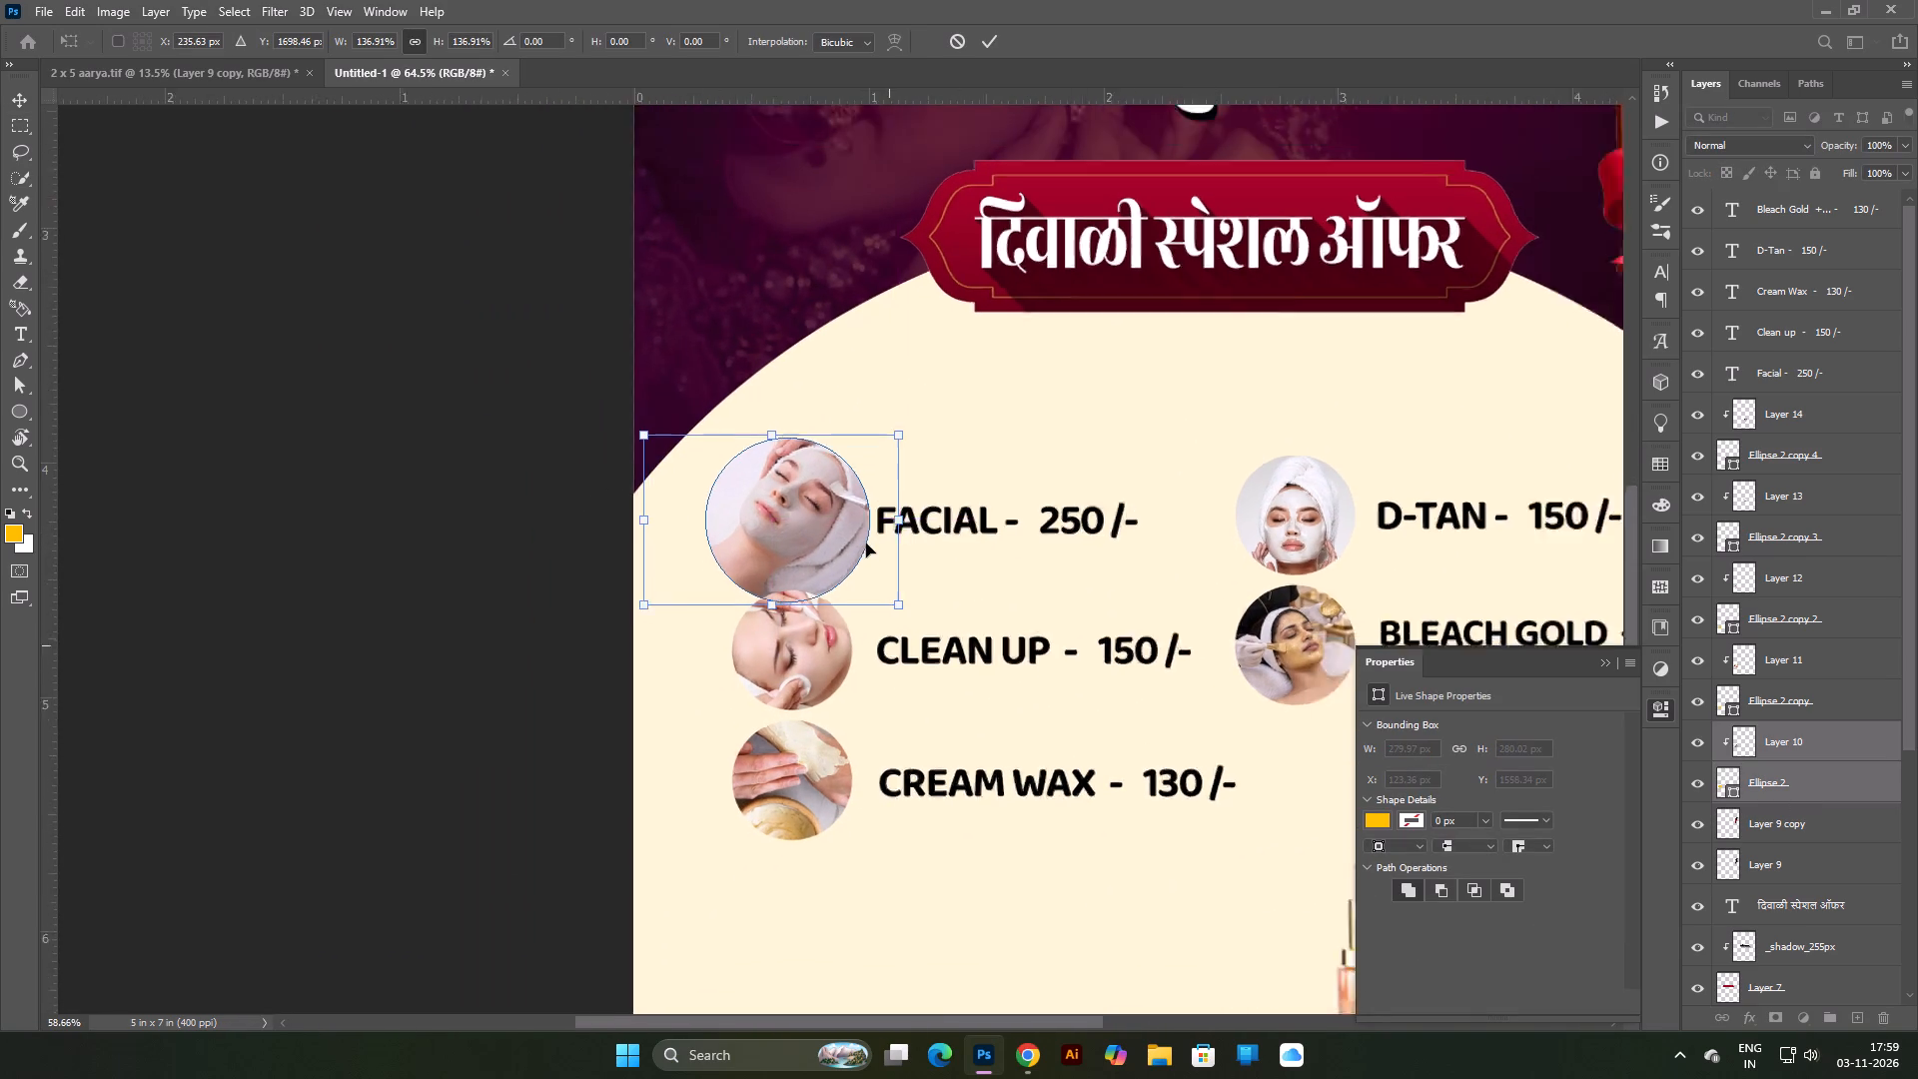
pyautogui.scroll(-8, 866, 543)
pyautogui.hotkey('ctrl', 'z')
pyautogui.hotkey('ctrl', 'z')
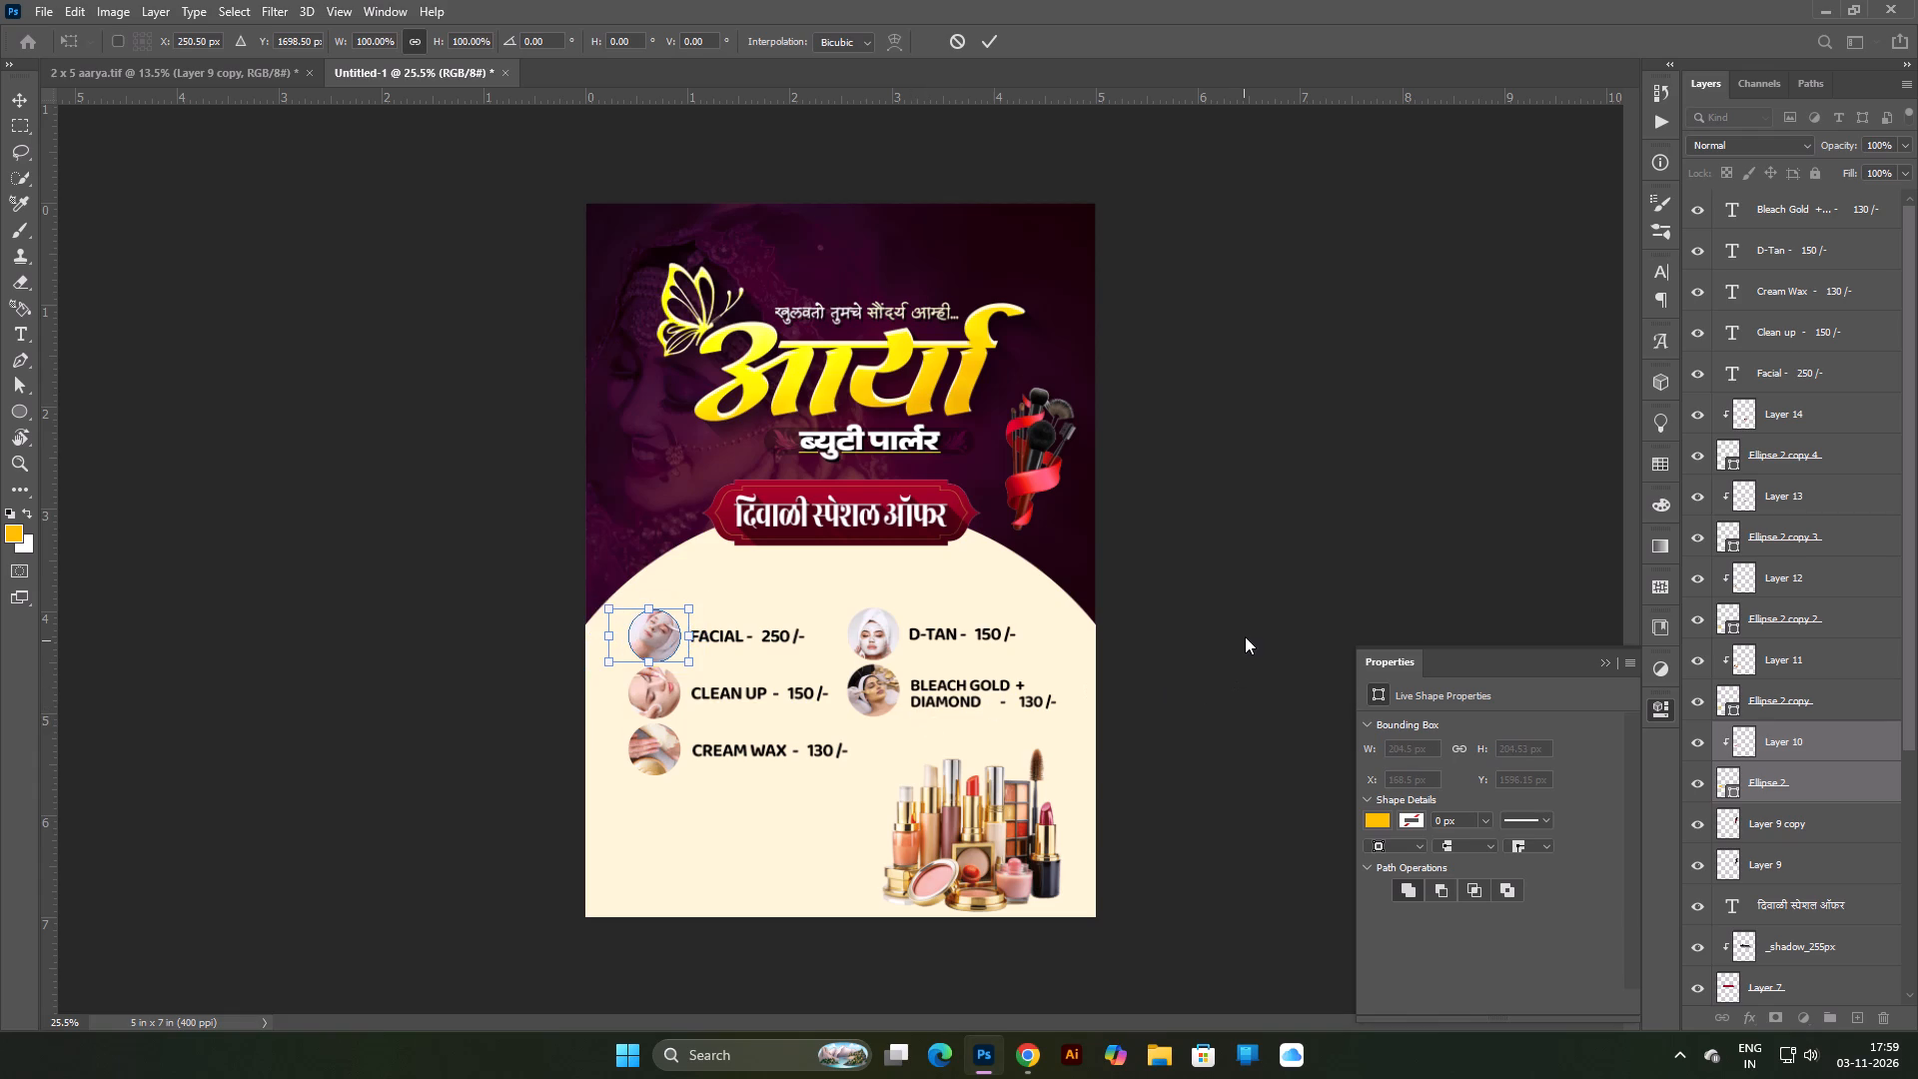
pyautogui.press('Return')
# Select all service layers from Ellipse 2 up to the Bleach Gold text and scale them together to about 108.7%.
pyautogui.click(1243, 636)
pyautogui.scroll(-5, 947, 711)
pyautogui.scroll(4, 946, 711)
pyautogui.scroll(-2, 945, 711)
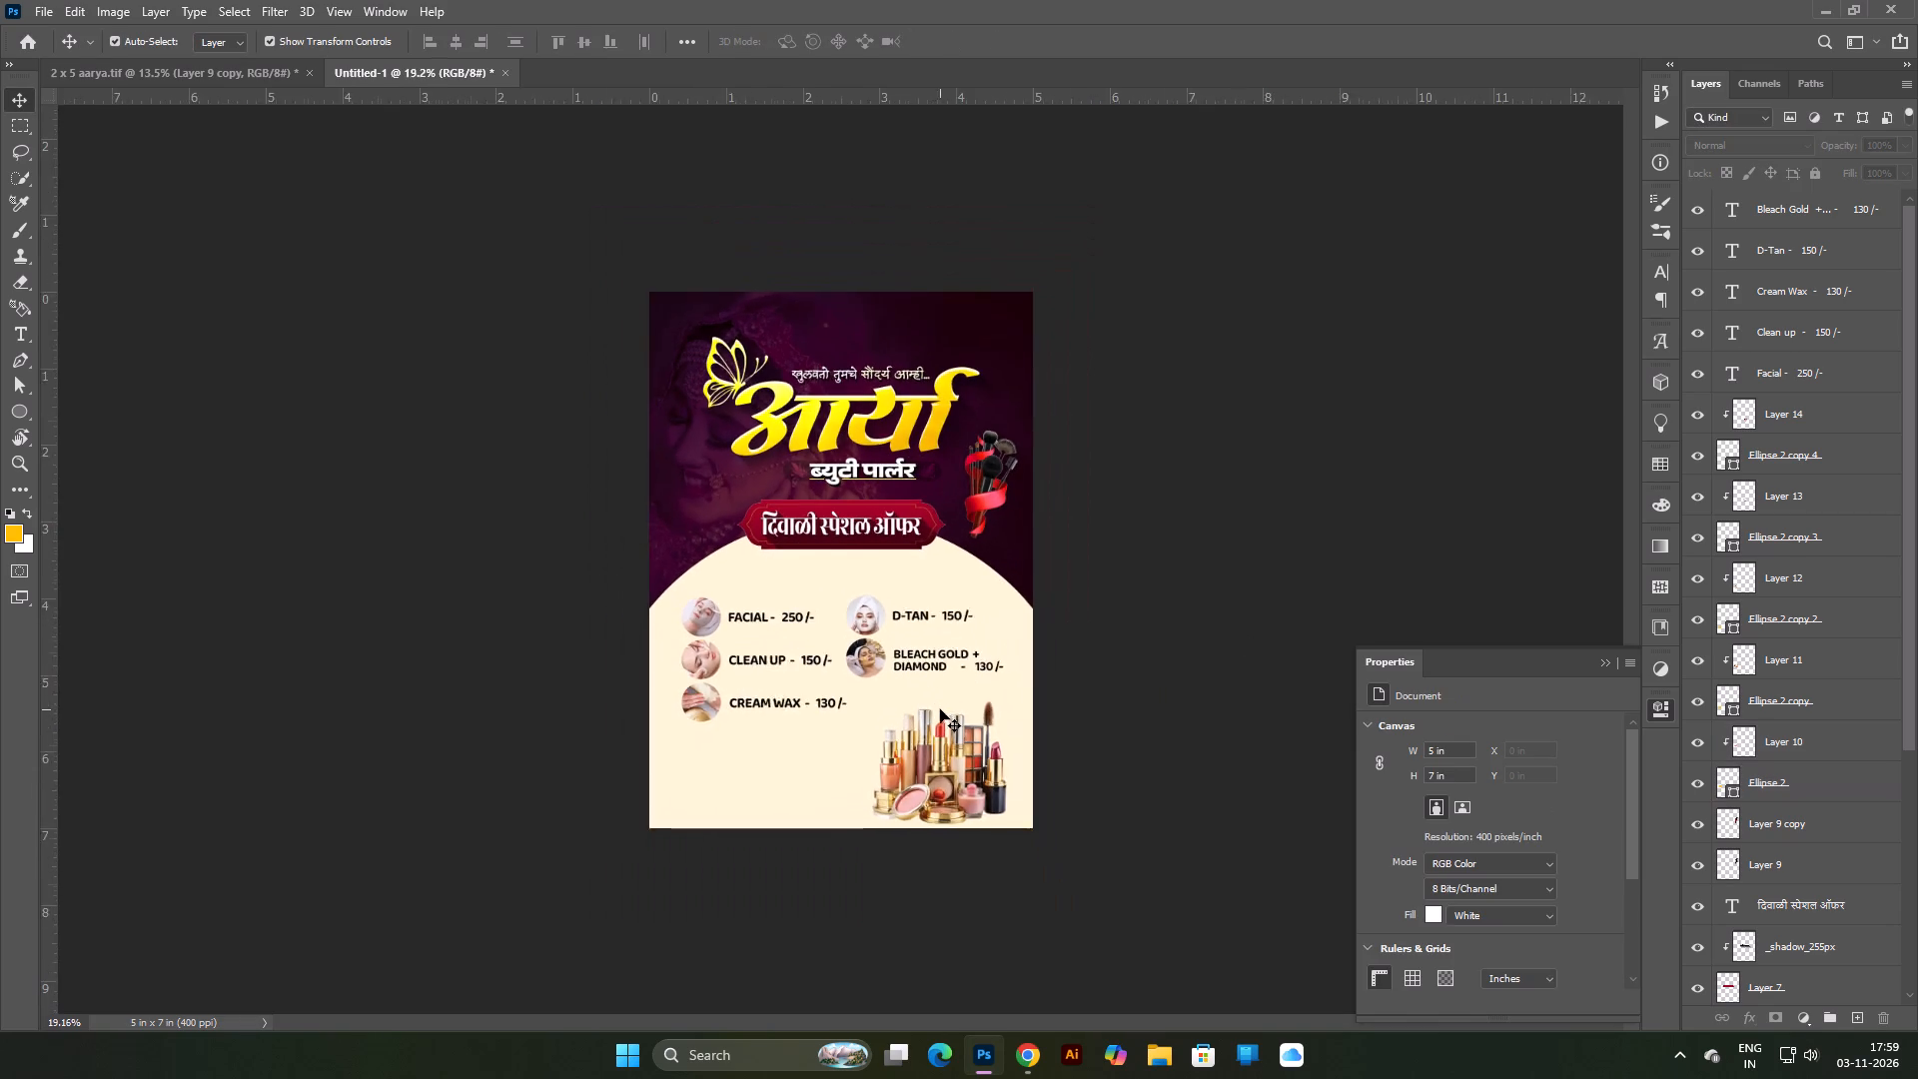
pyautogui.scroll(2, 935, 705)
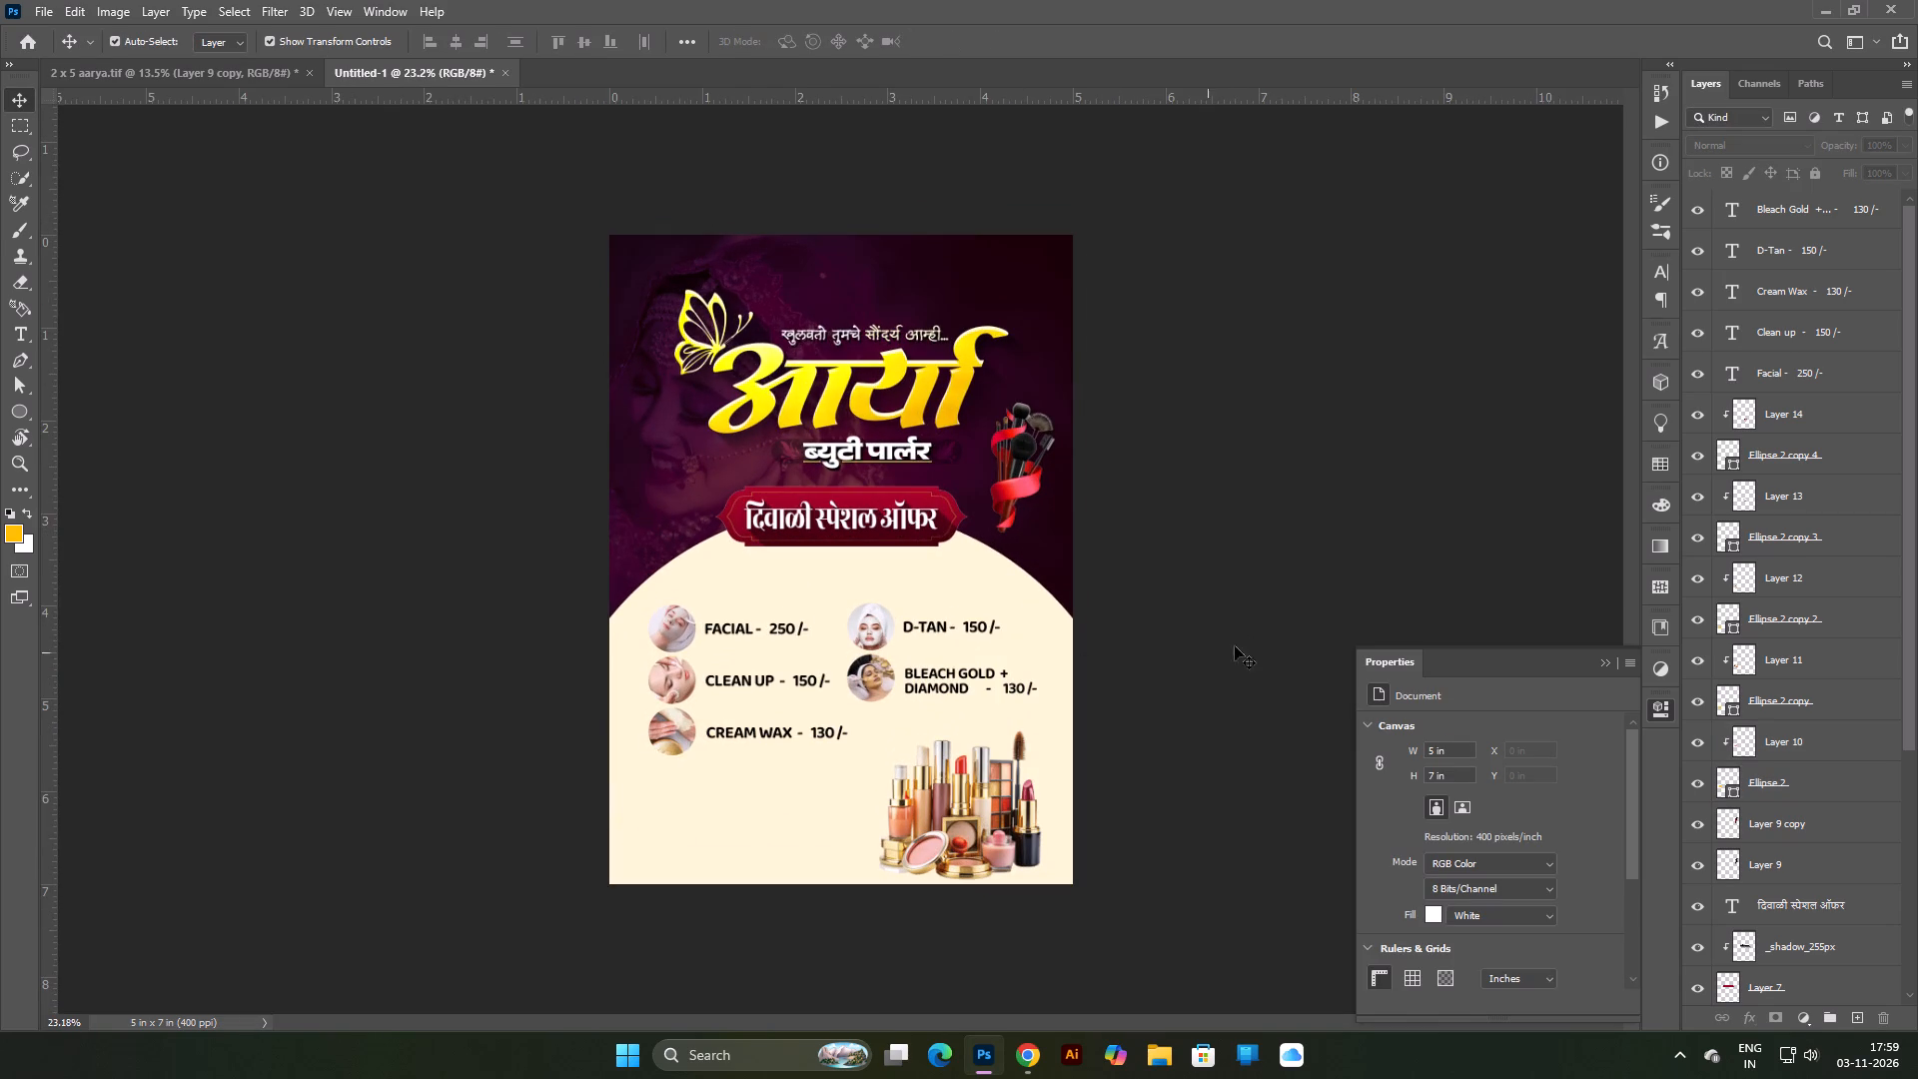
pyautogui.click(1254, 633)
pyautogui.click(508, 621)
pyautogui.click(1768, 873)
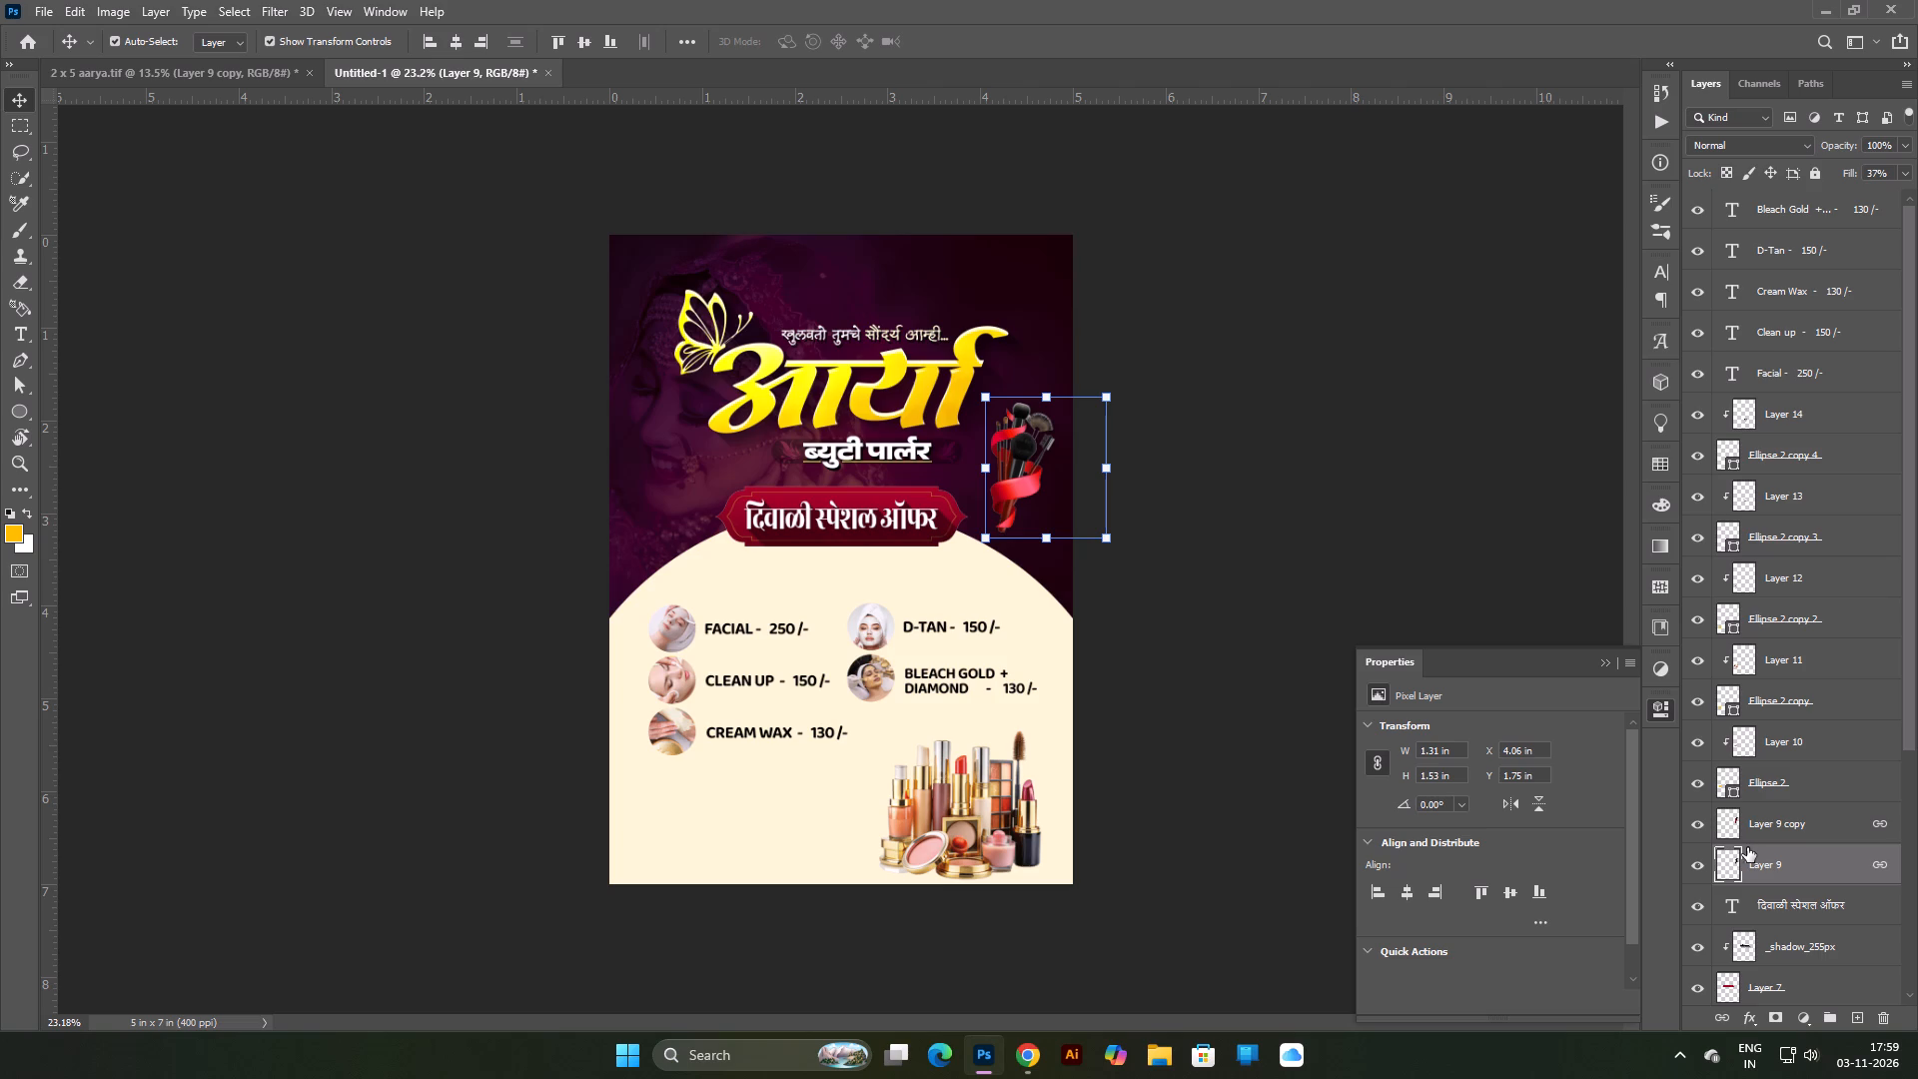
pyautogui.click(1789, 785)
pyautogui.scroll(4, 1800, 629)
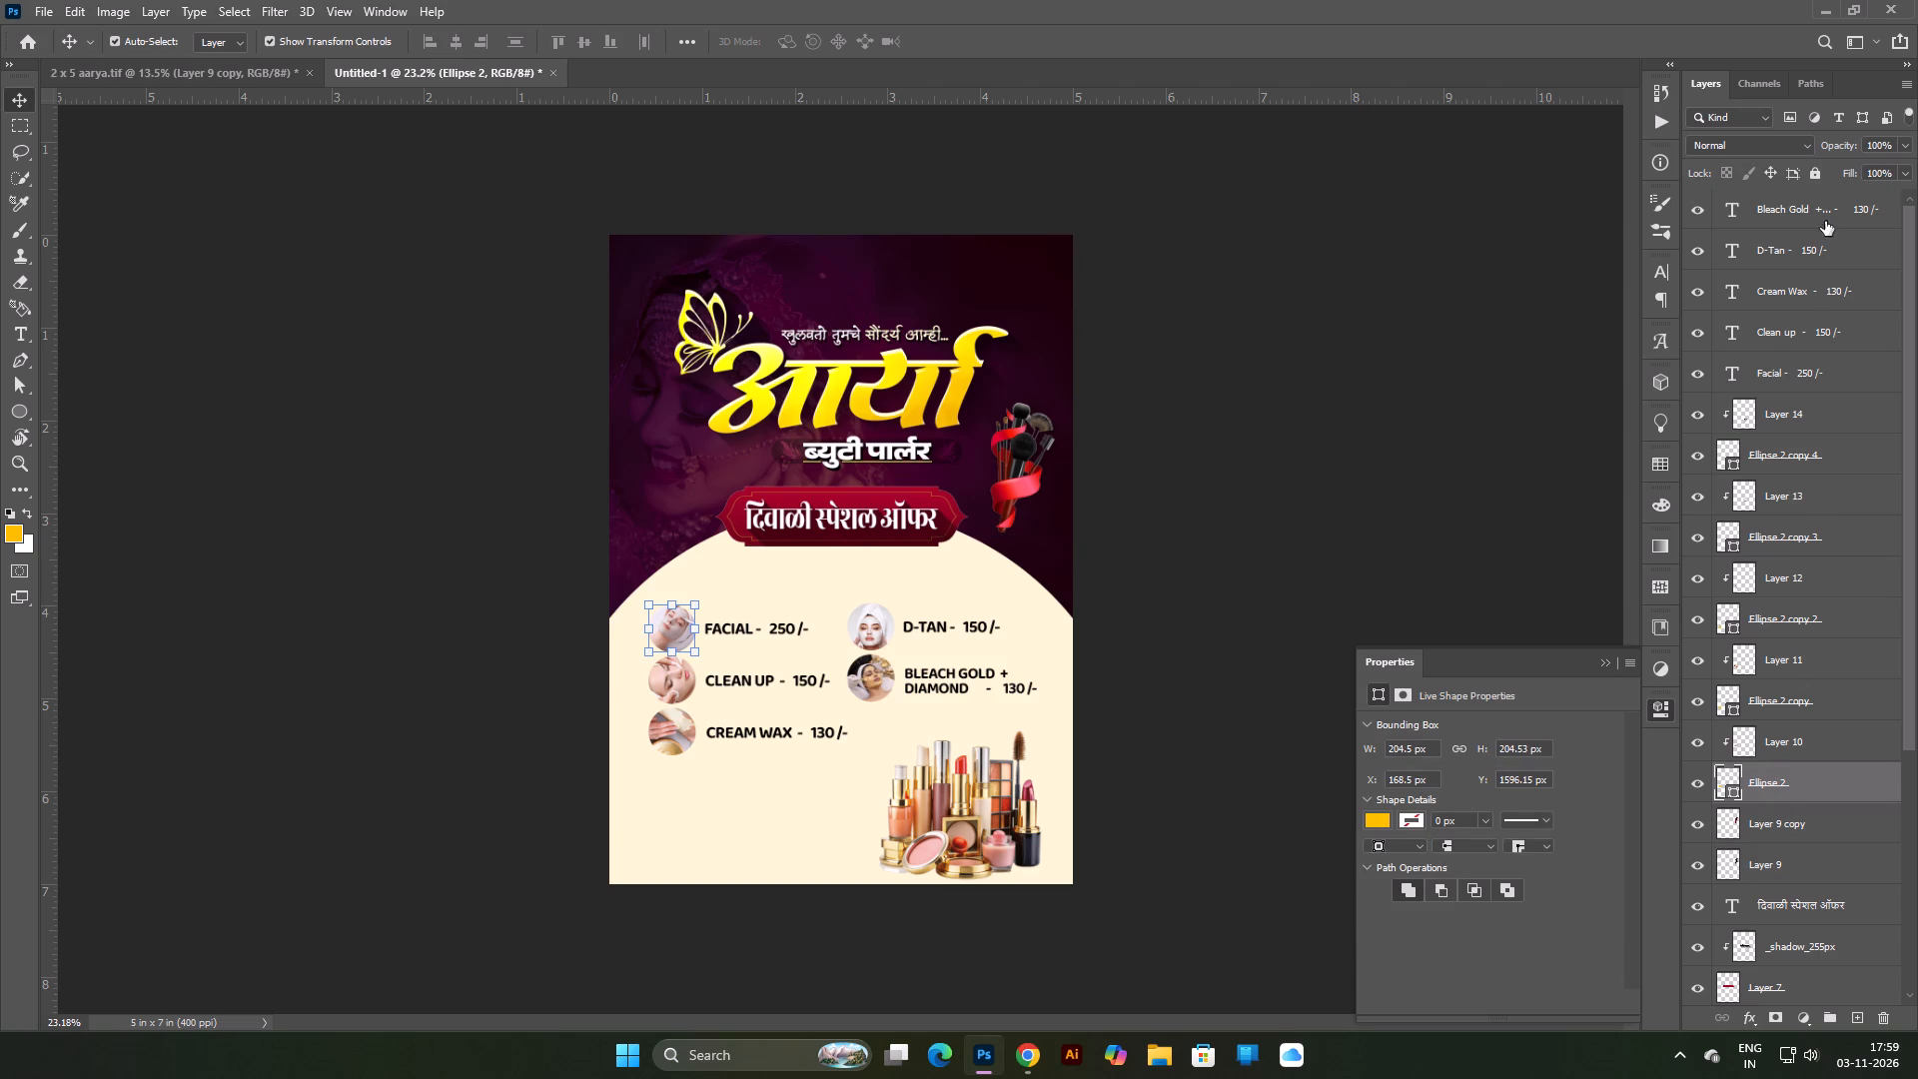
pyautogui.keyDown('shift'); pyautogui.click(1828, 207); pyautogui.keyUp('shift')
pyautogui.moveTo(833, 780); pyautogui.dragTo(833, 790)
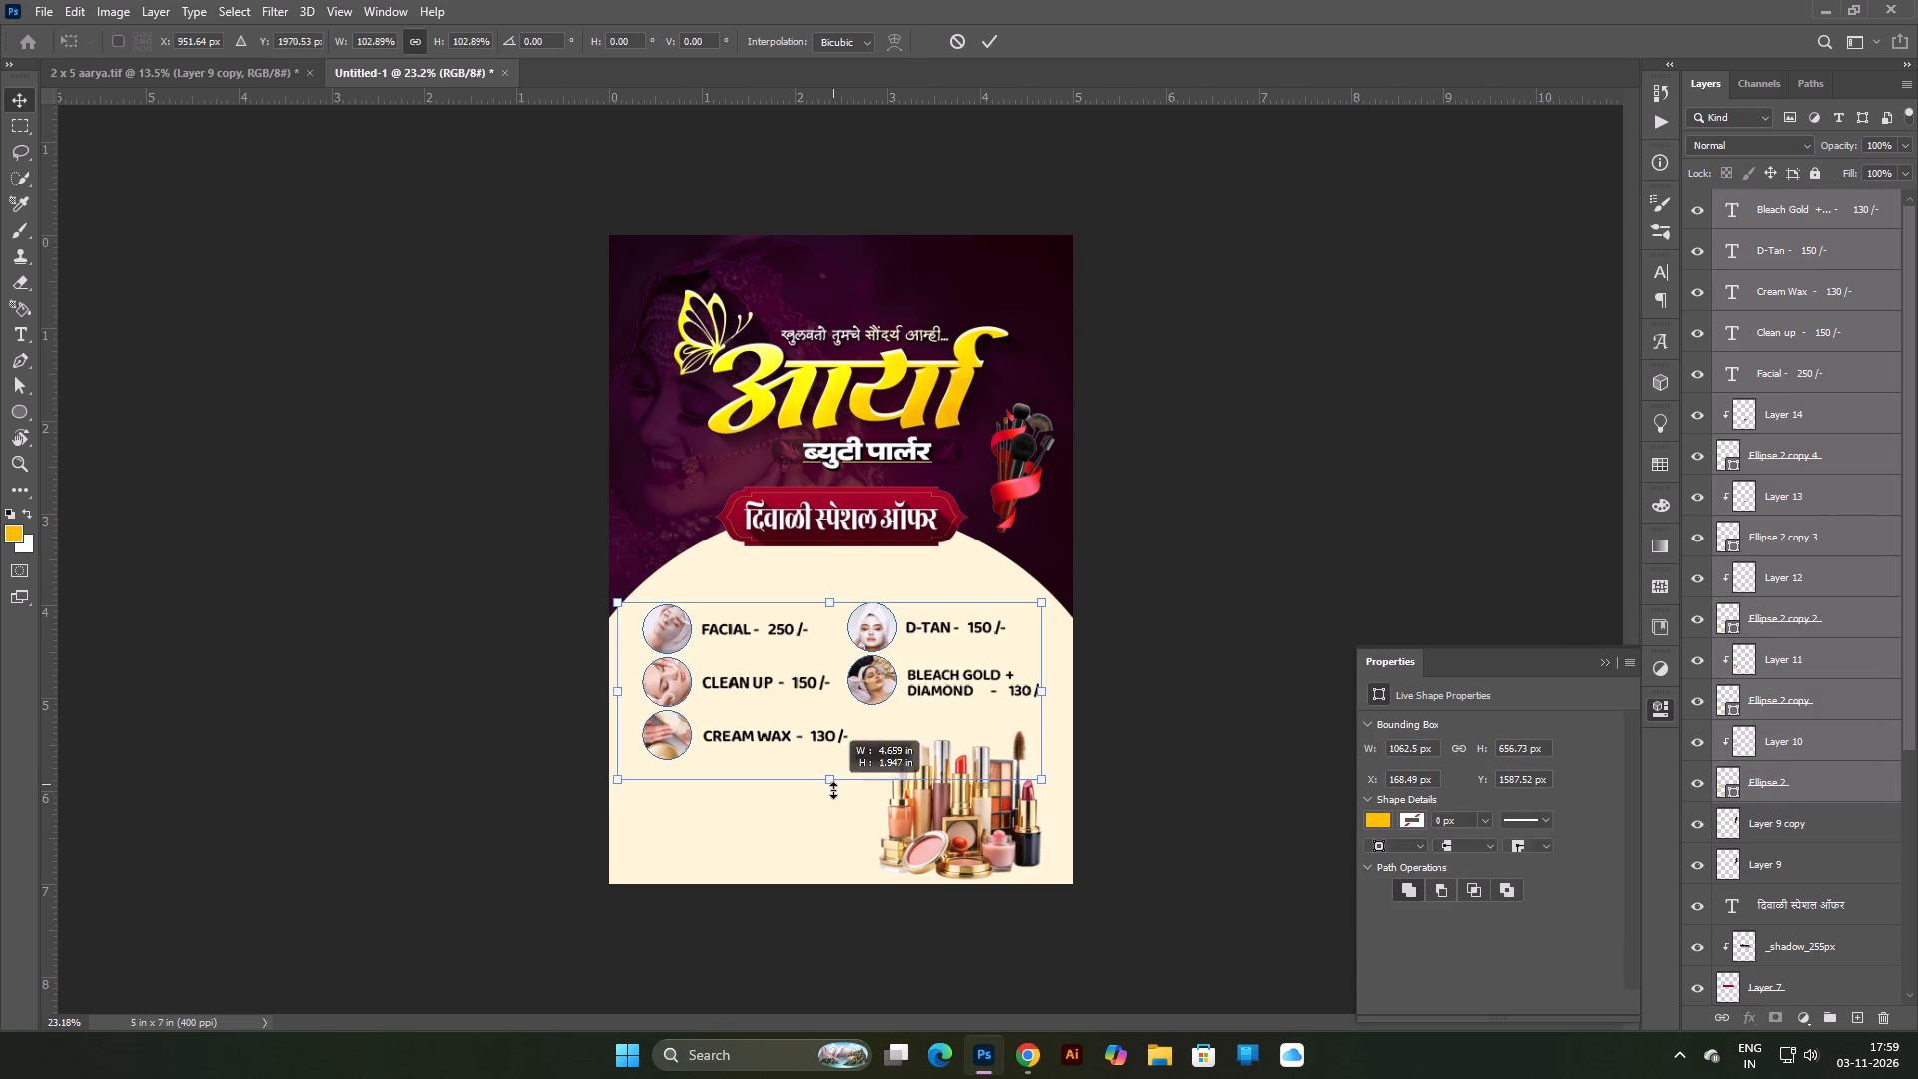
pyautogui.moveTo(833, 790); pyautogui.dragTo(833, 791)
pyautogui.click(833, 791)
pyautogui.moveTo(836, 732); pyautogui.dragTo(845, 732)
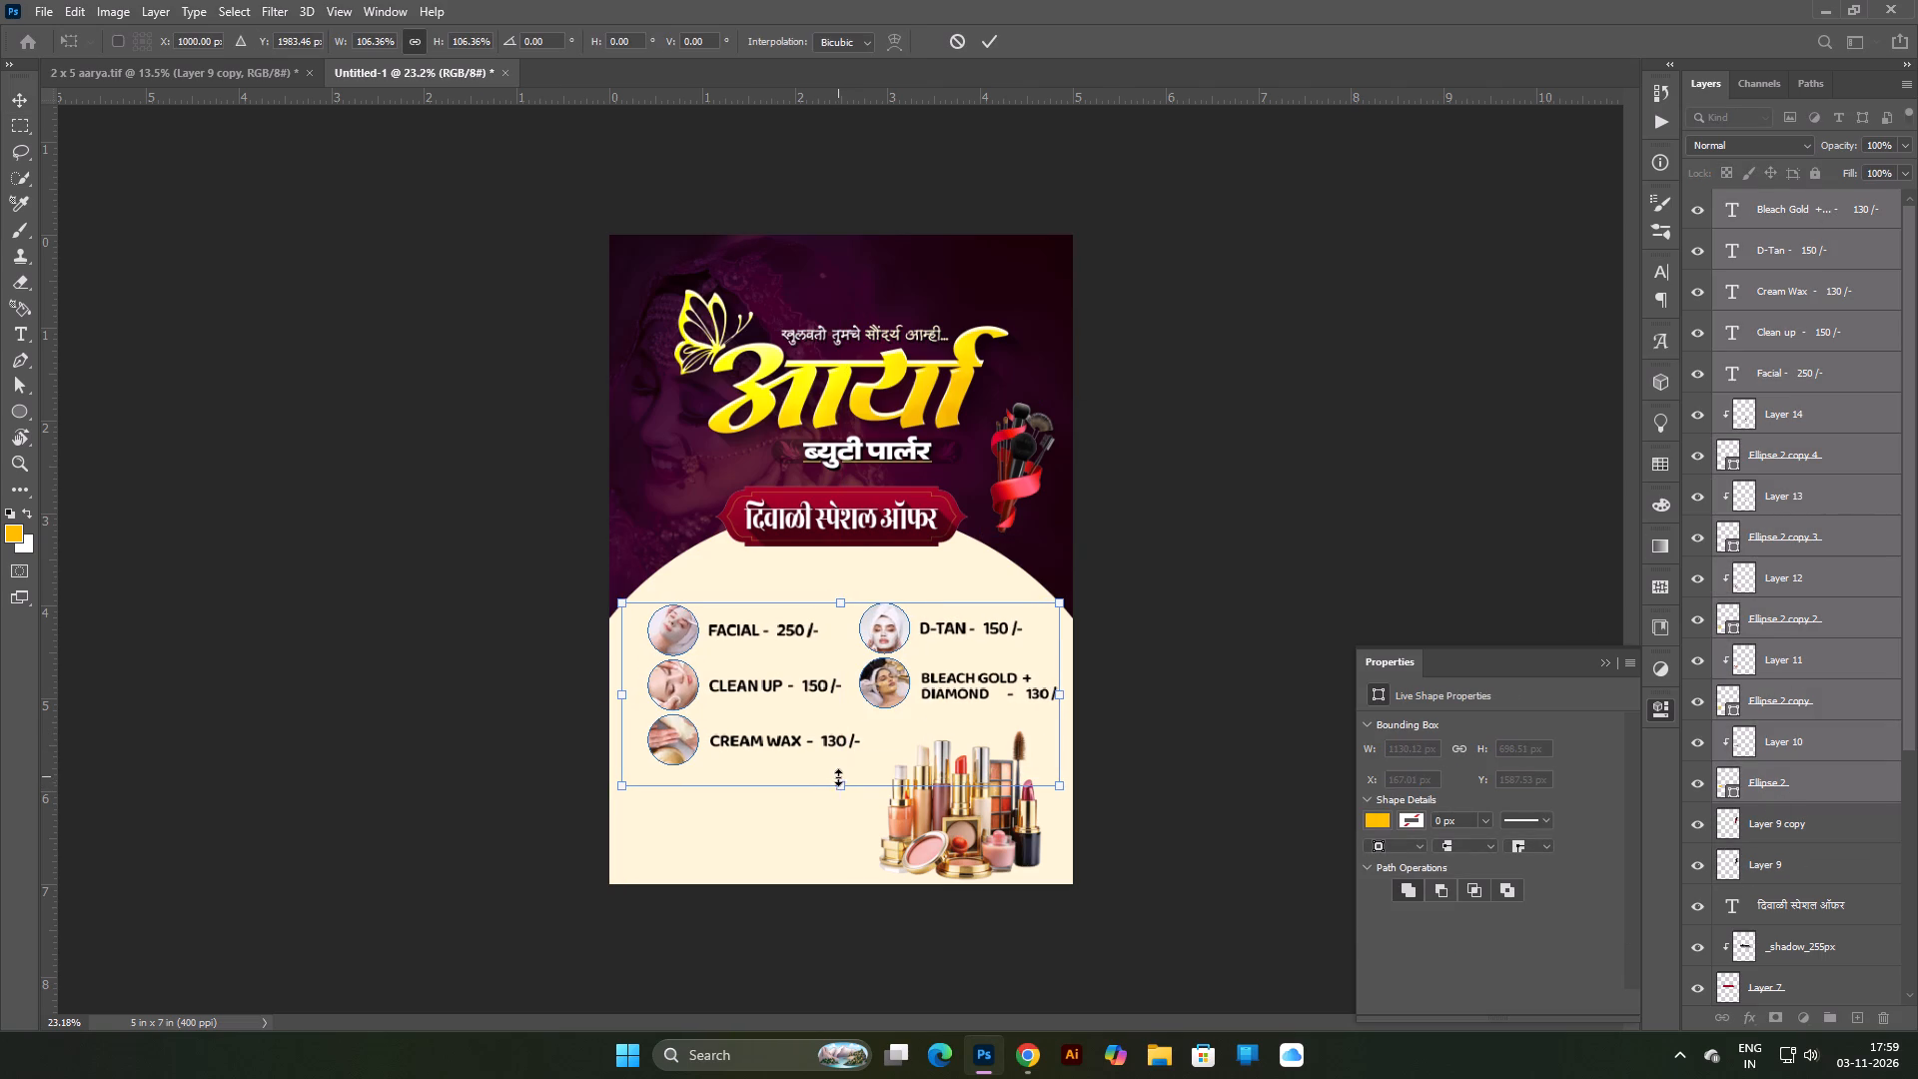
pyautogui.click(837, 787)
# Move the enlarged service list about 0.08 in left and 0.13 in up within the cream area.
pyautogui.moveTo(852, 755); pyautogui.dragTo(839, 755)
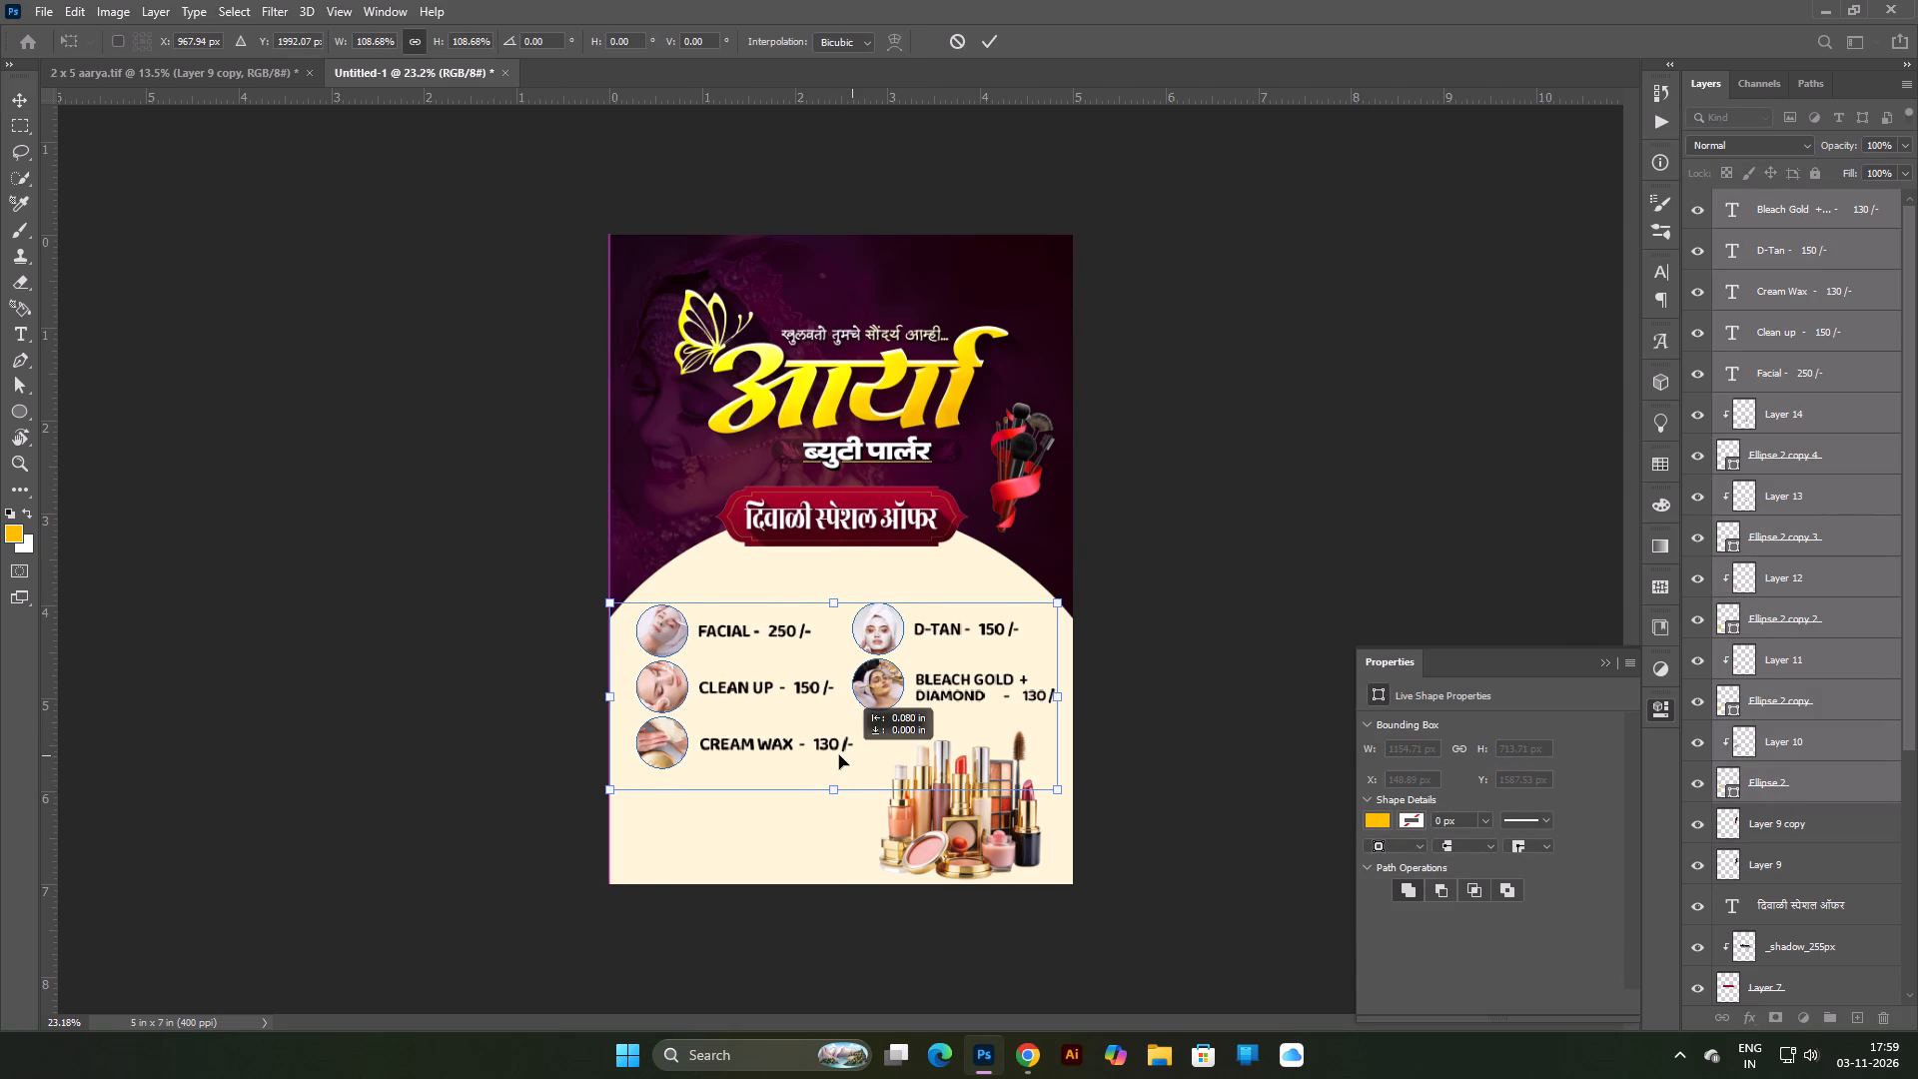
pyautogui.moveTo(839, 755); pyautogui.dragTo(846, 737)
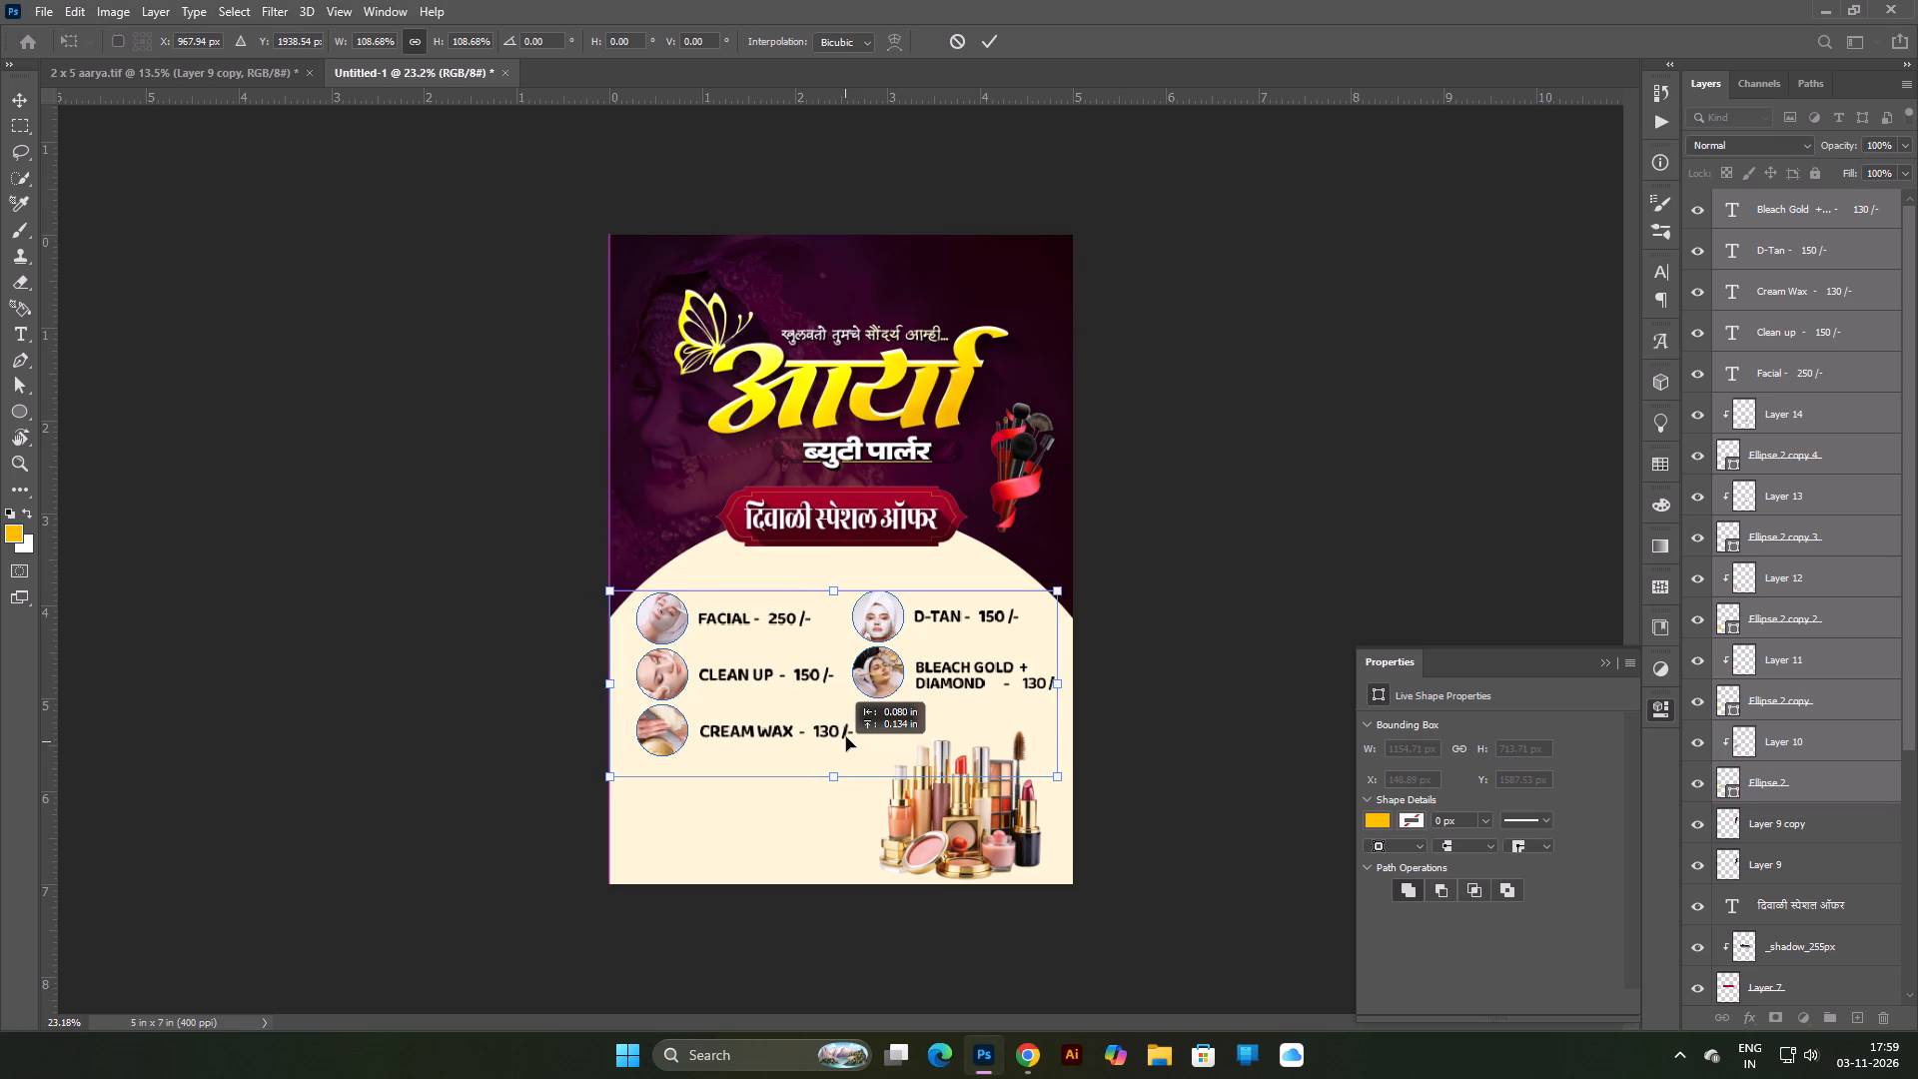
pyautogui.moveTo(846, 737); pyautogui.dragTo(847, 738)
pyautogui.click(847, 738)
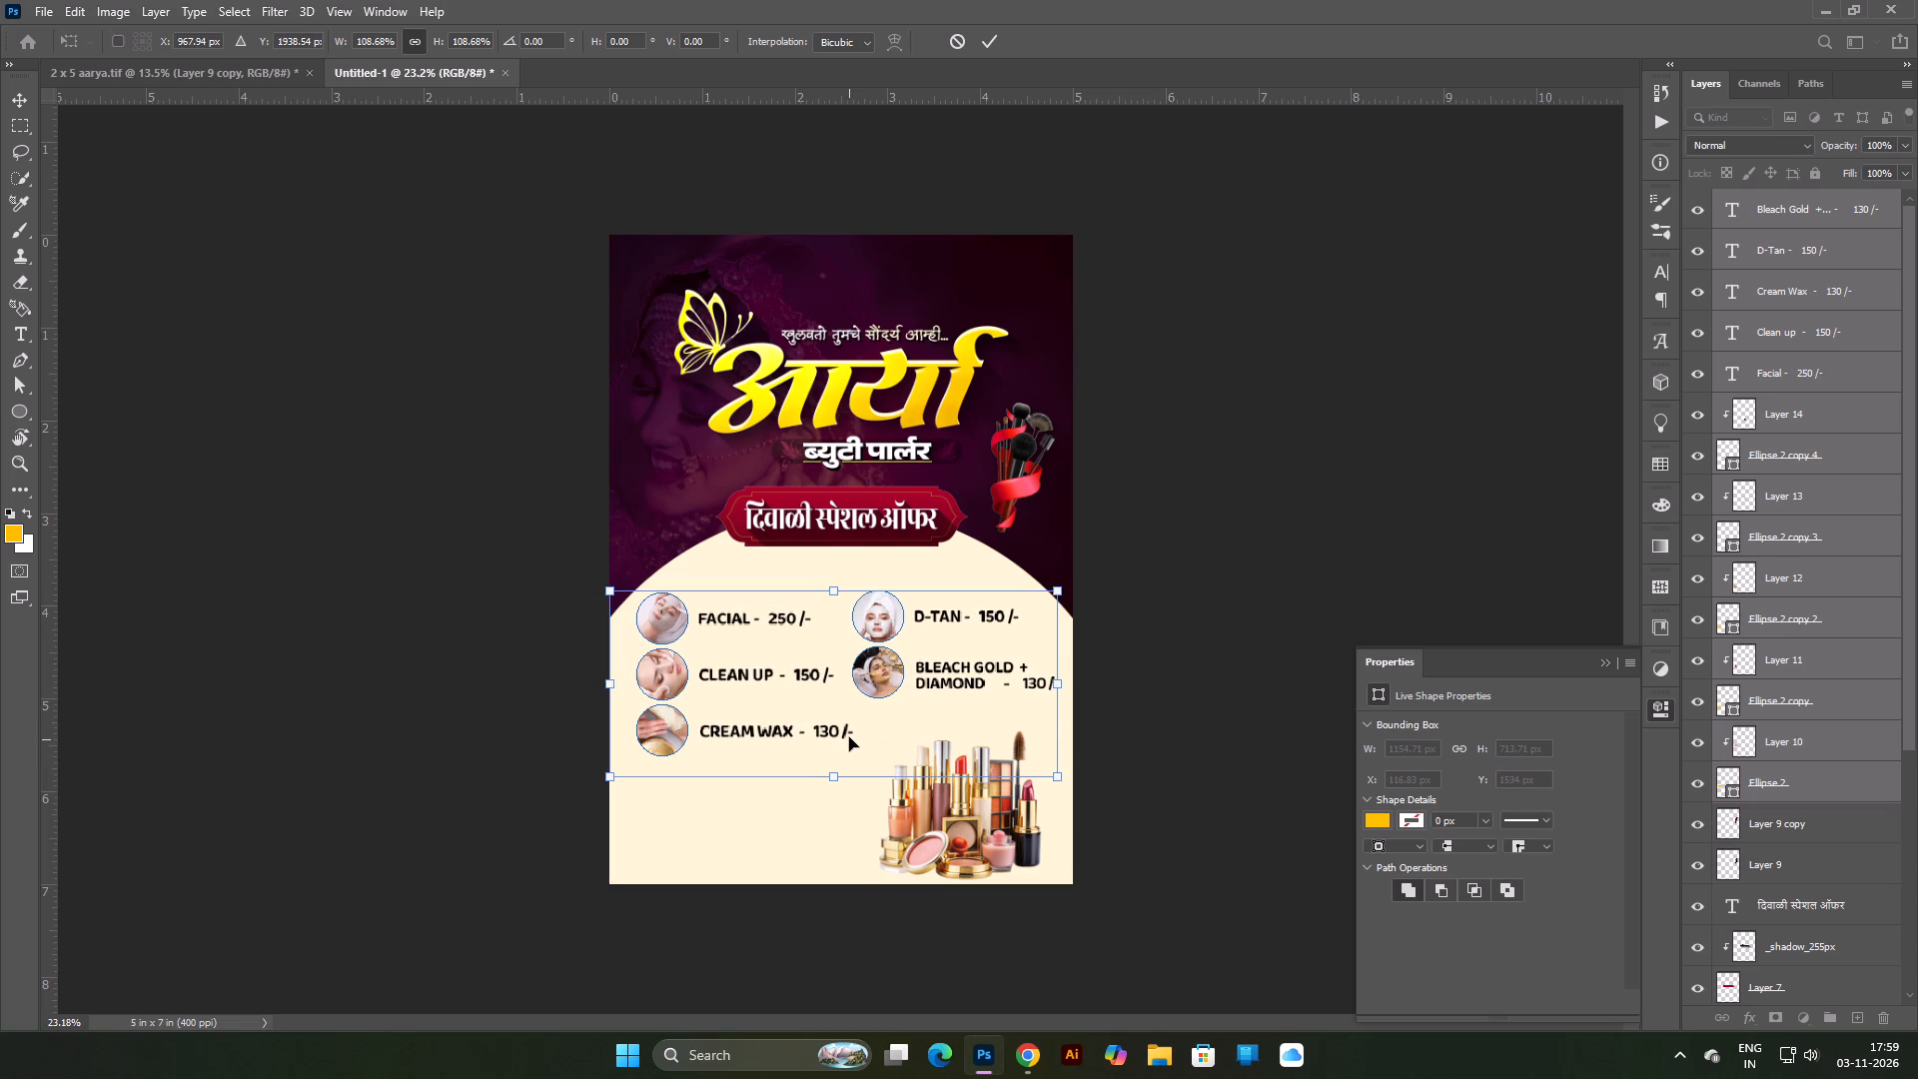
pyautogui.press('Return')
pyautogui.click(1288, 613)
pyautogui.scroll(2, 827, 505)
pyautogui.scroll(-3, 827, 505)
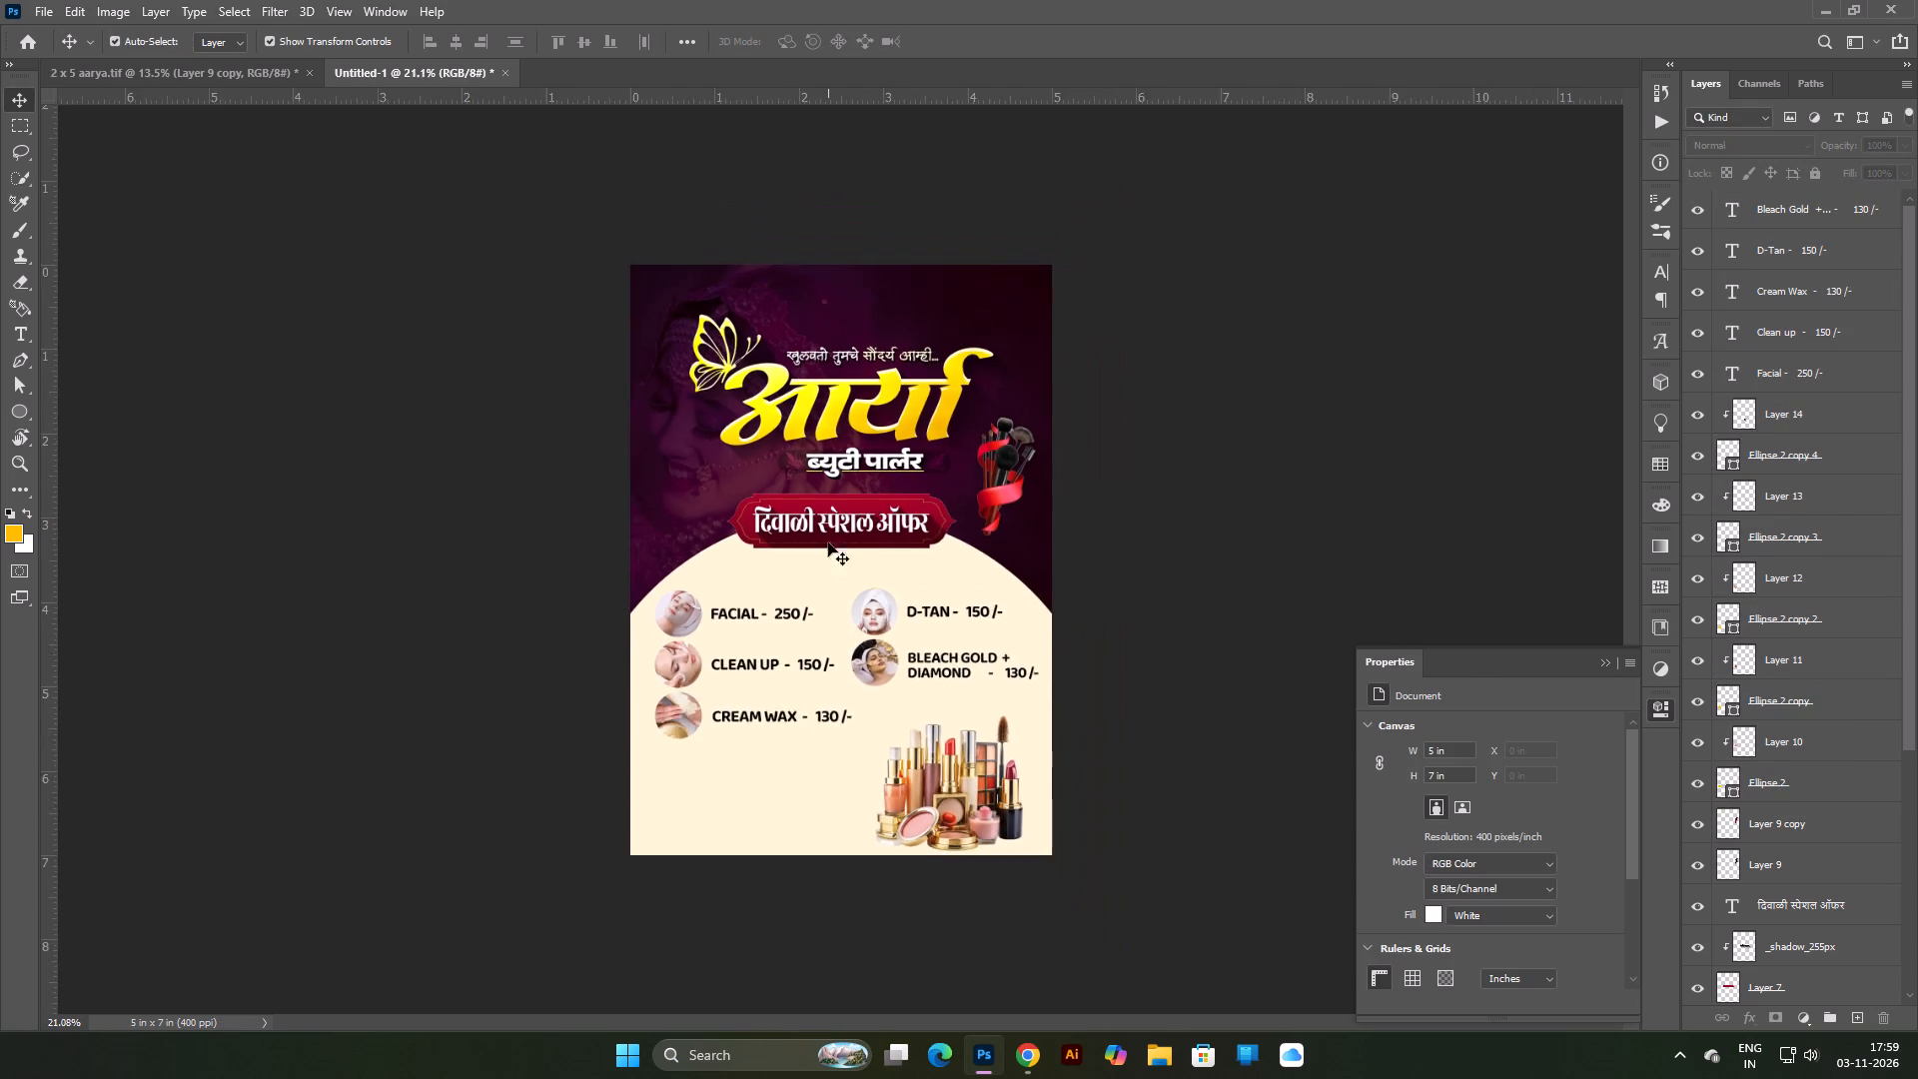
pyautogui.scroll(3, 823, 582)
pyautogui.click(1272, 530)
pyautogui.scroll(-2, 1098, 628)
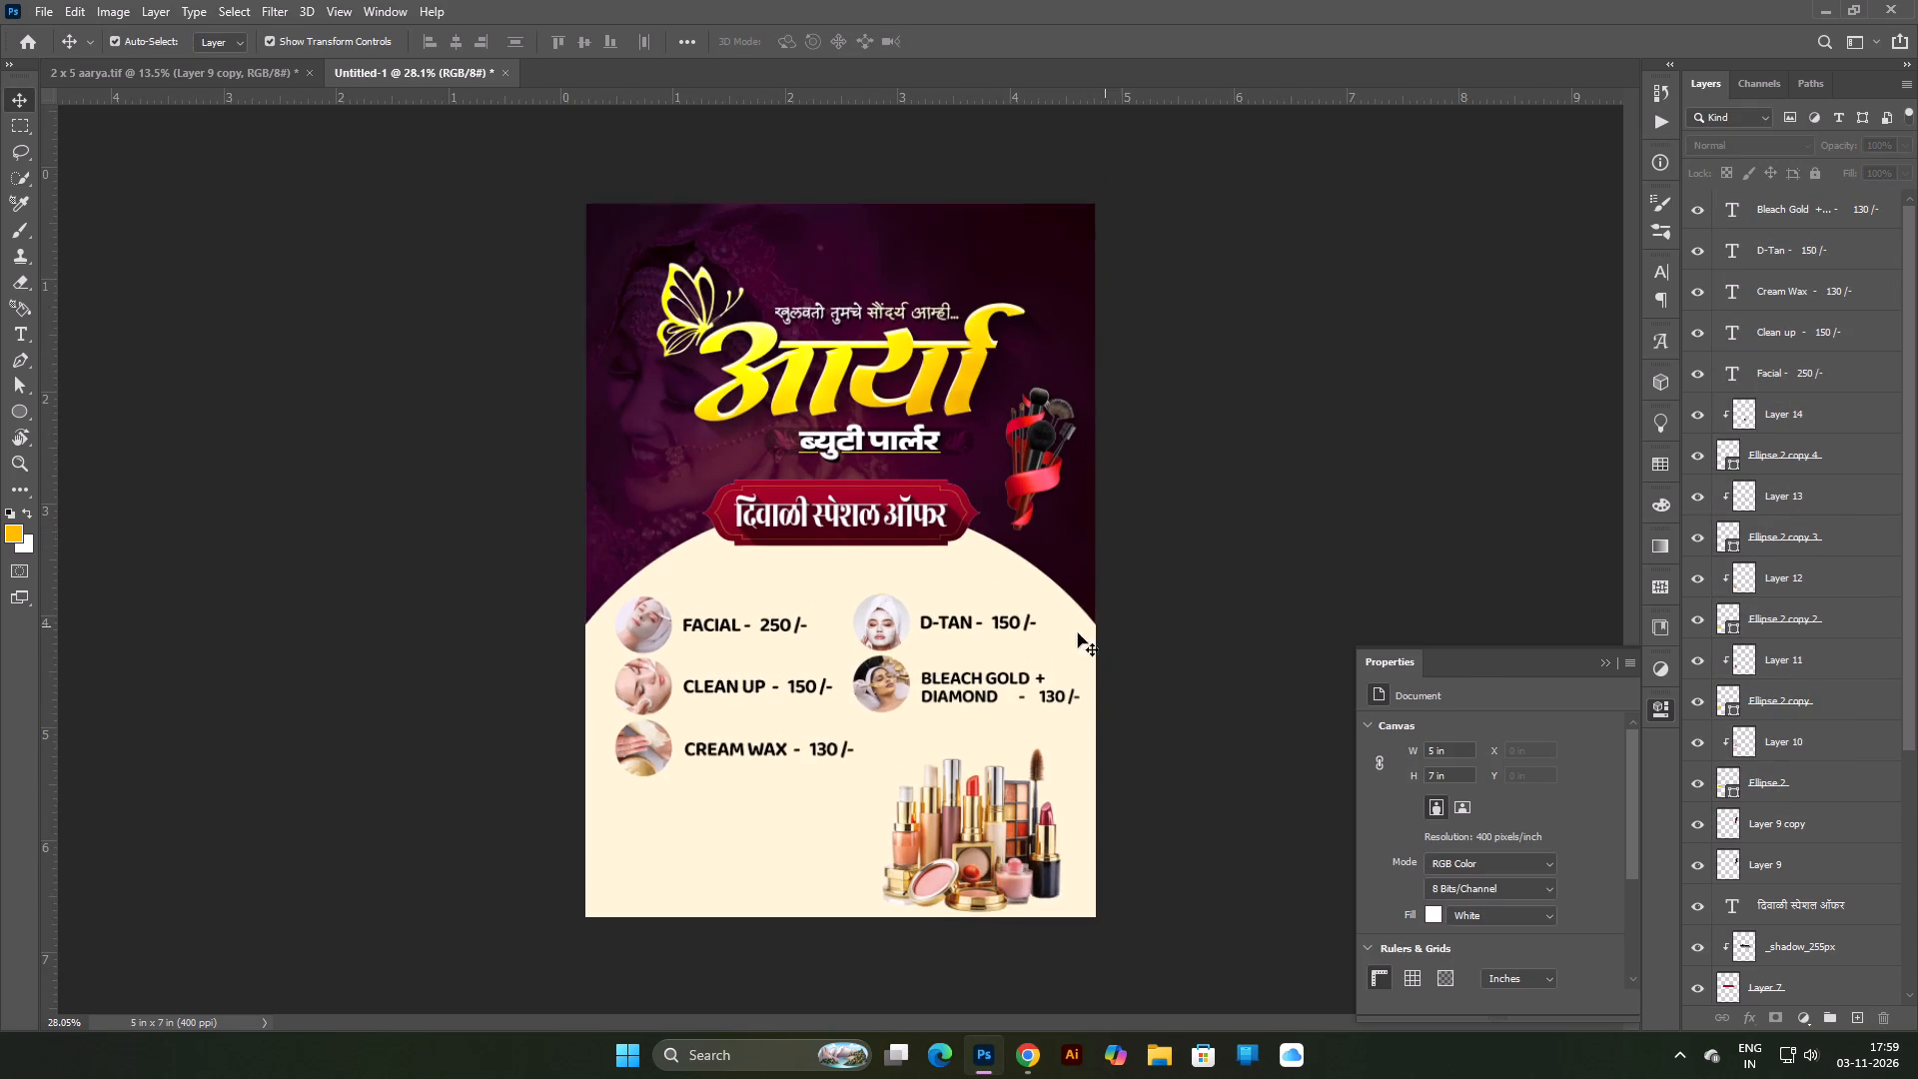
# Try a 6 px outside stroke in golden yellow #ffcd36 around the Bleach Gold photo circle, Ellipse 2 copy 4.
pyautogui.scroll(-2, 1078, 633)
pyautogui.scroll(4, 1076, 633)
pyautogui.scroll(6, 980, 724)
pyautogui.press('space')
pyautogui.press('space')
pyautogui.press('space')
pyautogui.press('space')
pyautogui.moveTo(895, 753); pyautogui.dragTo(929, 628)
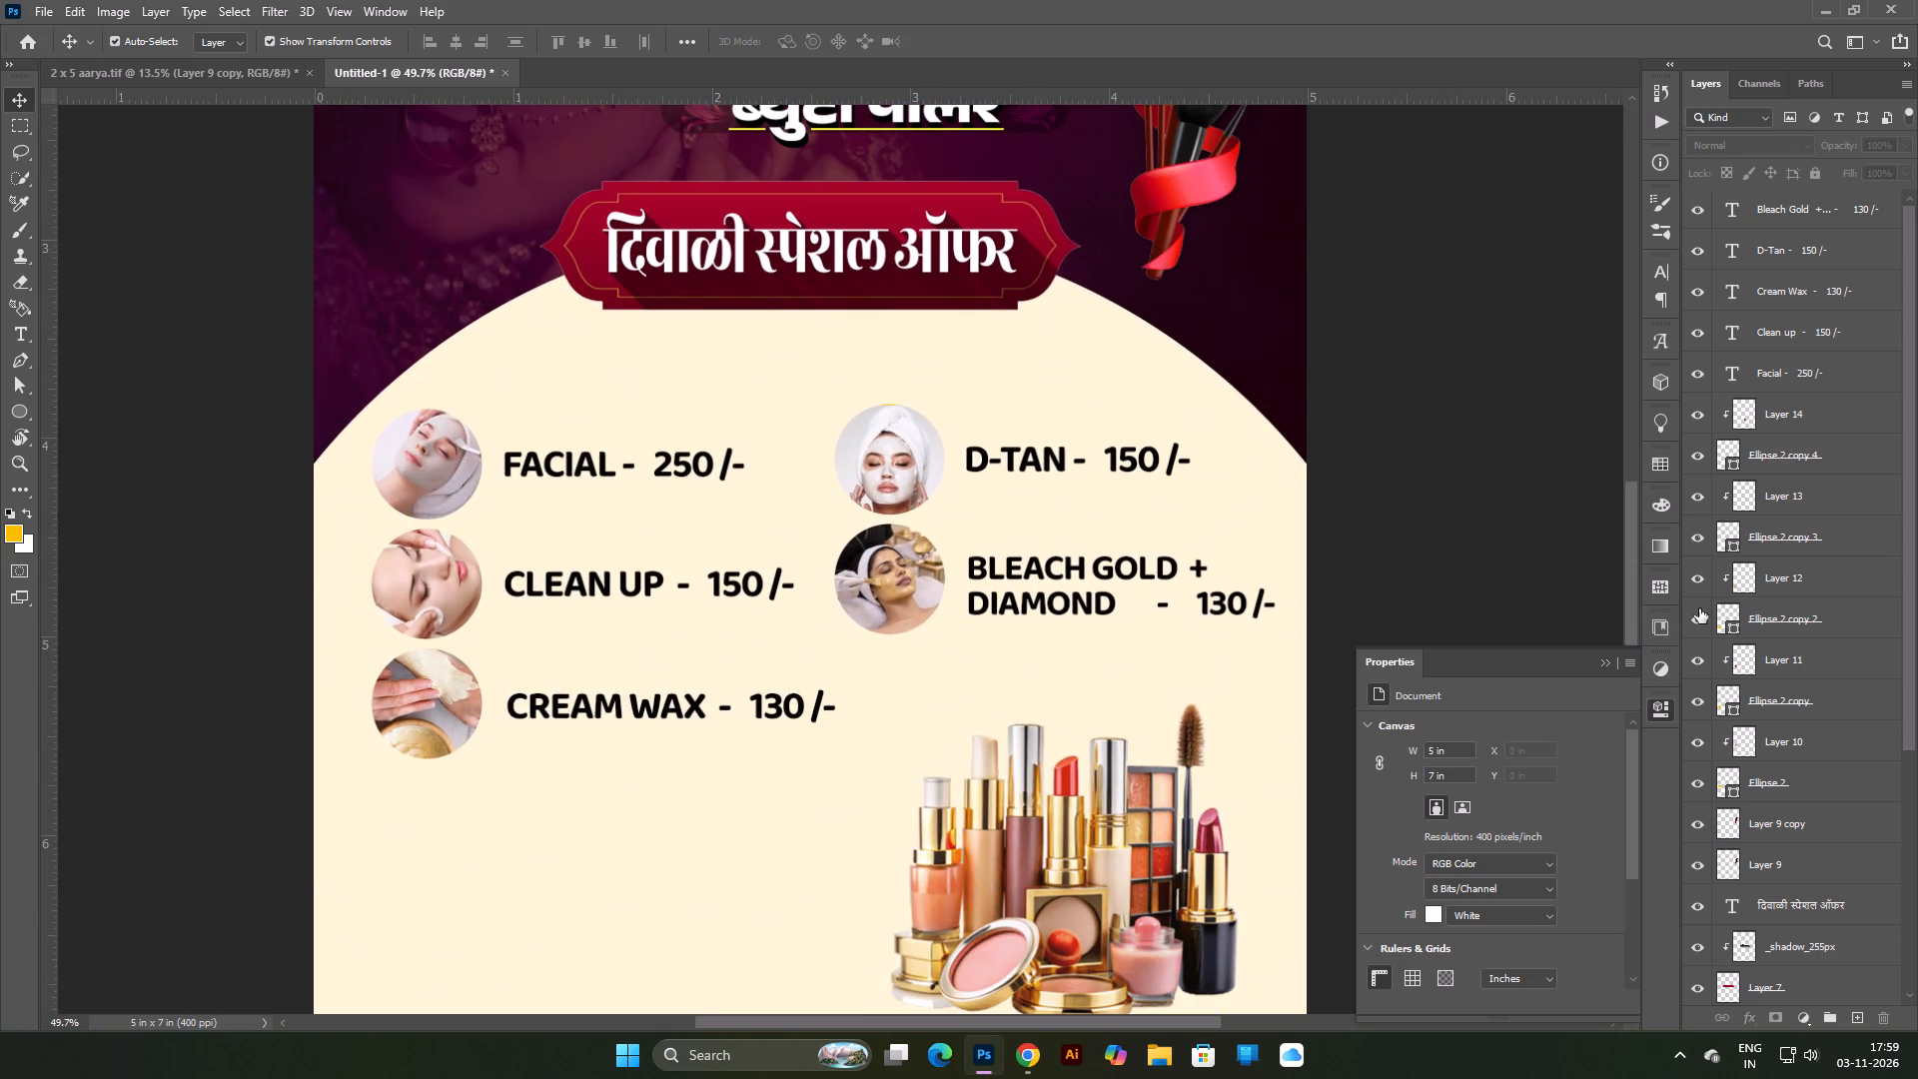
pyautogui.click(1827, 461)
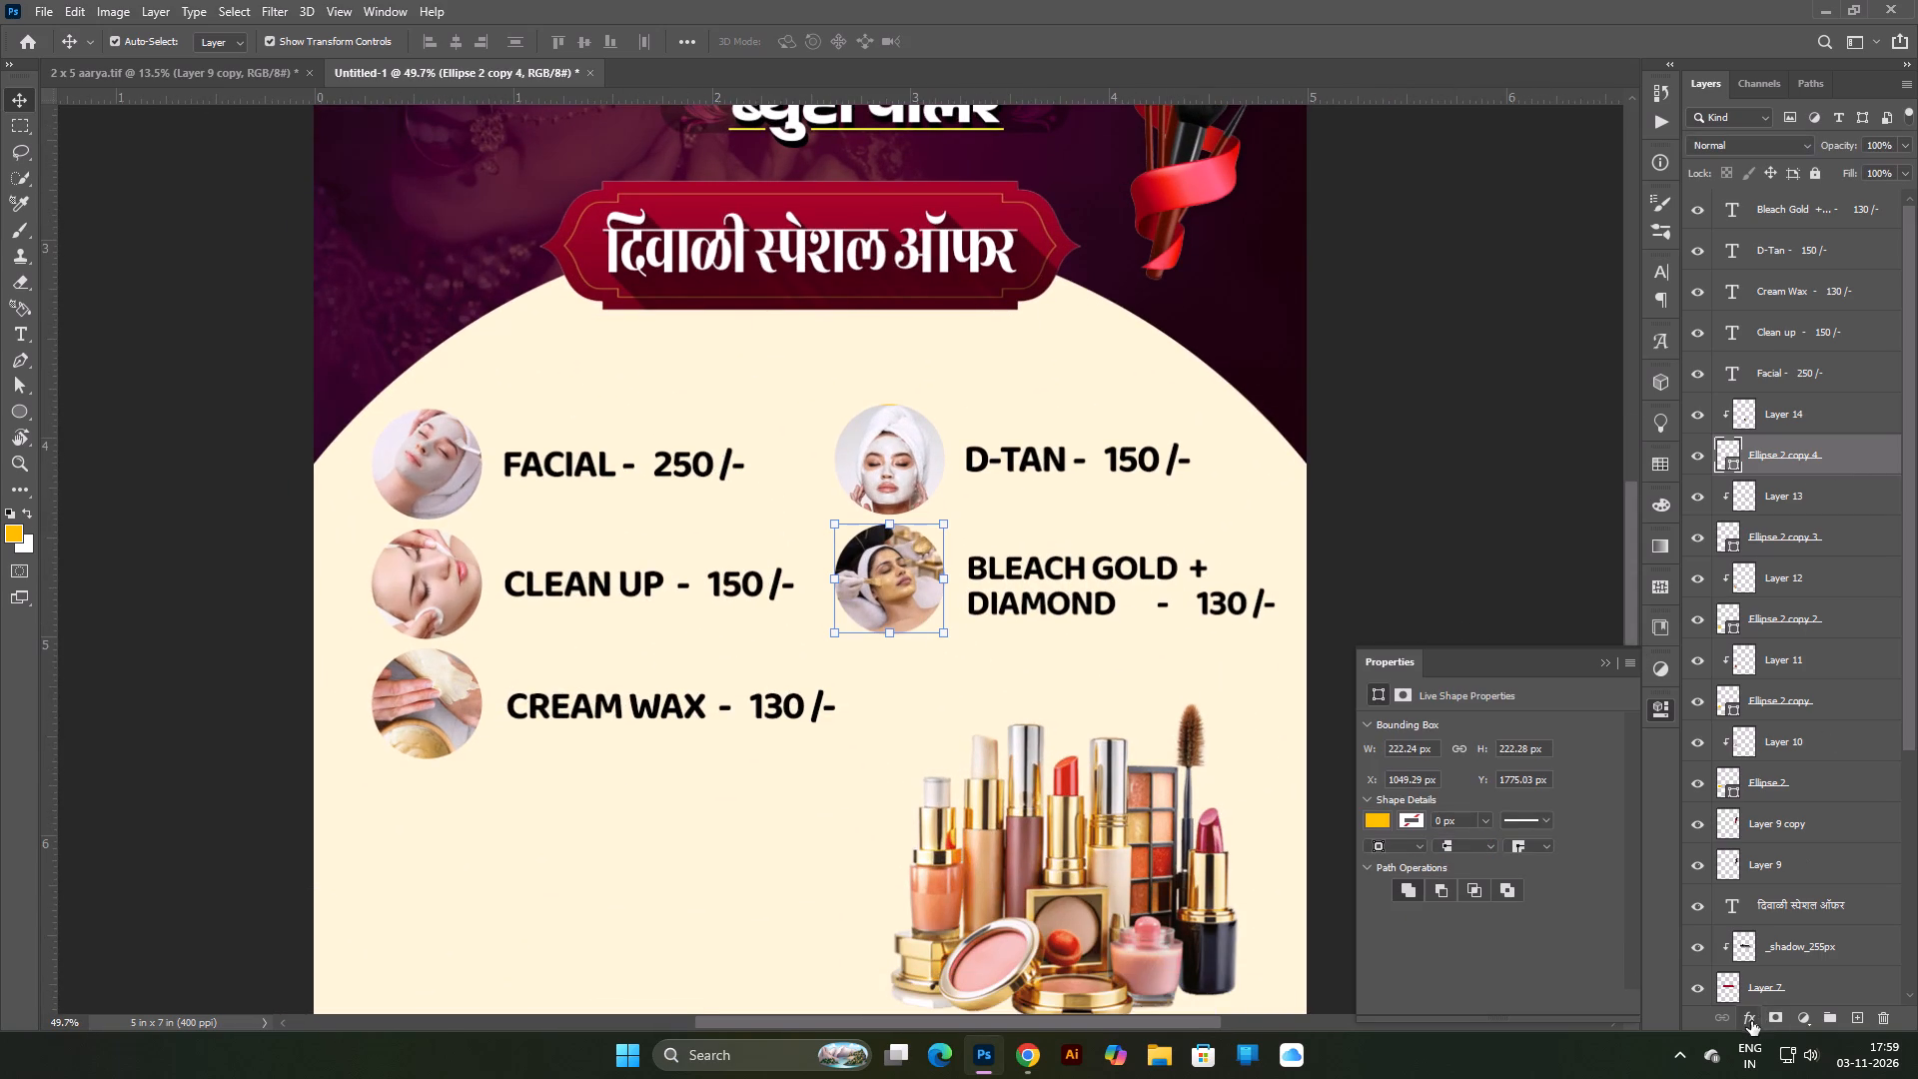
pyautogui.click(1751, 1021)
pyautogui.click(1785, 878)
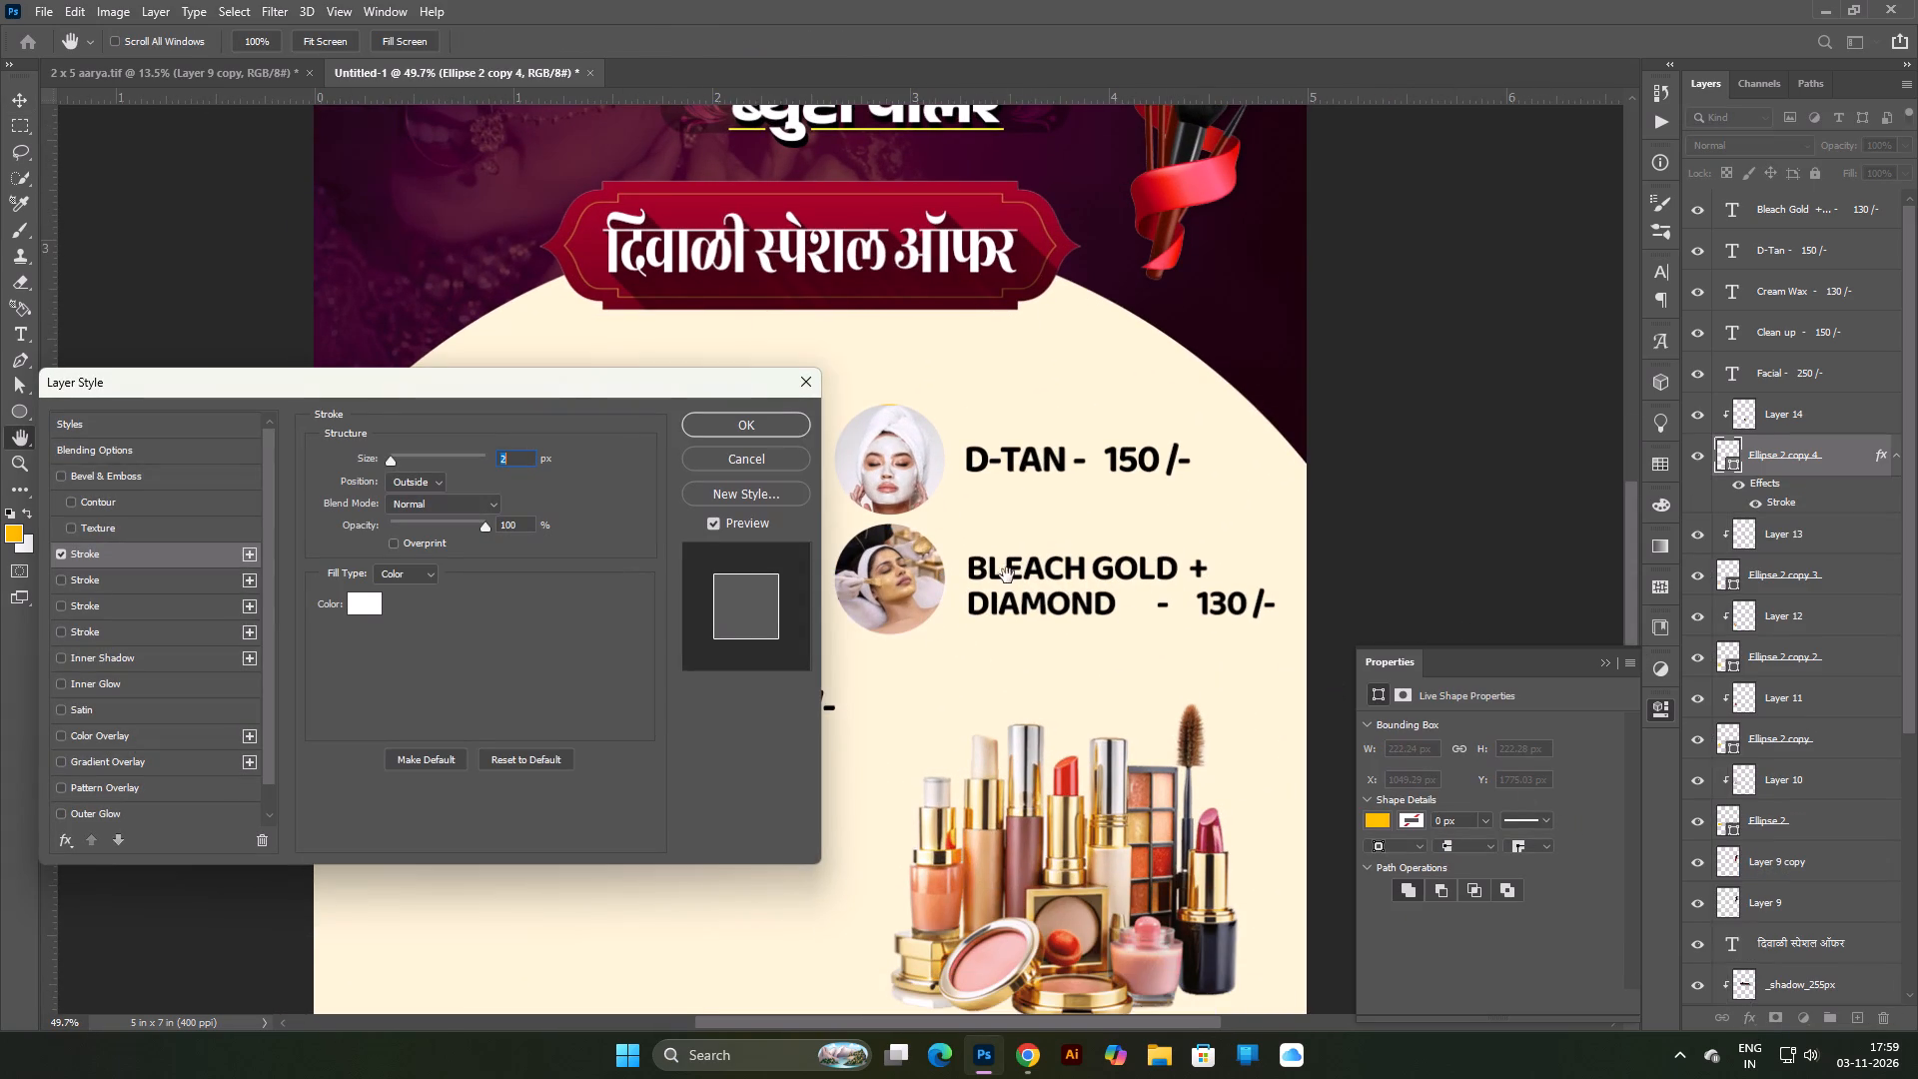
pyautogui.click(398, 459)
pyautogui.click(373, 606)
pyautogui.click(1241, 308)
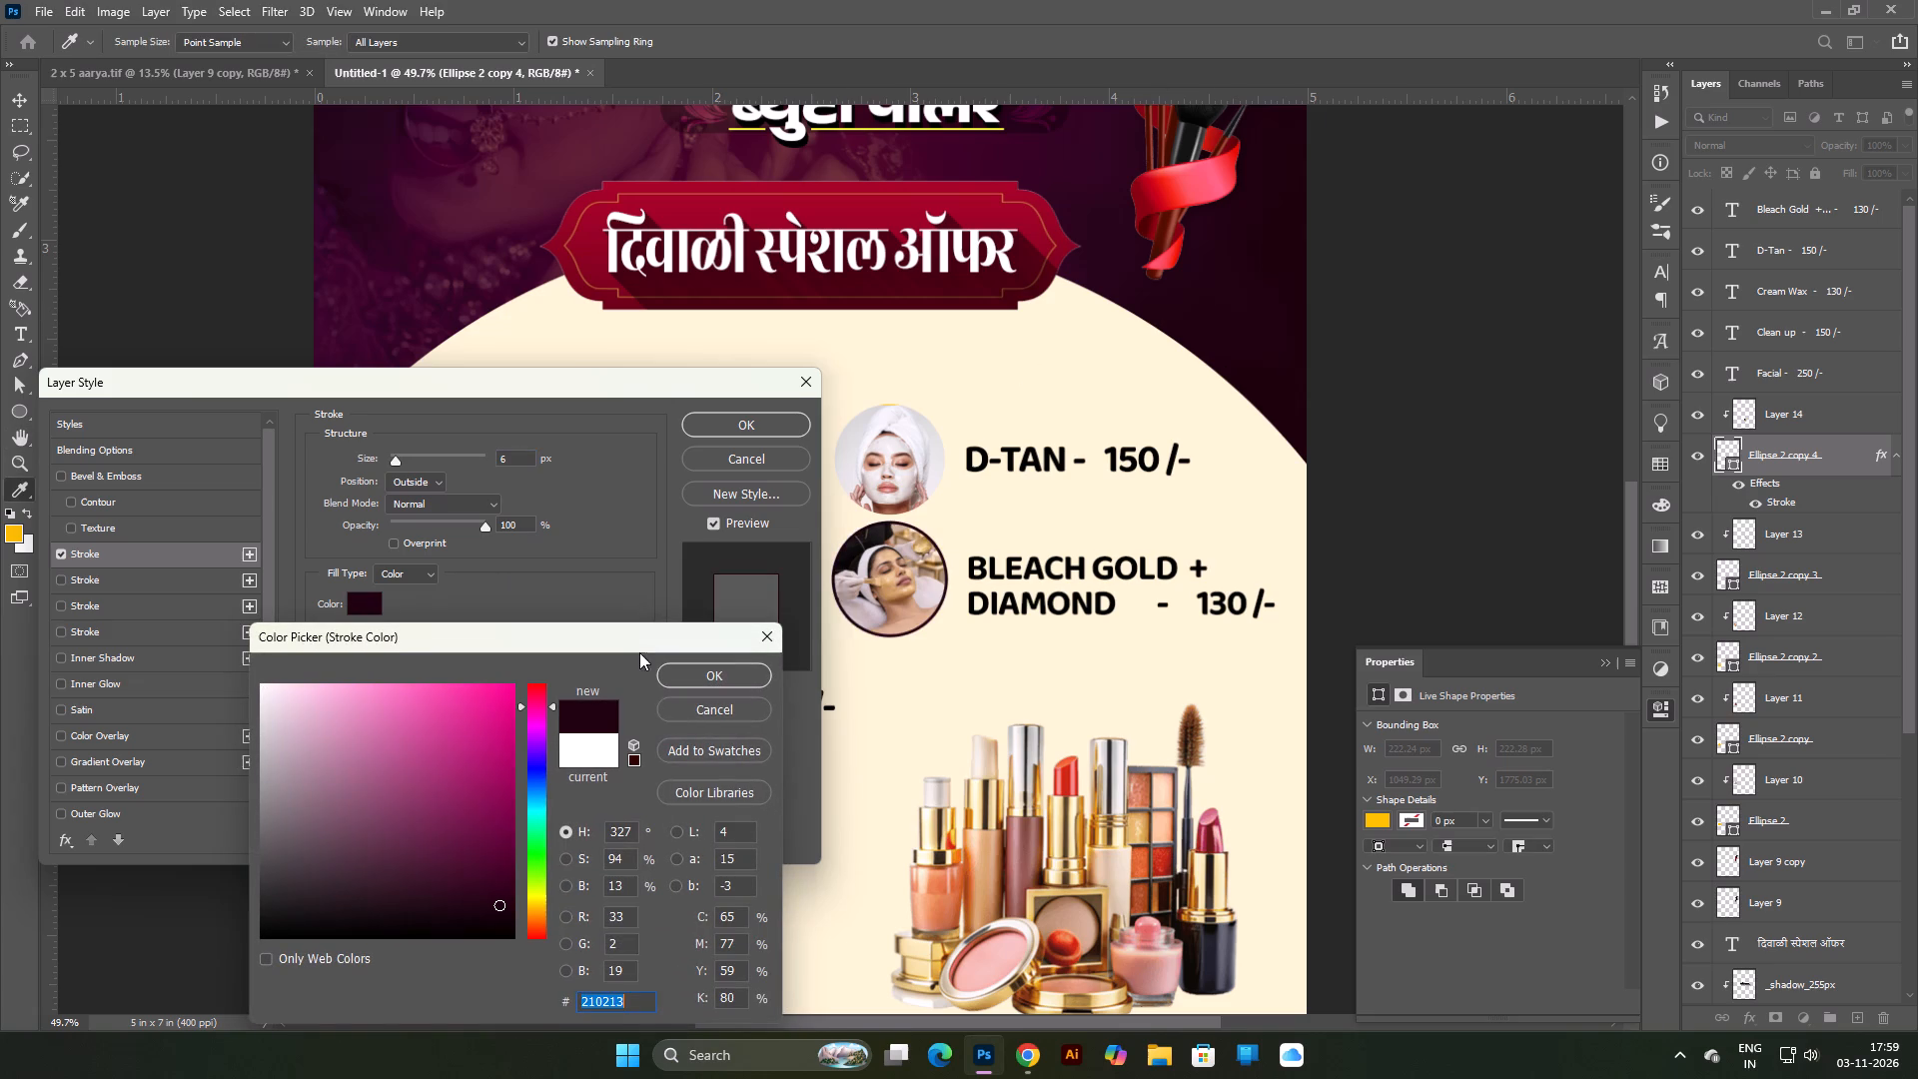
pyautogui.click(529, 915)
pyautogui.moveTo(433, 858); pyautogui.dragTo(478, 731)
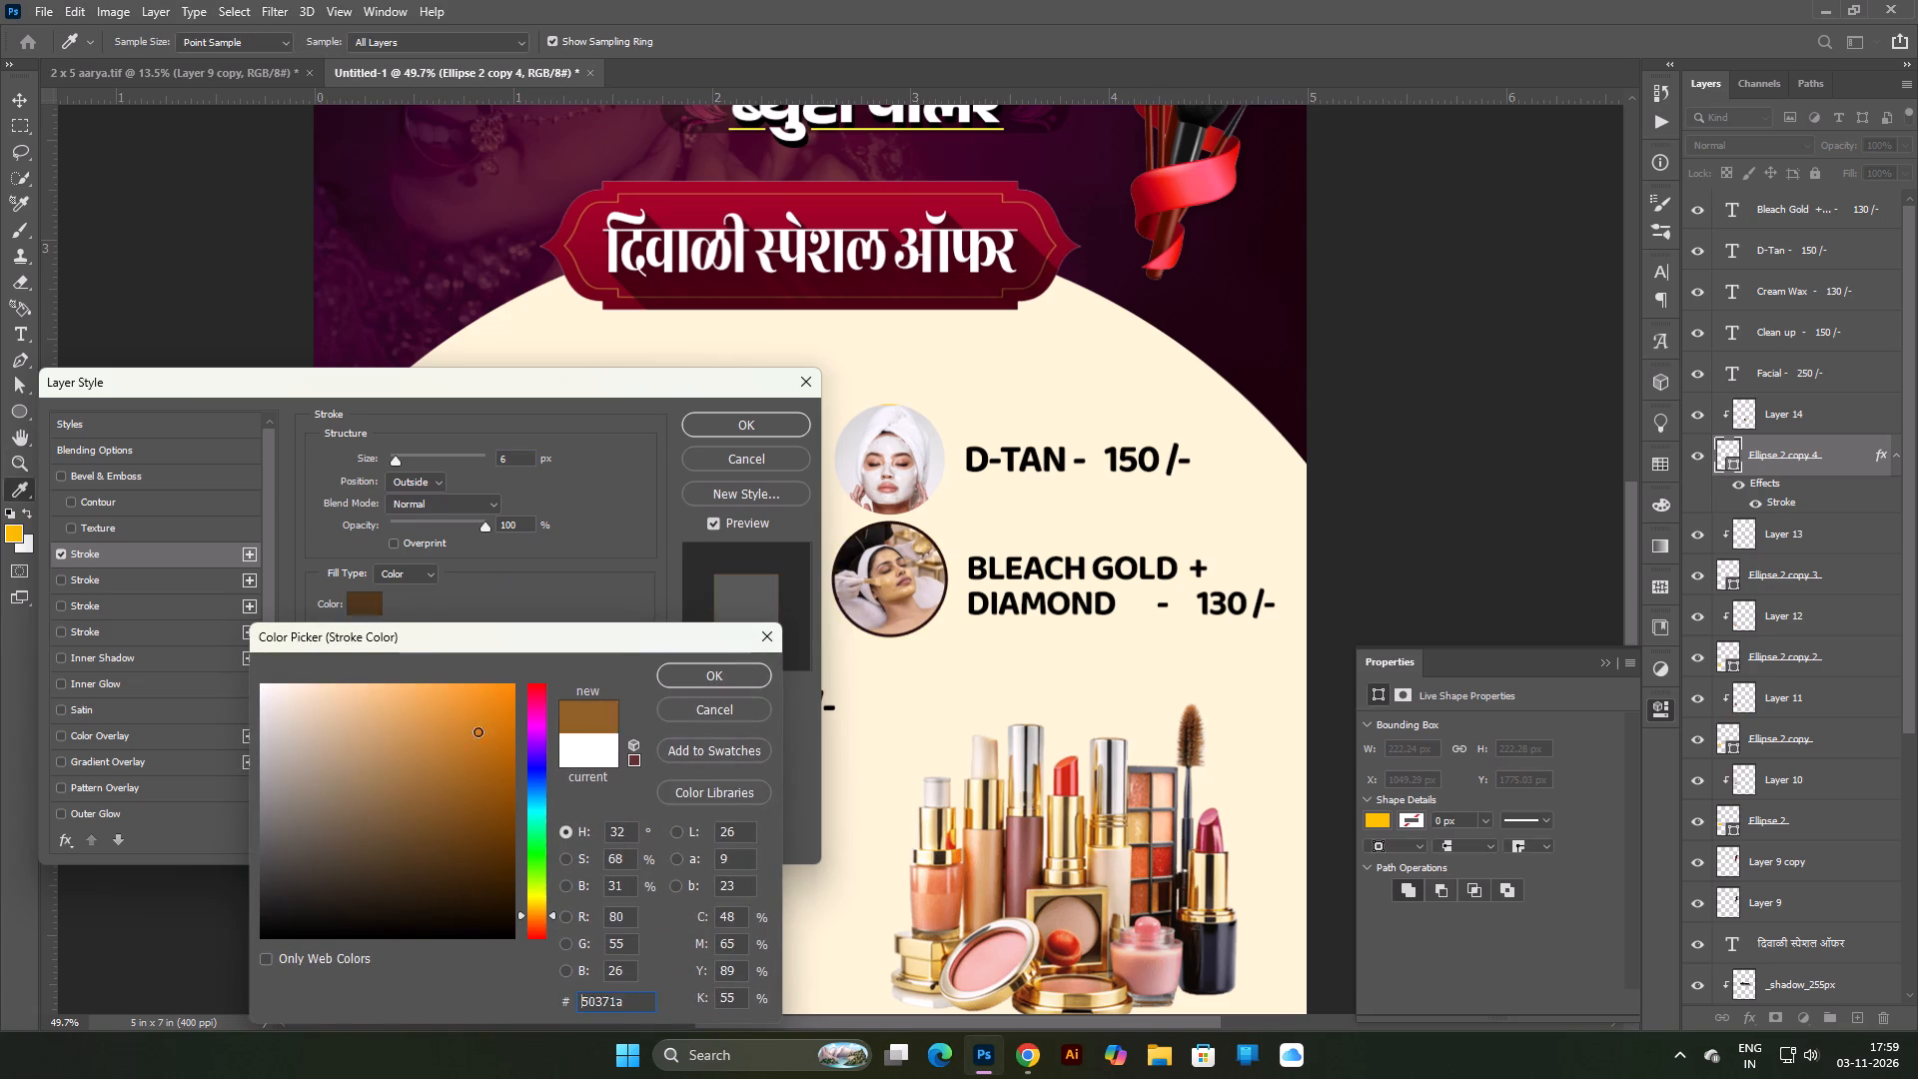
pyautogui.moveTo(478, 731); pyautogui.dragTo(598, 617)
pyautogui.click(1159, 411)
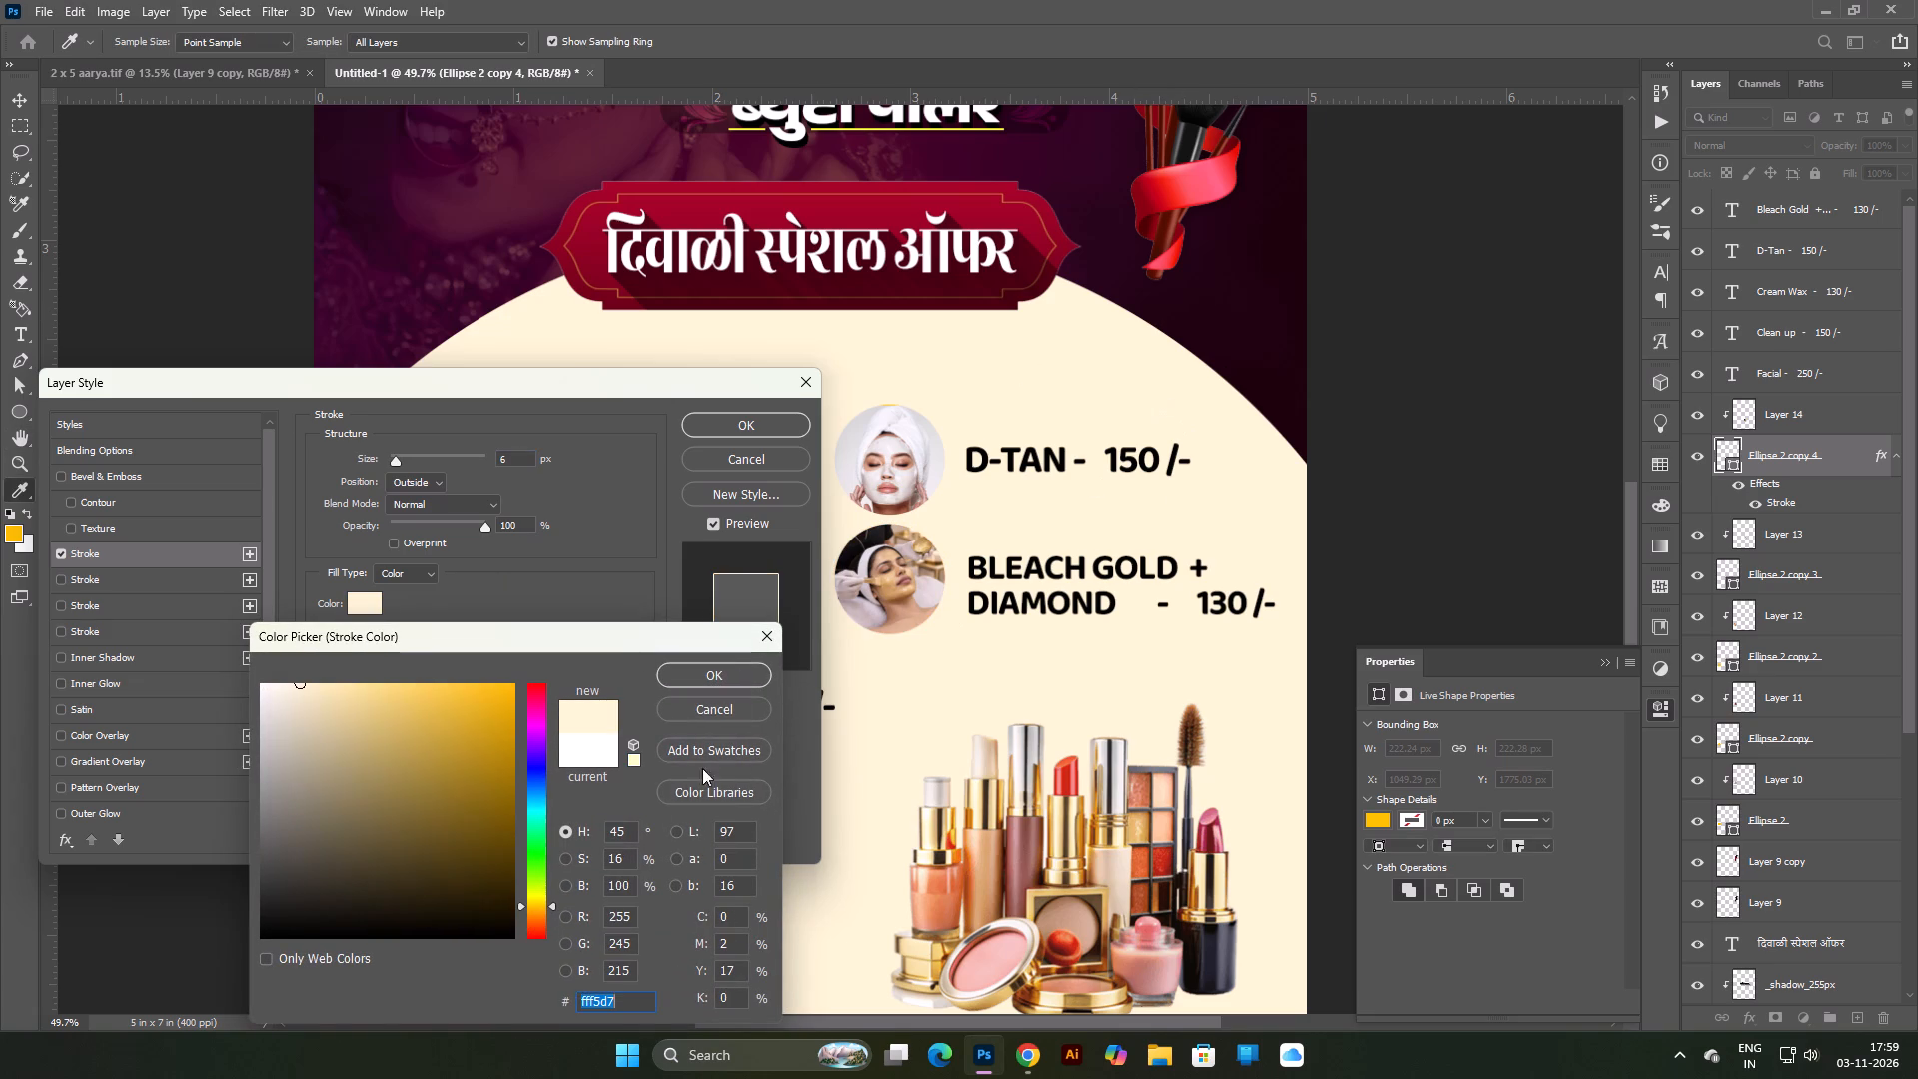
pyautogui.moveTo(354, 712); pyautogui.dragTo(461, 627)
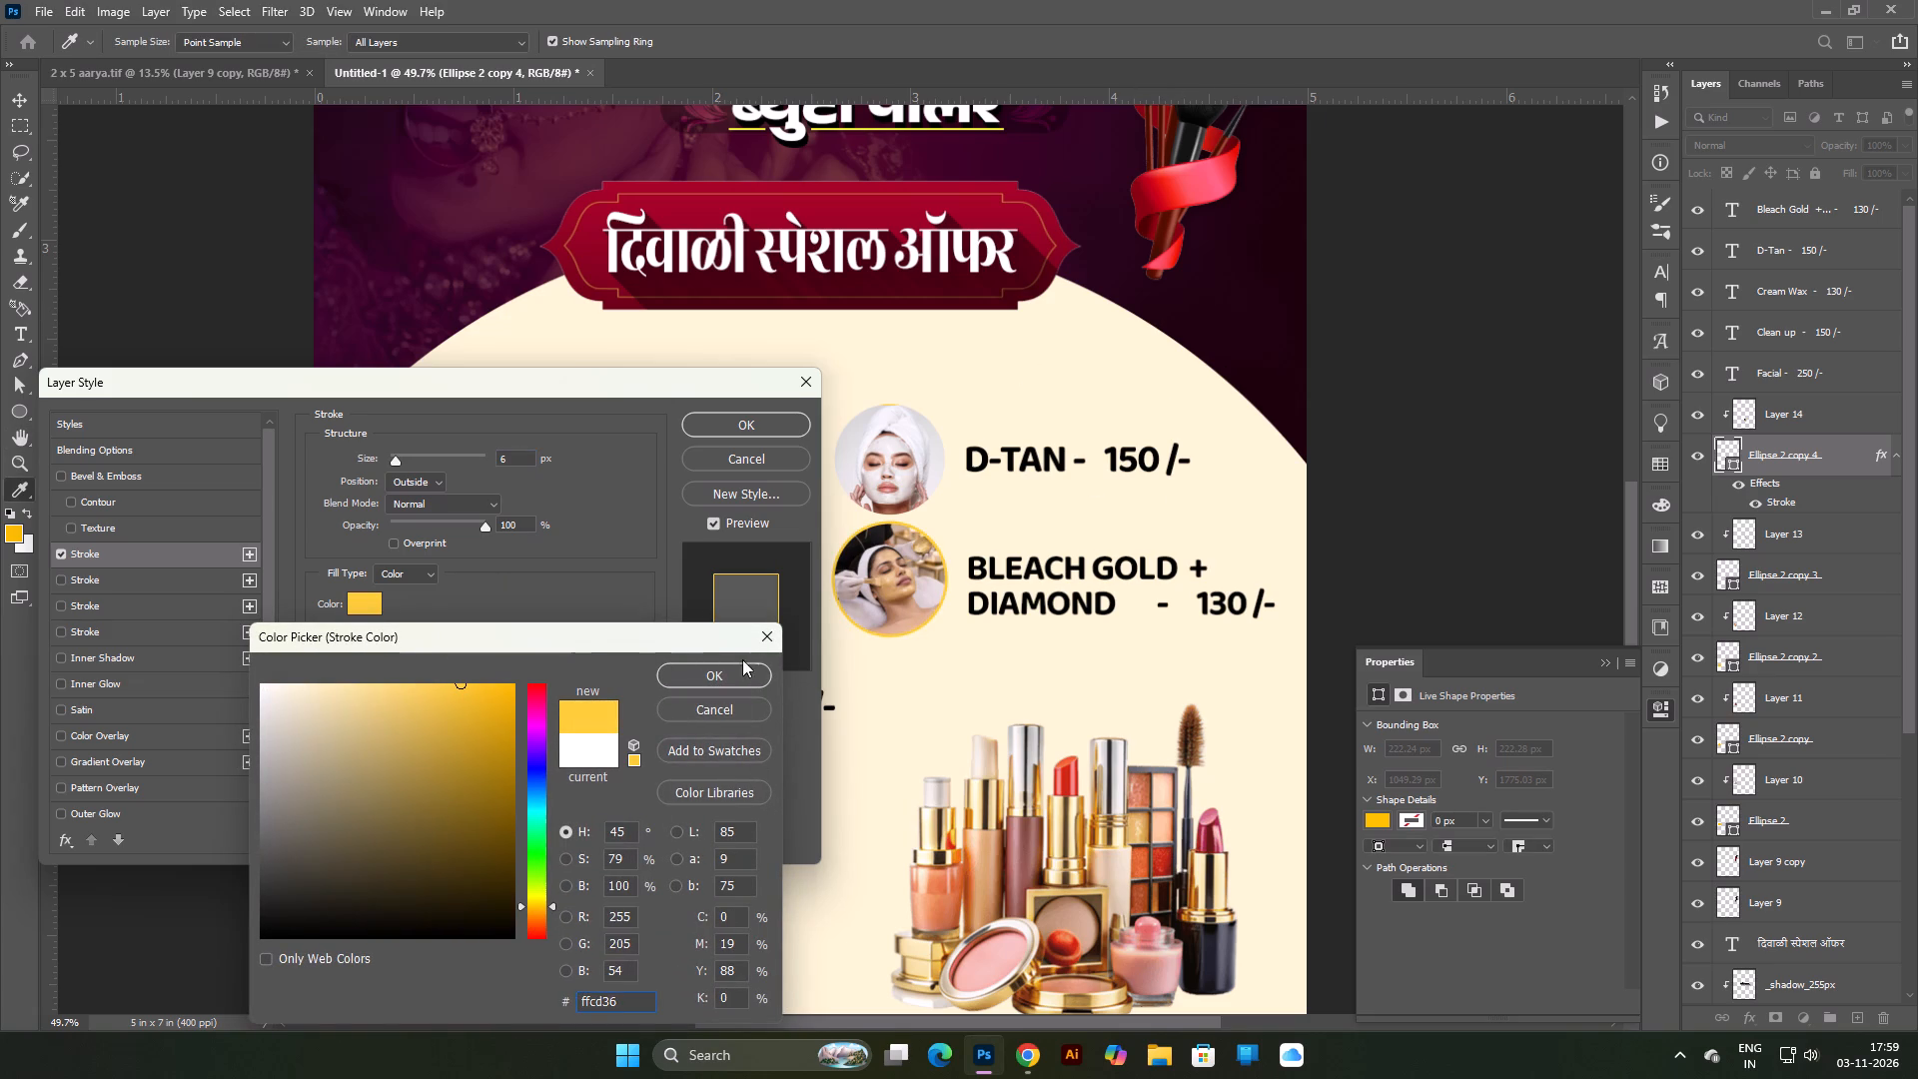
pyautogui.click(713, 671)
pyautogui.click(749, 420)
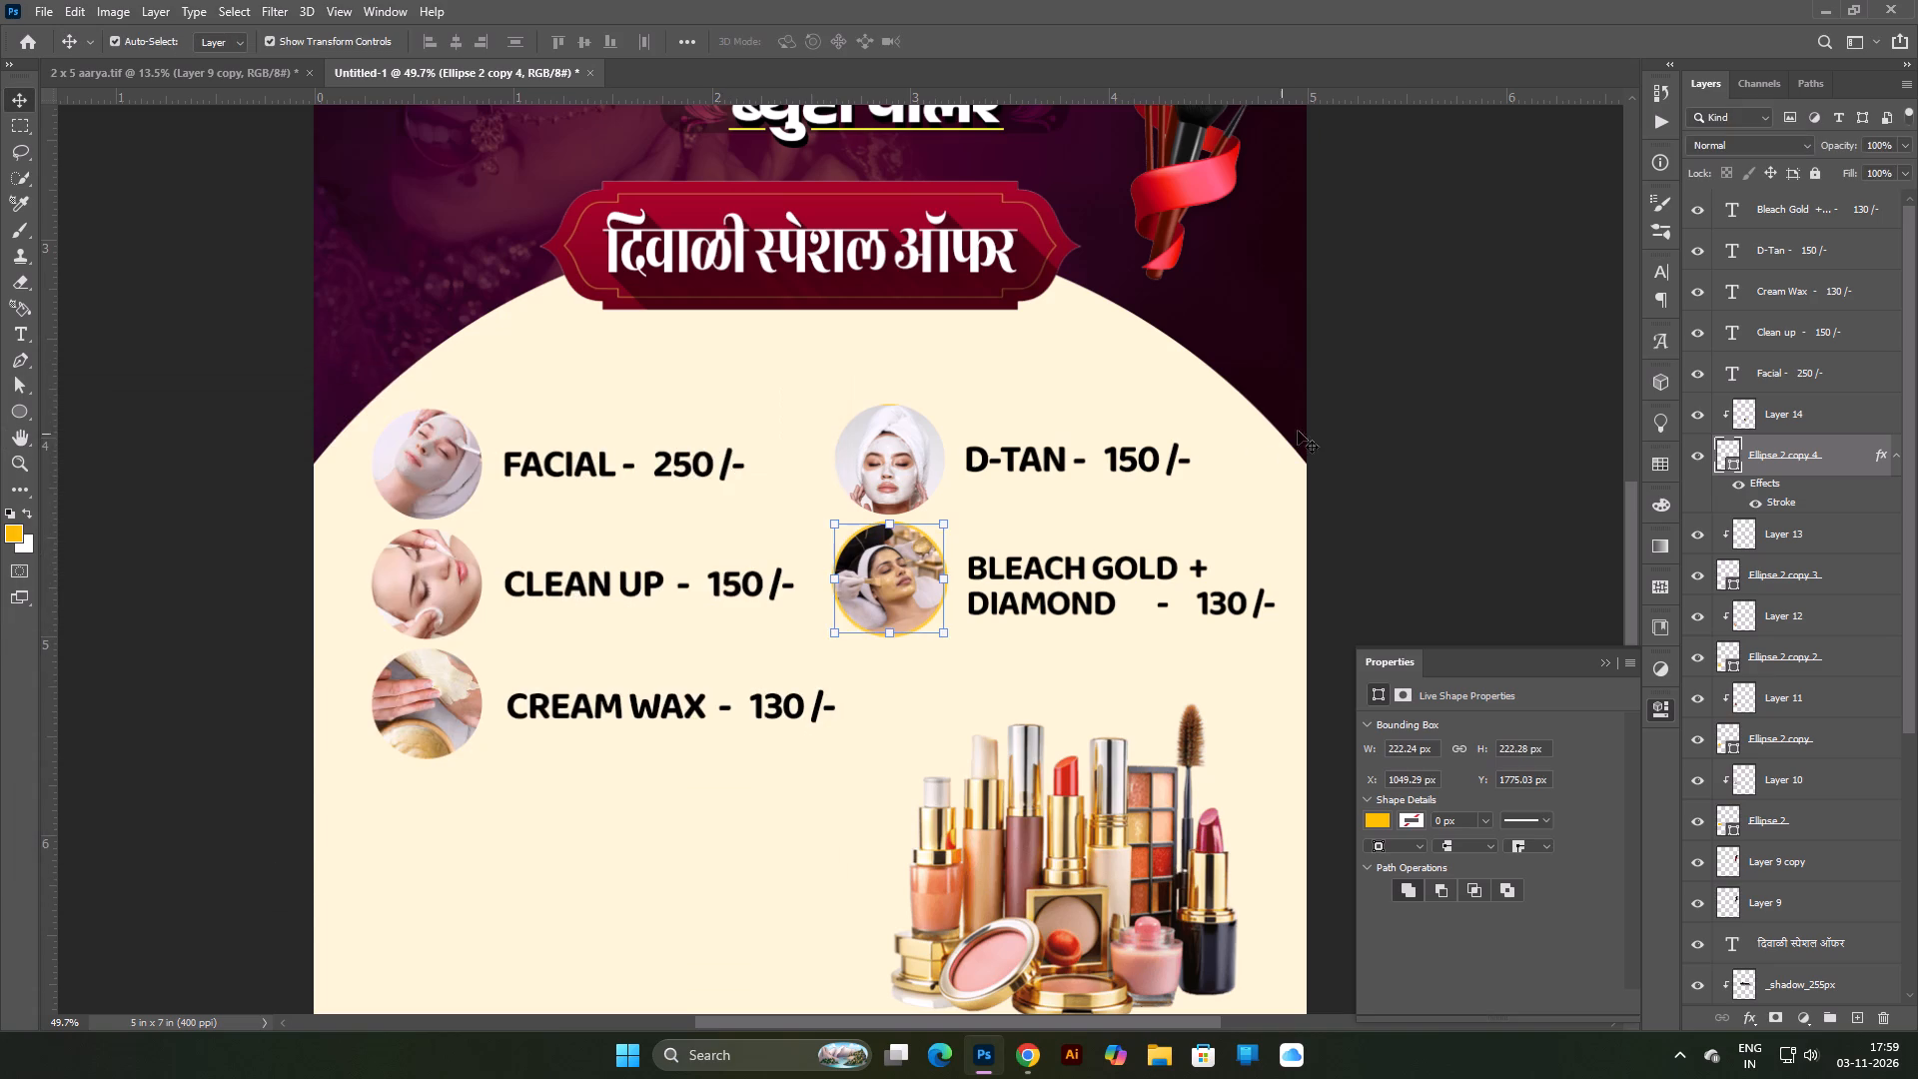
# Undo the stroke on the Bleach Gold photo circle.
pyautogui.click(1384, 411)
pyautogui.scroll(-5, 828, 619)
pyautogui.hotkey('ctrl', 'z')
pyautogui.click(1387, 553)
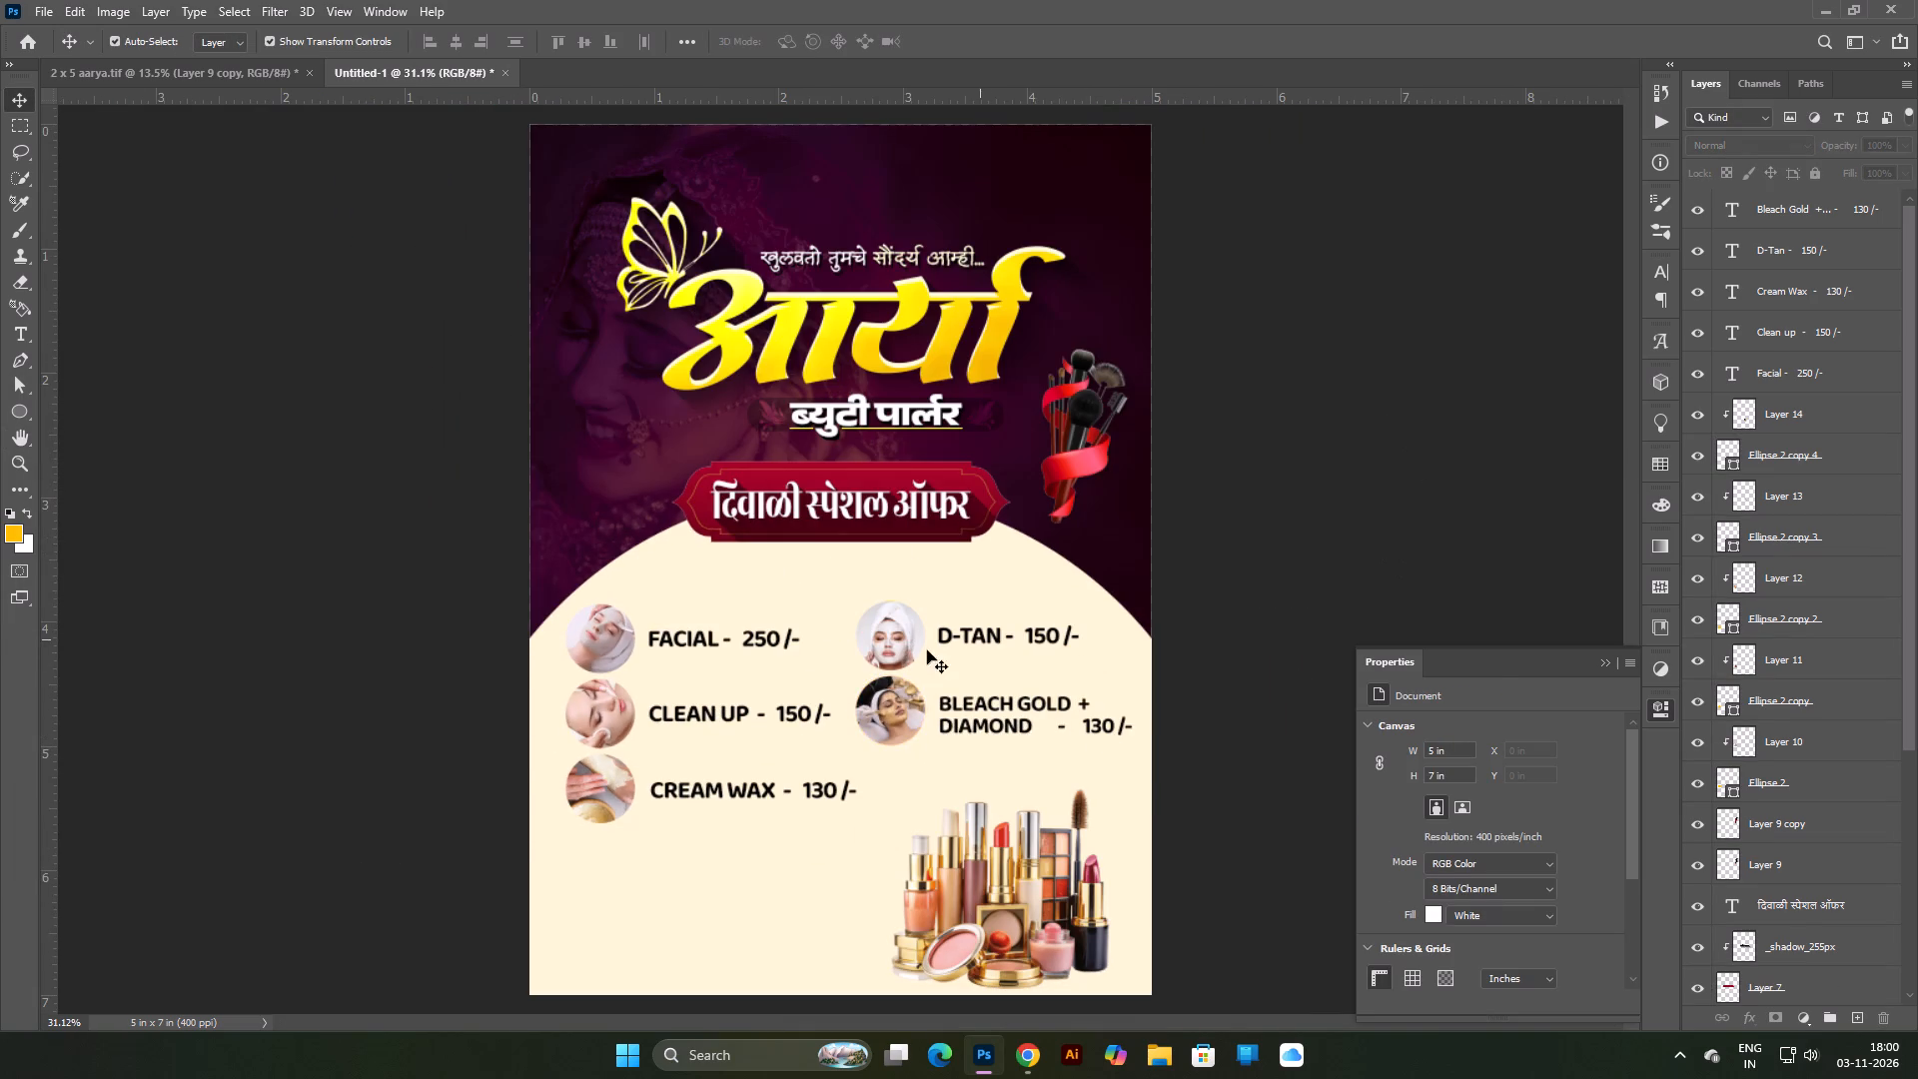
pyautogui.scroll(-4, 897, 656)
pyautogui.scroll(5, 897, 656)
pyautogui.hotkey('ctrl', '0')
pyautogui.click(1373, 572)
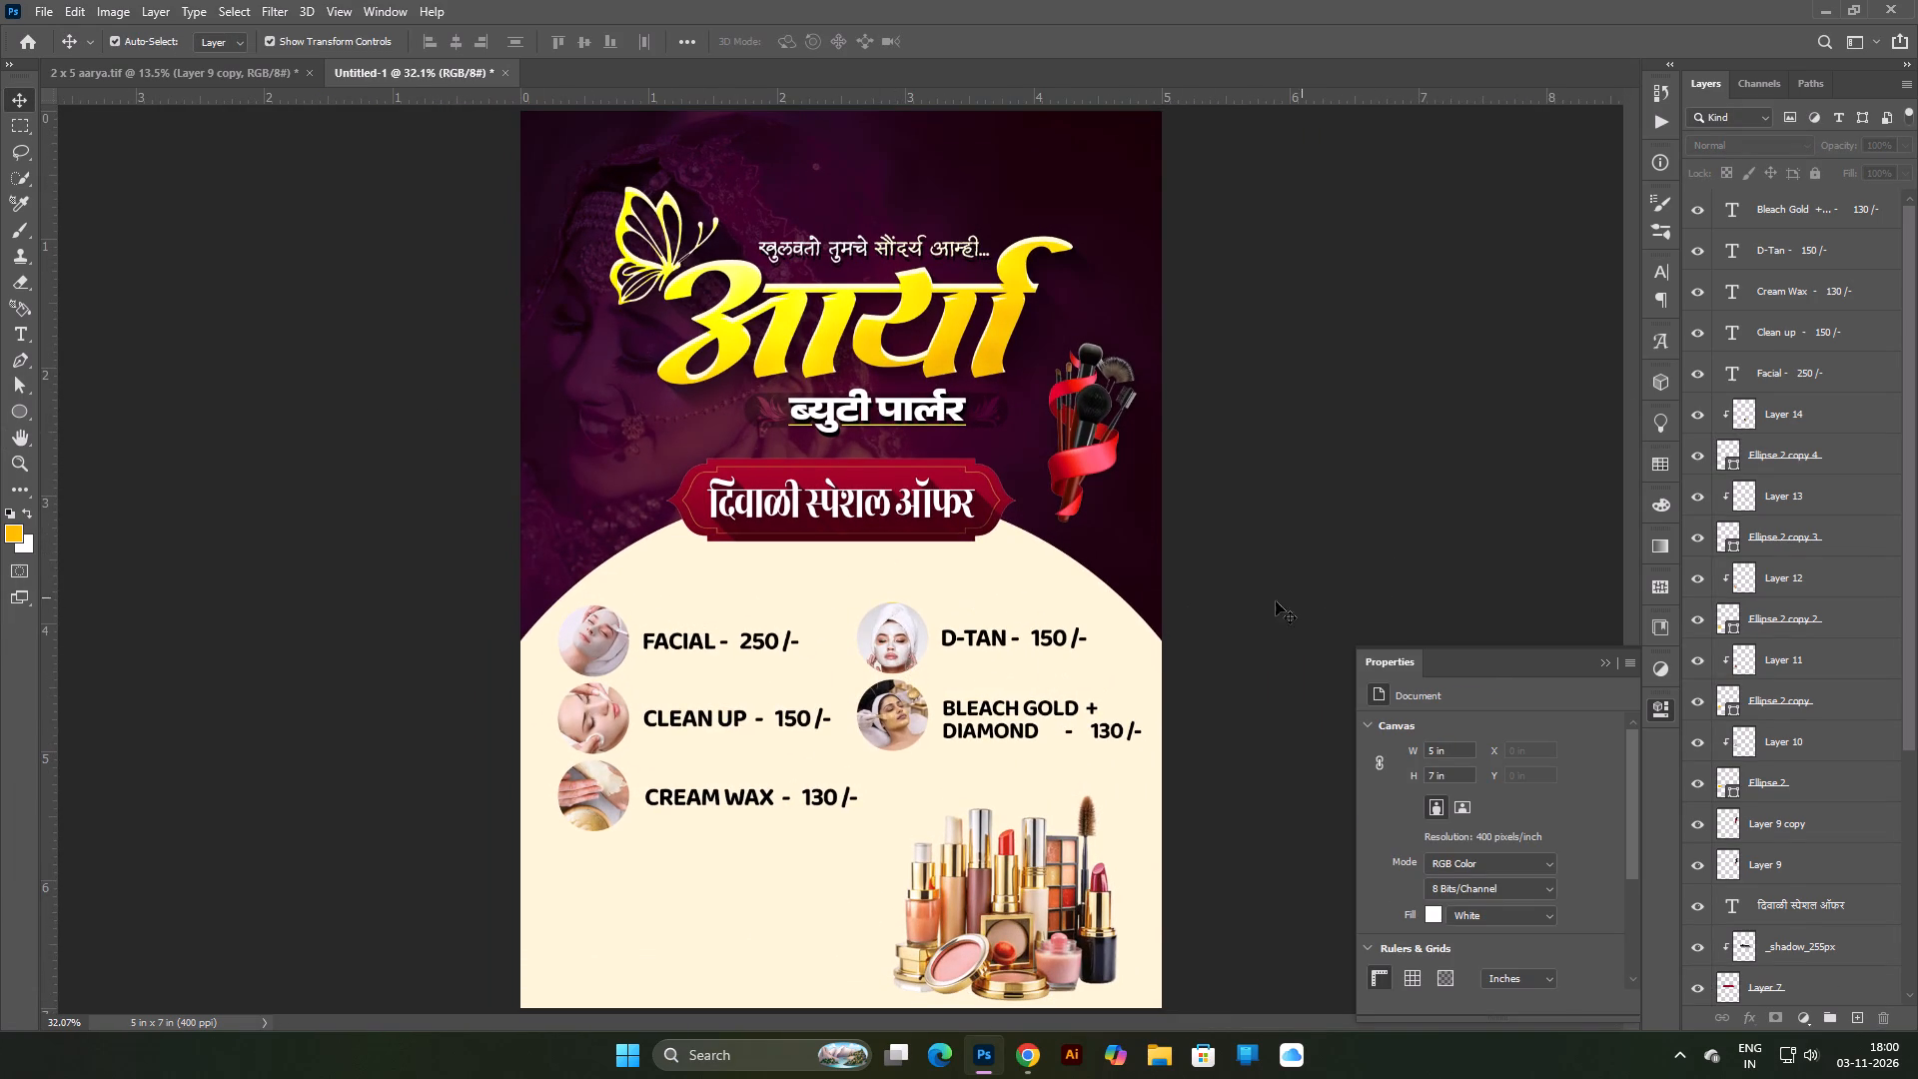
# Draw a yellow rectangle about 1013 x 426 px below the Cream Wax row, starting just outside the poster's left edge.
pyautogui.scroll(-3, 1201, 616)
pyautogui.scroll(2, 1061, 642)
pyautogui.scroll(5, 987, 743)
pyautogui.press('space')
pyautogui.press('space')
pyautogui.moveTo(794, 890); pyautogui.dragTo(940, 652)
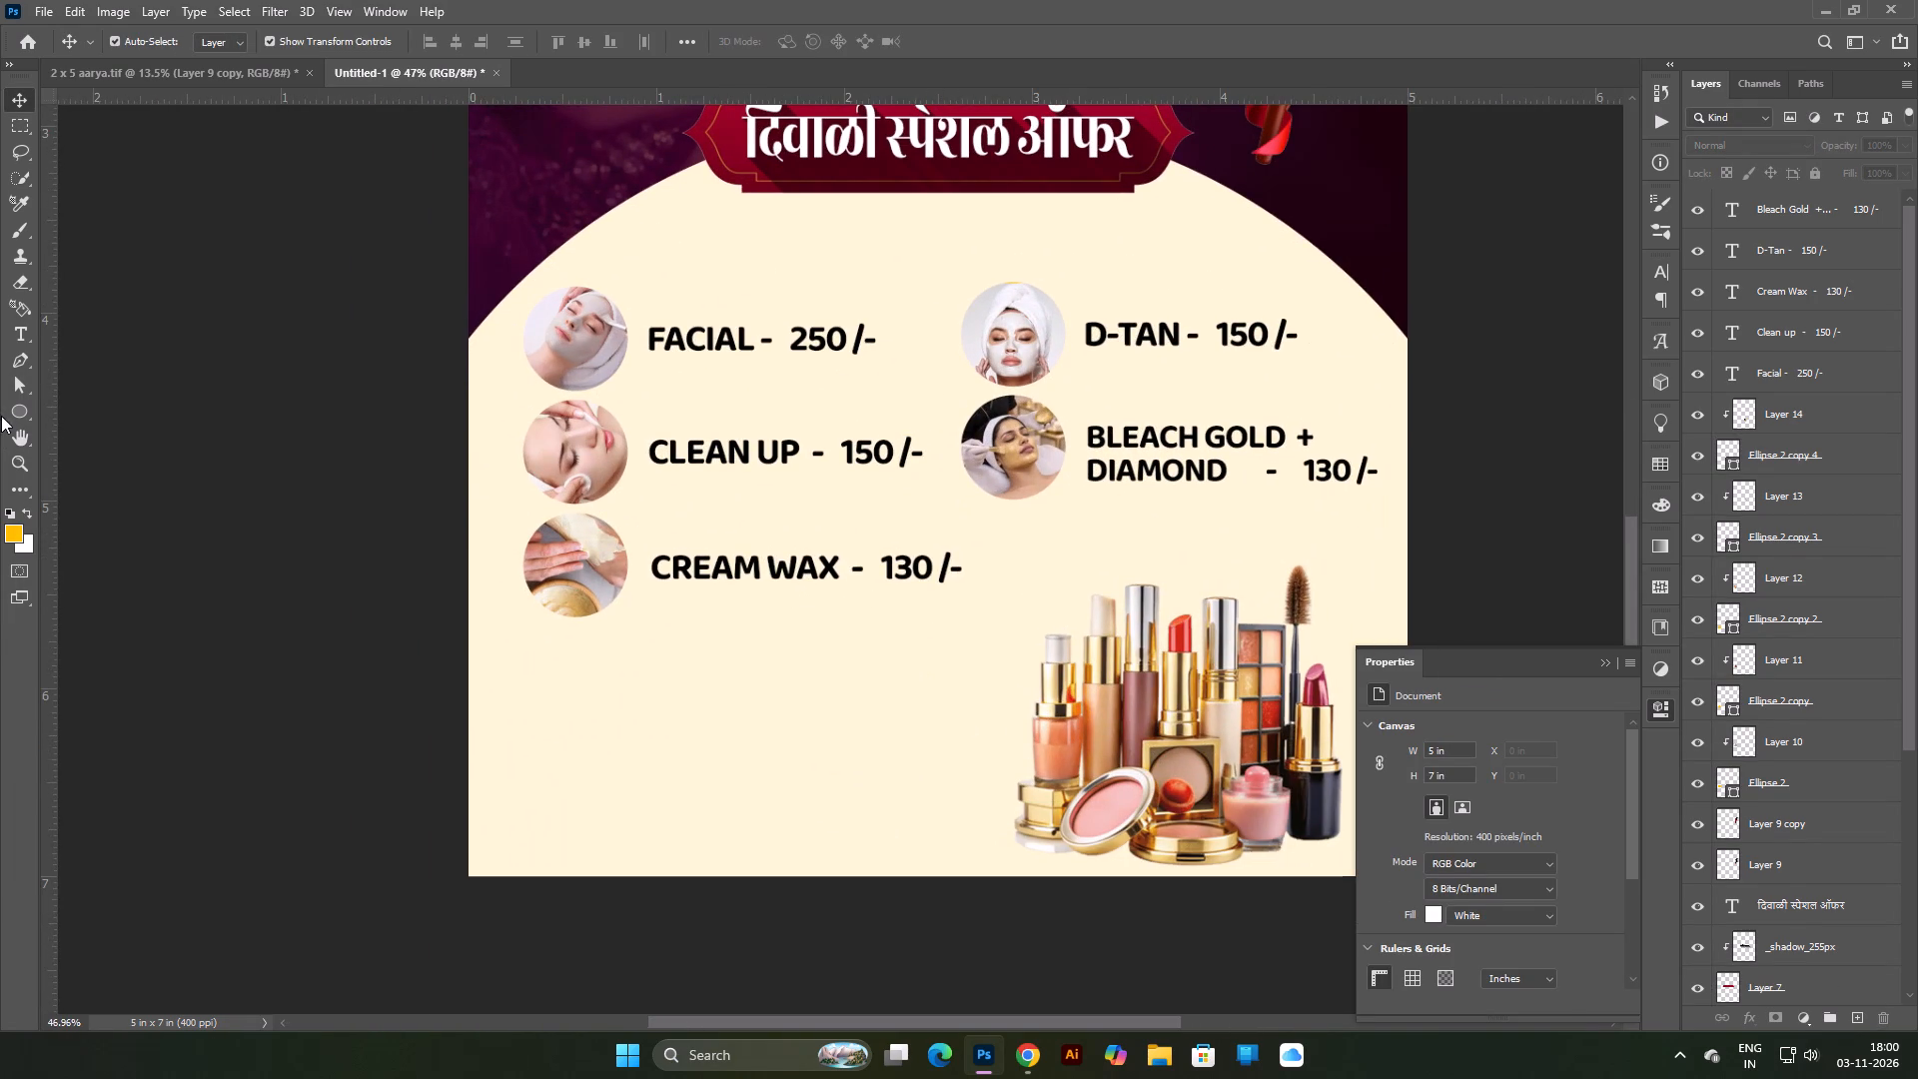
pyautogui.click(23, 408)
pyautogui.click(90, 407)
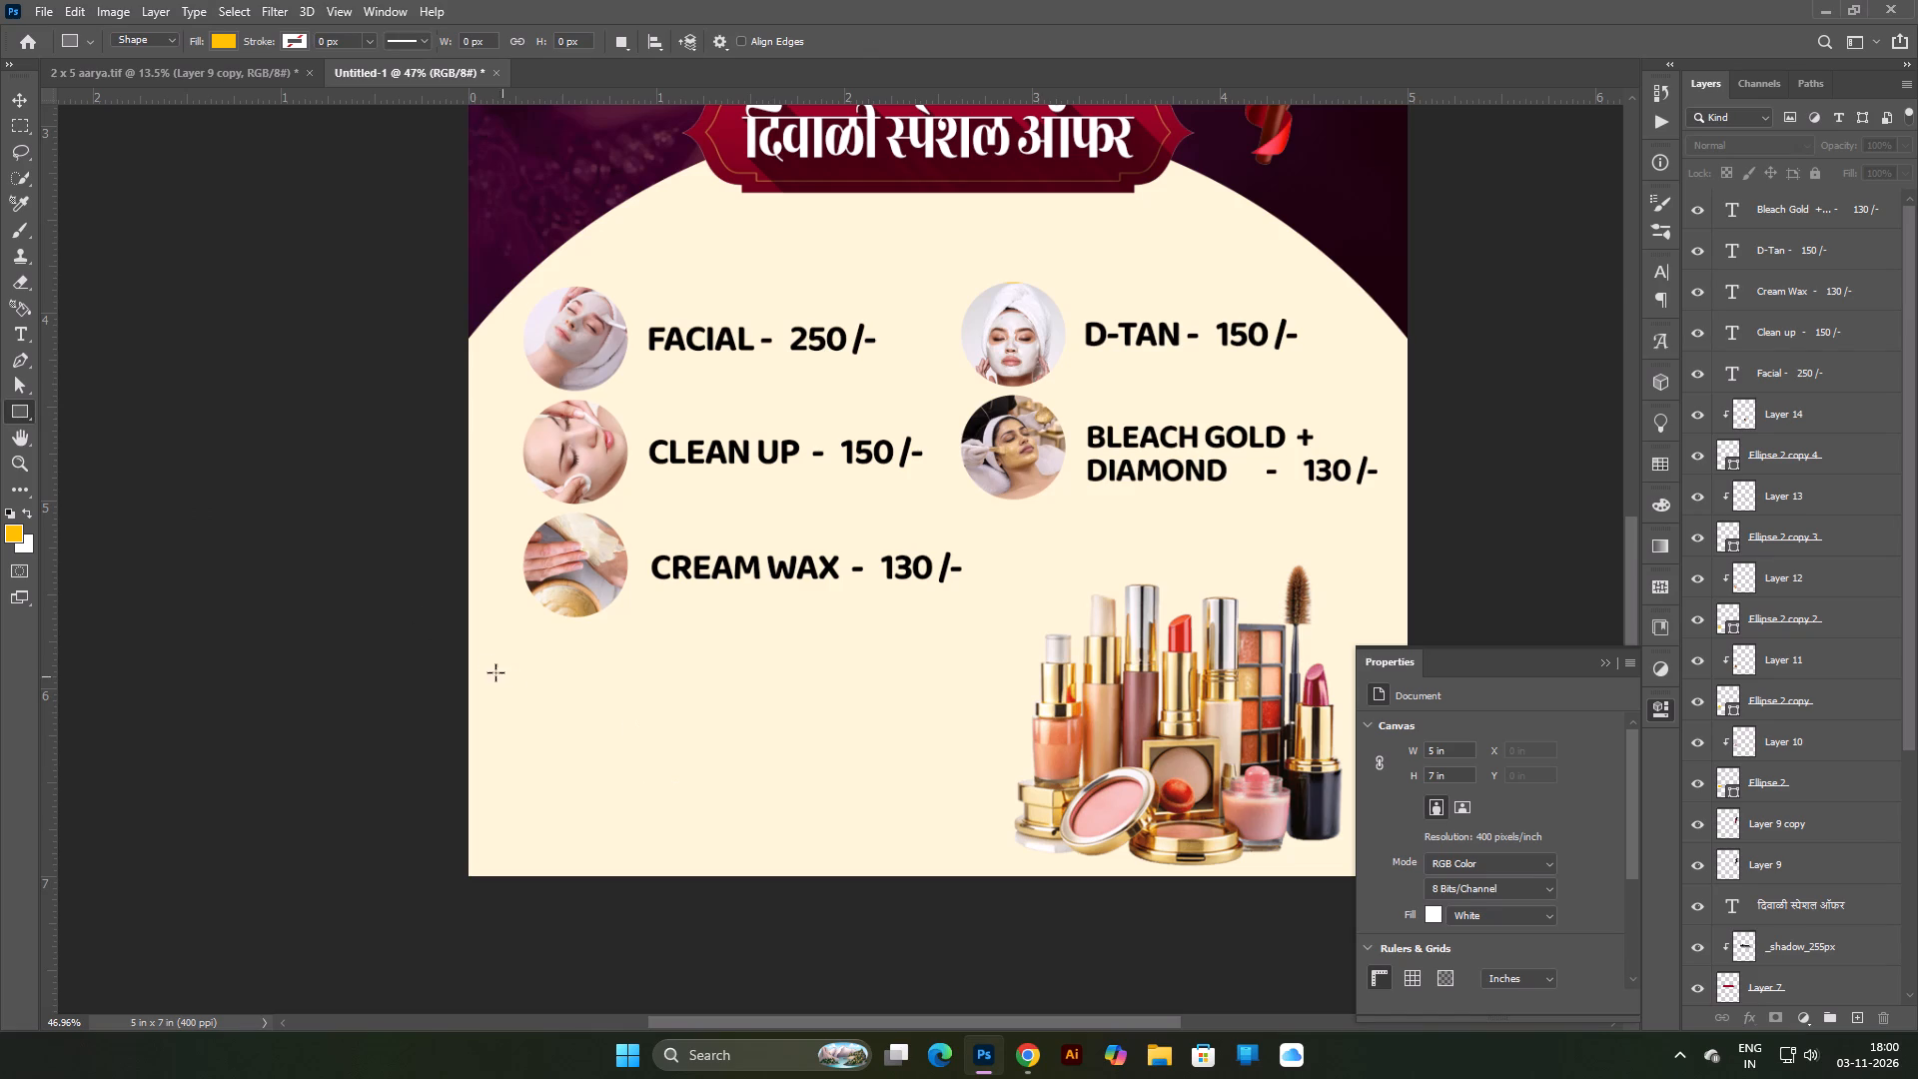
pyautogui.keyDown('shift'); pyautogui.moveTo(445, 636); pyautogui.dragTo(919, 835); pyautogui.keyUp('shift')
# Round all four corners of the yellow rectangle to 140 px.
pyautogui.moveTo(1375, 862); pyautogui.dragTo(1542, 900)
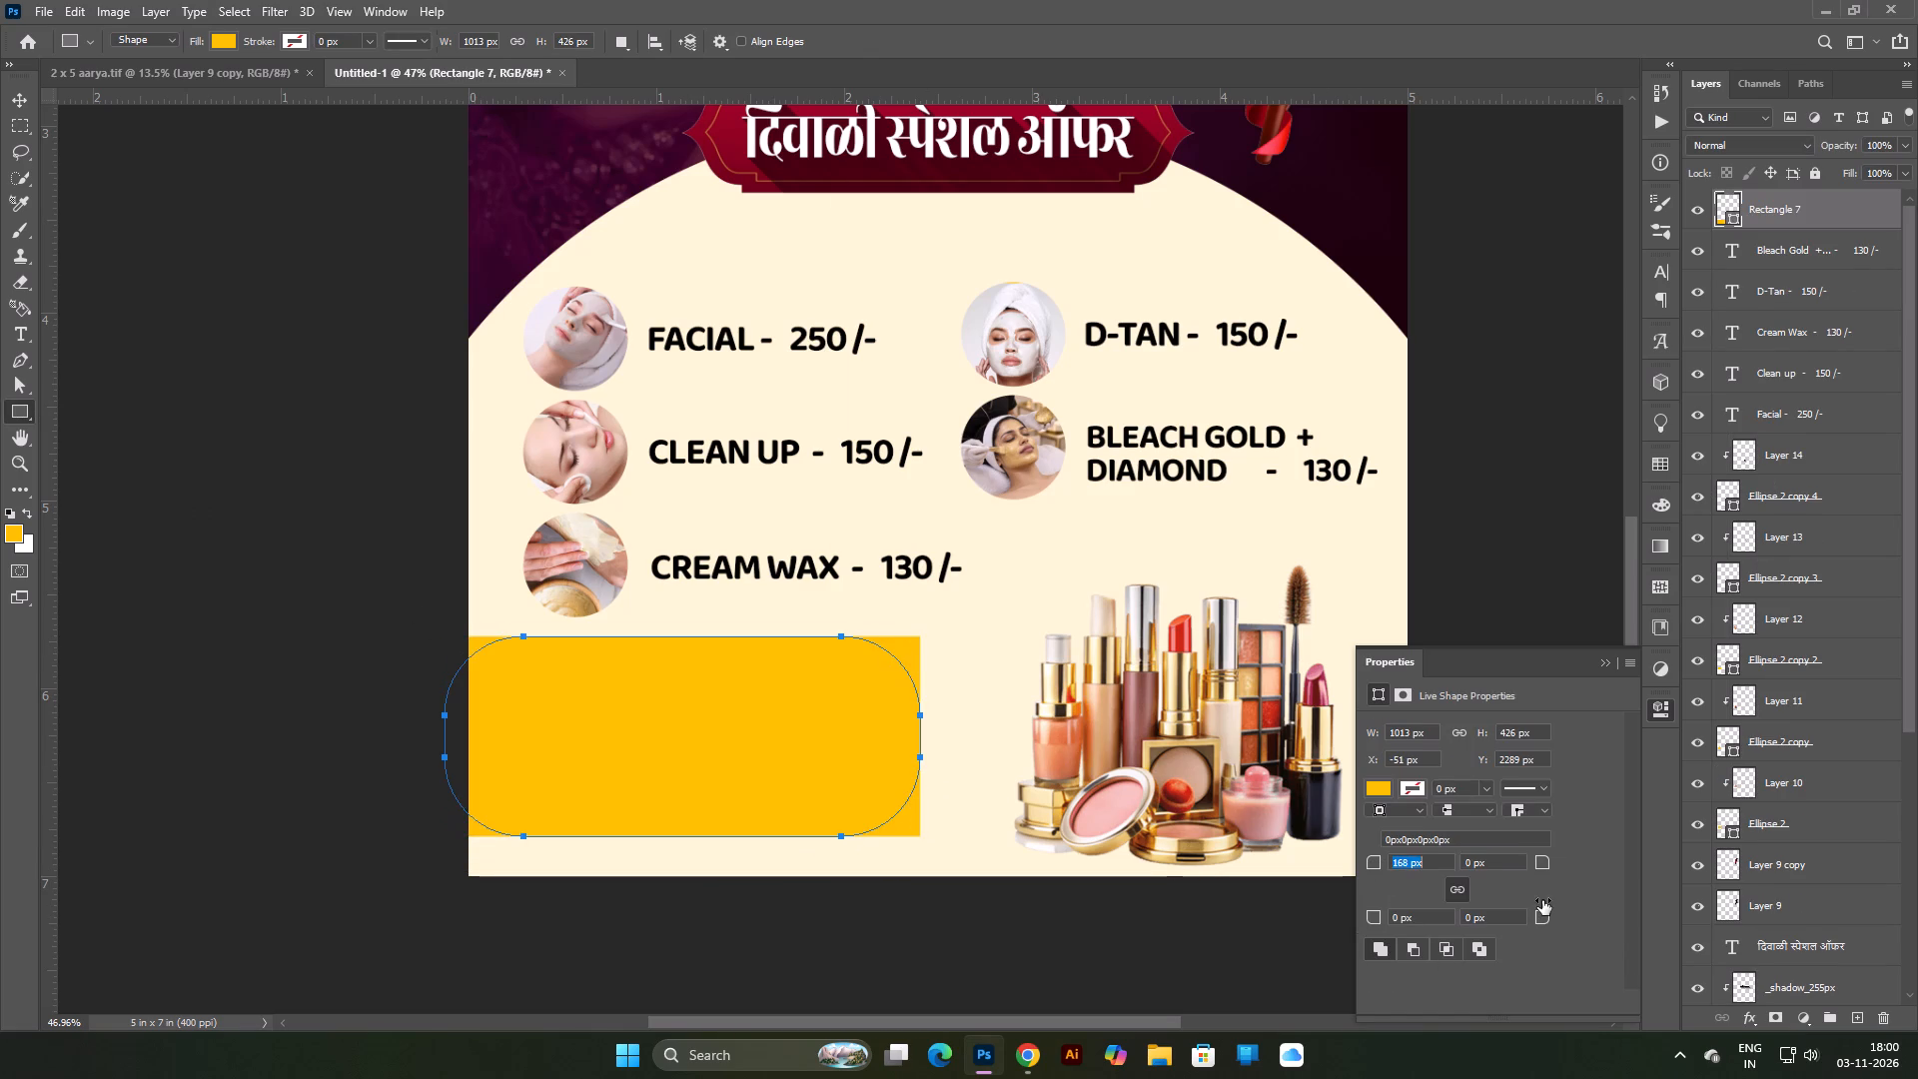
pyautogui.moveTo(1542, 900); pyautogui.dragTo(1514, 897)
pyautogui.click(1514, 897)
pyautogui.click(1613, 659)
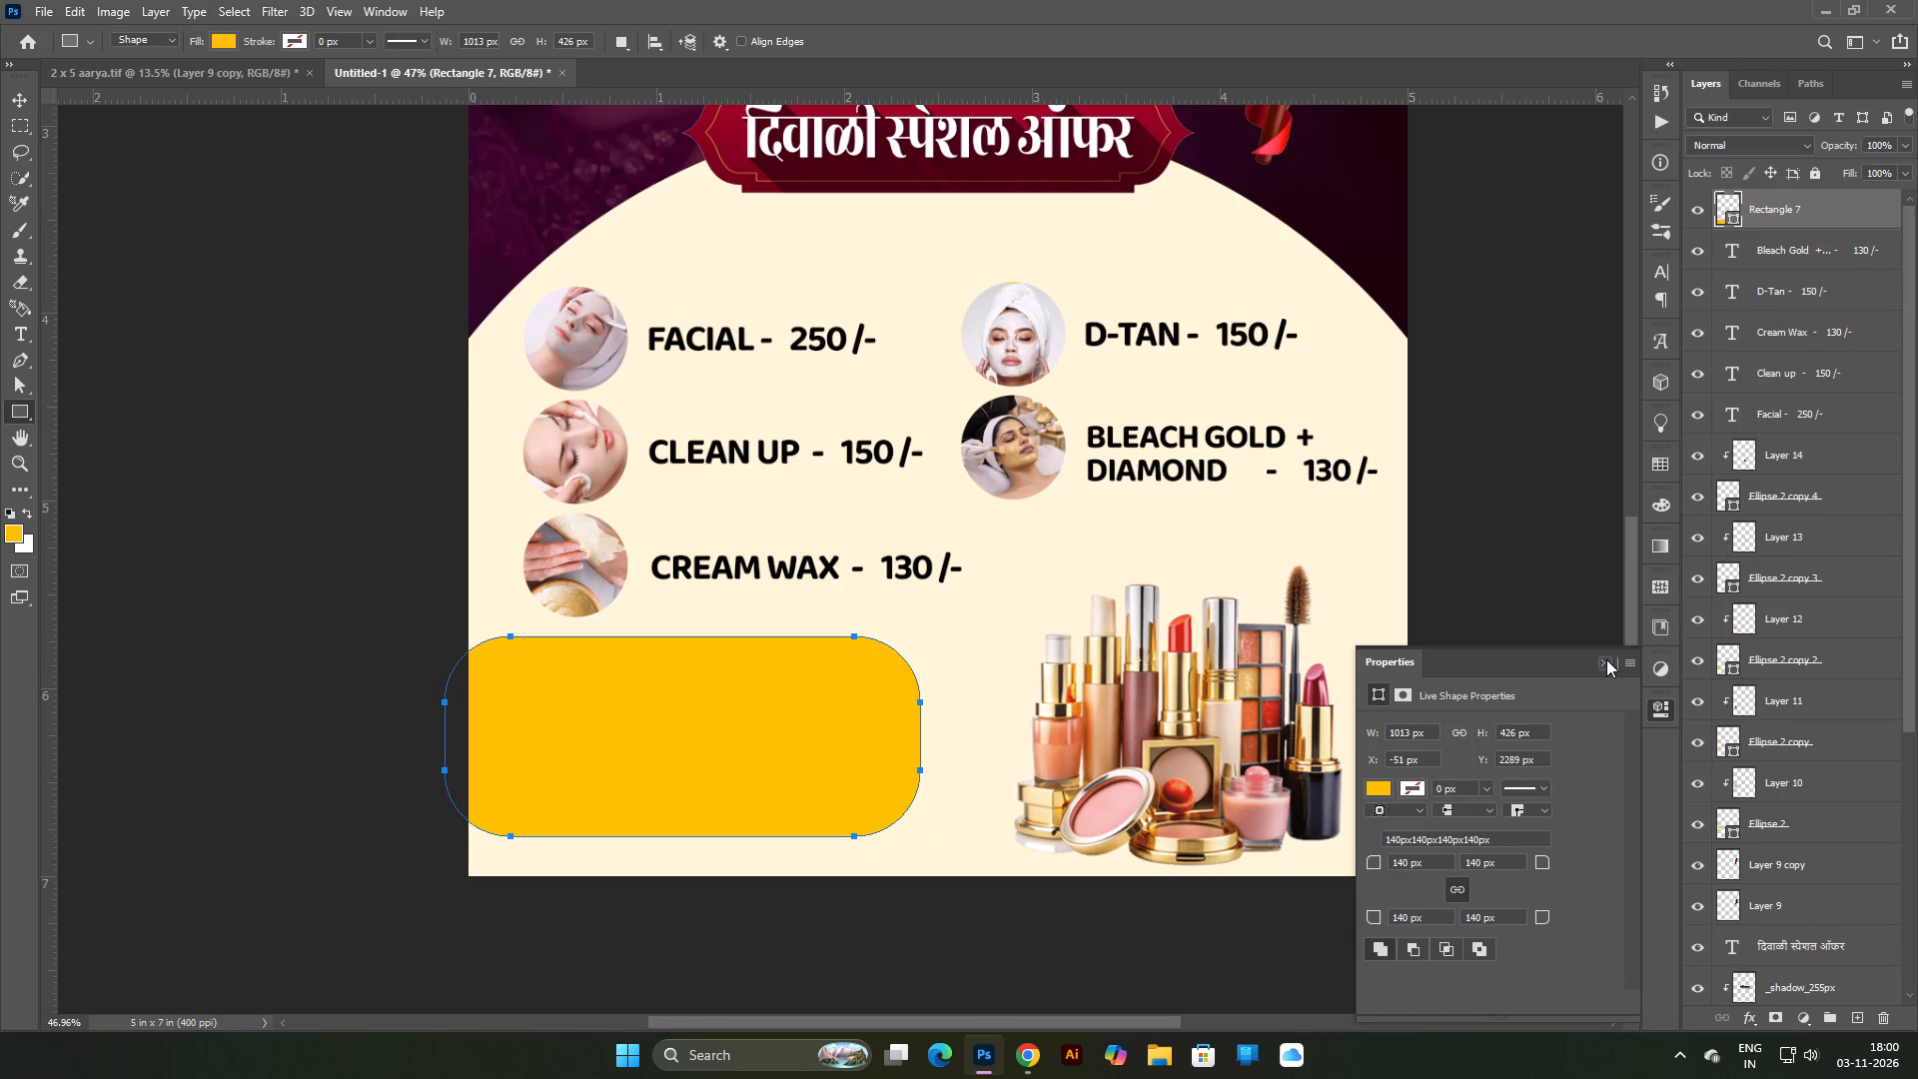
pyautogui.click(1605, 659)
pyautogui.click(18, 101)
pyautogui.click(122, 180)
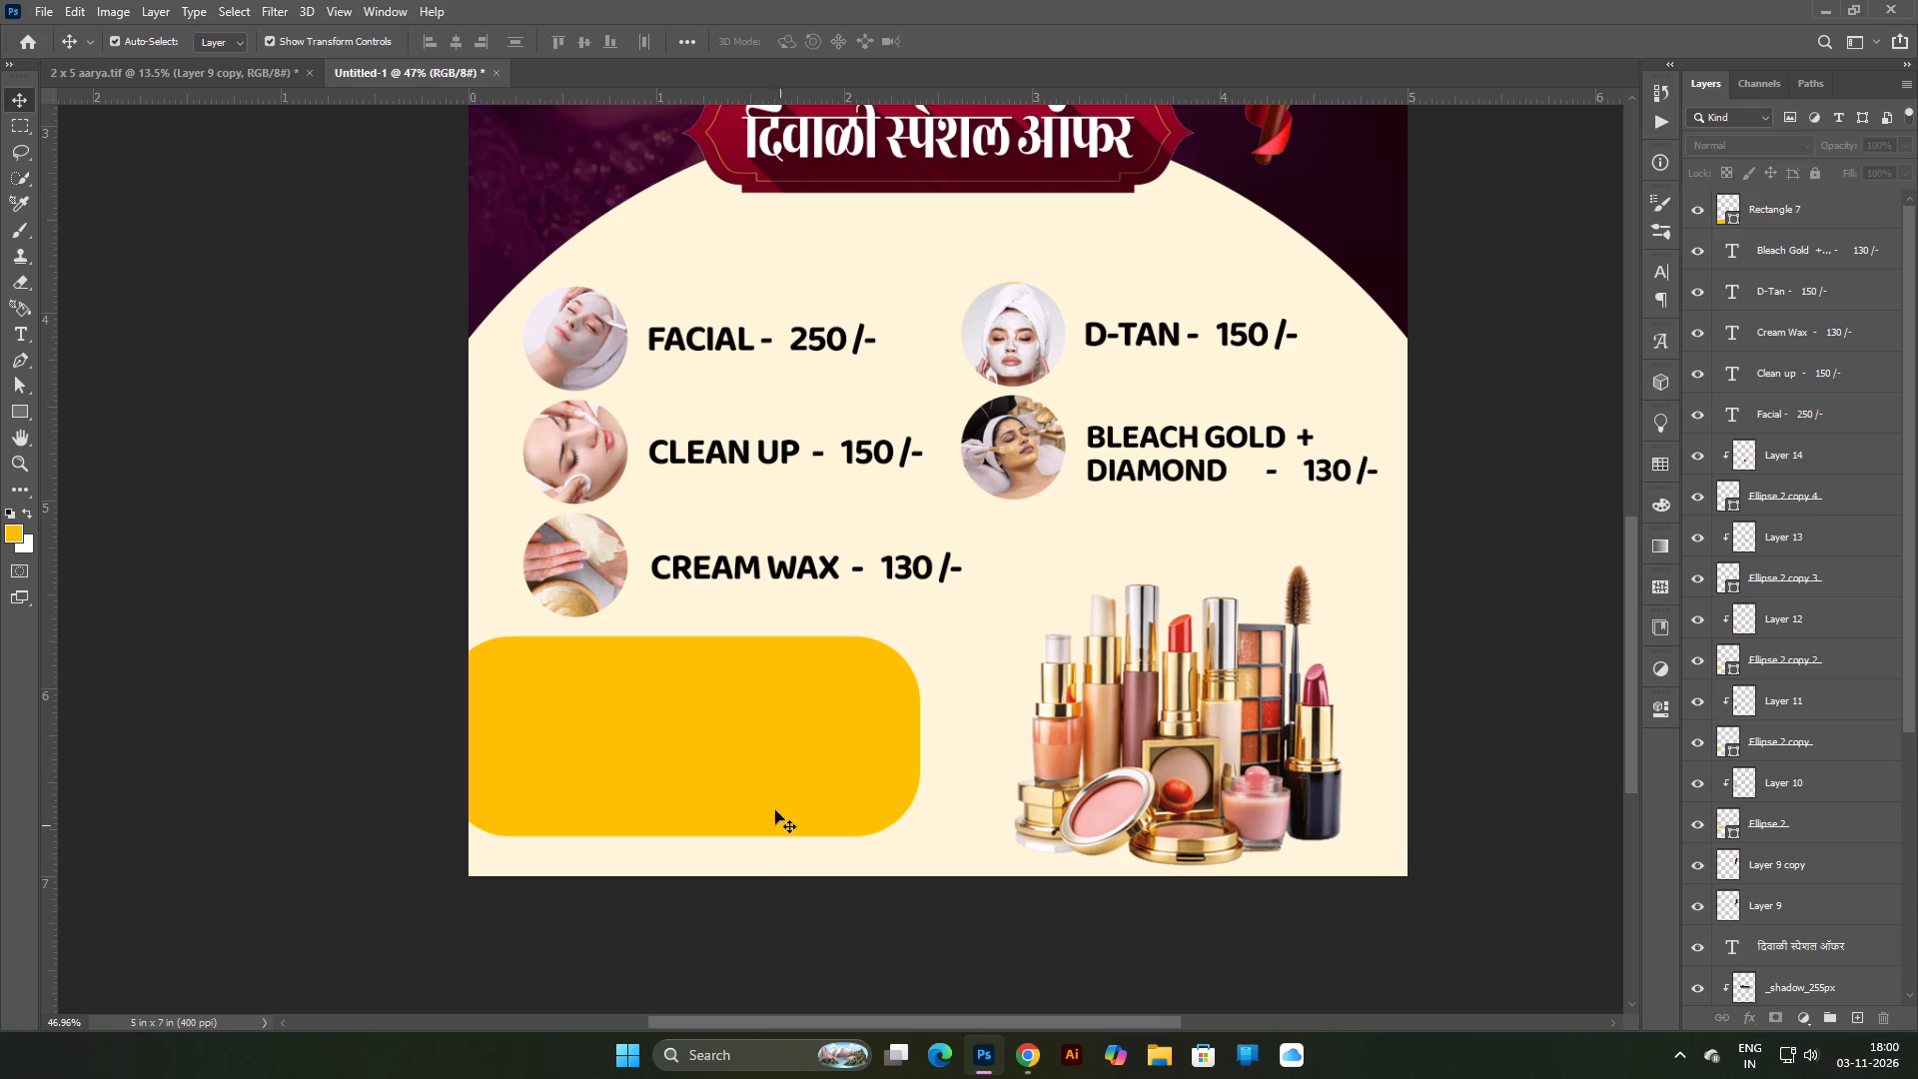
# Widen the rounded rectangle to about 118% and place it running off the poster's left edge, ending below the Cream Wax price.
pyautogui.moveTo(785, 784); pyautogui.dragTo(706, 784)
pyautogui.keyDown('shift'); pyautogui.moveTo(832, 740); pyautogui.dragTo(923, 754); pyautogui.keyUp('shift')
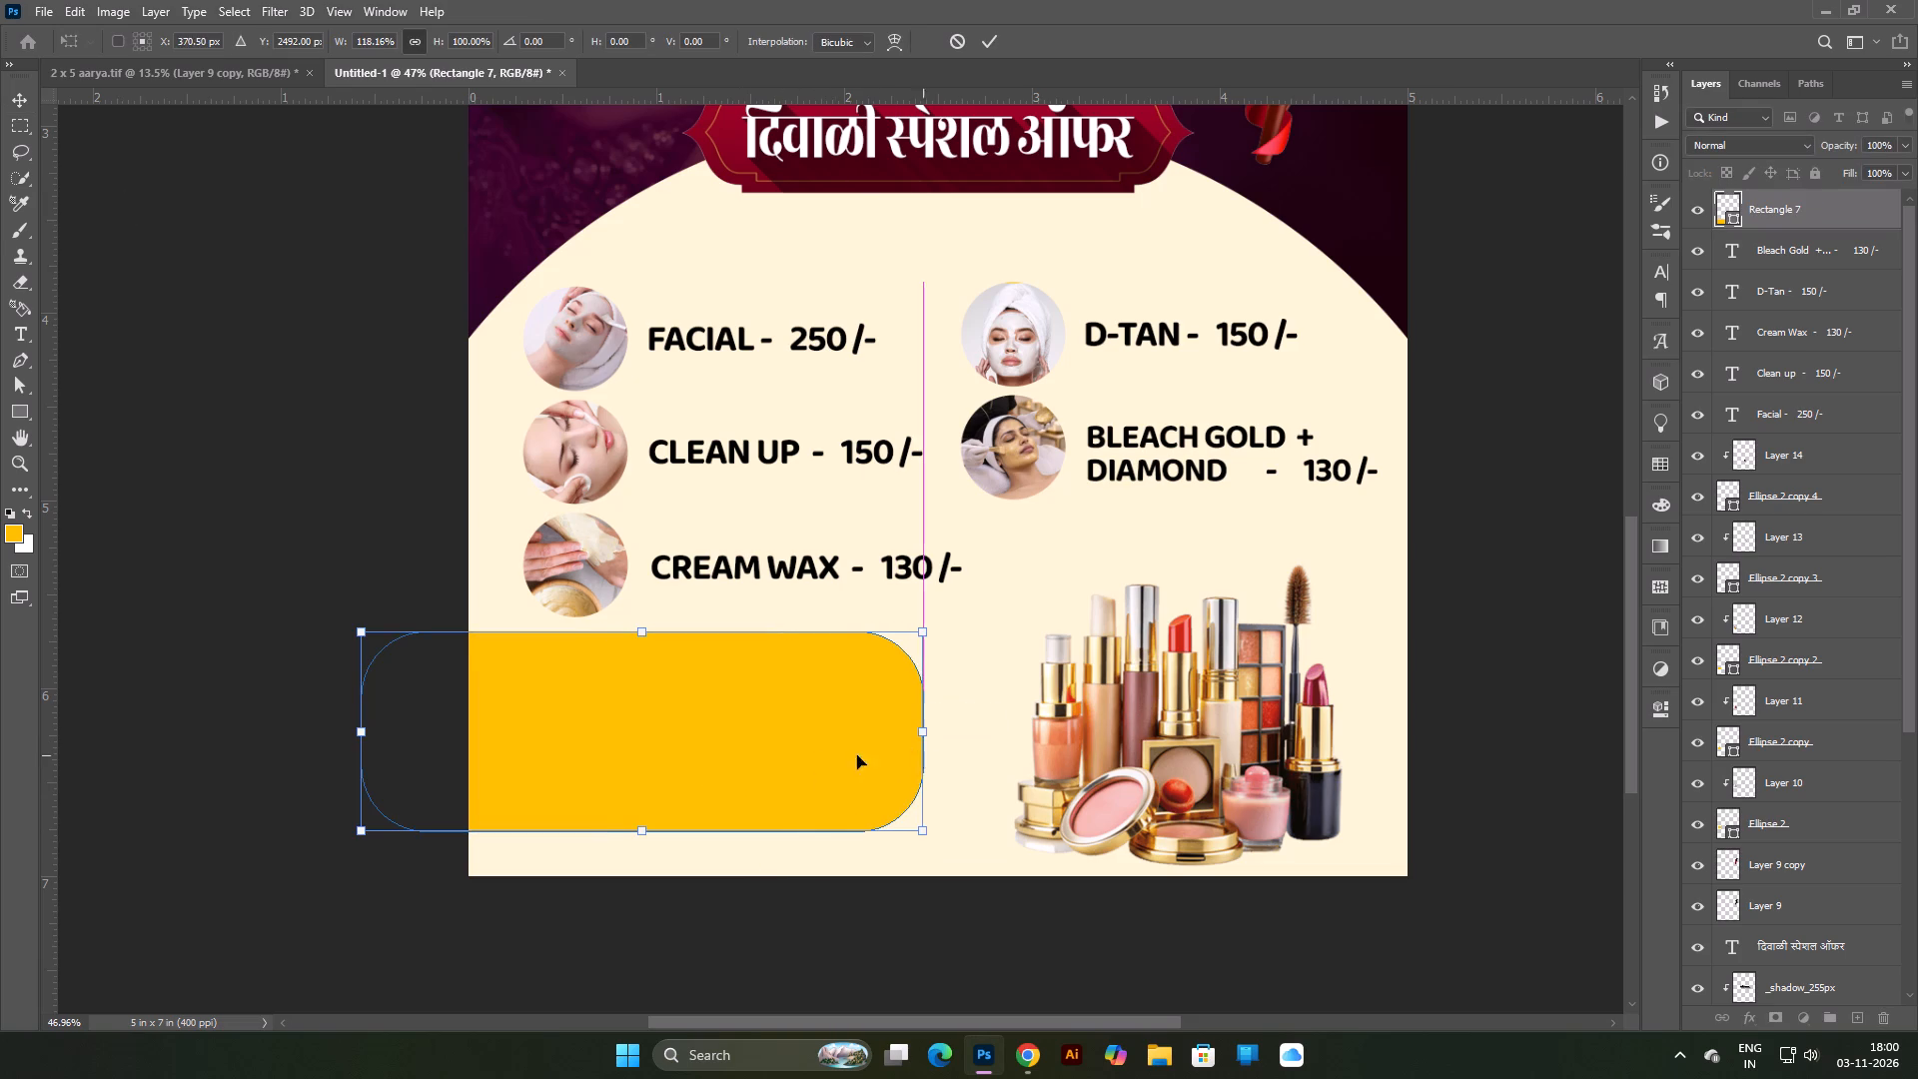
pyautogui.moveTo(807, 755); pyautogui.dragTo(848, 765)
pyautogui.click(848, 765)
pyautogui.press('Return')
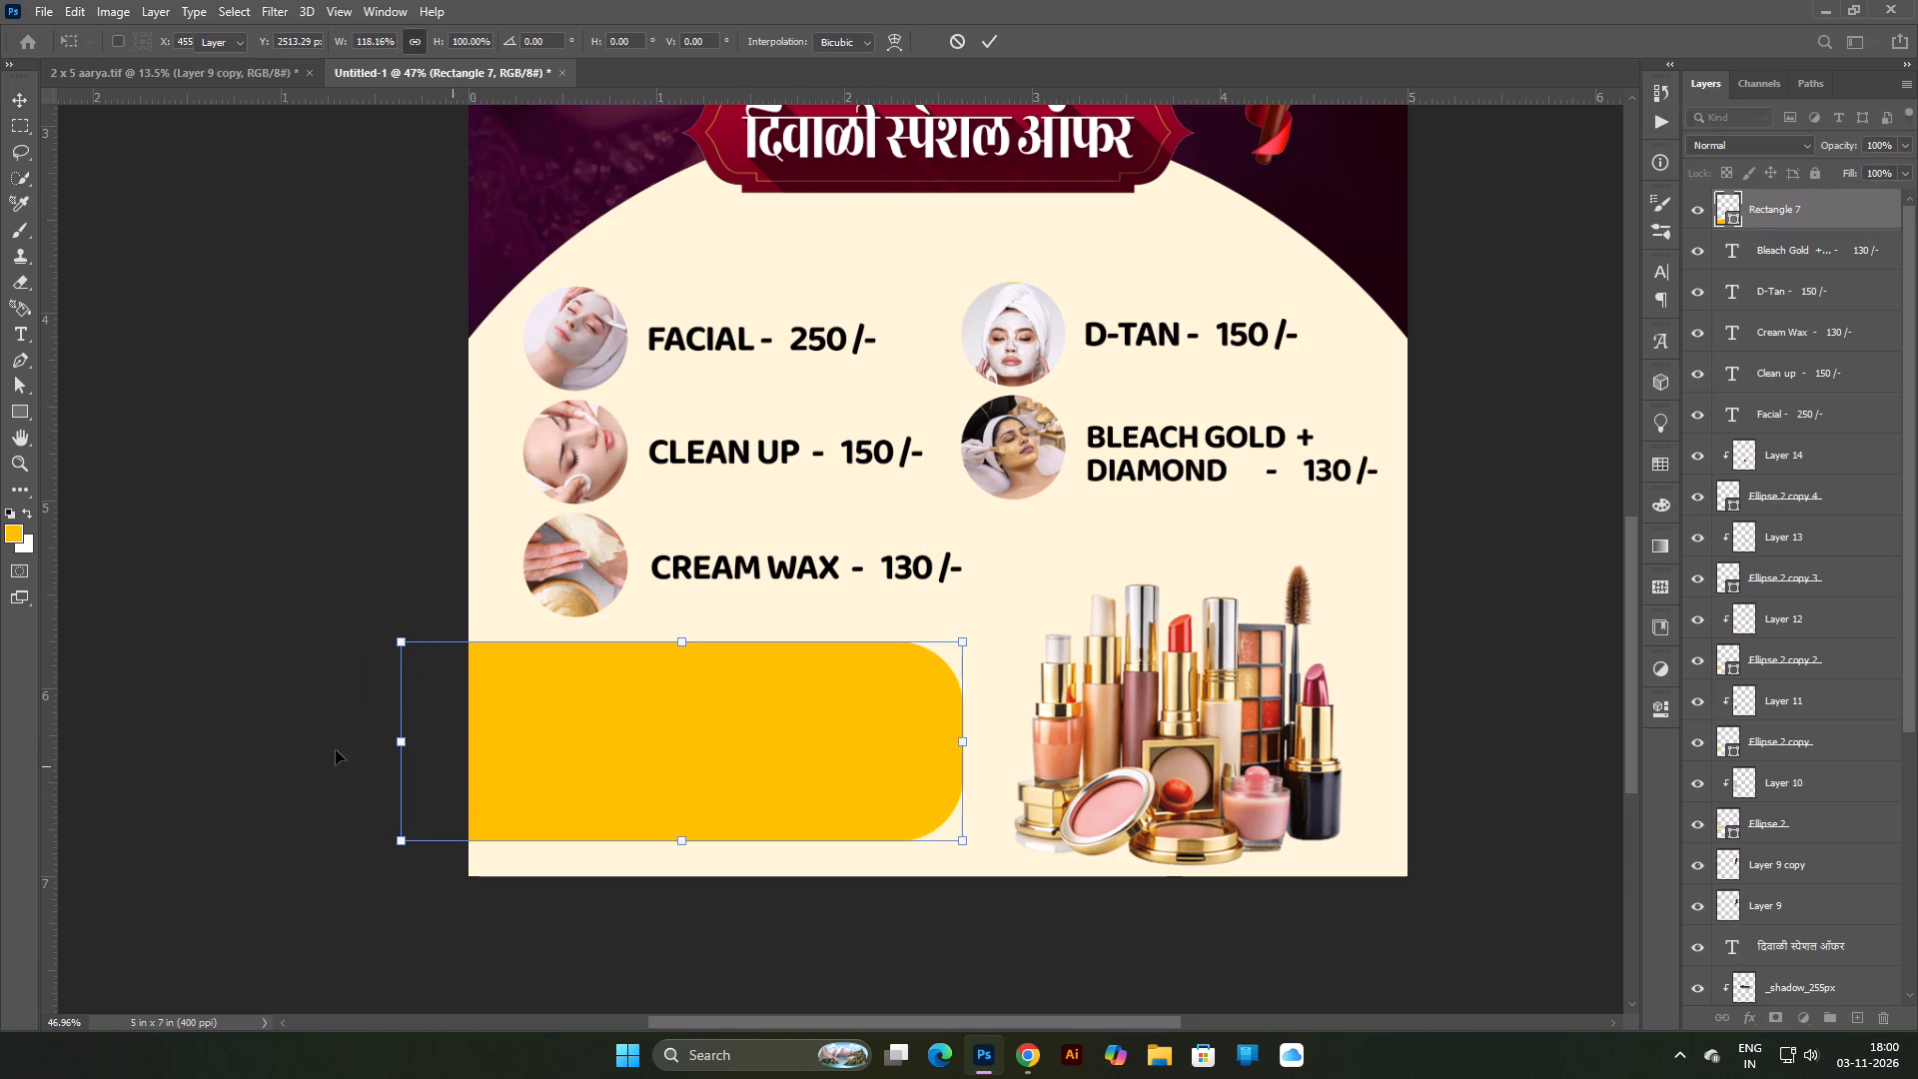
pyautogui.click(280, 730)
# Recolour the rounded rectangle to dark maroon, RGB 72, 0, 30.
pyautogui.scroll(-5, 653, 727)
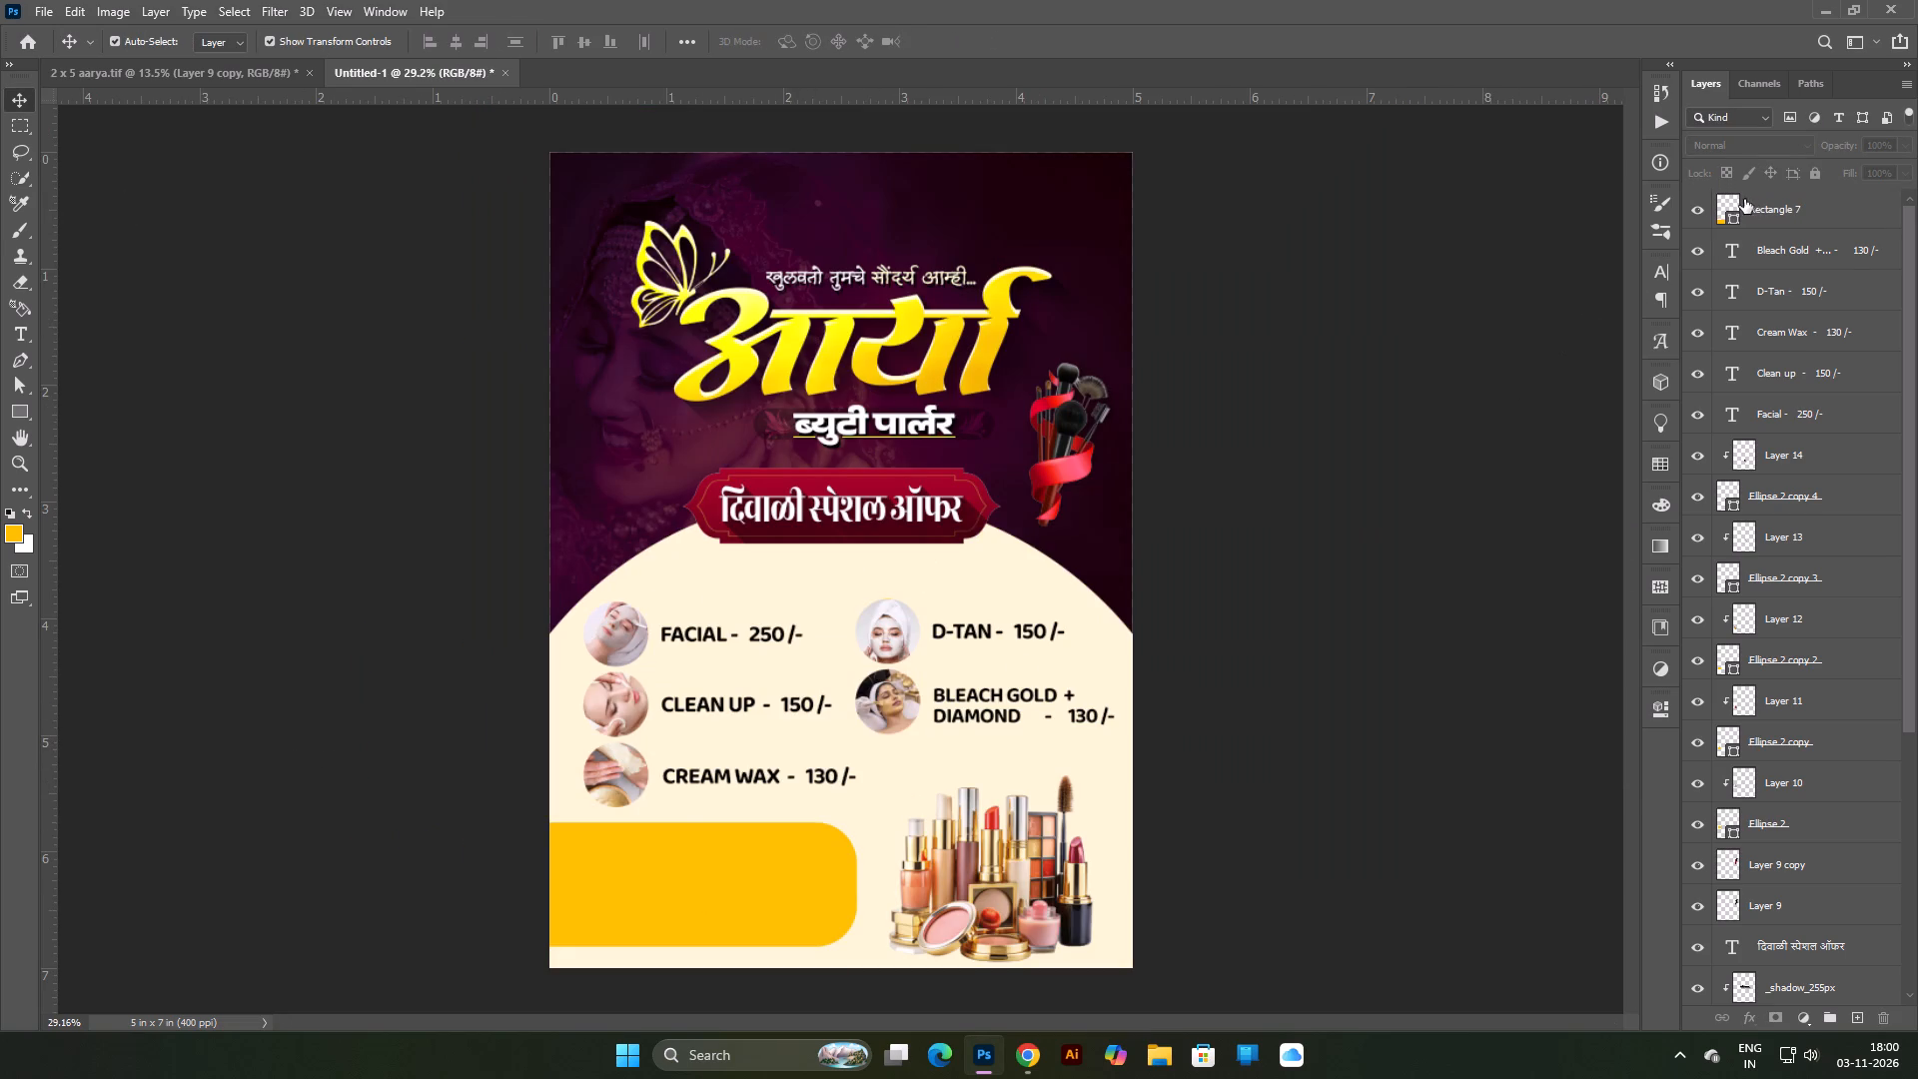
pyautogui.doubleClick(1738, 223)
pyautogui.click(1046, 209)
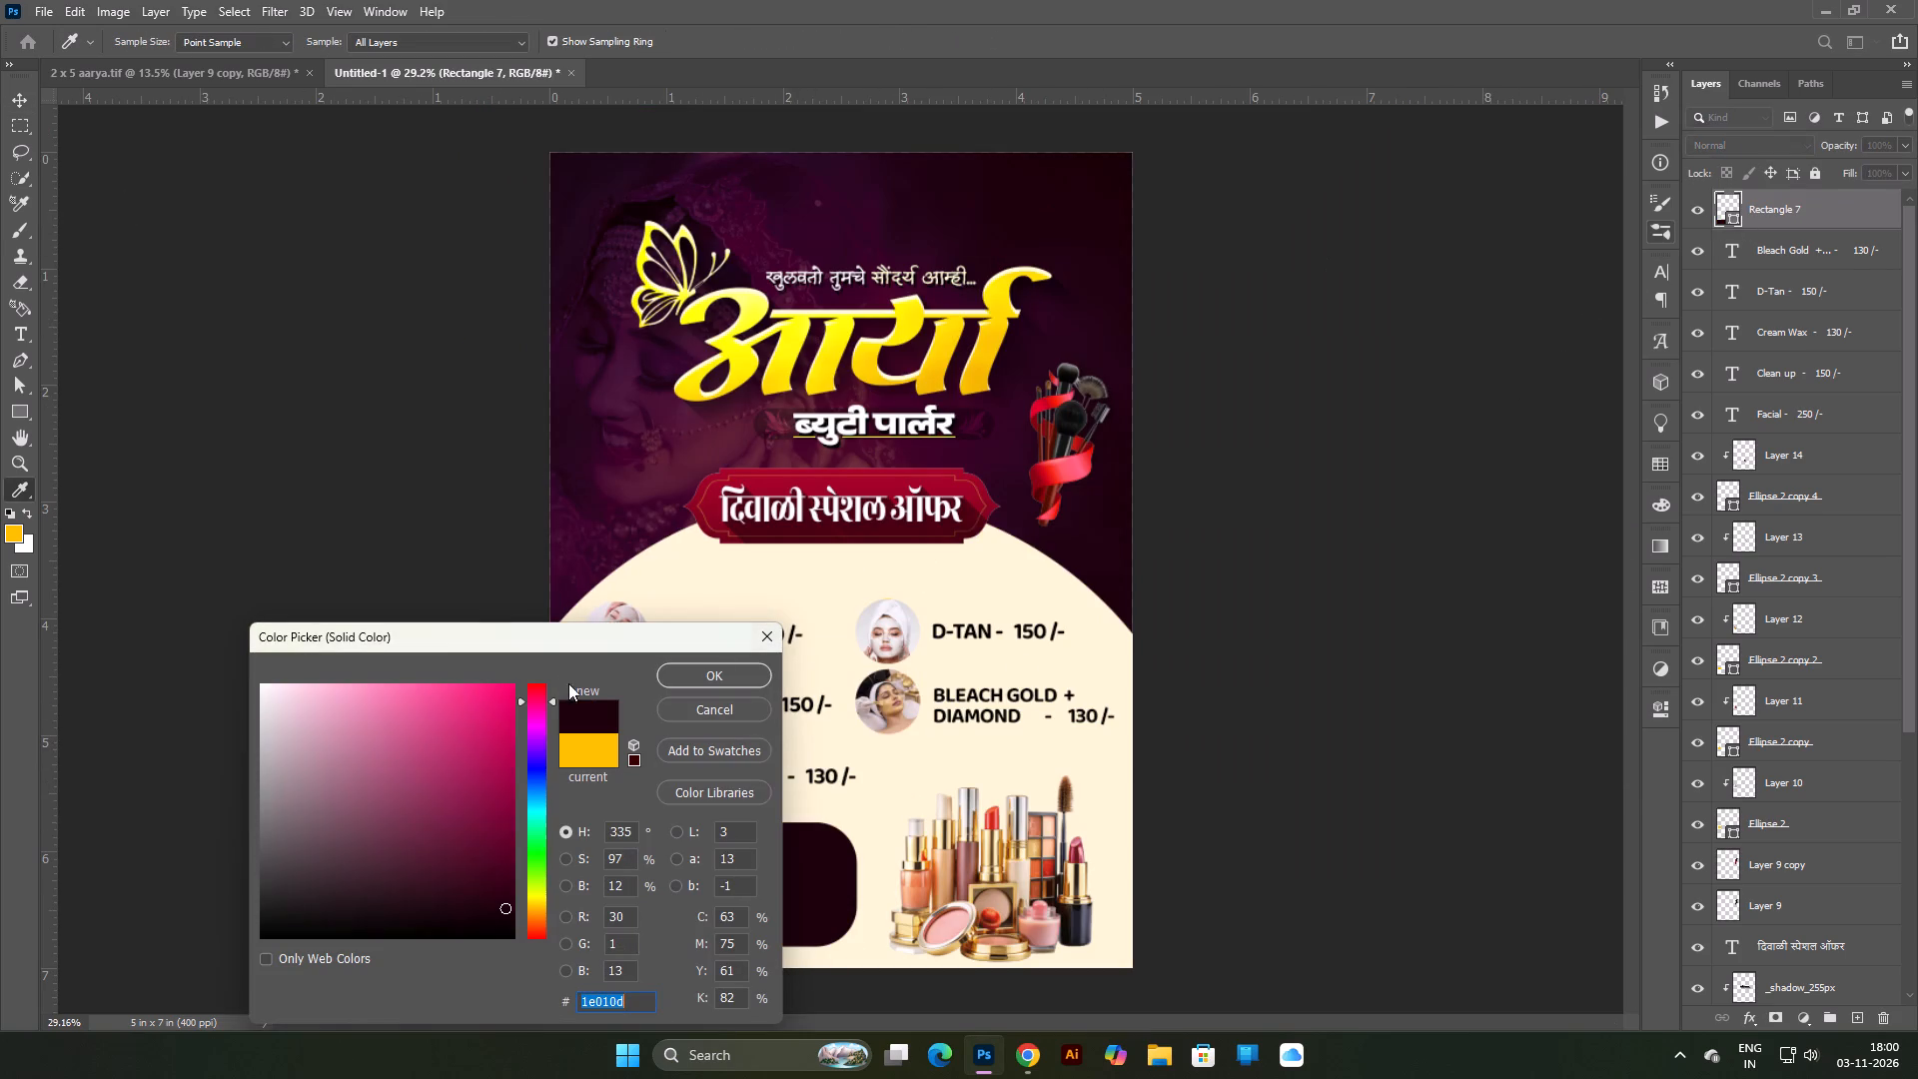
pyautogui.moveTo(643, 645); pyautogui.dragTo(410, 687)
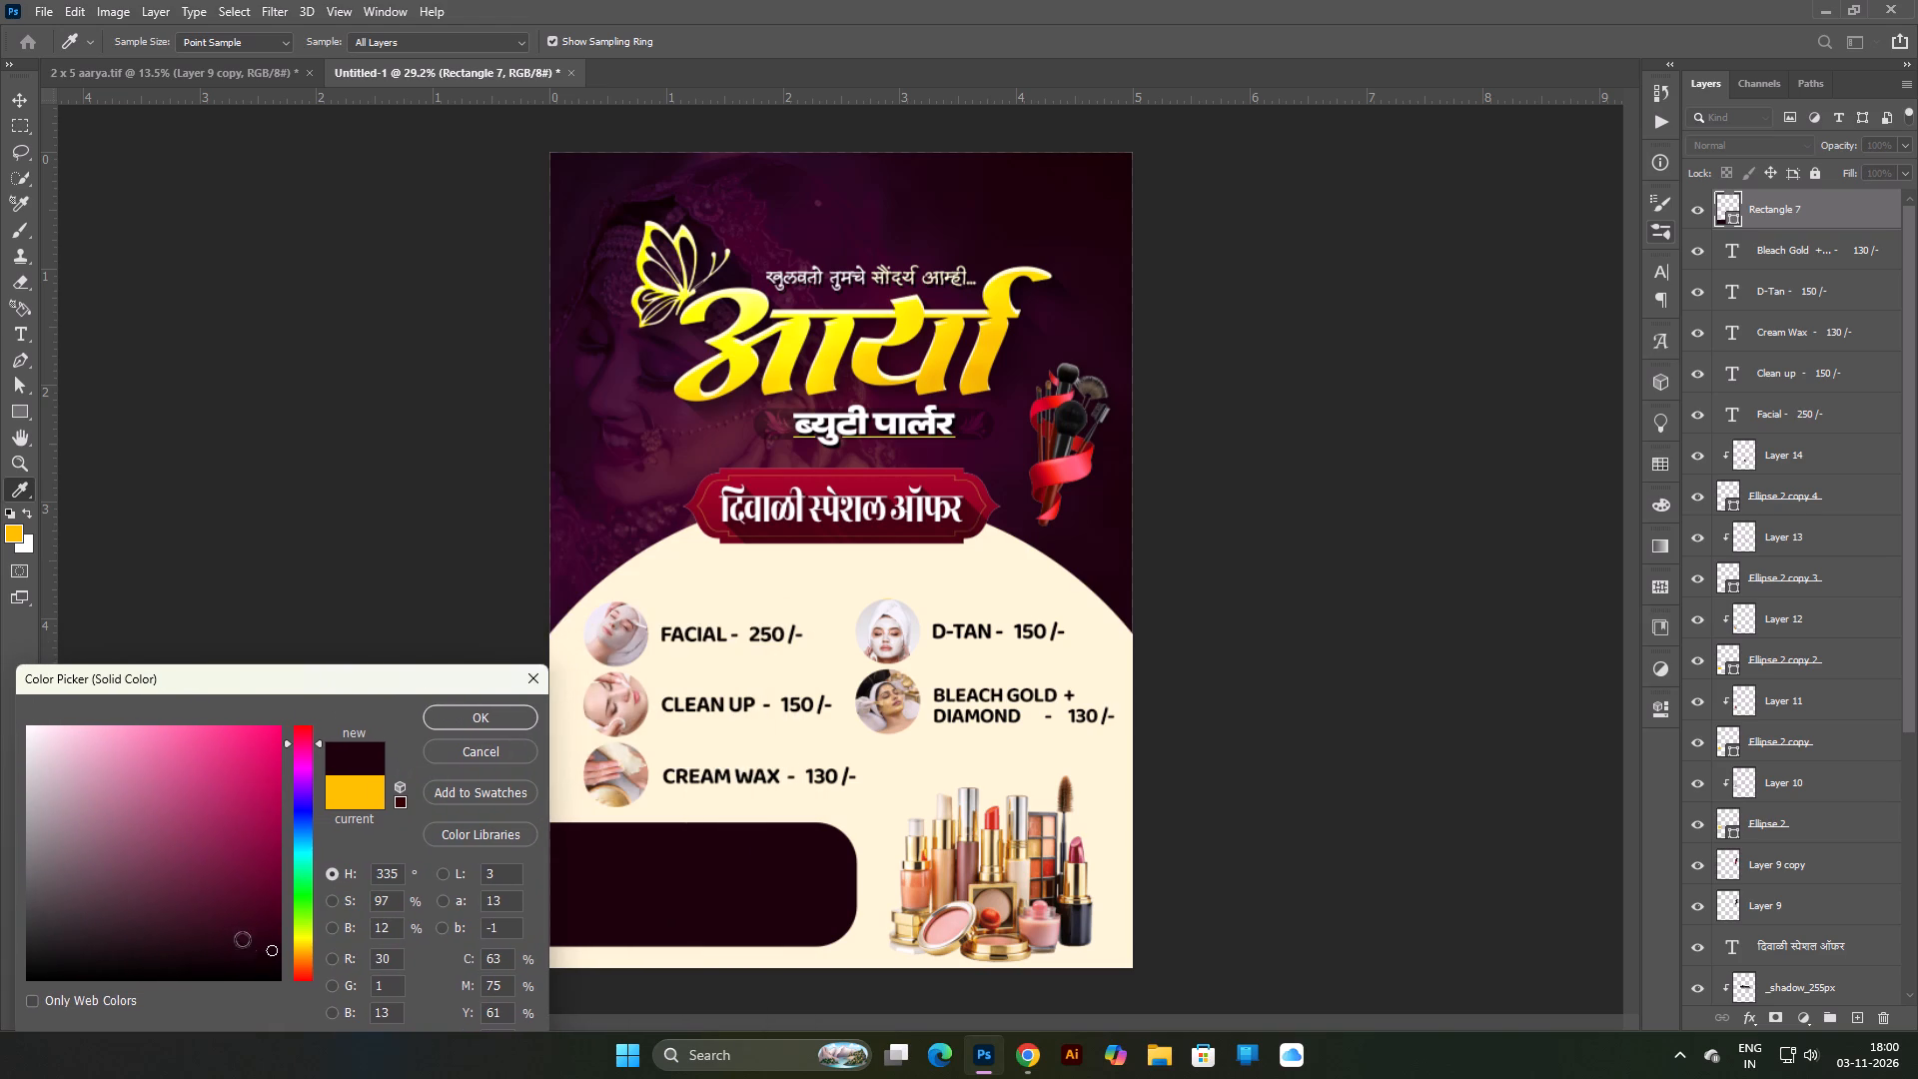
pyautogui.moveTo(243, 928); pyautogui.dragTo(308, 908)
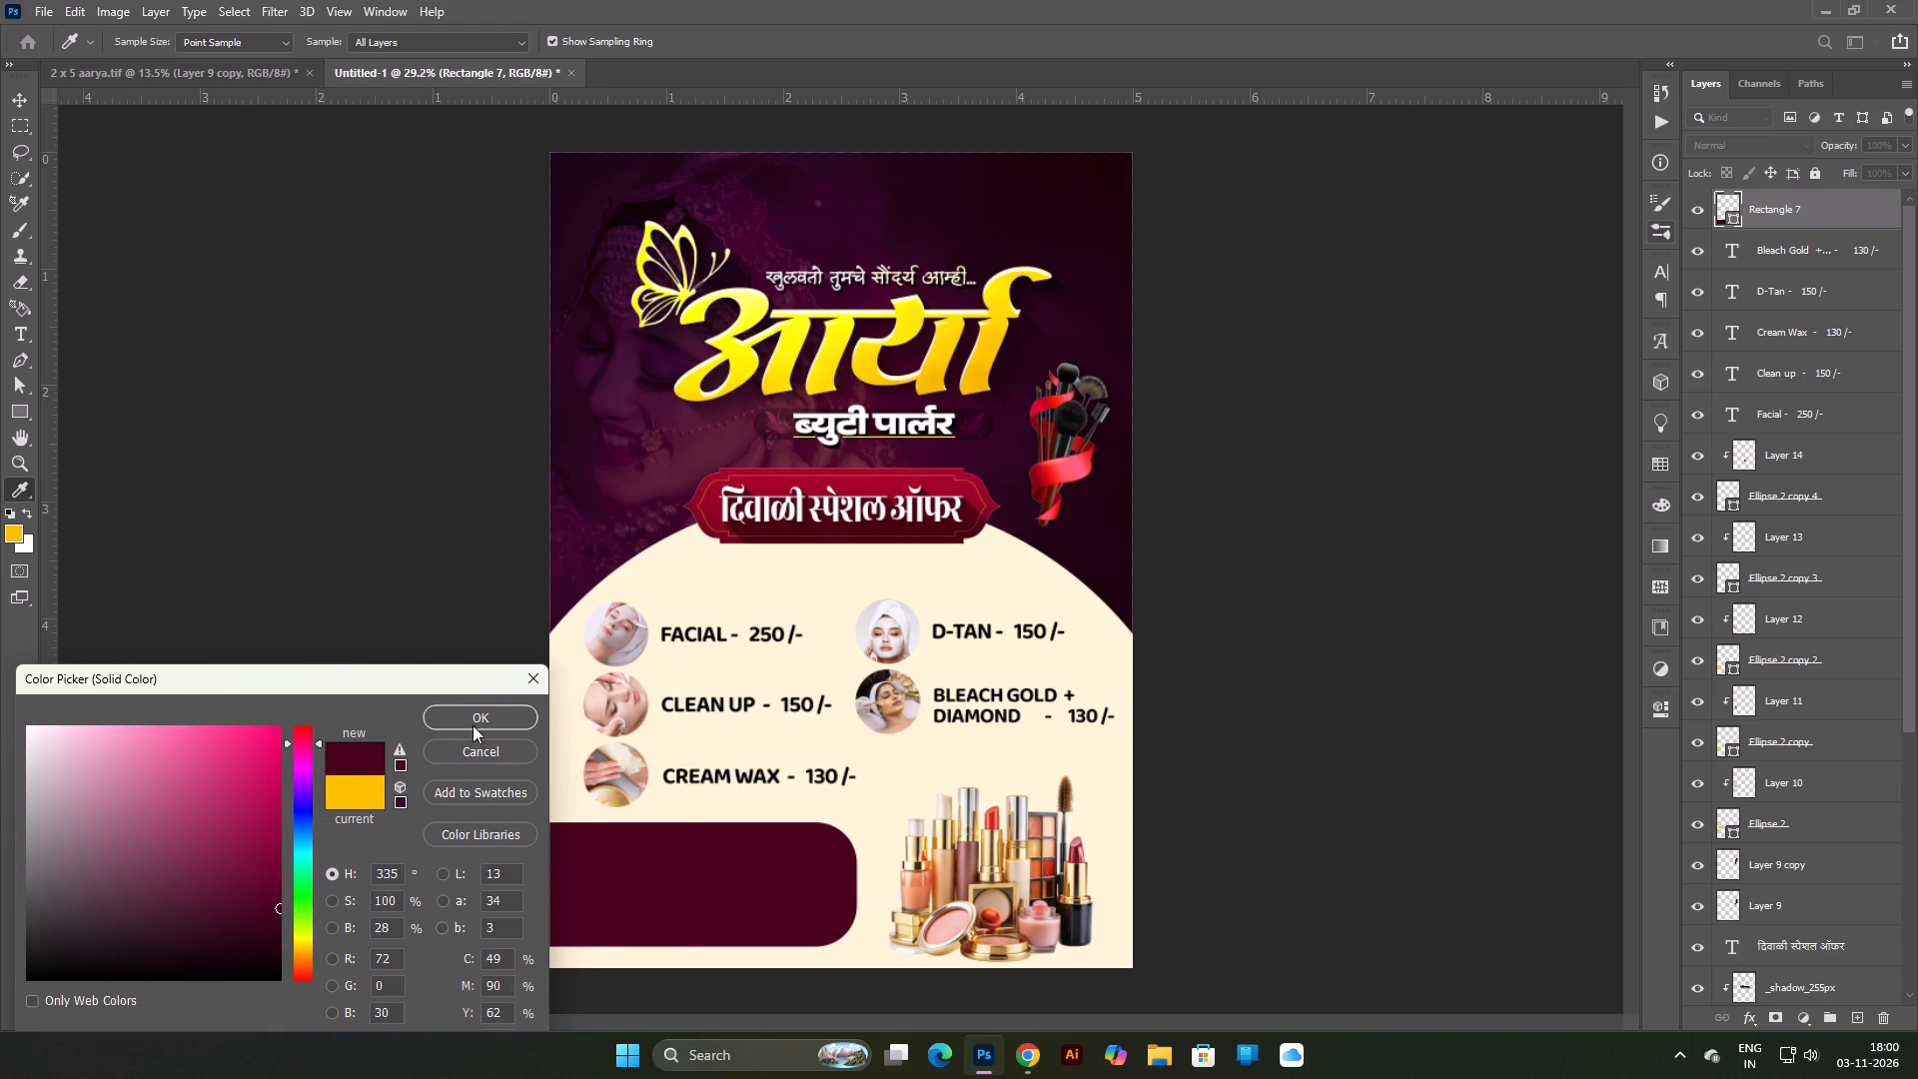
pyautogui.click(480, 725)
pyautogui.press('Return')
pyautogui.click(1243, 658)
# Widen the maroon rectangle to about 106.4% and reposition it to end just short of the cosmetics image.
pyautogui.moveTo(701, 871); pyautogui.dragTo(729, 871)
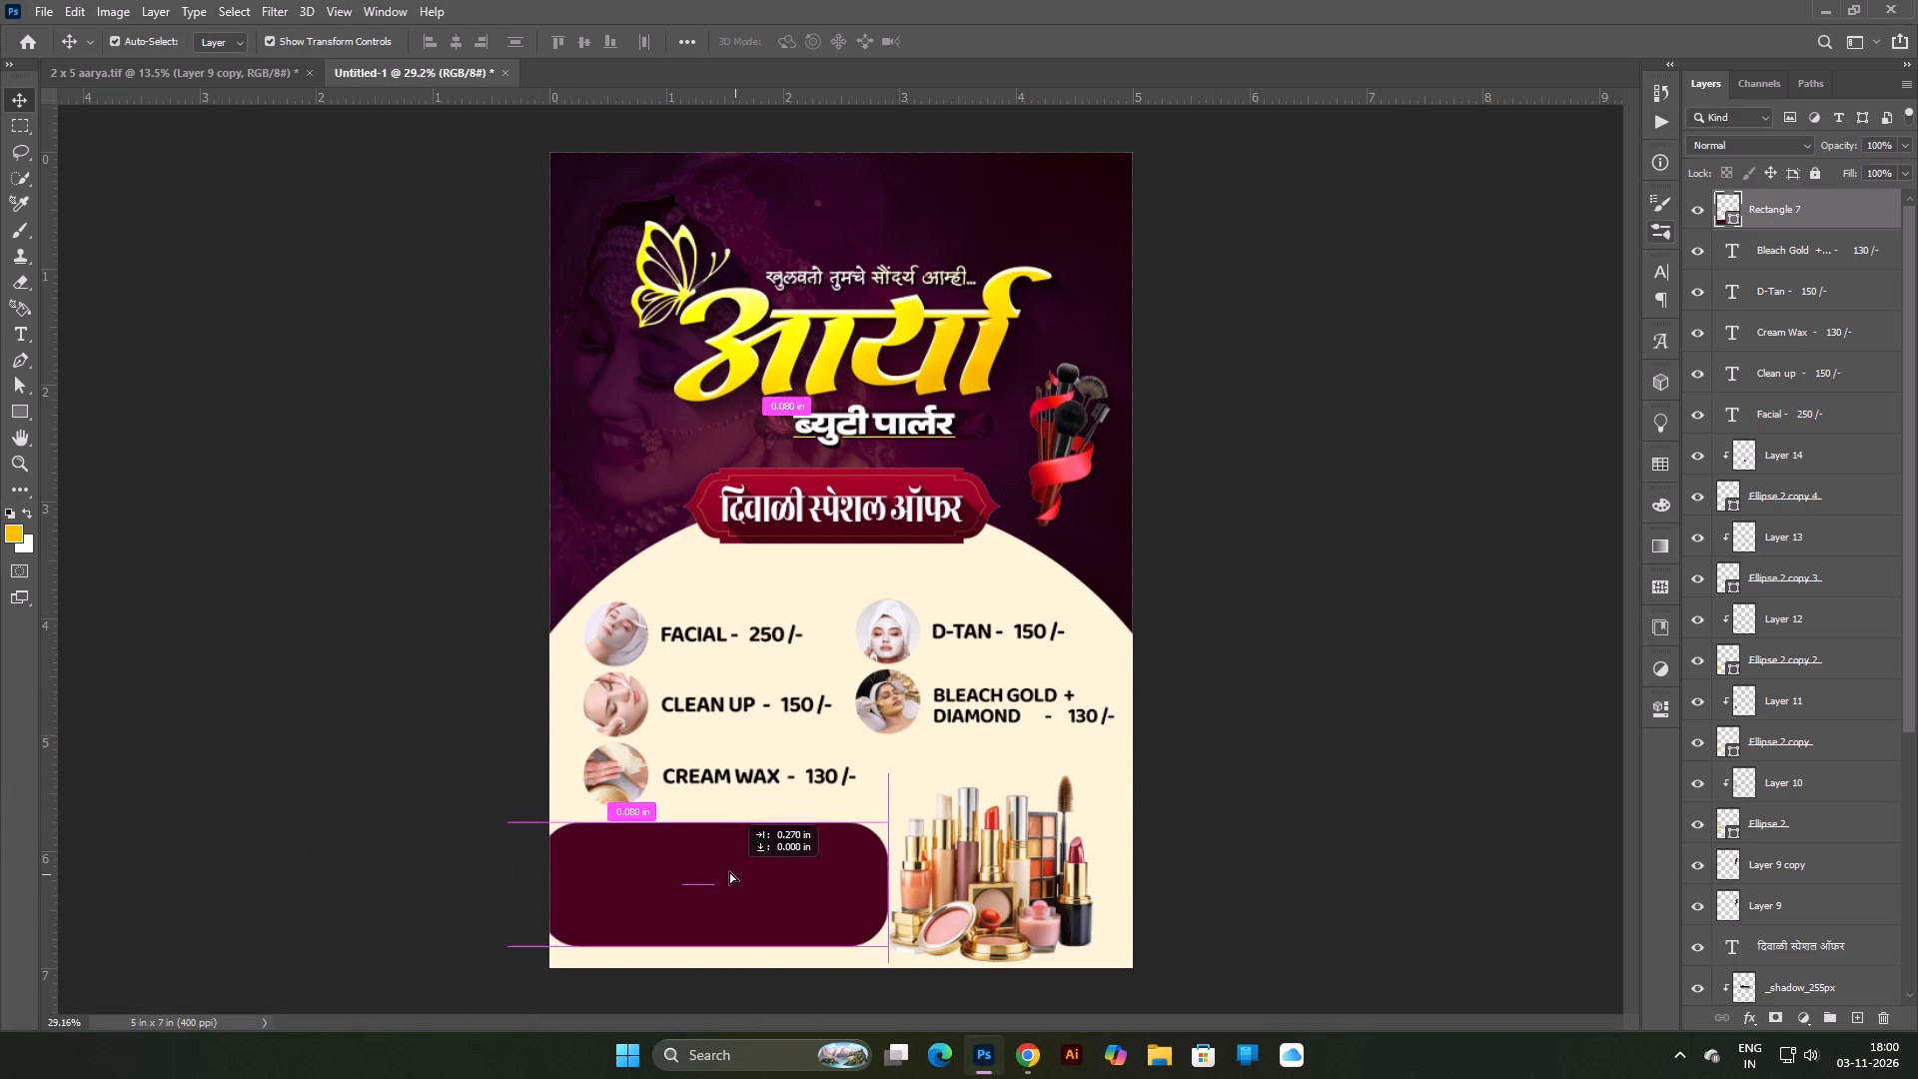
pyautogui.moveTo(729, 871); pyautogui.dragTo(684, 886)
pyautogui.keyDown('shift'); pyautogui.moveTo(845, 906); pyautogui.dragTo(869, 905); pyautogui.keyUp('shift')
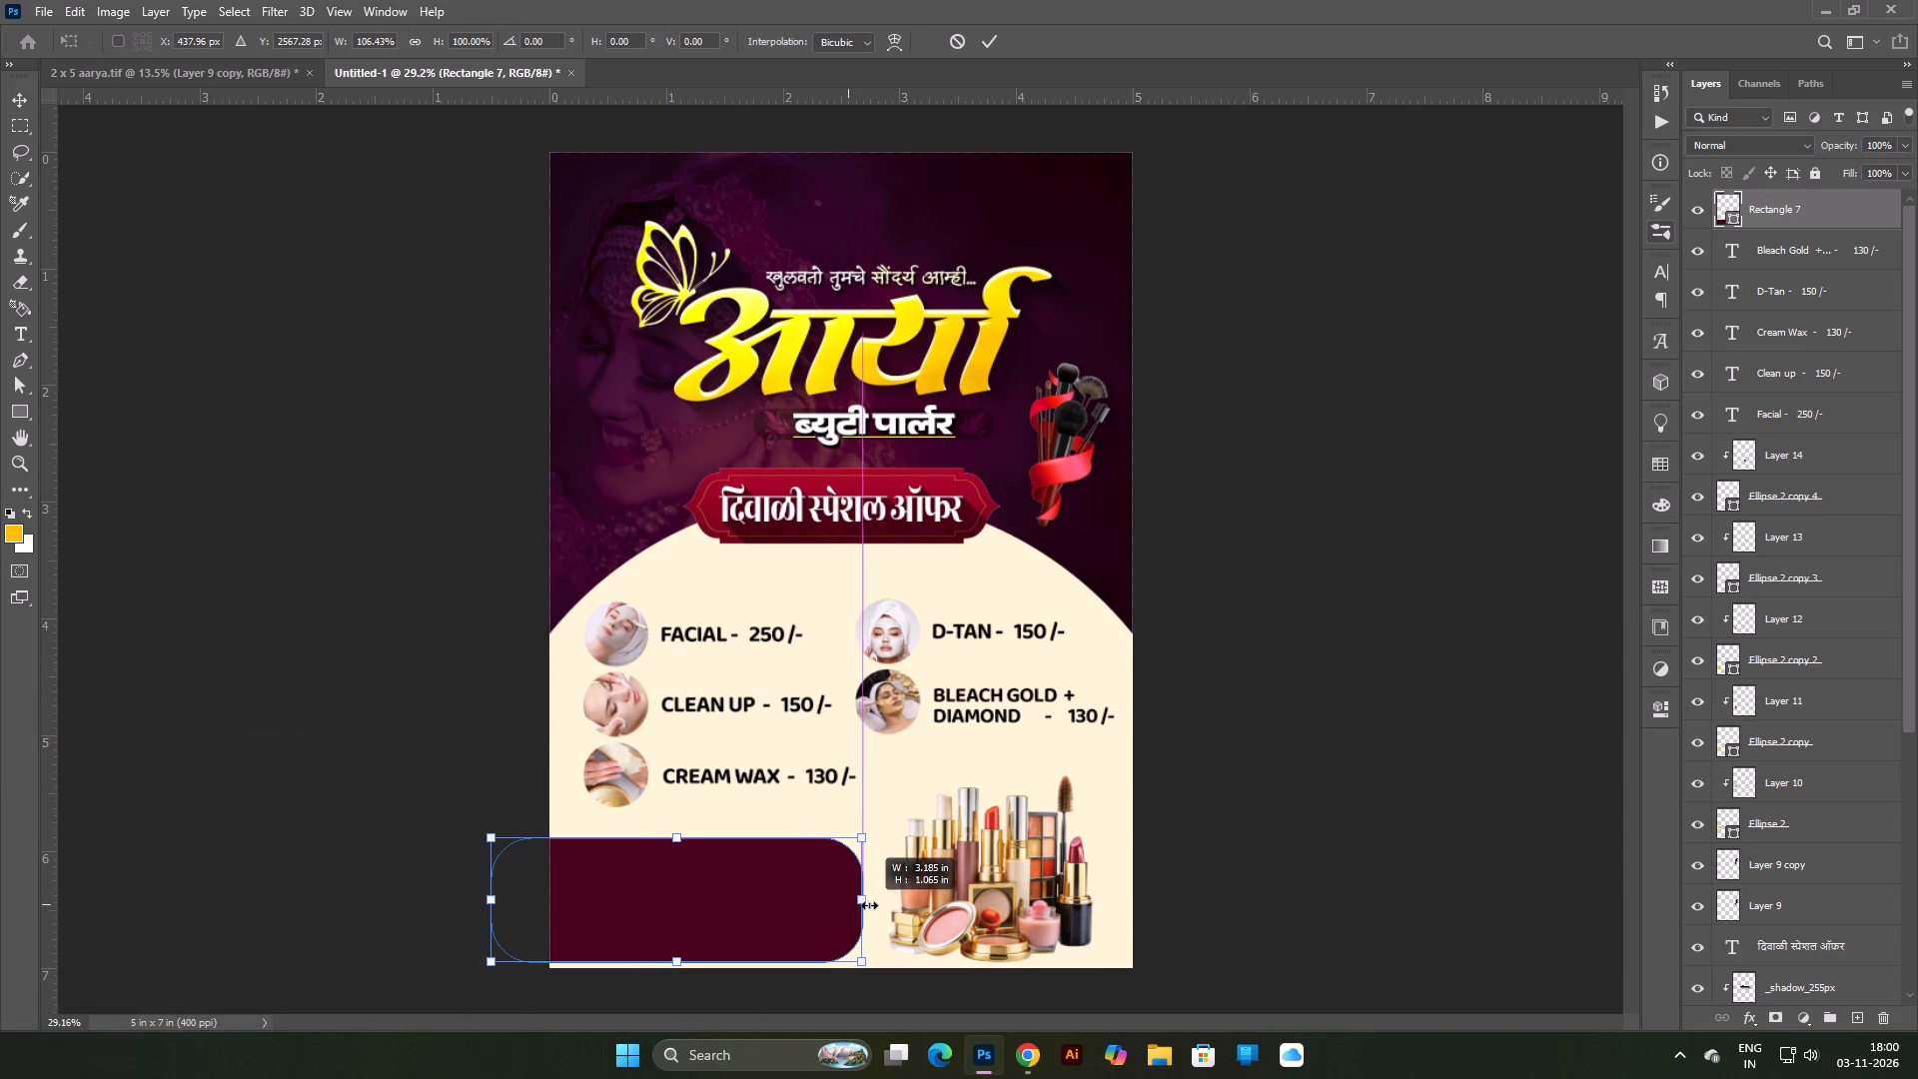
pyautogui.keyDown('shift'); pyautogui.moveTo(869, 905); pyautogui.dragTo(871, 905); pyautogui.keyUp('shift')
pyautogui.click(751, 925)
pyautogui.moveTo(757, 917); pyautogui.dragTo(763, 907)
pyautogui.click(763, 907)
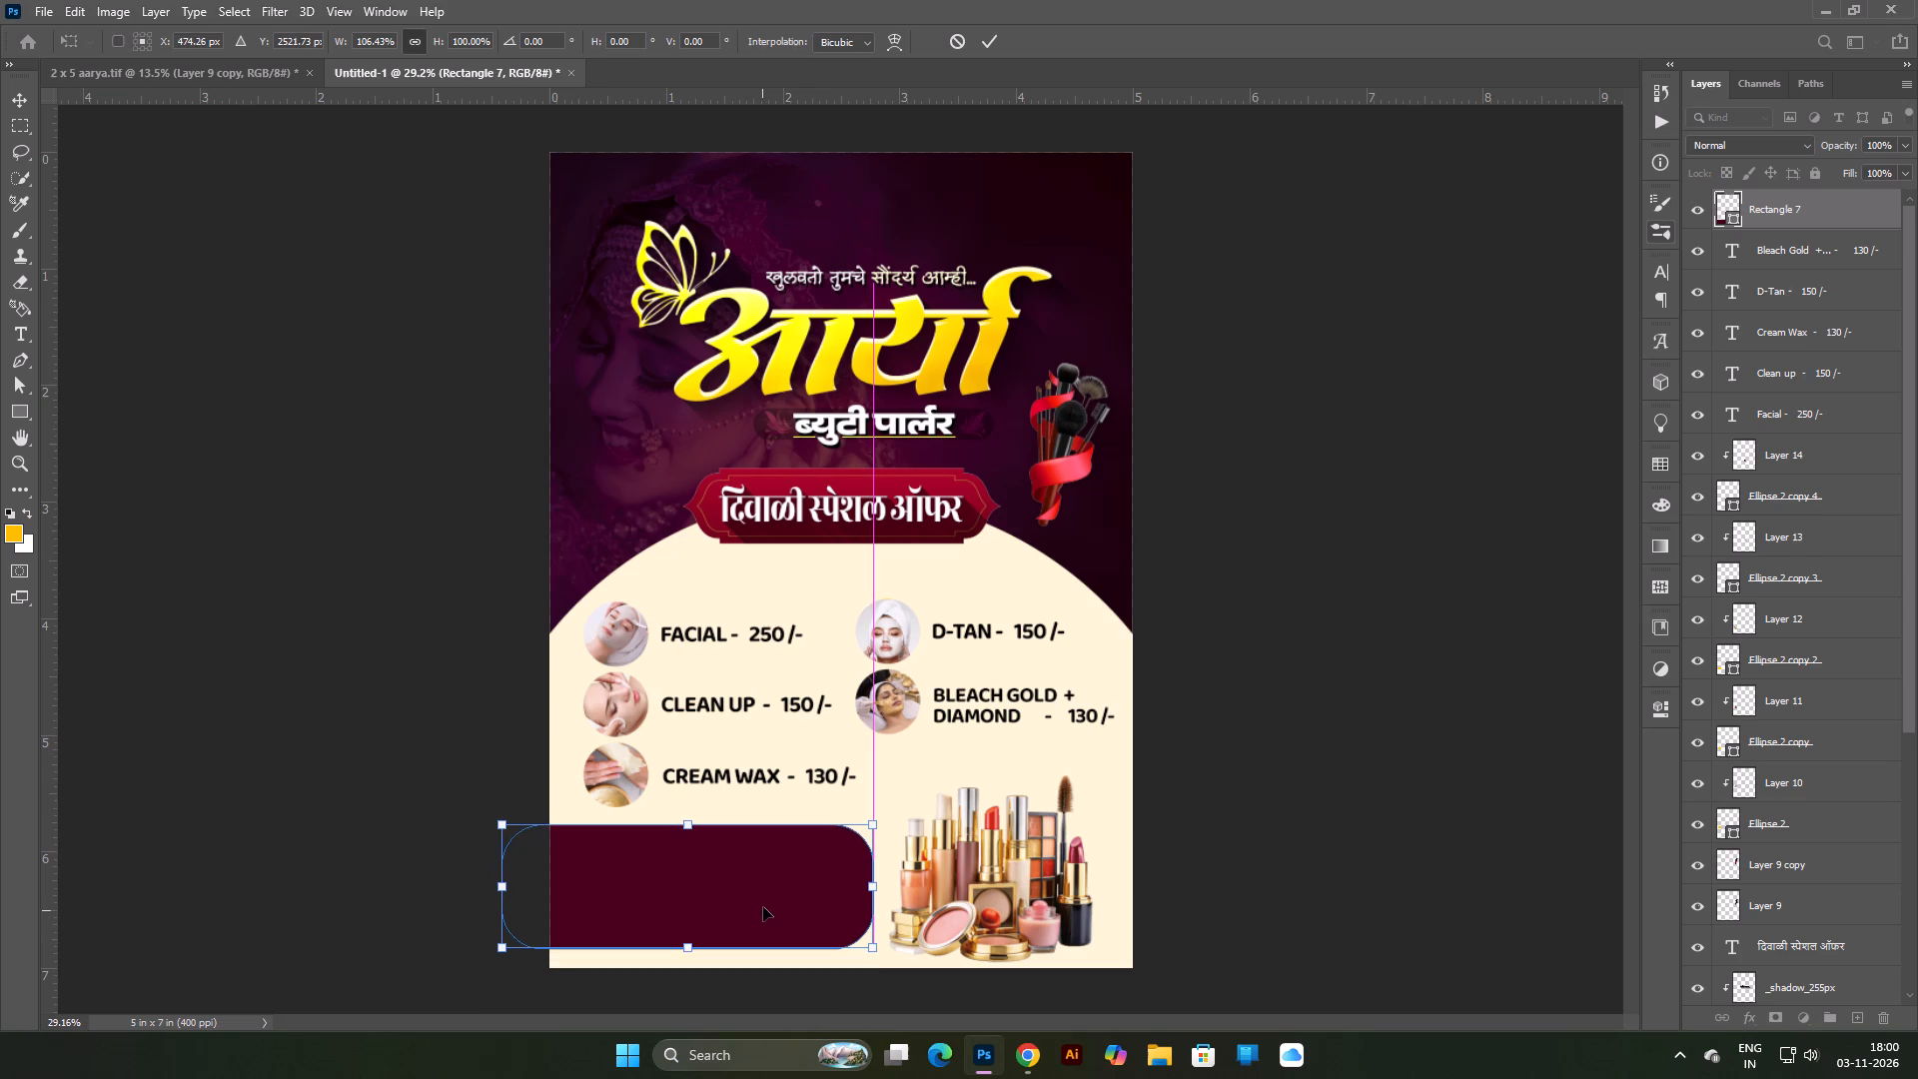
pyautogui.press('Return')
pyautogui.click(1227, 729)
# Shift the cosmetics image slightly right, away from the maroon rectangle.
pyautogui.click(967, 862)
pyautogui.click(973, 862)
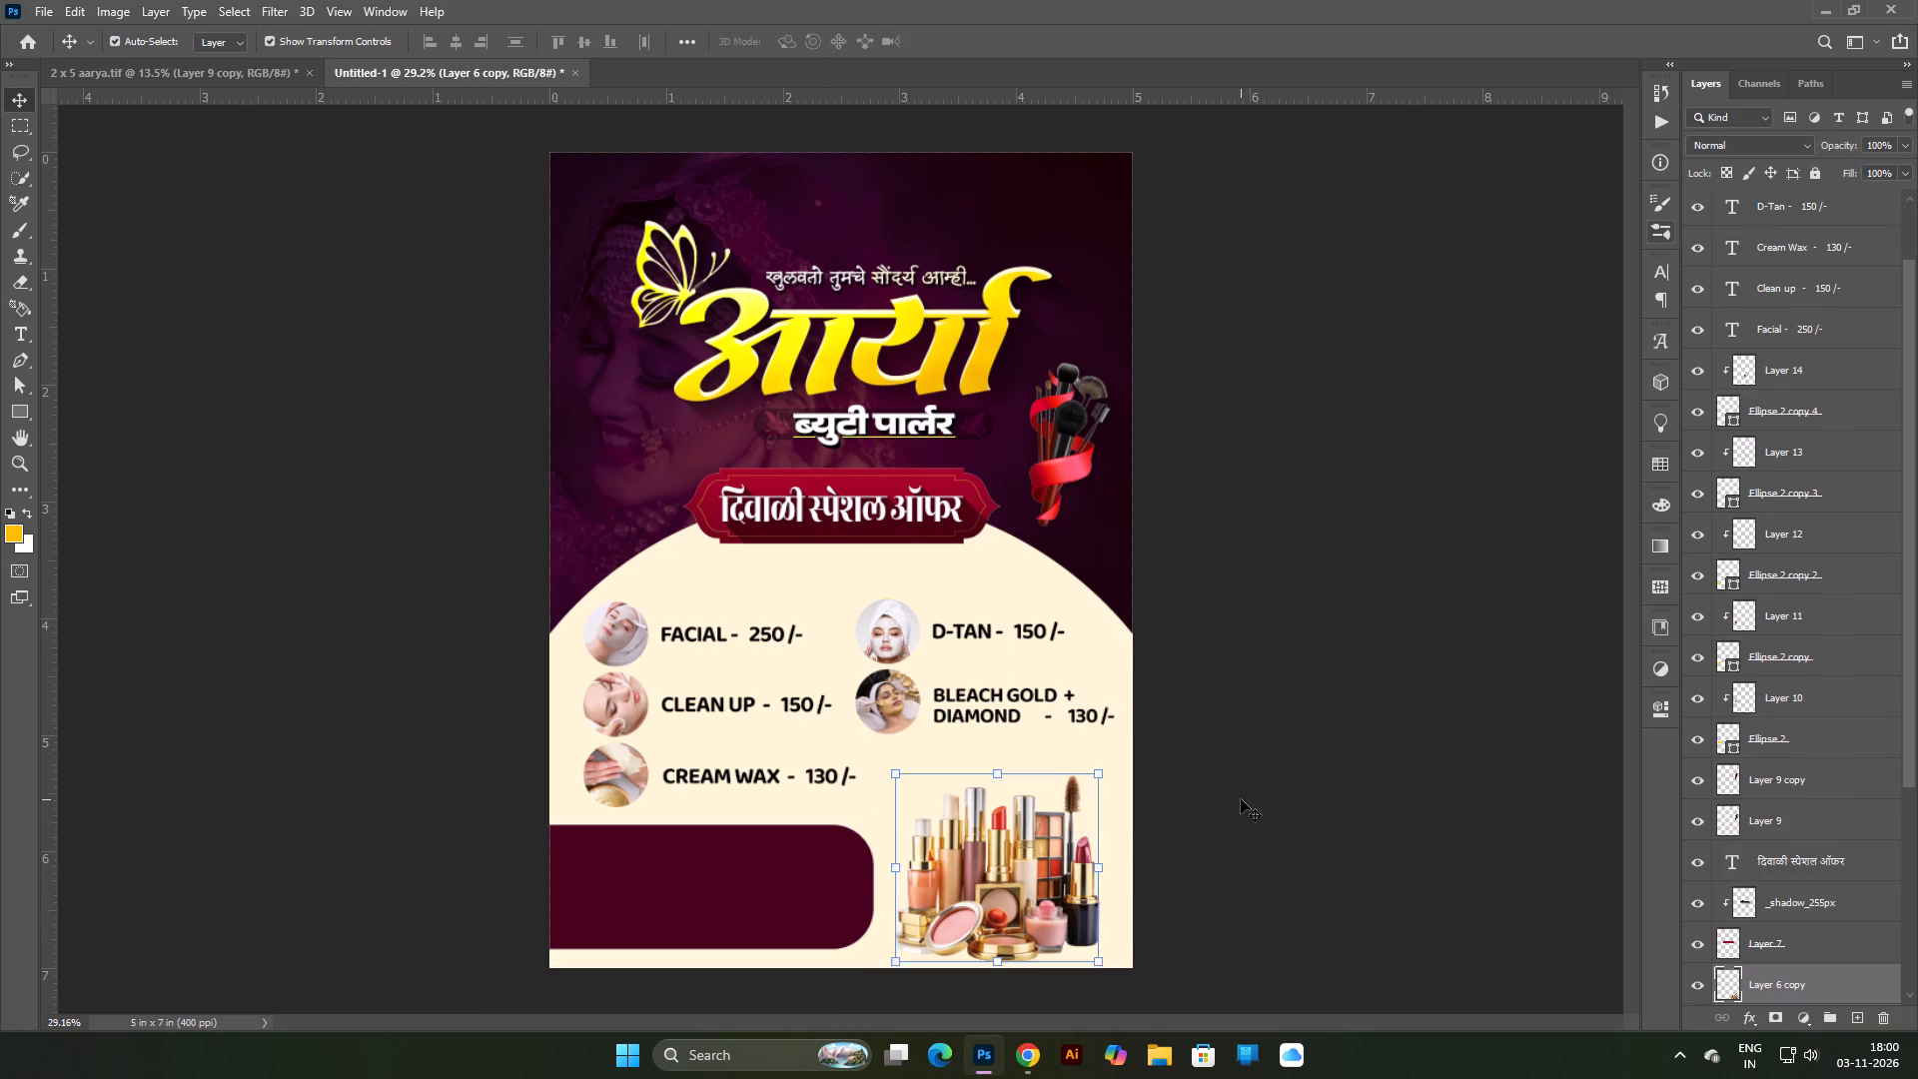
pyautogui.click(1241, 799)
pyautogui.scroll(-5, 1054, 775)
pyautogui.scroll(2, 1041, 775)
pyautogui.hotkey('ctrl', '0')
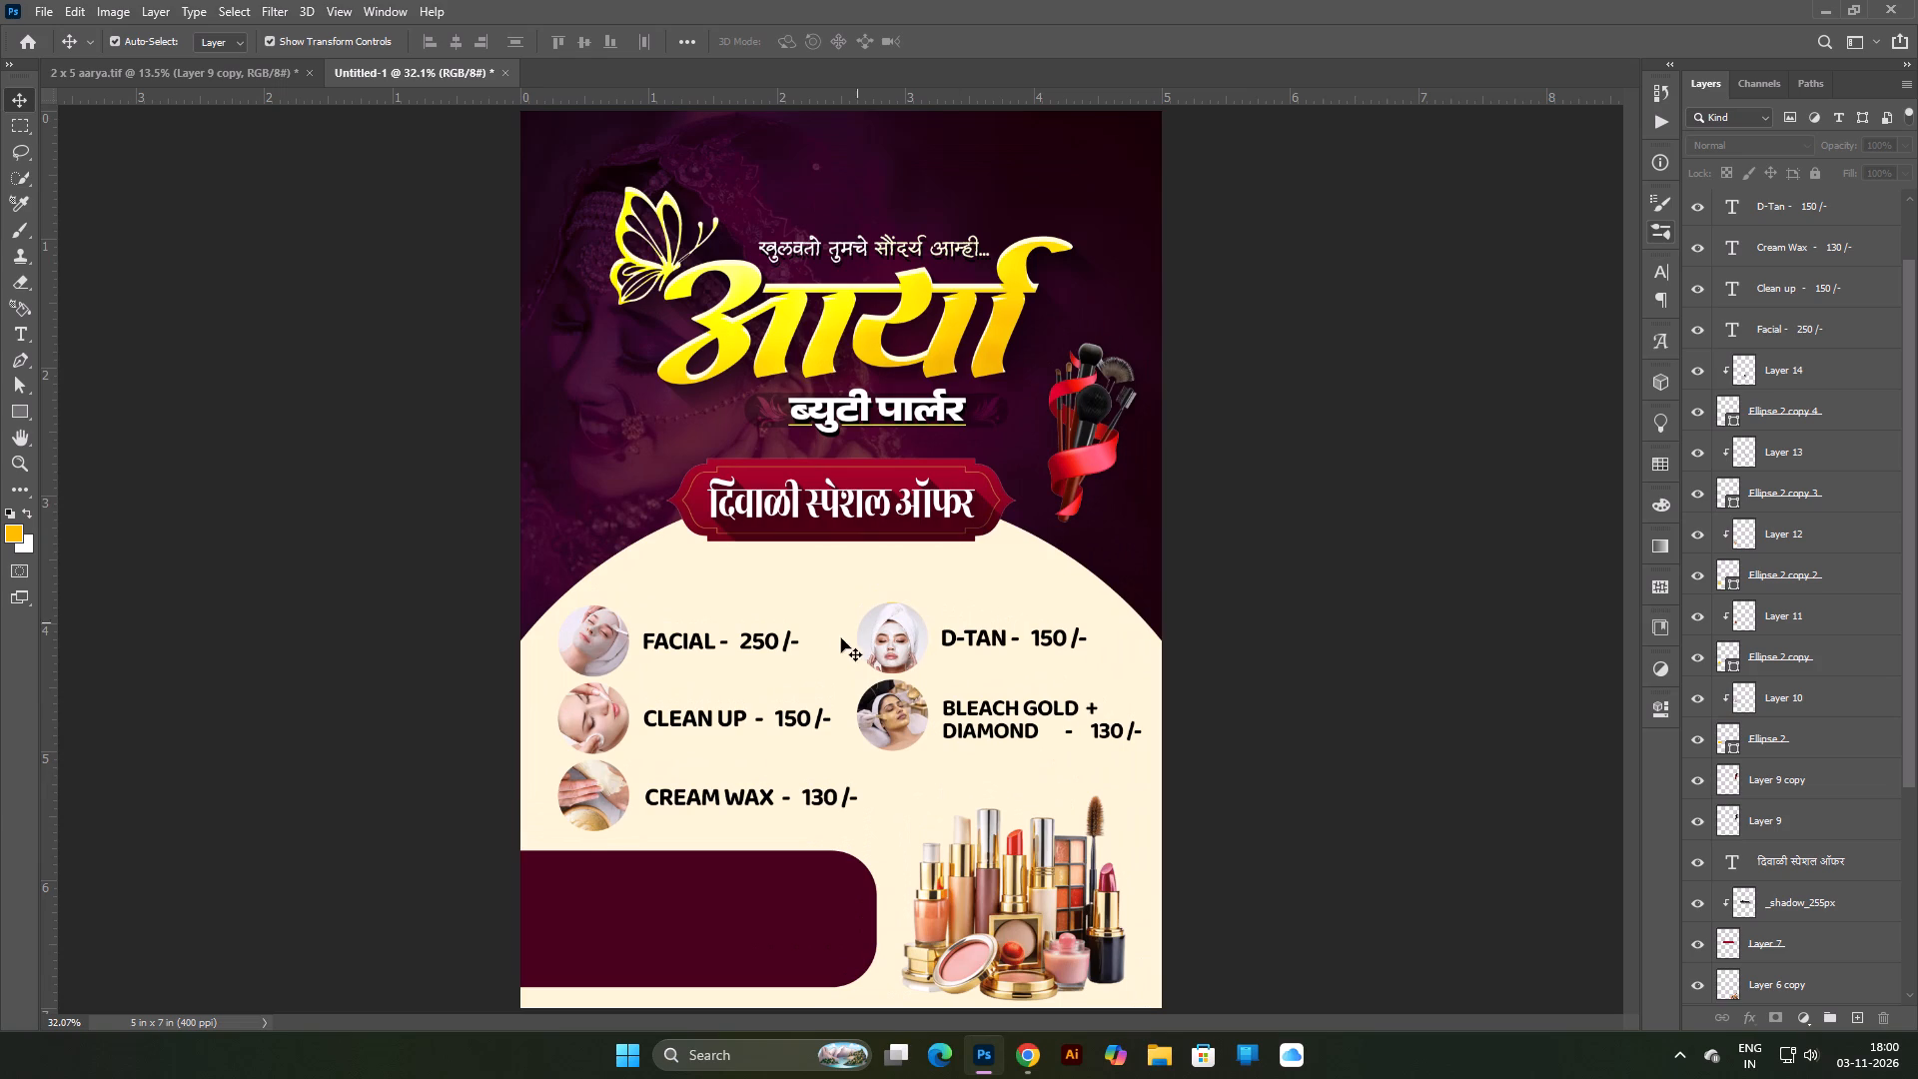
# Move the Aarya title group, with its butterfly, tagline and subtitle, up by about 0.2 inch.
pyautogui.scroll(-4, 838, 642)
pyautogui.scroll(3, 840, 654)
pyautogui.scroll(-2, 969, 634)
pyautogui.scroll(2, 969, 634)
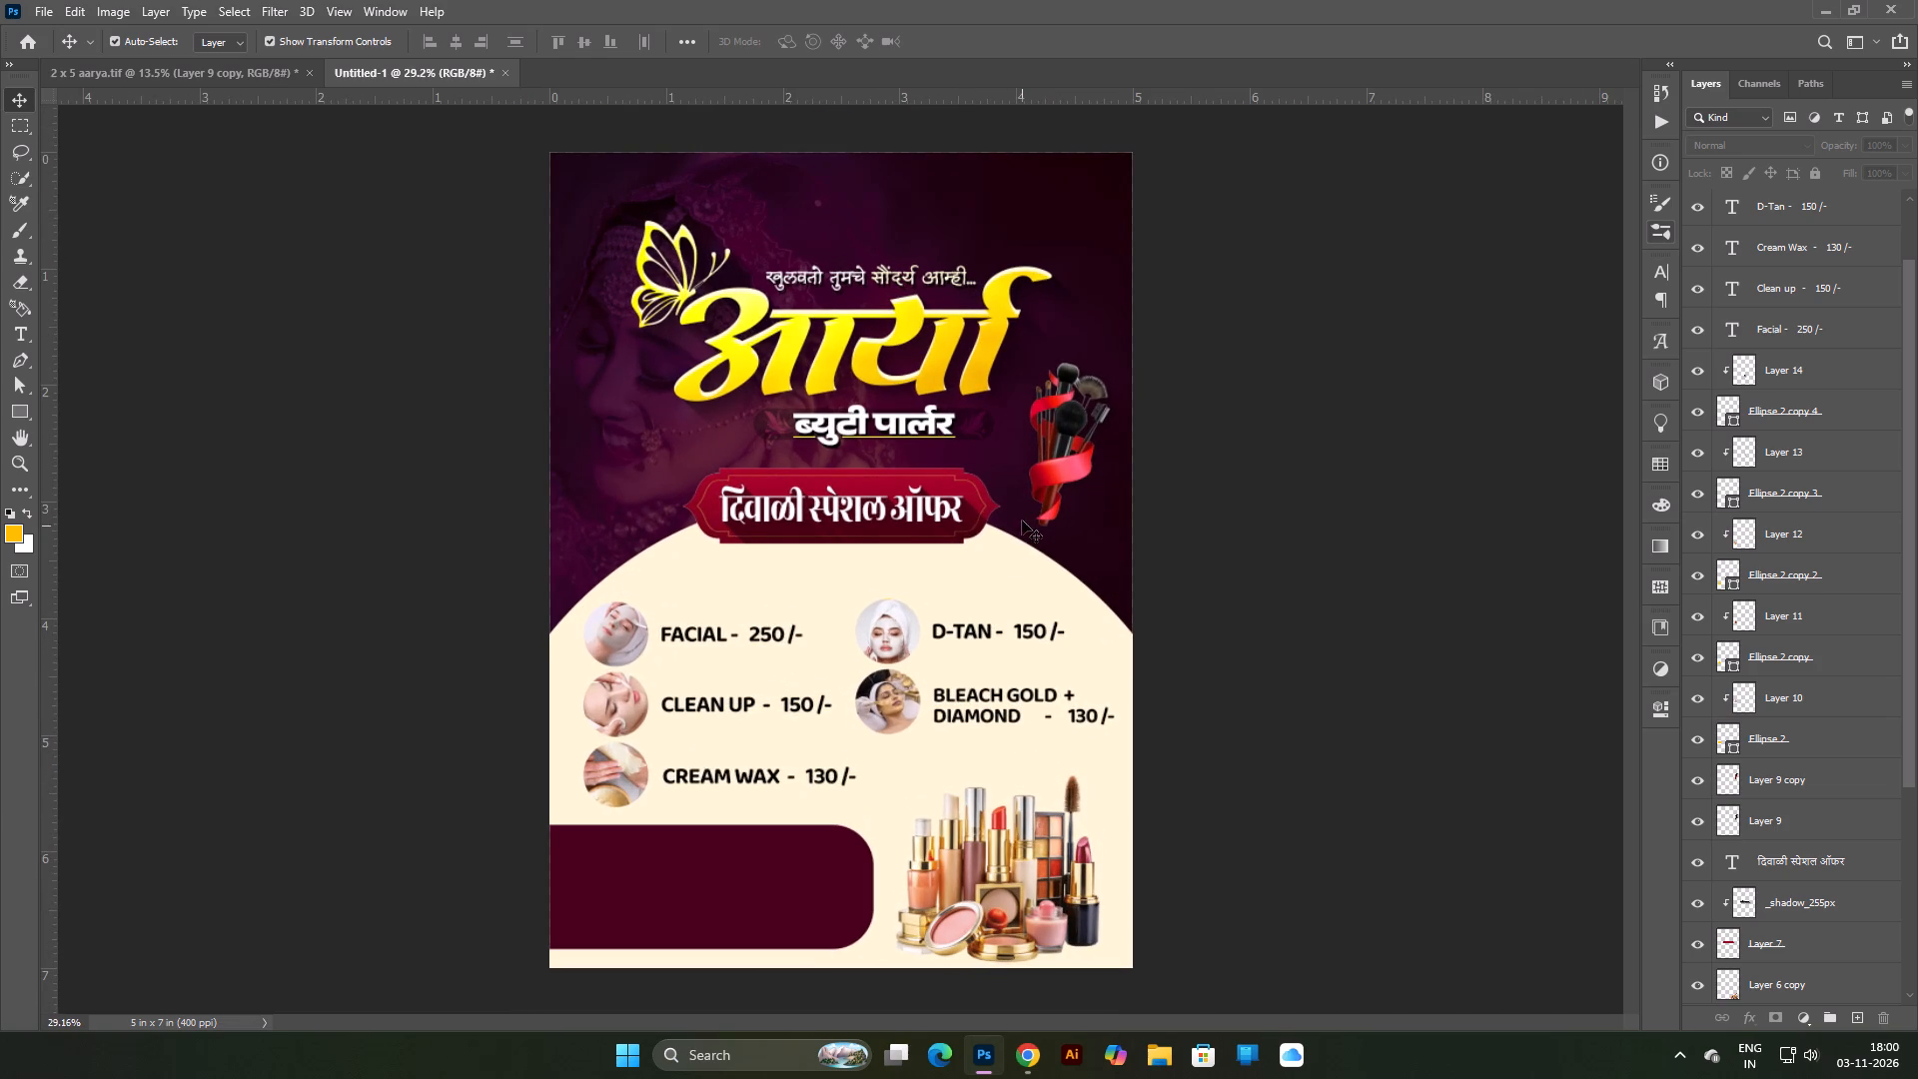
pyautogui.click(894, 365)
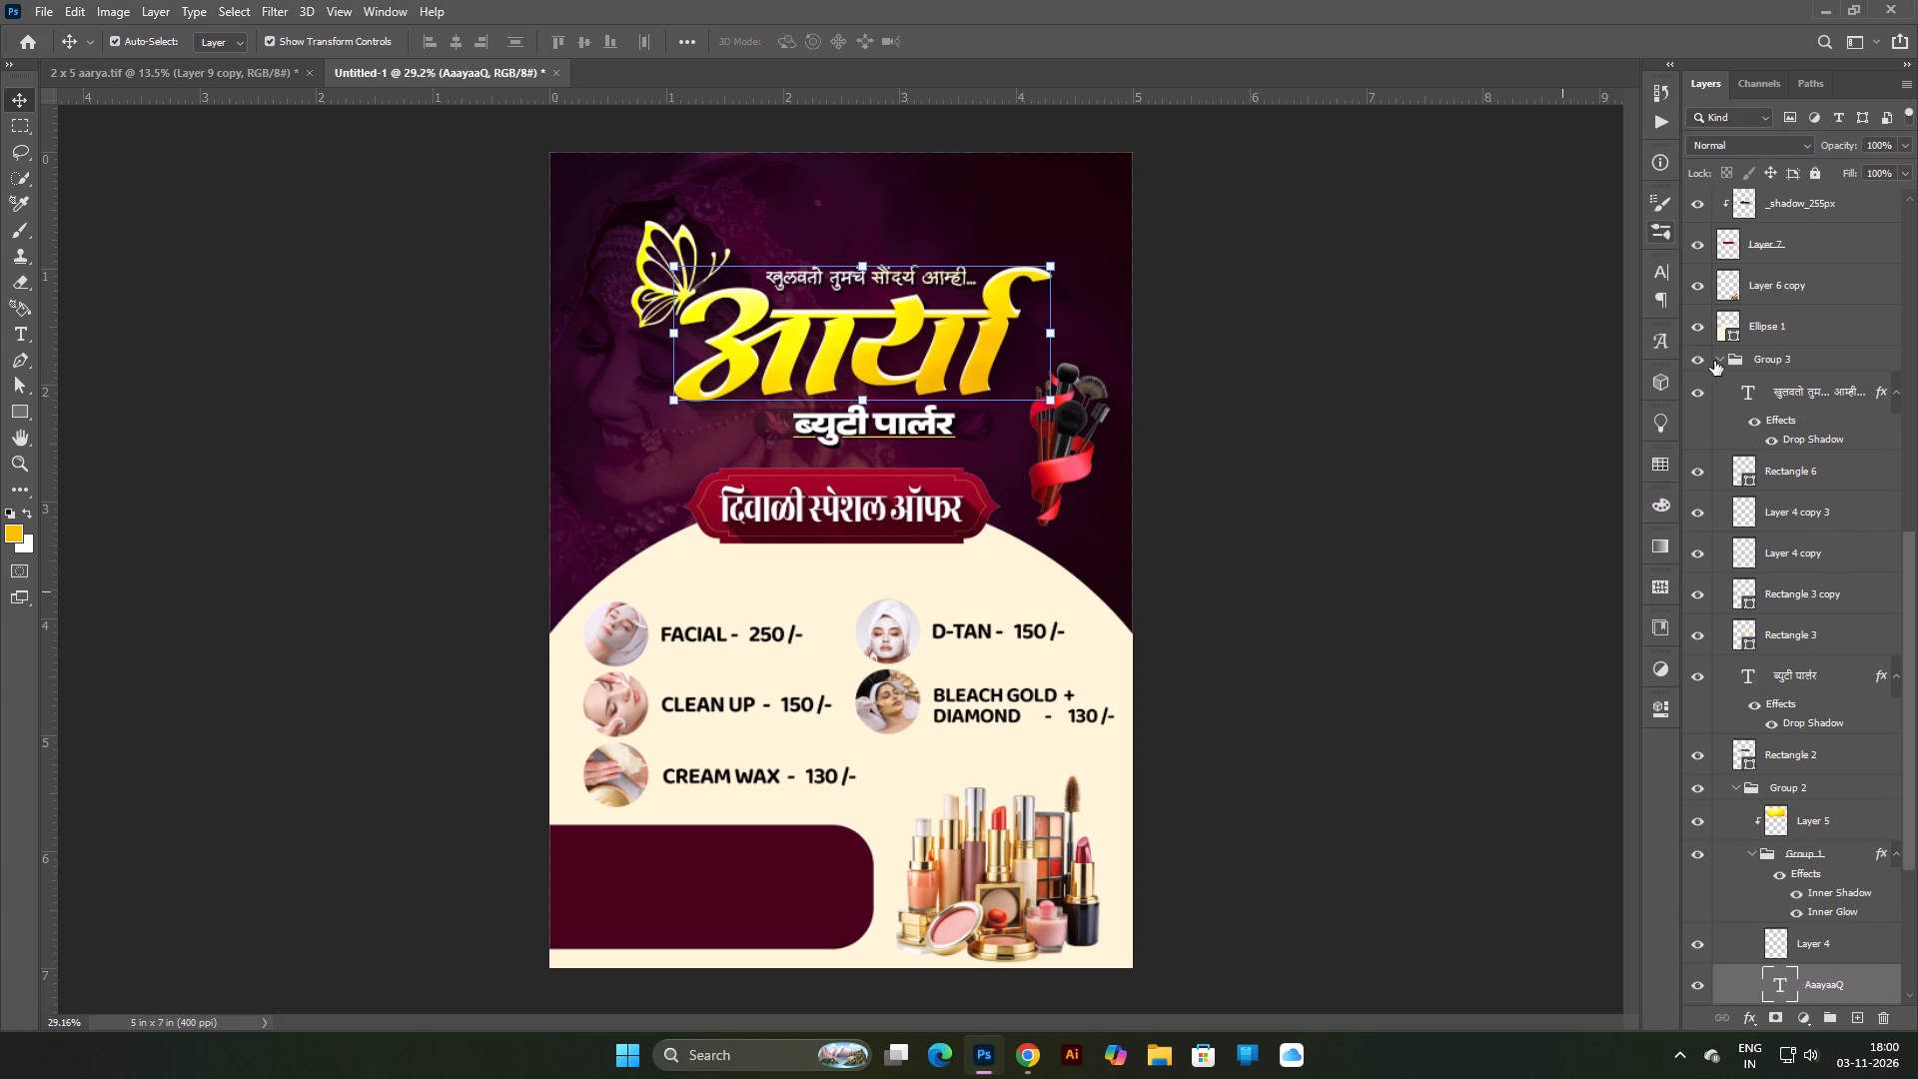
pyautogui.click(1717, 357)
pyautogui.press('Up')
pyautogui.press('Up')
pyautogui.press('Up')
pyautogui.press('Up')
pyautogui.press('Up')
pyautogui.press('Up')
pyautogui.press('Up')
pyautogui.press('Up')
pyautogui.press('Up')
pyautogui.press('Up')
pyautogui.press('Up')
pyautogui.press('Up')
pyautogui.press('Up')
pyautogui.press('Up')
pyautogui.press('Up')
pyautogui.press('Up')
pyautogui.press('Up')
pyautogui.press('Up')
pyautogui.press('Up')
pyautogui.press('Up')
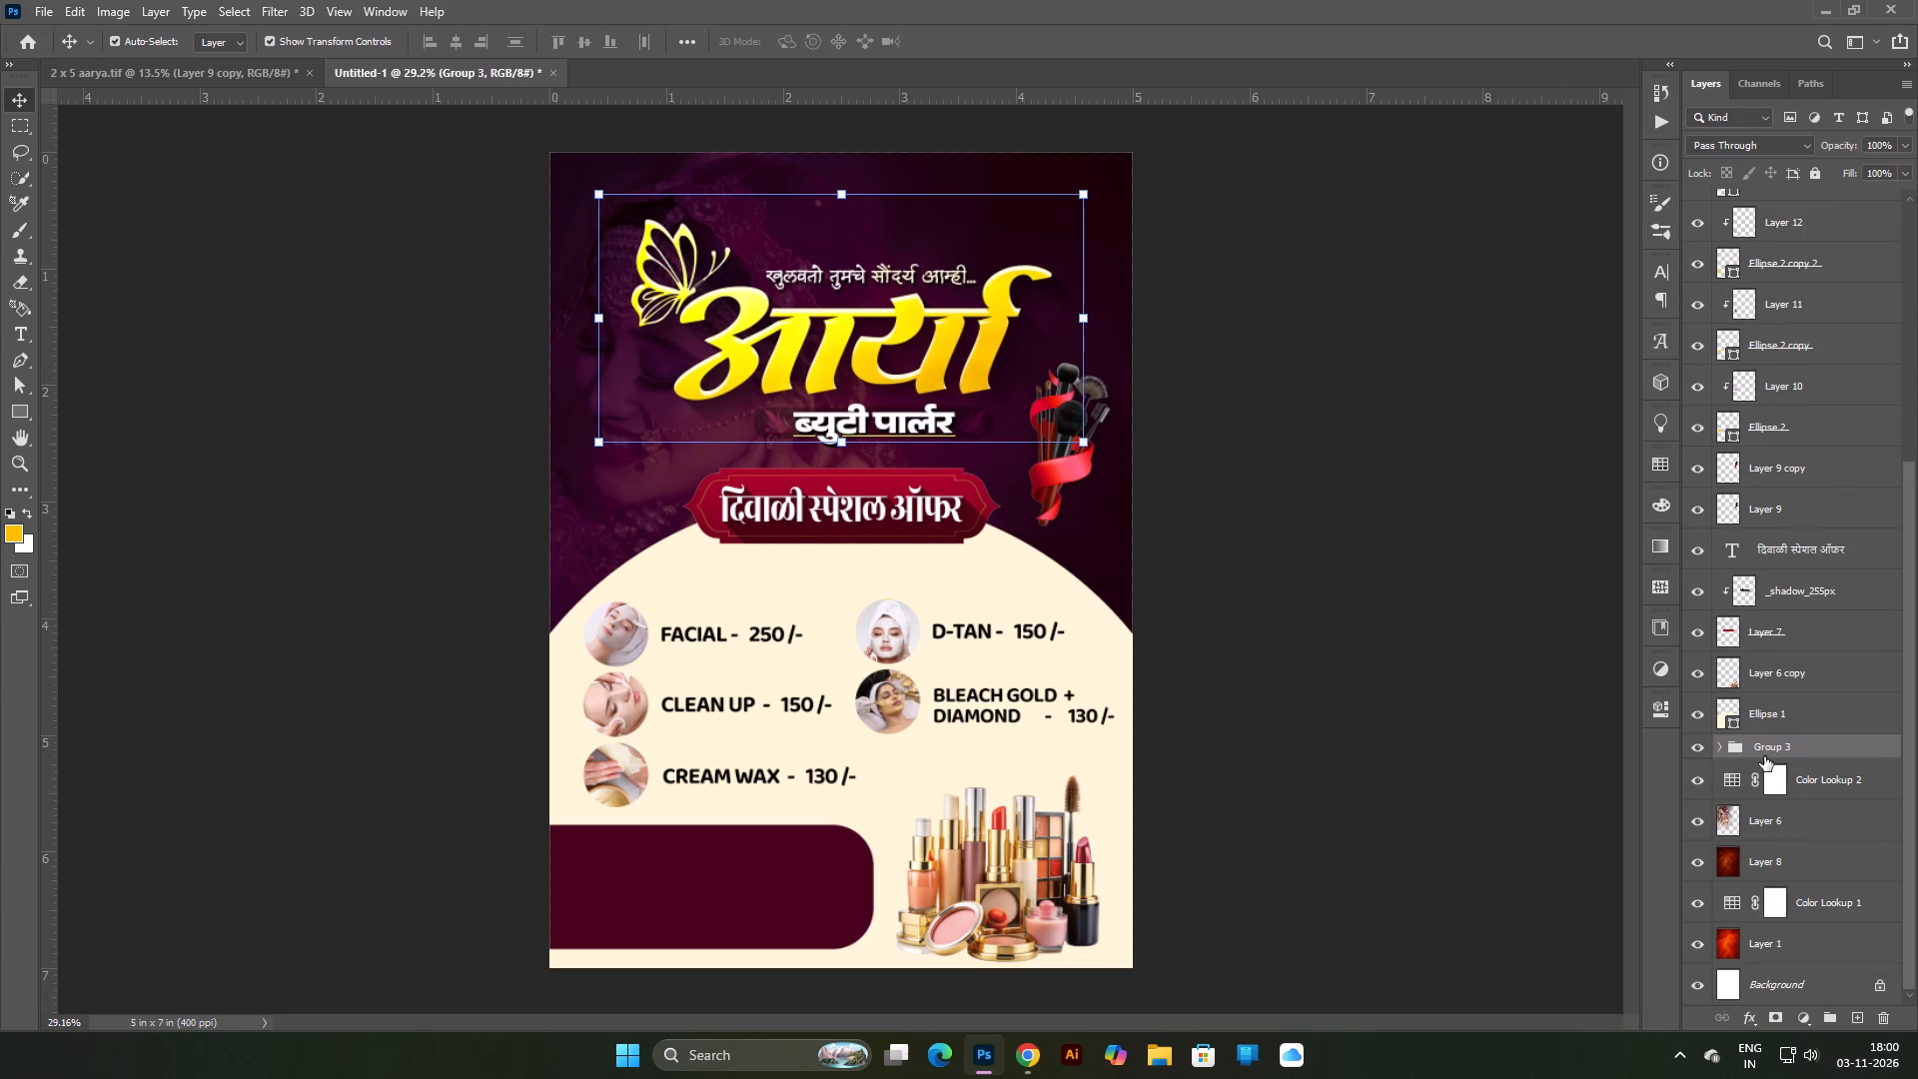
pyautogui.press('Up')
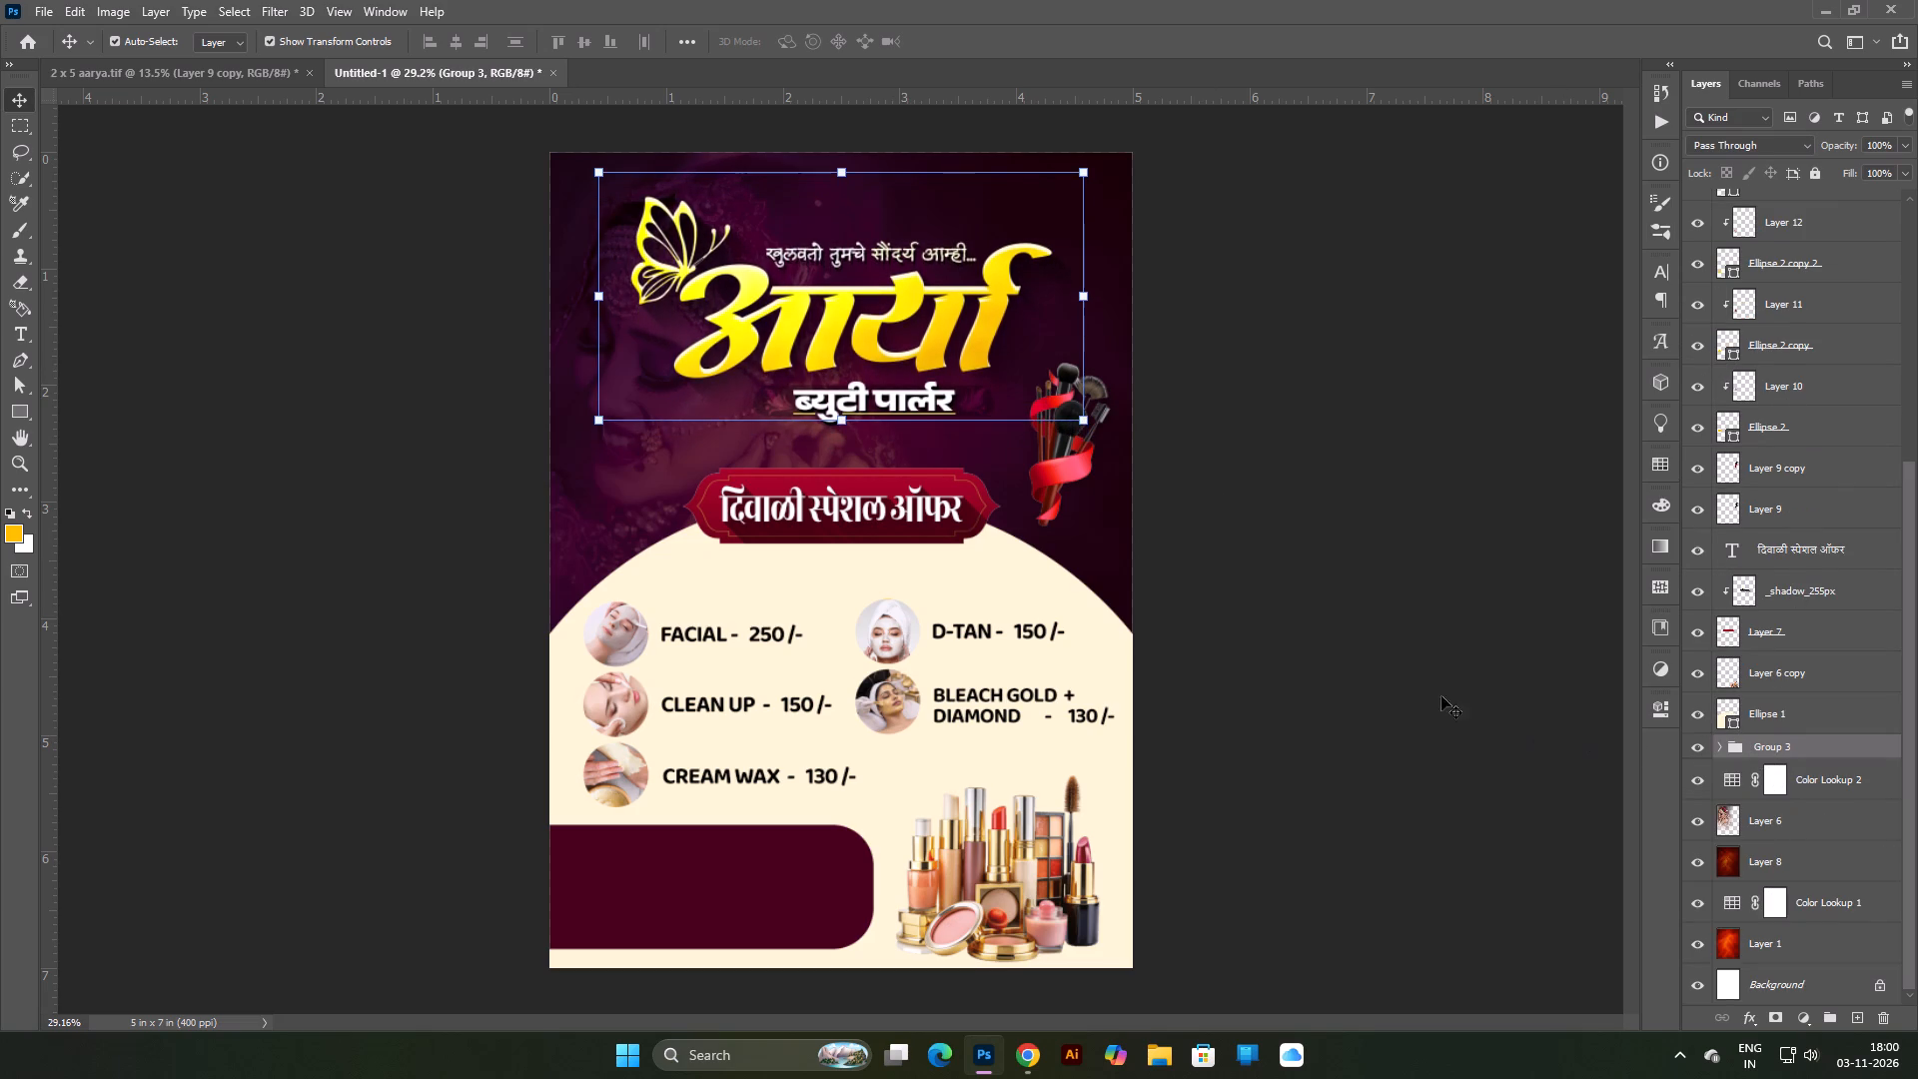
pyautogui.press('Up')
pyautogui.click(1317, 585)
# Move the makeup brushes image up by about 0.2 inch and nudge it slightly left beside the title.
pyautogui.click(1052, 453)
pyautogui.press('Up')
pyautogui.press('Up')
pyautogui.press('Up')
pyautogui.press('Up')
pyautogui.press('Up')
pyautogui.press('Up')
pyautogui.press('Up')
pyautogui.press('Up')
pyautogui.press('Up')
pyautogui.press('Up')
pyautogui.press('Up')
pyautogui.press('Up')
pyautogui.press('Up')
pyautogui.press('Up')
pyautogui.press('Up')
pyautogui.press('Up')
pyautogui.press('Up')
pyautogui.press('Up')
pyautogui.press('Up')
pyautogui.press('Up')
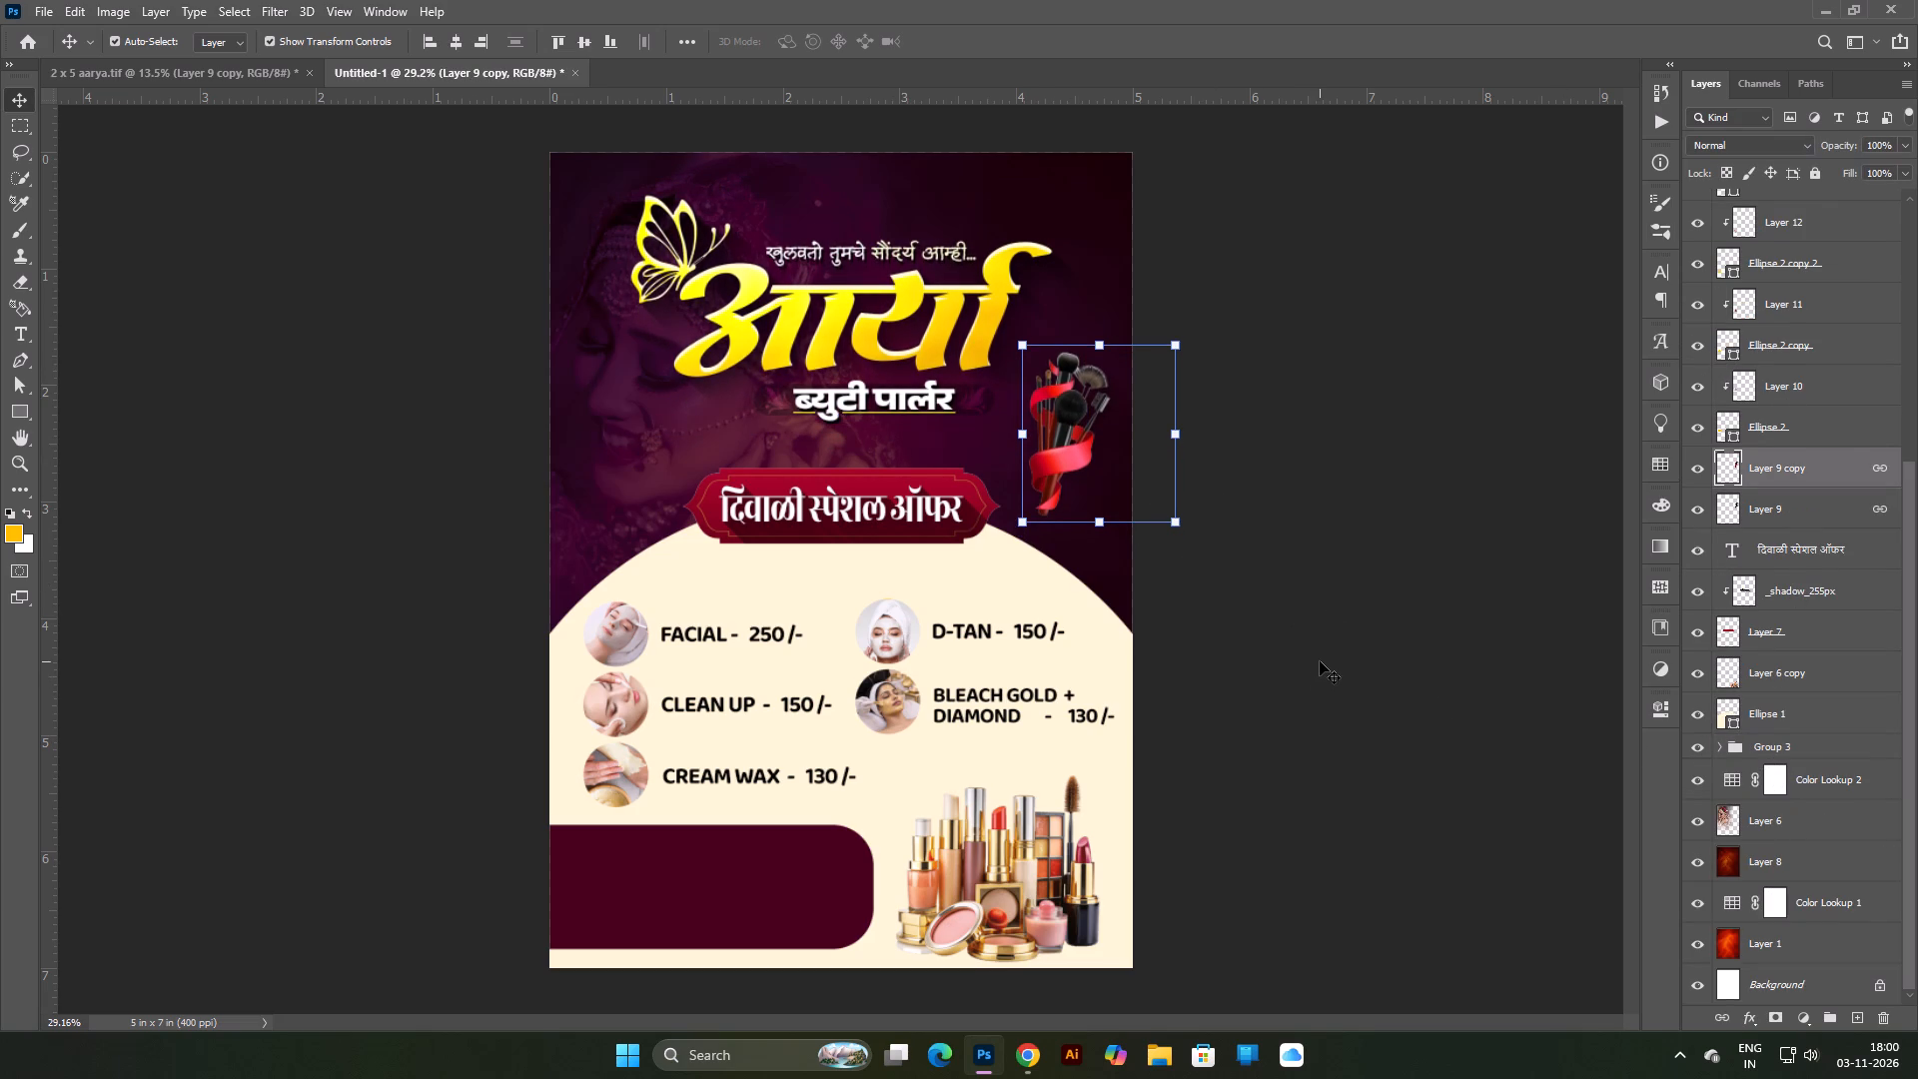
pyautogui.press('Left')
pyautogui.press('Left')
pyautogui.press('Left')
pyautogui.press('Up')
pyautogui.click(1338, 615)
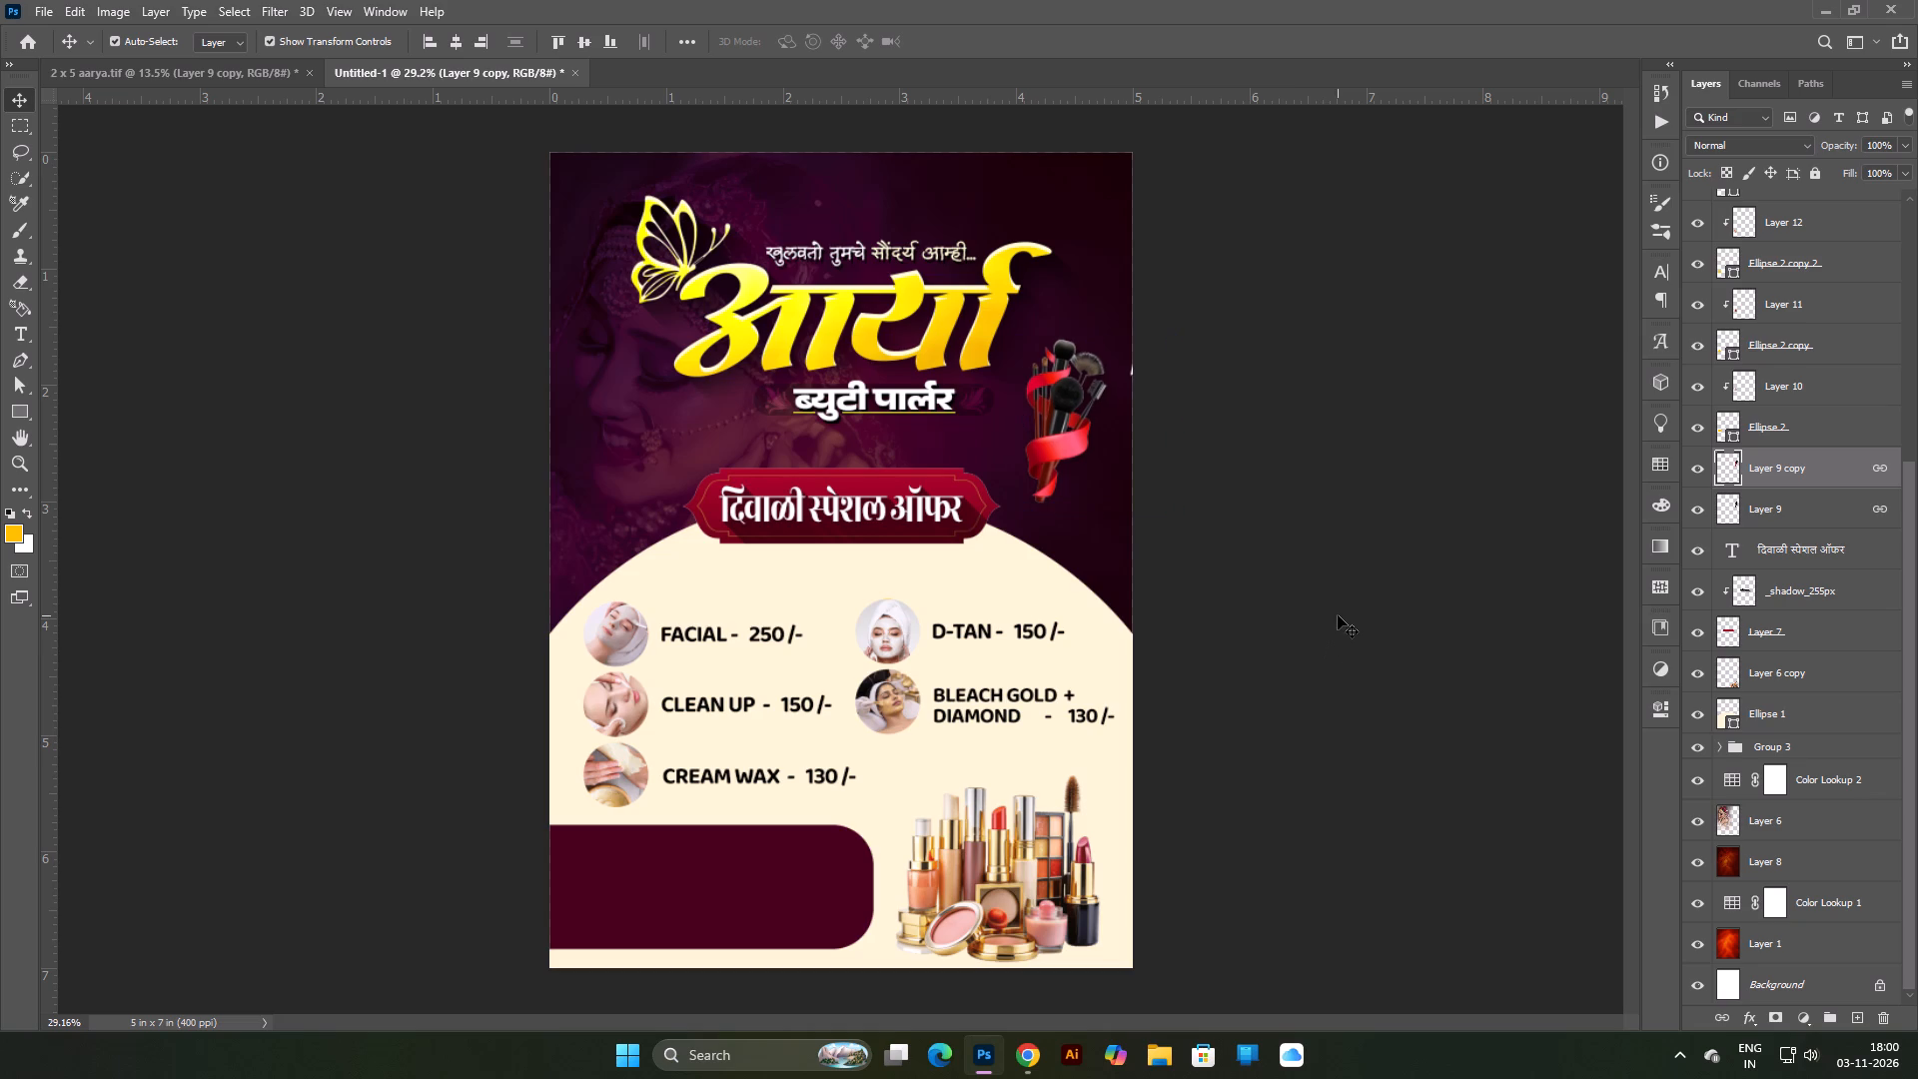
# Move the Diwali special offer text and its red banner with shadow up together by about 0.3 inch, closer to the subtitle.
pyautogui.click(914, 510)
pyautogui.keyDown('shift'); pyautogui.click(1790, 638); pyautogui.keyUp('shift')
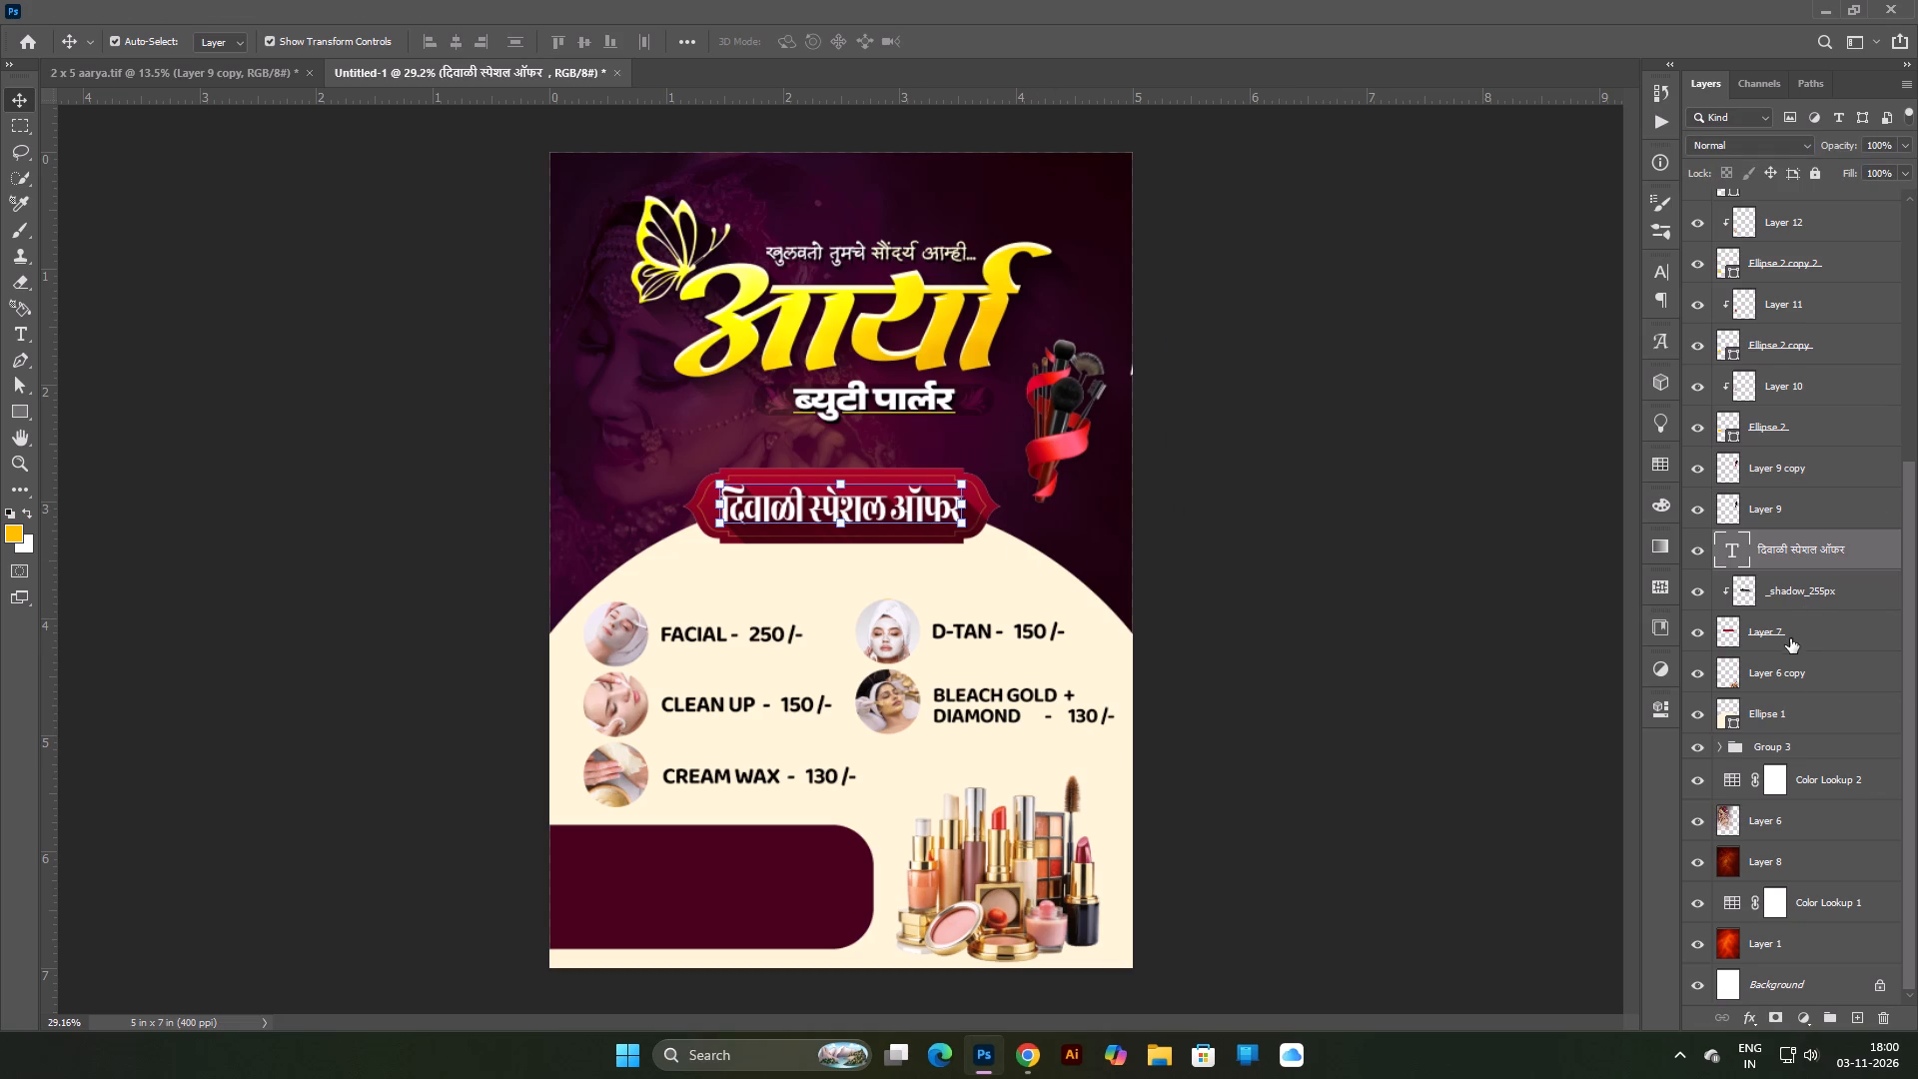
pyautogui.press('Up')
pyautogui.press('Up')
pyautogui.press('Up')
pyautogui.press('Up')
pyautogui.press('Up')
pyautogui.press('Up')
pyautogui.press('Up')
pyautogui.press('Up')
pyautogui.press('Up')
pyautogui.press('Up')
pyautogui.press('Up')
pyautogui.press('Up')
pyautogui.press('Up')
pyautogui.press('Up')
pyautogui.press('Up')
pyautogui.press('Up')
pyautogui.press('Up')
pyautogui.press('Up')
pyautogui.press('Up')
pyautogui.press('Up')
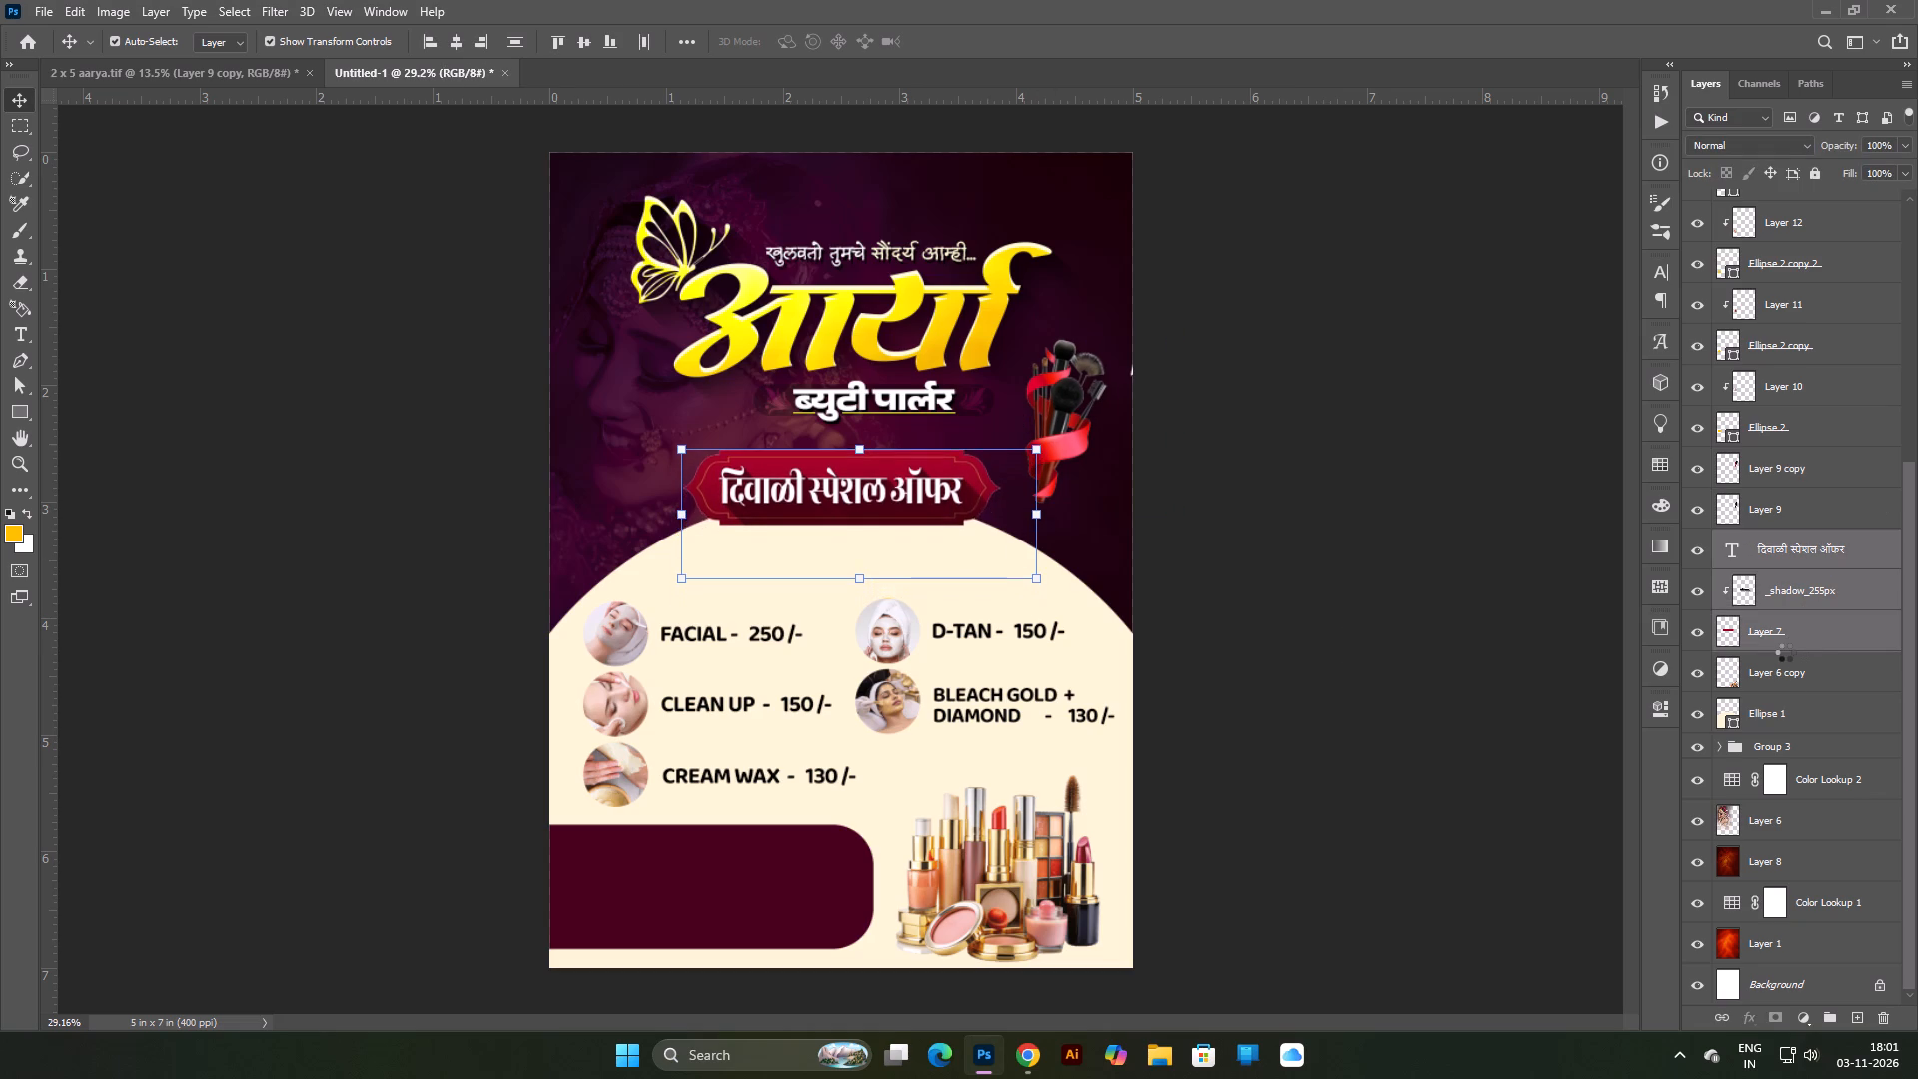
pyautogui.press('Down')
pyautogui.press('Down')
pyautogui.press('Down')
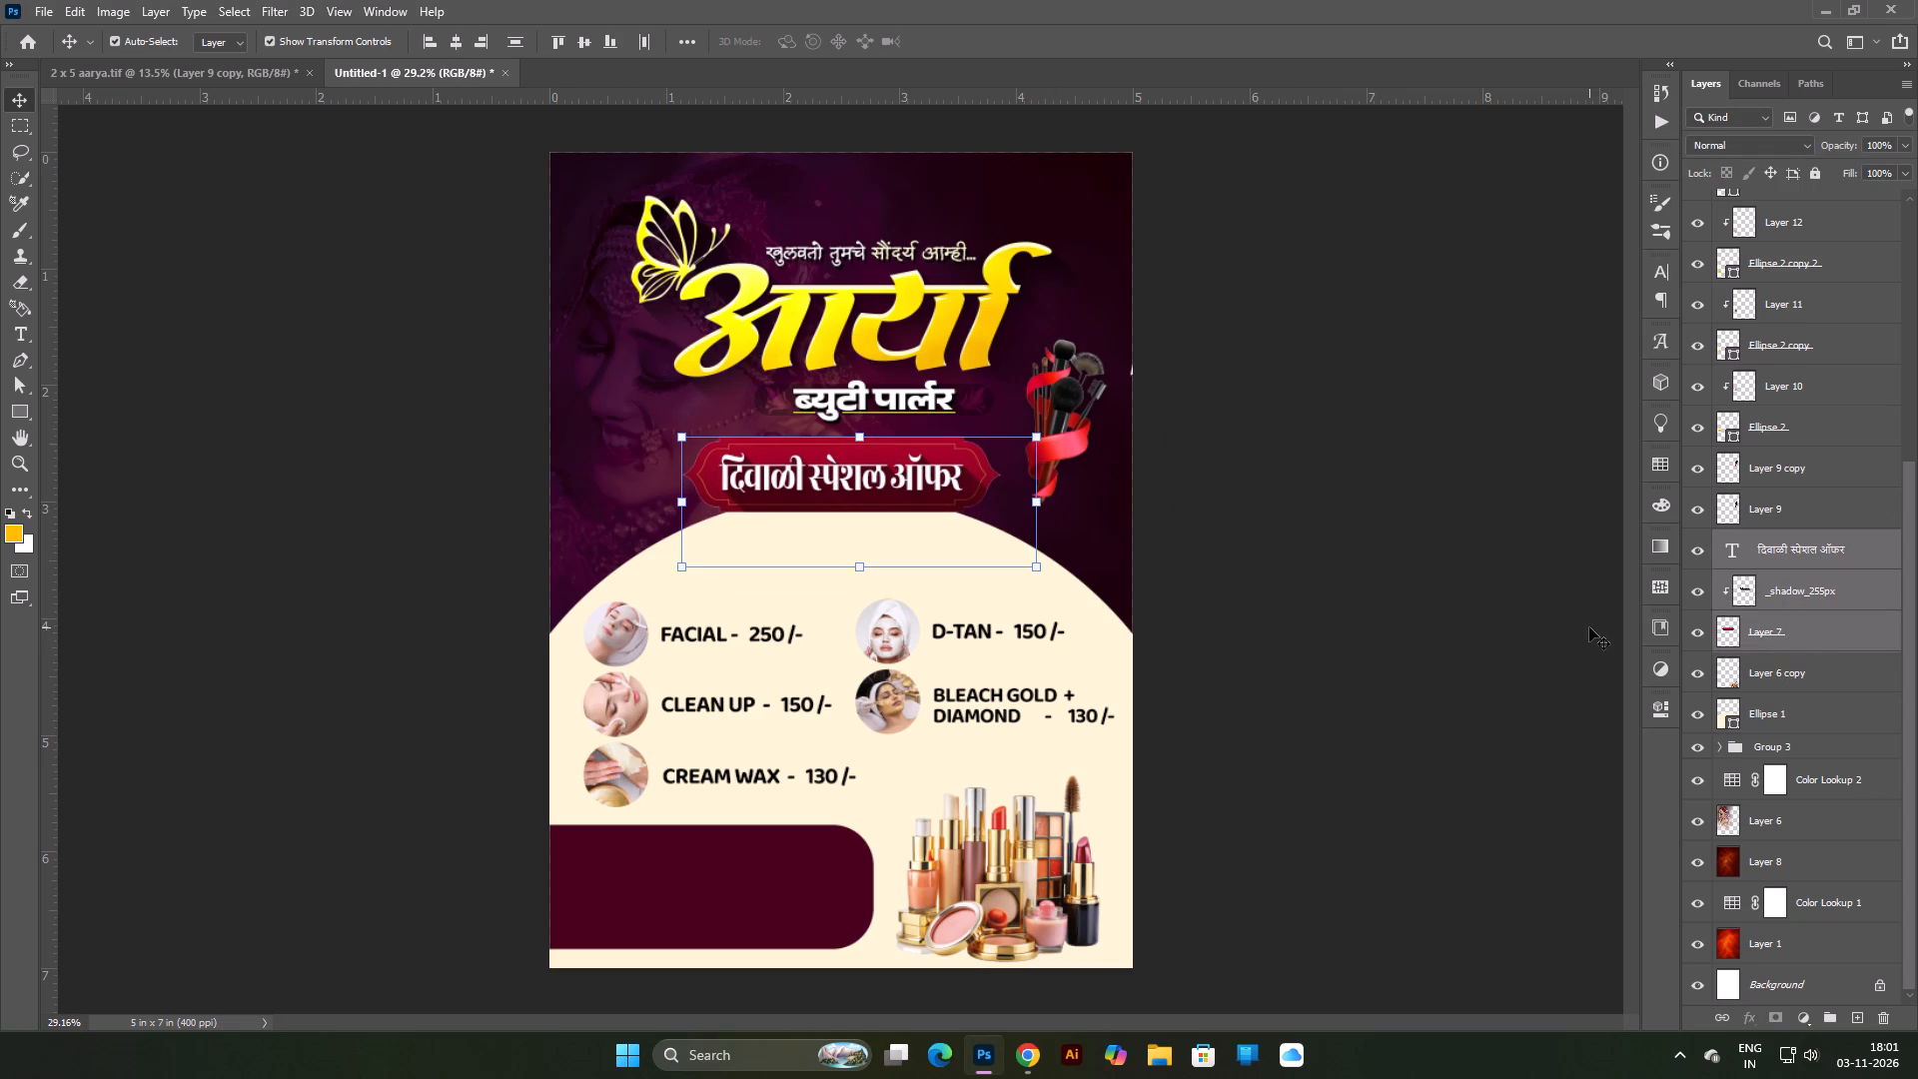
# Raise the large cream ellipse by about 0.45 inch so its top sits behind the Diwali offer banner.
pyautogui.click(1094, 611)
pyautogui.press('Up')
pyautogui.press('Up')
pyautogui.press('Up')
pyautogui.press('Up')
pyautogui.press('Up')
pyautogui.press('Up')
pyautogui.press('Up')
pyautogui.press('Up')
pyautogui.press('Up')
pyautogui.press('Up')
pyautogui.press('Up')
pyautogui.press('Up')
pyautogui.press('Up')
pyautogui.press('Up')
pyautogui.press('Up')
pyautogui.press('Up')
pyautogui.press('Up')
pyautogui.press('Up')
pyautogui.press('Up')
pyautogui.press('Up')
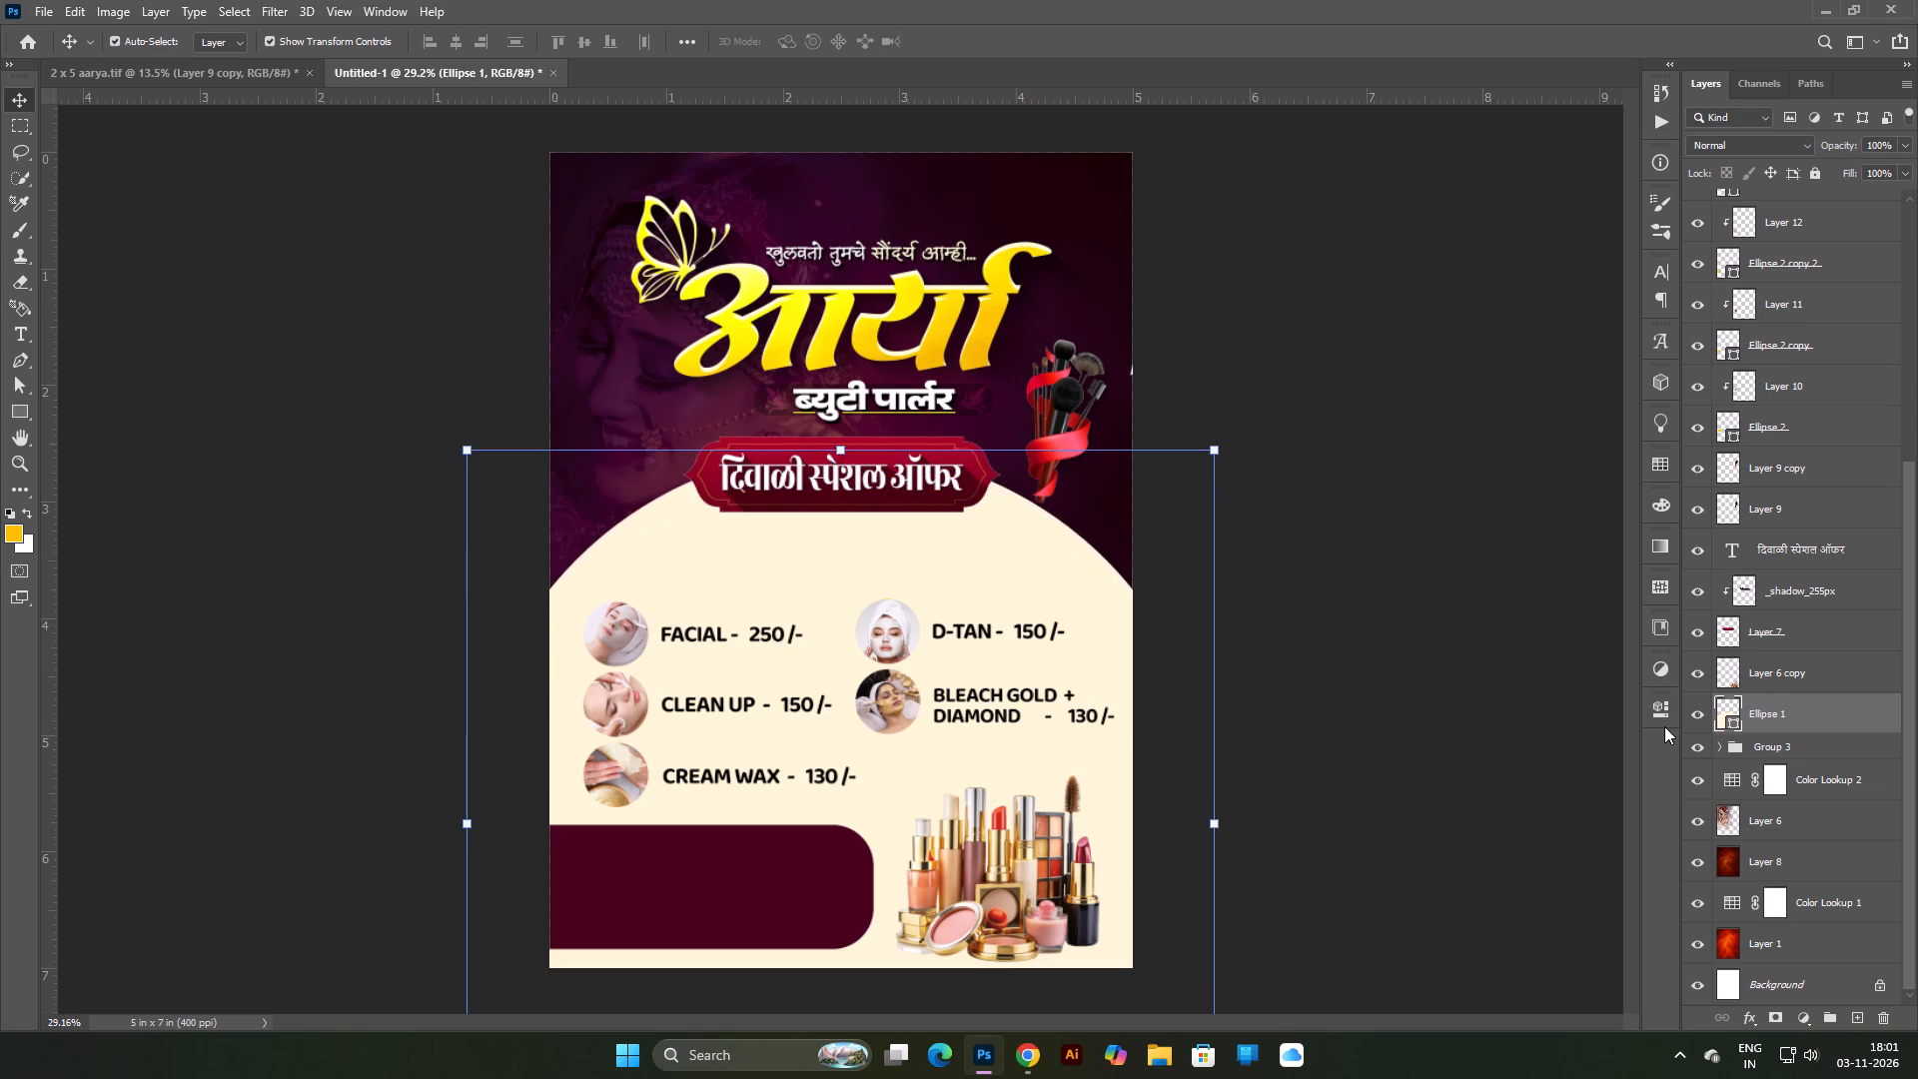
pyautogui.press('Down')
pyautogui.press('Down')
pyautogui.press('Down')
pyautogui.press('Down')
pyautogui.press('Down')
pyautogui.press('Down')
pyautogui.press('Down')
pyautogui.press('Down')
pyautogui.press('Down')
pyautogui.press('Down')
pyautogui.press('Down')
pyautogui.press('Down')
pyautogui.press('Down')
pyautogui.press('Down')
pyautogui.press('Down')
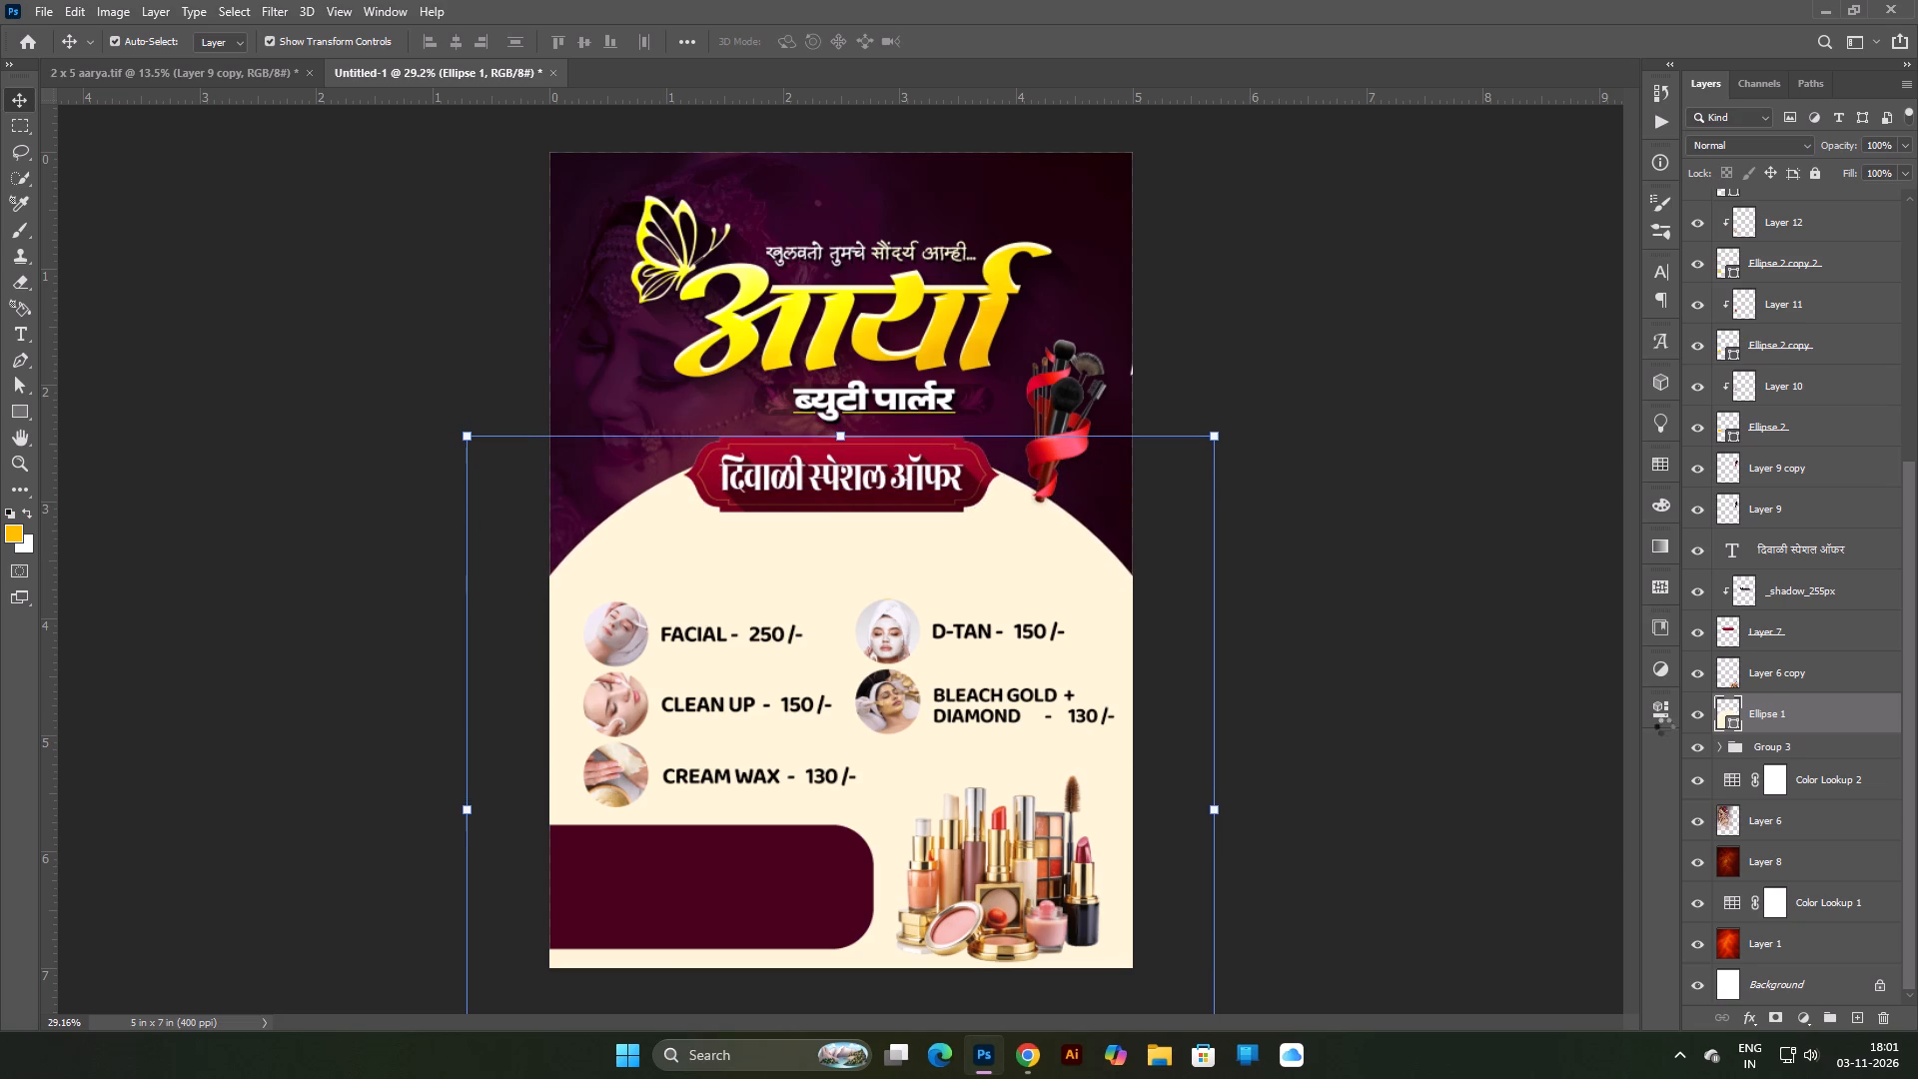
pyautogui.press('Down')
pyautogui.press('Down')
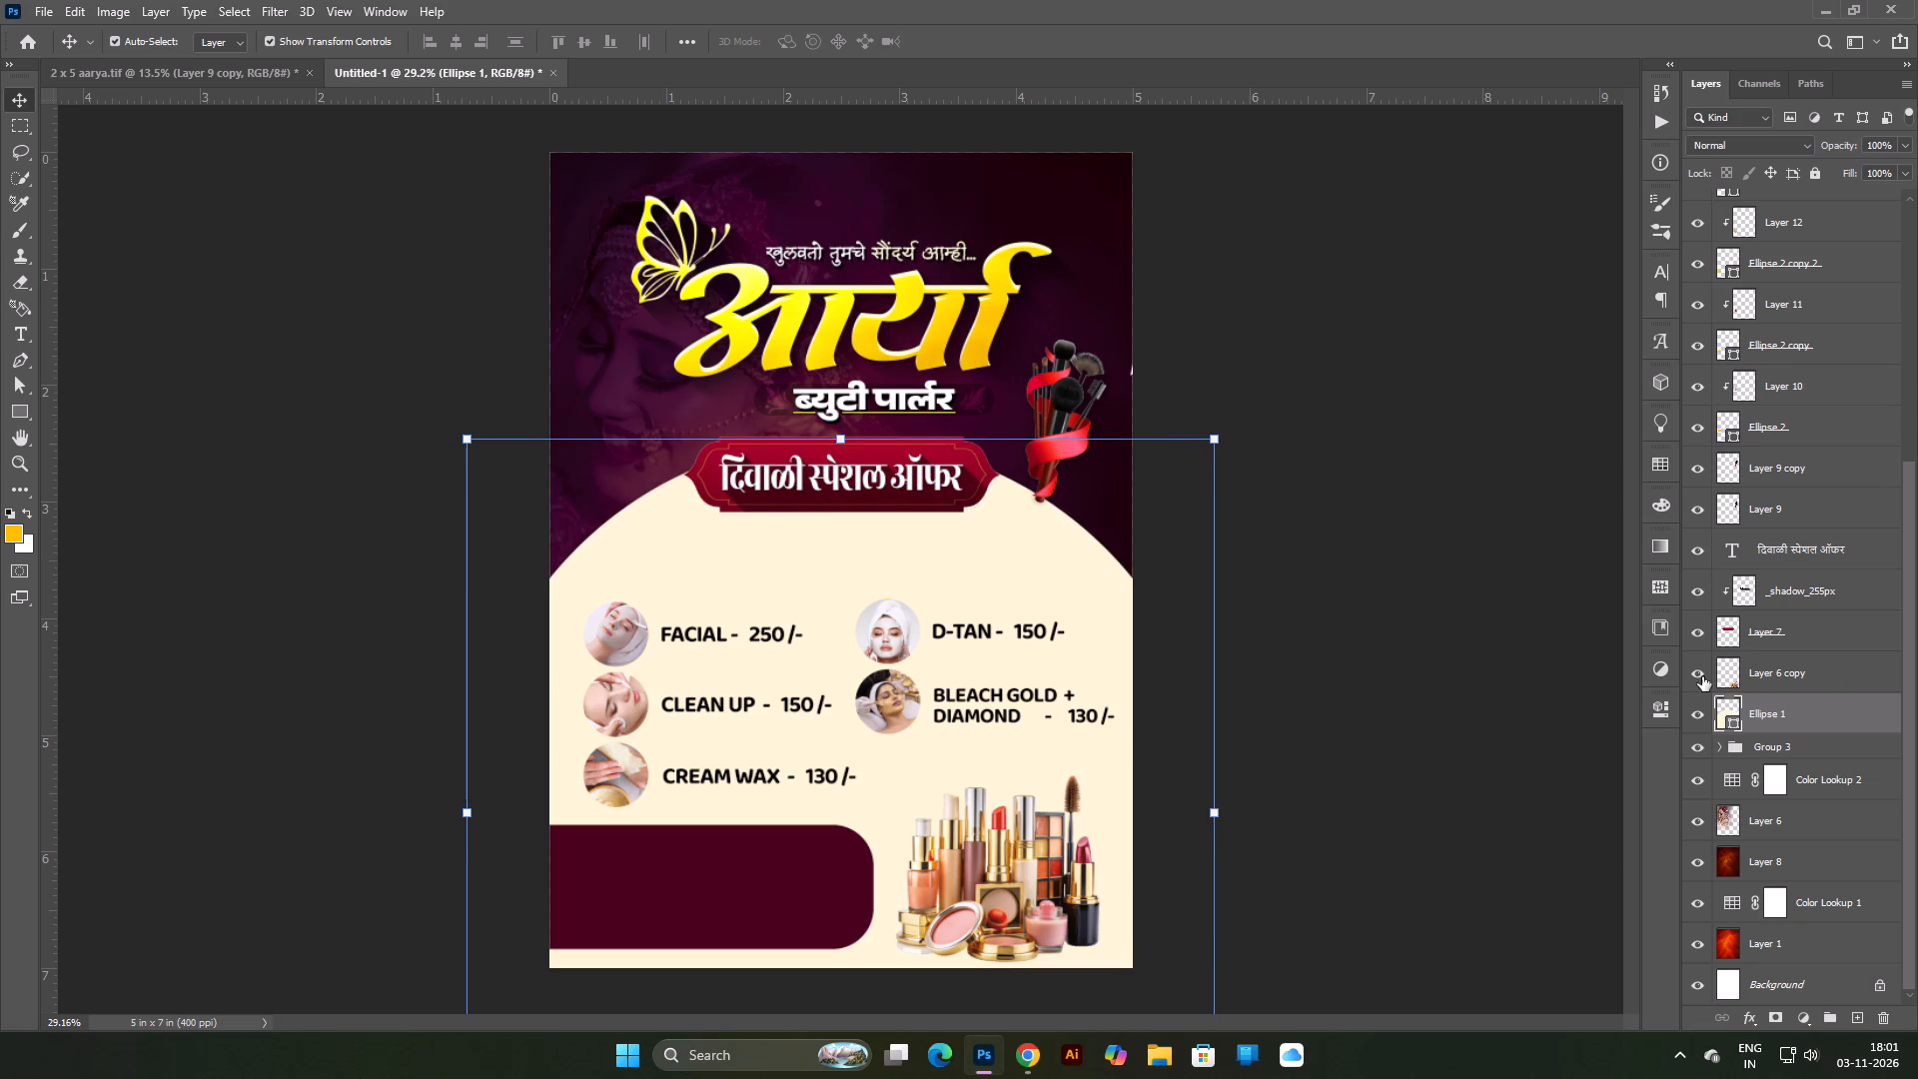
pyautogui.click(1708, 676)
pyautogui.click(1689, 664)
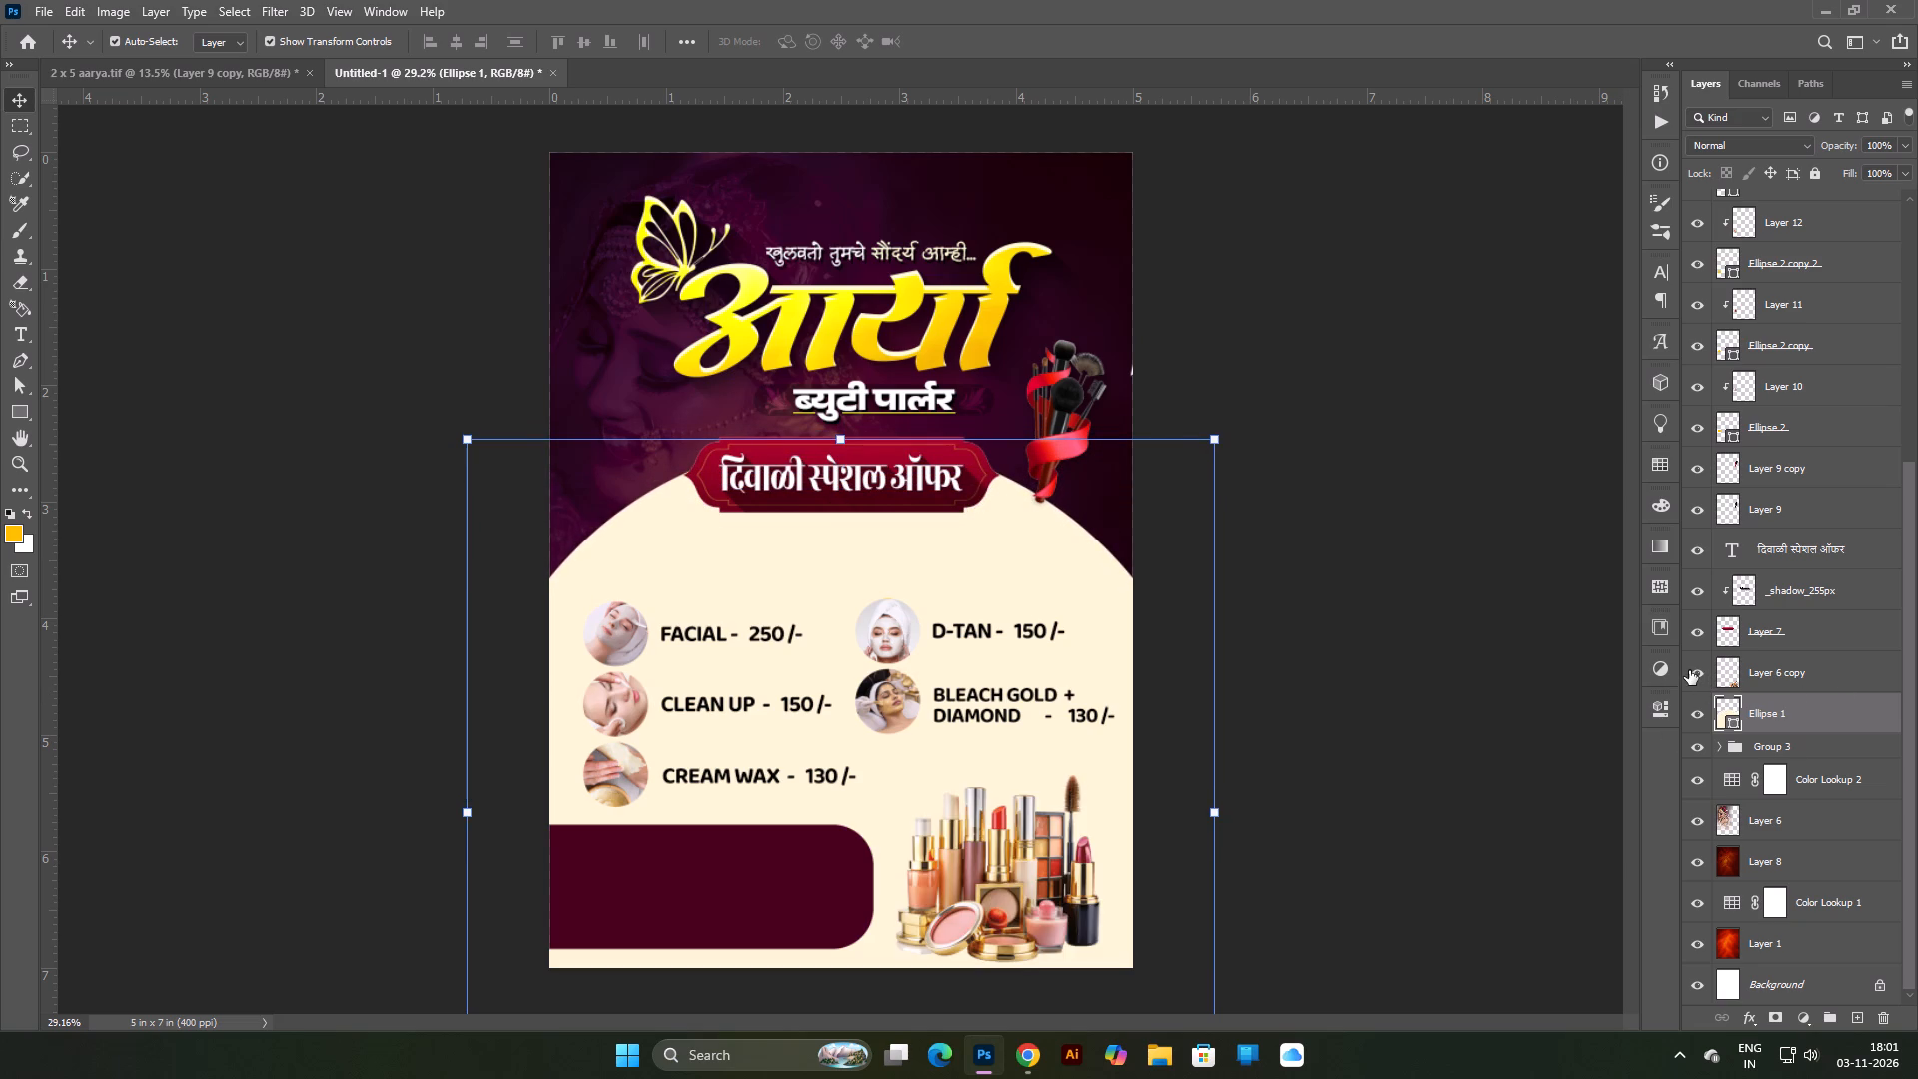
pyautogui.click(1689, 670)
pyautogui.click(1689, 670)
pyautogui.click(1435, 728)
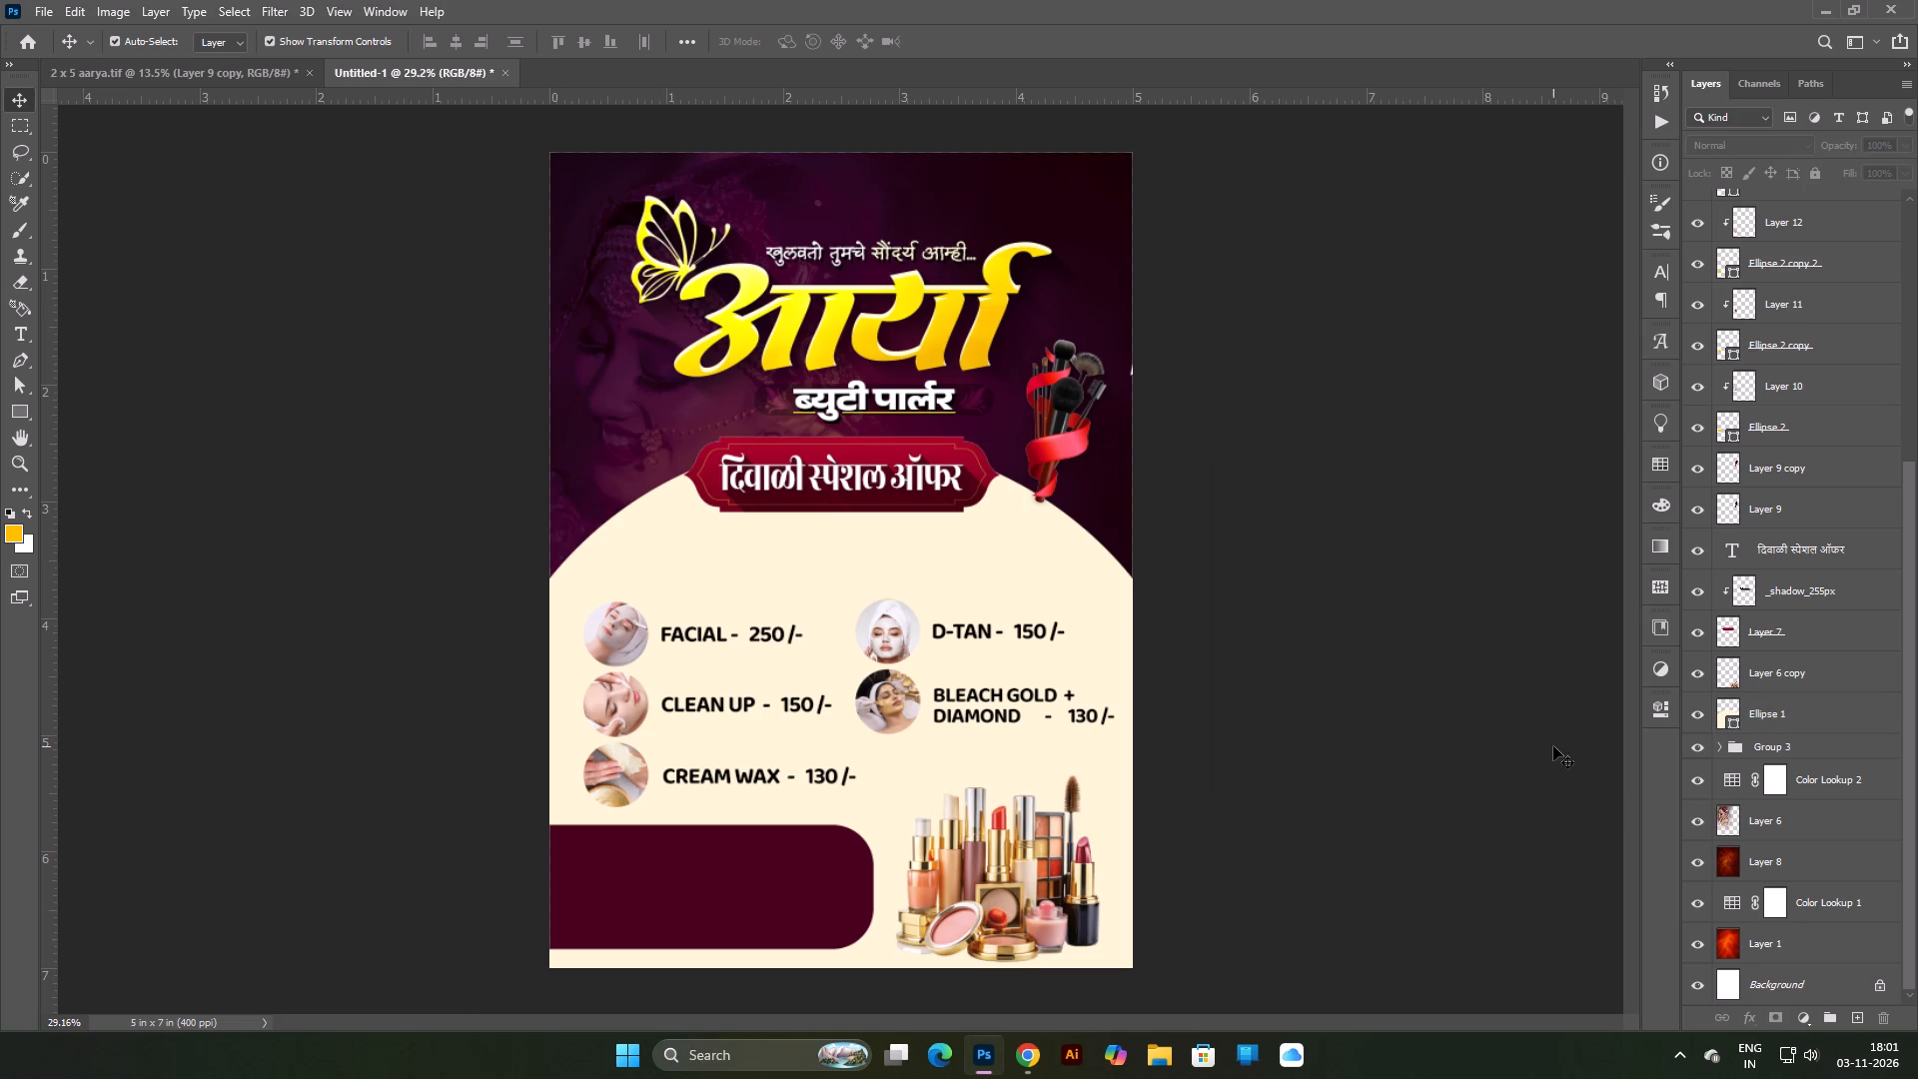
# Move all five service photos and their price texts together up by about 0.5 inch and slightly right within the cream area.
pyautogui.click(1806, 443)
pyautogui.scroll(18, 1808, 466)
pyautogui.keyDown('shift'); pyautogui.click(1817, 250); pyautogui.keyUp('shift')
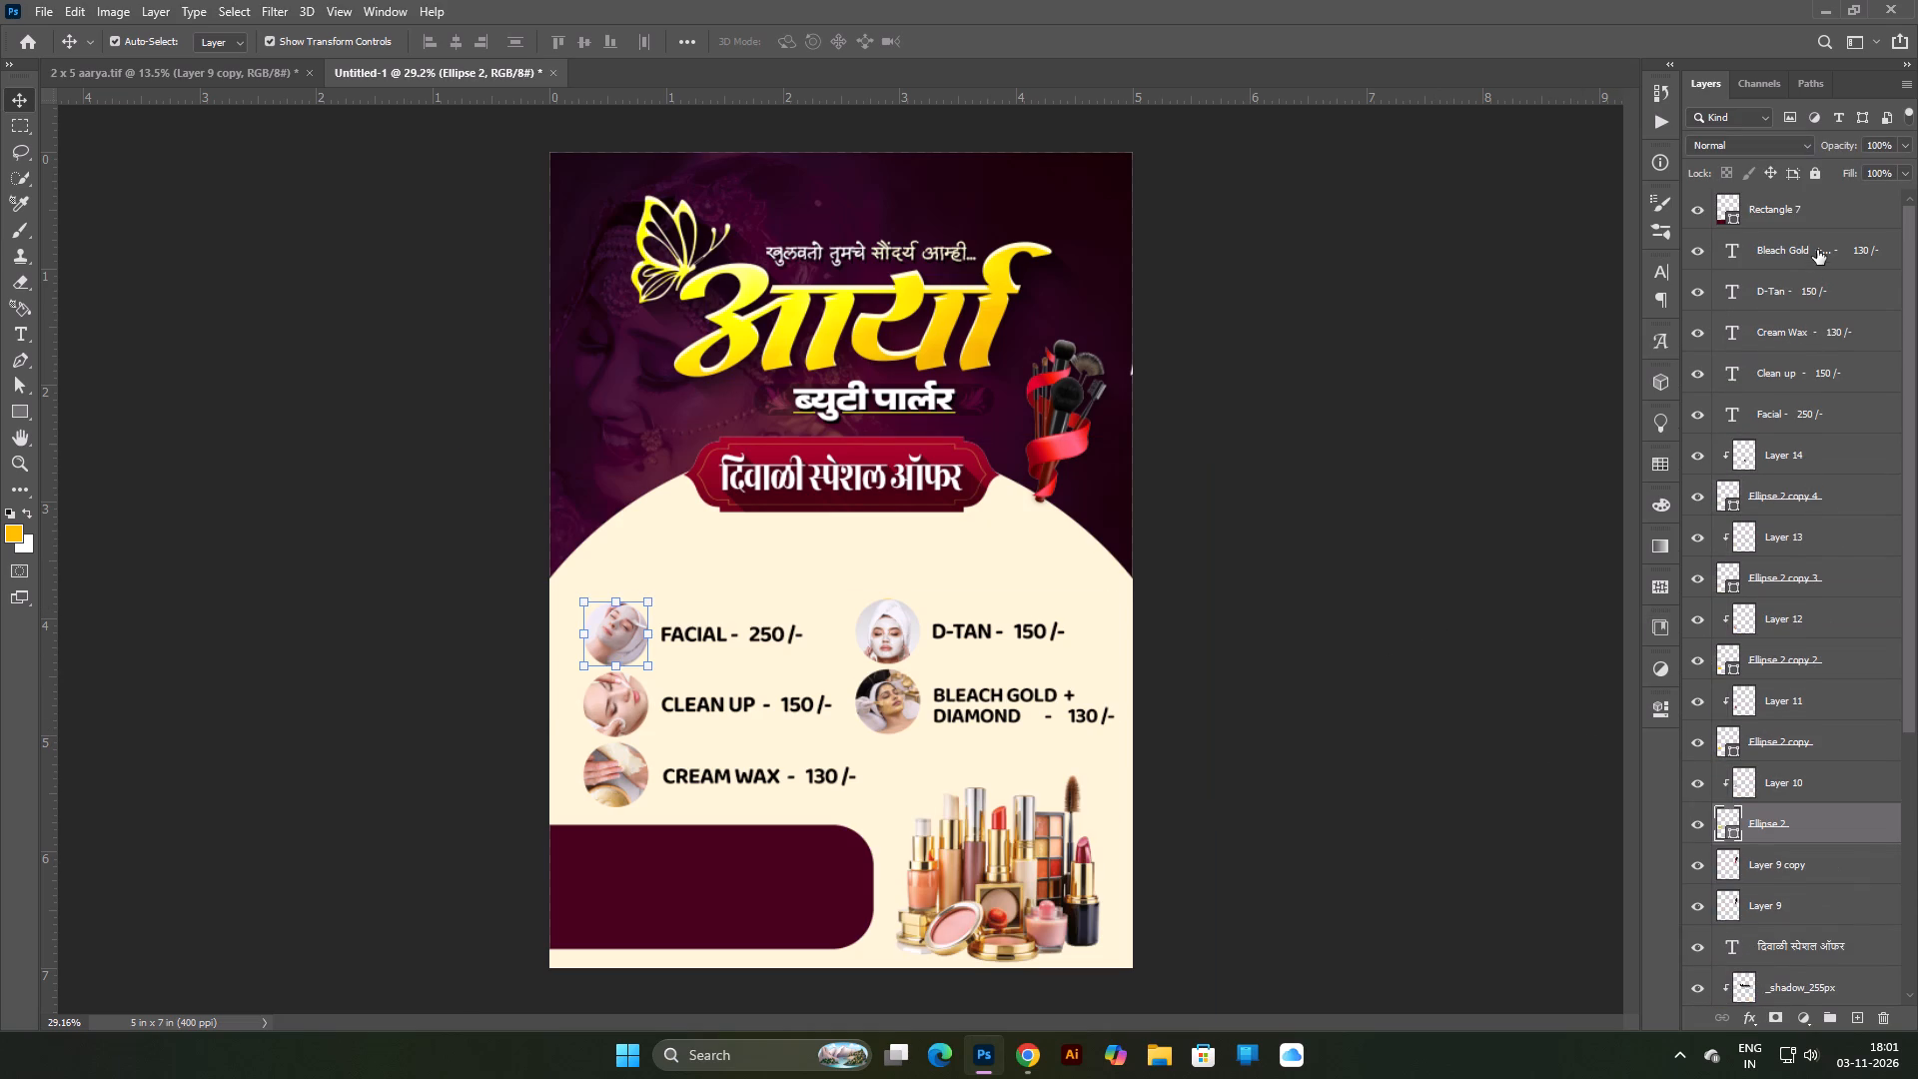
pyautogui.press('Up')
pyautogui.press('Up')
pyautogui.press('Up')
pyautogui.press('Up')
pyautogui.press('Up')
pyautogui.press('Up')
pyautogui.press('Up')
pyautogui.press('Up')
pyautogui.press('Up')
pyautogui.press('Up')
pyautogui.press('Up')
pyautogui.press('Up')
pyautogui.press('Up')
pyautogui.press('Up')
pyautogui.press('Up')
pyautogui.press('Up')
pyautogui.press('Up')
pyautogui.press('Up')
pyautogui.press('Up')
pyautogui.press('Up')
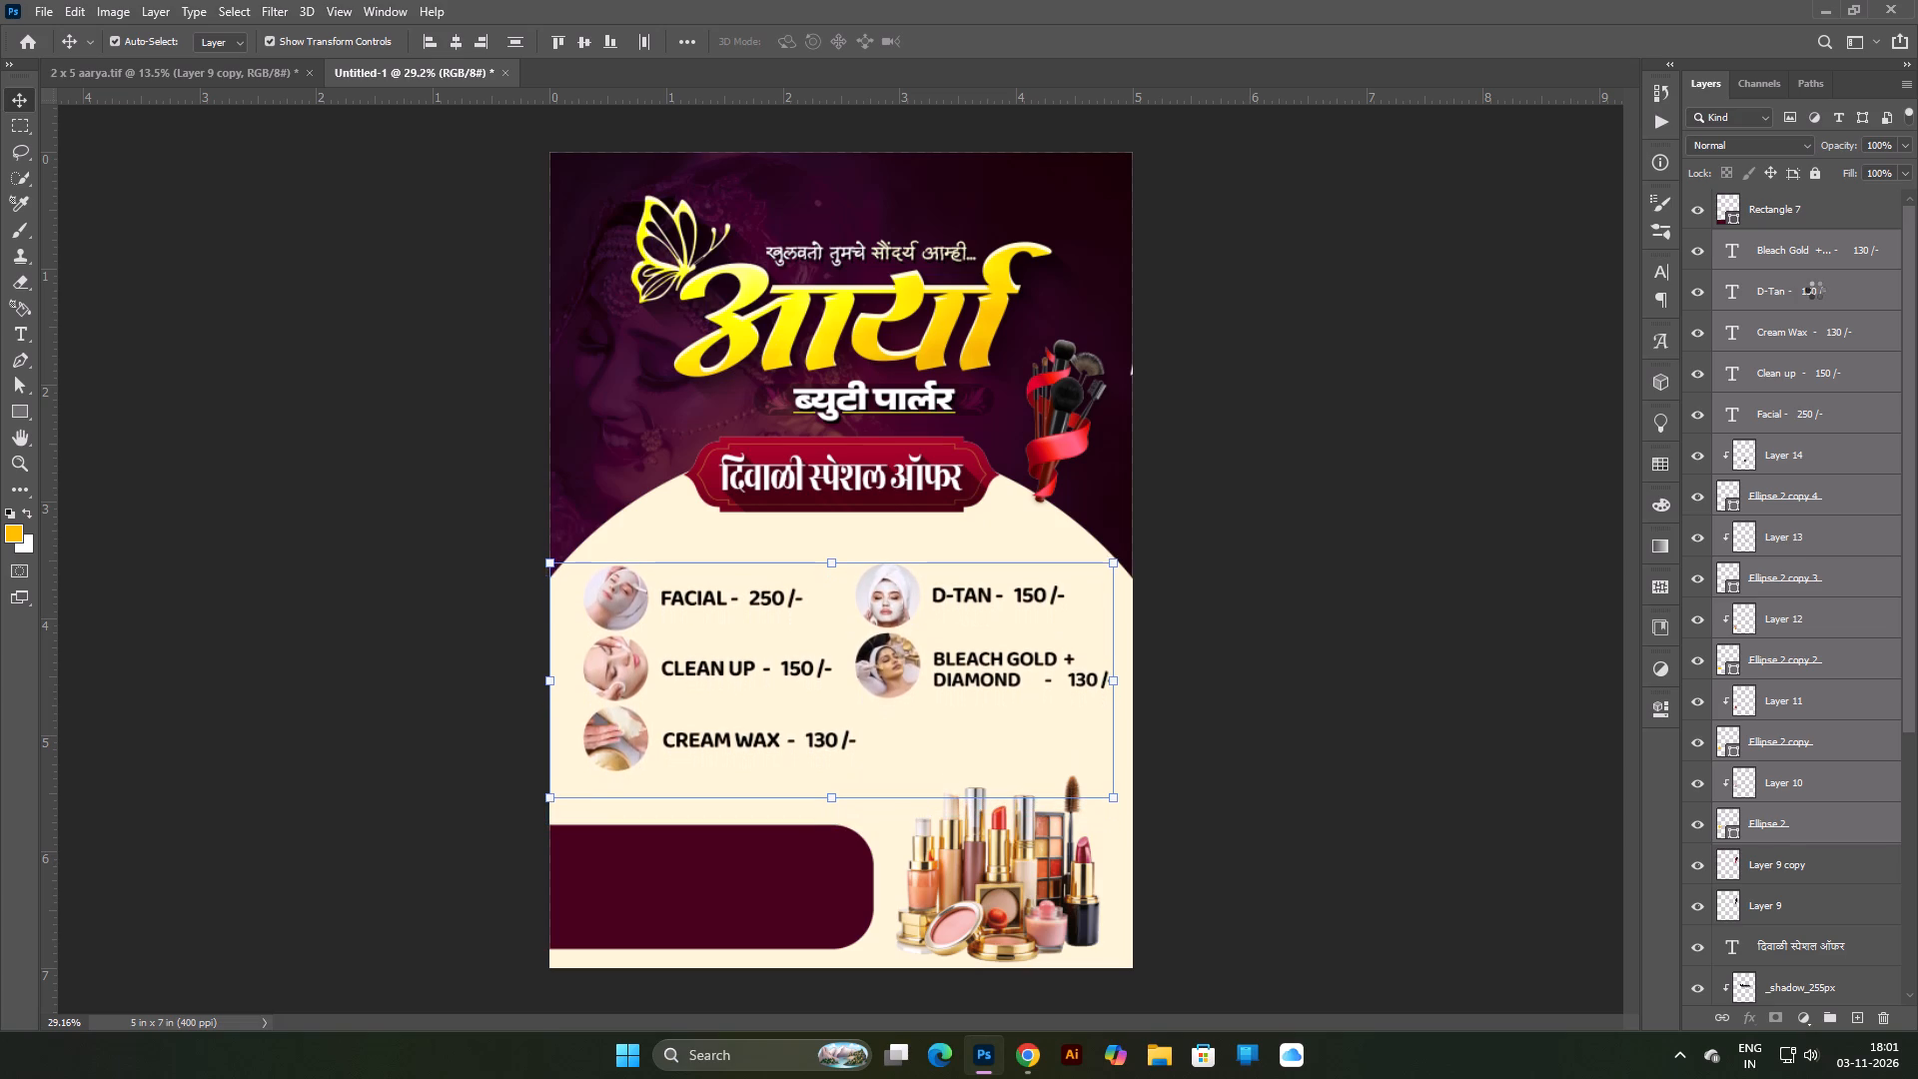
pyautogui.press('Right')
pyautogui.press('Right')
pyautogui.press('Right')
pyautogui.press('Right')
pyautogui.press('Right')
pyautogui.press('Right')
pyautogui.press('Right')
pyautogui.press('Right')
pyautogui.press('Right')
pyautogui.press('Right')
pyautogui.press('Right')
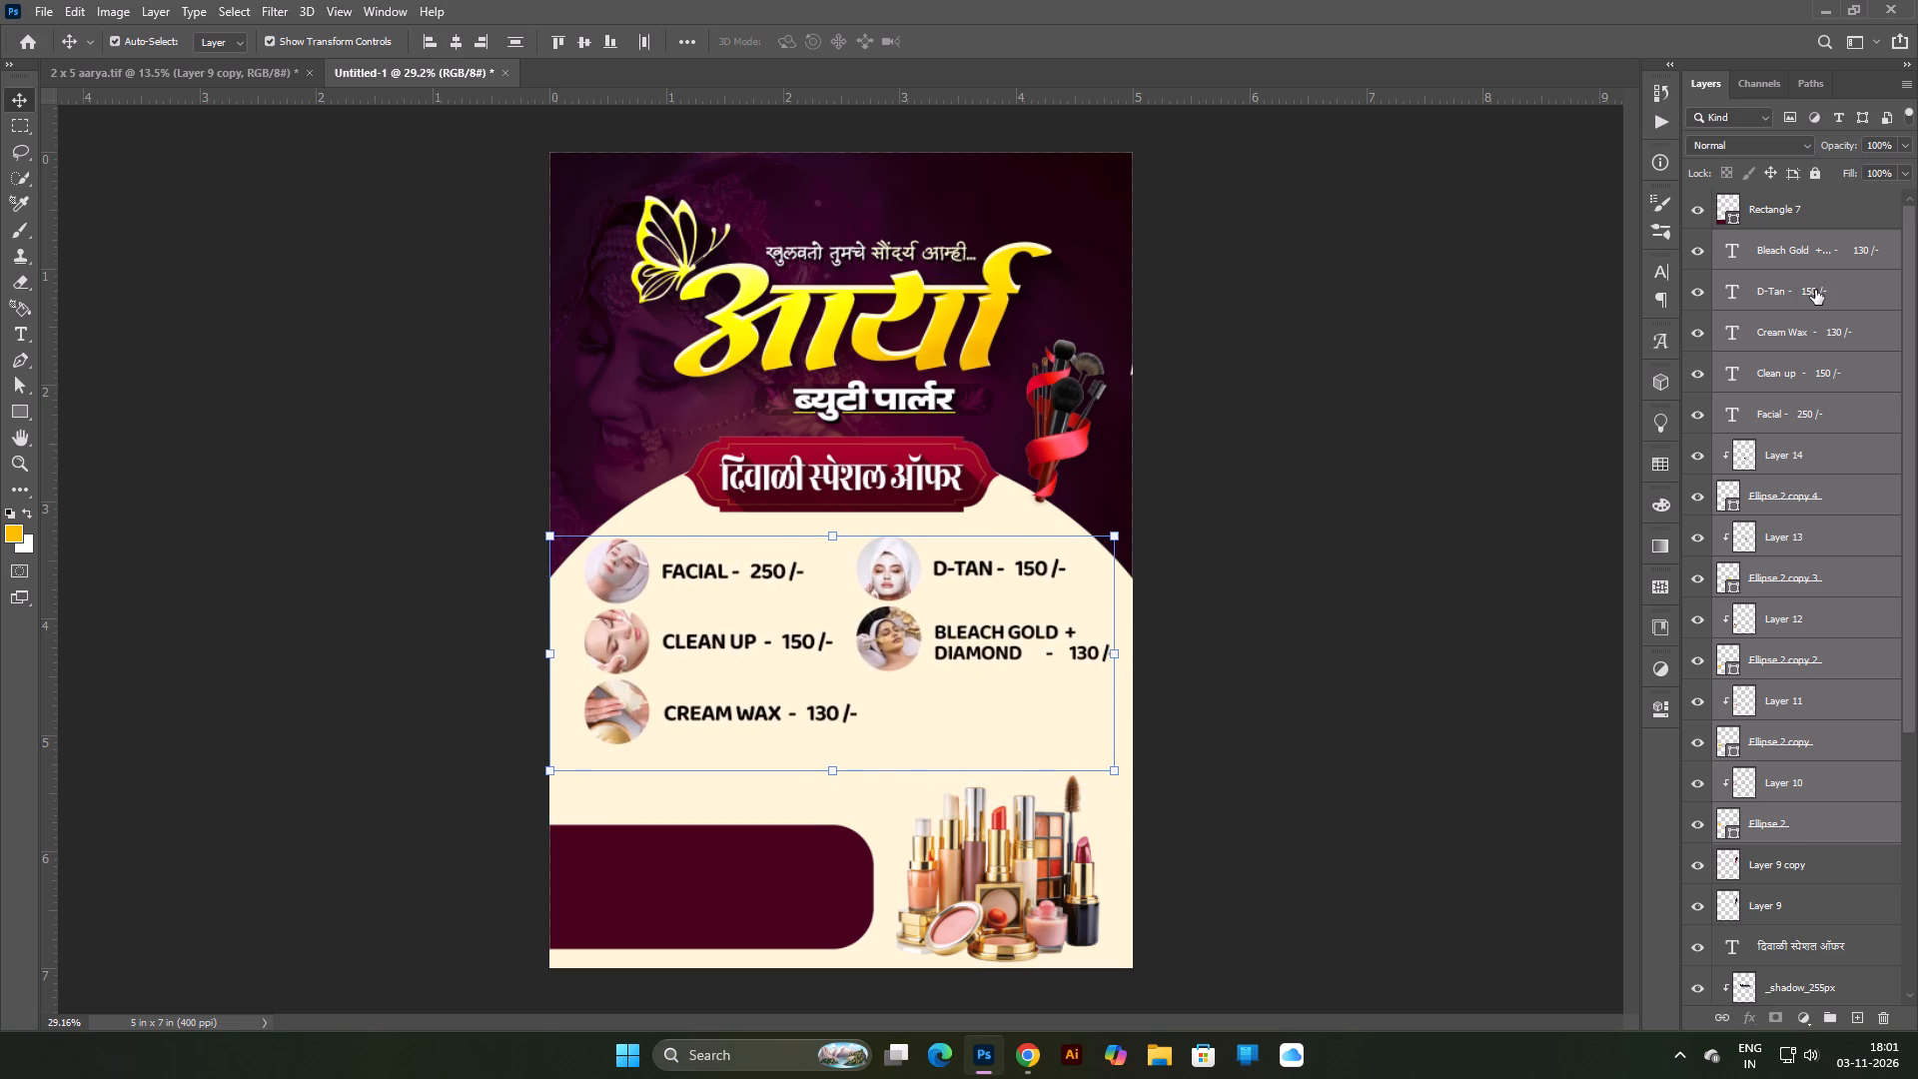
# Nudge all five service photos and their price texts about 0.08 inch right and slightly up within the cream area.
pyautogui.press('Right')
pyautogui.press('Right')
pyautogui.press('Right')
pyautogui.press('Right')
pyautogui.press('Right')
pyautogui.press('Right')
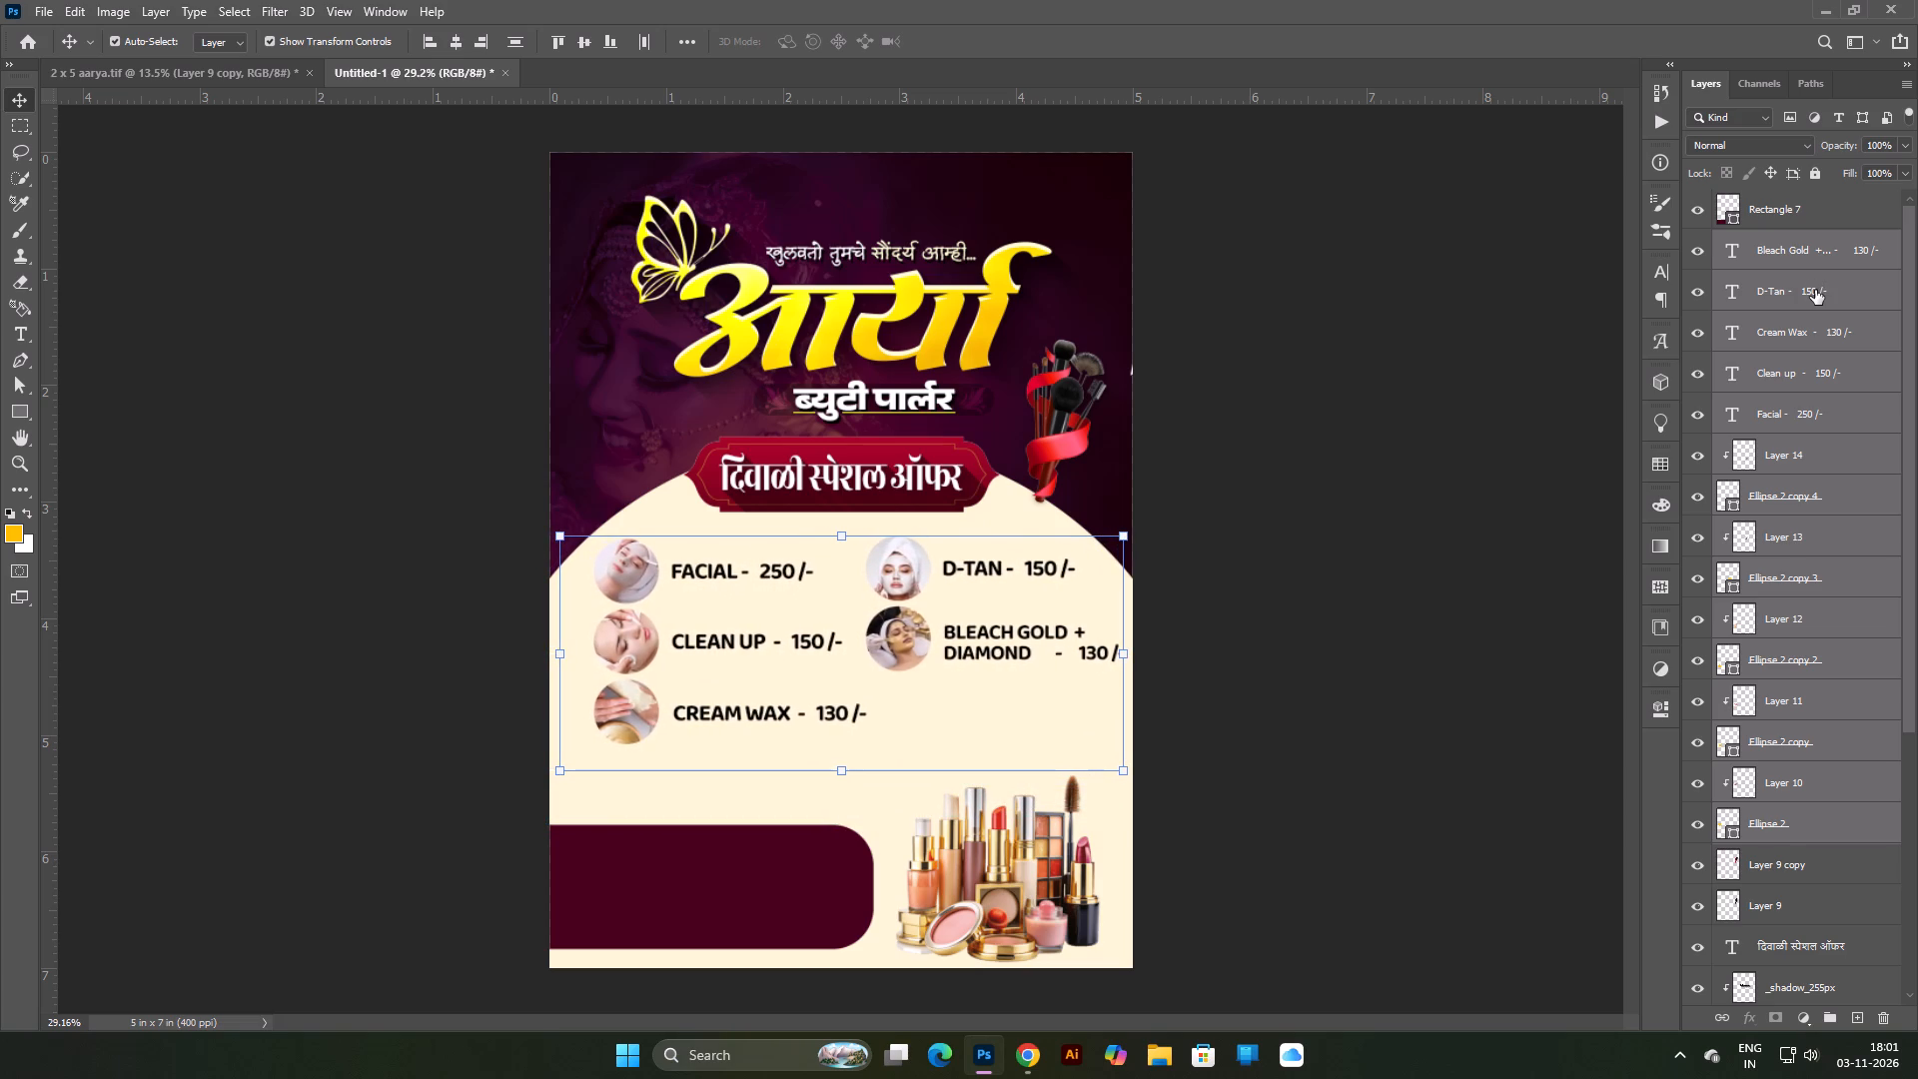
pyautogui.press('Up')
pyautogui.press('Up')
pyautogui.press('Up')
pyautogui.press('Down')
pyautogui.click(1272, 560)
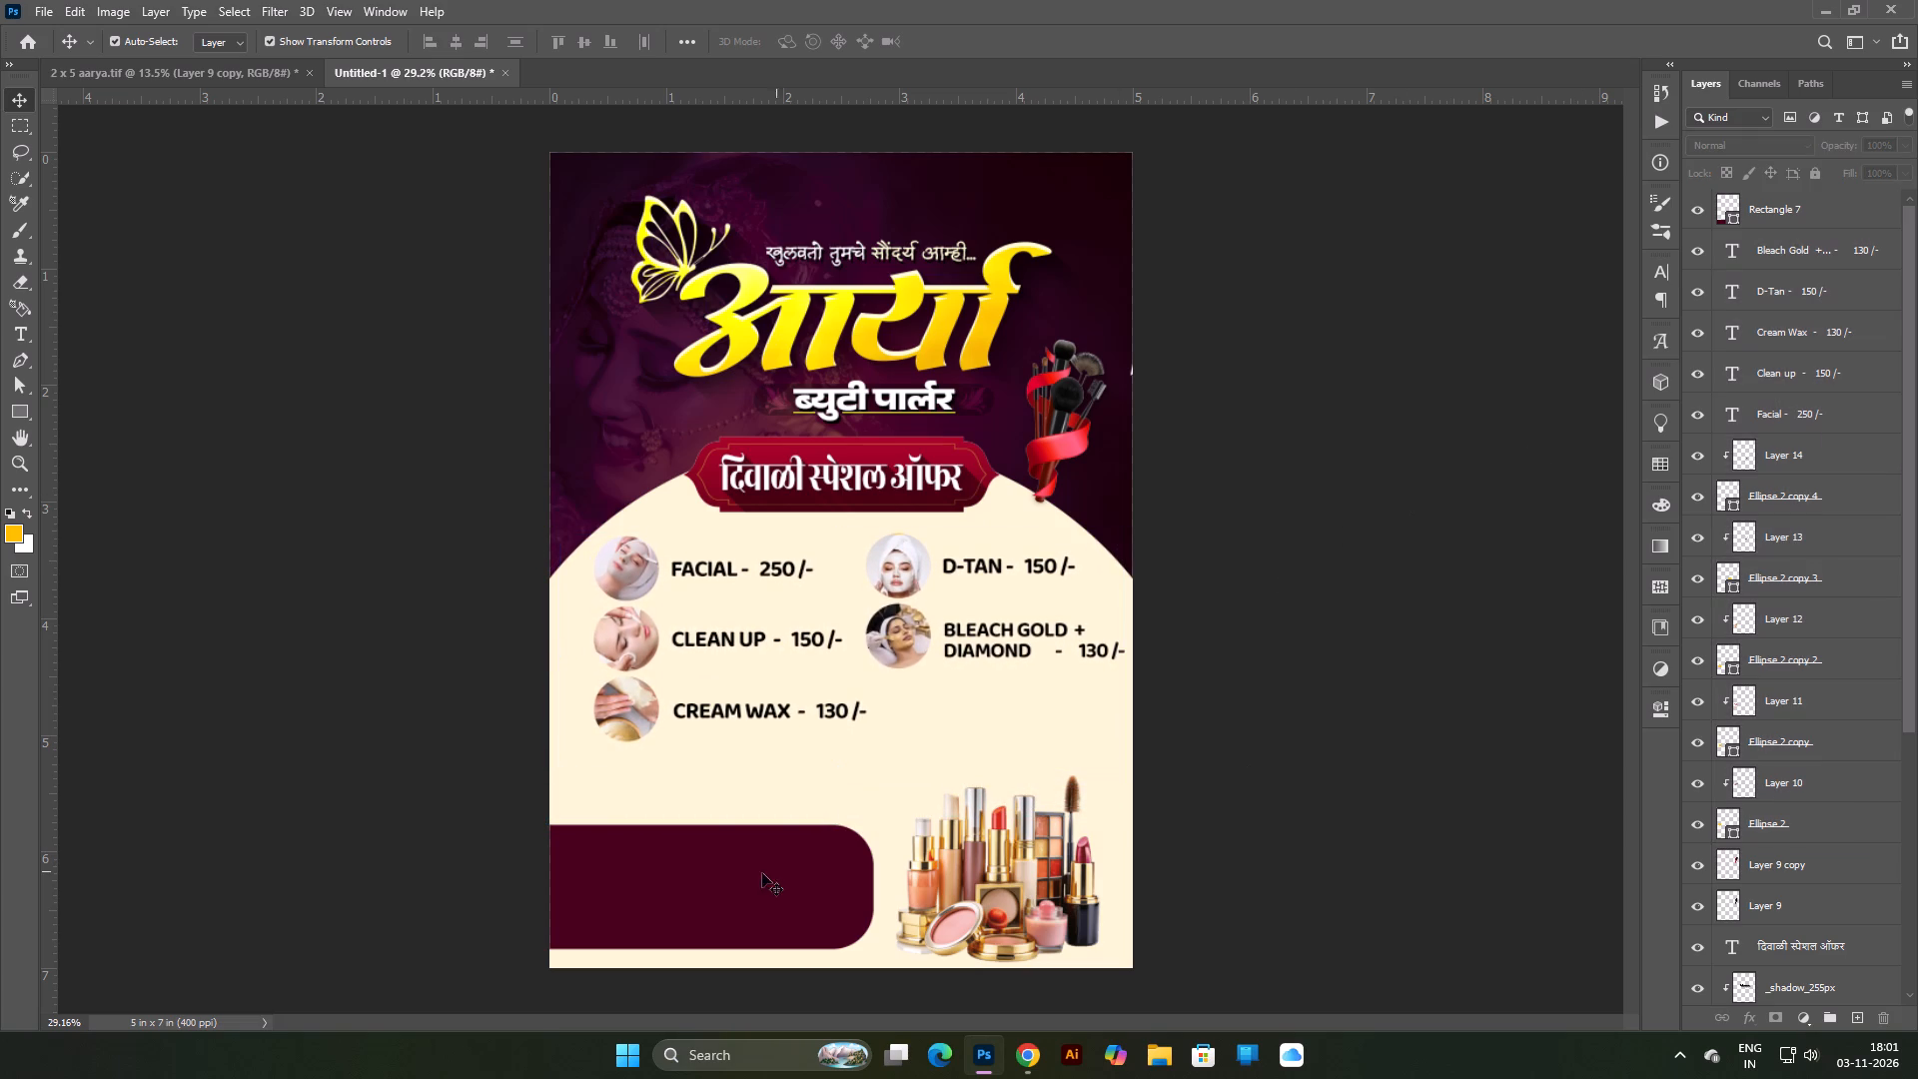
# Move the maroon rounded panel up by about 0.43 inch and right by about 0.15 inch, below the service list.
pyautogui.moveTo(683, 873); pyautogui.dragTo(693, 823)
pyautogui.click(693, 823)
pyautogui.click(701, 827)
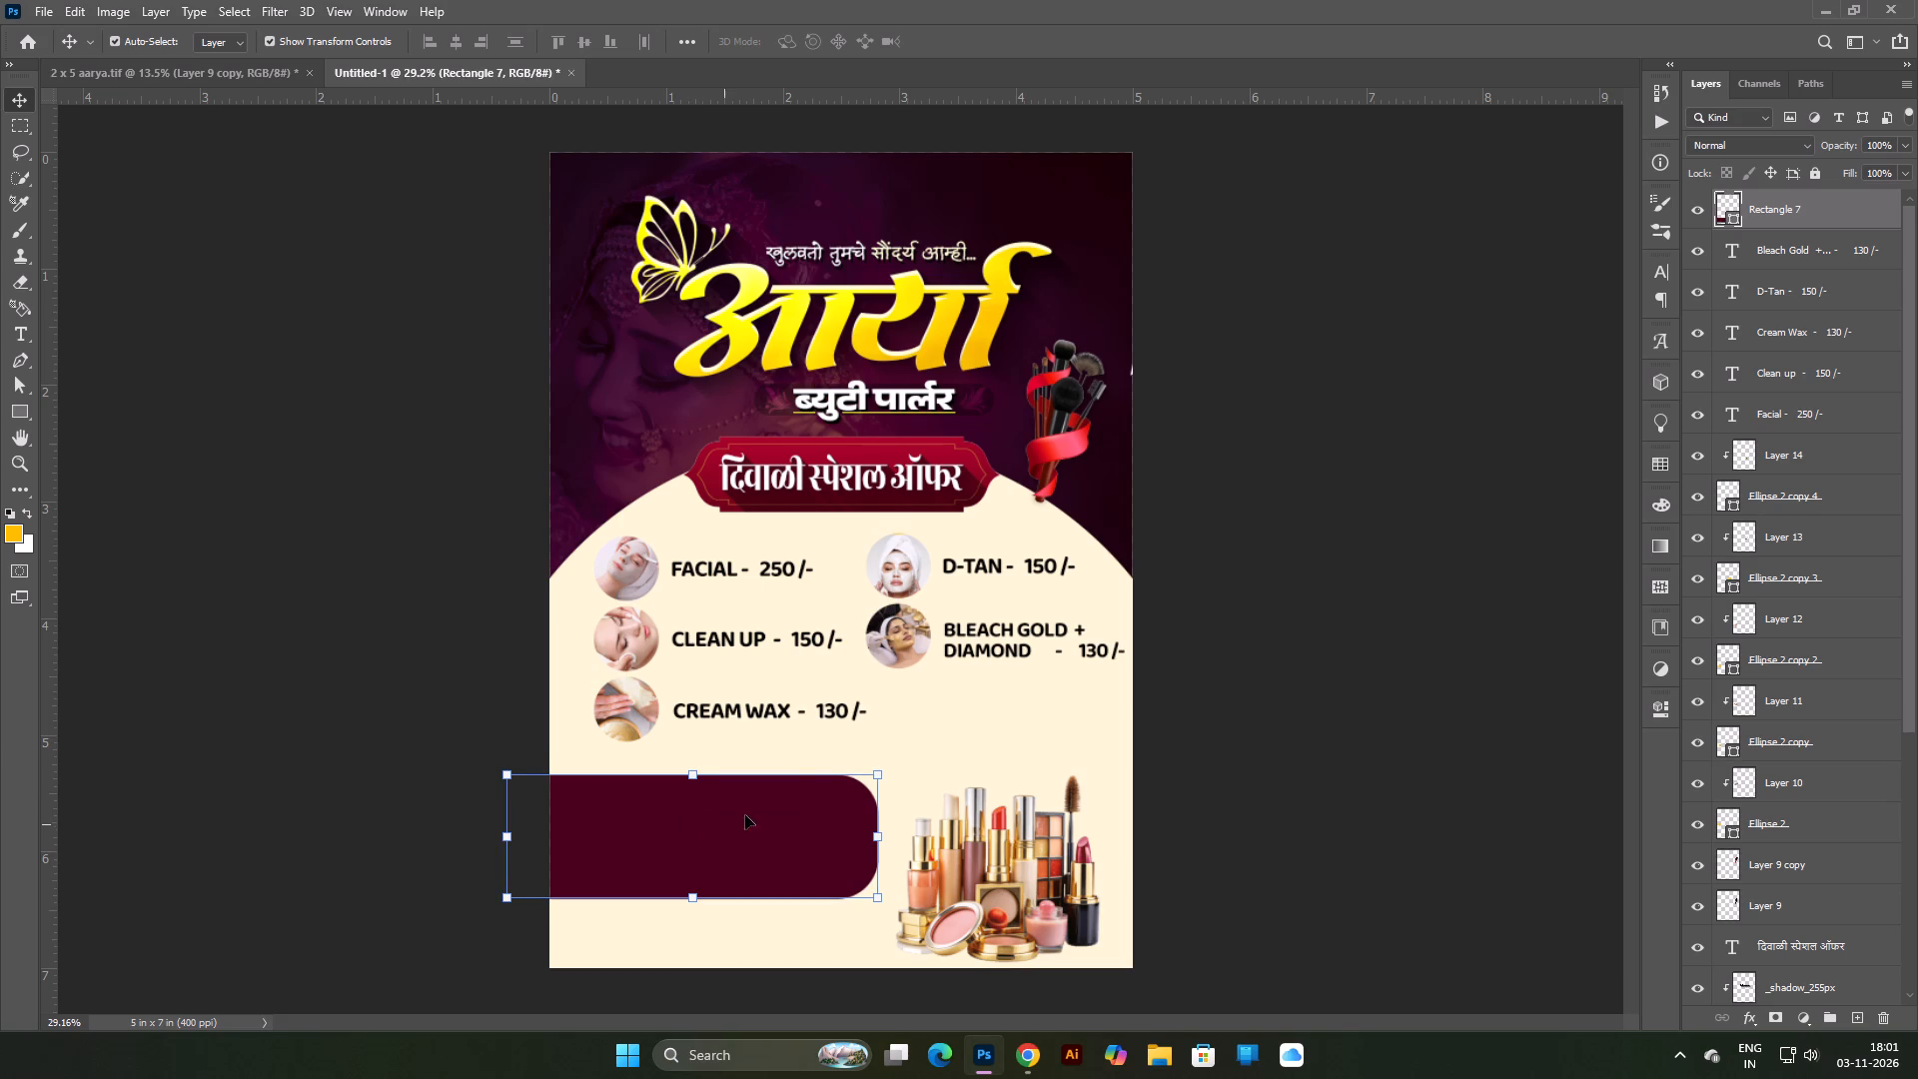
pyautogui.press('Return')
pyautogui.click(1261, 733)
pyautogui.moveTo(747, 860); pyautogui.dragTo(758, 860)
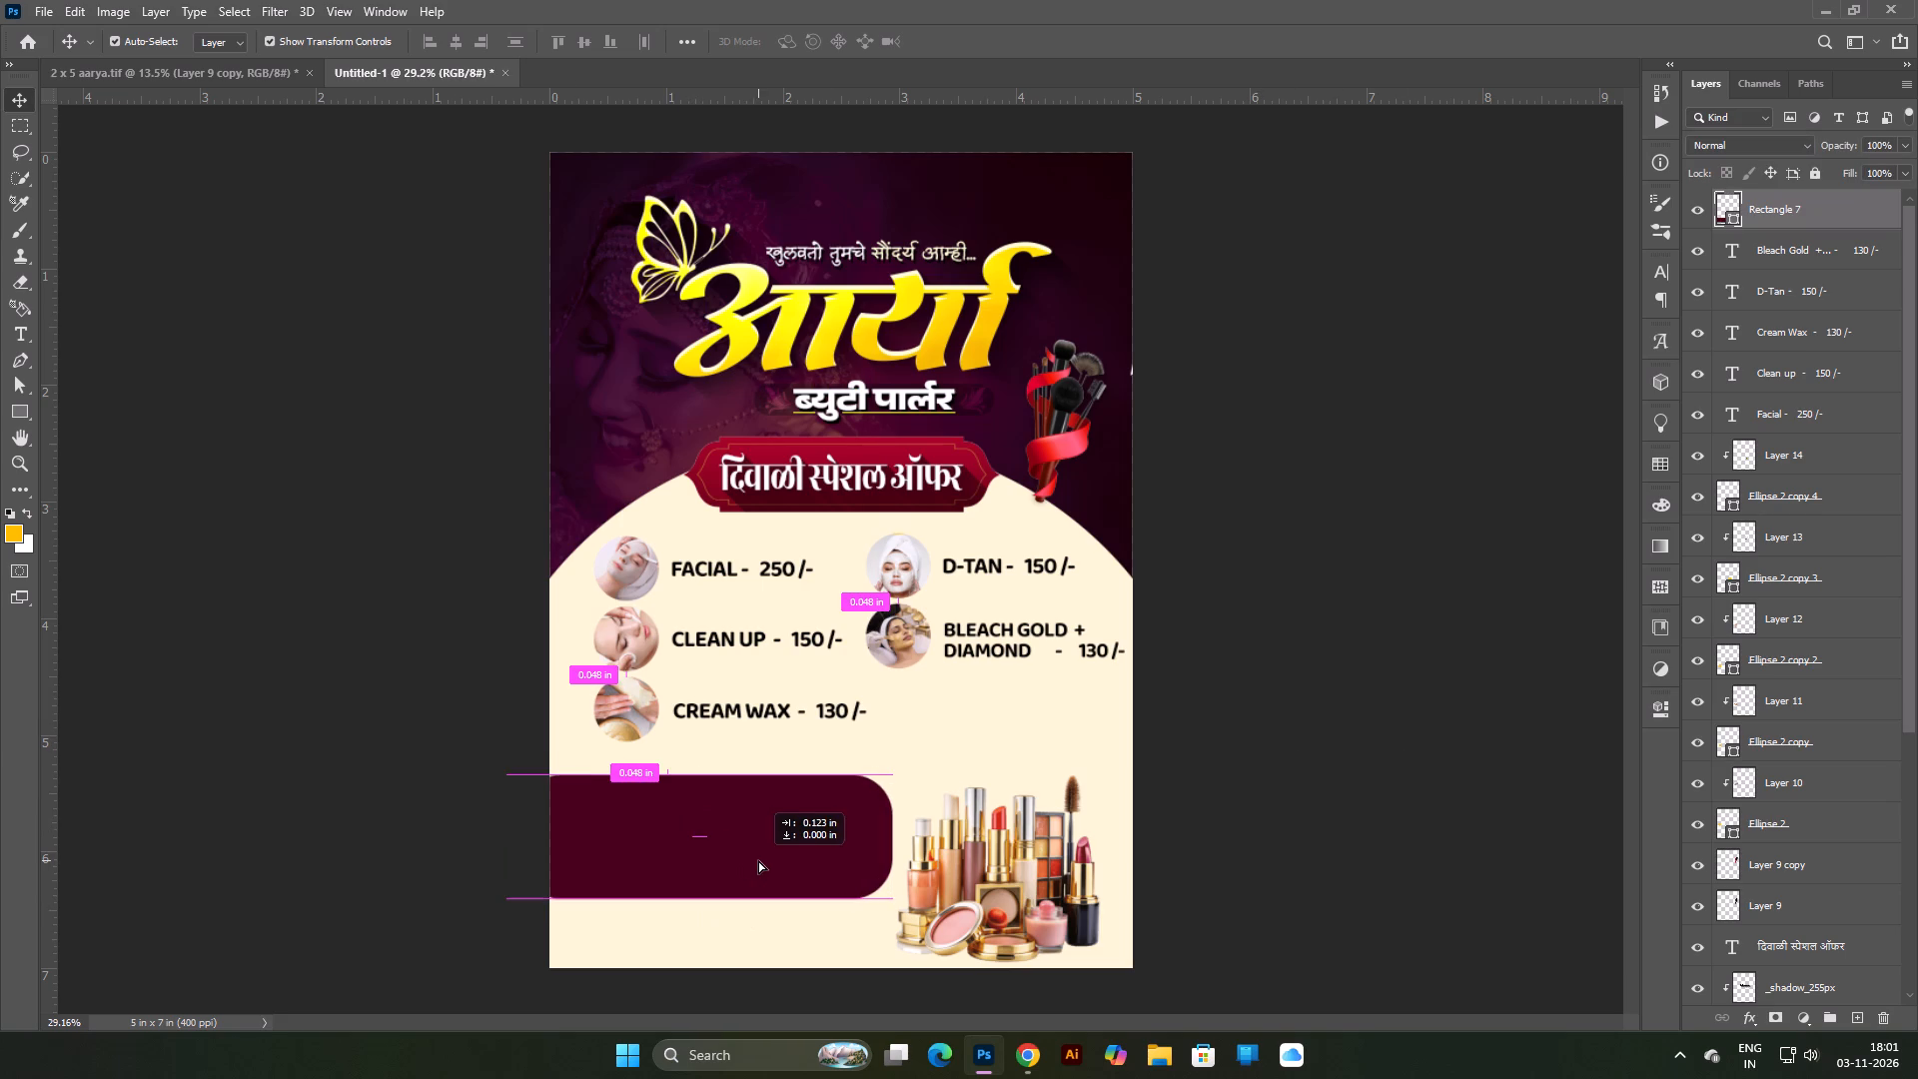
pyautogui.moveTo(758, 860); pyautogui.dragTo(757, 860)
pyautogui.click(1325, 811)
# Move the makeup products image up by about 0.5 inch and slightly right beside the maroon panel, enlarging it and scaling back to 90.74%.
pyautogui.moveTo(1011, 882); pyautogui.dragTo(1018, 845)
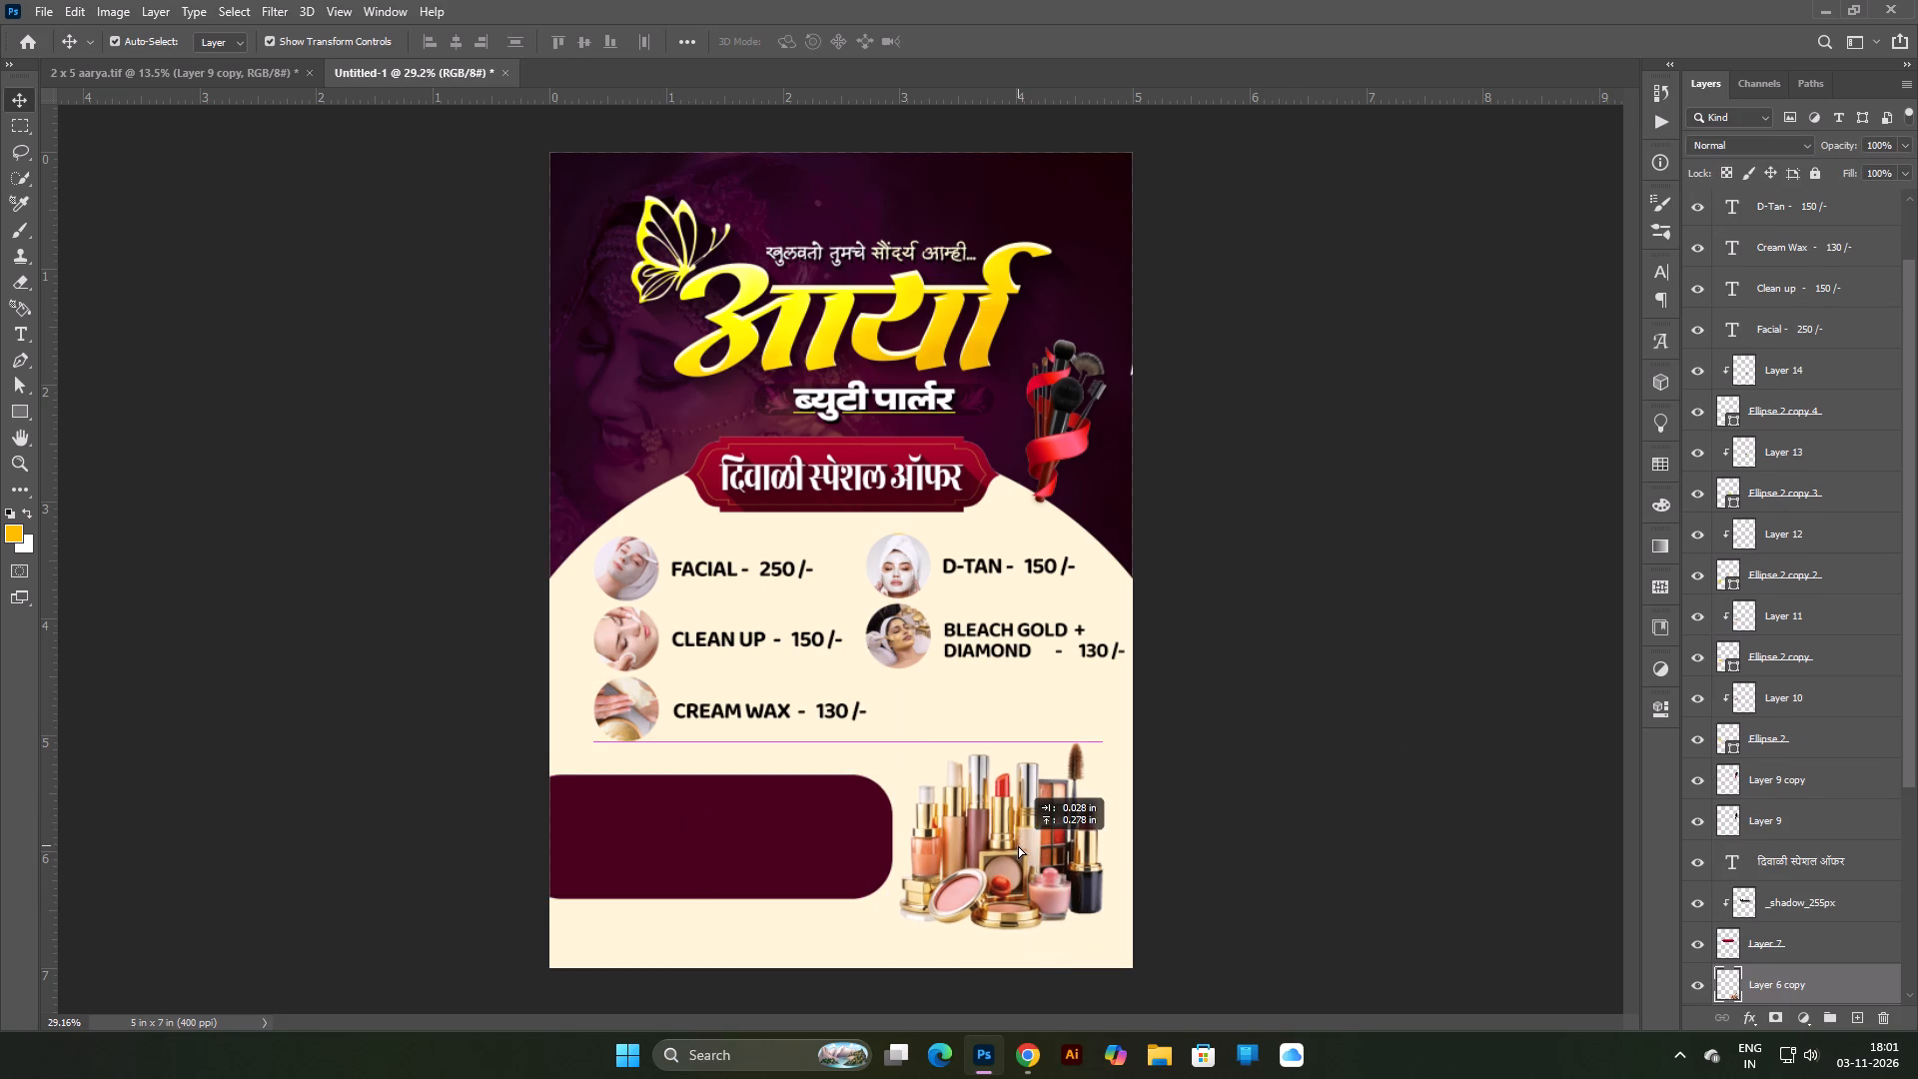
pyautogui.moveTo(1018, 845); pyautogui.dragTo(1021, 827)
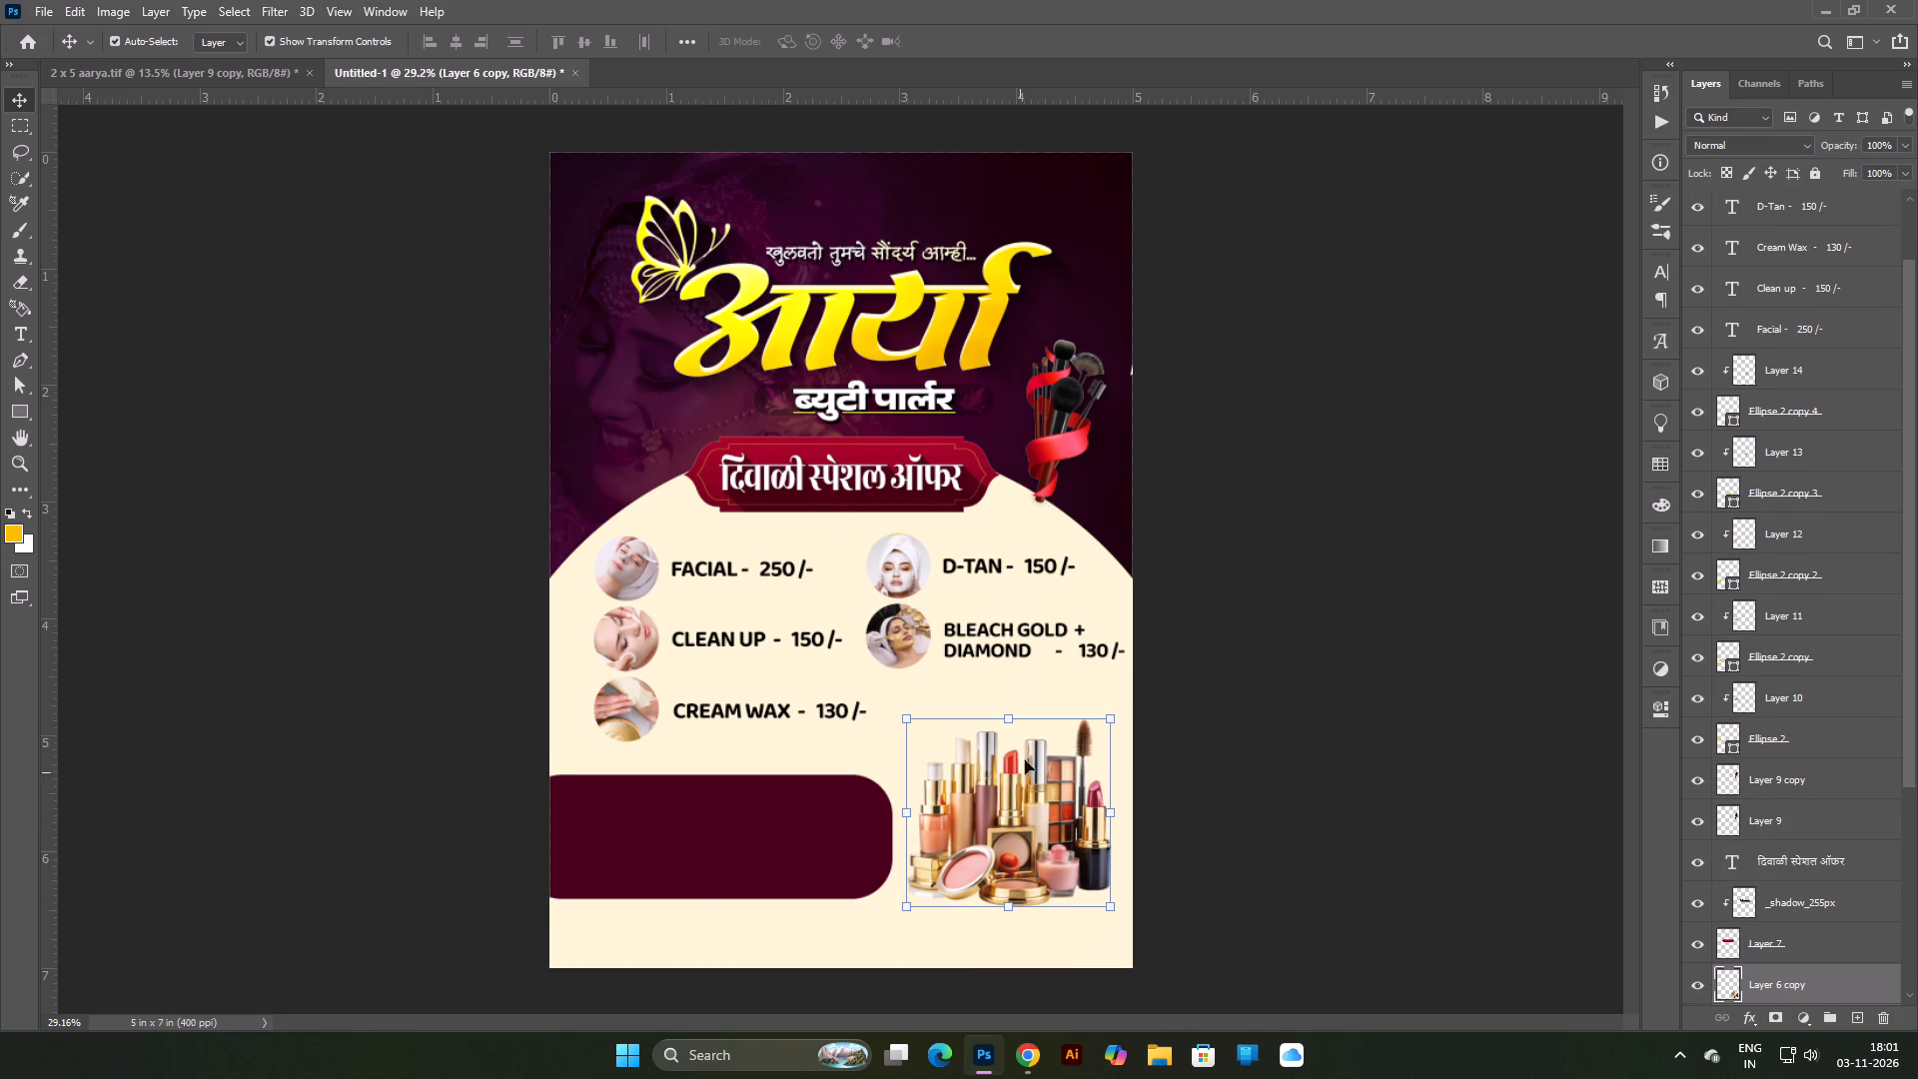
pyautogui.moveTo(1007, 721); pyautogui.dragTo(1007, 706)
pyautogui.doubleClick(1022, 783)
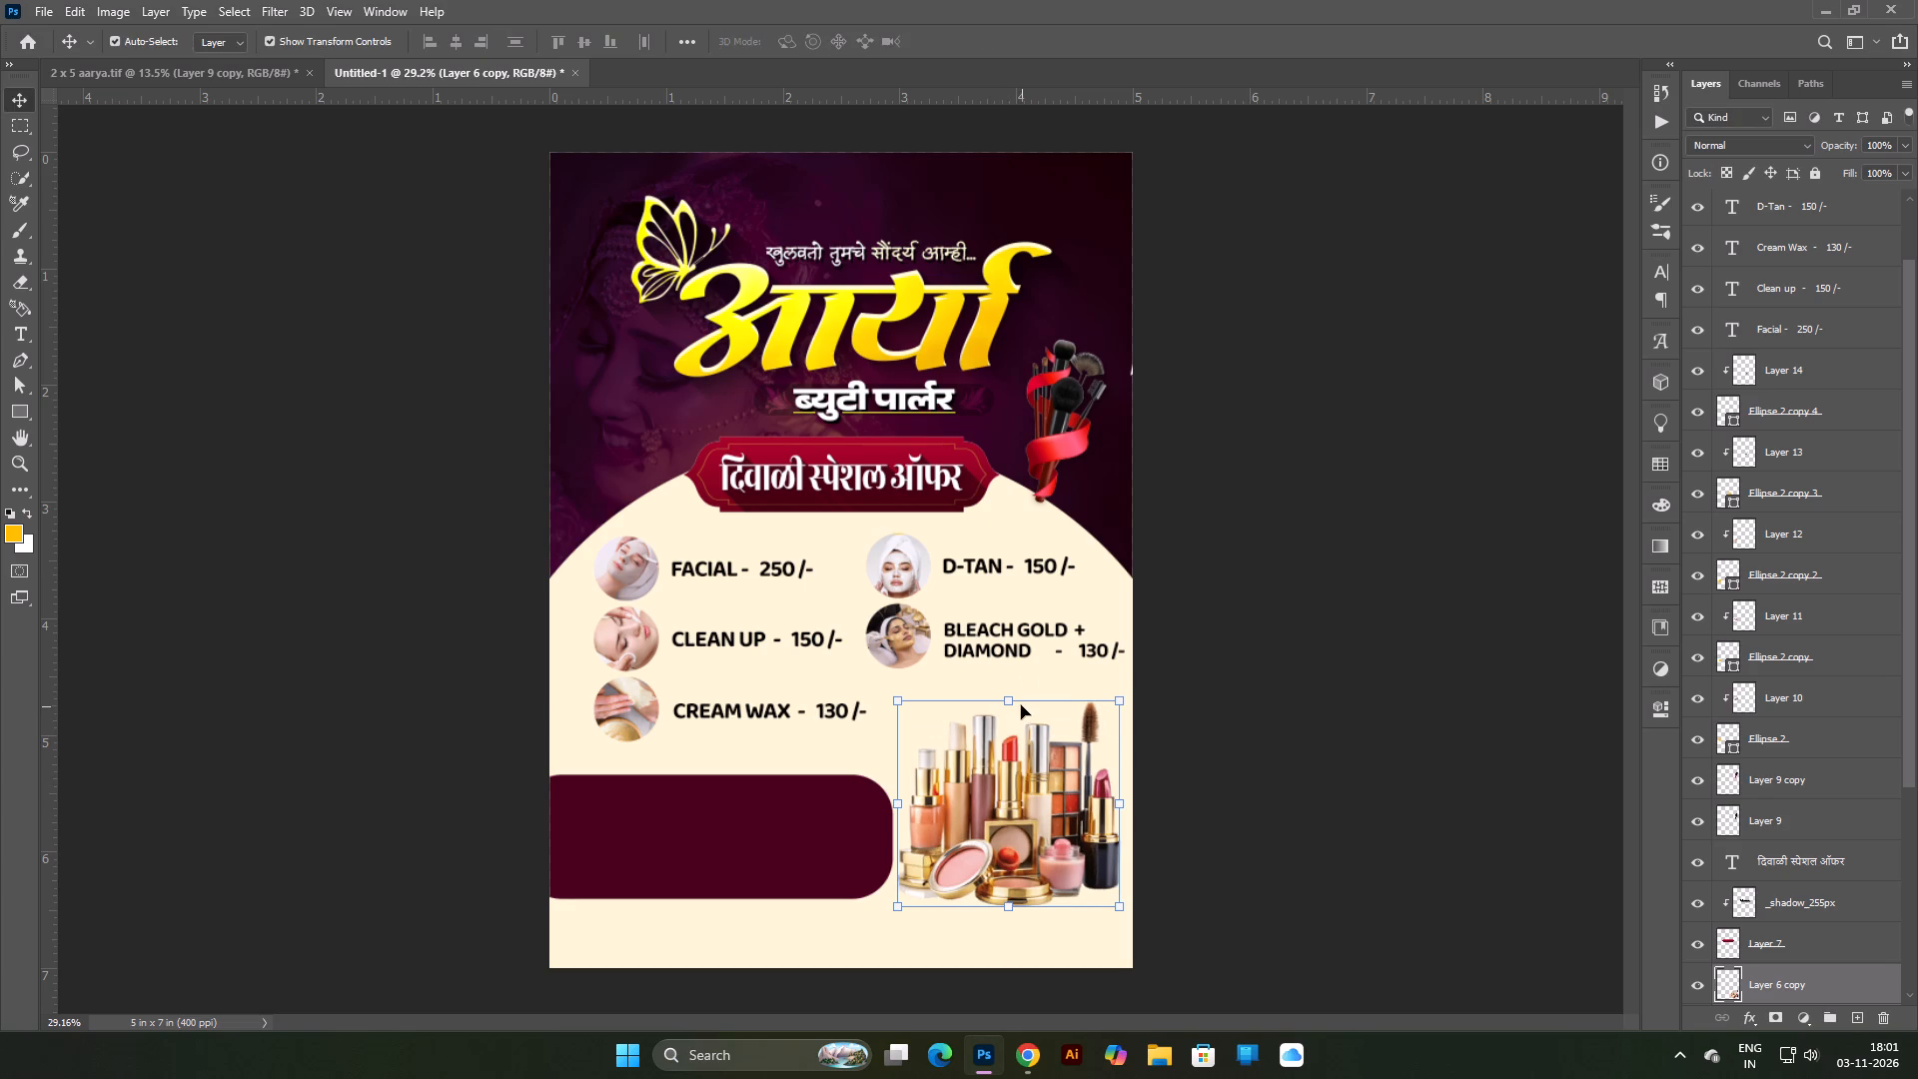
pyautogui.moveTo(1016, 703); pyautogui.dragTo(1016, 714)
pyautogui.click(1016, 714)
pyautogui.moveTo(1016, 714); pyautogui.dragTo(1016, 725)
pyautogui.click(1034, 791)
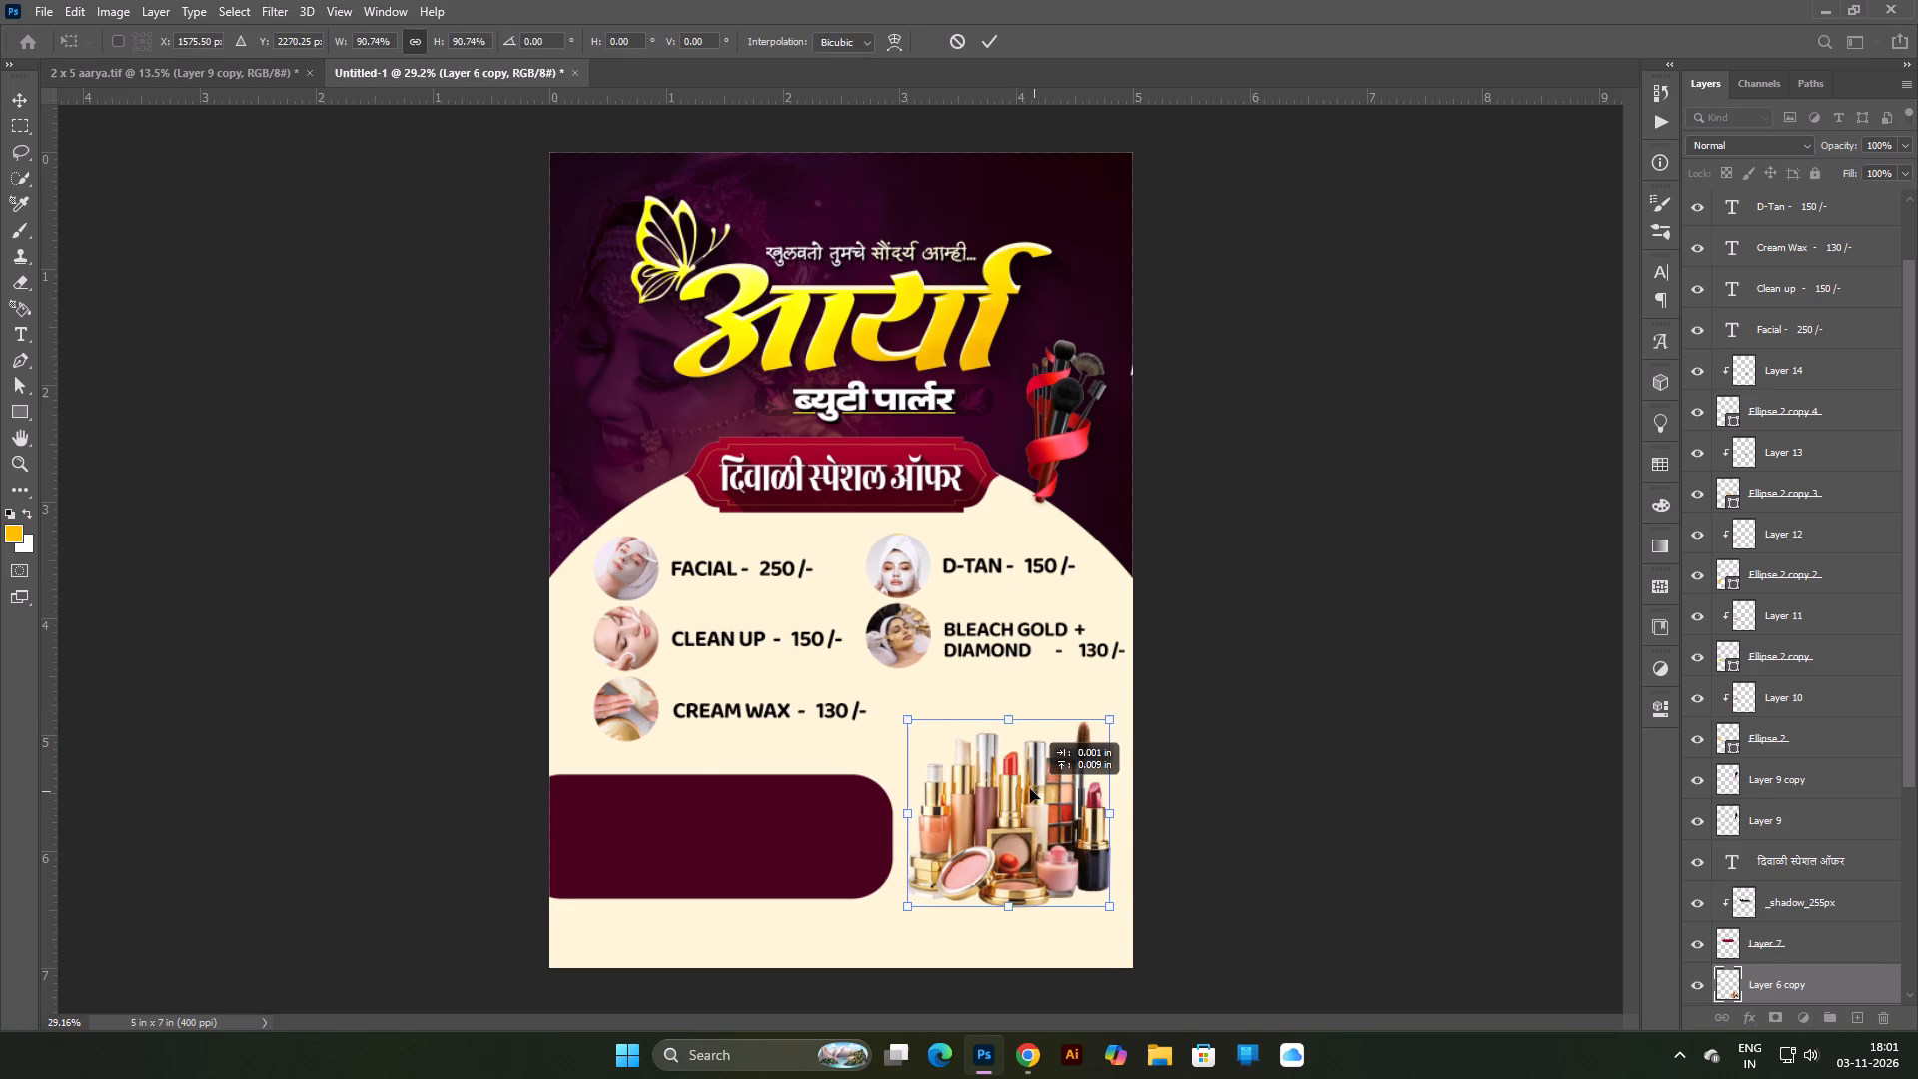
pyautogui.press('Return')
pyautogui.click(1335, 803)
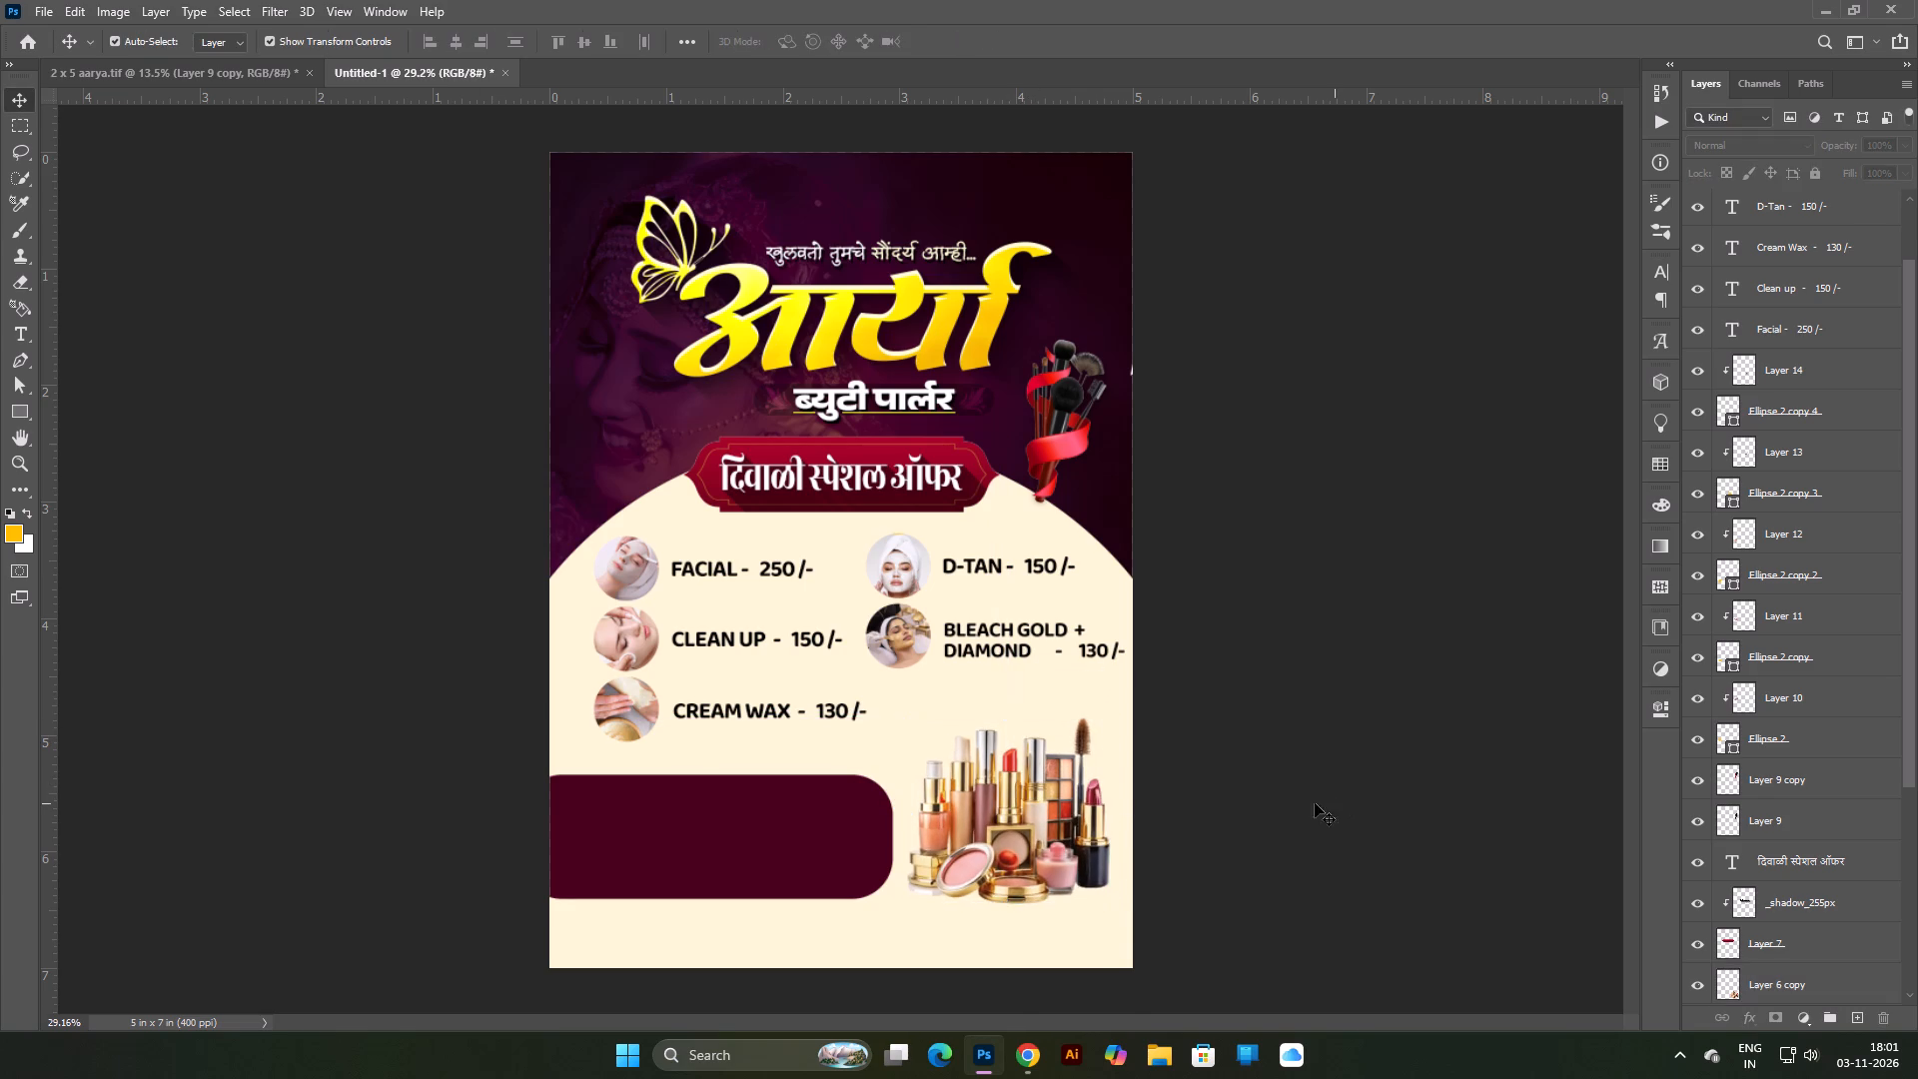
pyautogui.scroll(4, 899, 803)
pyautogui.click(1106, 869)
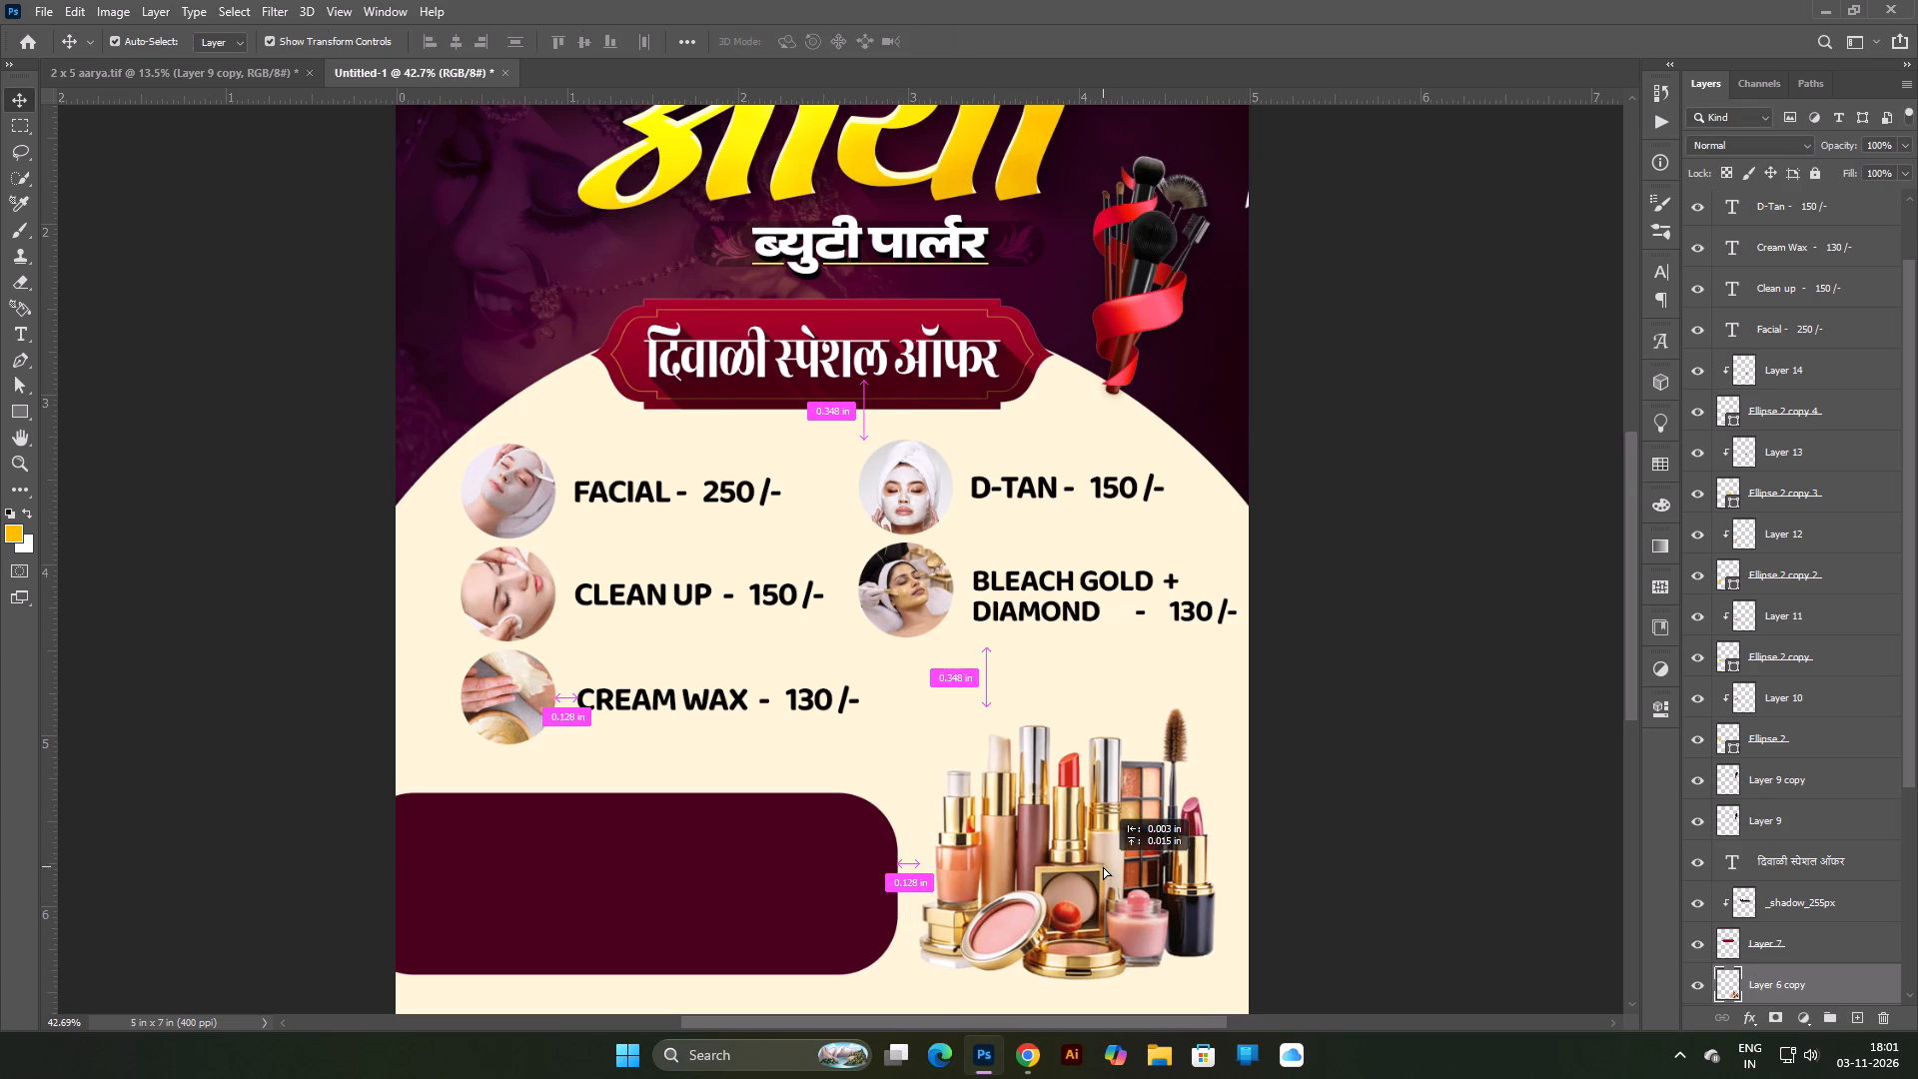
pyautogui.click(1378, 808)
# Scale all five service photos and their price texts together to 97.75% width and 105.28% height, centred across the cream area.
pyautogui.scroll(-4, 1099, 766)
pyautogui.scroll(3, 1046, 751)
pyautogui.scroll(-2, 920, 748)
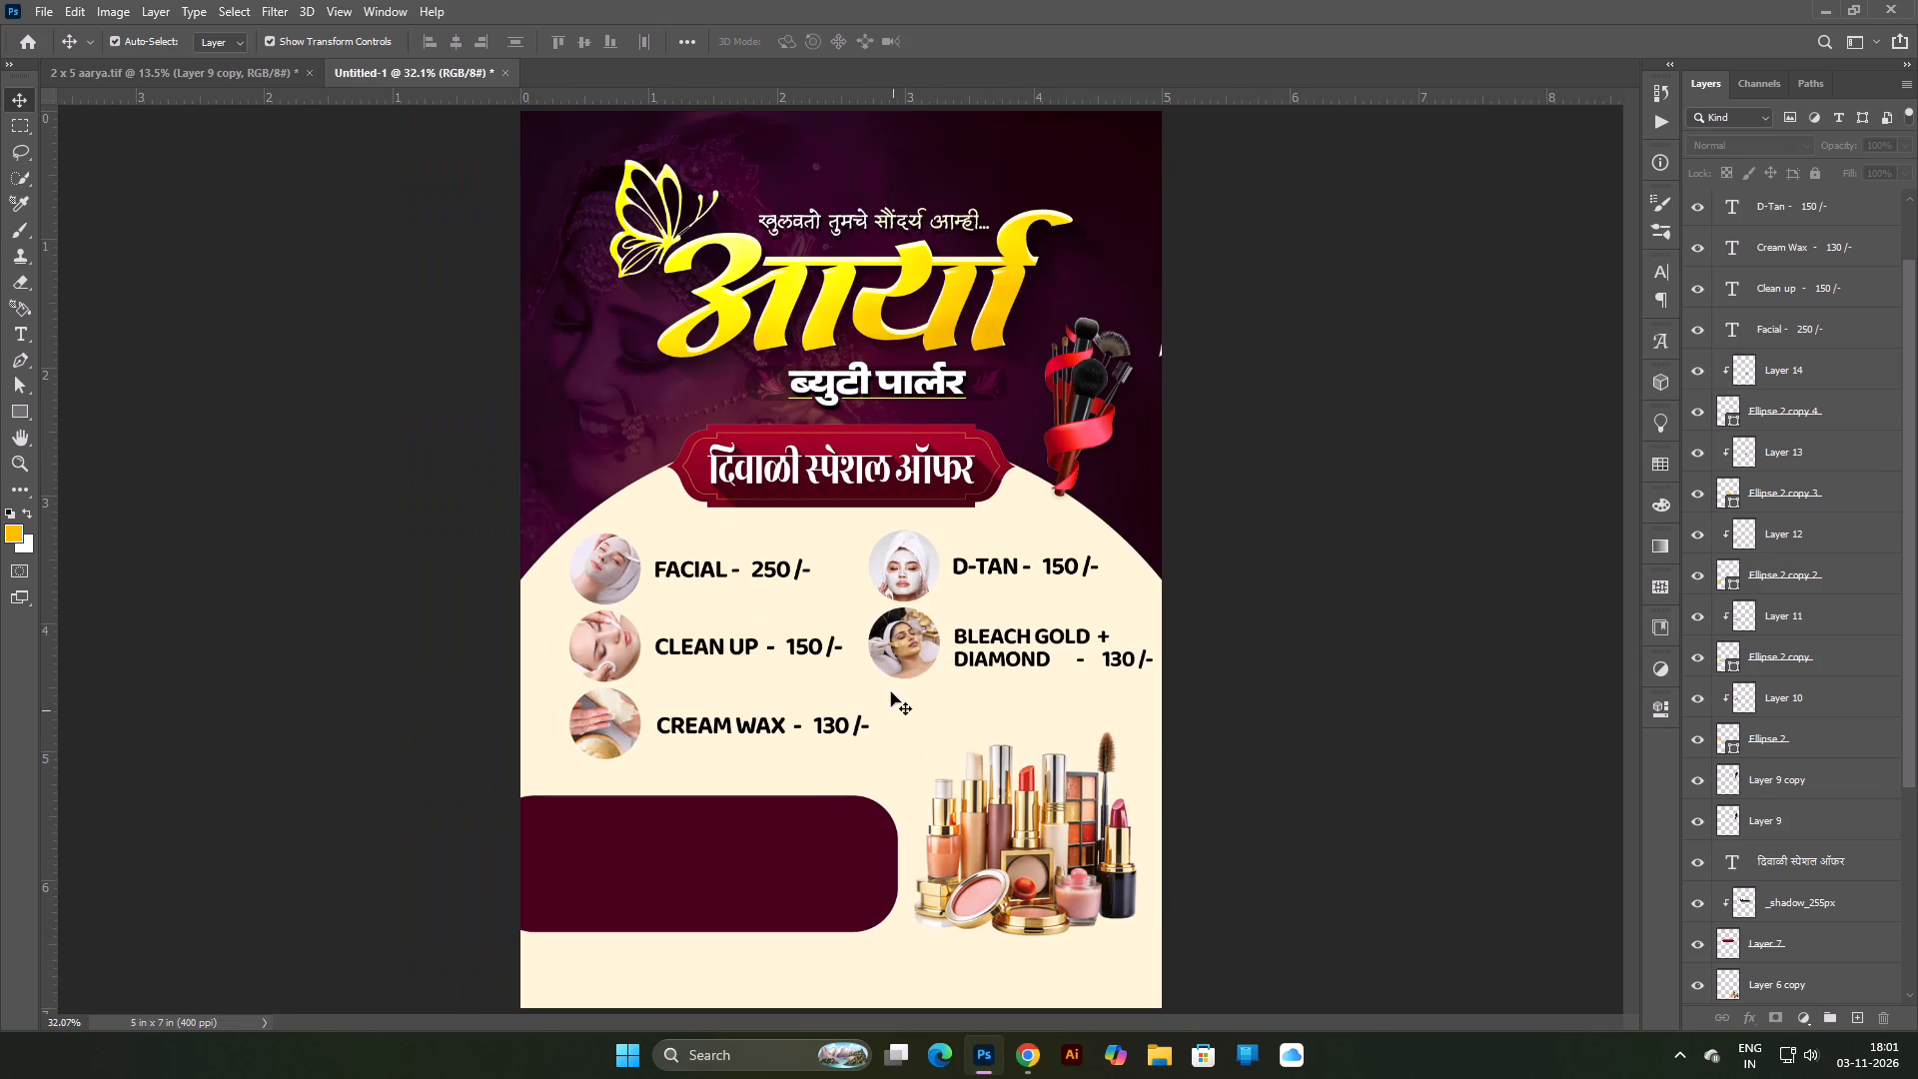
pyautogui.click(893, 652)
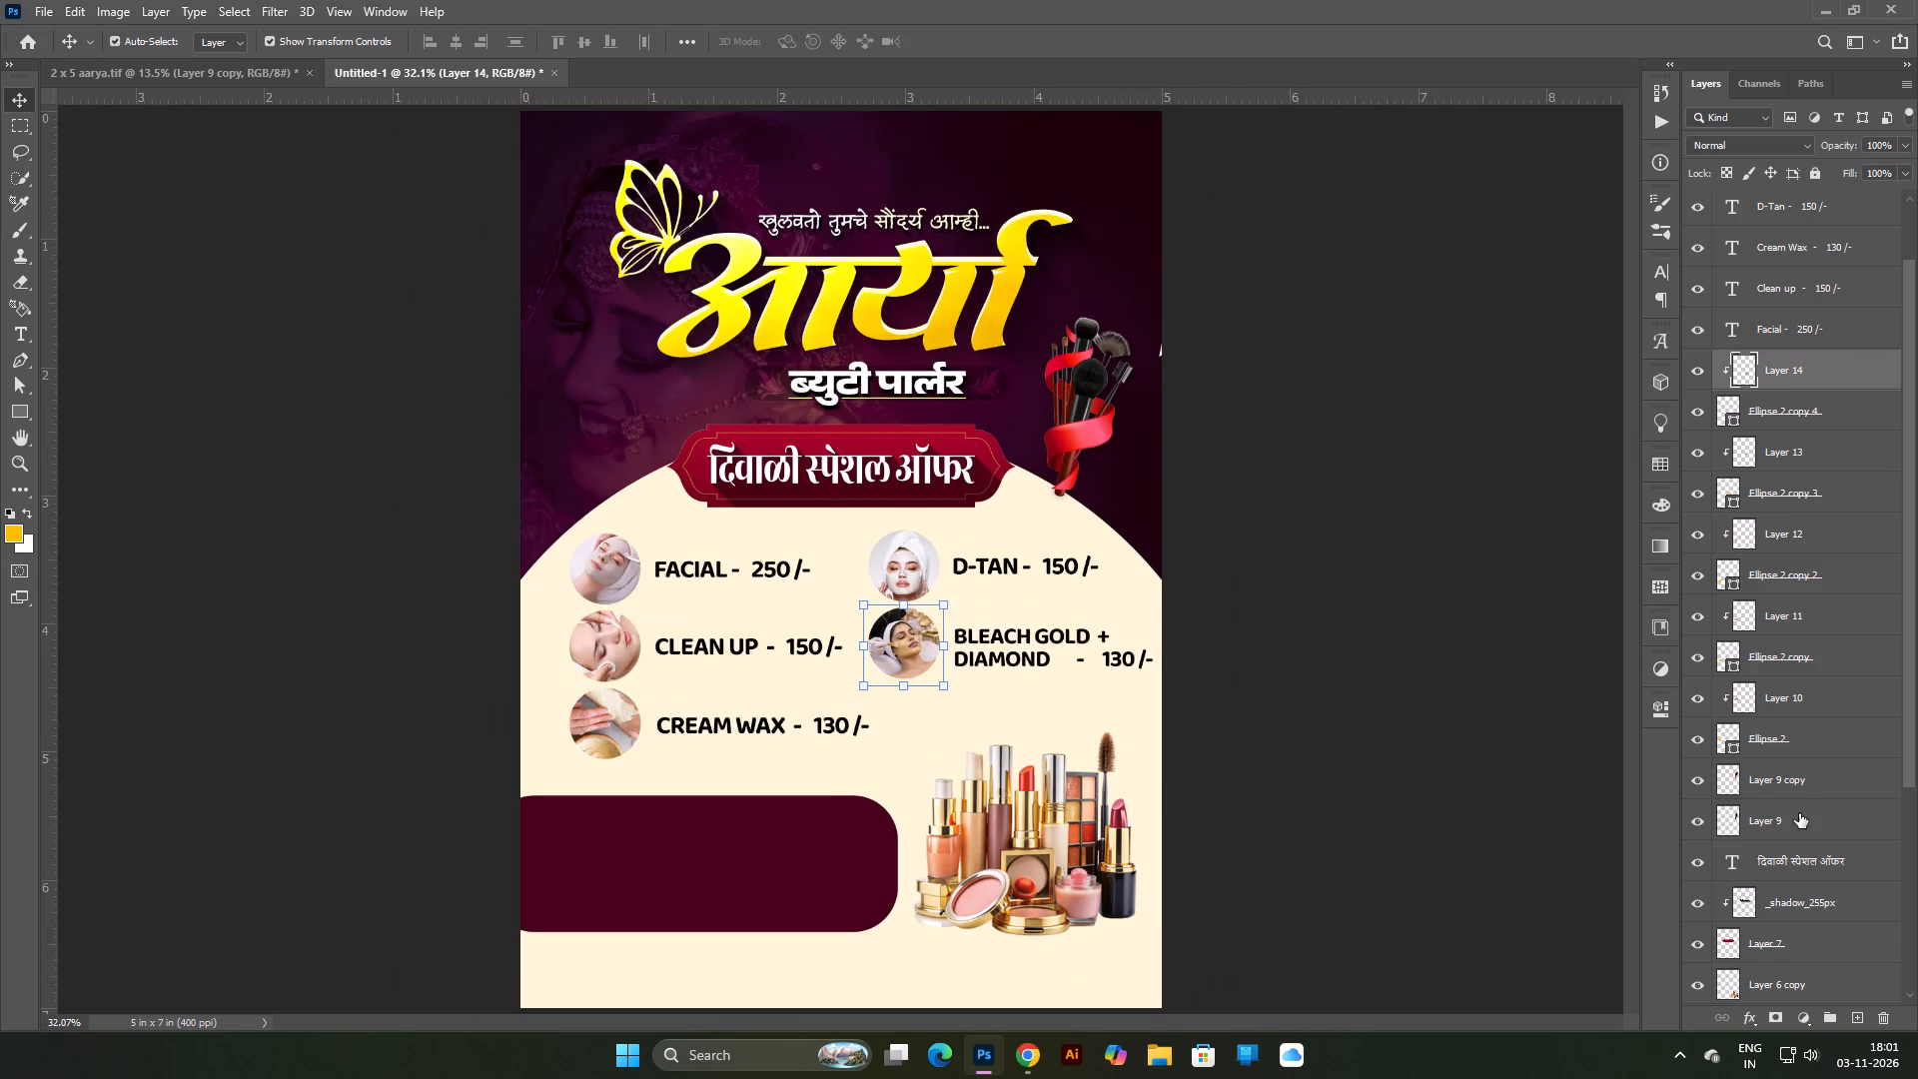
pyautogui.click(1802, 733)
pyautogui.scroll(4, 1807, 736)
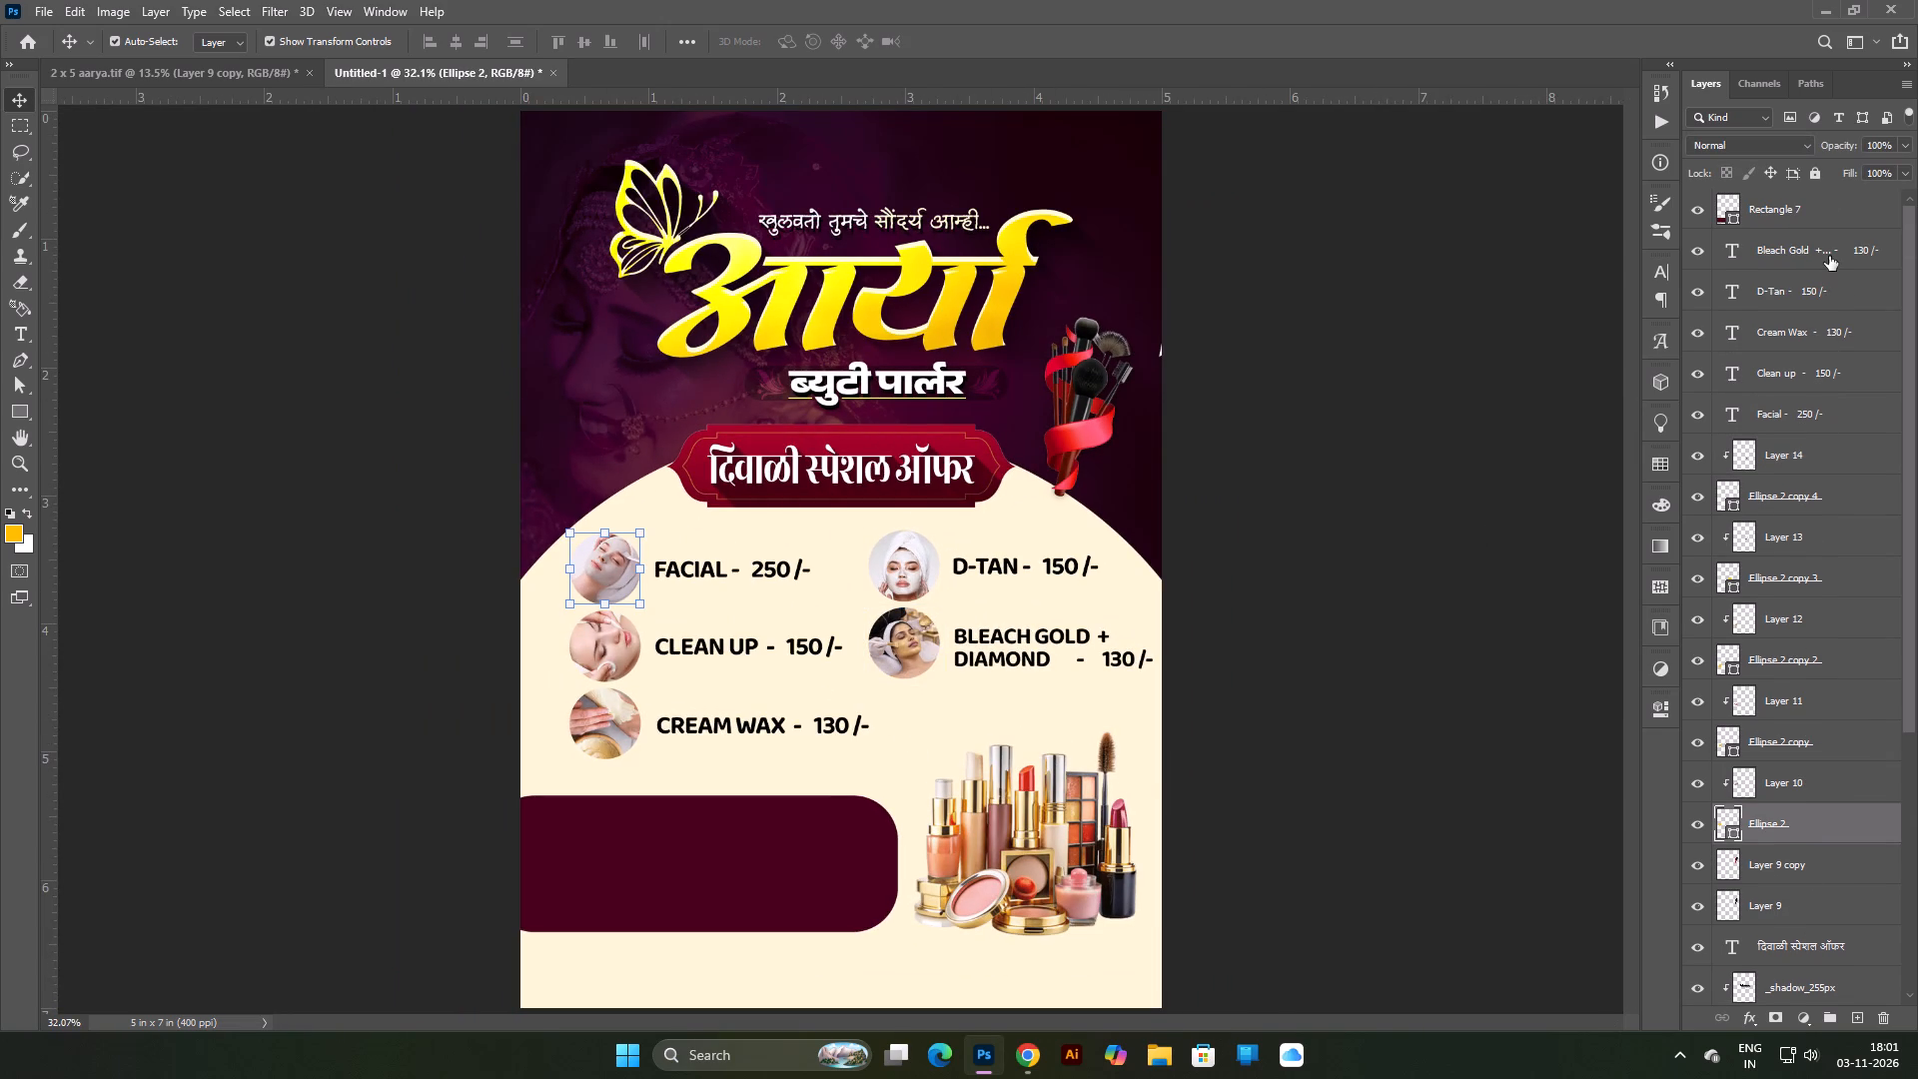
pyautogui.keyDown('shift'); pyautogui.click(1829, 256); pyautogui.keyUp('shift')
pyautogui.keyDown('shift'); pyautogui.moveTo(847, 790); pyautogui.dragTo(847, 810); pyautogui.keyUp('shift')
pyautogui.keyDown('alt'); pyautogui.click(1153, 669); pyautogui.keyUp('alt')
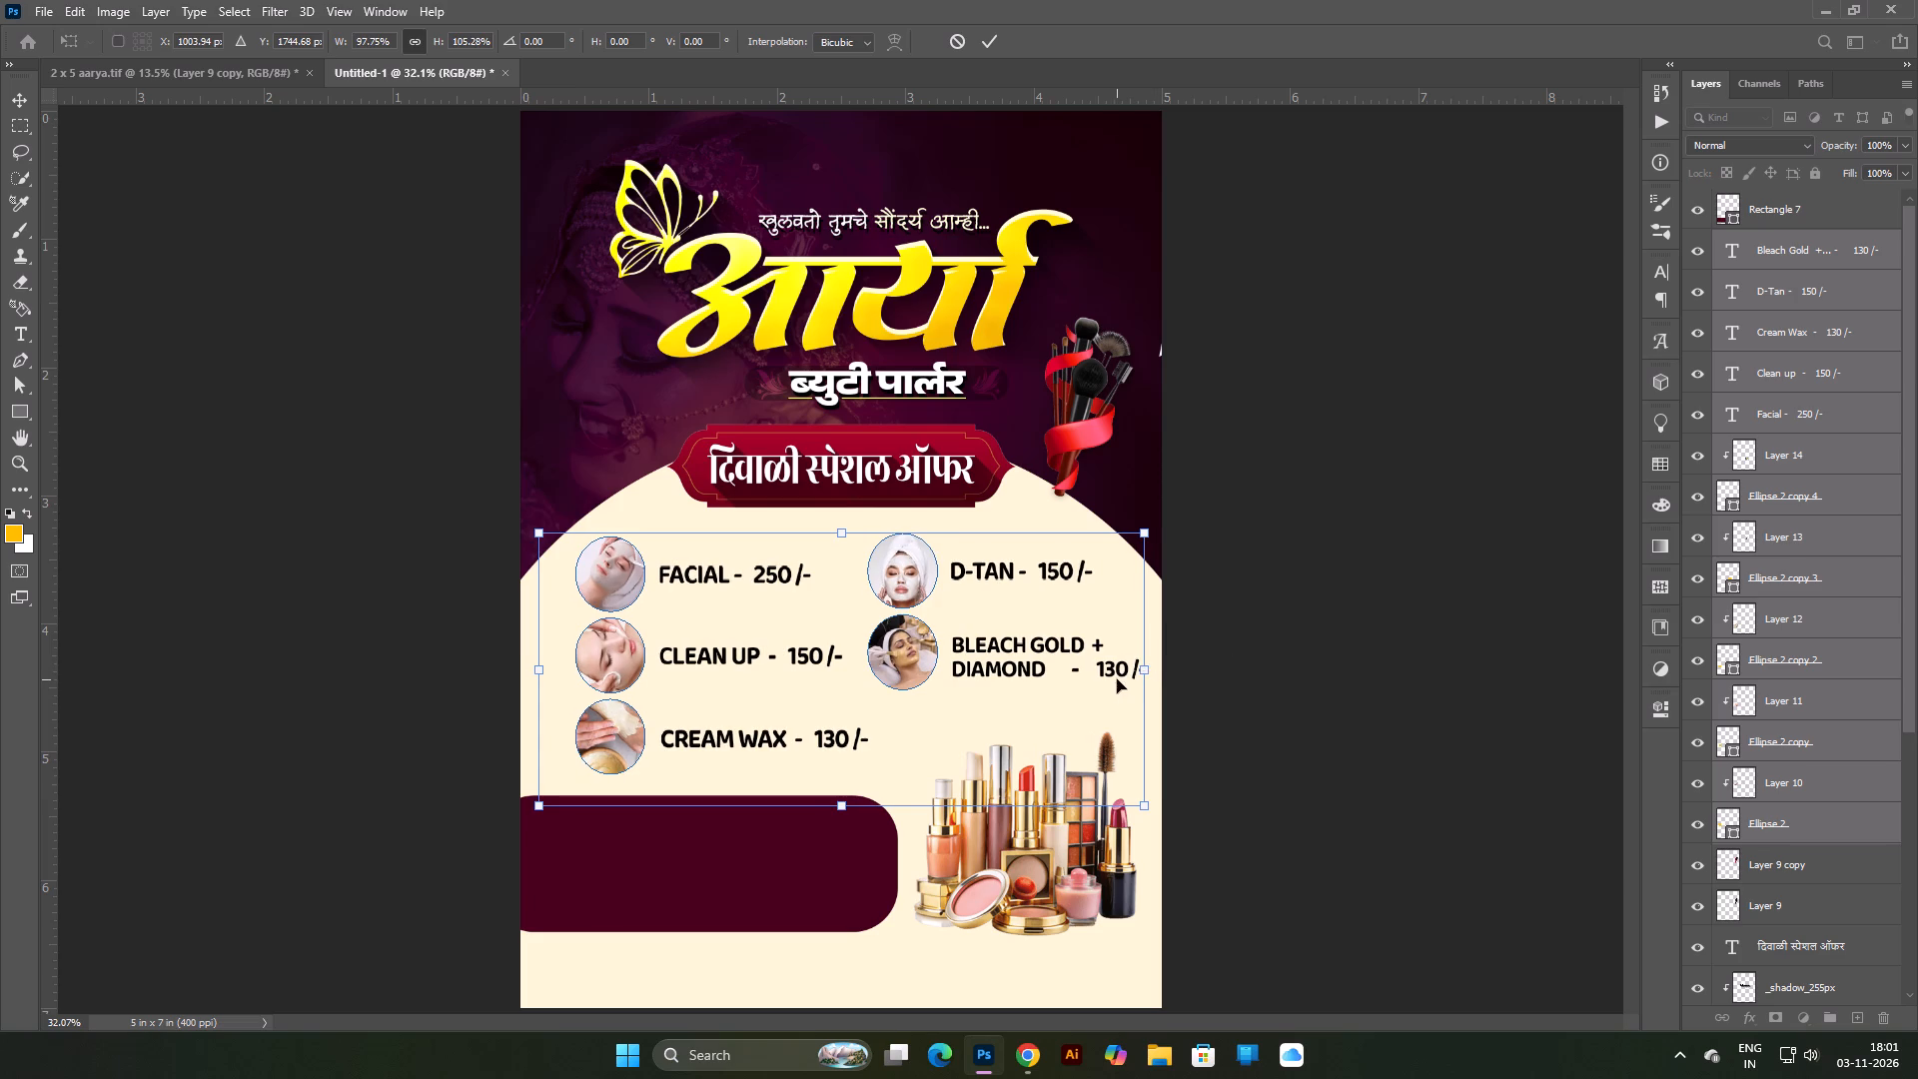
pyautogui.click(1115, 679)
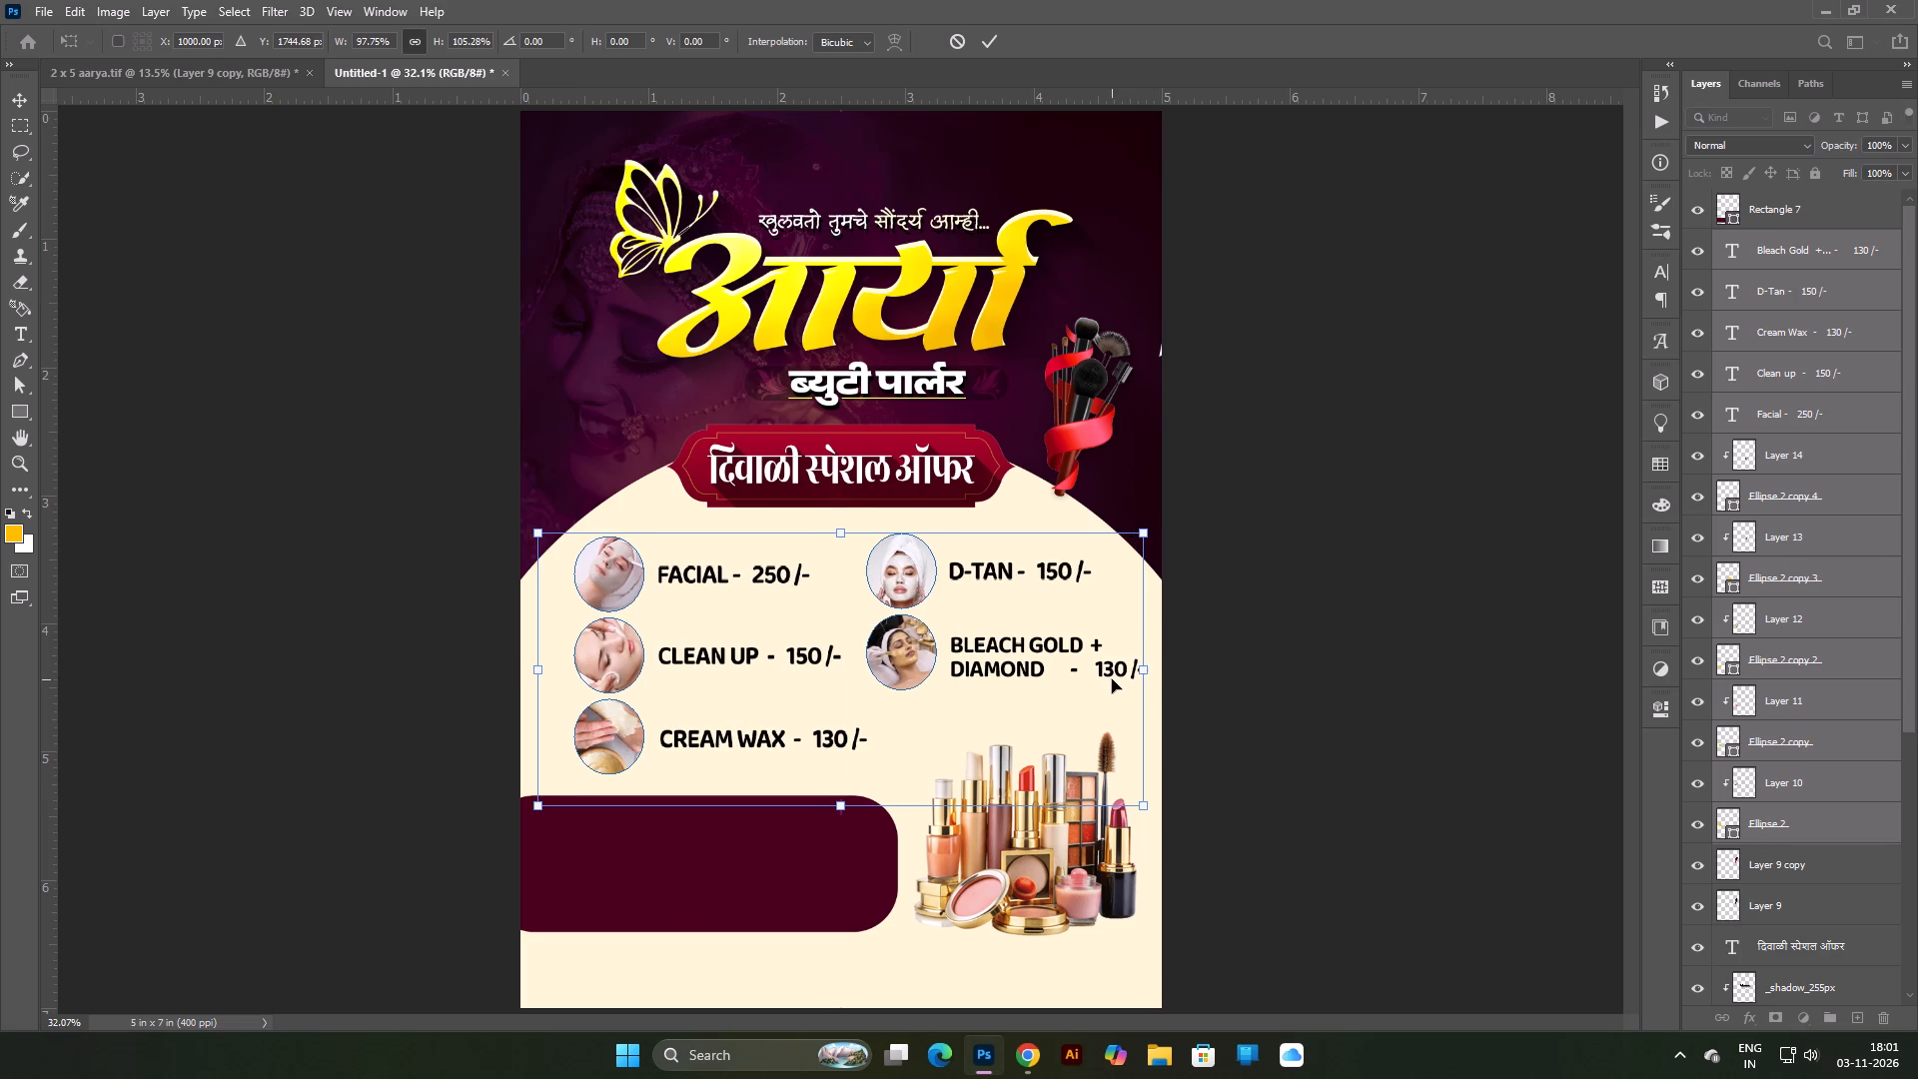
pyautogui.press('Return')
pyautogui.click(1323, 690)
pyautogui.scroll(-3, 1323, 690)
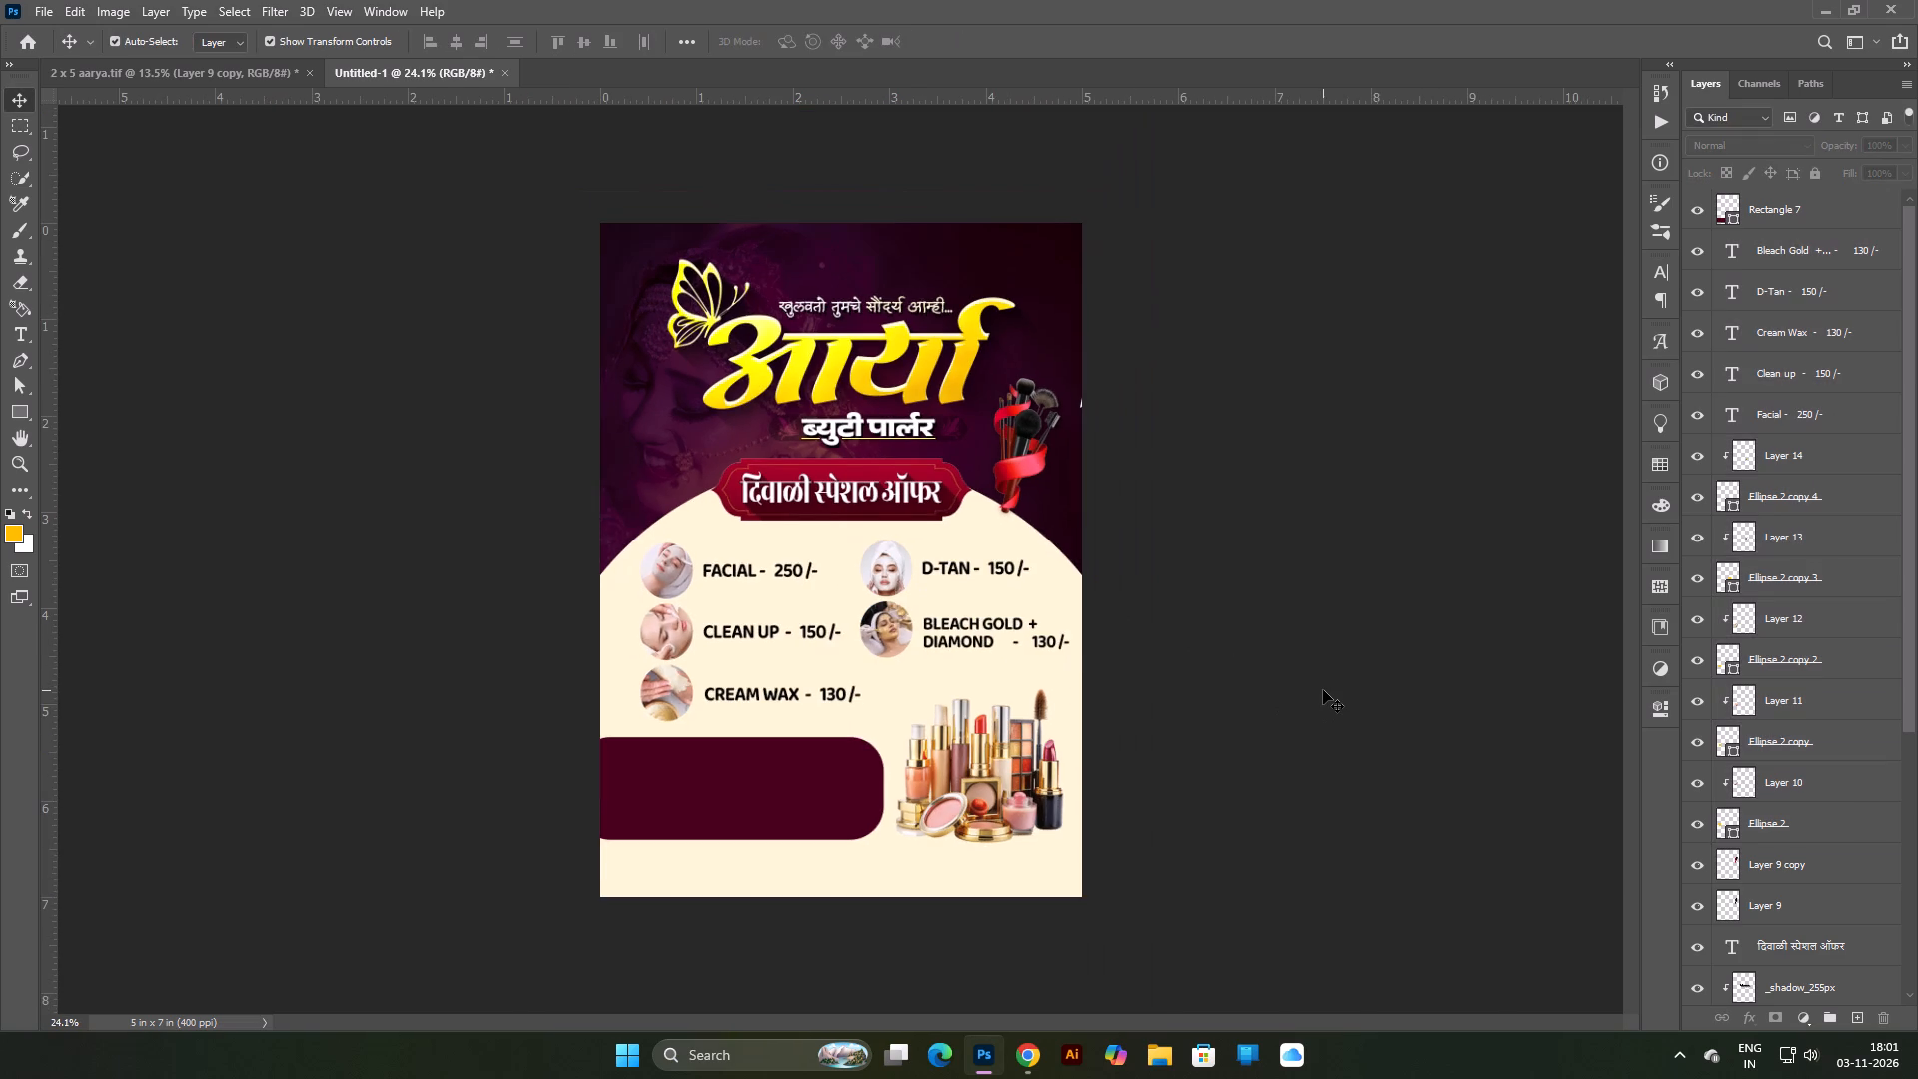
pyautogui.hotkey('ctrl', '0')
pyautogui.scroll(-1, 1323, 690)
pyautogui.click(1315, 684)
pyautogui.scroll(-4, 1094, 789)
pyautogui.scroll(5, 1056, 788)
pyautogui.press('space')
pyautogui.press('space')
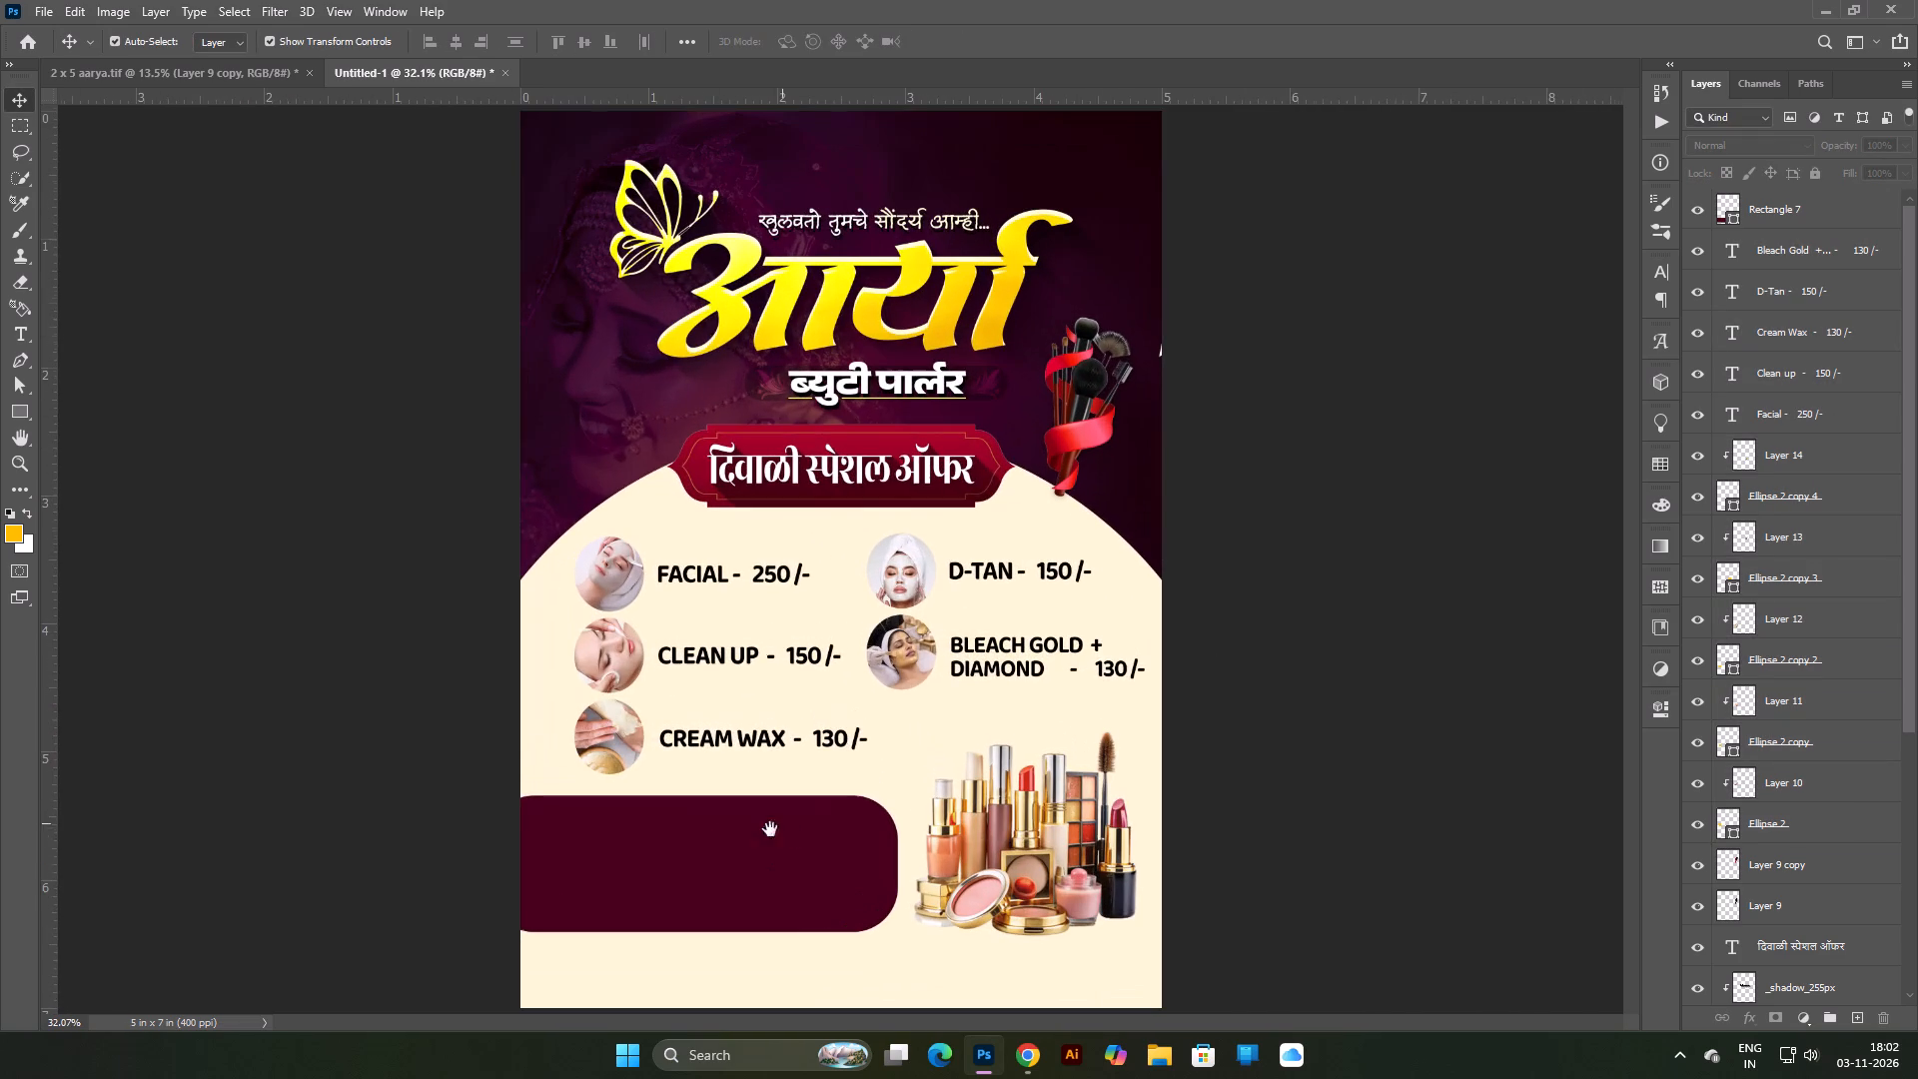
# Extend the maroon panel's left edge outward by about 0.3 inch so its left rounded corners fall outside the page.
pyautogui.moveTo(724, 833); pyautogui.dragTo(939, 781)
pyautogui.click(762, 855)
pyautogui.keyDown('shift'); pyautogui.moveTo(482, 866); pyautogui.dragTo(442, 867); pyautogui.keyUp('shift')
pyautogui.press('Return')
pyautogui.click(1301, 760)
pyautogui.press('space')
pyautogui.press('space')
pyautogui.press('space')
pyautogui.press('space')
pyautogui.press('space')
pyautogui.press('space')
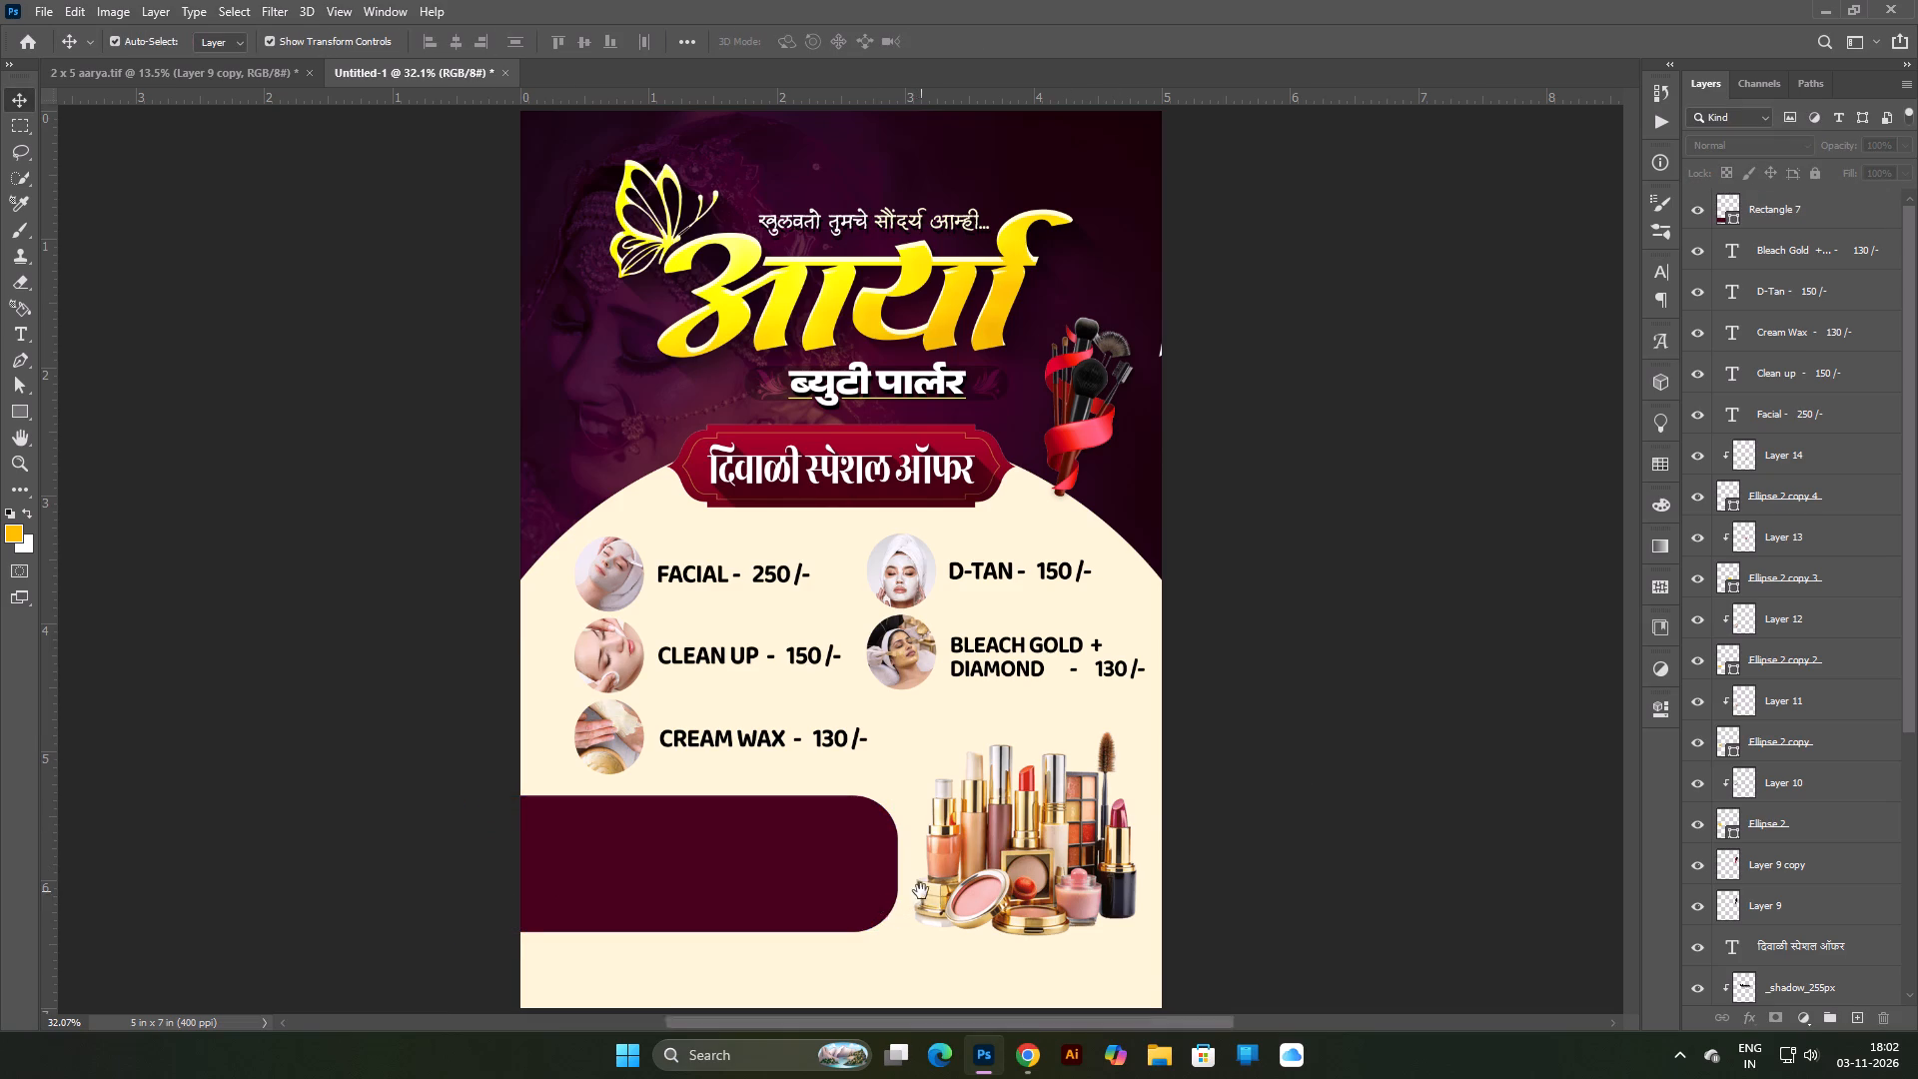
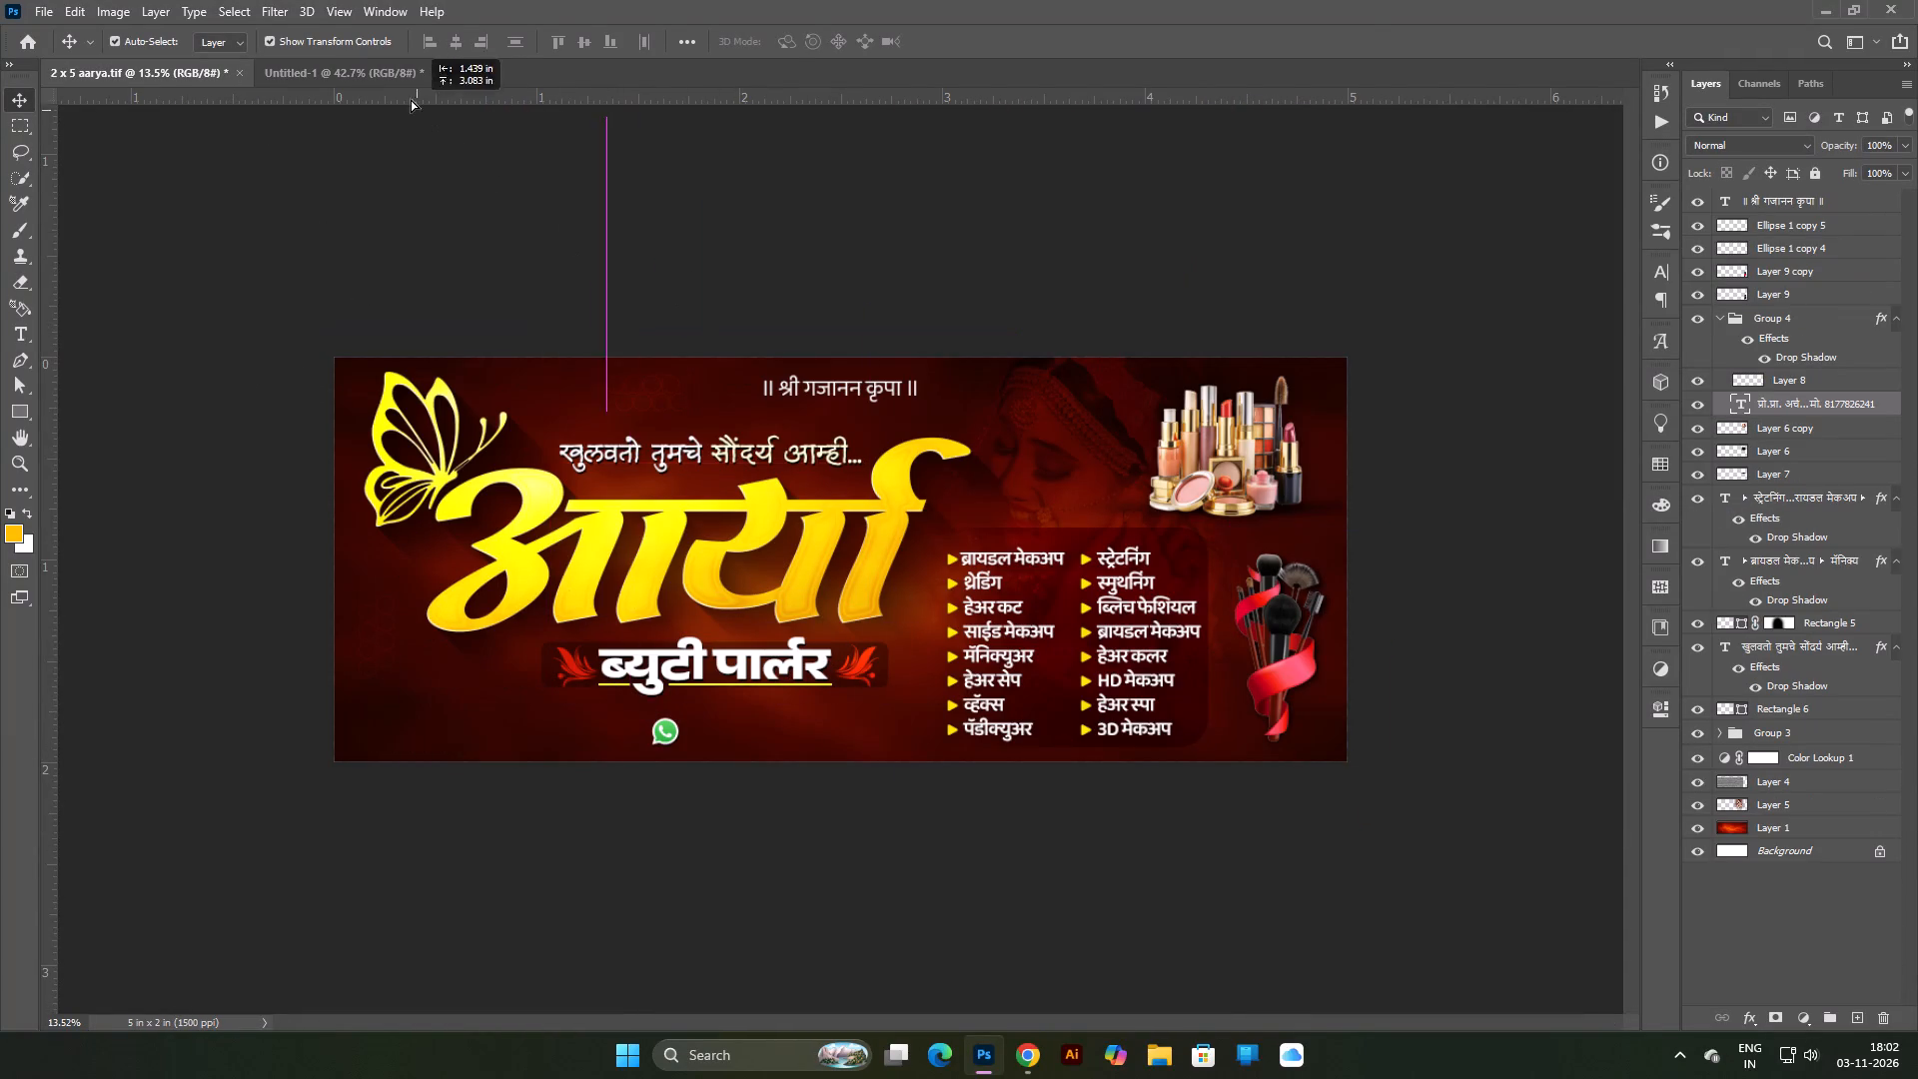
# Copy the owner name and phone text from the 2 x 5 aarya banner onto the poster's maroon panel, scaled to 46.07%.
pyautogui.moveTo(411, 99); pyautogui.dragTo(752, 790)
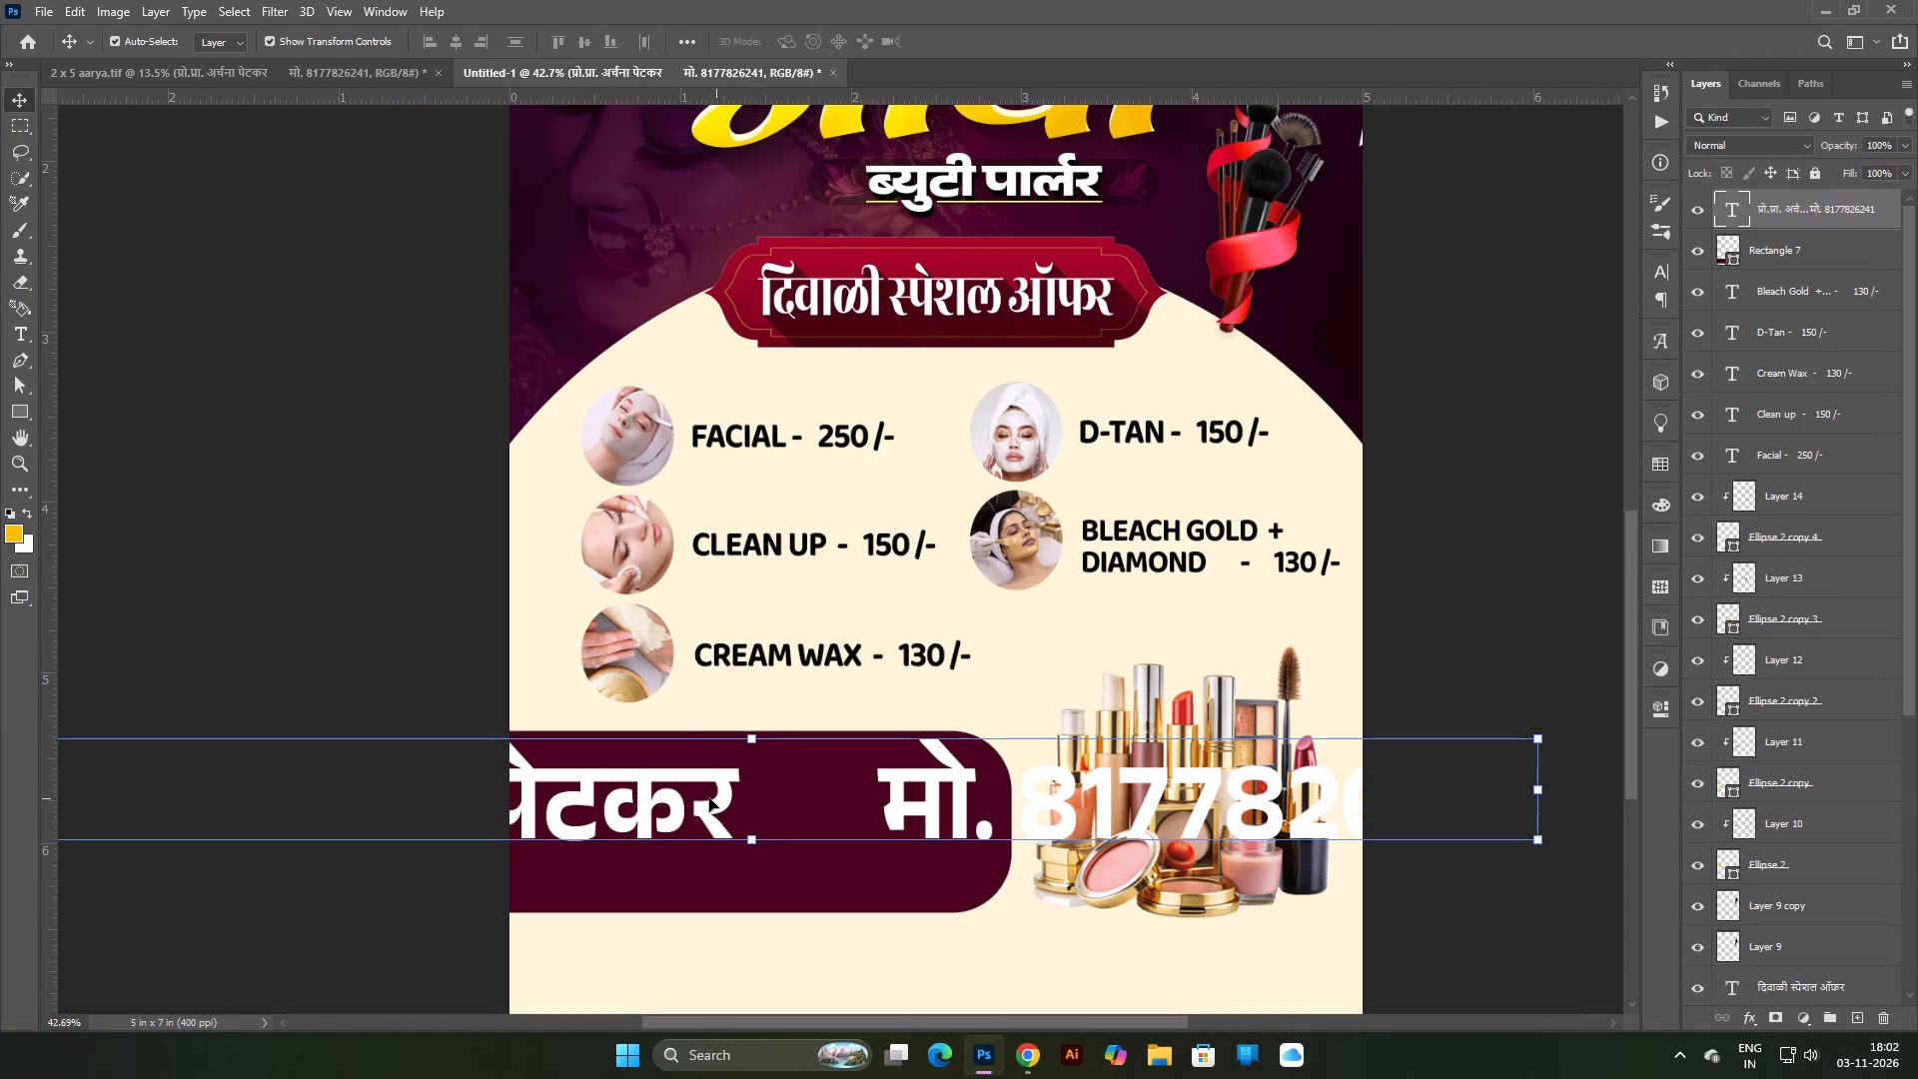
pyautogui.moveTo(689, 795); pyautogui.dragTo(740, 791)
pyautogui.moveTo(804, 731); pyautogui.dragTo(798, 811)
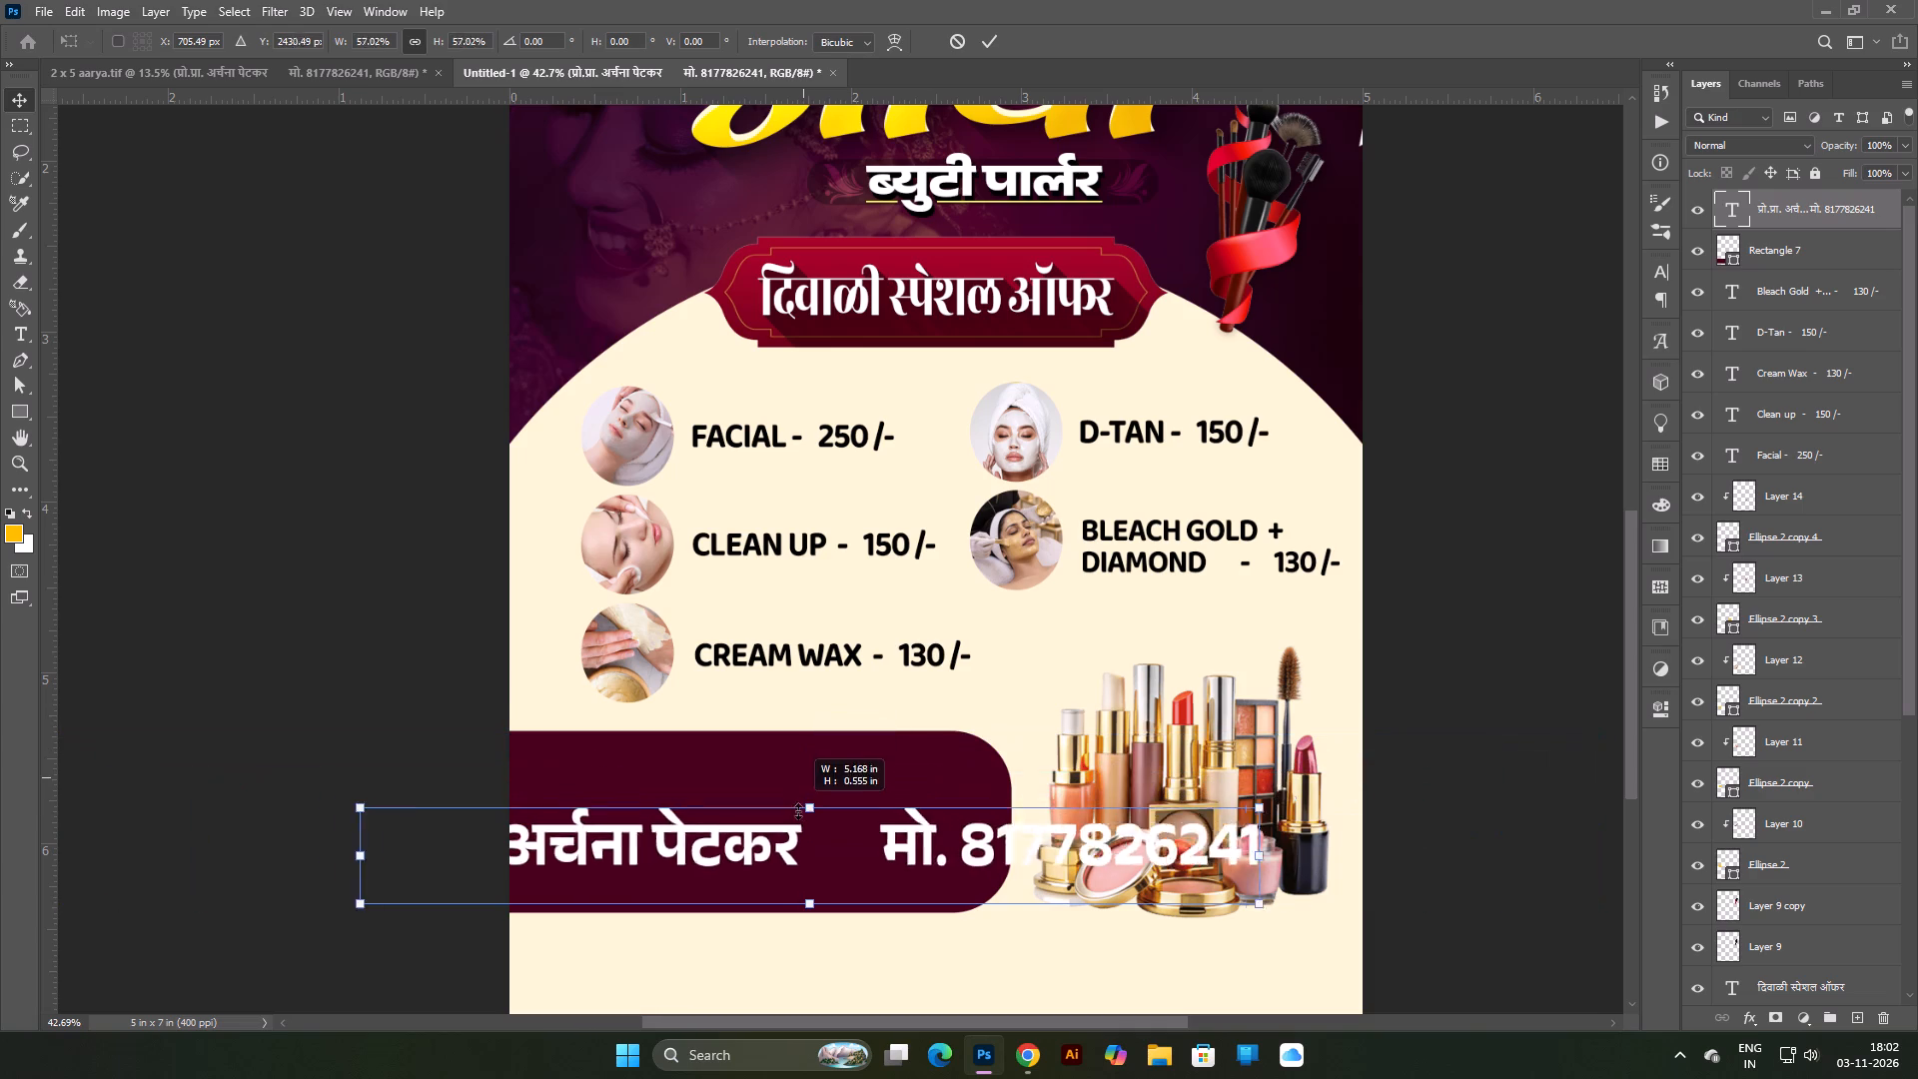
pyautogui.moveTo(798, 811); pyautogui.dragTo(797, 845)
pyautogui.moveTo(774, 866); pyautogui.dragTo(808, 785)
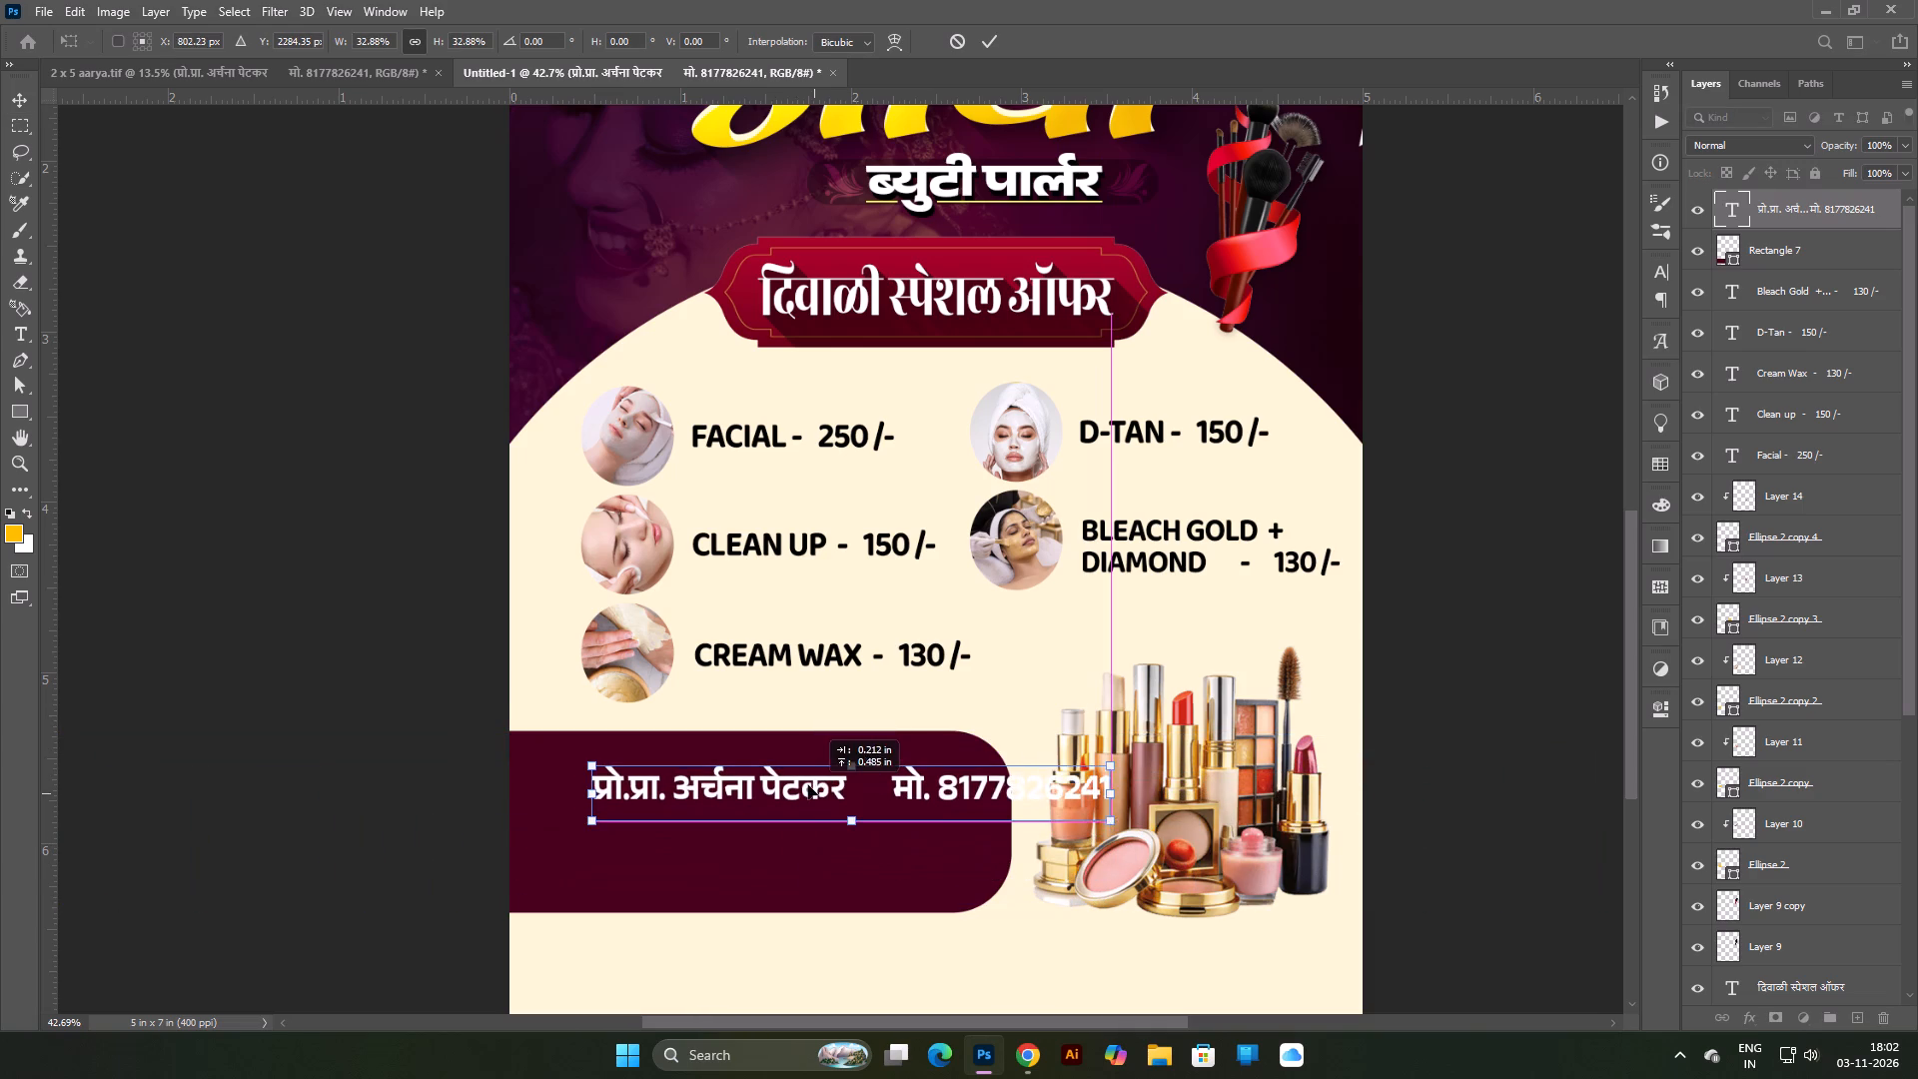
pyautogui.moveTo(808, 785); pyautogui.dragTo(804, 785)
pyautogui.moveTo(1097, 799); pyautogui.dragTo(1274, 788)
pyautogui.click(1284, 786)
pyautogui.click(1307, 784)
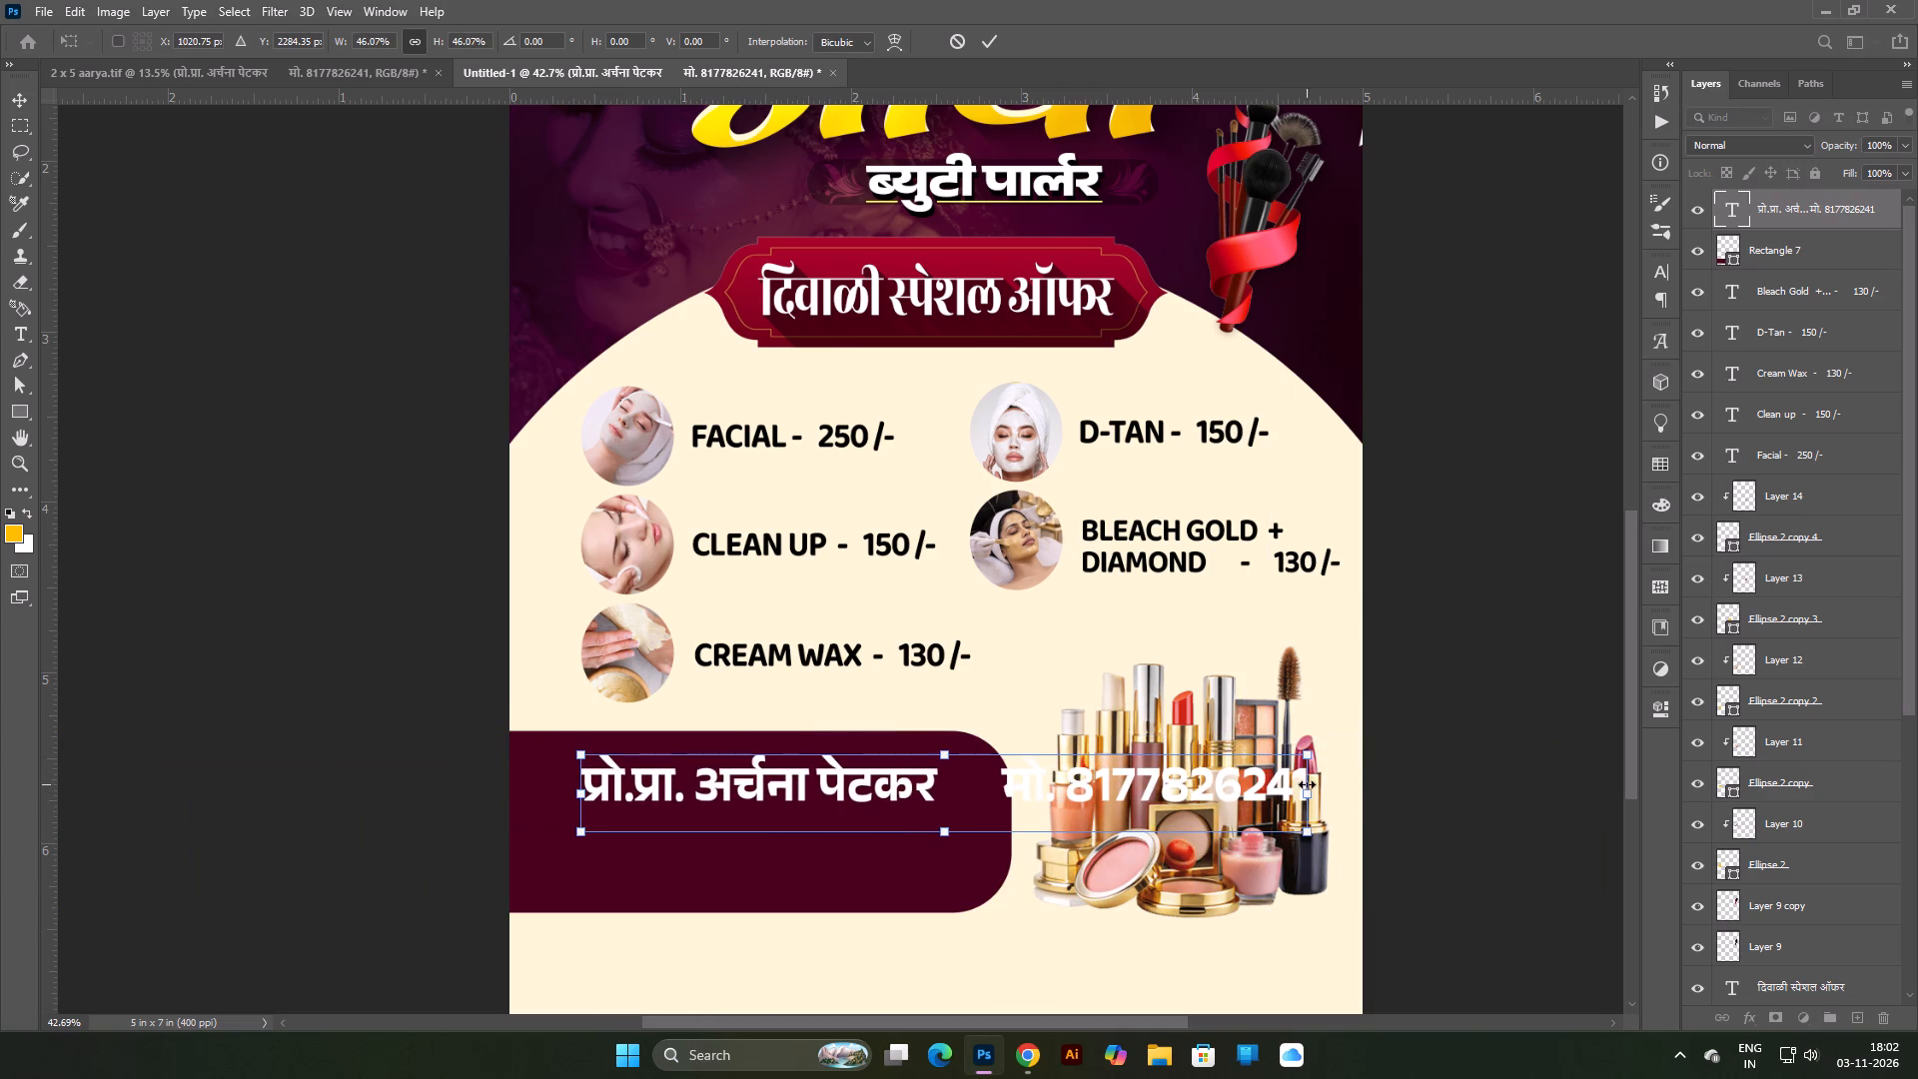
pyautogui.moveTo(814, 776); pyautogui.dragTo(779, 782)
pyautogui.doubleClick(779, 782)
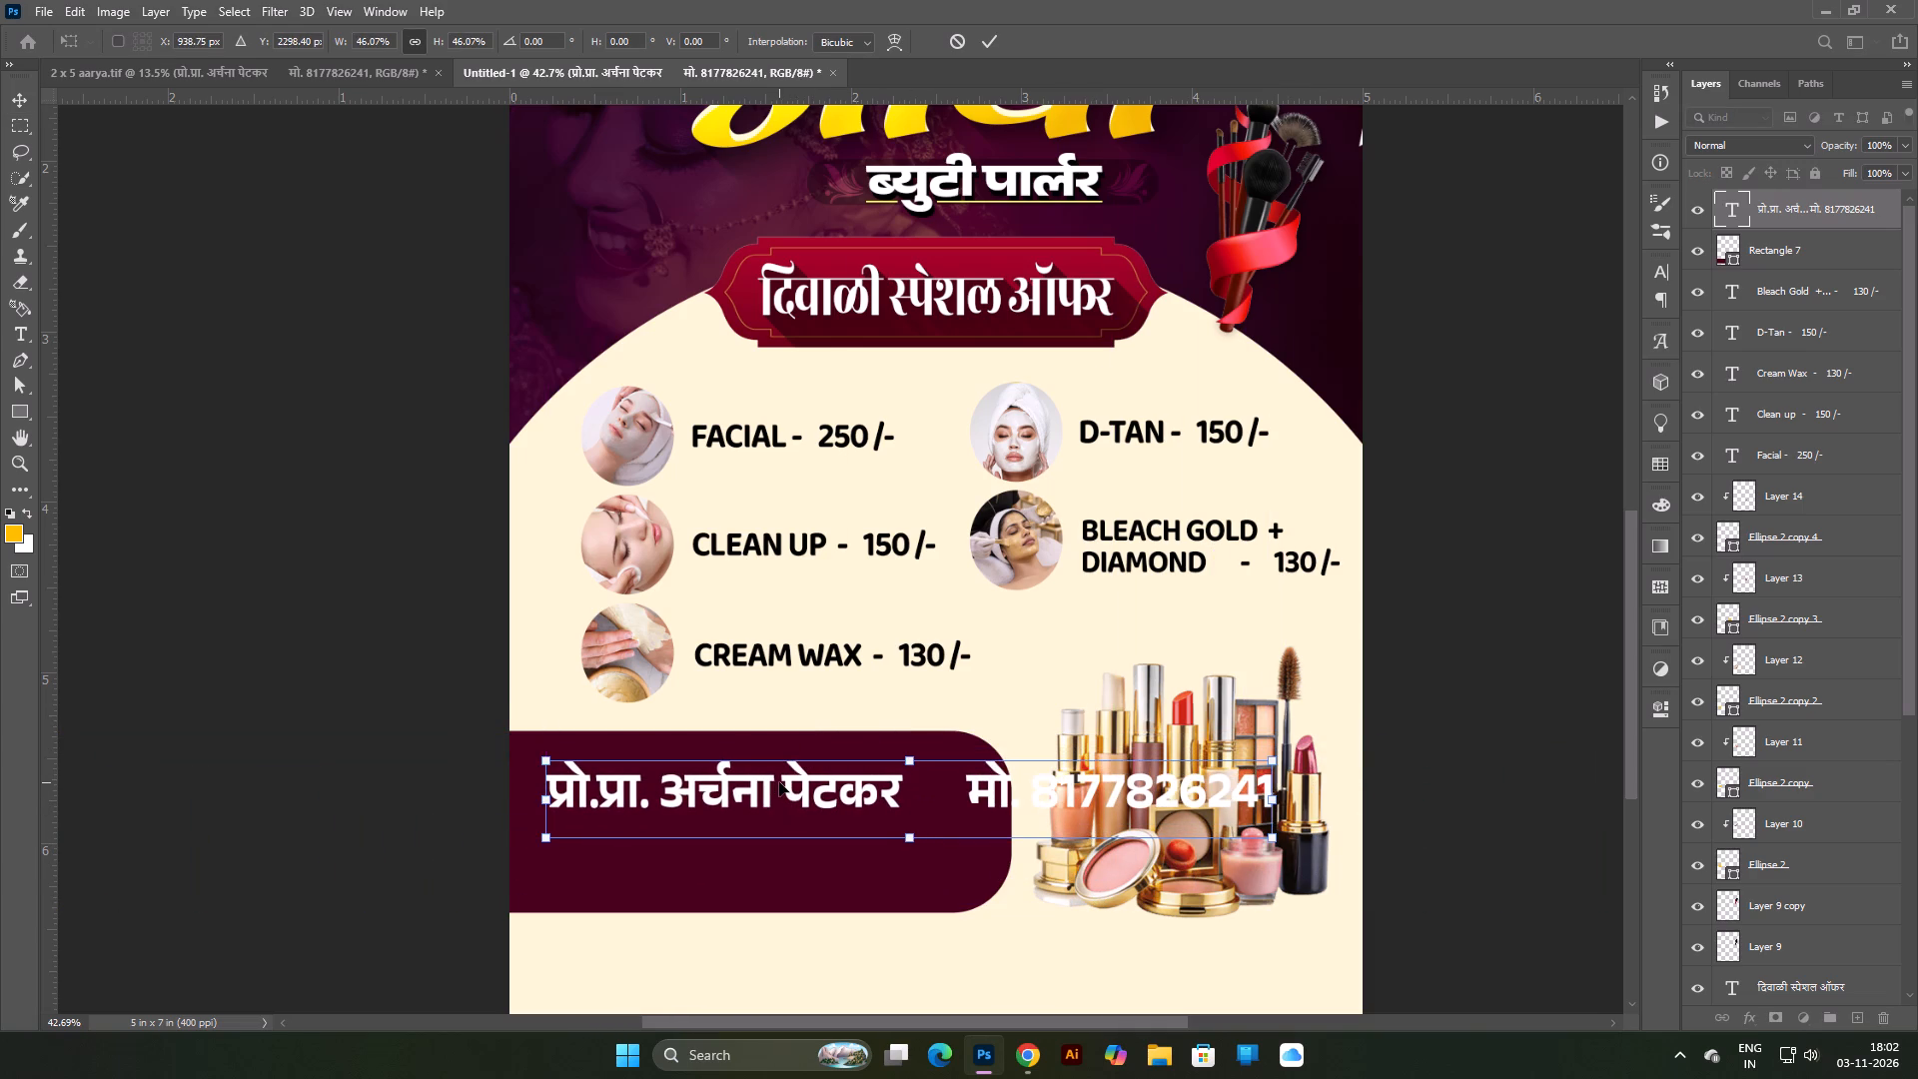
# Cut the phone number out of the copied contact text, keeping the owner's name.
pyautogui.doubleClick(946, 791)
pyautogui.moveTo(937, 789); pyautogui.dragTo(1447, 801)
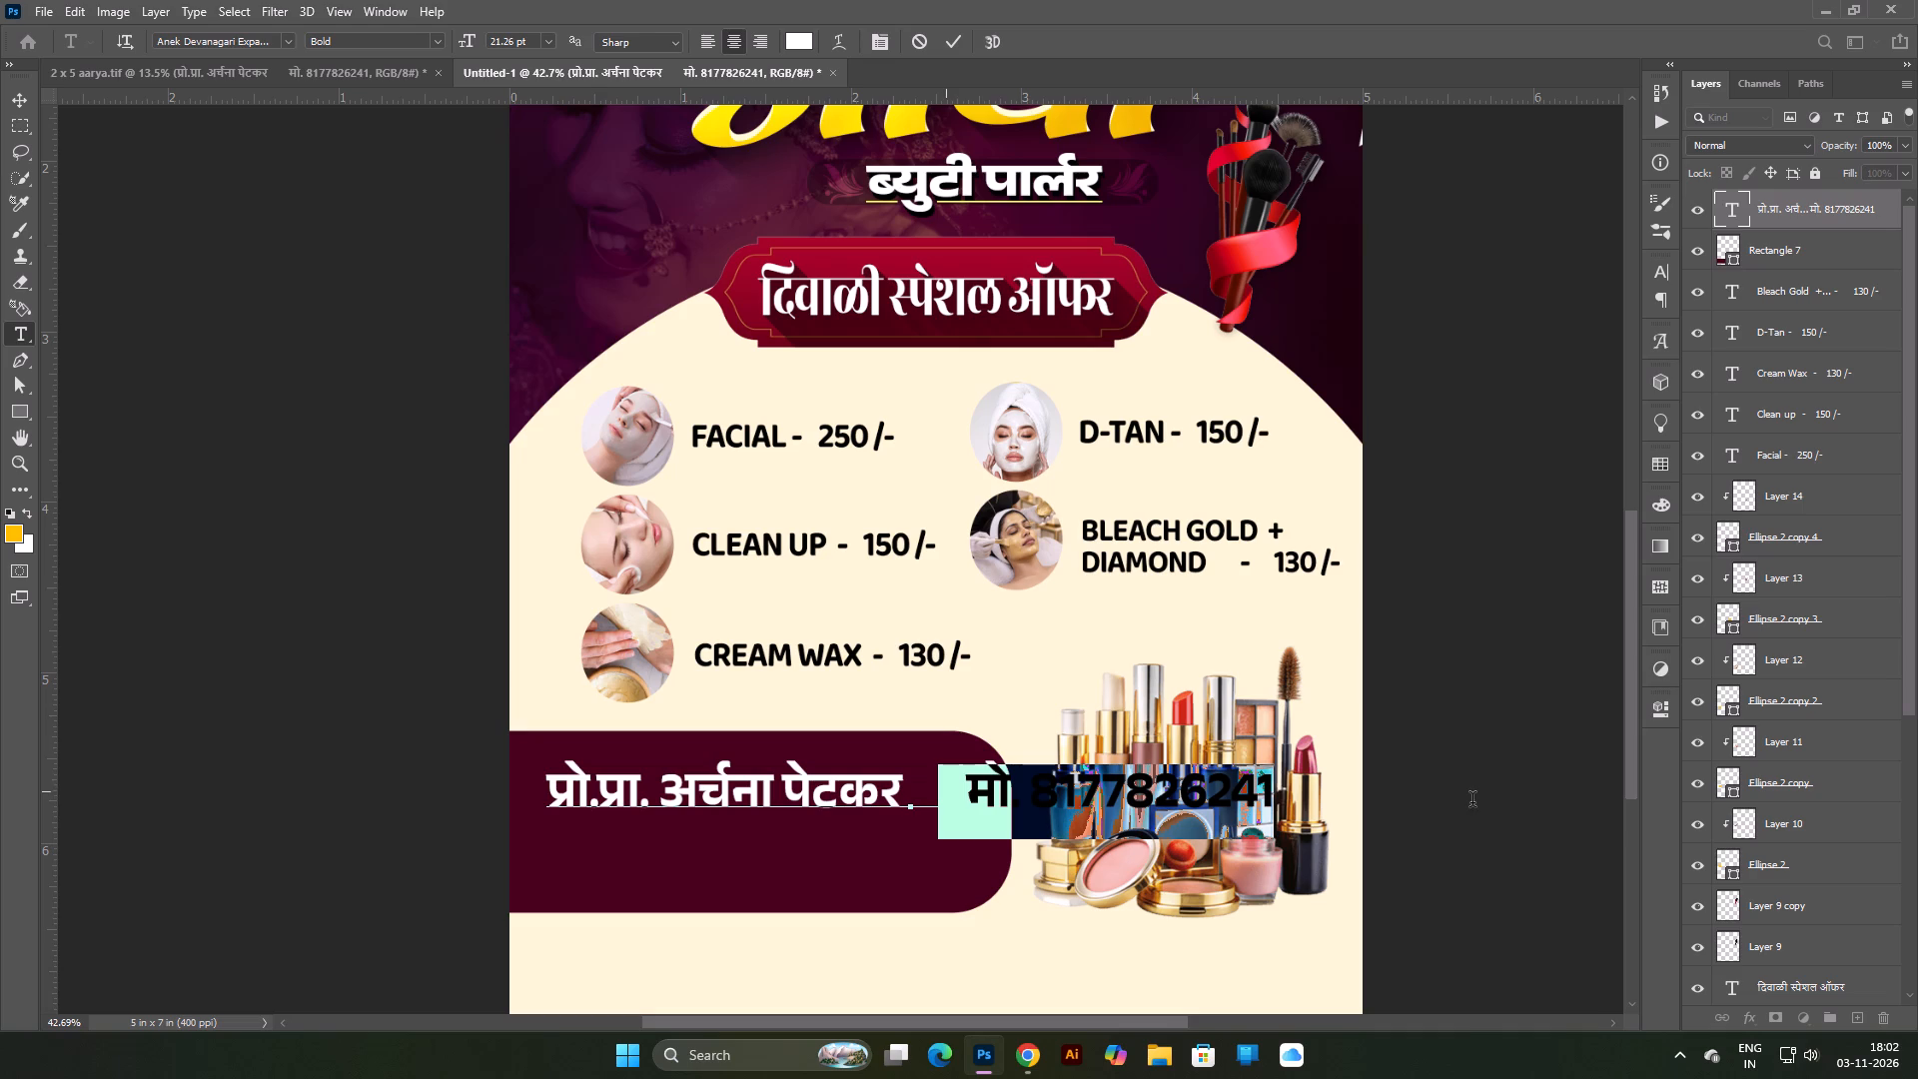
pyautogui.hotkey('ctrl', 'x')
pyautogui.press('Return')
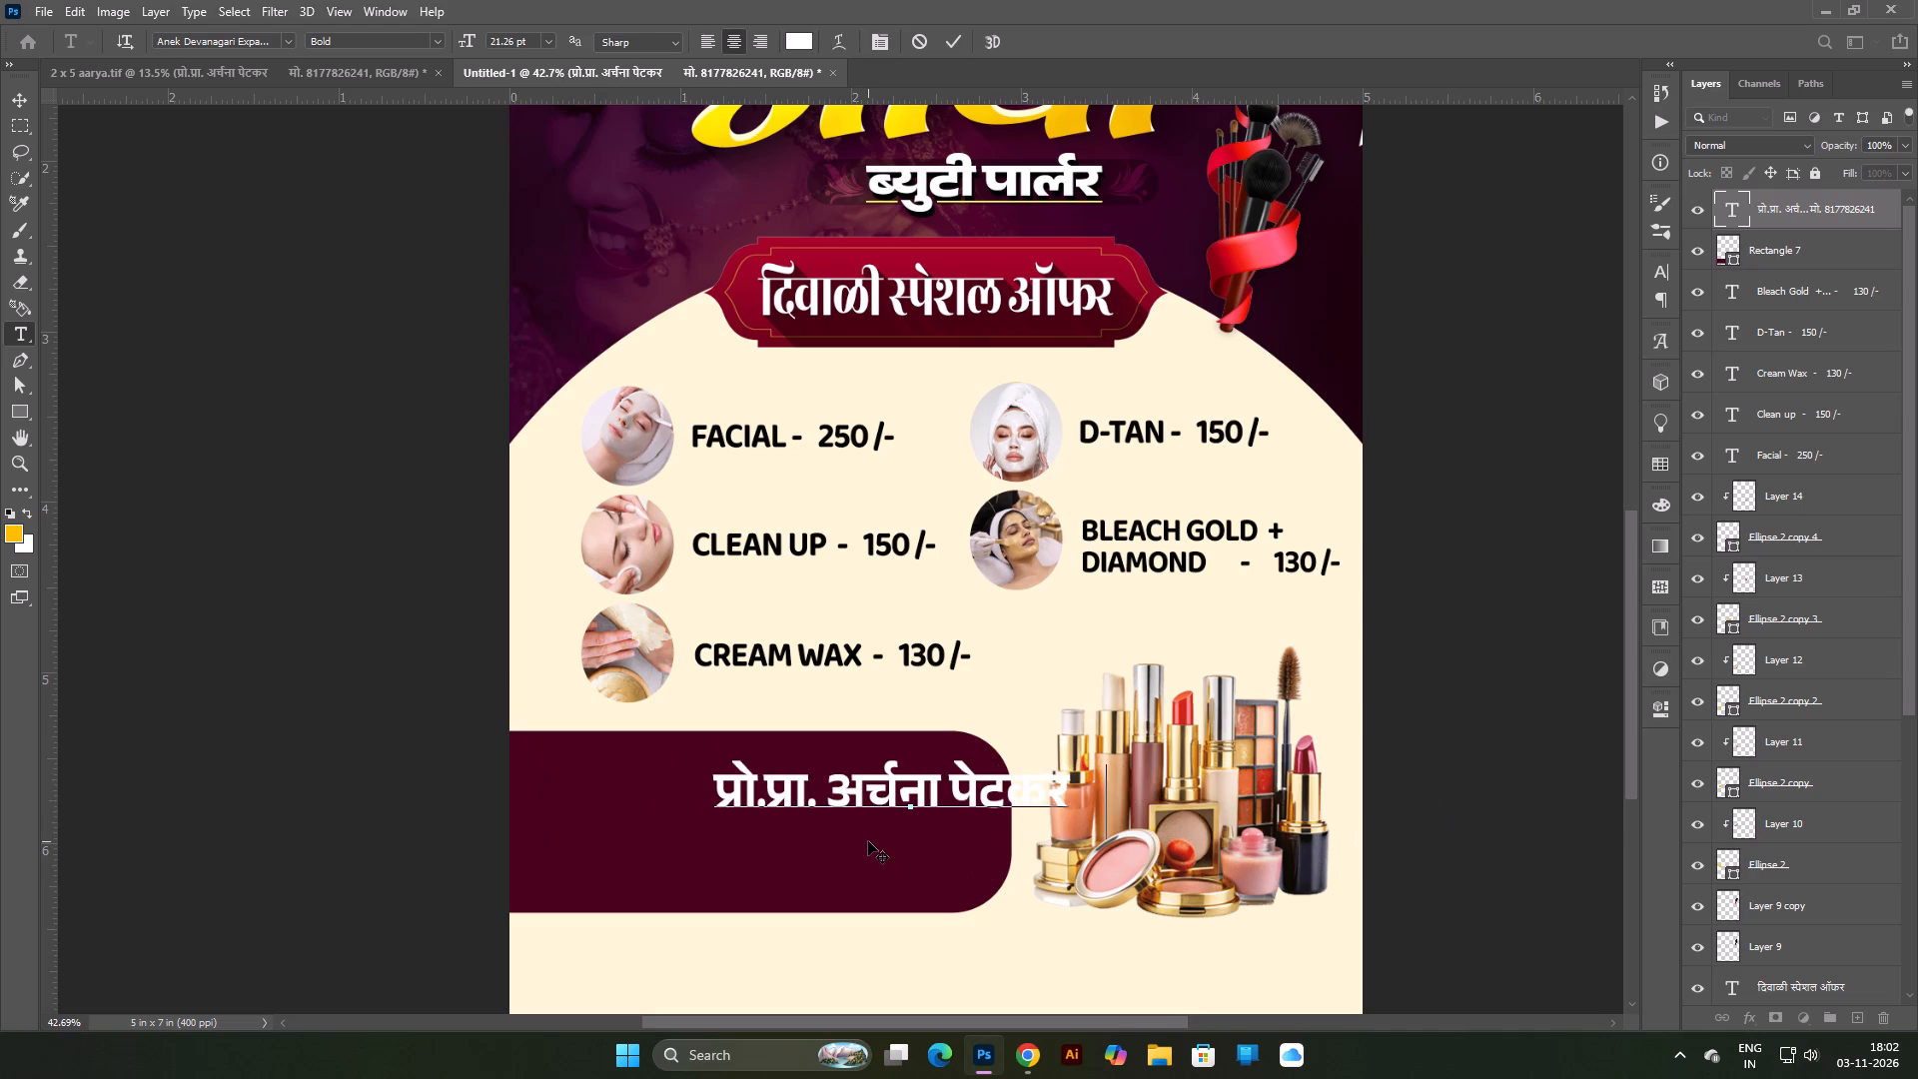
# Place the owner's name in the upper part of the maroon panel and scale it to 108.08%.
pyautogui.moveTo(907, 795); pyautogui.dragTo(741, 789)
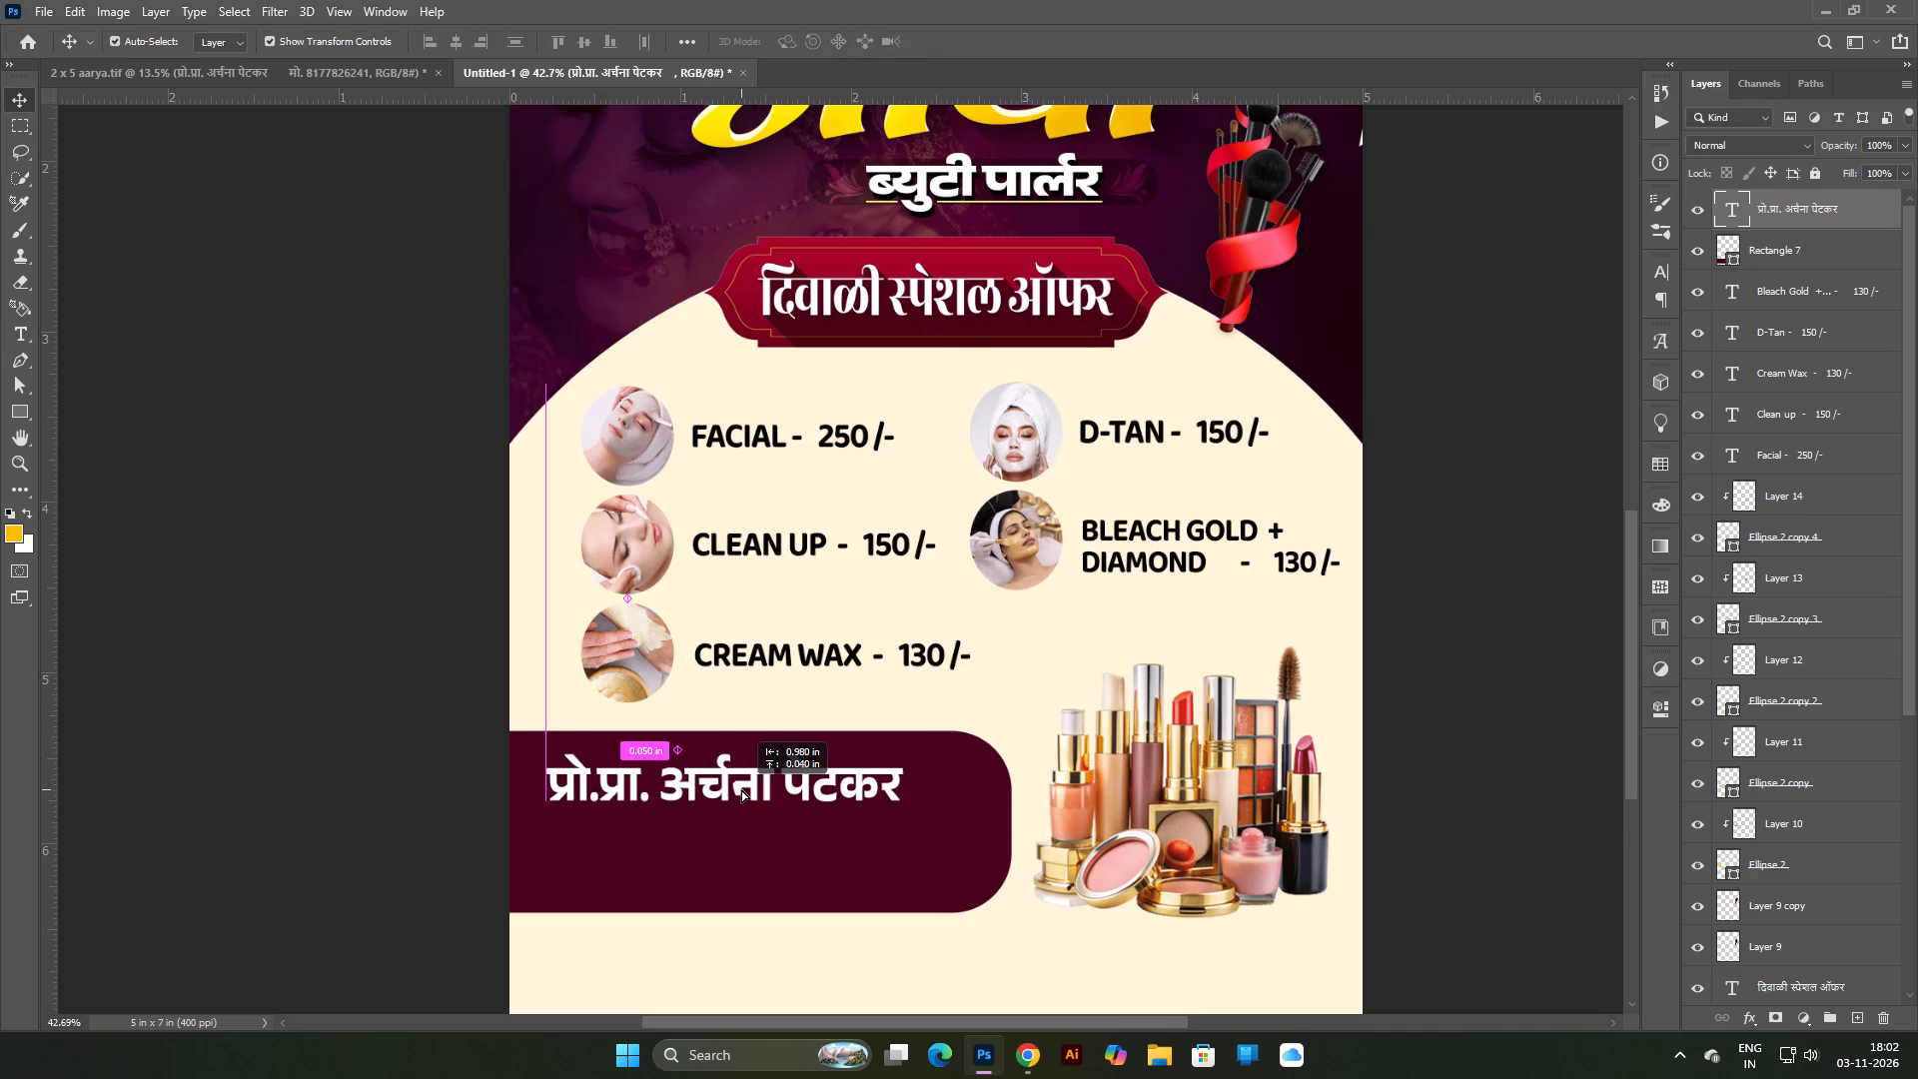
pyautogui.click(911, 778)
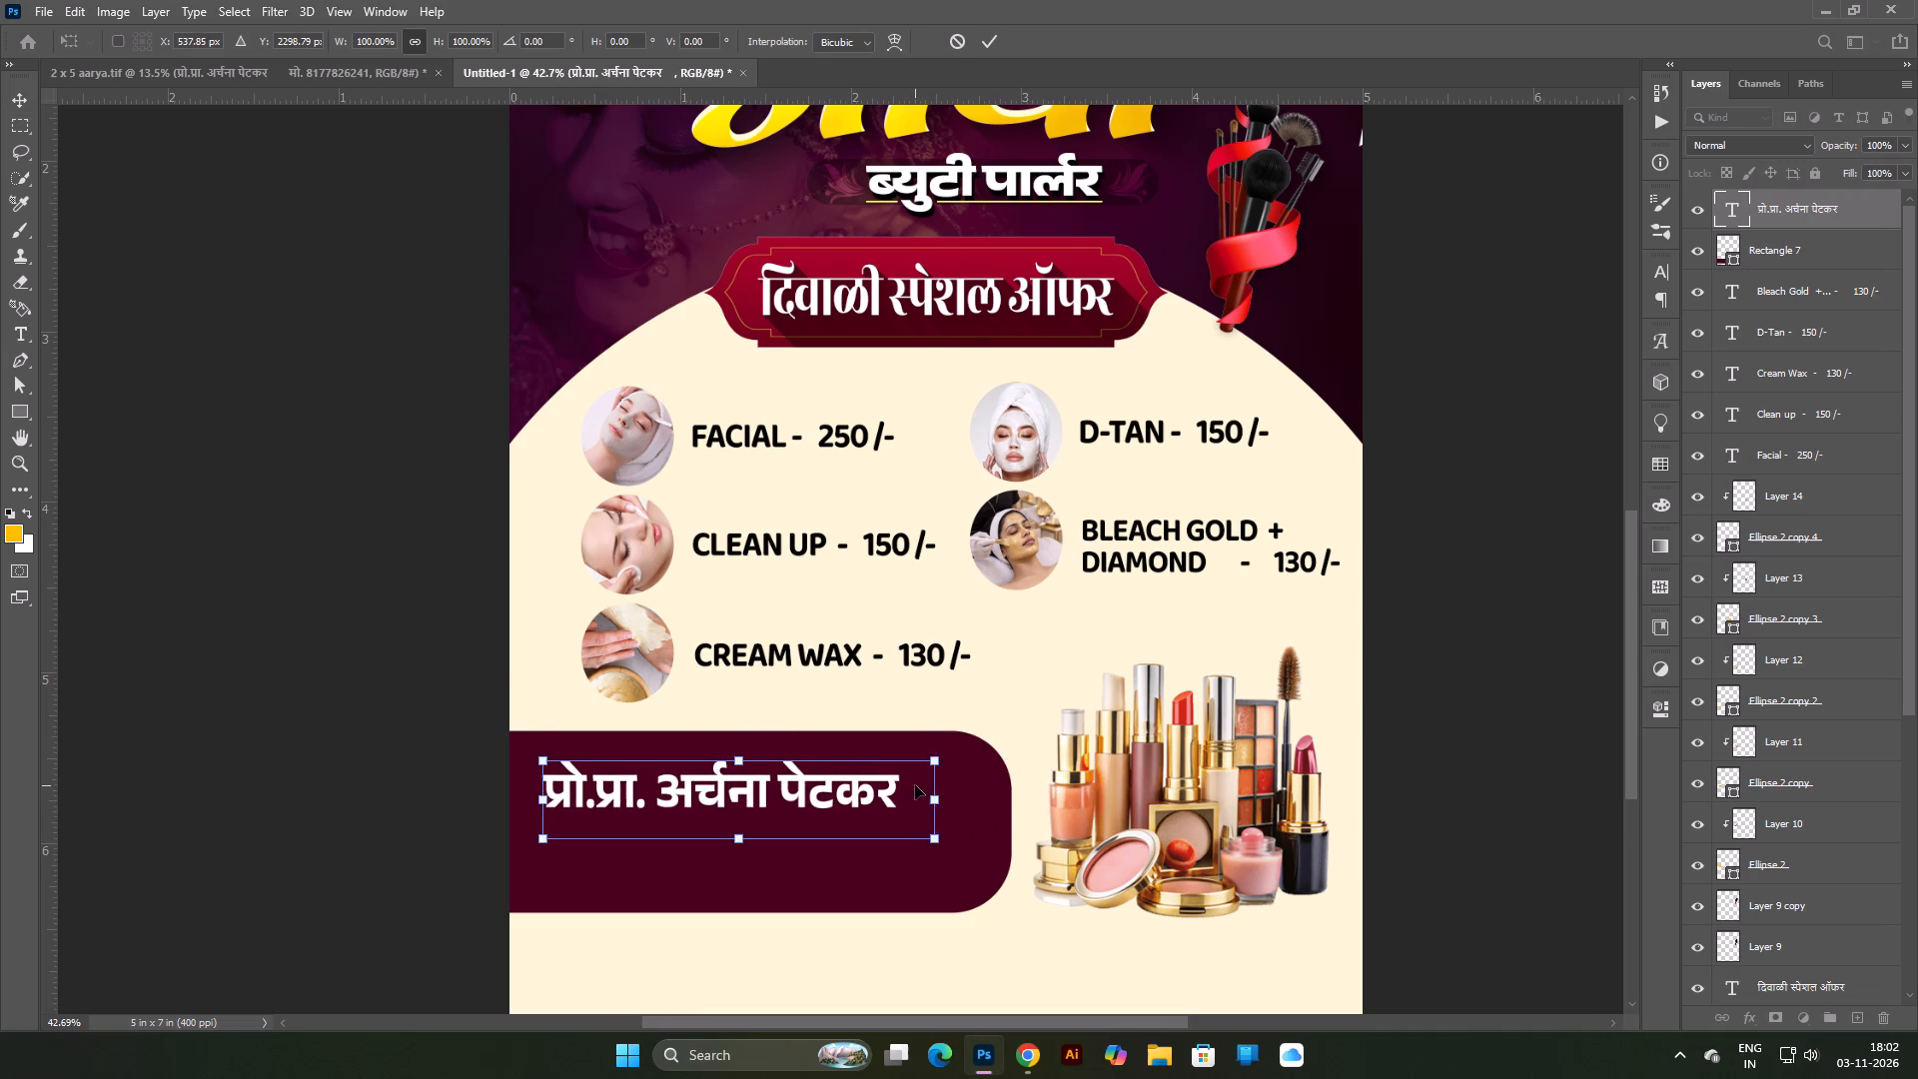
pyautogui.moveTo(938, 802); pyautogui.dragTo(1017, 802)
pyautogui.click(895, 786)
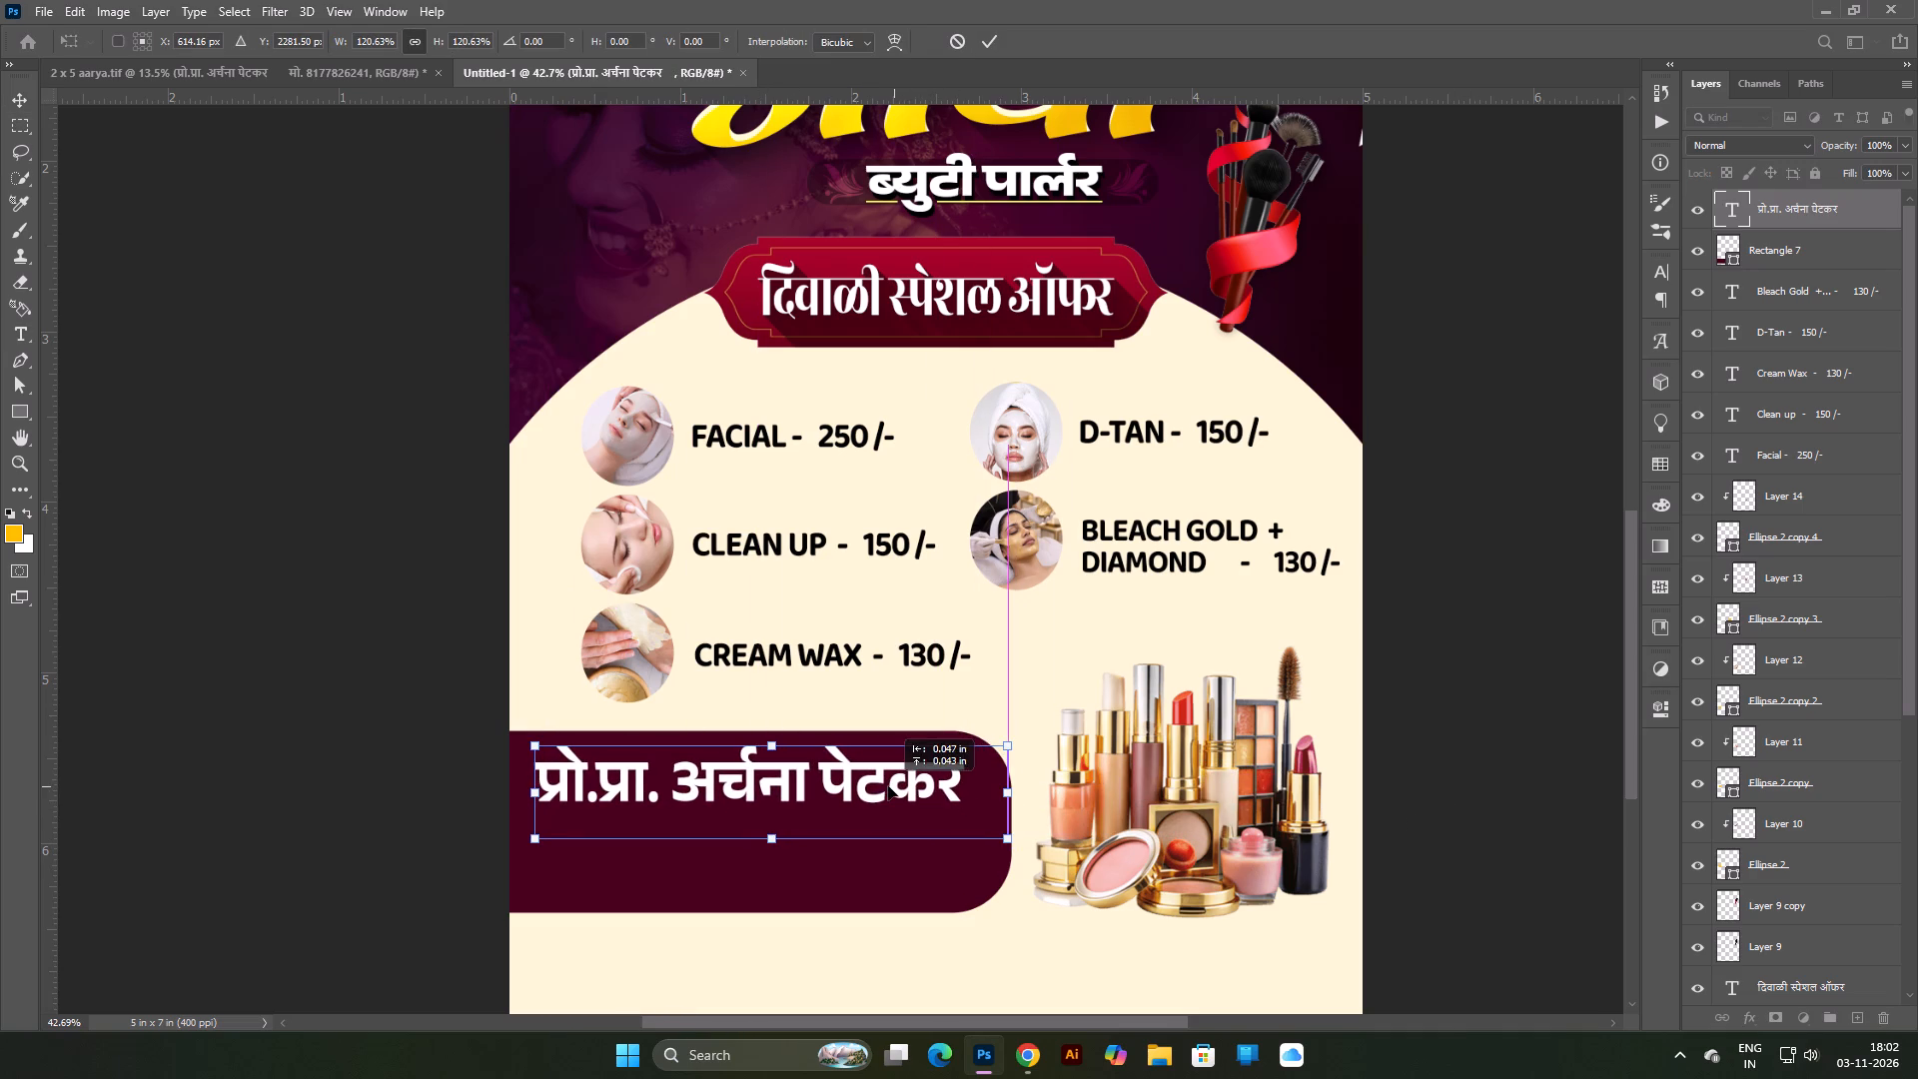
pyautogui.moveTo(1012, 799); pyautogui.dragTo(965, 802)
pyautogui.click(906, 794)
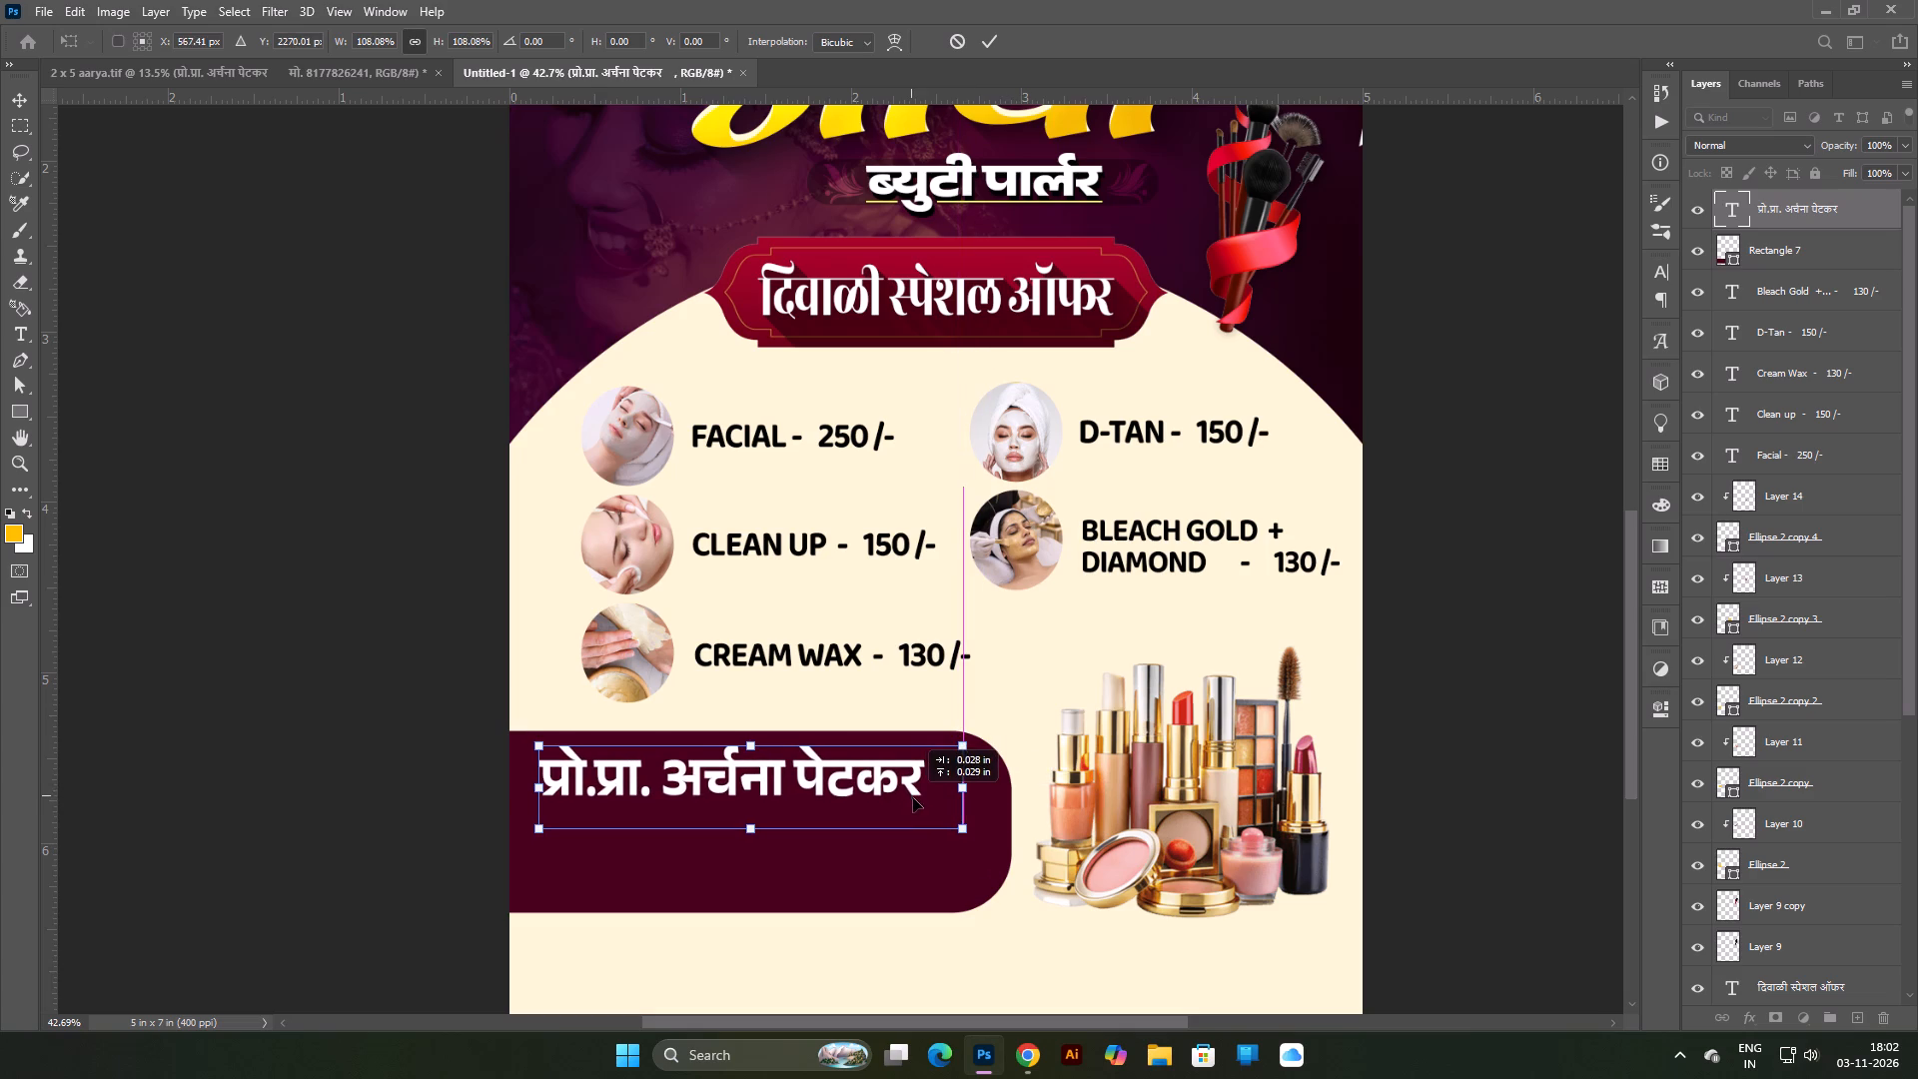
pyautogui.press('Return')
pyautogui.click(261, 733)
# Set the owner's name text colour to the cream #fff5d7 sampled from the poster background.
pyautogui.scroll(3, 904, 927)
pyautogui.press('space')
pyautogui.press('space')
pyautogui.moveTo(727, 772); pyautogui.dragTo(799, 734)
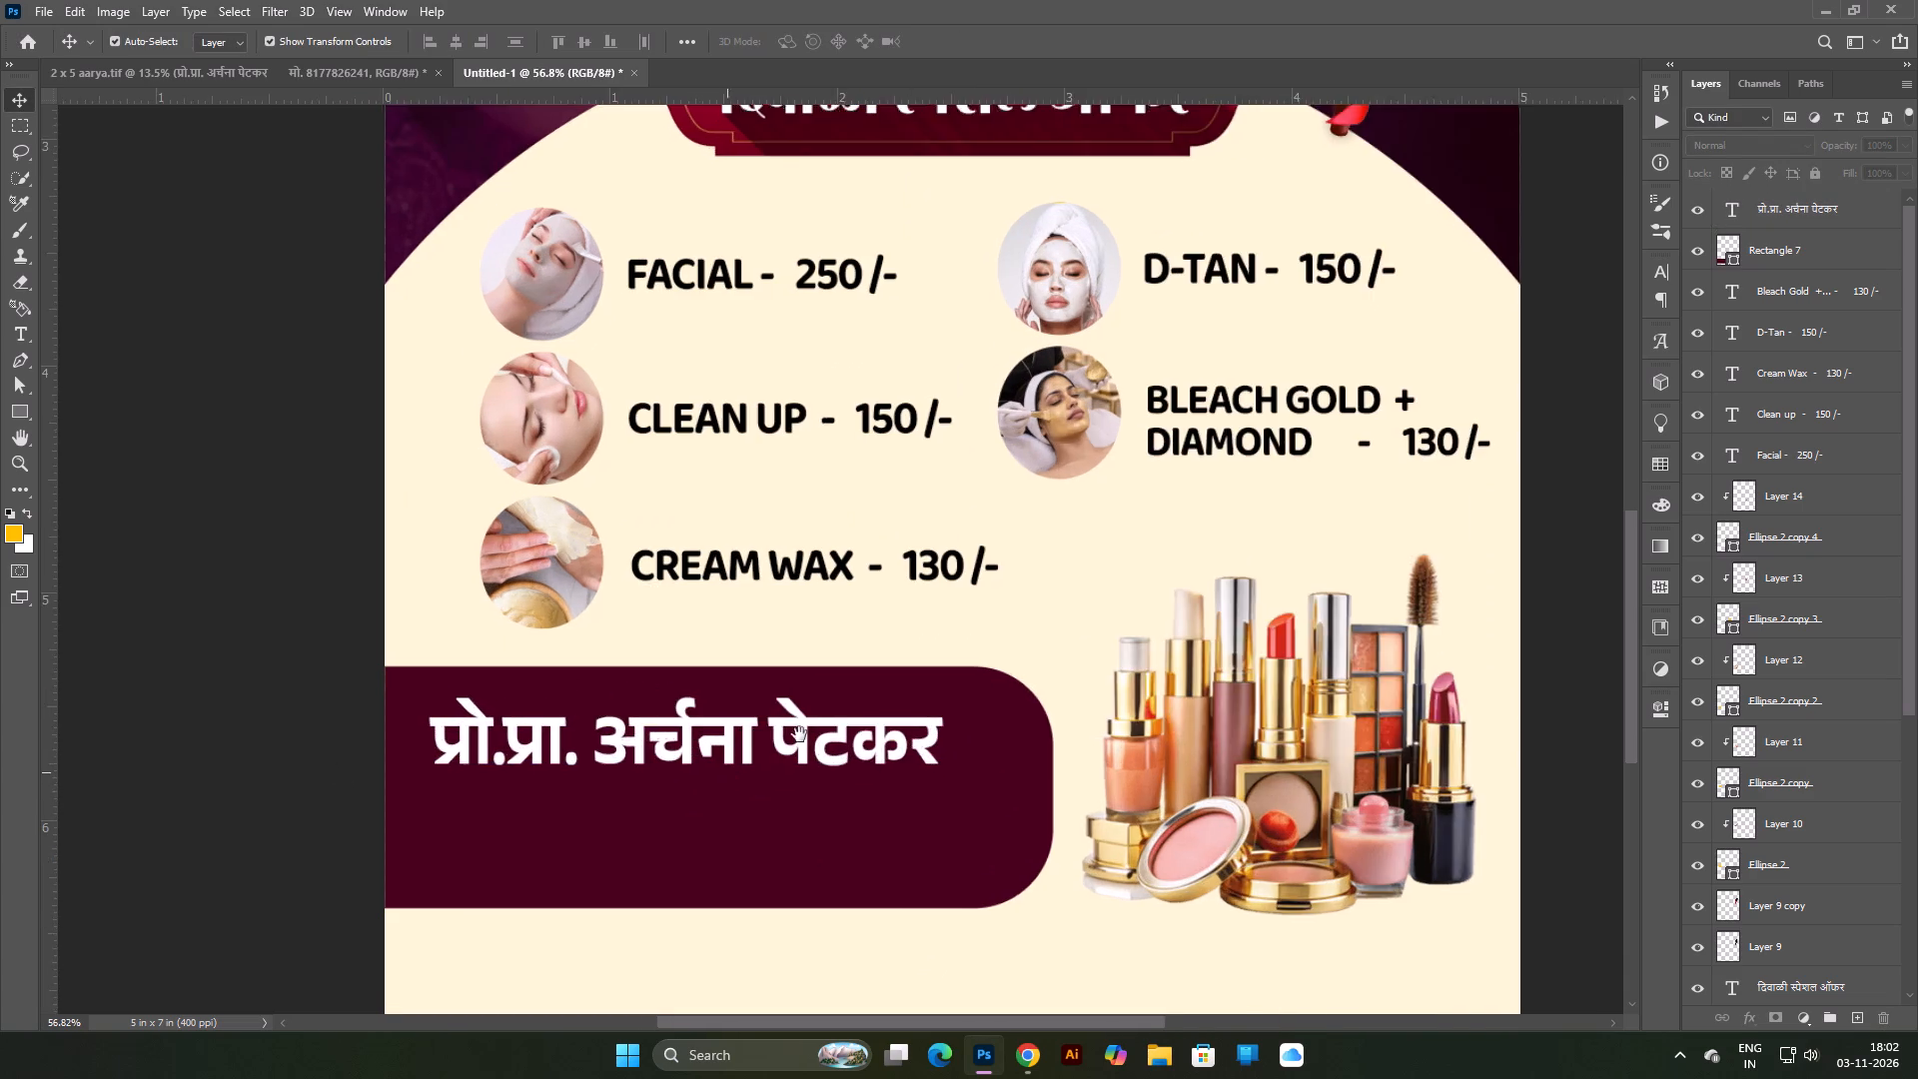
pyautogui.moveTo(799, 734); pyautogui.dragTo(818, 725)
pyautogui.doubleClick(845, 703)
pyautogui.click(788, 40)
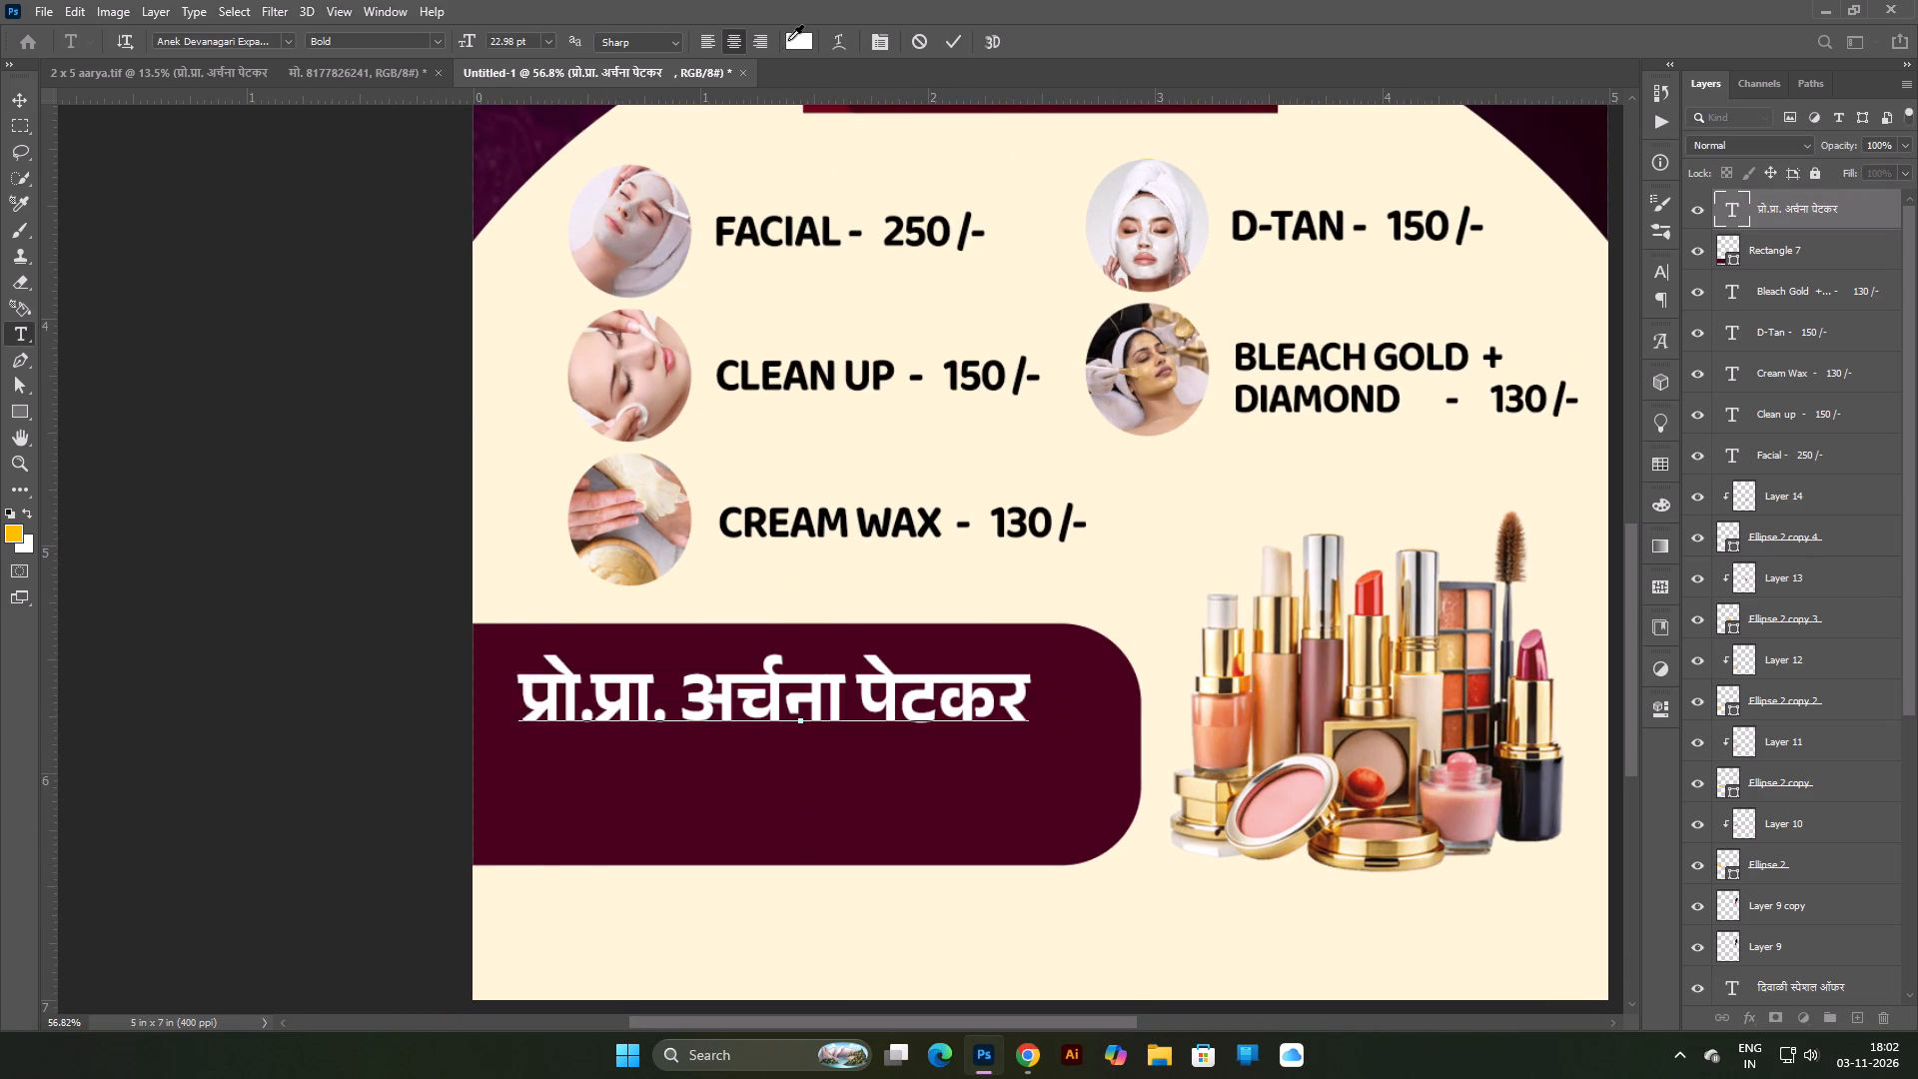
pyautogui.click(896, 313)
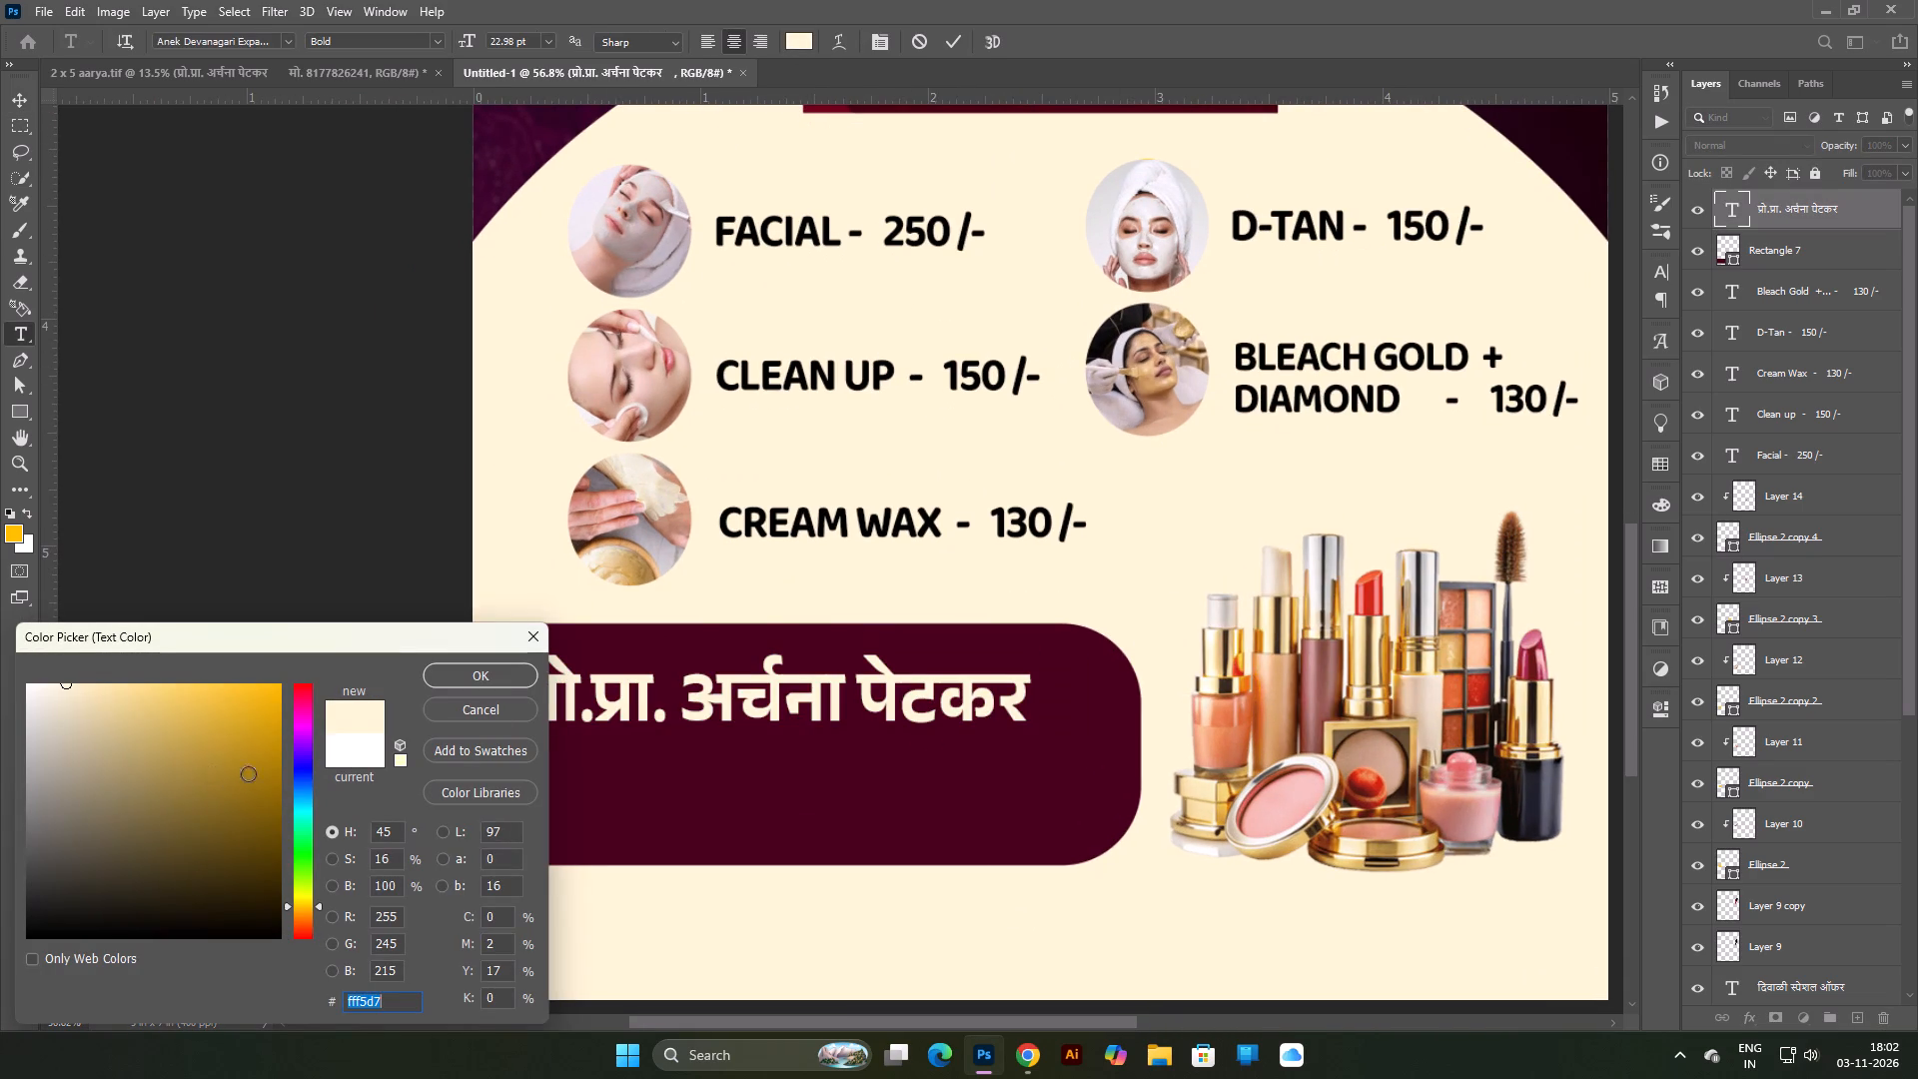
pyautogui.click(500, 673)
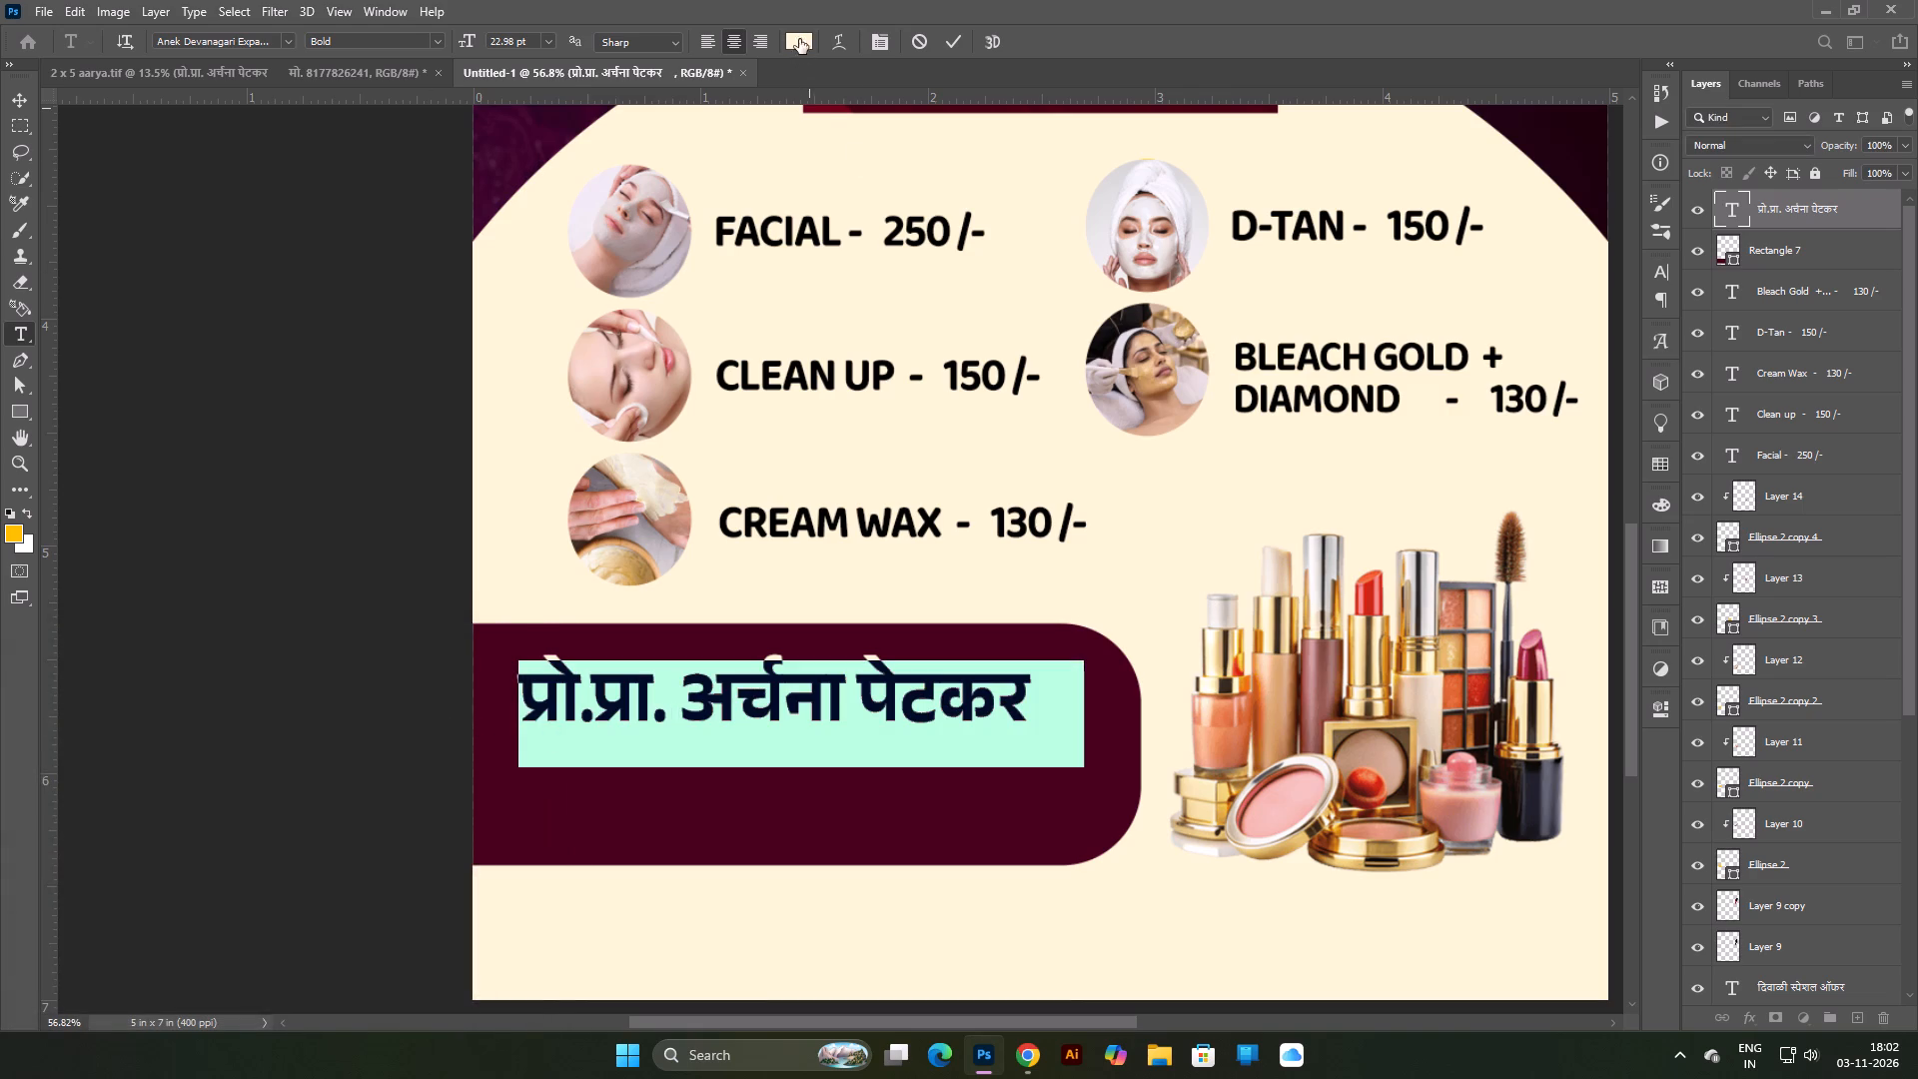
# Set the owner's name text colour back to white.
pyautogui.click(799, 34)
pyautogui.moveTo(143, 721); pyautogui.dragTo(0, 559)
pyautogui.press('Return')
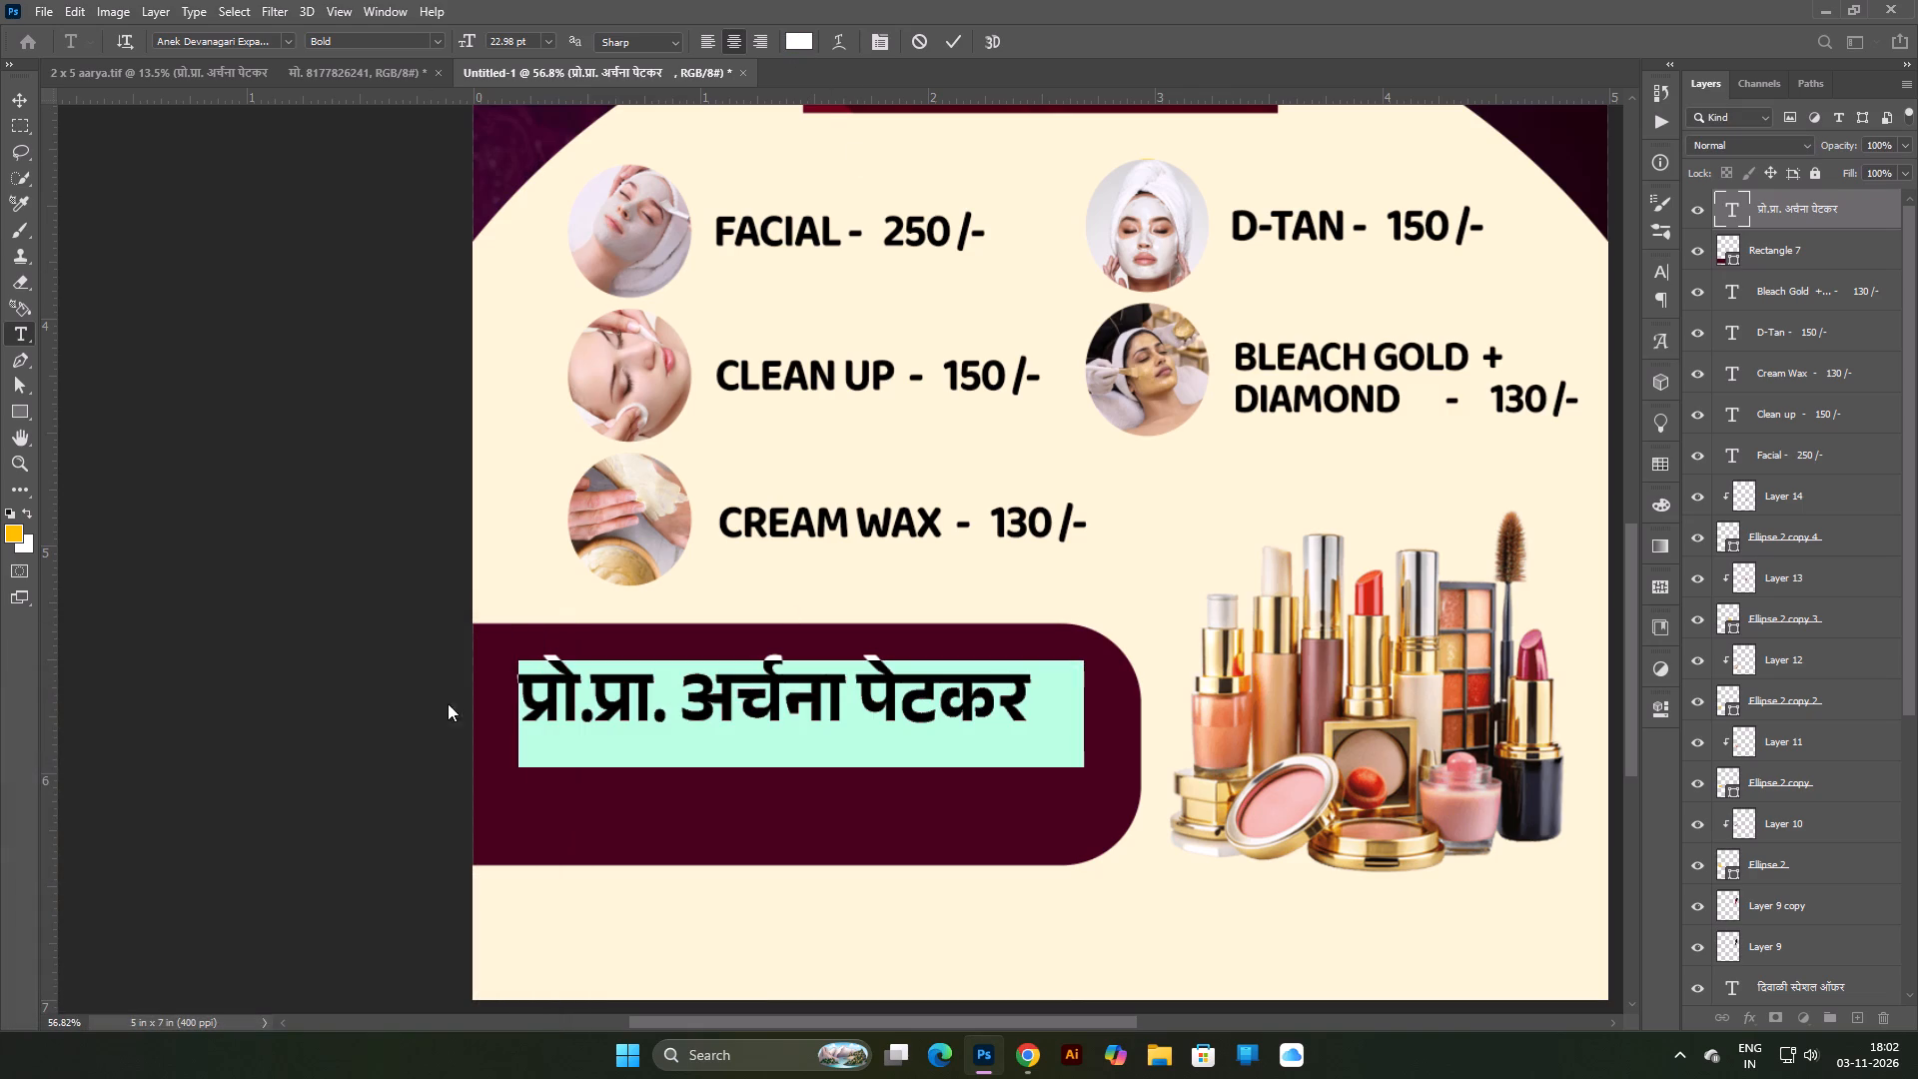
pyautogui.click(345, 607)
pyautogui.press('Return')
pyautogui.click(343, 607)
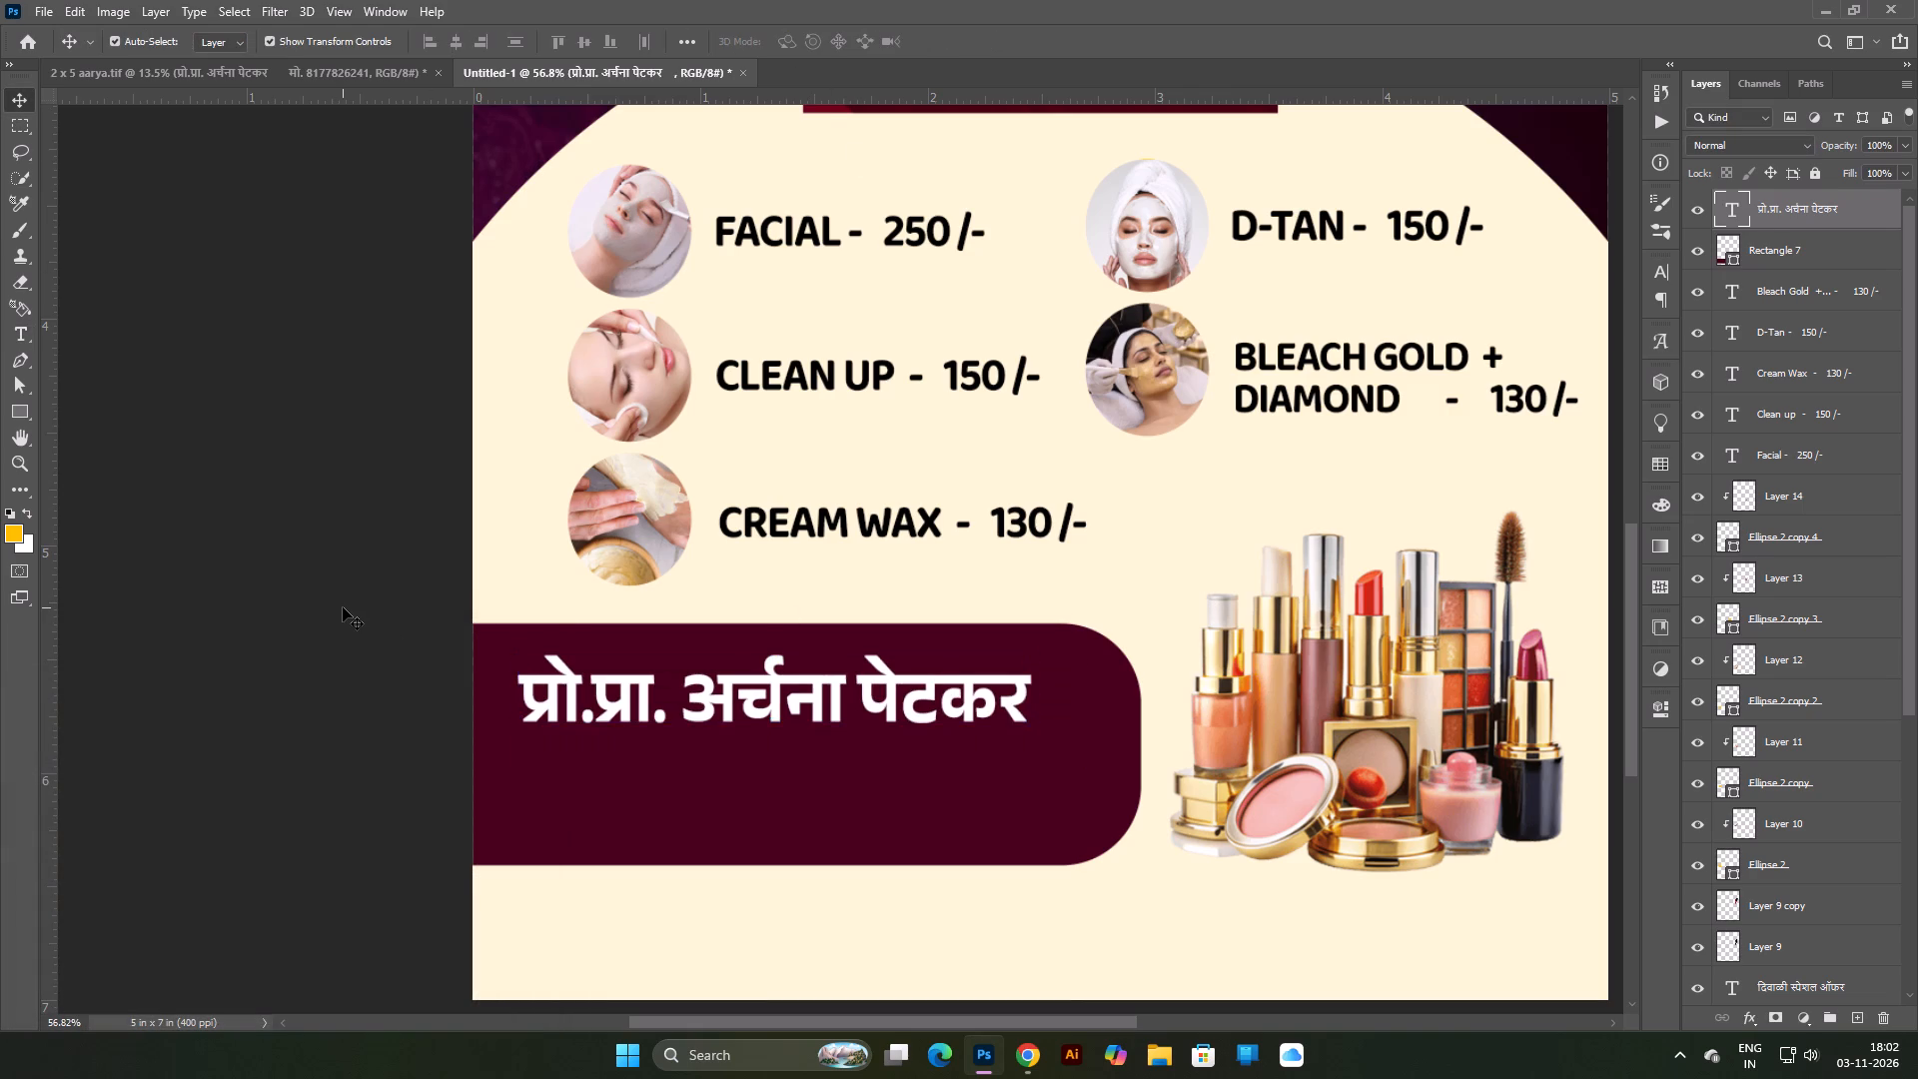
# Duplicate the owner's name text directly below it on the maroon panel and replace the copy's content with the cut phone number.
pyautogui.press('space')
pyautogui.press('space')
pyautogui.press('space')
pyautogui.press('space')
pyautogui.scroll(2, 789, 719)
pyautogui.moveTo(769, 733); pyautogui.dragTo(865, 596)
pyautogui.keyDown('alt'); pyautogui.moveTo(903, 559); pyautogui.dragTo(905, 658); pyautogui.keyUp('alt')
pyautogui.doubleClick(905, 658)
pyautogui.hotkey('ctrl', 'v')
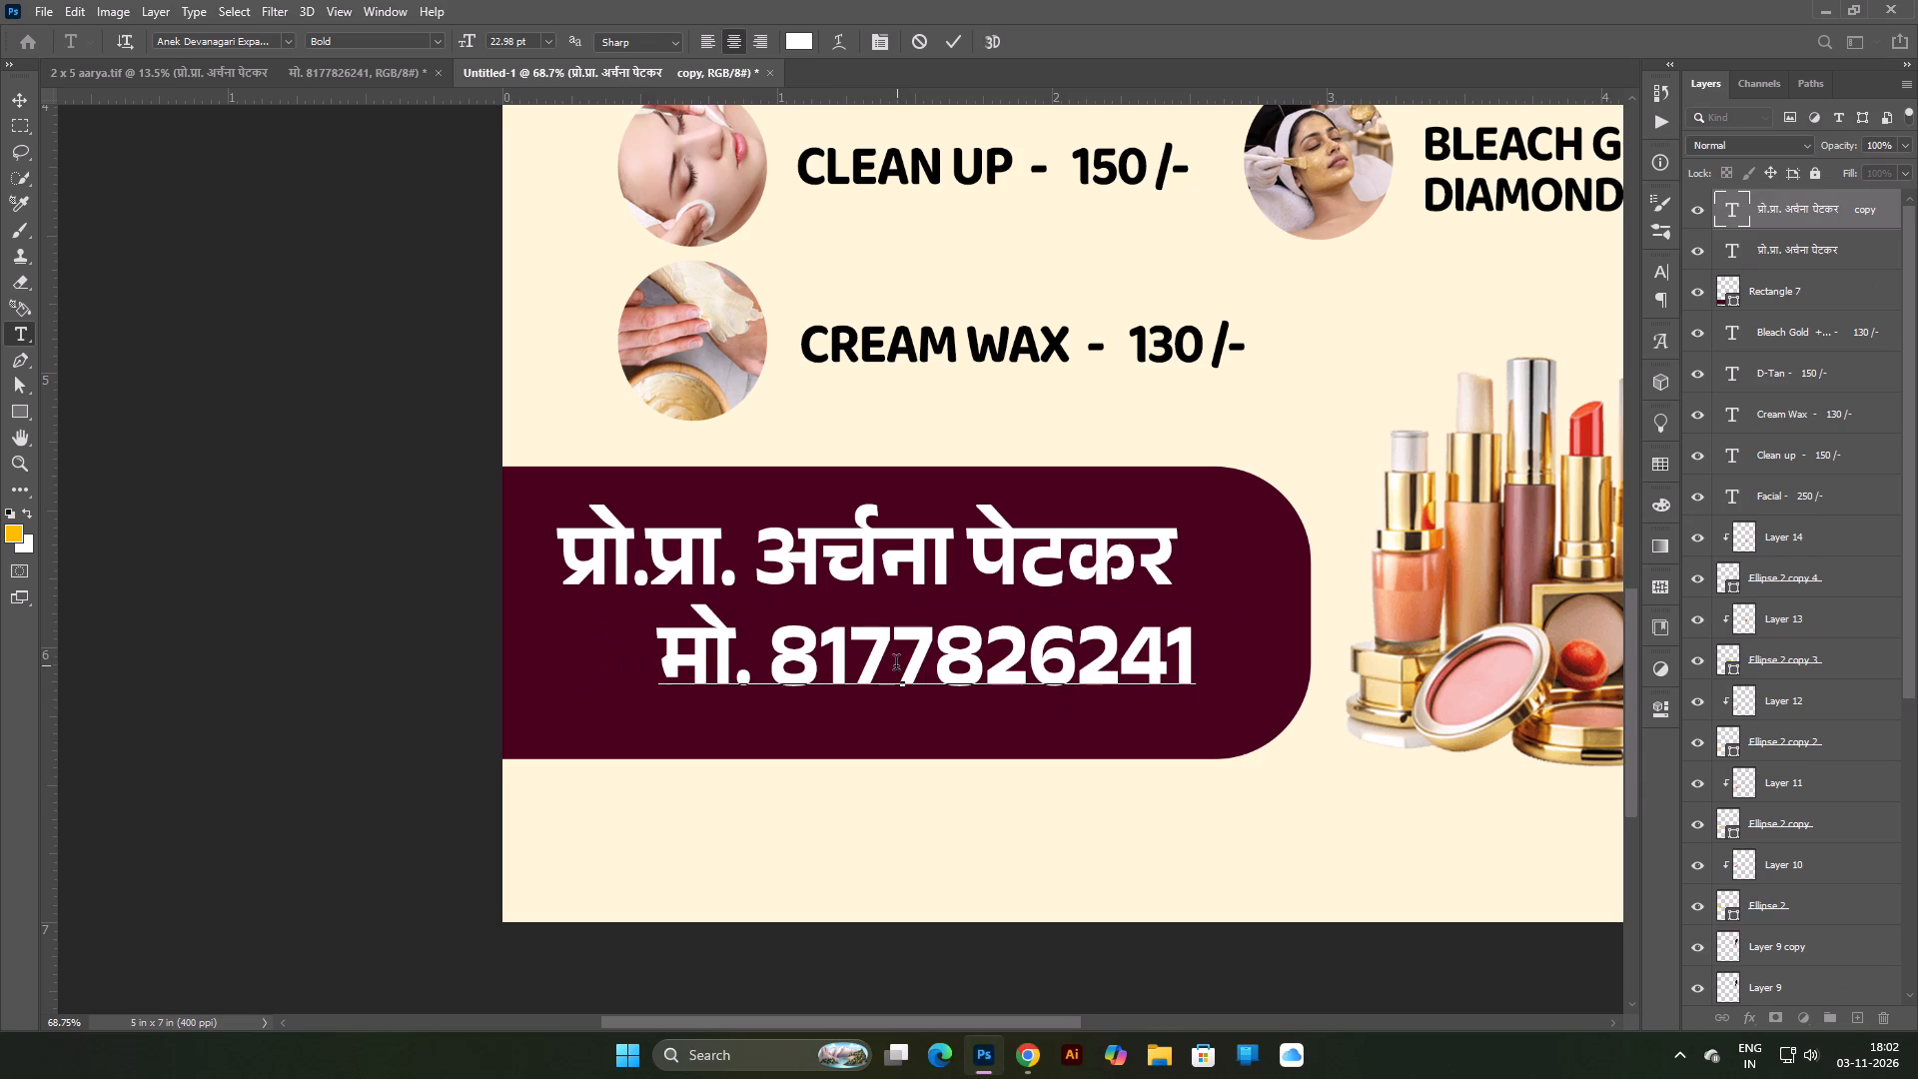
pyautogui.press('Return')
pyautogui.click(941, 670)
pyautogui.click(950, 665)
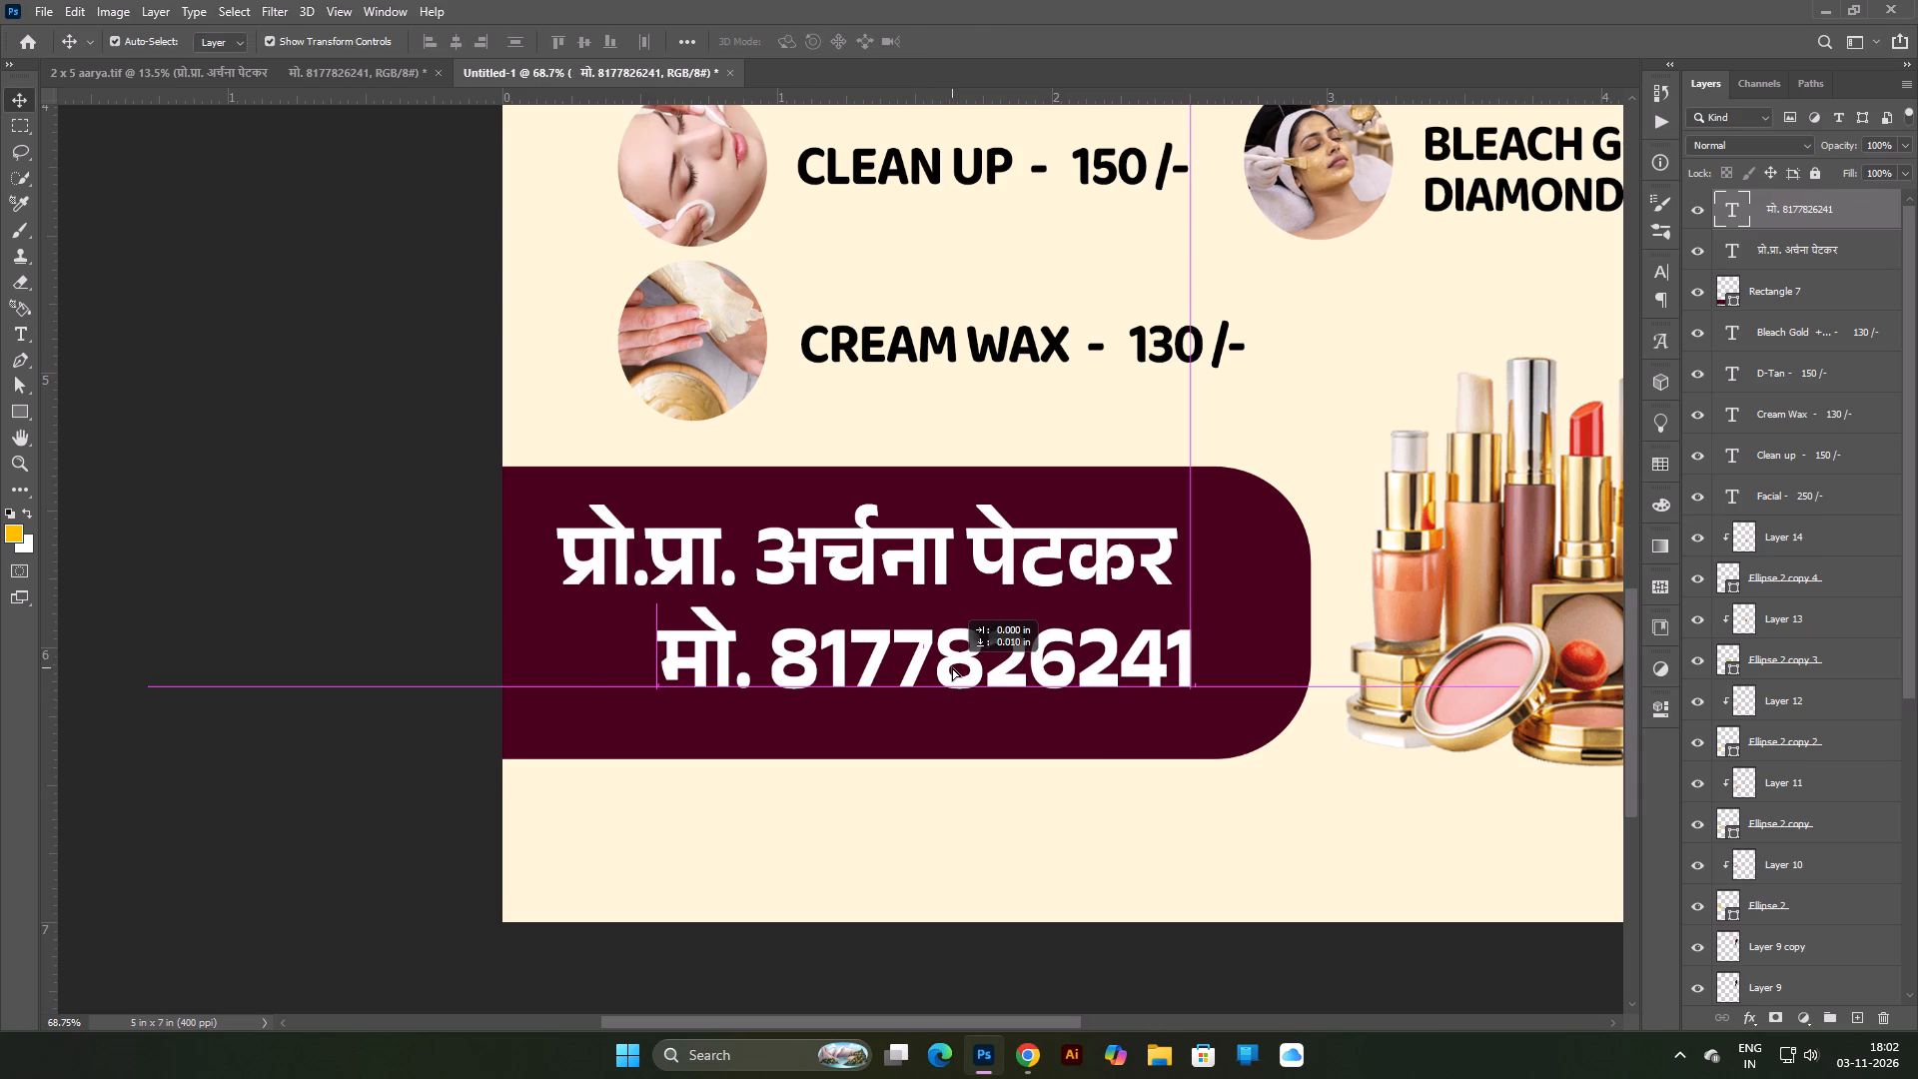
# Position the phone number line just below the owner's name on the maroon panel.
pyautogui.click(952, 667)
pyautogui.press('Return')
pyautogui.click(133, 490)
# Bring the WhatsApp icon from the 2 x 5 aarya.tif banner into the Untitled-1 poster, near the start of the phone number.
pyautogui.click(318, 68)
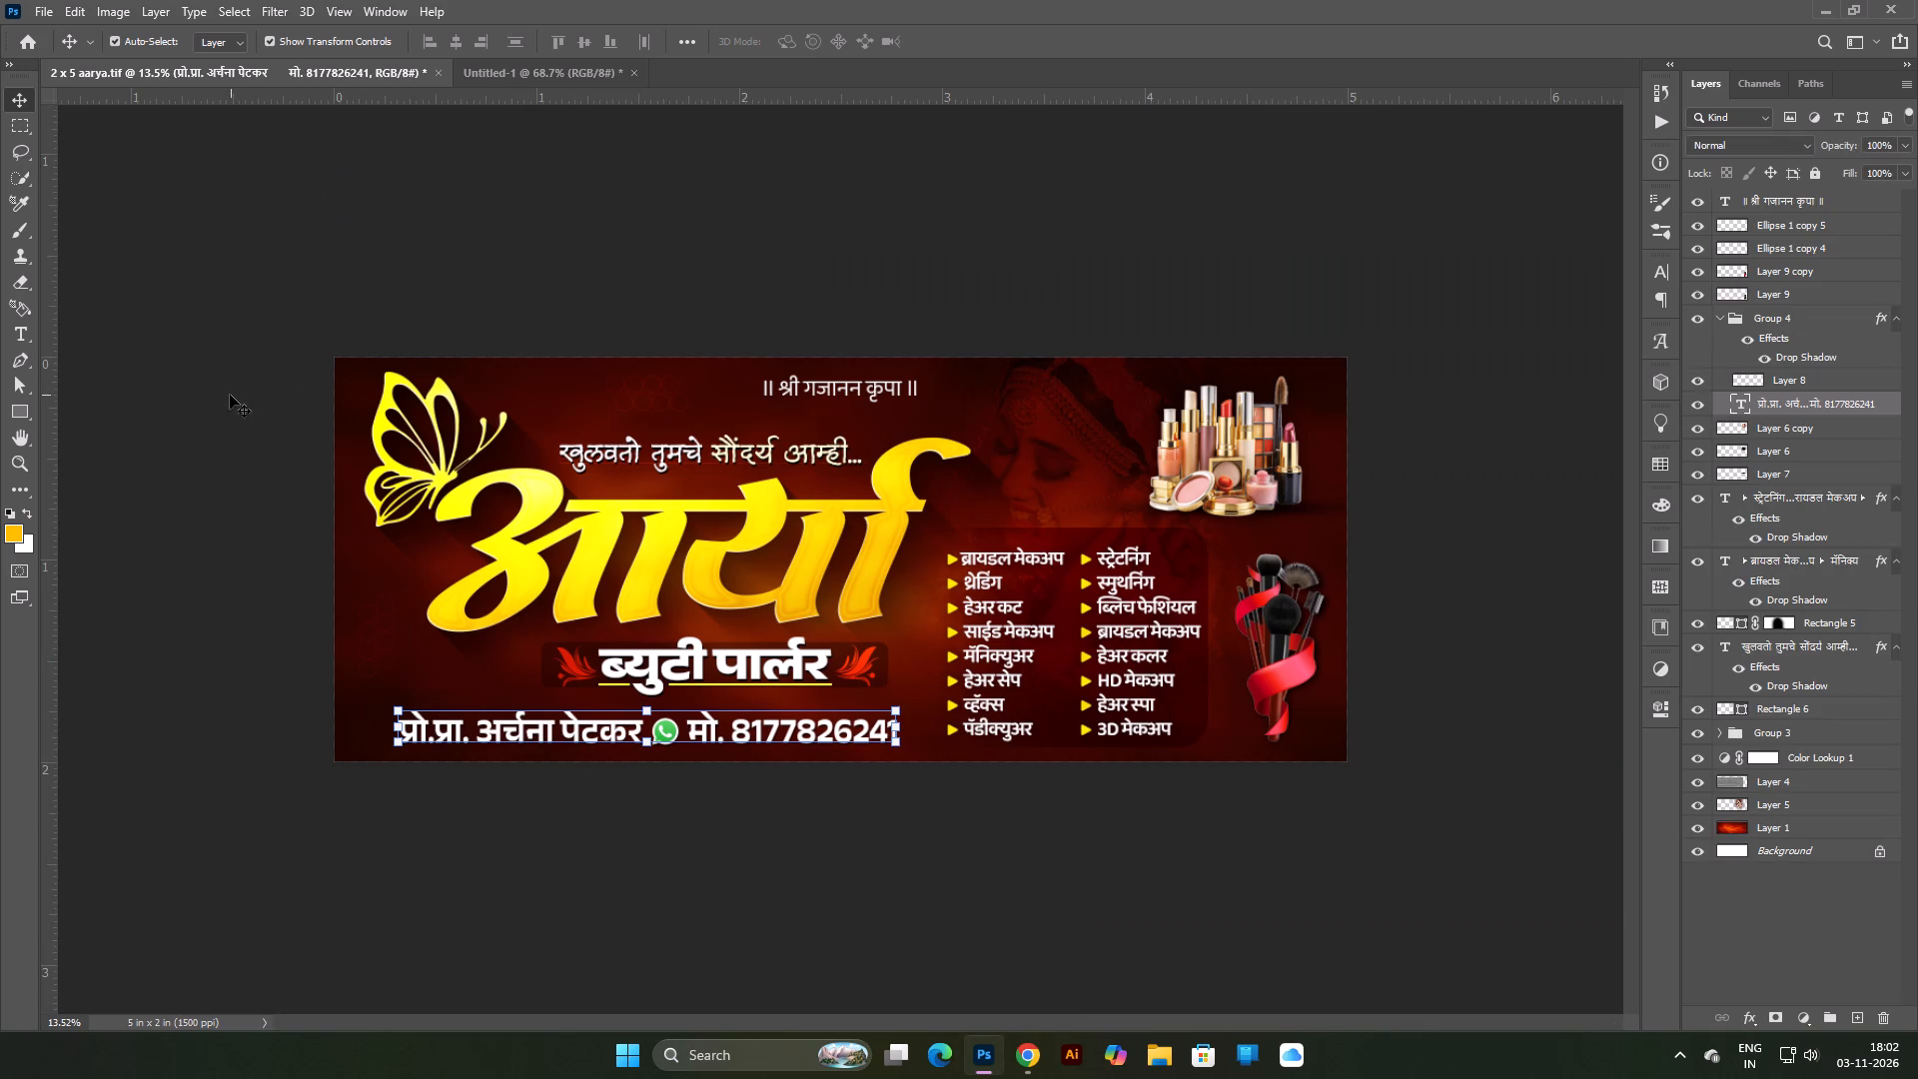
pyautogui.click(631, 902)
pyautogui.moveTo(662, 740); pyautogui.dragTo(588, 686)
pyautogui.click(569, 681)
pyautogui.moveTo(563, 683); pyautogui.dragTo(527, 601)
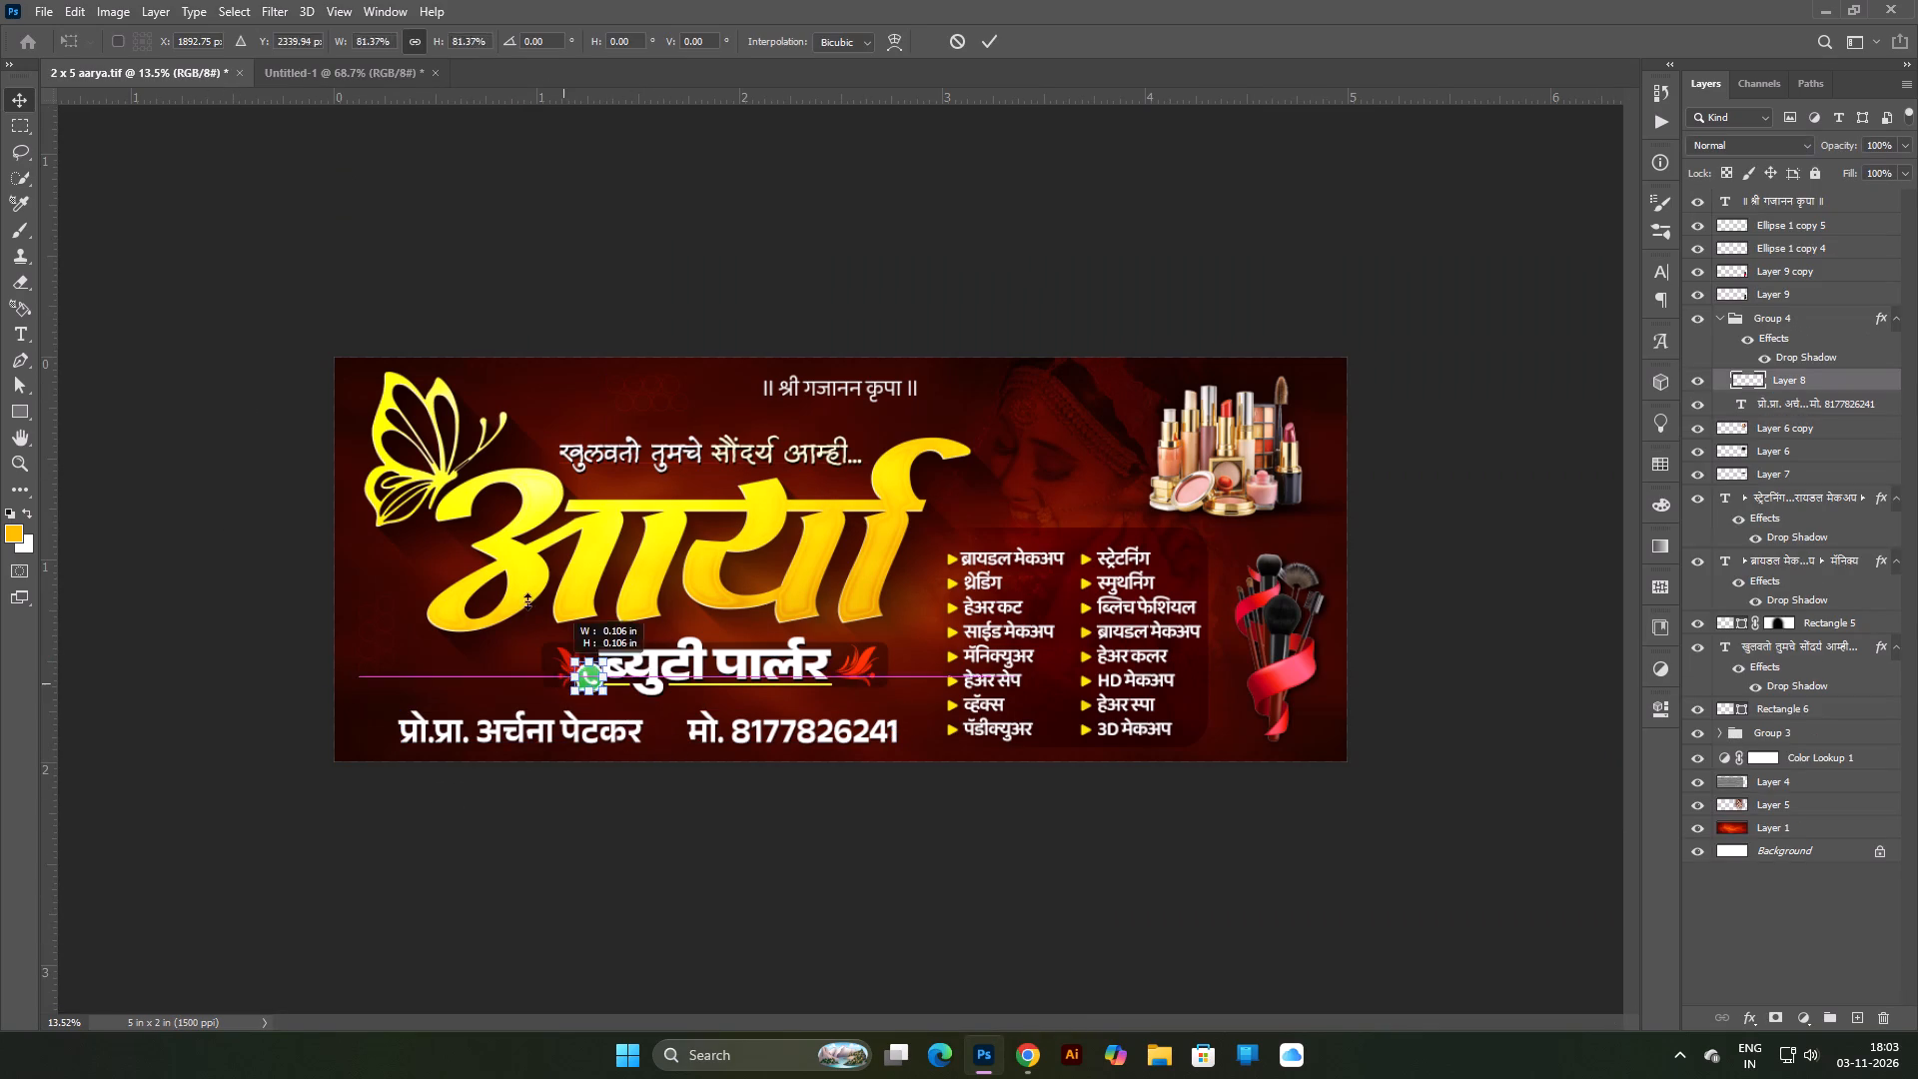
pyautogui.moveTo(527, 601); pyautogui.dragTo(496, 579)
pyautogui.hotkey('ctrl', 'z')
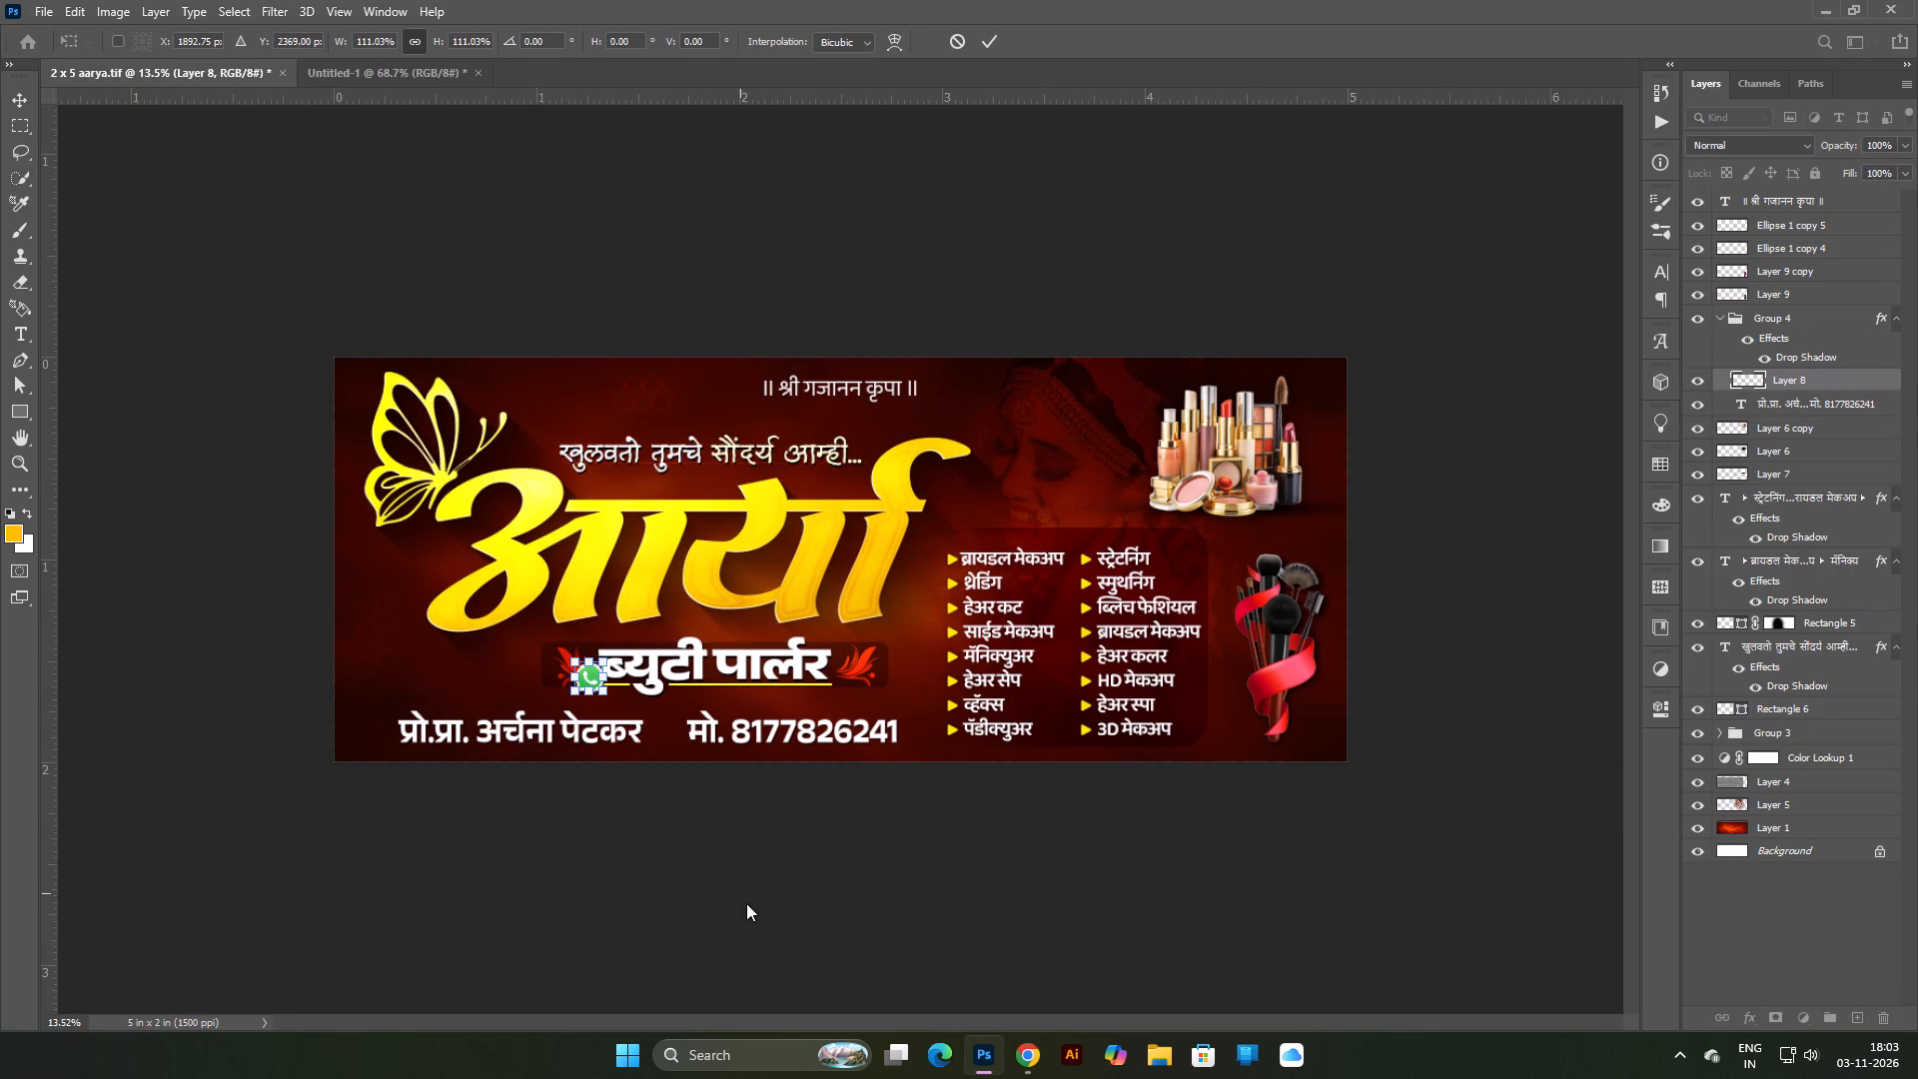
pyautogui.click(746, 903)
pyautogui.moveTo(590, 678); pyautogui.dragTo(514, 482)
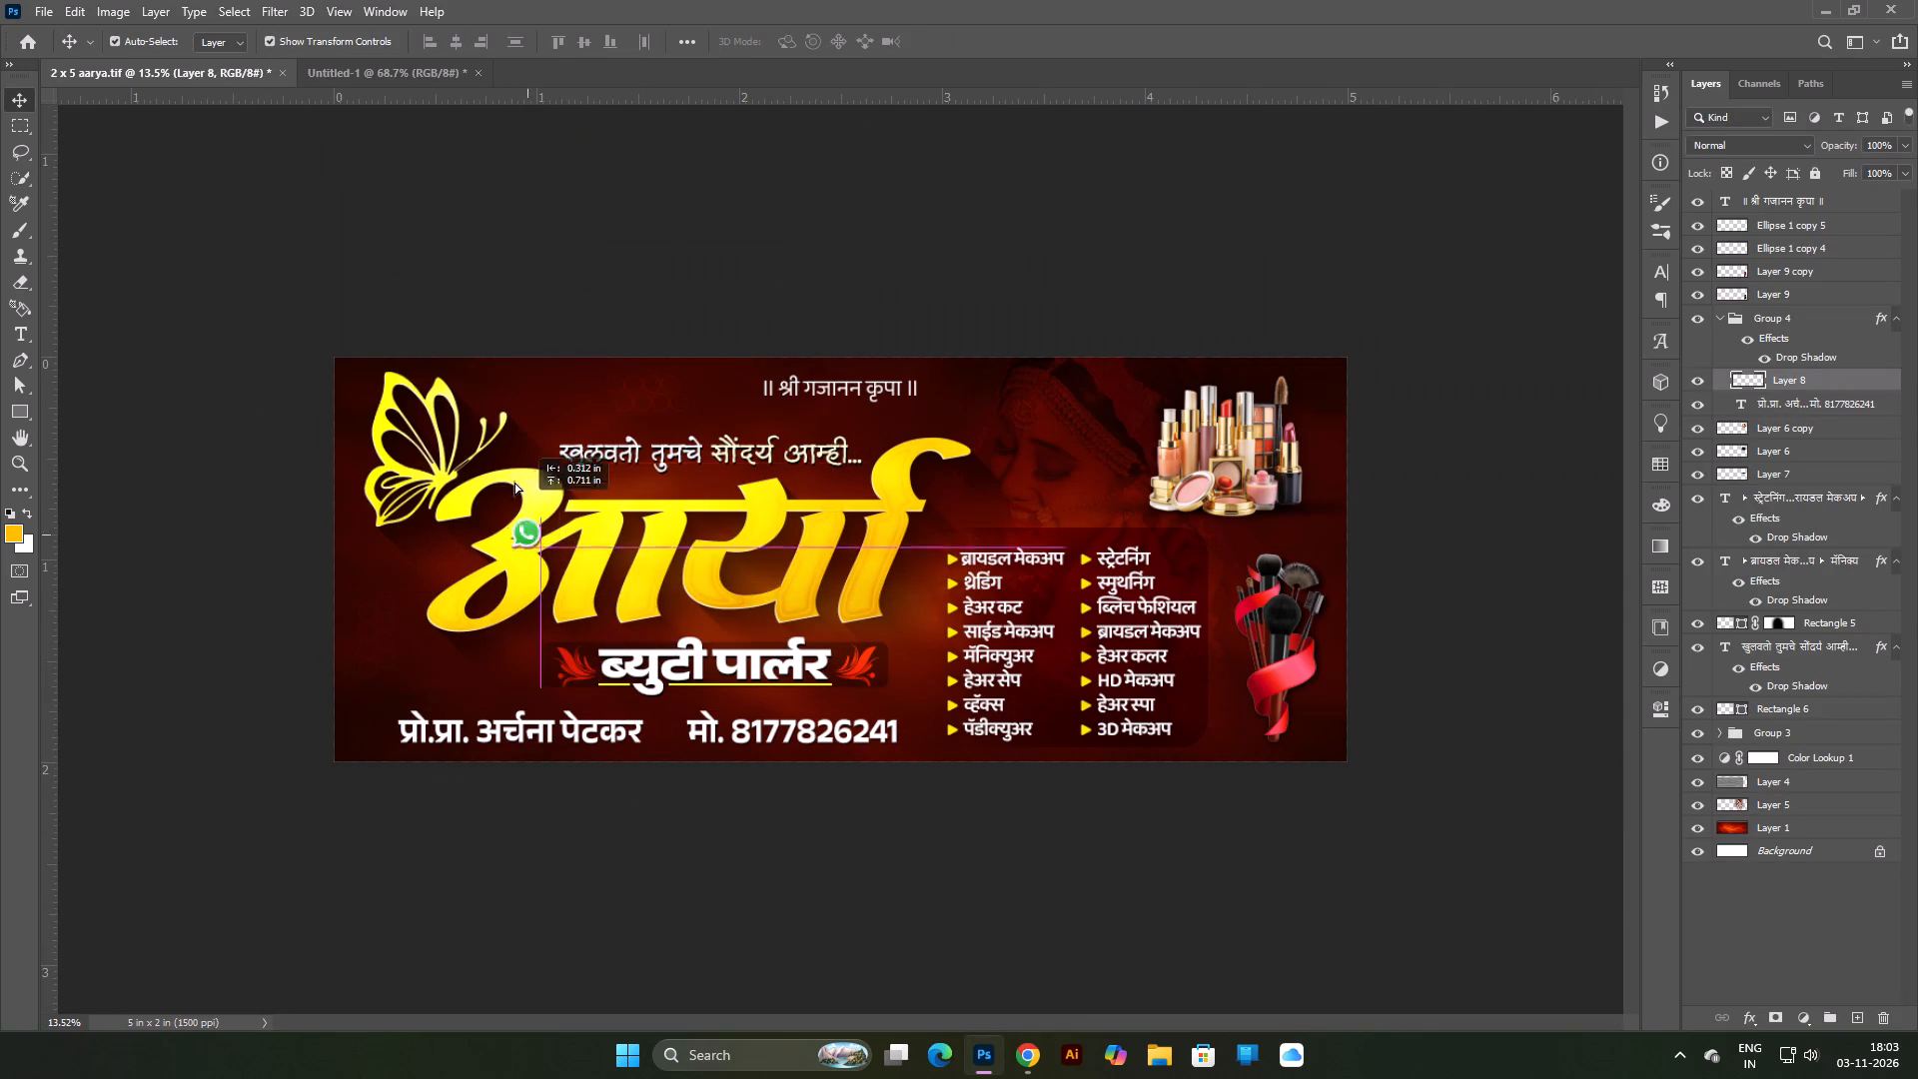
pyautogui.moveTo(514, 482); pyautogui.dragTo(431, 663)
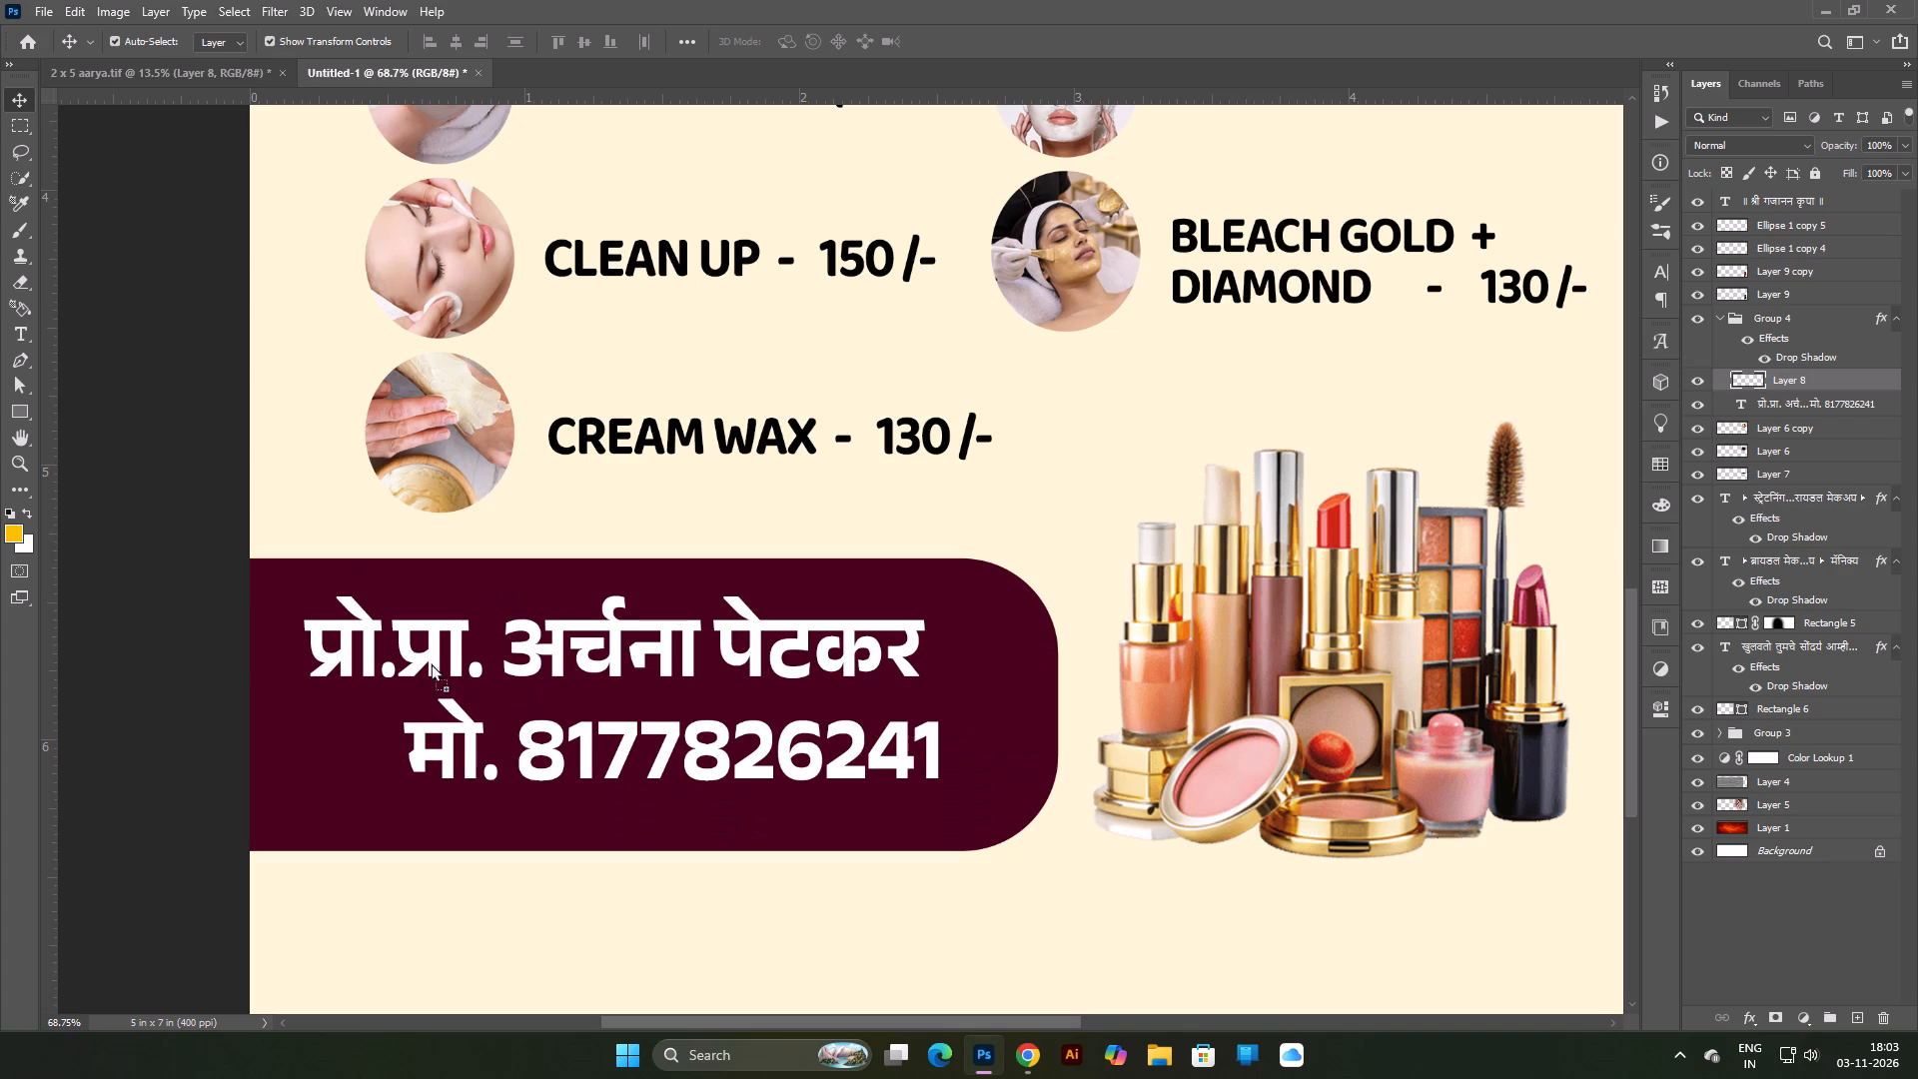
pyautogui.moveTo(431, 663); pyautogui.dragTo(346, 730)
# Scale the WhatsApp icon to 58.20% and place it before the phone number, aligned with the left edge of the owner's name.
pyautogui.scroll(5, 354, 731)
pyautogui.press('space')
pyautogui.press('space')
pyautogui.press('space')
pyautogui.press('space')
pyautogui.moveTo(339, 743); pyautogui.dragTo(860, 736)
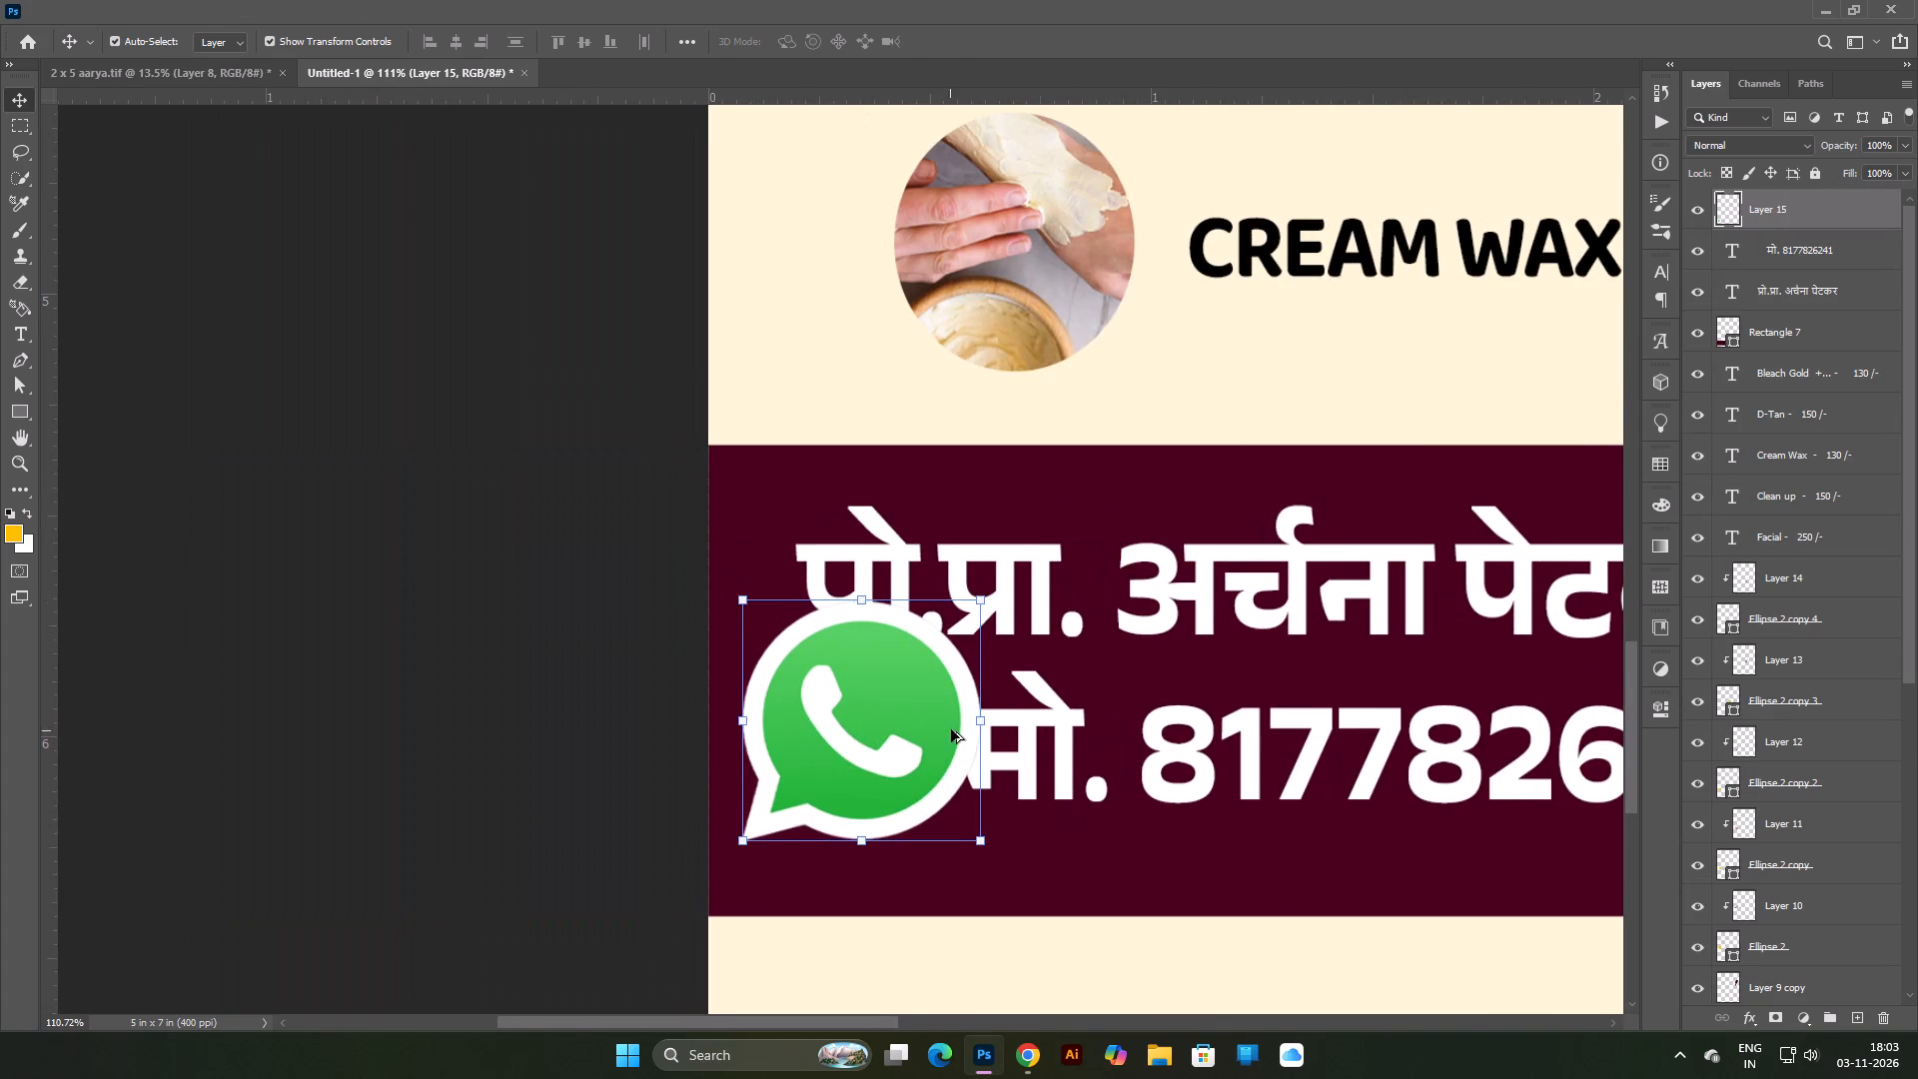
pyautogui.keyDown('alt'); pyautogui.moveTo(978, 720); pyautogui.dragTo(928, 742); pyautogui.keyUp('alt')
pyautogui.moveTo(876, 738); pyautogui.dragTo(876, 764)
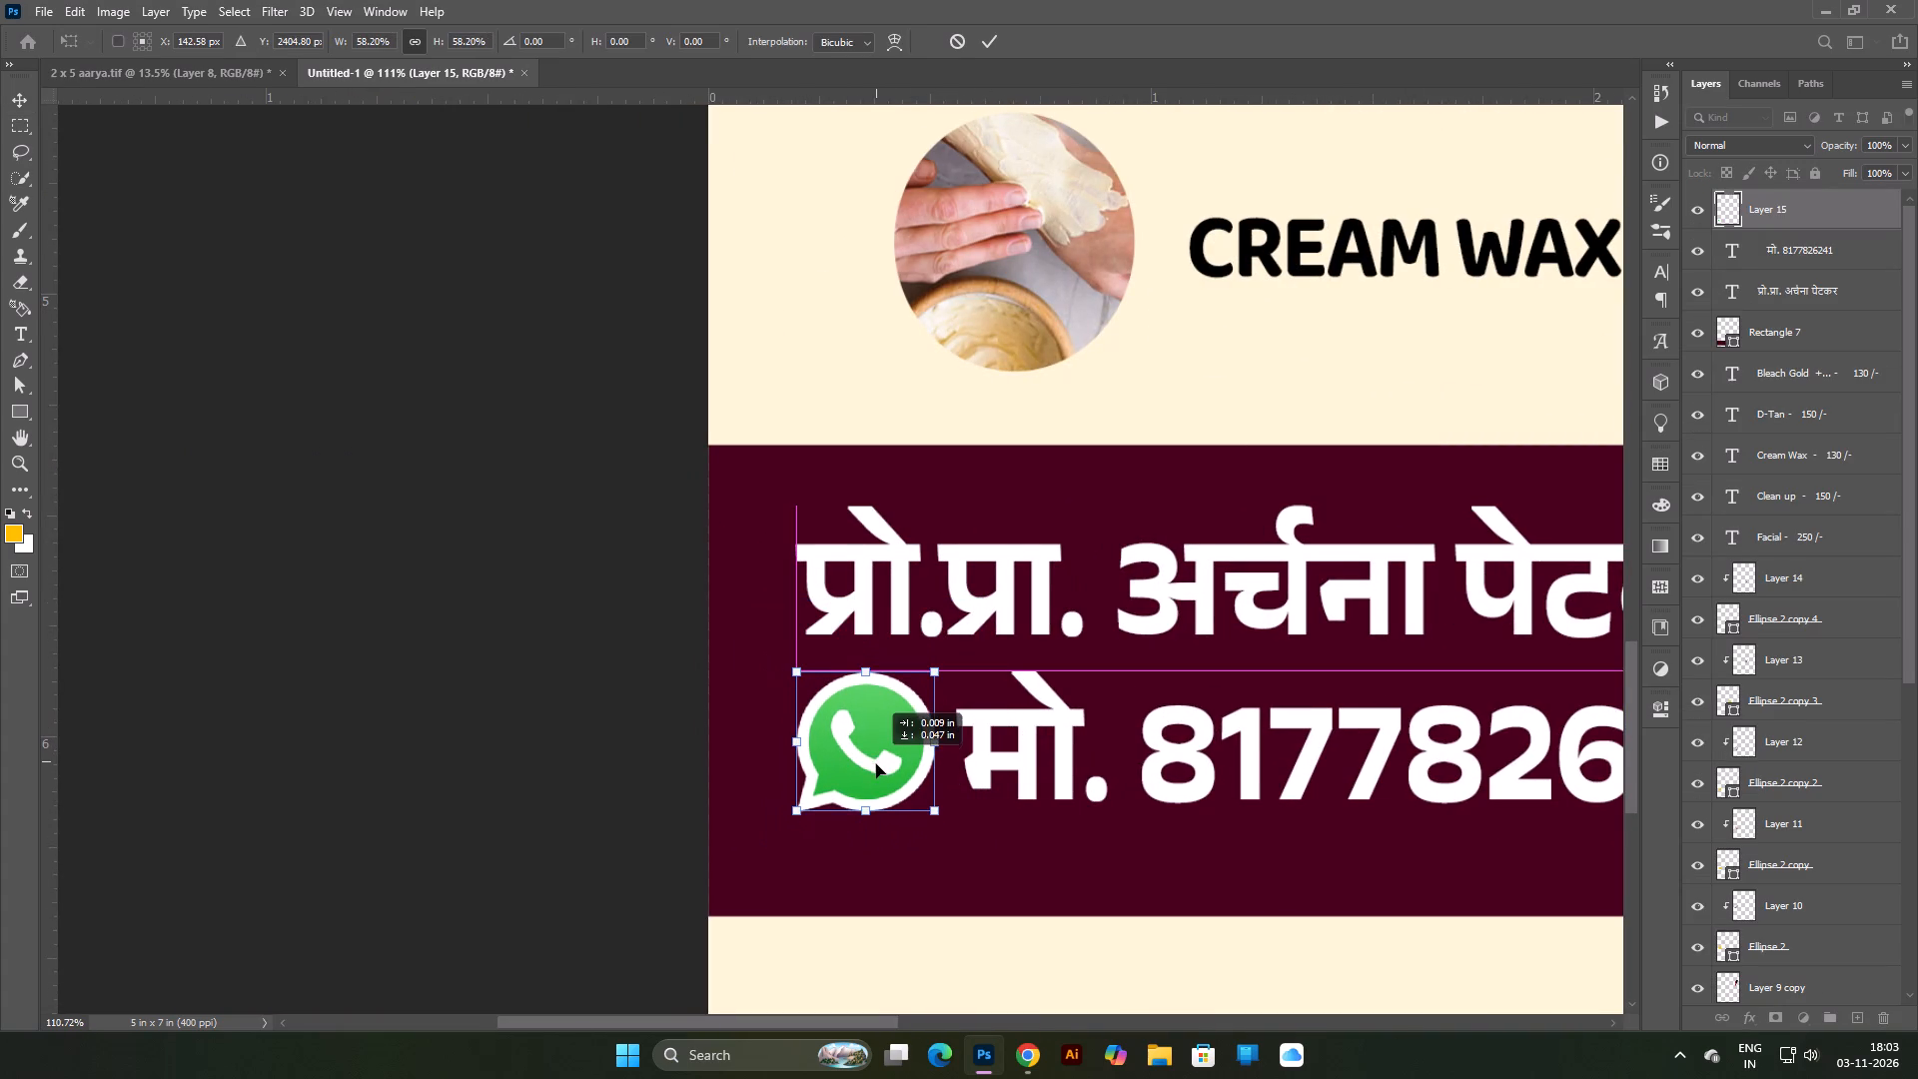
pyautogui.moveTo(876, 764); pyautogui.dragTo(876, 763)
pyautogui.press('Return')
pyautogui.click(450, 691)
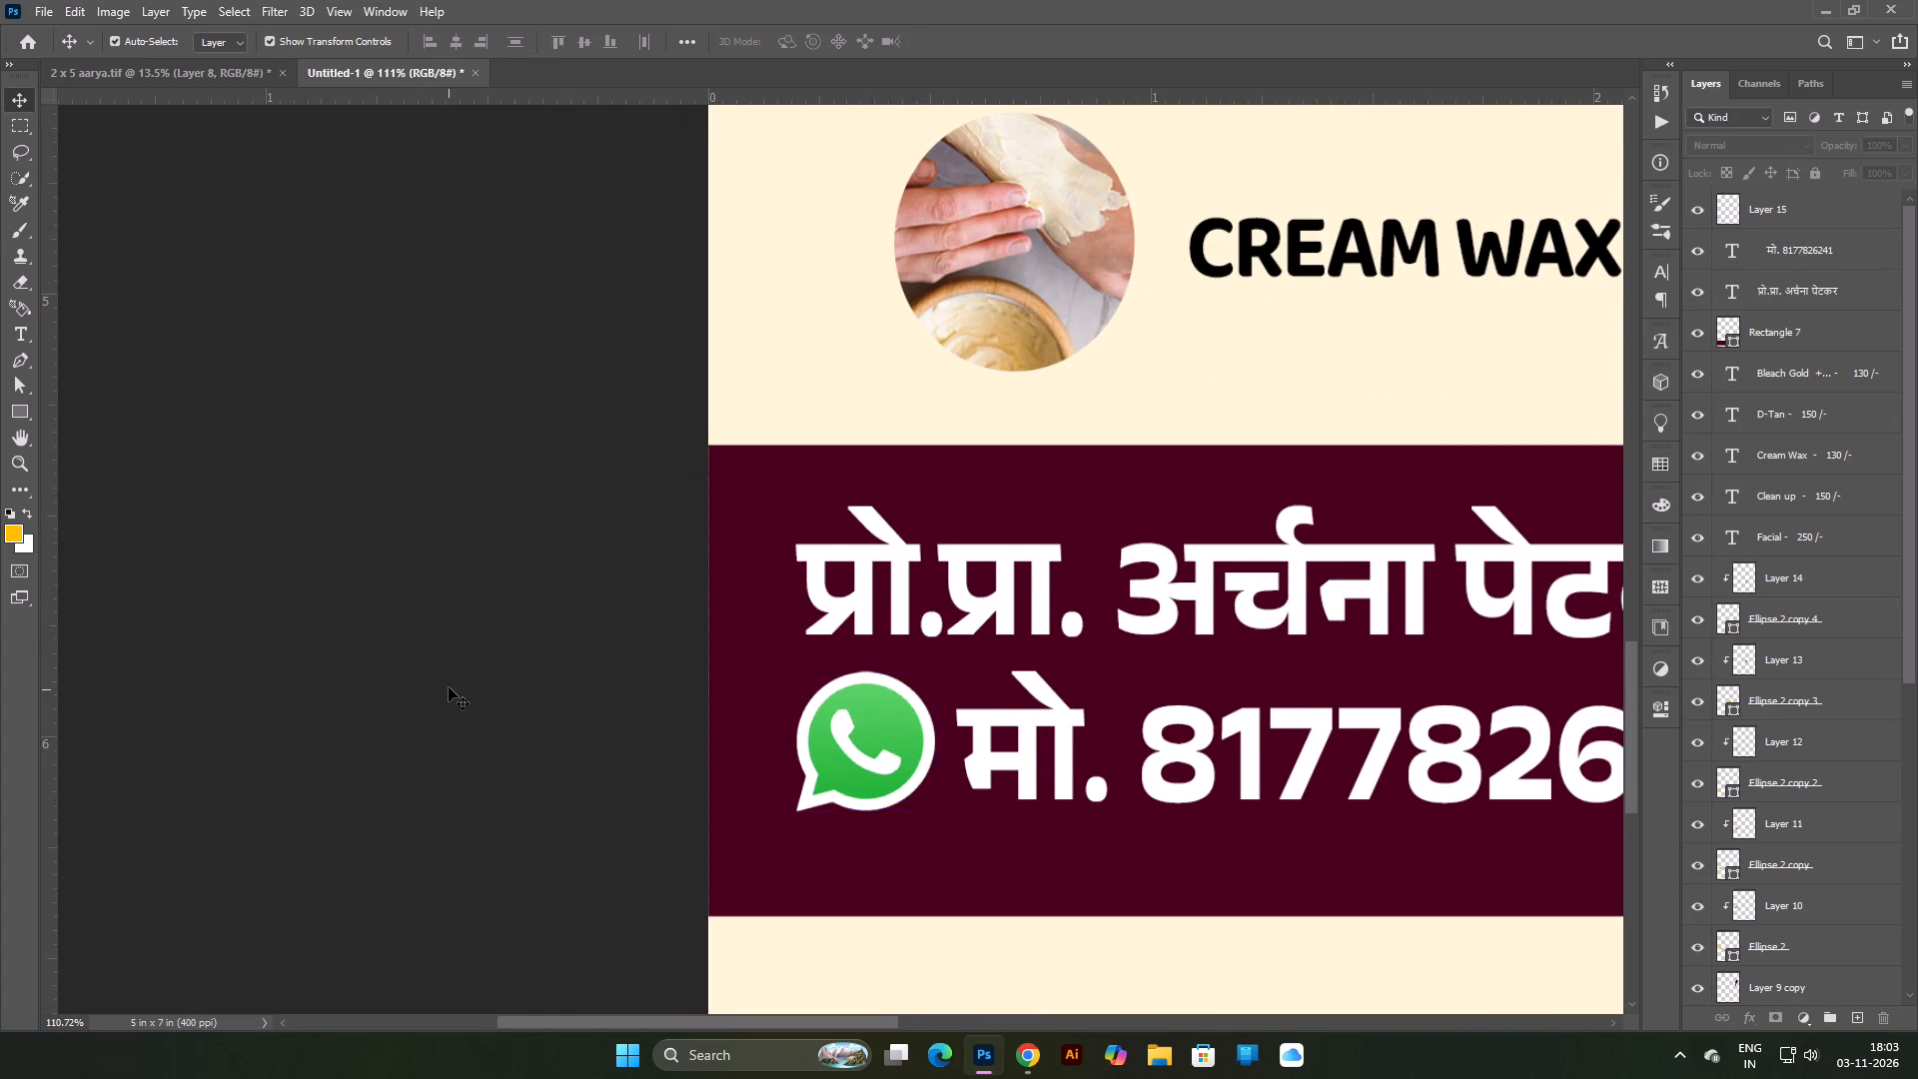
# Move the owner's name, phone number and WhatsApp icon together about 0.05 in right and 0.03 in down on the maroon panel.
pyautogui.scroll(-6, 433, 638)
pyautogui.keyDown('shift'); pyautogui.click(1789, 290); pyautogui.keyUp('shift')
pyautogui.keyDown('shift'); pyautogui.click(1805, 219); pyautogui.keyUp('shift')
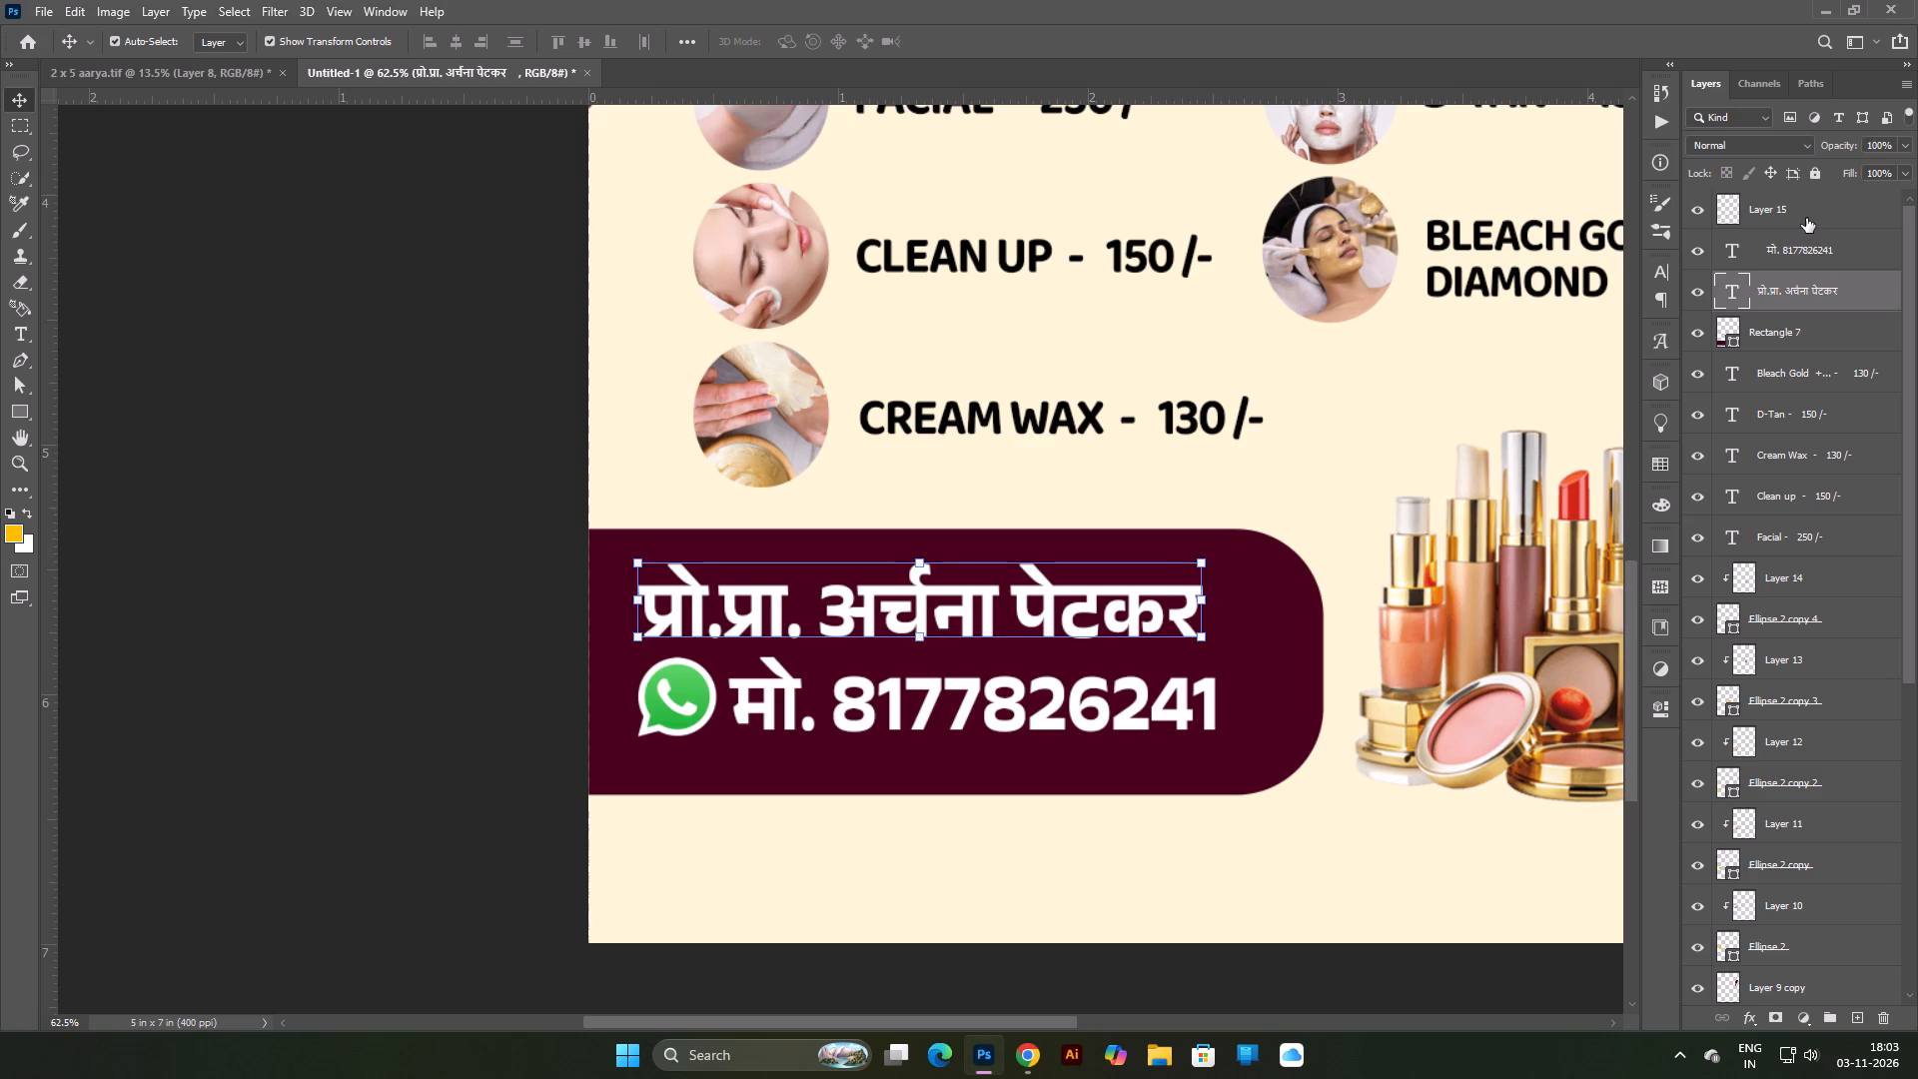
pyautogui.moveTo(1003, 661); pyautogui.dragTo(1015, 669)
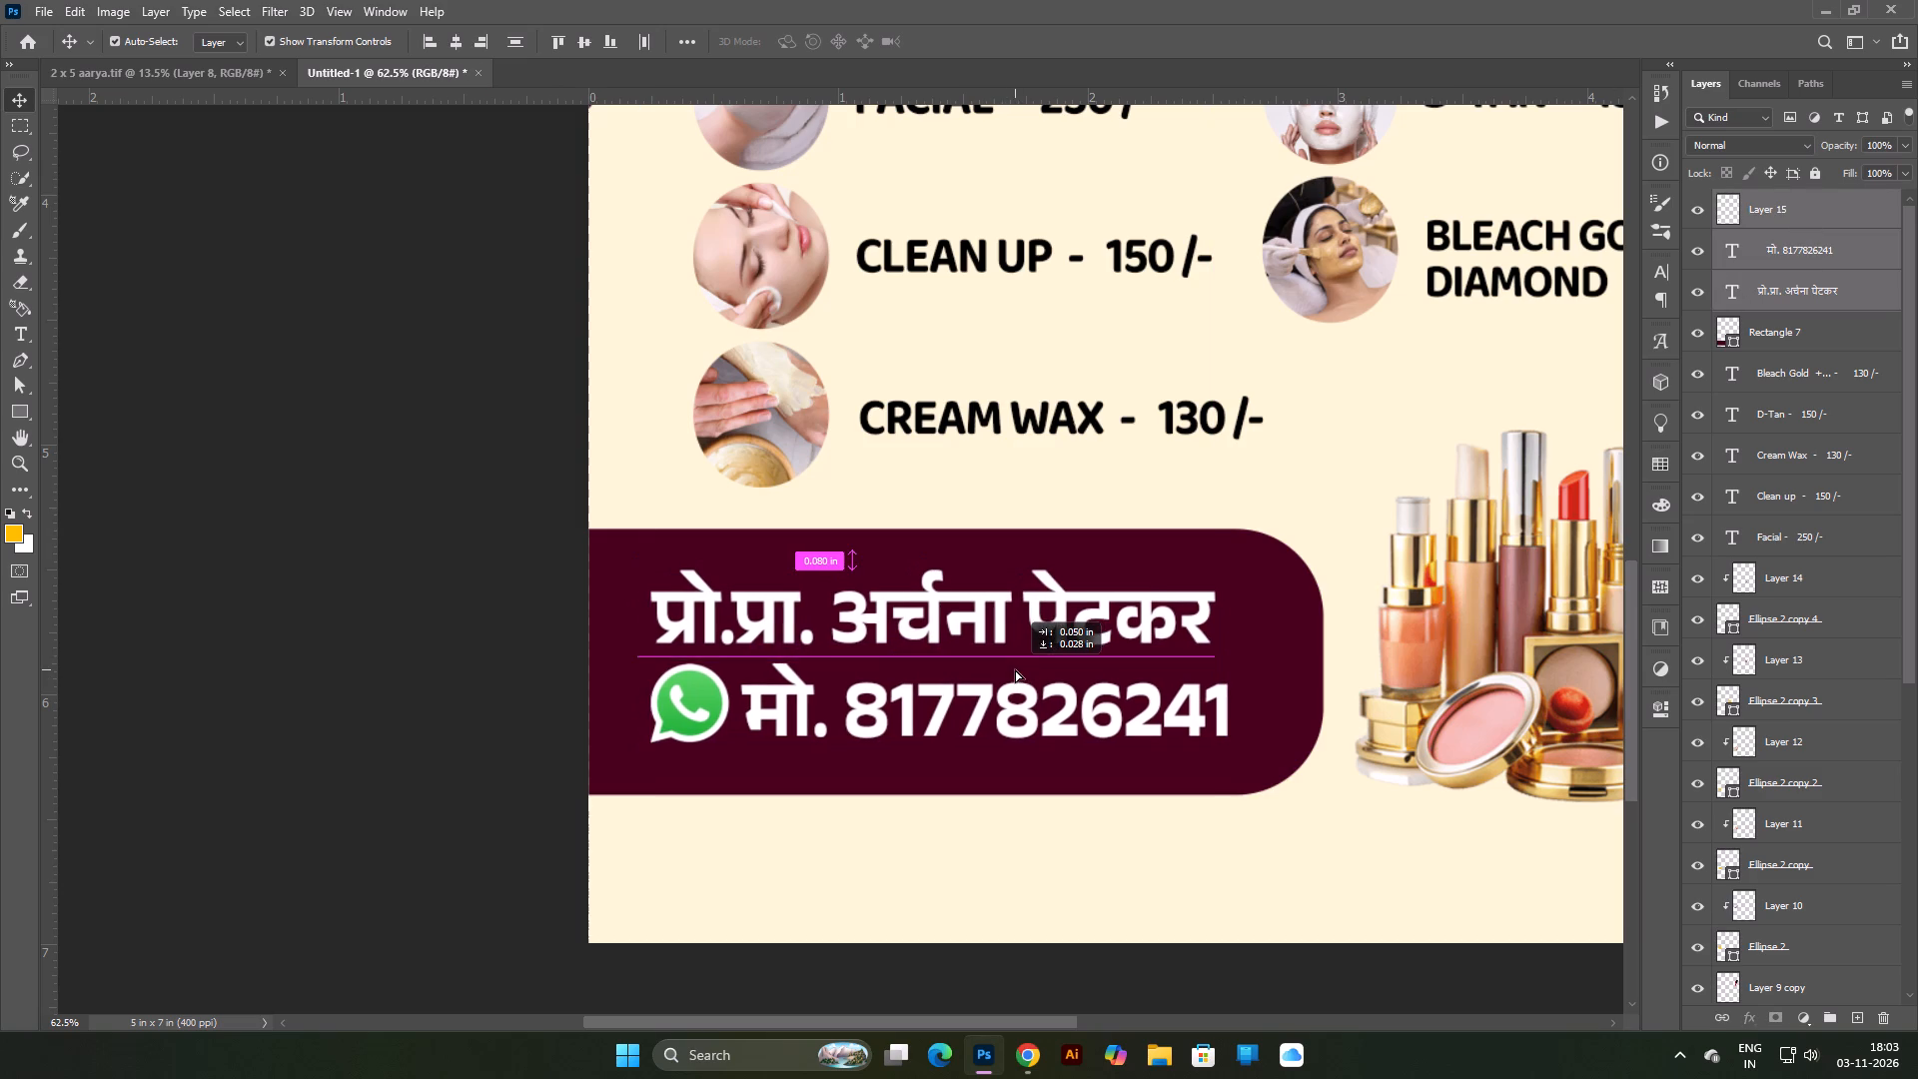
pyautogui.moveTo(1015, 669); pyautogui.dragTo(1015, 666)
pyautogui.press('Return')
pyautogui.click(250, 545)
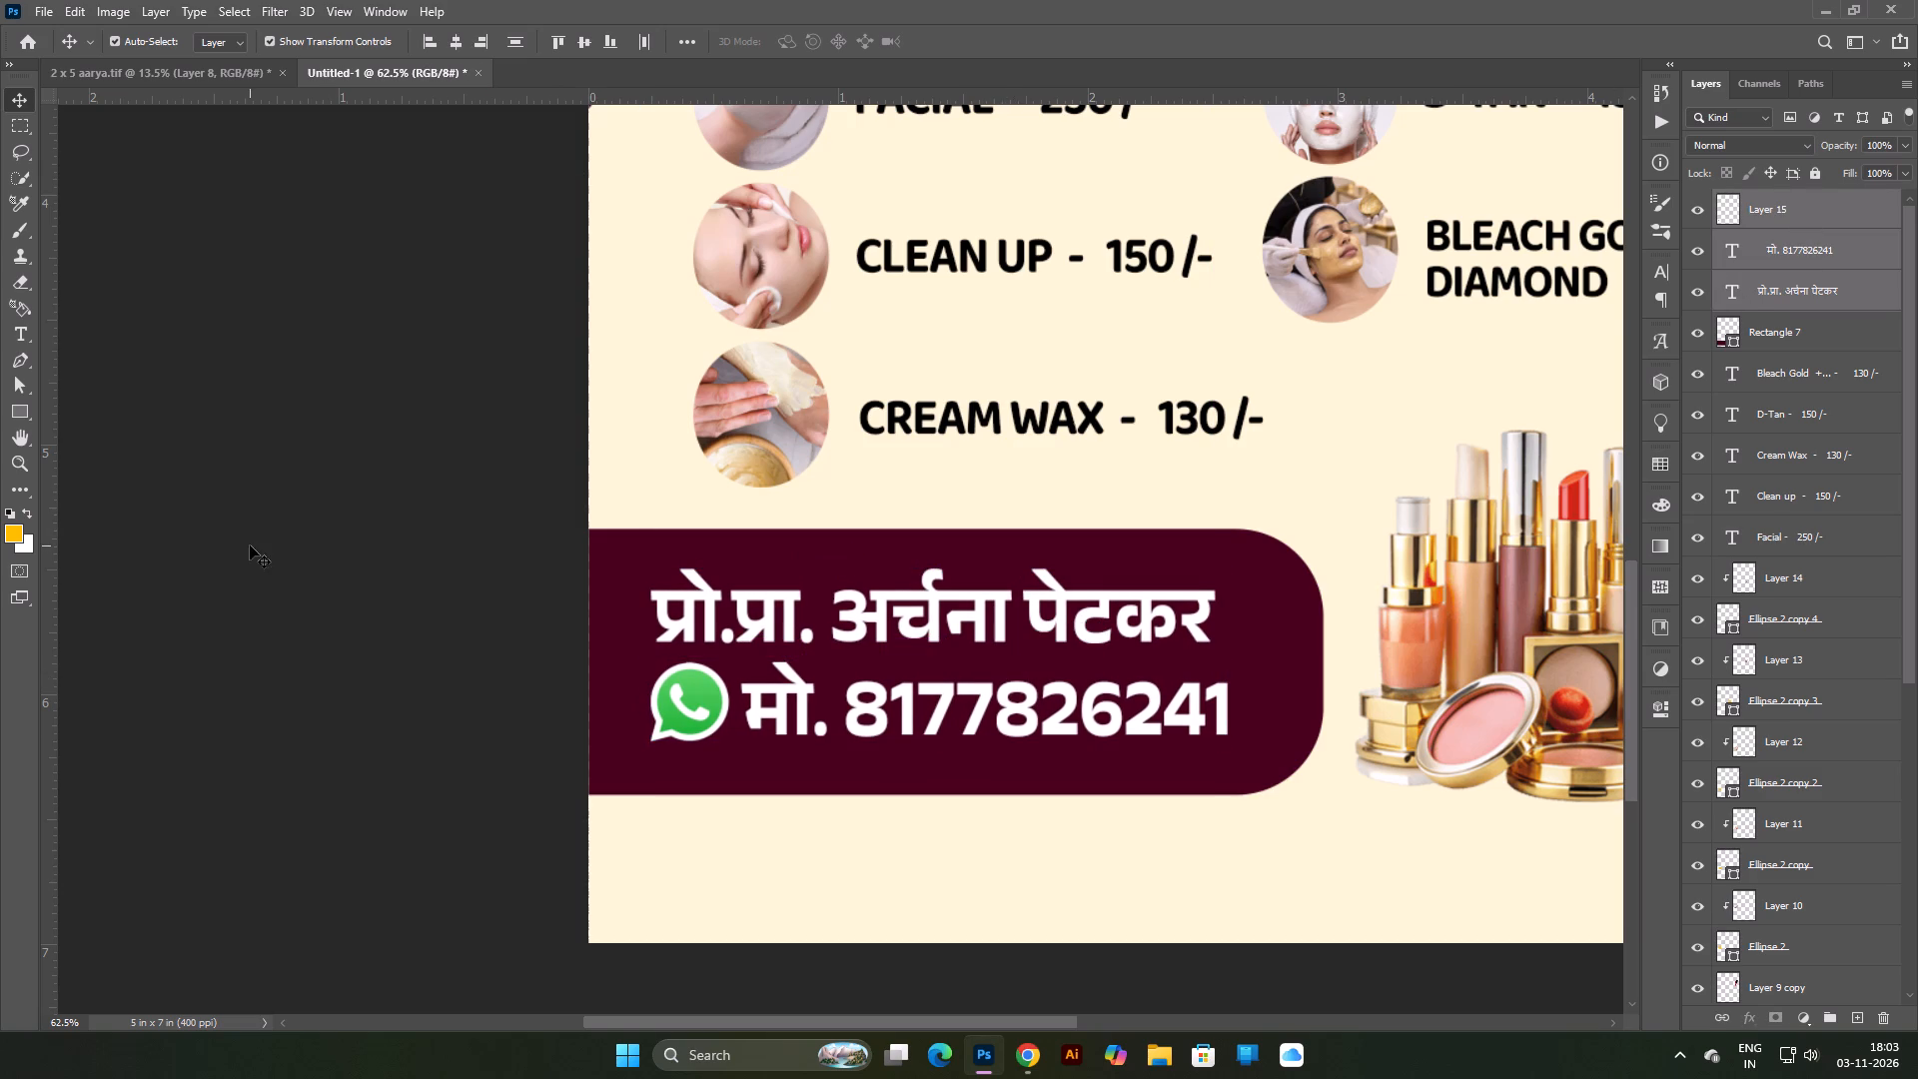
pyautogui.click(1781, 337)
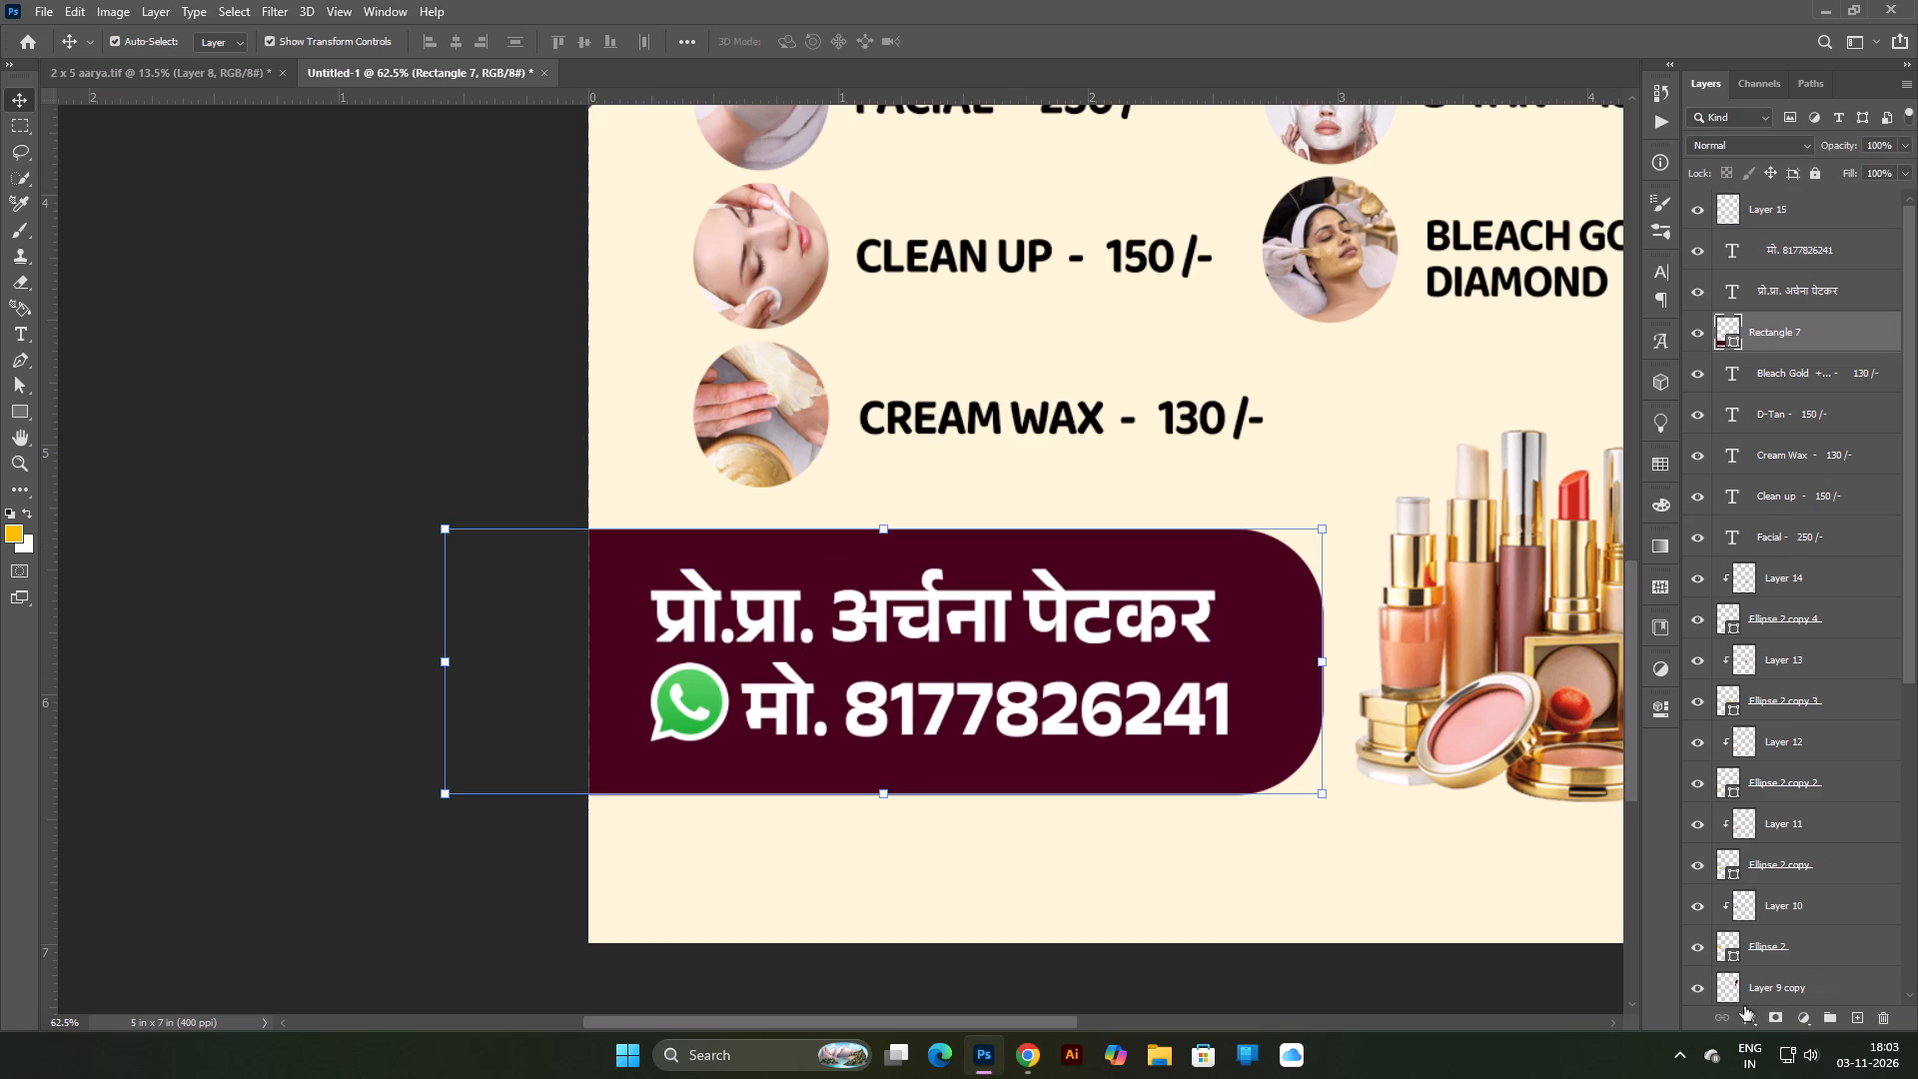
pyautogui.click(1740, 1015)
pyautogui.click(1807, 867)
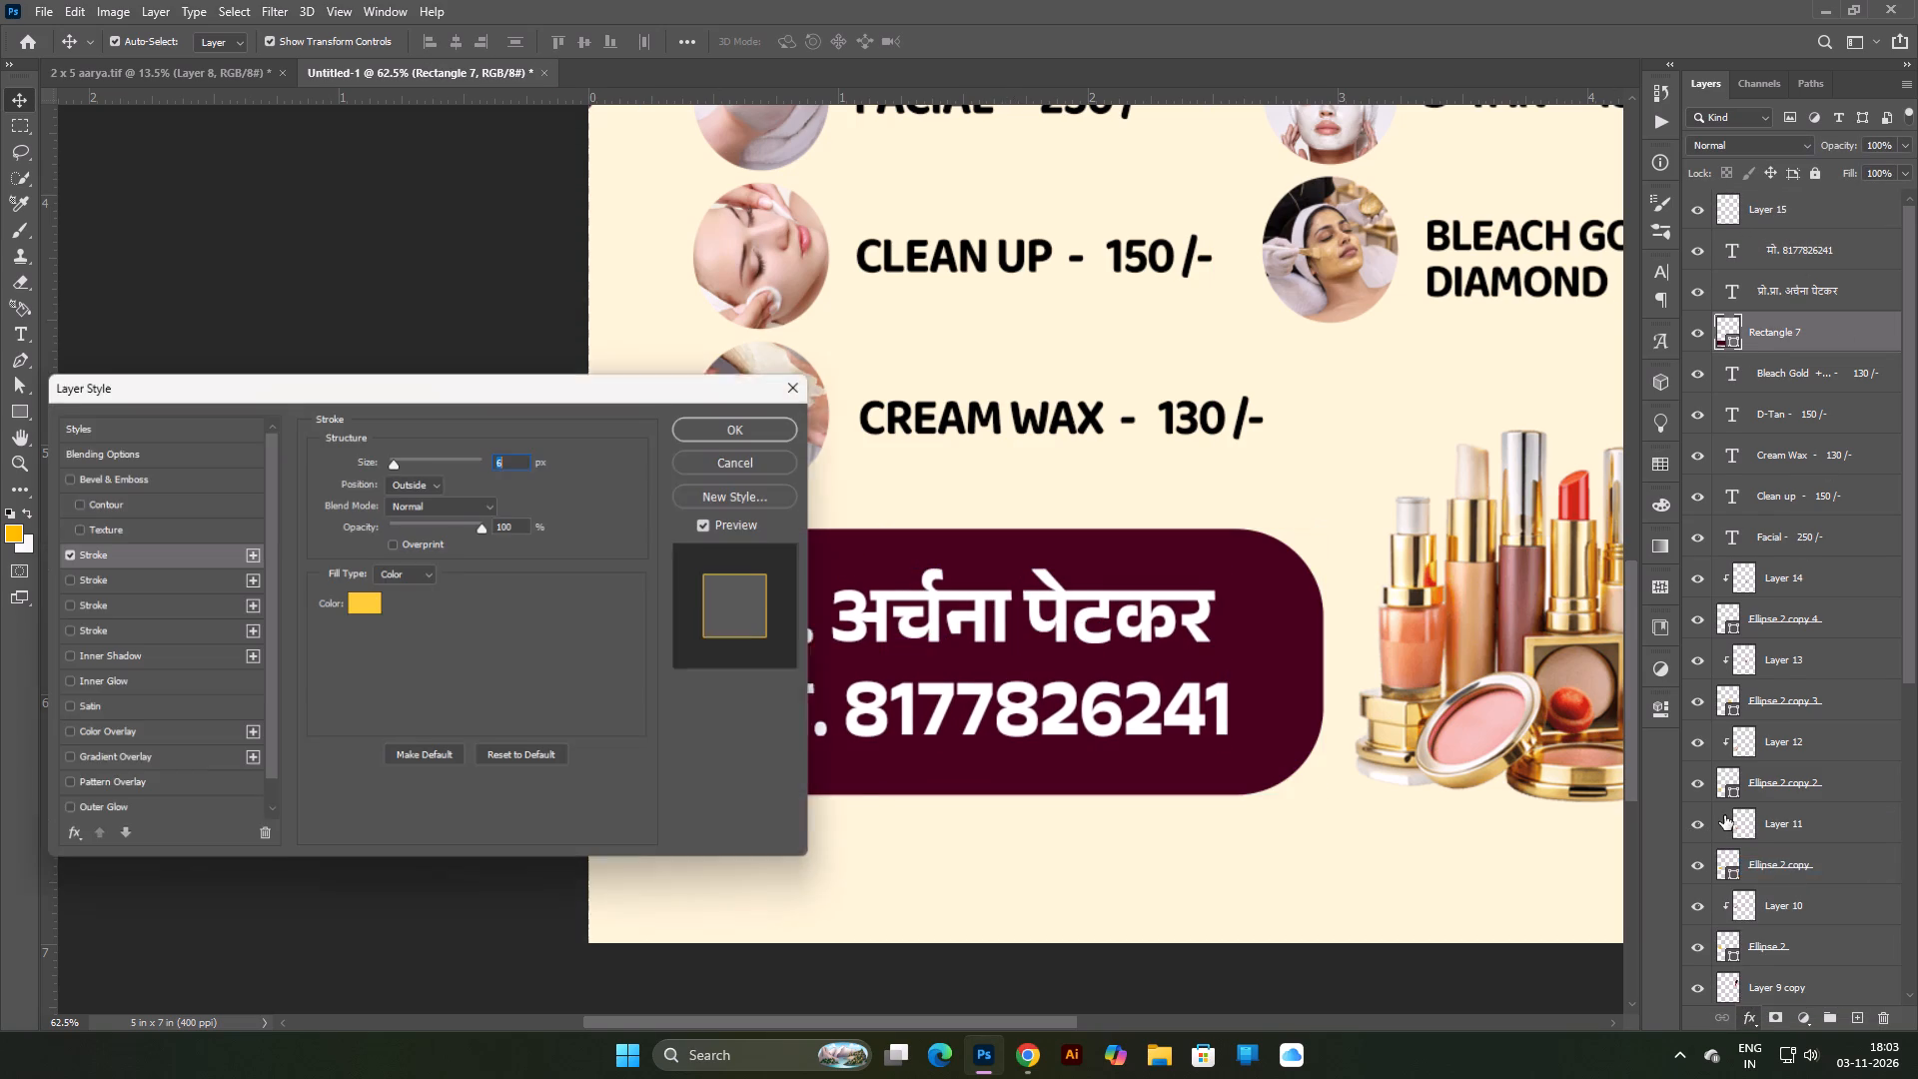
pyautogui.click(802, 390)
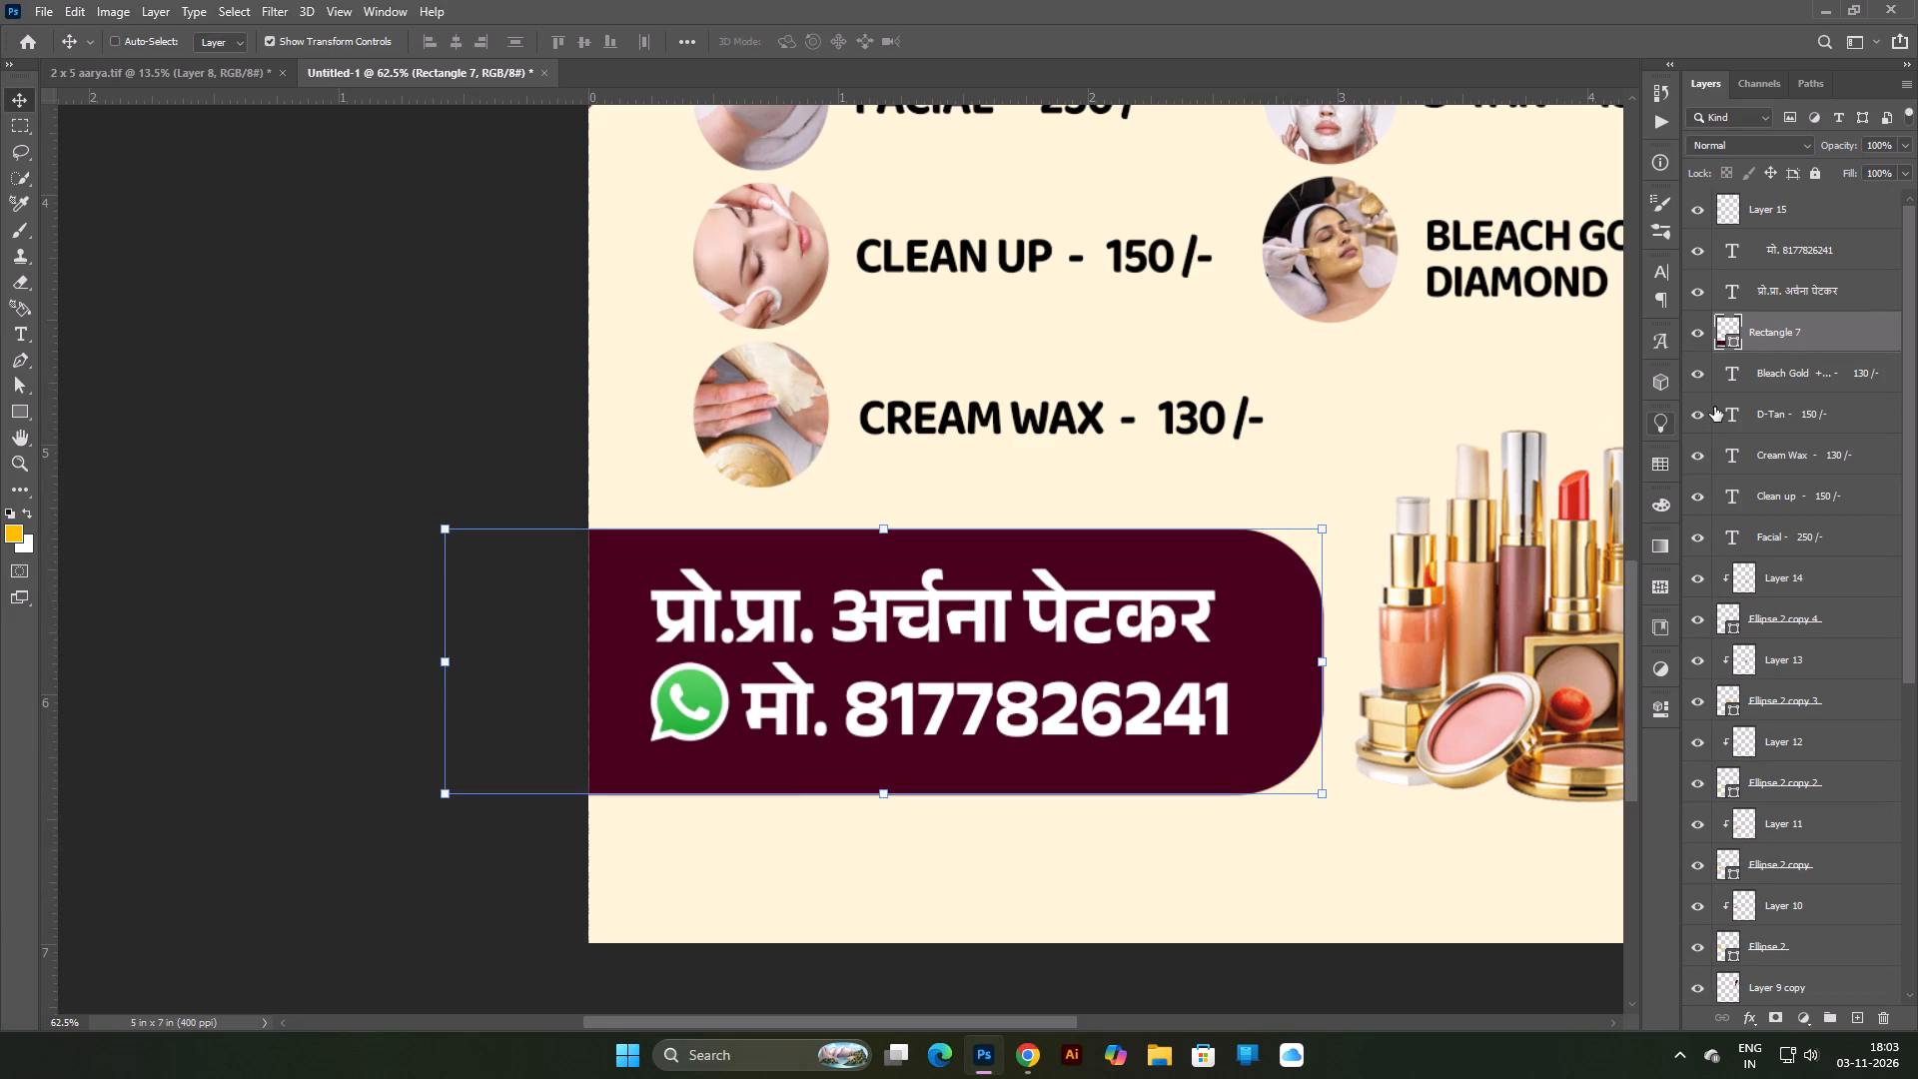
# Duplicate the maroon panel shape in place.
pyautogui.hotkey('ctrl', 'j')
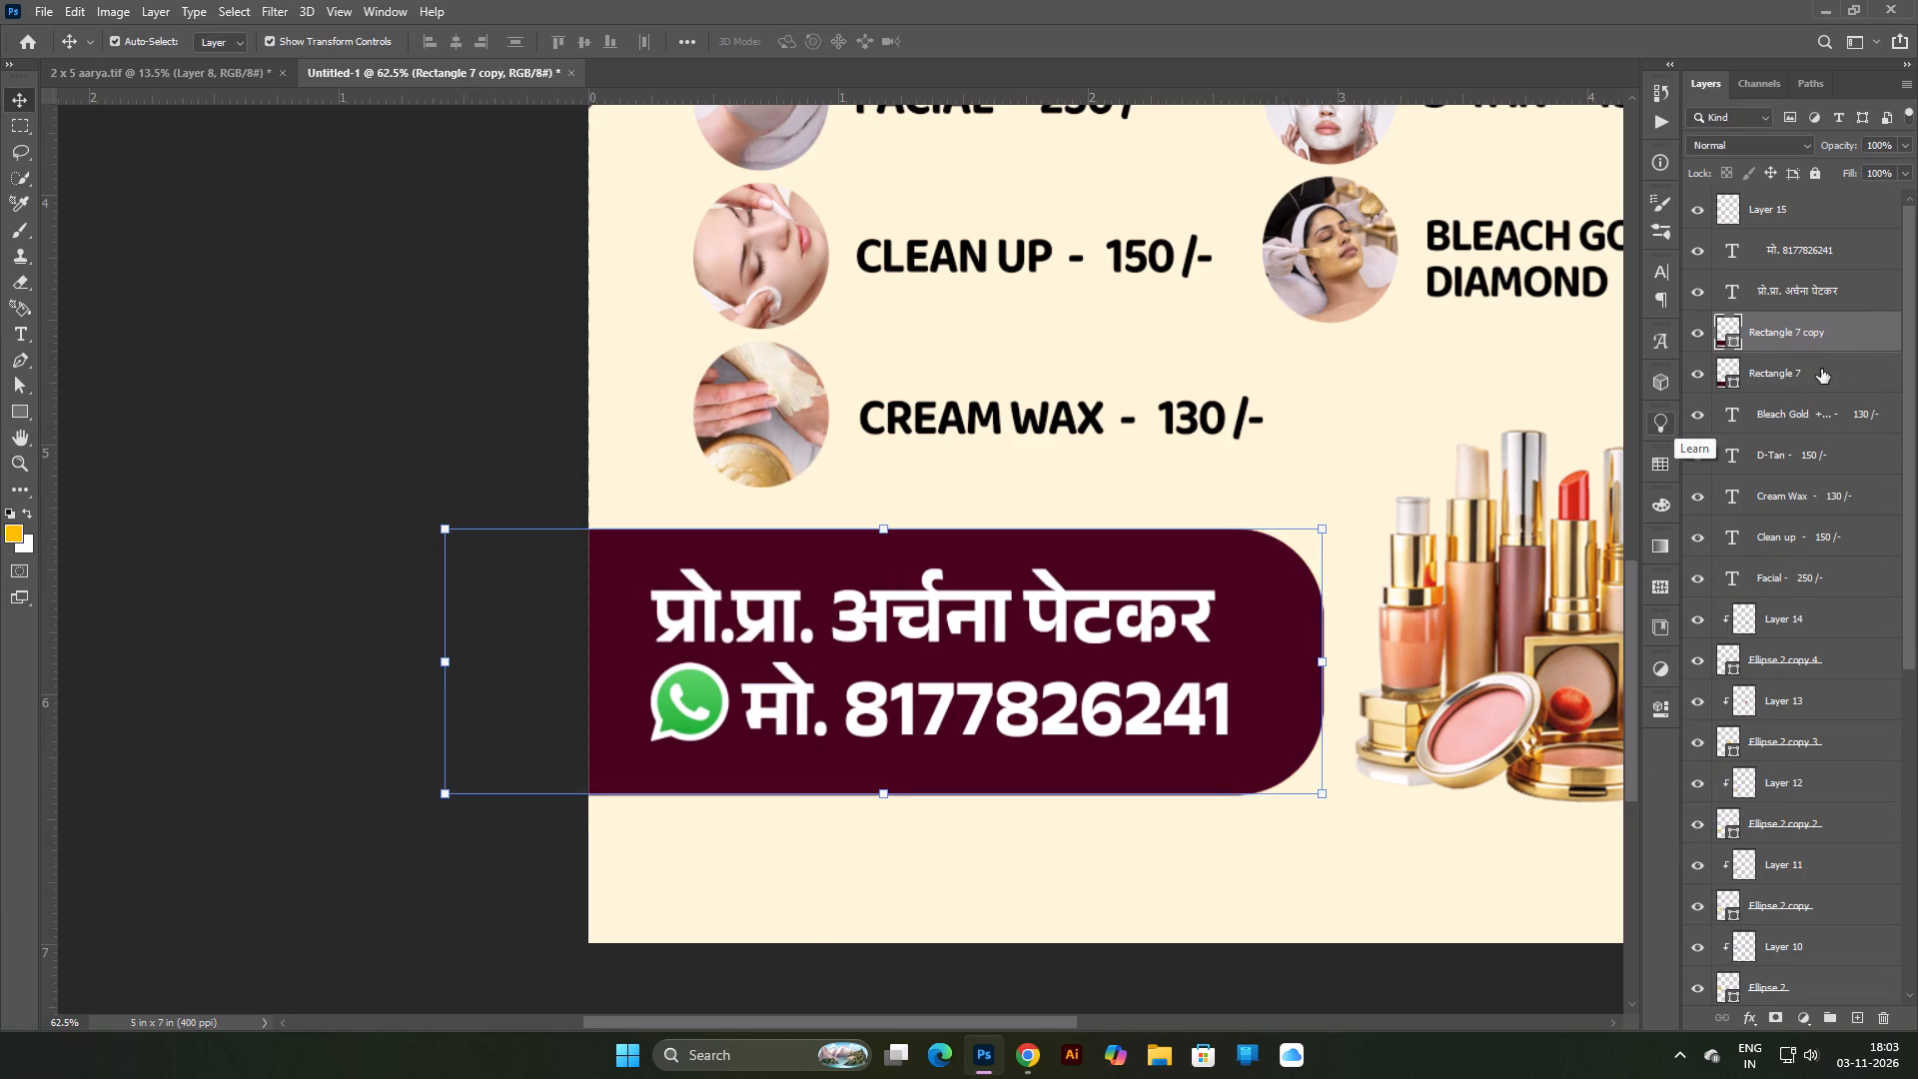
# Add a 7 px outside stroke in yellow to the original maroon panel beneath its copy.
pyautogui.click(1805, 390)
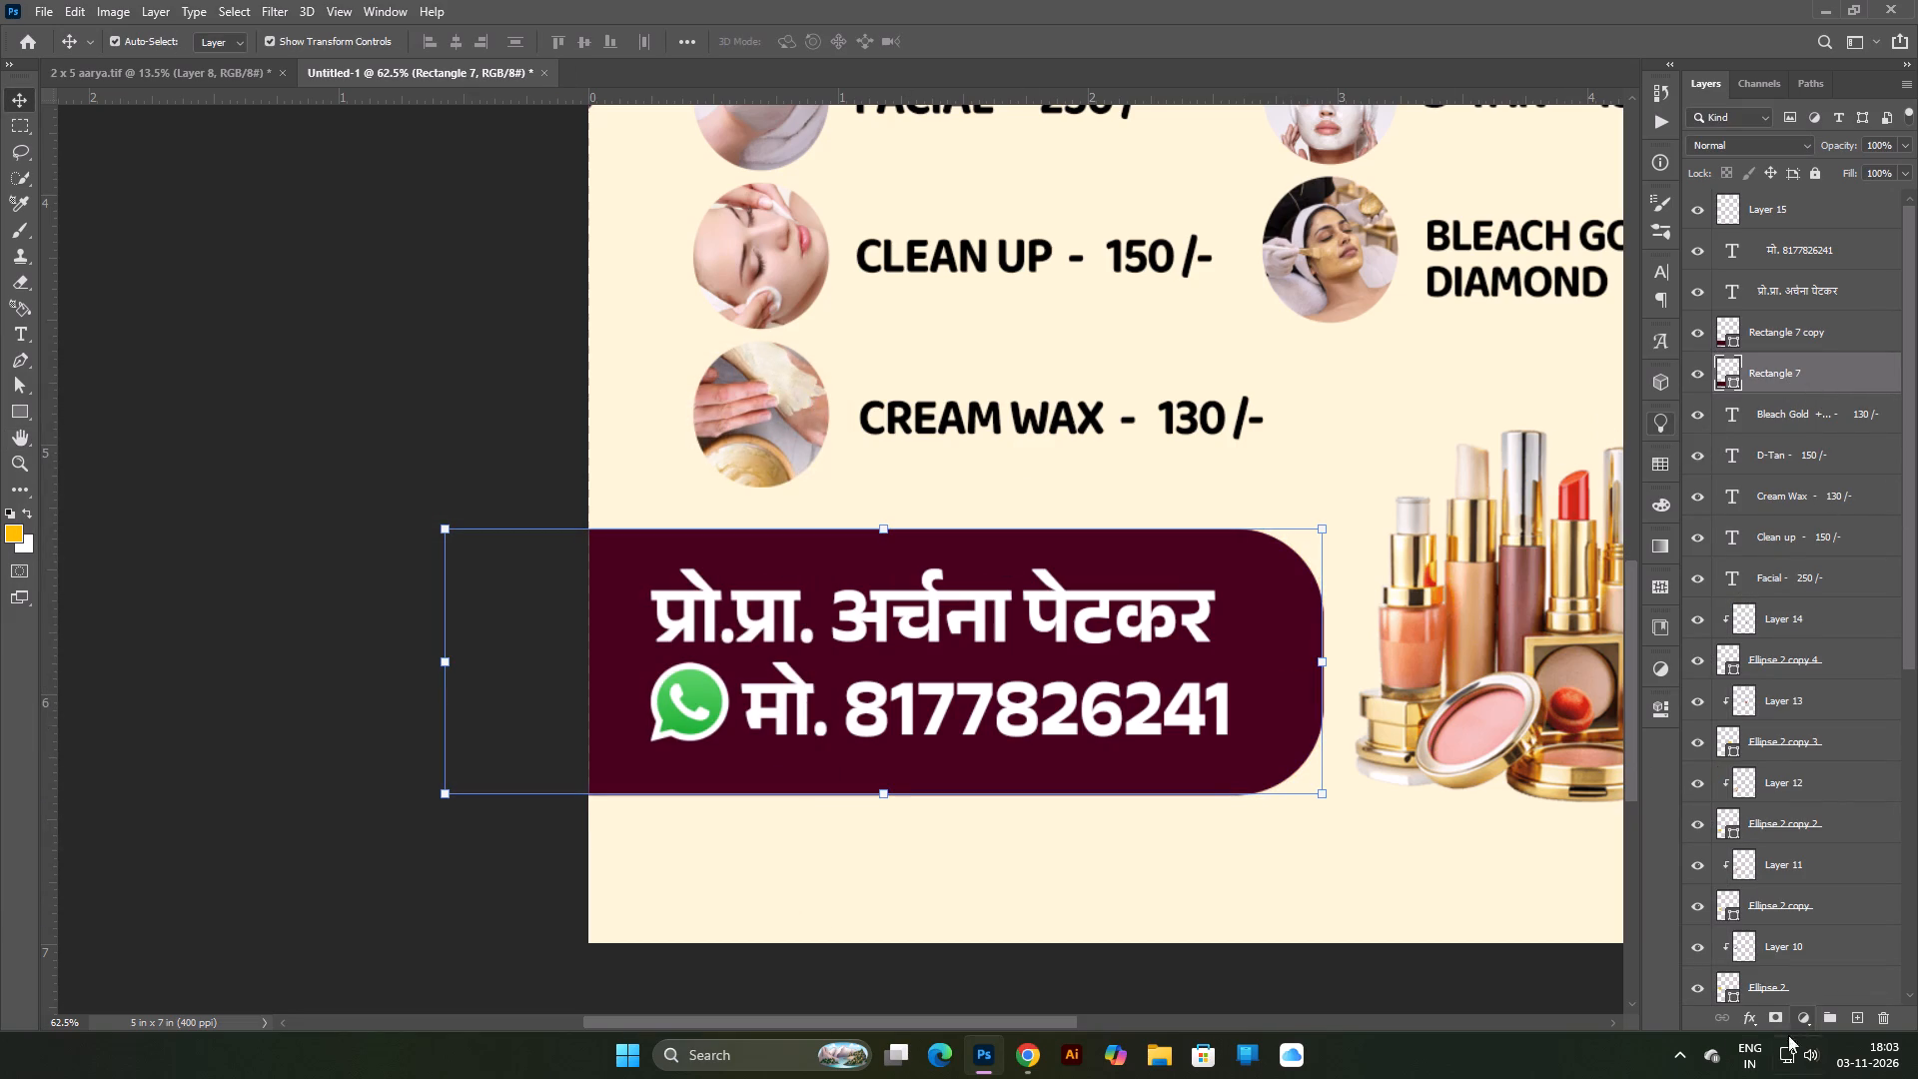
pyautogui.click(1747, 1016)
pyautogui.click(1802, 872)
pyautogui.click(400, 461)
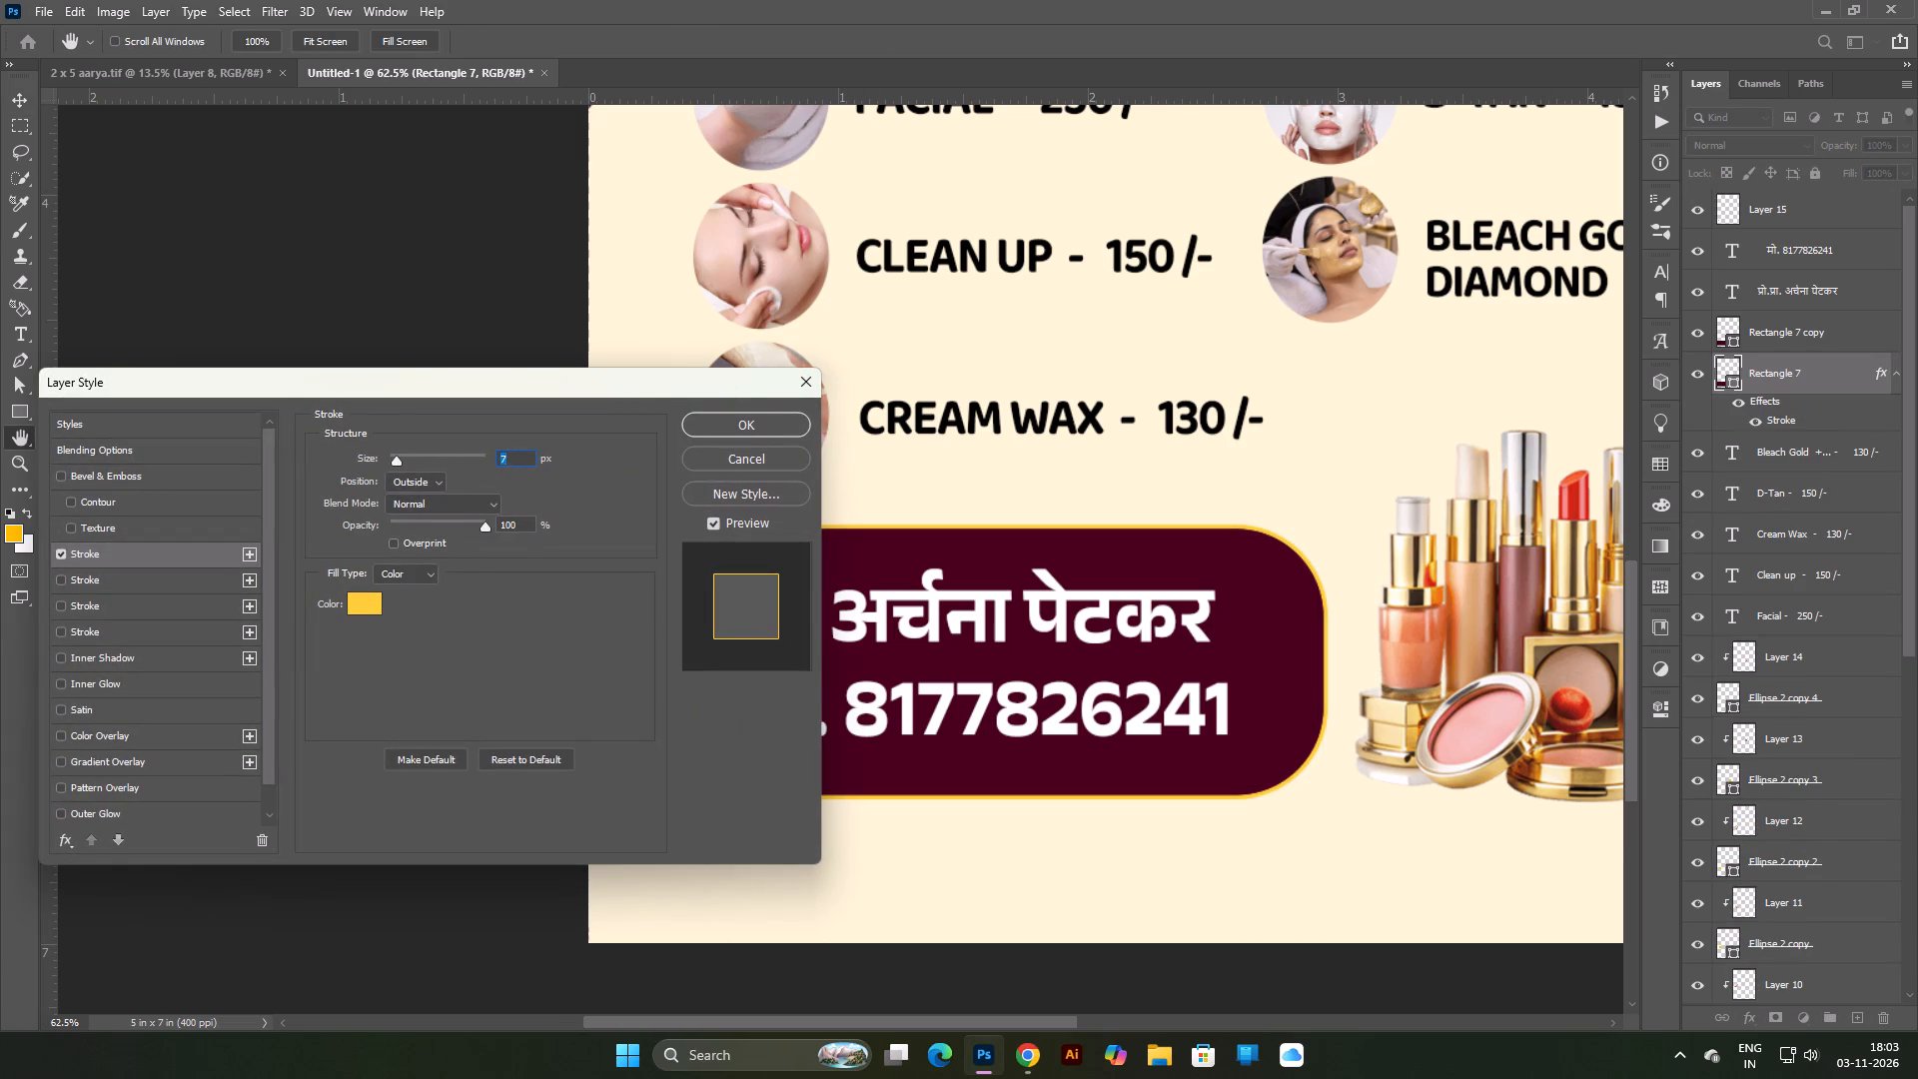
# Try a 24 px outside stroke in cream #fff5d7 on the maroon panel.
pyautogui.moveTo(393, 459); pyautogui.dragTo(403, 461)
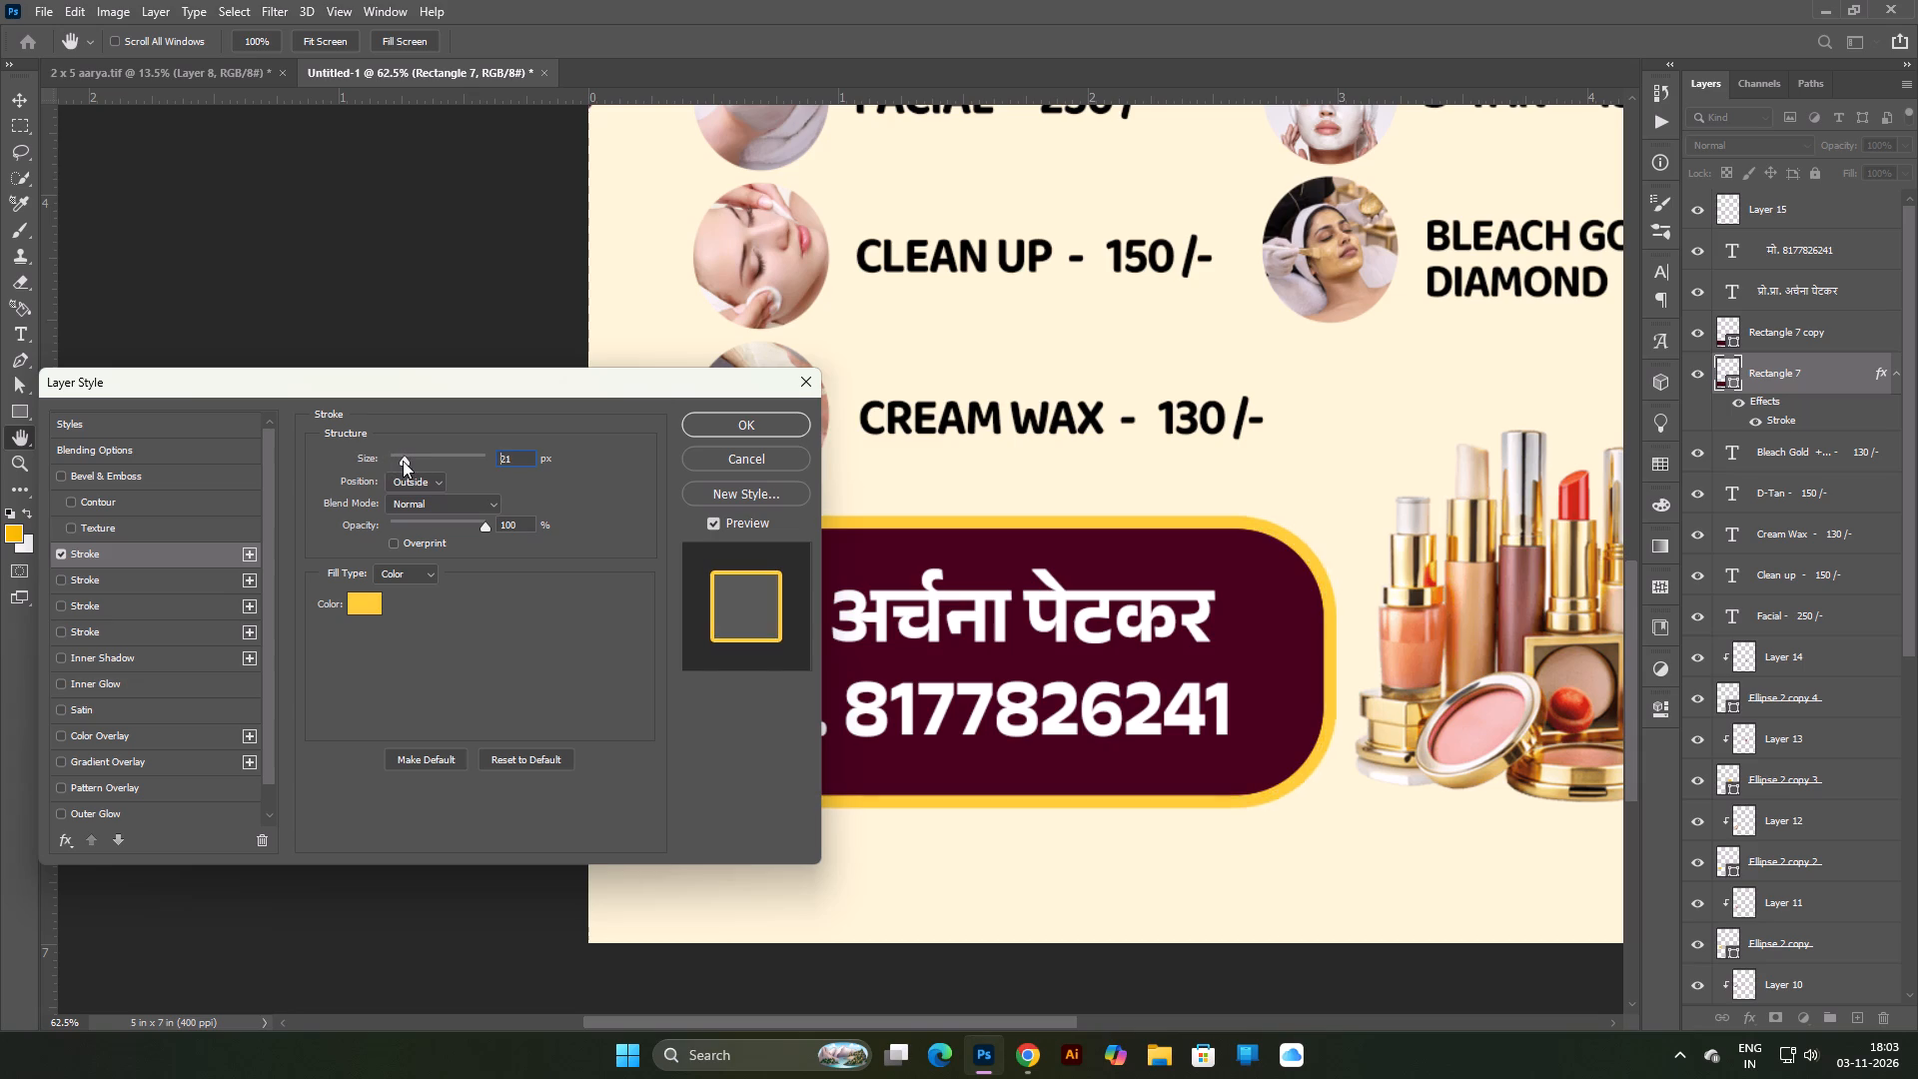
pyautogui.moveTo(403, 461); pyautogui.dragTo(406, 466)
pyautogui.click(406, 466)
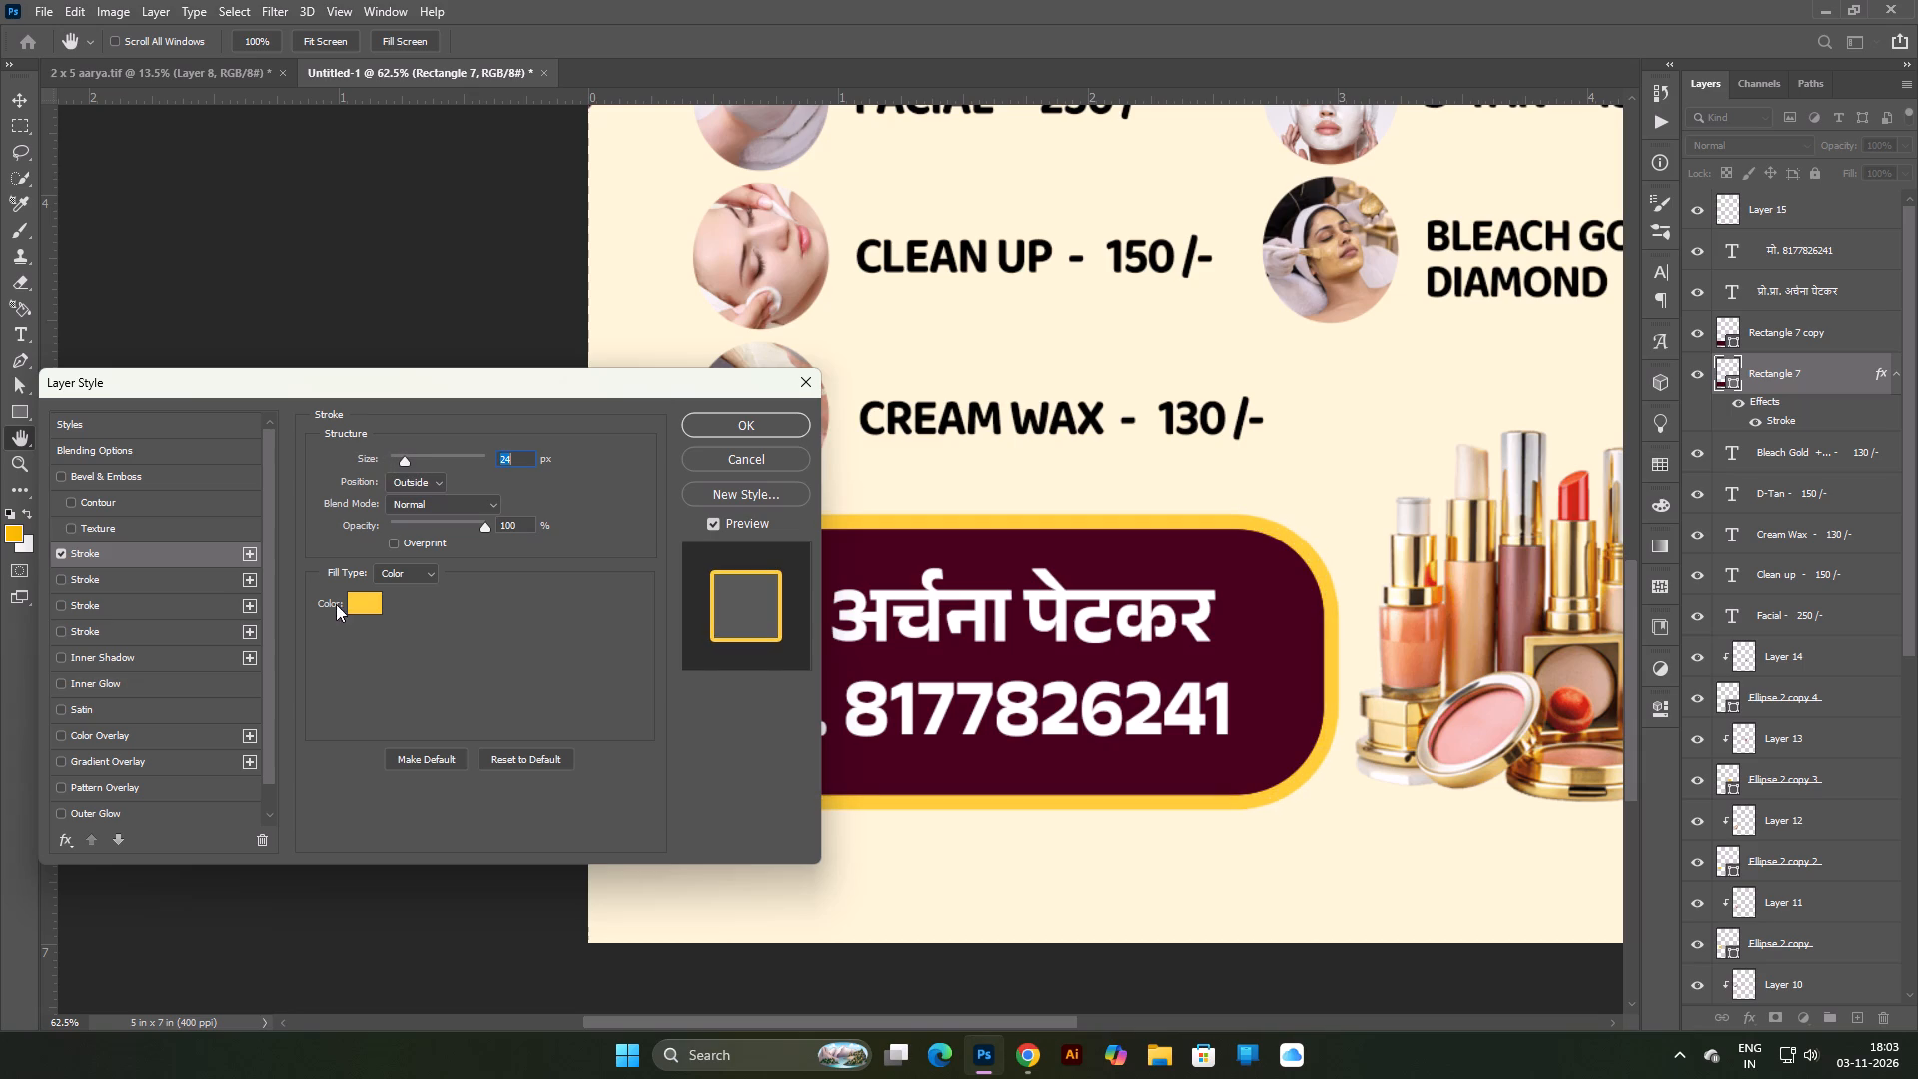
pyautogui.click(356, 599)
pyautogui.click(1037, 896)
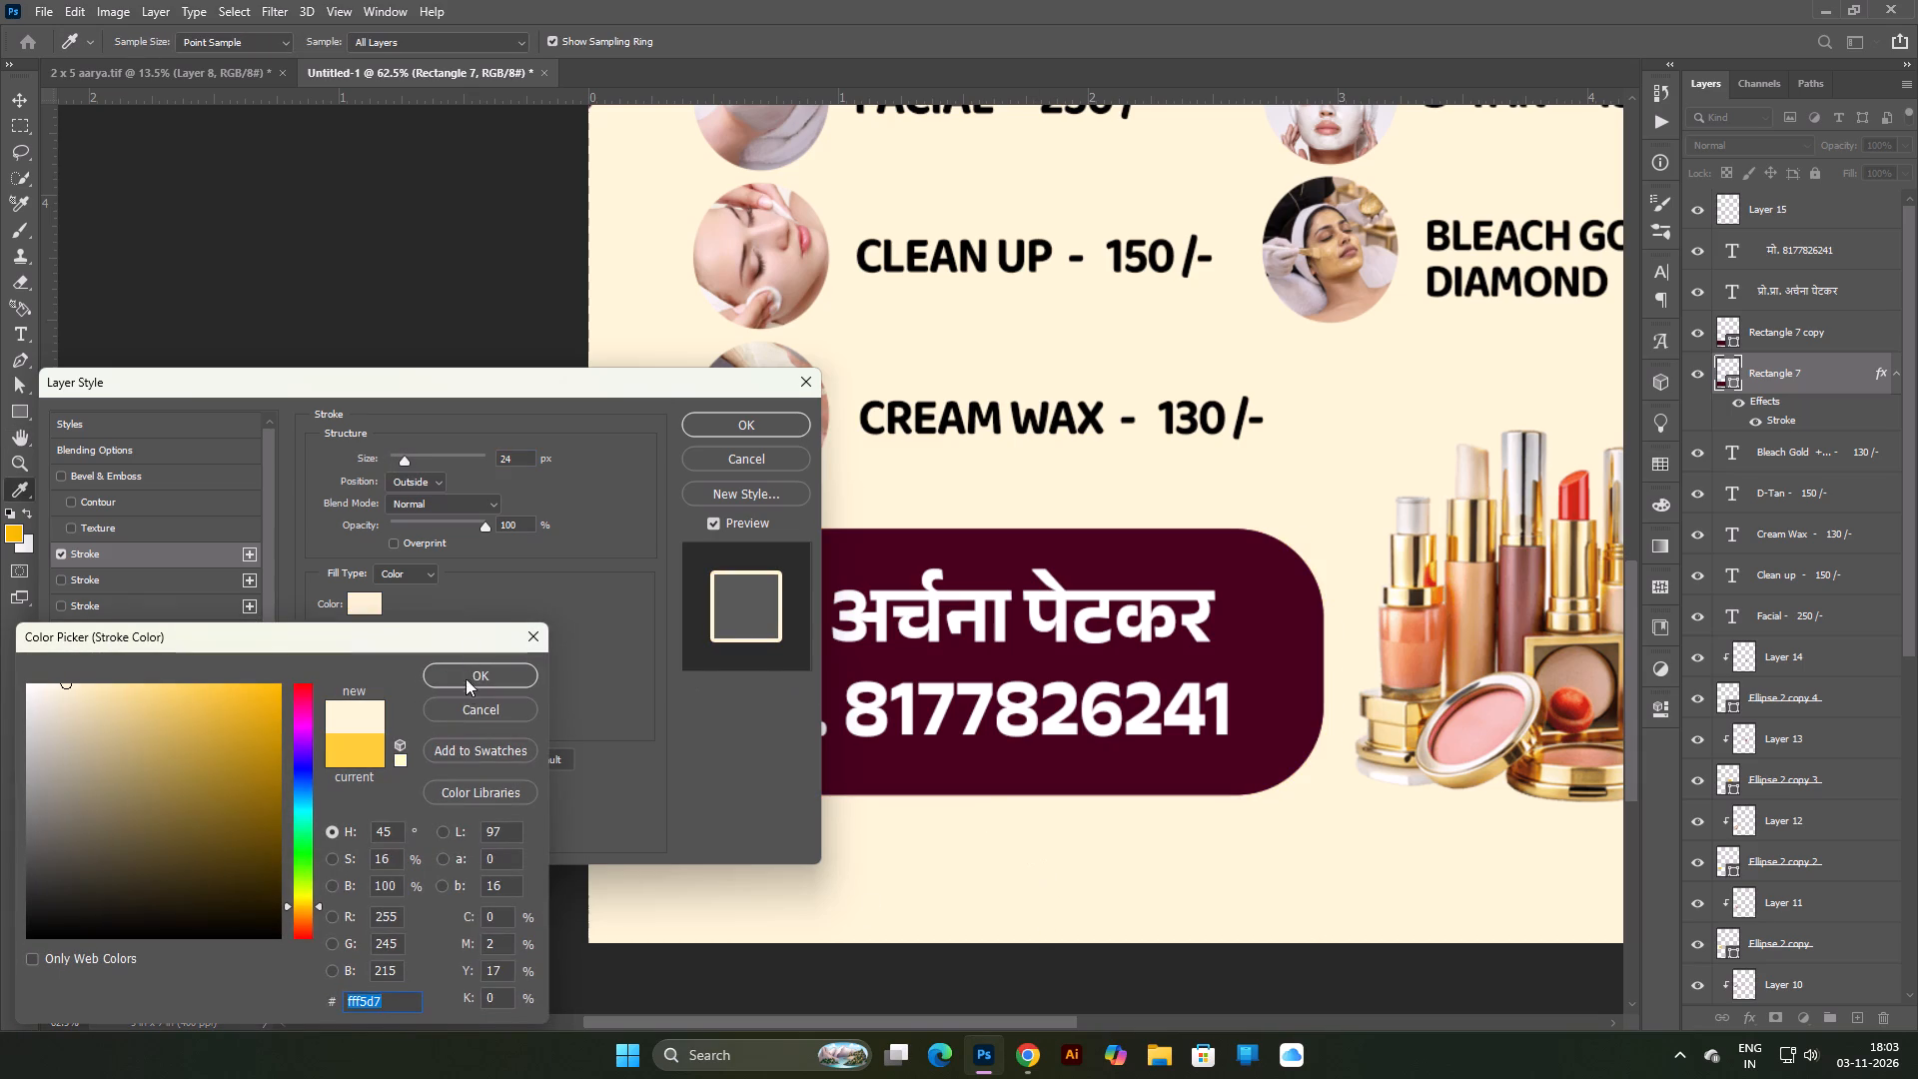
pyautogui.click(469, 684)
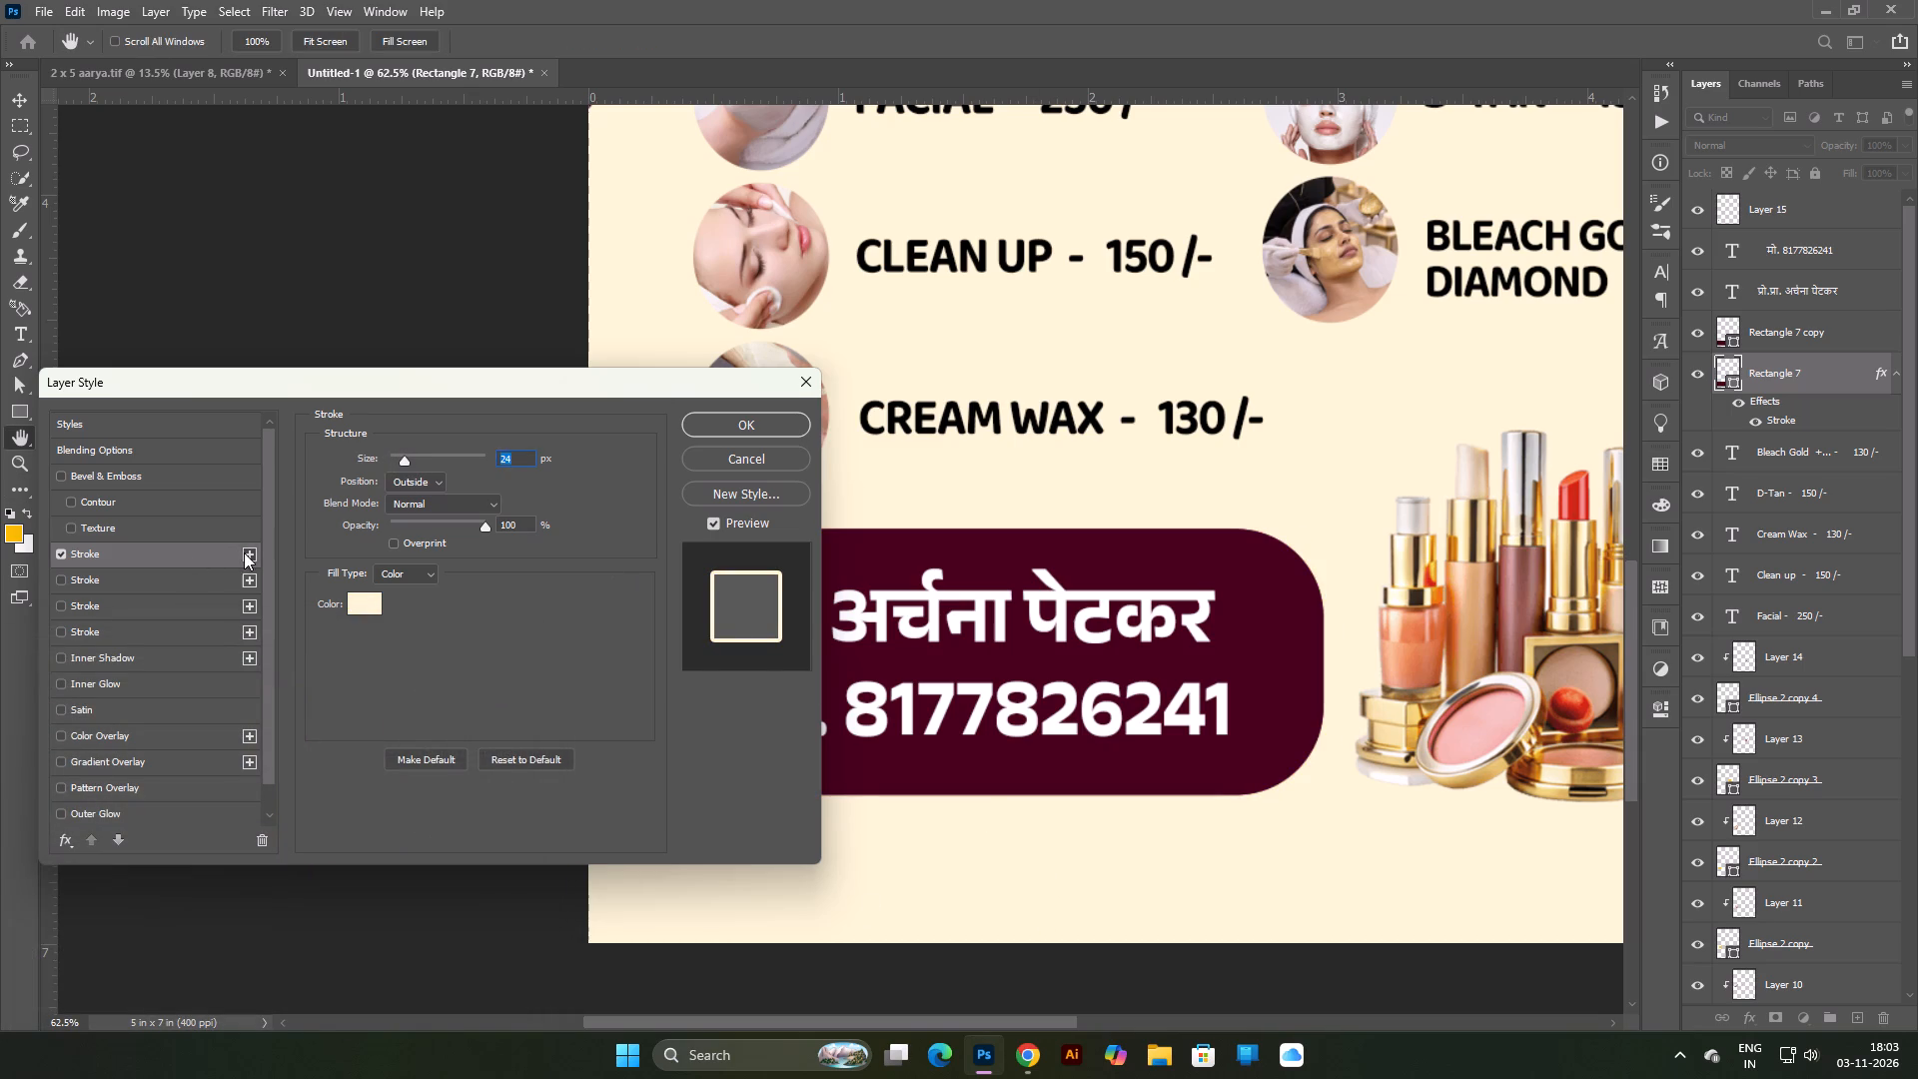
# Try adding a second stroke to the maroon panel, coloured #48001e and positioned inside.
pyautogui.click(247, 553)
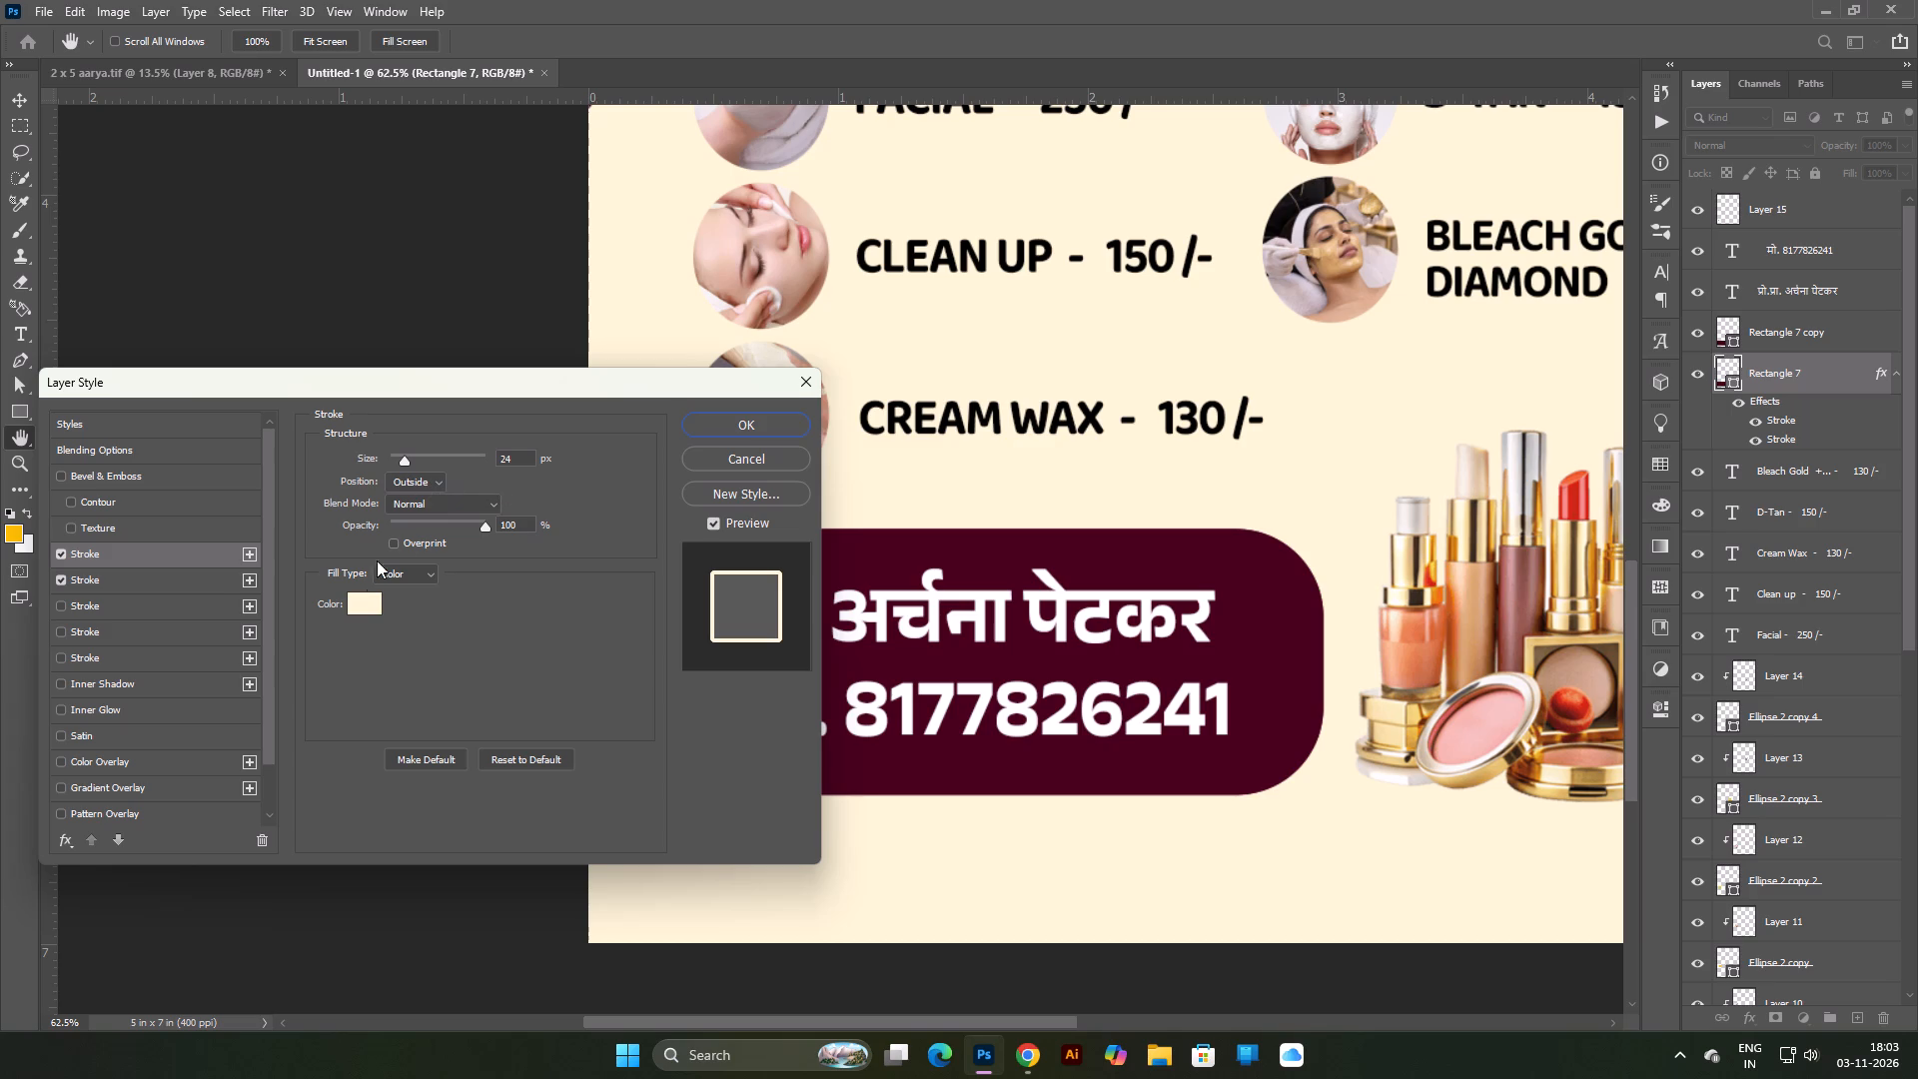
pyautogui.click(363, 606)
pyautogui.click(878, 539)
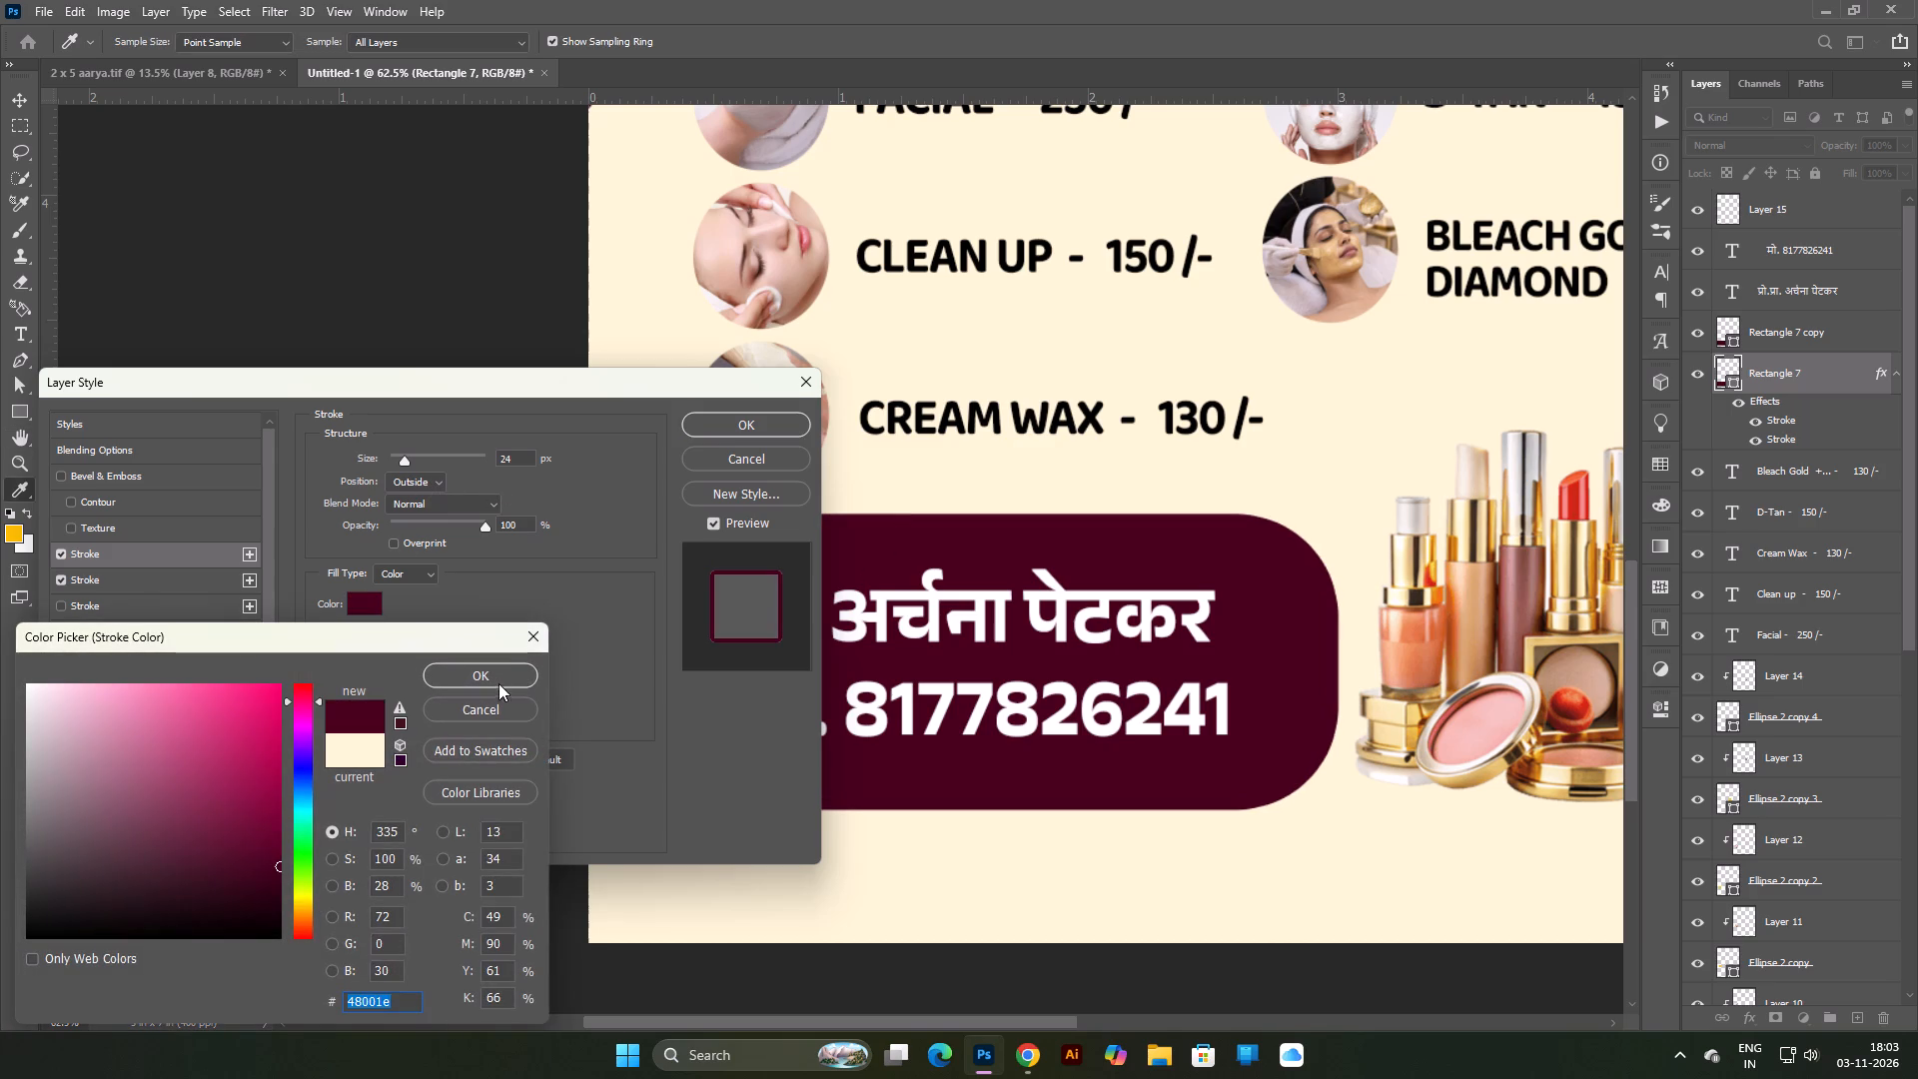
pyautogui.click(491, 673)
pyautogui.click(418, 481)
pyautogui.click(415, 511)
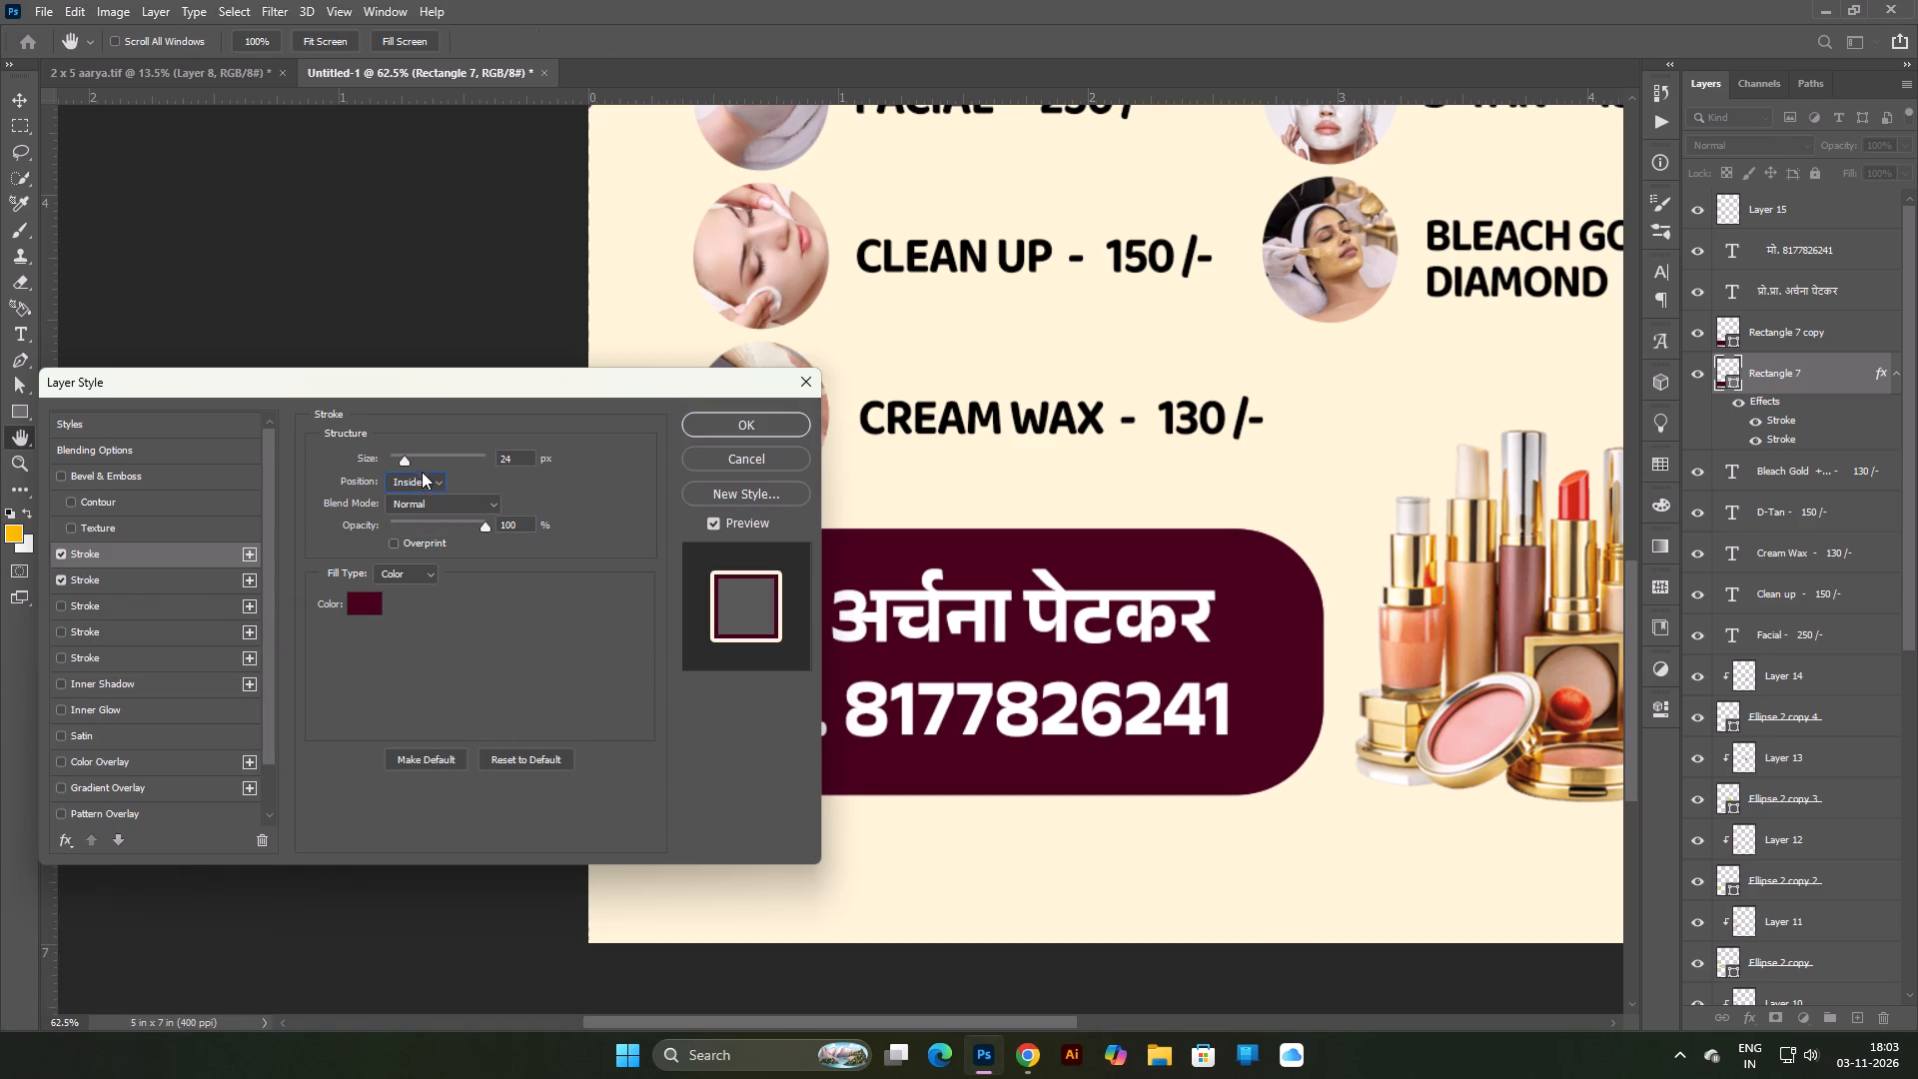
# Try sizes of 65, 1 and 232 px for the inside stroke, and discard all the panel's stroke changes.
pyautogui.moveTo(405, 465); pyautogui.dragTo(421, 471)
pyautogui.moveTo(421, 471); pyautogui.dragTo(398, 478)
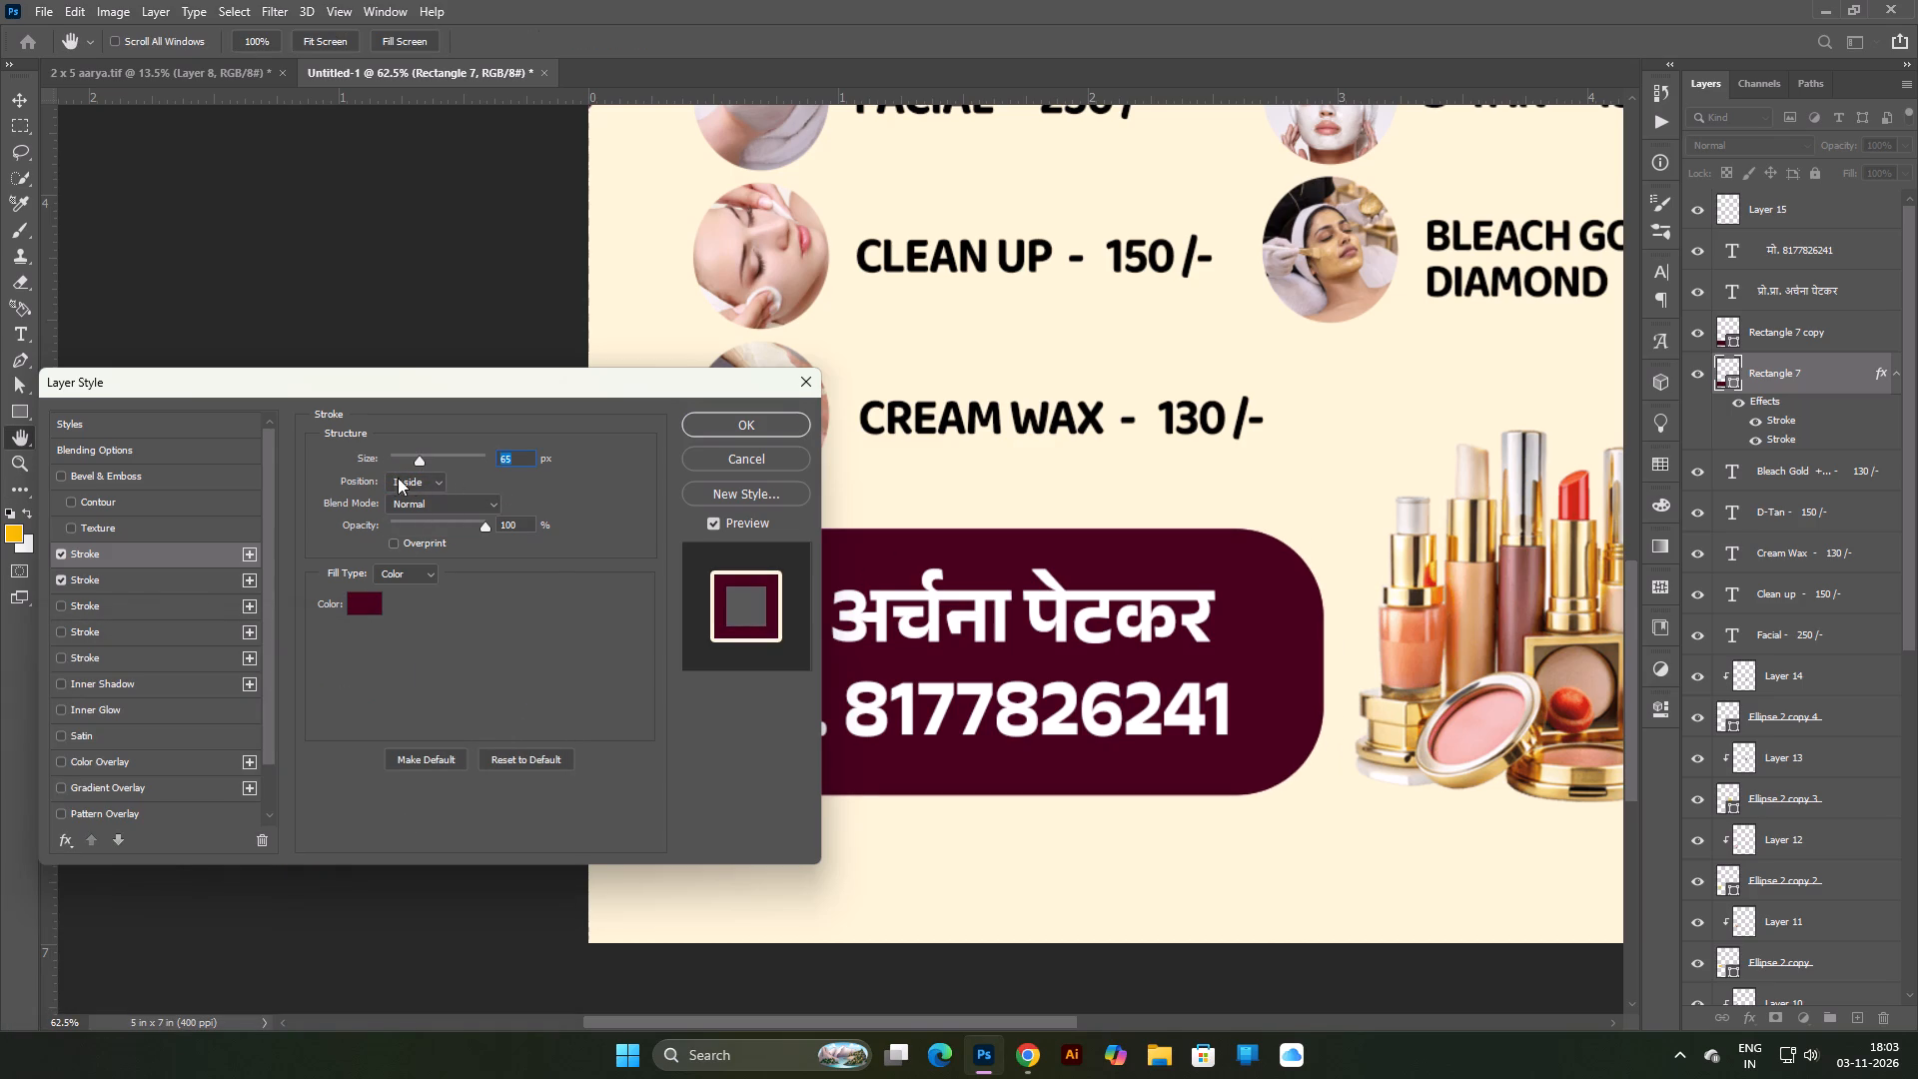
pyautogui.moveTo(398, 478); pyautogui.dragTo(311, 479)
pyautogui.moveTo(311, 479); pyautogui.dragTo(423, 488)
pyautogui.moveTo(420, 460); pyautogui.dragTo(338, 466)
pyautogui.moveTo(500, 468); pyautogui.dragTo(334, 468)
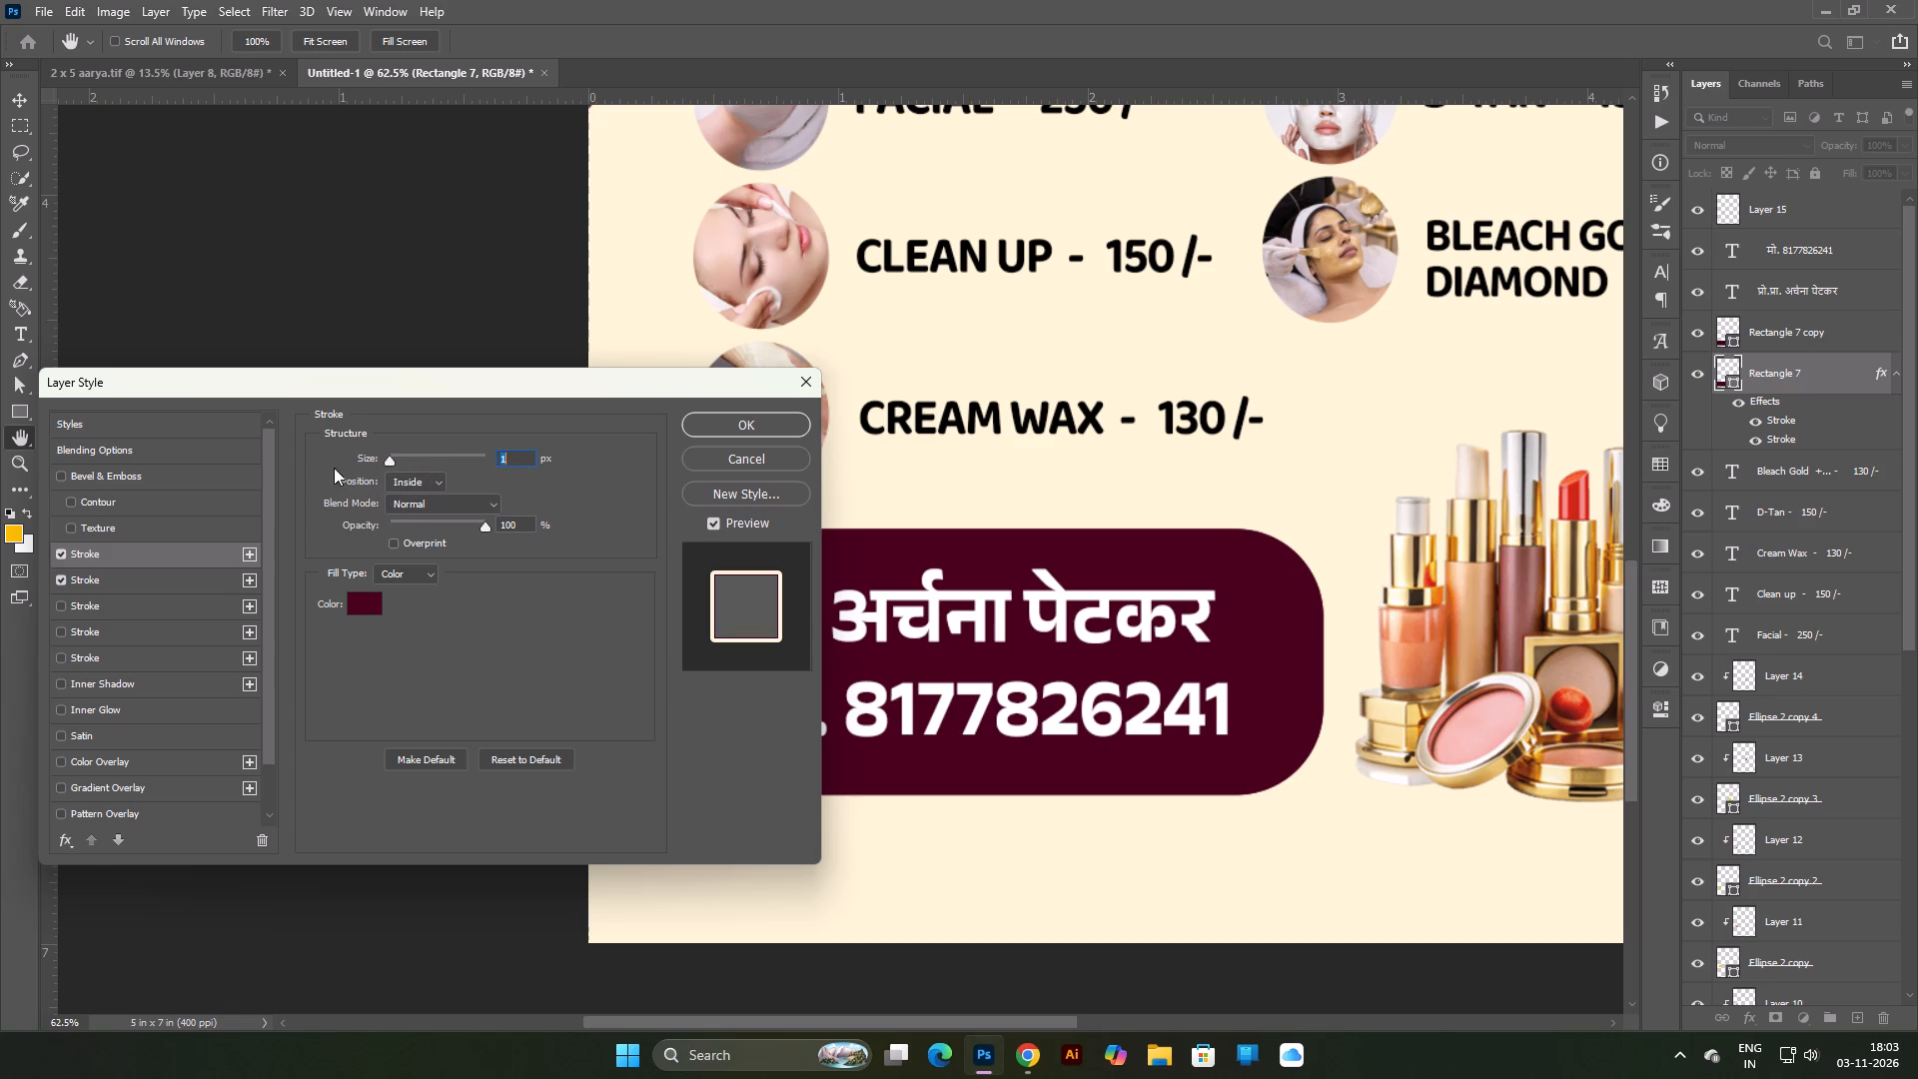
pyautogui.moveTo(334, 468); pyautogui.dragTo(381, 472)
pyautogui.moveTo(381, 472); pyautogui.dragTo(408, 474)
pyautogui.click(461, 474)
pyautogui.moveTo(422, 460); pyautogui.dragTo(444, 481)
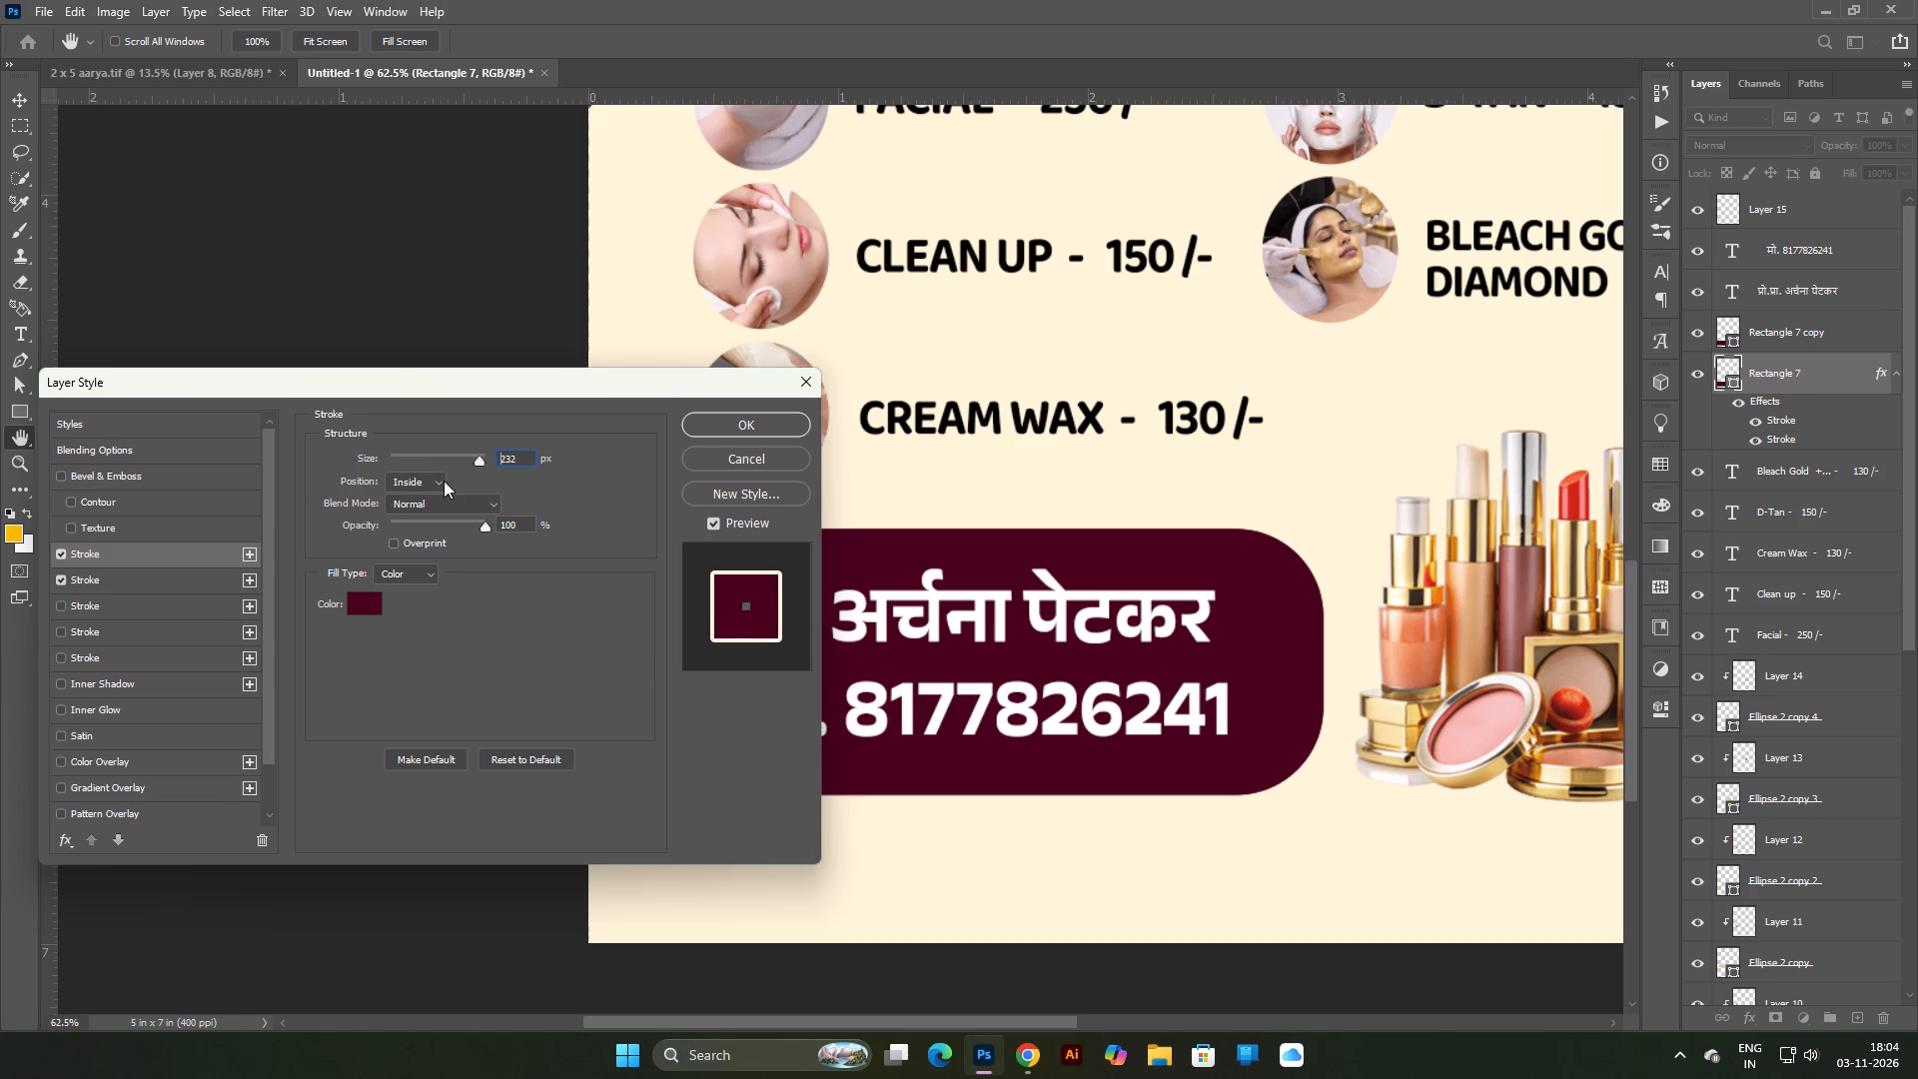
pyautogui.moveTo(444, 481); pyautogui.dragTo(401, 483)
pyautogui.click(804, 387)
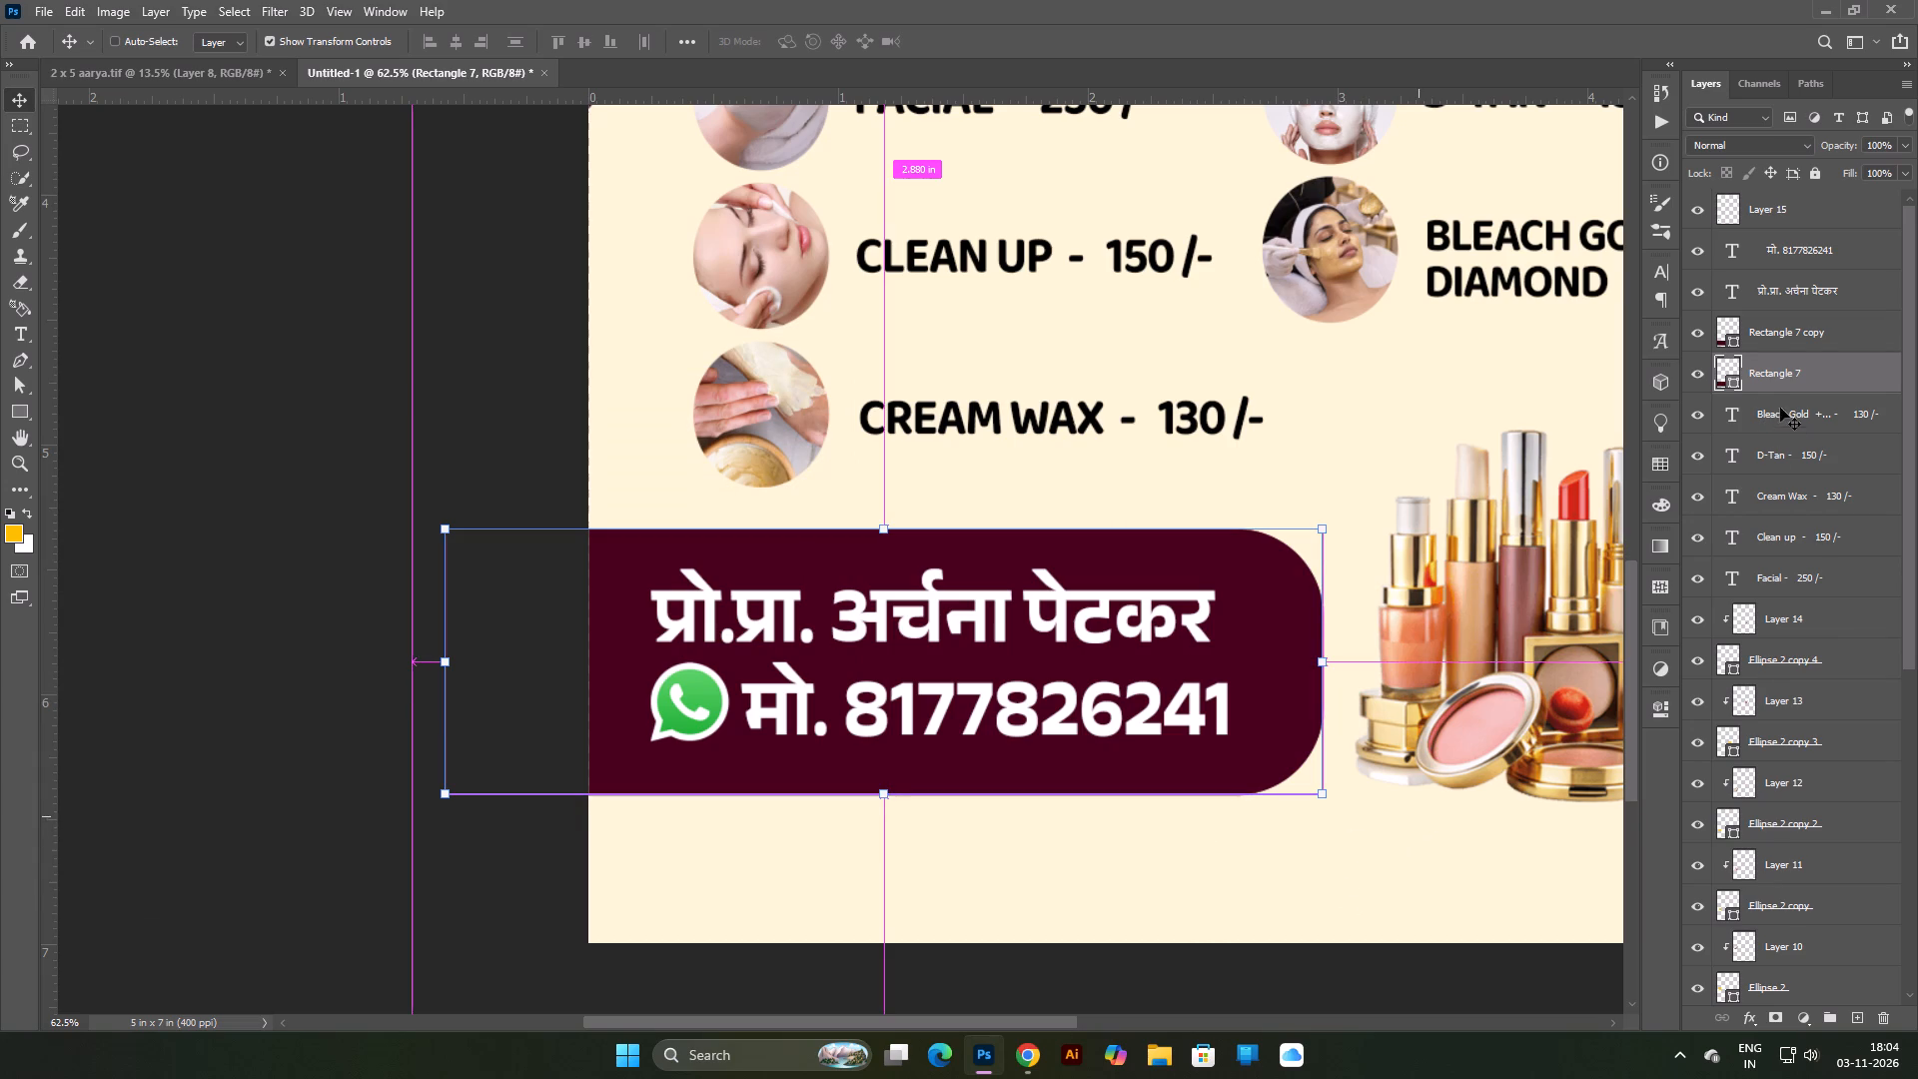
# Add a 14 px outside stroke to the Rectangle 7 maroon panel and open the stroke colour for editing.
pyautogui.click(1754, 1020)
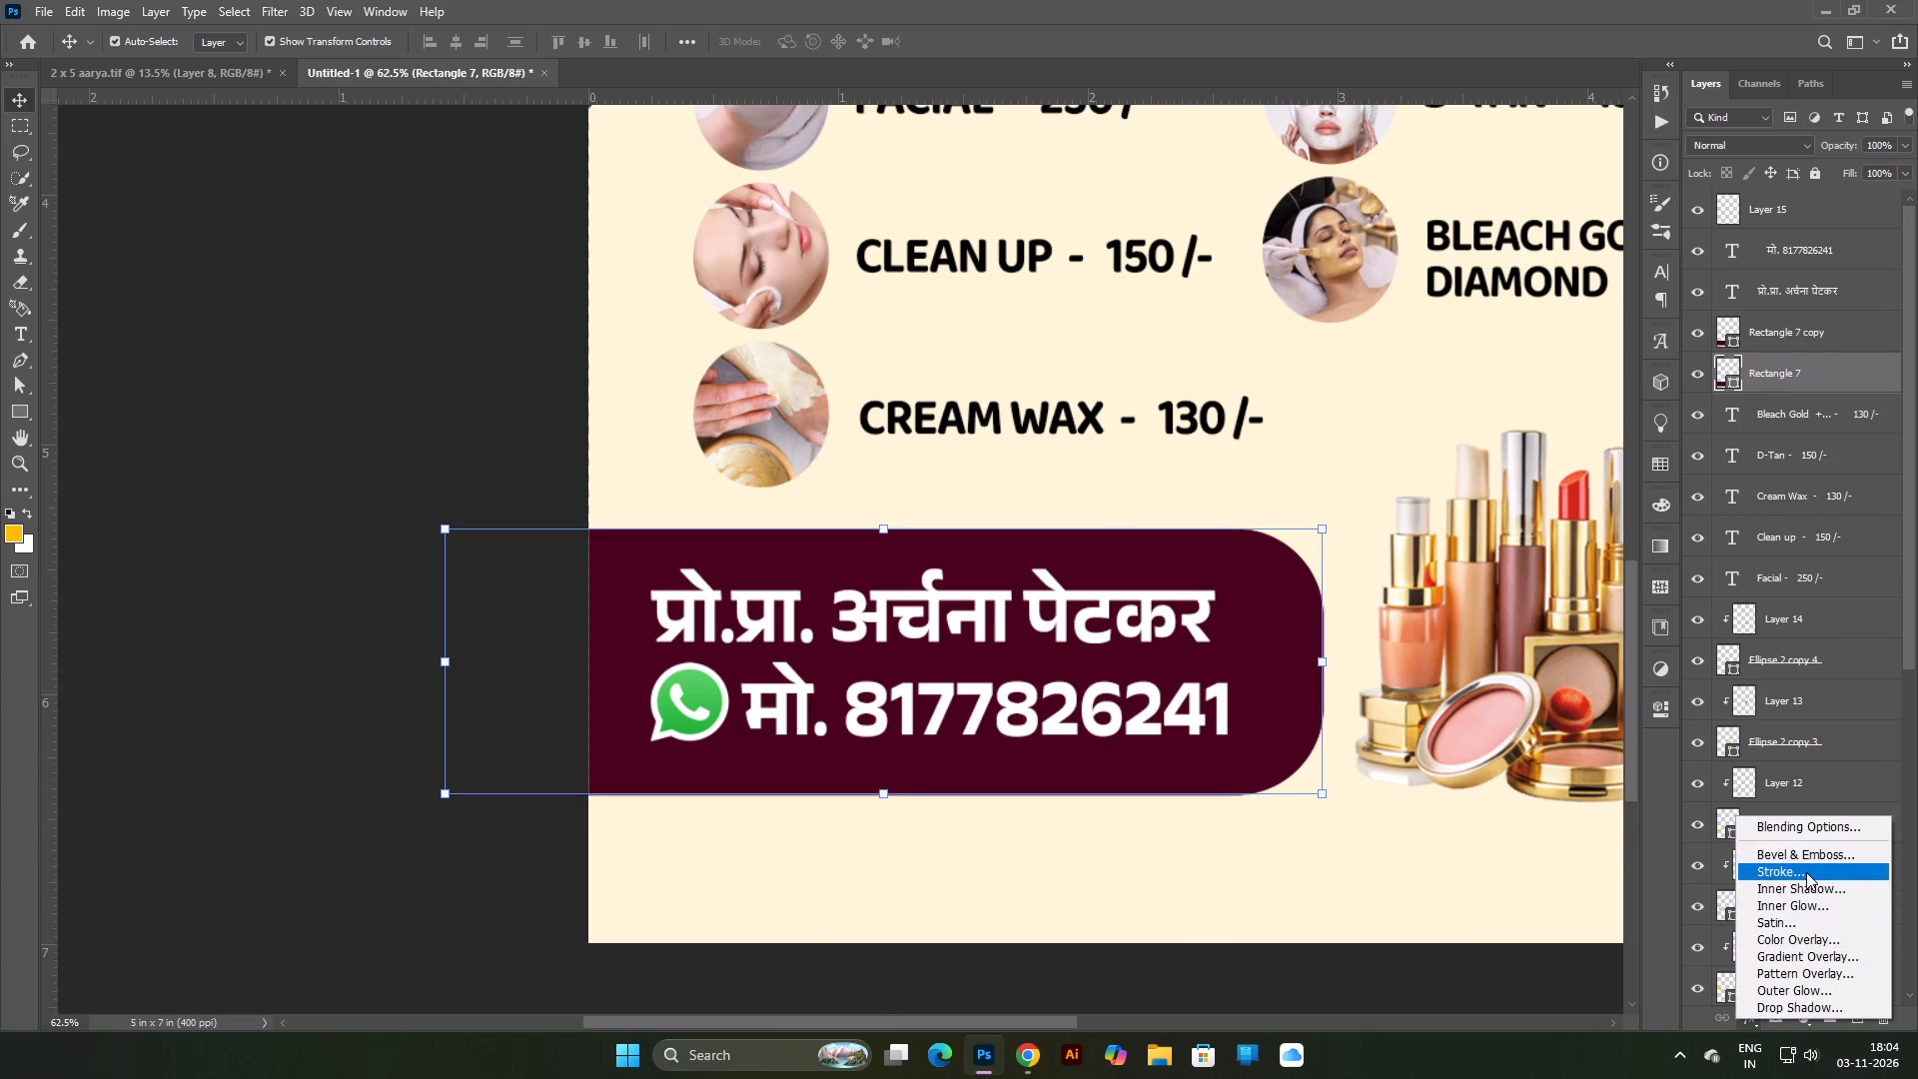
pyautogui.click(1806, 872)
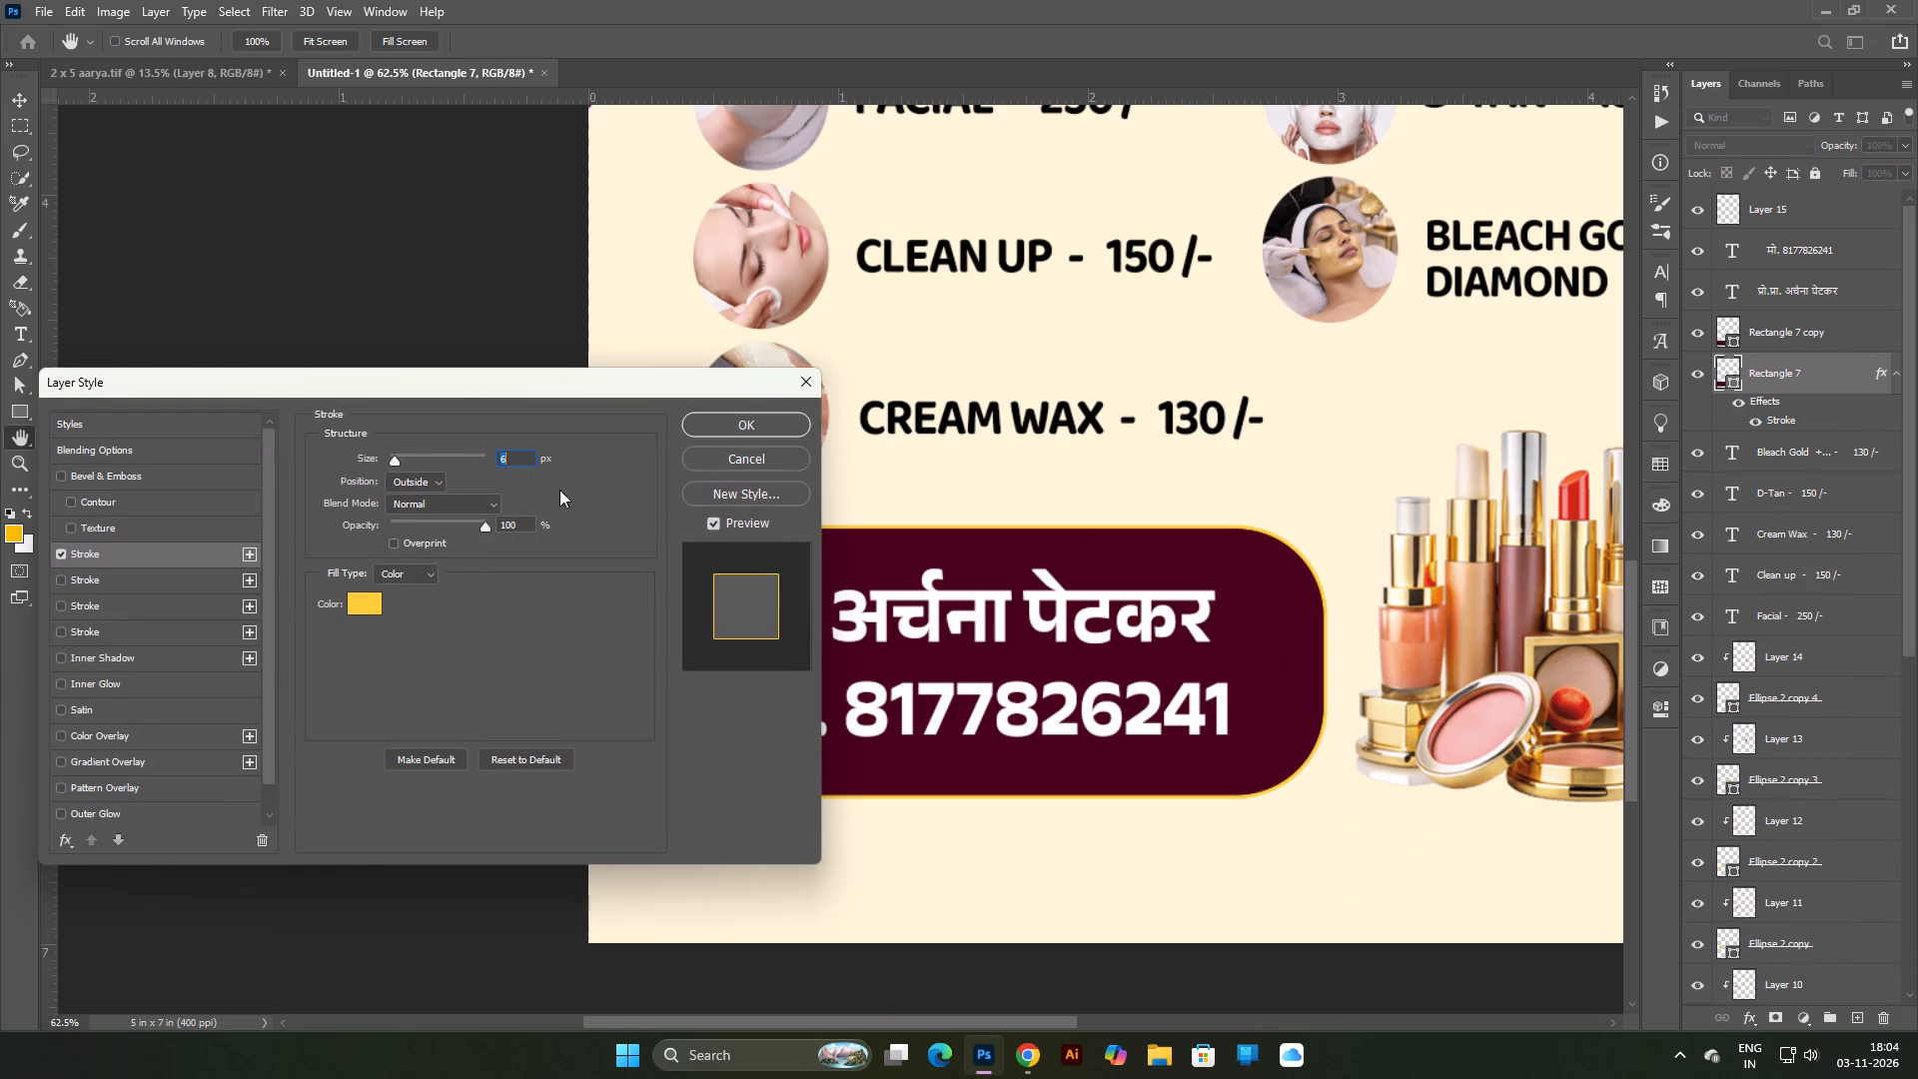
pyautogui.scroll(-1, 506, 459)
pyautogui.scroll(11, 506, 459)
pyautogui.scroll(-4, 511, 459)
pyautogui.scroll(2, 511, 459)
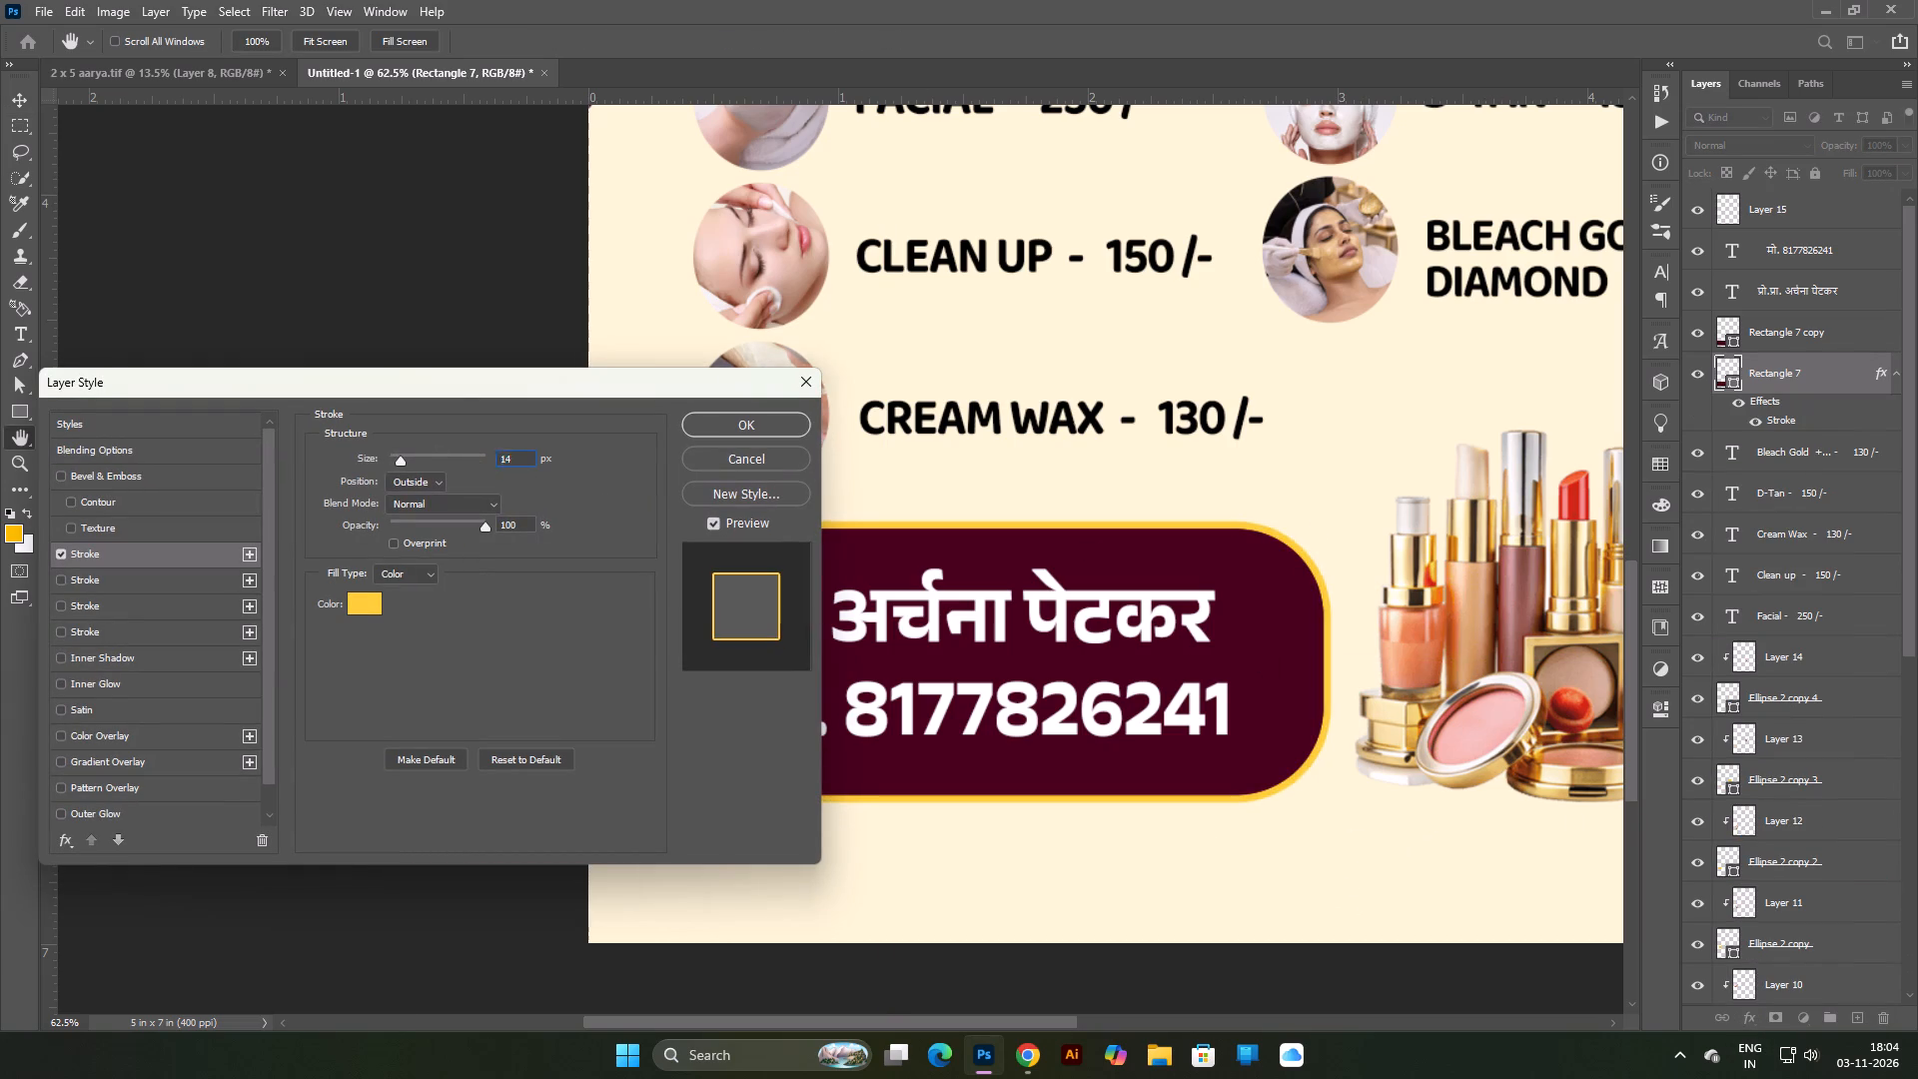
pyautogui.scroll(-1, 511, 459)
pyautogui.click(354, 602)
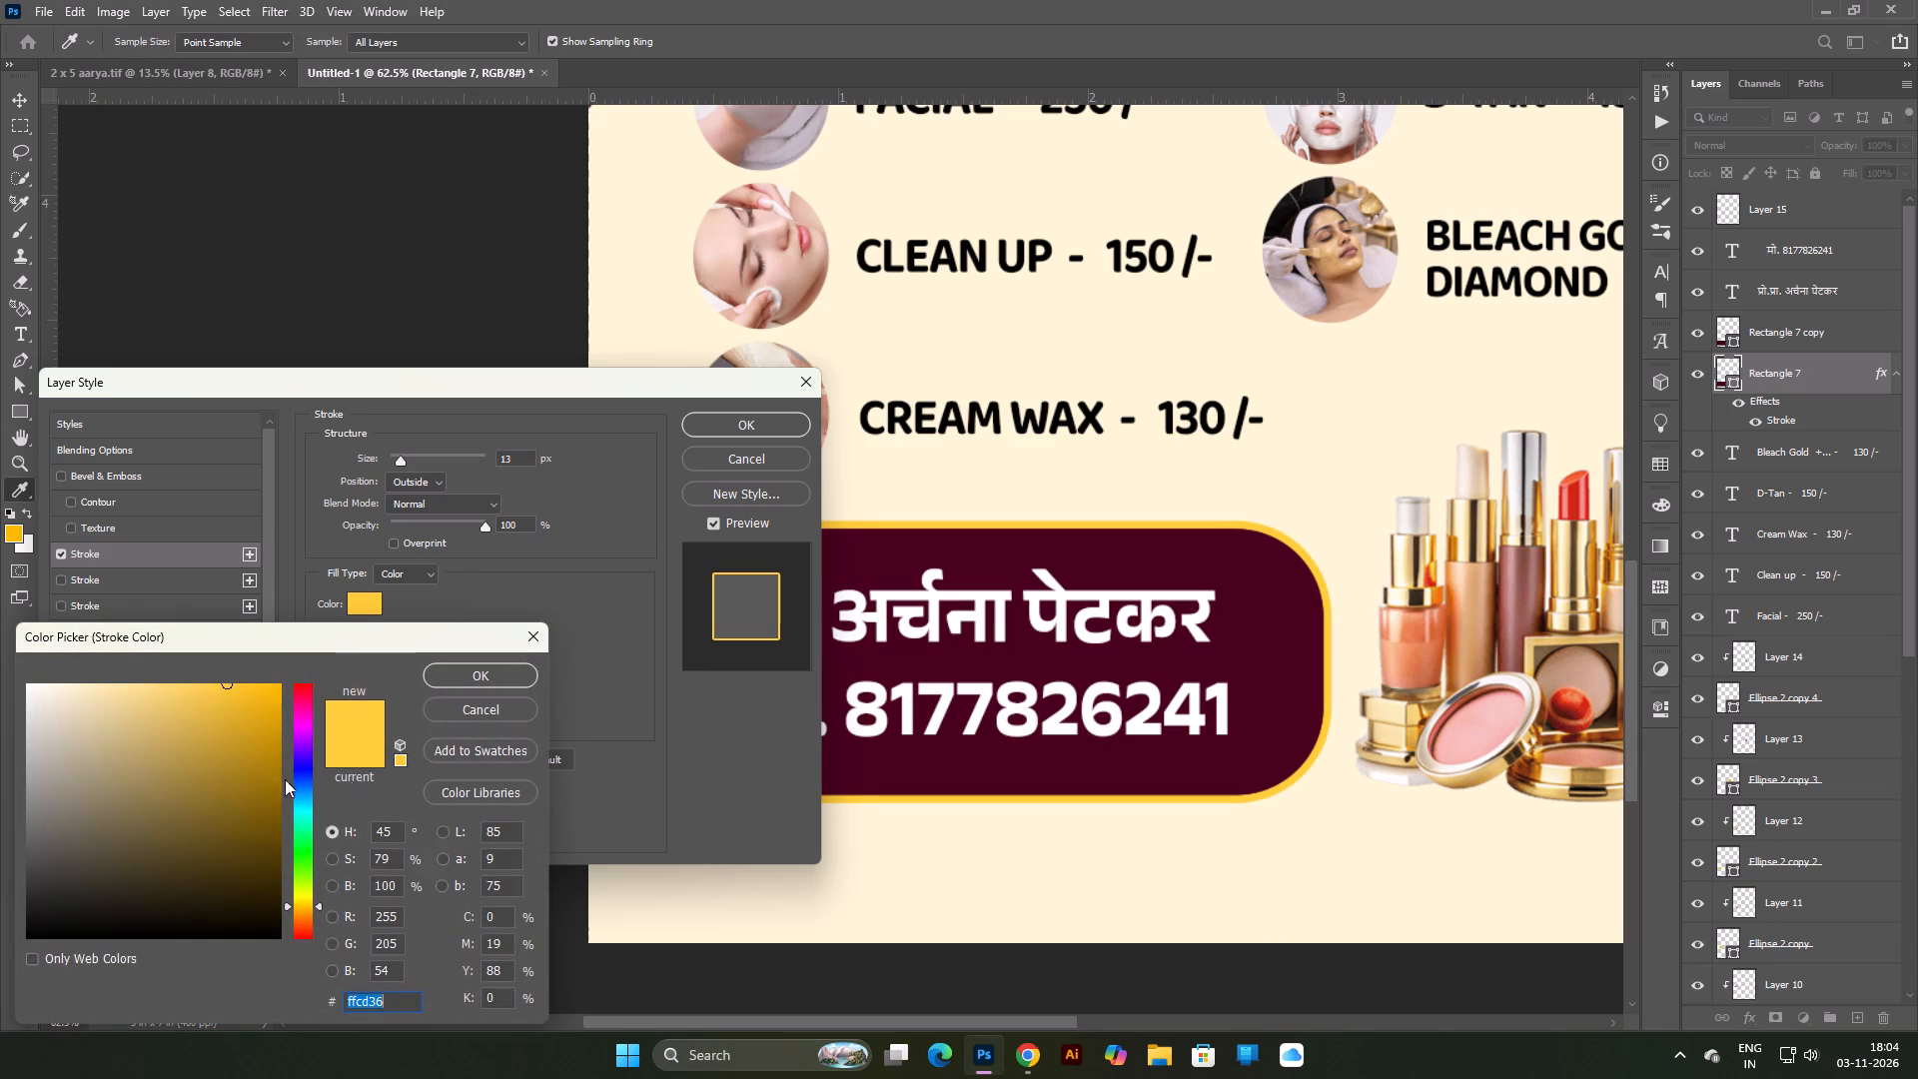
# Set the Rectangle 7 panel's outside stroke to 10 px in cream #fff5d7 sampled from the poster background, and apply it.
pyautogui.click(522, 457)
pyautogui.click(535, 632)
pyautogui.scroll(-3, 520, 465)
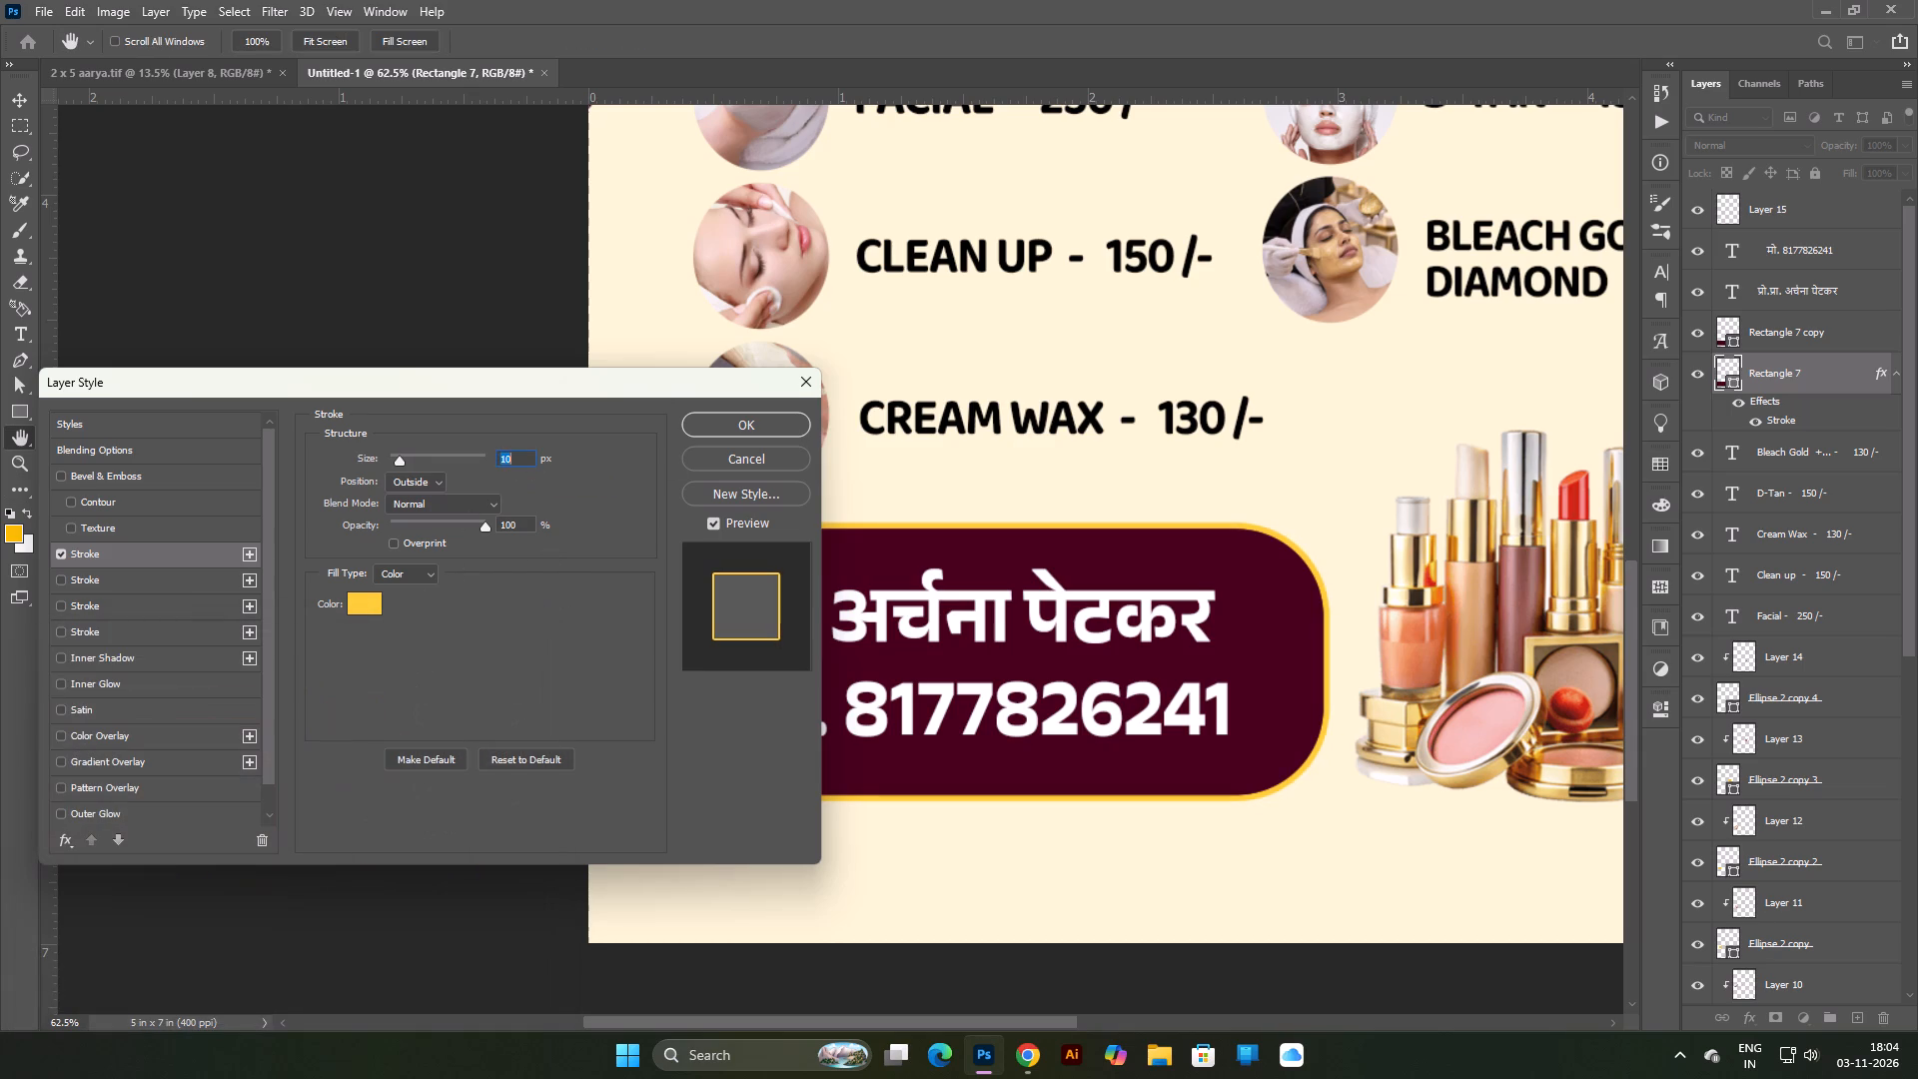
pyautogui.click(357, 609)
pyautogui.click(1054, 890)
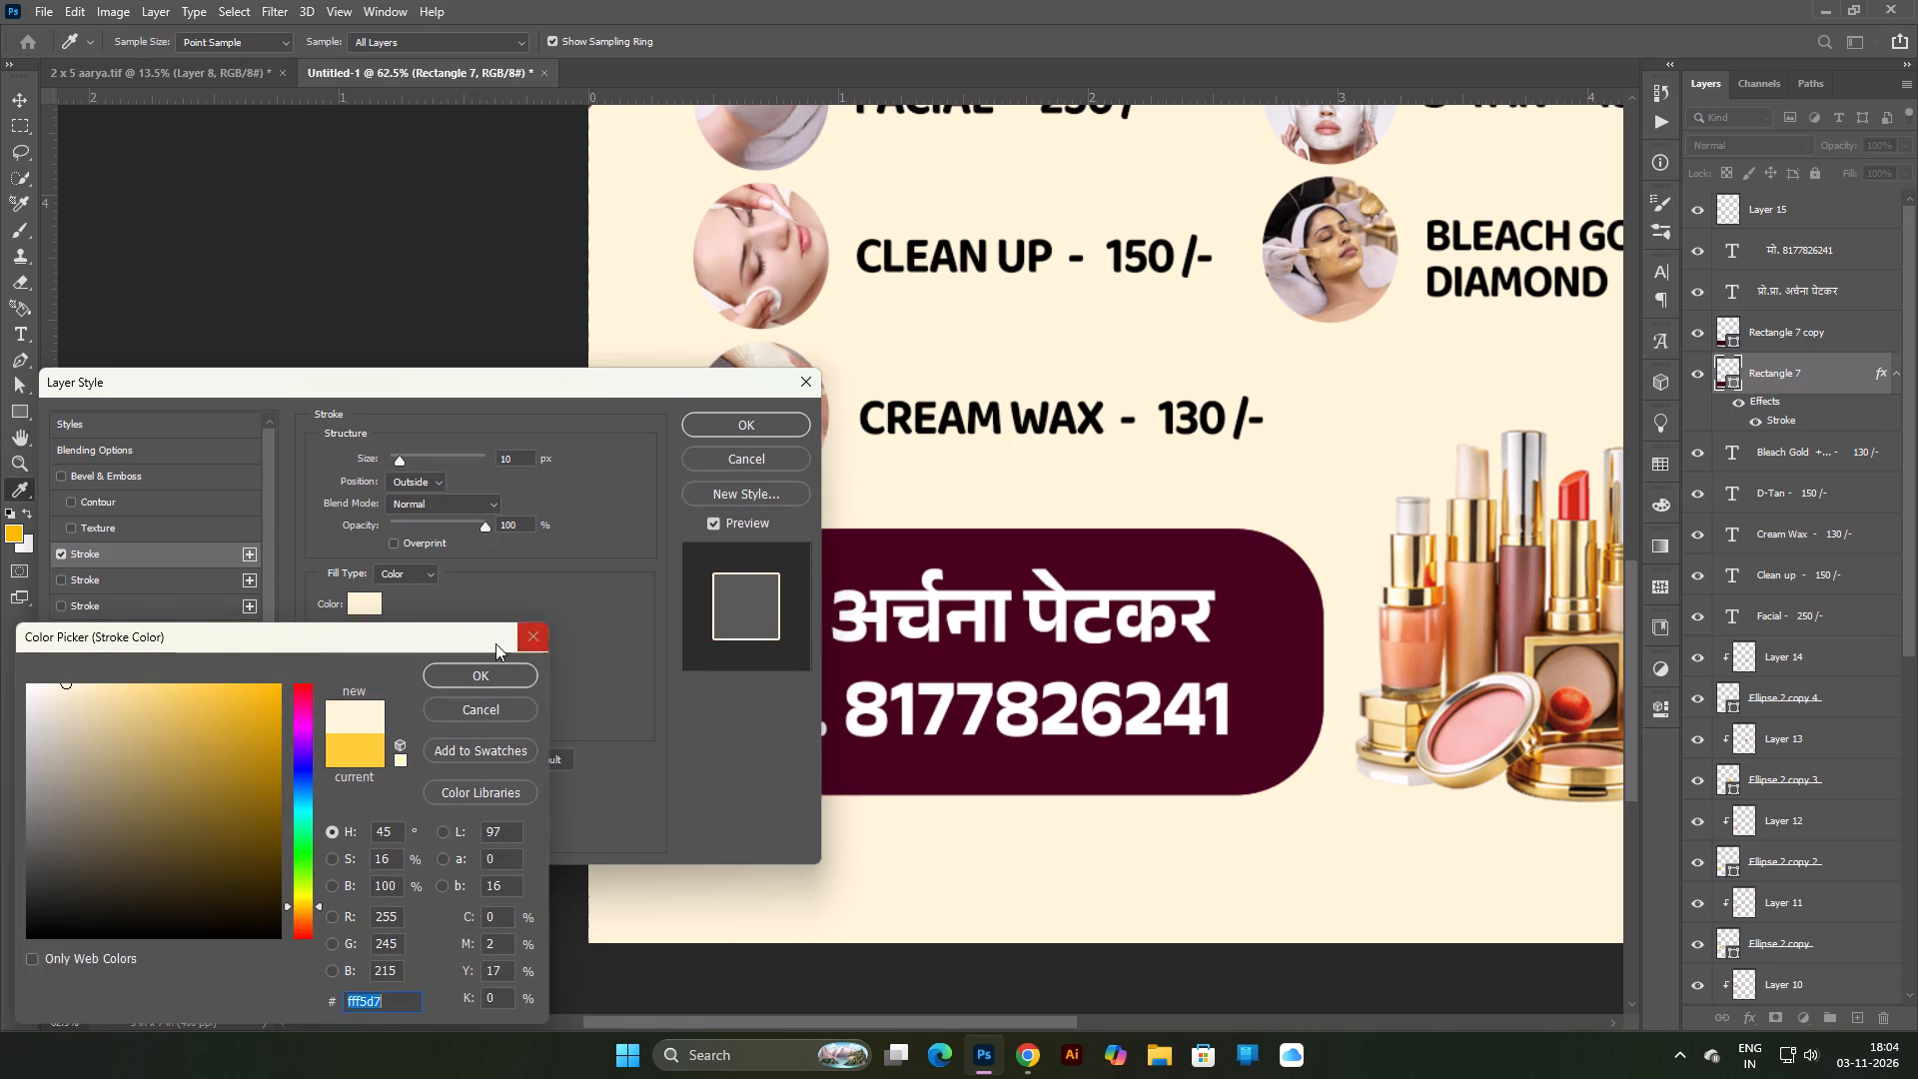
pyautogui.click(485, 672)
pyautogui.click(732, 420)
# Convert the Rectangle 7 layer with its cream stroke to a smart object and rasterize it.
pyautogui.rightClick(1808, 379)
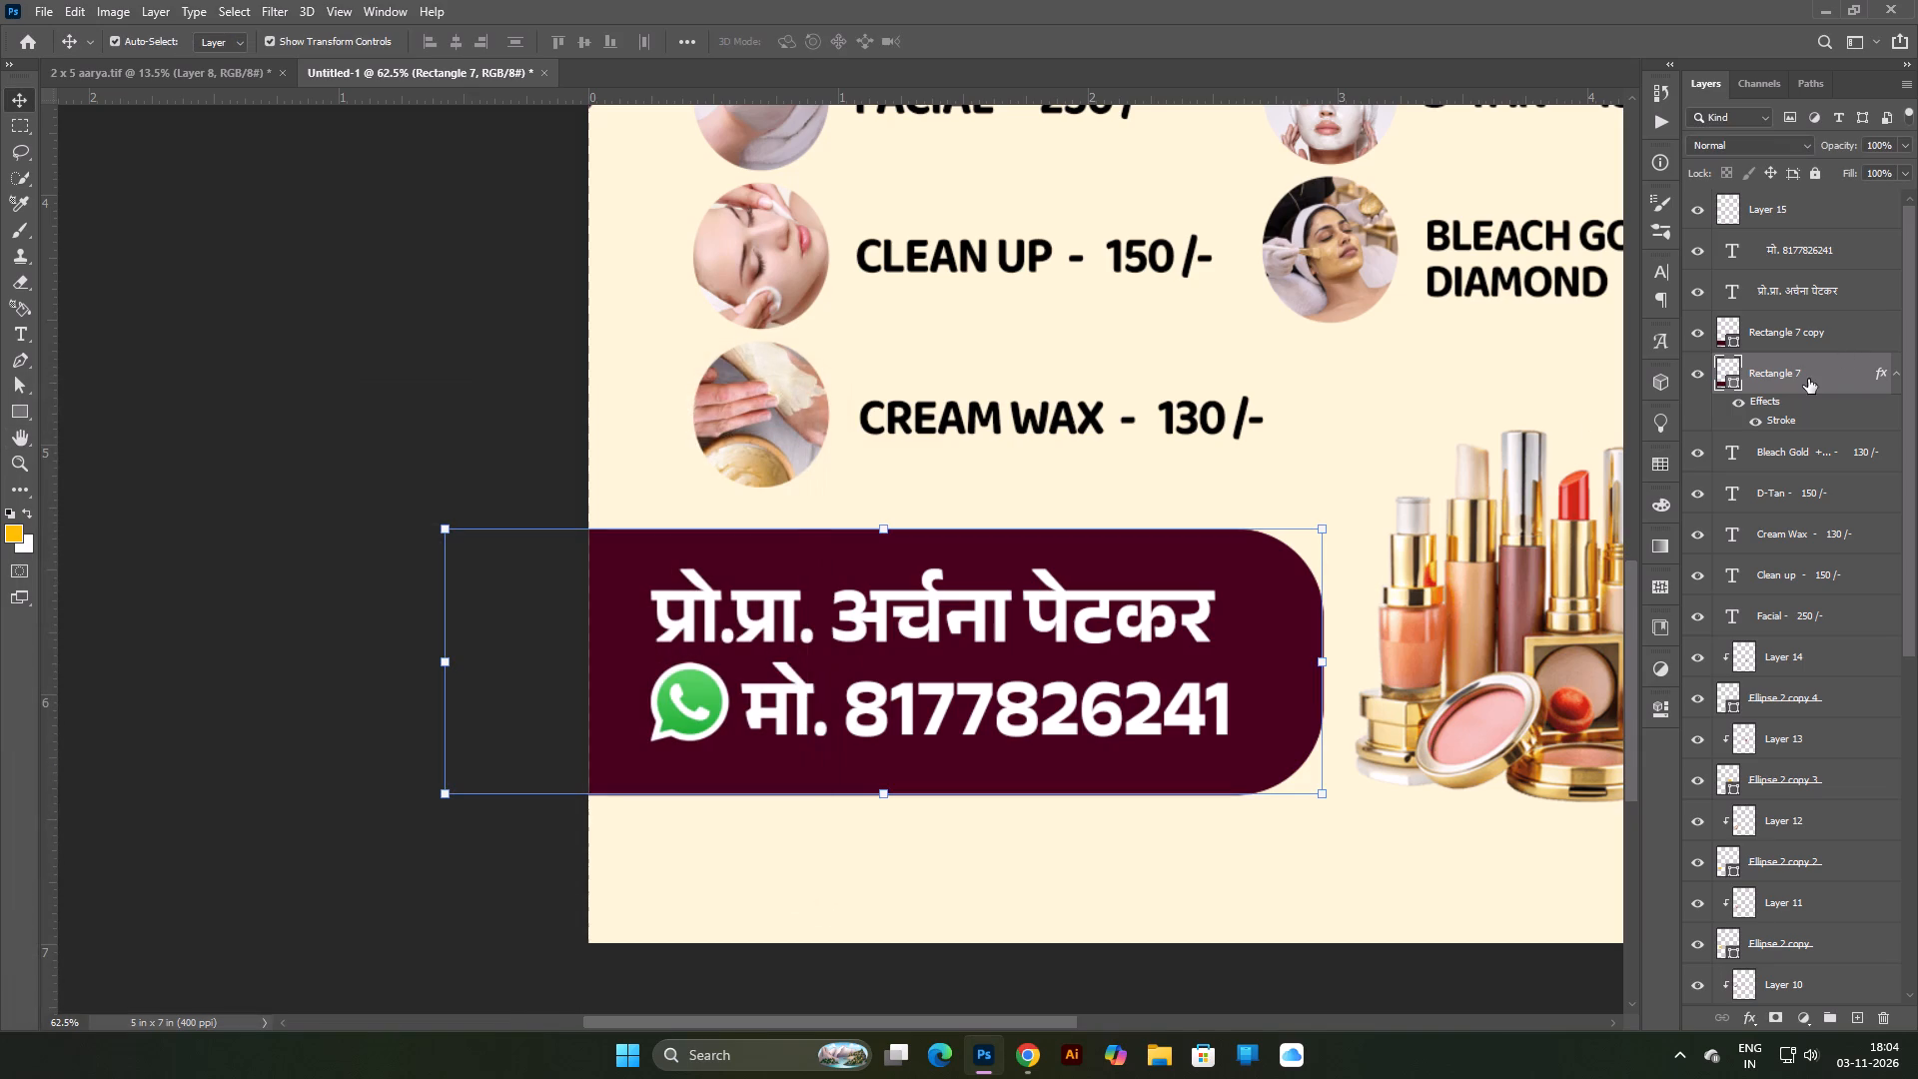
pyautogui.click(1658, 455)
pyautogui.rightClick(1800, 377)
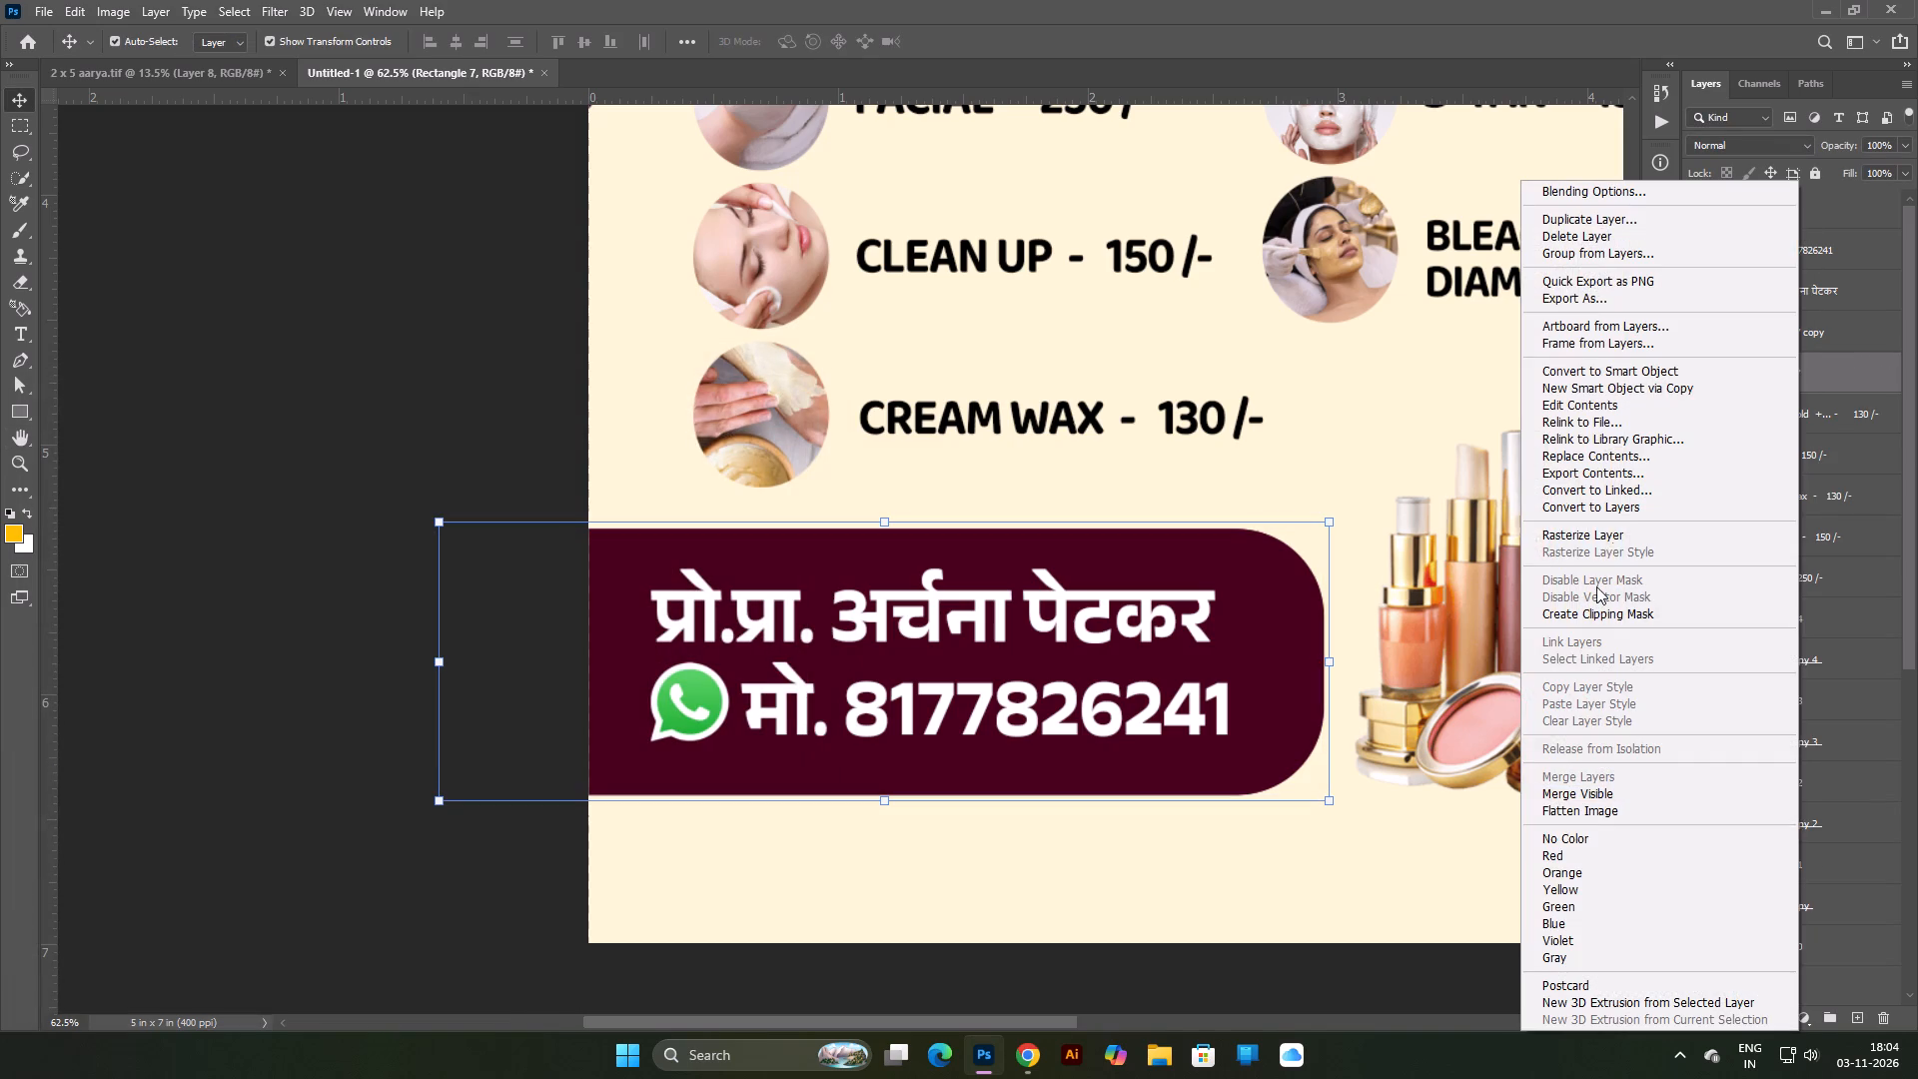
pyautogui.click(1616, 534)
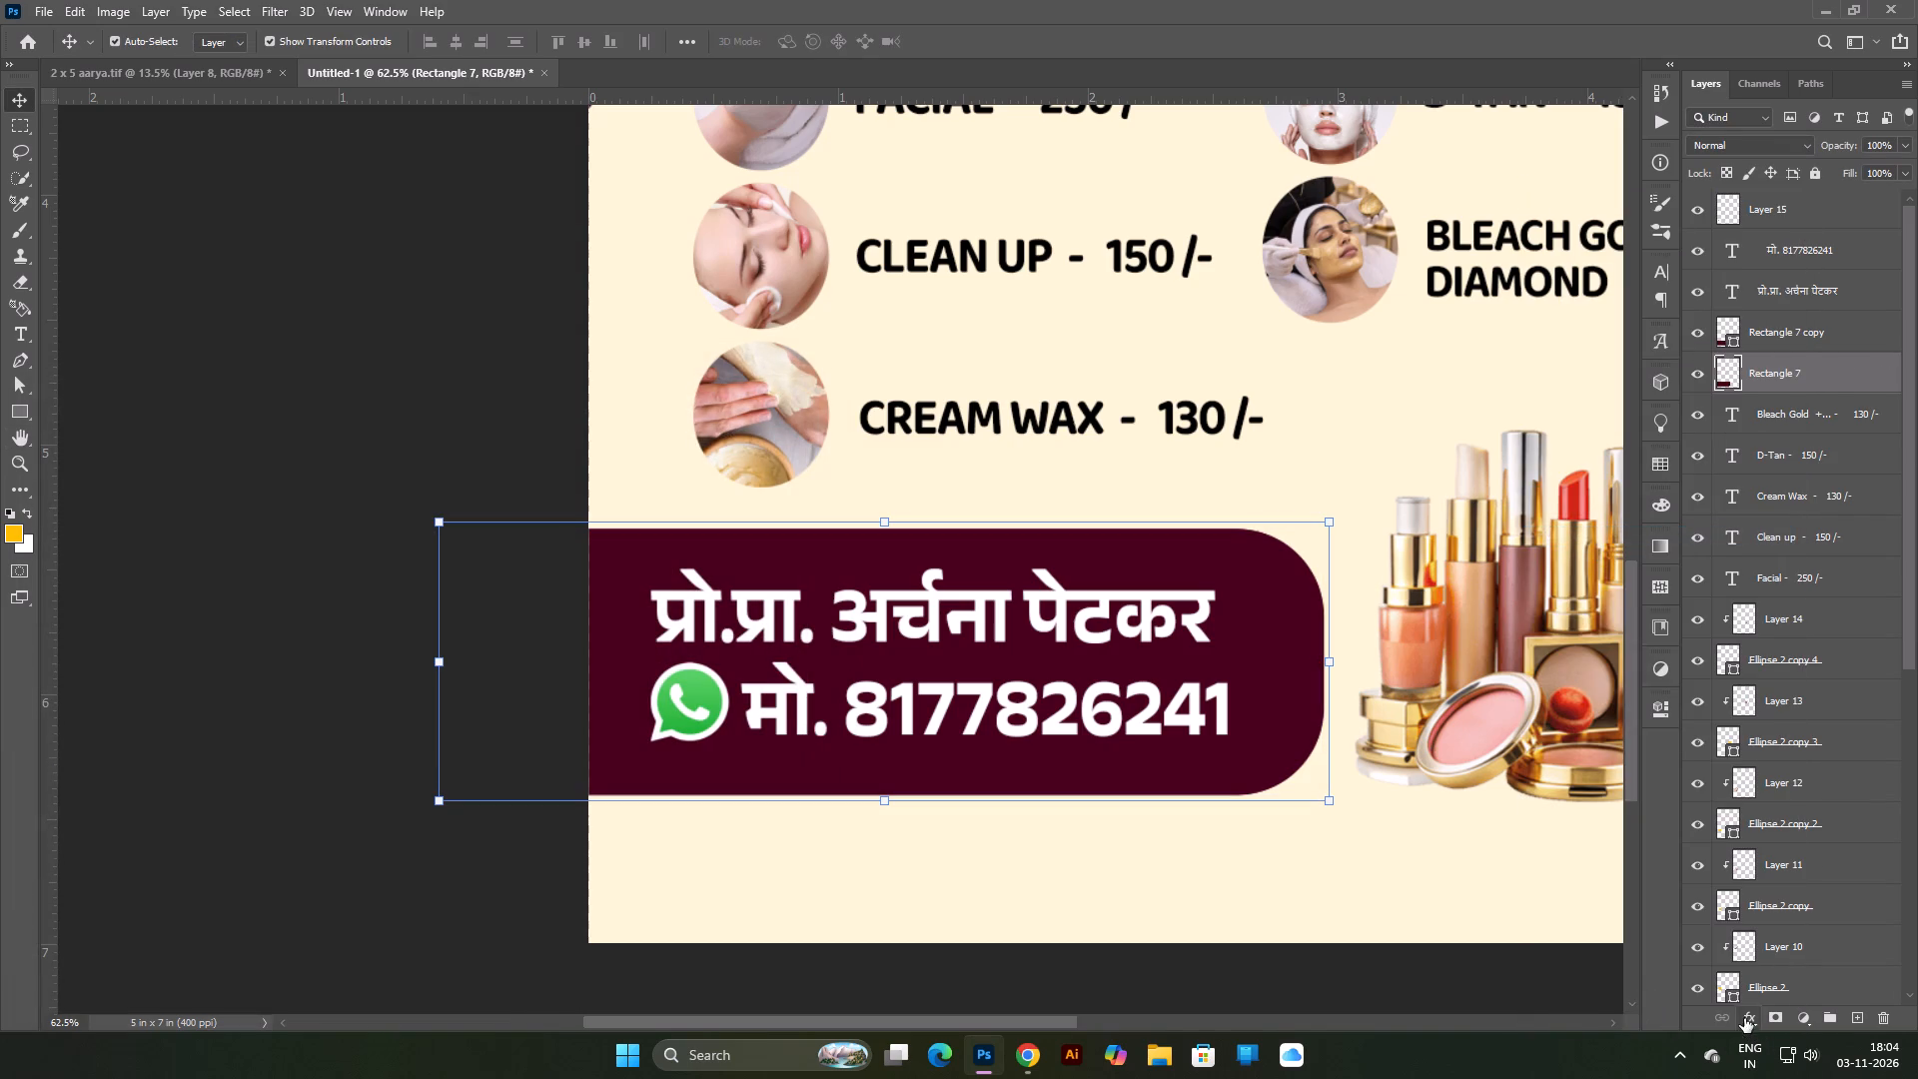
# Add a 4 px inside stroke in maroon #48001e, sampled from the panel, to the rasterized Rectangle 7 layer.
pyautogui.click(1744, 1018)
pyautogui.click(1772, 865)
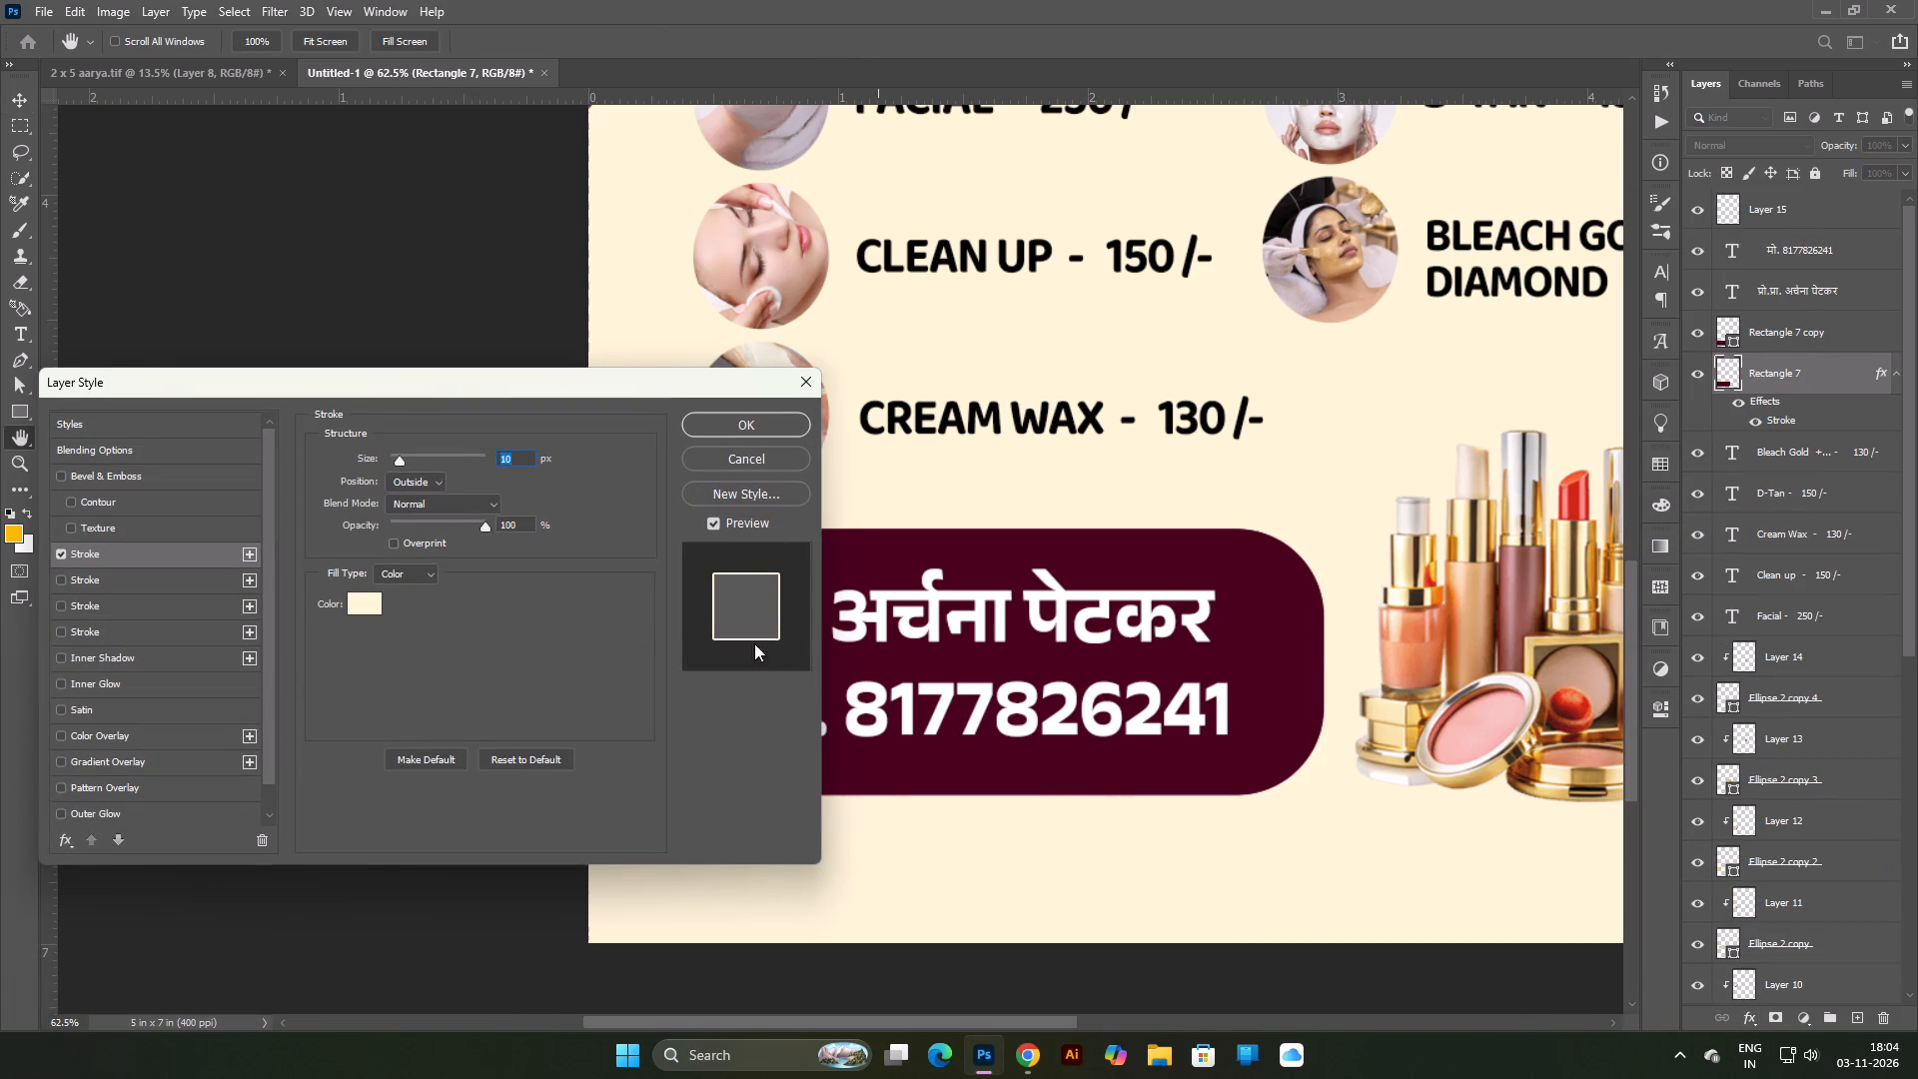
pyautogui.click(360, 611)
pyautogui.click(877, 550)
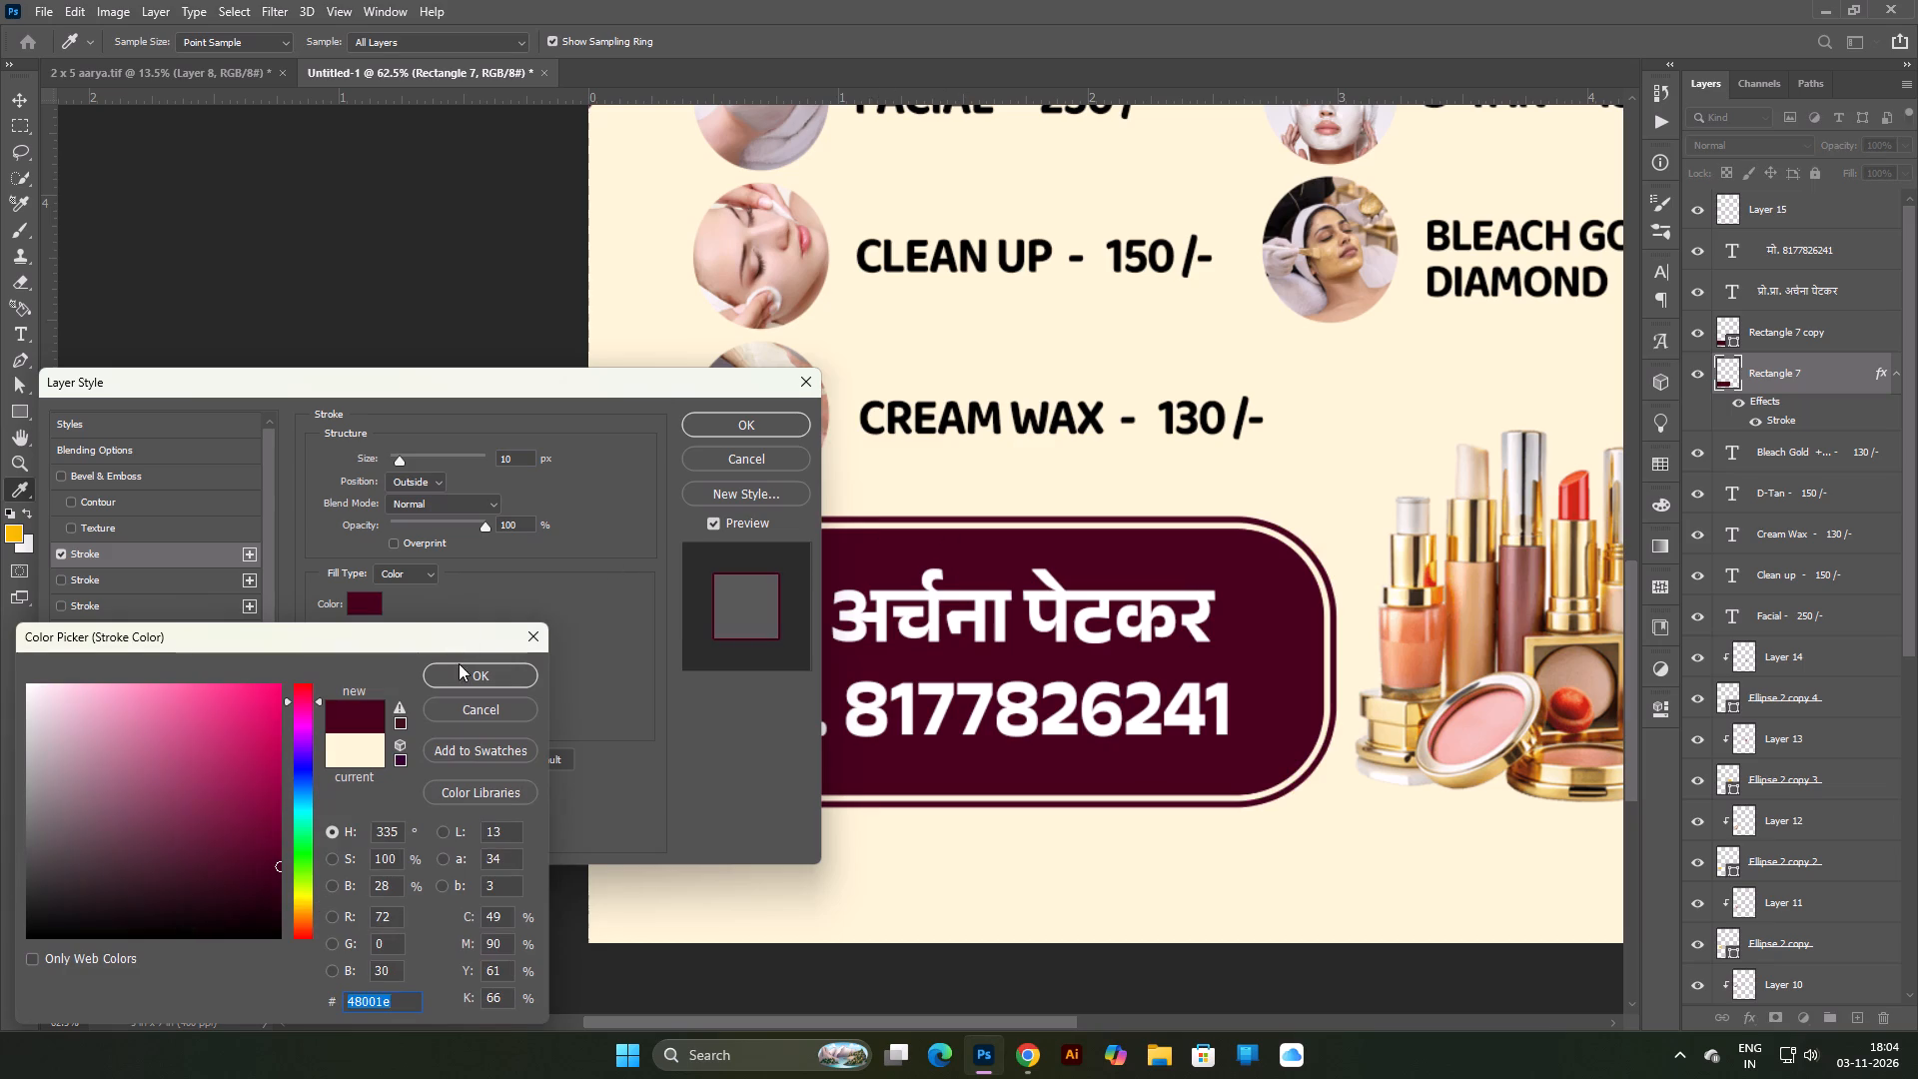
pyautogui.click(459, 663)
pyautogui.click(399, 462)
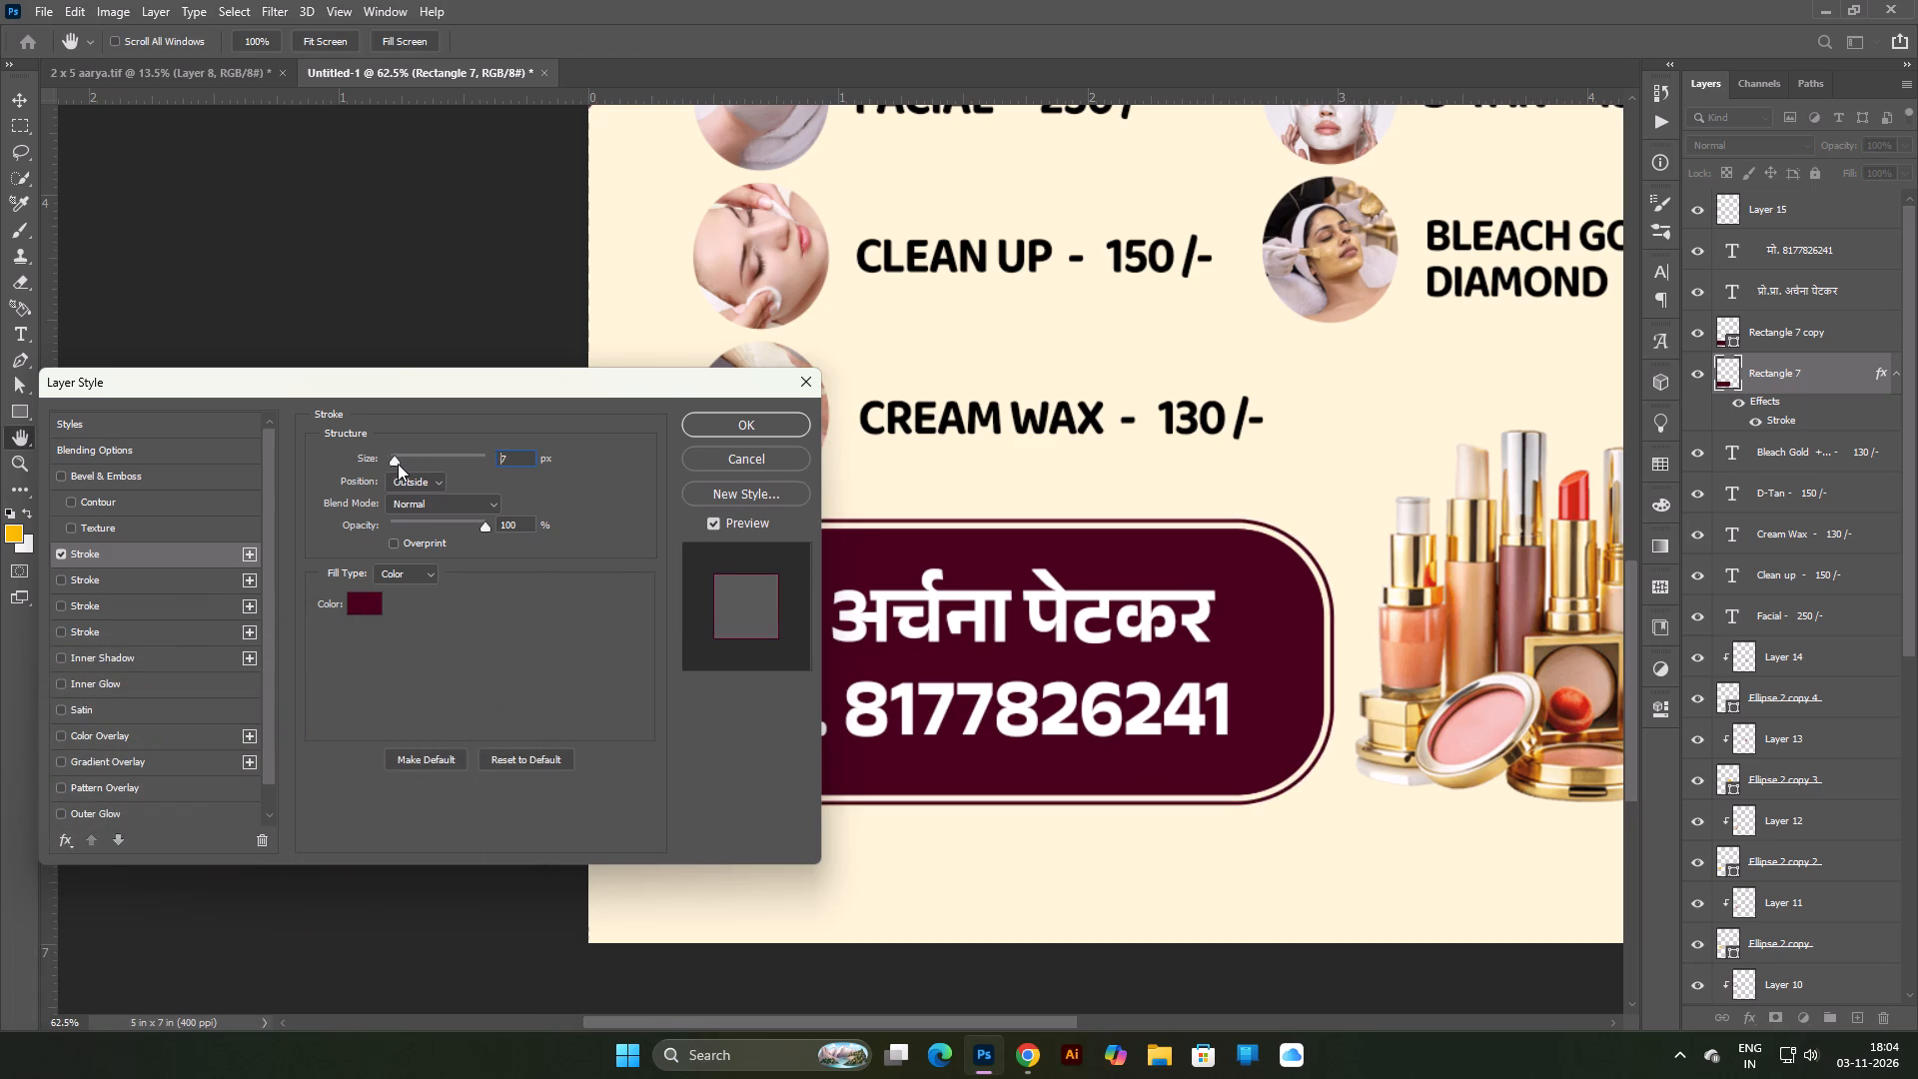
pyautogui.click(422, 484)
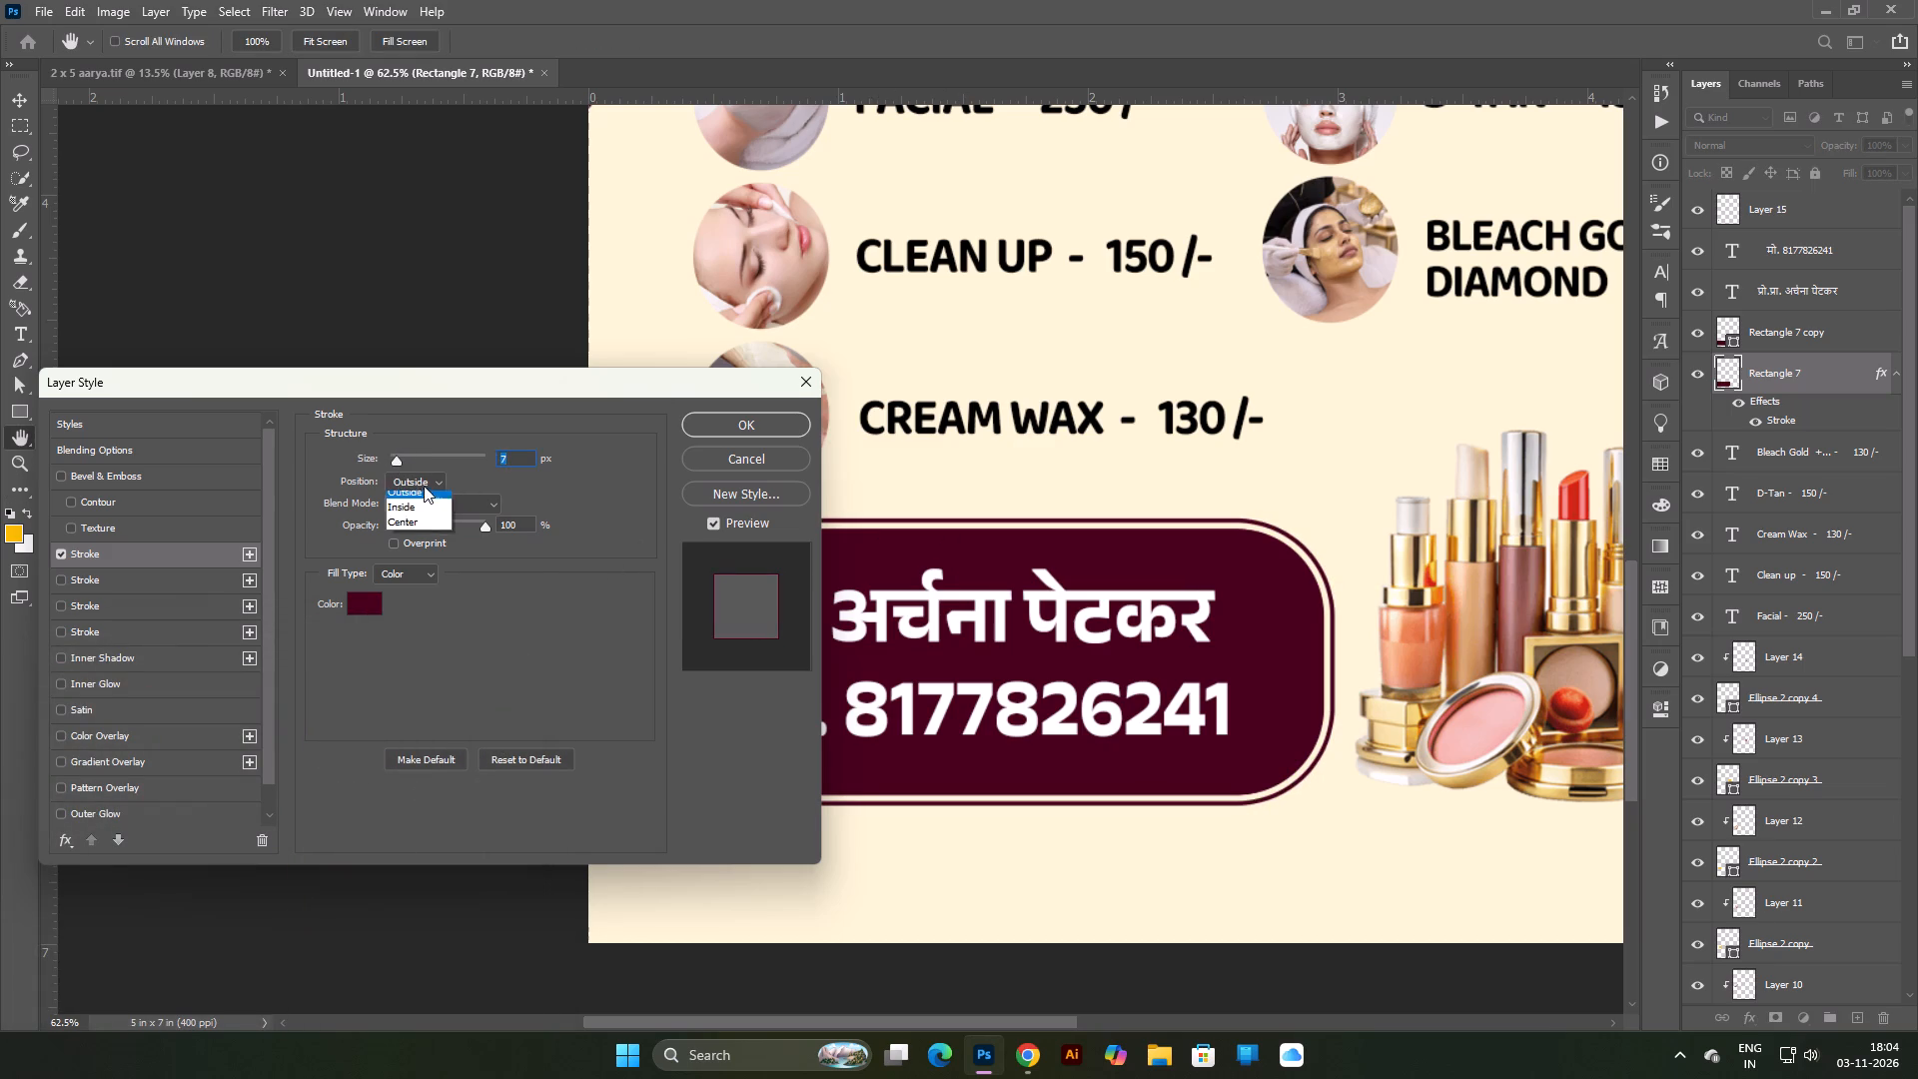
pyautogui.click(425, 512)
pyautogui.click(399, 460)
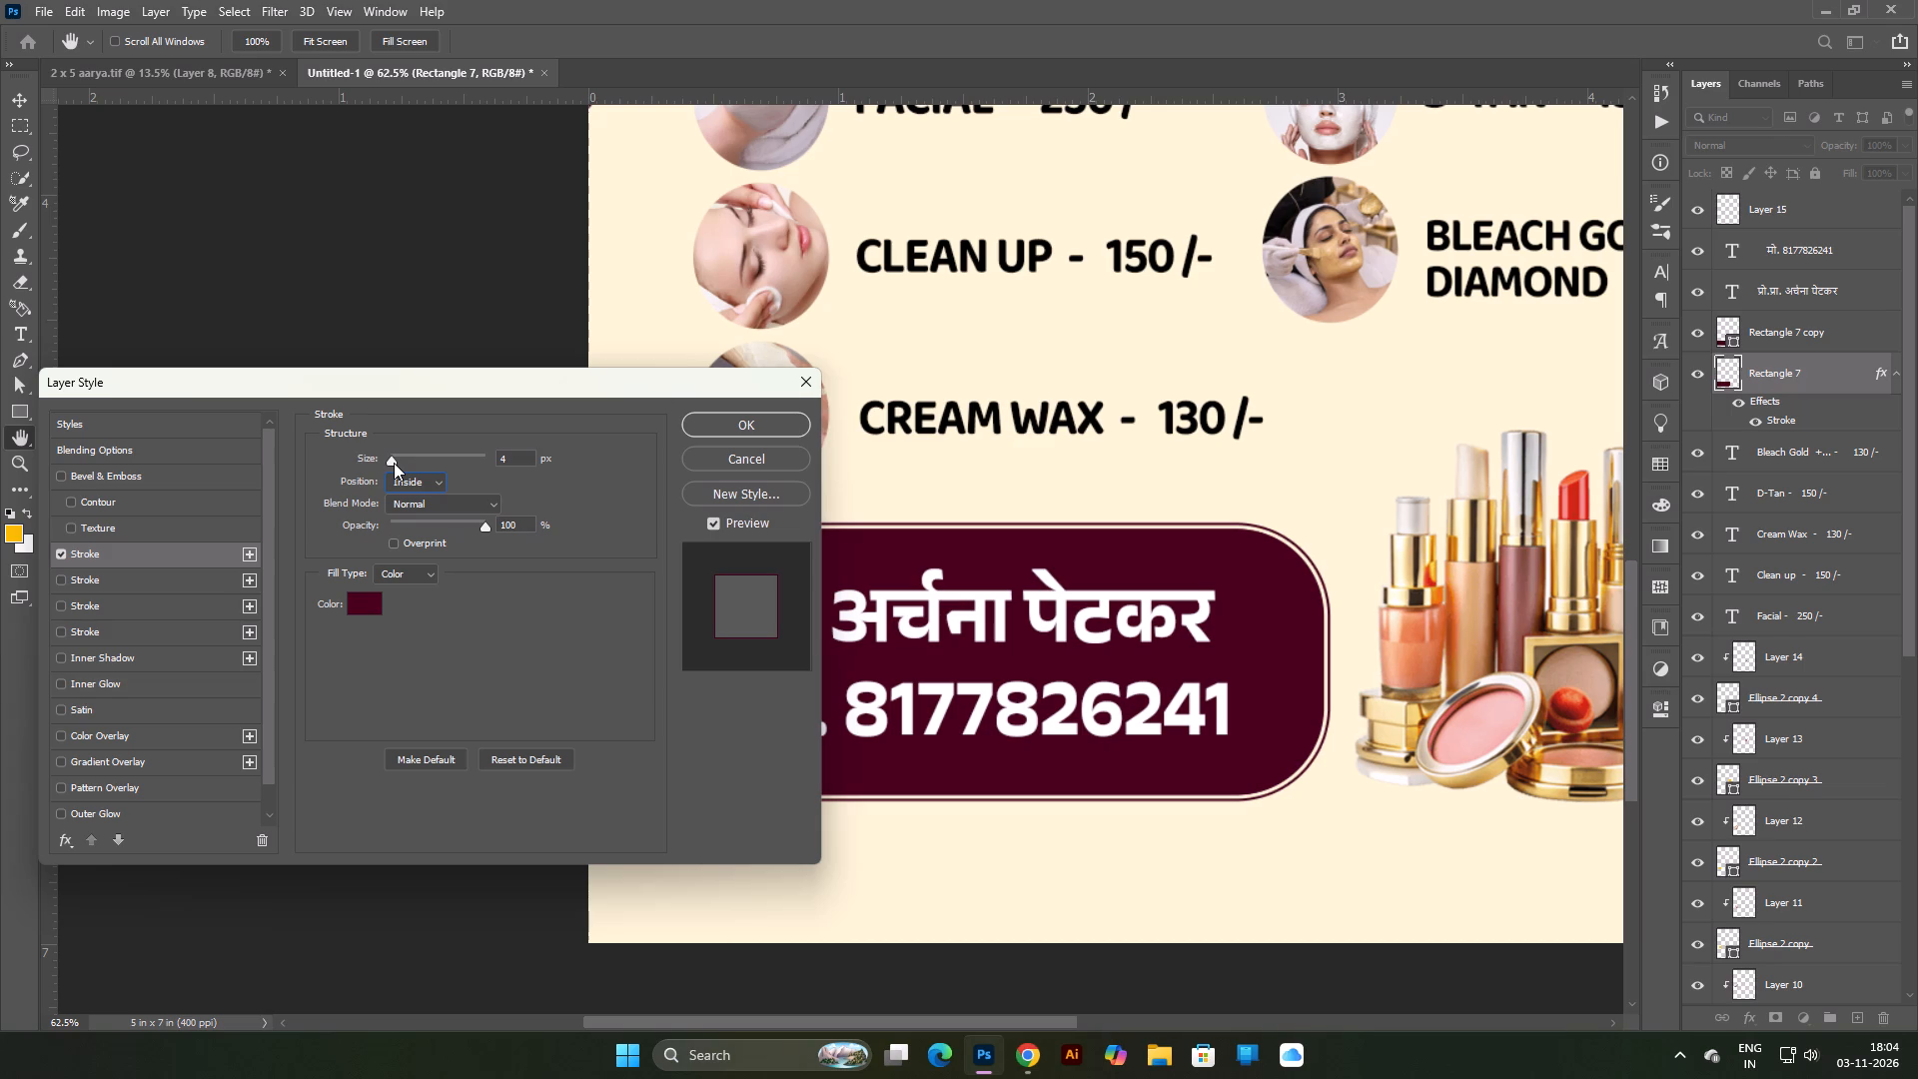
pyautogui.click(743, 421)
pyautogui.click(421, 872)
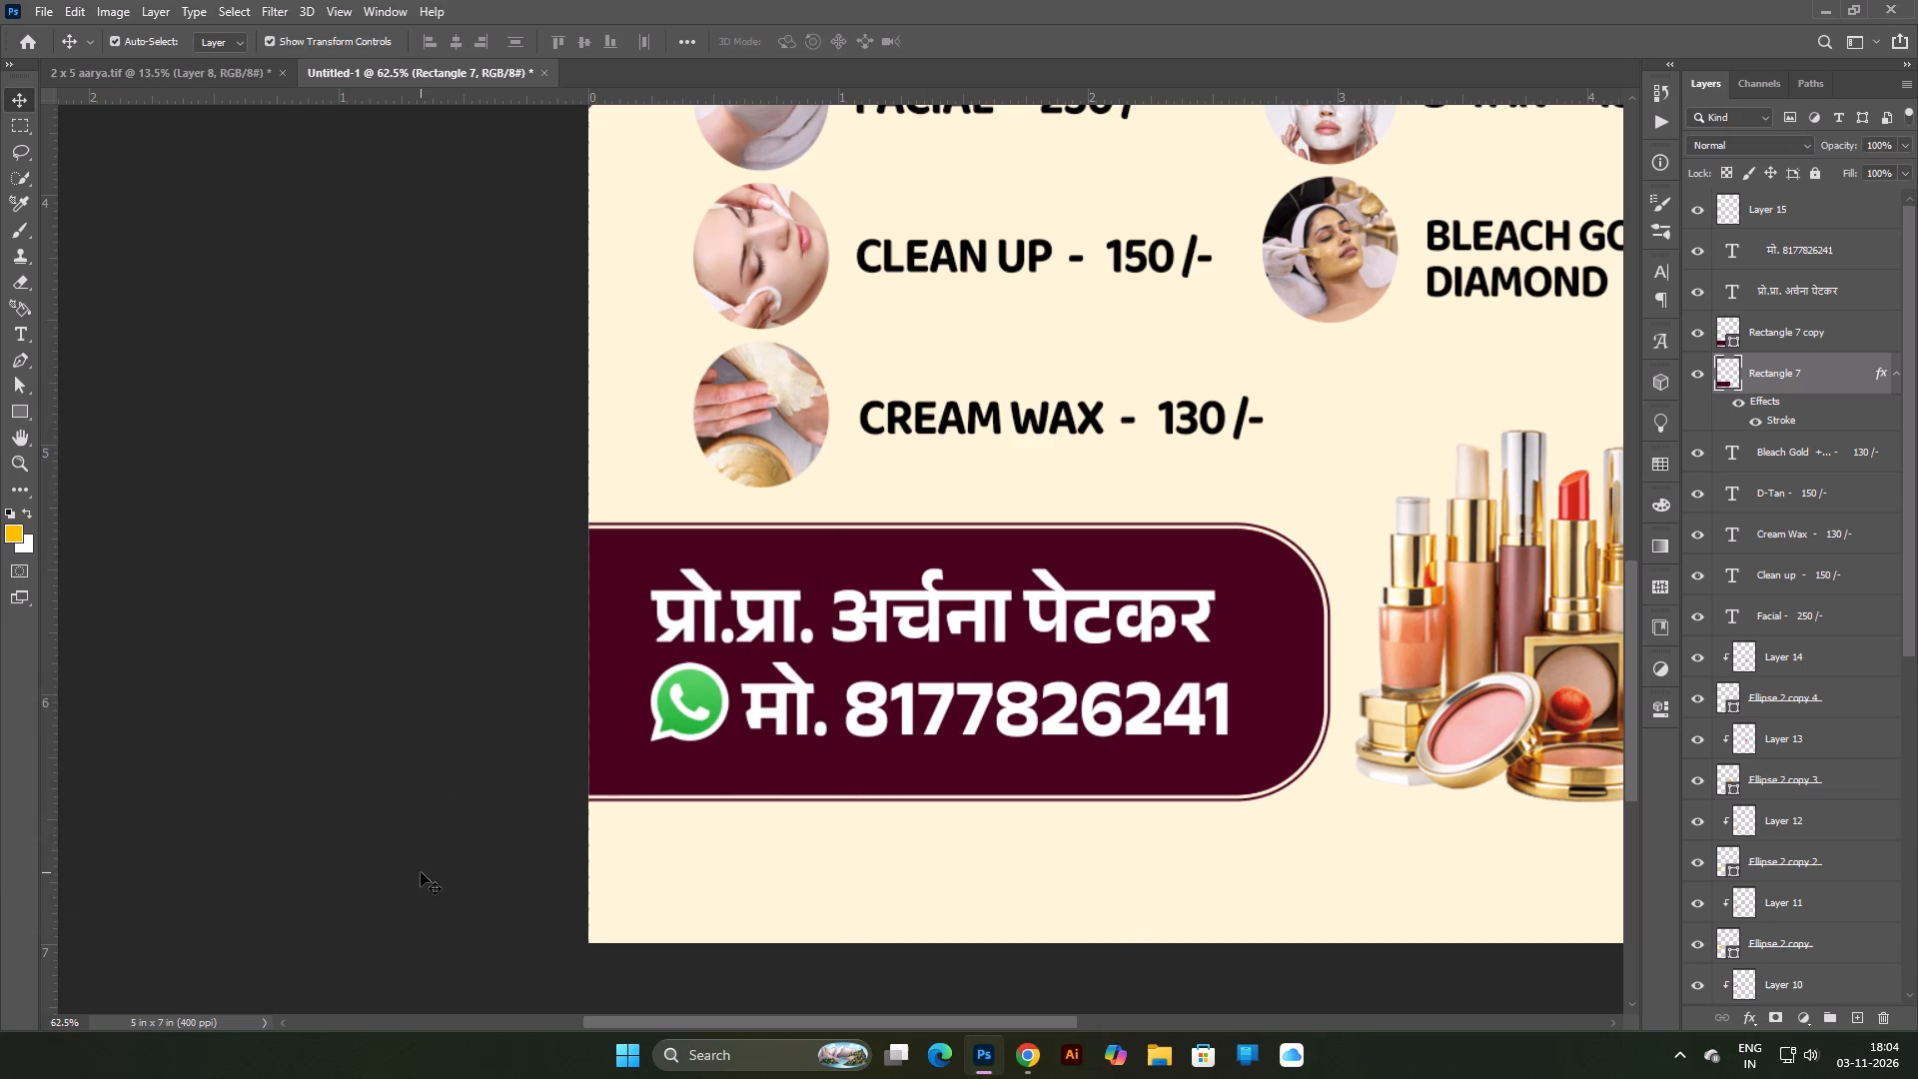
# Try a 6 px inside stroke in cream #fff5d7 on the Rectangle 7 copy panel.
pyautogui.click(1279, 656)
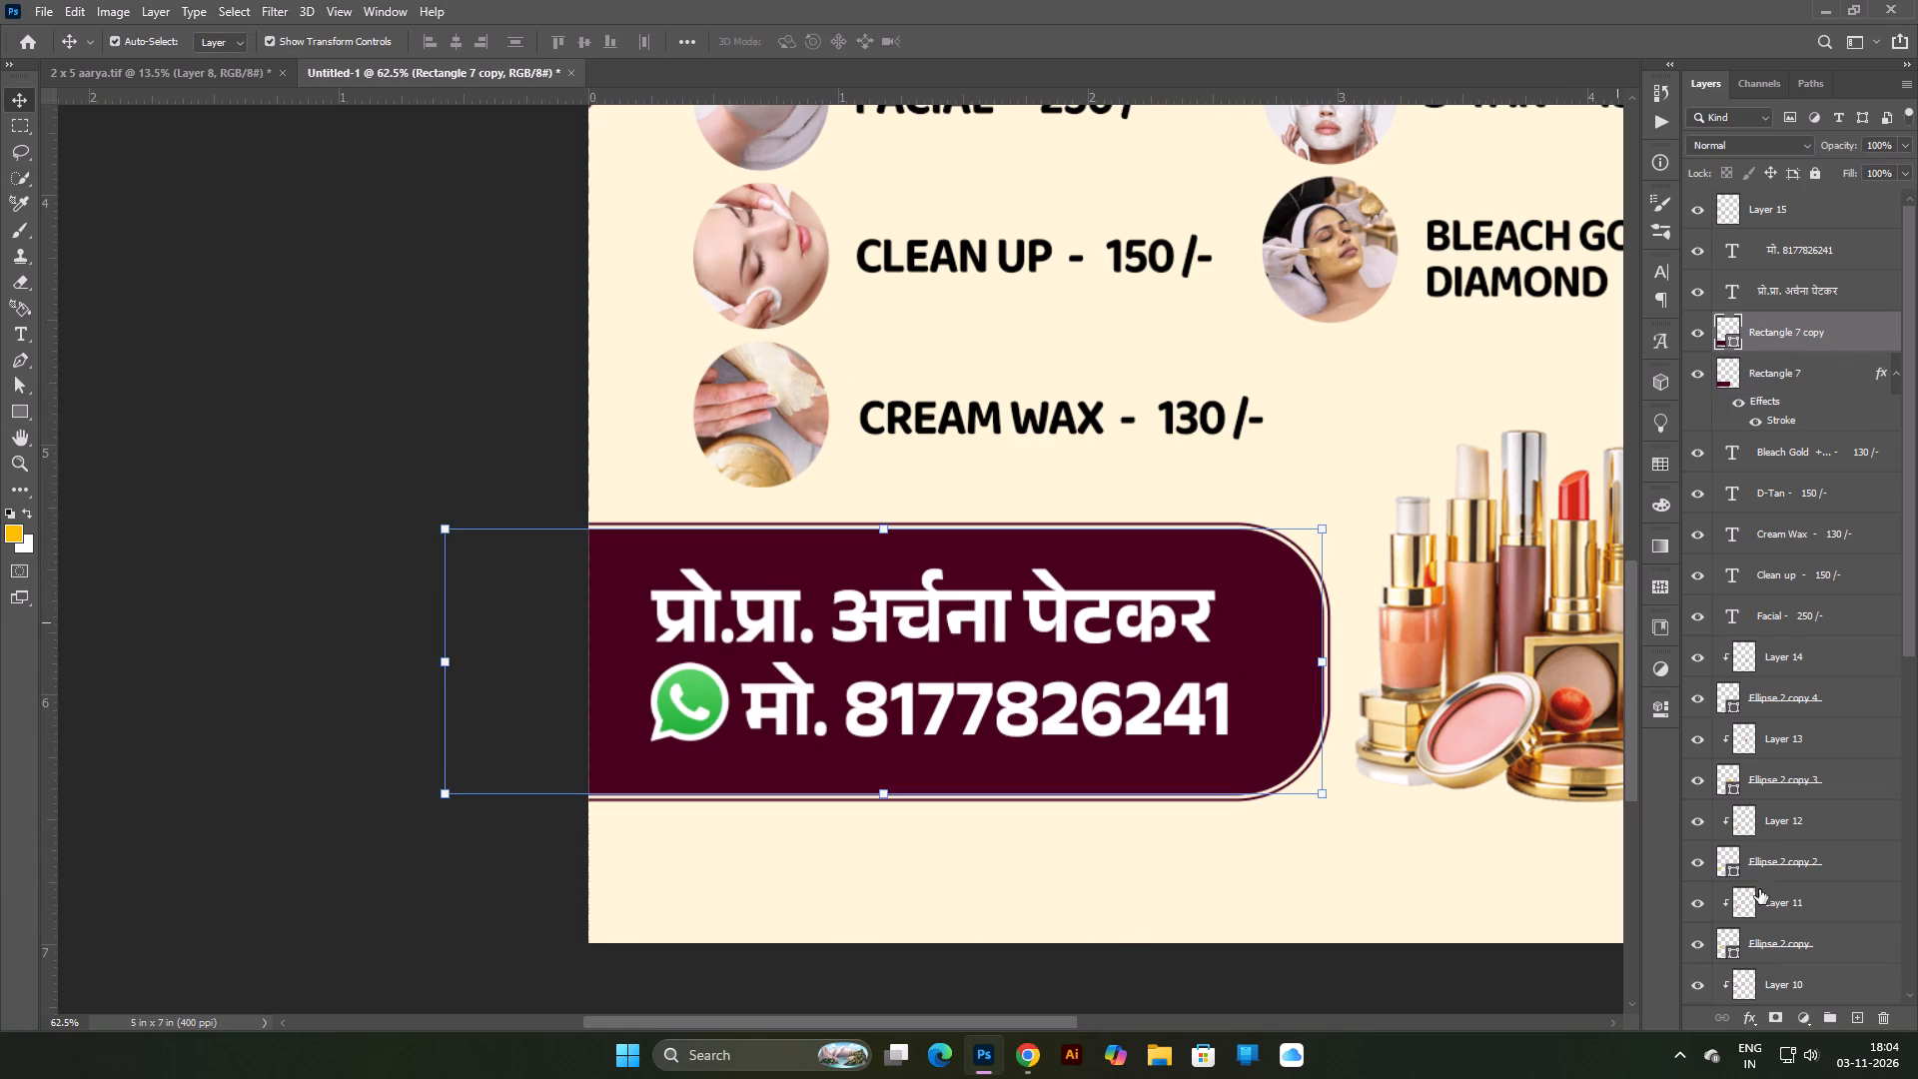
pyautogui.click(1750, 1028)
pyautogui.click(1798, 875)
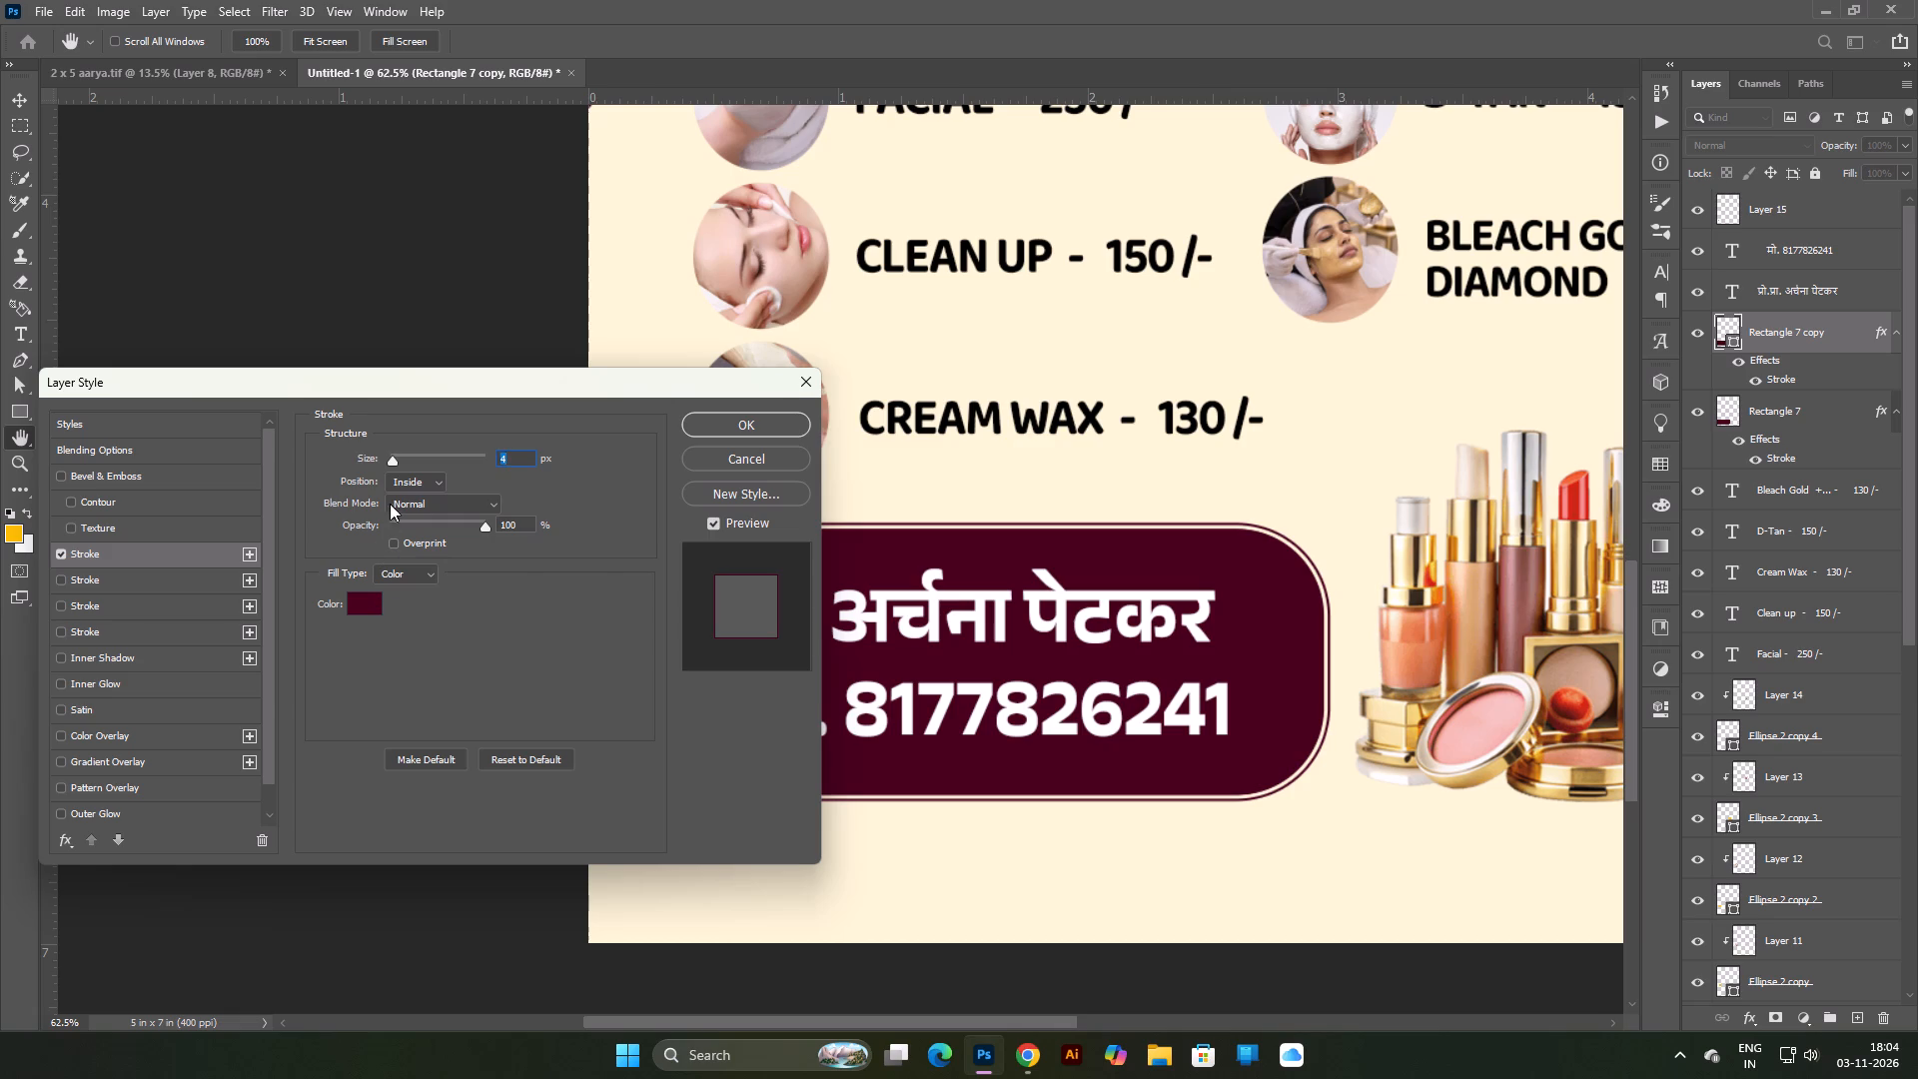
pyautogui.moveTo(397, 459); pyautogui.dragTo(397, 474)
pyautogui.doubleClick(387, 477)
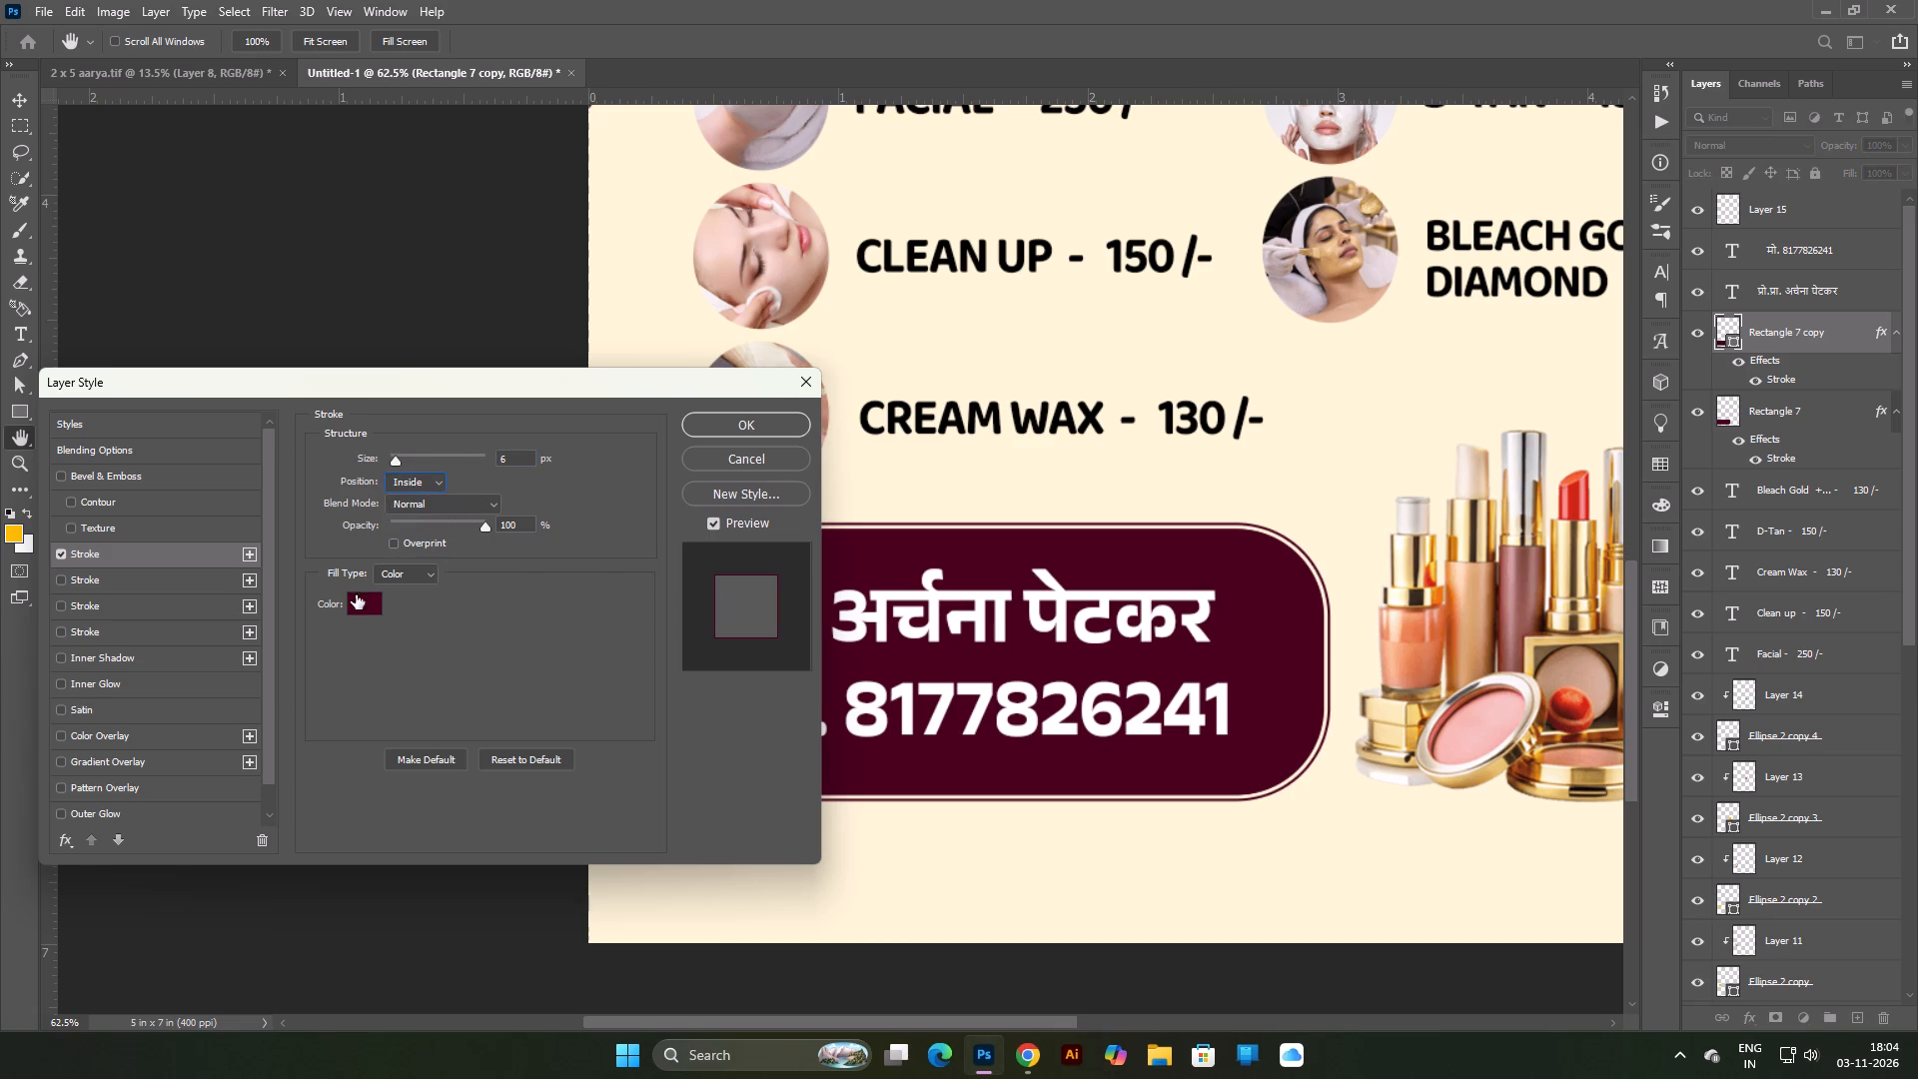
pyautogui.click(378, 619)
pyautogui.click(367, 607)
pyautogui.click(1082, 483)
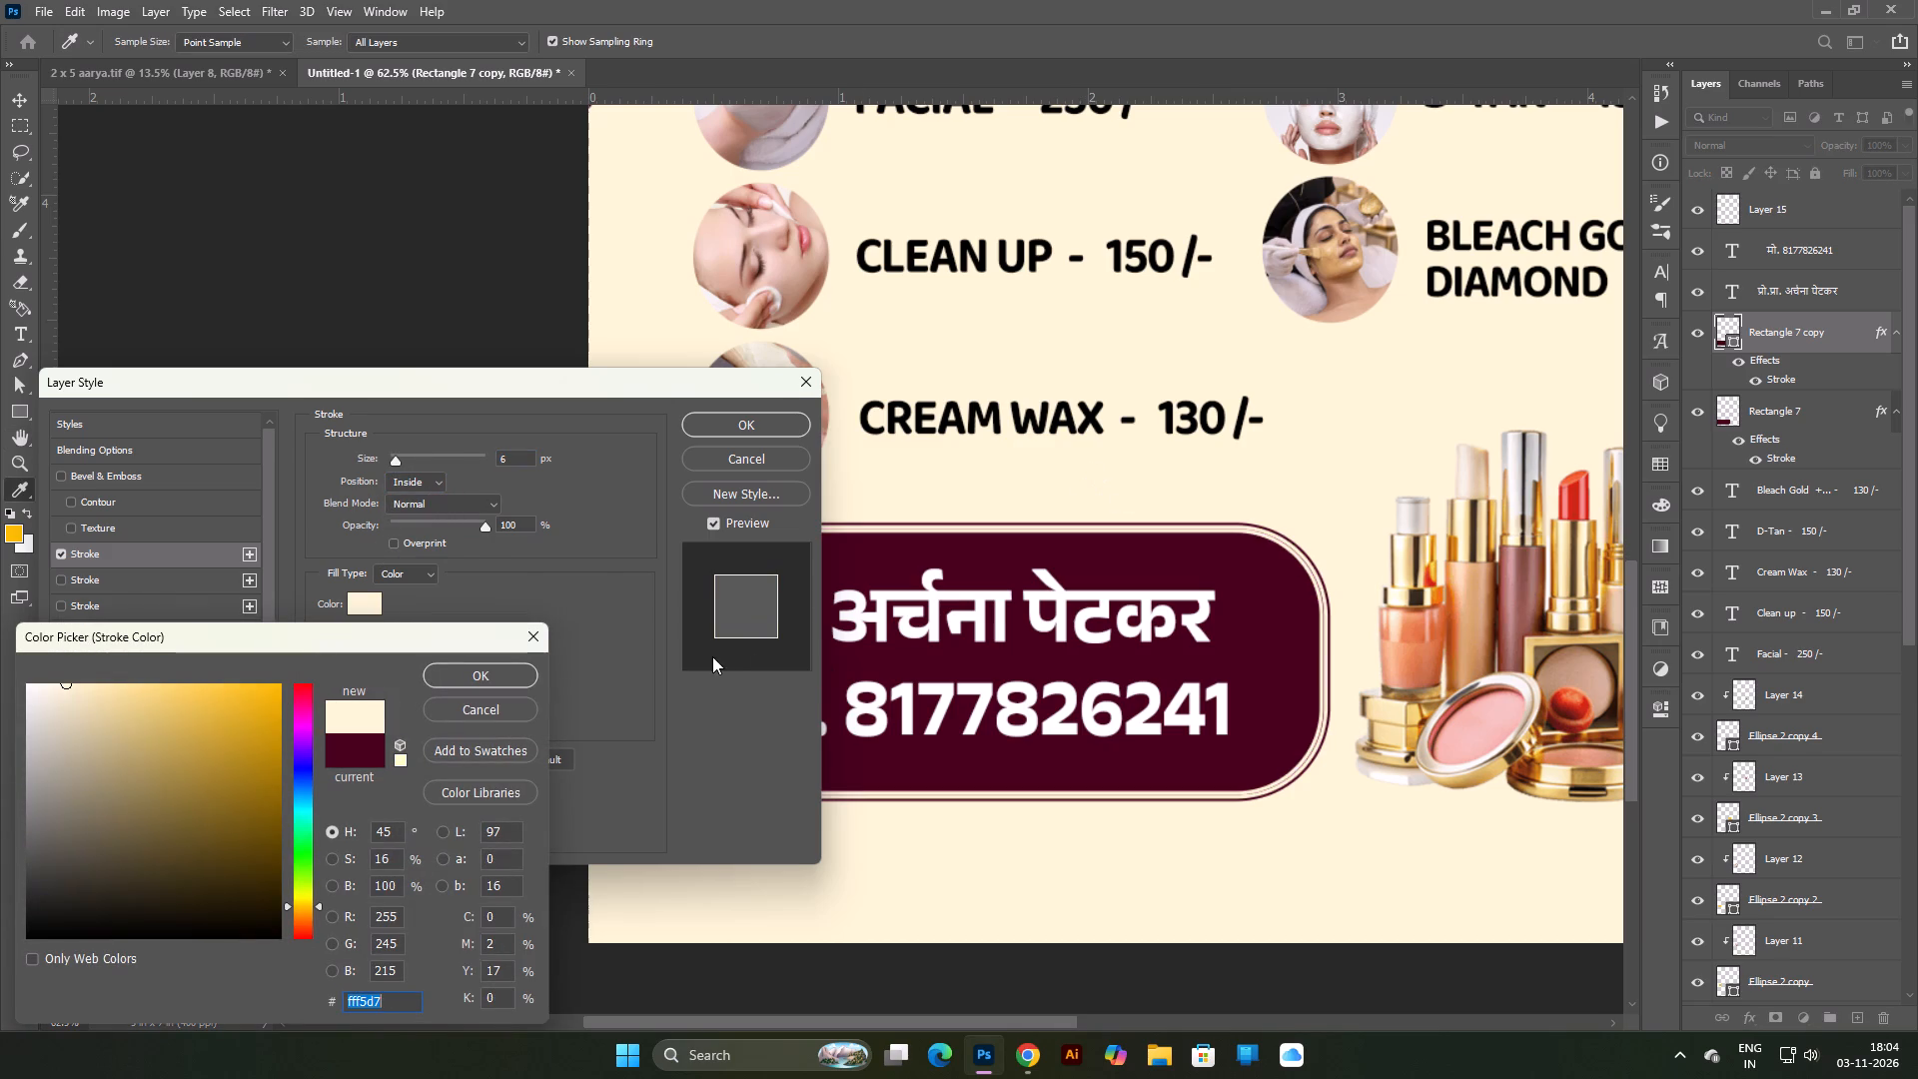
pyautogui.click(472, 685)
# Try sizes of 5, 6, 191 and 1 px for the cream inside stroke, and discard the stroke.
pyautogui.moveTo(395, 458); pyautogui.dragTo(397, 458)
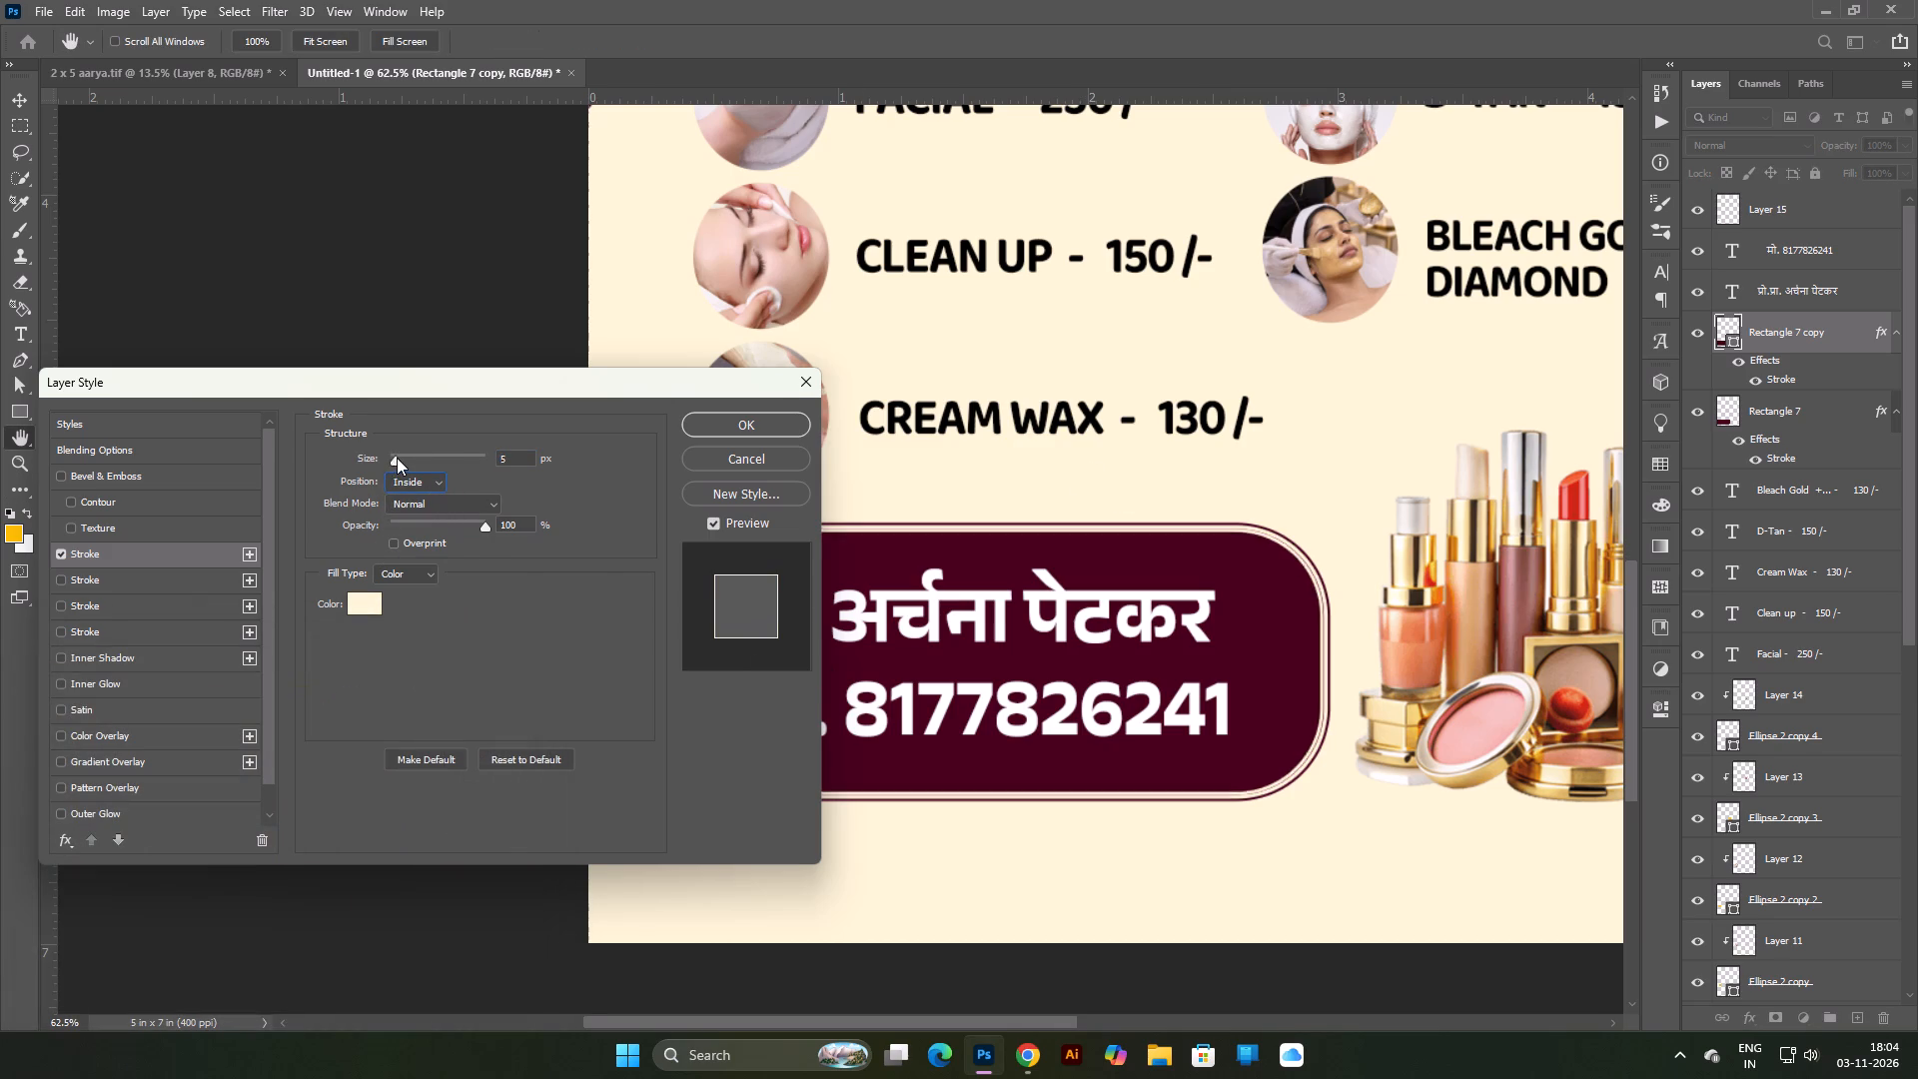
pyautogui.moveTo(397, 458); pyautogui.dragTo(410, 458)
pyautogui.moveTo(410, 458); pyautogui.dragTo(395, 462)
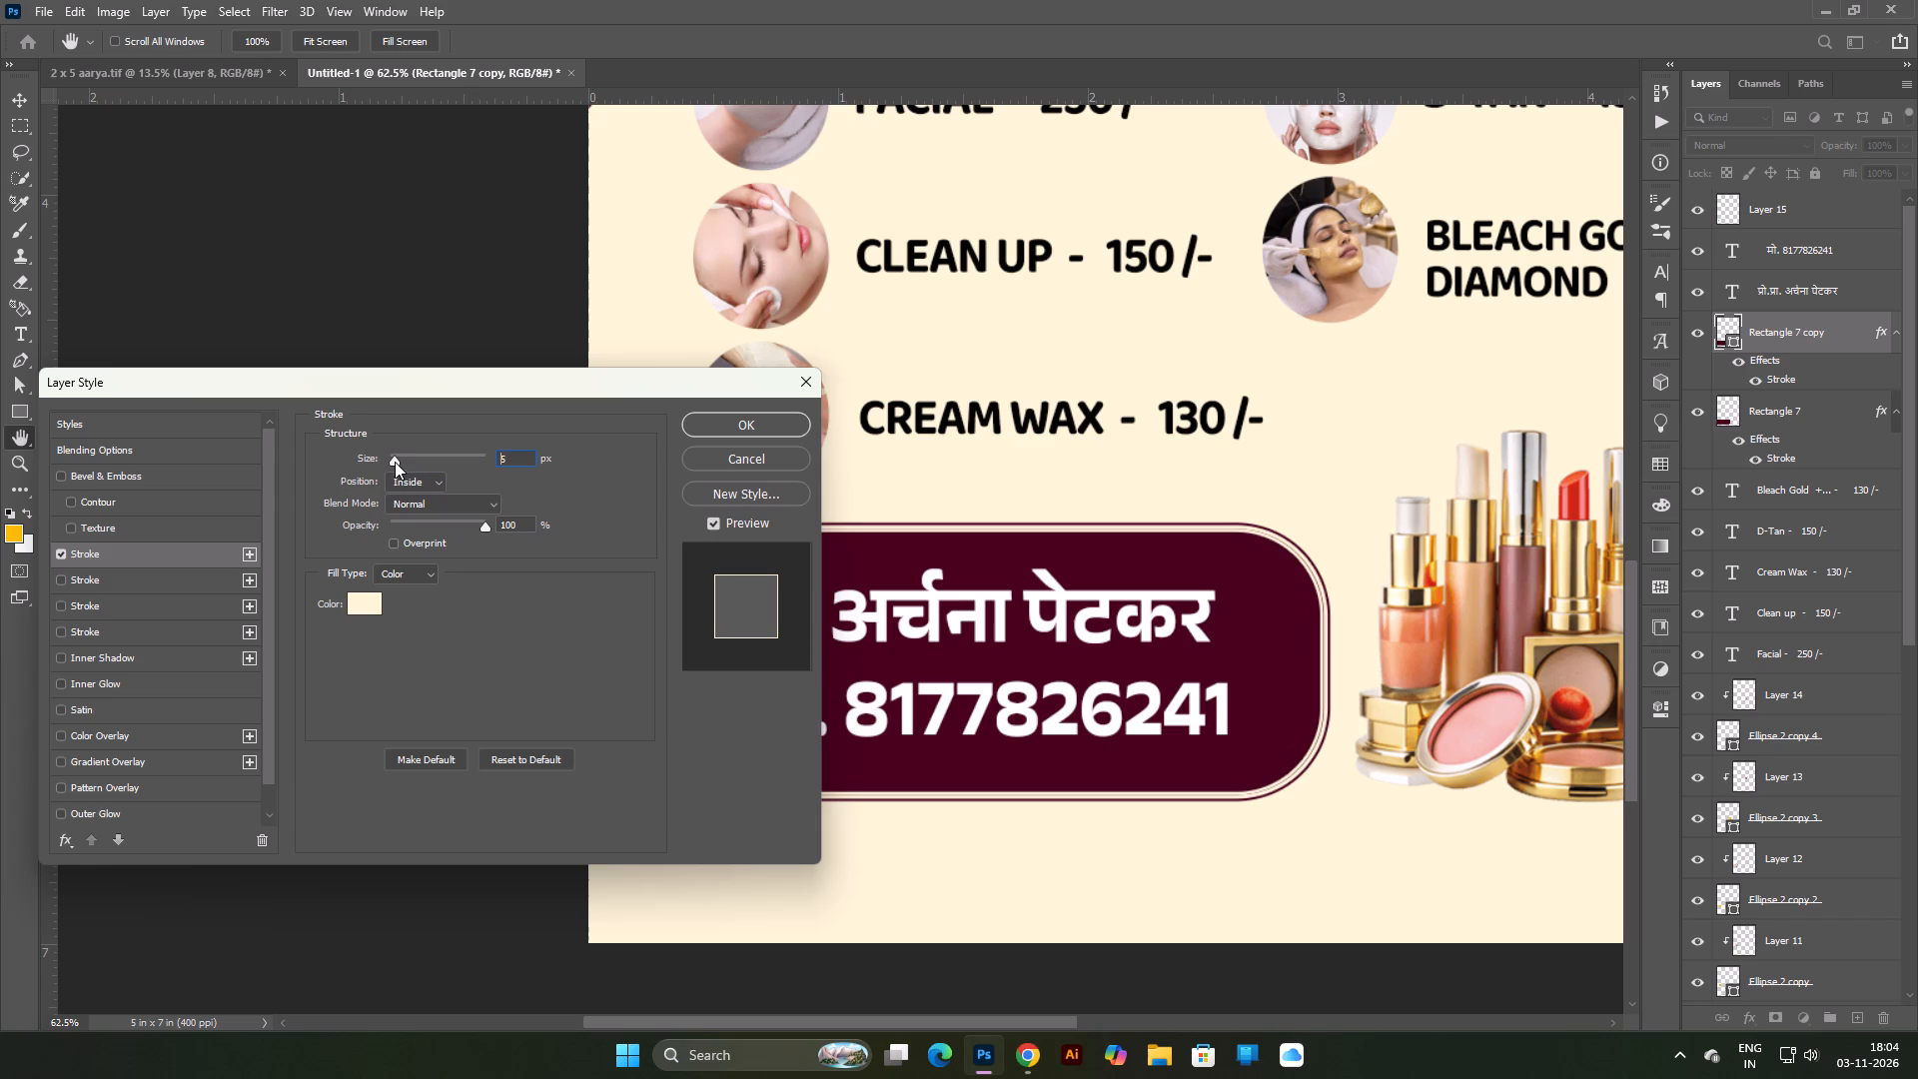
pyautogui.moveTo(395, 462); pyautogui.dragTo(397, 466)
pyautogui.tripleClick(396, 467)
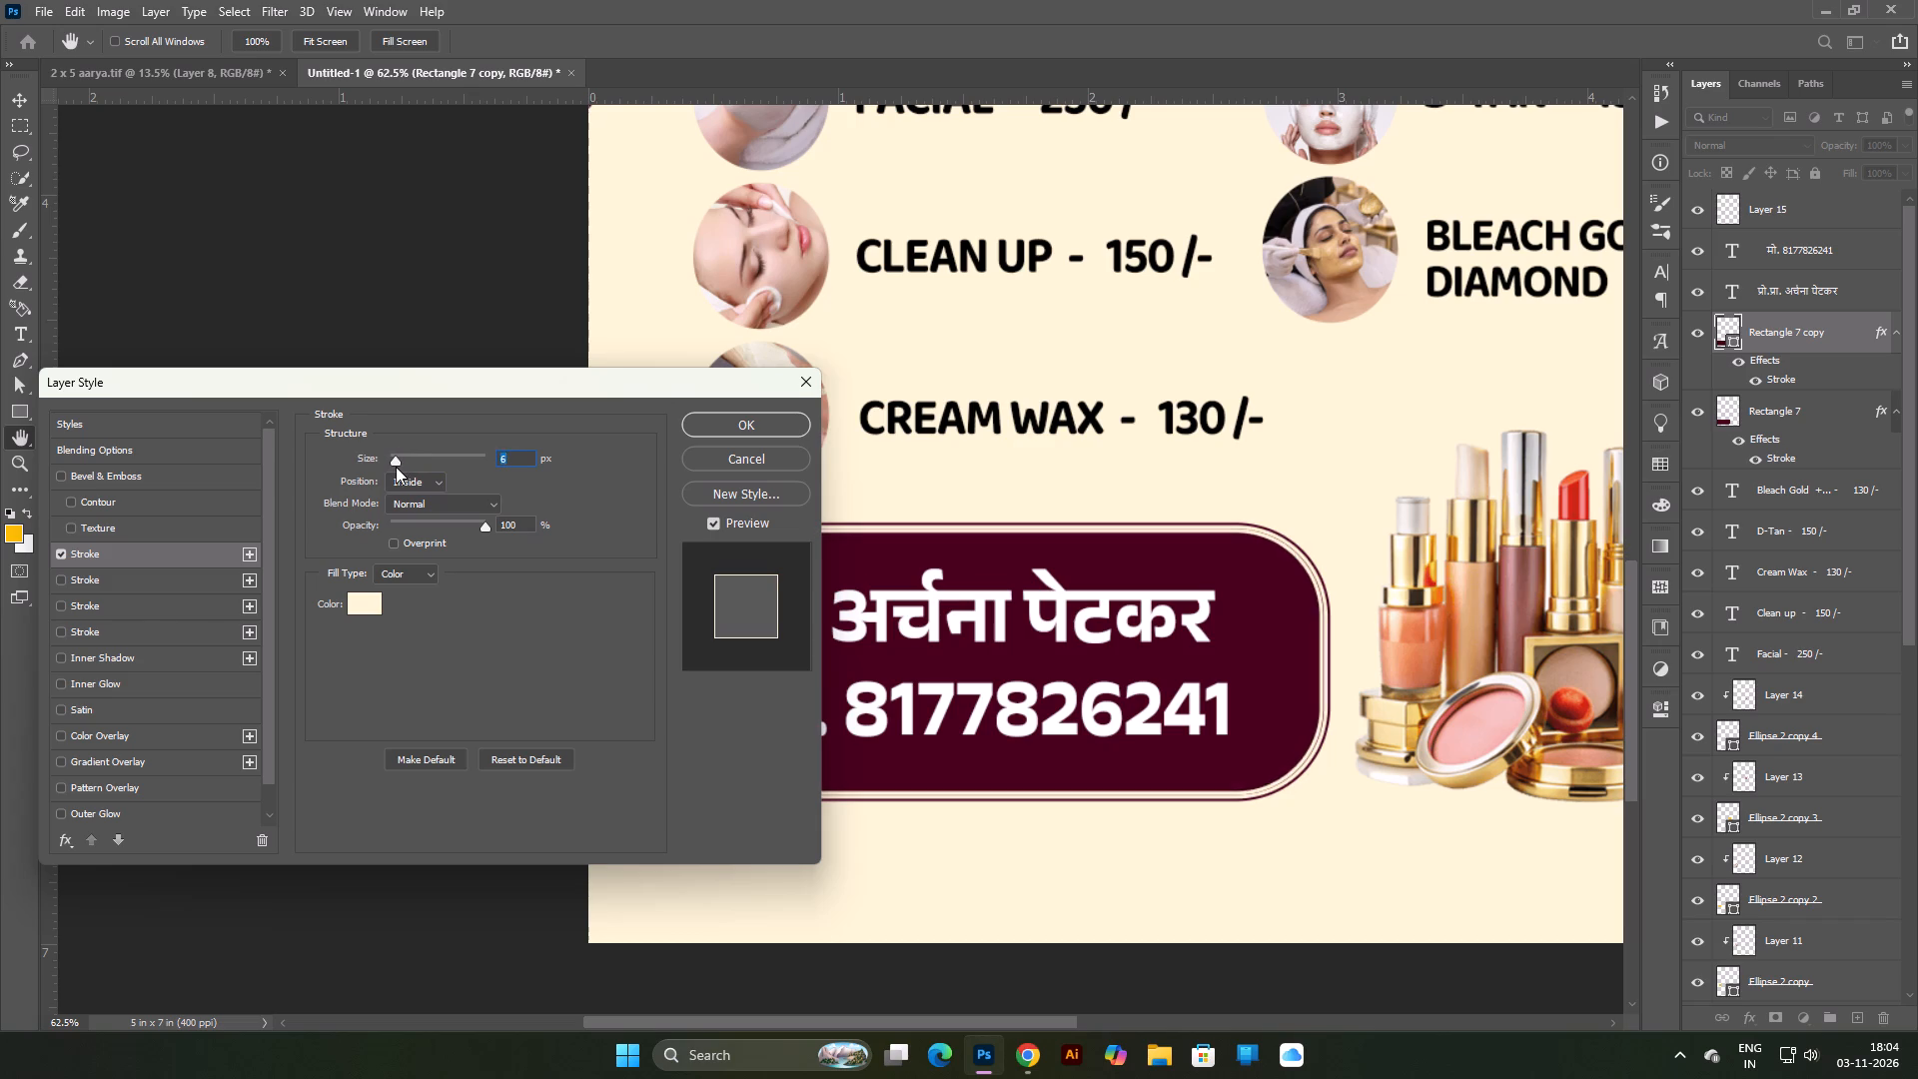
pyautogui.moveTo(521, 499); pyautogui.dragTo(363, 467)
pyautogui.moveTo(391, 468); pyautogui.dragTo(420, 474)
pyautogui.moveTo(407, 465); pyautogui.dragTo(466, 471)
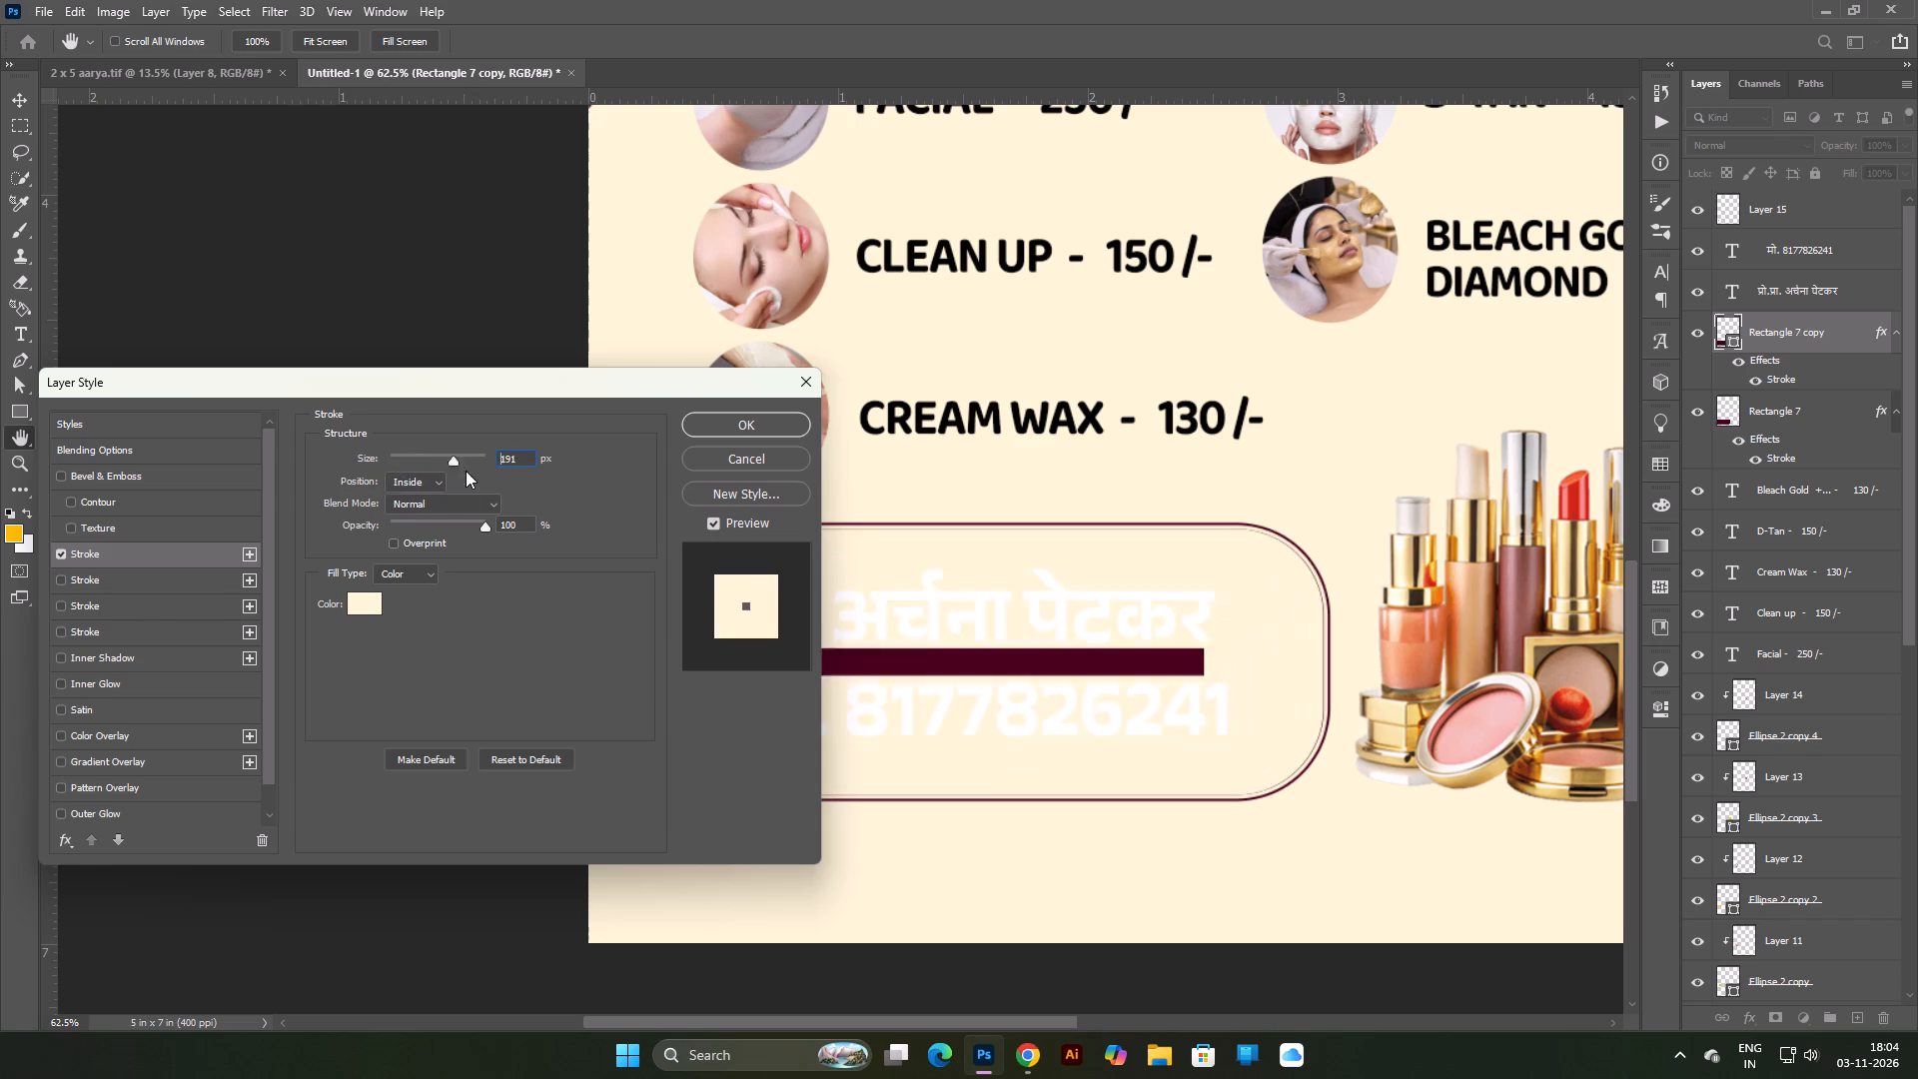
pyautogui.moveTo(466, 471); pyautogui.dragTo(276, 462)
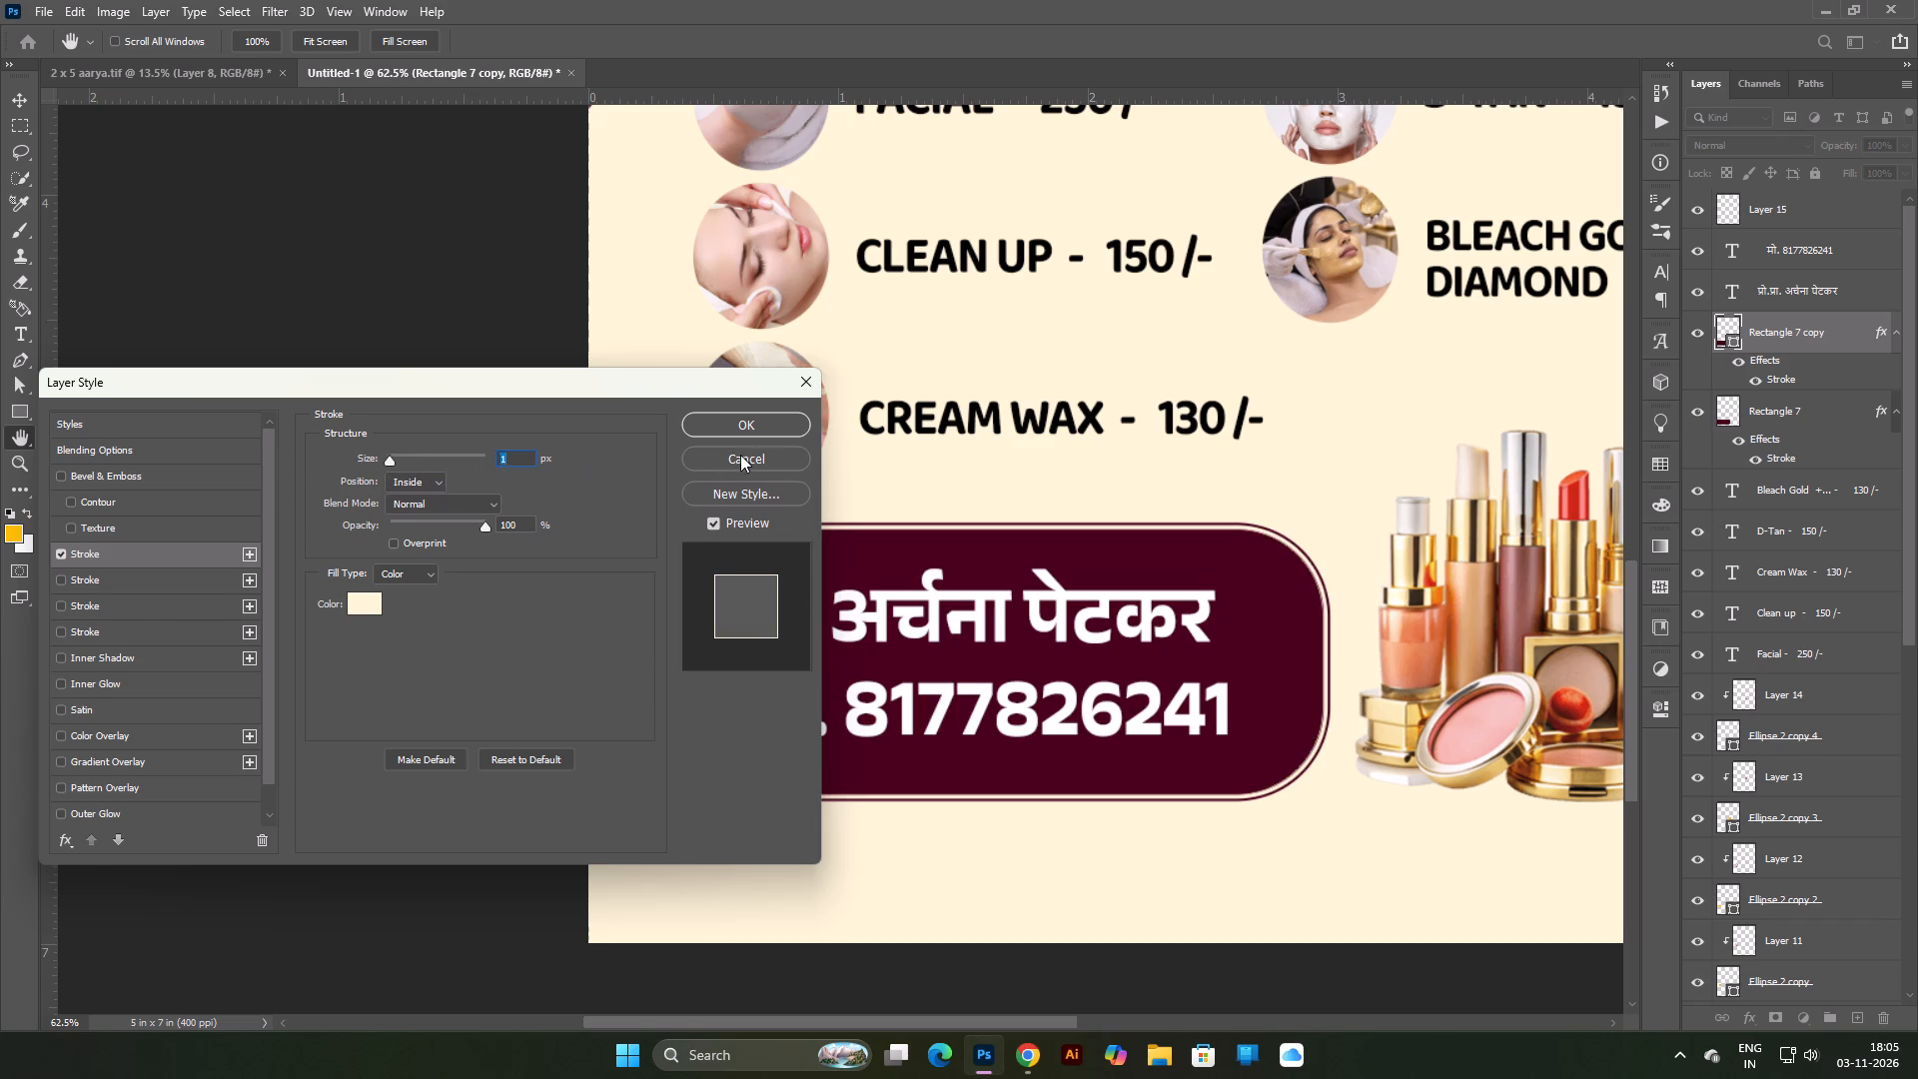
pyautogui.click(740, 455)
# Add a gradient overlay to the Rectangle 7 copy panel and open its gradient for editing.
pyautogui.click(420, 327)
pyautogui.scroll(-11, 419, 327)
pyautogui.scroll(2, 529, 456)
pyautogui.scroll(-3, 534, 464)
pyautogui.scroll(3, 565, 499)
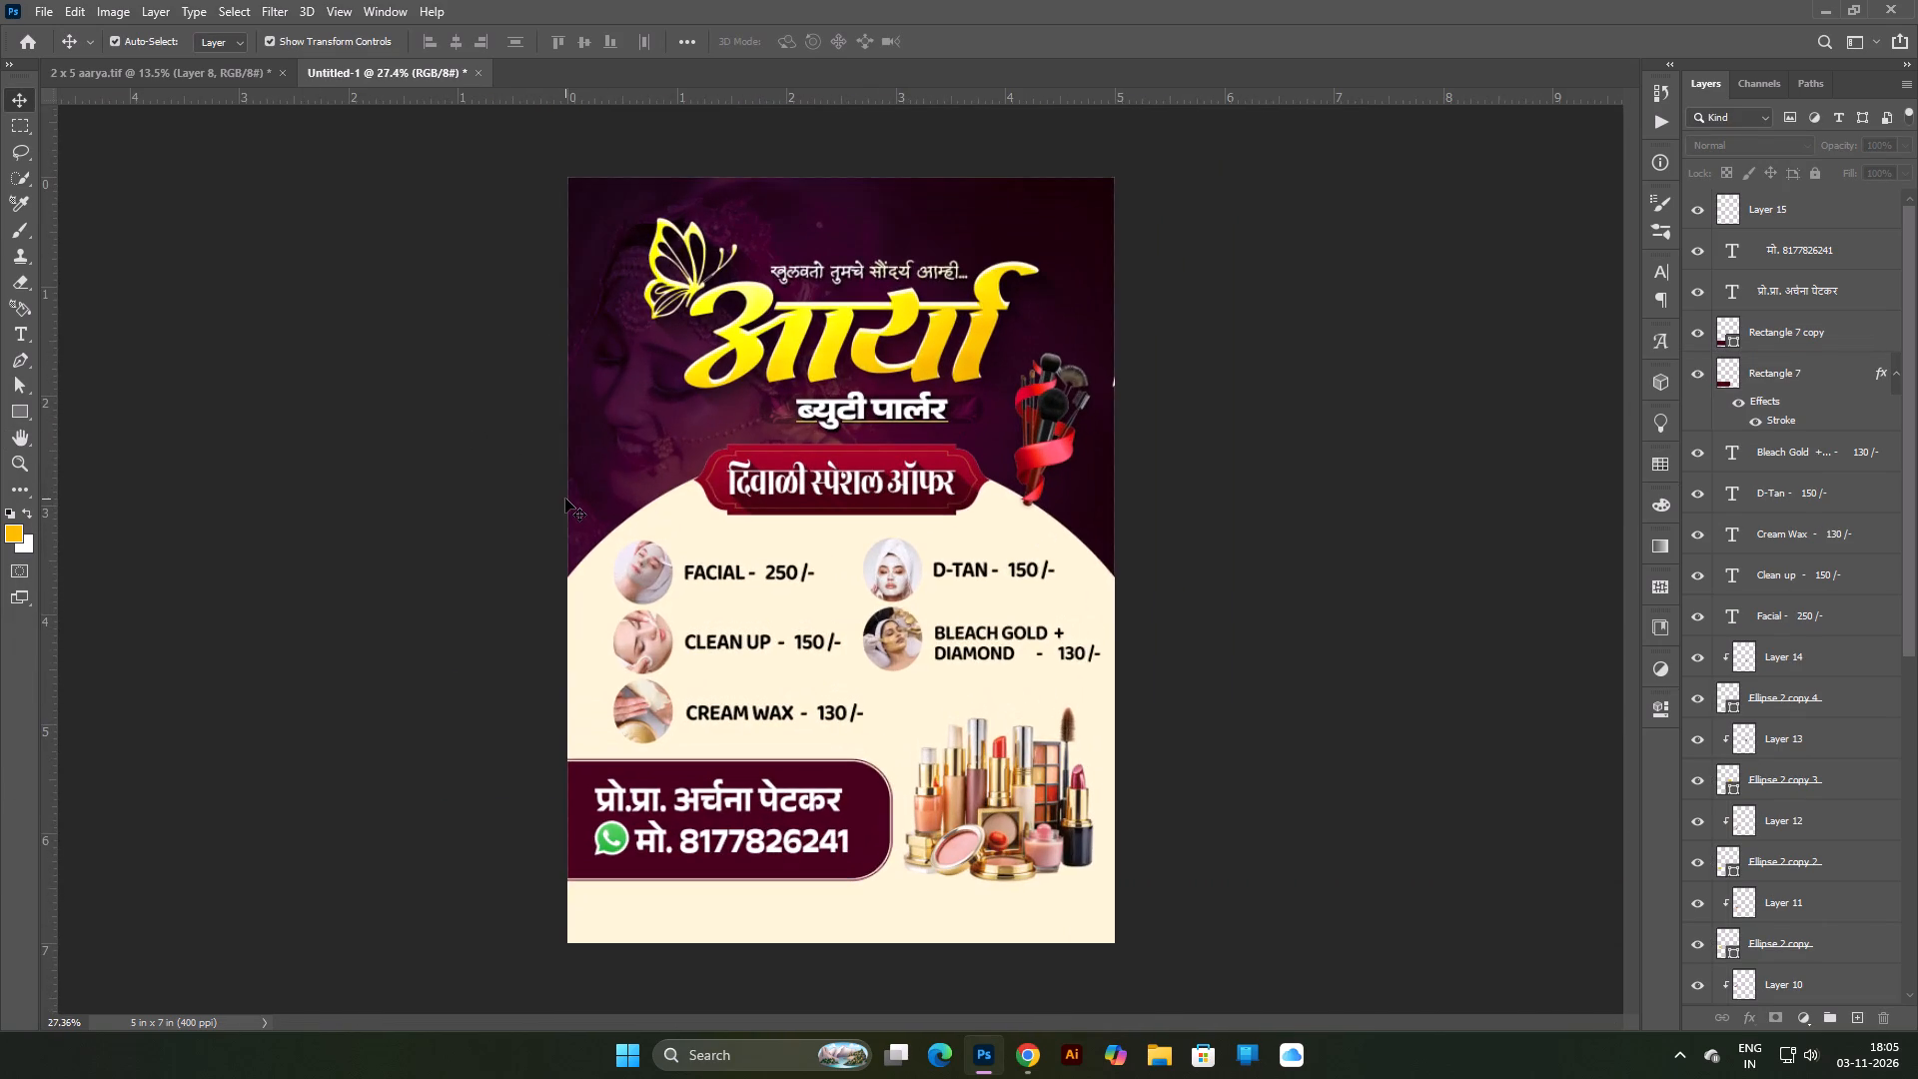
pyautogui.hotkey('ctrl', '0')
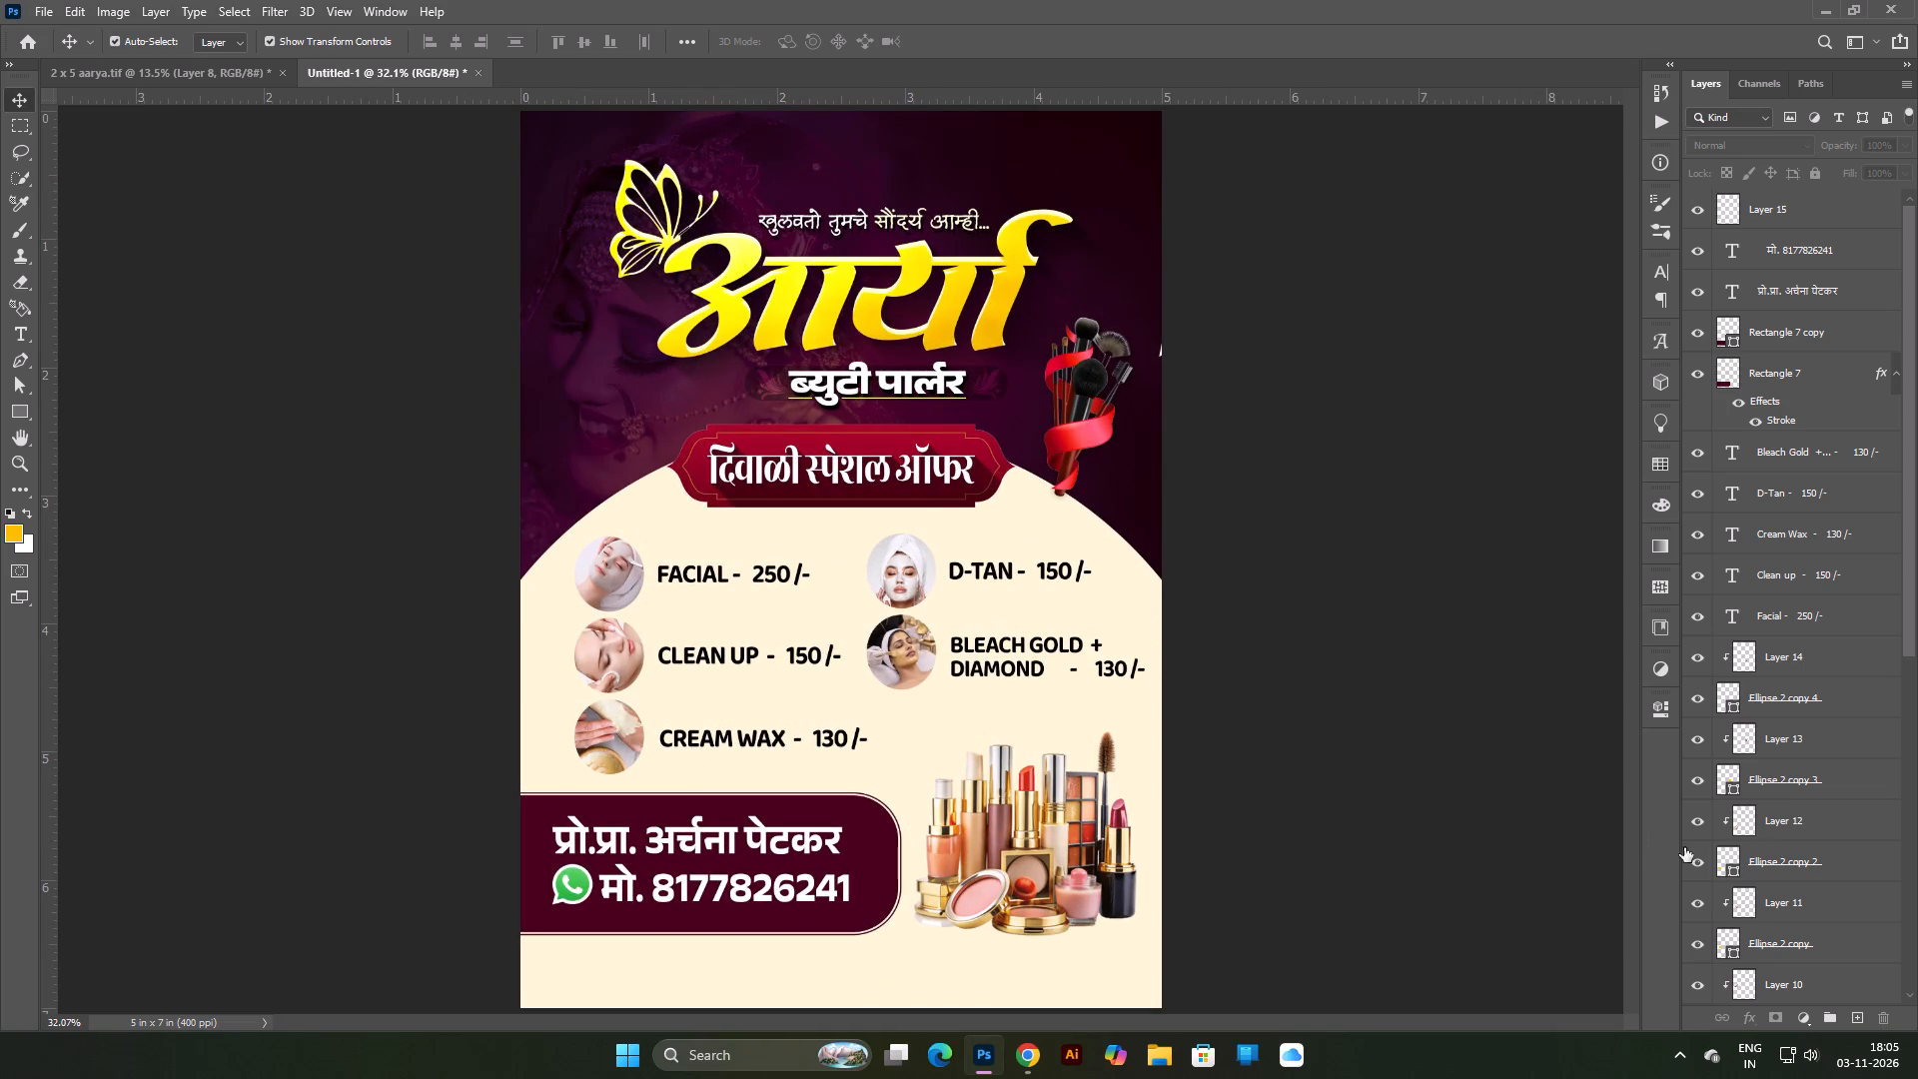
pyautogui.click(1804, 330)
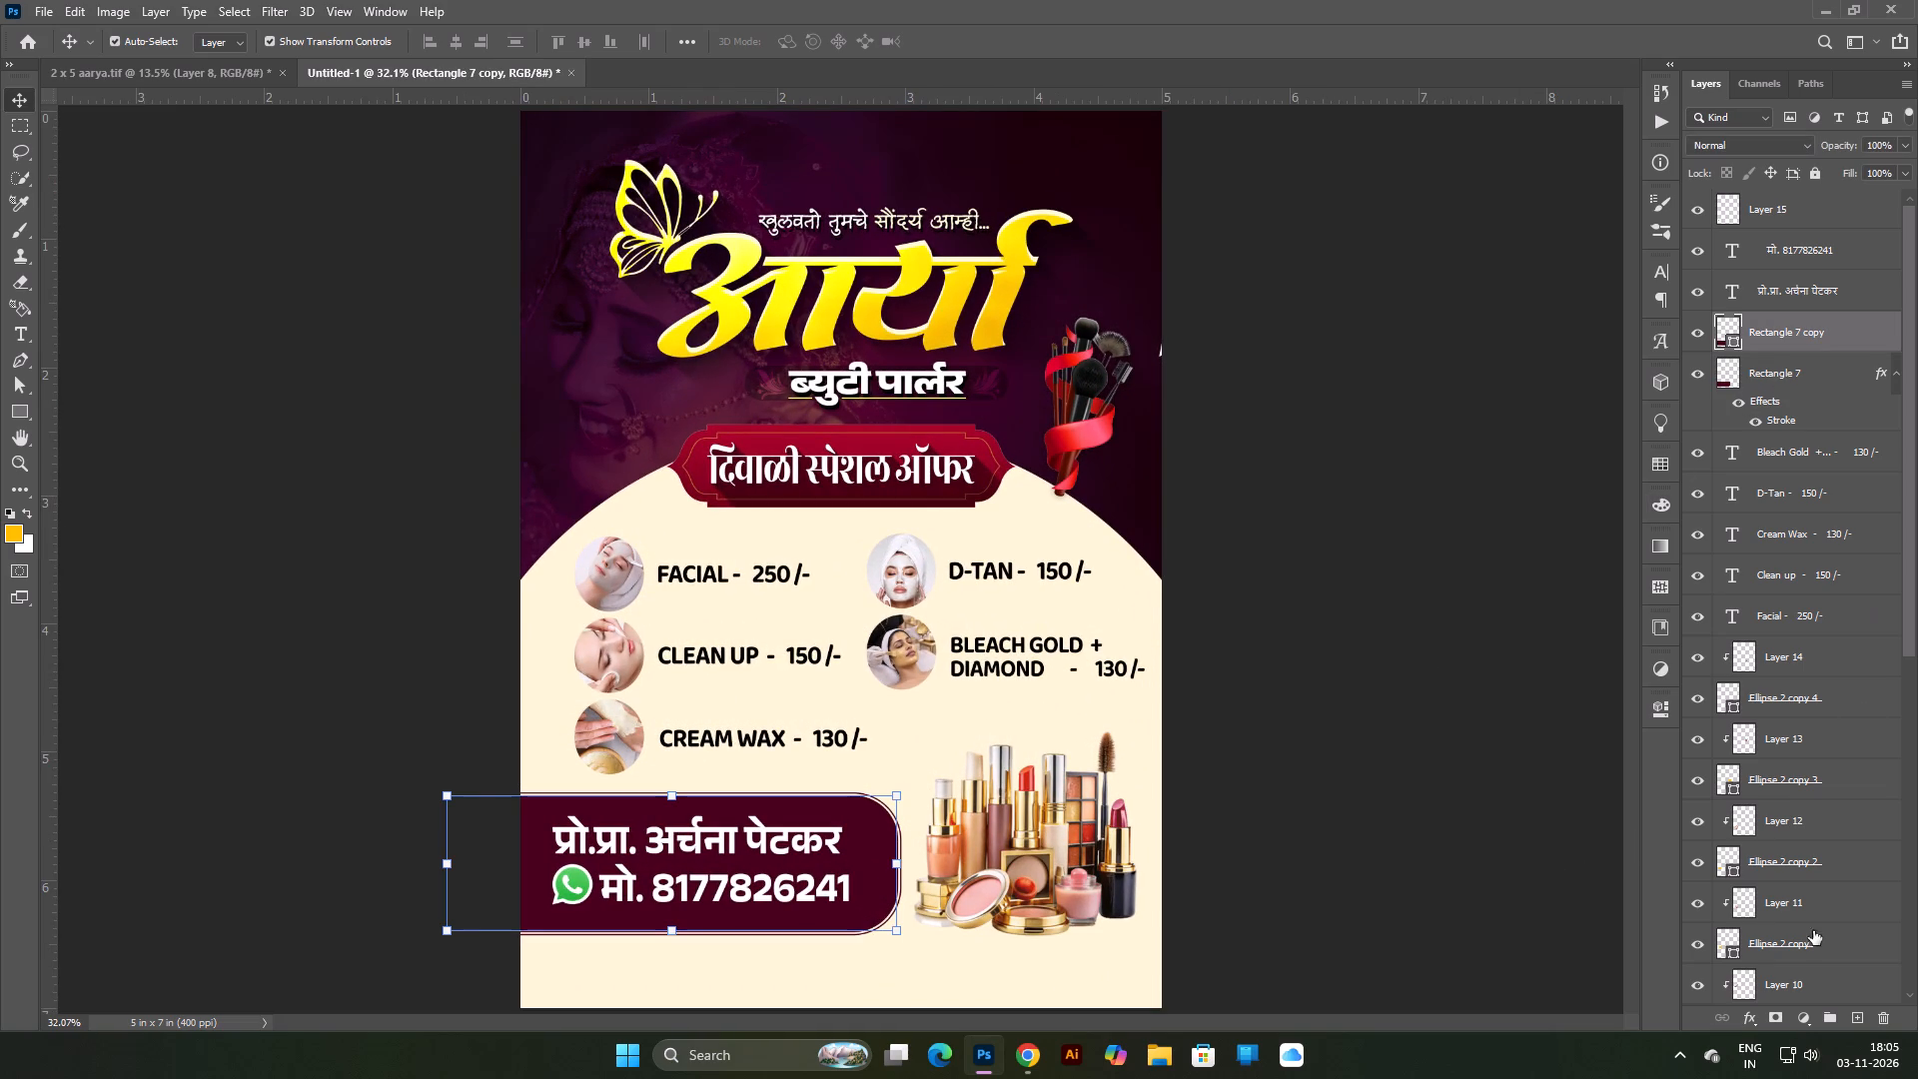
pyautogui.click(1747, 1025)
pyautogui.click(1824, 960)
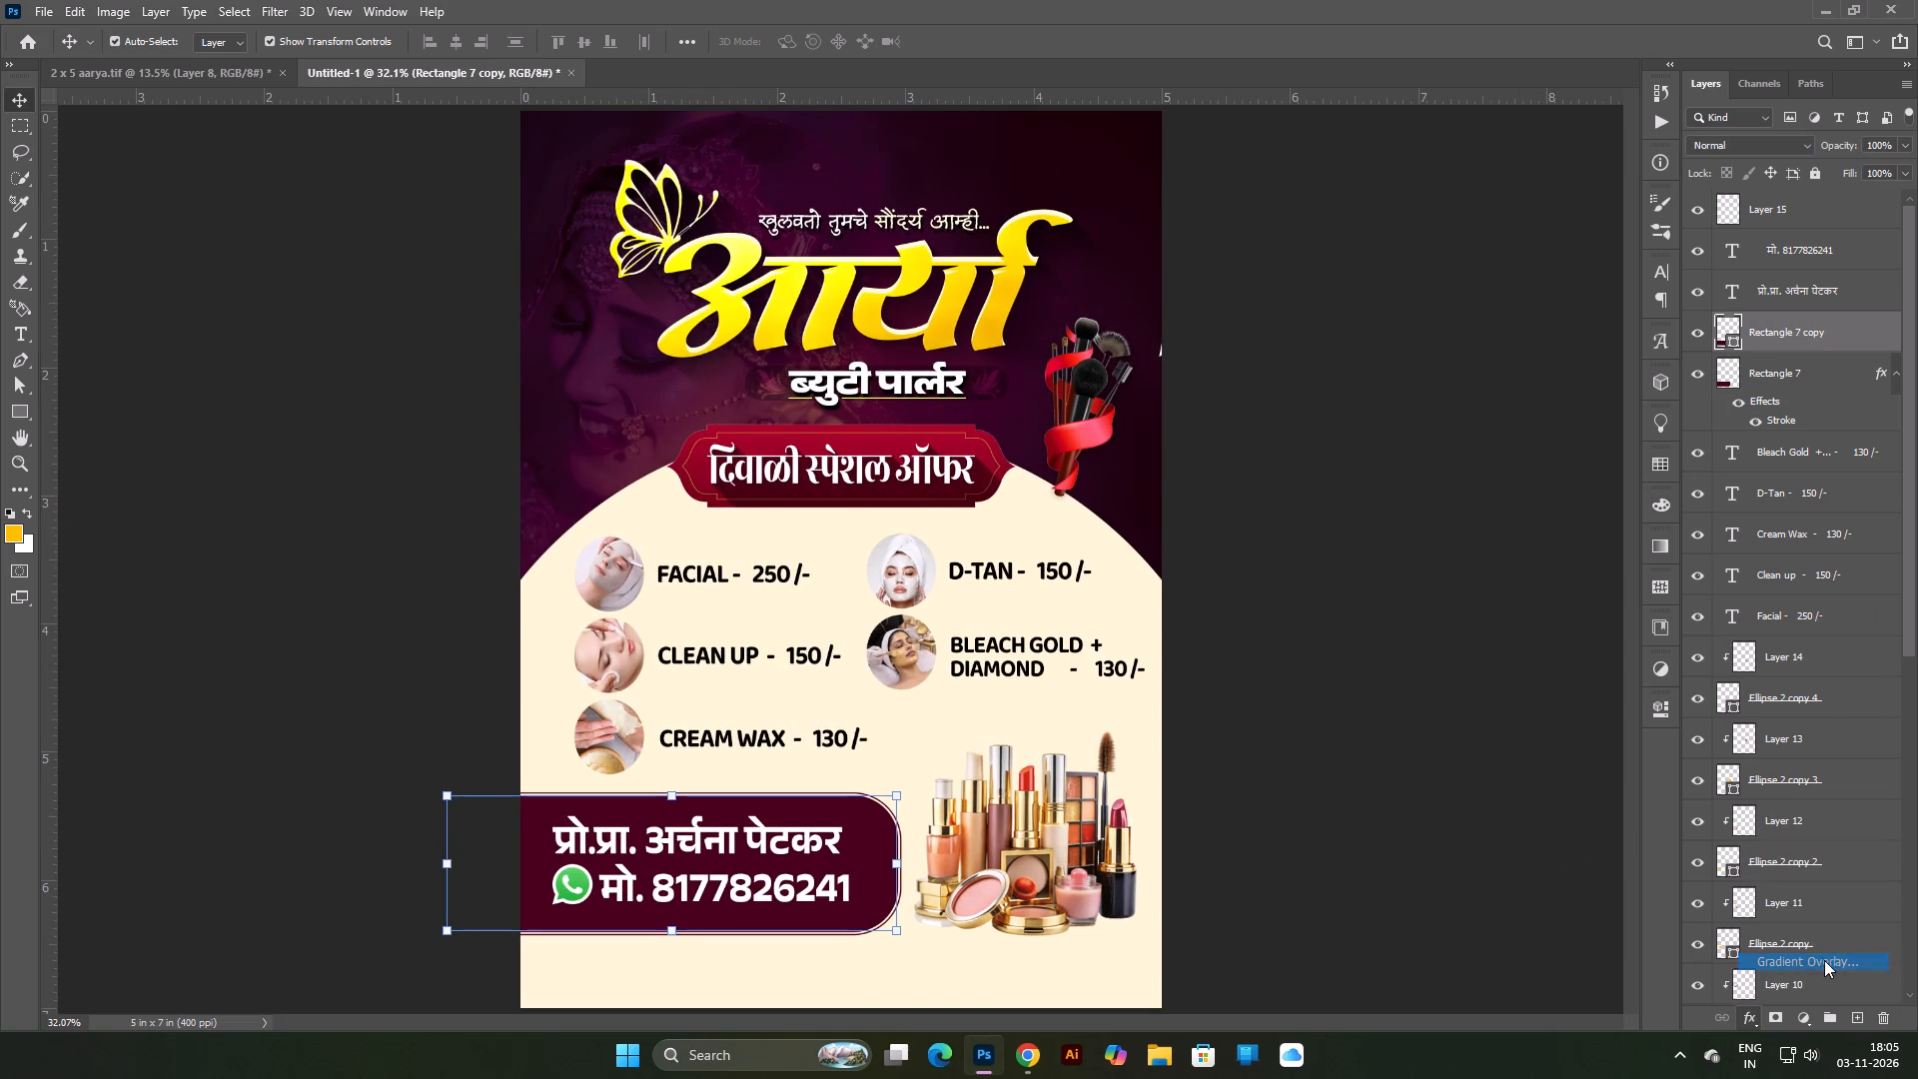
pyautogui.click(468, 506)
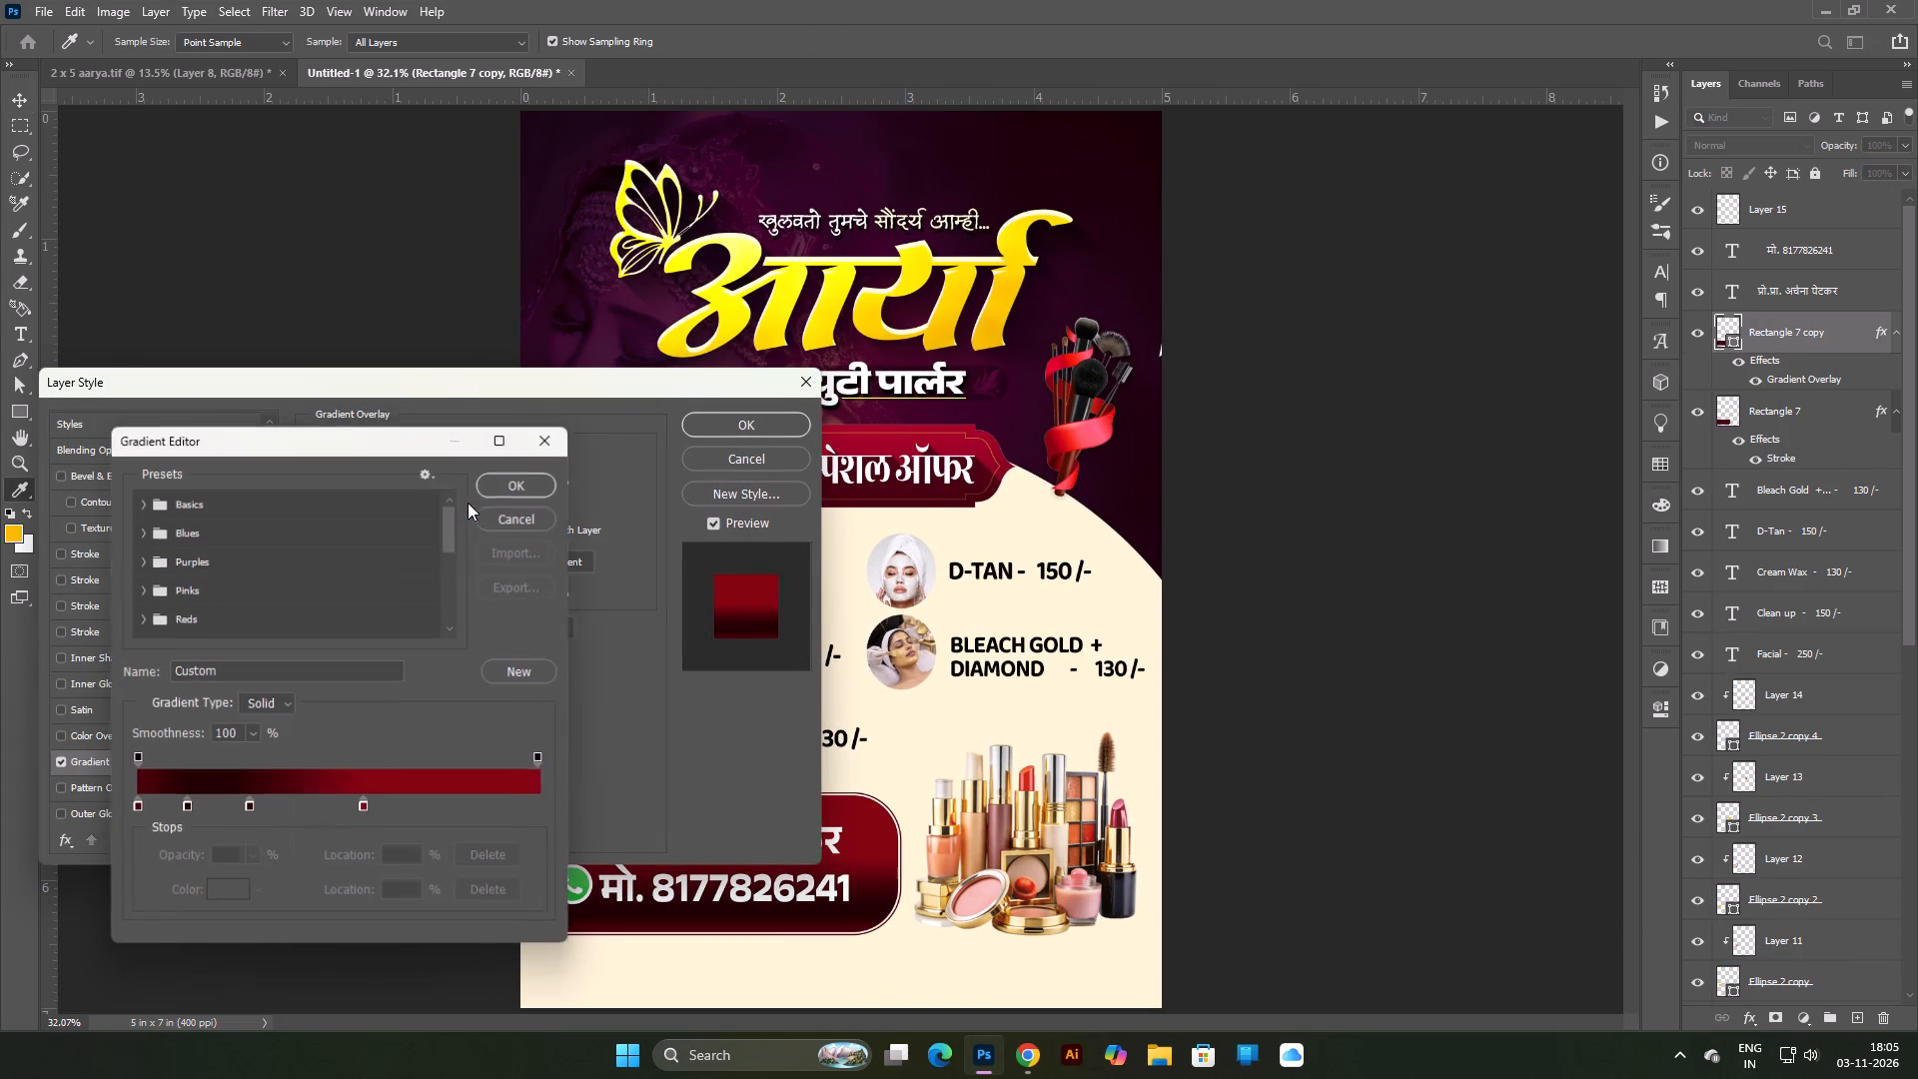
# Reduce the gradient to a start and an end stop, moving the dark red stop to 100% and deleting the intermediate stops.
pyautogui.click(363, 808)
pyautogui.press('Delete')
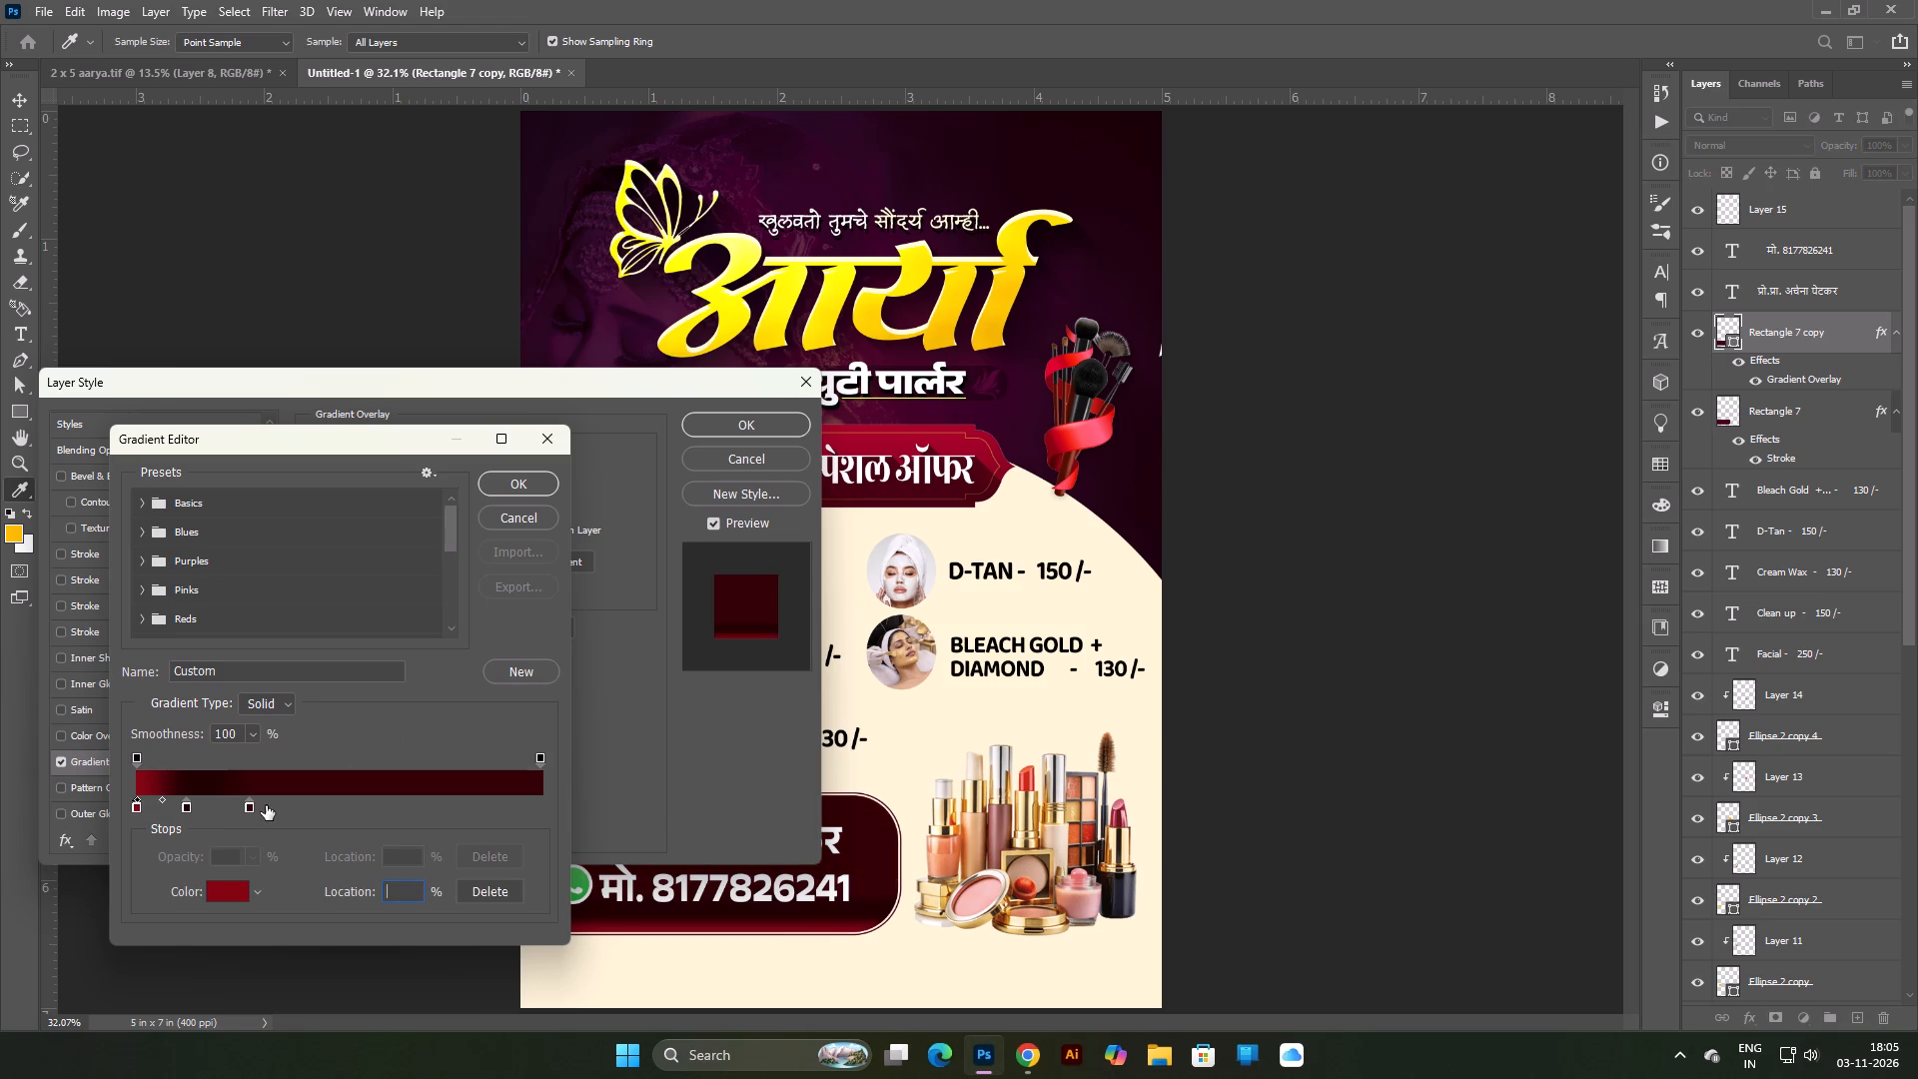
pyautogui.click(246, 809)
pyautogui.moveTo(243, 810); pyautogui.dragTo(551, 807)
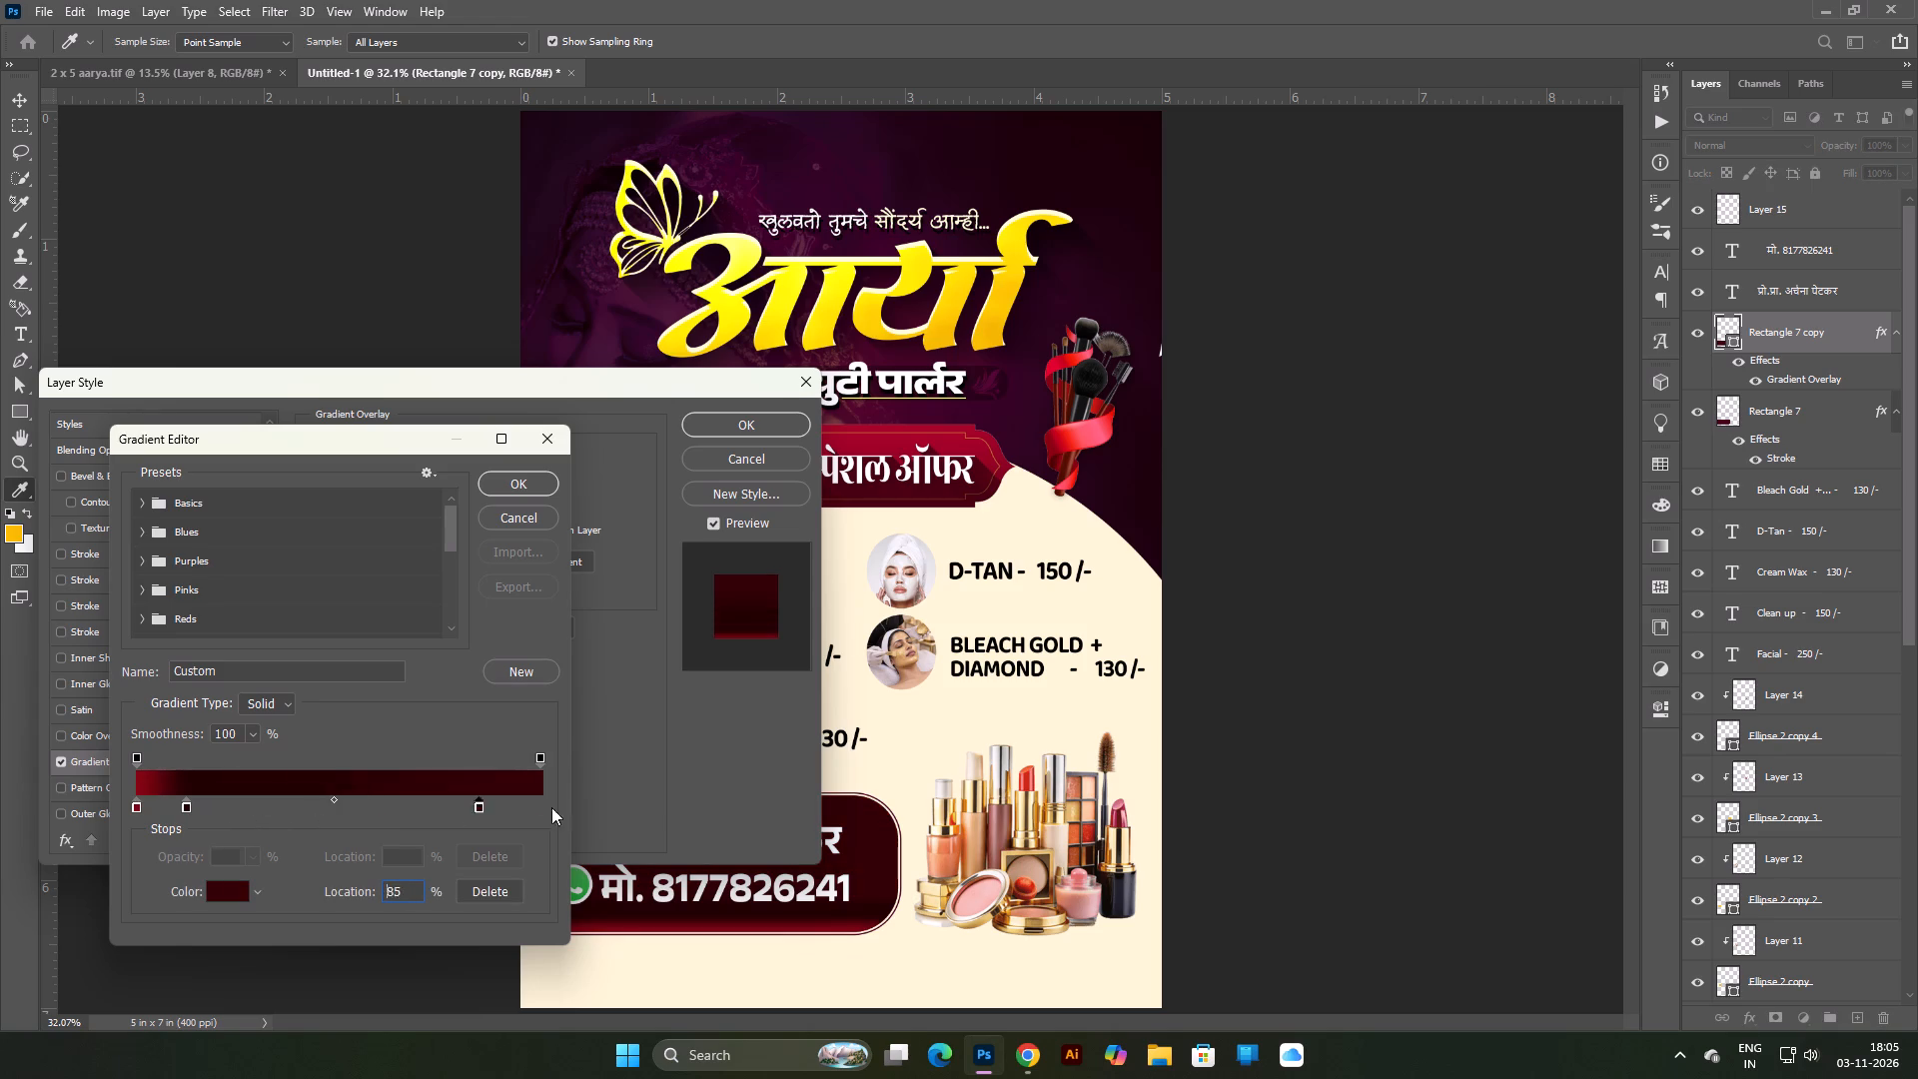
pyautogui.moveTo(551, 807); pyautogui.dragTo(613, 807)
pyautogui.click(182, 805)
pyautogui.press('Delete')
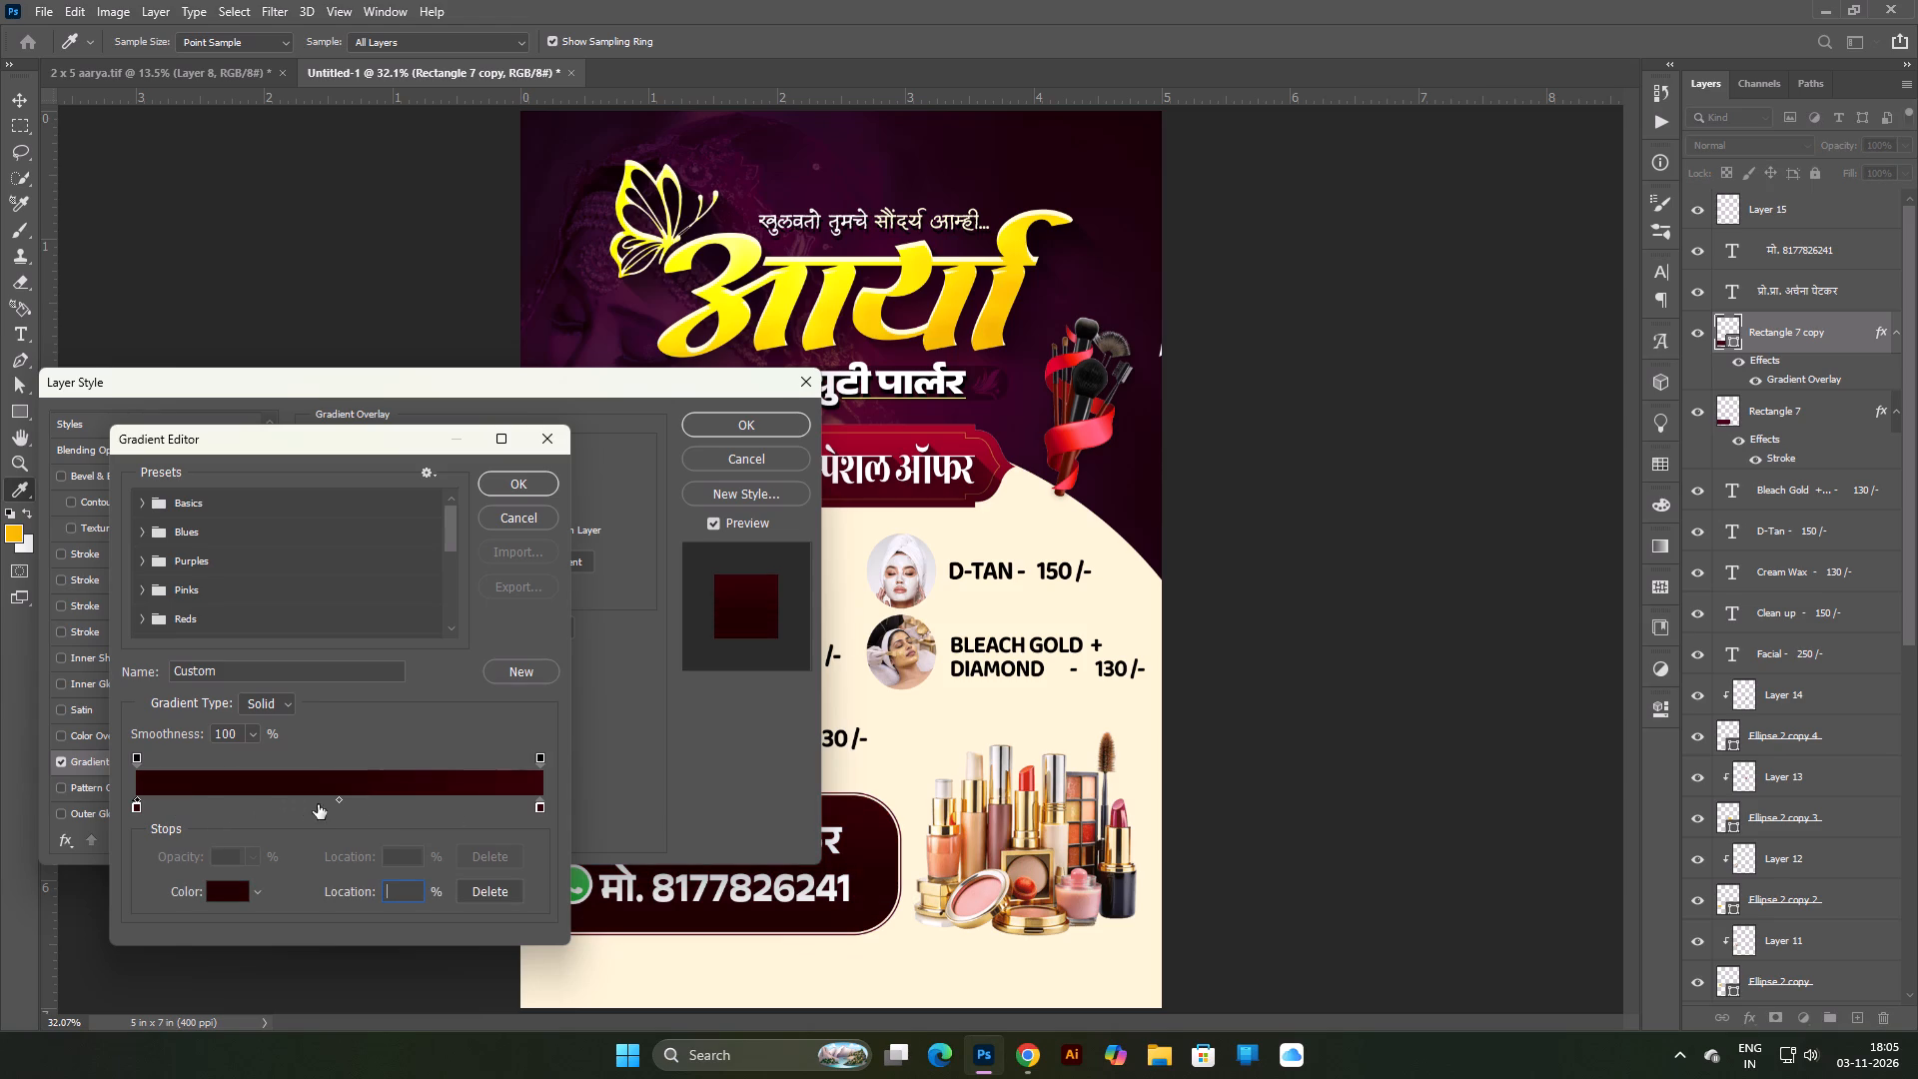
# Set the gradient's start stop colour to dark purple #410634, based on a hue sampled from the poster's header background.
pyautogui.click(137, 807)
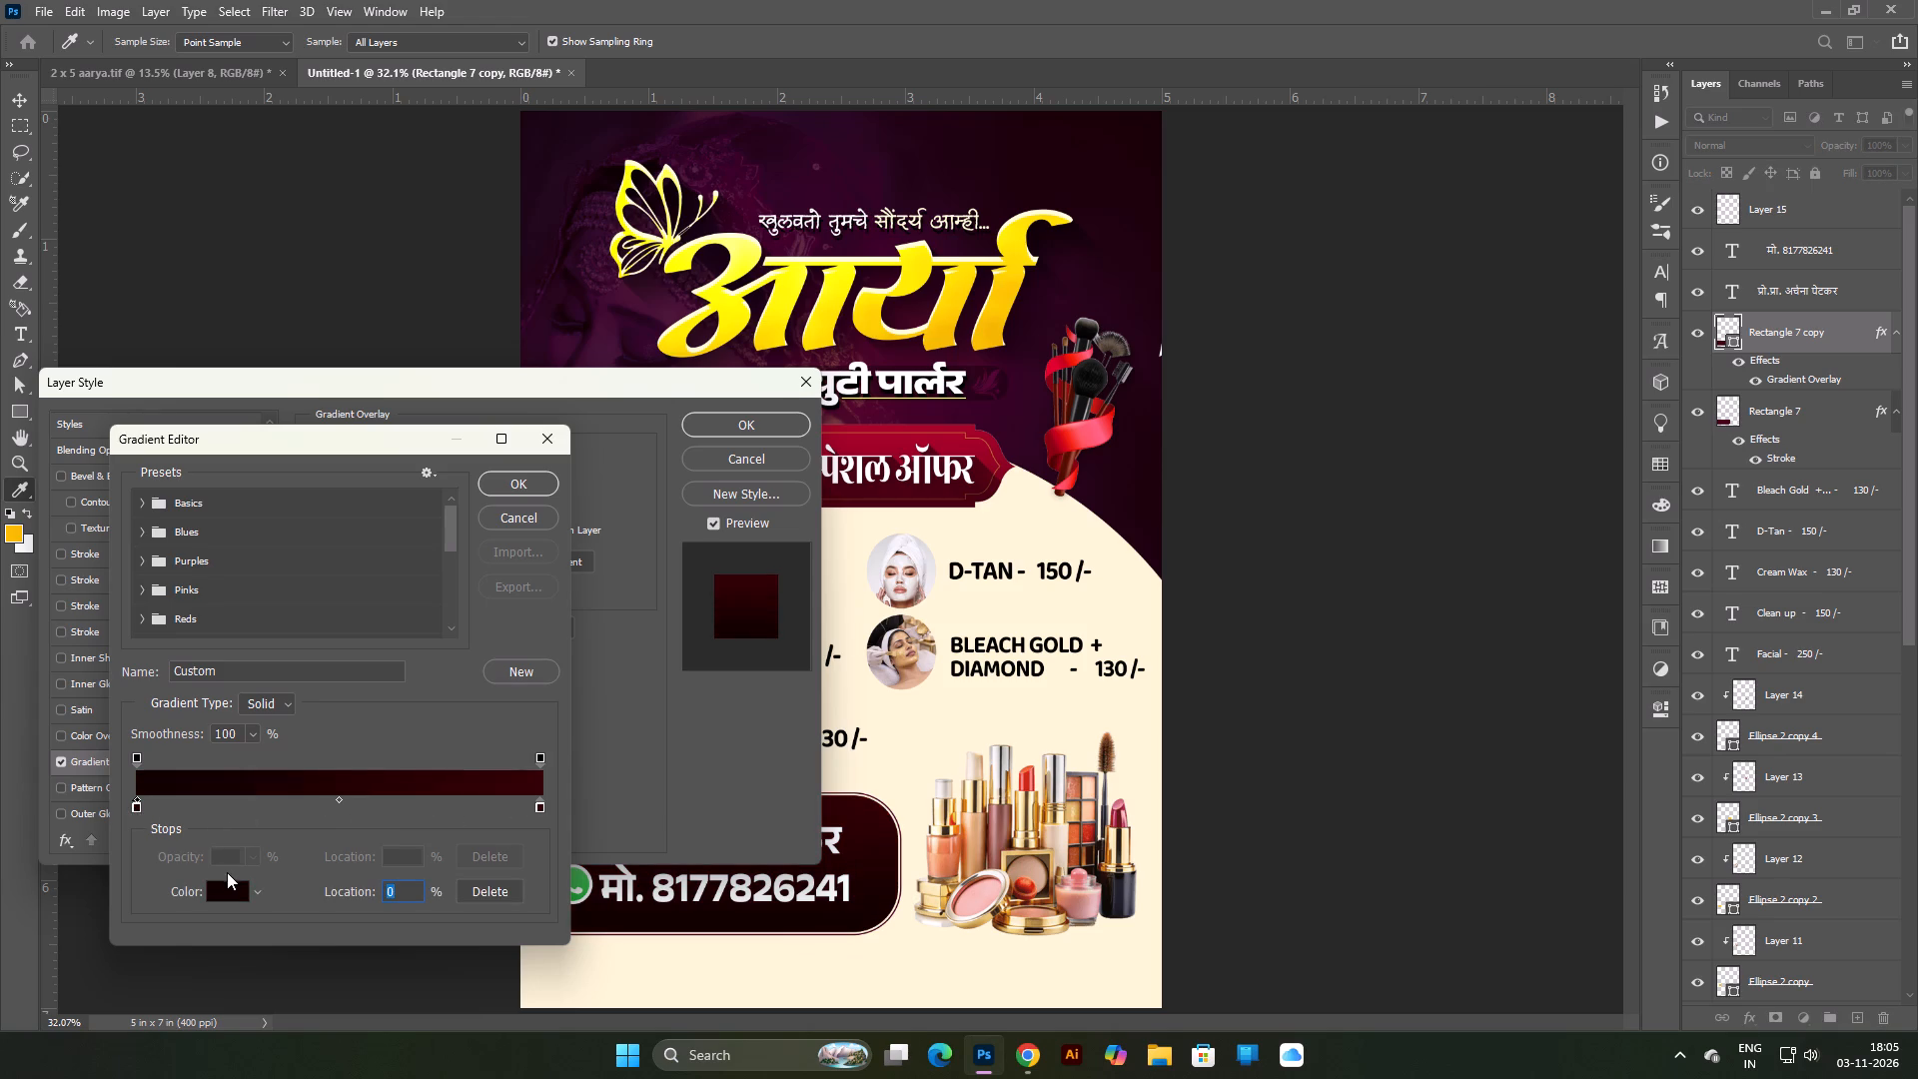
pyautogui.click(225, 888)
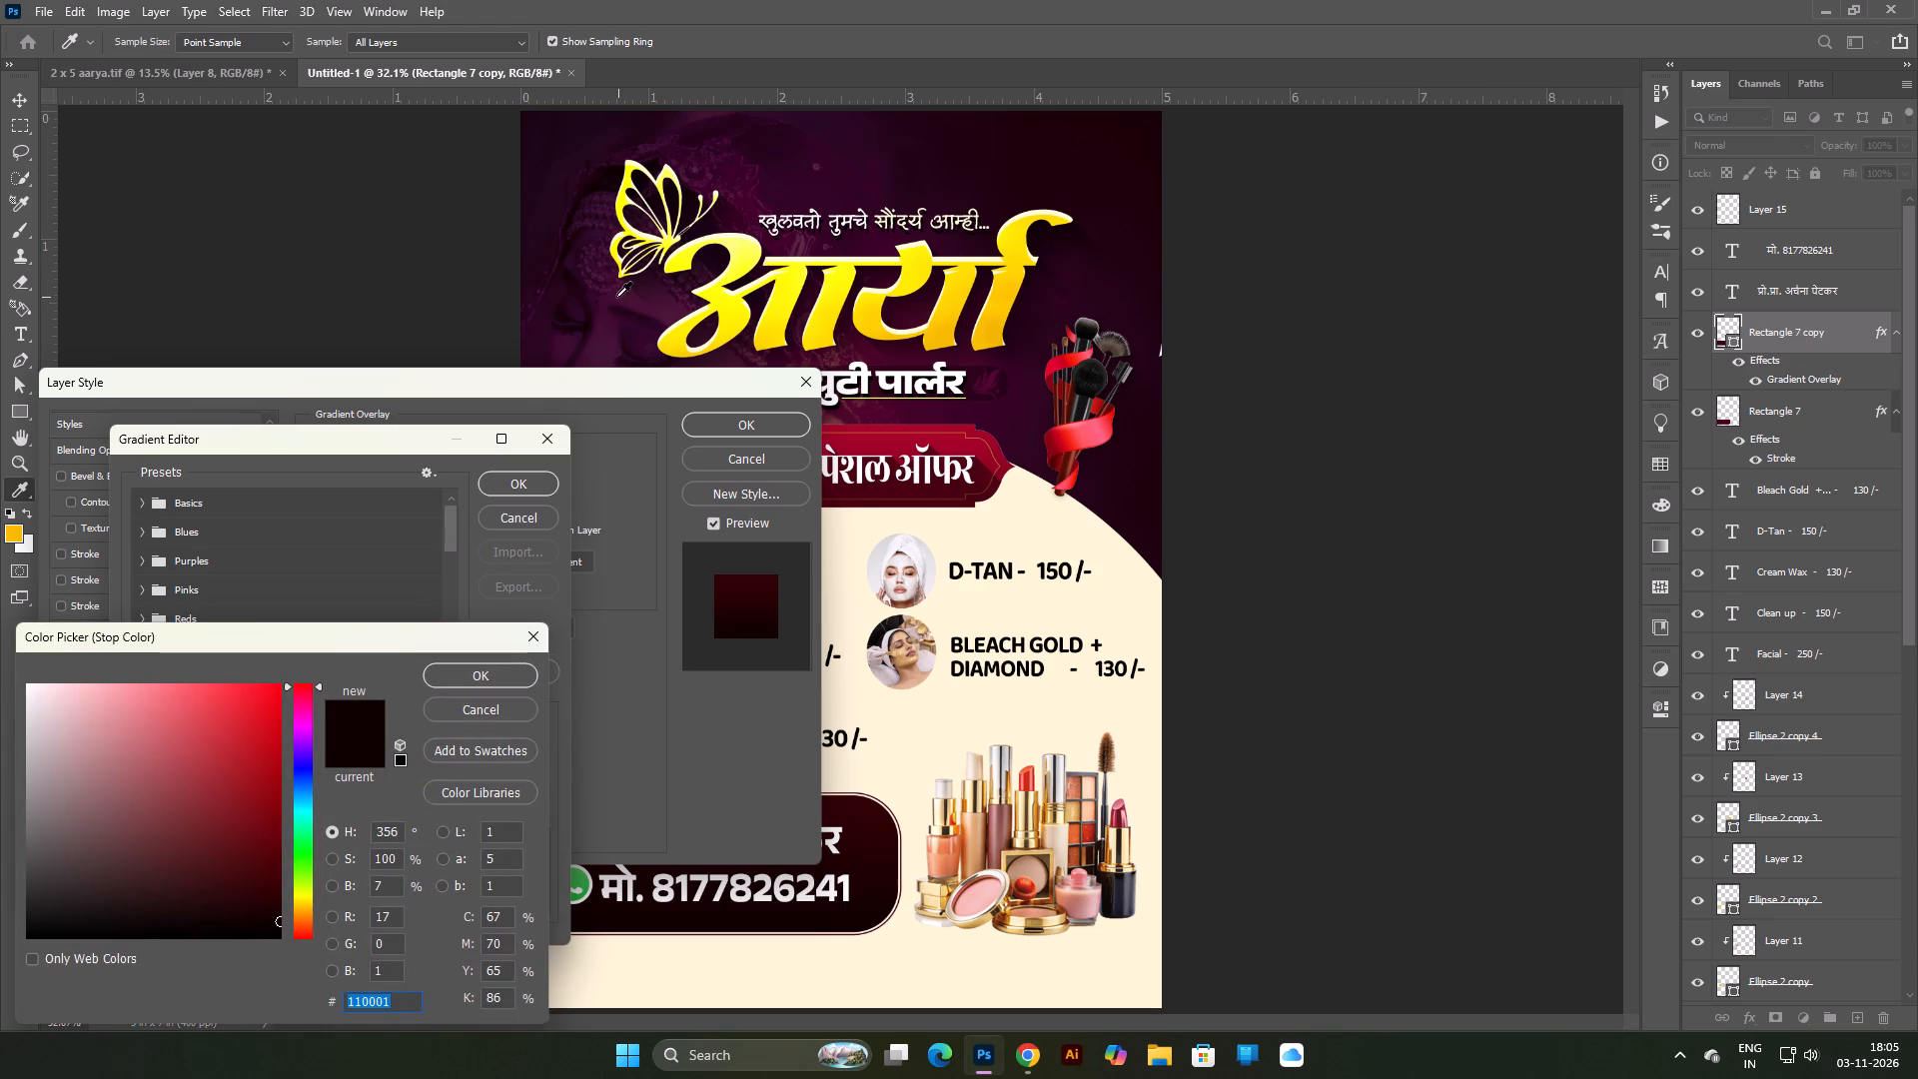
pyautogui.click(536, 245)
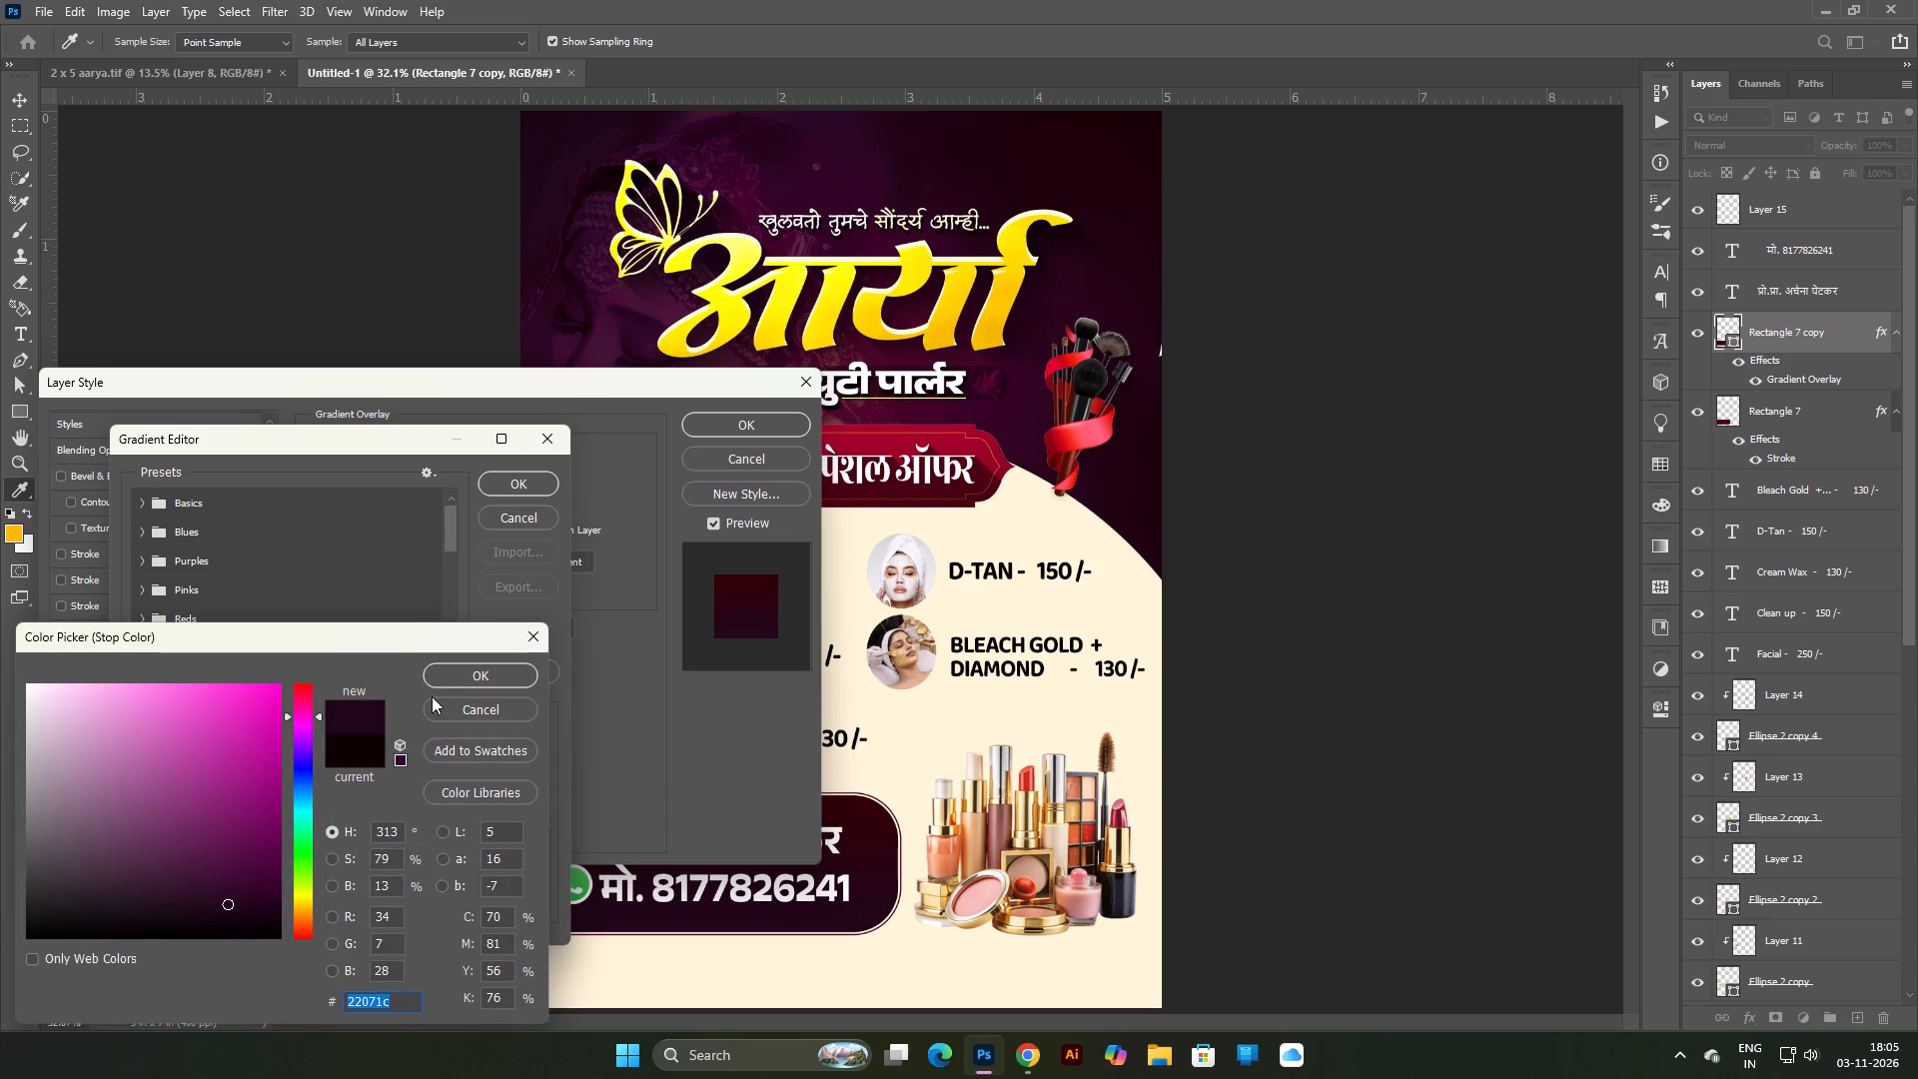
pyautogui.moveTo(241, 869); pyautogui.dragTo(263, 864)
pyautogui.moveTo(233, 870); pyautogui.dragTo(256, 873)
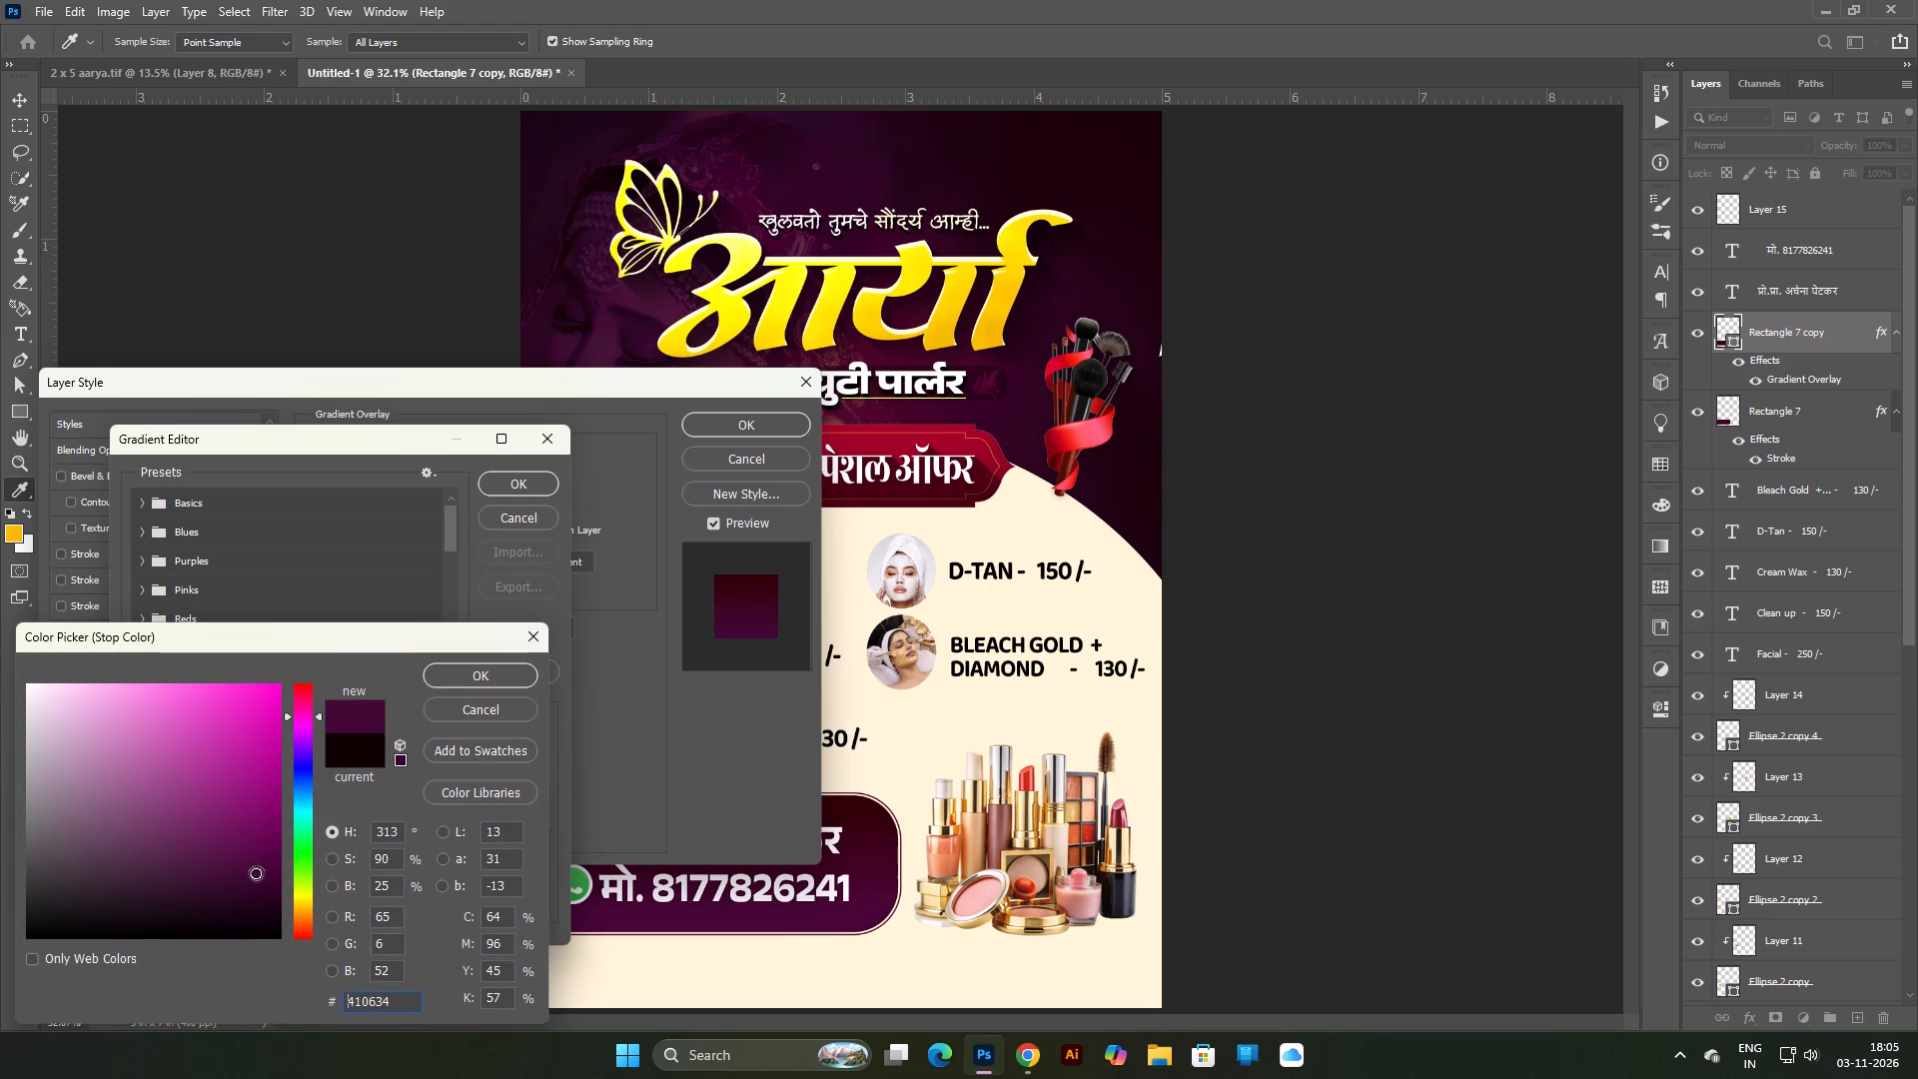
pyautogui.click(489, 677)
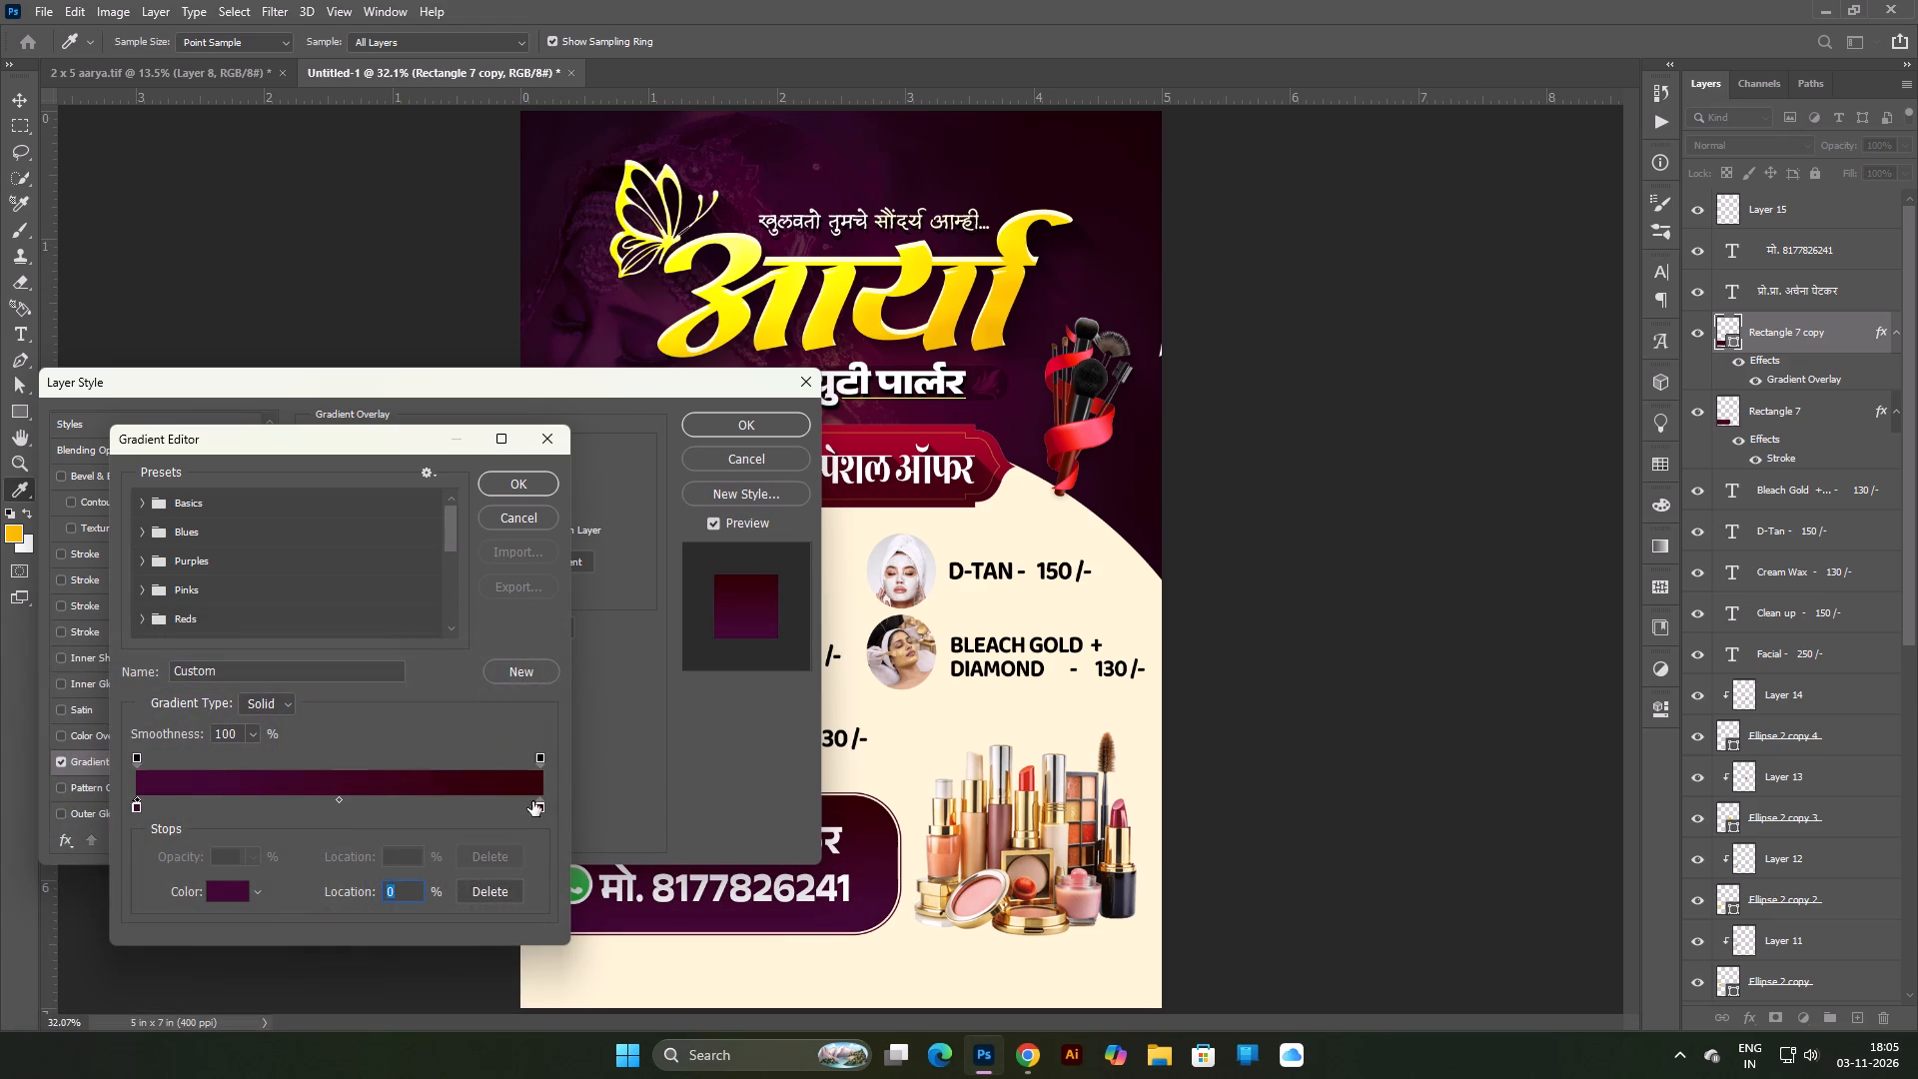
# Set the gradient's 100% stop to the dark maroon sampled from the poster's header background above the makeup brushes.
pyautogui.click(541, 805)
pyautogui.click(227, 900)
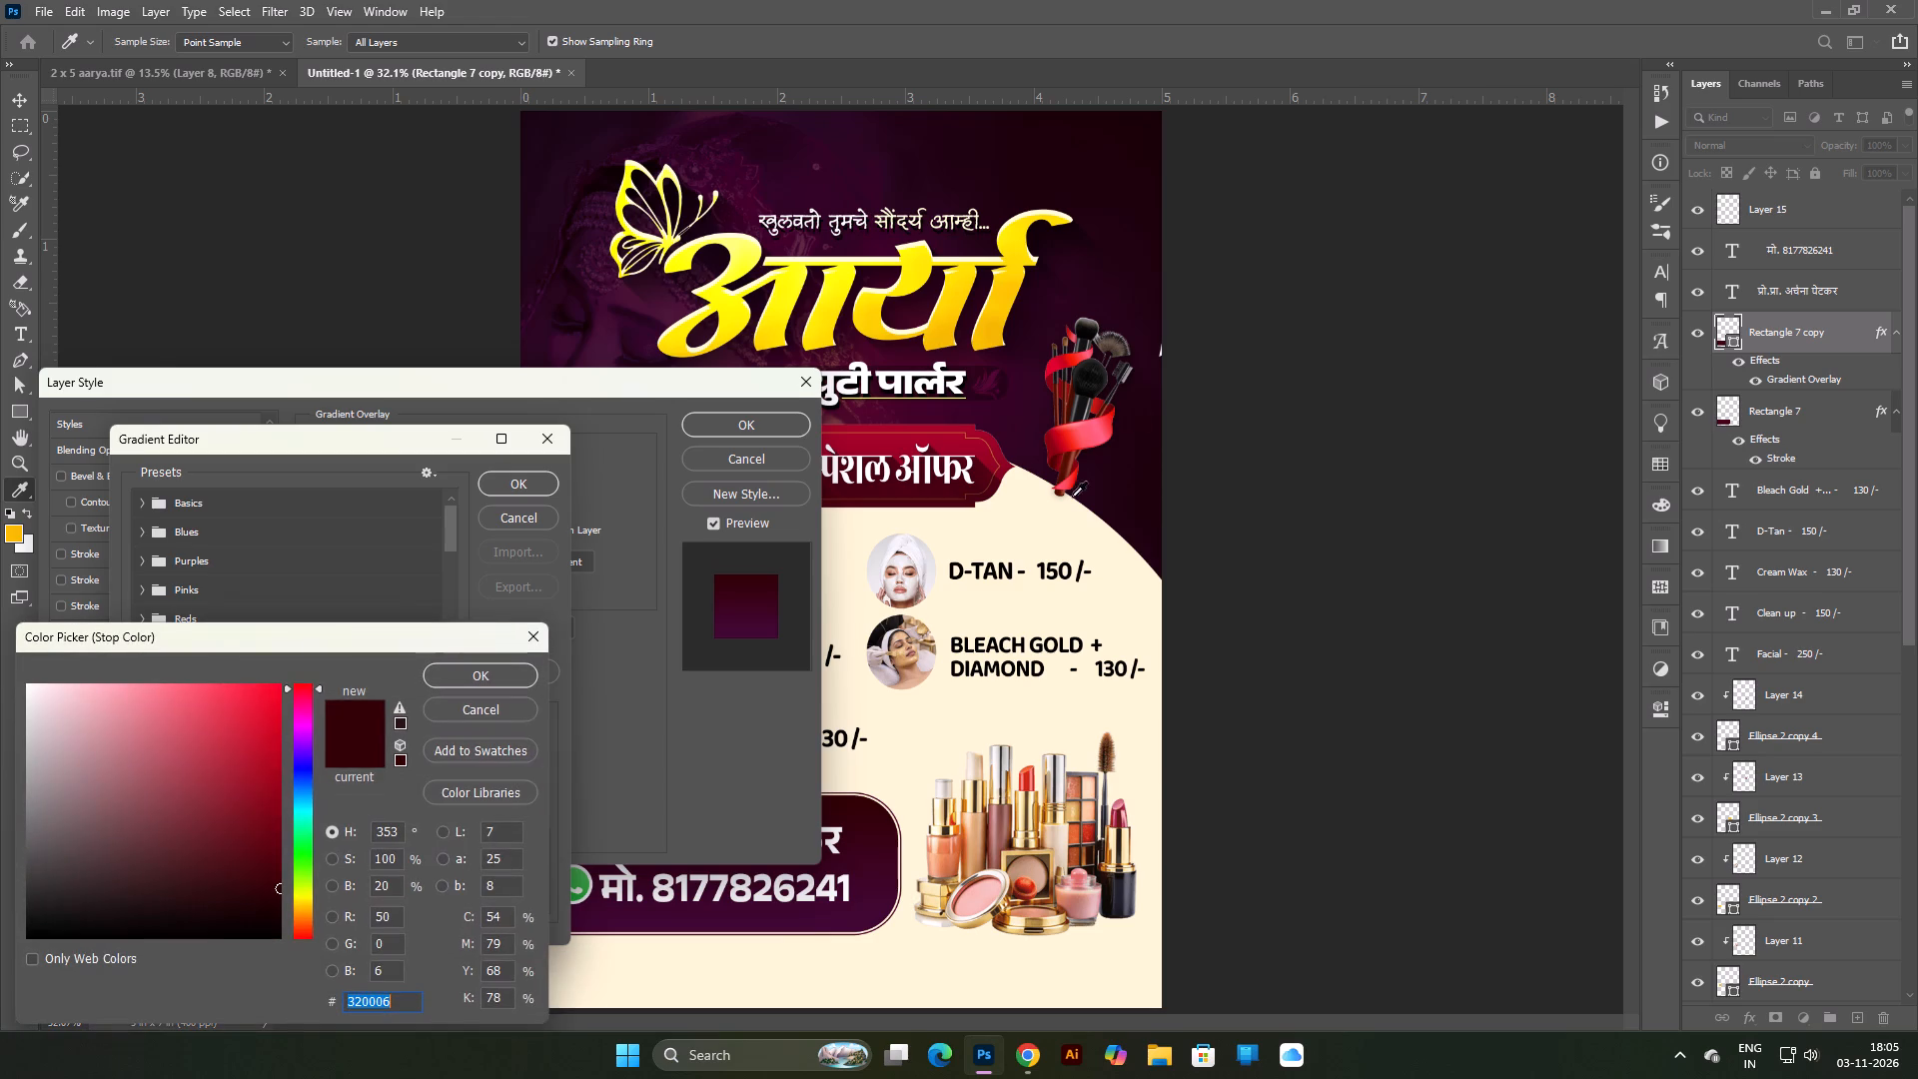
pyautogui.click(1085, 182)
pyautogui.click(477, 675)
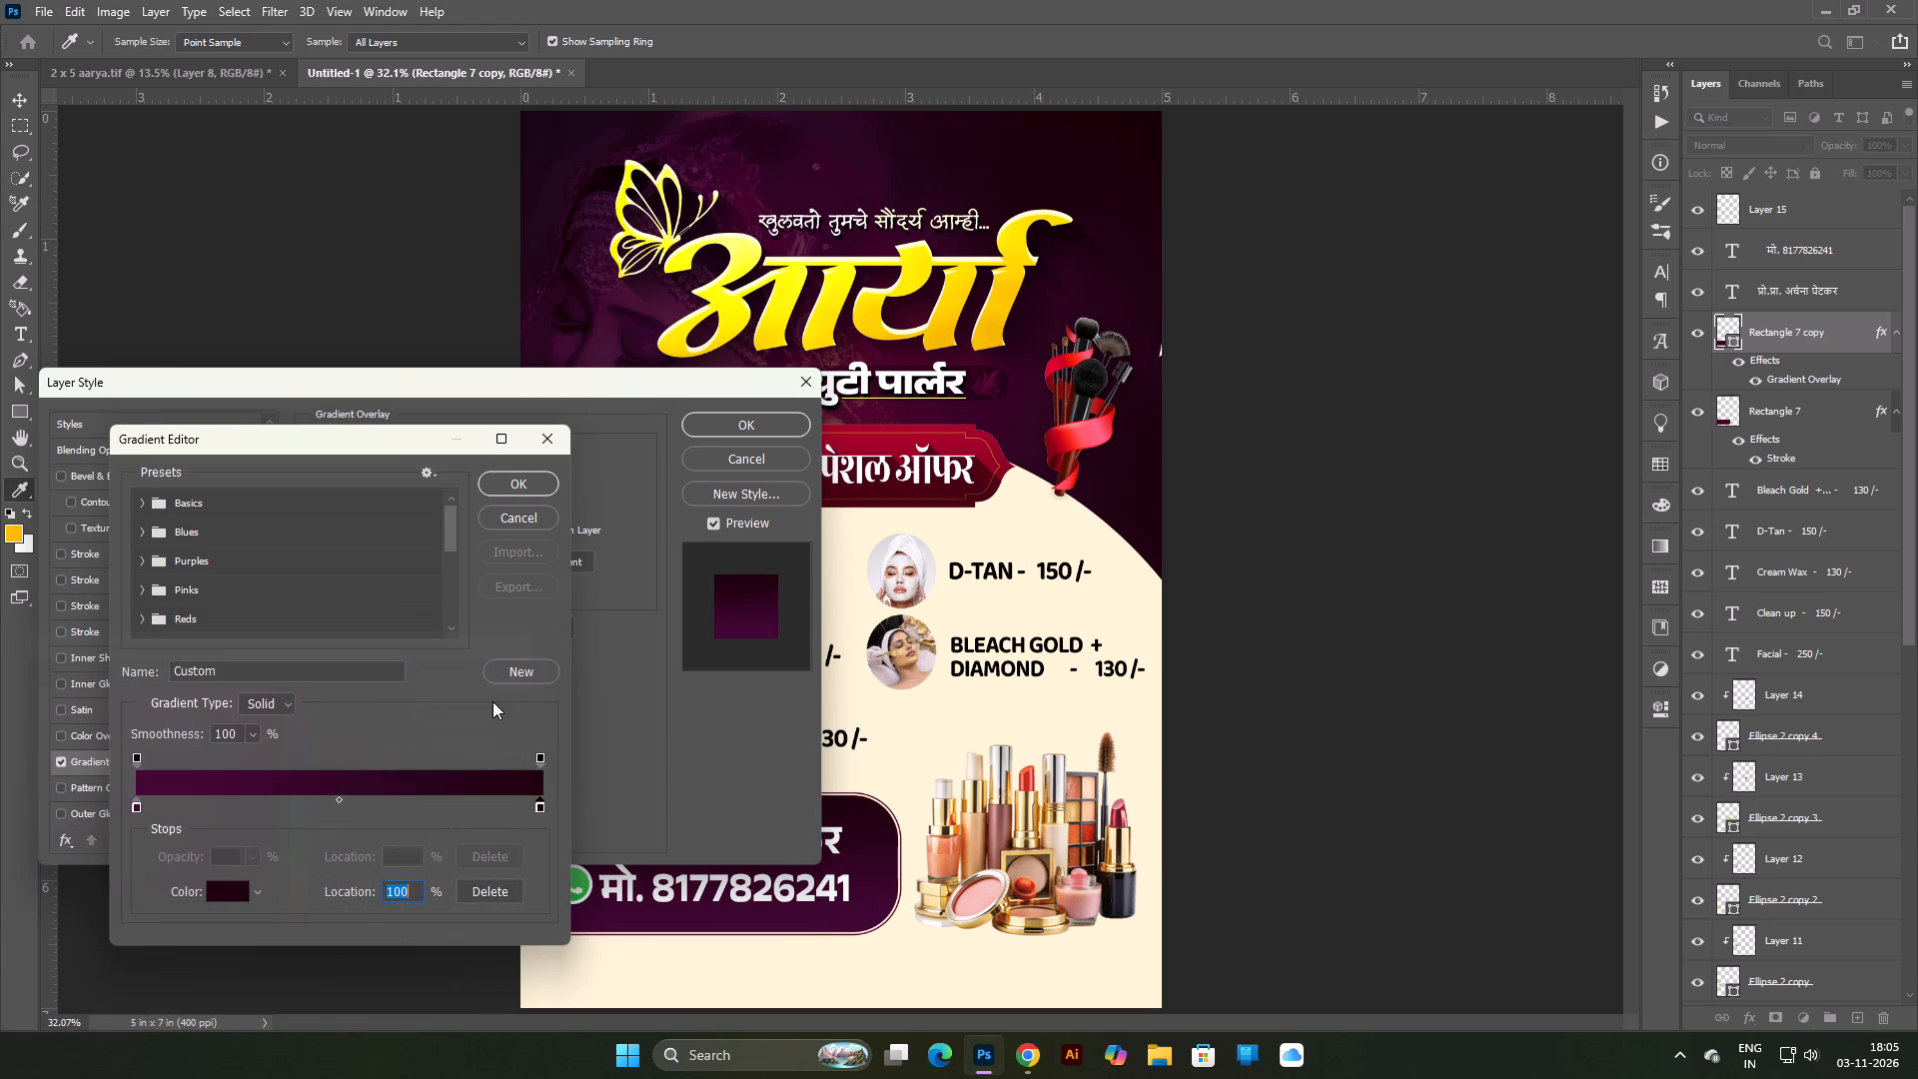
# Delete the surplus red stops stacked at the gradient's start, keeping the dark purple stop at 0%.
pyautogui.click(135, 808)
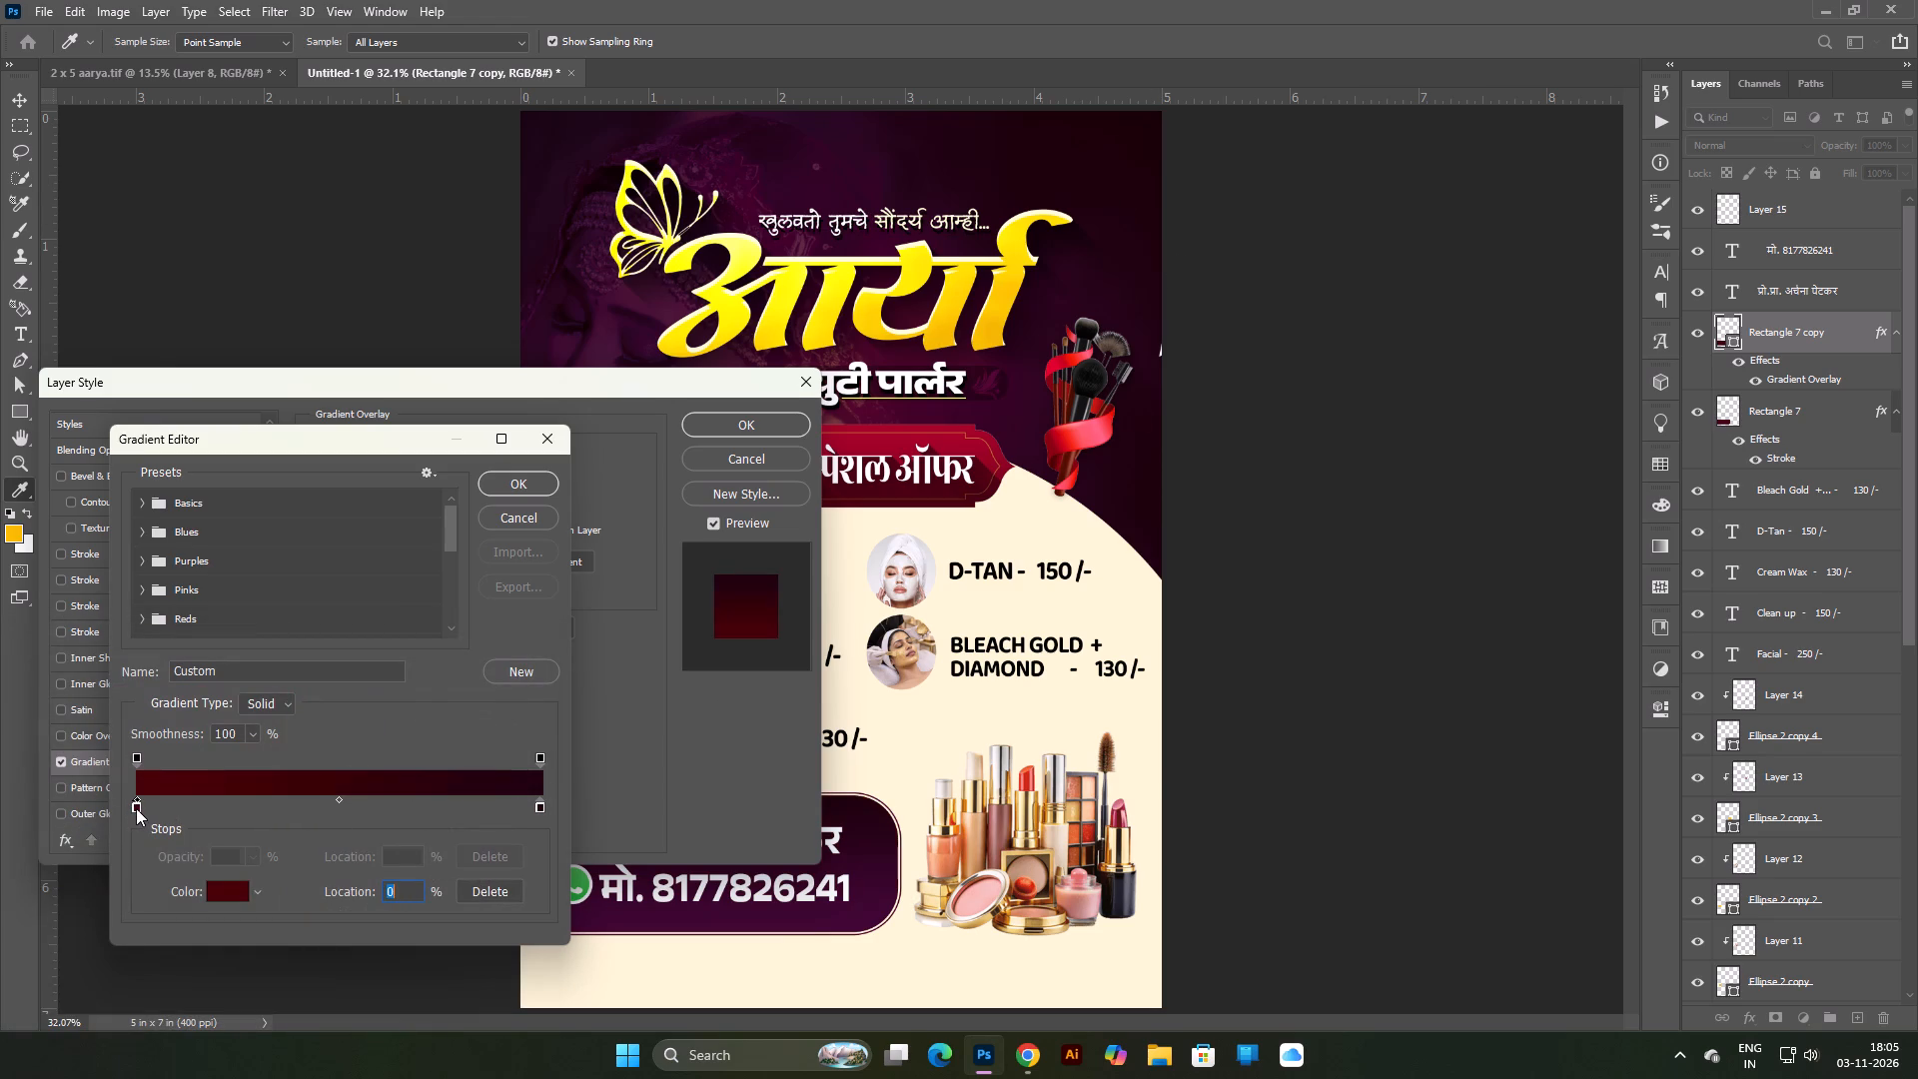
pyautogui.moveTo(136, 807); pyautogui.dragTo(179, 813)
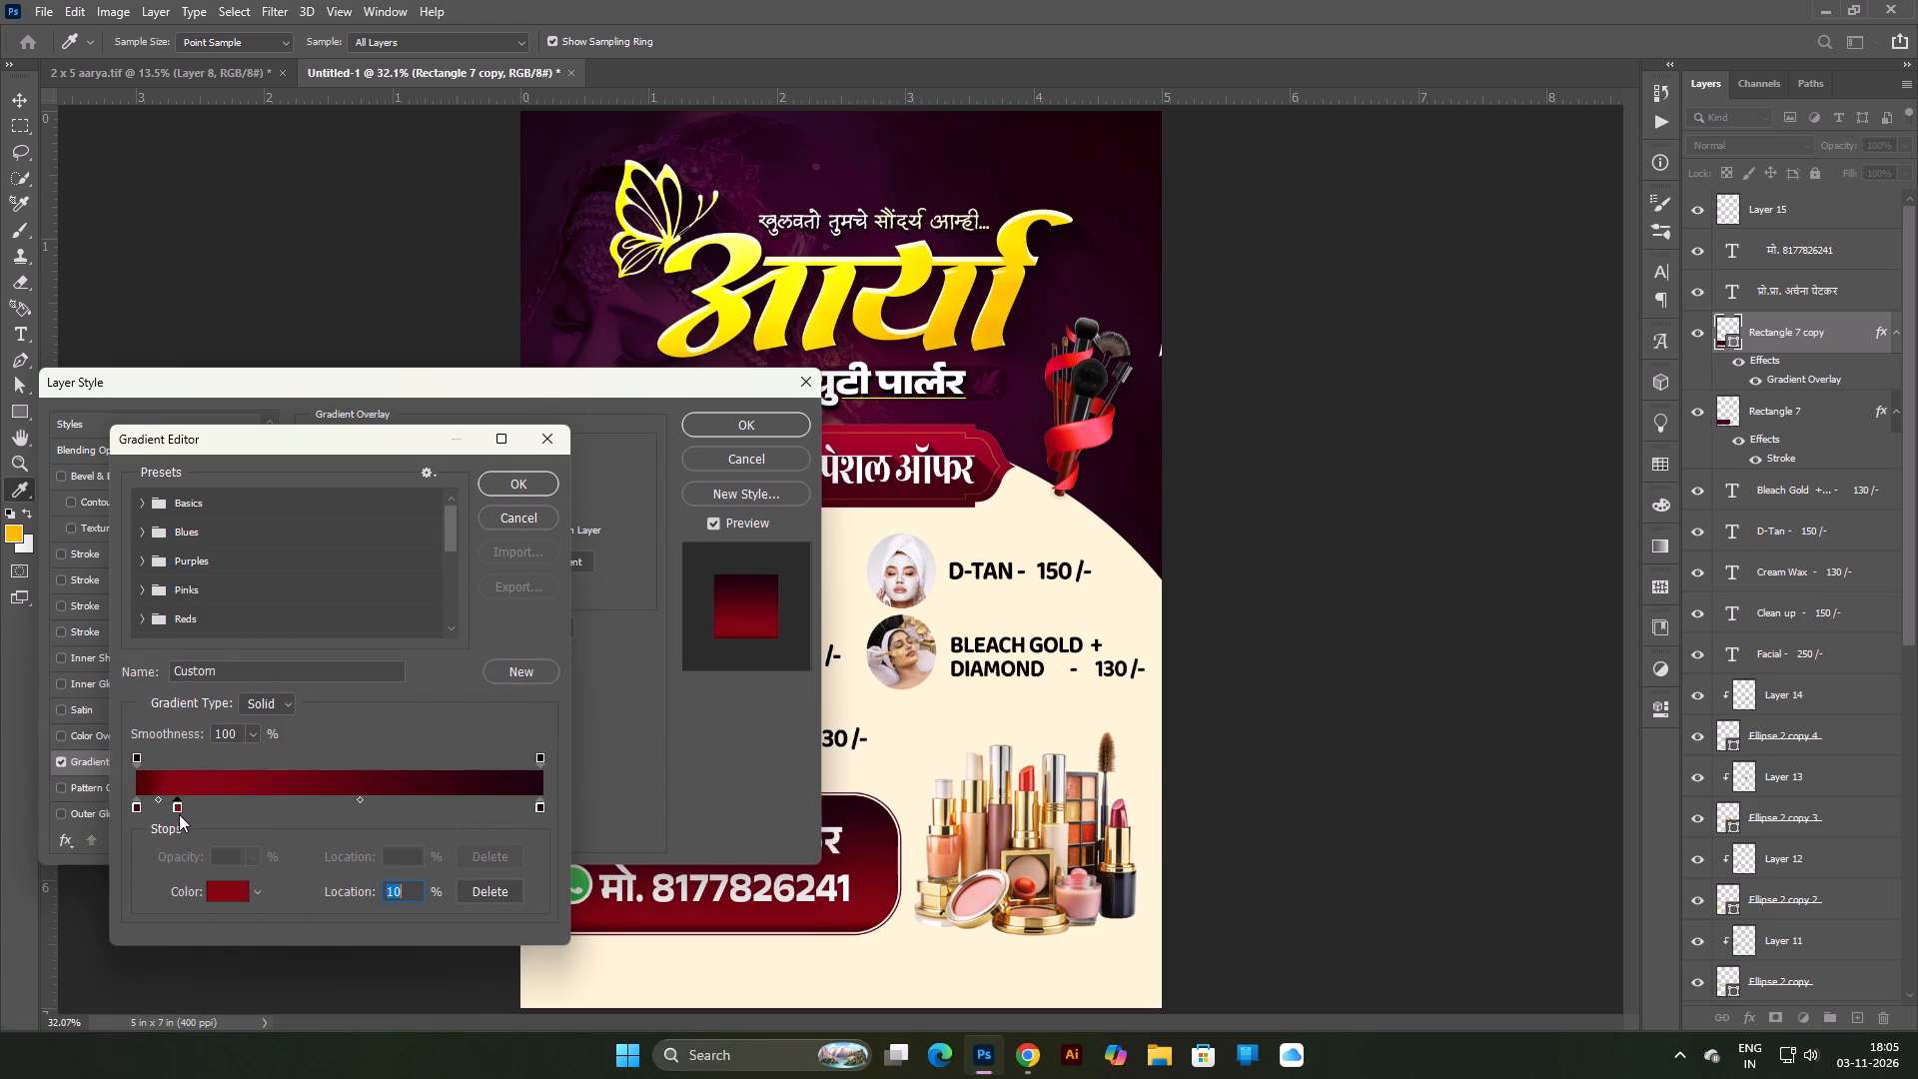
pyautogui.press('Delete')
pyautogui.press('Delete')
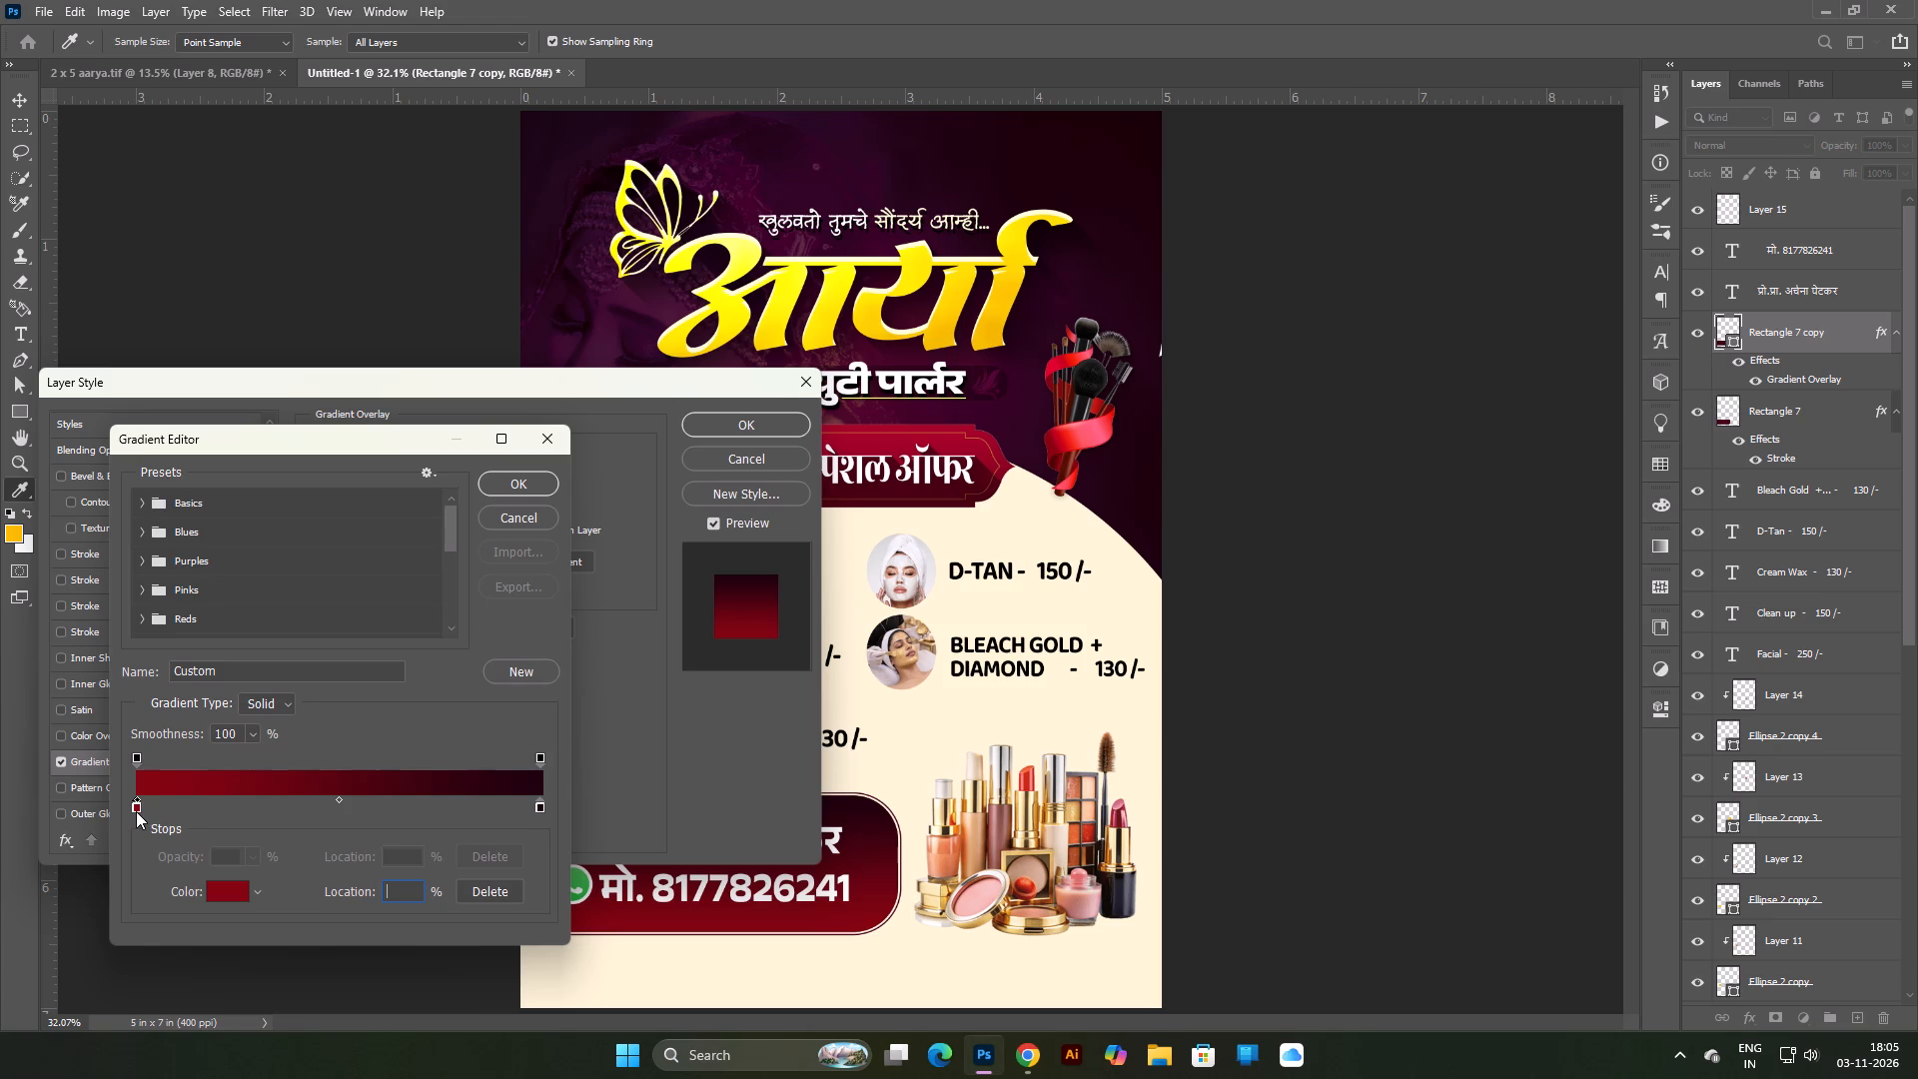
pyautogui.click(136, 809)
pyautogui.press('Delete')
pyautogui.click(136, 809)
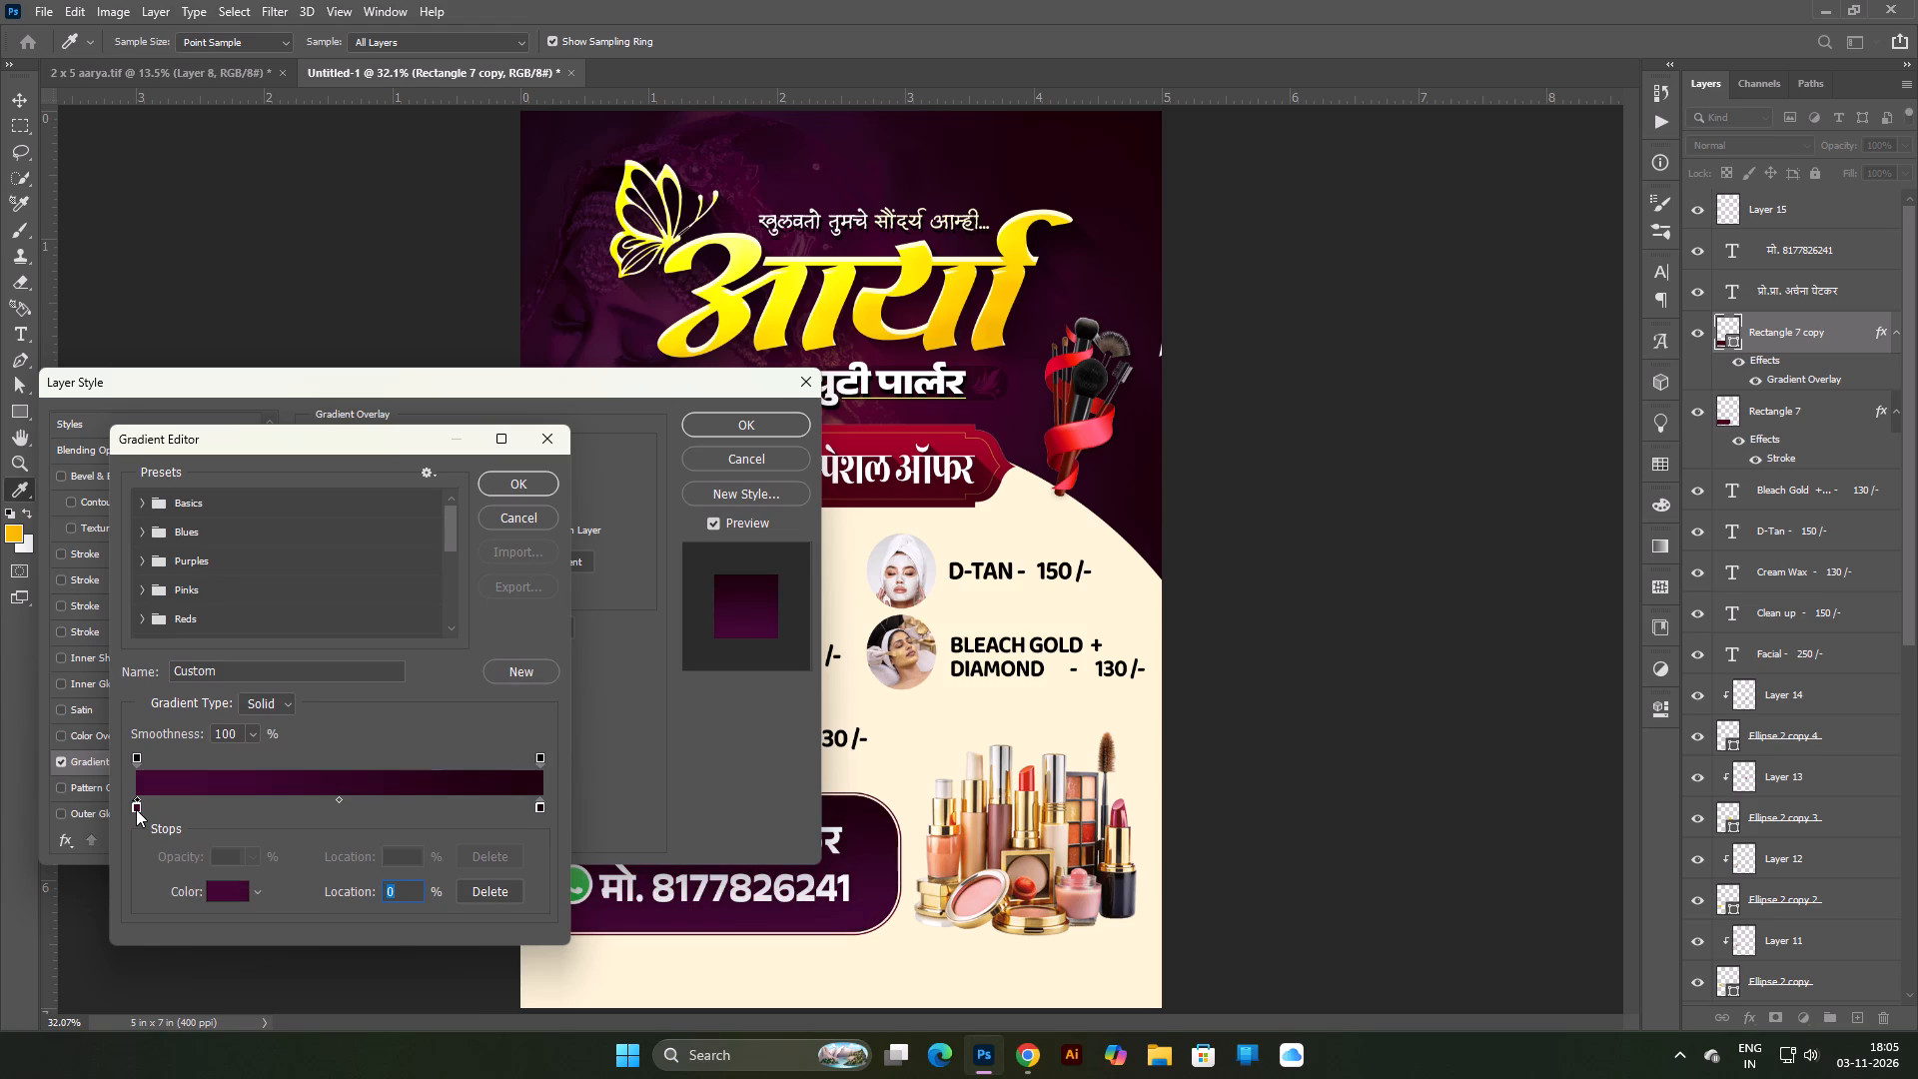
pyautogui.press('Delete')
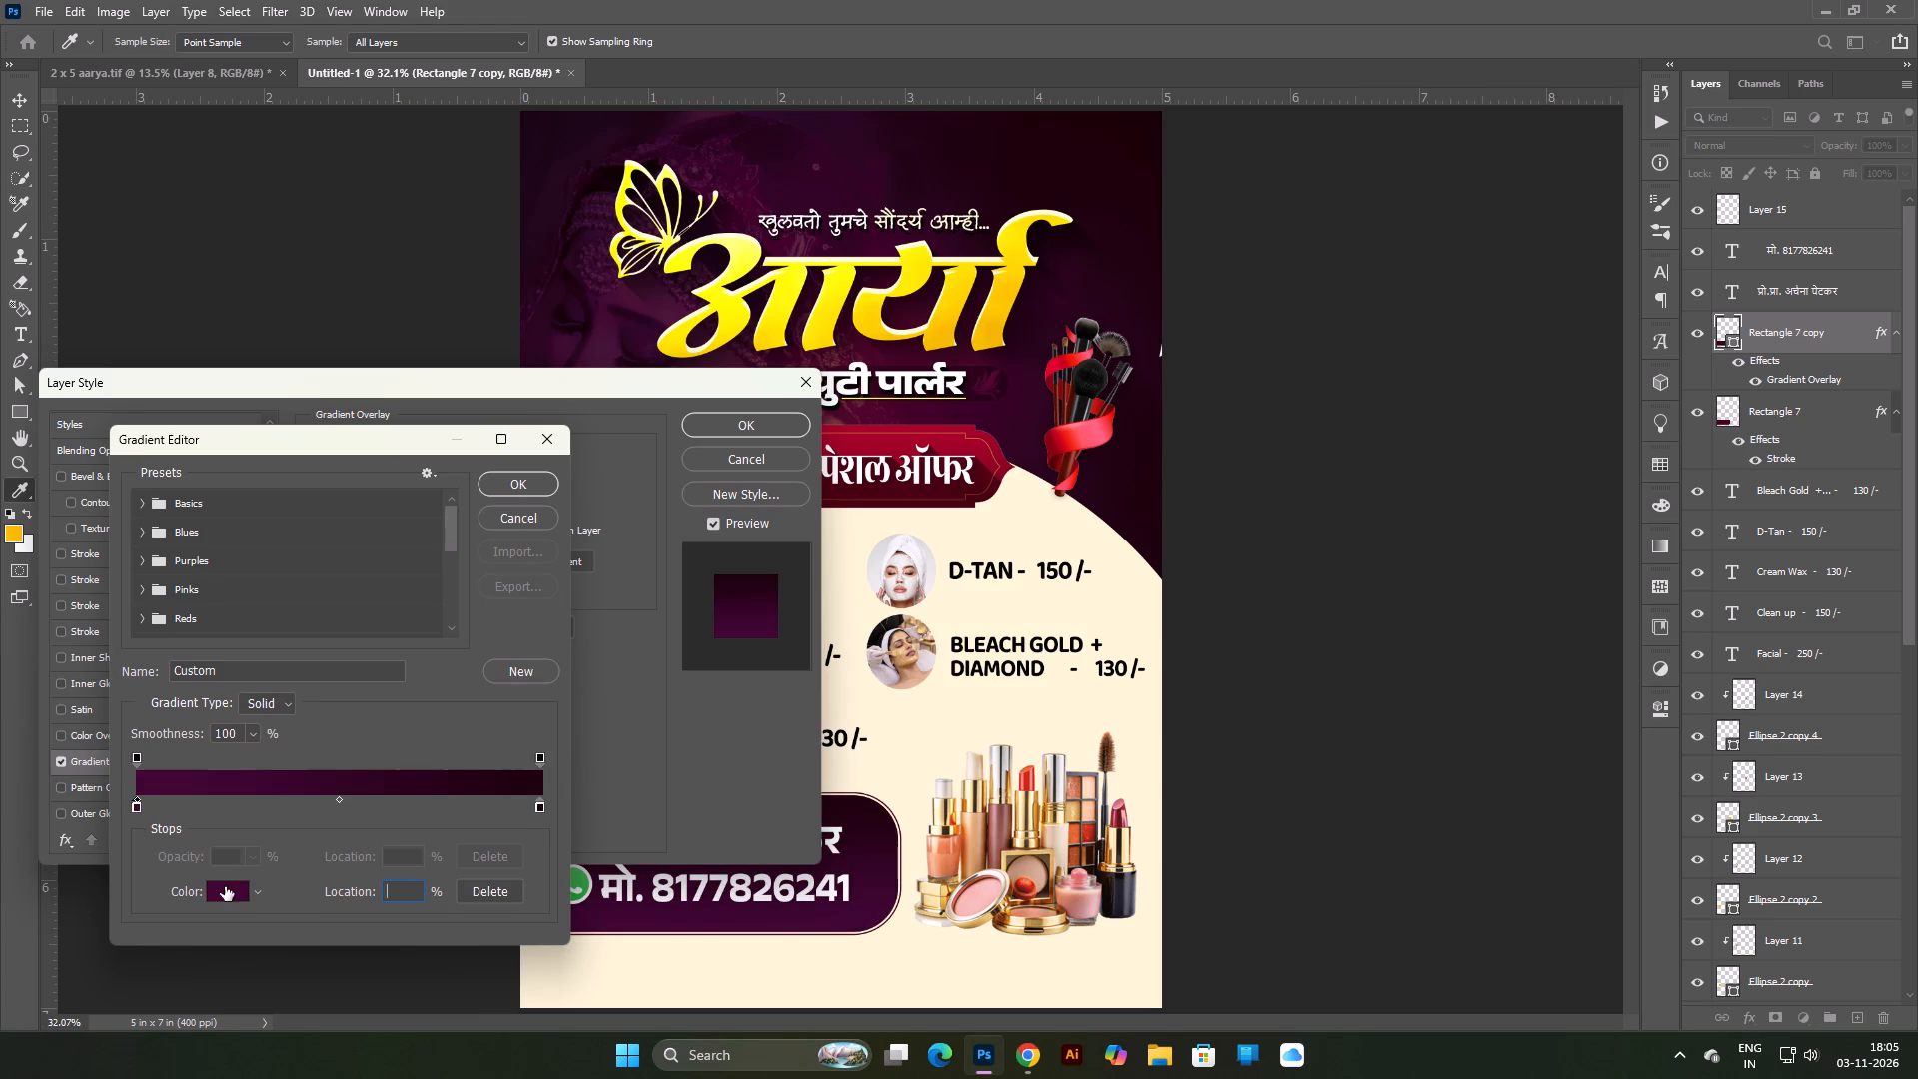
# Change the gradient's start stop colour to the darker purple #2b0425.
pyautogui.click(227, 889)
pyautogui.click(557, 155)
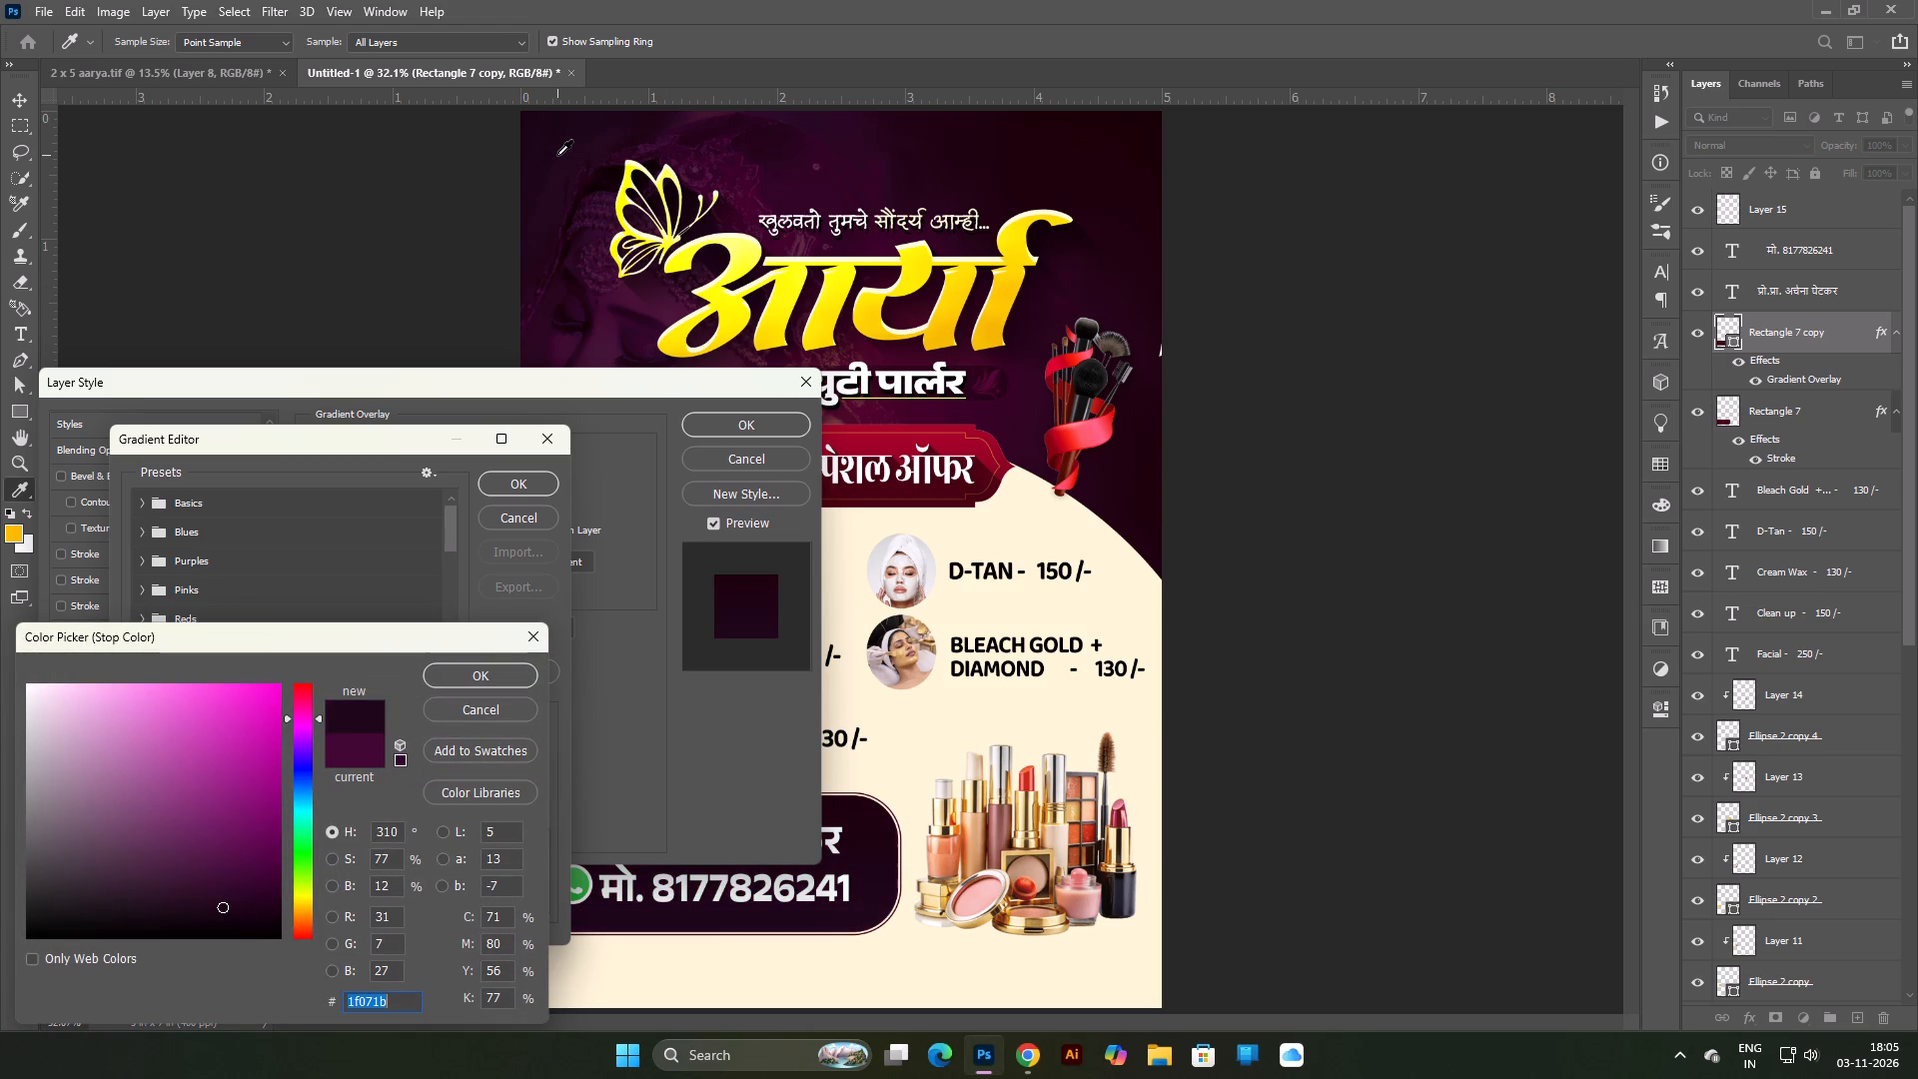
pyautogui.click(239, 887)
pyautogui.click(255, 895)
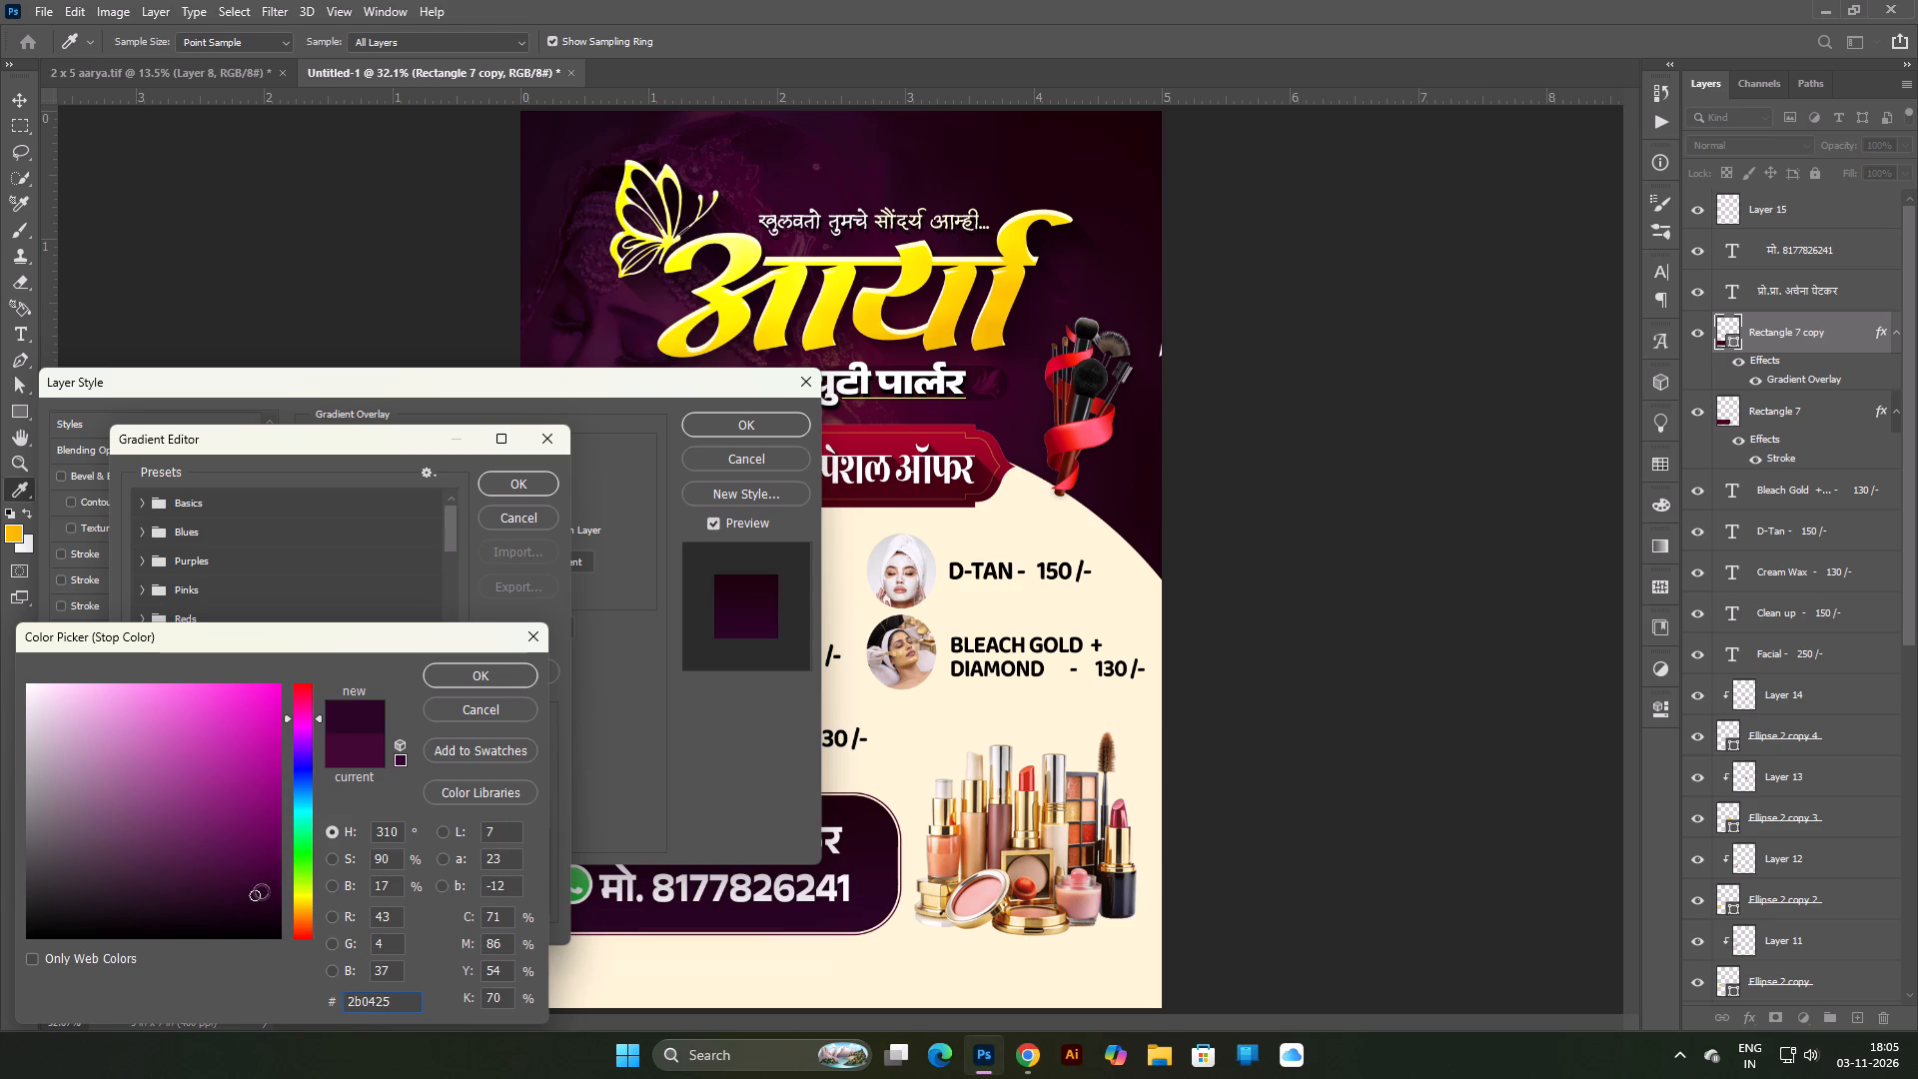
pyautogui.click(482, 680)
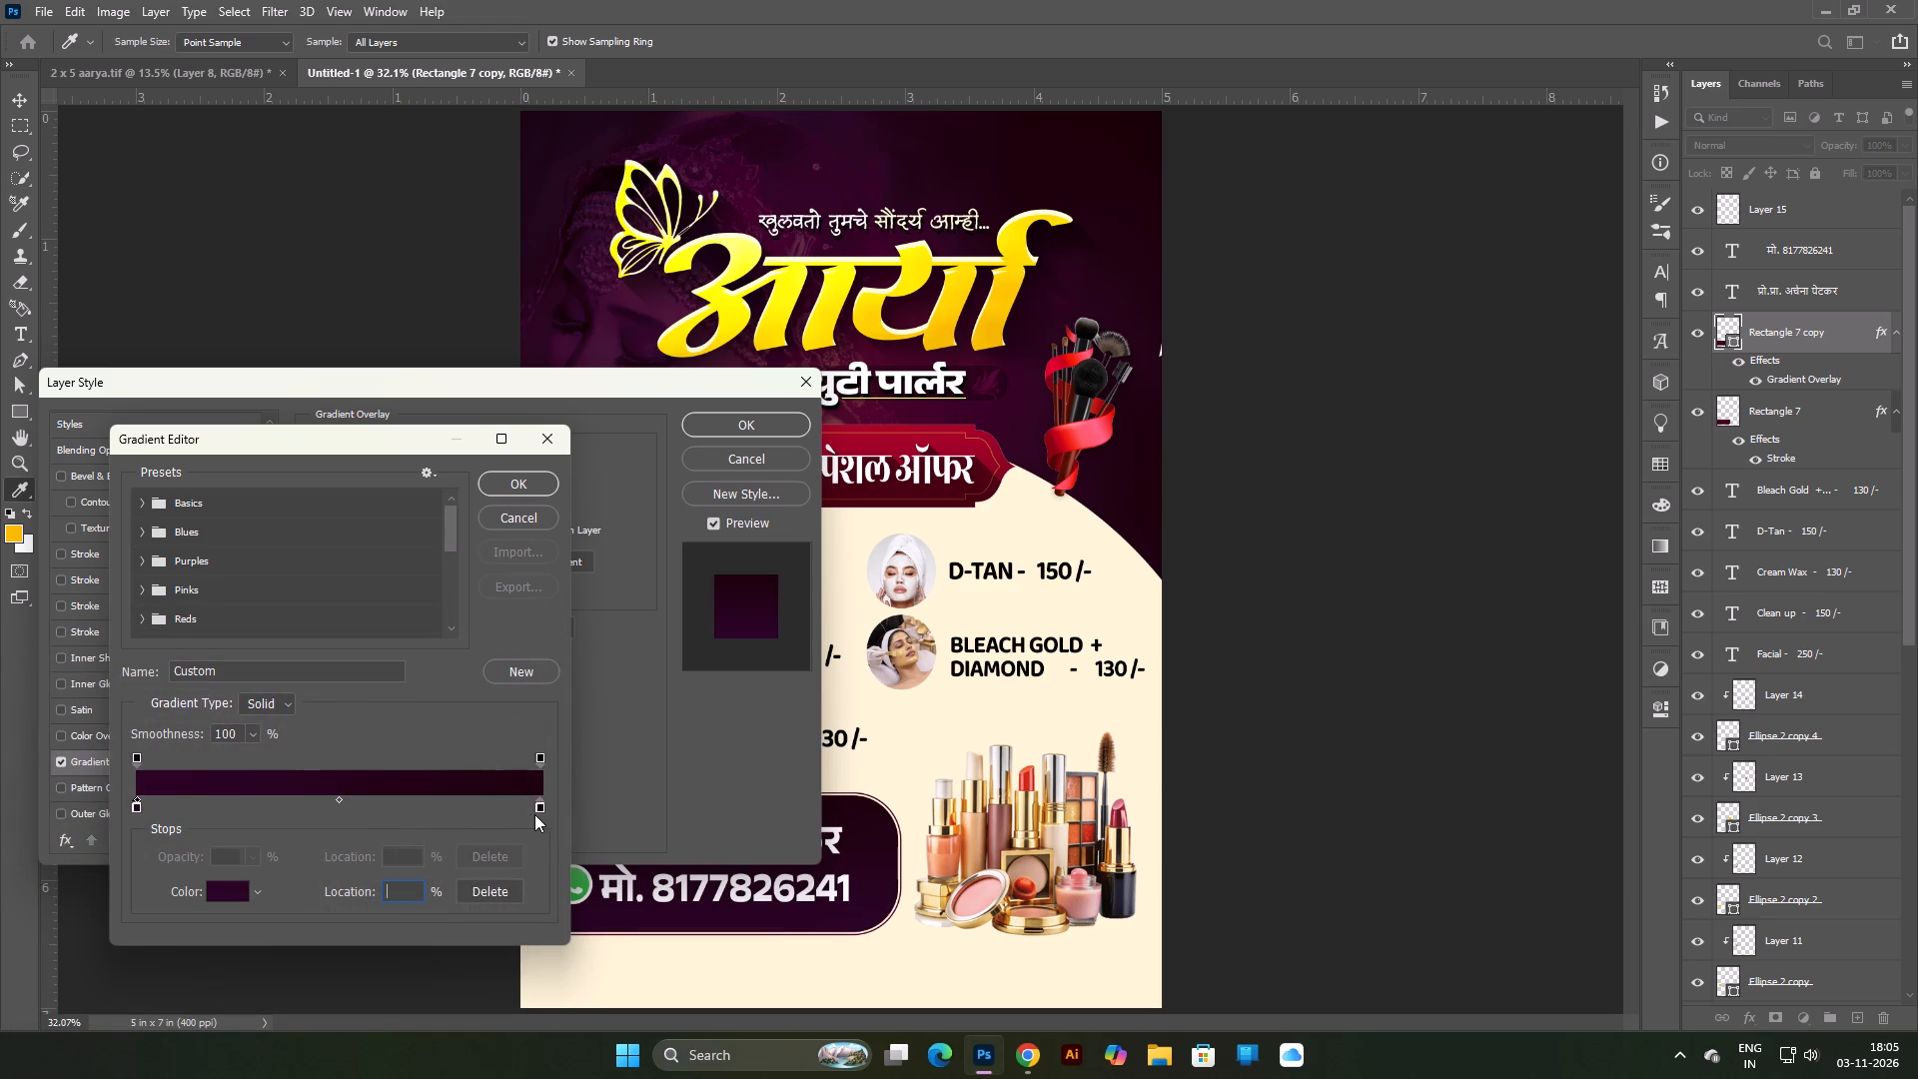
# Set the gradient's 100% stop colour to maroon #41031f and accept the edited gradient.
pyautogui.click(542, 807)
pyautogui.click(222, 891)
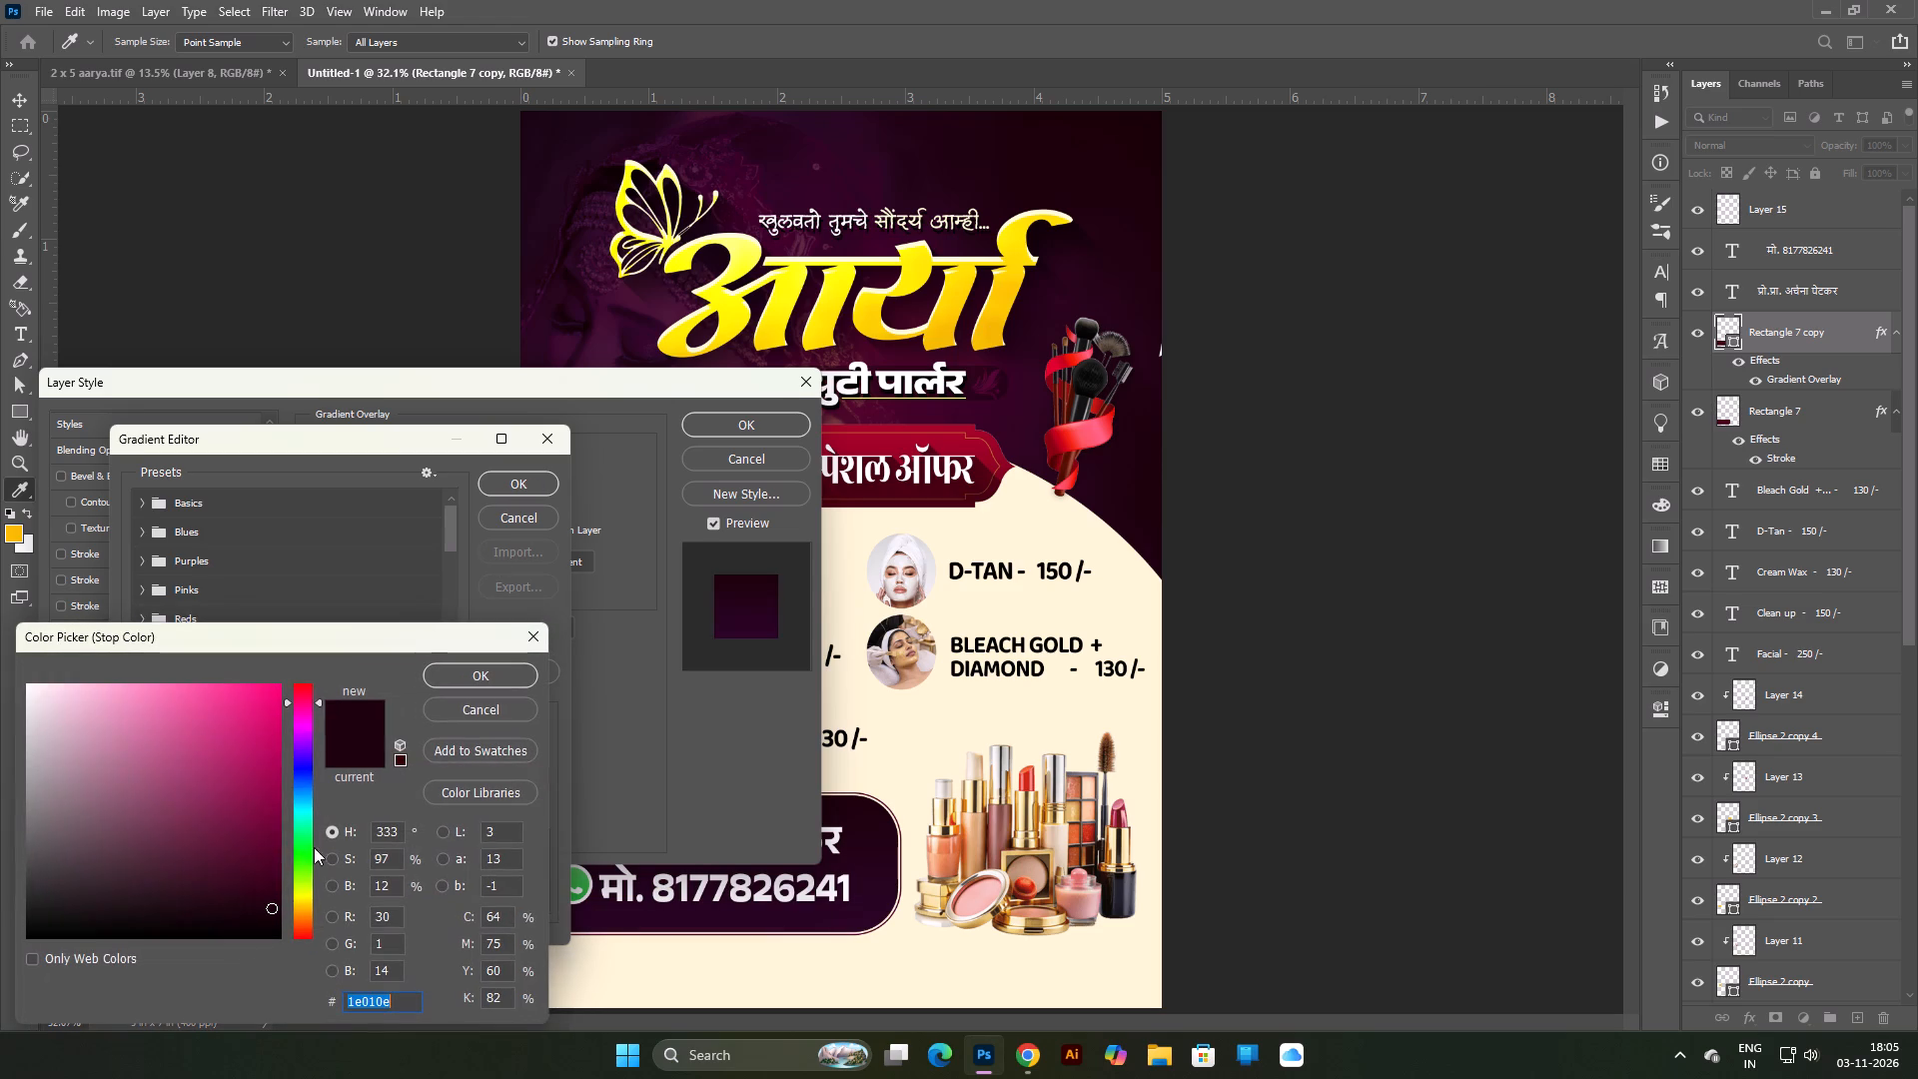
pyautogui.click(270, 873)
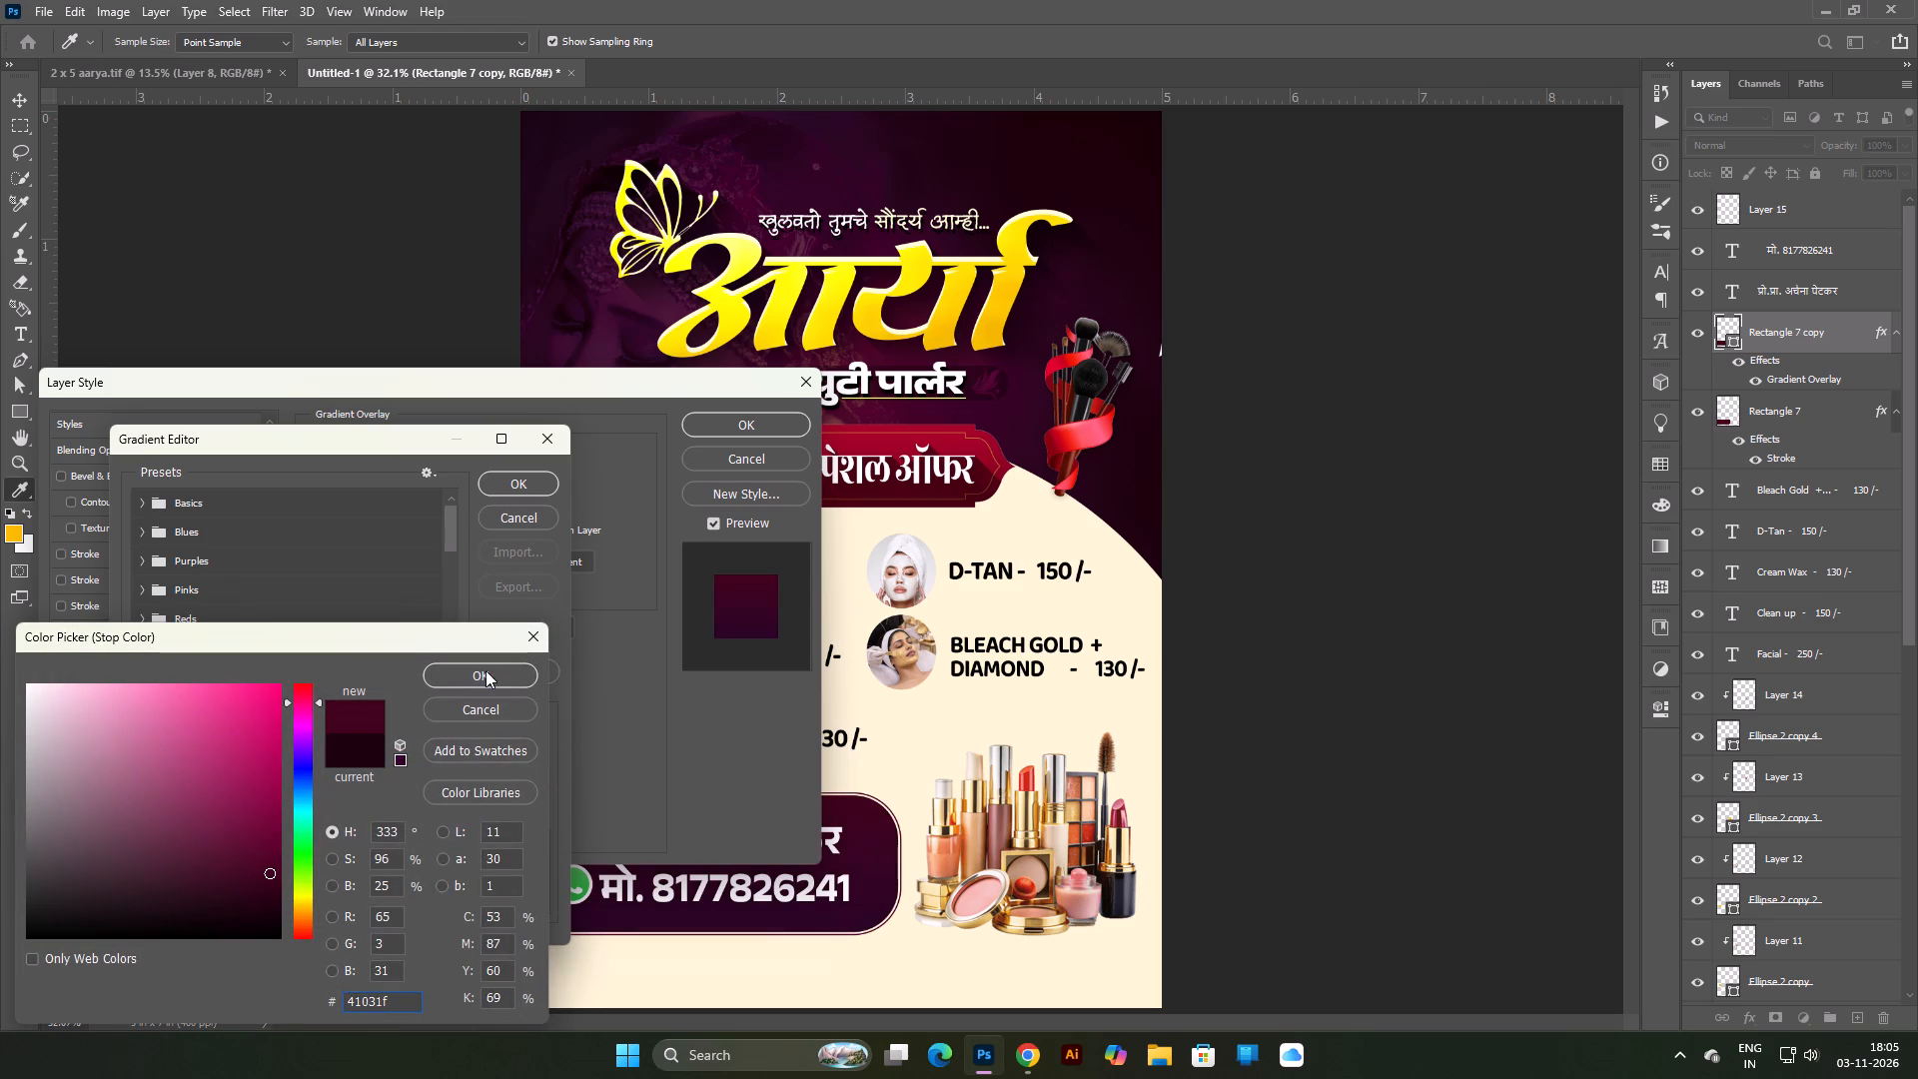
pyautogui.click(485, 670)
pyautogui.click(549, 474)
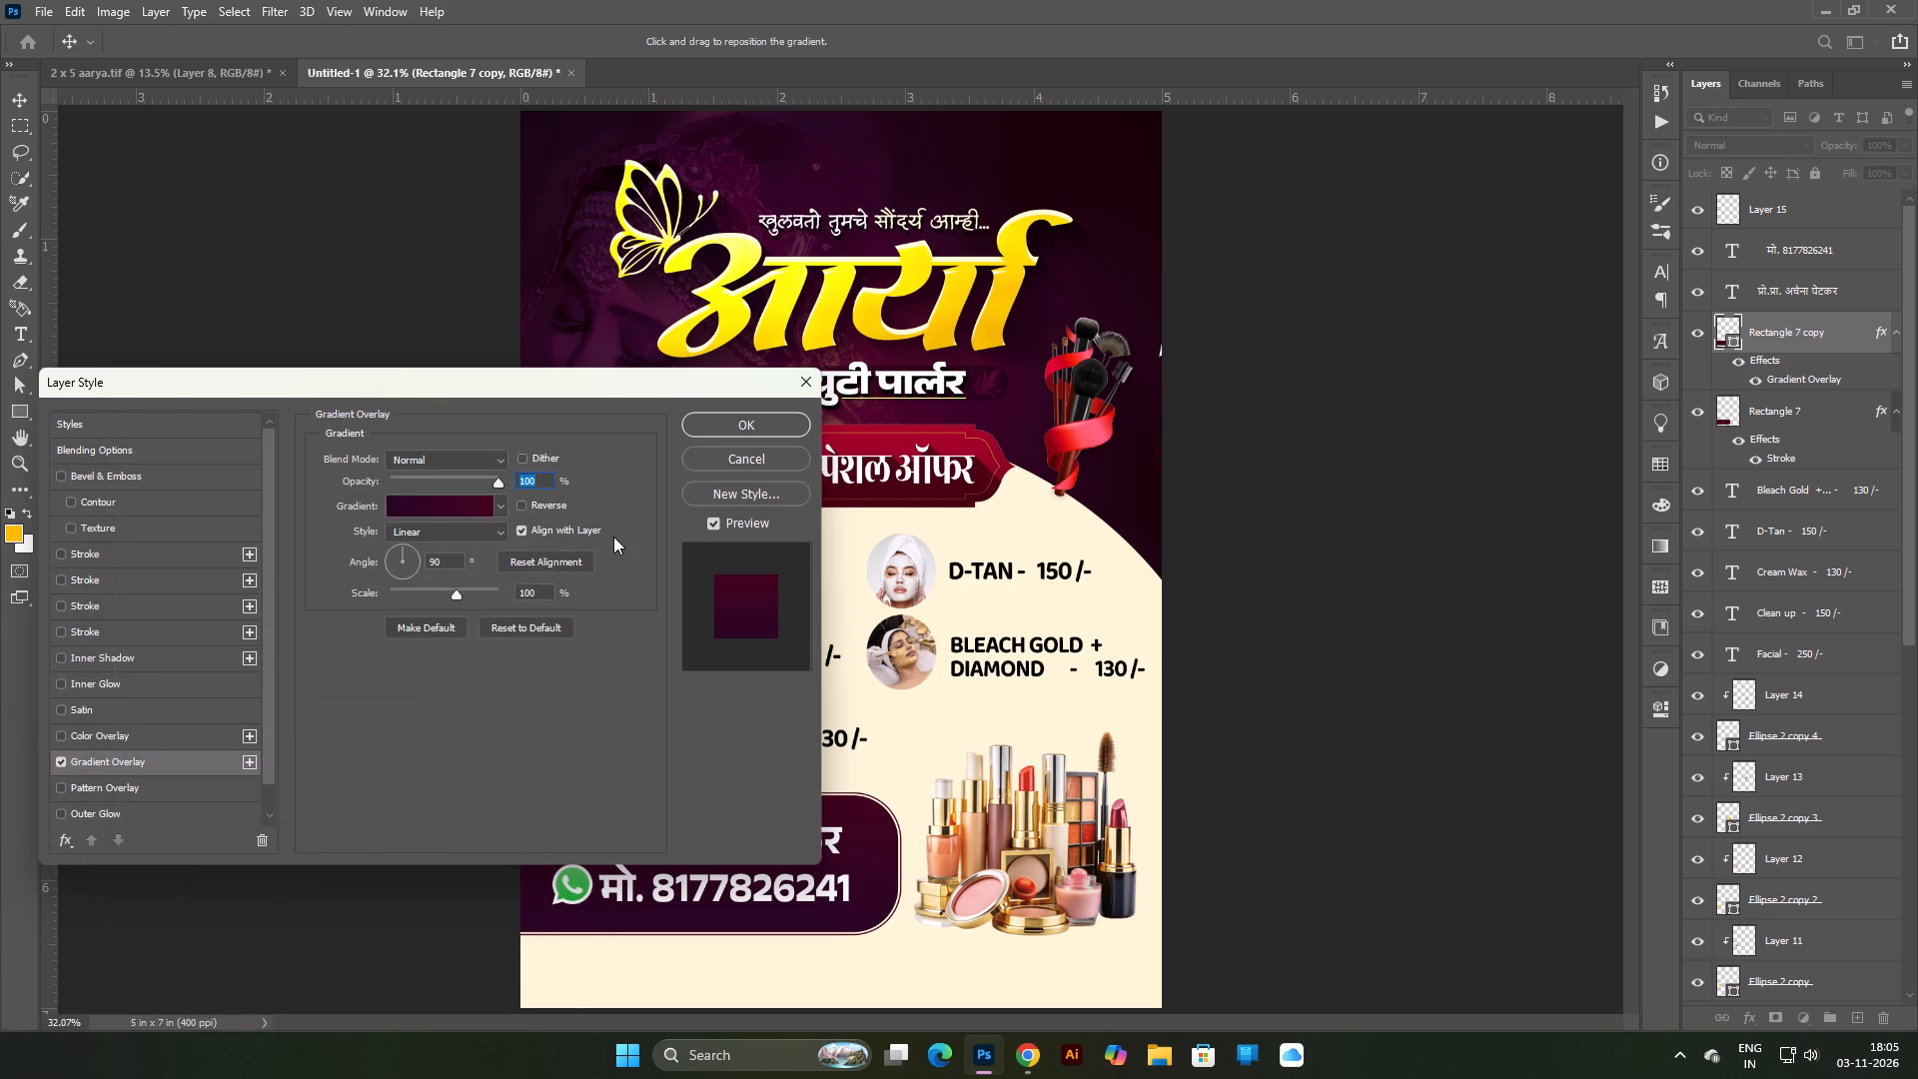
# Toggle the gradient's Reverse option, apply the gradient overlay to the contact panel and deselect the layer.
pyautogui.click(541, 498)
pyautogui.click(542, 502)
pyautogui.click(753, 436)
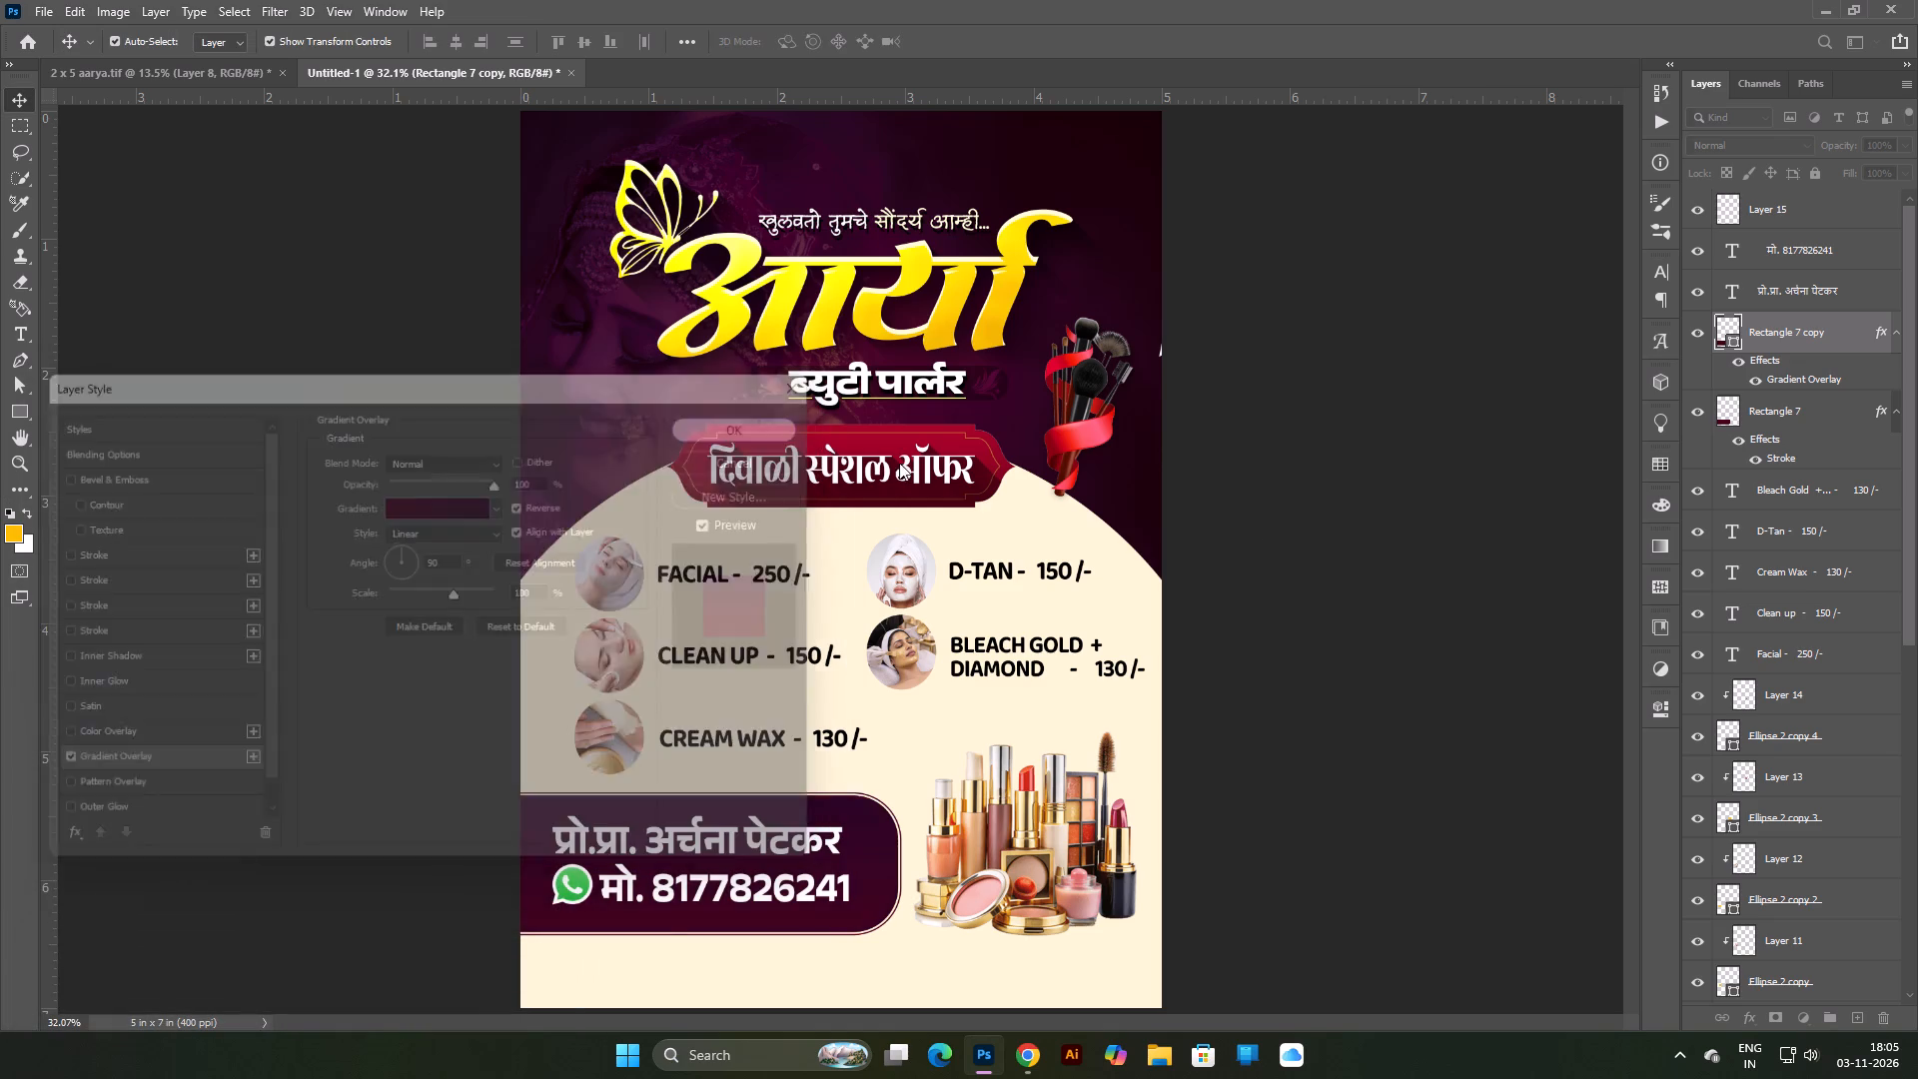
pyautogui.click(1334, 562)
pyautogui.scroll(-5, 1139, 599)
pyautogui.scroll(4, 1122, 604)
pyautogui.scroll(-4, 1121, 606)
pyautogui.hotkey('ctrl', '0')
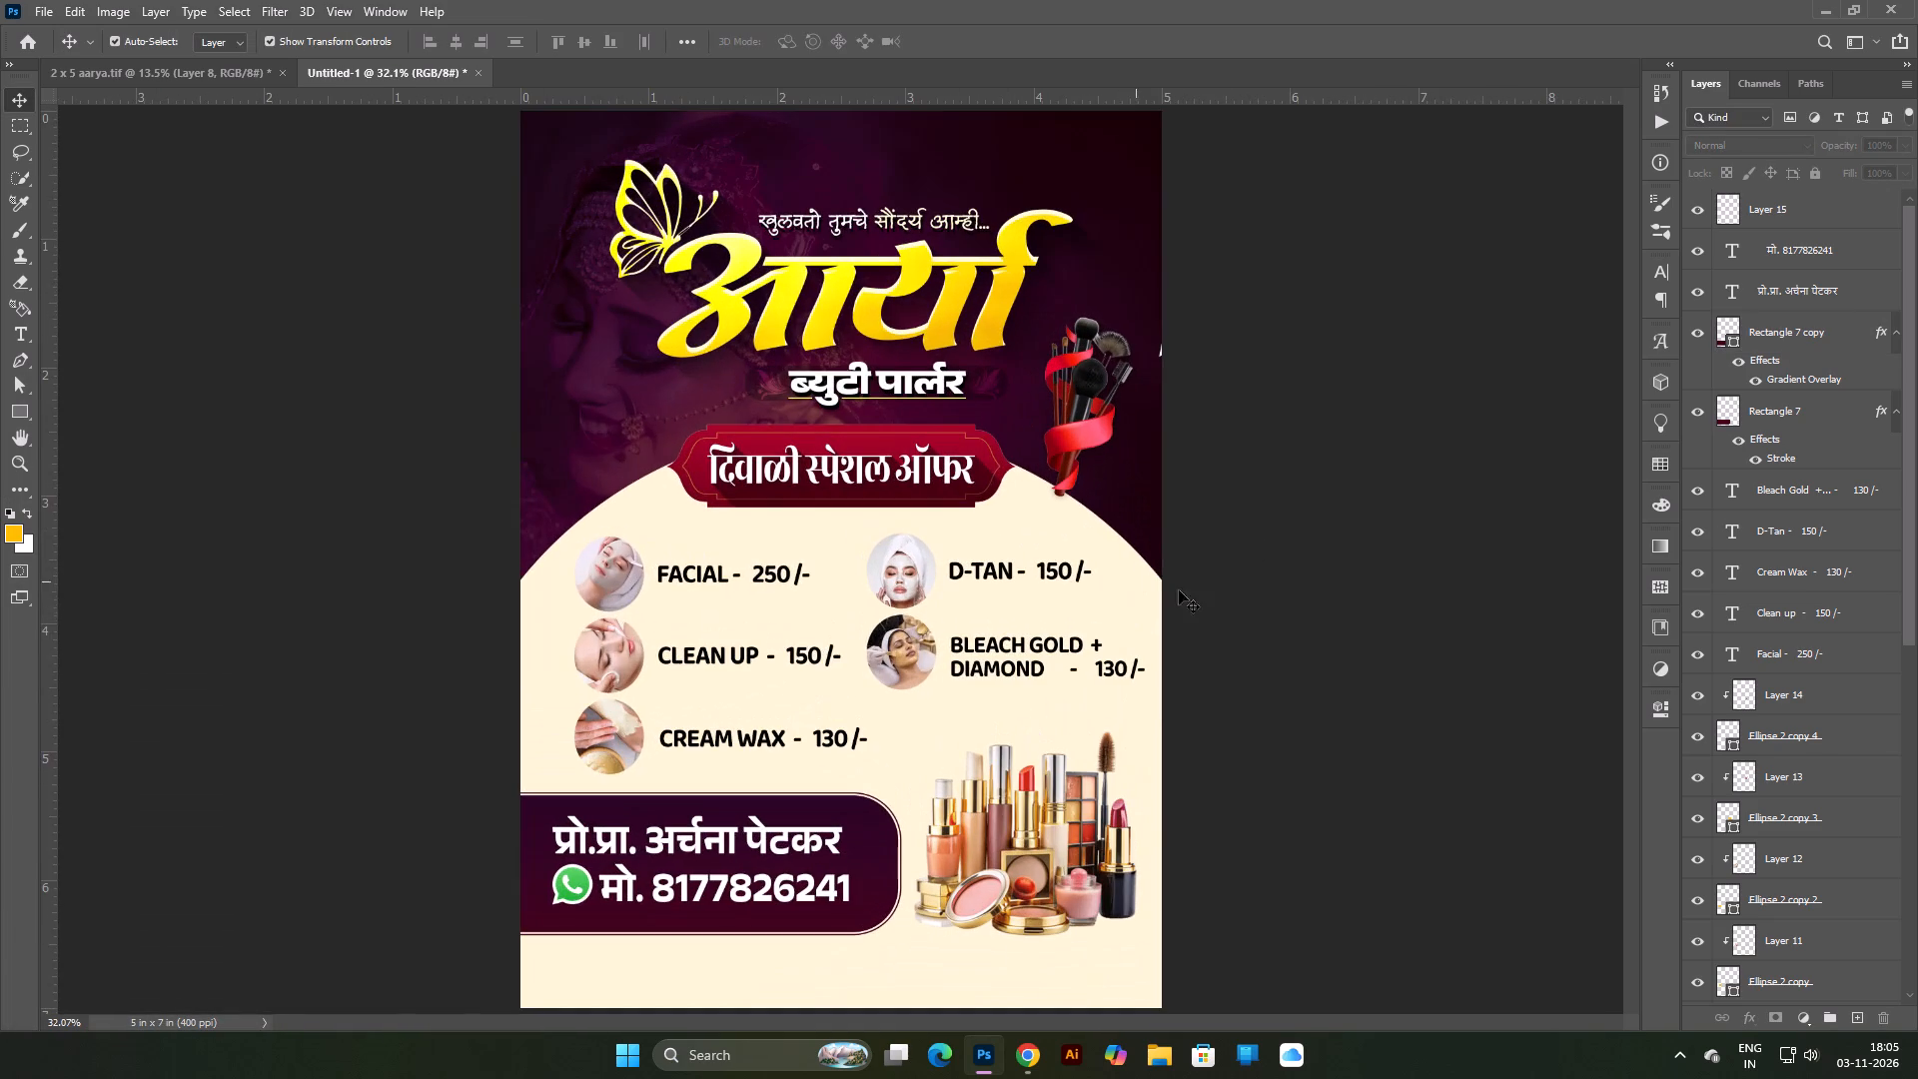
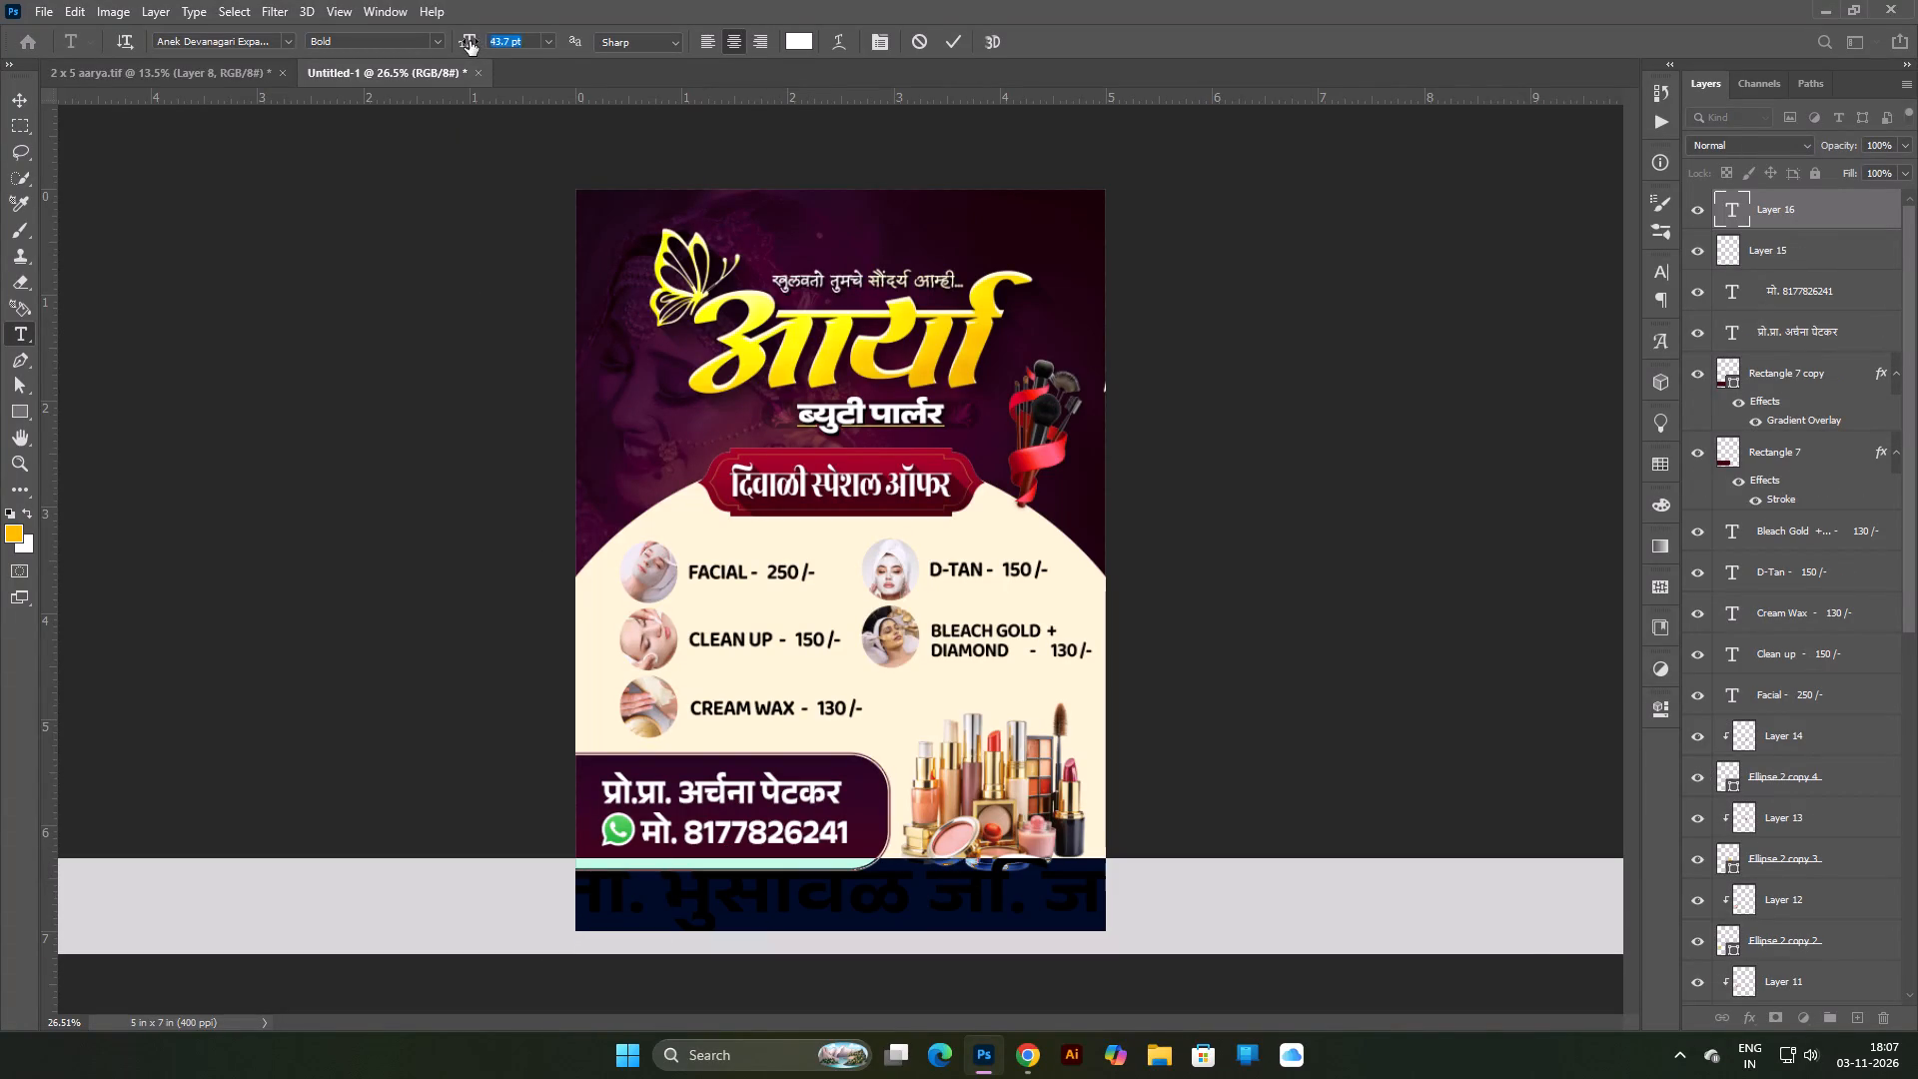
# Reduce the address line's text size to 8 pt and switch its paragraph layout to World-Ready Layout.
pyautogui.moveTo(470, 41); pyautogui.dragTo(437, 65)
pyautogui.click(437, 65)
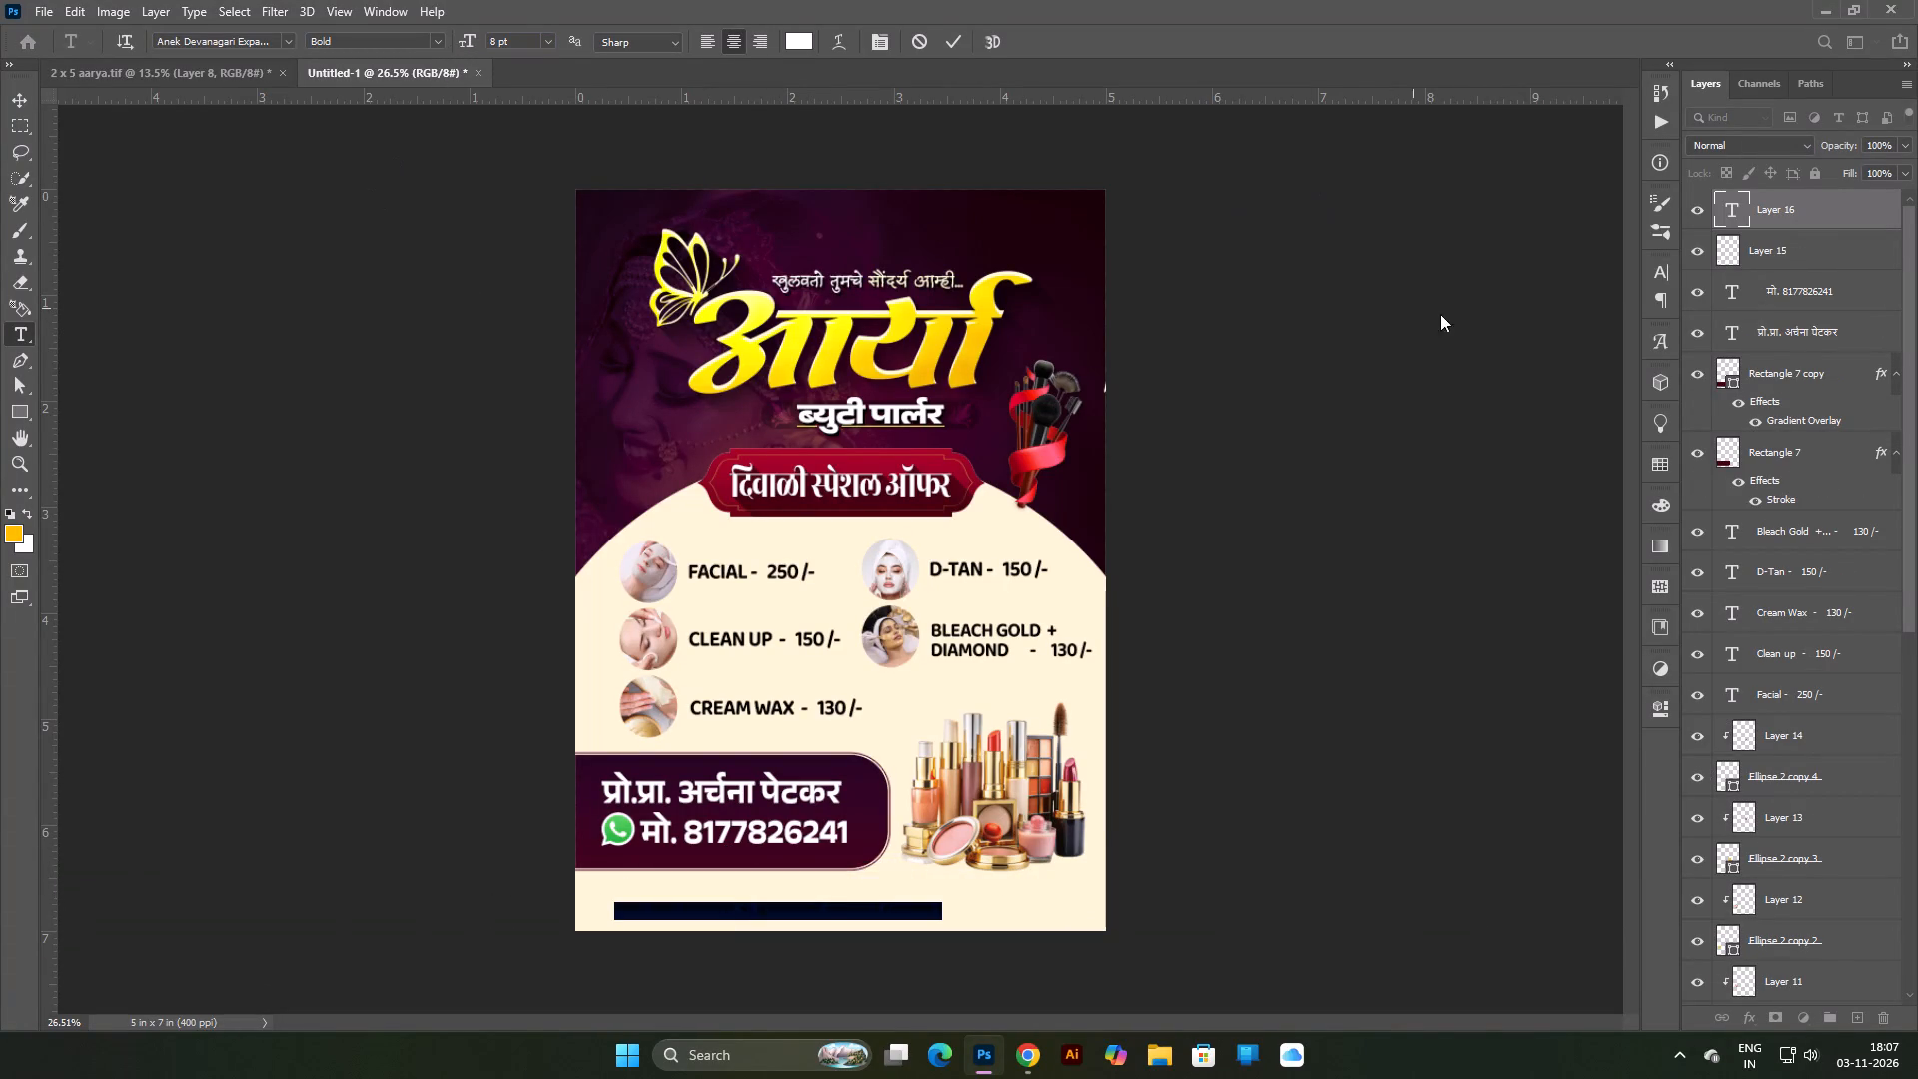
pyautogui.click(1654, 303)
pyautogui.click(1628, 263)
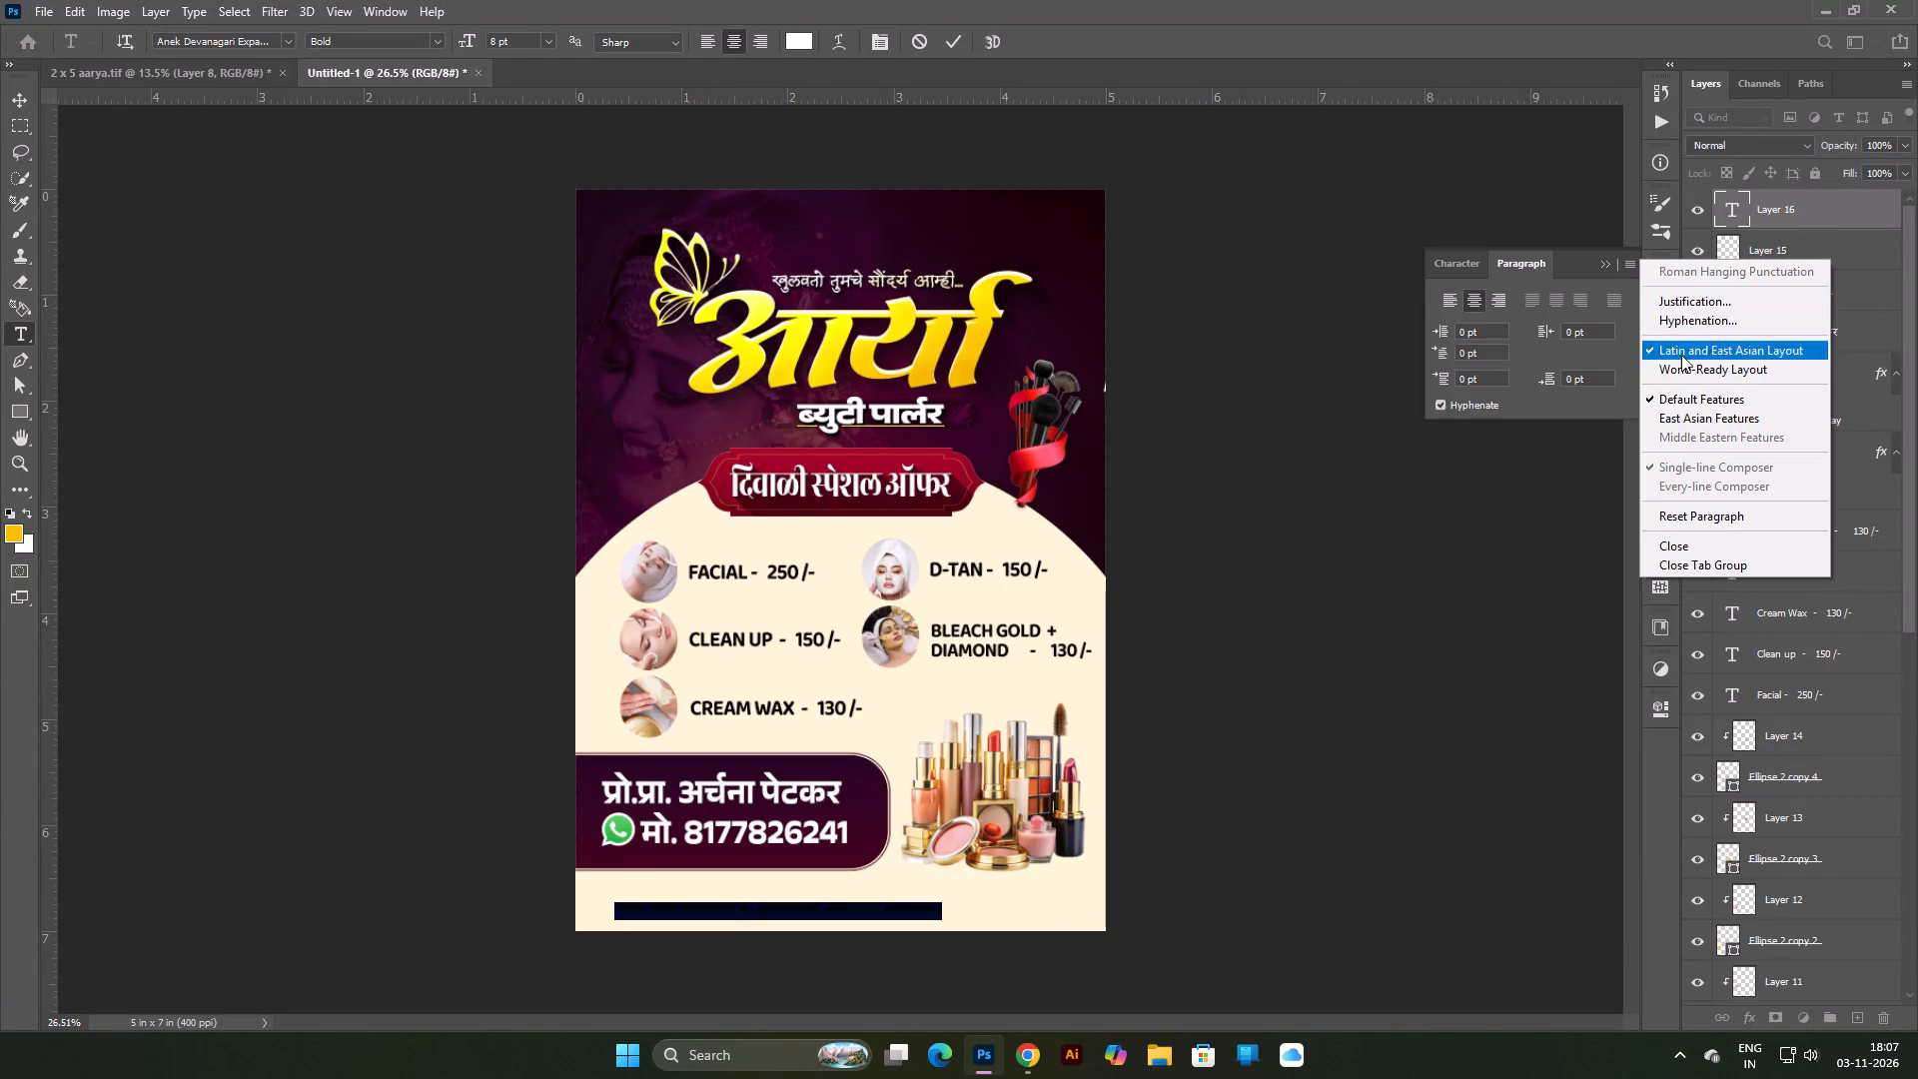
pyautogui.click(1681, 360)
# Recolour the address text with the dark purple sampled from the poster's upper background.
pyautogui.click(800, 43)
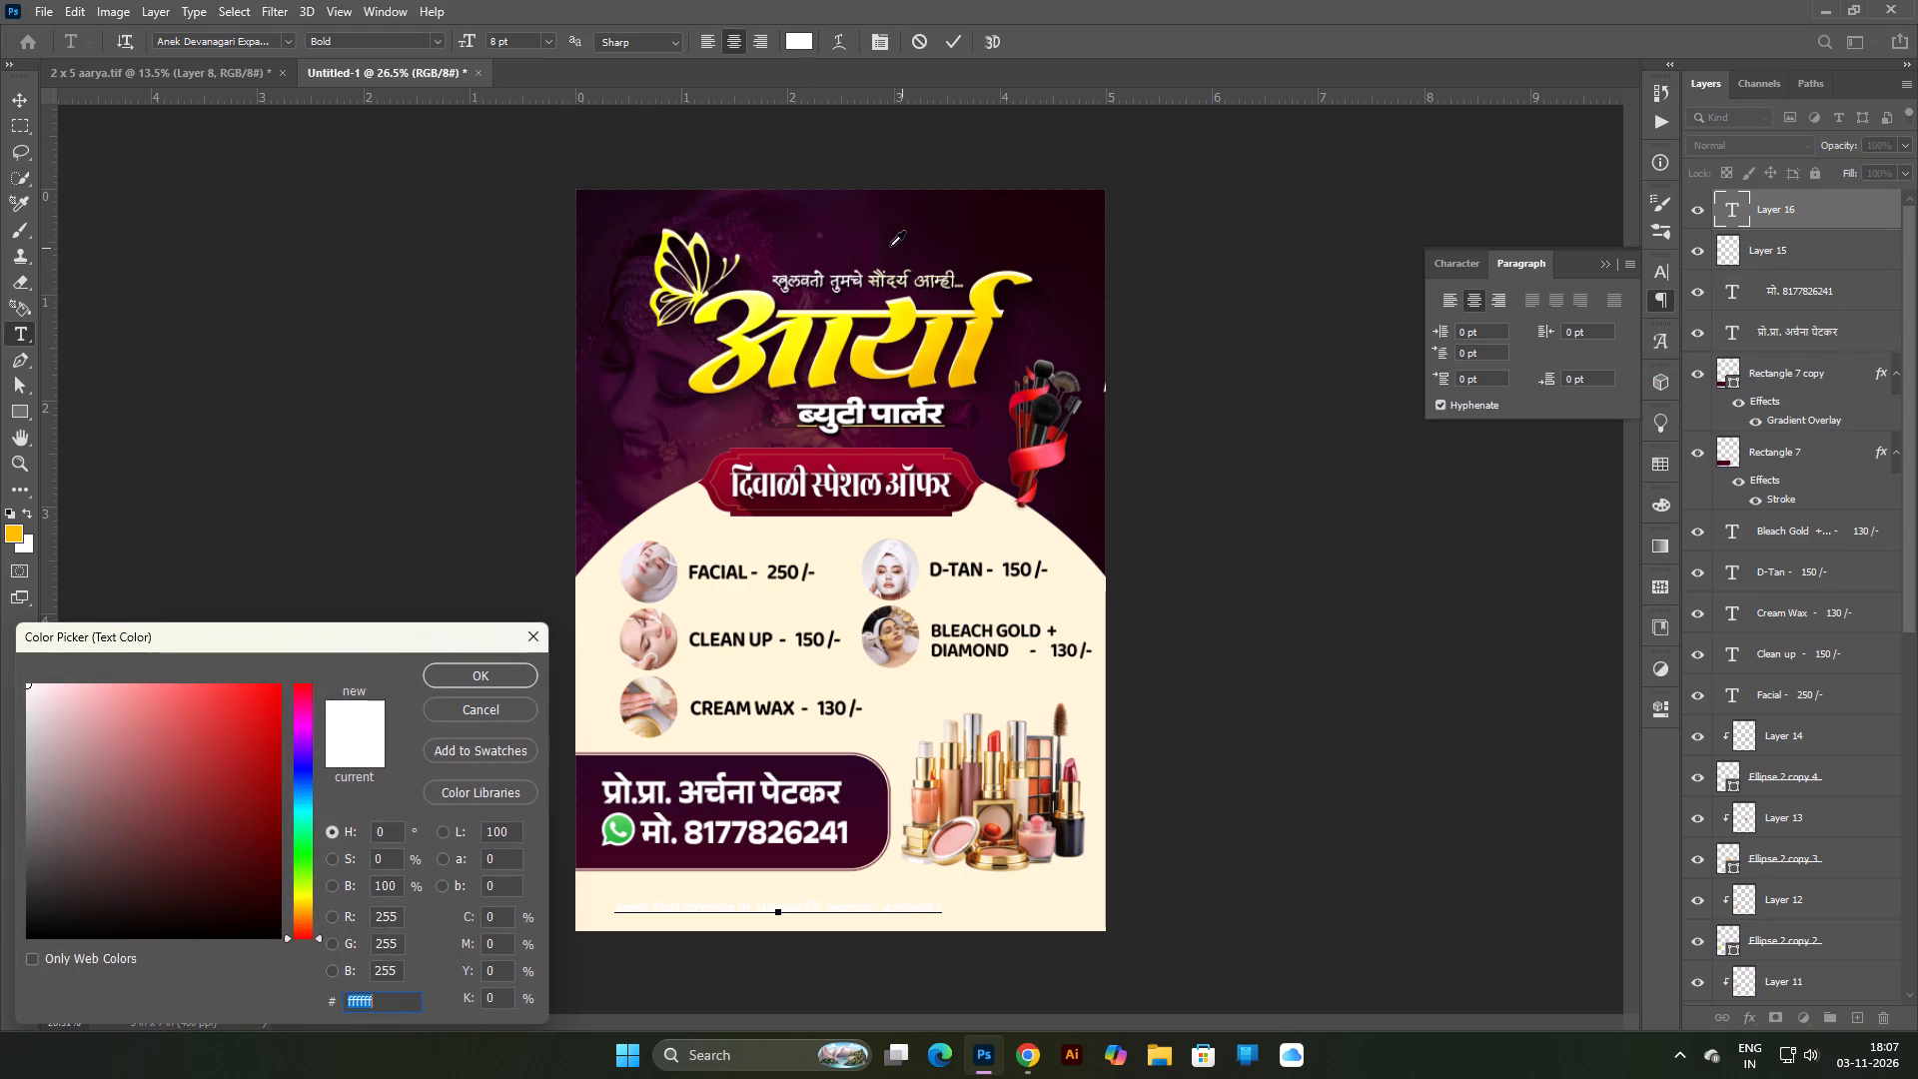
pyautogui.click(890, 246)
pyautogui.click(477, 670)
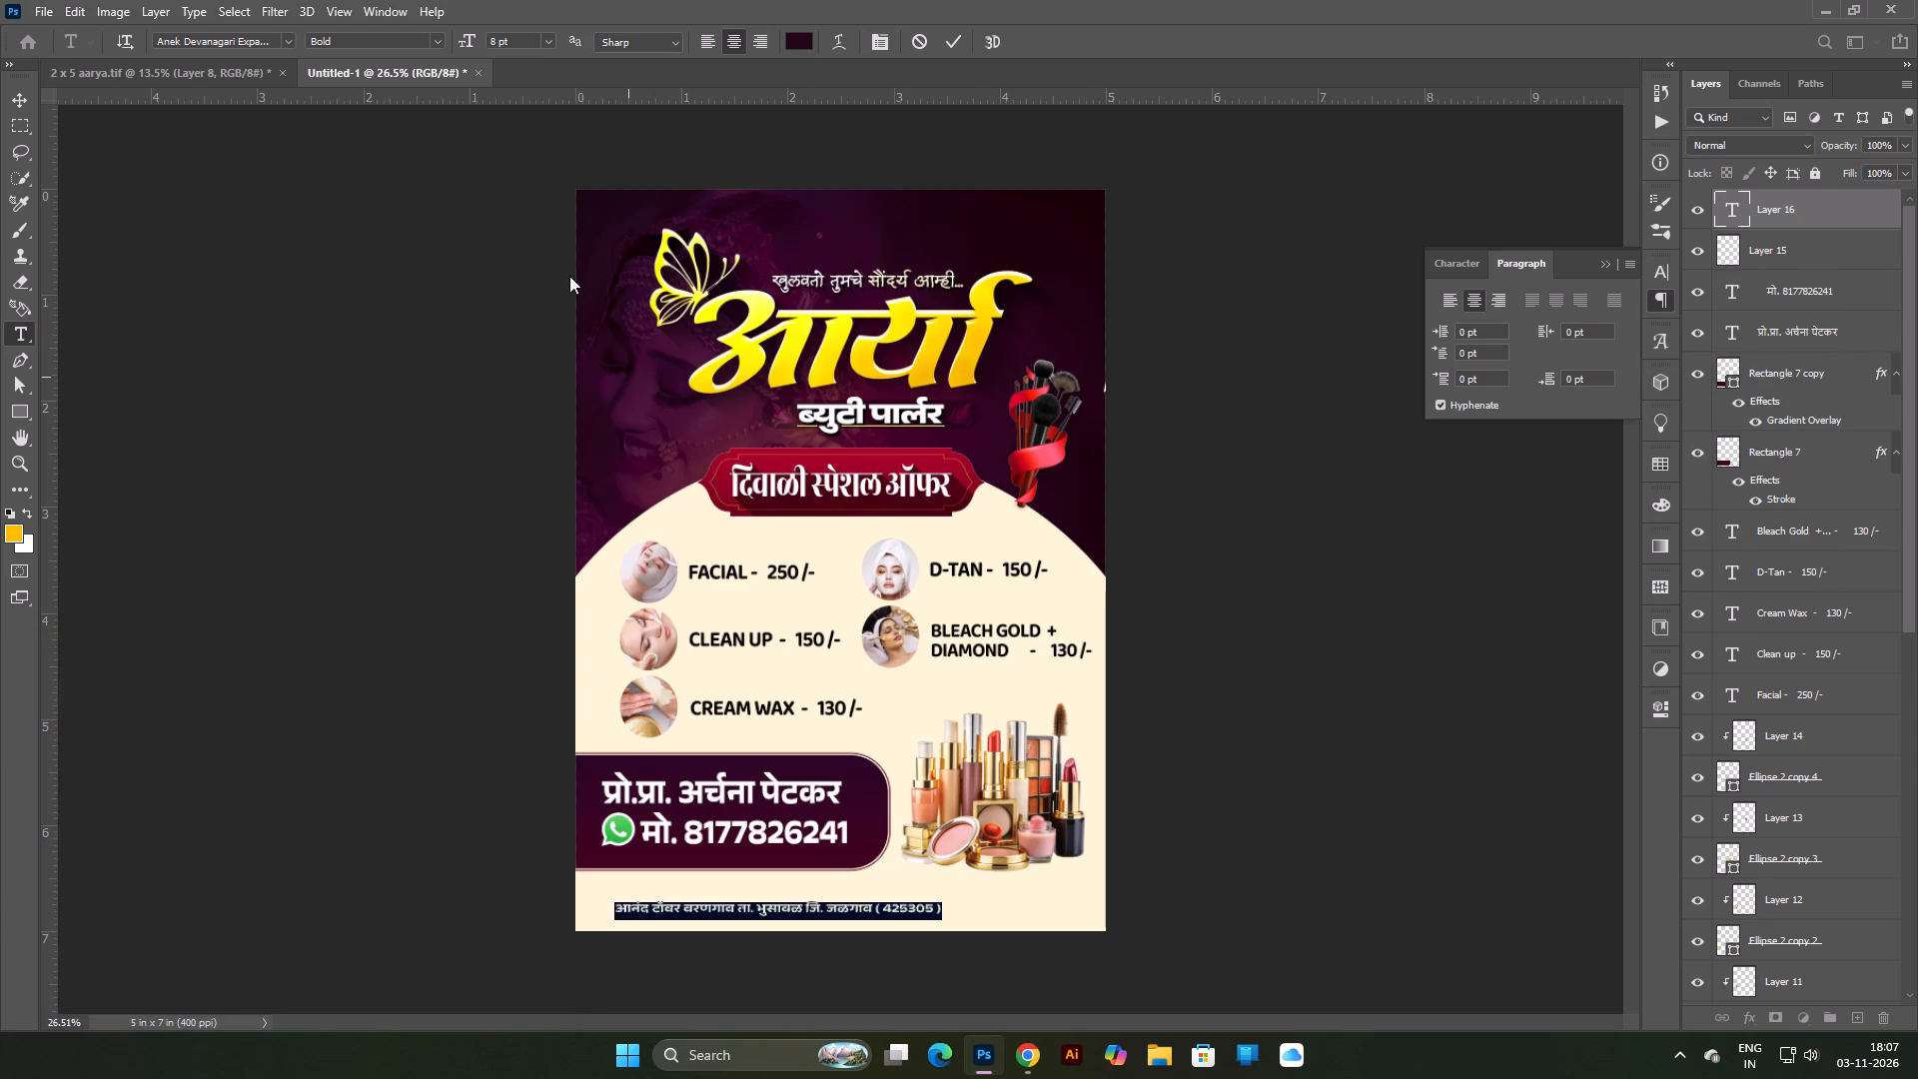
# Change the address line's font to Baloo 2, set its size to 13 pt and commit the text.
pyautogui.click(271, 38)
pyautogui.write('bak')
pyautogui.press('BackSpace')
pyautogui.write('lo')
pyautogui.click(537, 161)
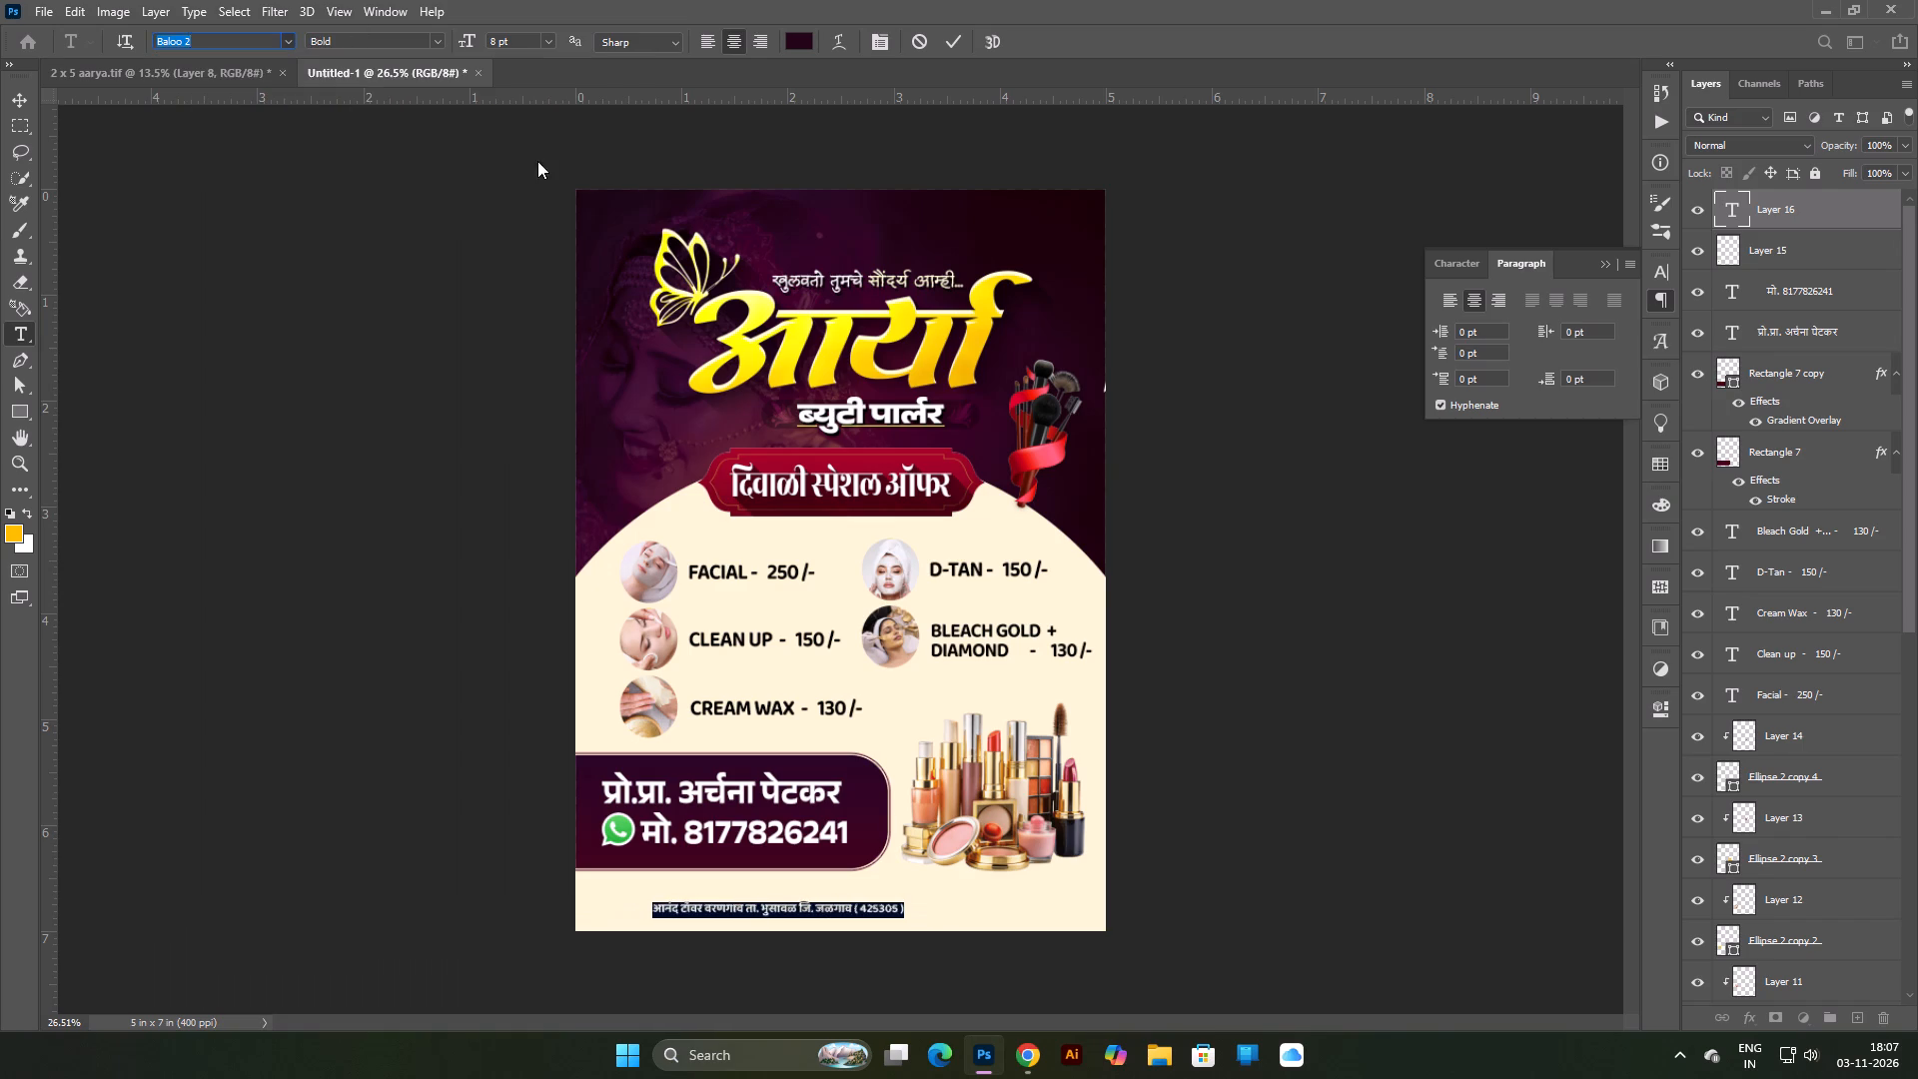
pyautogui.click(469, 44)
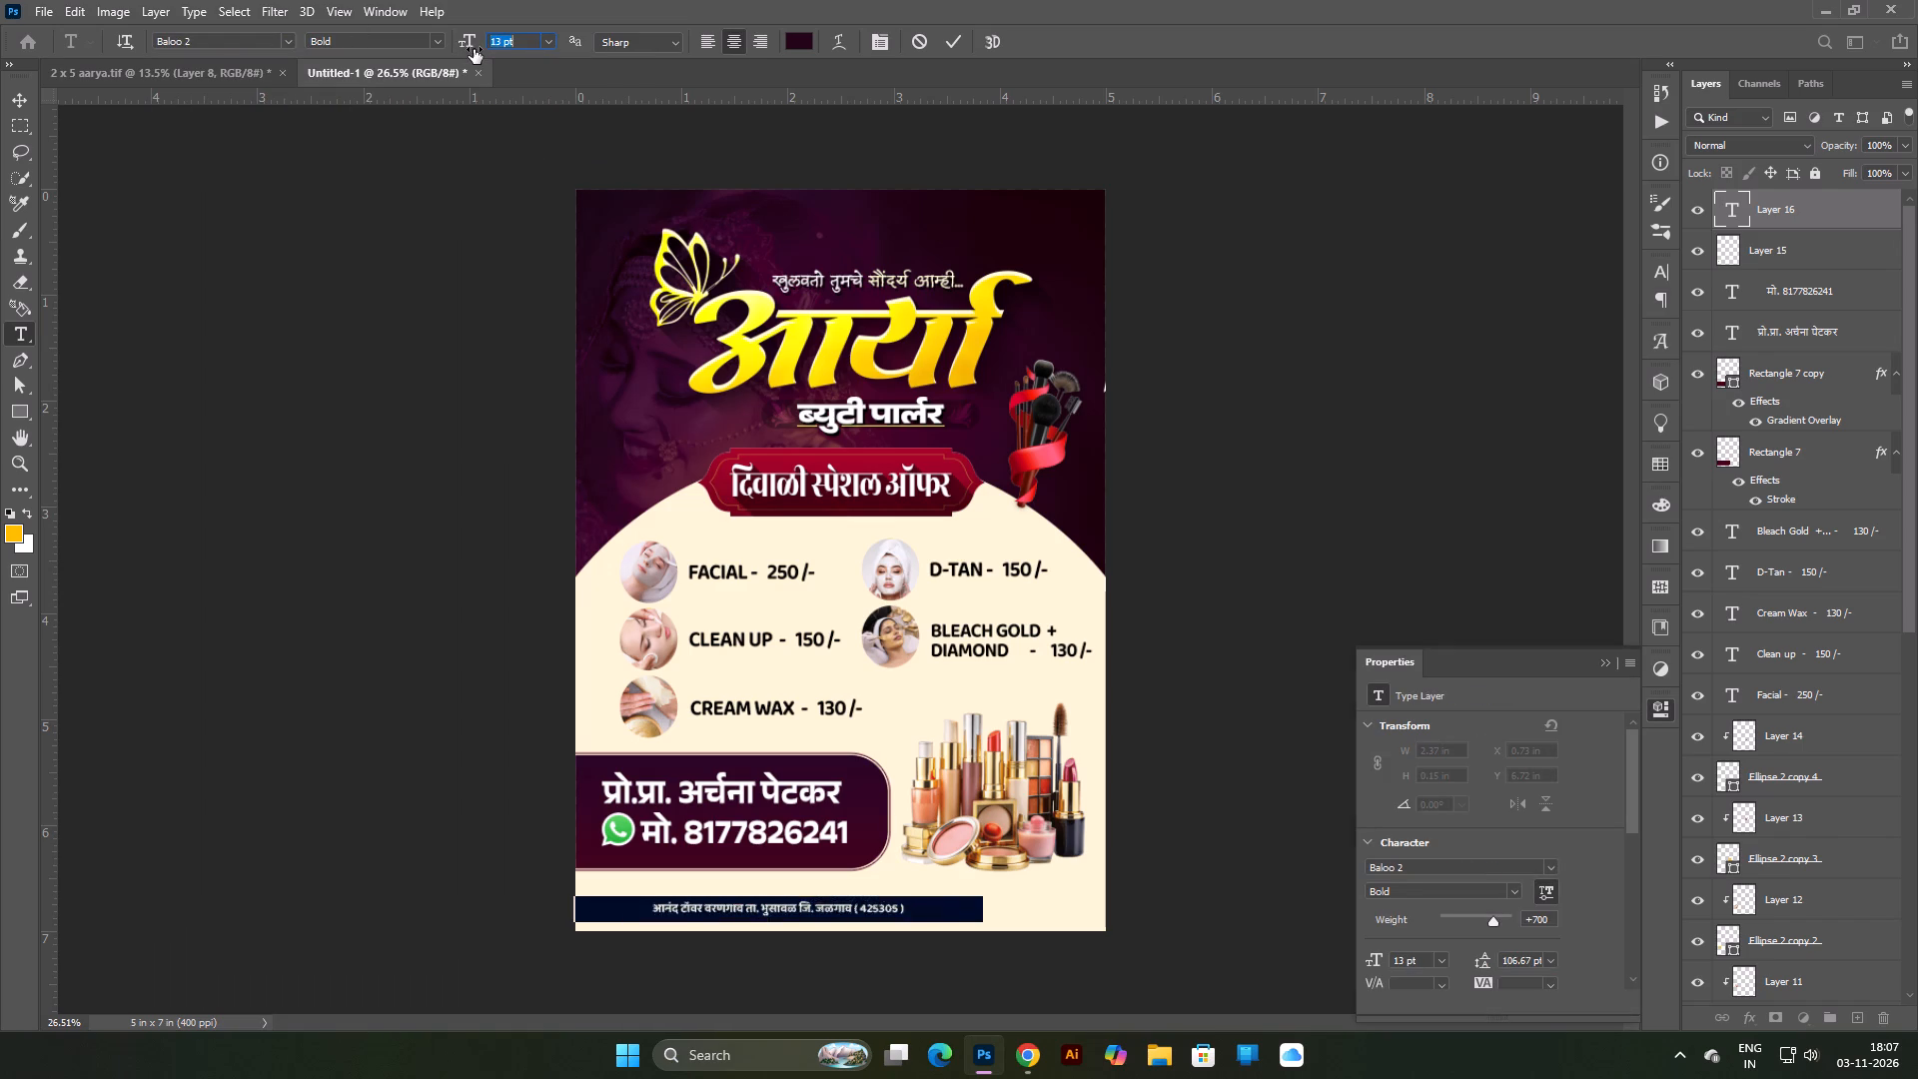
pyautogui.click(15, 91)
pyautogui.click(56, 106)
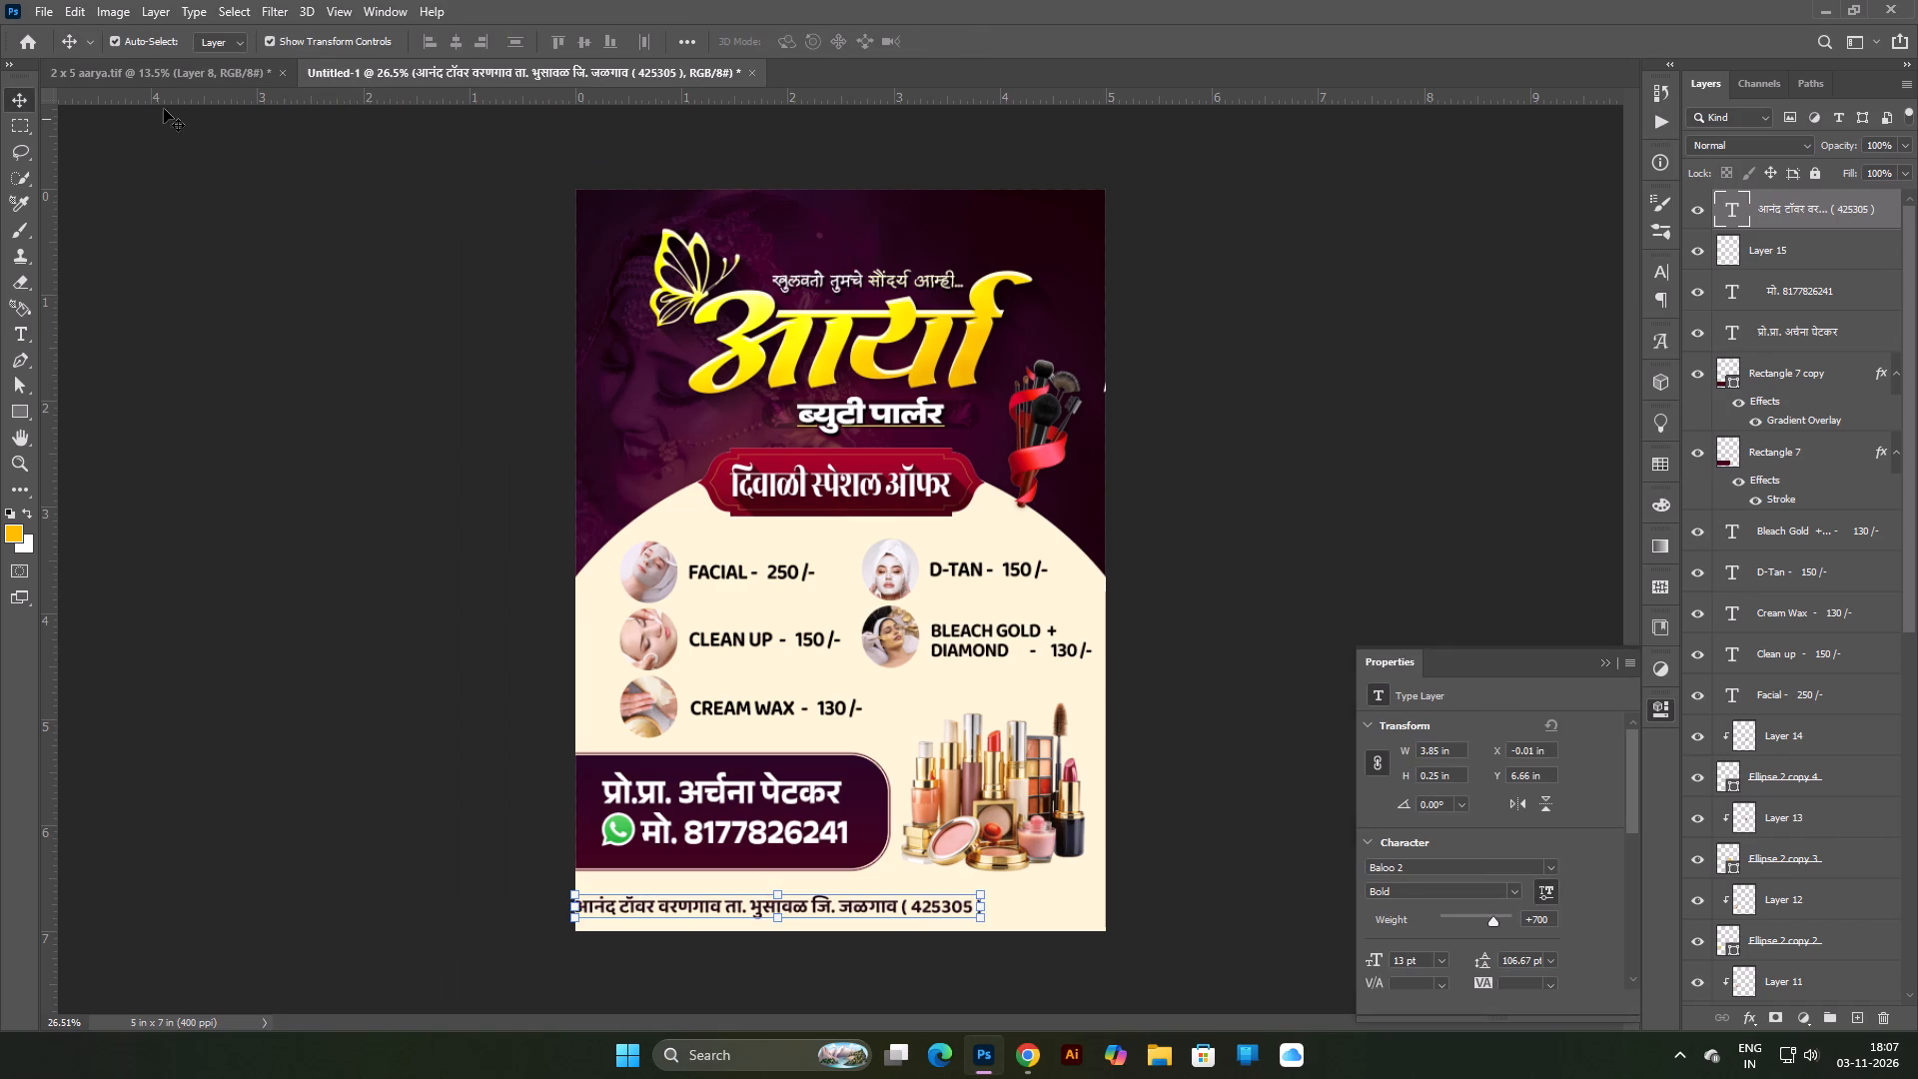
# Move the address line inward from the poster's edge to roughly the middle of the strip below the contact panel.
pyautogui.scroll(-5, 937, 852)
pyautogui.click(1185, 773)
pyautogui.scroll(8, 967, 806)
pyautogui.press('space')
pyautogui.press('space')
pyautogui.press('space')
pyautogui.moveTo(901, 912); pyautogui.dragTo(784, 603)
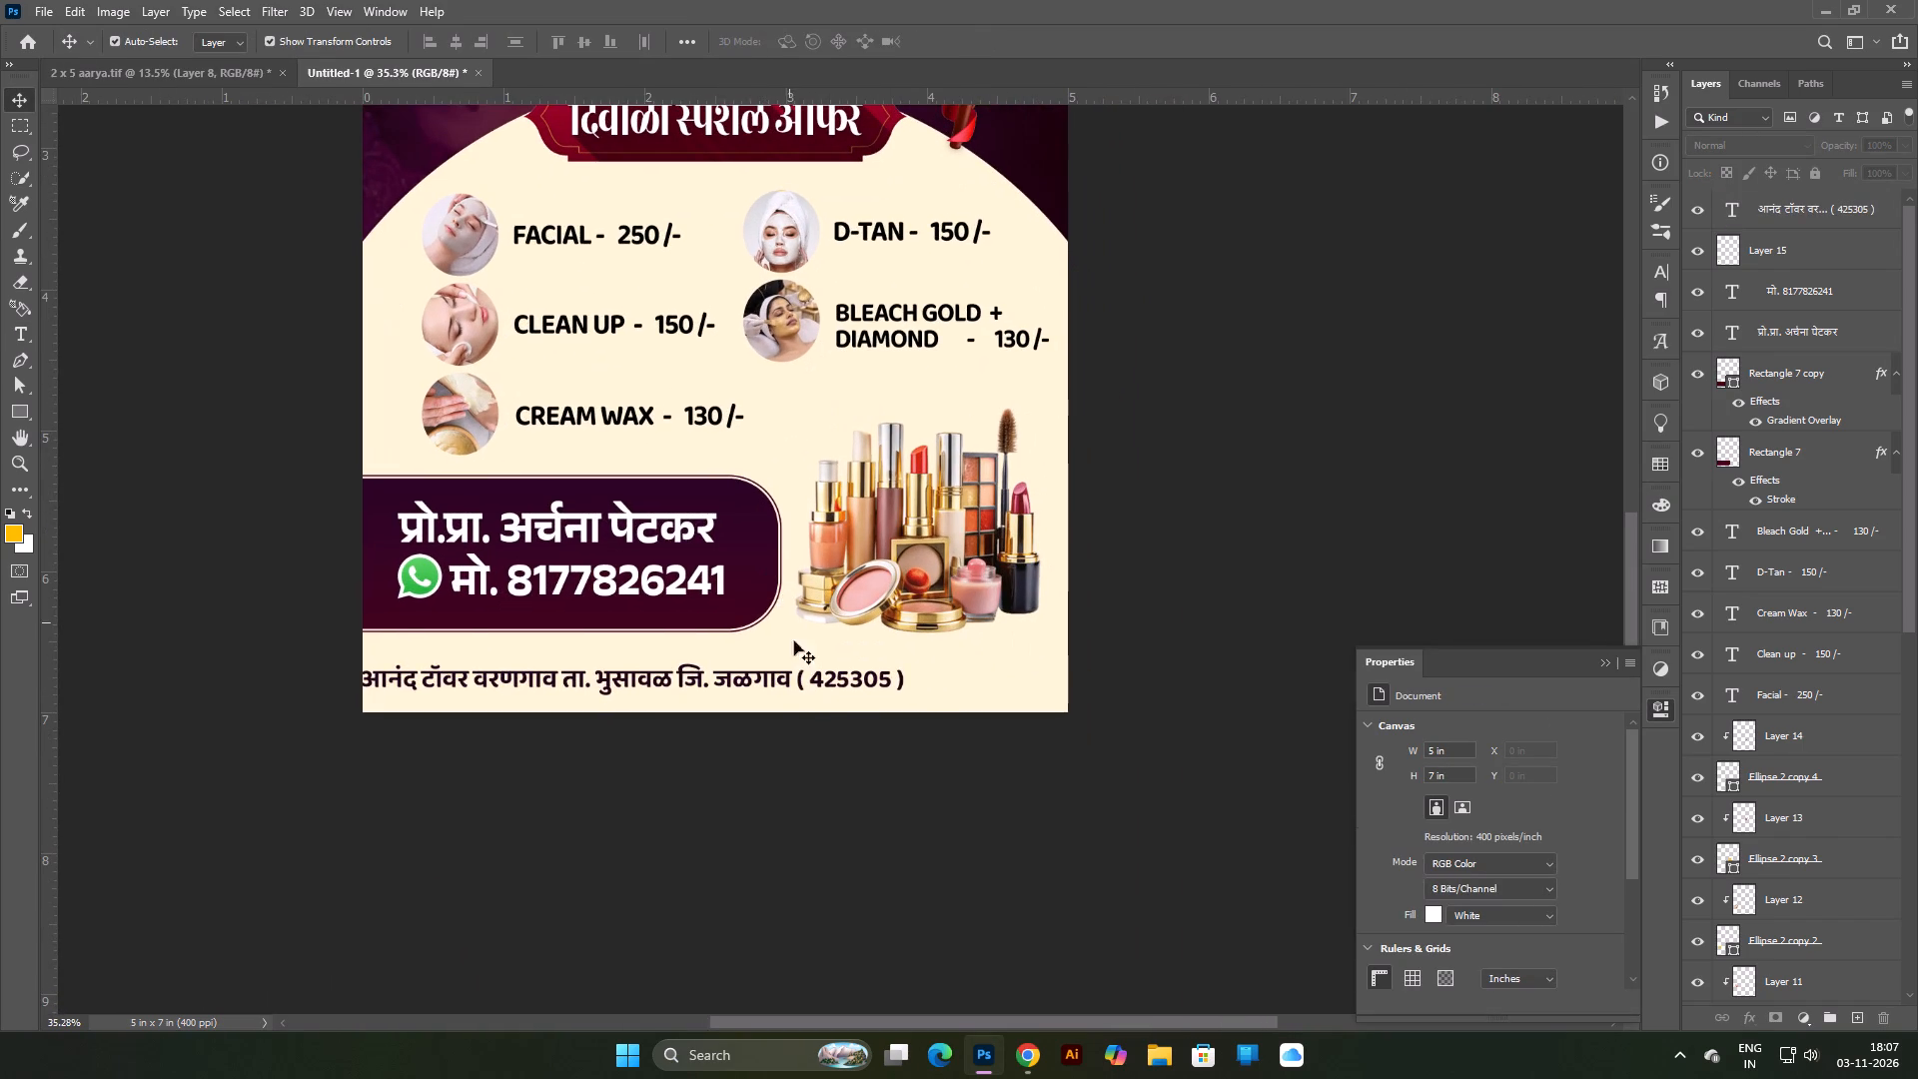
pyautogui.moveTo(829, 679); pyautogui.dragTo(910, 676)
# Insert a comma after the tower name in the address line, commit the text and deselect it.
pyautogui.doubleClick(784, 680)
pyautogui.click(553, 680)
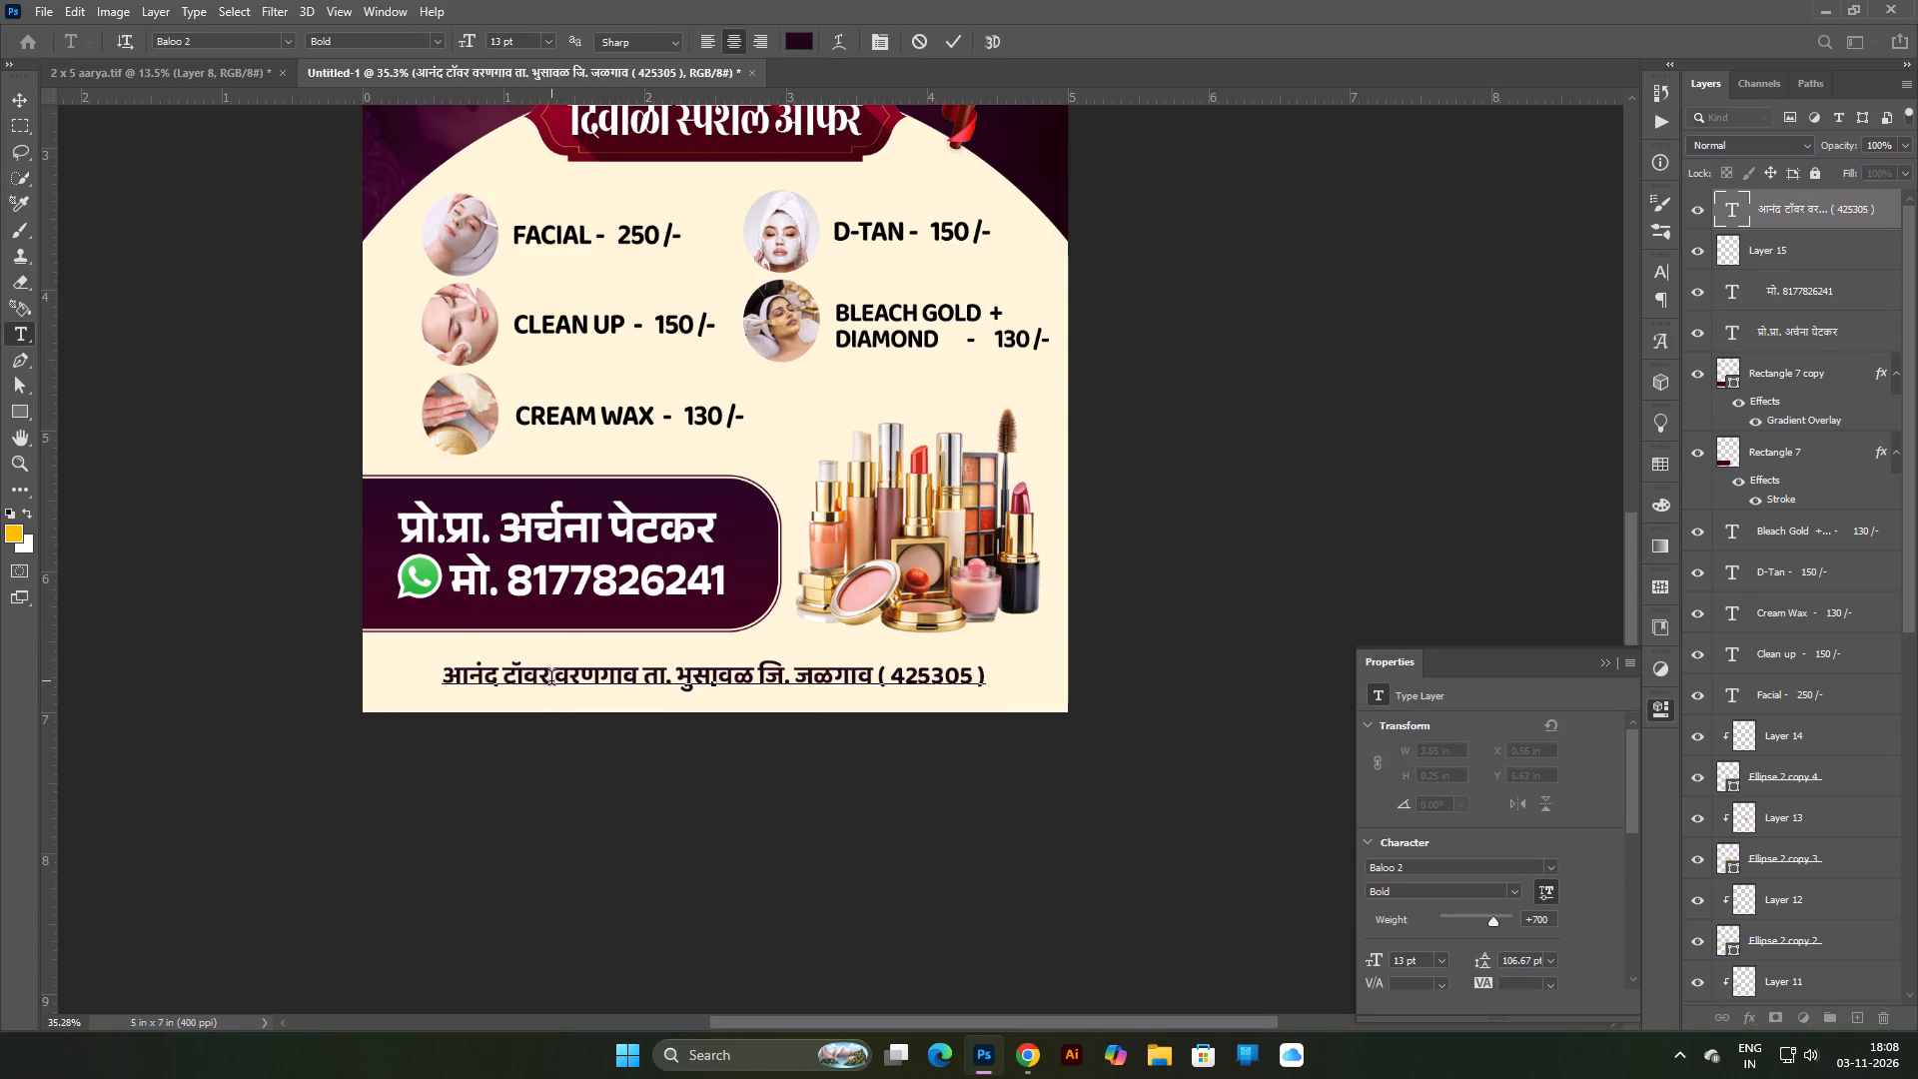
pyautogui.click(552, 686)
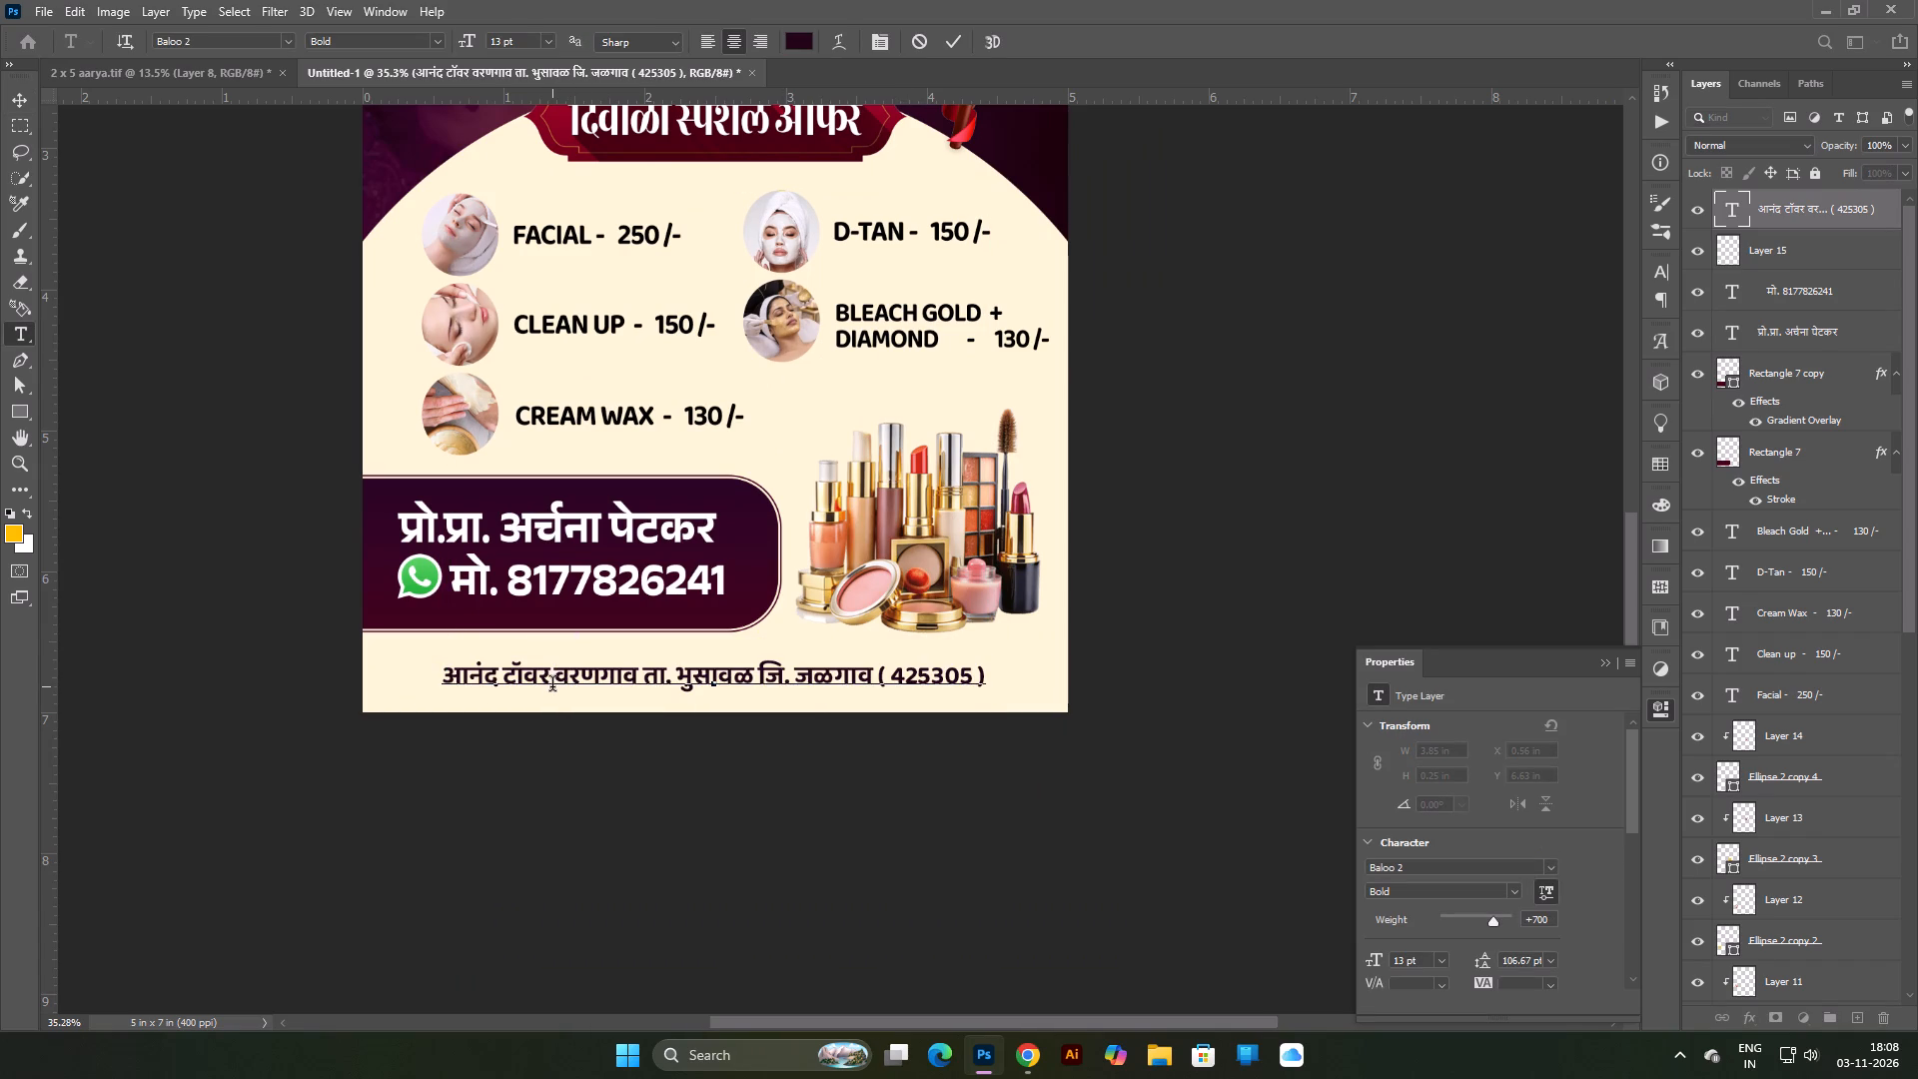
pyautogui.click(549, 688)
pyautogui.press(',')
pyautogui.press('Return')
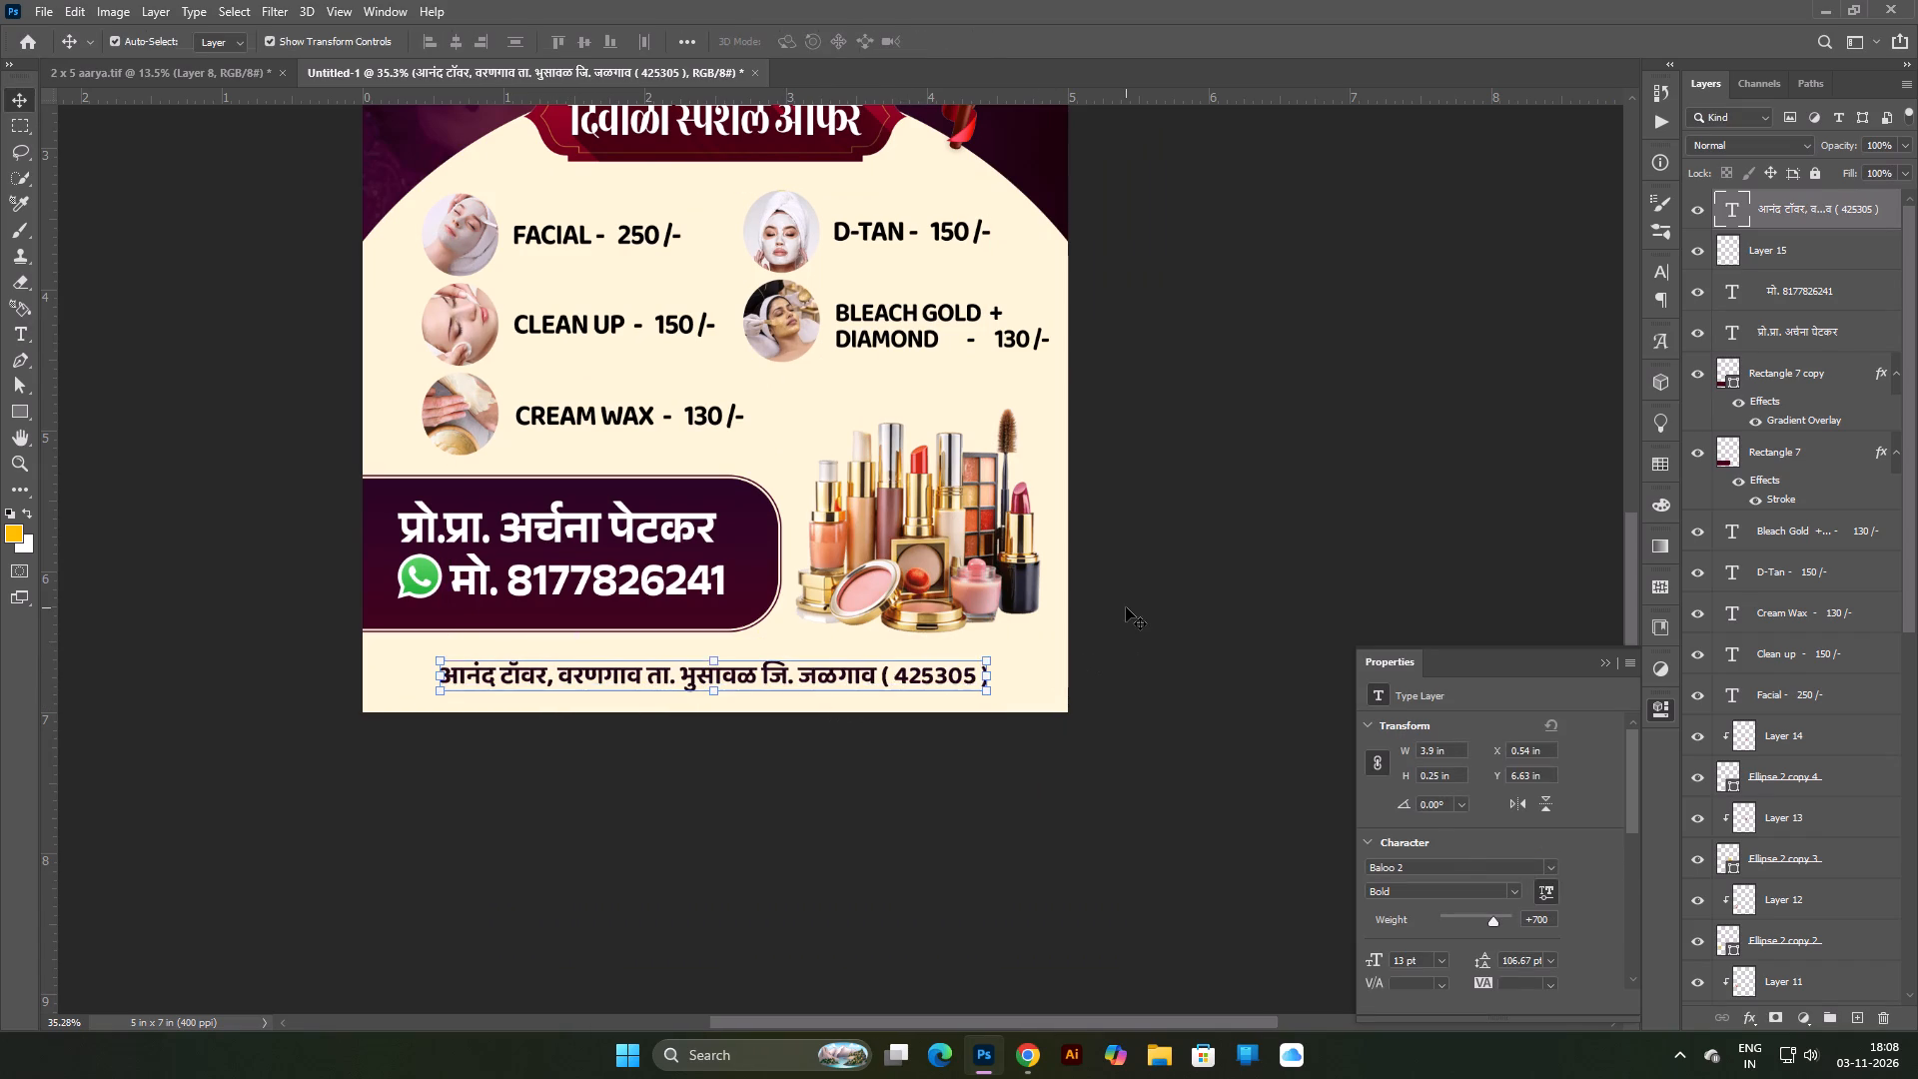
pyautogui.click(1126, 607)
pyautogui.click(1158, 612)
# Nudge the address line within the strip below the contact panel and centre it horizontally on the canvas.
pyautogui.scroll(-5, 905, 655)
pyautogui.scroll(4, 730, 636)
pyautogui.doubleClick(1201, 622)
pyautogui.scroll(-4, 818, 911)
pyautogui.scroll(7, 741, 907)
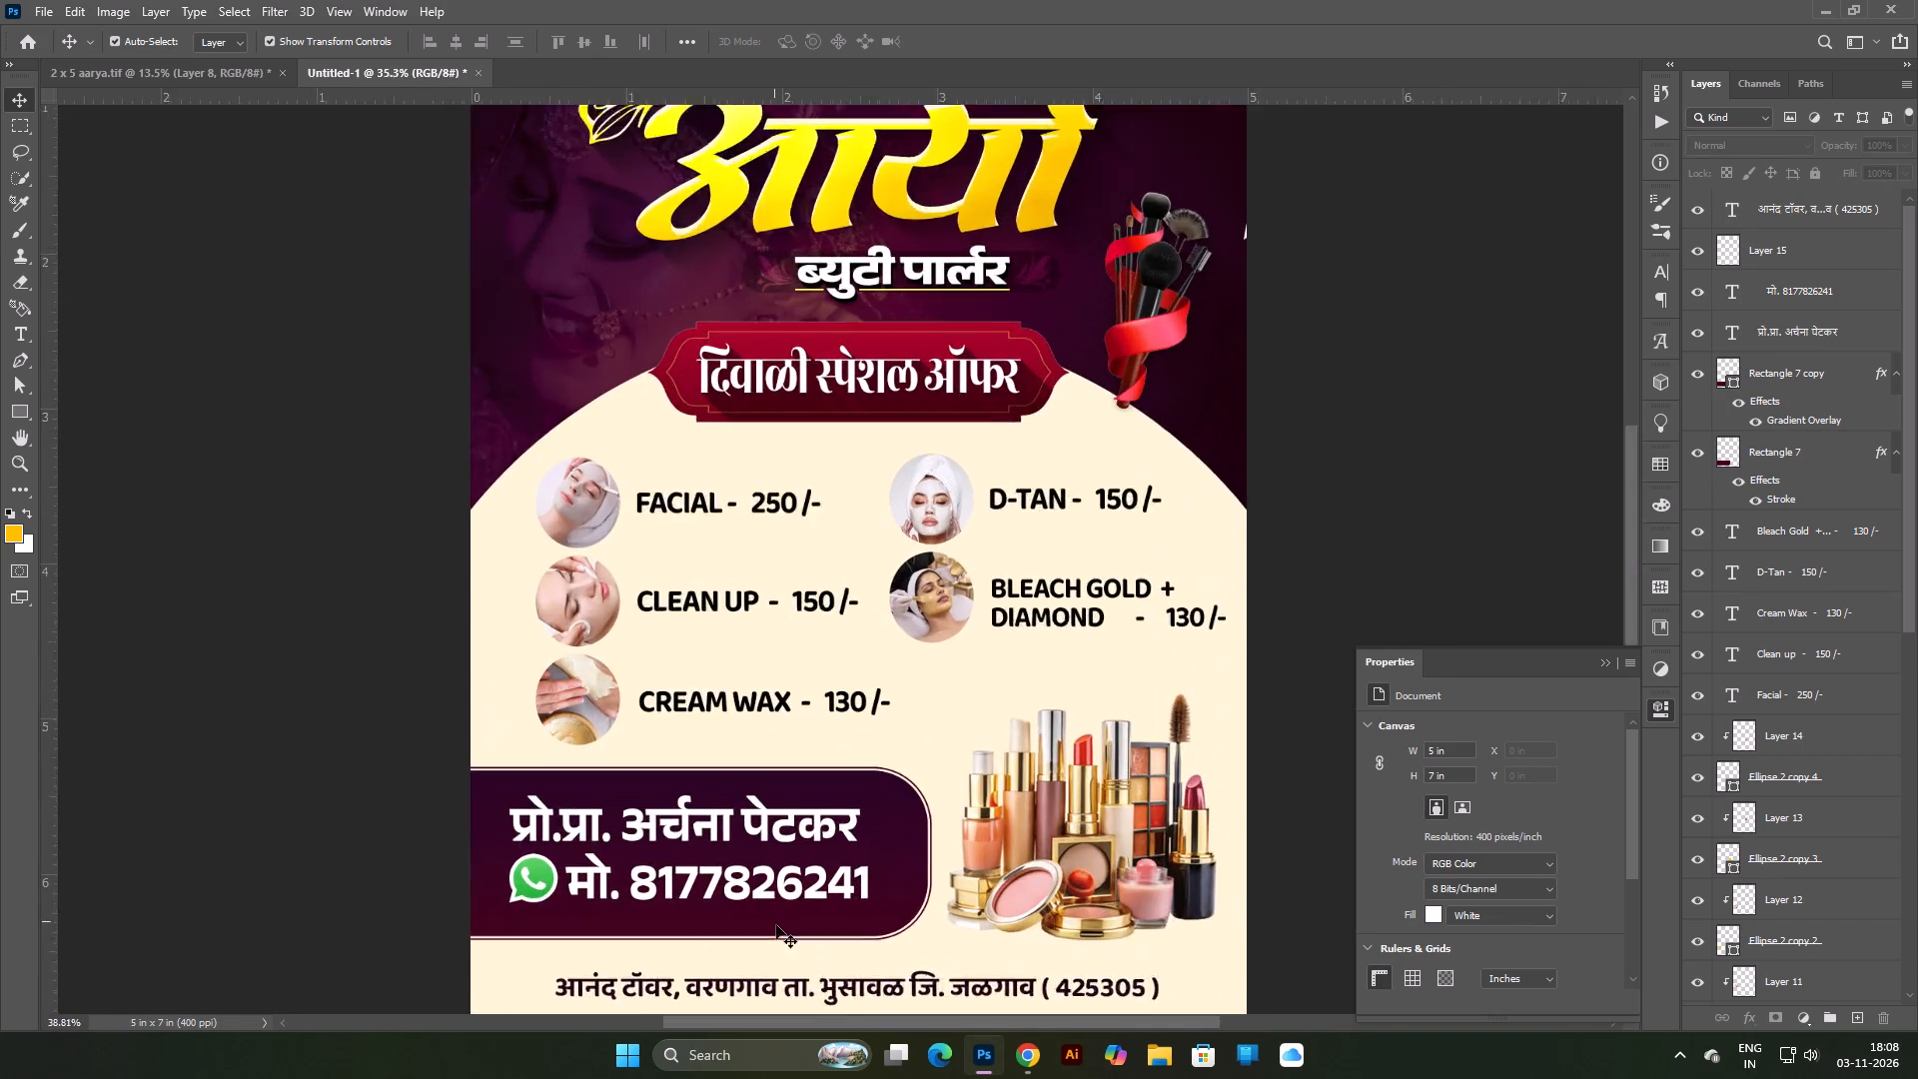
pyautogui.scroll(1, 776, 925)
pyautogui.press('space')
pyautogui.press('space')
pyautogui.press('space')
pyautogui.press('space')
pyautogui.moveTo(859, 964); pyautogui.dragTo(842, 659)
pyautogui.click(890, 688)
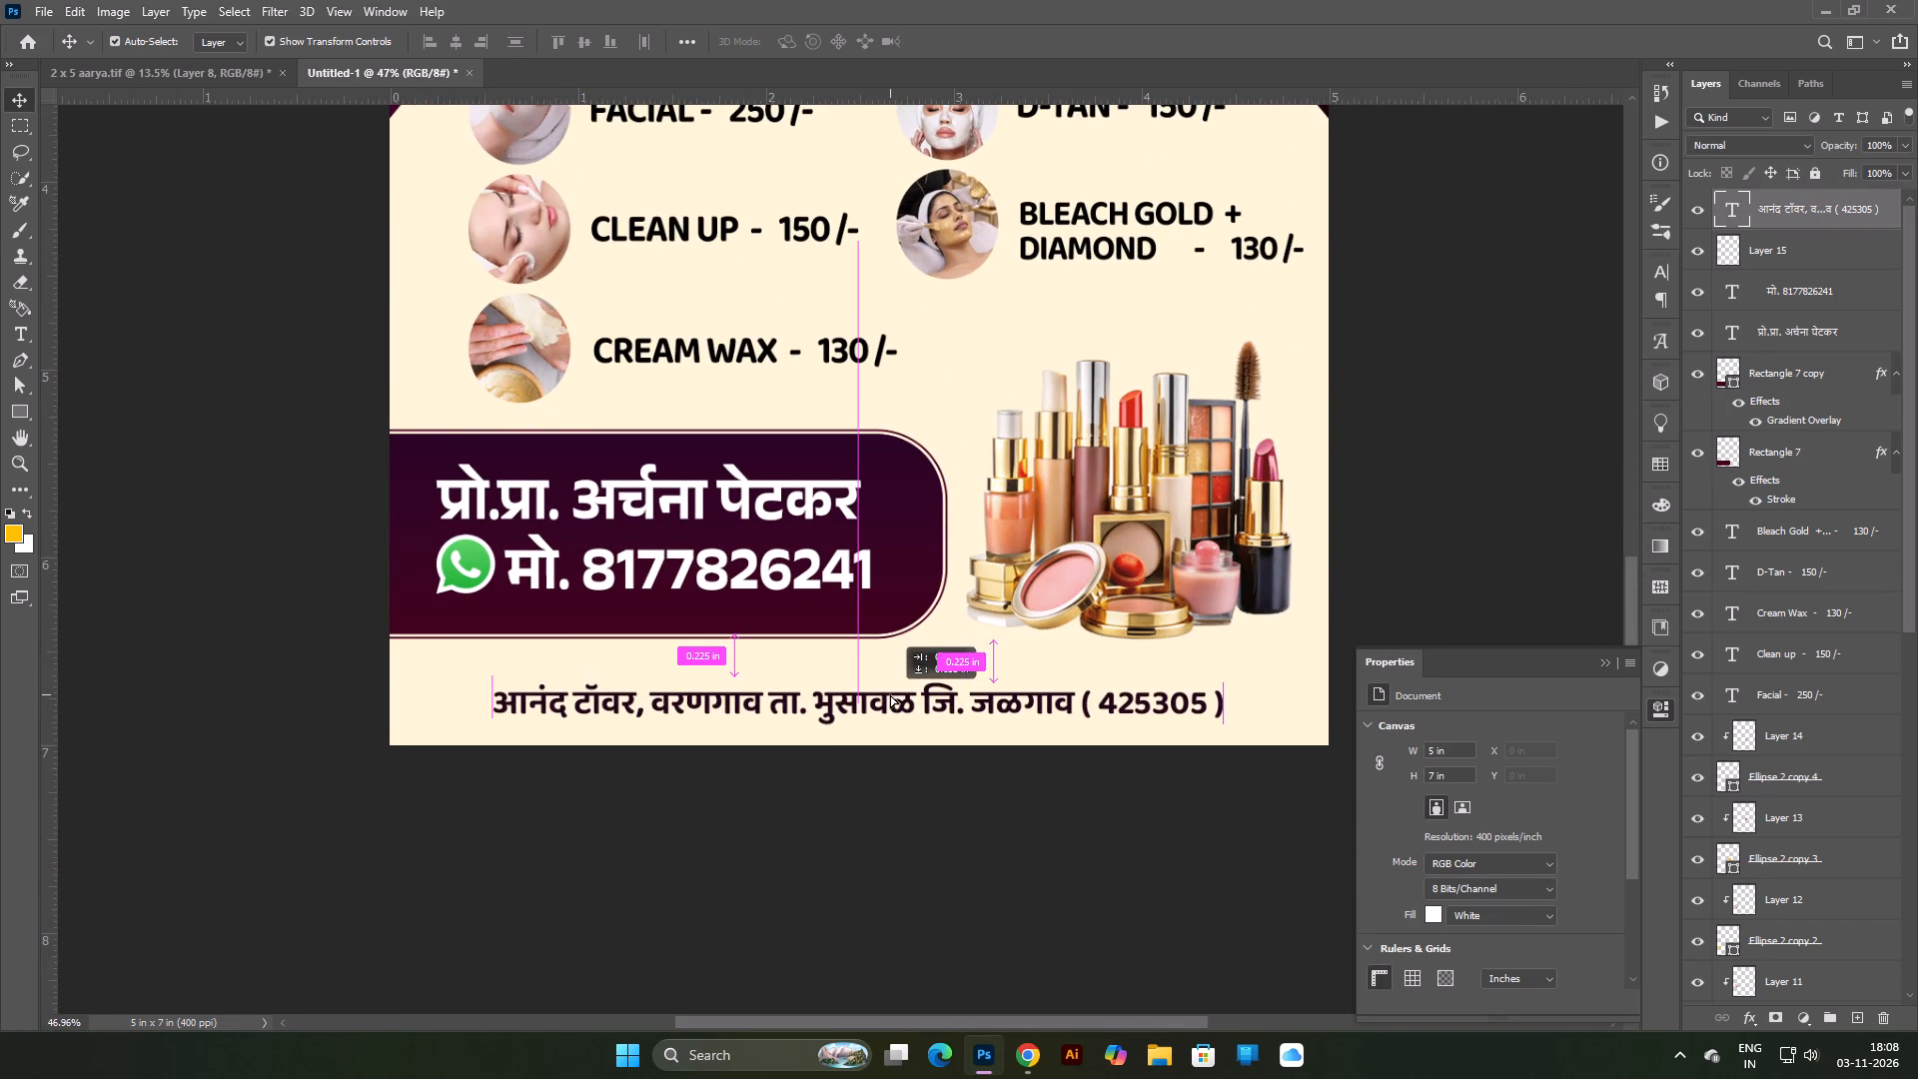
pyautogui.hotkey('ctrl', 'a')
pyautogui.click(457, 47)
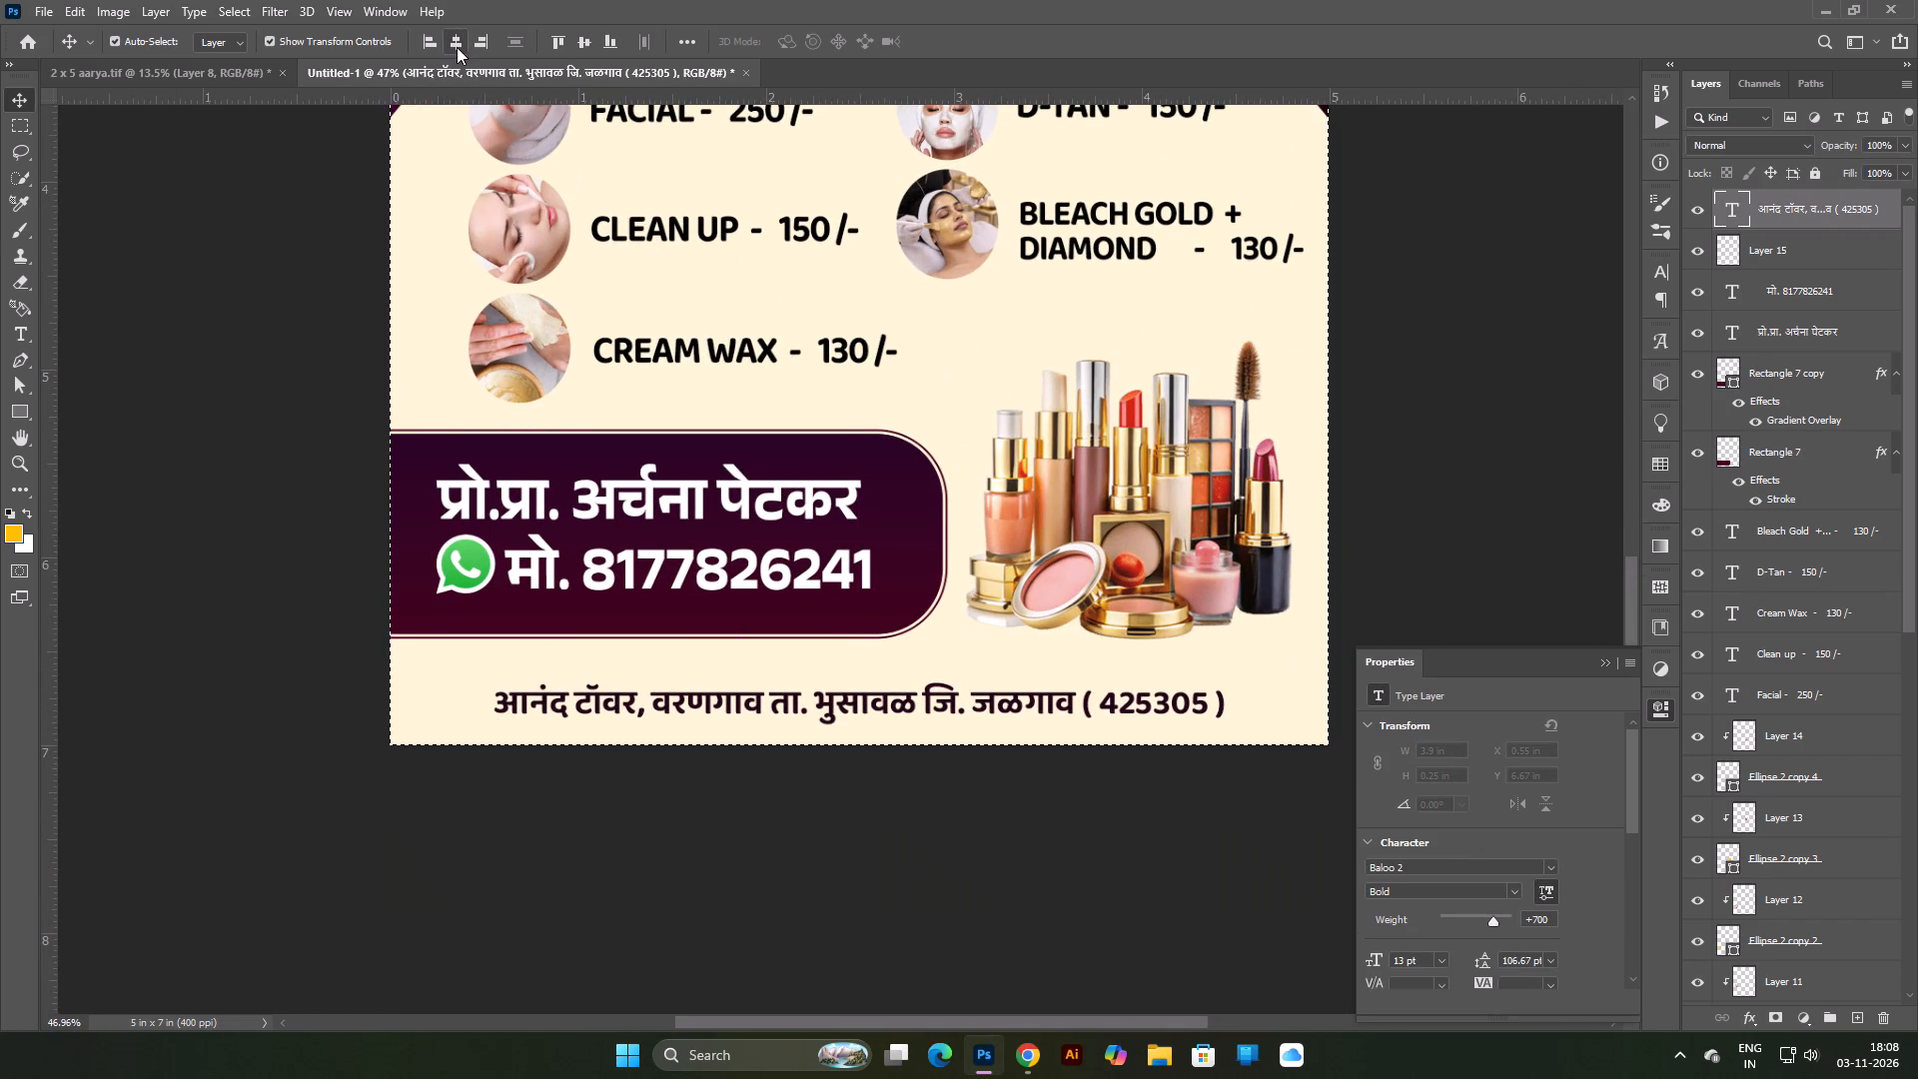
pyautogui.click(457, 47)
pyautogui.hotkey('ctrl', 'd')
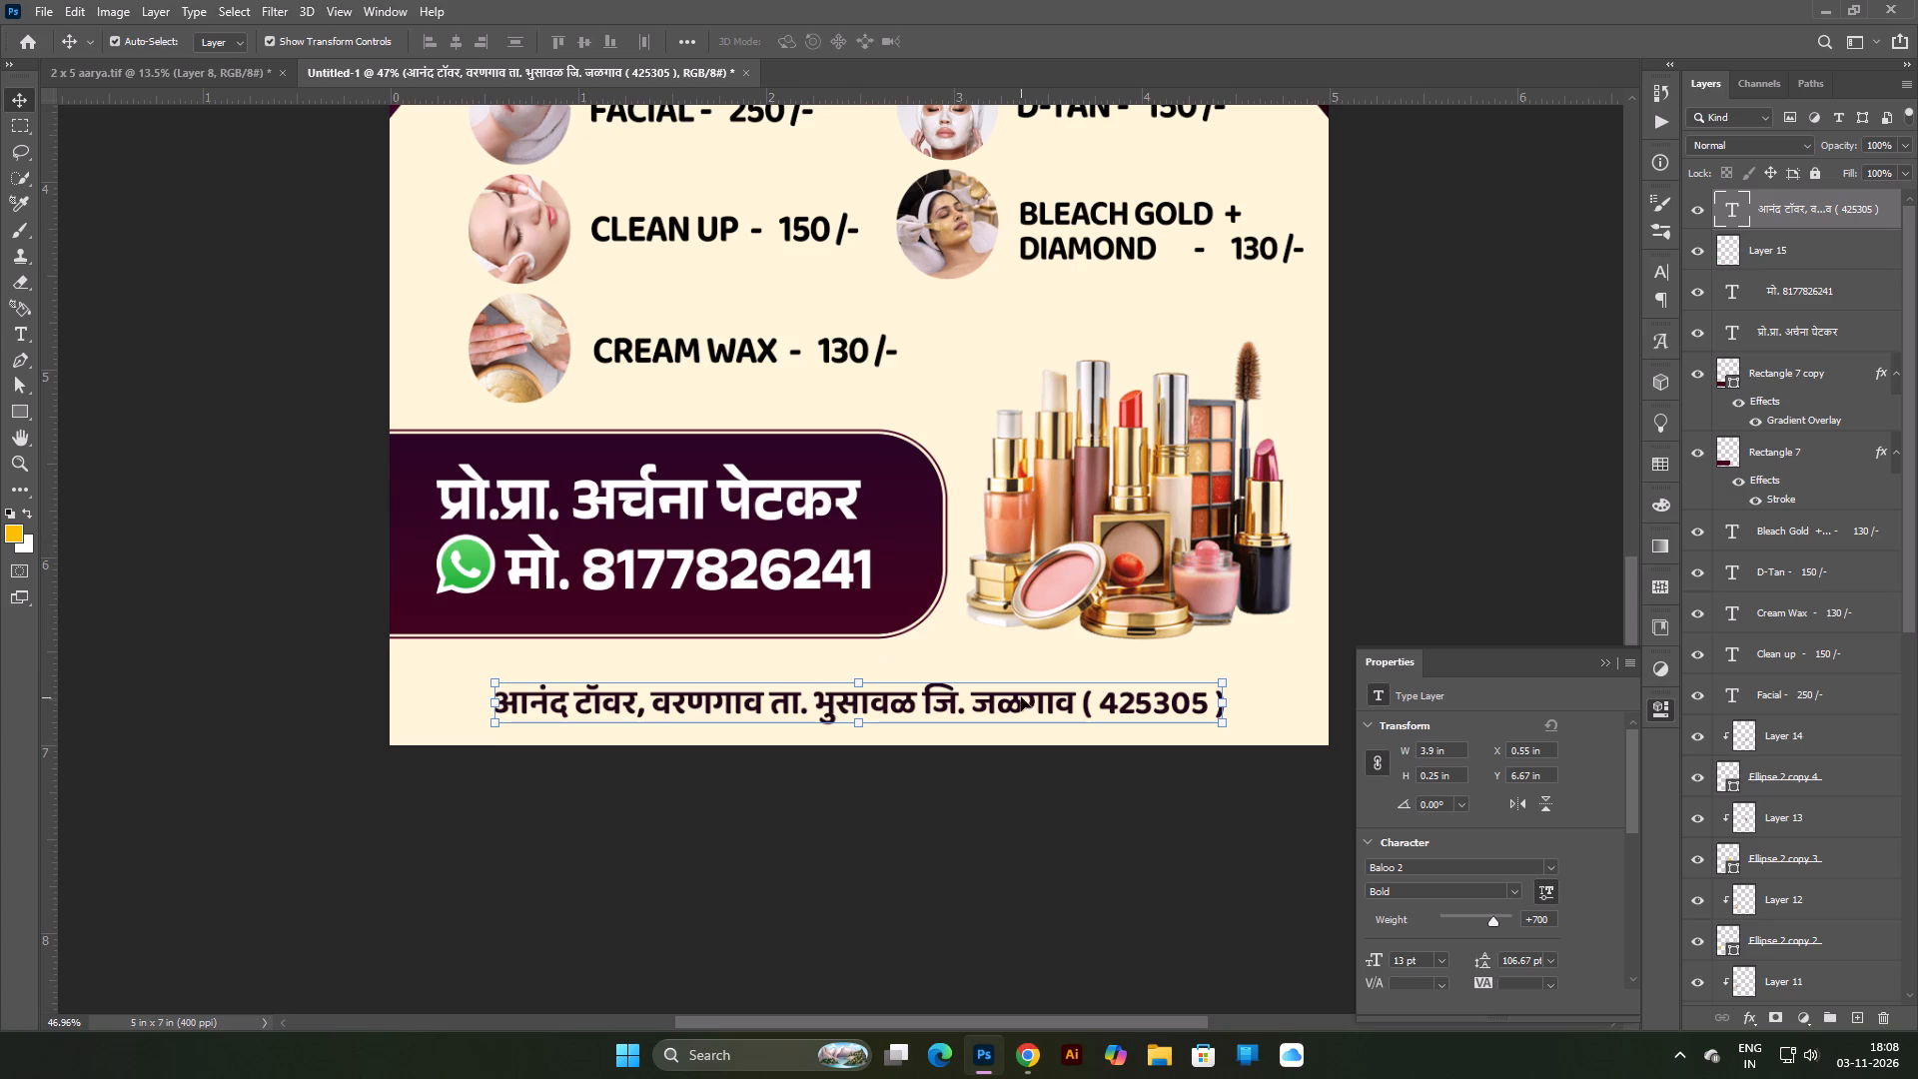
# Add a space and a solid left-pointing triangle glyph from Baloo 2 after the address line's closing bracket.
pyautogui.doubleClick(1021, 712)
pyautogui.click(1223, 706)
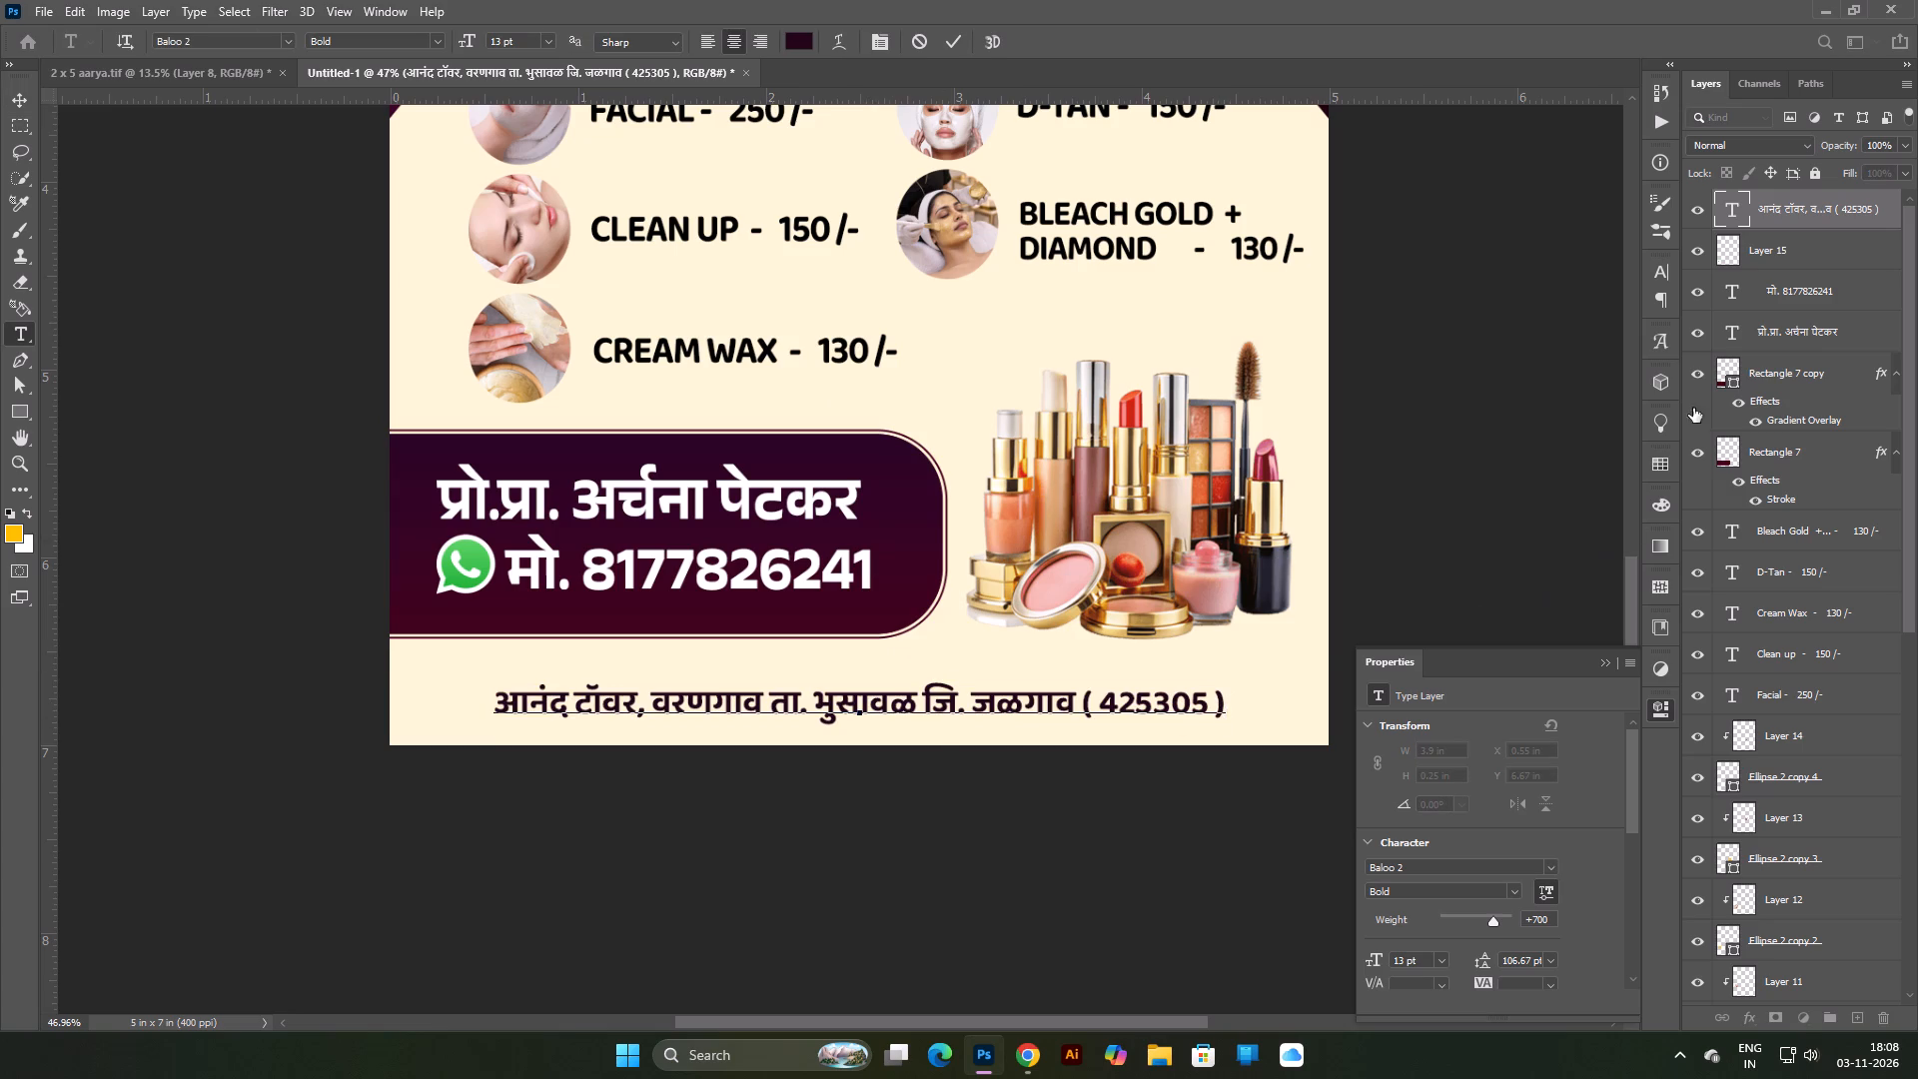
pyautogui.press('space')
pyautogui.click(1670, 337)
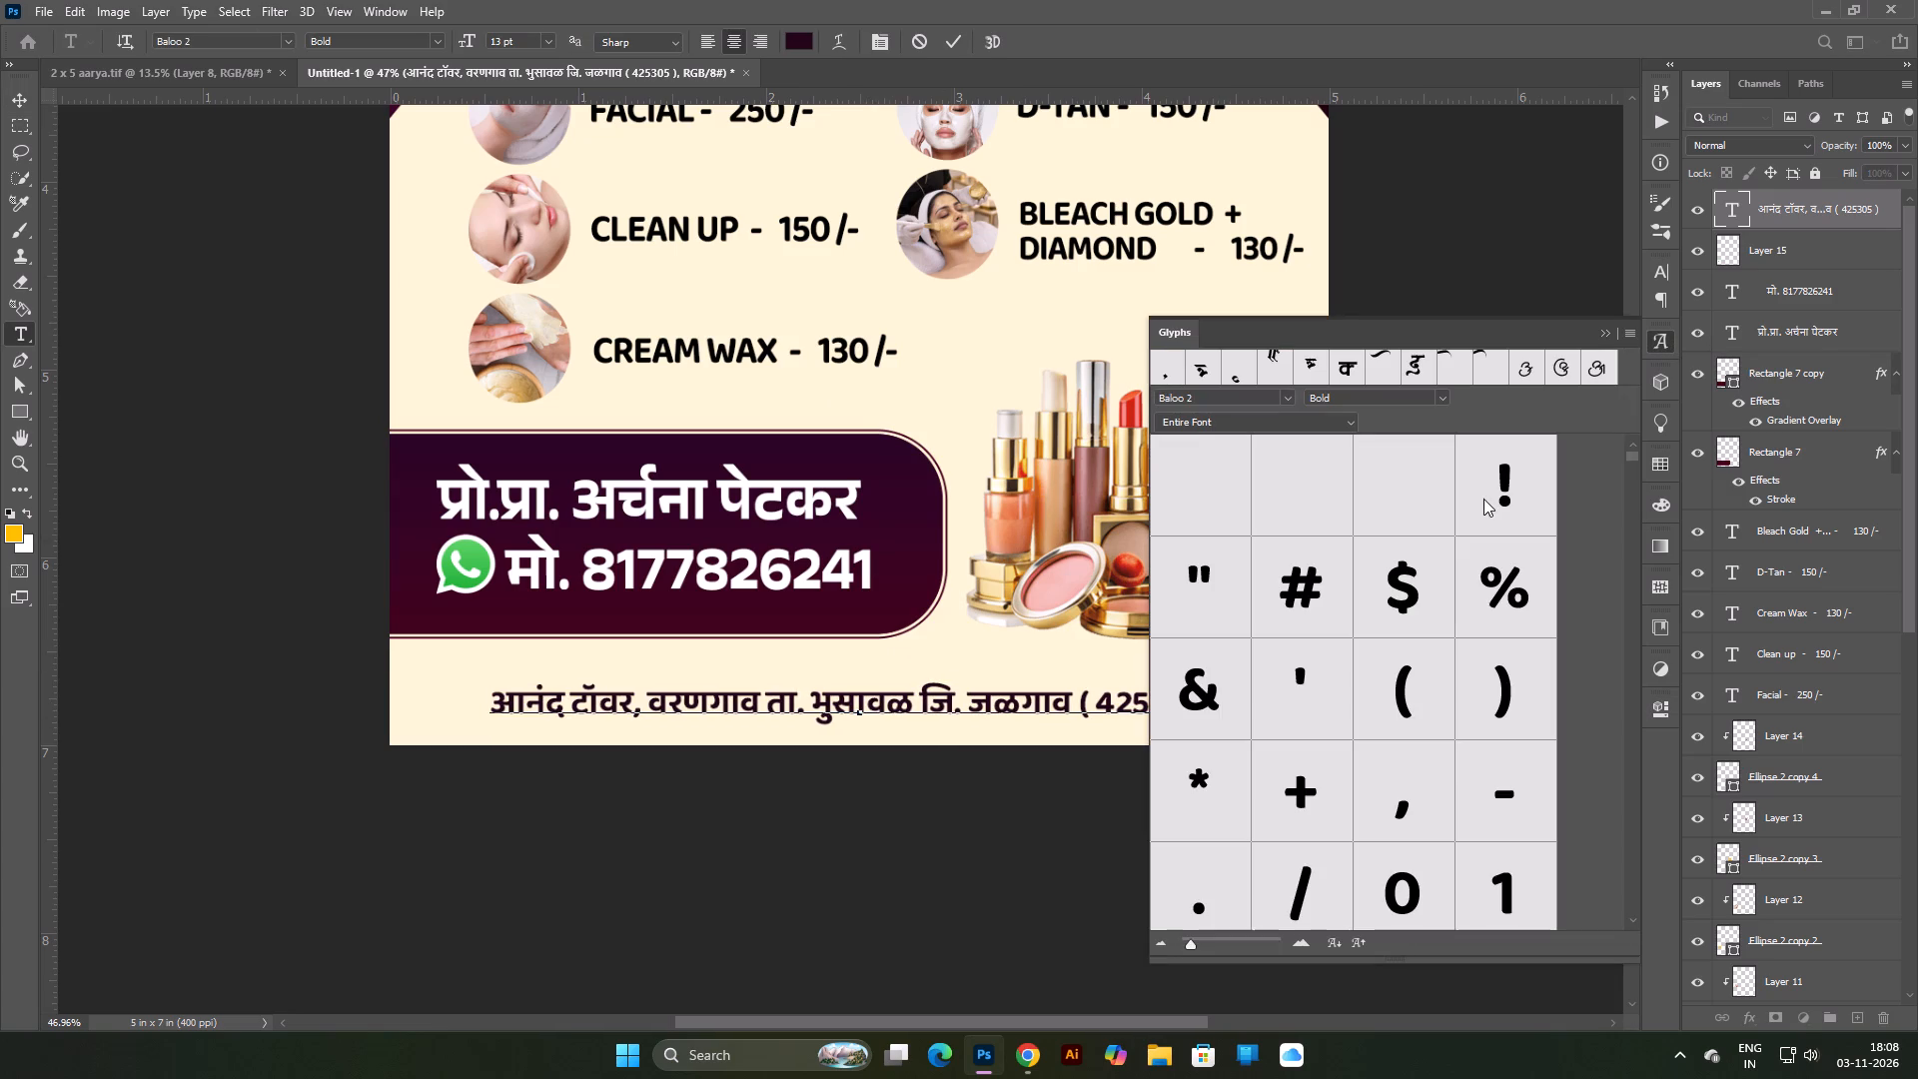
pyautogui.scroll(-13, 1356, 663)
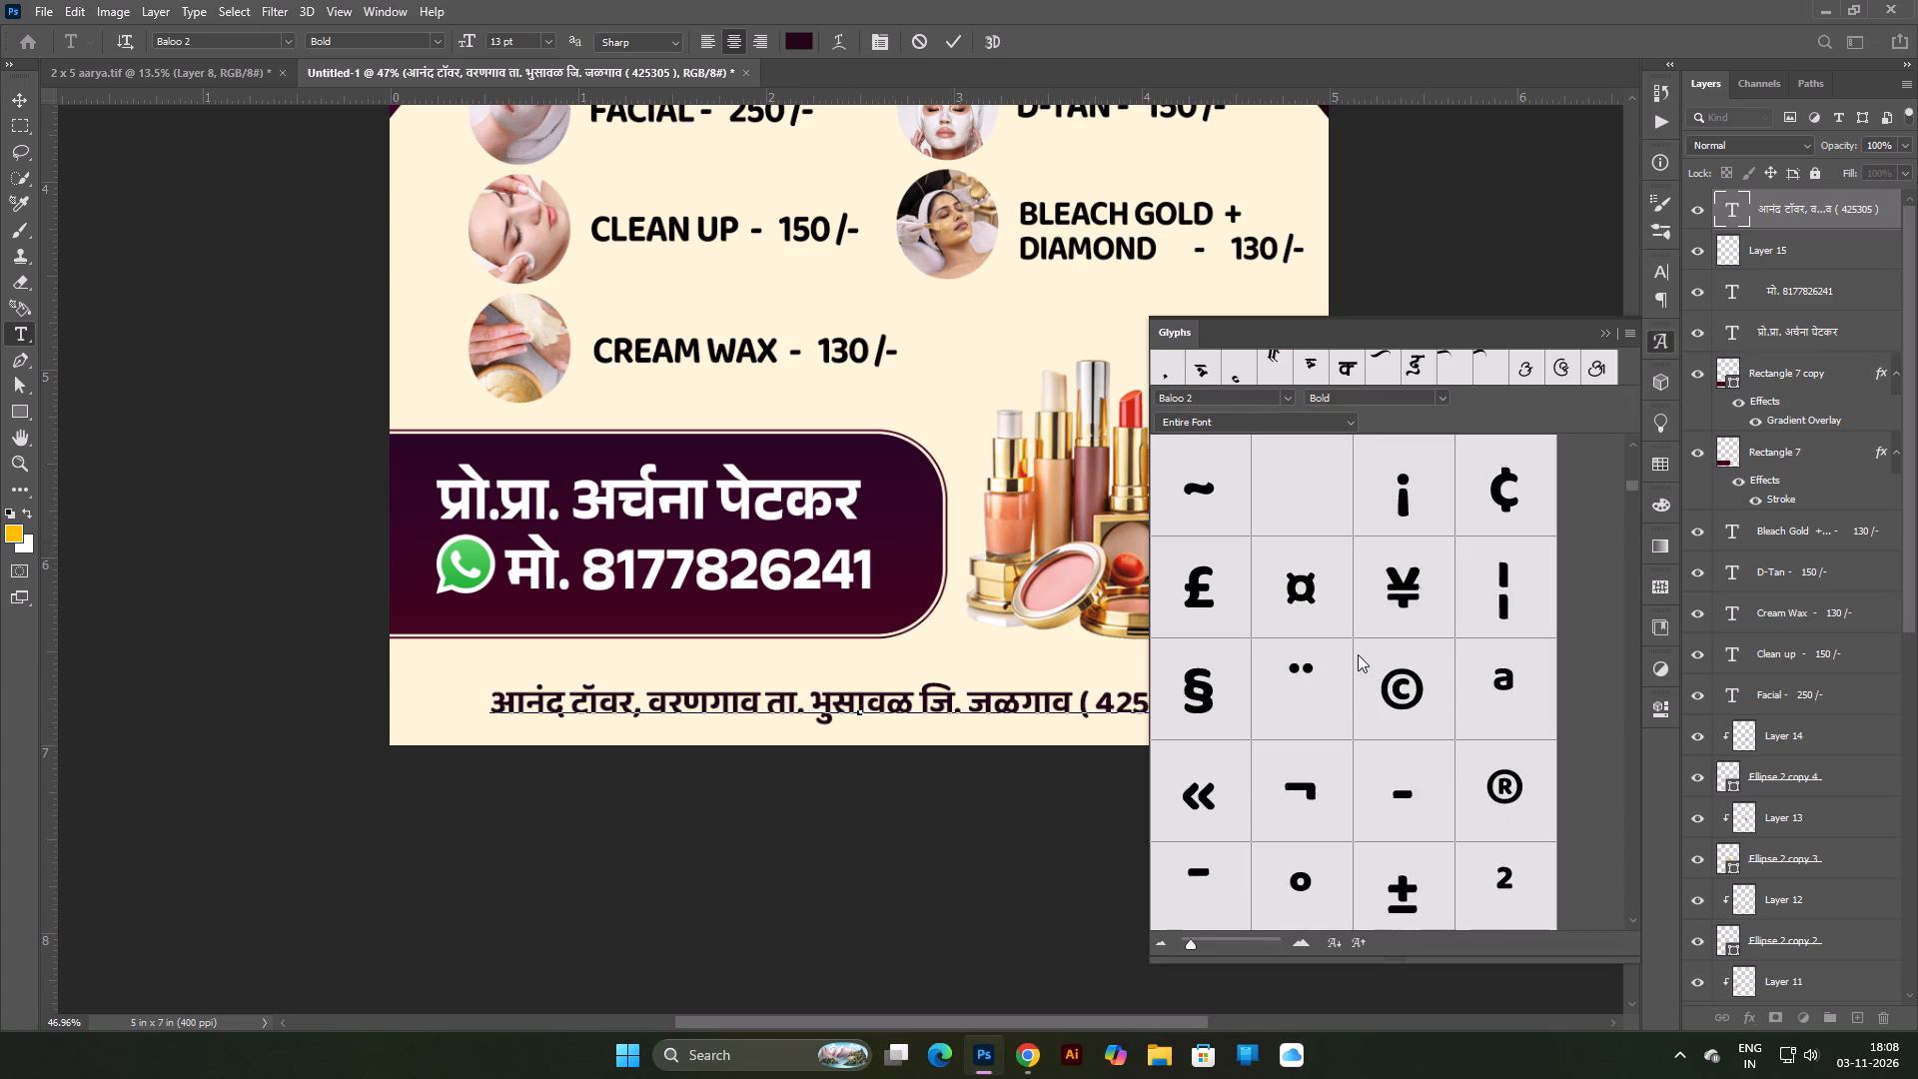
pyautogui.scroll(-19, 1358, 654)
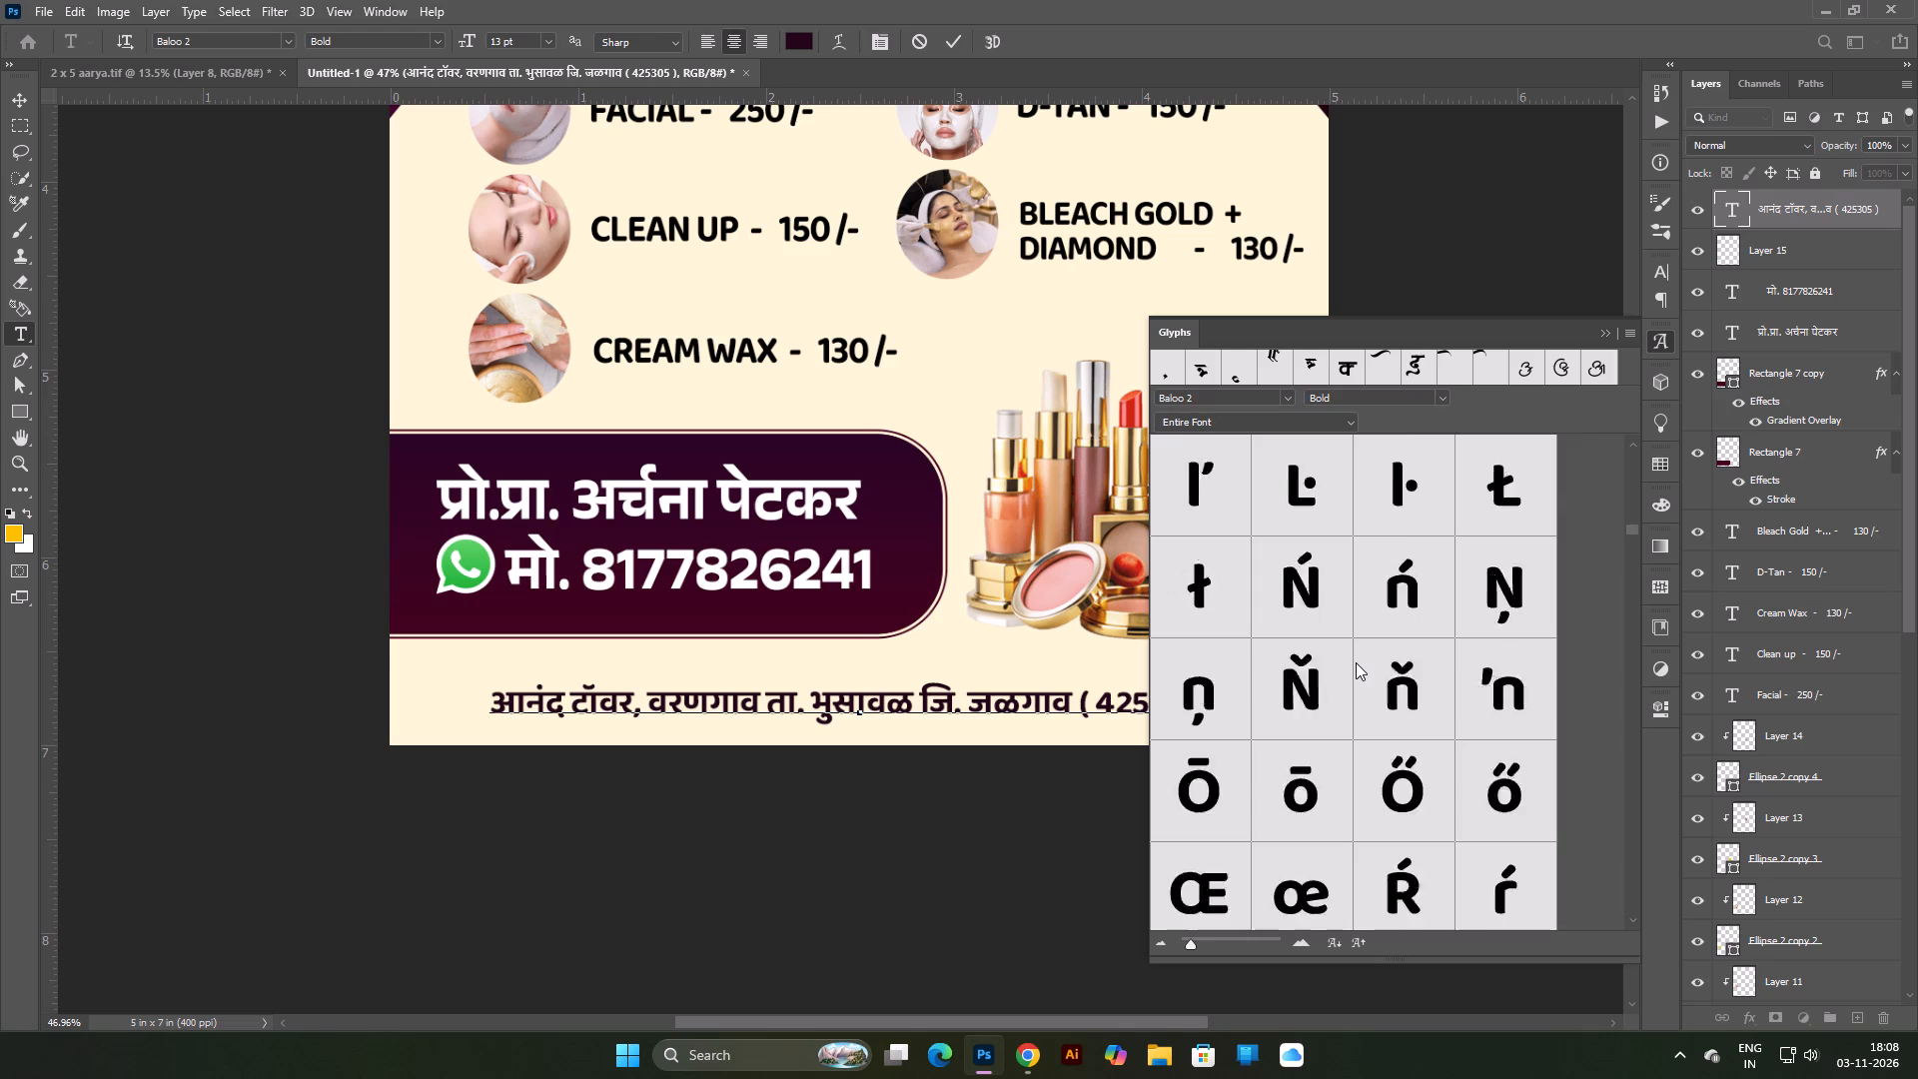
pyautogui.scroll(-20, 1356, 662)
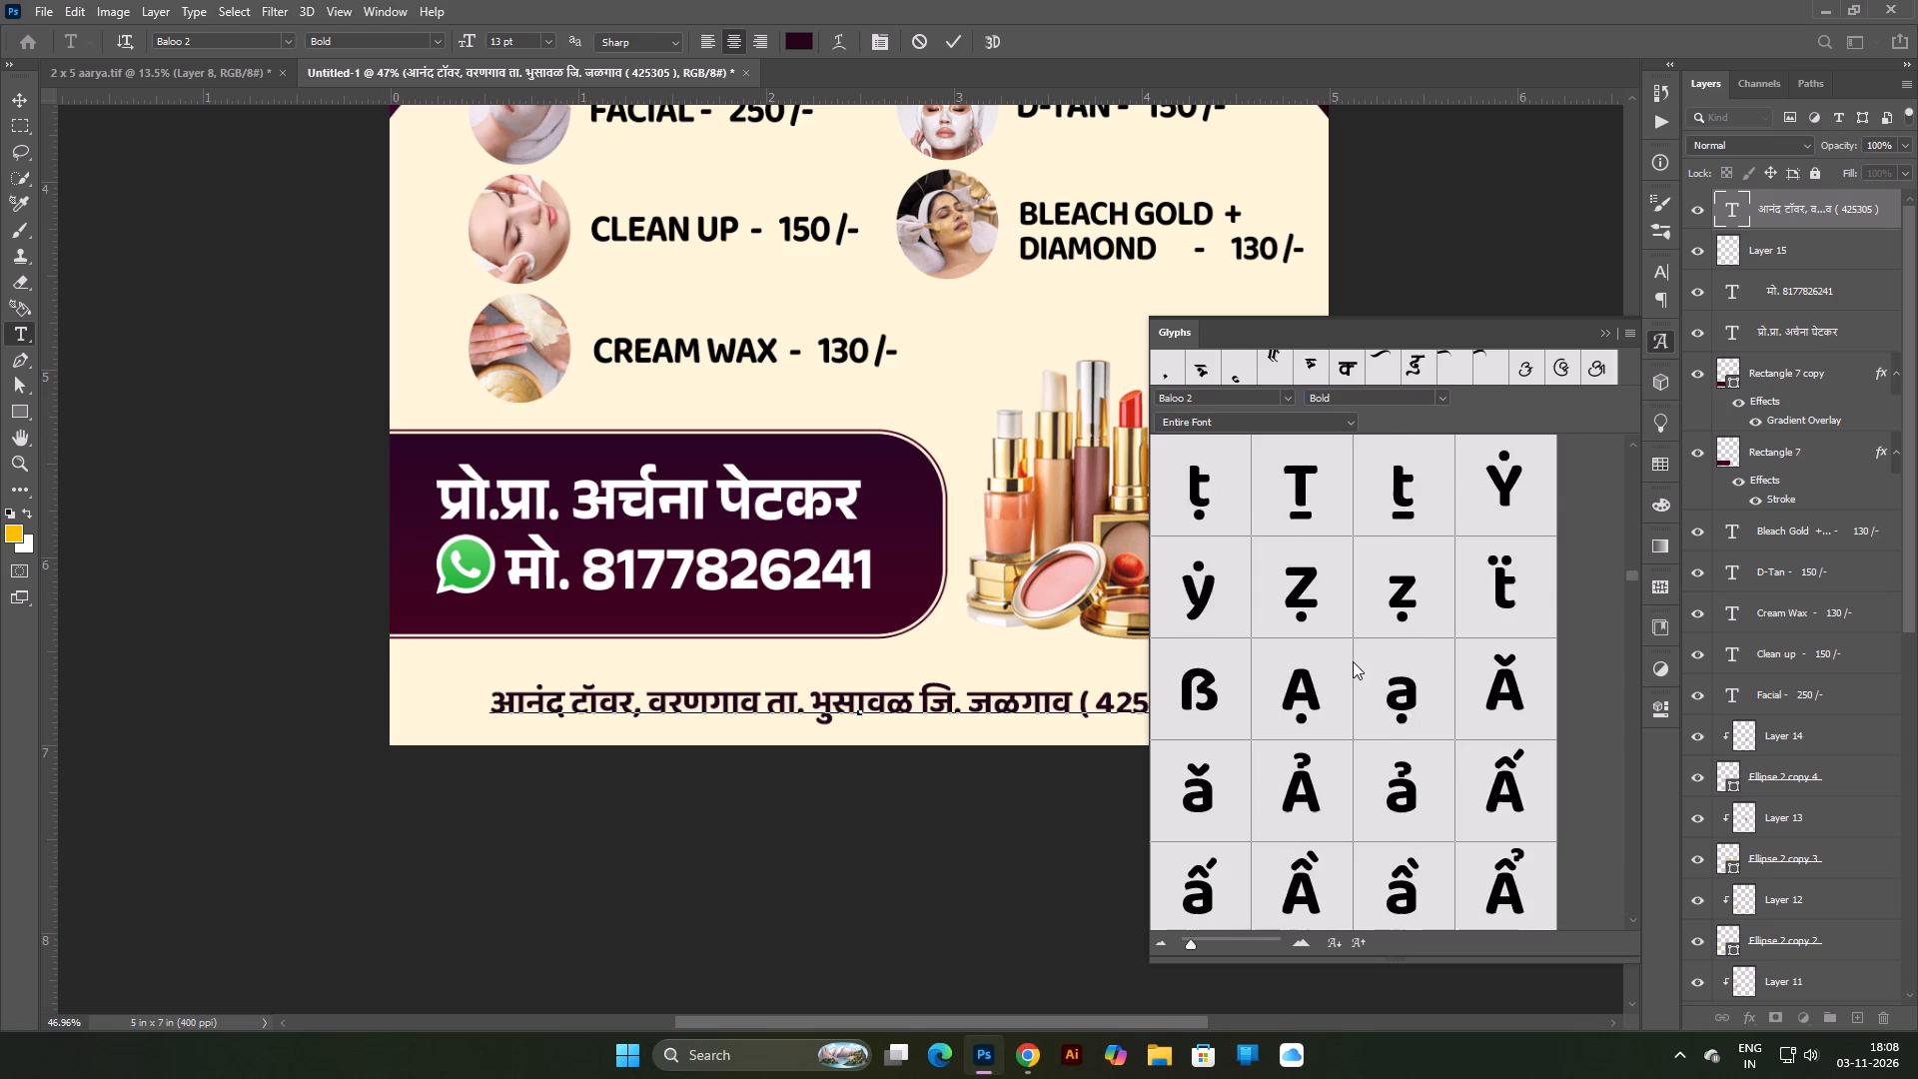
pyautogui.scroll(-20, 1353, 661)
pyautogui.scroll(-14, 1353, 661)
pyautogui.scroll(1, 1353, 660)
pyautogui.scroll(-1, 1353, 660)
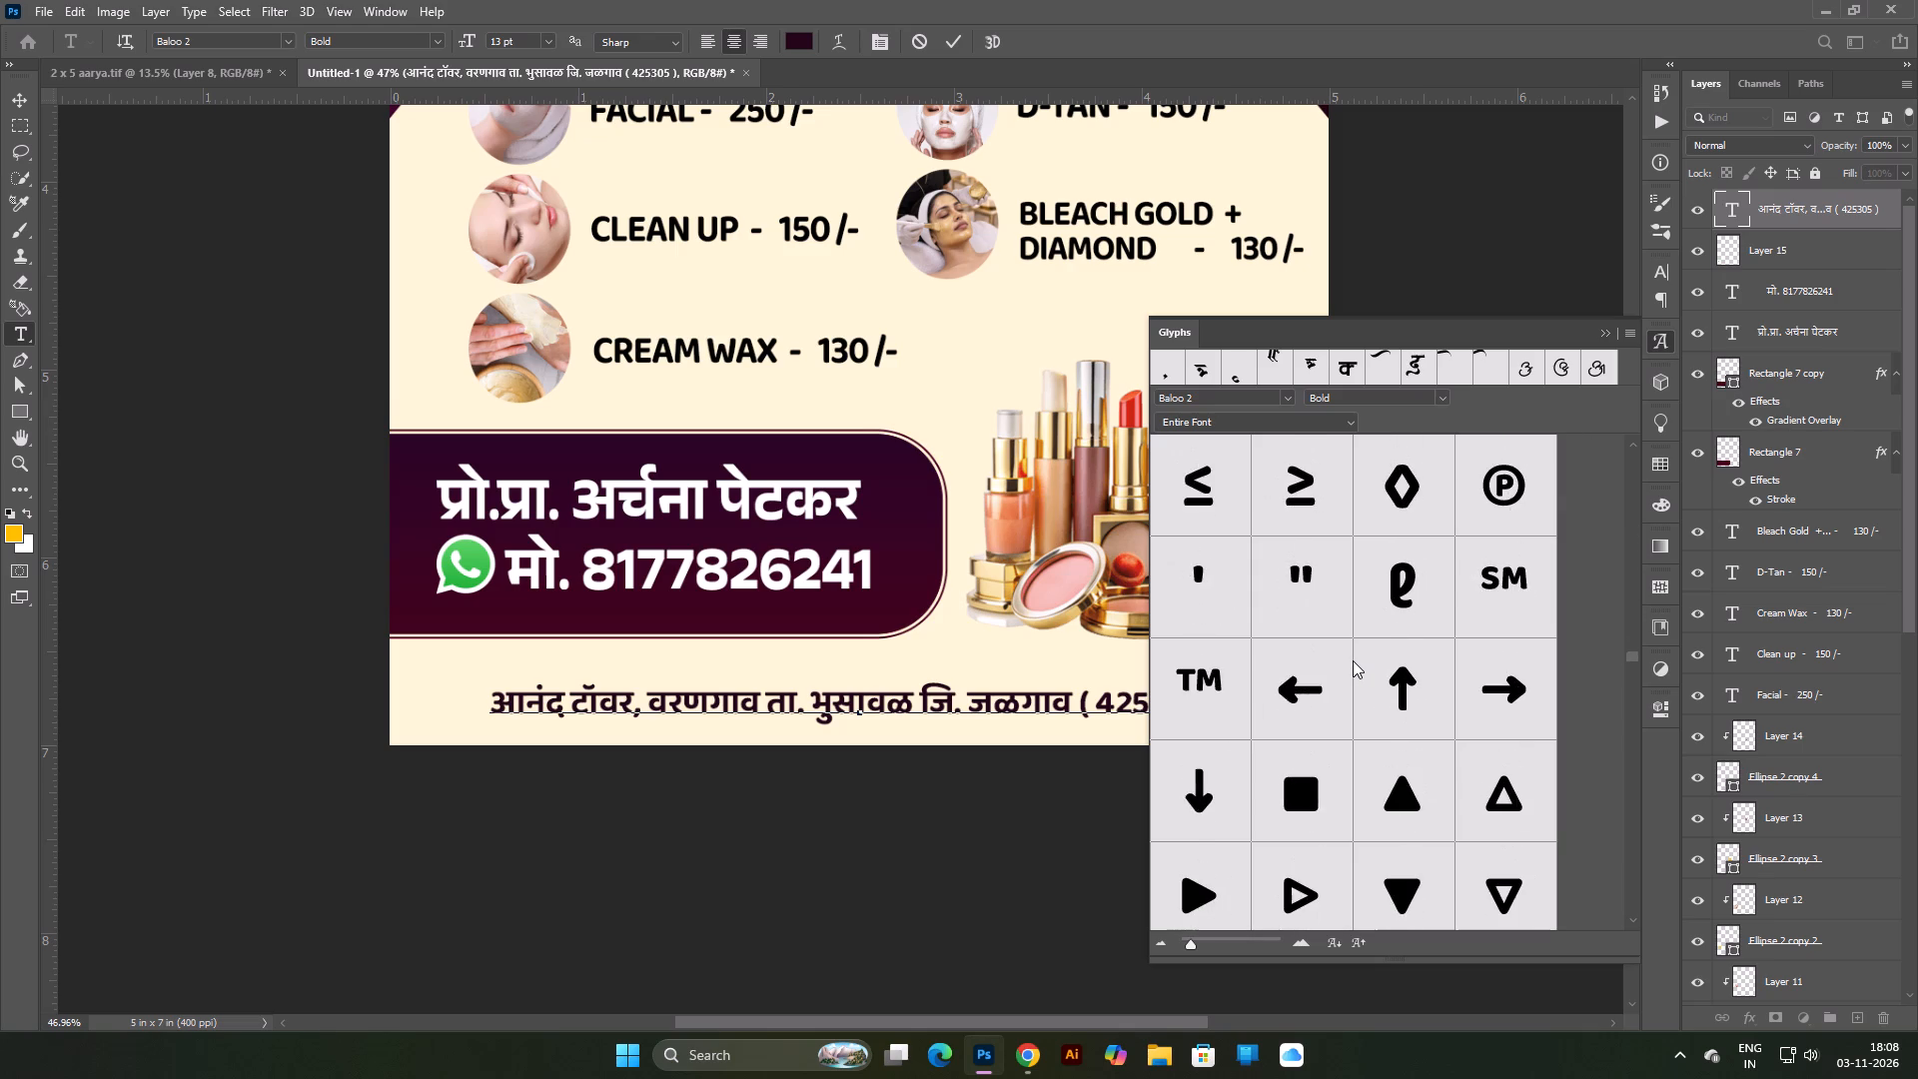
pyautogui.scroll(-2, 1353, 660)
pyautogui.doubleClick(1202, 591)
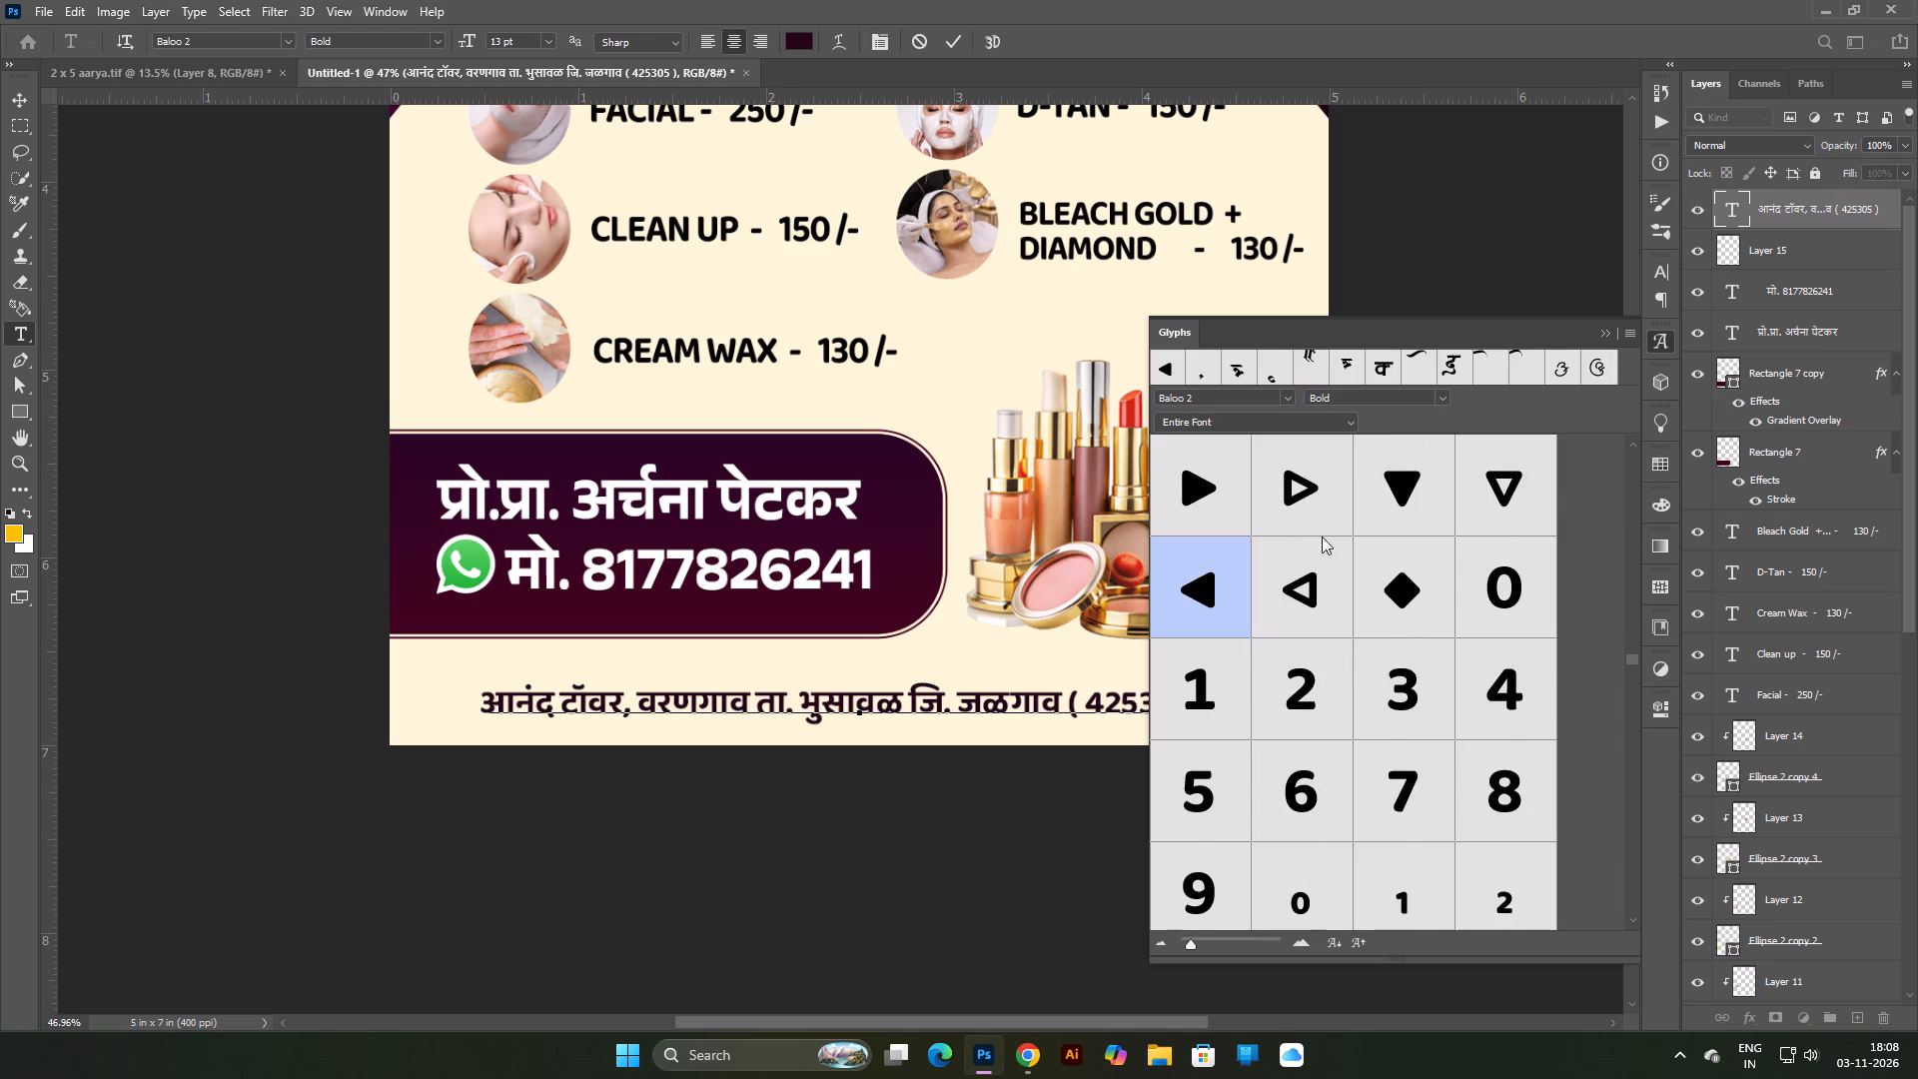
pyautogui.click(1601, 332)
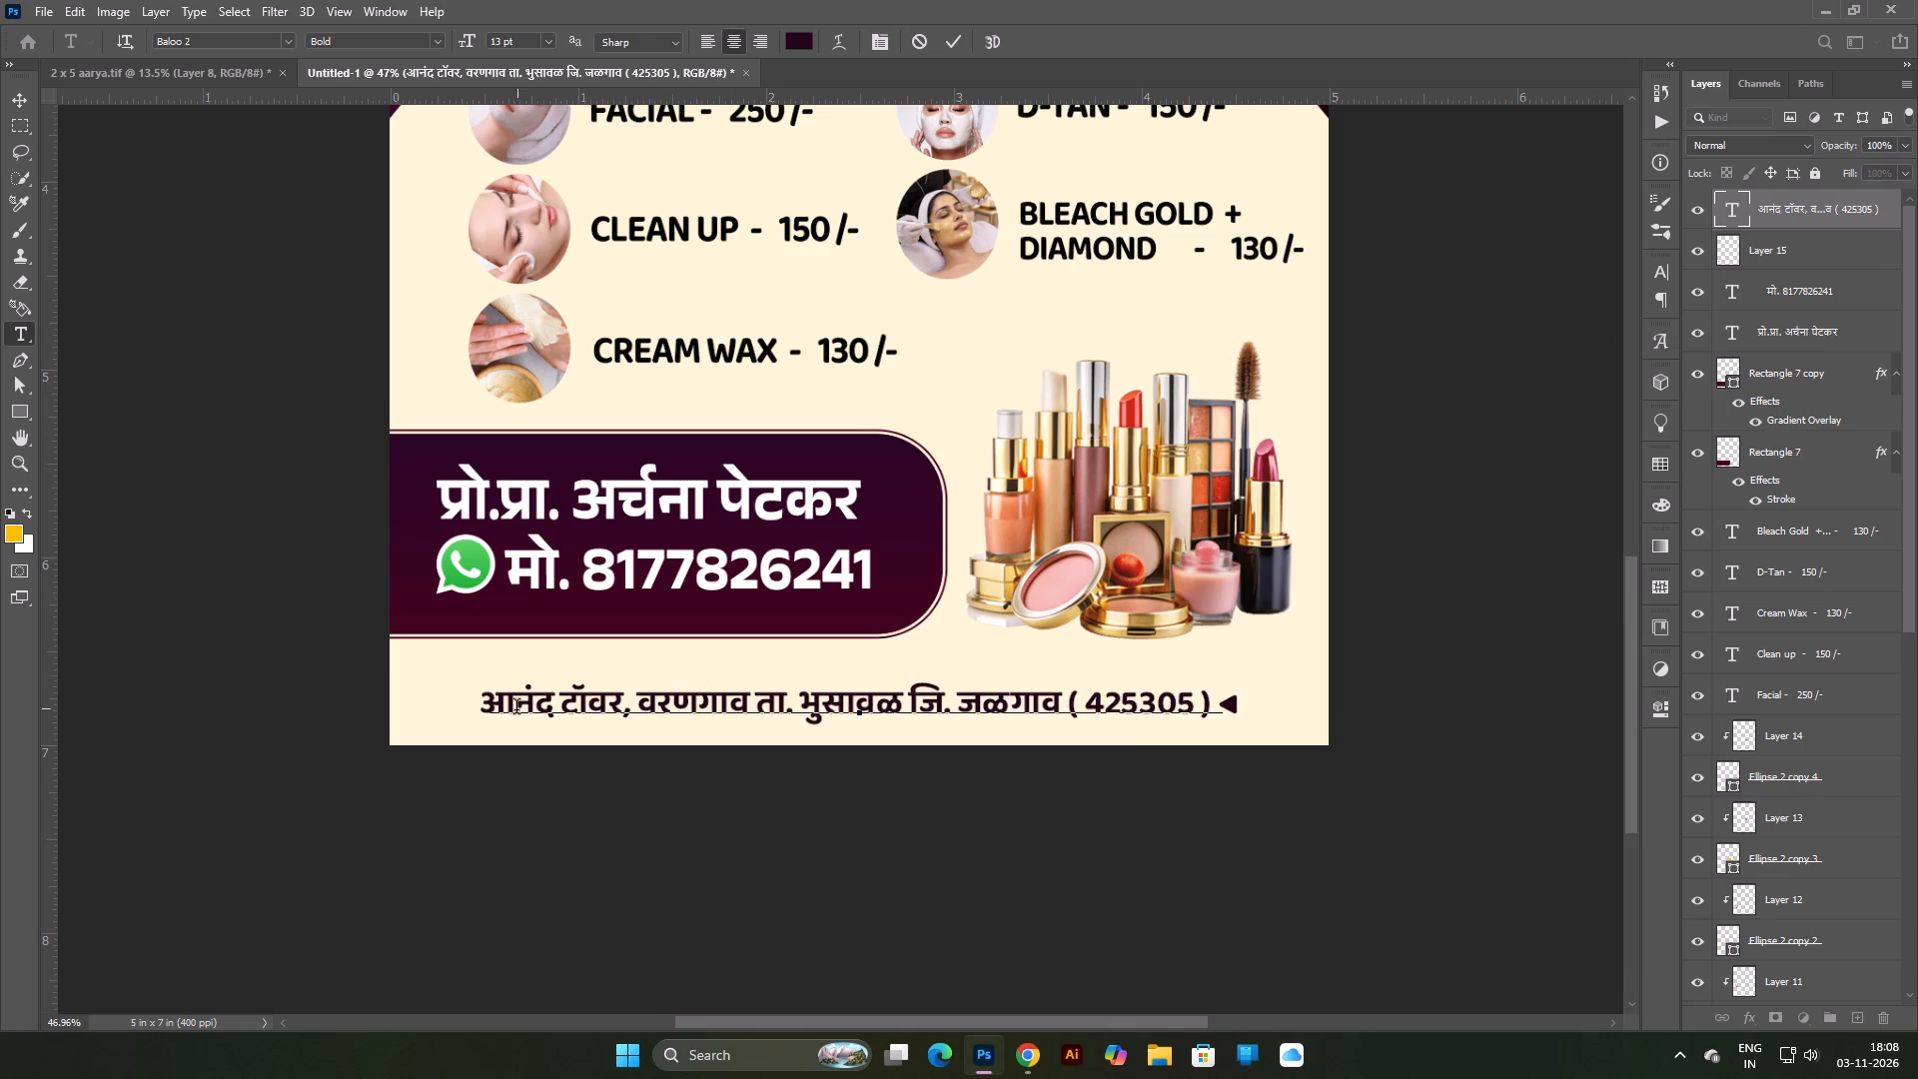
# Insert a solid right-pointing triangle glyph followed by a space at the start of the address line.
pyautogui.click(487, 714)
pyautogui.click(1657, 341)
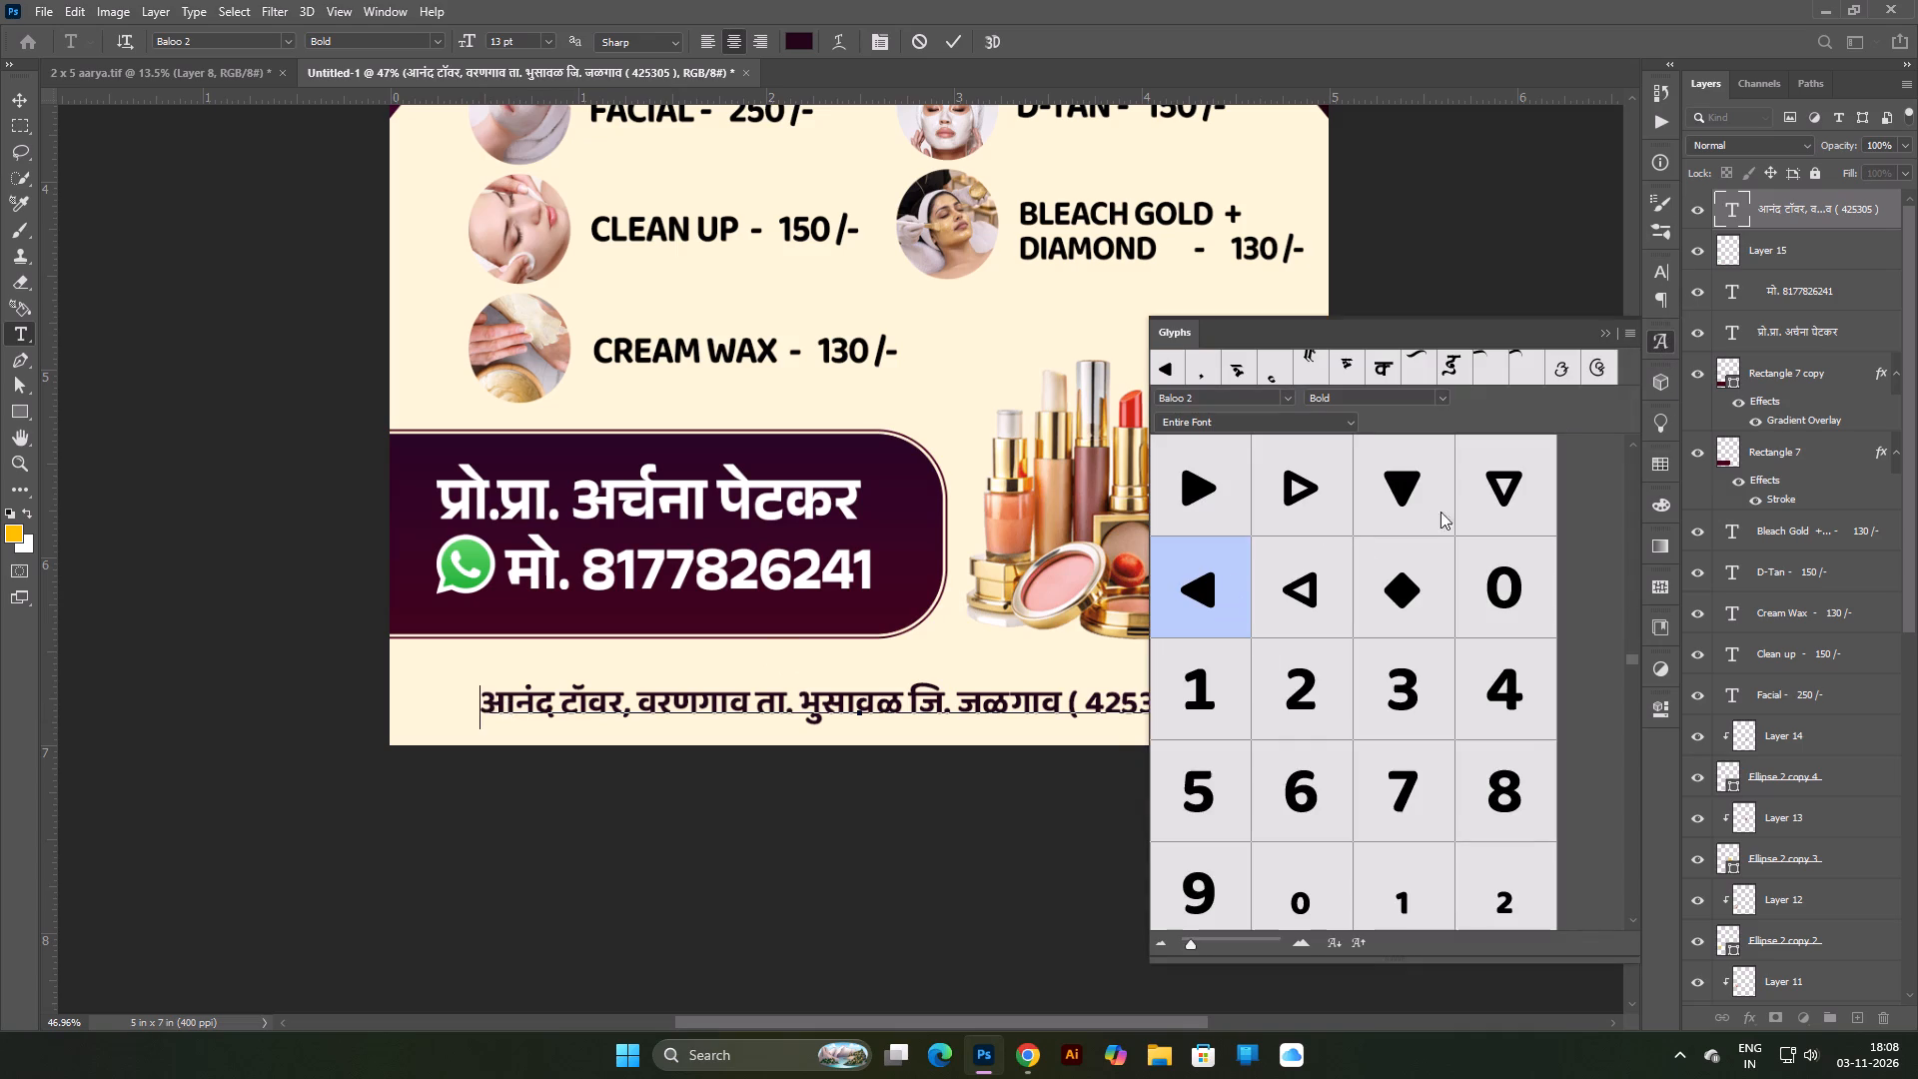
pyautogui.doubleClick(1190, 506)
pyautogui.press('space')
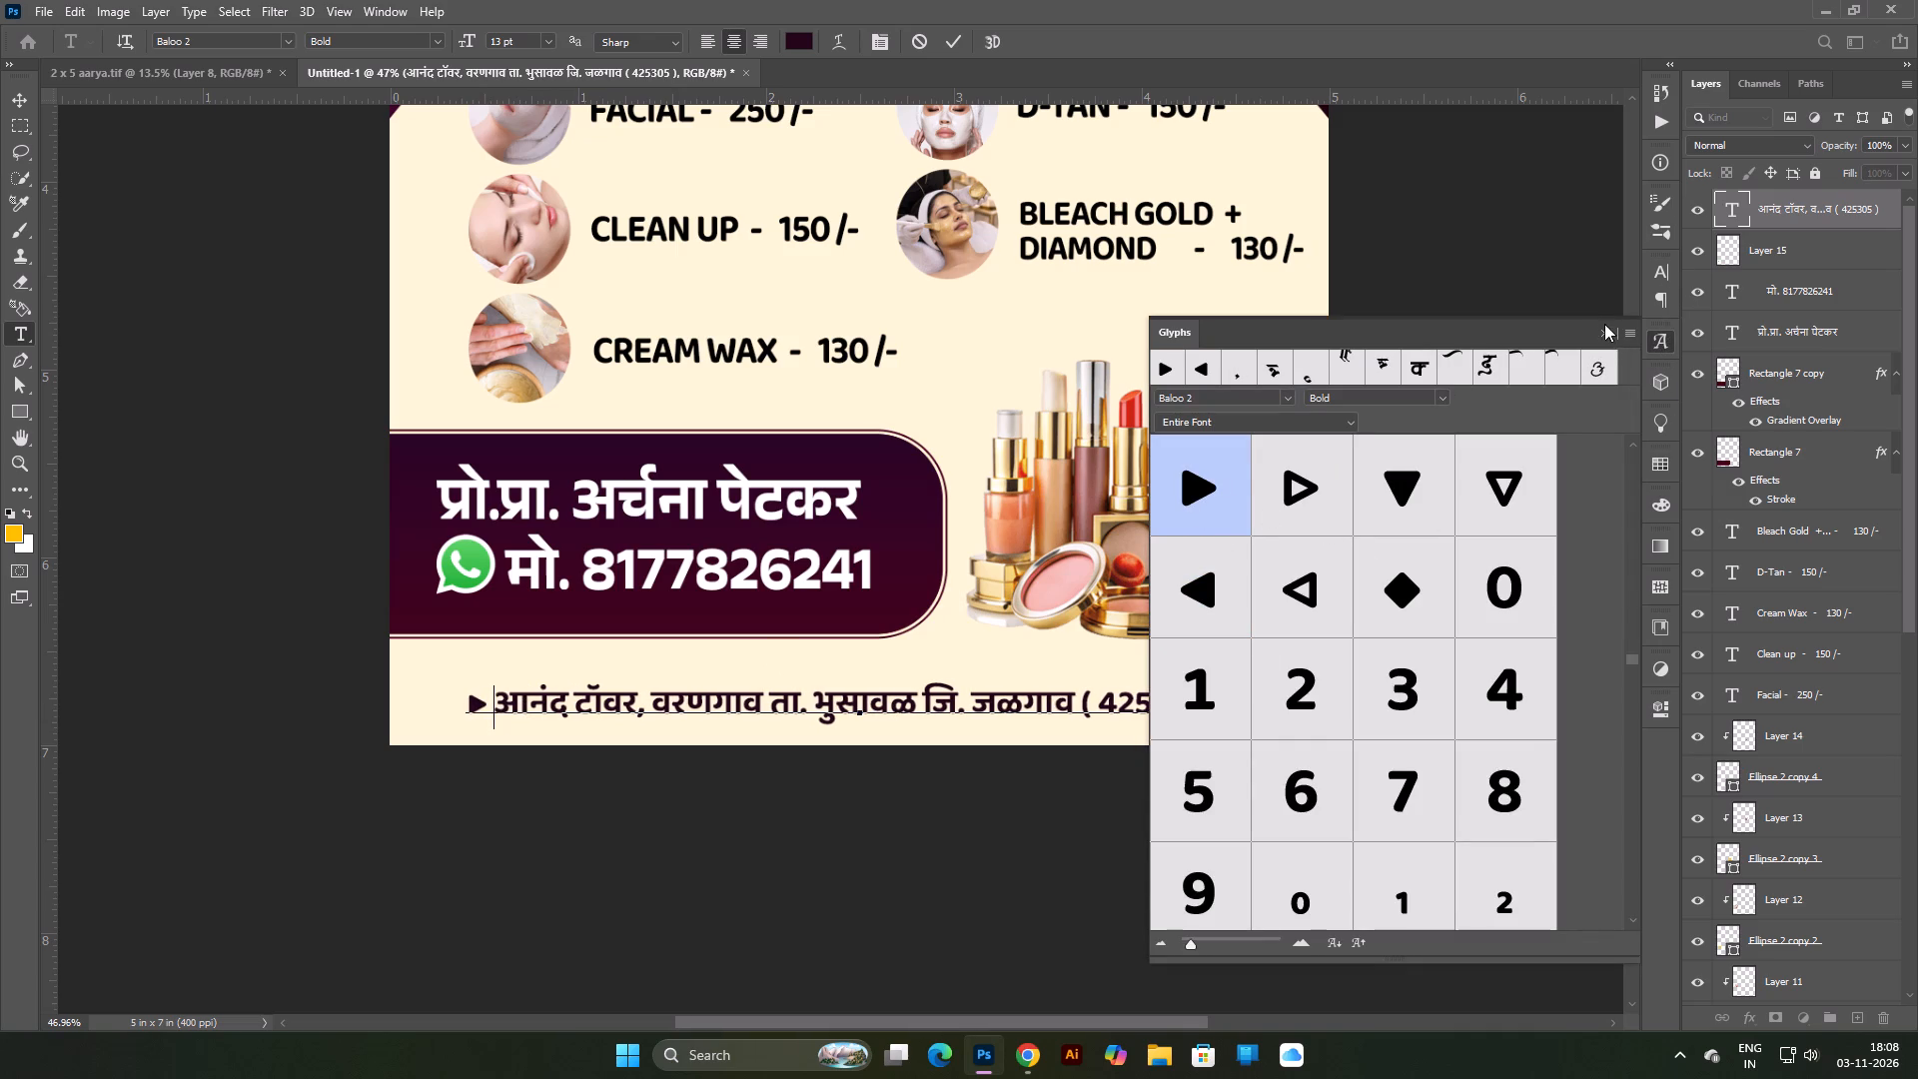
pyautogui.click(1607, 330)
# Colour the triangle at the start of the address line bright orange (H 29°, S 100%, B 100%).
pyautogui.moveTo(485, 710); pyautogui.dragTo(409, 706)
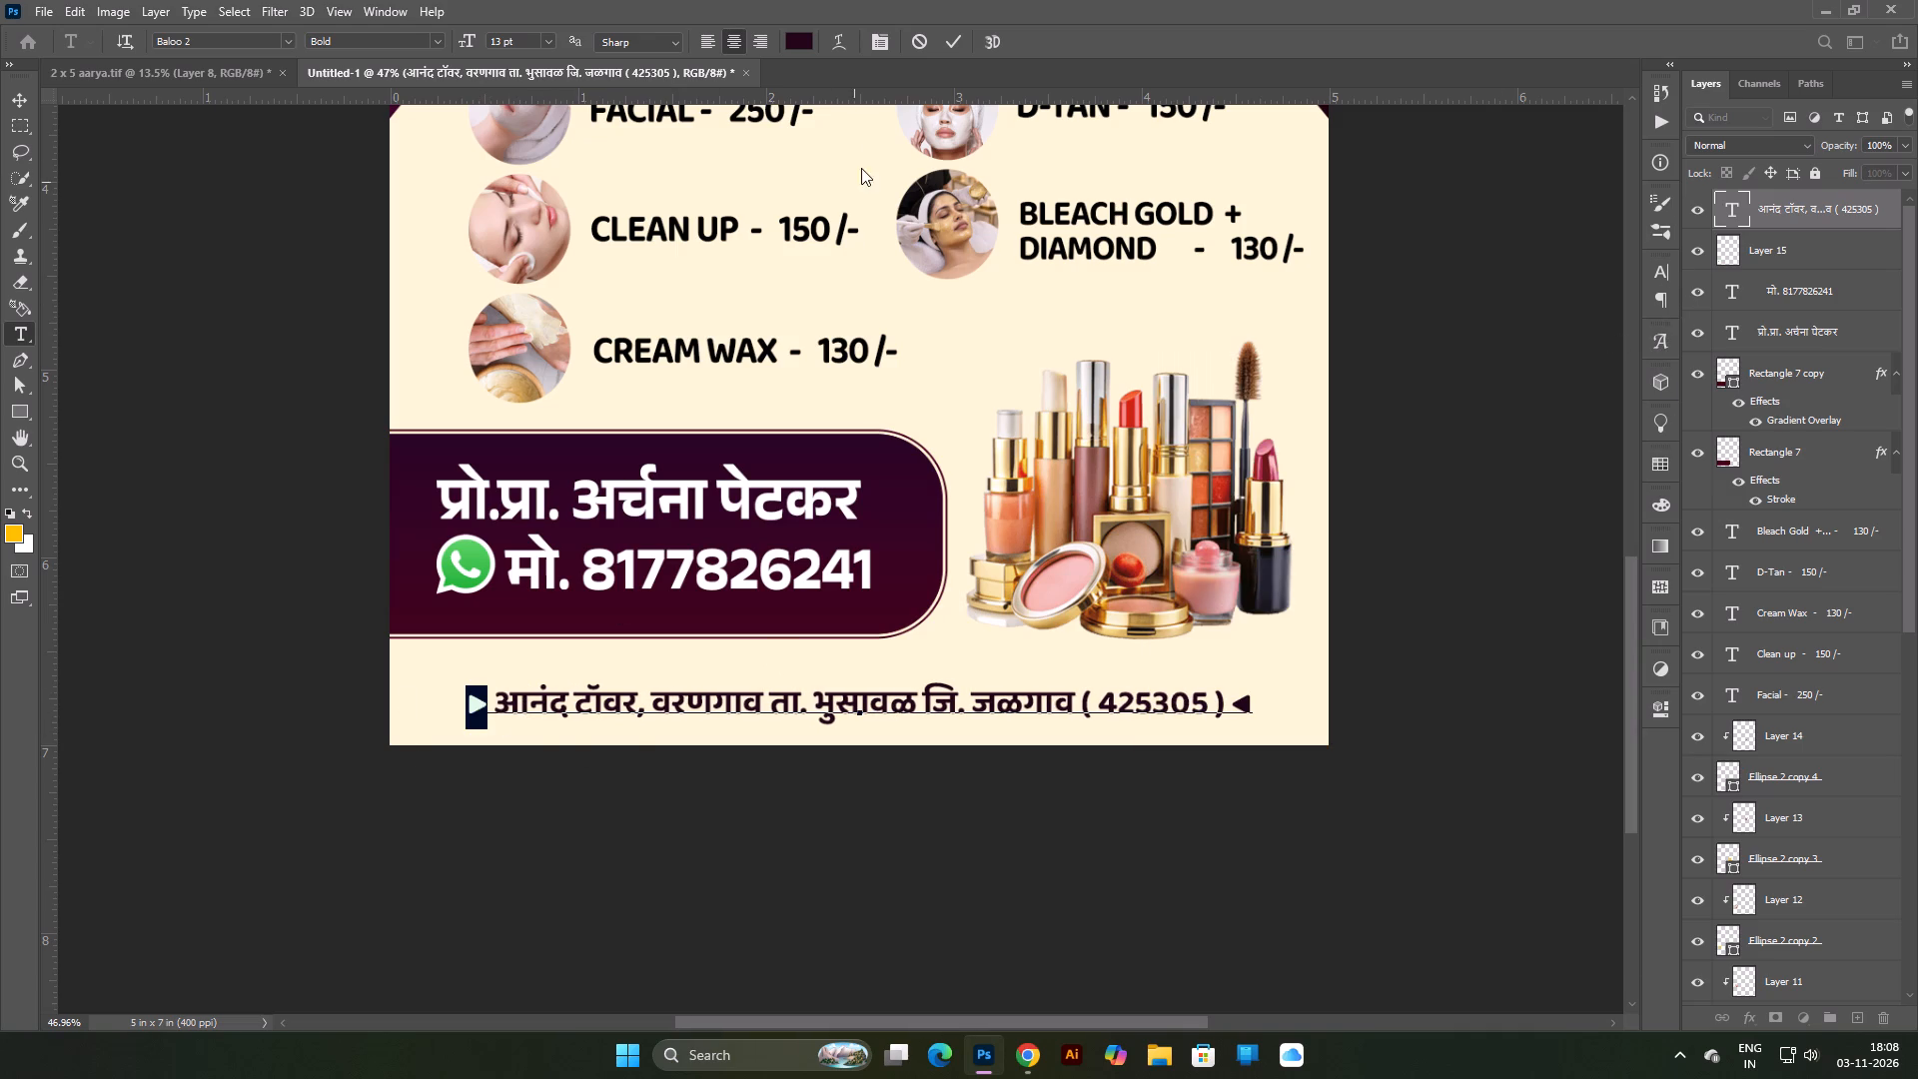
pyautogui.click(799, 40)
pyautogui.click(1052, 527)
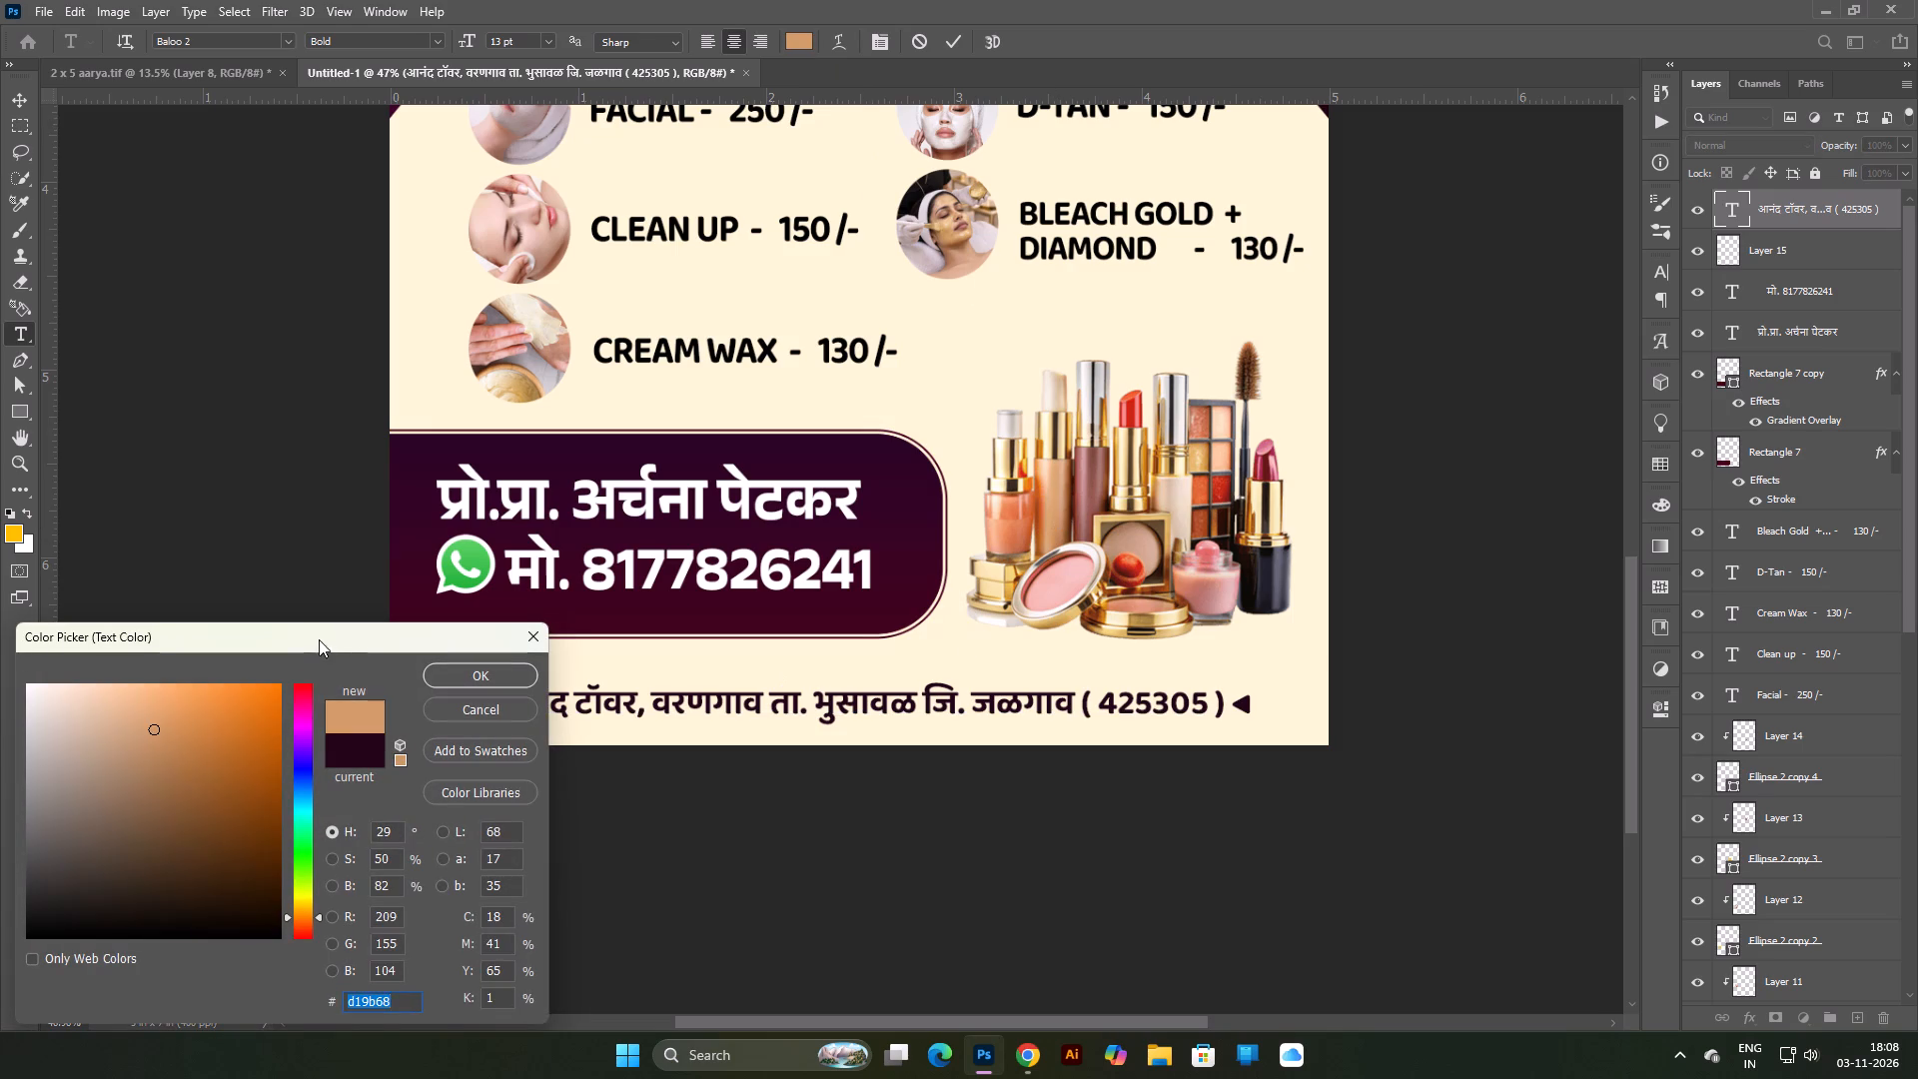
pyautogui.moveTo(325, 648); pyautogui.dragTo(743, 767)
pyautogui.moveTo(870, 764); pyautogui.dragTo(949, 729)
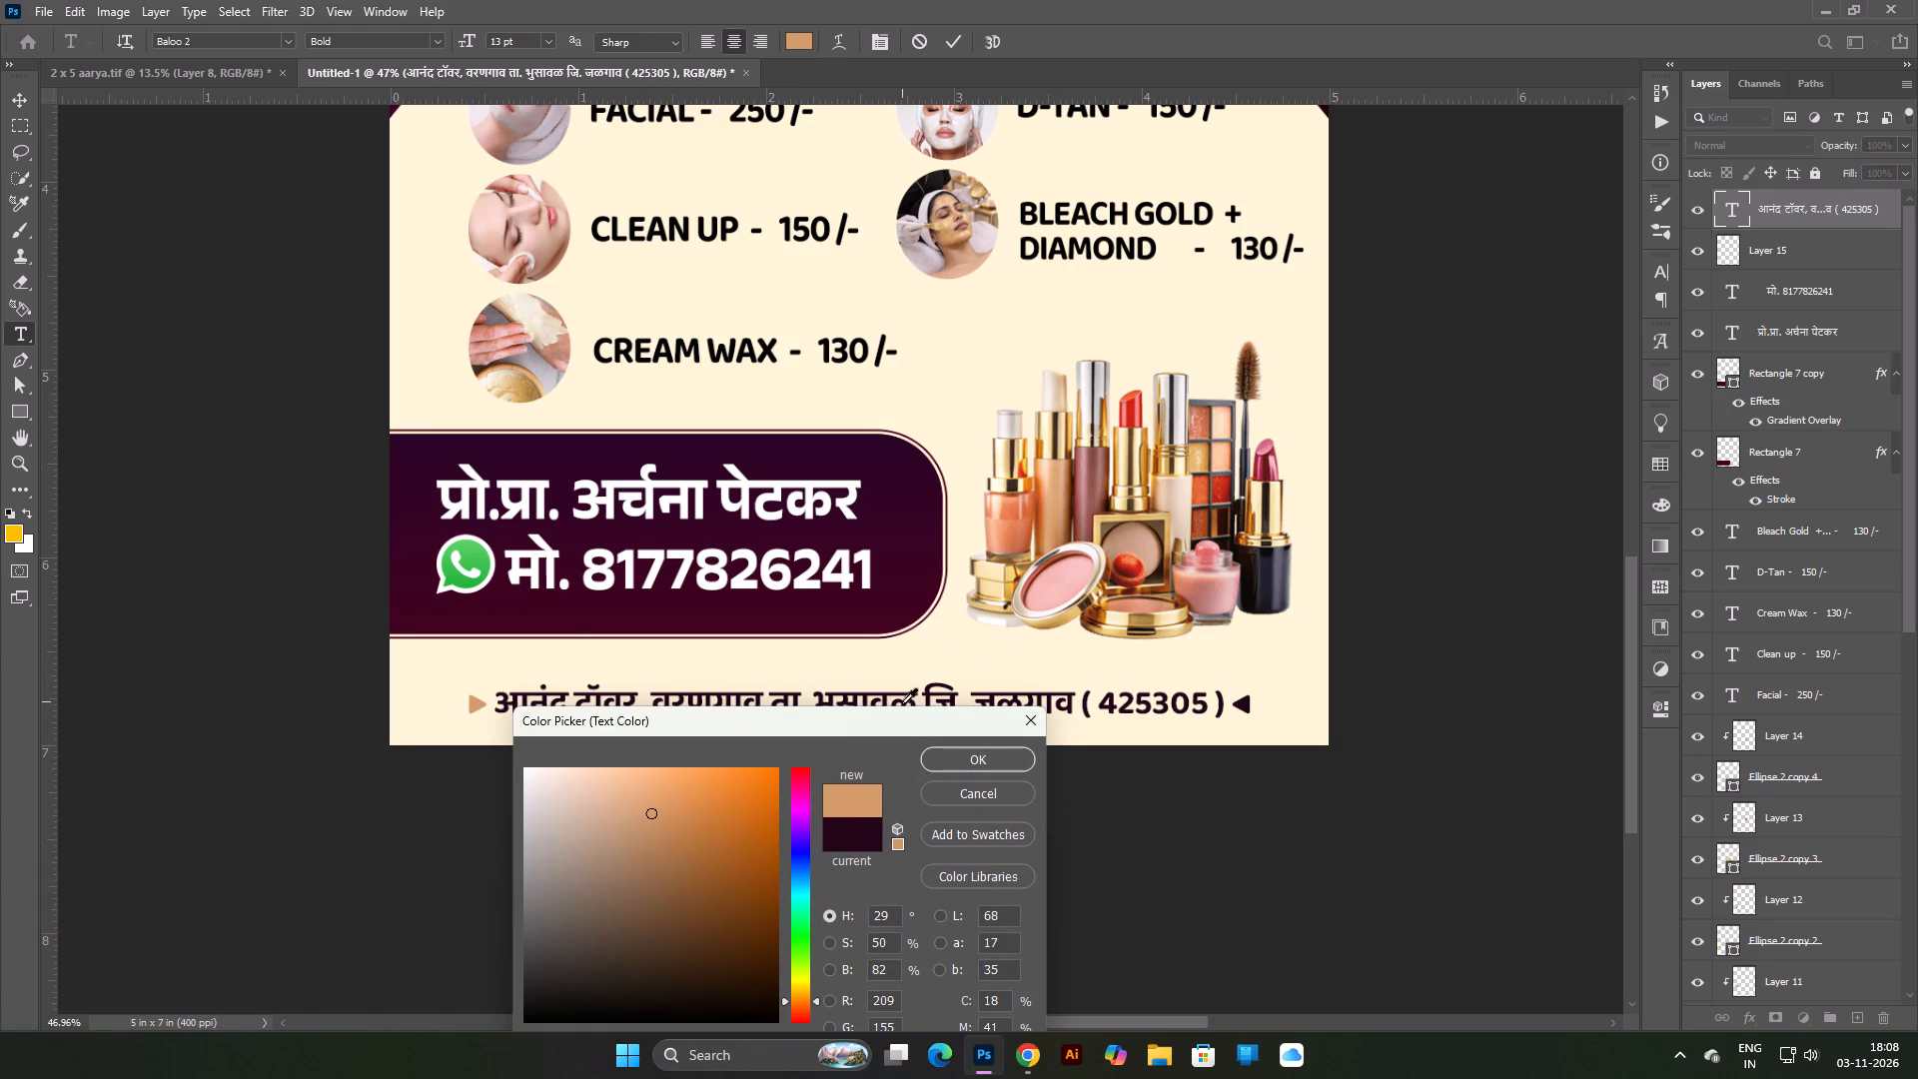
pyautogui.moveTo(662, 823); pyautogui.dragTo(844, 751)
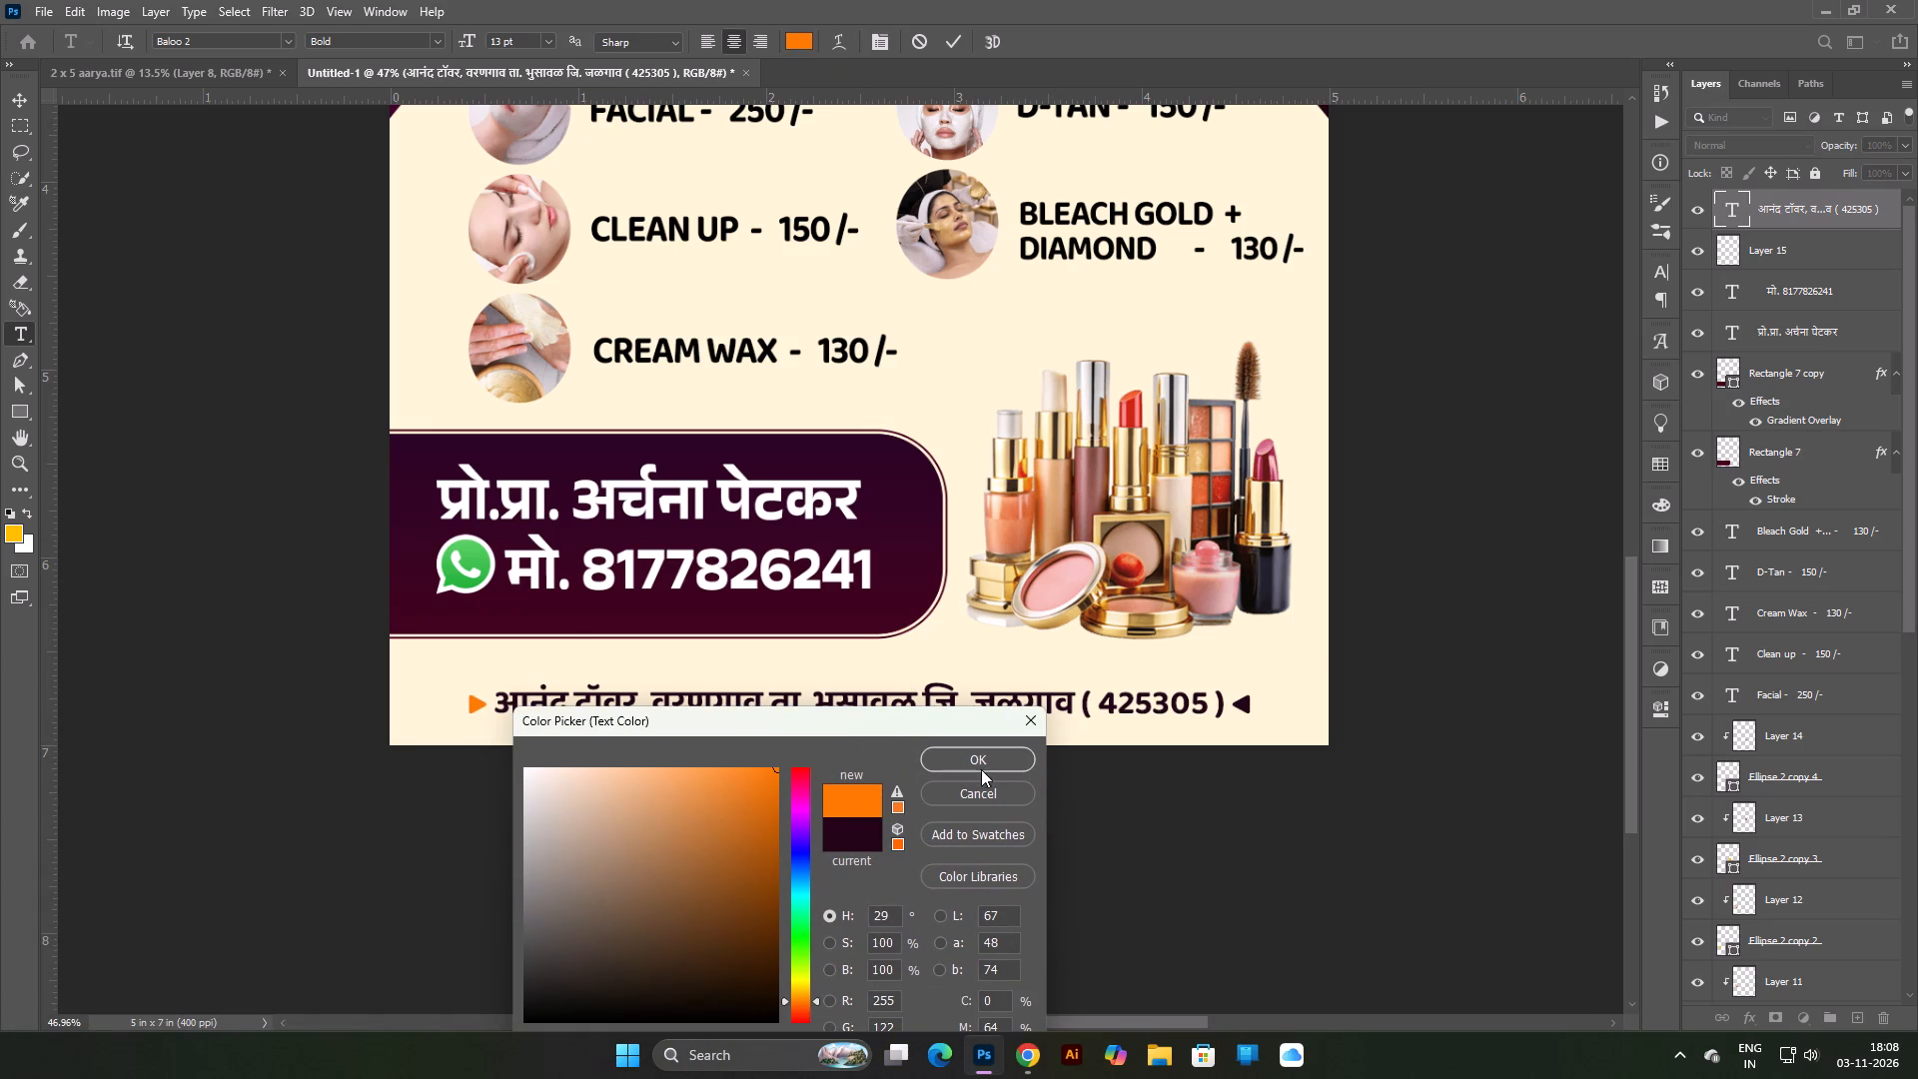
pyautogui.click(1005, 755)
# Give the triangle at the end of the address line the orange sampled from the first triangle, commit and deselect the text.
pyautogui.moveTo(1234, 709); pyautogui.dragTo(1308, 708)
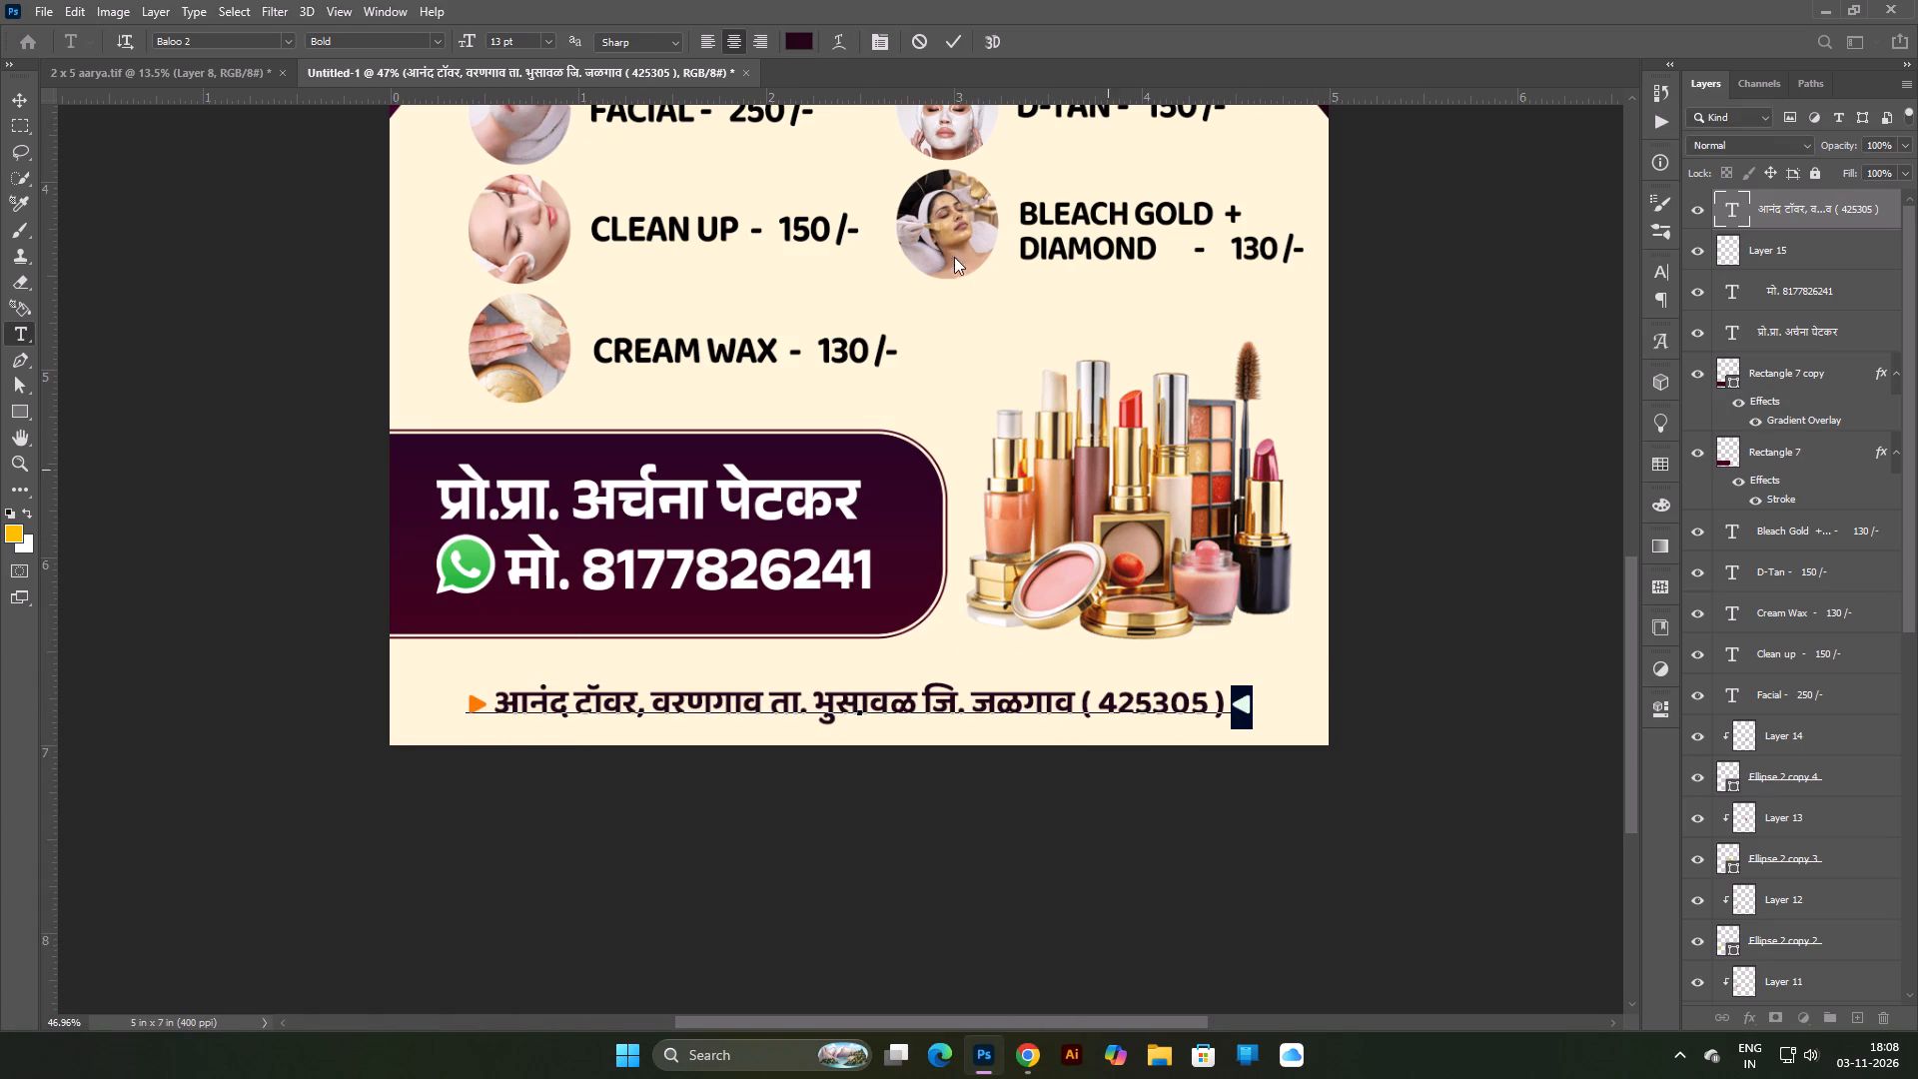
pyautogui.click(801, 33)
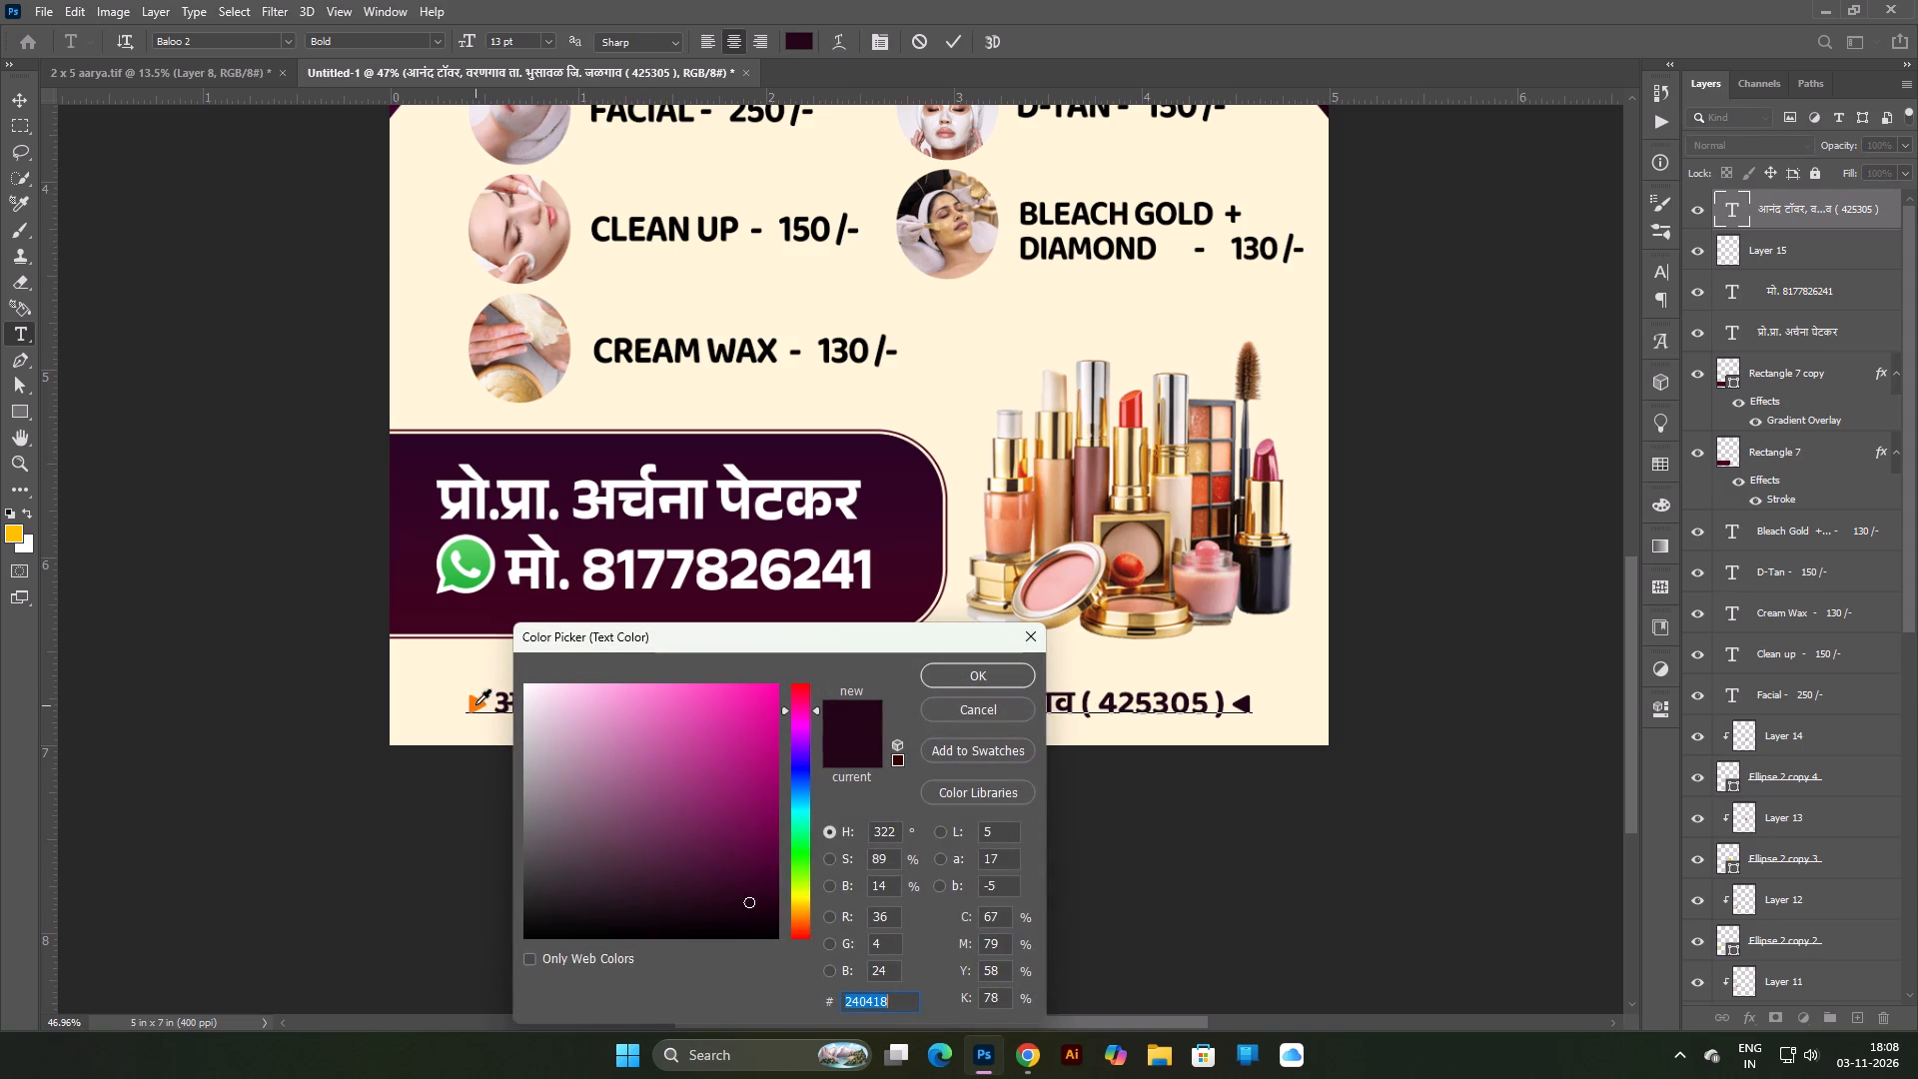
pyautogui.click(477, 703)
pyautogui.click(968, 676)
pyautogui.press('Return')
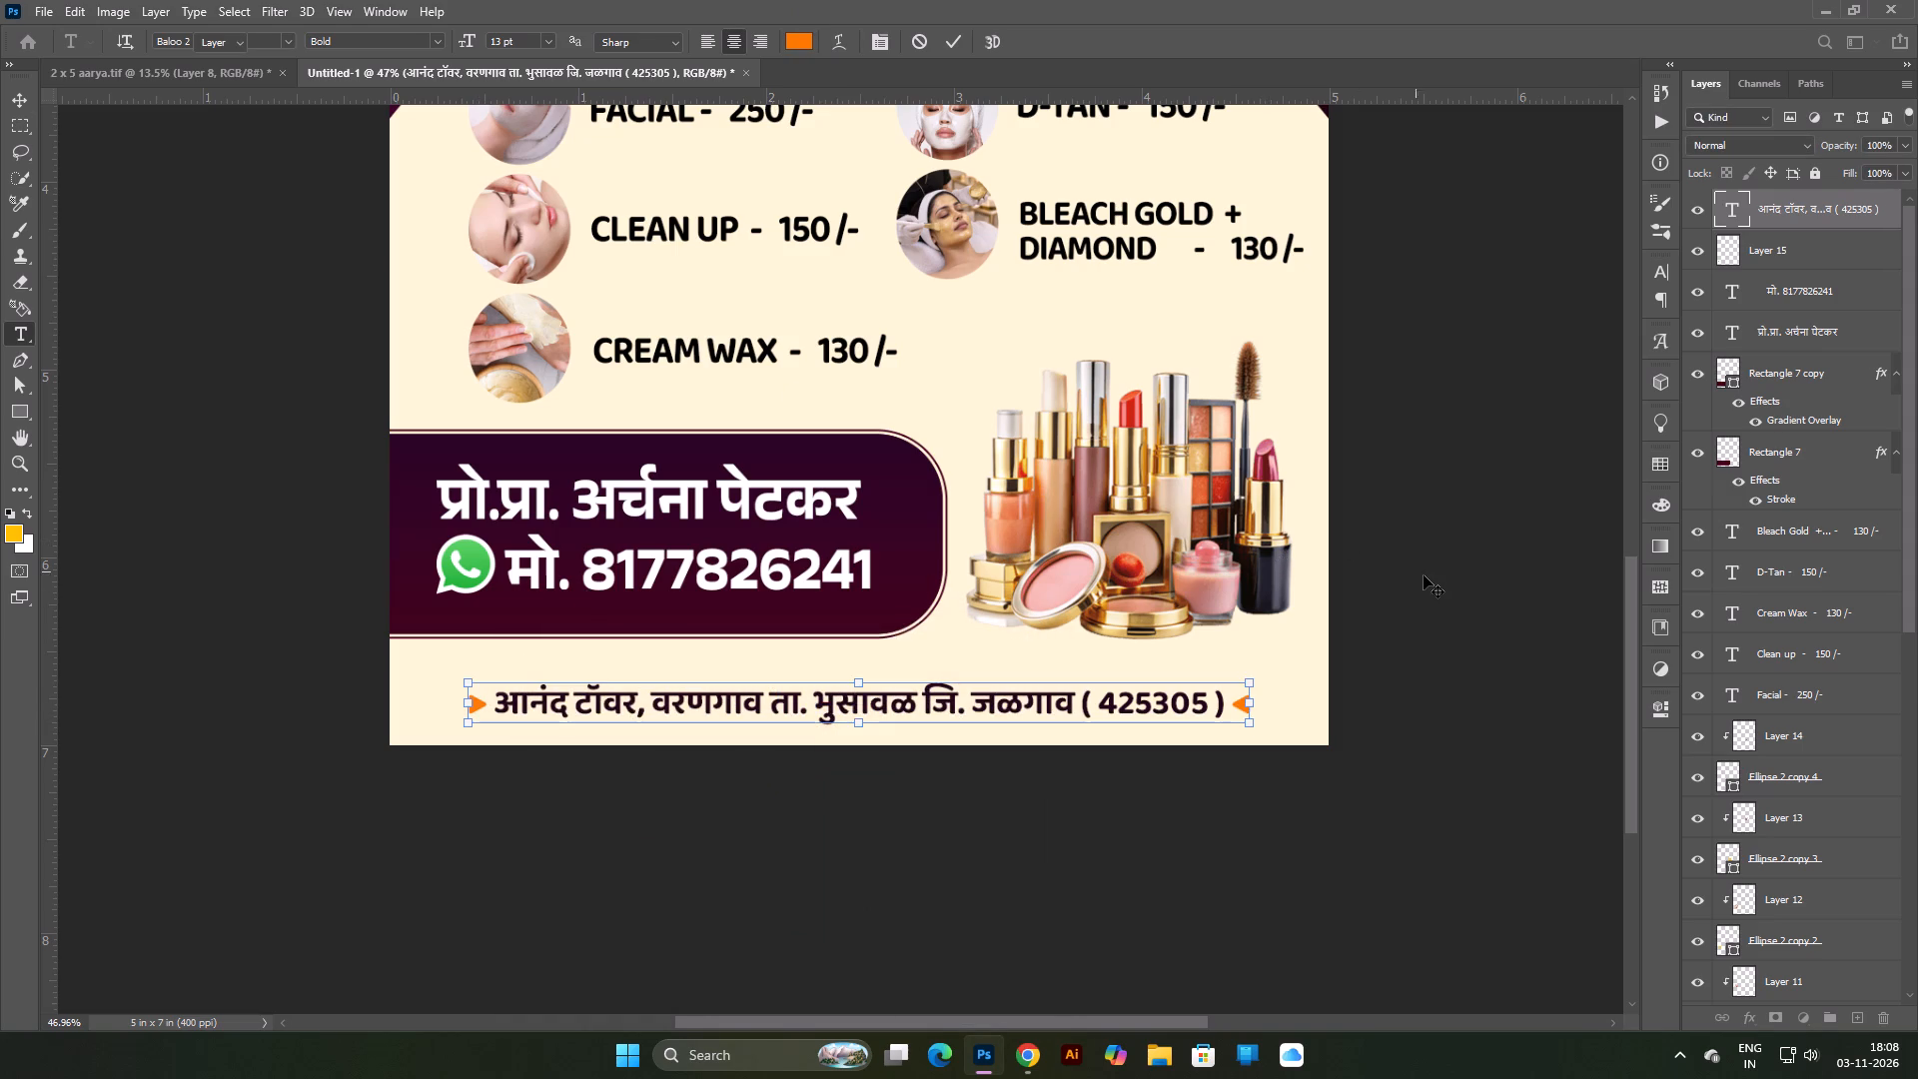
pyautogui.click(1425, 576)
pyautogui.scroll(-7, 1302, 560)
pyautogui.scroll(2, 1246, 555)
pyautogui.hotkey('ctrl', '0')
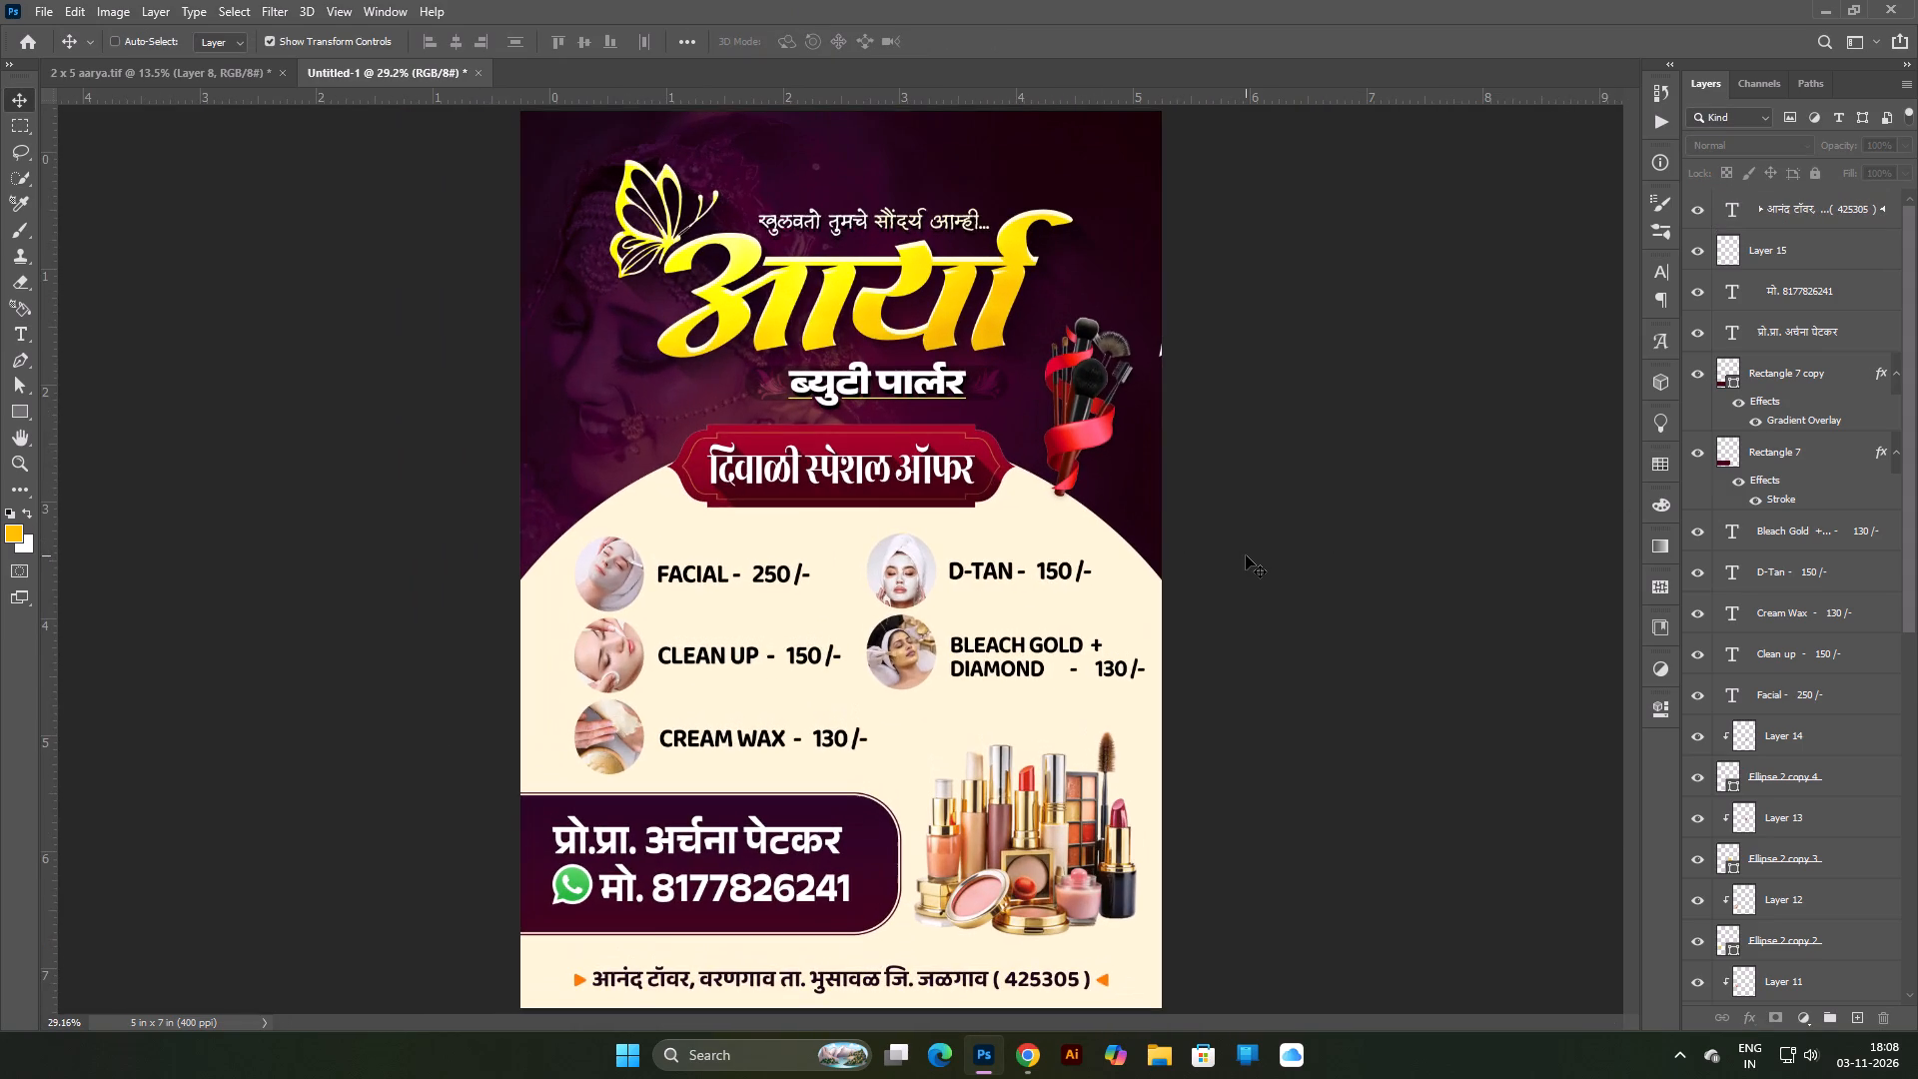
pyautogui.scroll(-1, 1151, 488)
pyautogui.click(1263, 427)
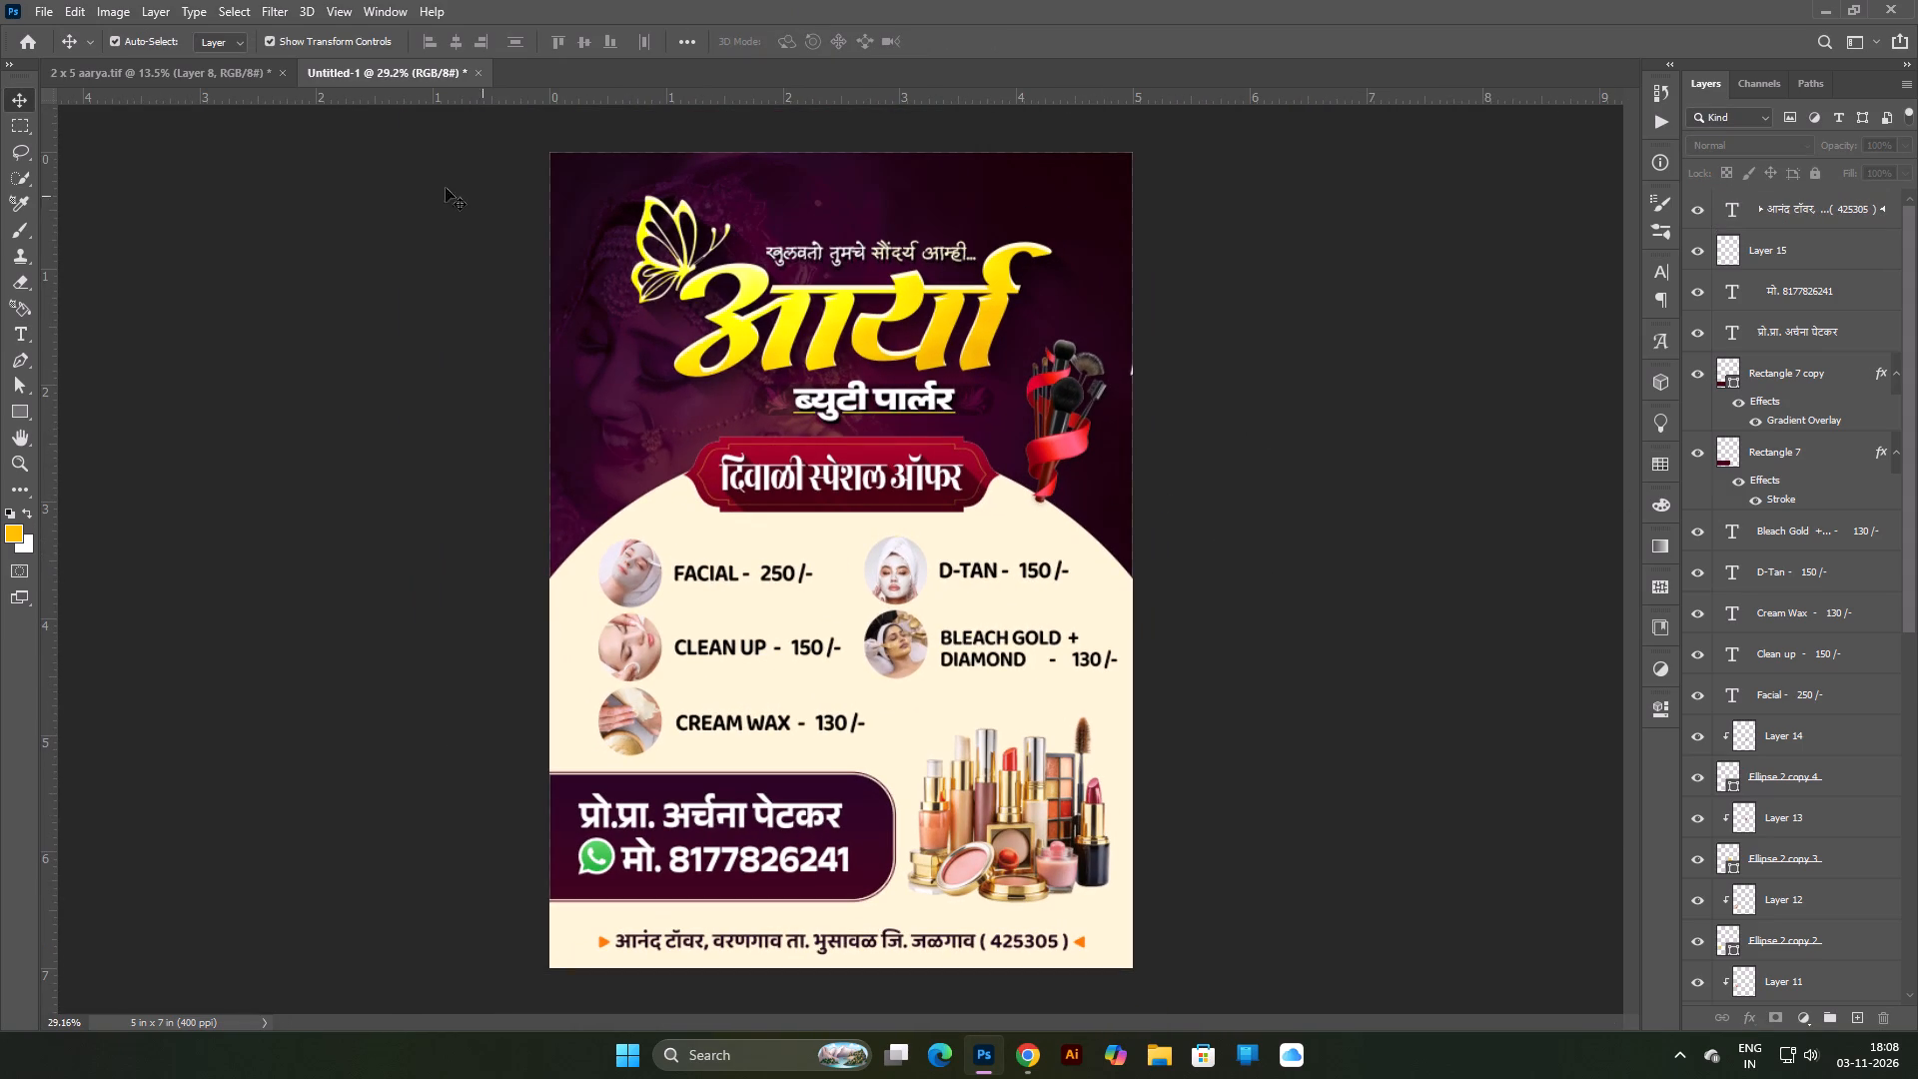
# Copy the white "॥ श्री गजानन कृपा ॥" invocation from the 2 x 5 aarya.tif banner to the top of the poster document.
pyautogui.click(225, 69)
pyautogui.click(1350, 289)
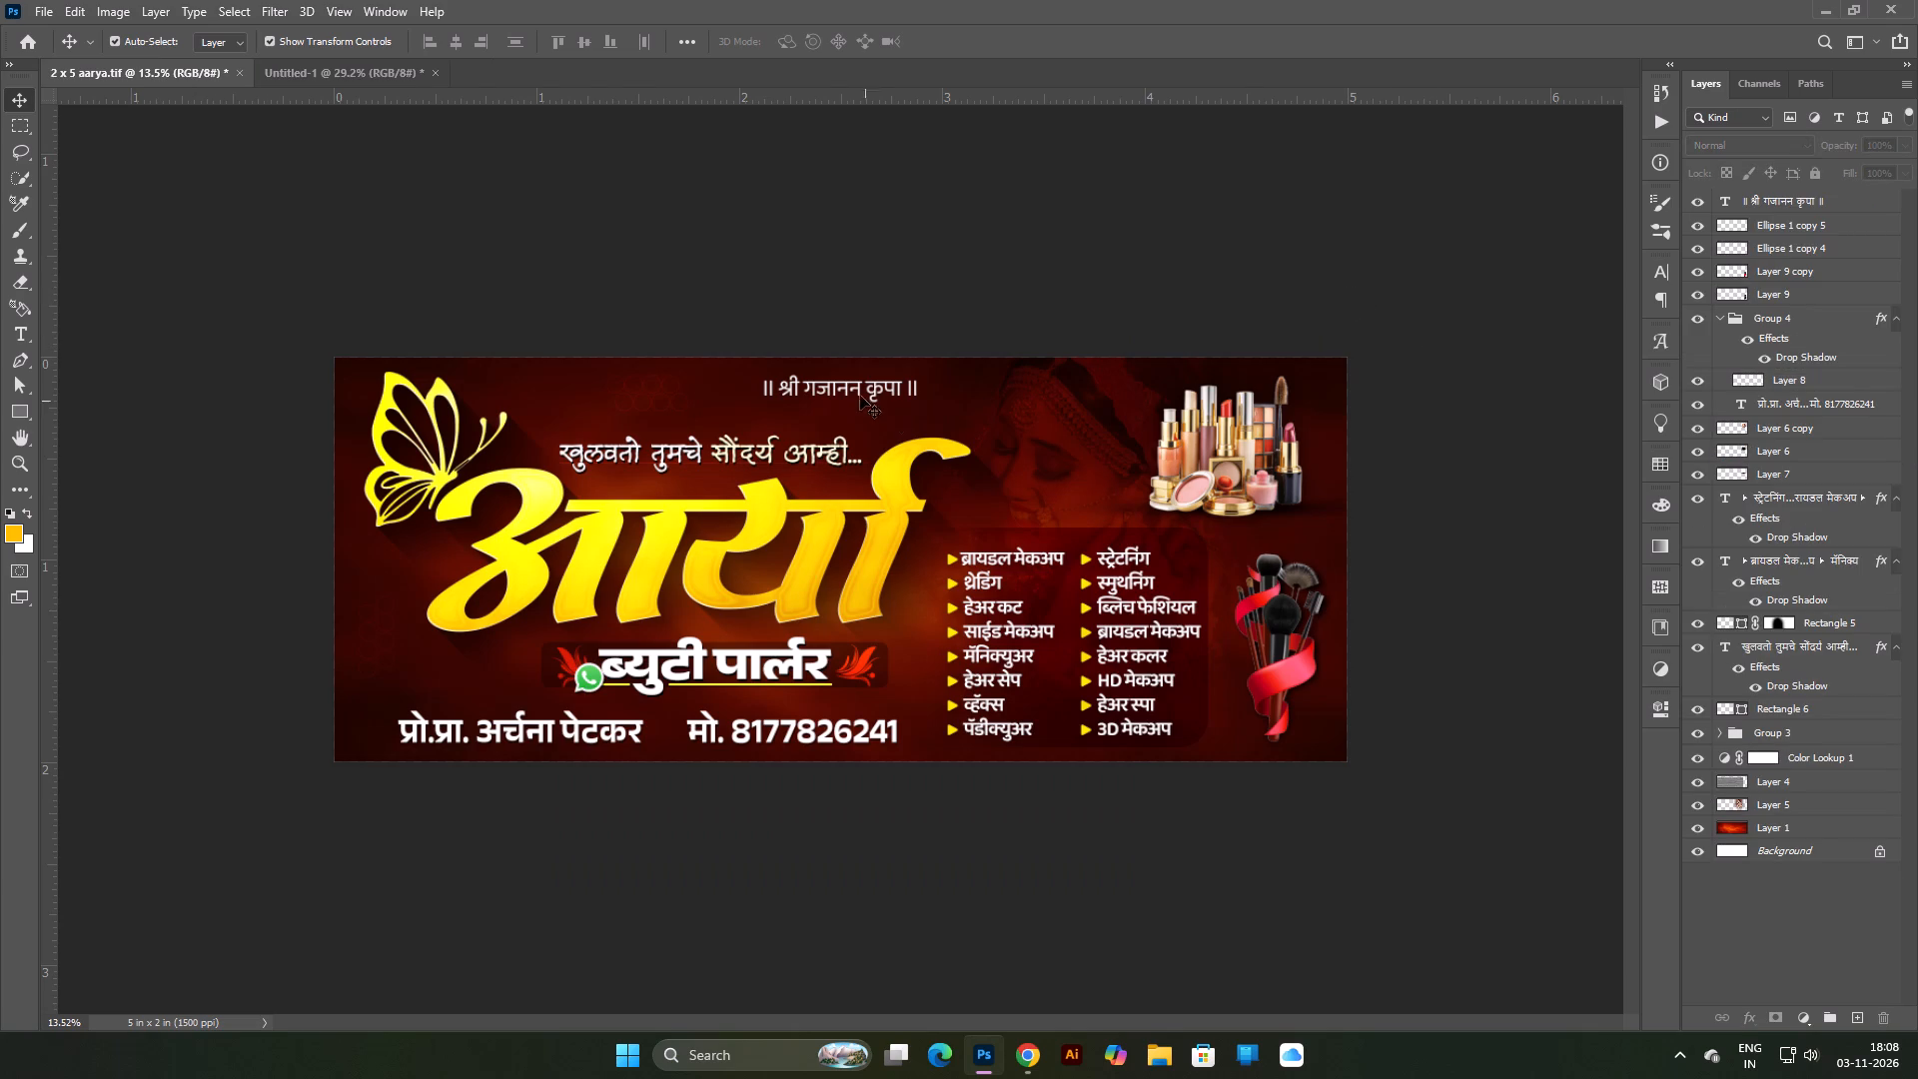
pyautogui.moveTo(860, 386); pyautogui.dragTo(288, 77)
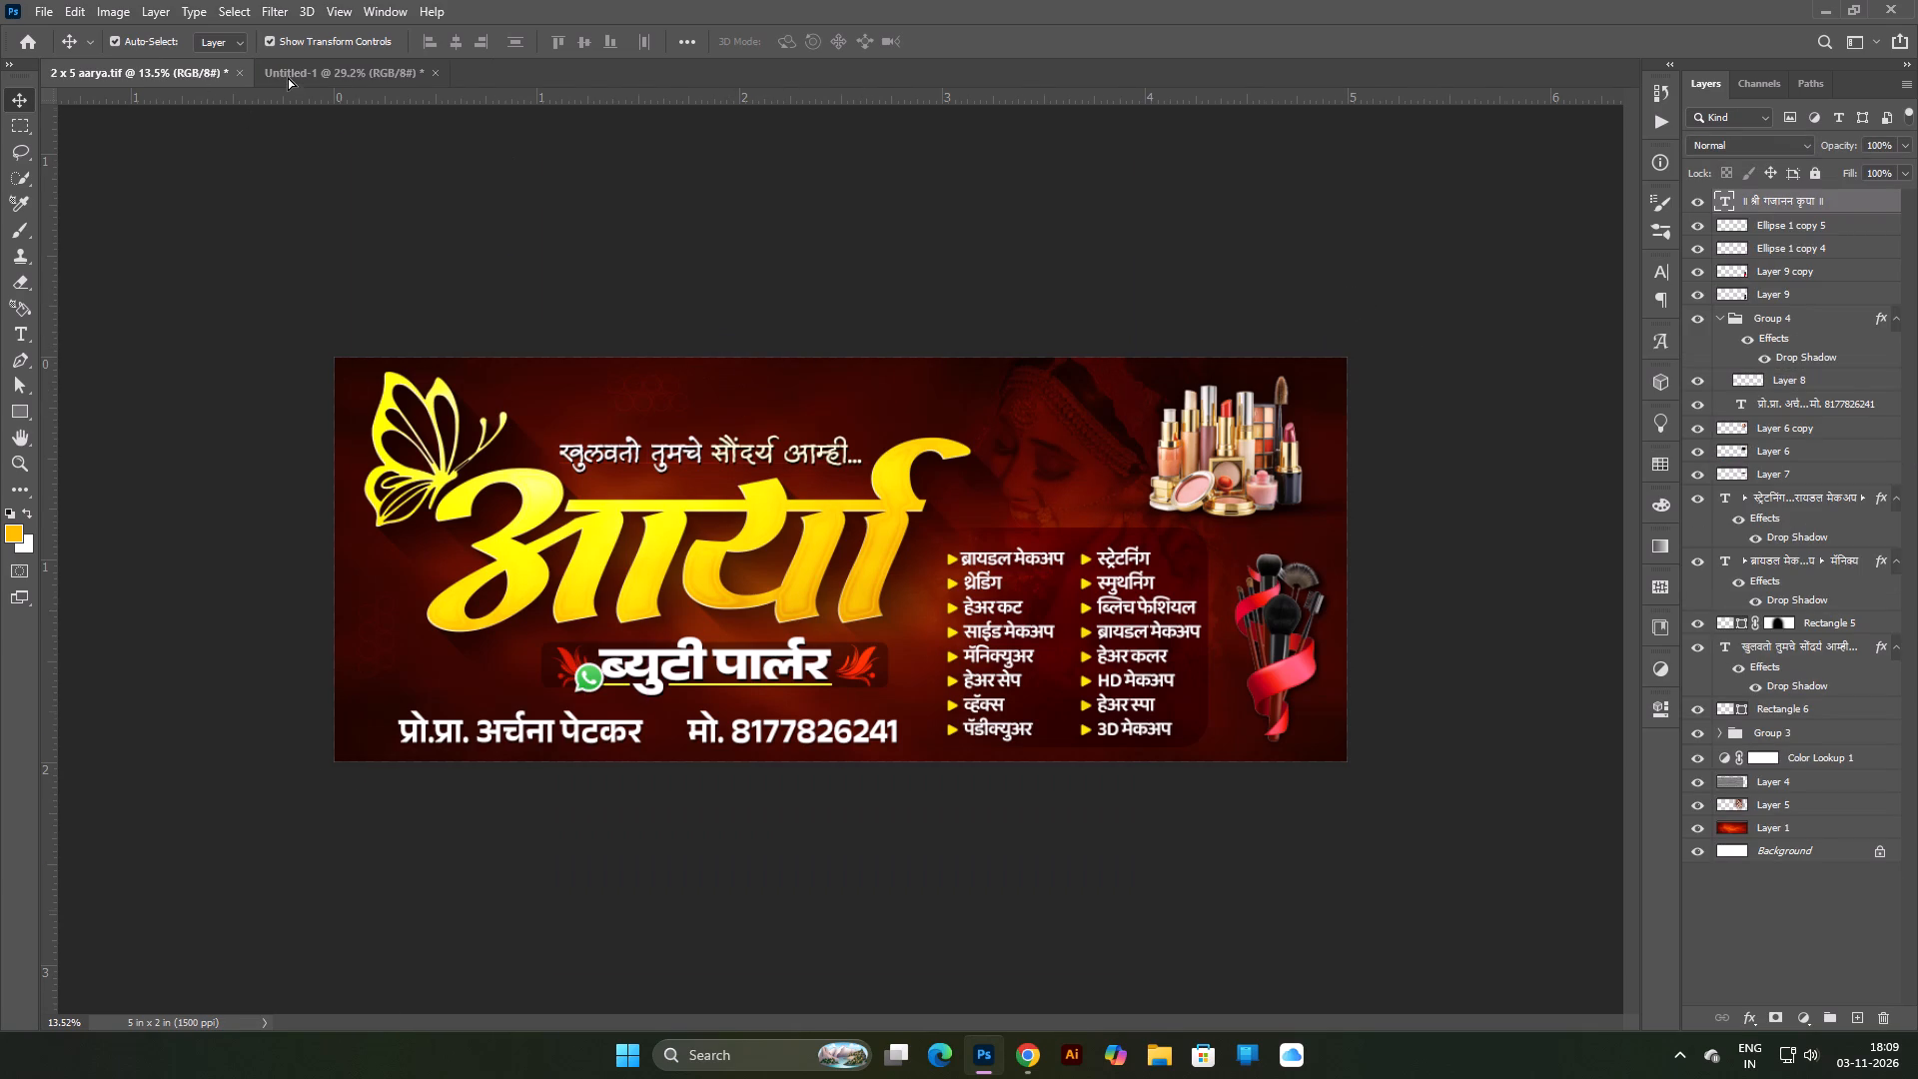
pyautogui.moveTo(288, 77); pyautogui.dragTo(838, 178)
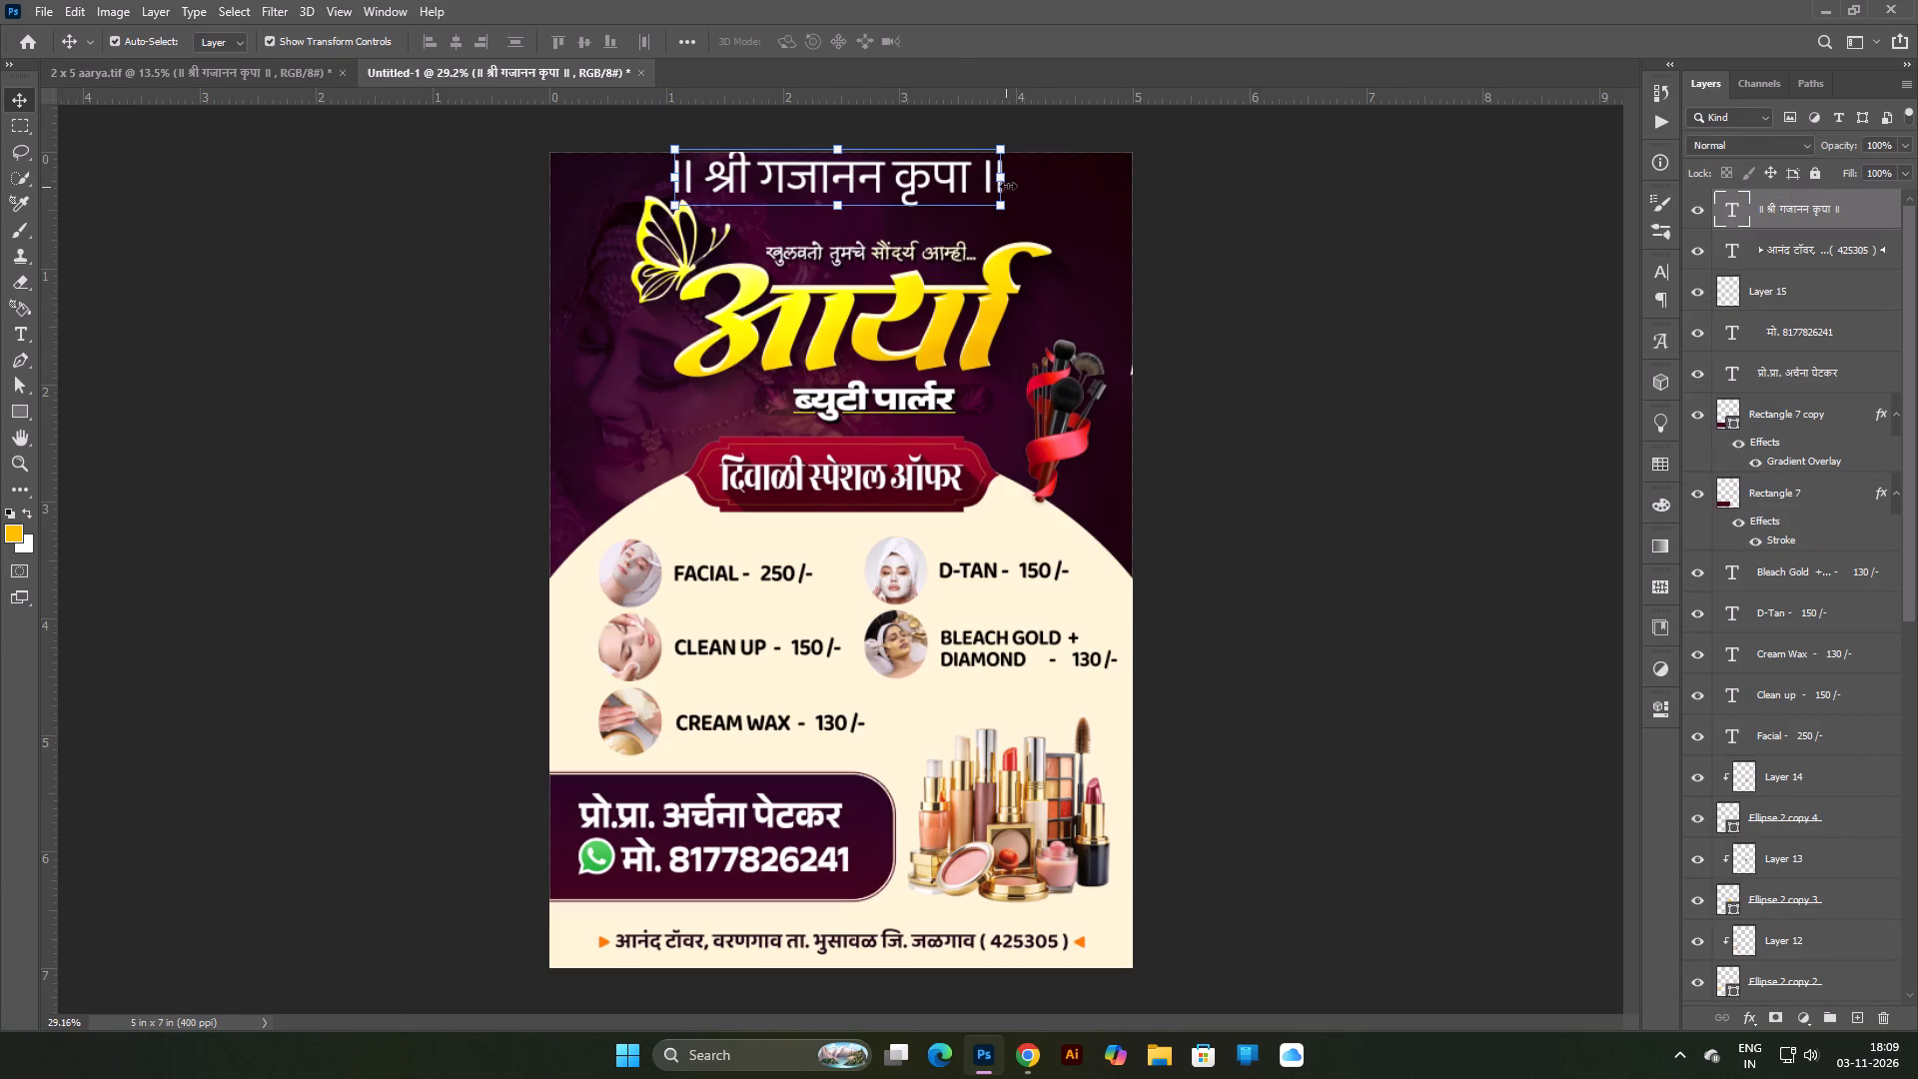
# Scale the invocation line to about 44% and place it near the poster's top edge, above the tagline.
pyautogui.moveTo(999, 176); pyautogui.dragTo(870, 177)
pyautogui.moveTo(886, 183); pyautogui.dragTo(695, 190)
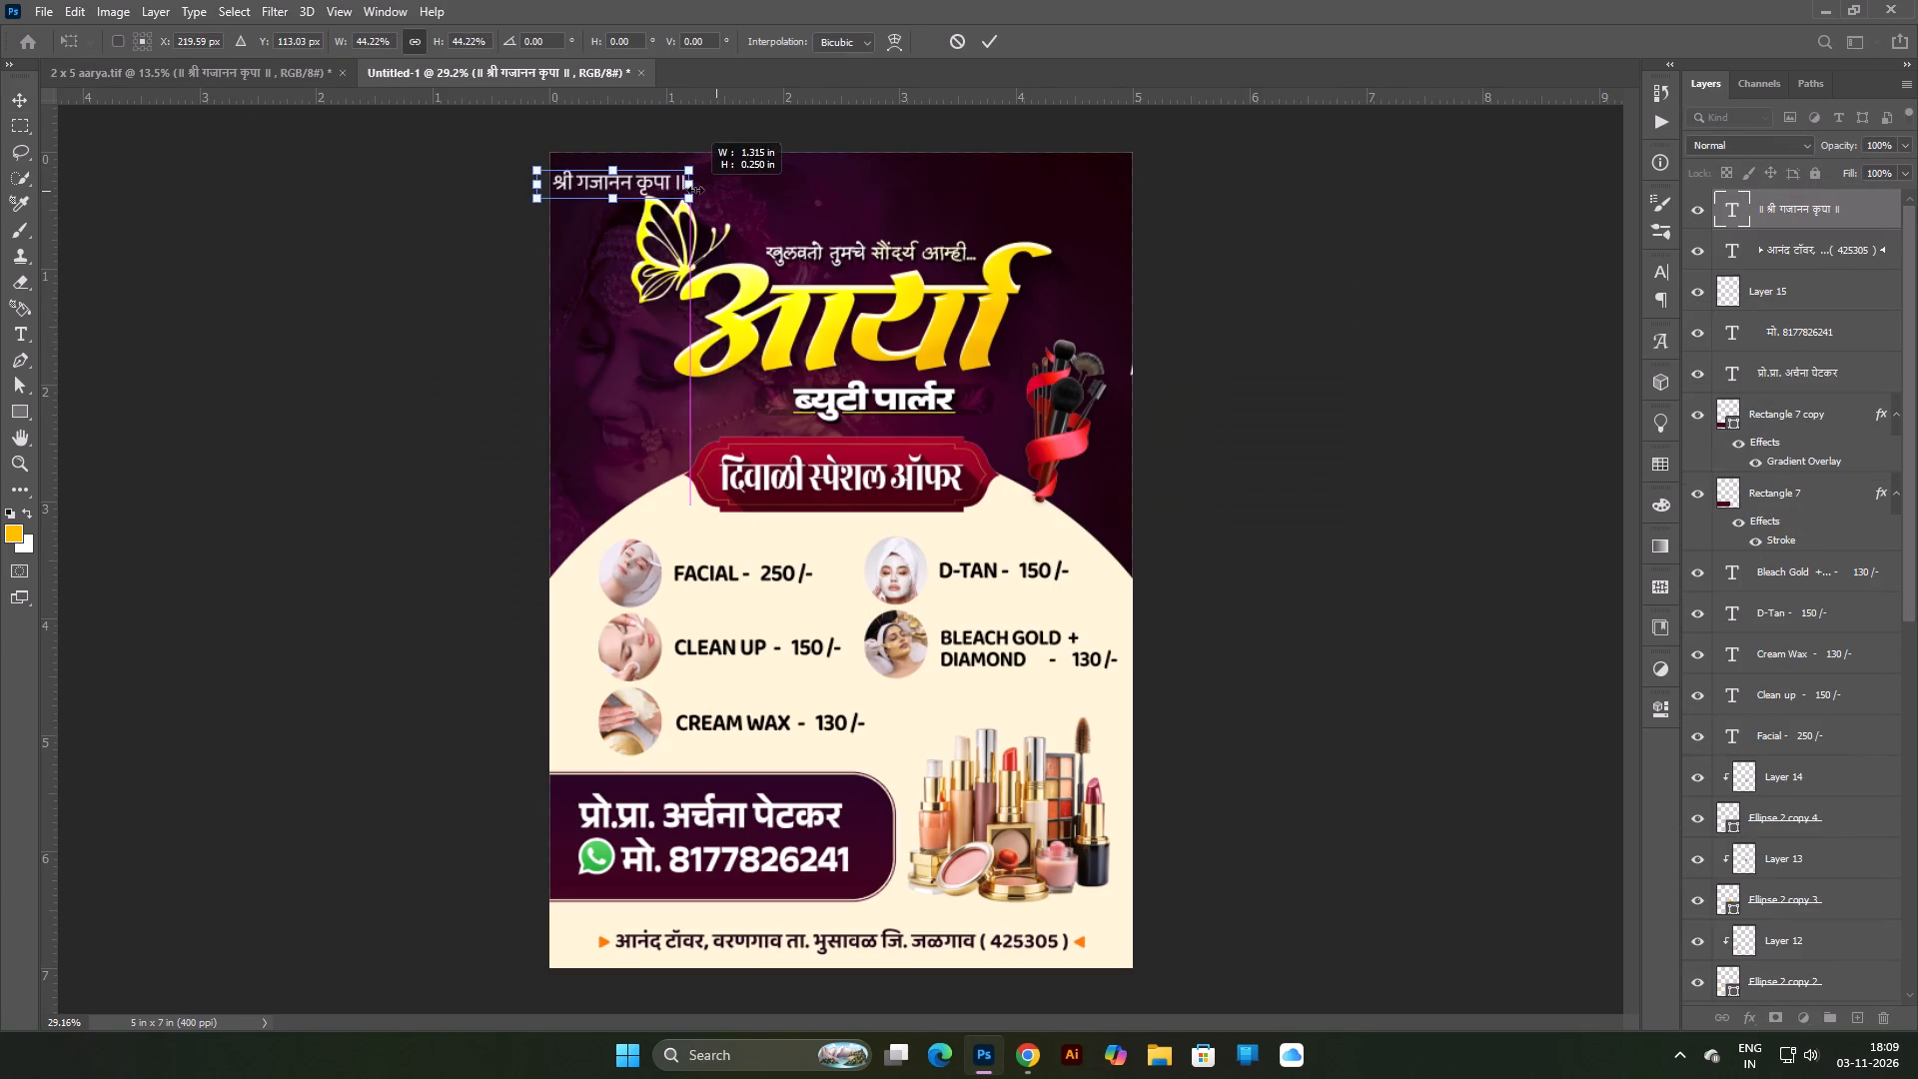
pyautogui.moveTo(695, 190); pyautogui.dragTo(694, 189)
pyautogui.moveTo(660, 184); pyautogui.dragTo(892, 183)
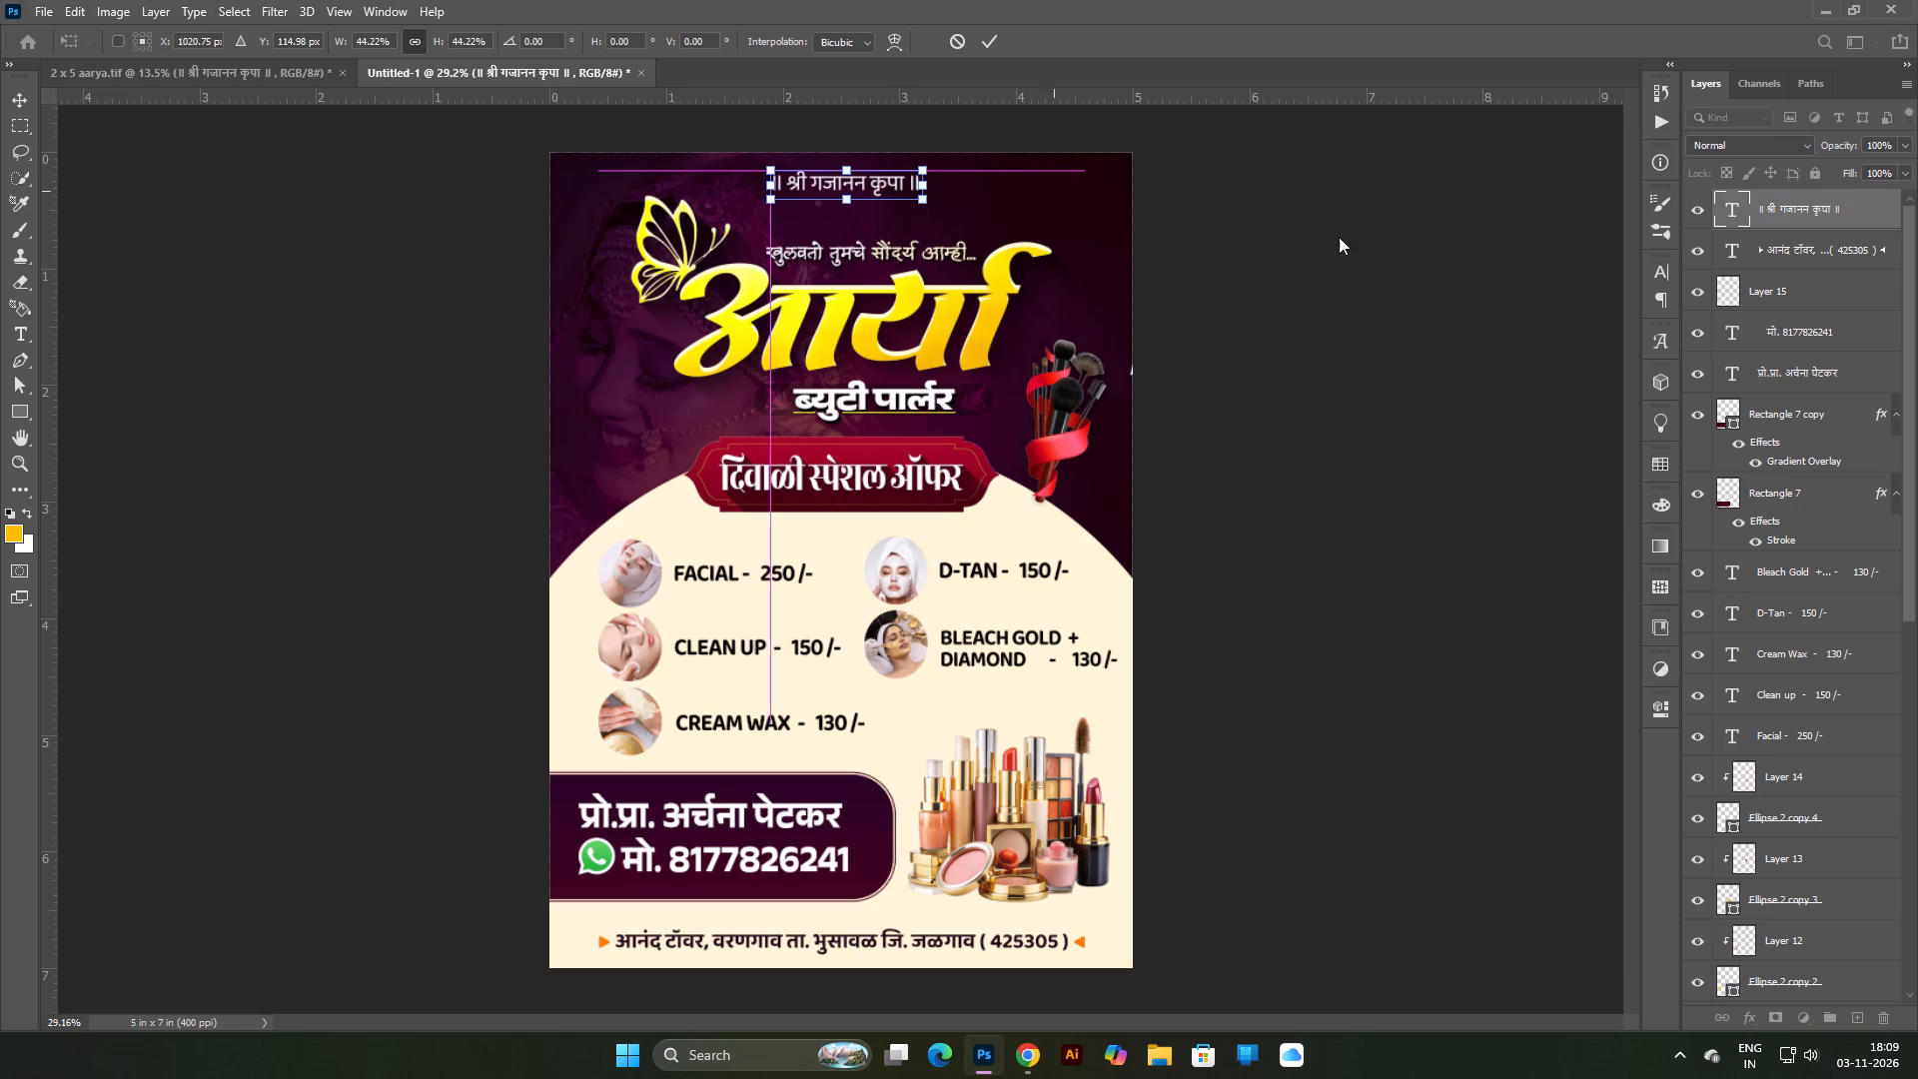
pyautogui.click(1364, 238)
pyautogui.press('Return')
# Align the invocation line to the horizontal centre of the canvas and clear the selection.
pyautogui.hotkey('ctrl', 'a')
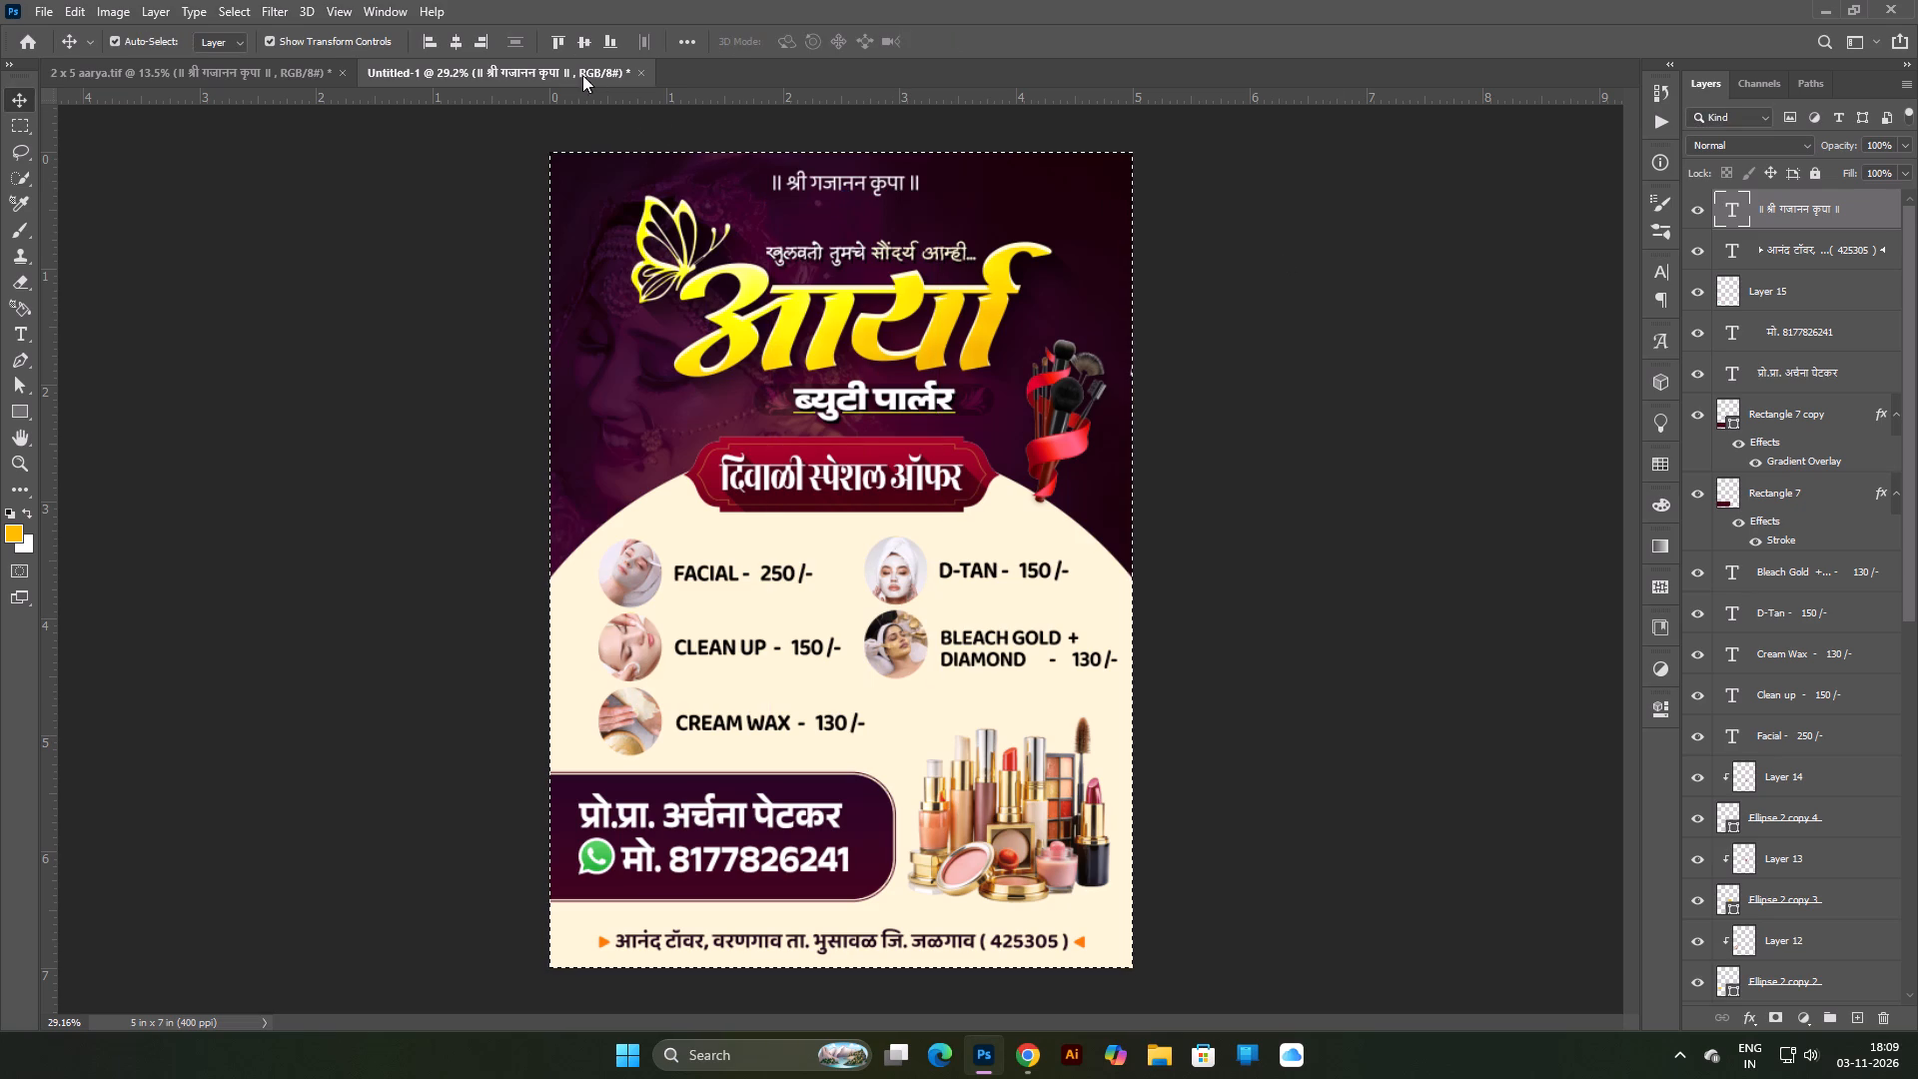
pyautogui.click(449, 37)
pyautogui.click(449, 37)
pyautogui.hotkey('ctrl', 'd')
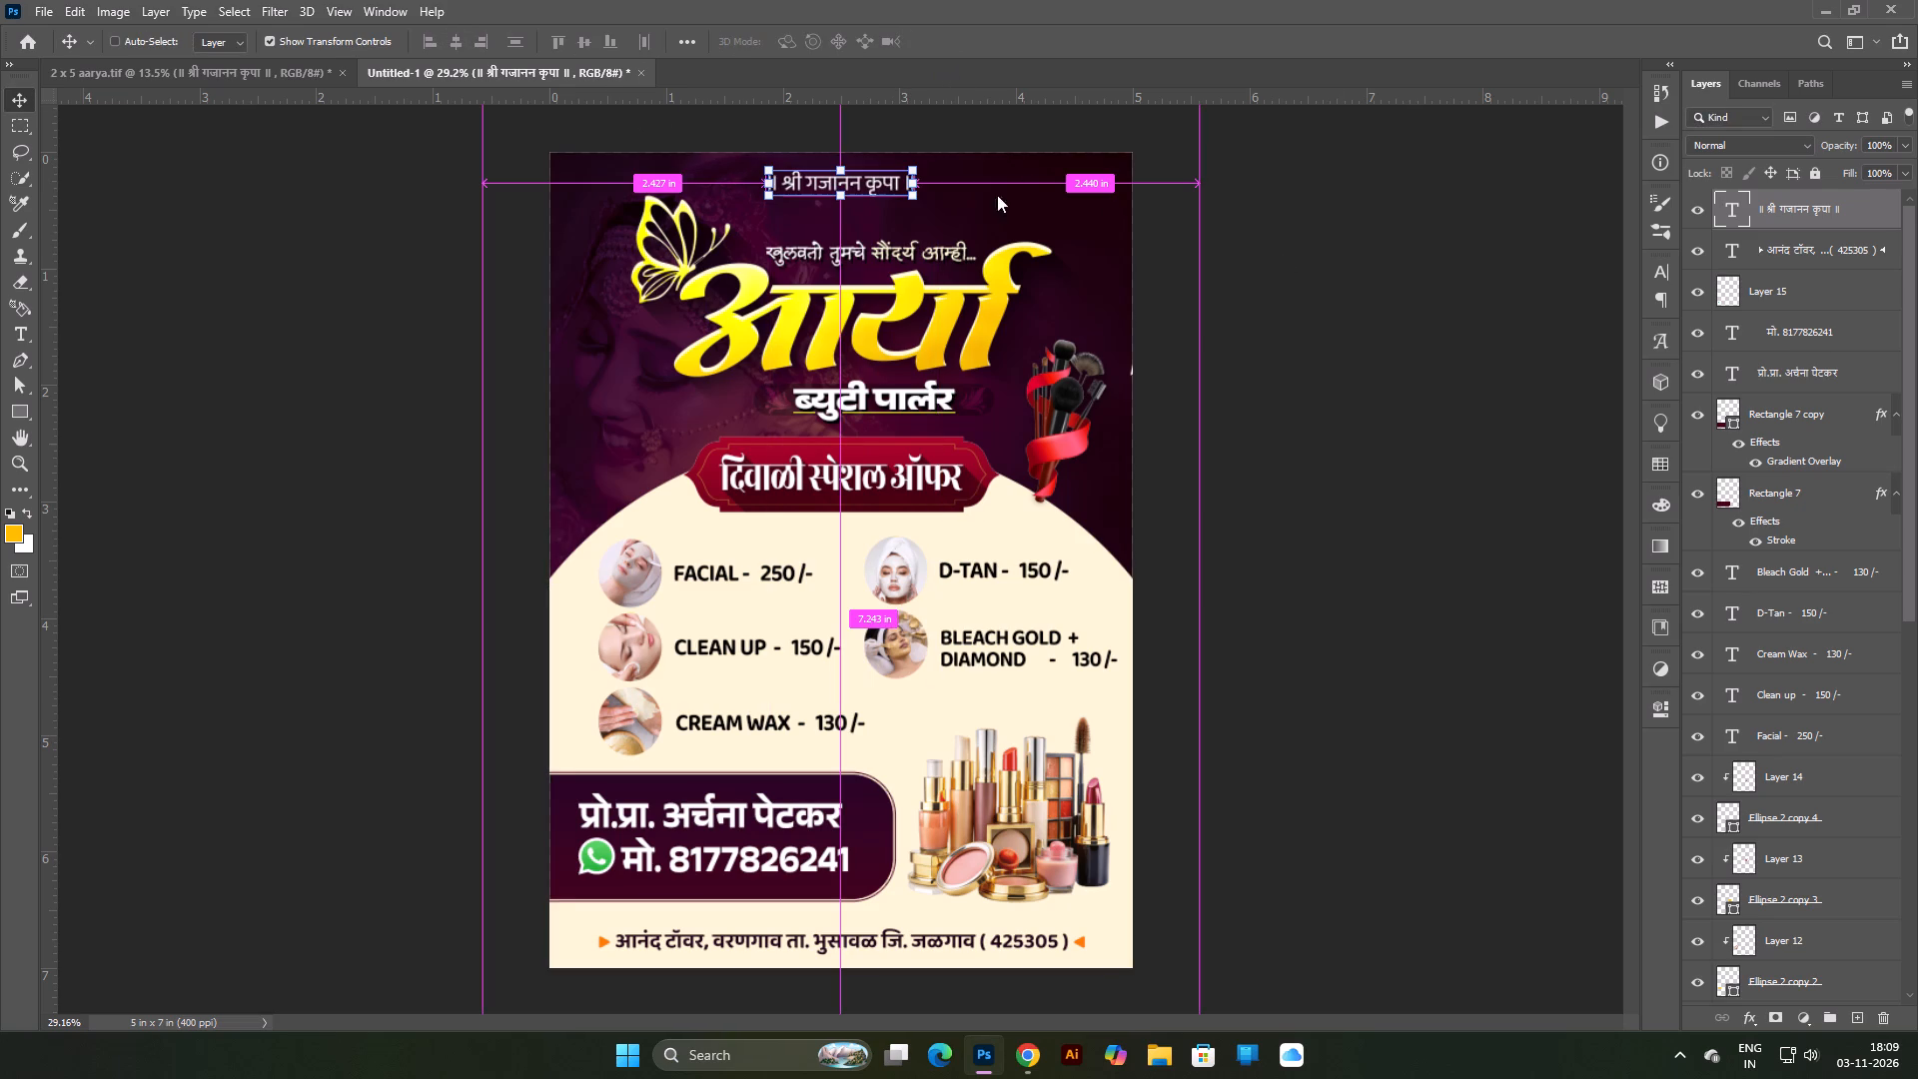
# Shrink the invocation line further into small print, keeping it centred near the top edge.
pyautogui.click(839, 196)
pyautogui.click(839, 196)
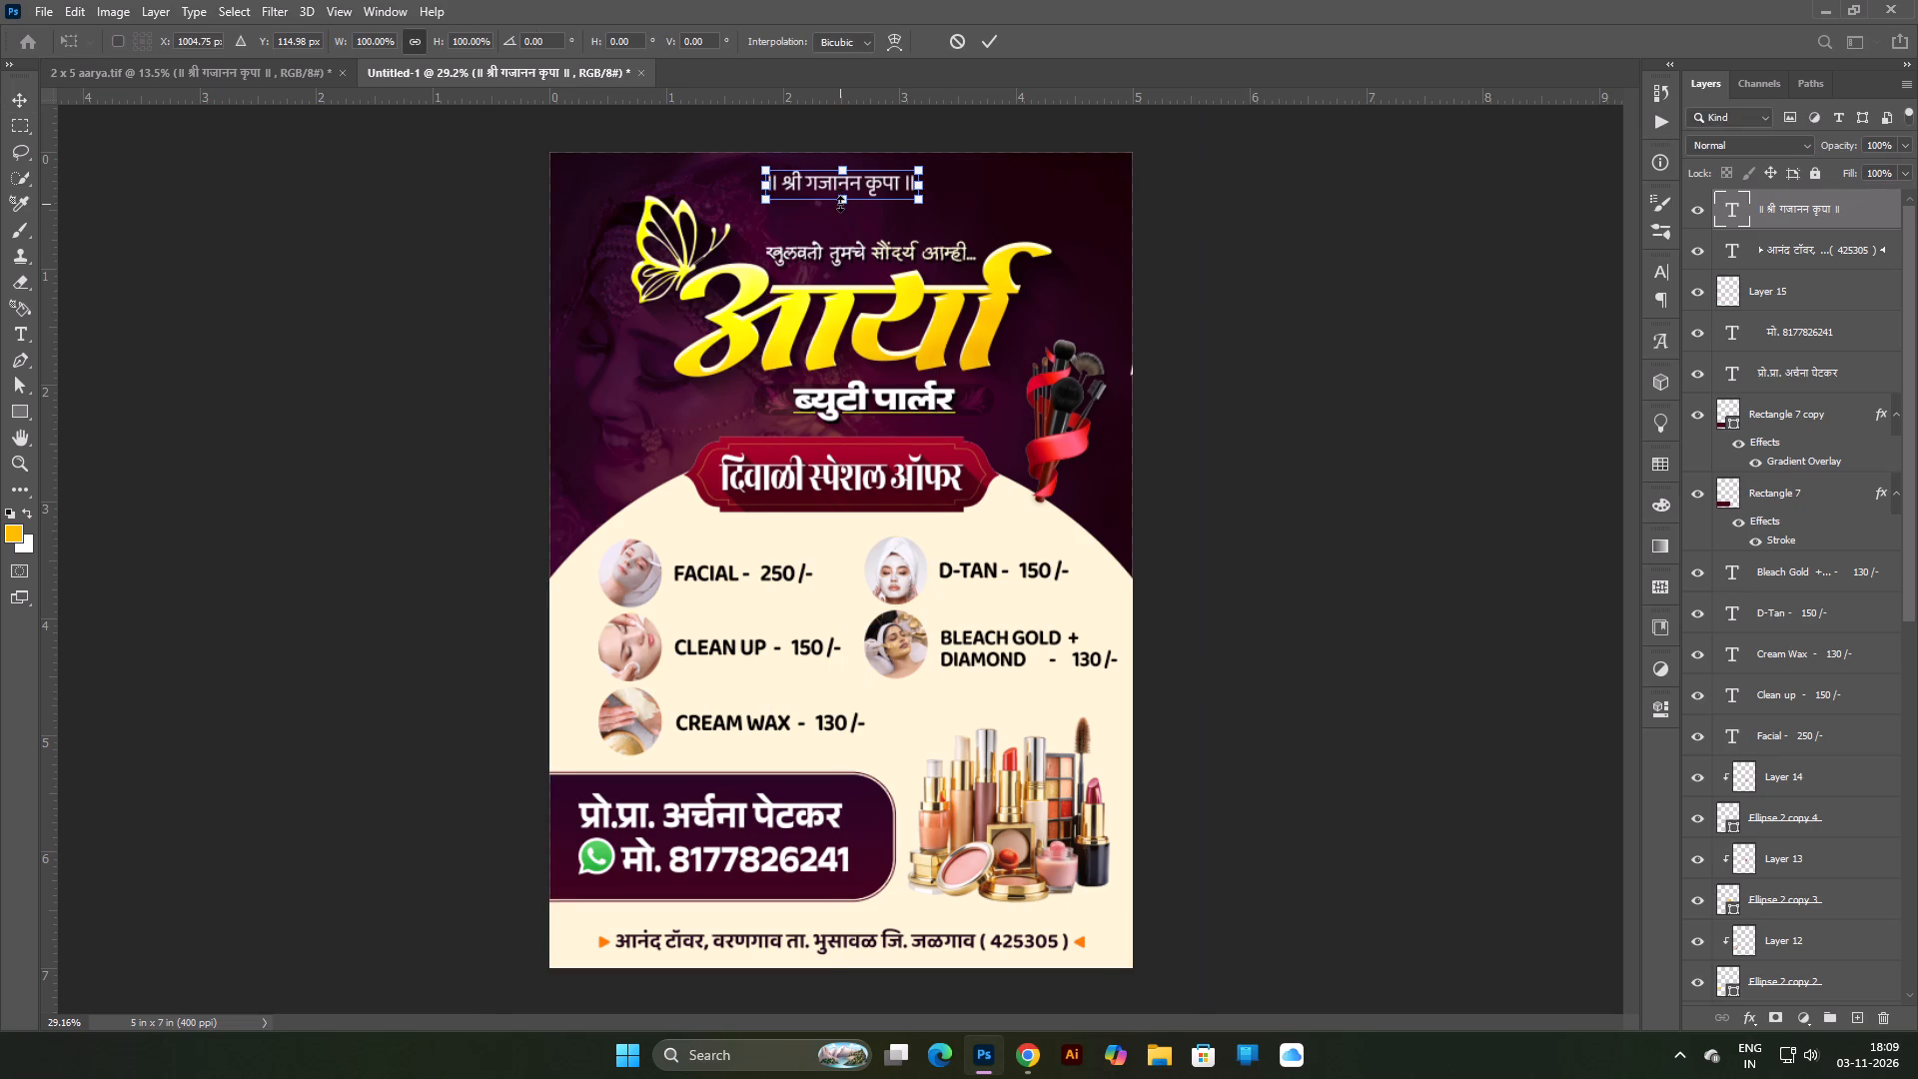
pyautogui.moveTo(840, 204); pyautogui.dragTo(842, 192)
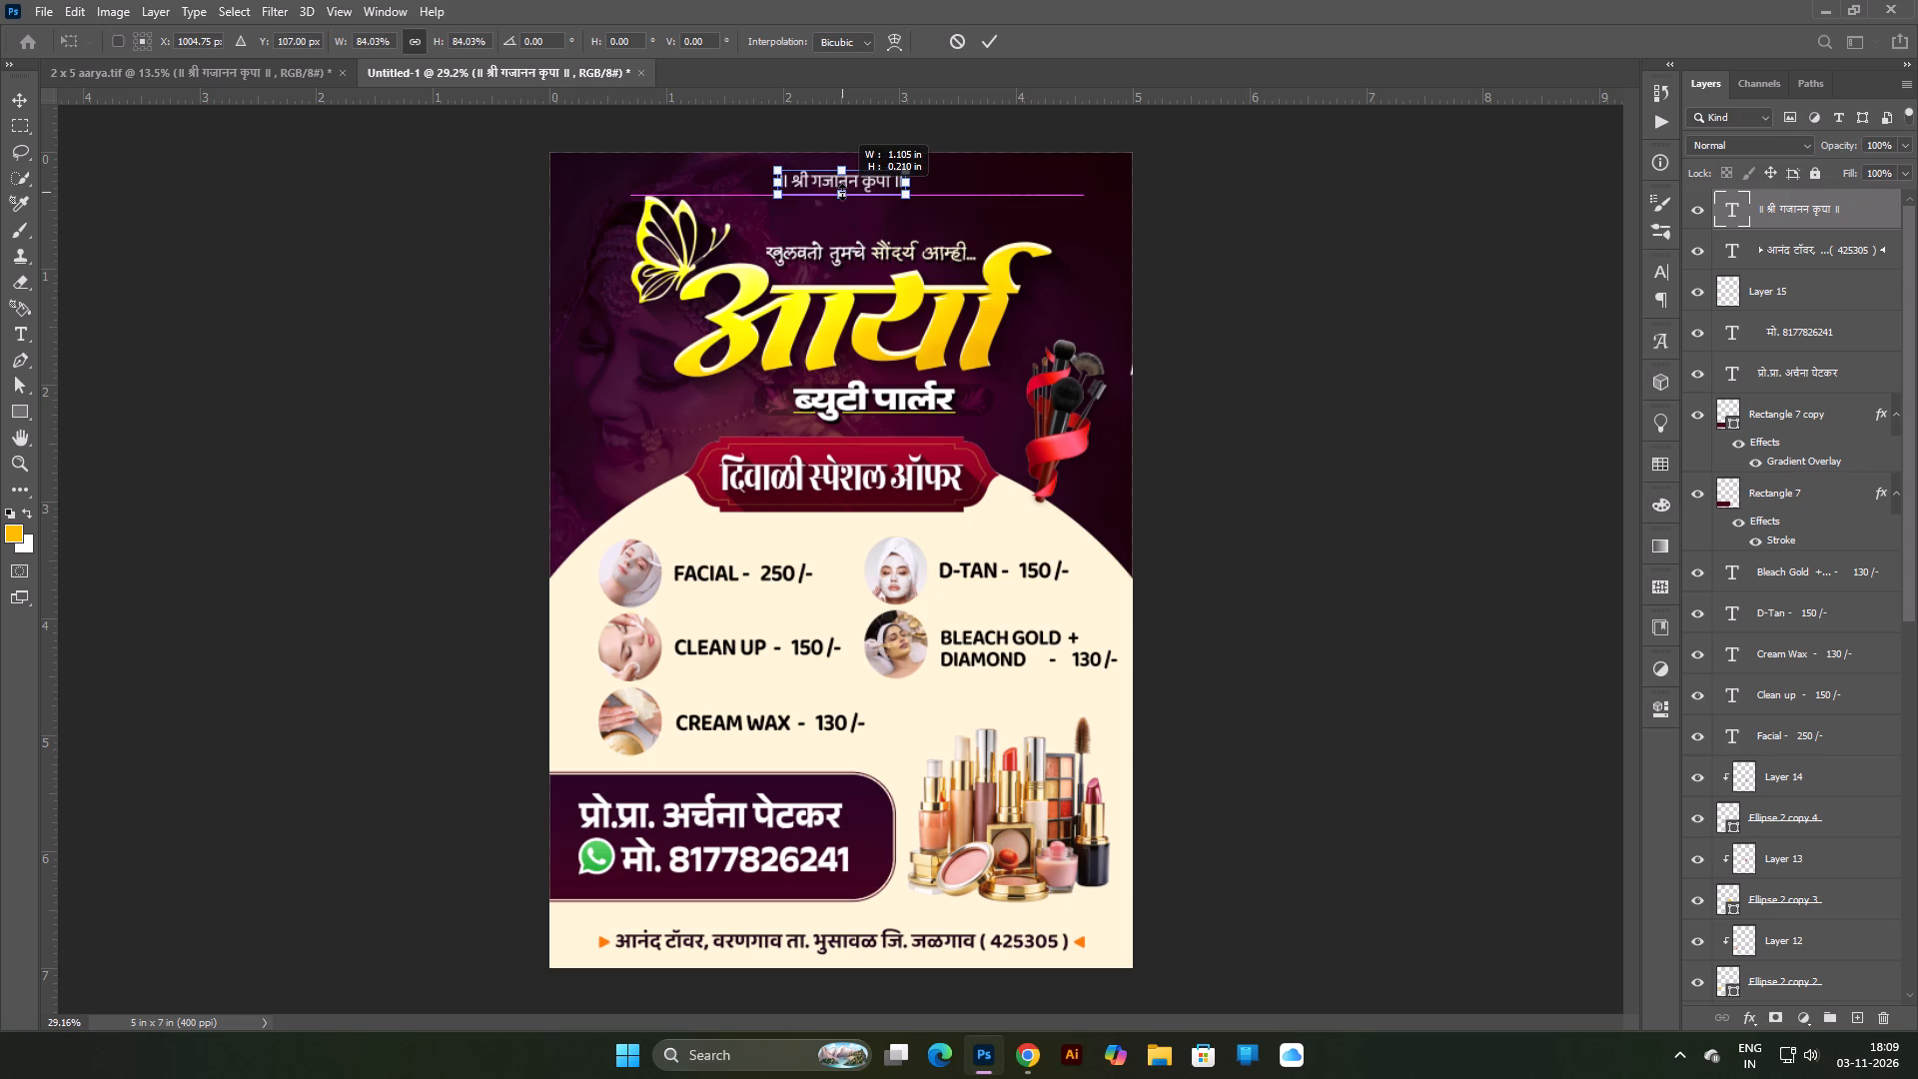
pyautogui.click(845, 197)
pyautogui.press('Return')
pyautogui.click(1295, 262)
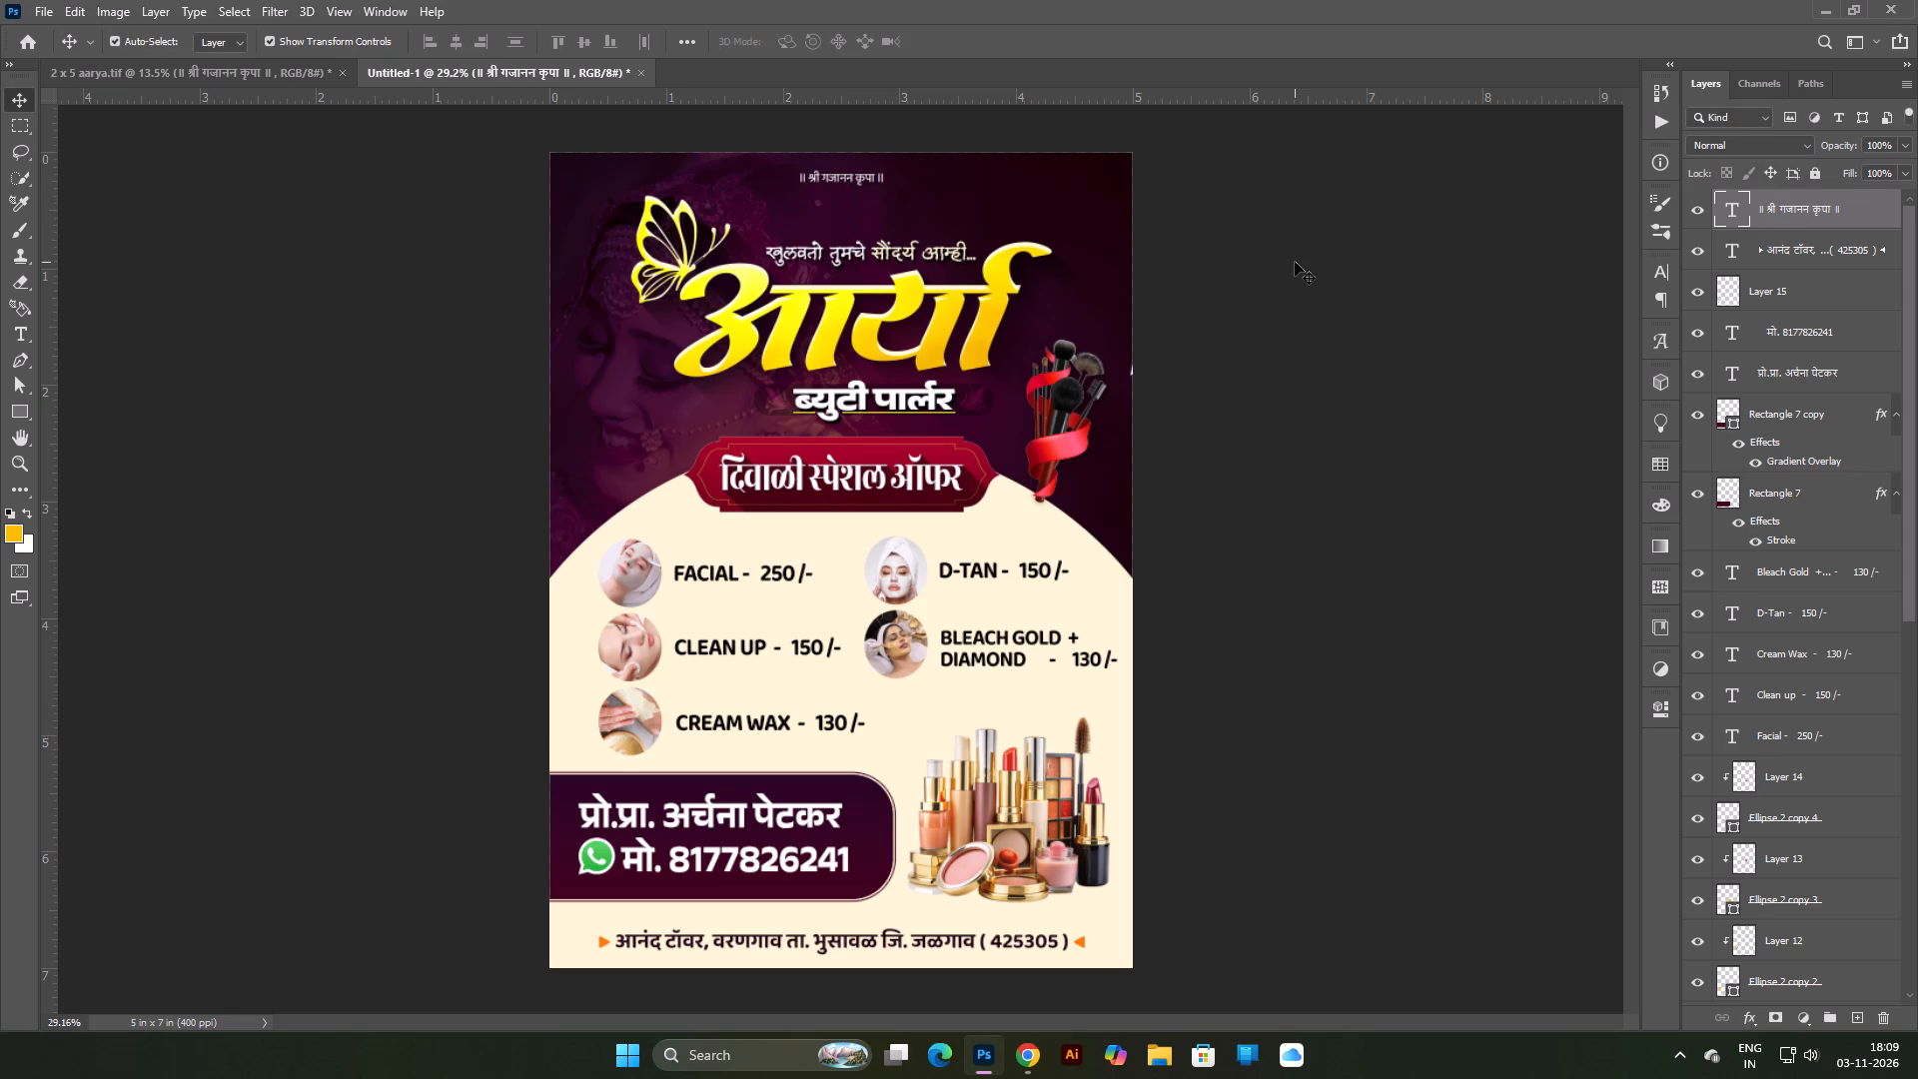
# Move the ribbon-tied makeup brushes slightly upward beside the parlour title and deselect them.
pyautogui.scroll(-5, 1045, 220)
pyautogui.scroll(4, 1022, 217)
pyautogui.hotkey('ctrl', '0')
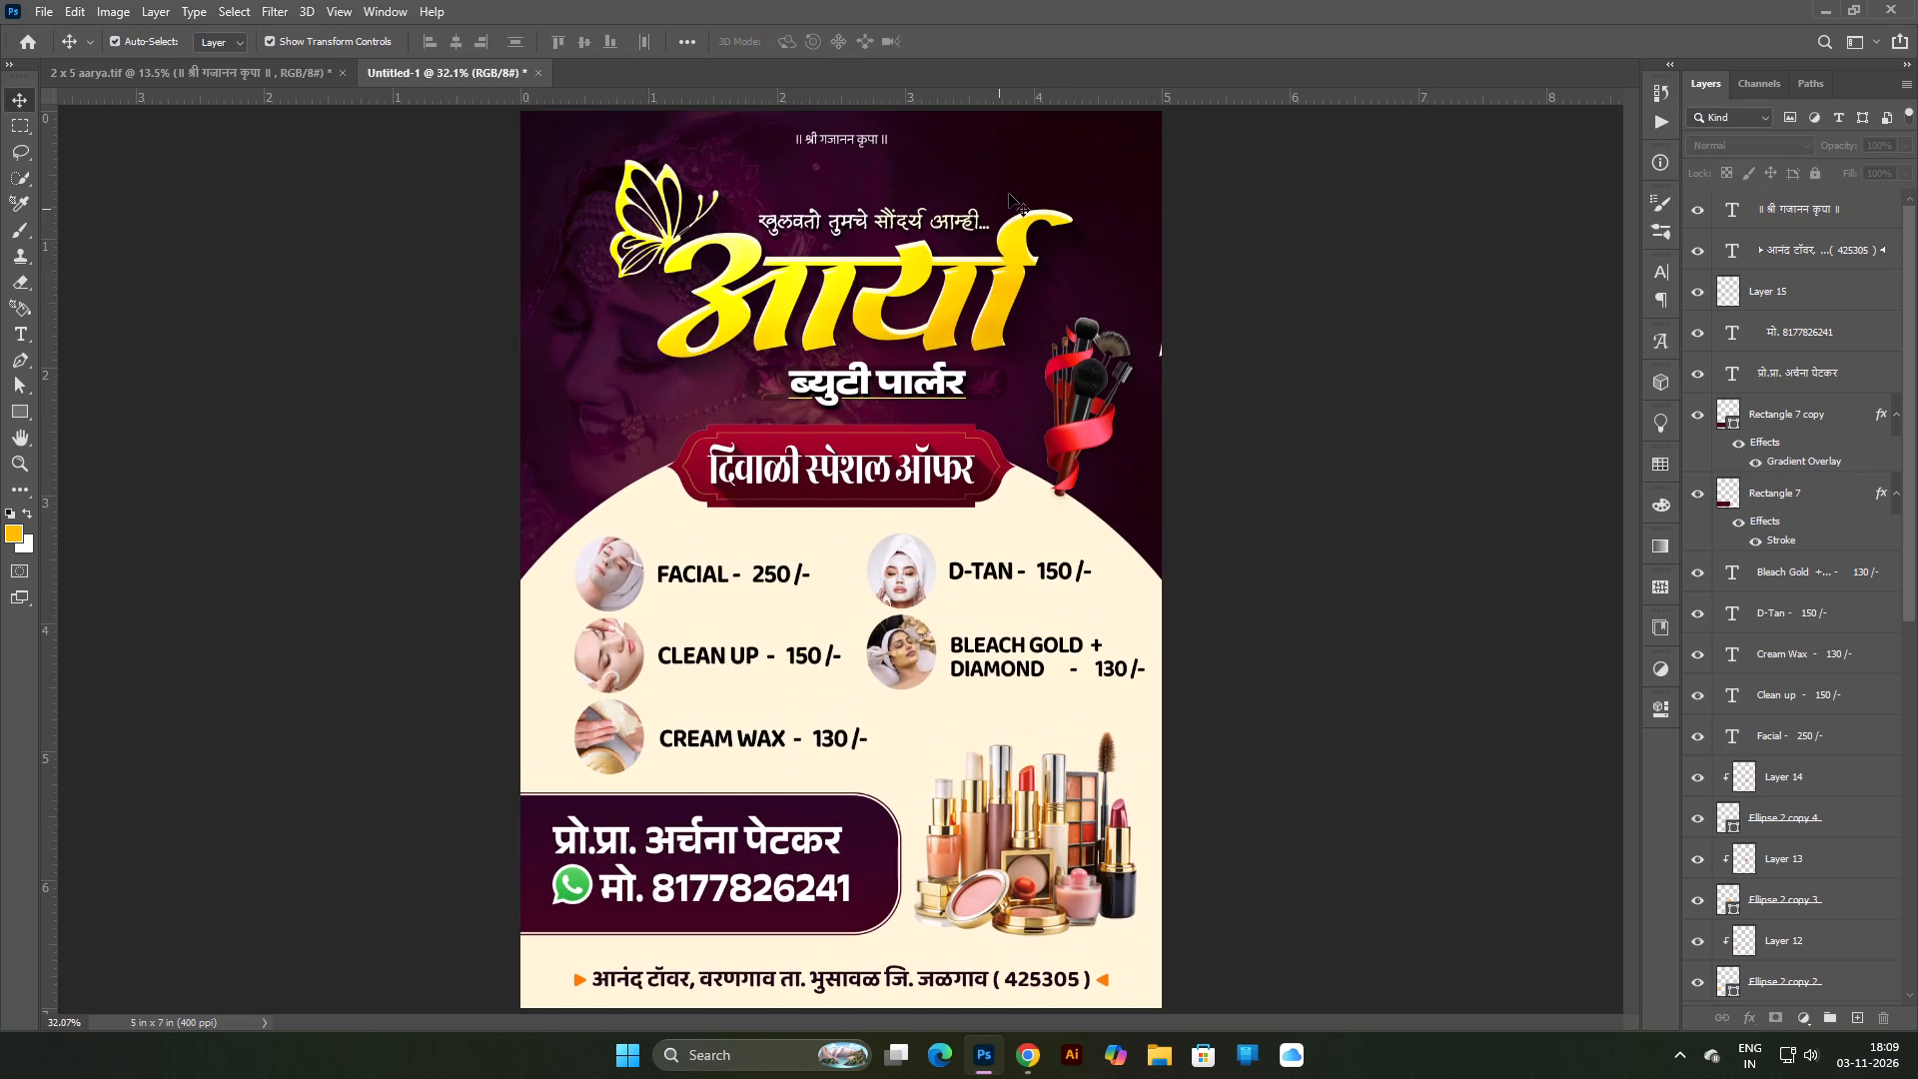
pyautogui.click(1239, 222)
pyautogui.scroll(1, 1228, 234)
pyautogui.scroll(-3, 1208, 252)
pyautogui.scroll(2, 1173, 289)
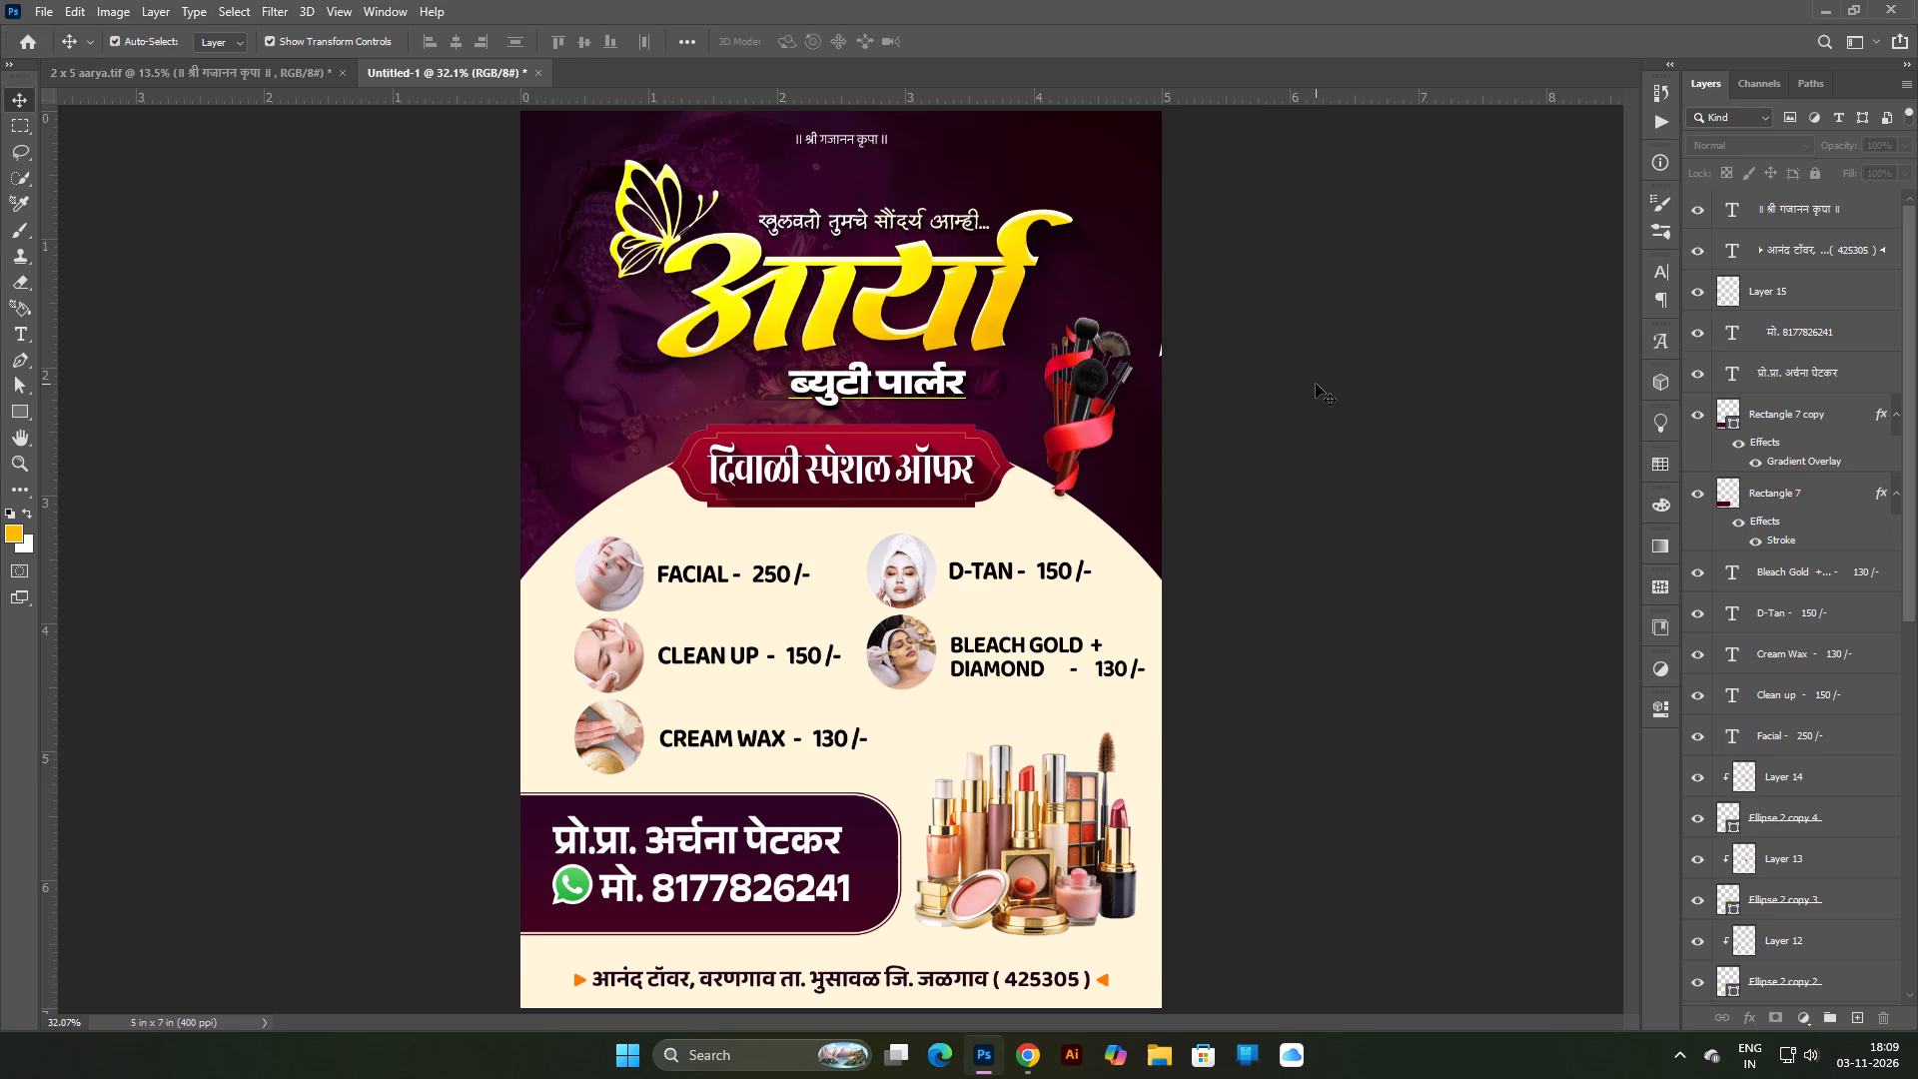
pyautogui.moveTo(1092, 402); pyautogui.dragTo(1100, 378)
pyautogui.click(1266, 364)
pyautogui.scroll(-4, 1253, 372)
pyautogui.hotkey('ctrl', '0')
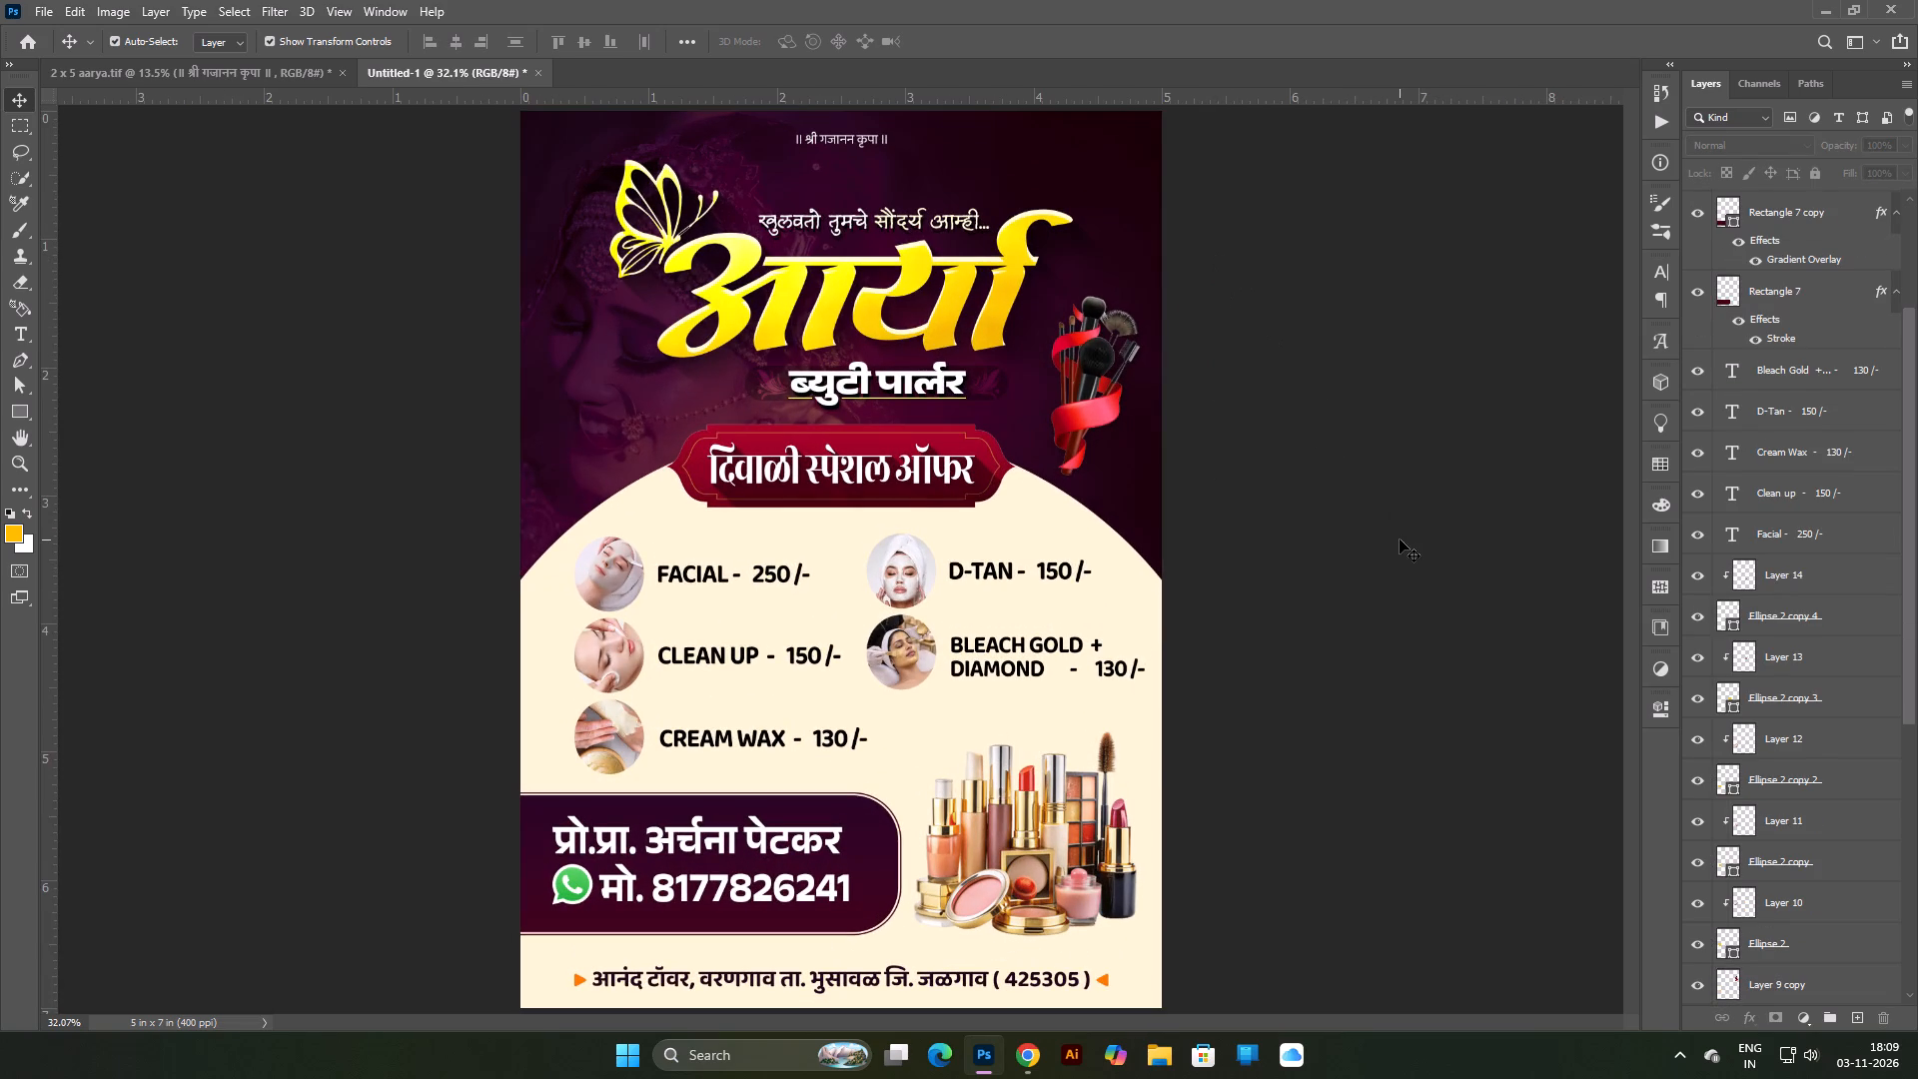
# Stamp all visible layers into a new merged layer above the invocation text layer.
pyautogui.scroll(-2, 1379, 594)
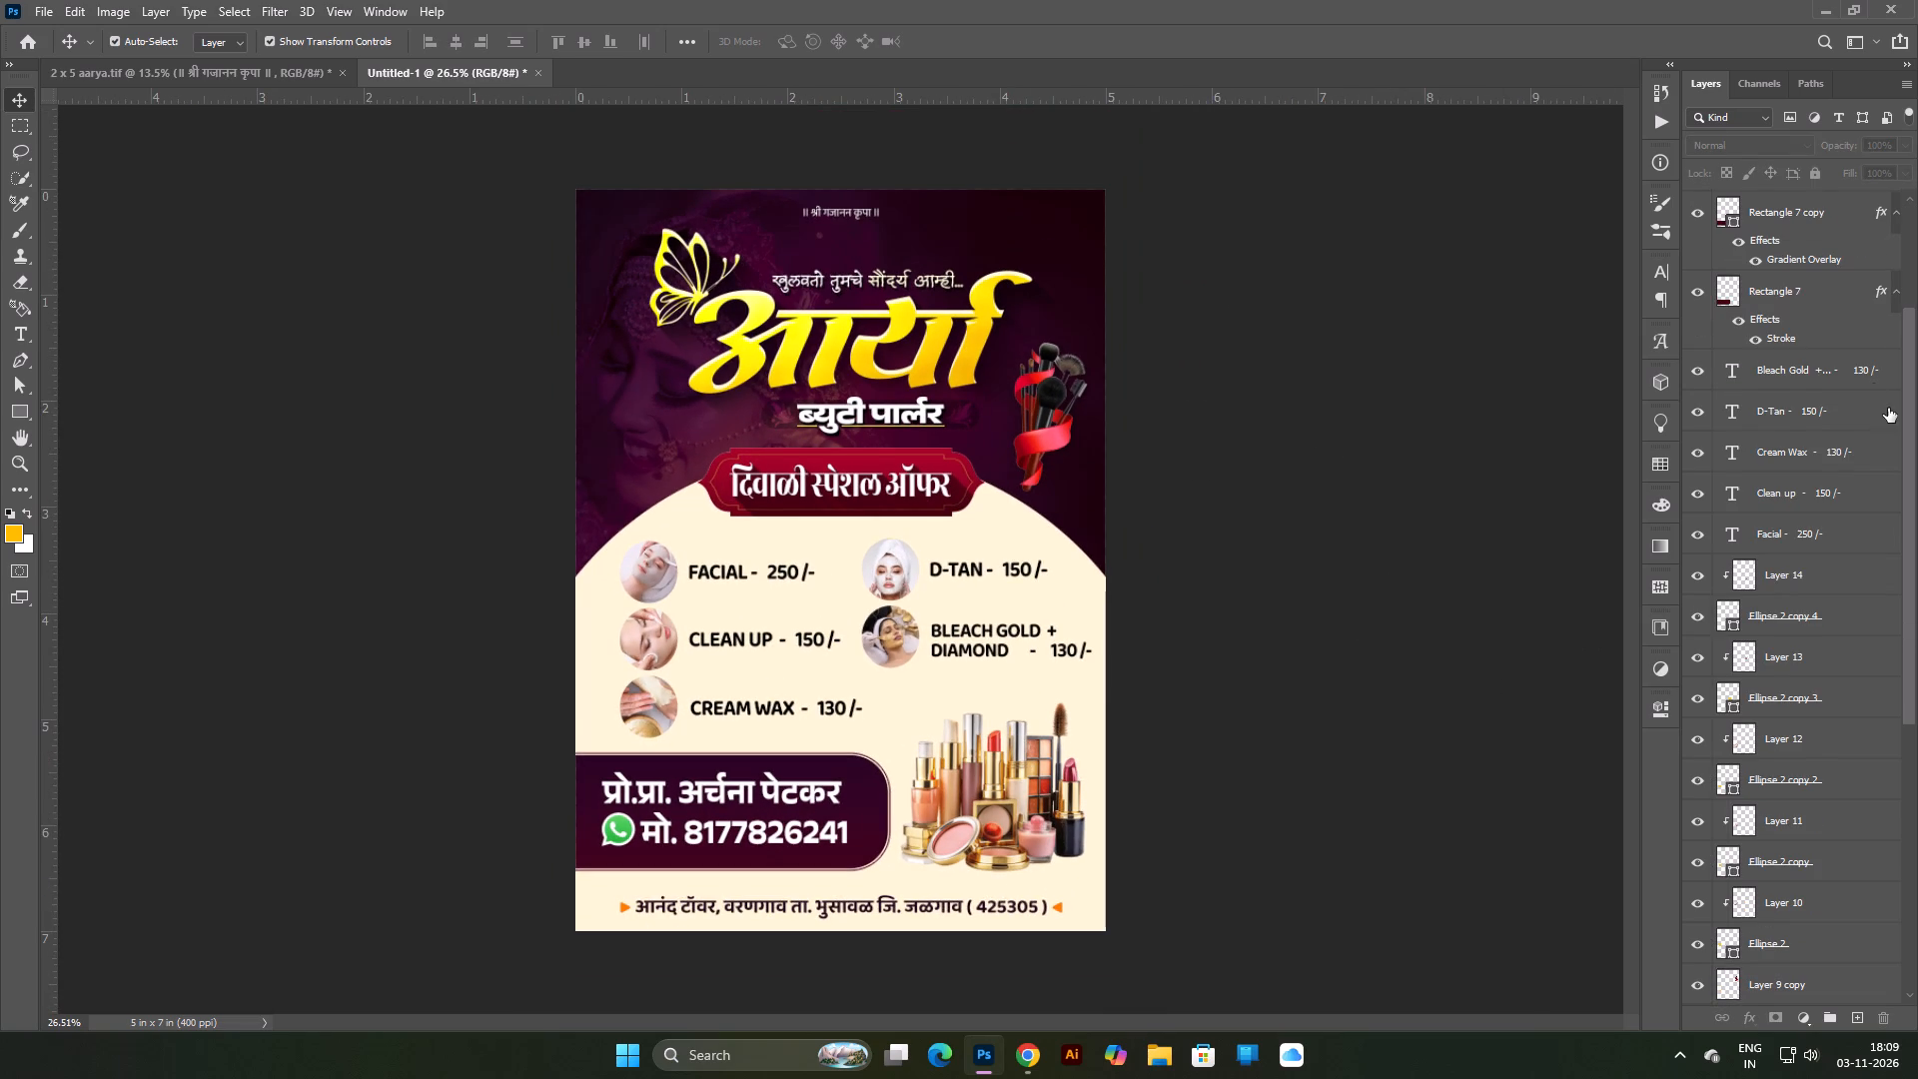
pyautogui.scroll(9, 1834, 303)
pyautogui.click(1819, 208)
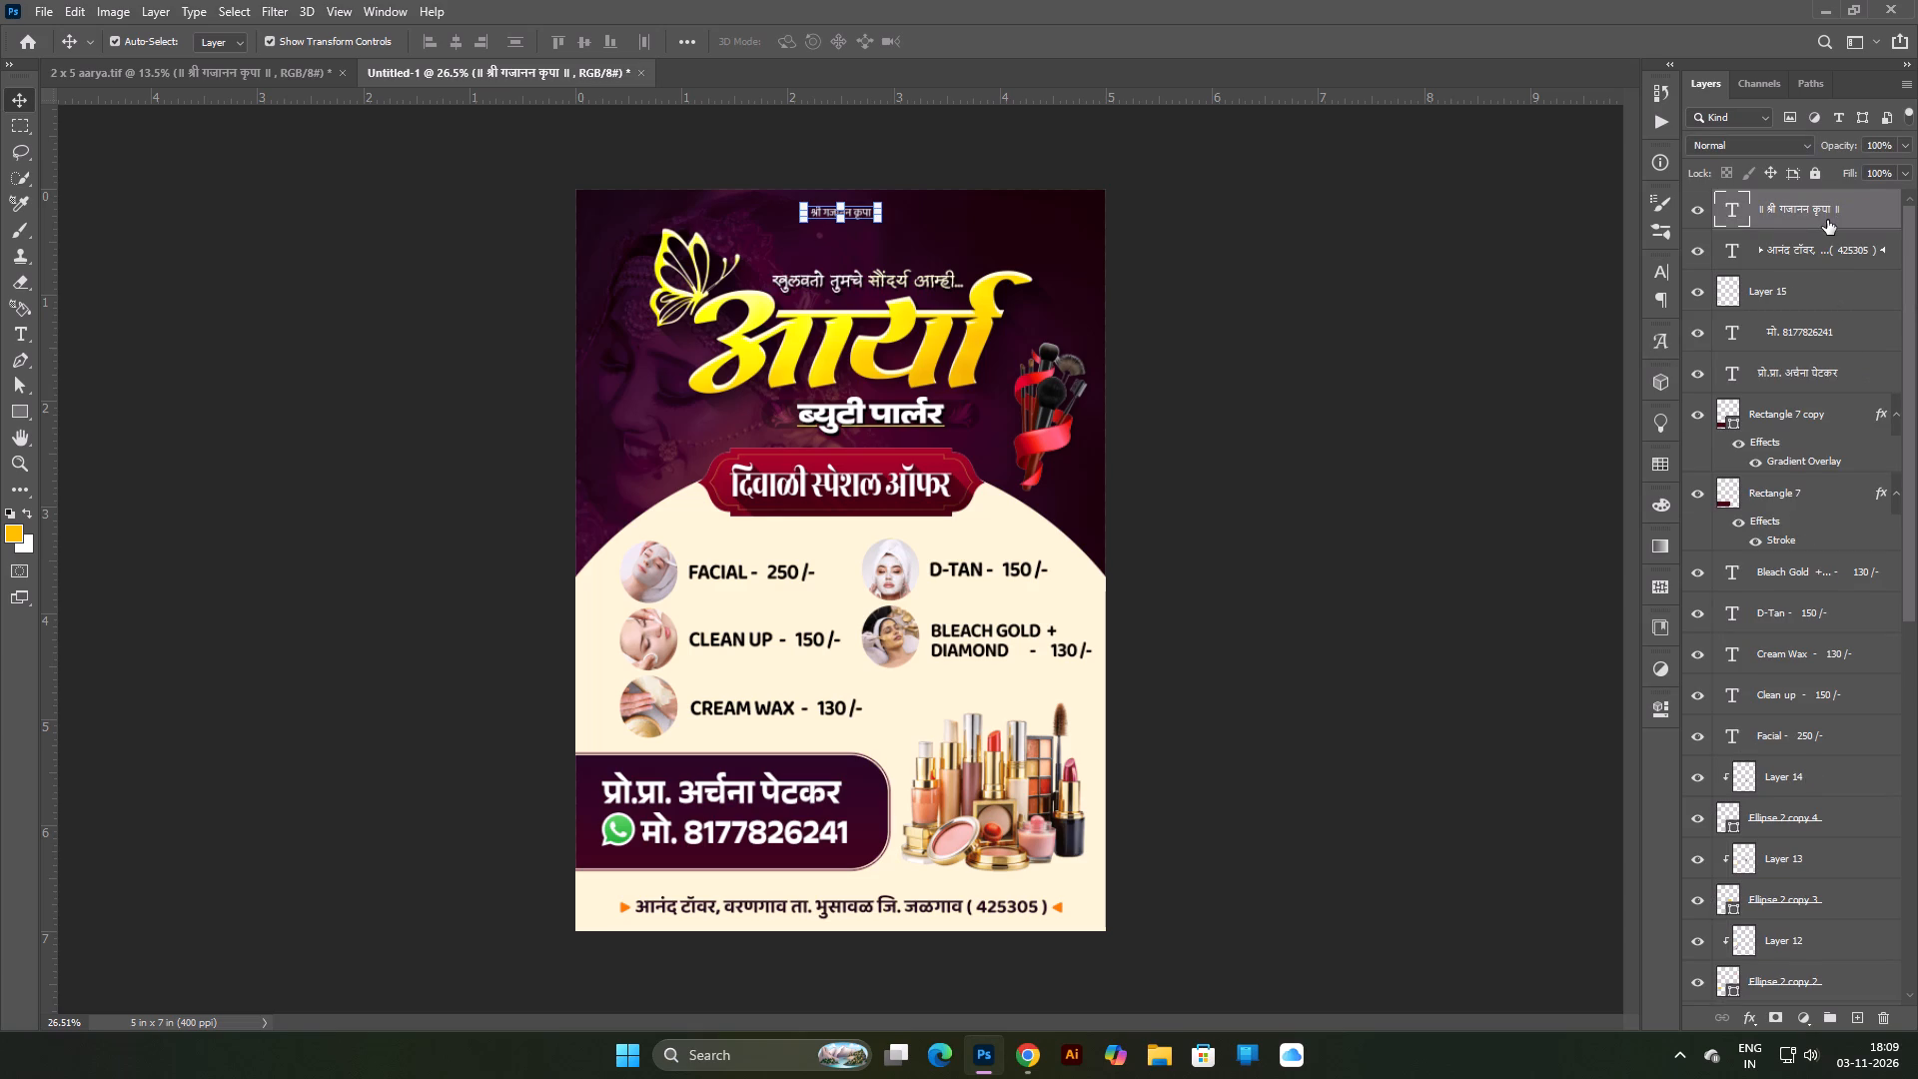
pyautogui.hotkey('ctrl', 'alt', 'shift', 'e')
pyautogui.hotkey('ctrl', '0')
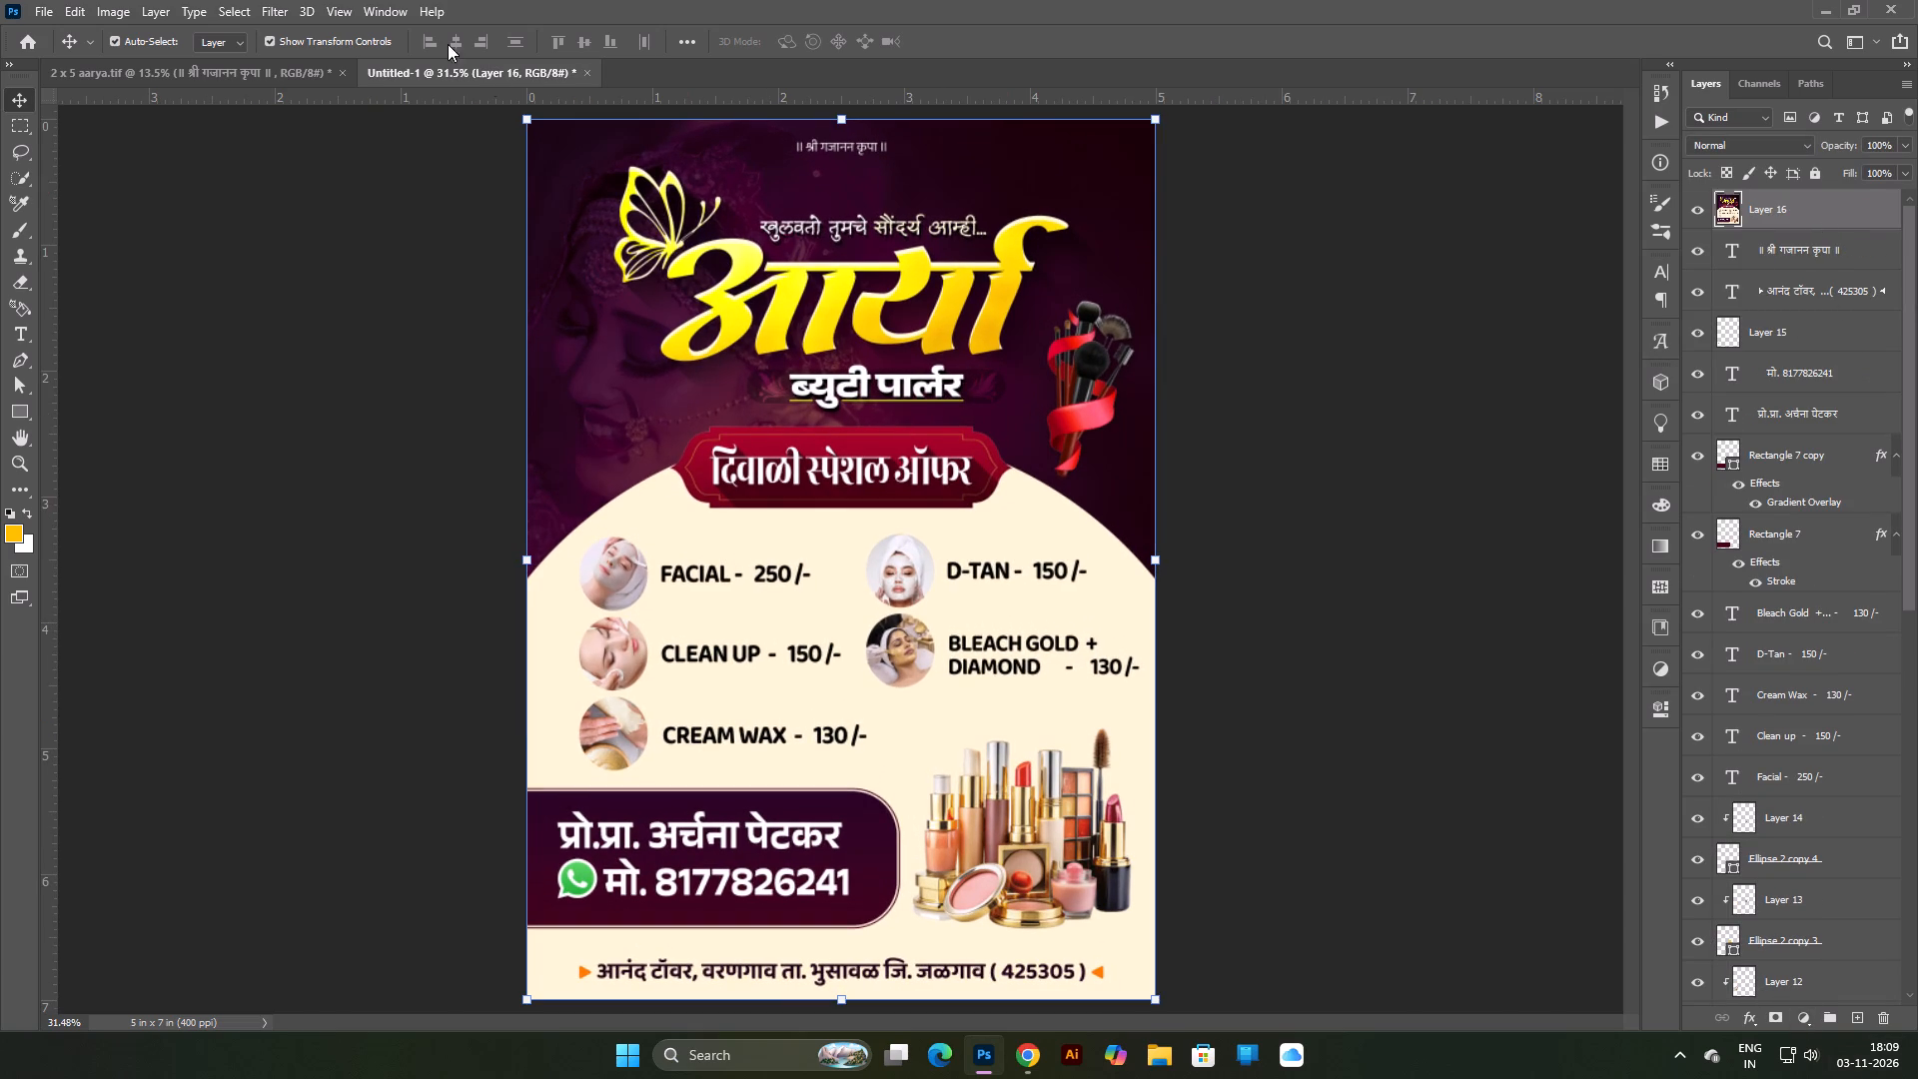
# Apply the Camera Raw Filter to the merged layer with the Vintage 04 profile.
pyautogui.click(279, 0)
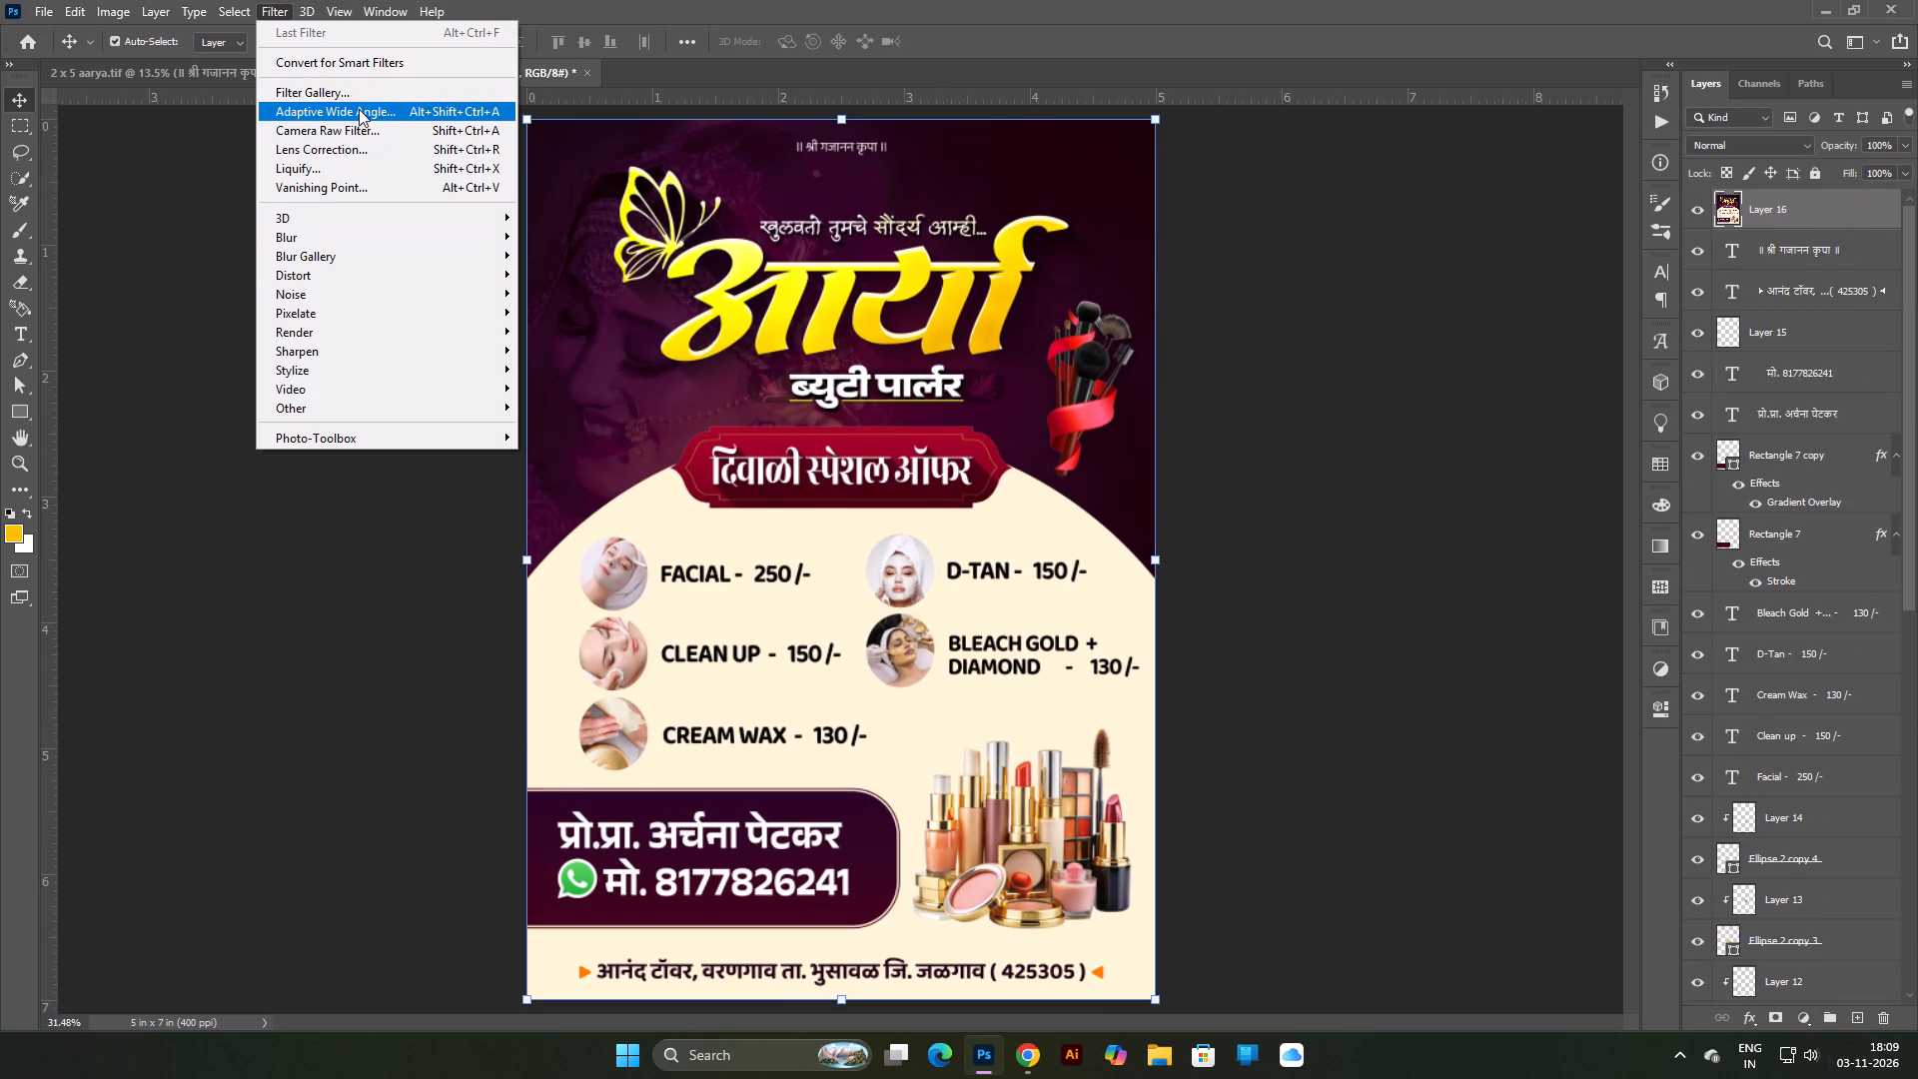
pyautogui.click(362, 134)
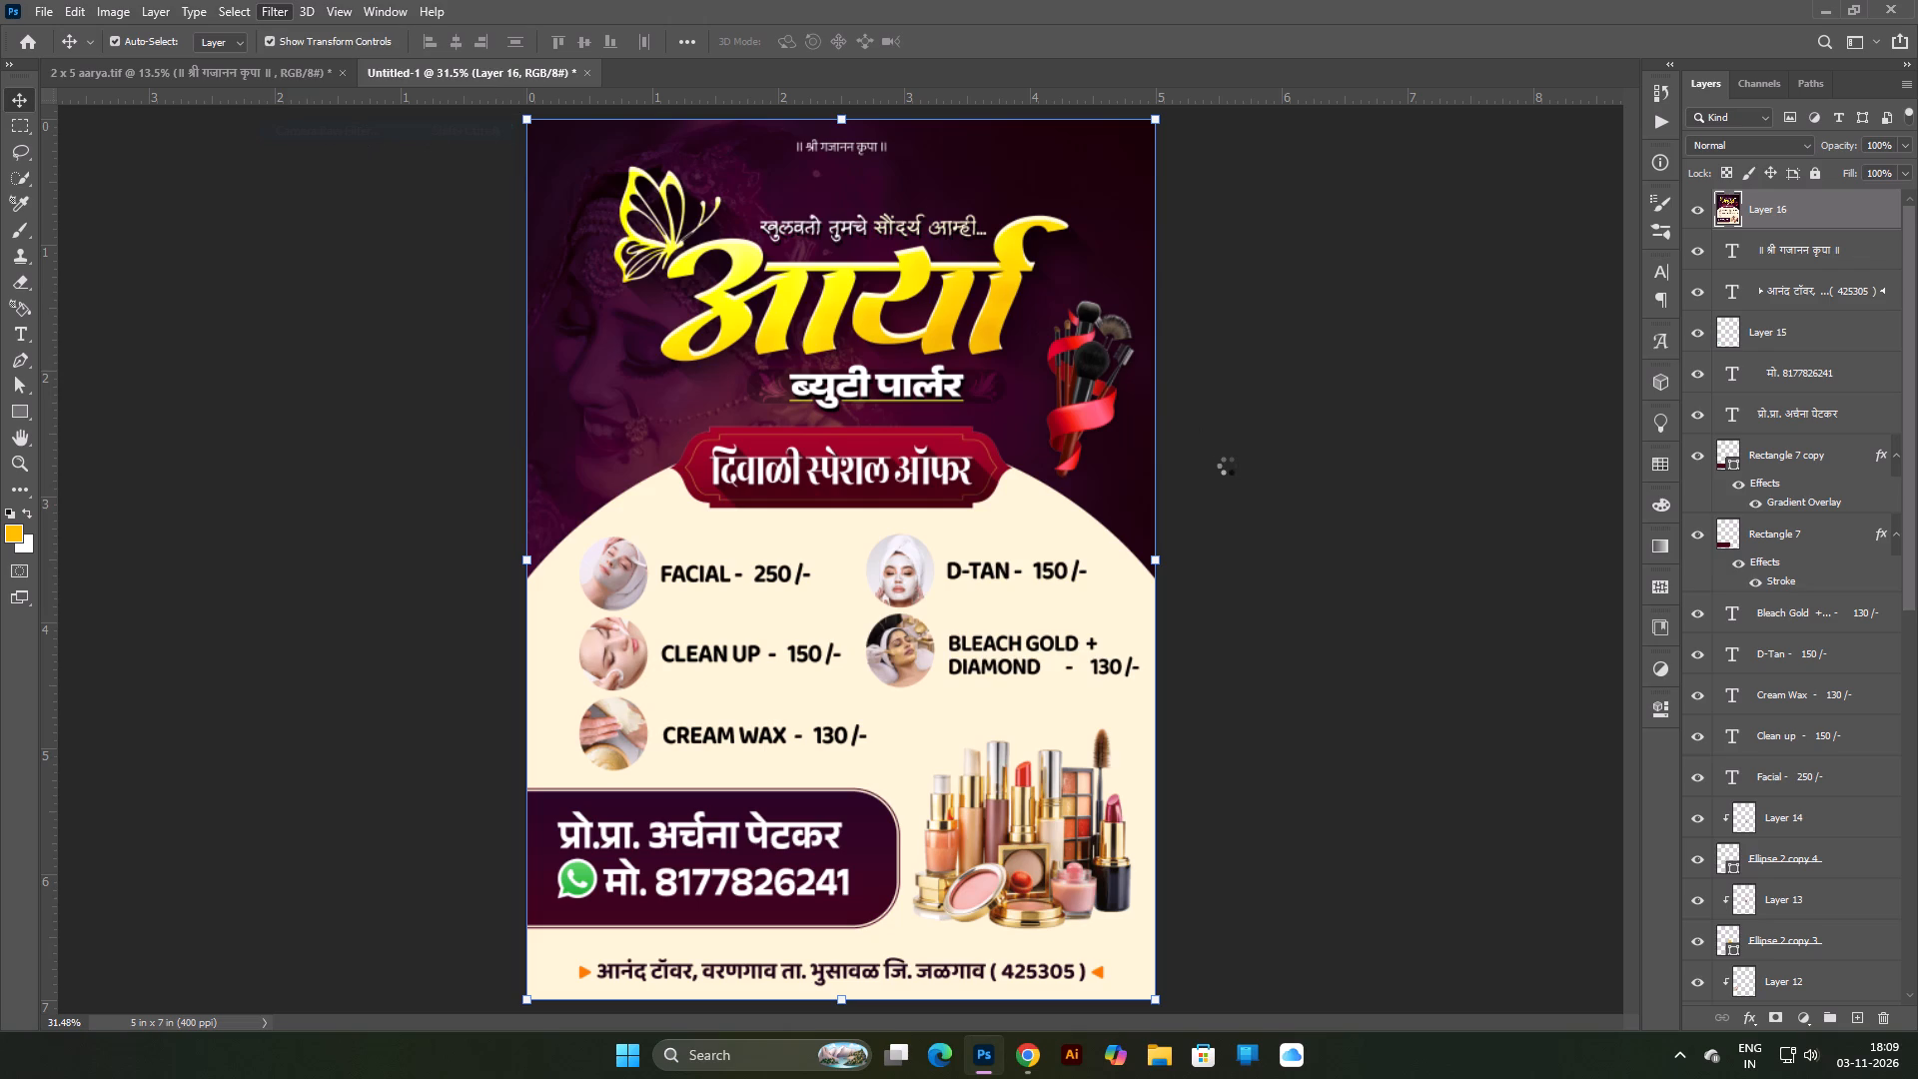
pyautogui.click(1692, 259)
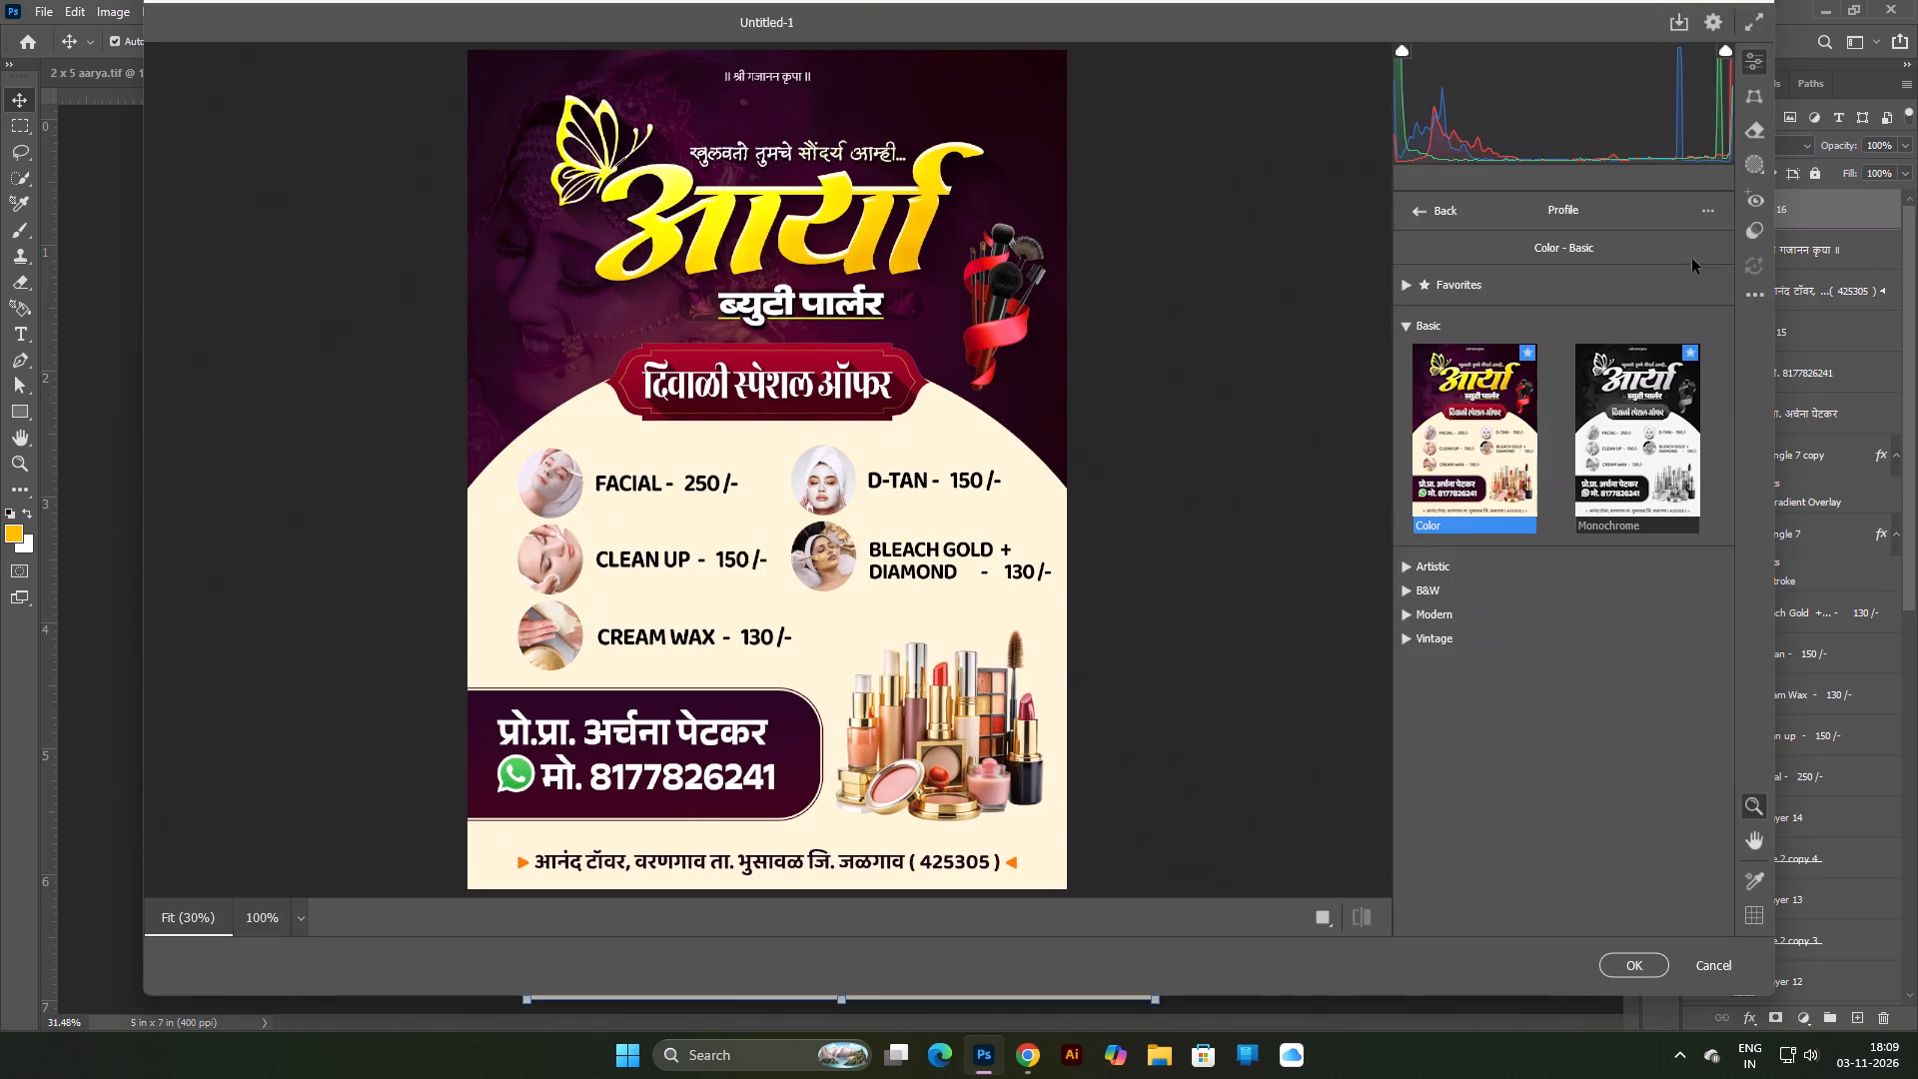
pyautogui.click(1404, 645)
pyautogui.click(1403, 642)
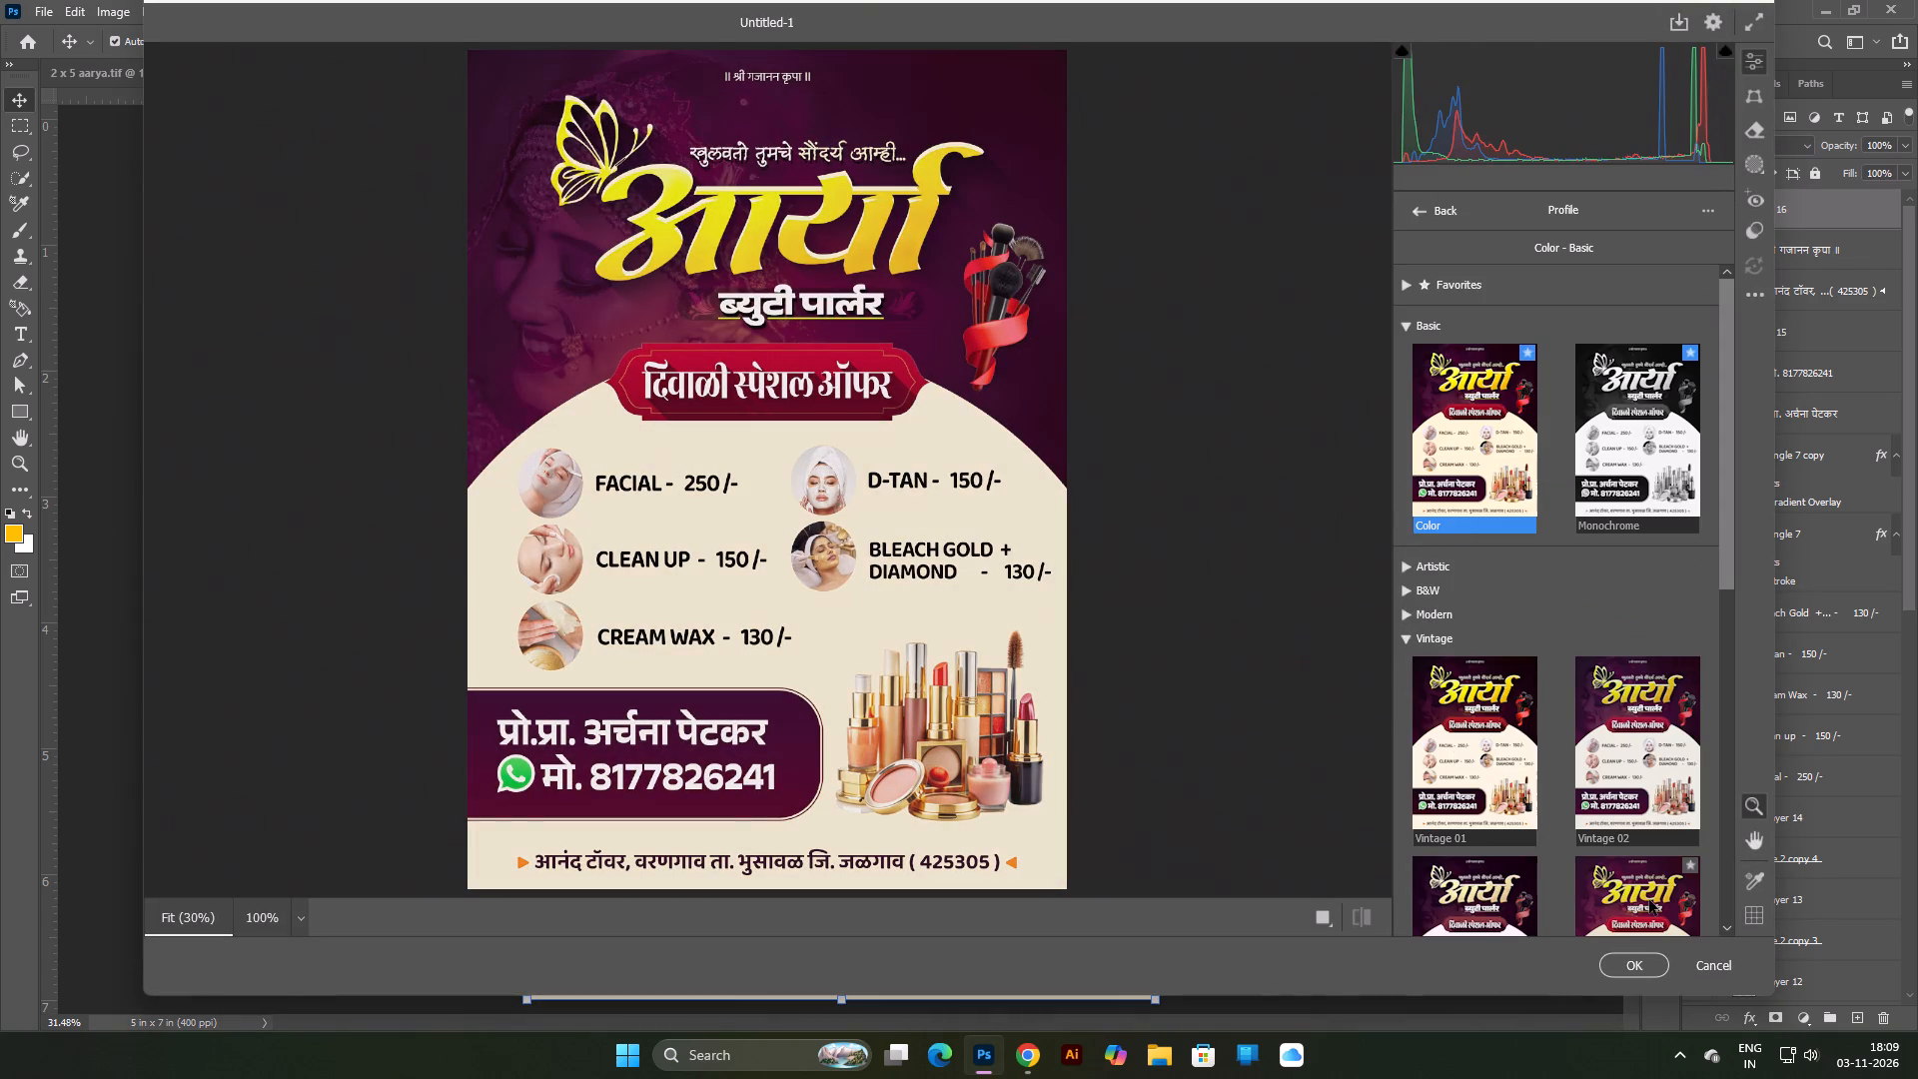
pyautogui.scroll(-1, 1649, 890)
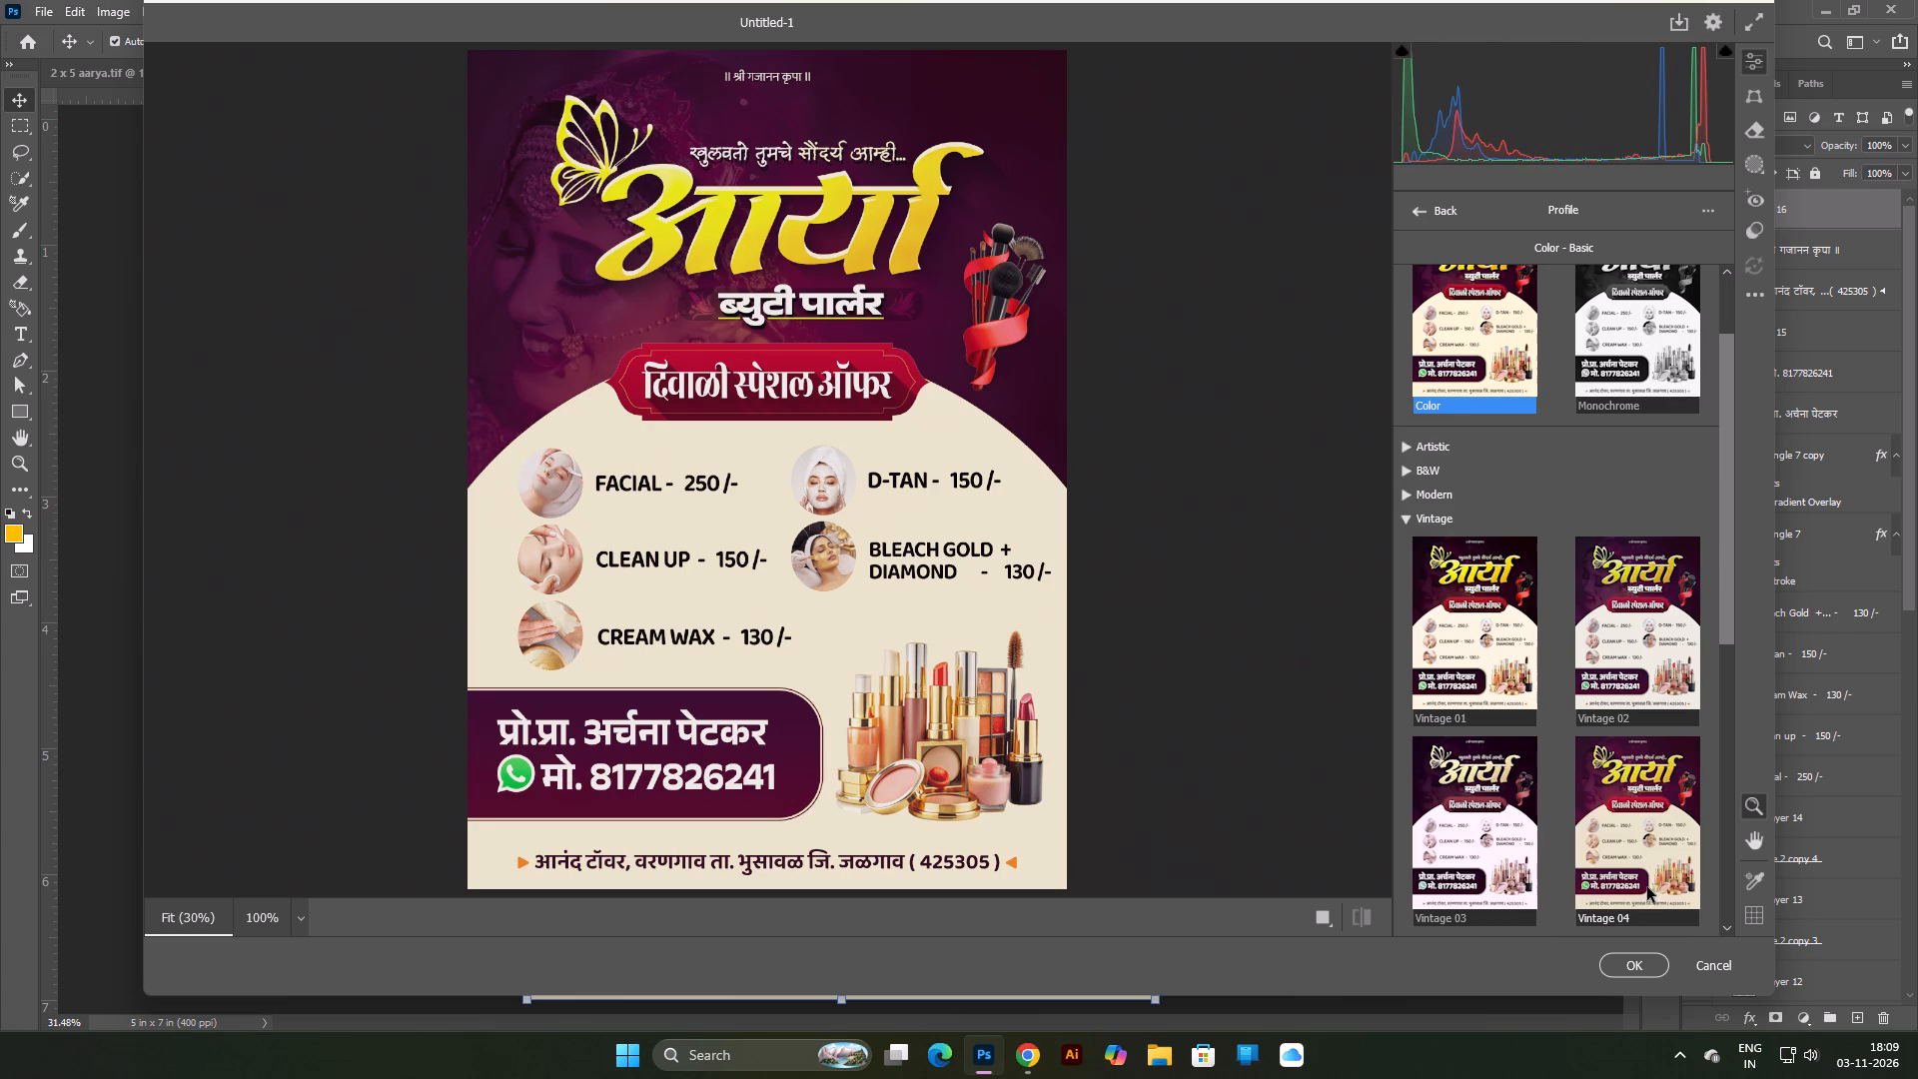
pyautogui.click(1644, 821)
pyautogui.click(1640, 956)
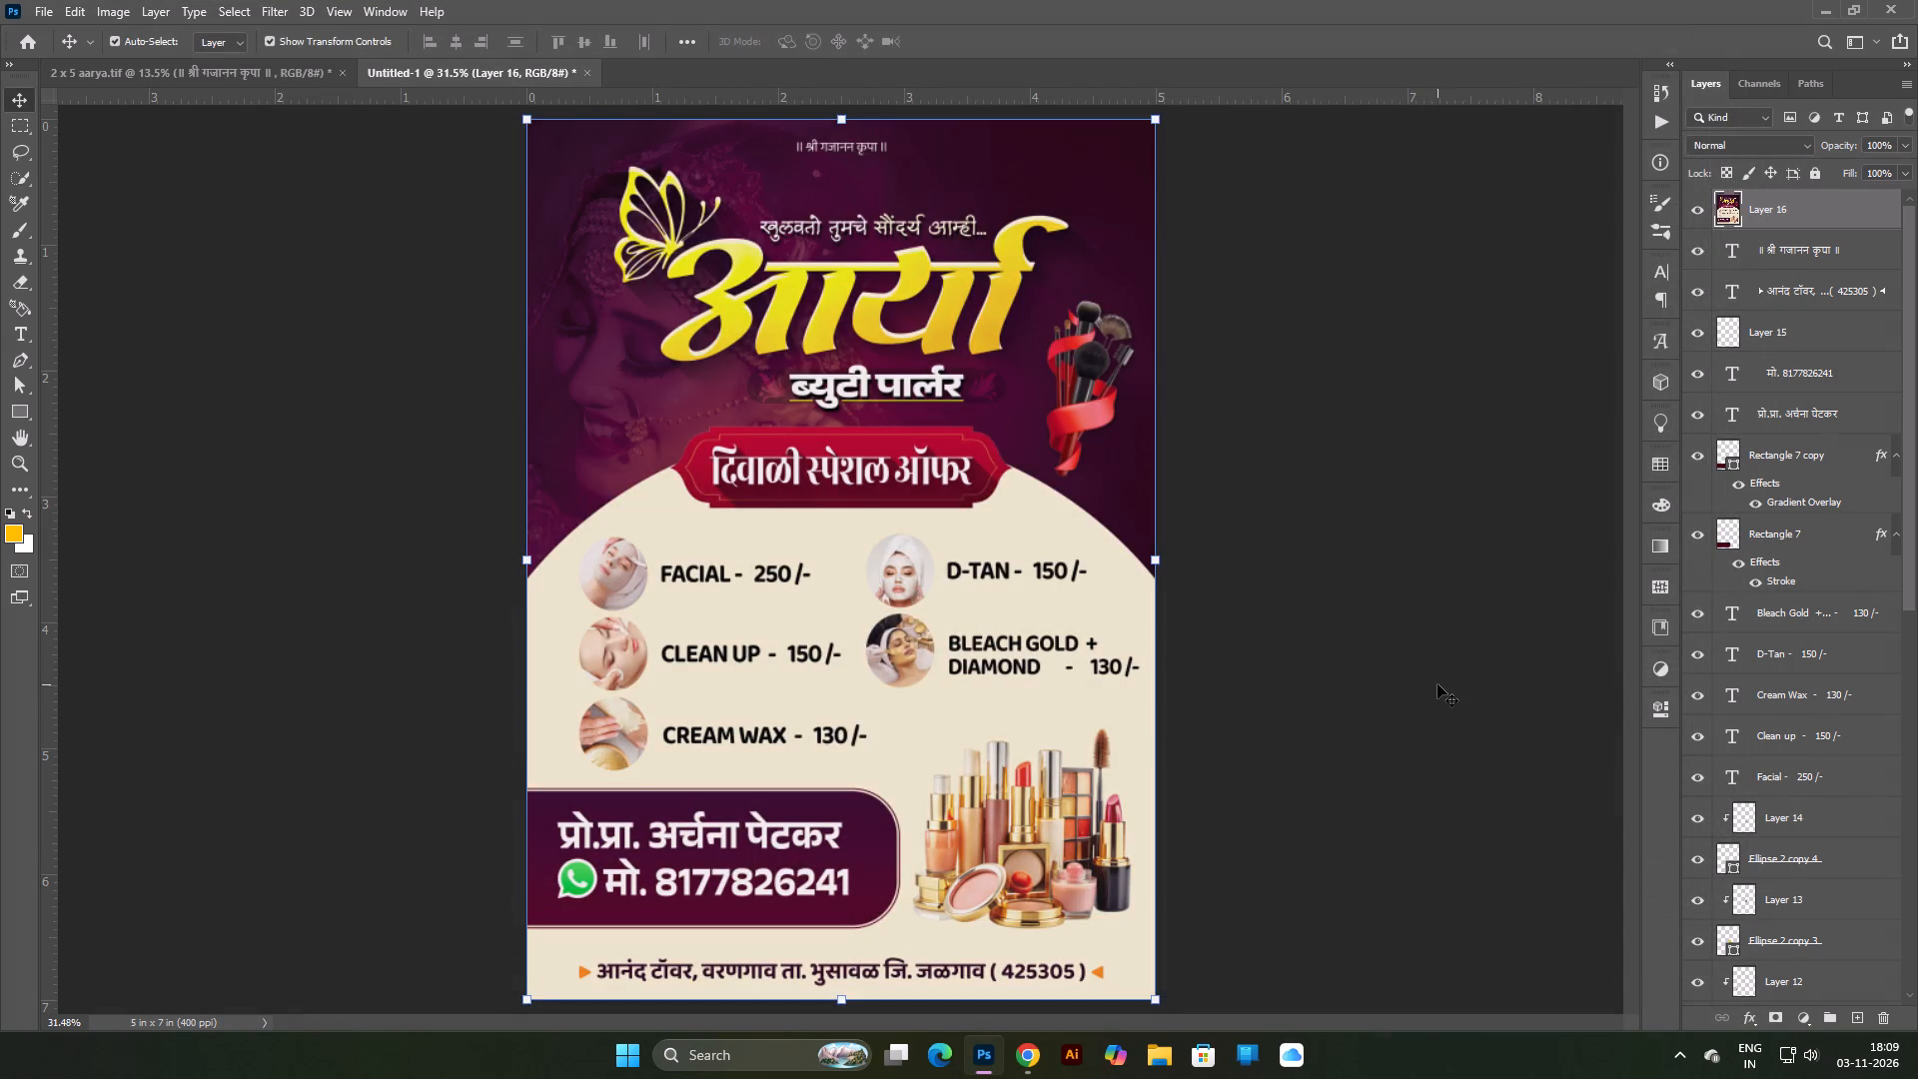
# Deselect the merged layer and examine the colour-graded poster at different magnifications.
pyautogui.click(1438, 684)
pyautogui.scroll(-4, 1317, 681)
pyautogui.scroll(4, 1065, 631)
pyautogui.scroll(-5, 1060, 627)
pyautogui.scroll(6, 1166, 689)
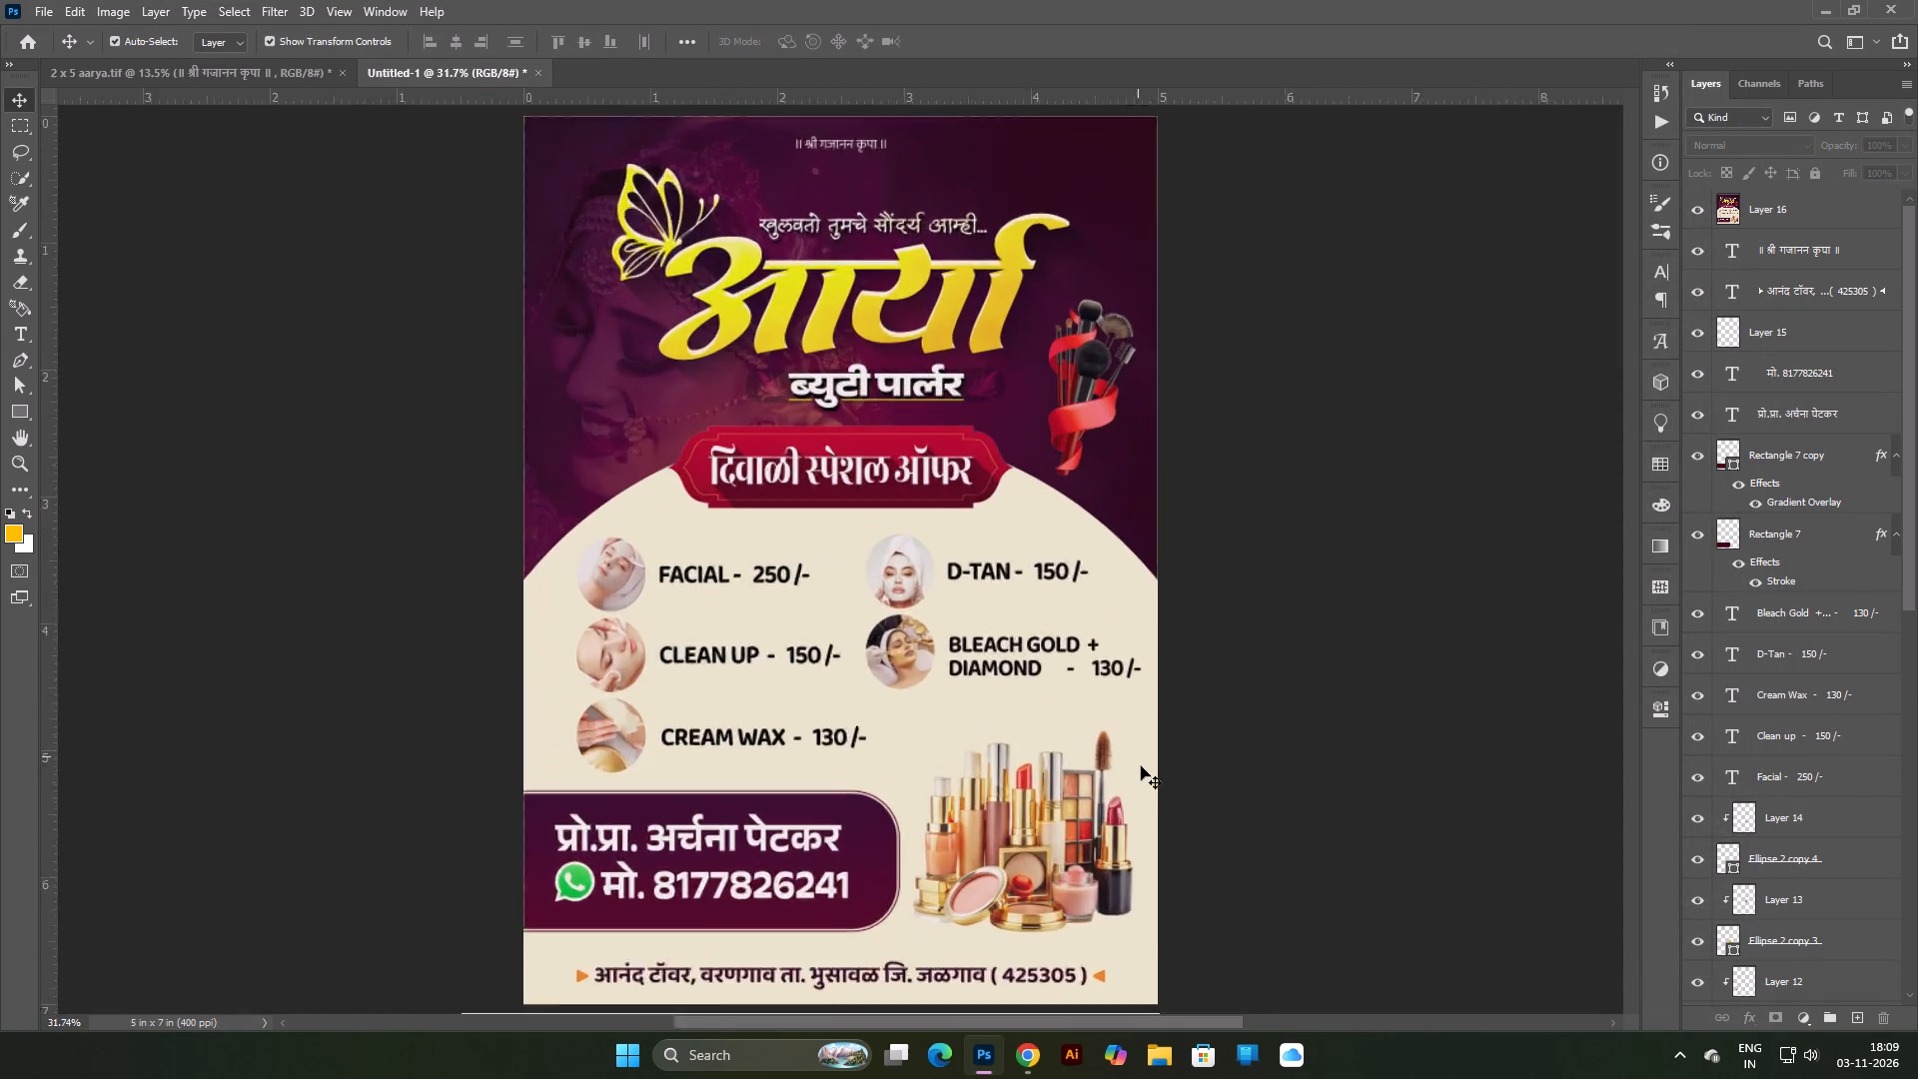
pyautogui.scroll(2, 1141, 766)
pyautogui.scroll(-5, 1141, 766)
# Export the poster as a 2000 x 2800 px JPG at 100% quality to drive F:, named "aarya 01".
pyautogui.click(39, 10)
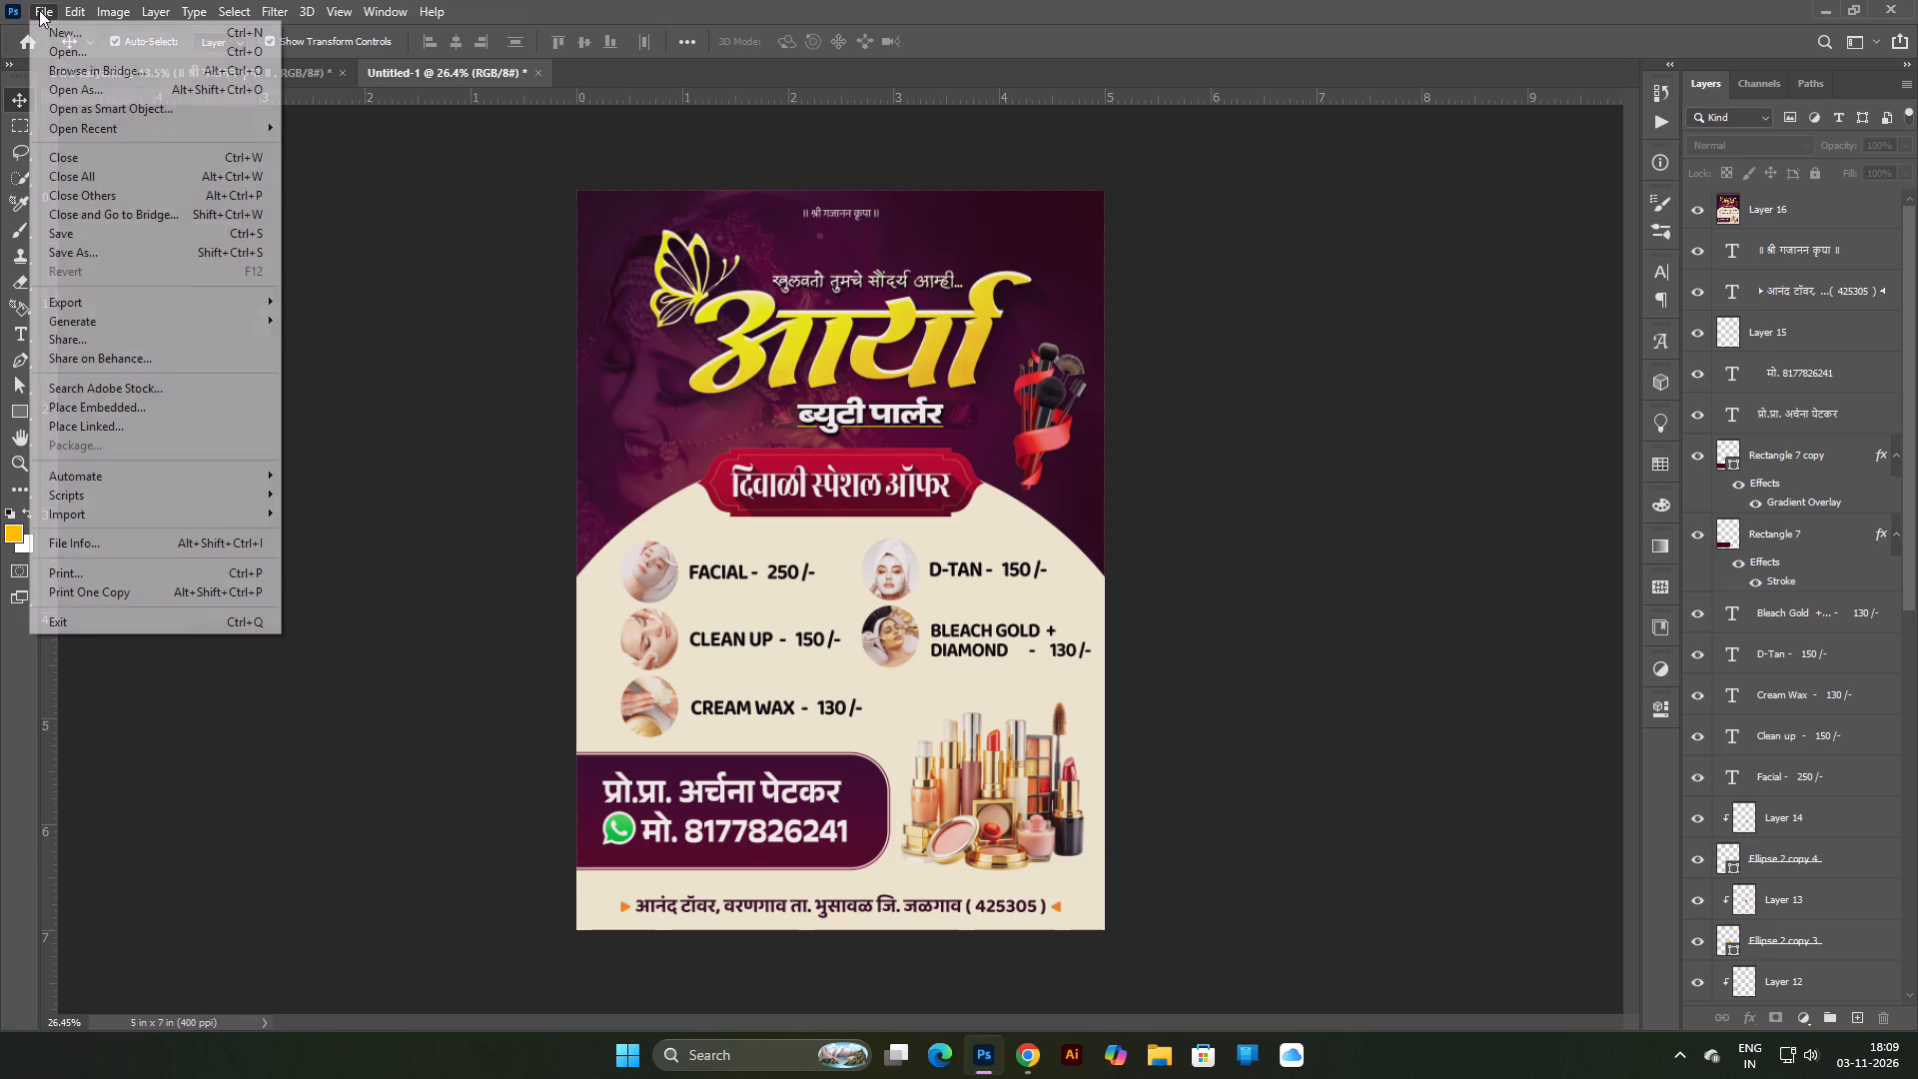
pyautogui.click(133, 299)
pyautogui.click(326, 319)
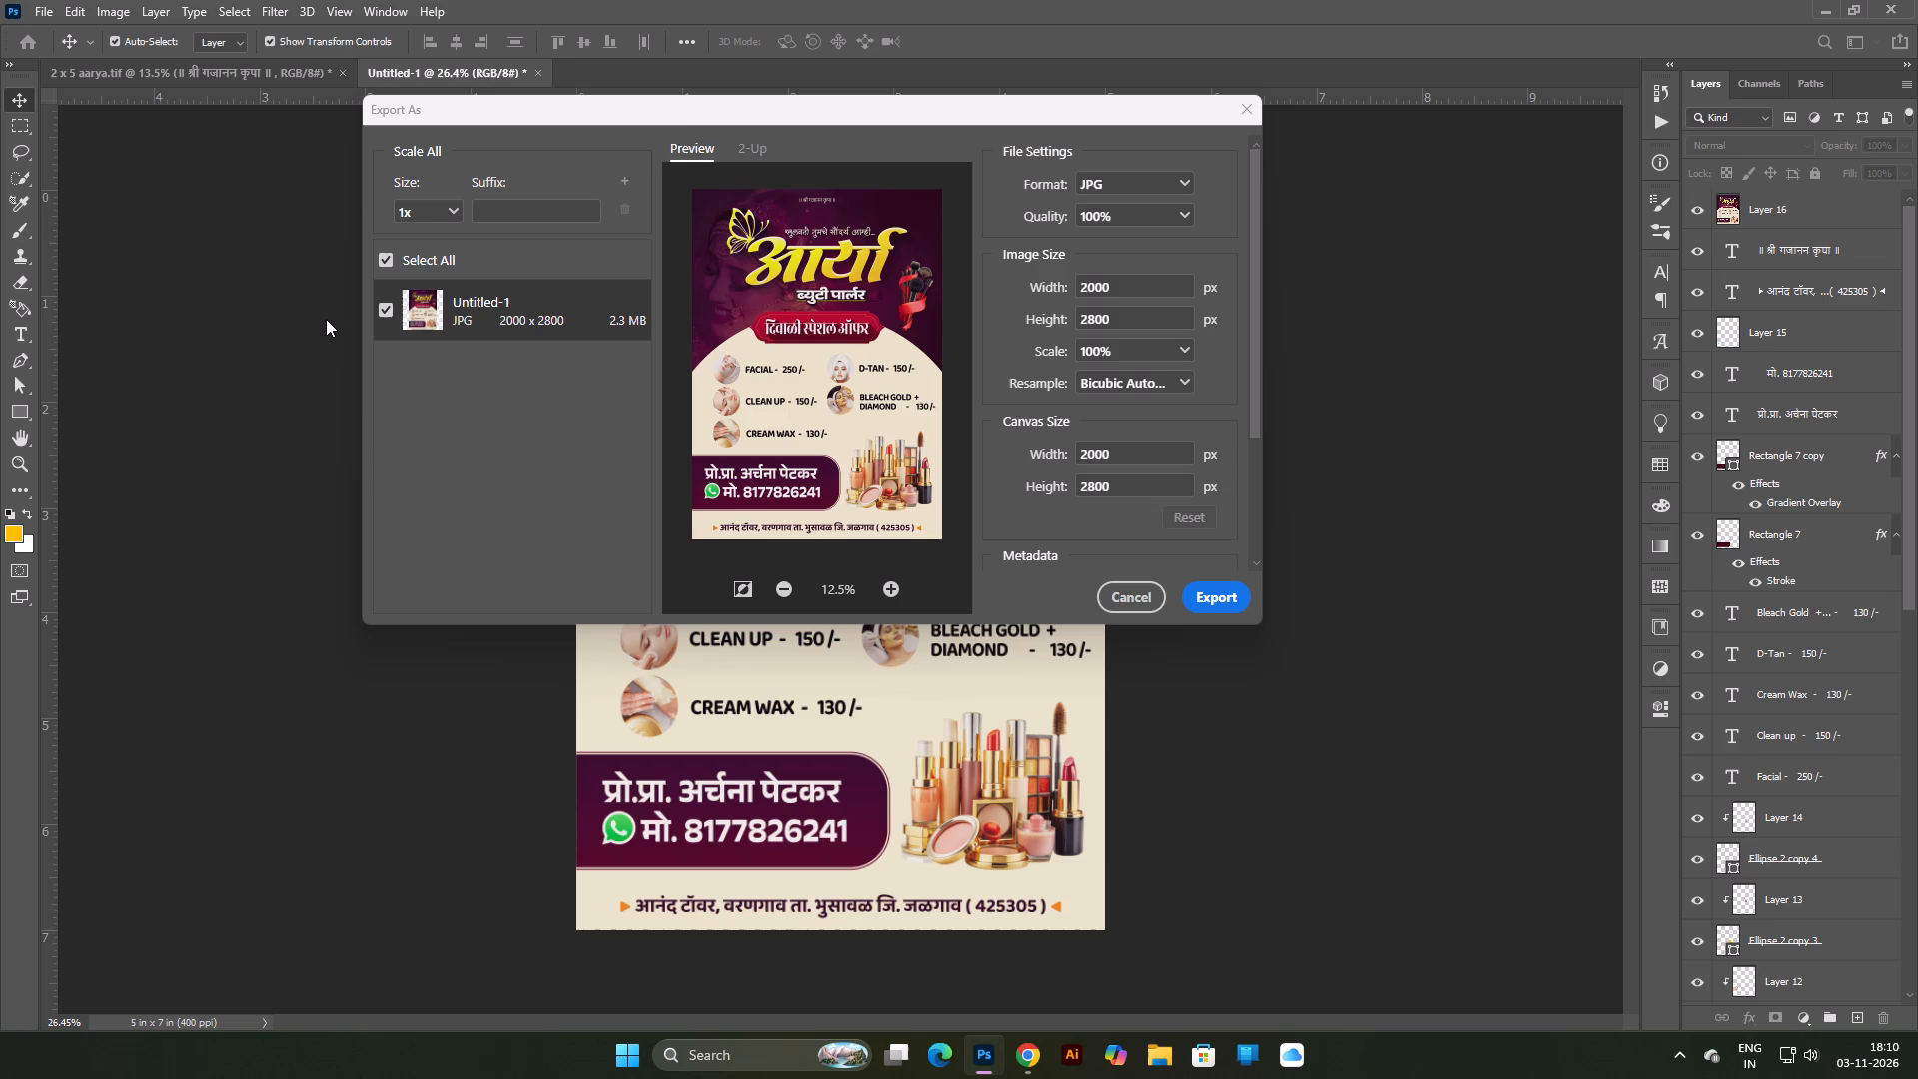
pyautogui.click(1212, 592)
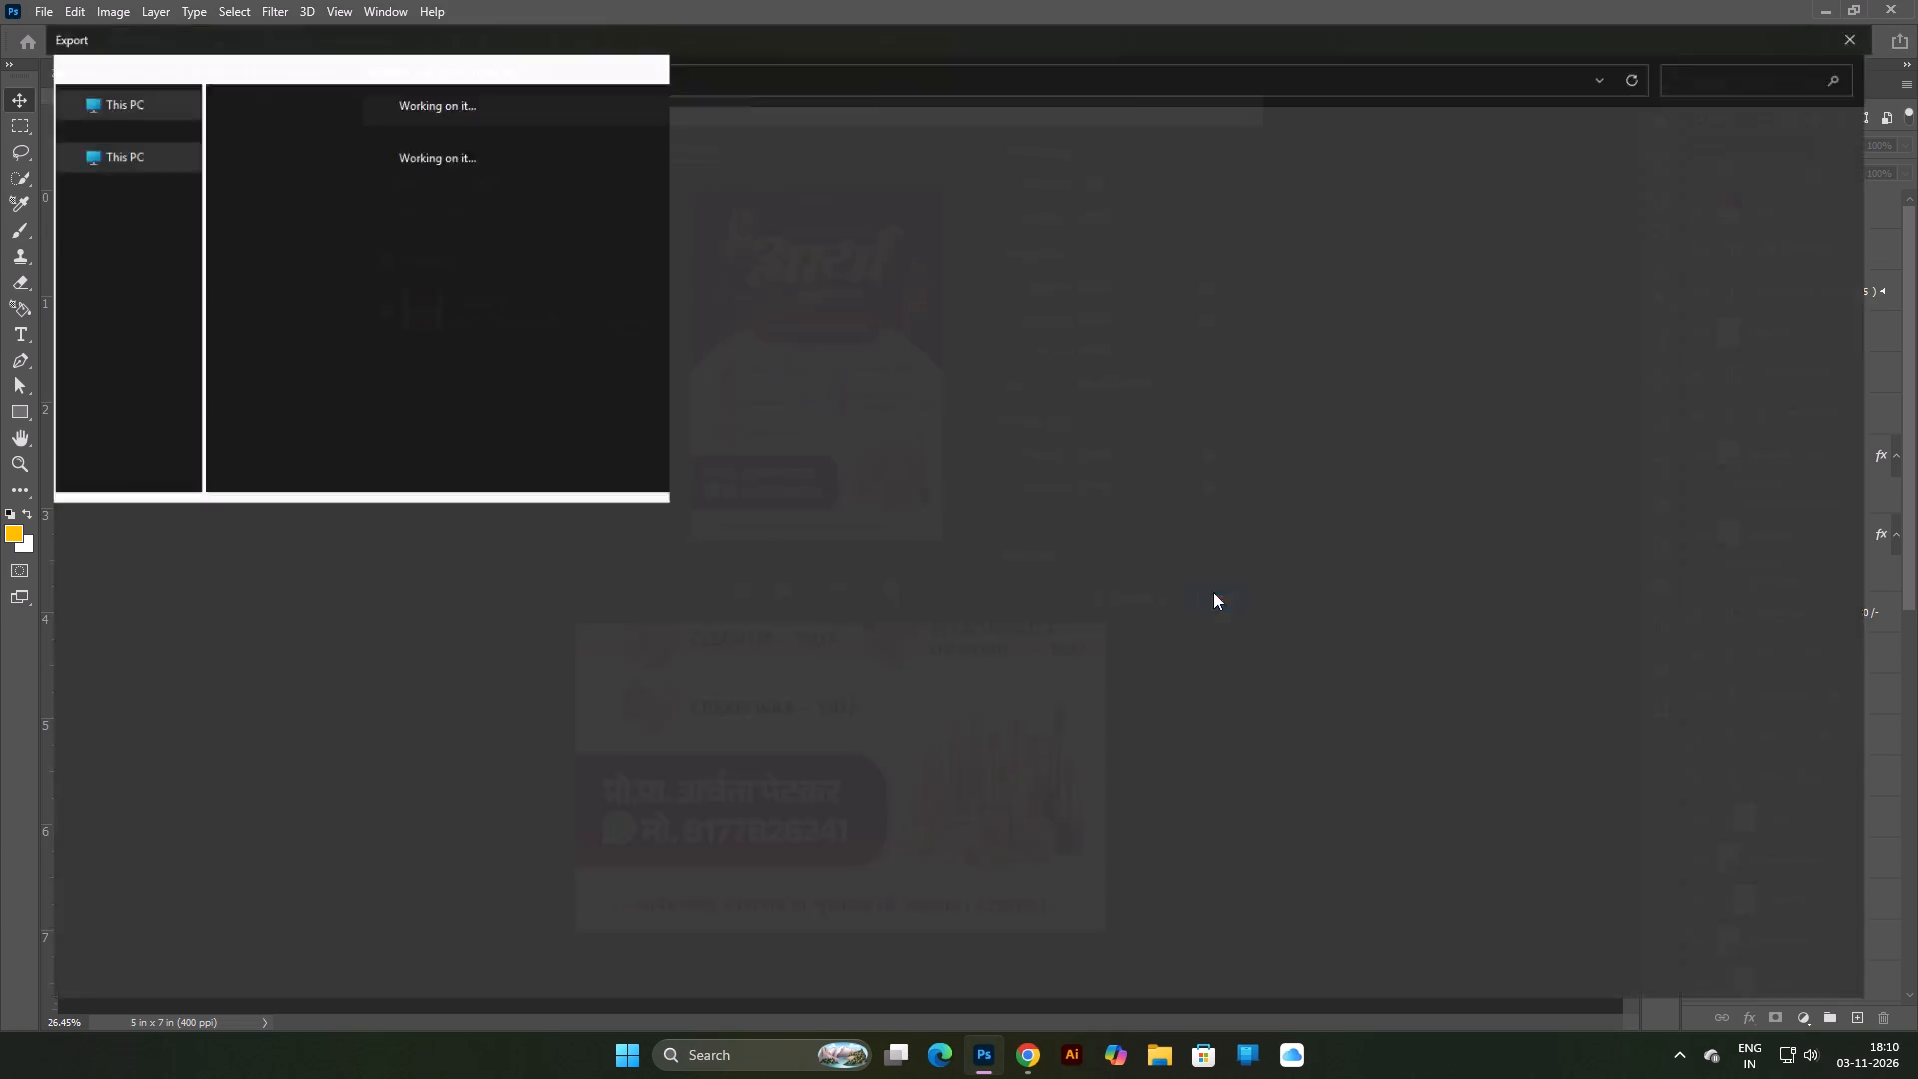
pyautogui.scroll(-2, 1032, 673)
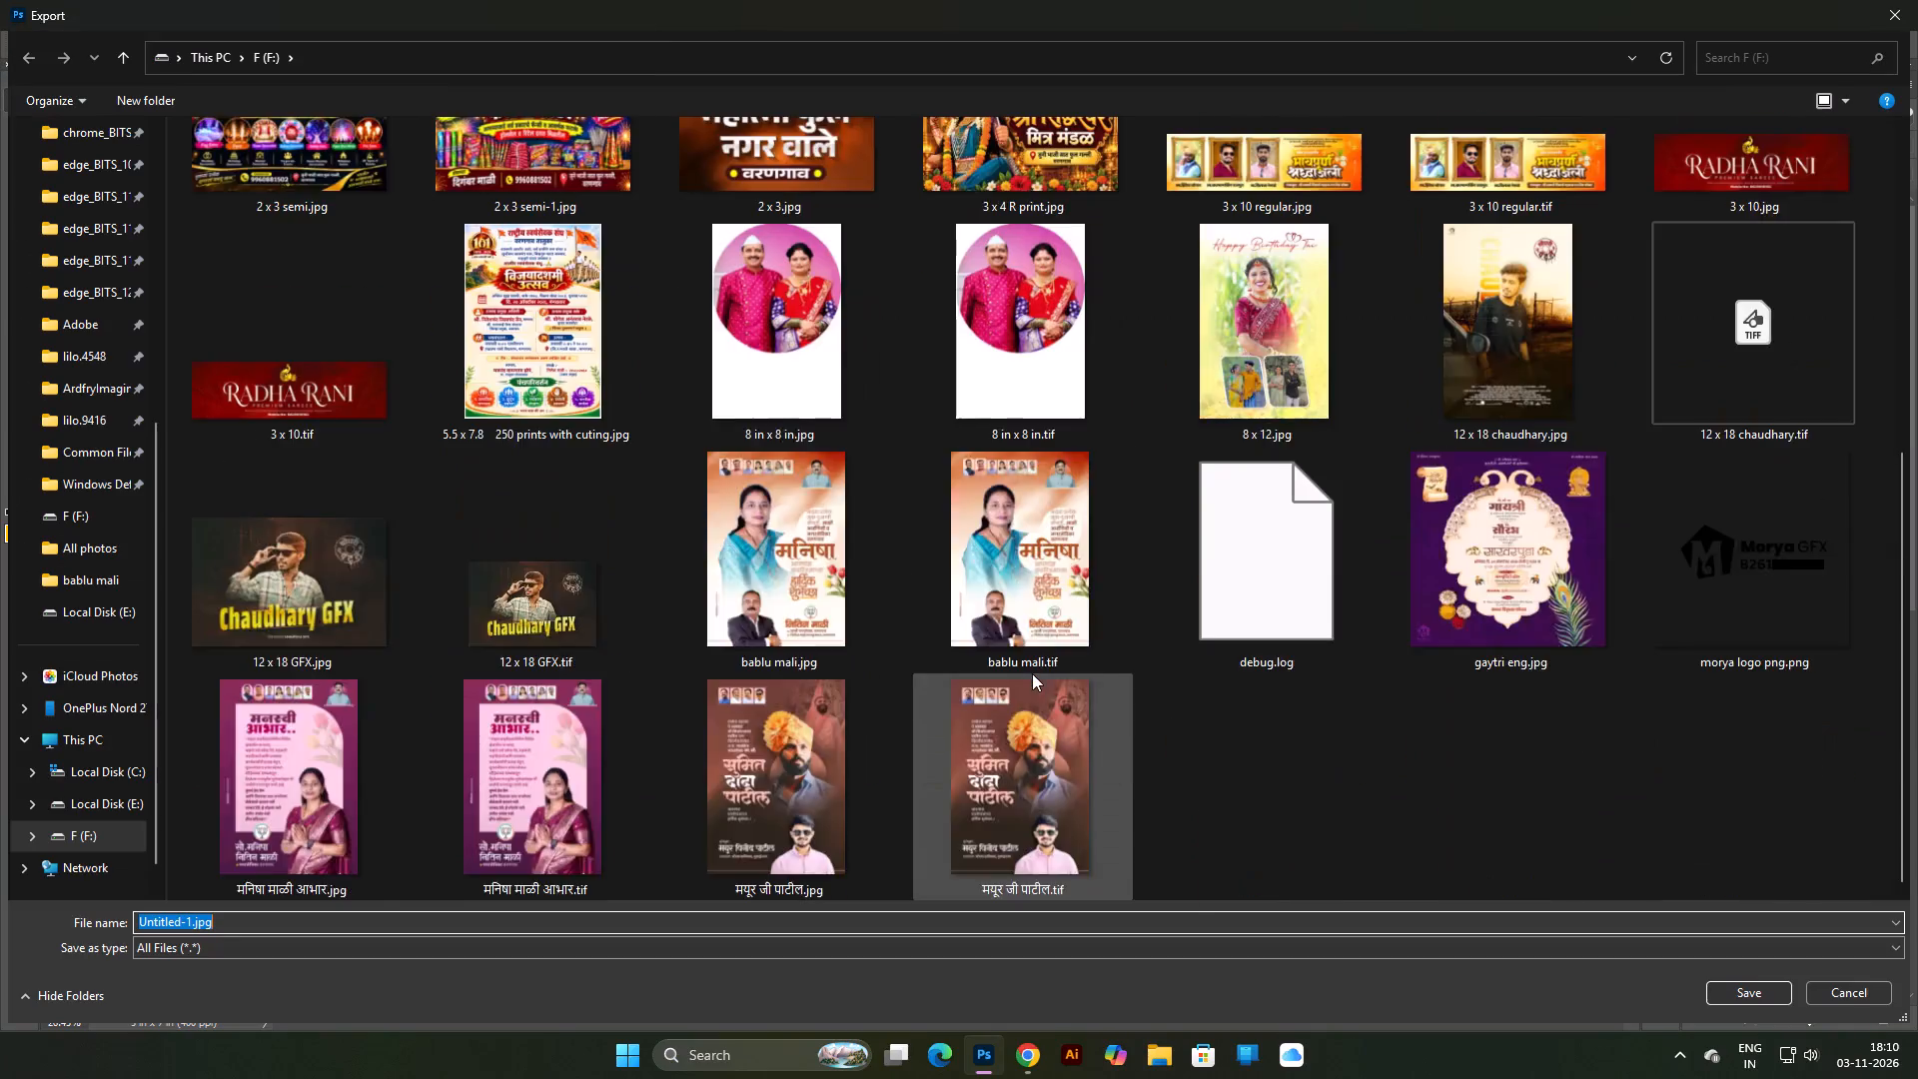
pyautogui.scroll(1, 1043, 649)
pyautogui.scroll(-3, 863, 659)
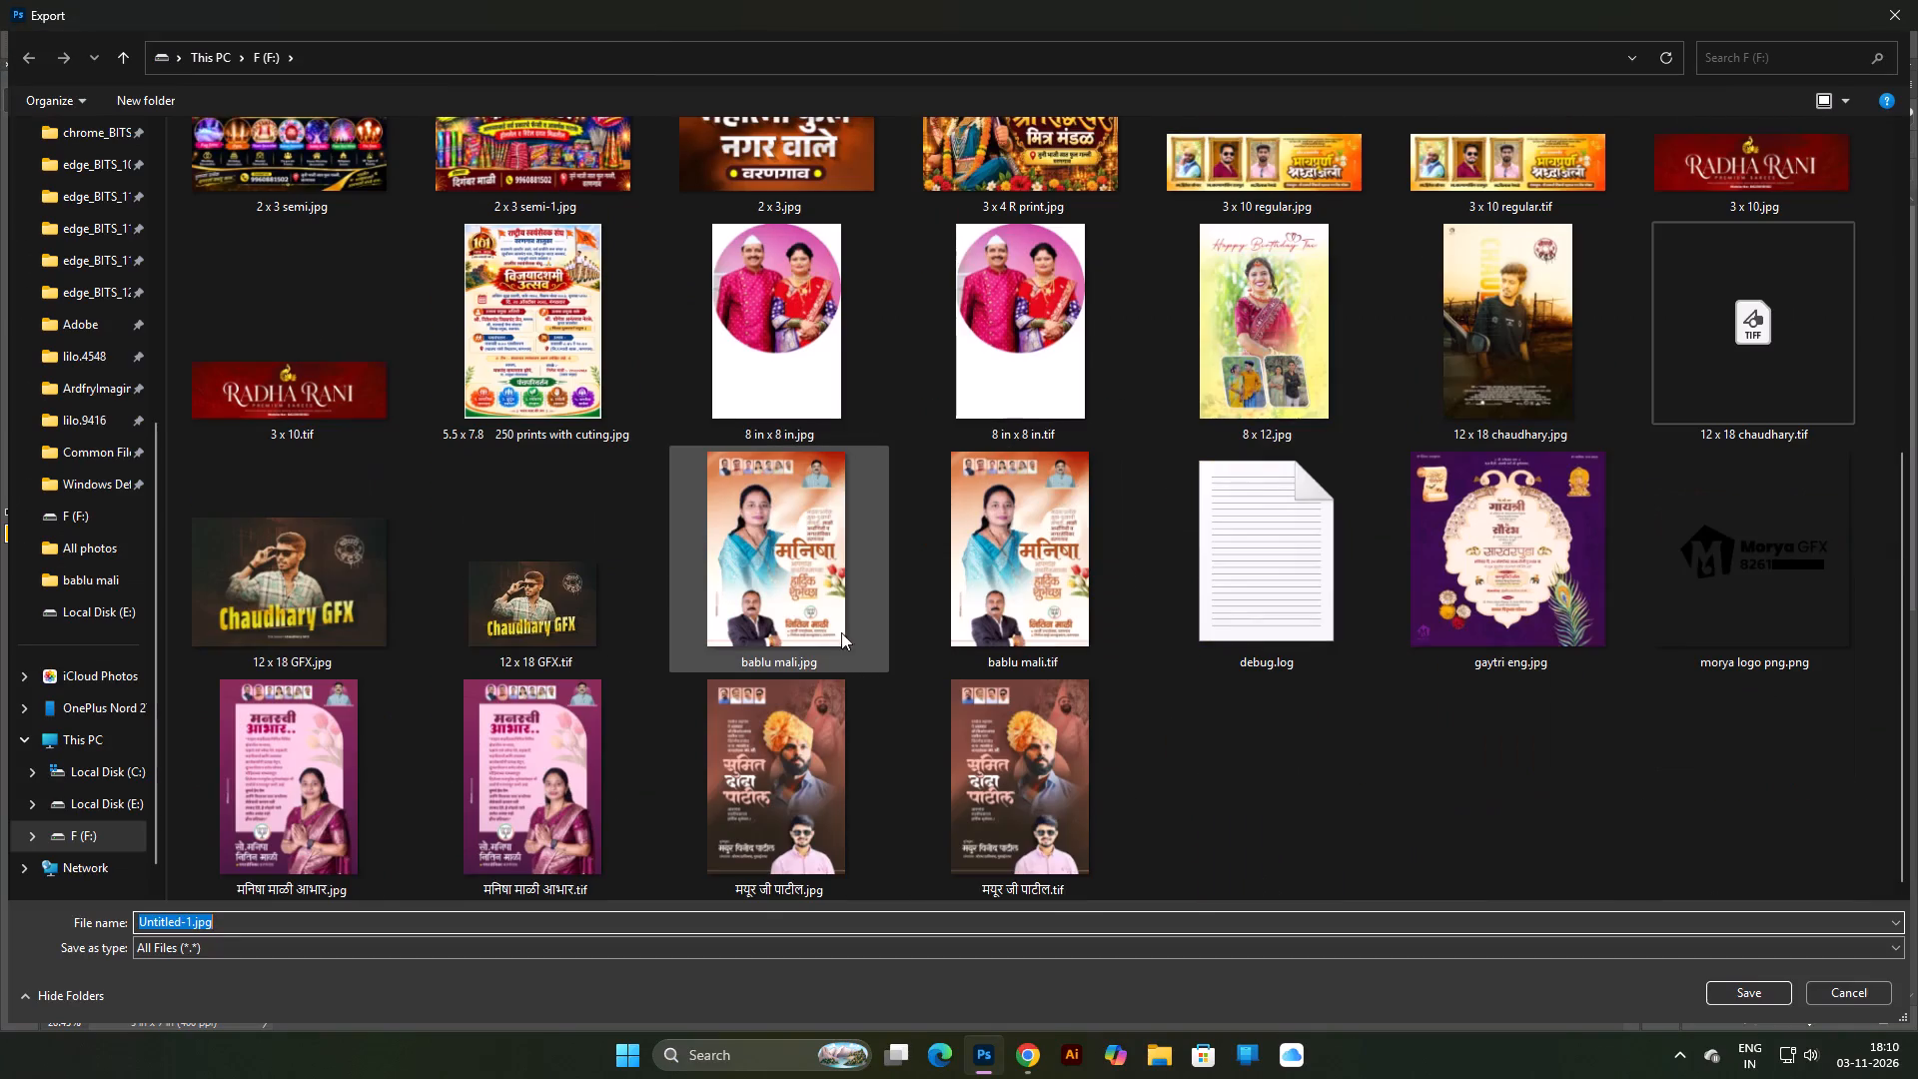
pyautogui.write('aarya')
pyautogui.press('space')
pyautogui.write('01')
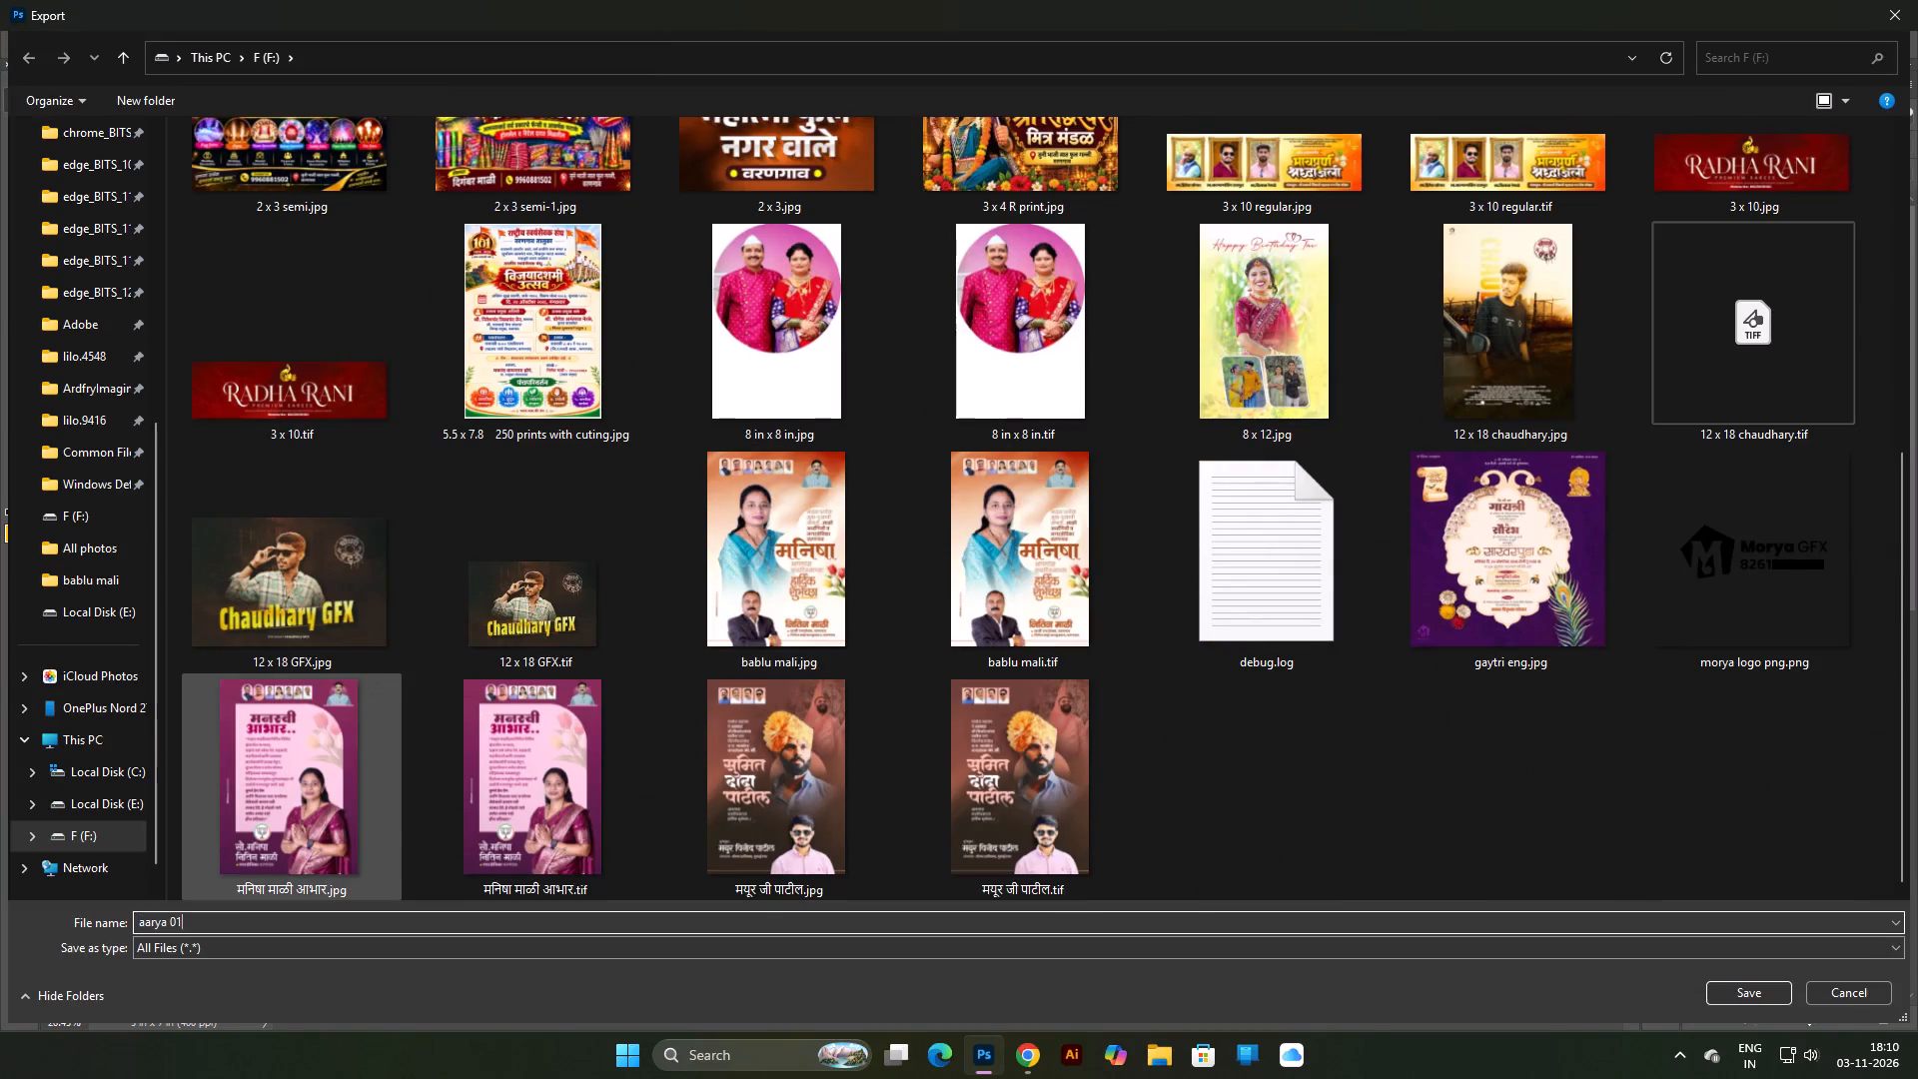
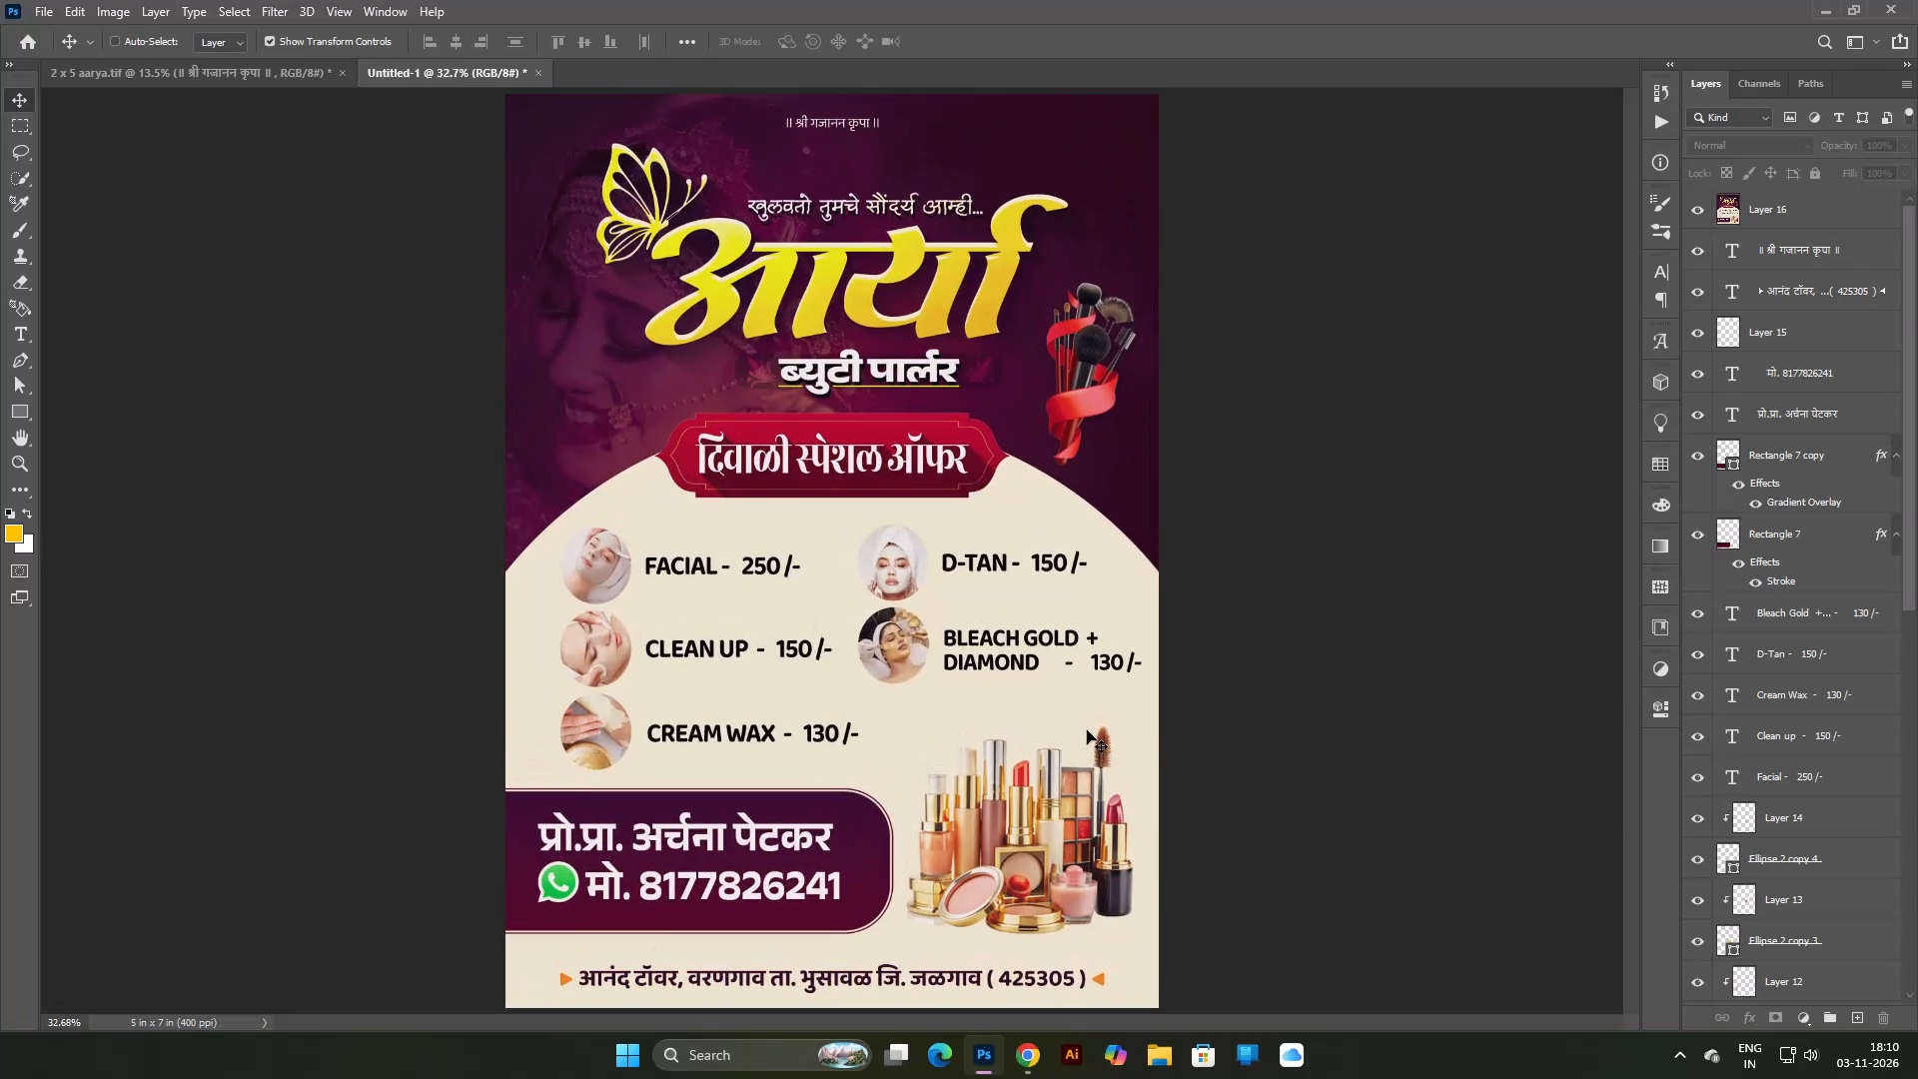
# Show the finished poster in full-screen mode on a plain black background, fitted to the screen.
pyautogui.write('fff')
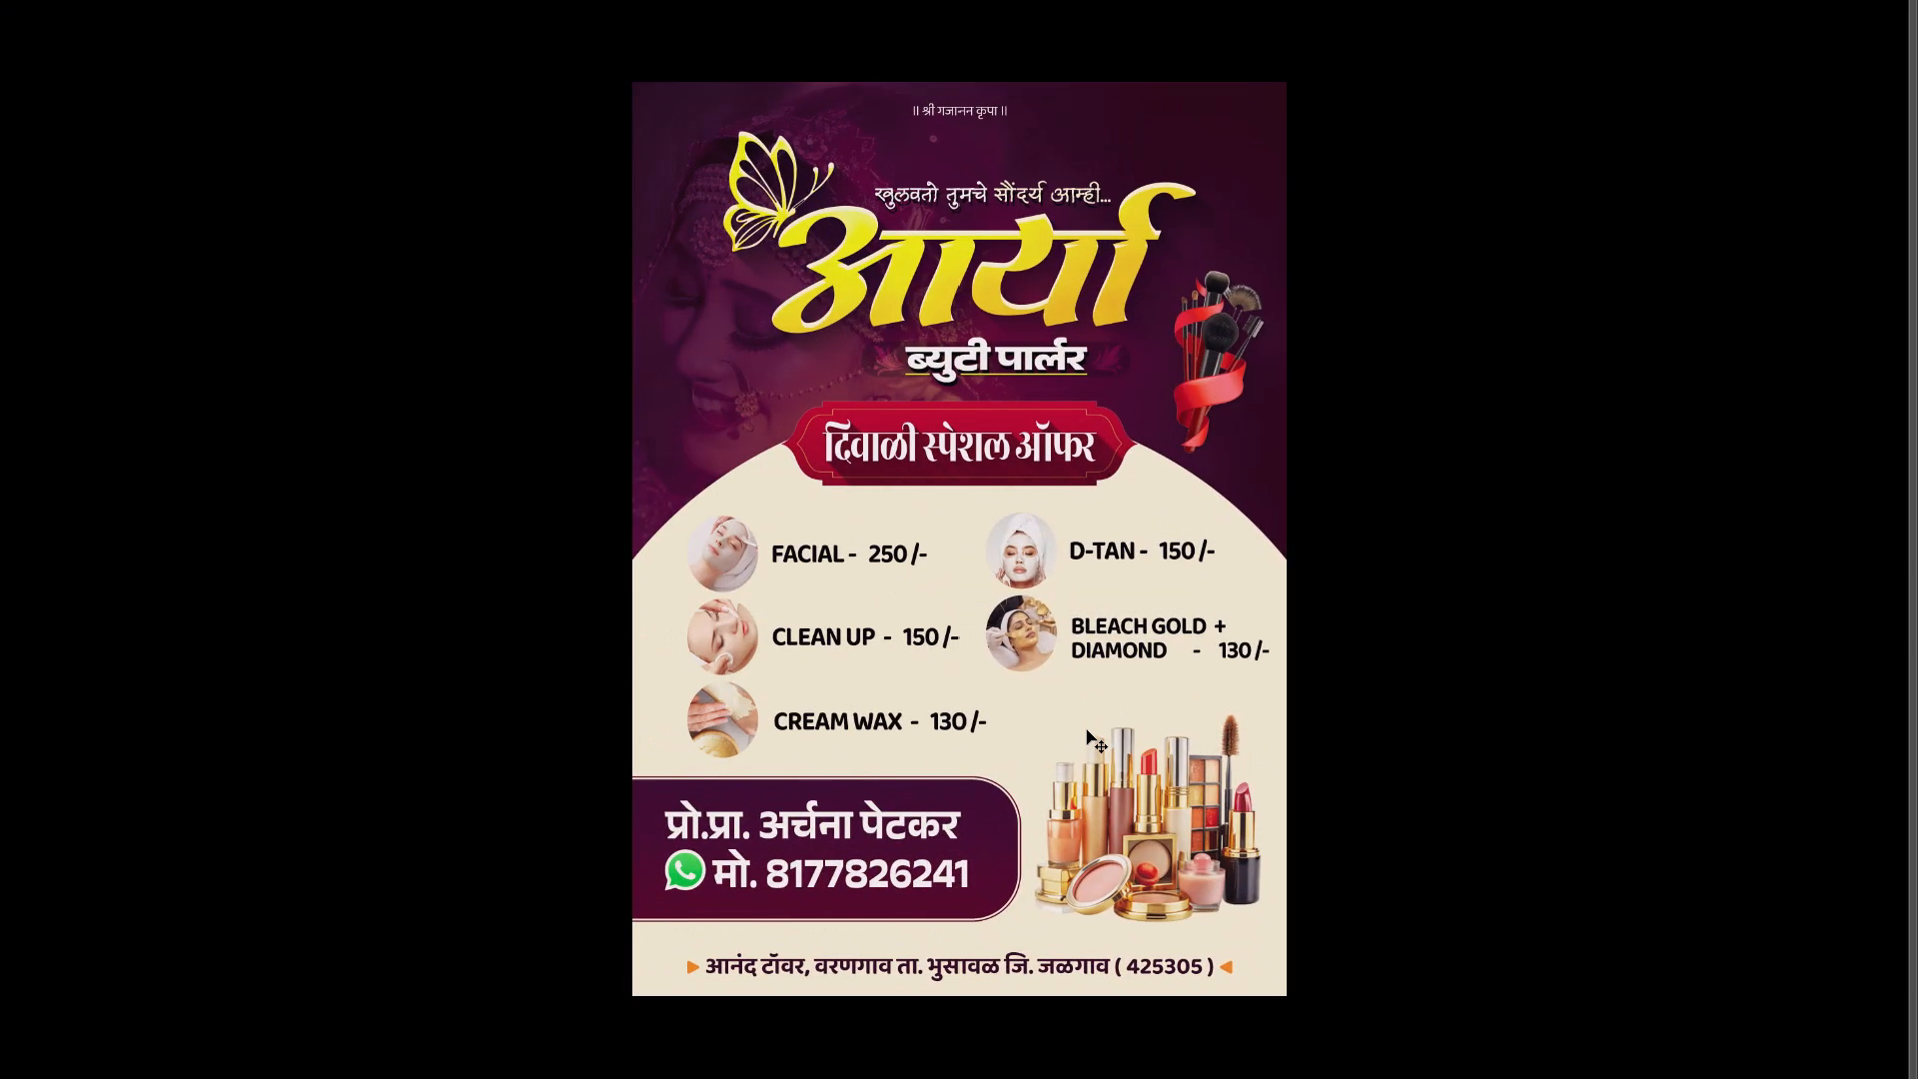
pyautogui.hotkey('ctrl', '0')
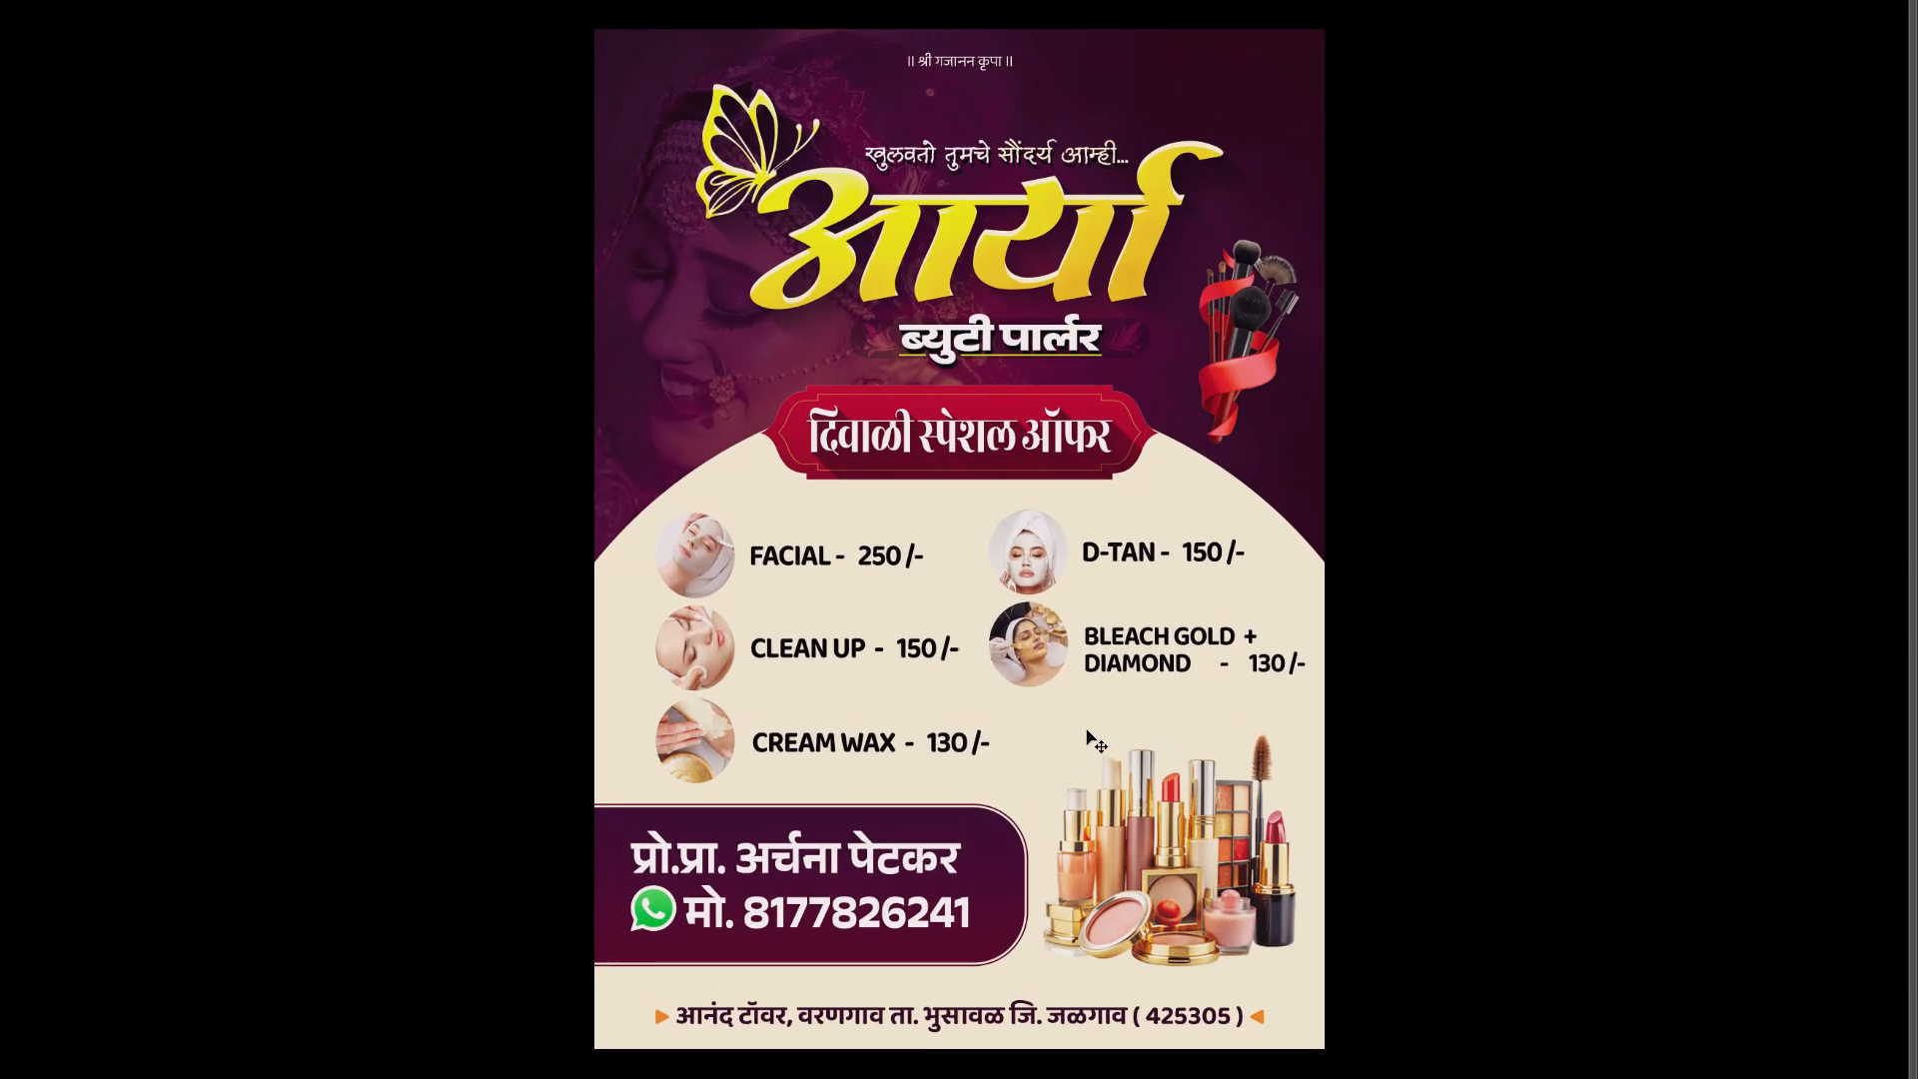
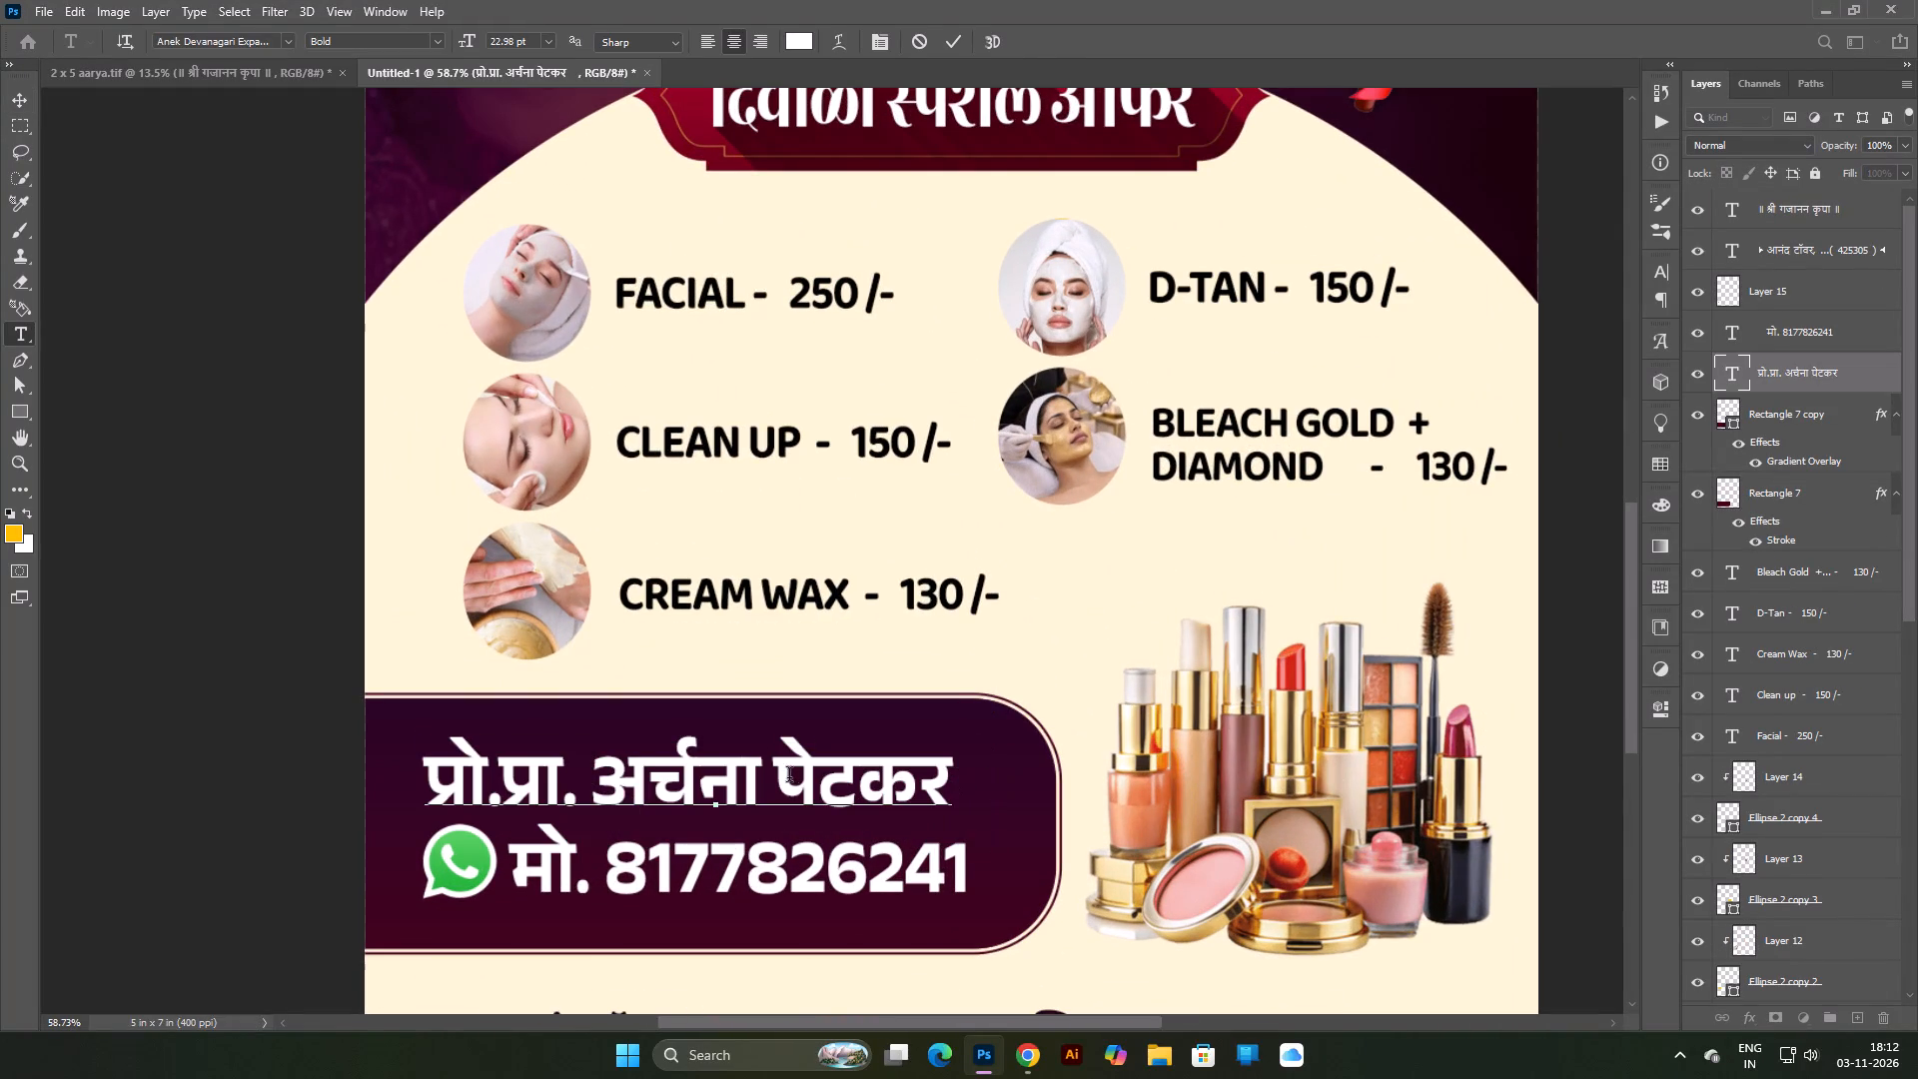
# Open the proprietor name line in the maroon contact panel for editing at the surname.
pyautogui.click(818, 776)
pyautogui.moveTo(829, 776); pyautogui.dragTo(938, 785)
pyautogui.doubleClick(959, 785)
pyautogui.click(849, 787)
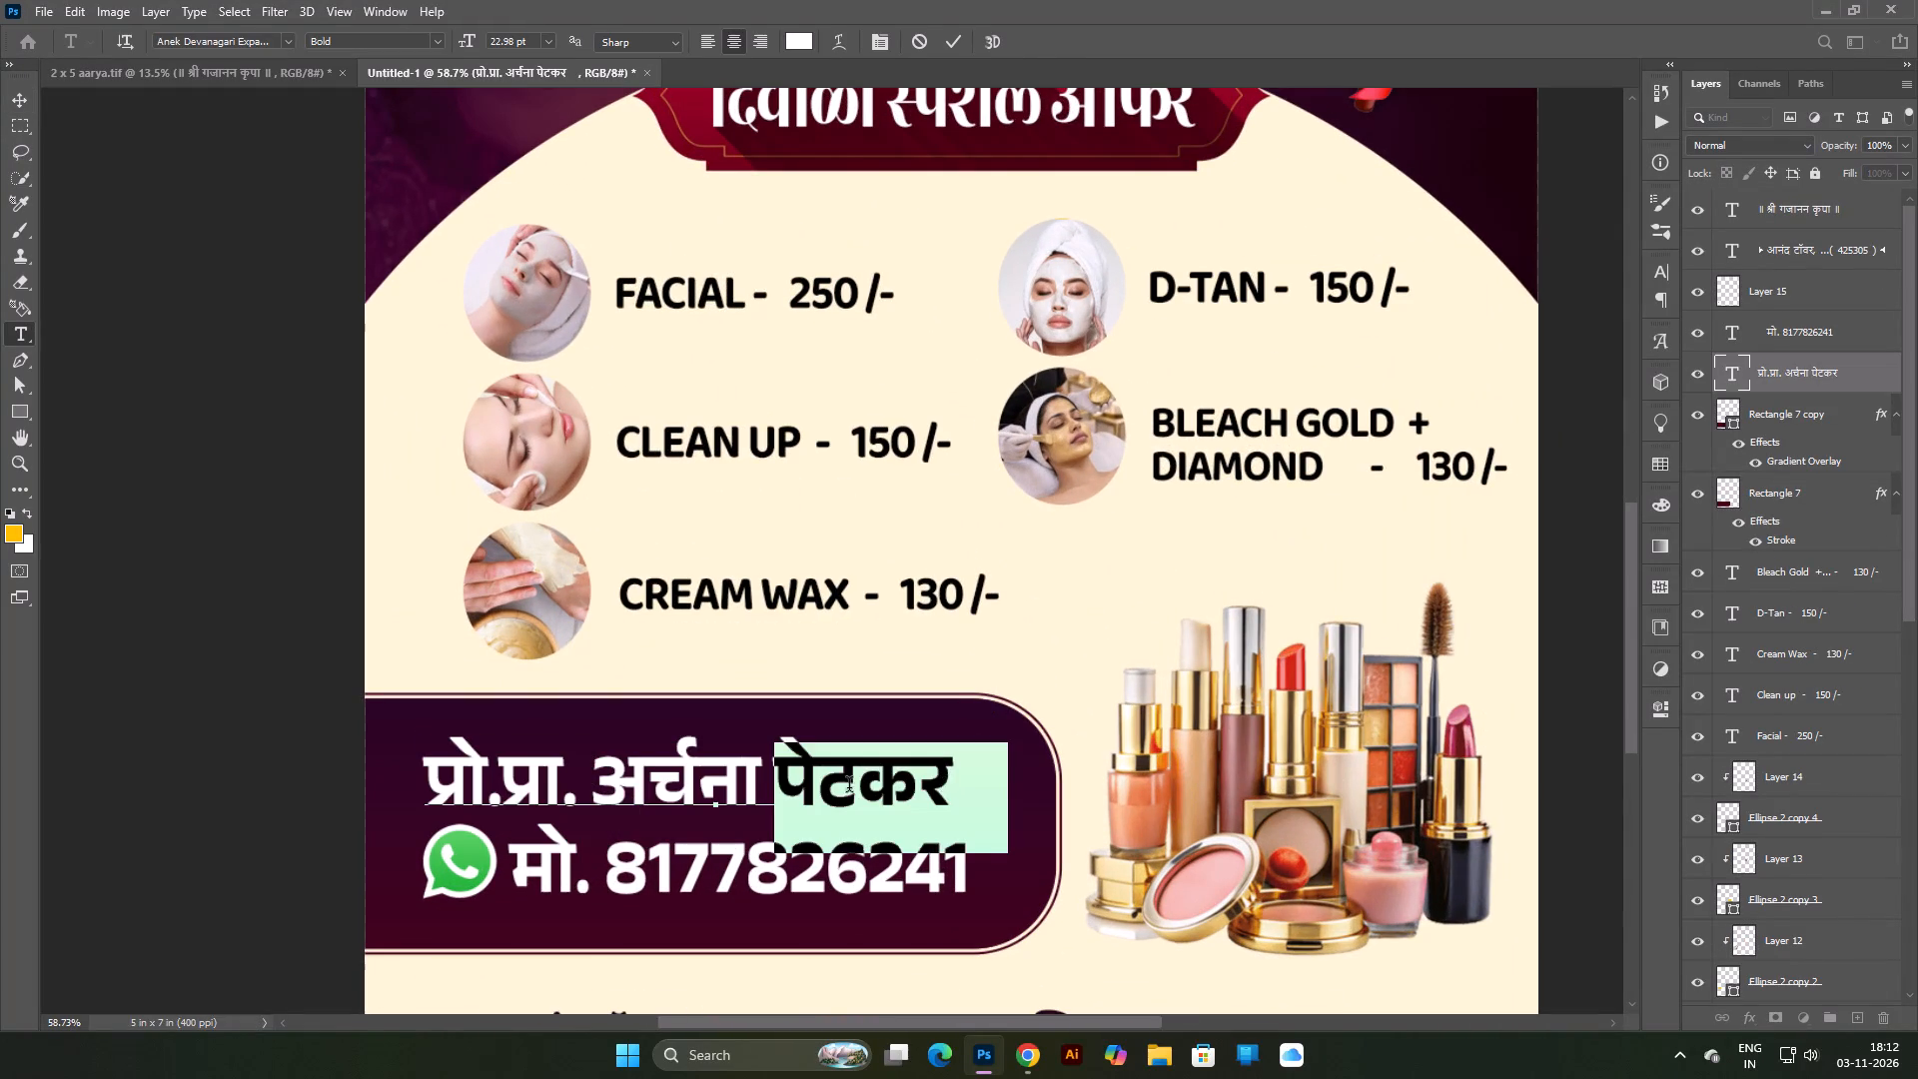
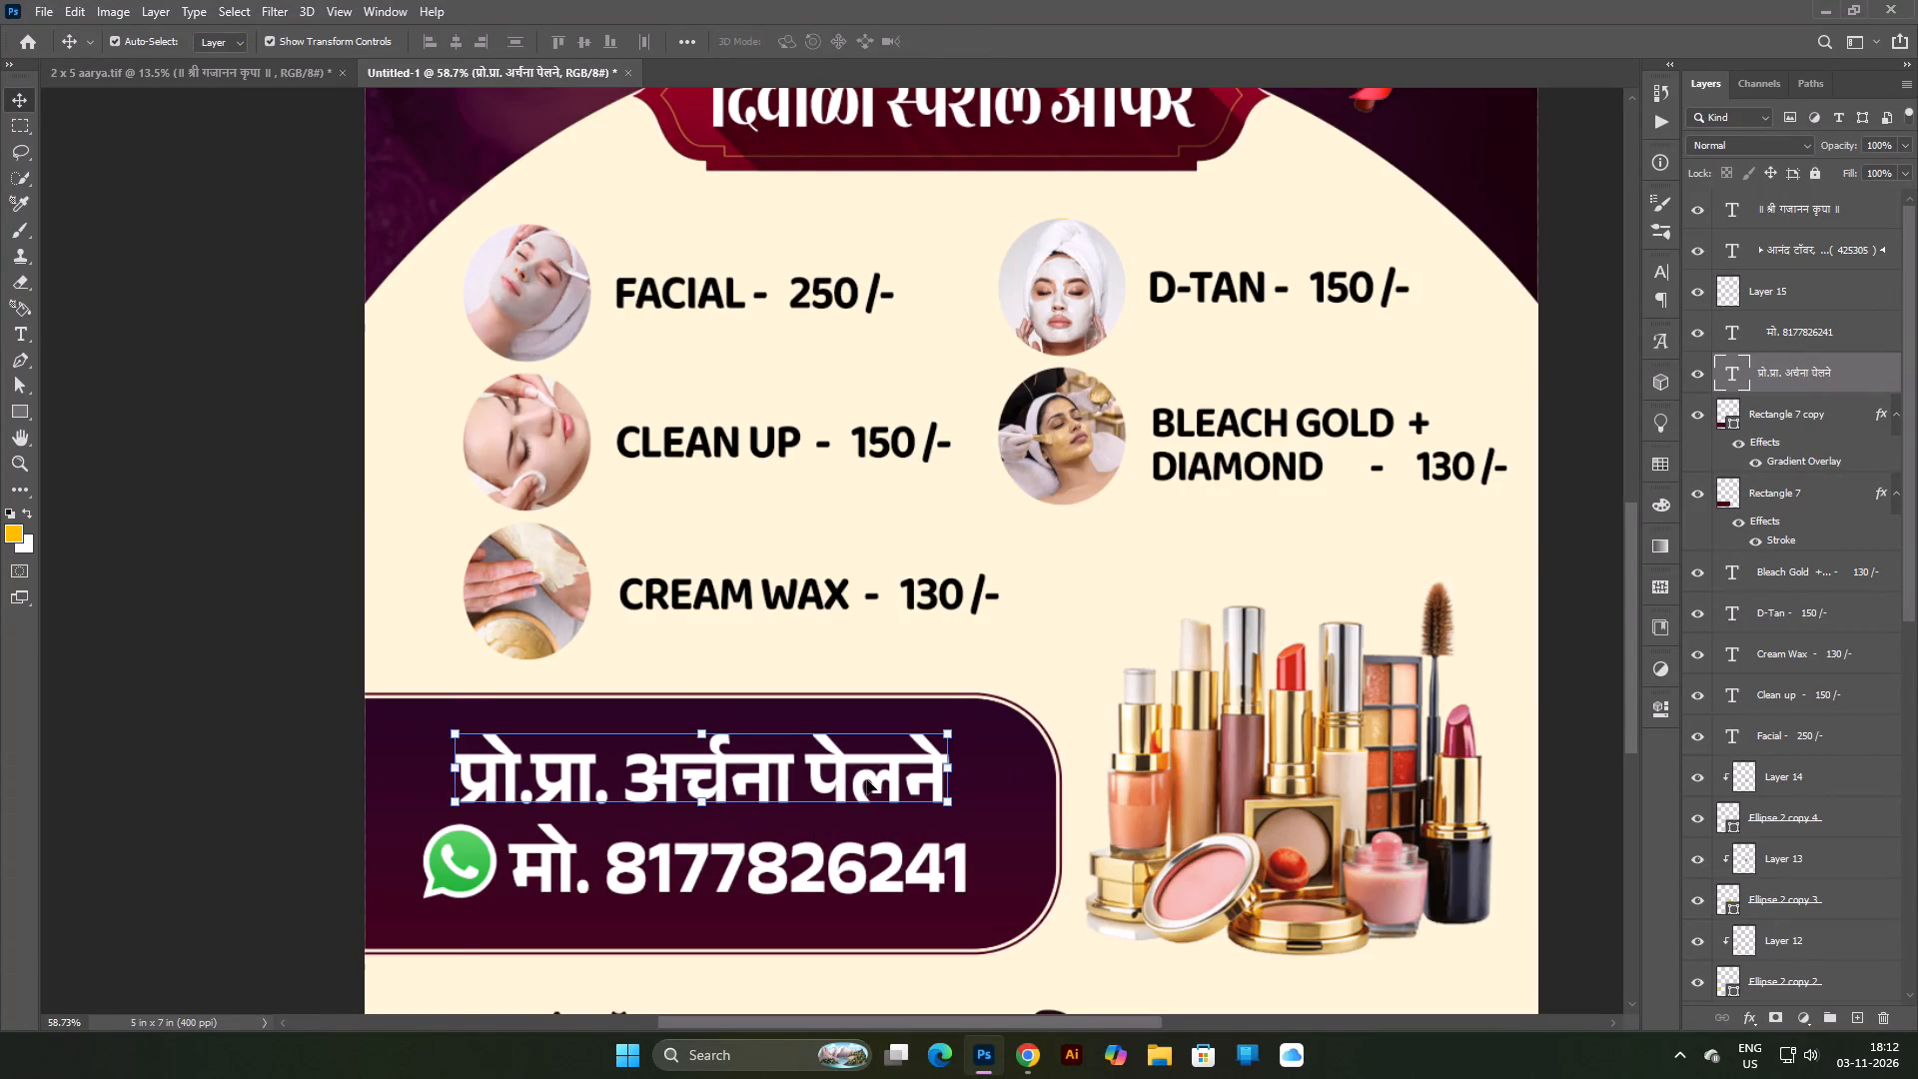
# Open the proprietor's name line in the contact panel for text editing.
pyautogui.press('Return')
pyautogui.click(310, 743)
pyautogui.click(827, 787)
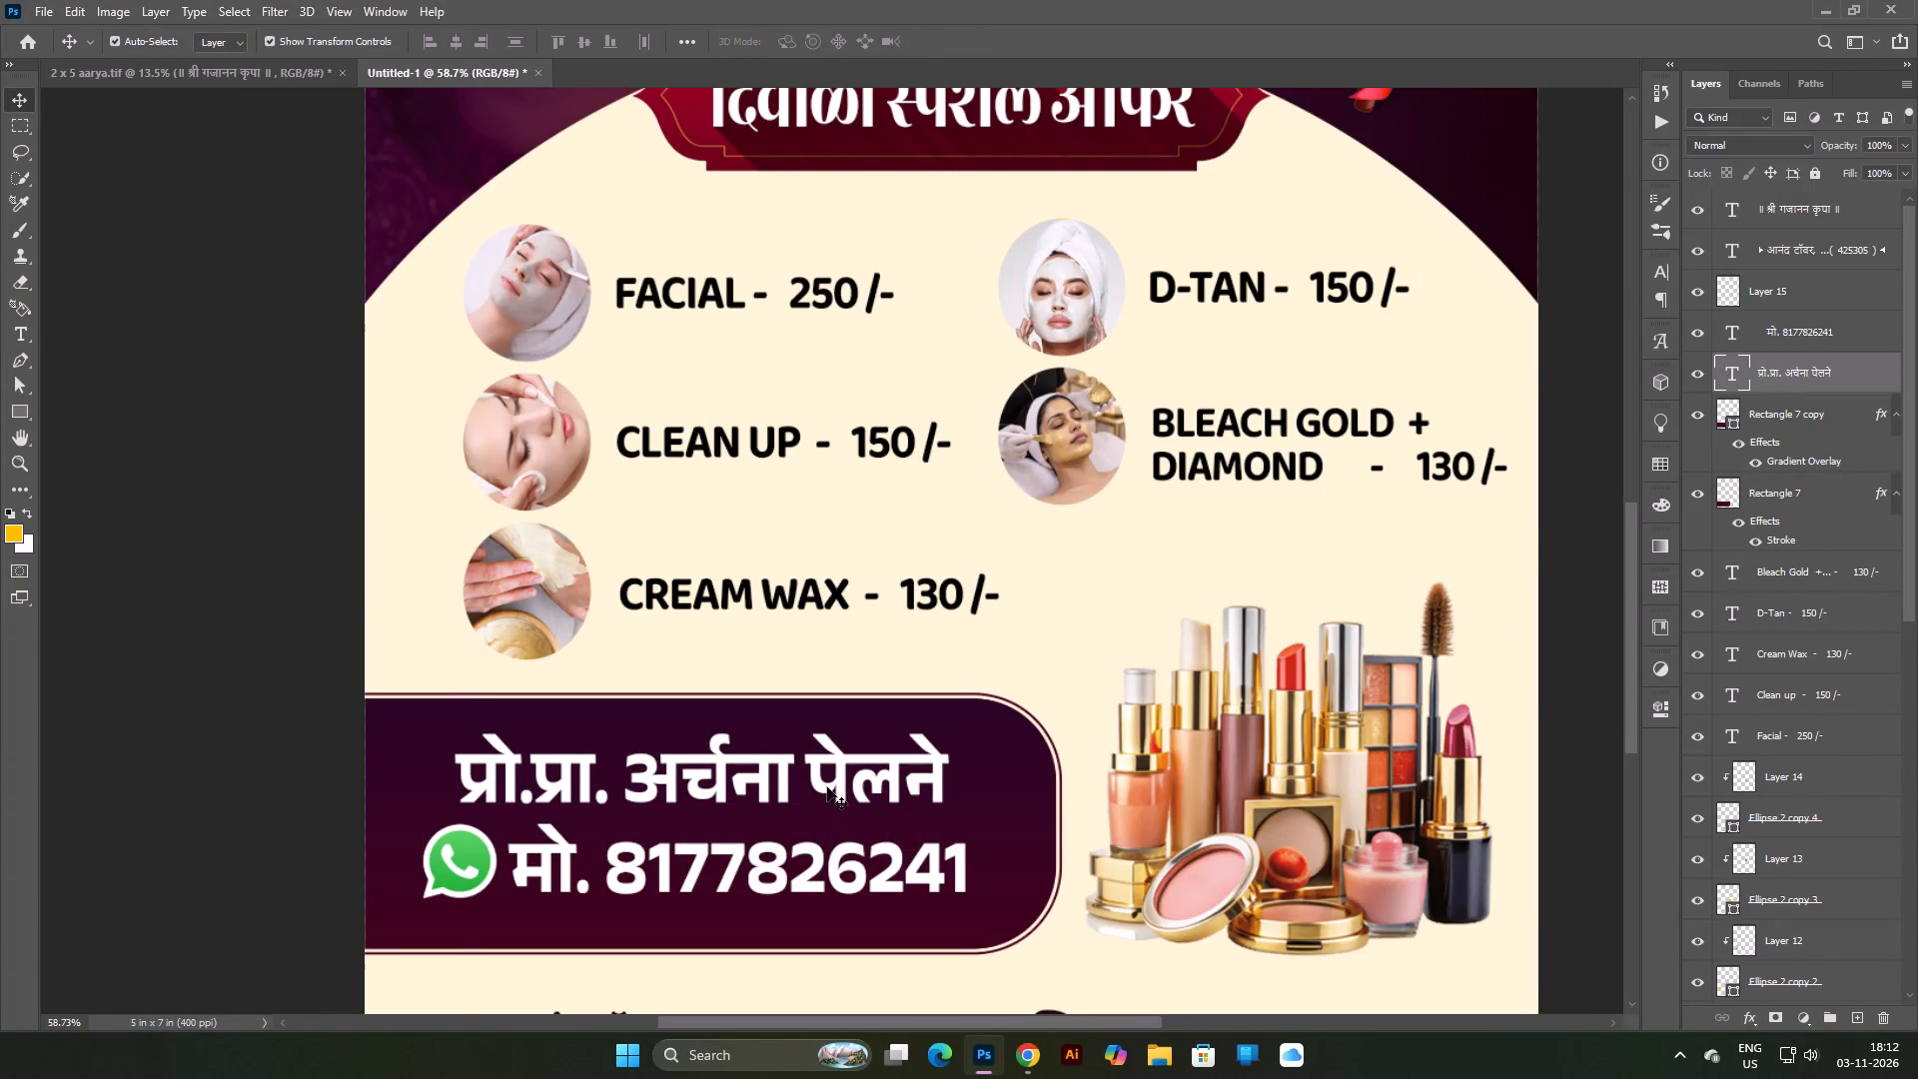
pyautogui.doubleClick(827, 794)
pyautogui.press('Return')
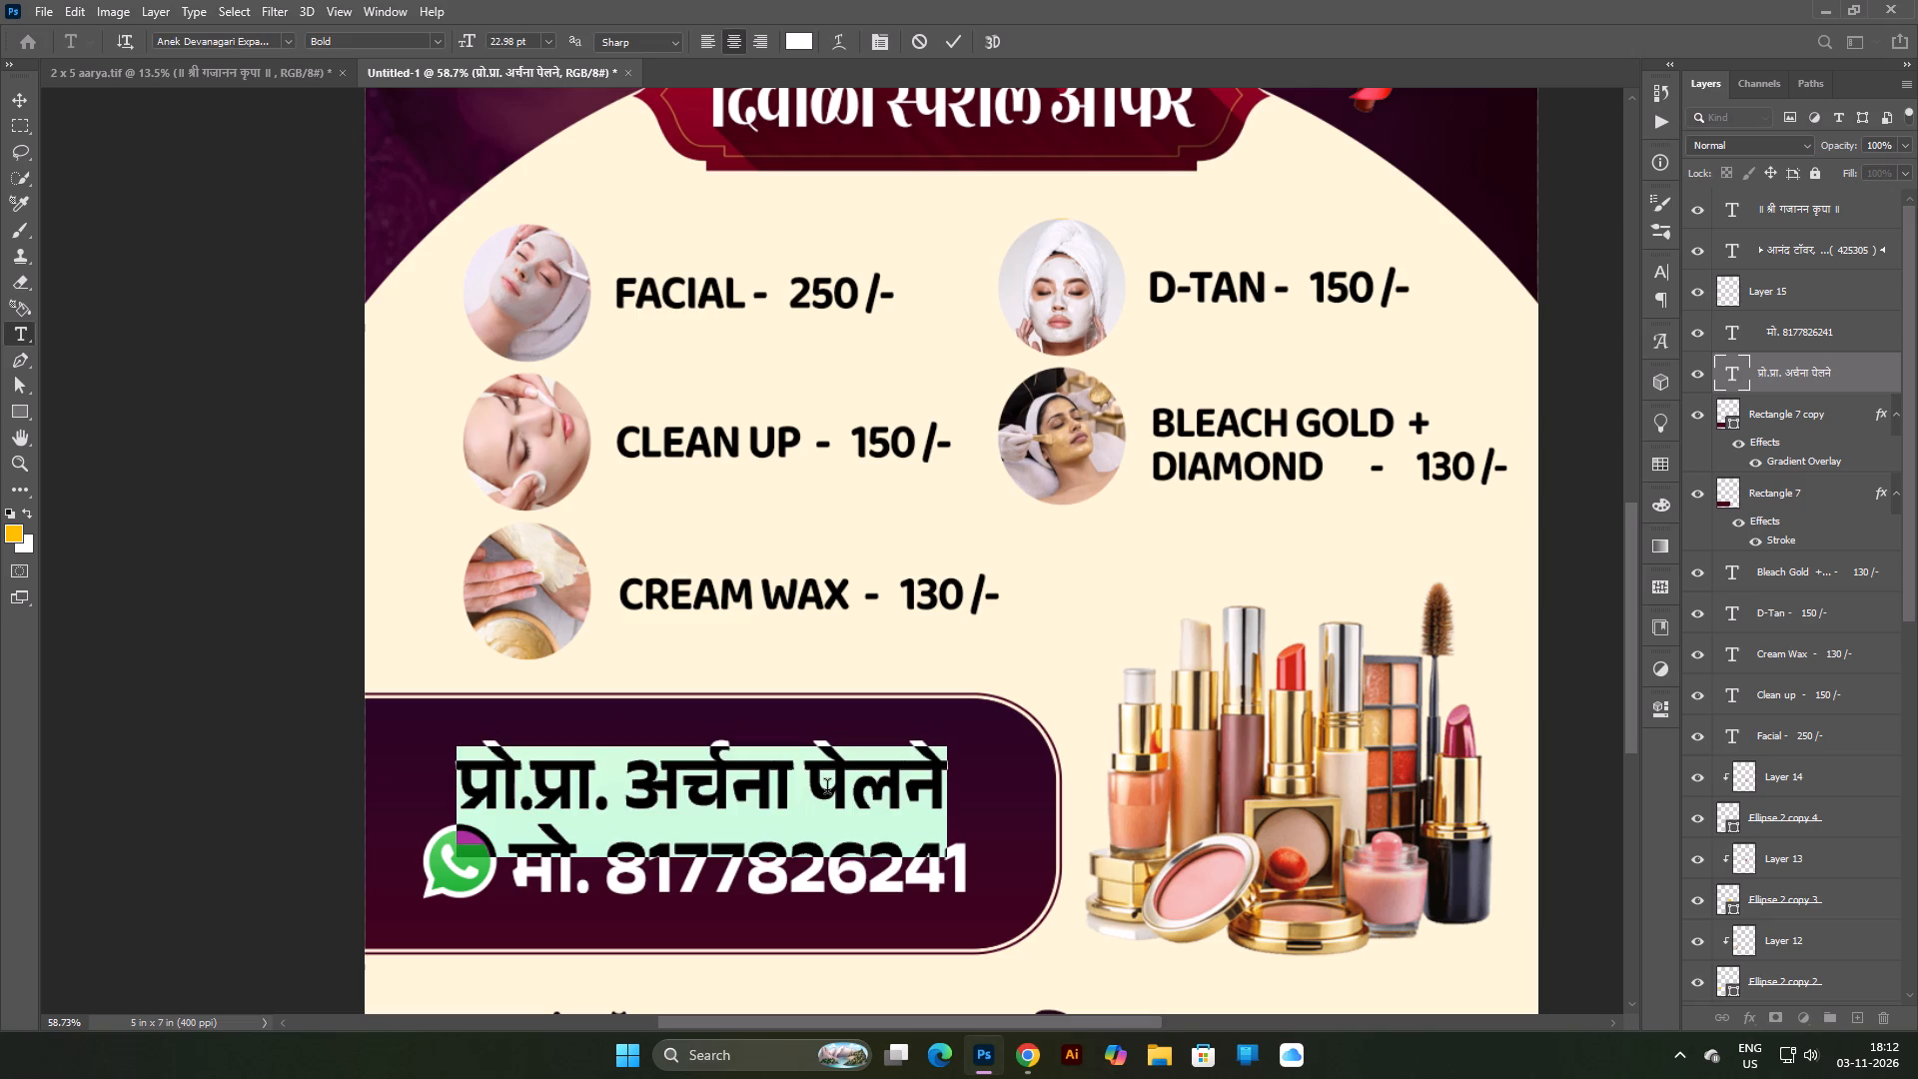
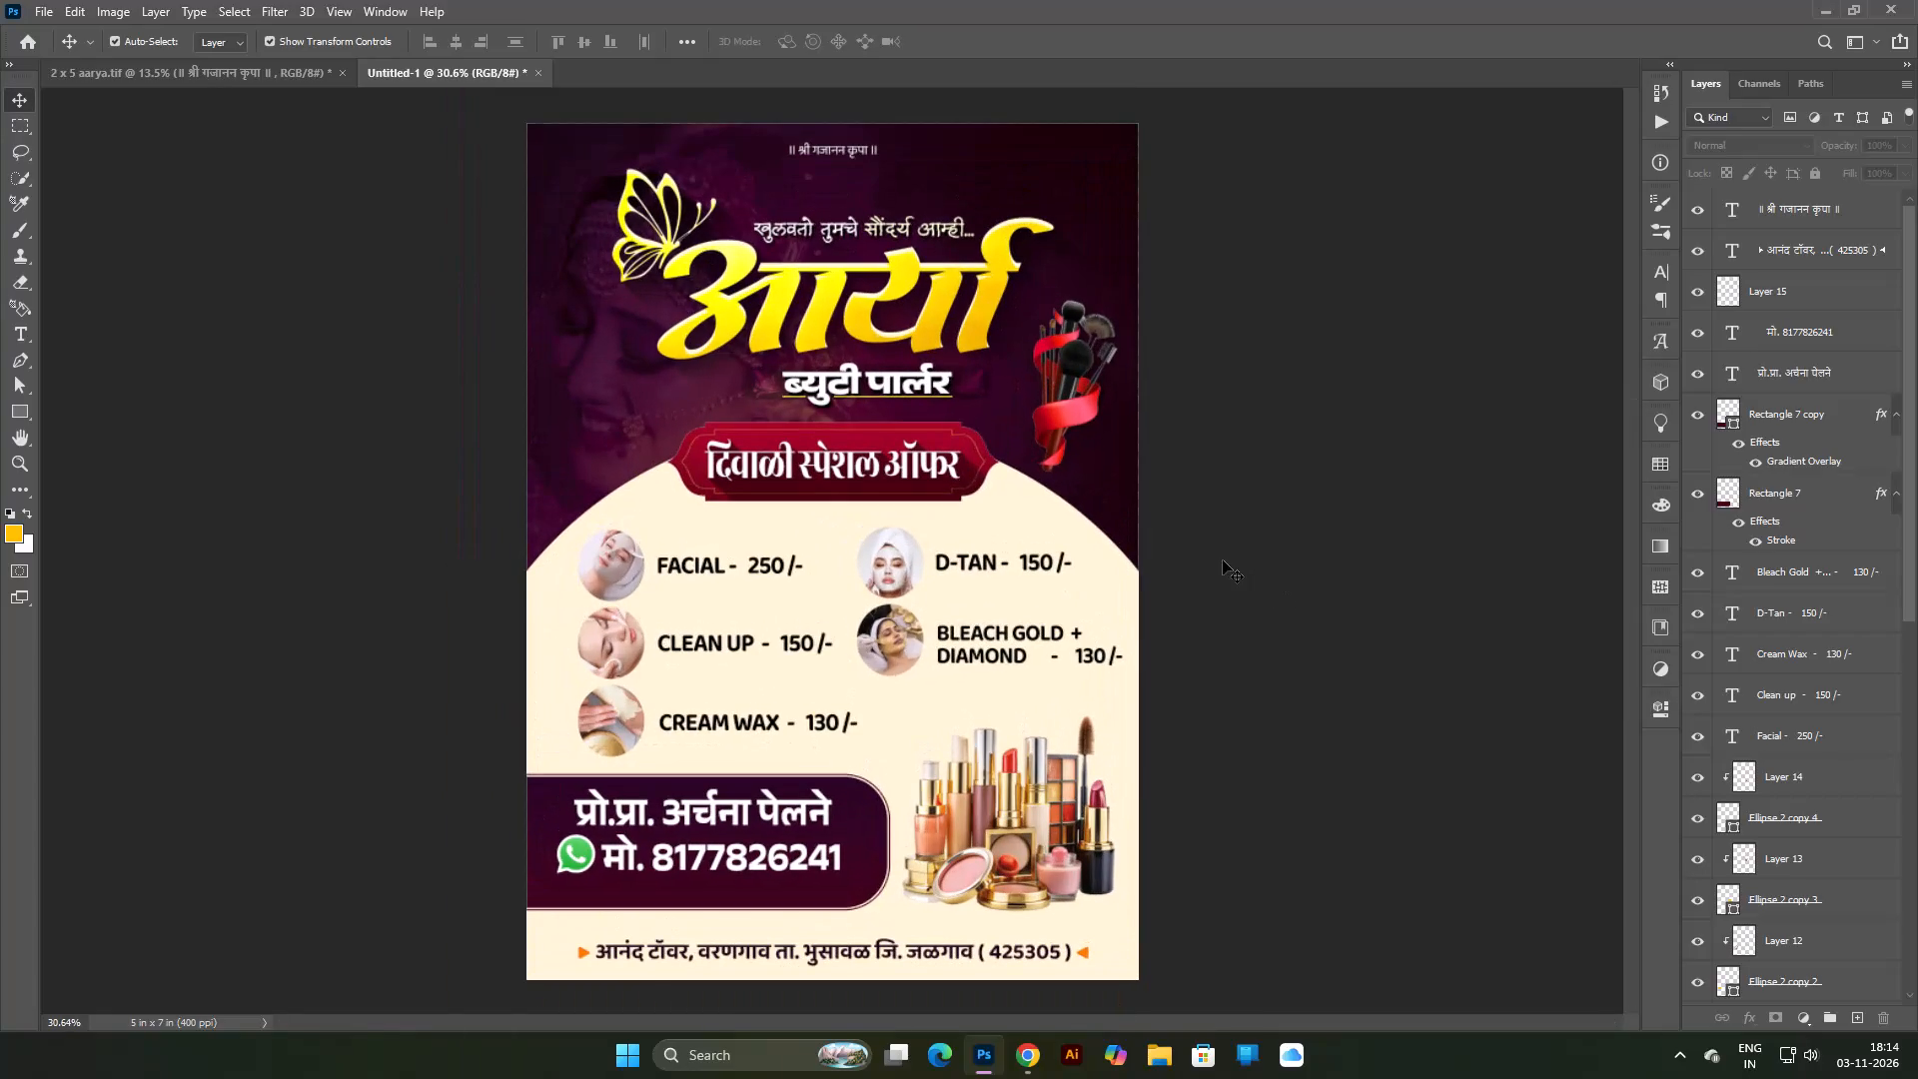
# Raise the opacity of the faded bride photo layer behind the title to about 68%, deselect it and check the result.
pyautogui.click(661, 429)
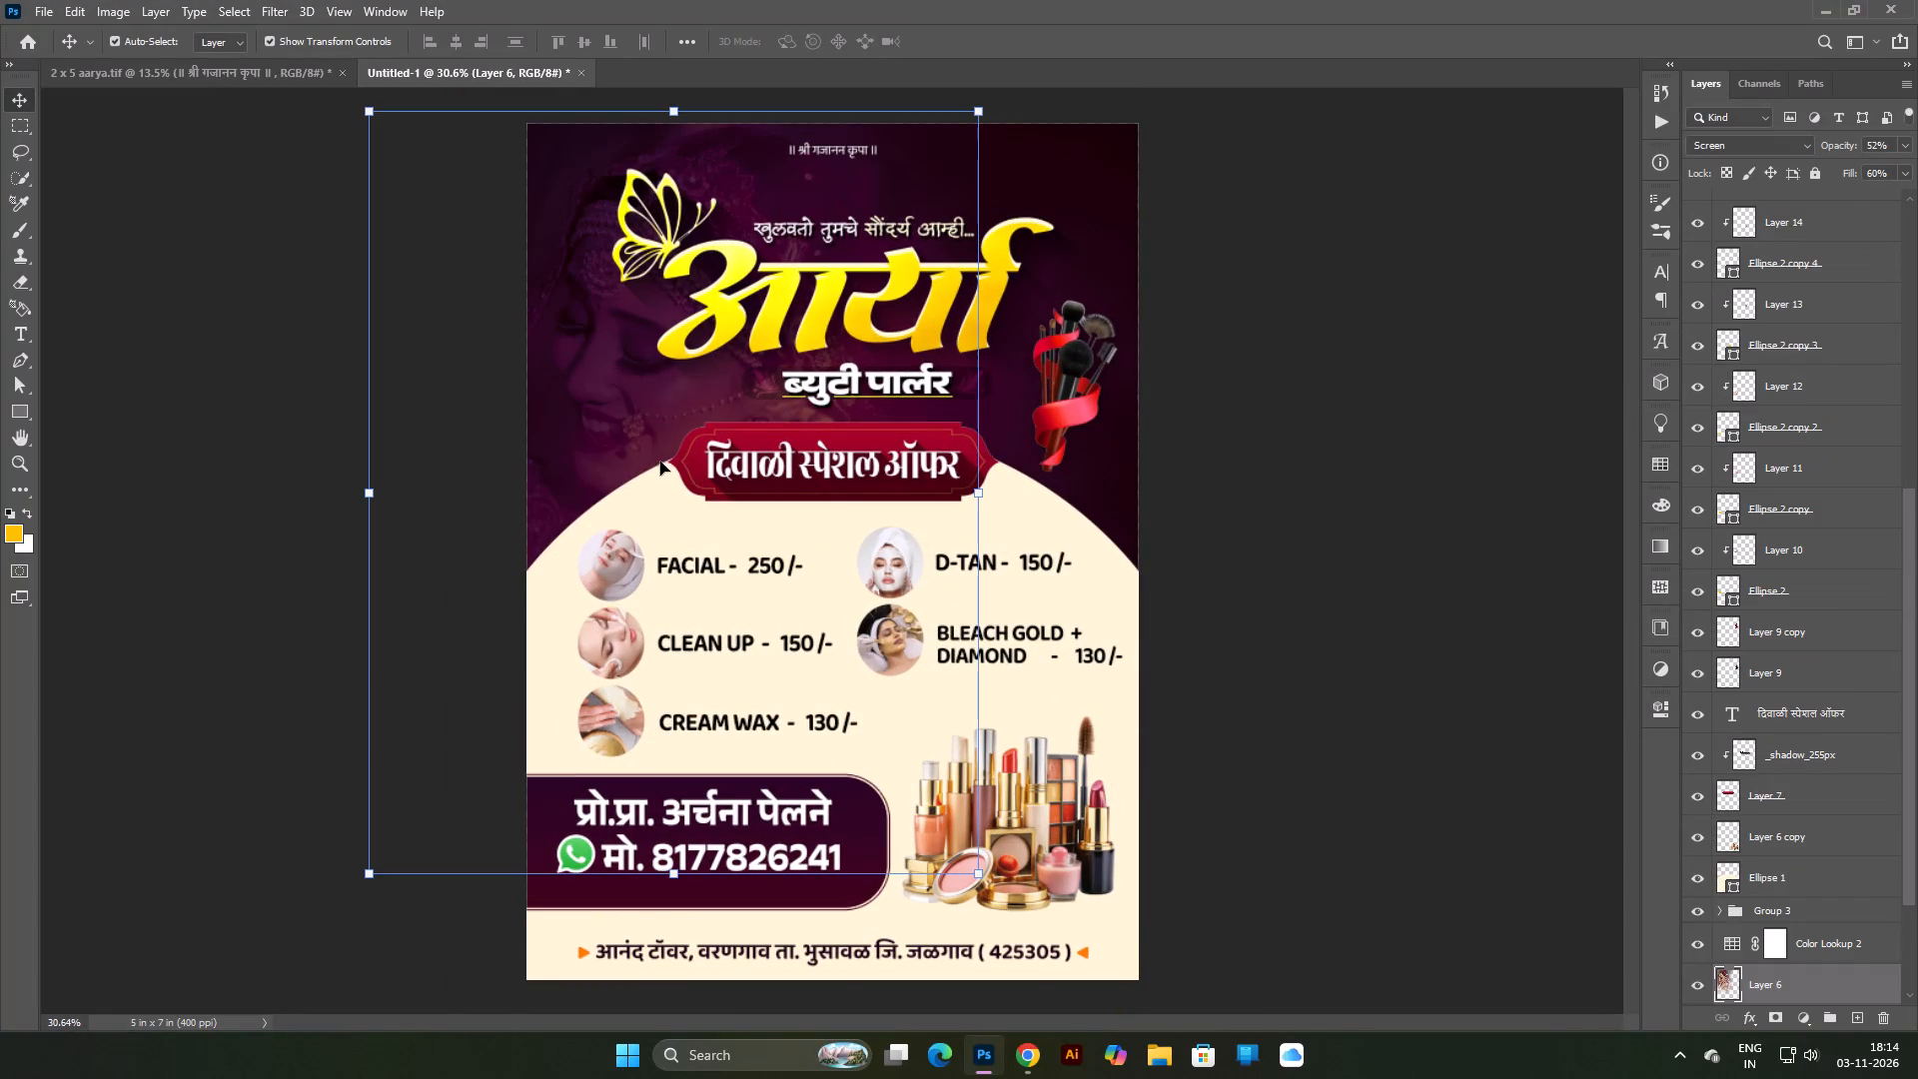
pyautogui.moveTo(1830, 143); pyautogui.dragTo(1835, 143)
pyautogui.moveTo(1835, 143); pyautogui.dragTo(1846, 151)
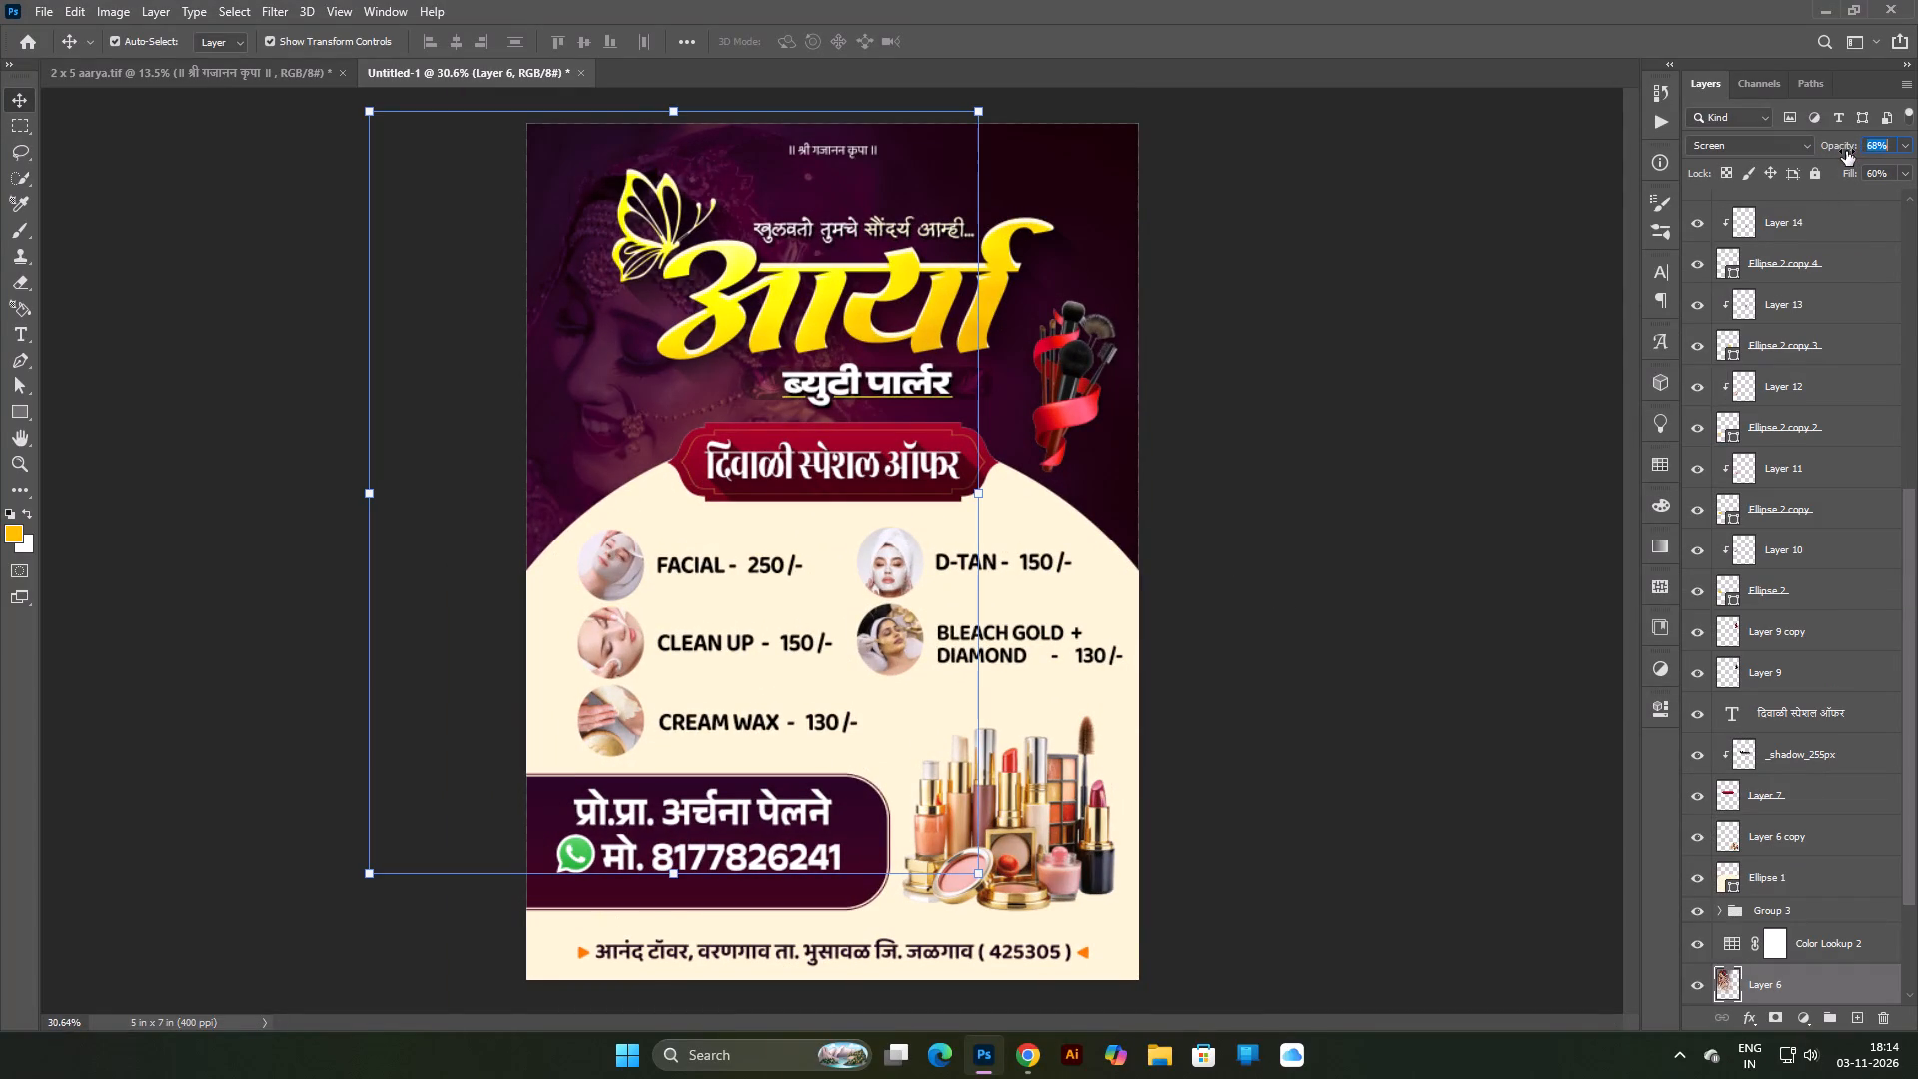
pyautogui.moveTo(1846, 151); pyautogui.dragTo(1845, 152)
pyautogui.click(1845, 152)
pyautogui.click(1599, 329)
pyautogui.scroll(-4, 1280, 365)
pyautogui.scroll(3, 1276, 365)
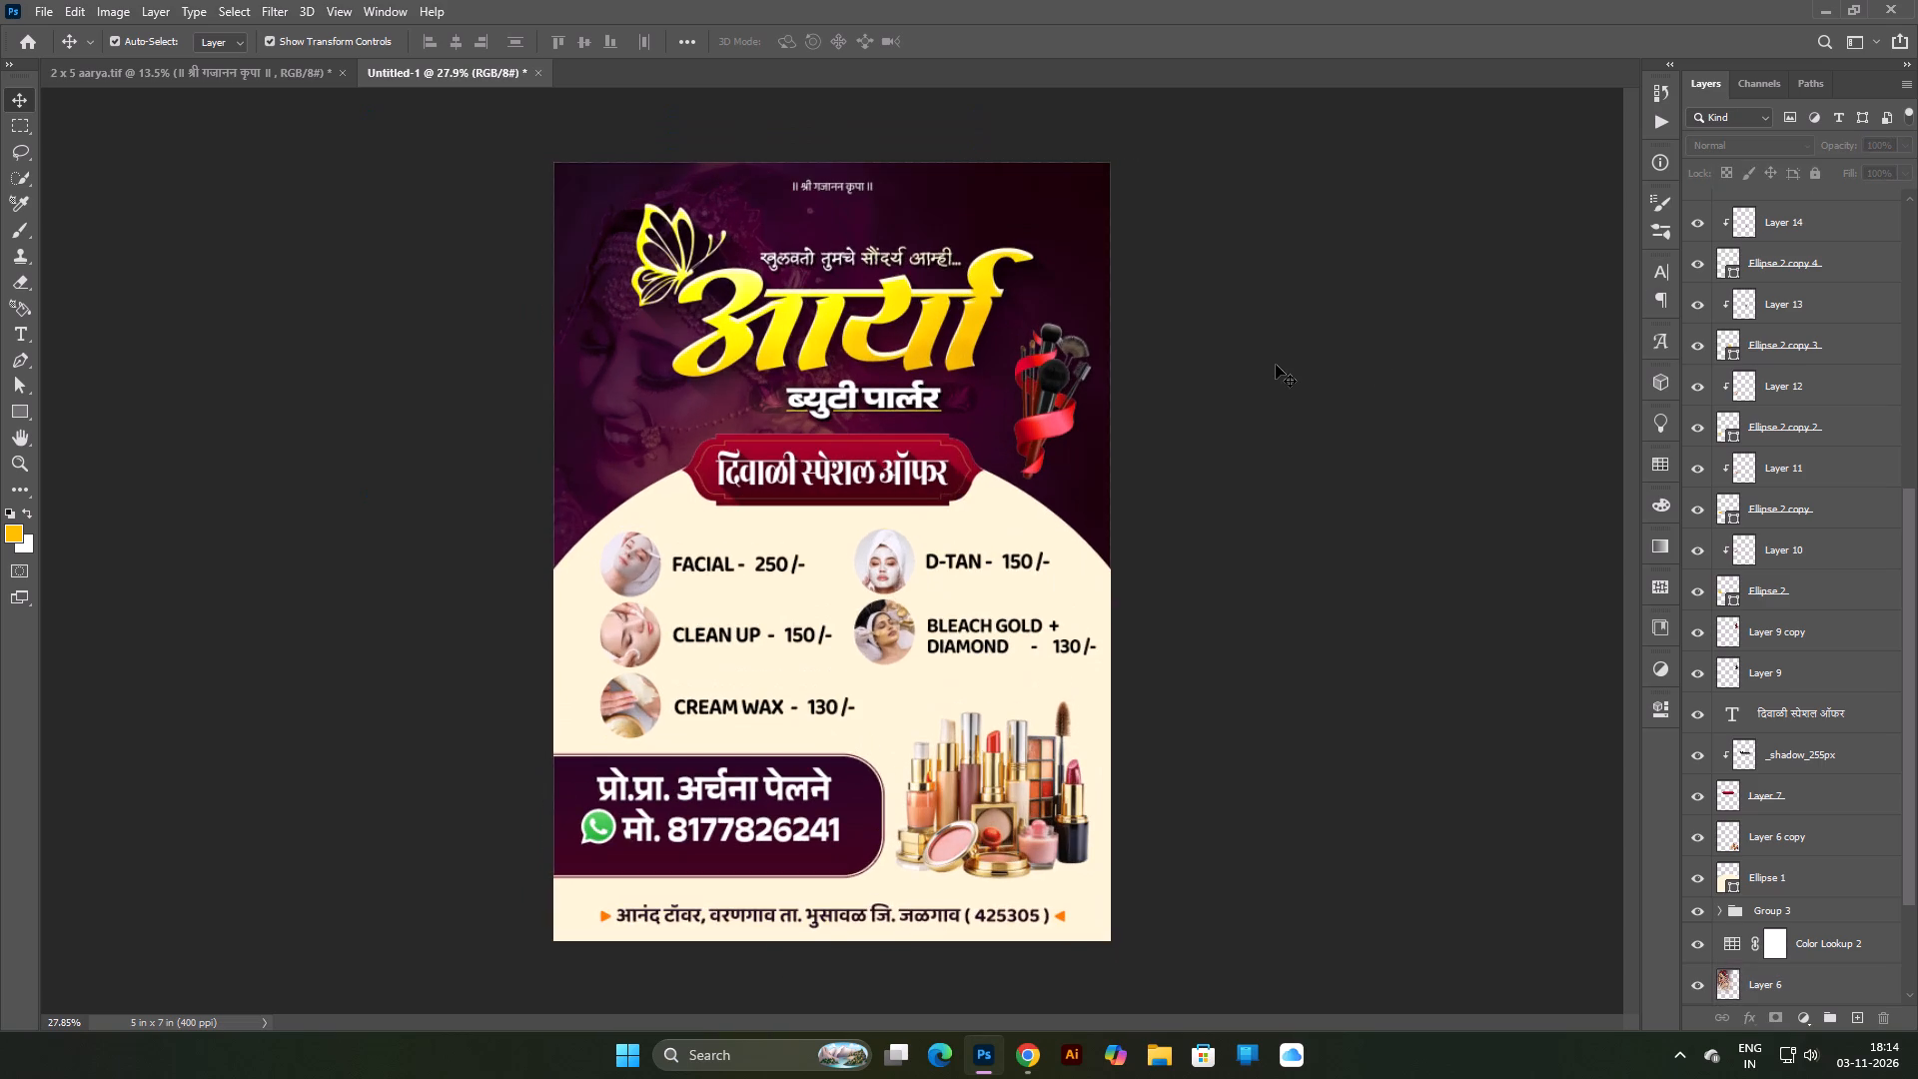
pyautogui.hotkey('ctrl', '0')
pyautogui.scroll(6, 925, 309)
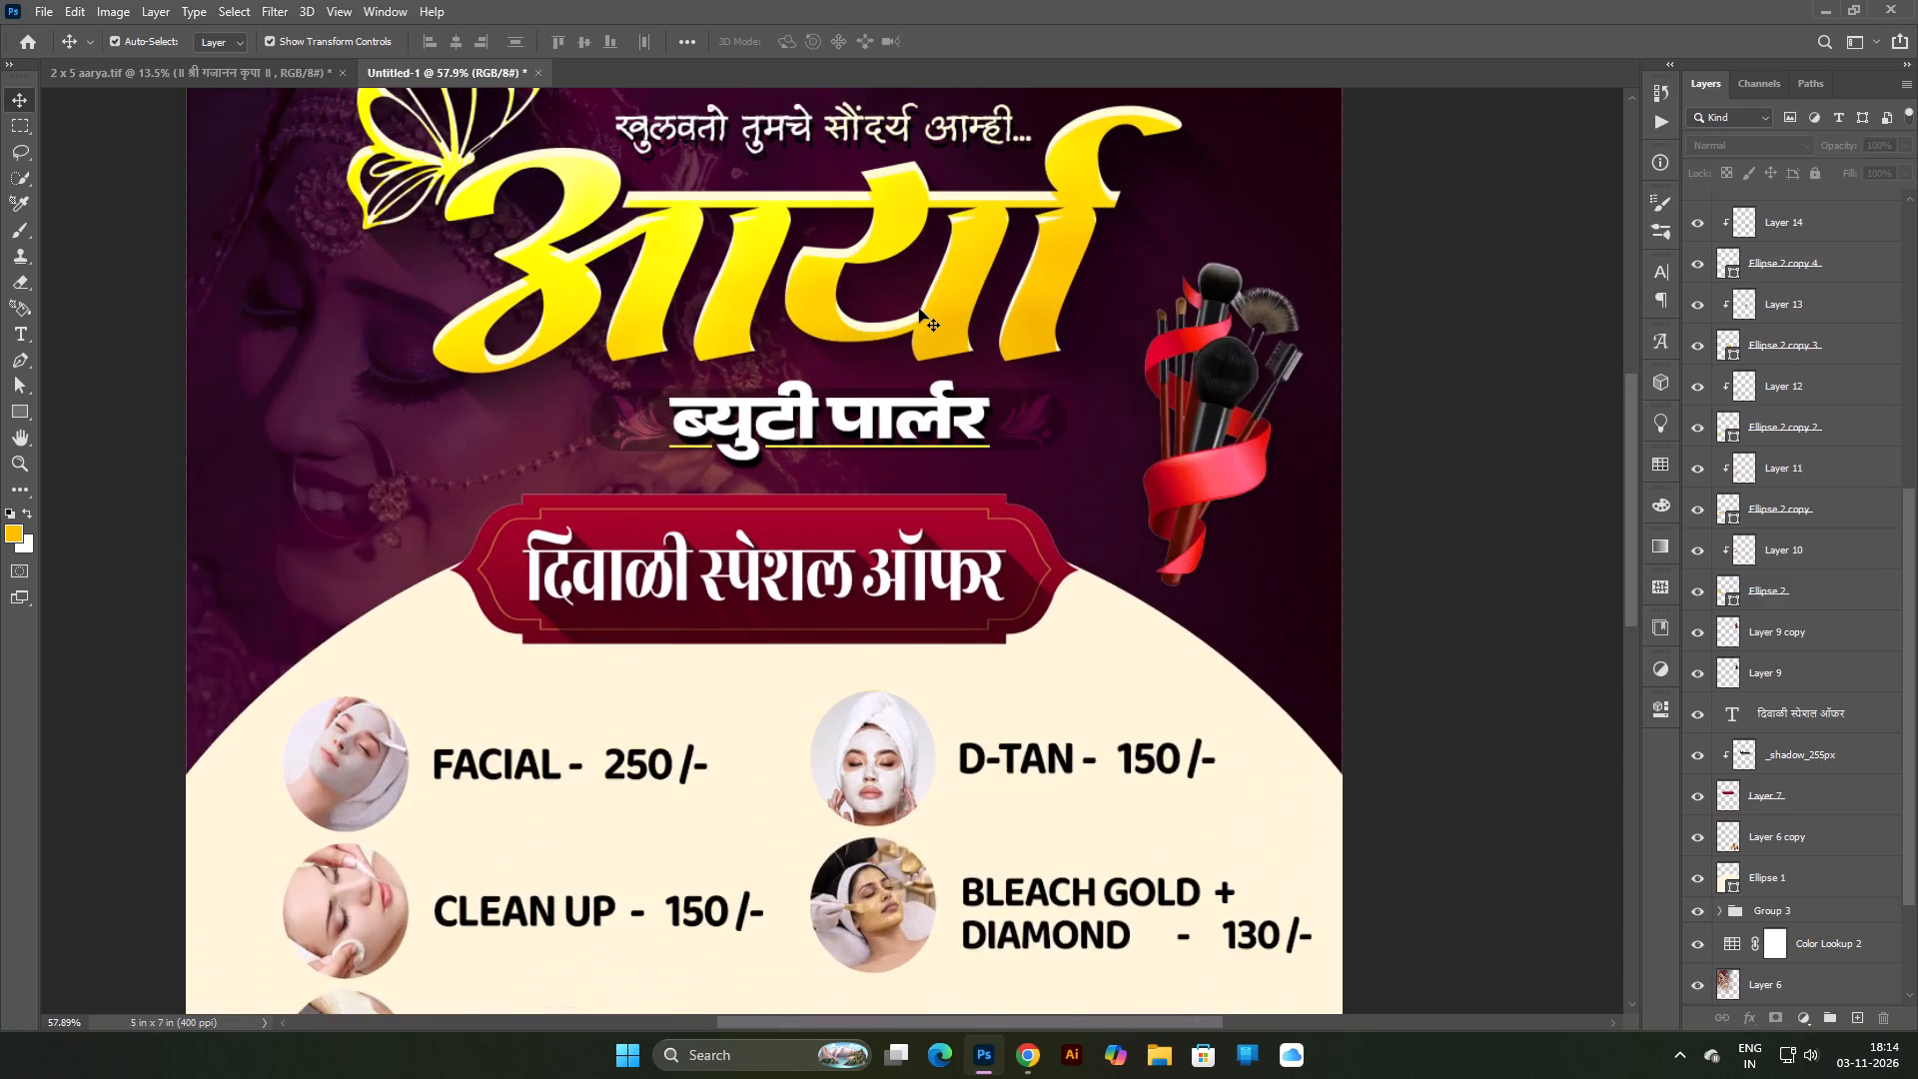
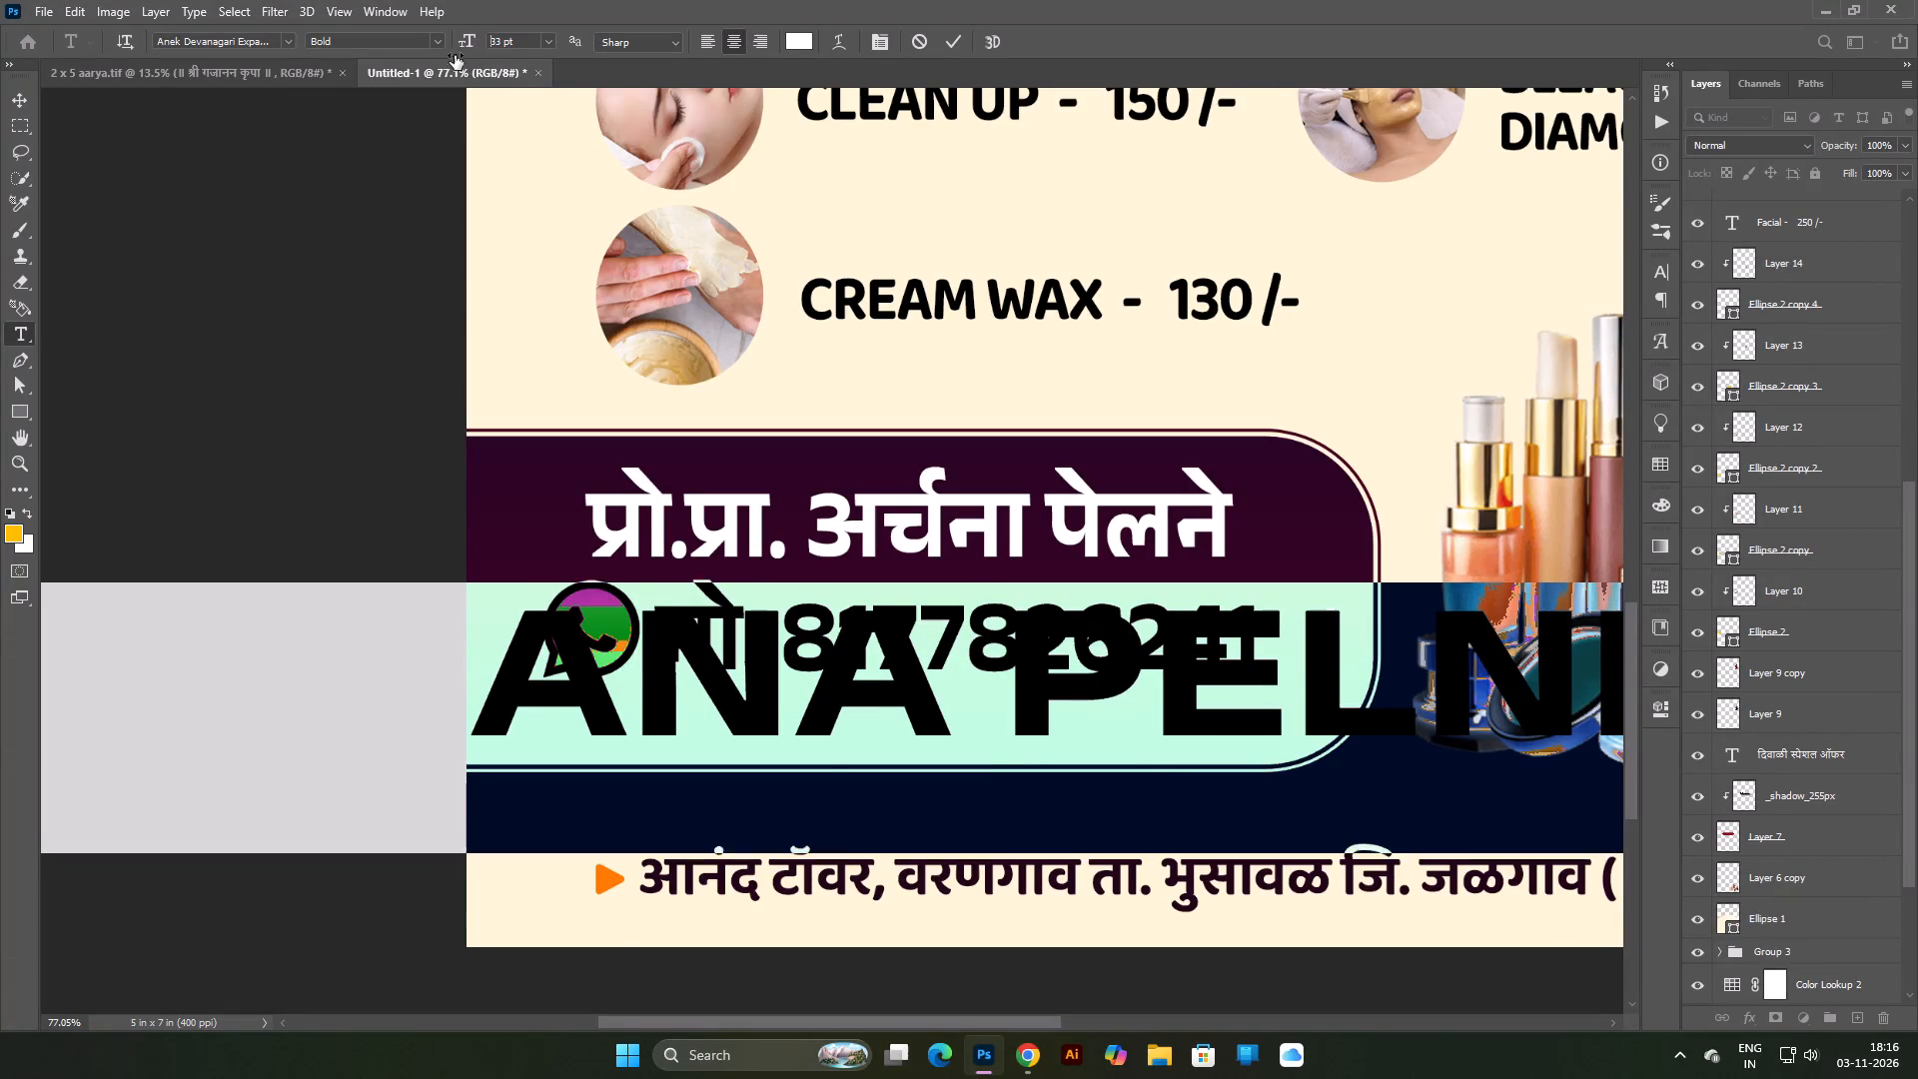
# Set the English name text below the phone number to 10 pt in Baloo 2 Medium.
pyautogui.moveTo(455, 55); pyautogui.dragTo(440, 61)
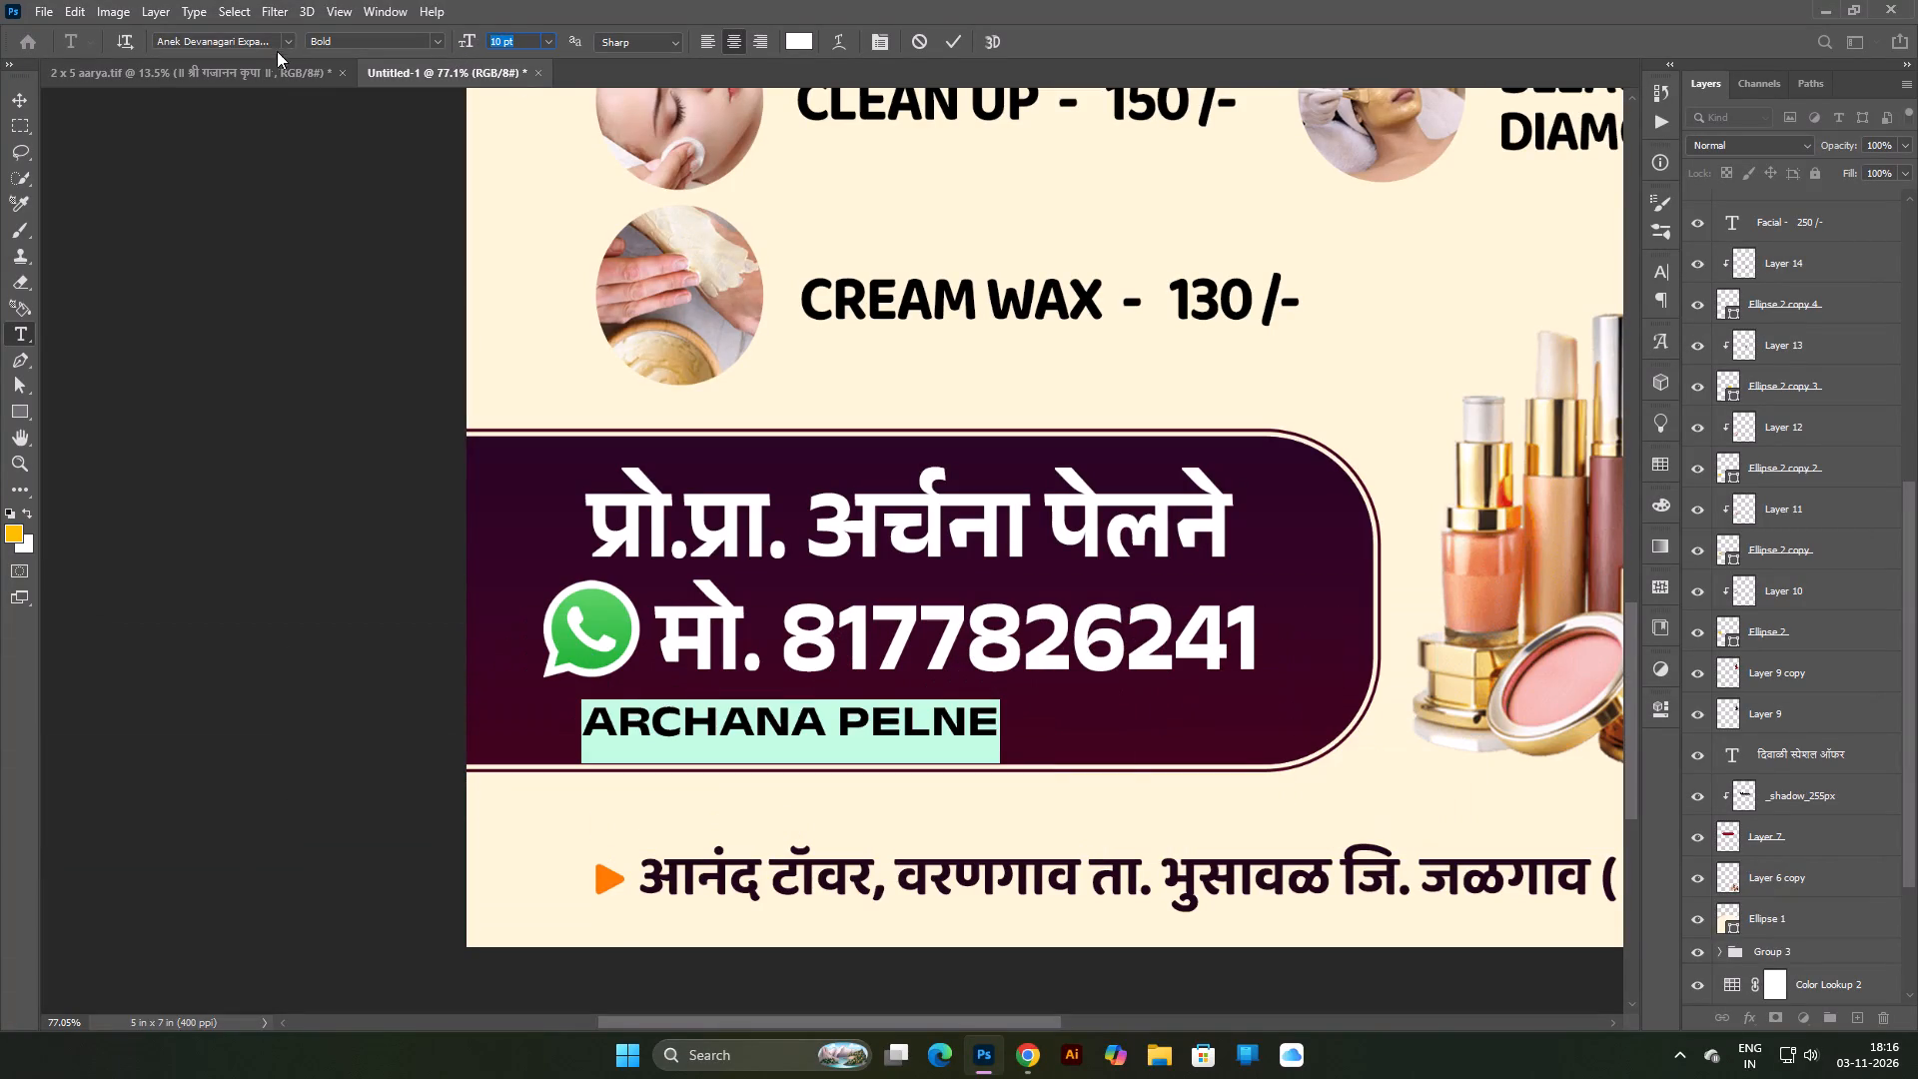
pyautogui.click(269, 42)
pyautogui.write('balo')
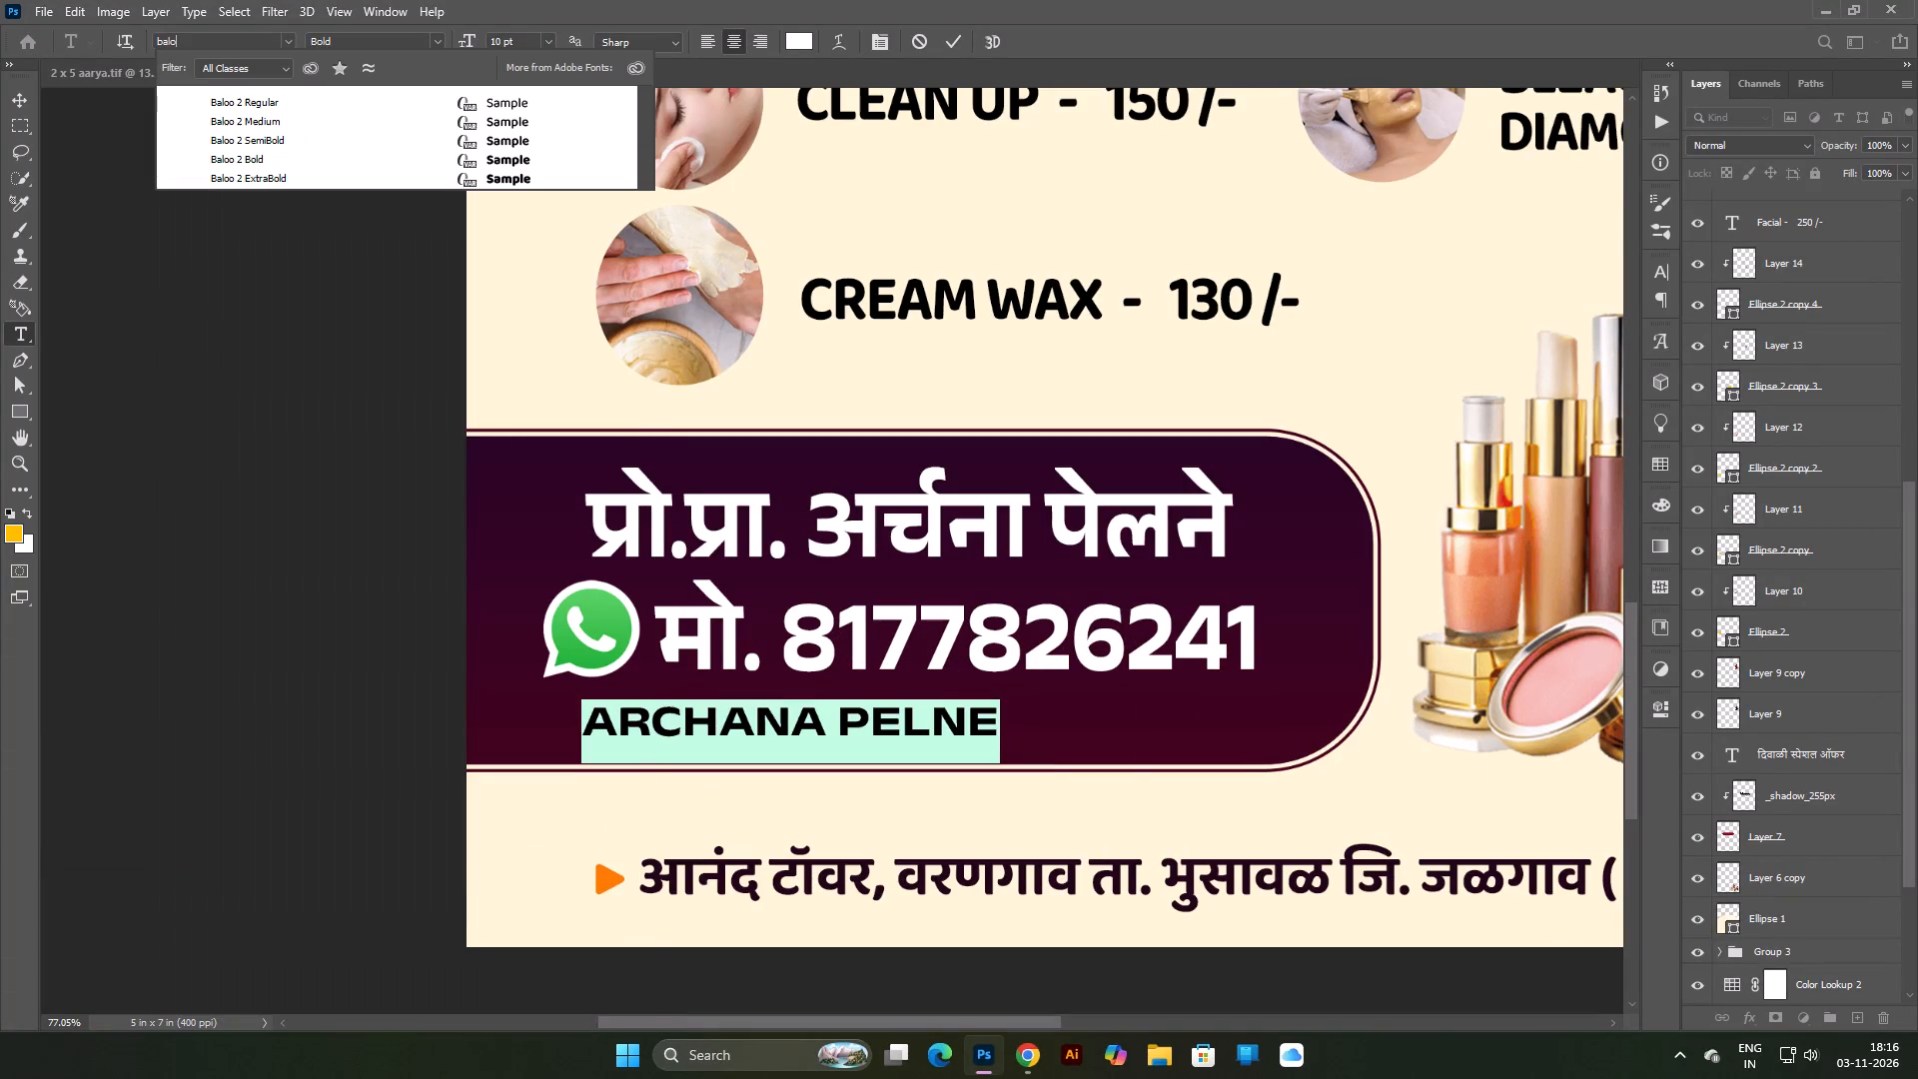
pyautogui.click(529, 125)
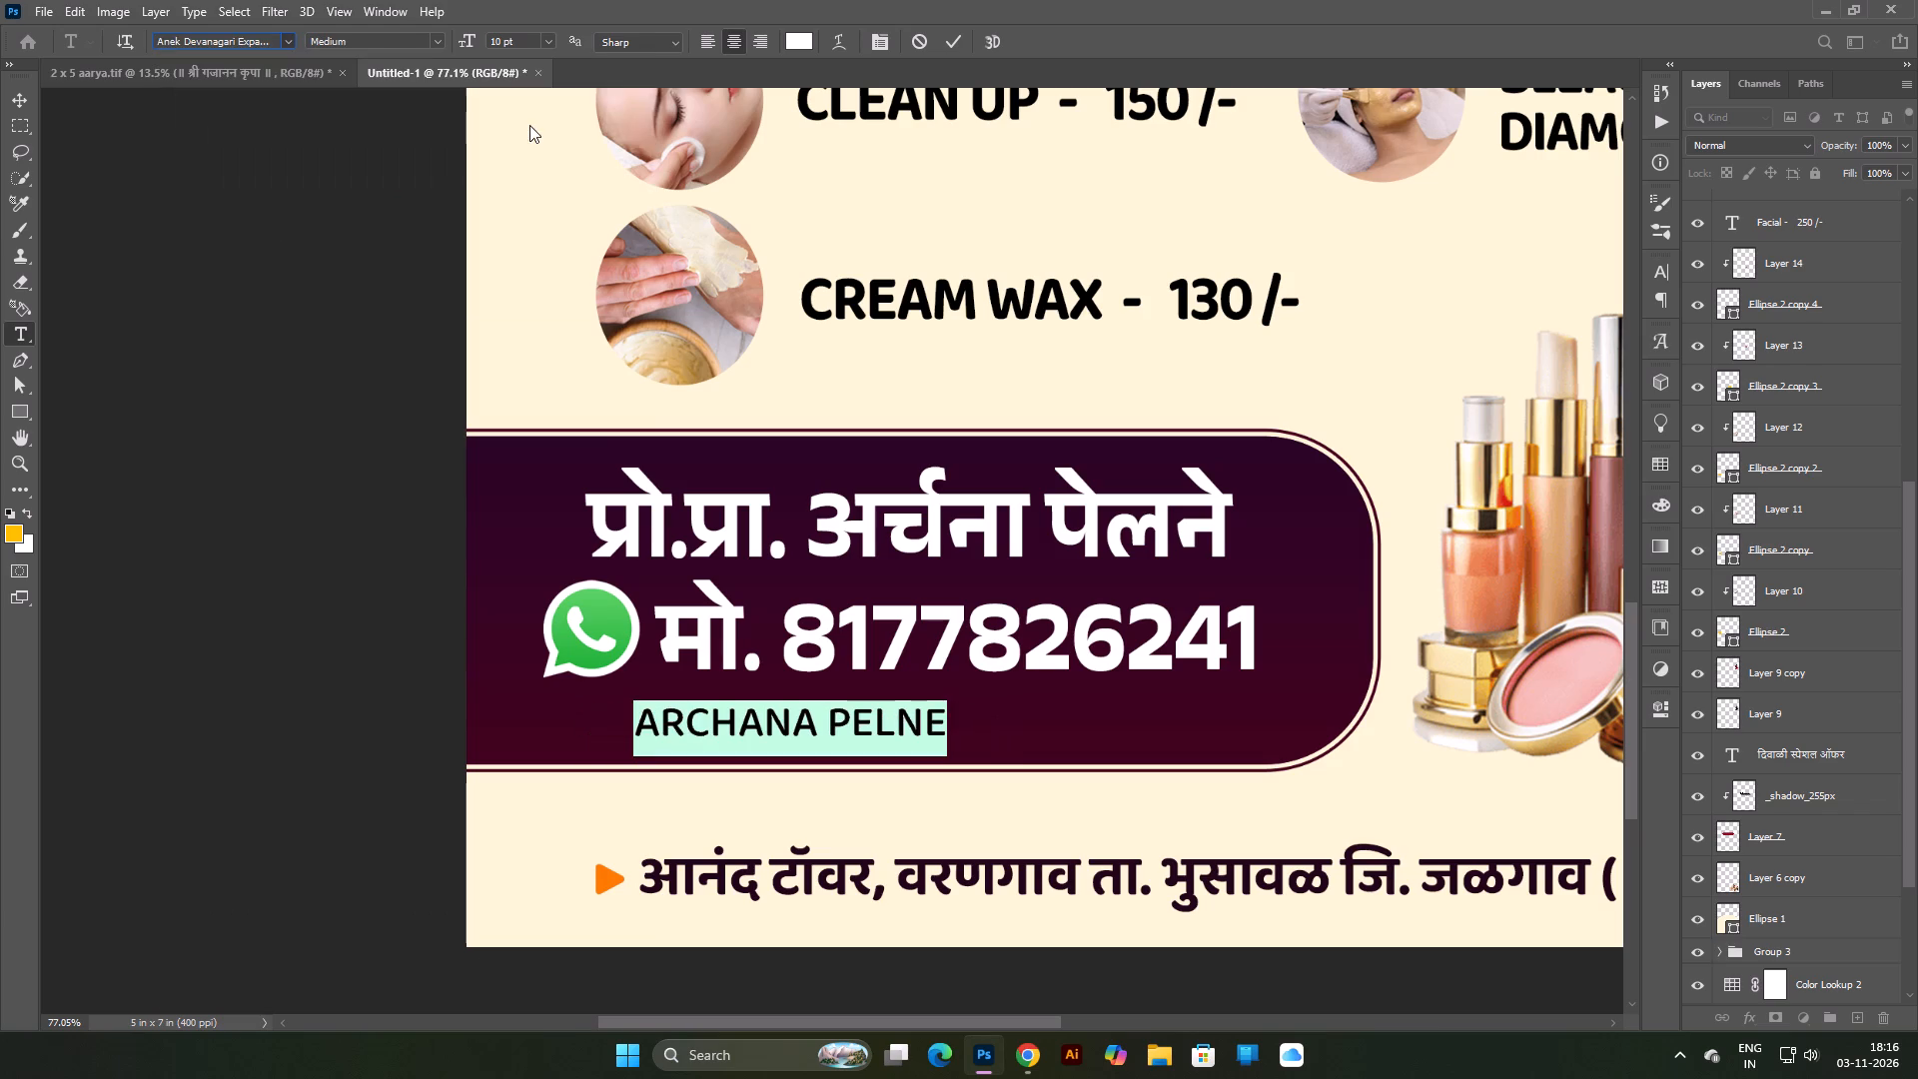
# Move the surname in front of the first name, with no space between, to form a single-word social media handle.
pyautogui.moveTo(835, 724); pyautogui.dragTo(979, 720)
pyautogui.click(979, 720)
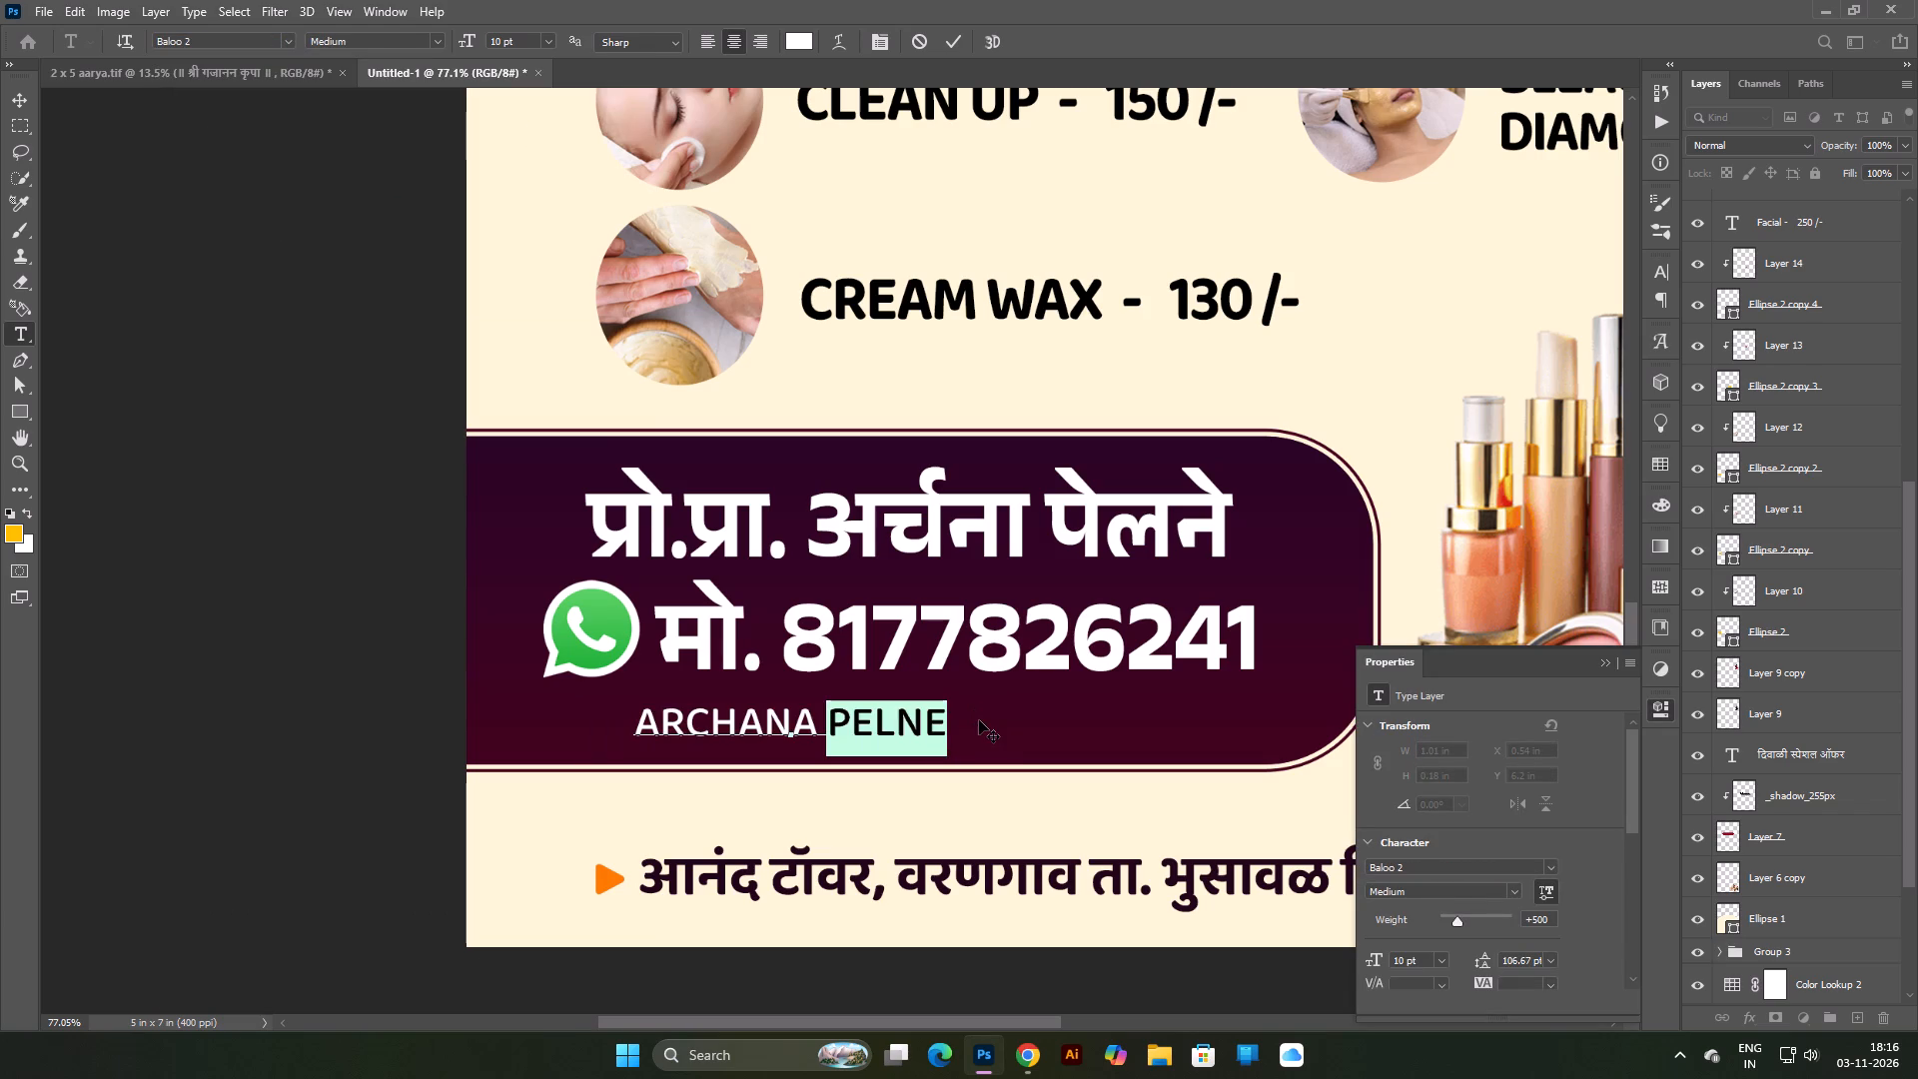
pyautogui.hotkey('ctrl', 'x')
pyautogui.click(701, 725)
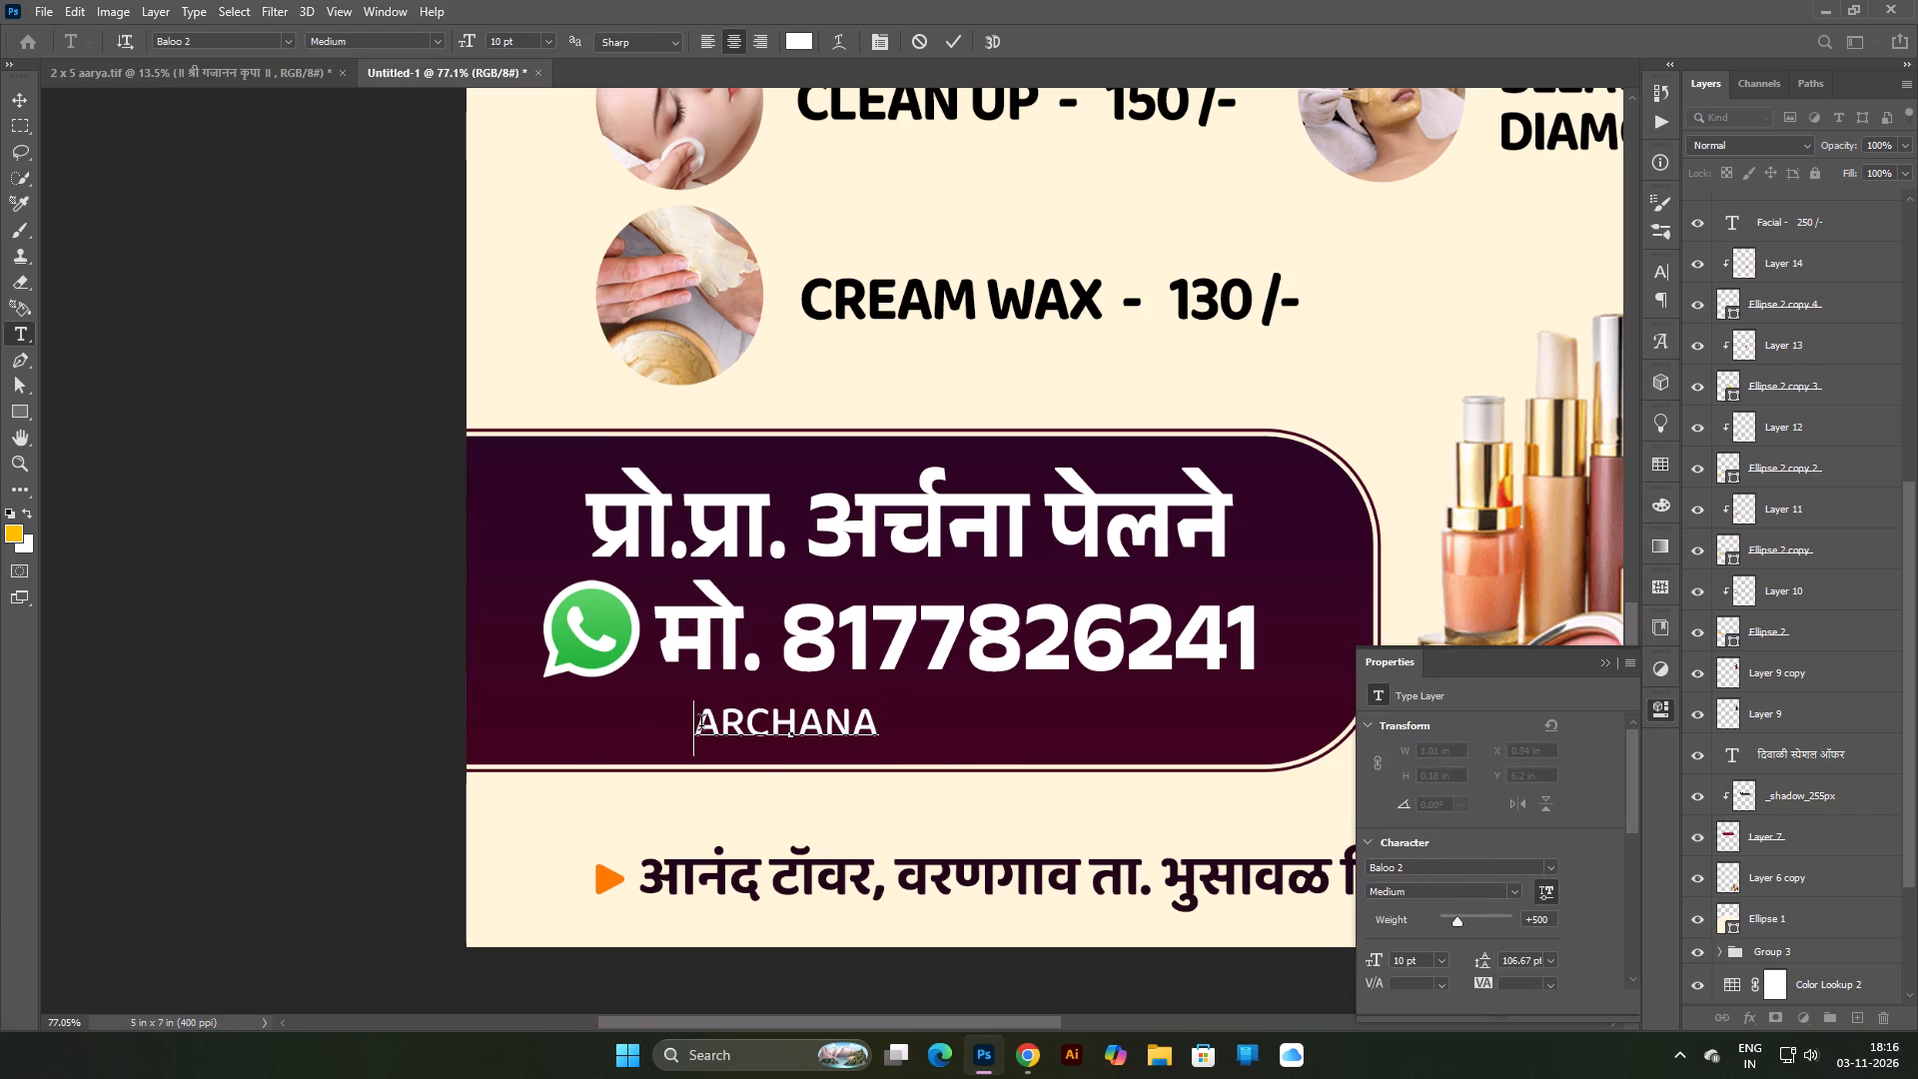
pyautogui.hotkey('ctrl', 'v')
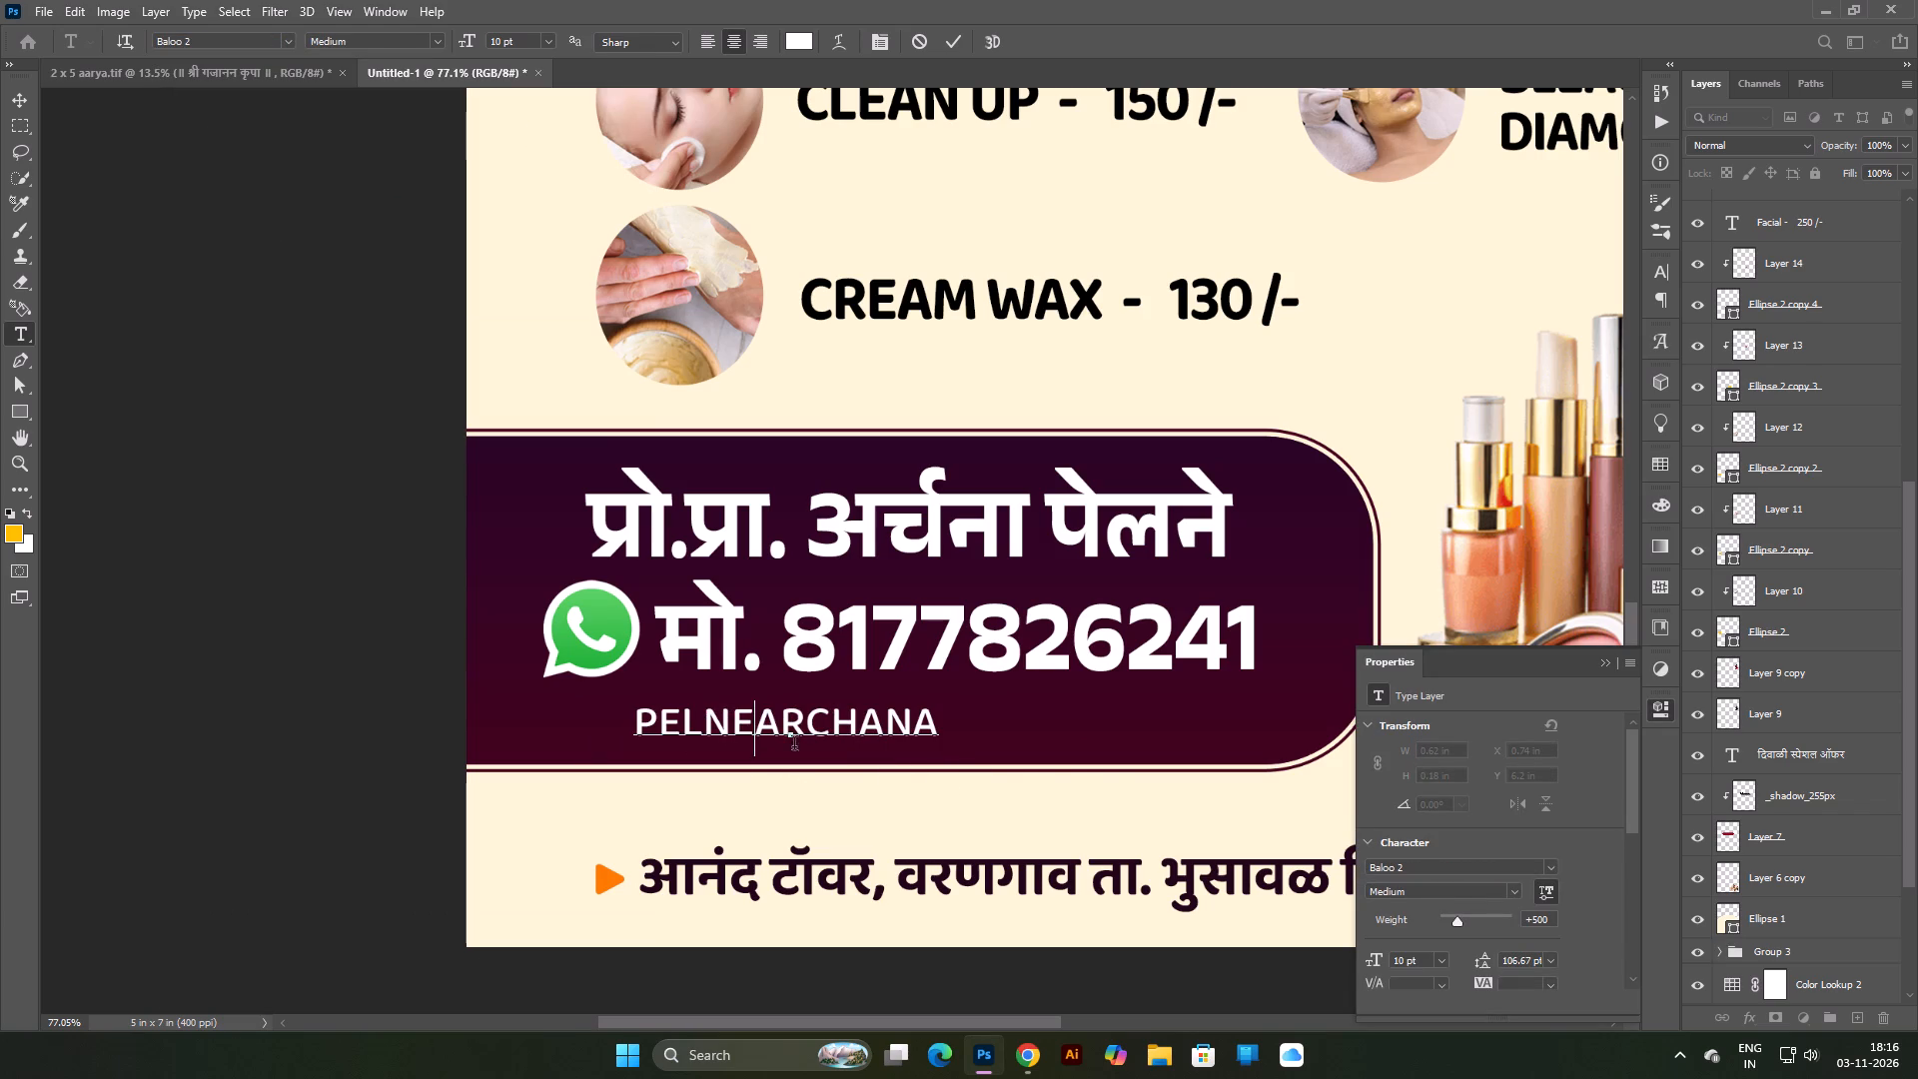
# Insert a placeholder S and a space before the handle, and set the S in Social Media Circled Regular.
pyautogui.click(643, 728)
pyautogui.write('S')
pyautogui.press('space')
pyautogui.moveTo(644, 733); pyautogui.dragTo(601, 722)
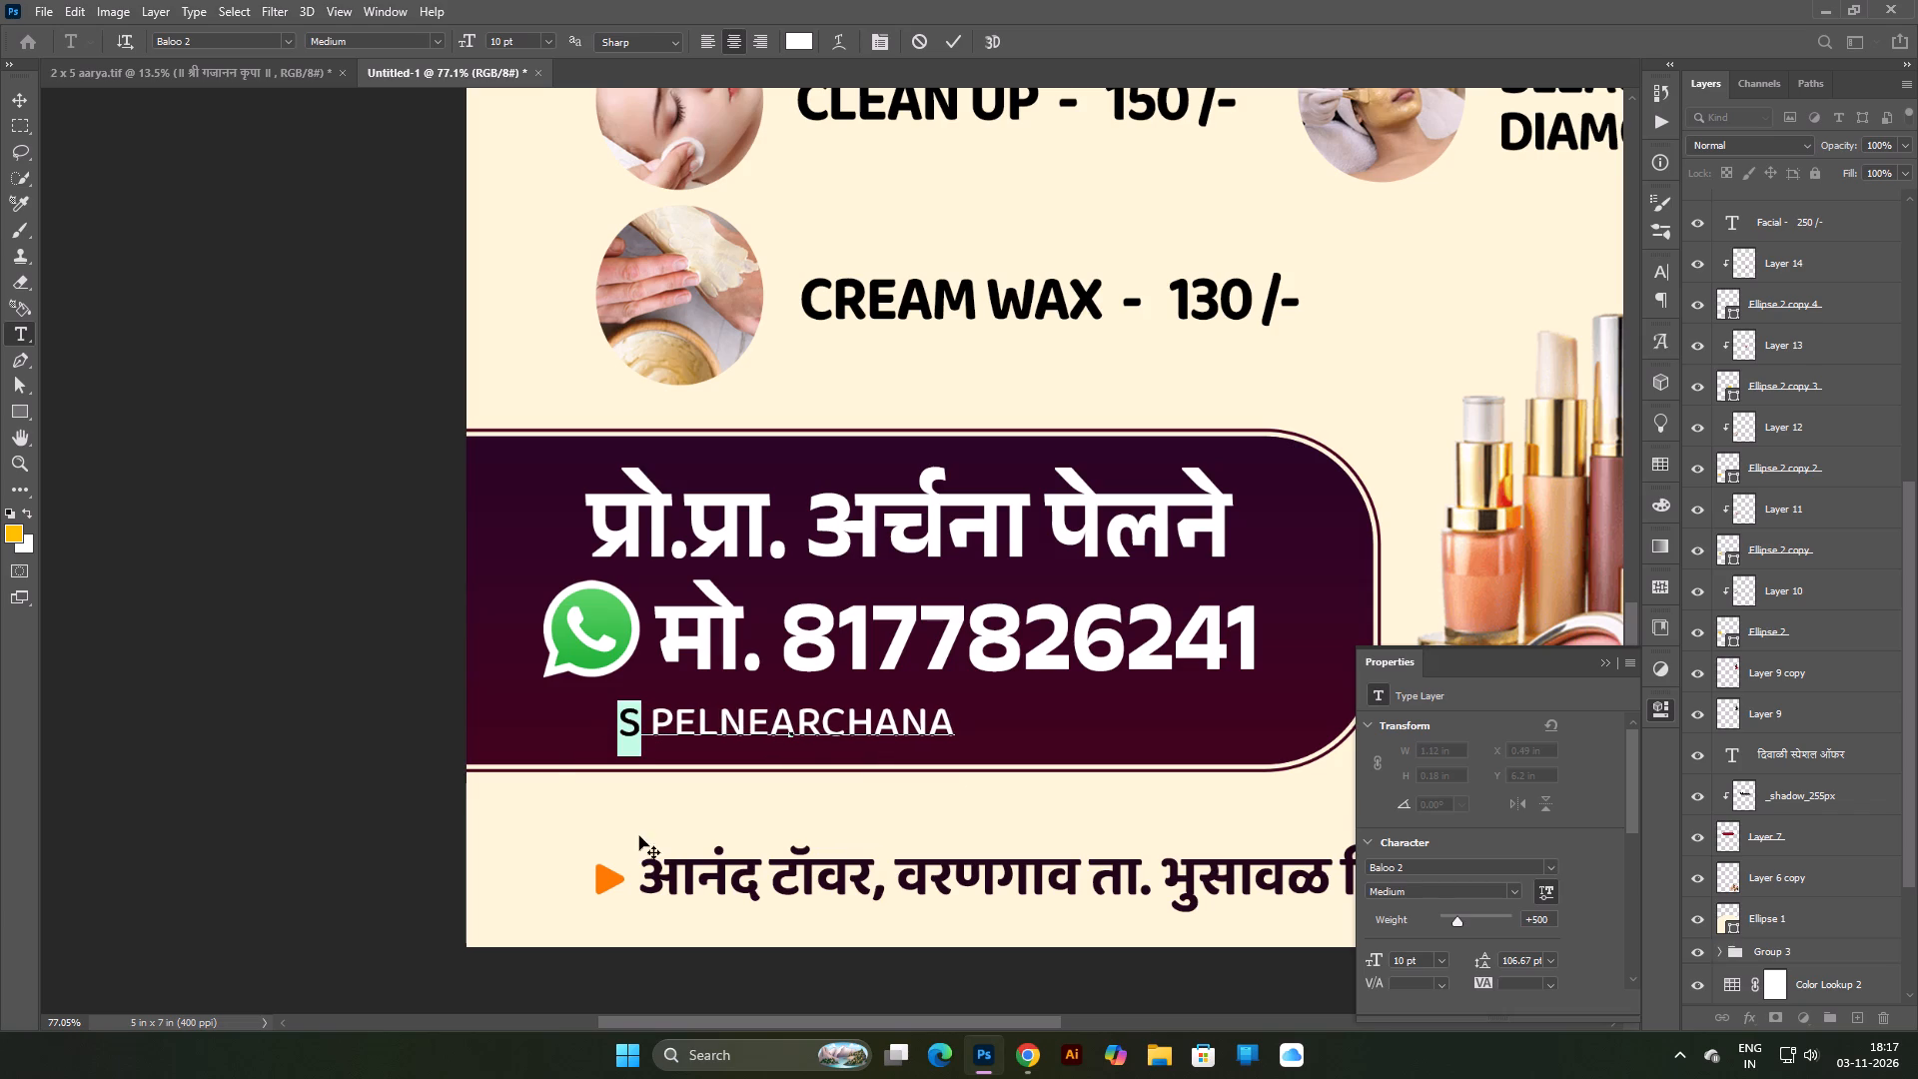
pyautogui.click(231, 43)
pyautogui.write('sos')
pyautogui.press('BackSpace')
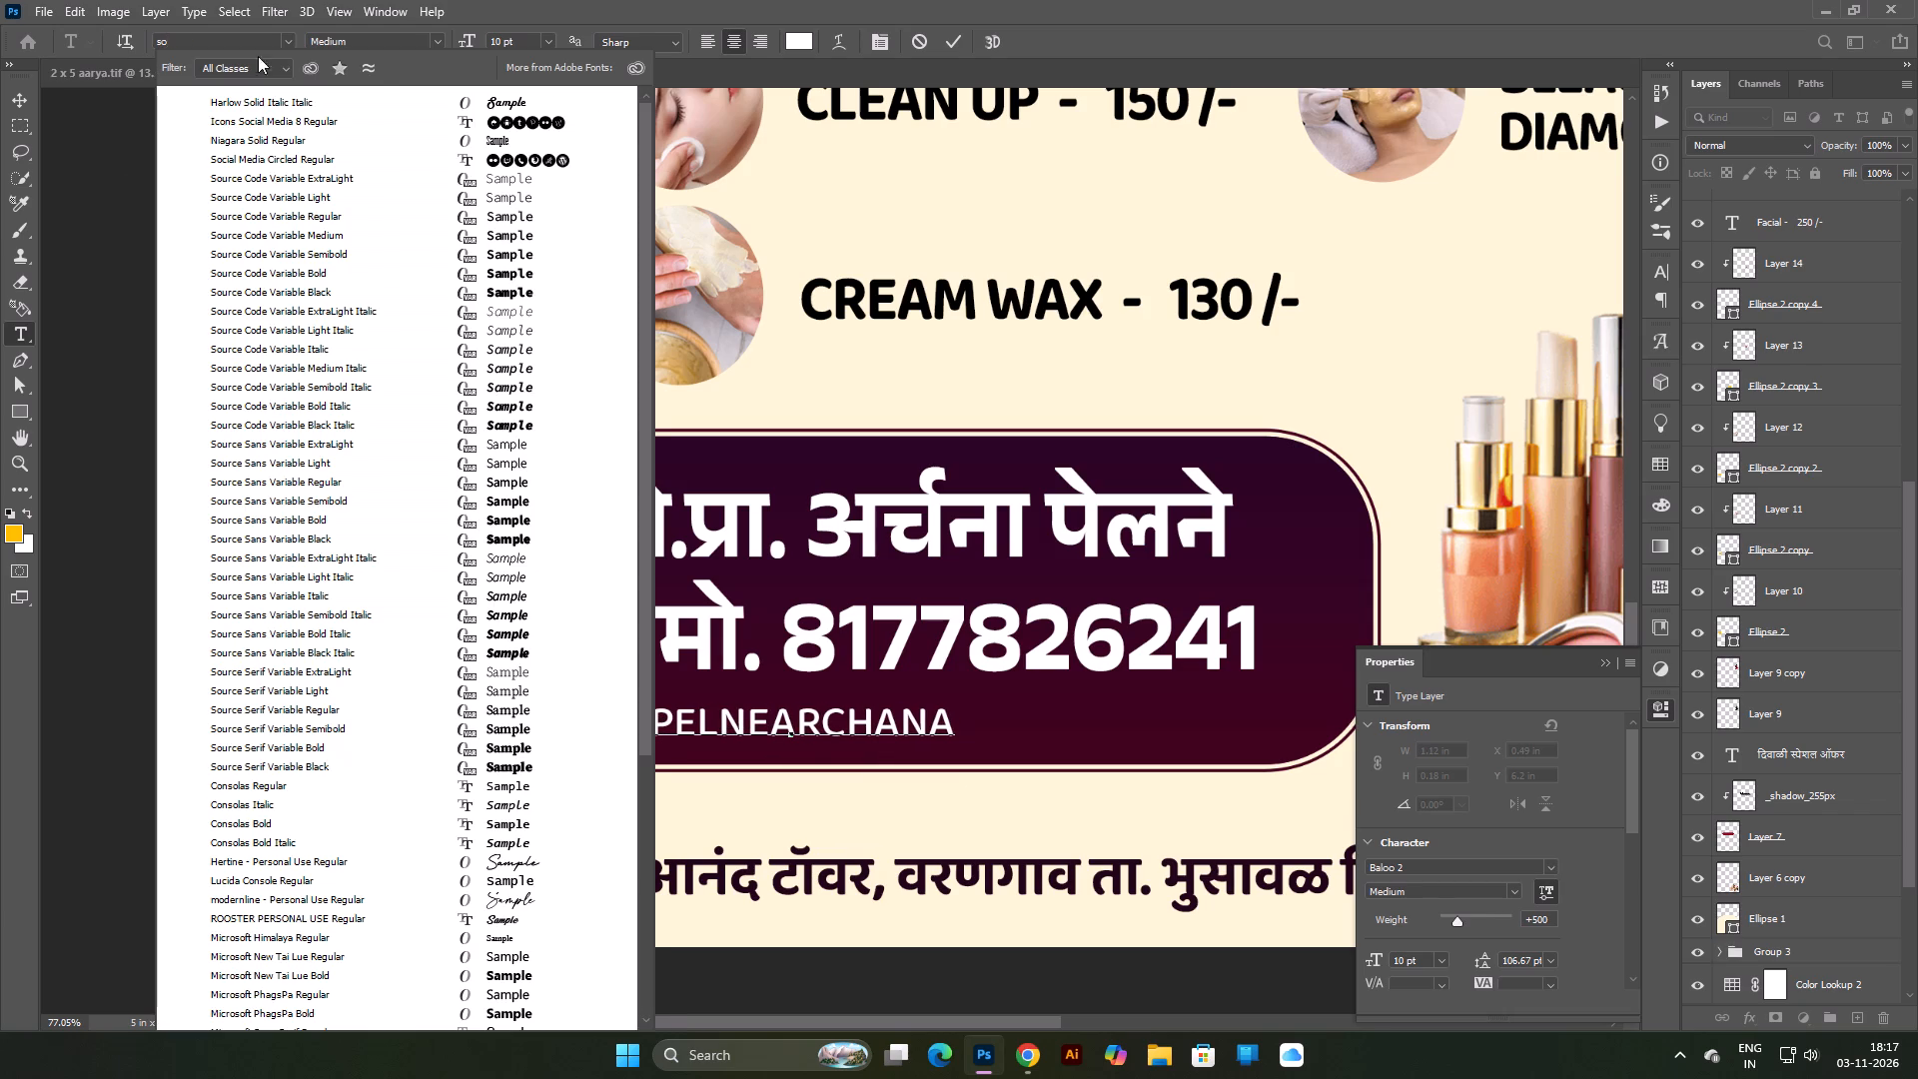
pyautogui.click(524, 164)
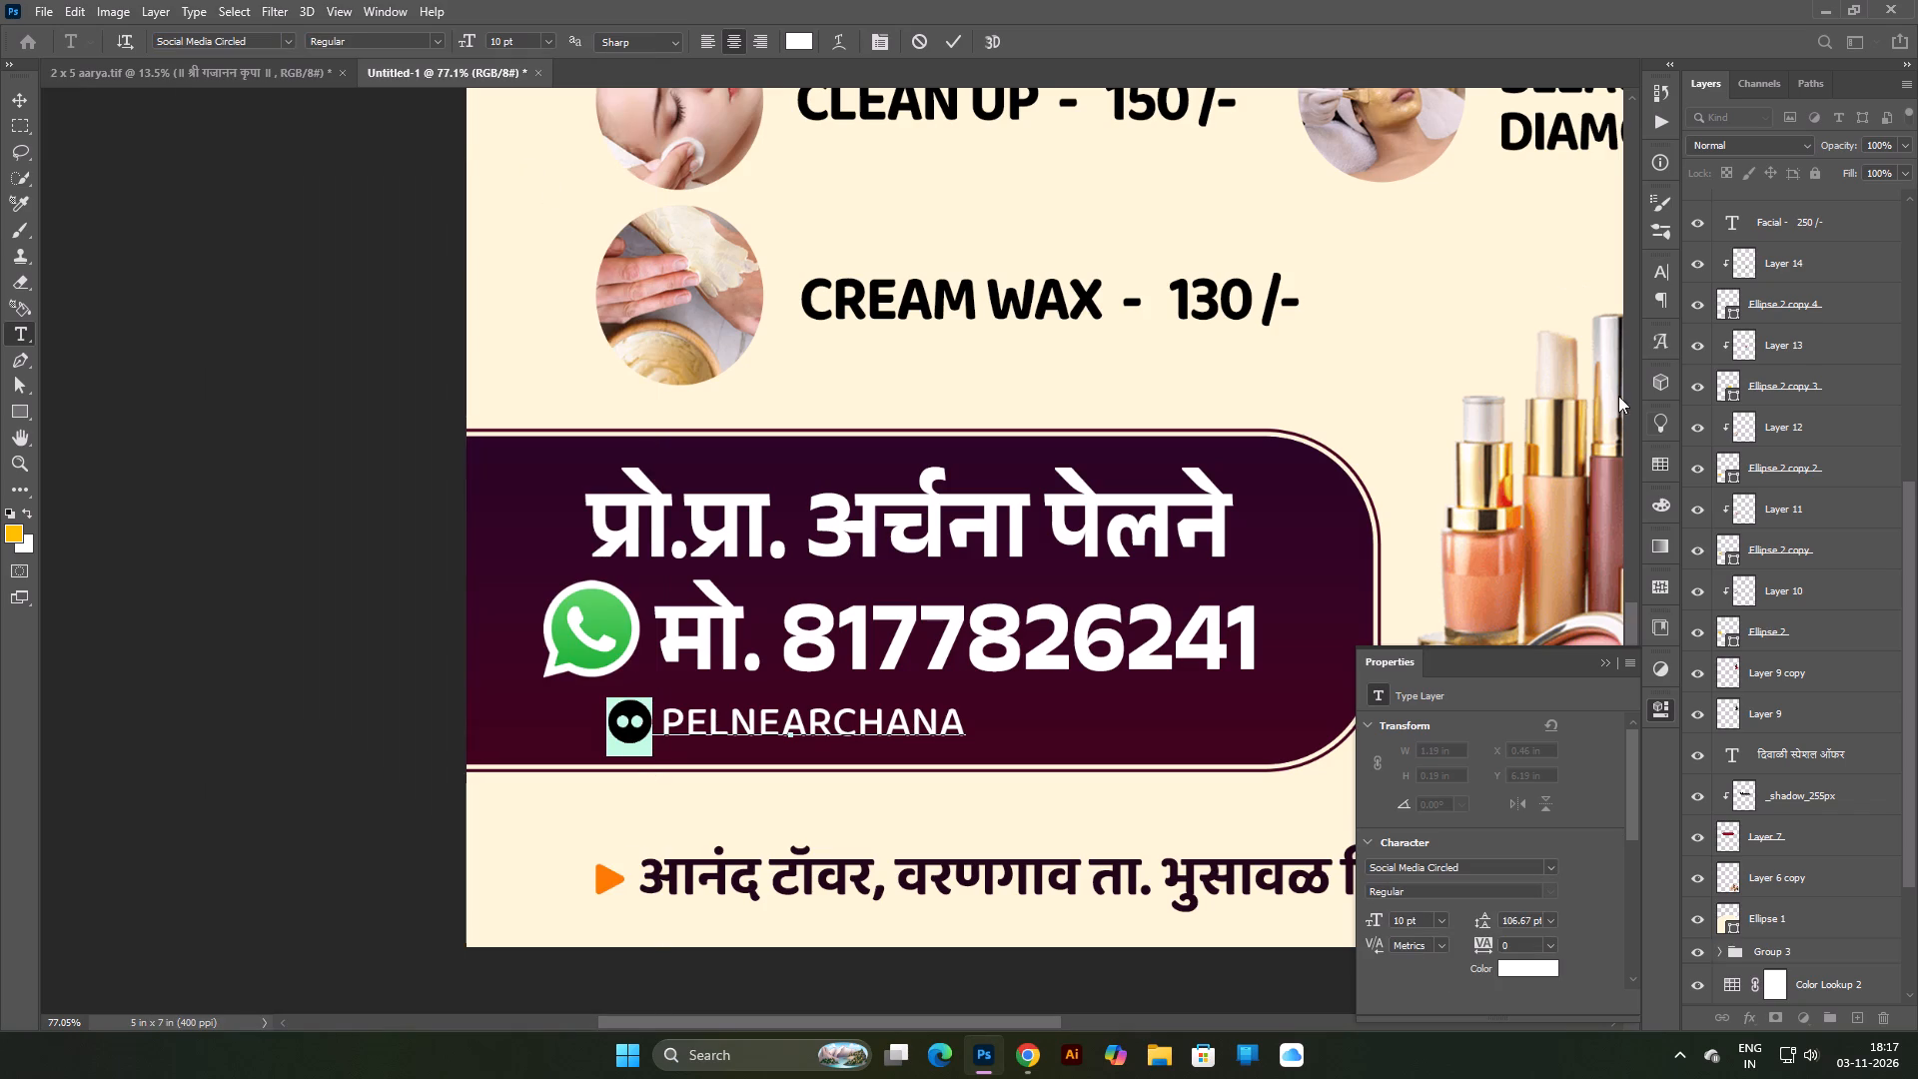
# Replace the placeholder before the handle with the circled Instagram glyph from Social Media Circled, followed by a space.
pyautogui.click(1659, 342)
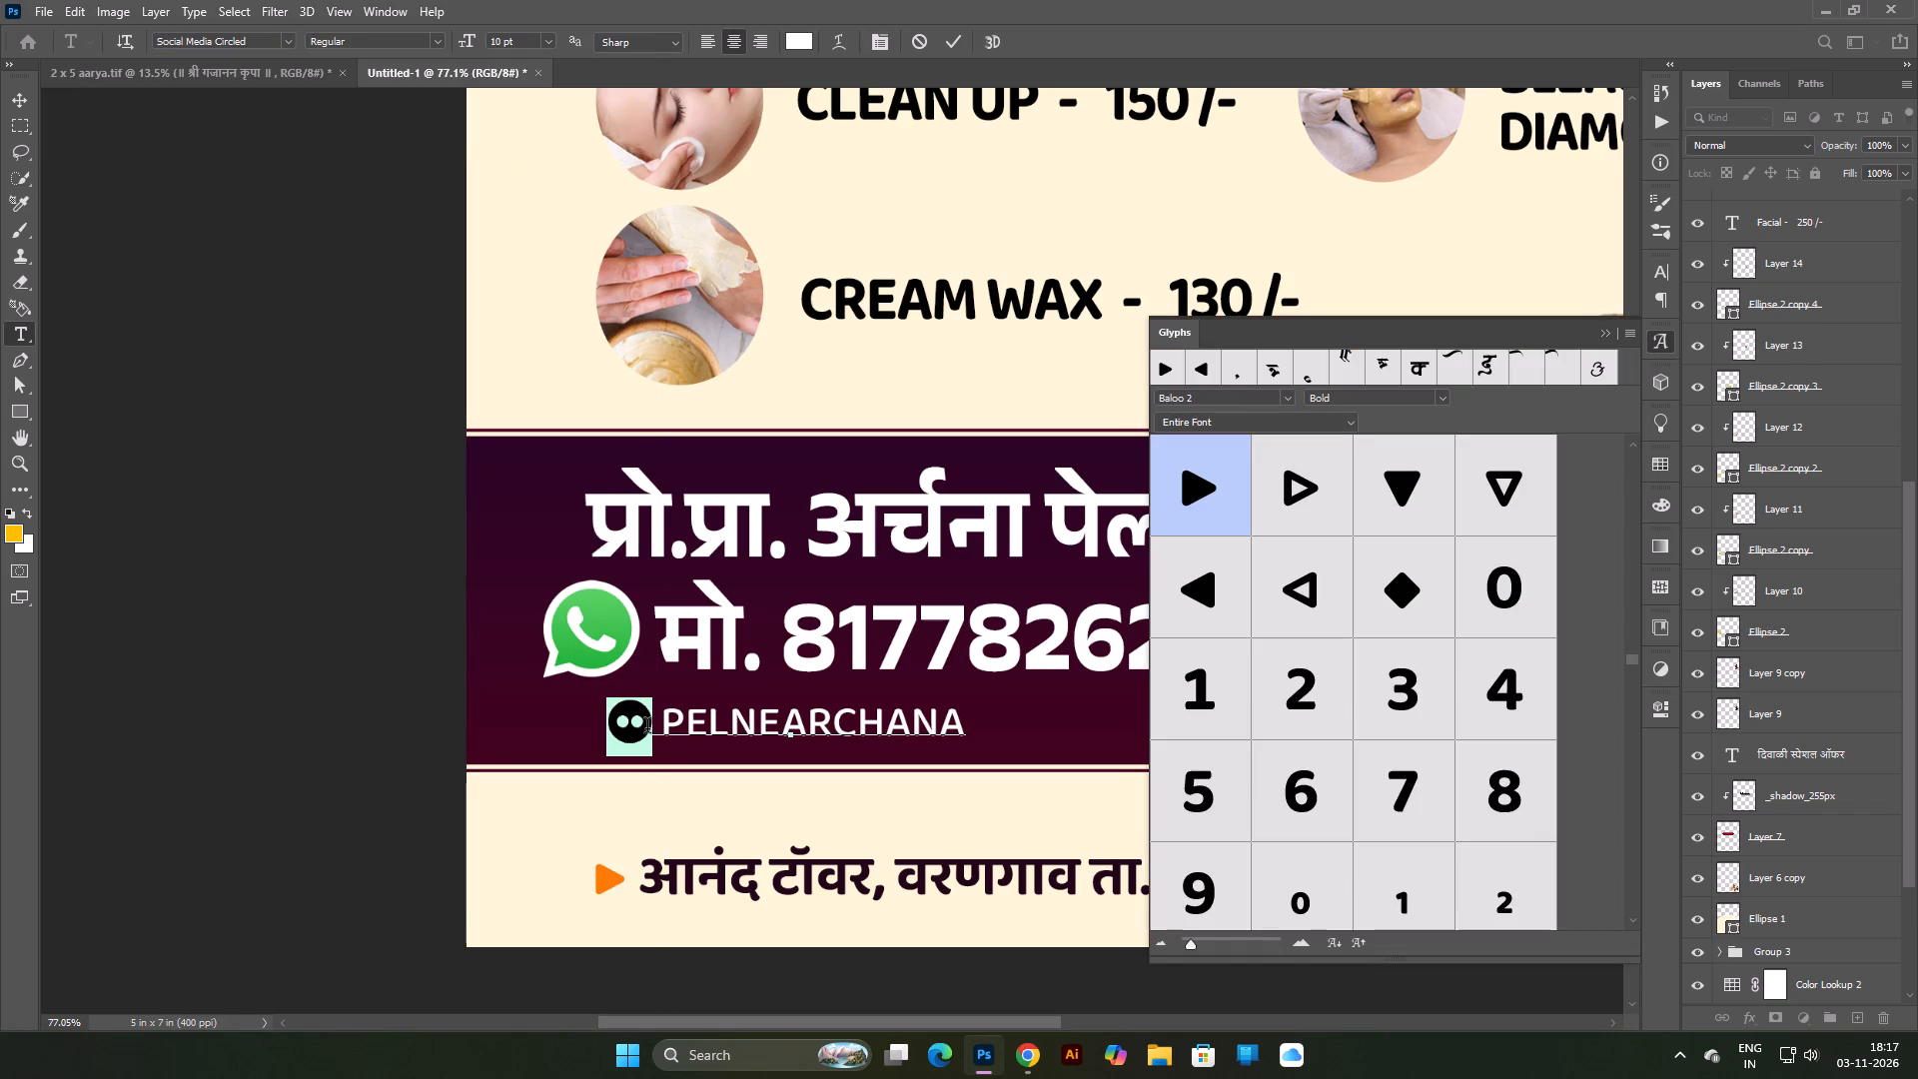
pyautogui.click(608, 722)
pyautogui.click(653, 723)
pyautogui.doubleClick(619, 723)
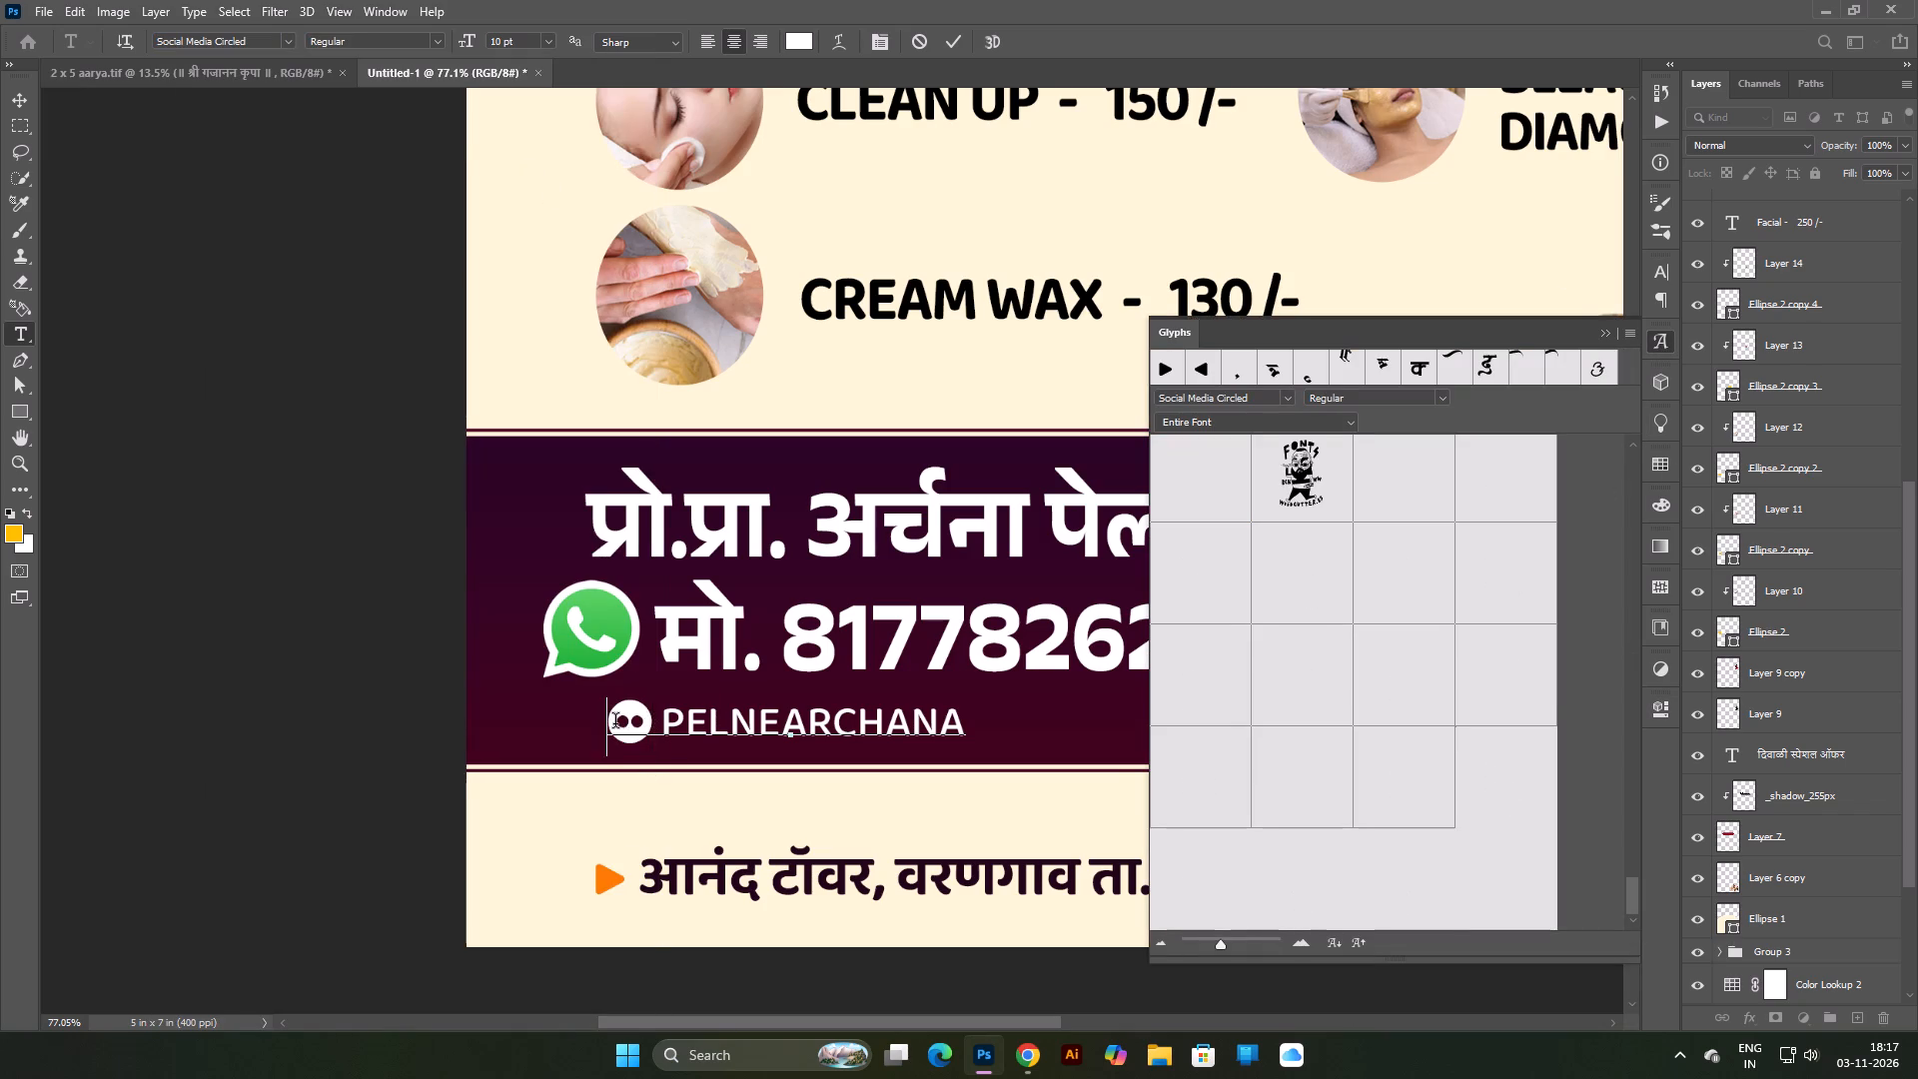
pyautogui.scroll(6, 1360, 677)
pyautogui.scroll(-6, 1360, 675)
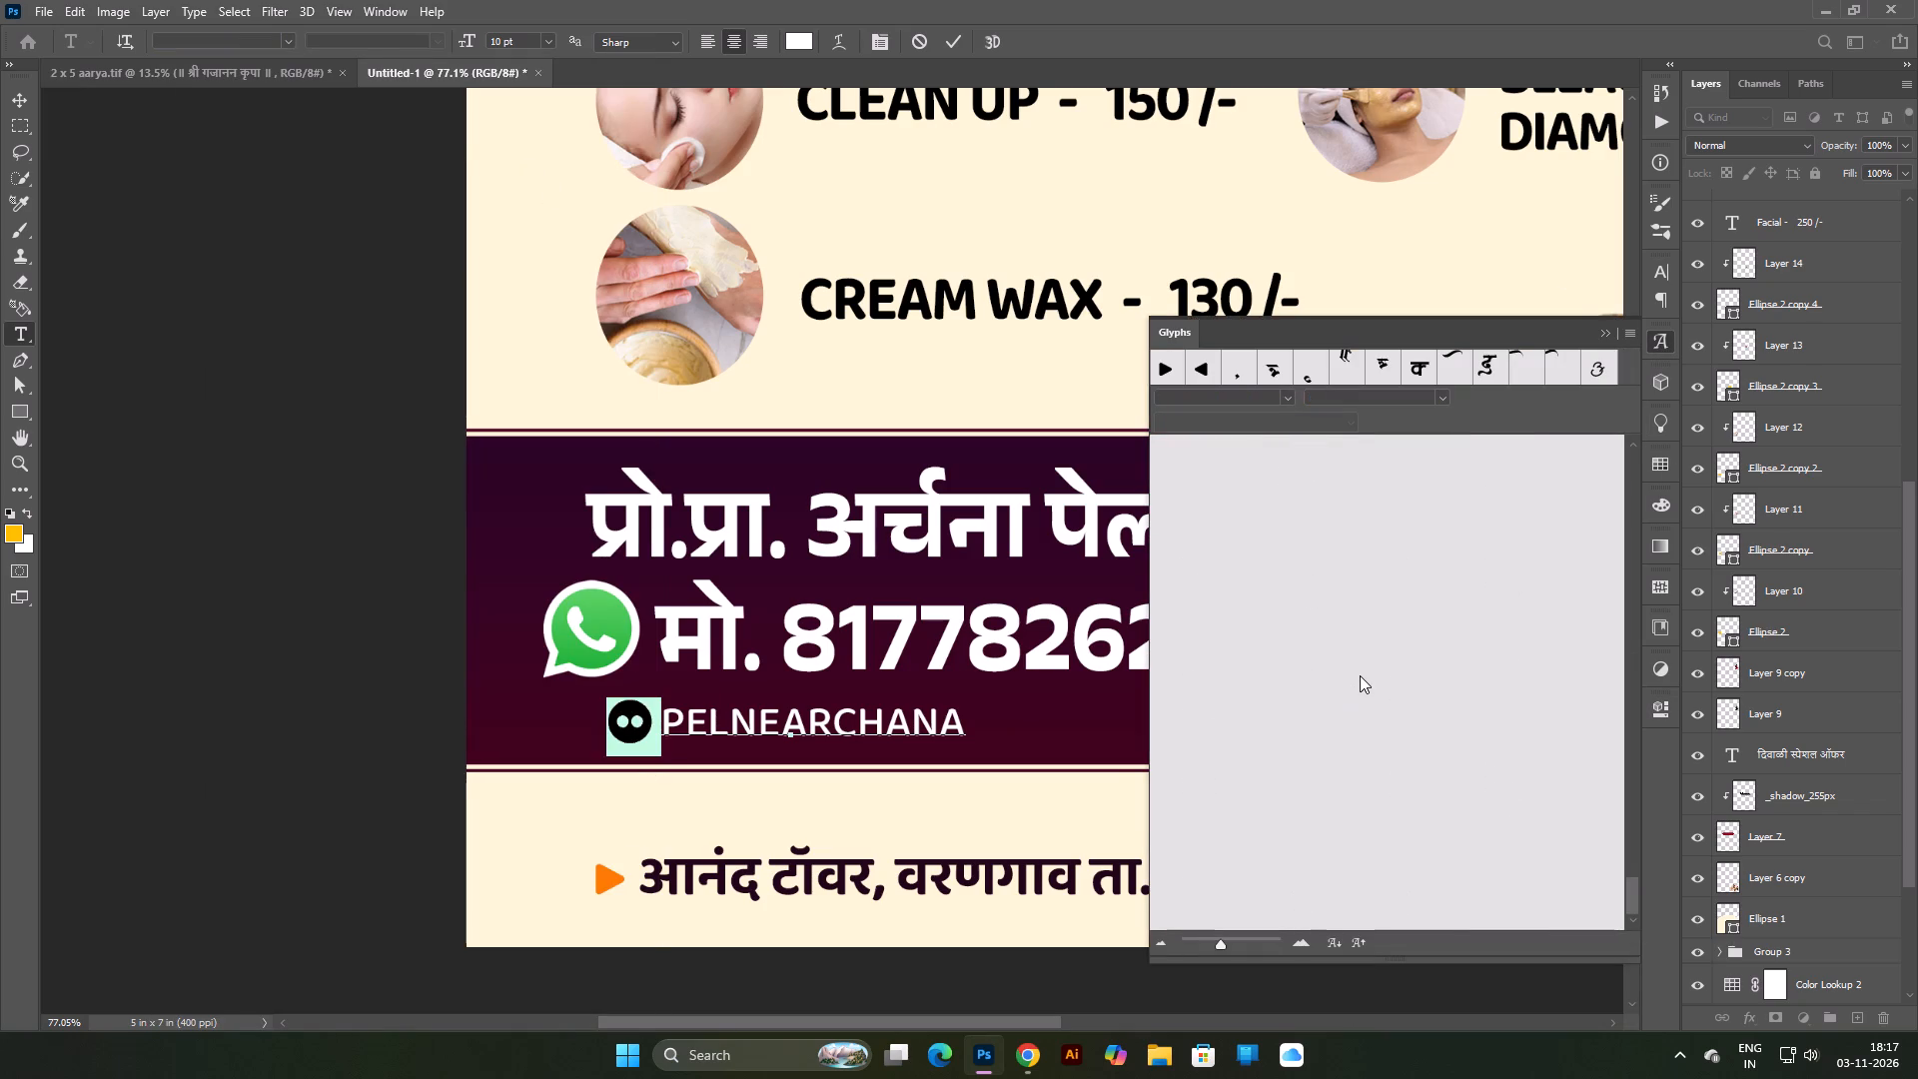
pyautogui.click(601, 741)
pyautogui.click(622, 734)
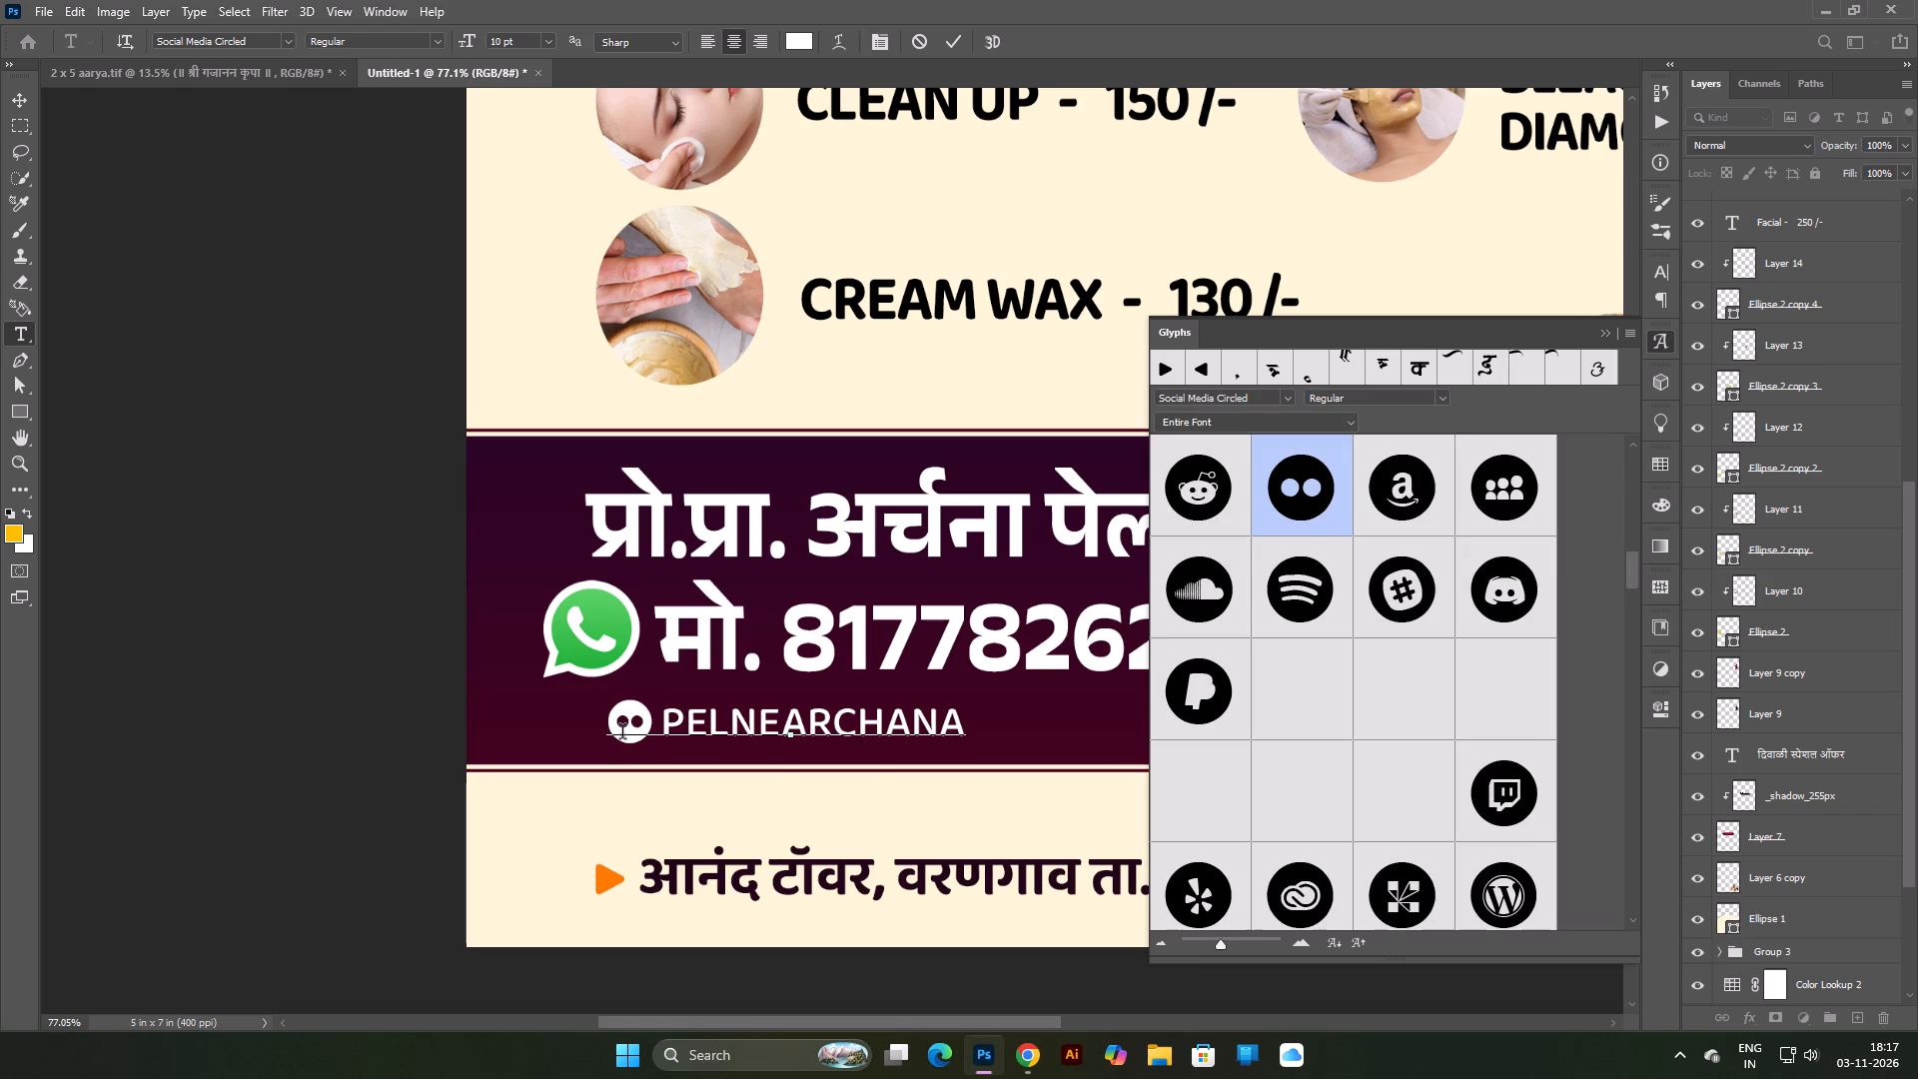
pyautogui.scroll(-3, 1369, 711)
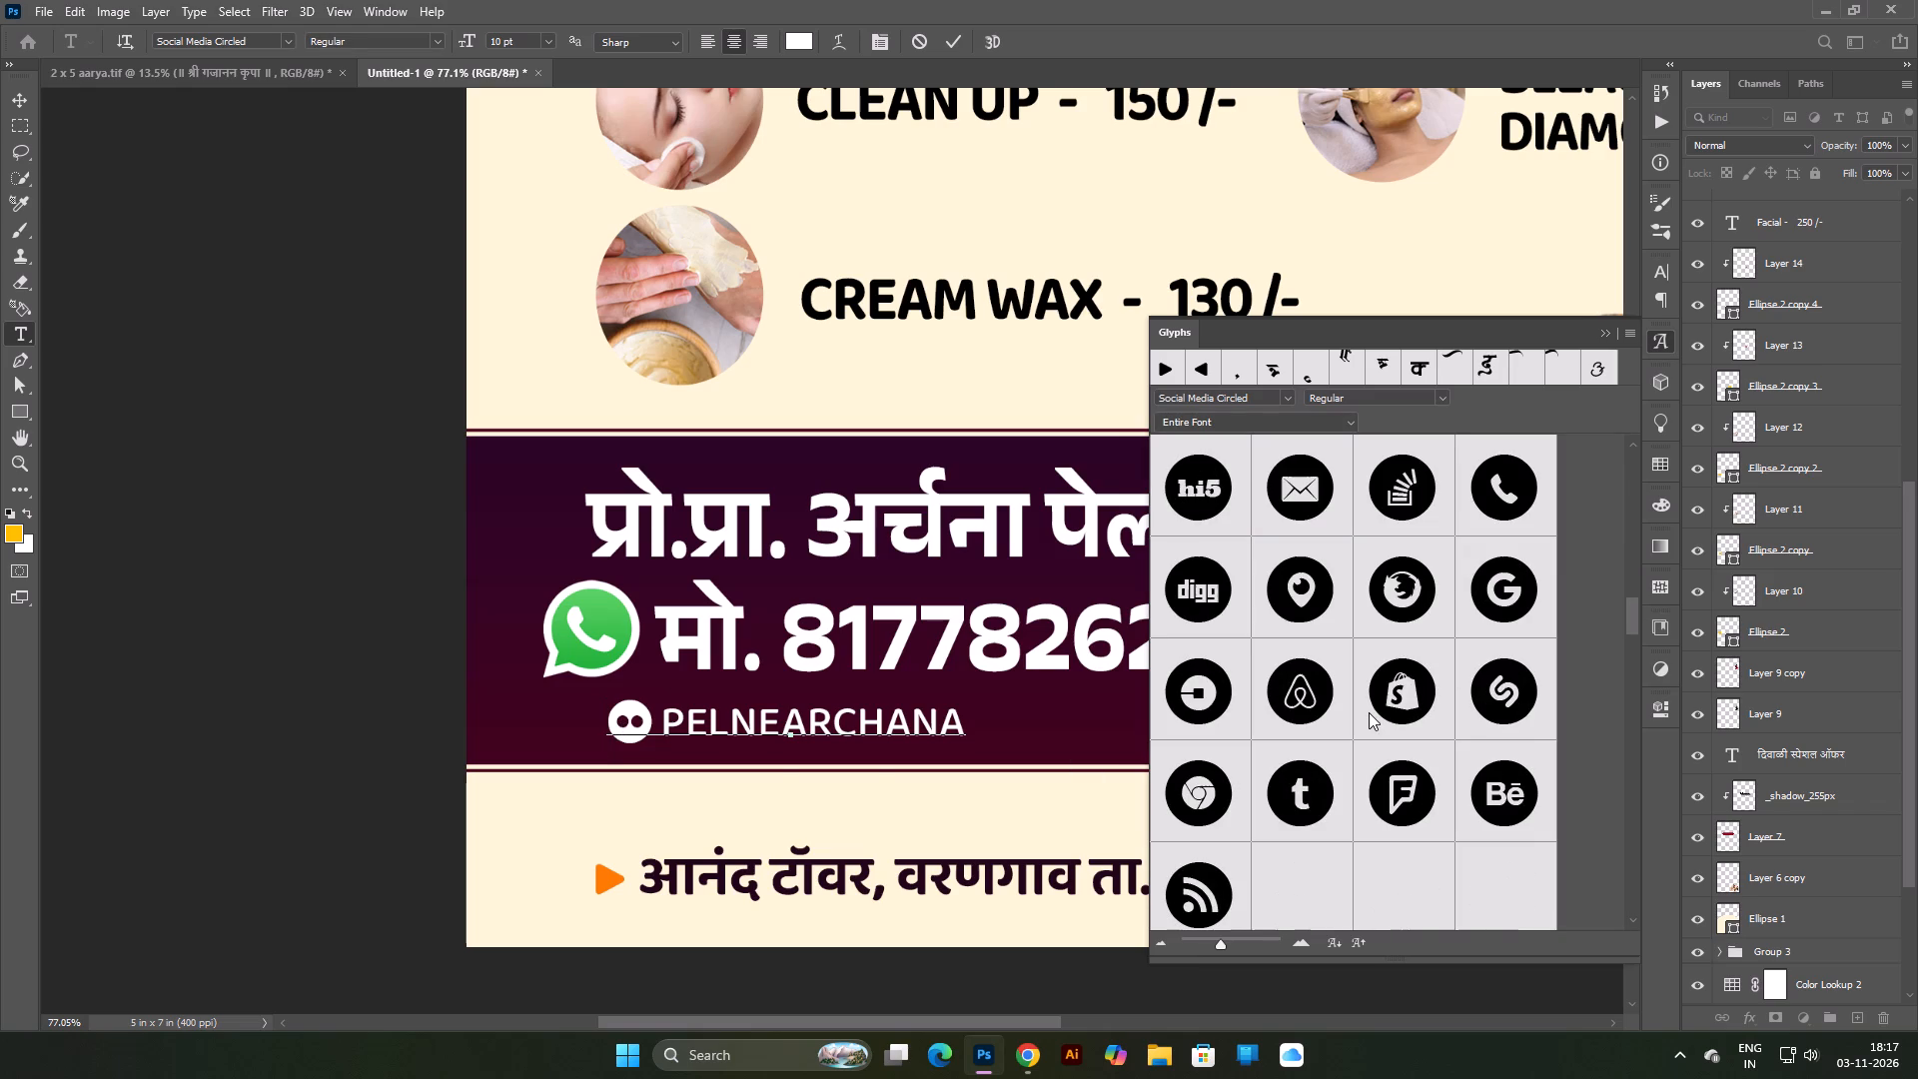
pyautogui.scroll(1, 1369, 713)
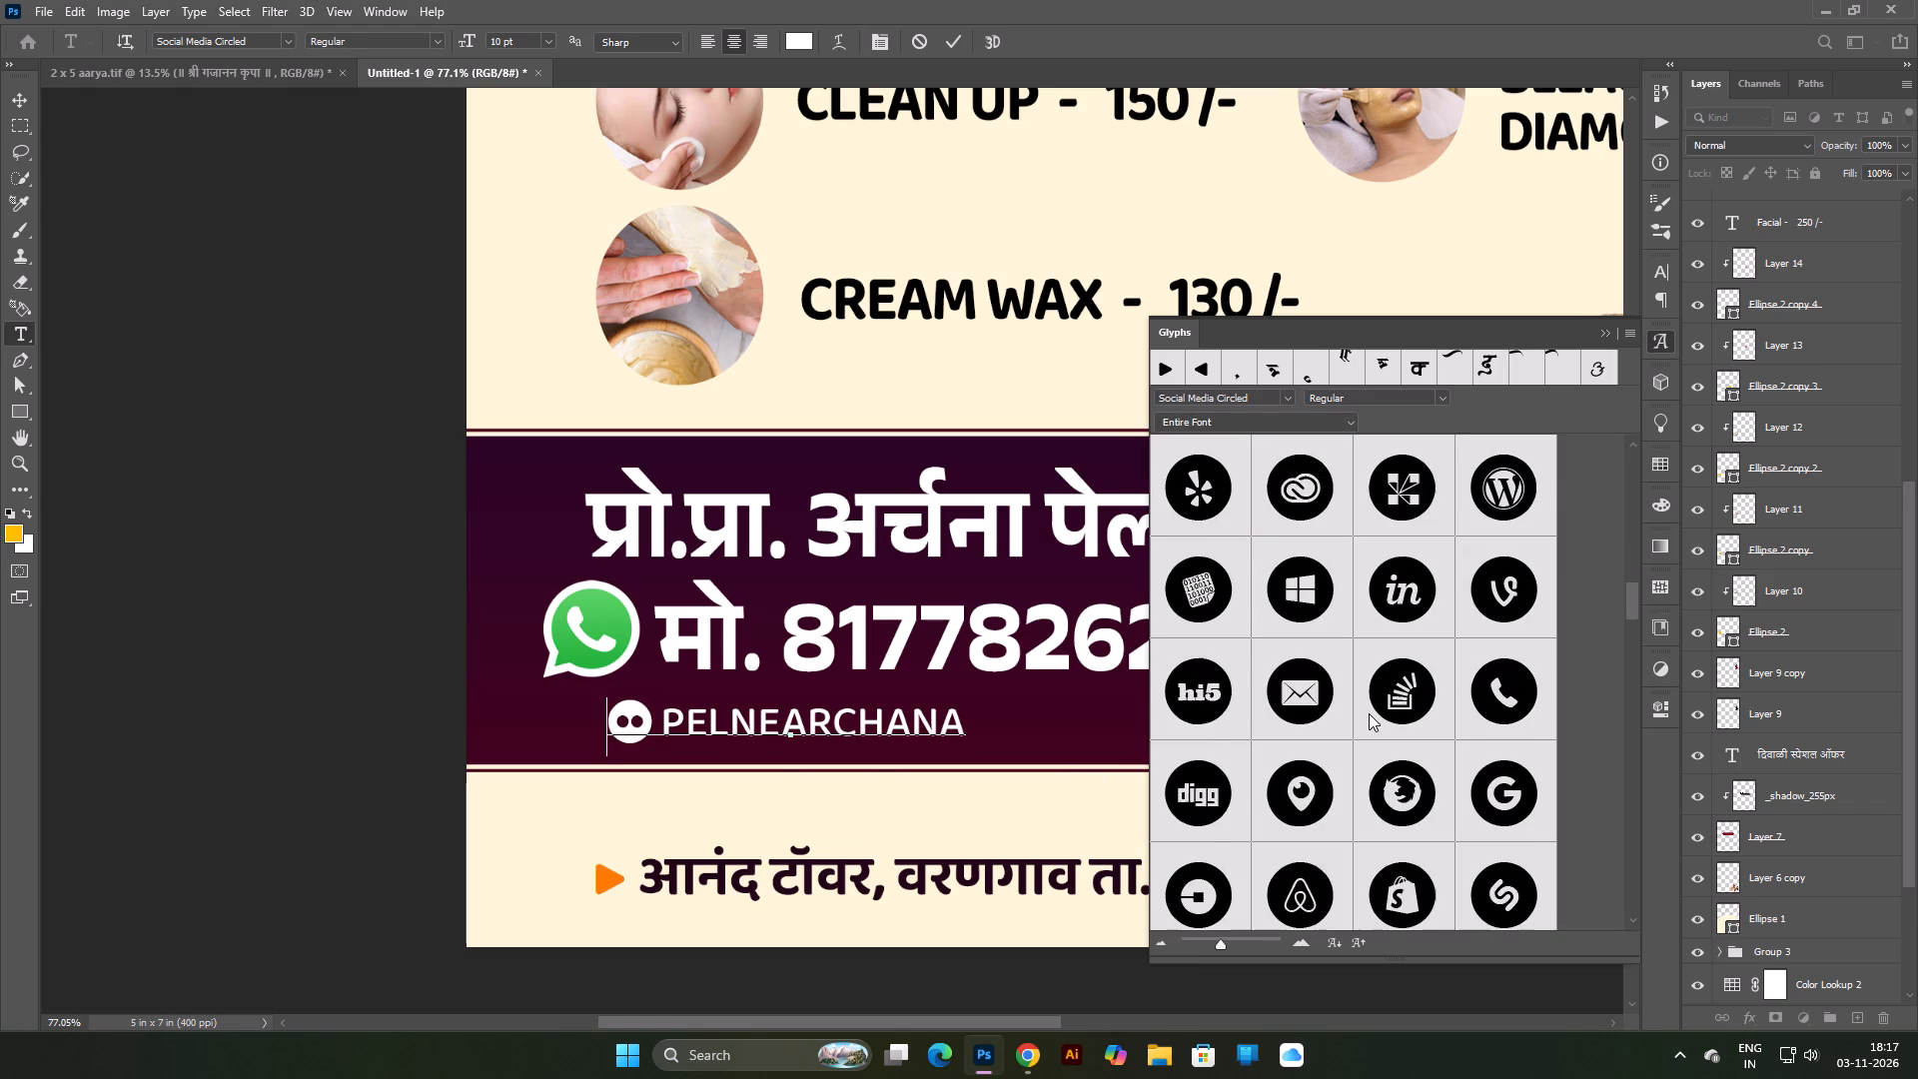
pyautogui.scroll(3, 1369, 713)
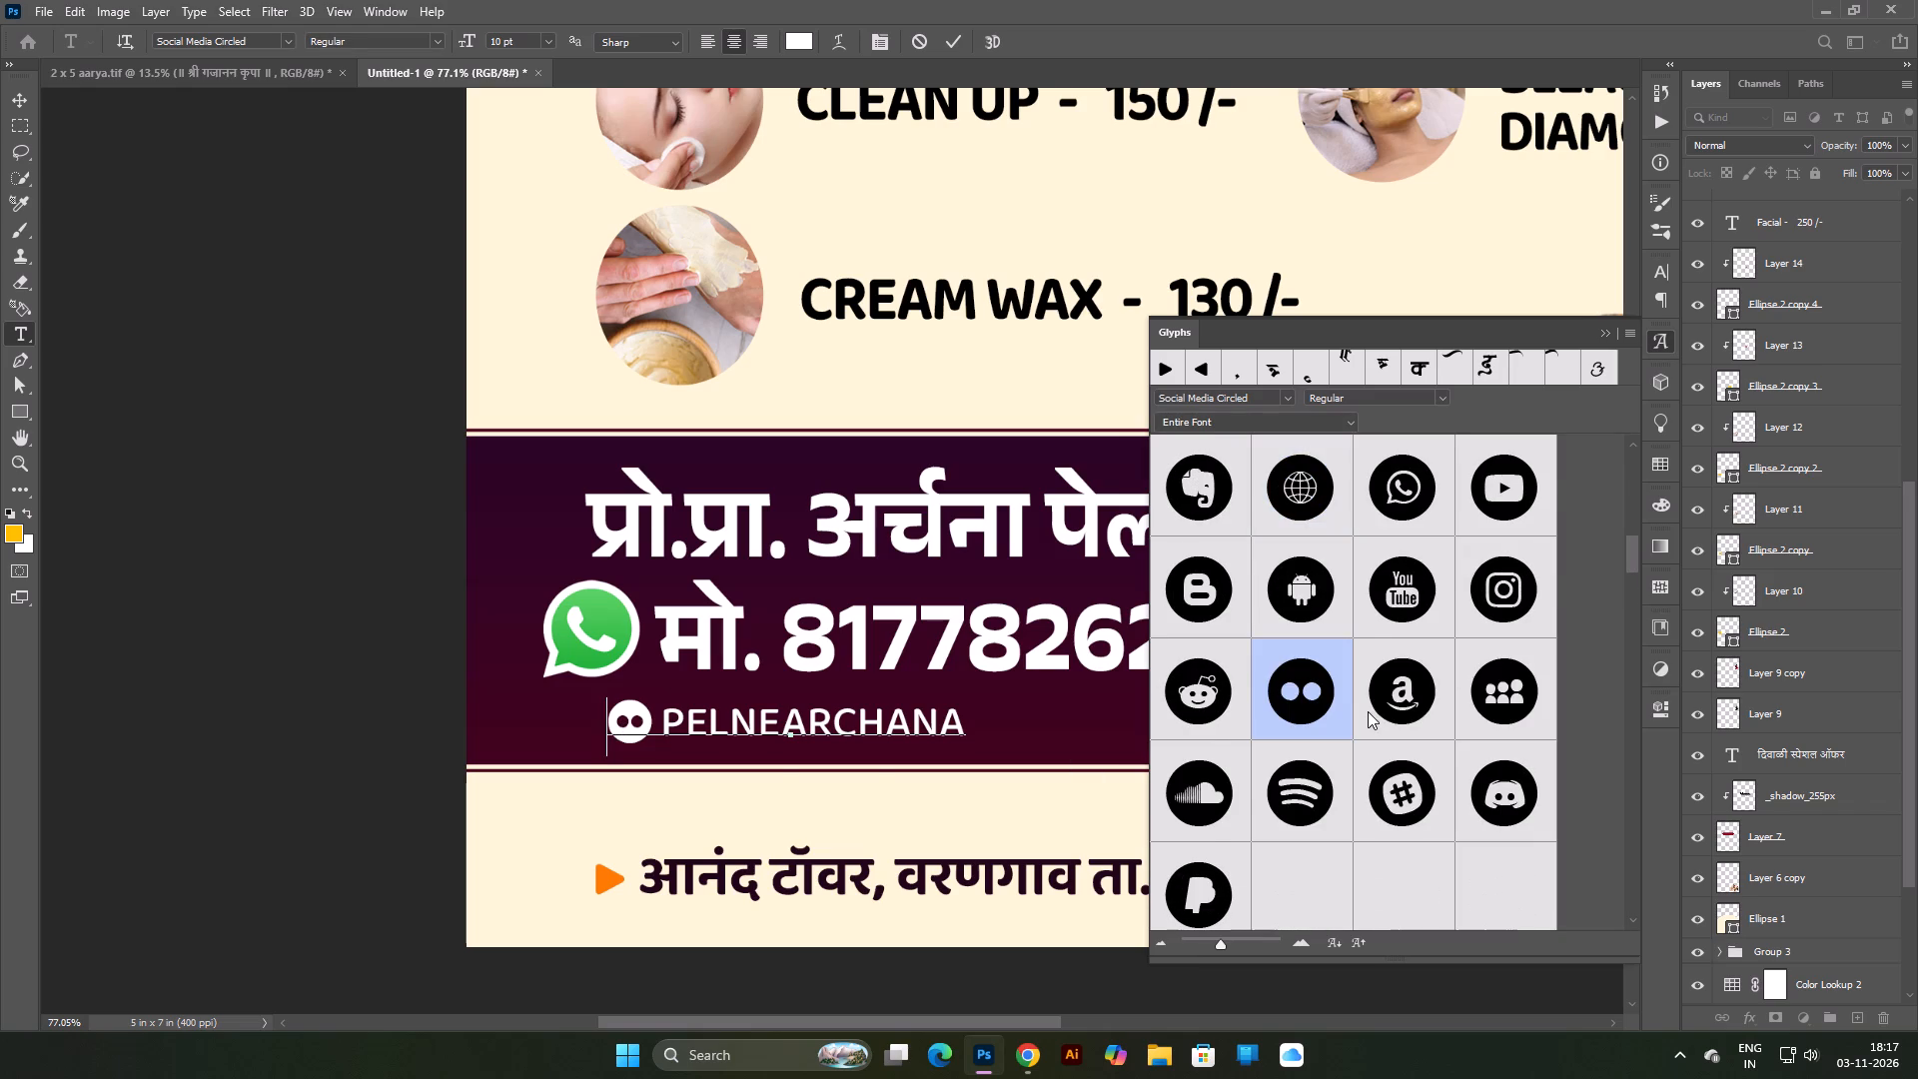
pyautogui.doubleClick(1497, 584)
pyautogui.click(681, 732)
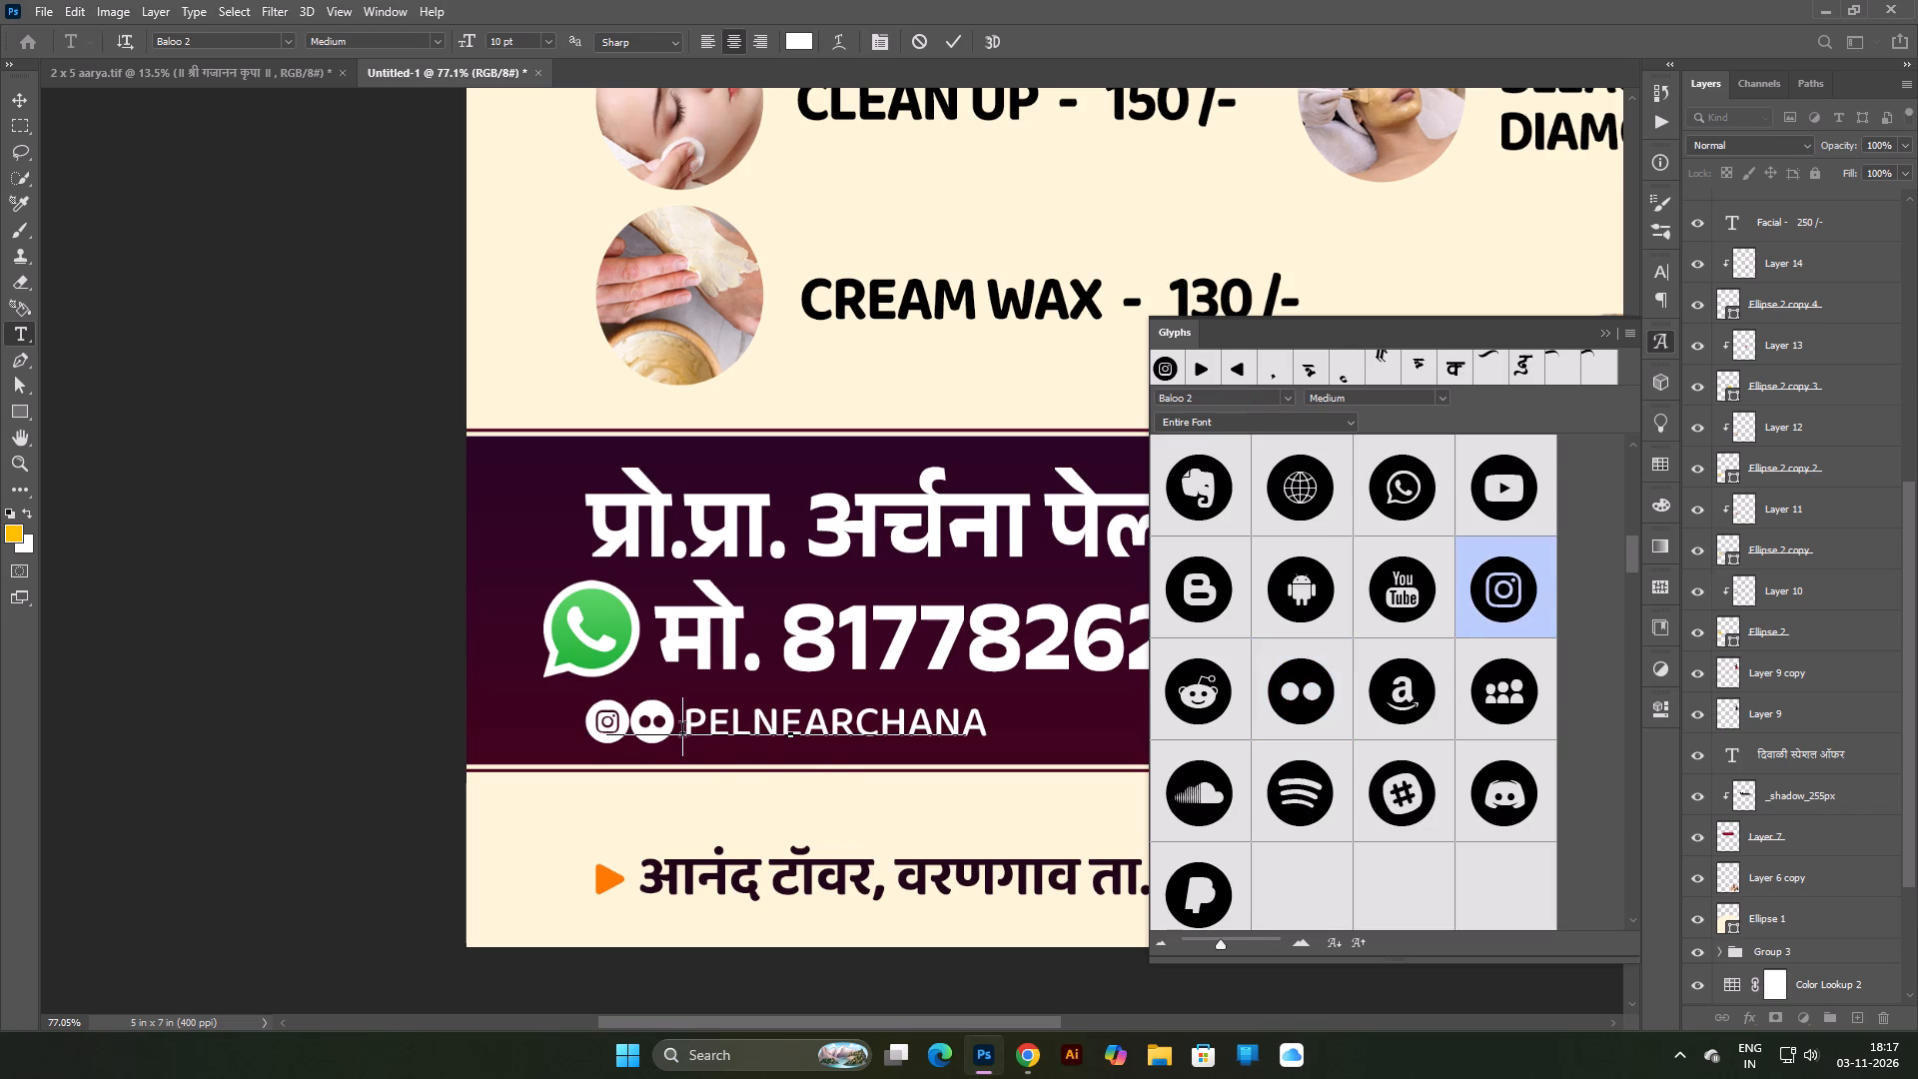
pyautogui.press('BackSpace')
pyautogui.press('BackSpace')
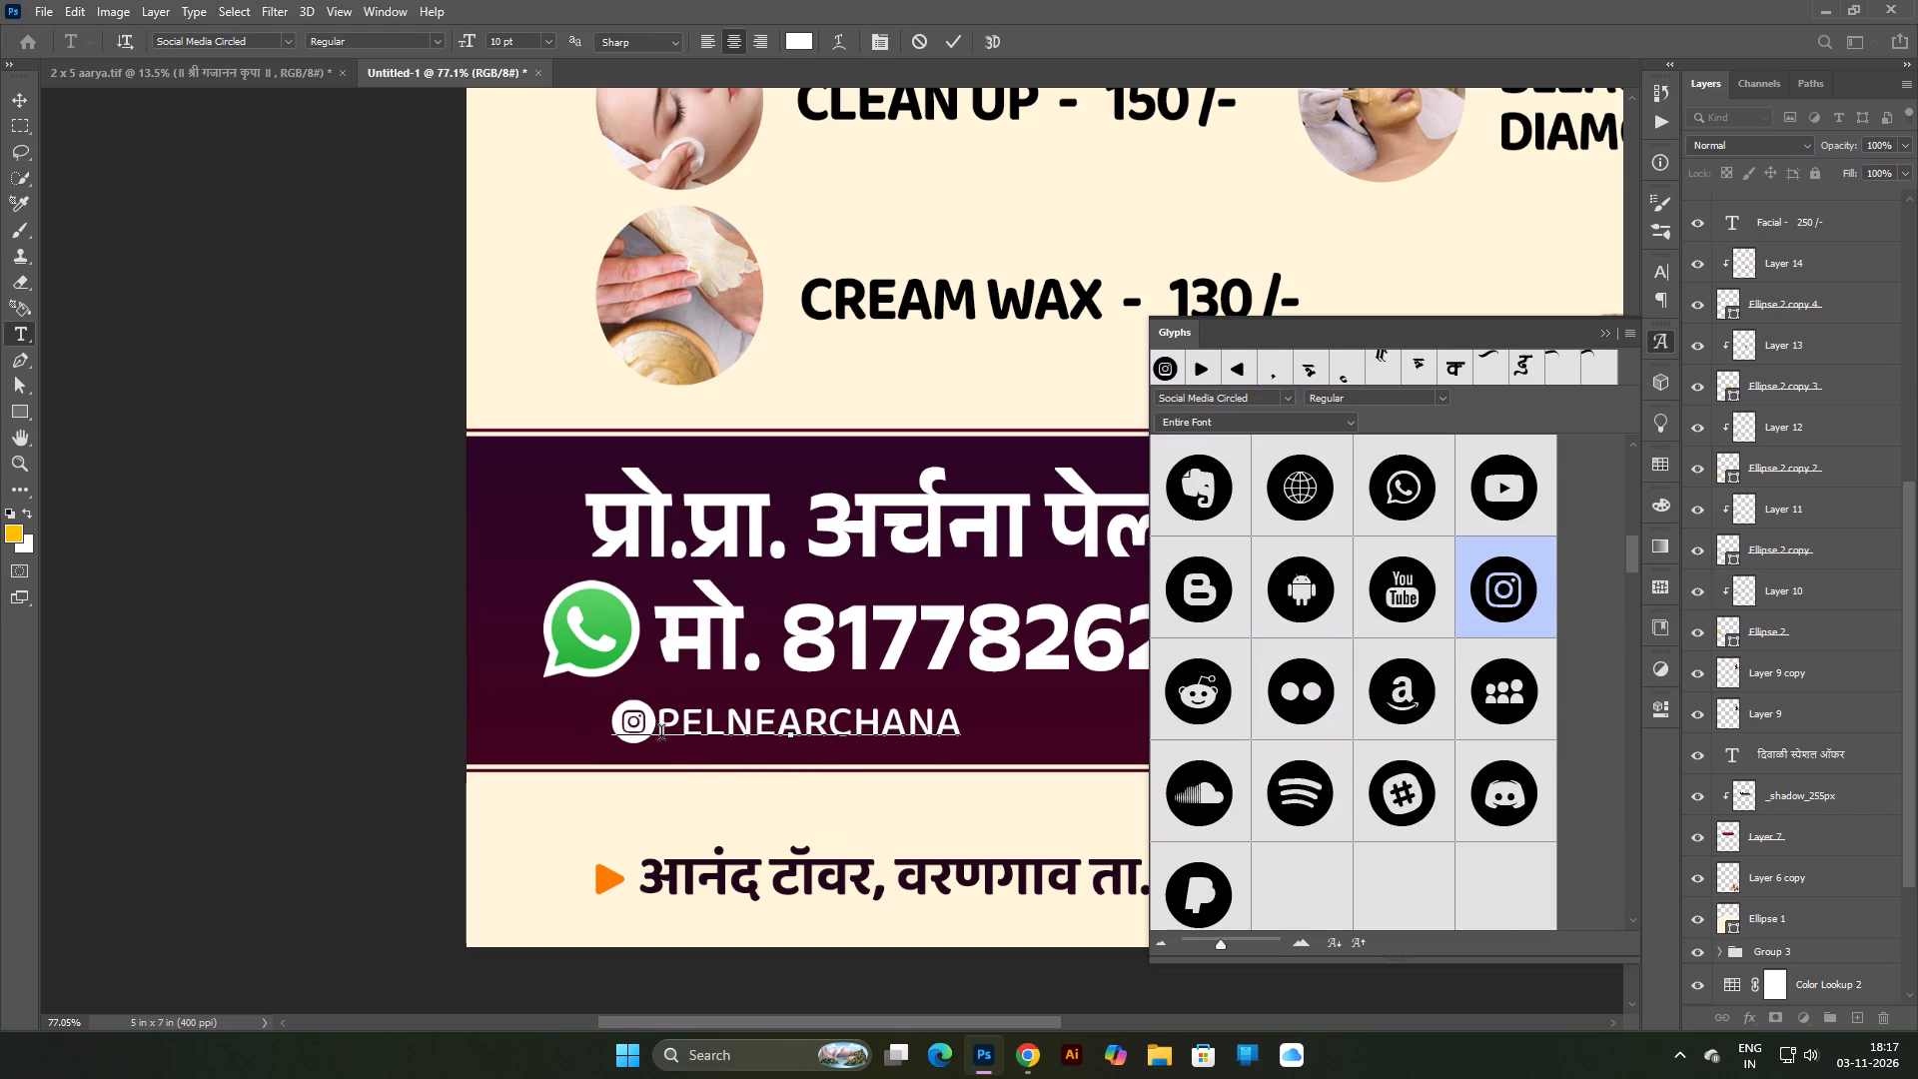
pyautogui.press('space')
# Reposition the Instagram handle centrally beneath the phone number inside the dark contact band.
pyautogui.click(23, 98)
pyautogui.click(129, 159)
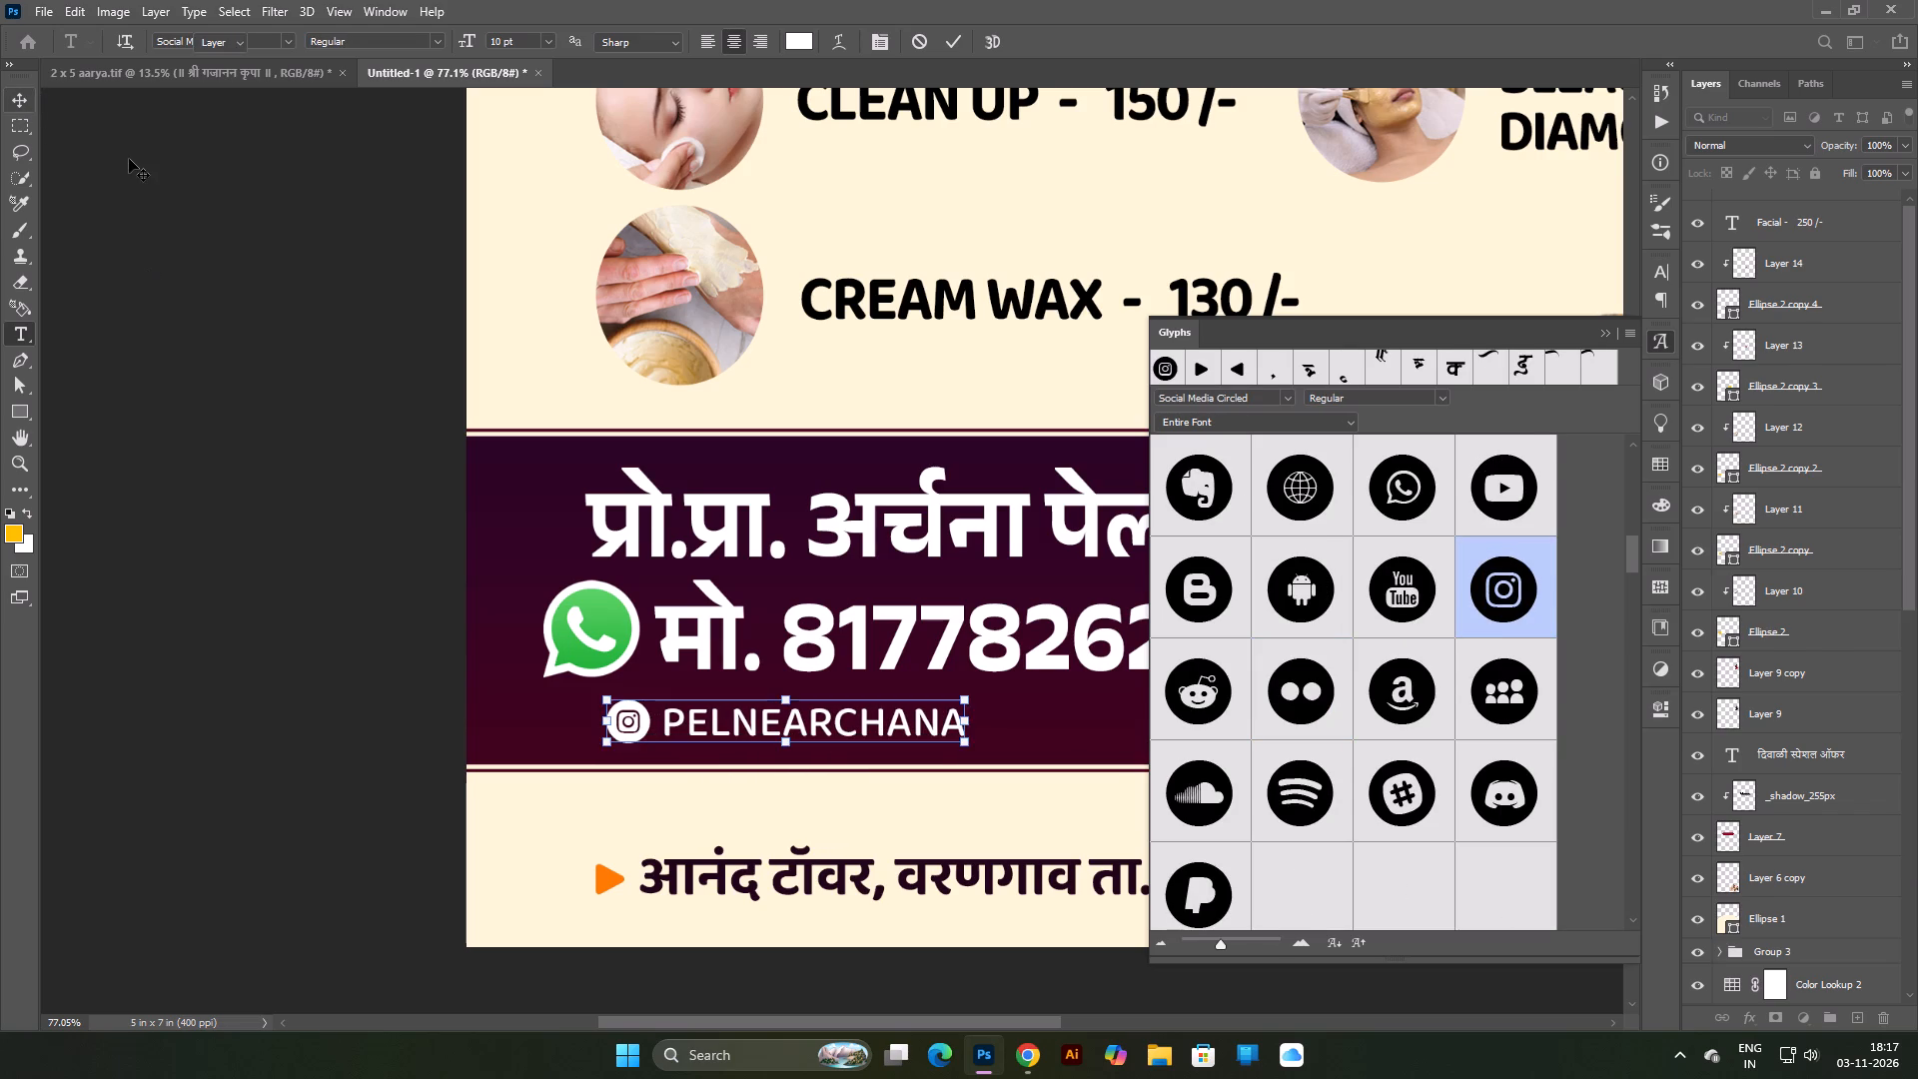
pyautogui.scroll(-4, 216, 520)
pyautogui.moveTo(683, 665); pyautogui.dragTo(747, 663)
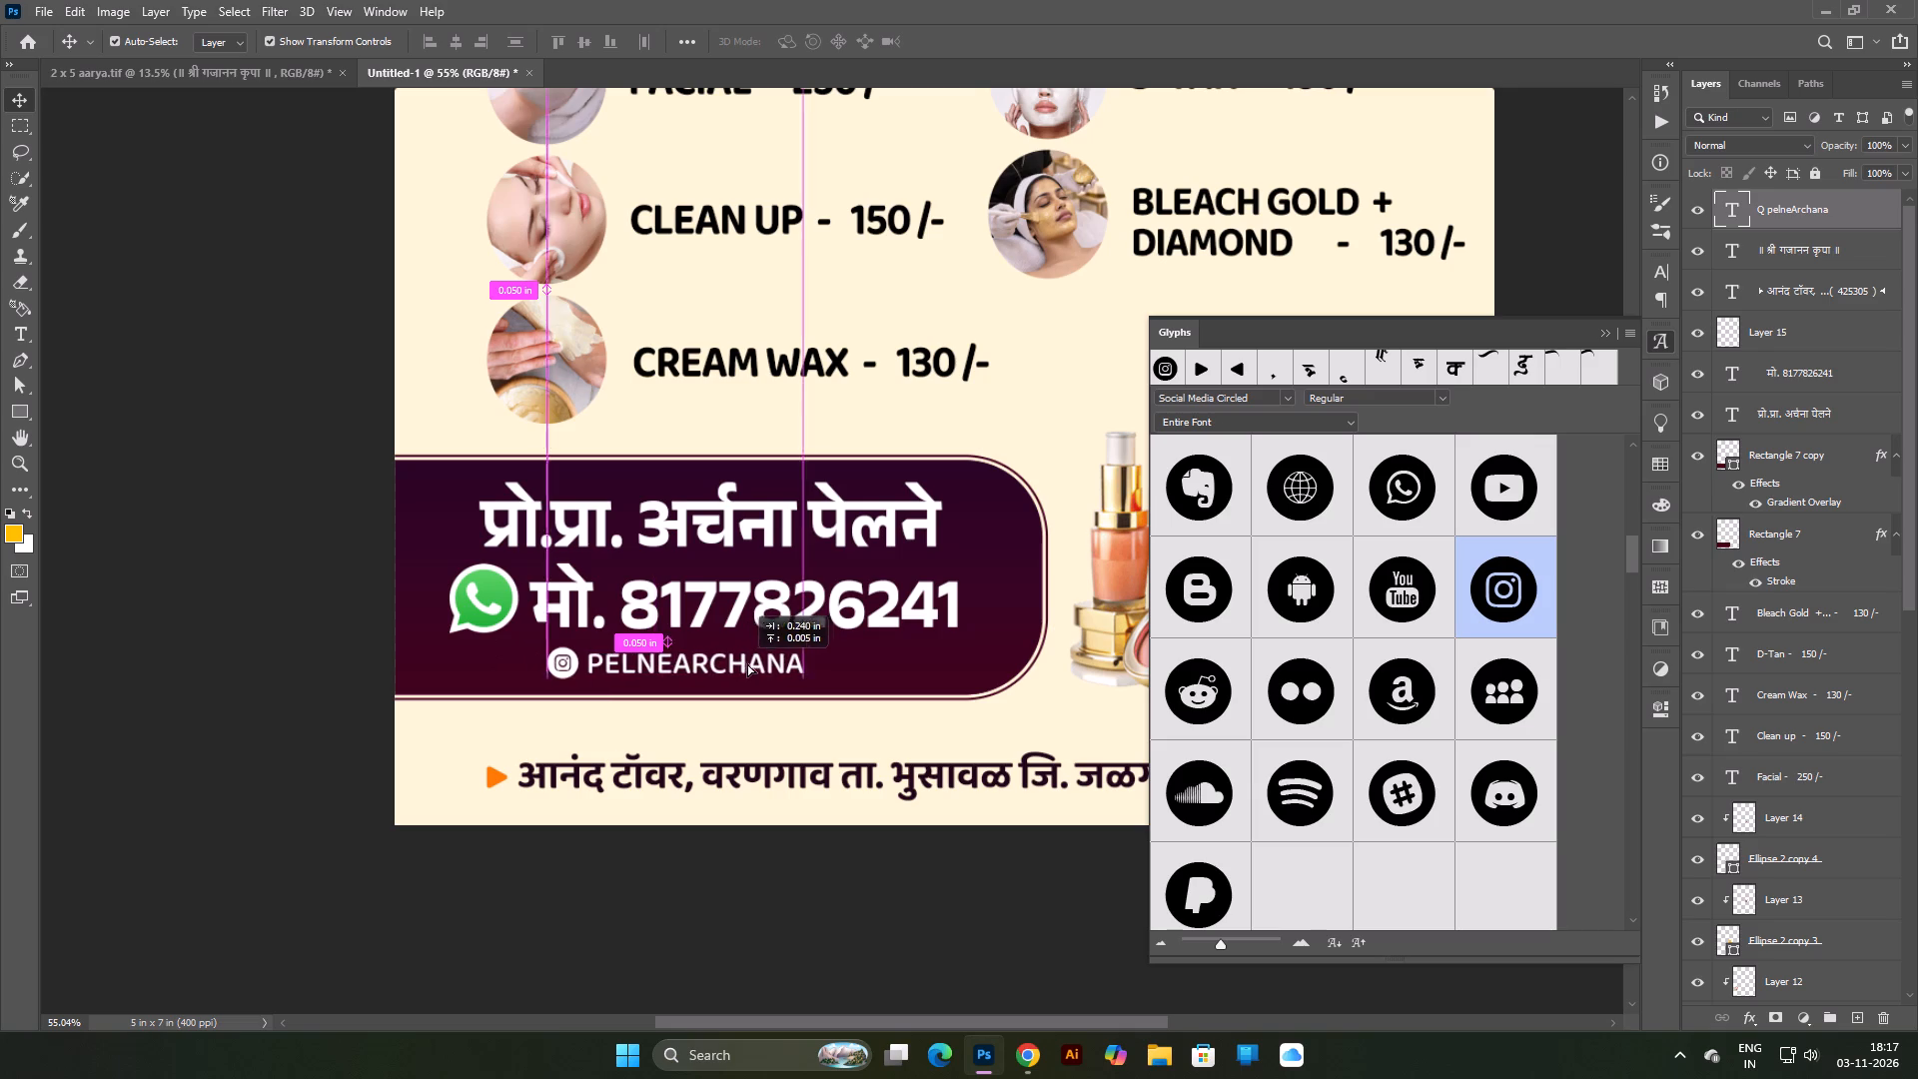
pyautogui.moveTo(747, 663); pyautogui.dragTo(748, 663)
pyautogui.click(190, 644)
# Delete the address line below the contact band and close the Glyphs panel.
pyautogui.click(791, 787)
pyautogui.scroll(-5, 820, 772)
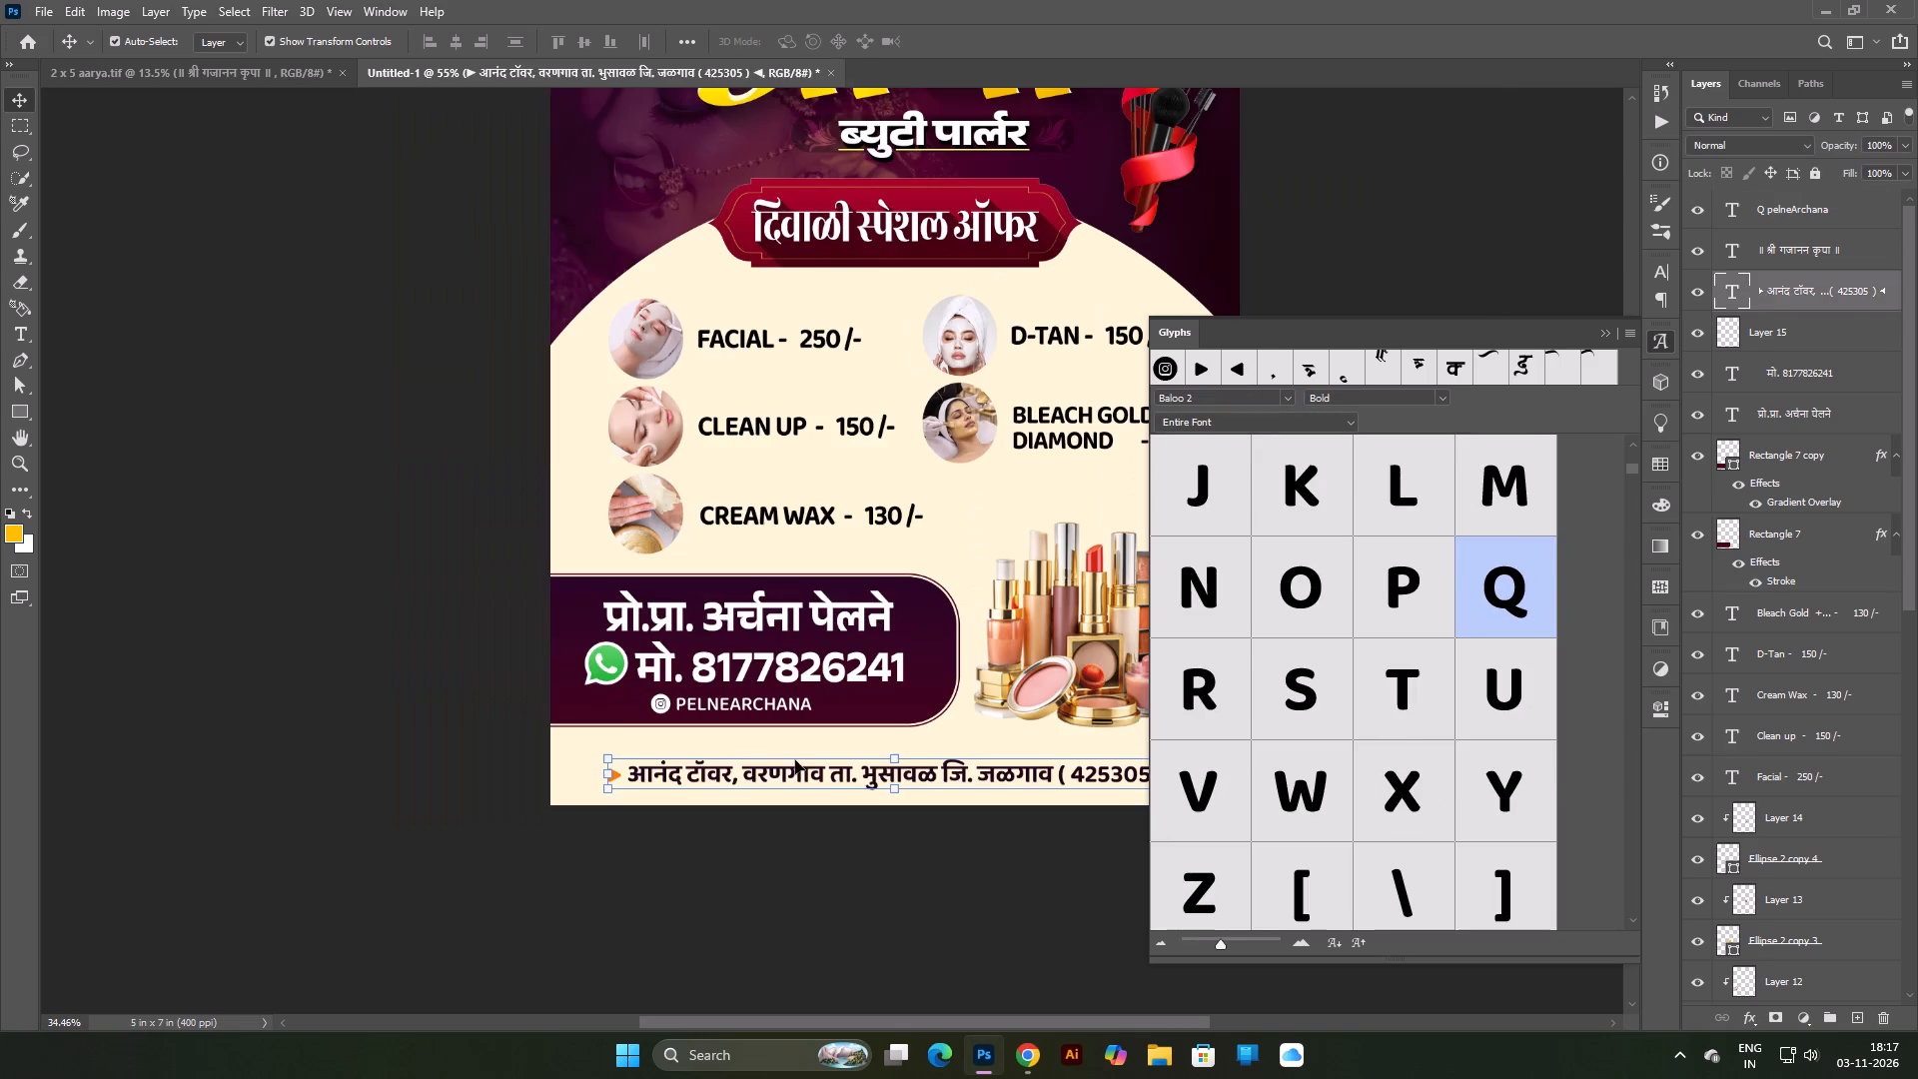
pyautogui.press('Delete')
pyautogui.click(269, 610)
pyautogui.scroll(-6, 483, 659)
pyautogui.scroll(2, 942, 792)
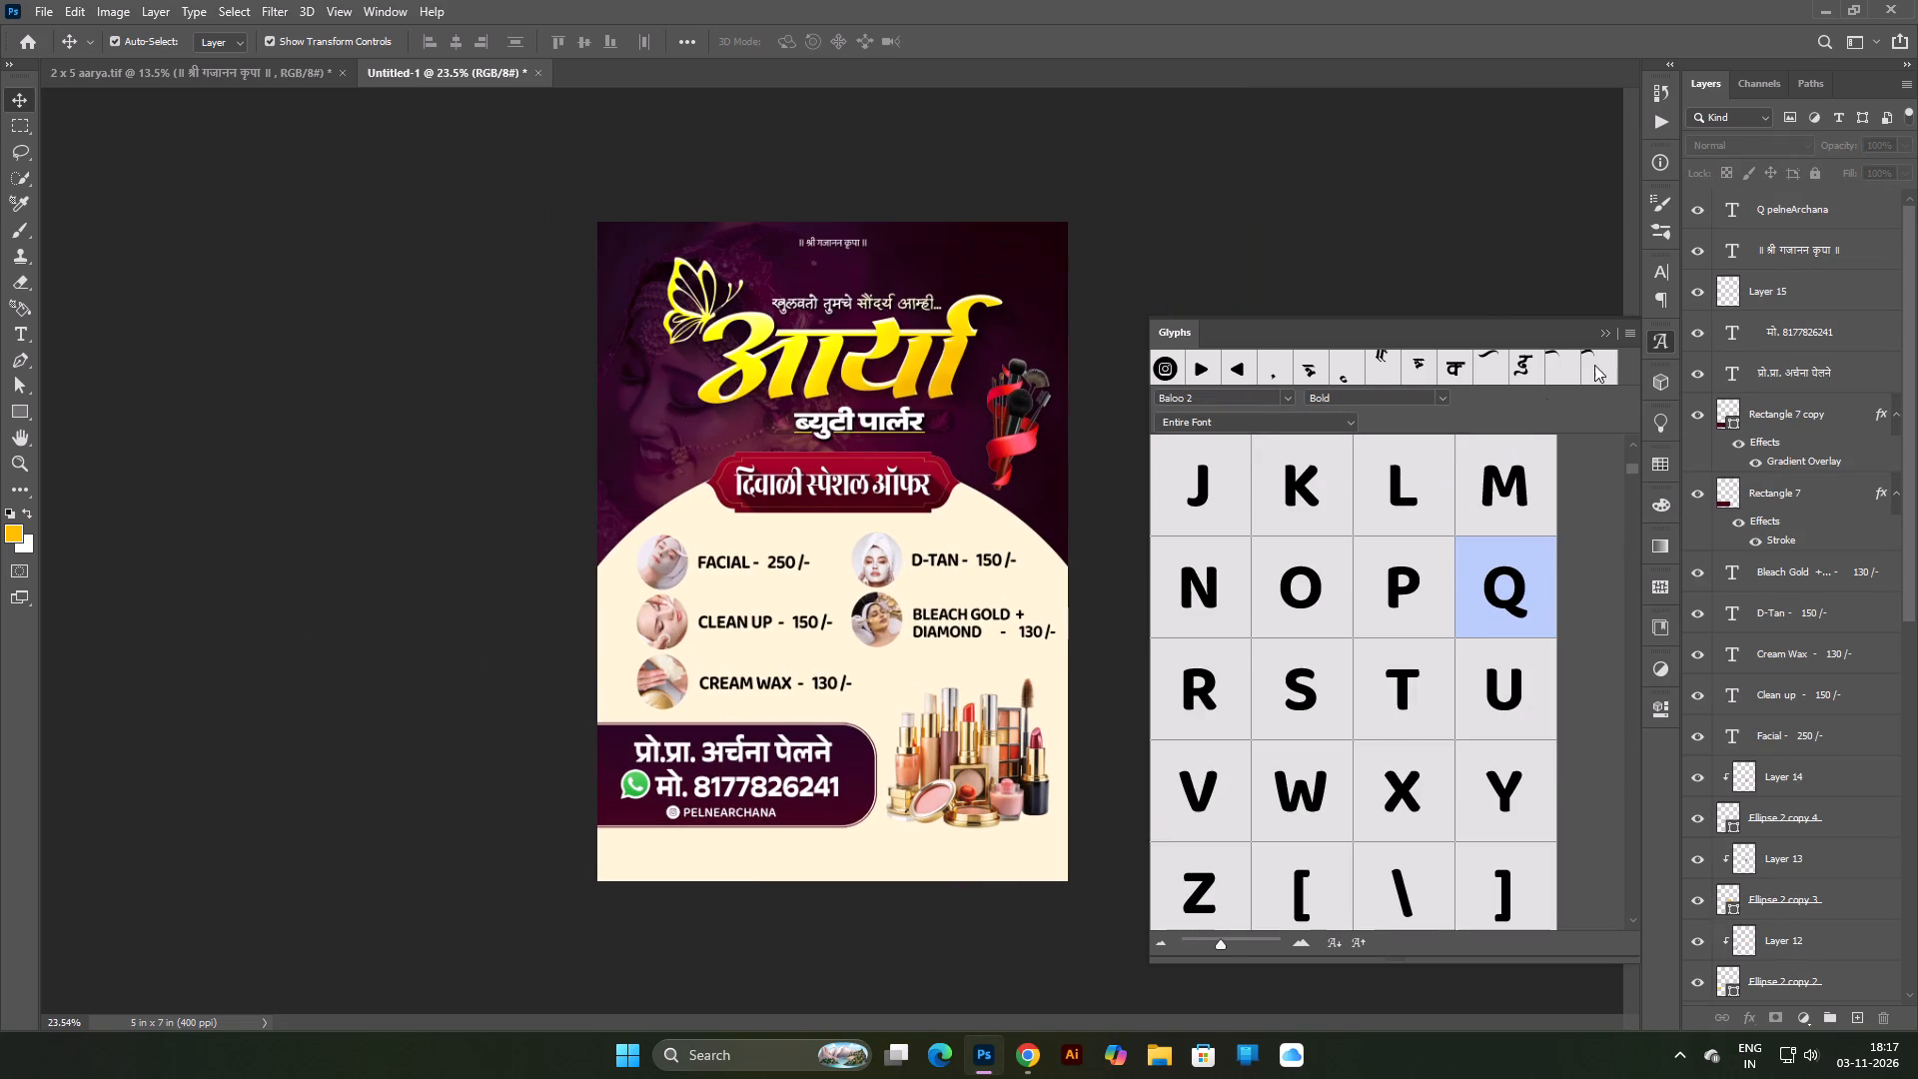
pyautogui.click(1597, 333)
pyautogui.click(1603, 333)
pyautogui.click(1385, 425)
pyautogui.scroll(-3, 1061, 635)
pyautogui.scroll(3, 928, 755)
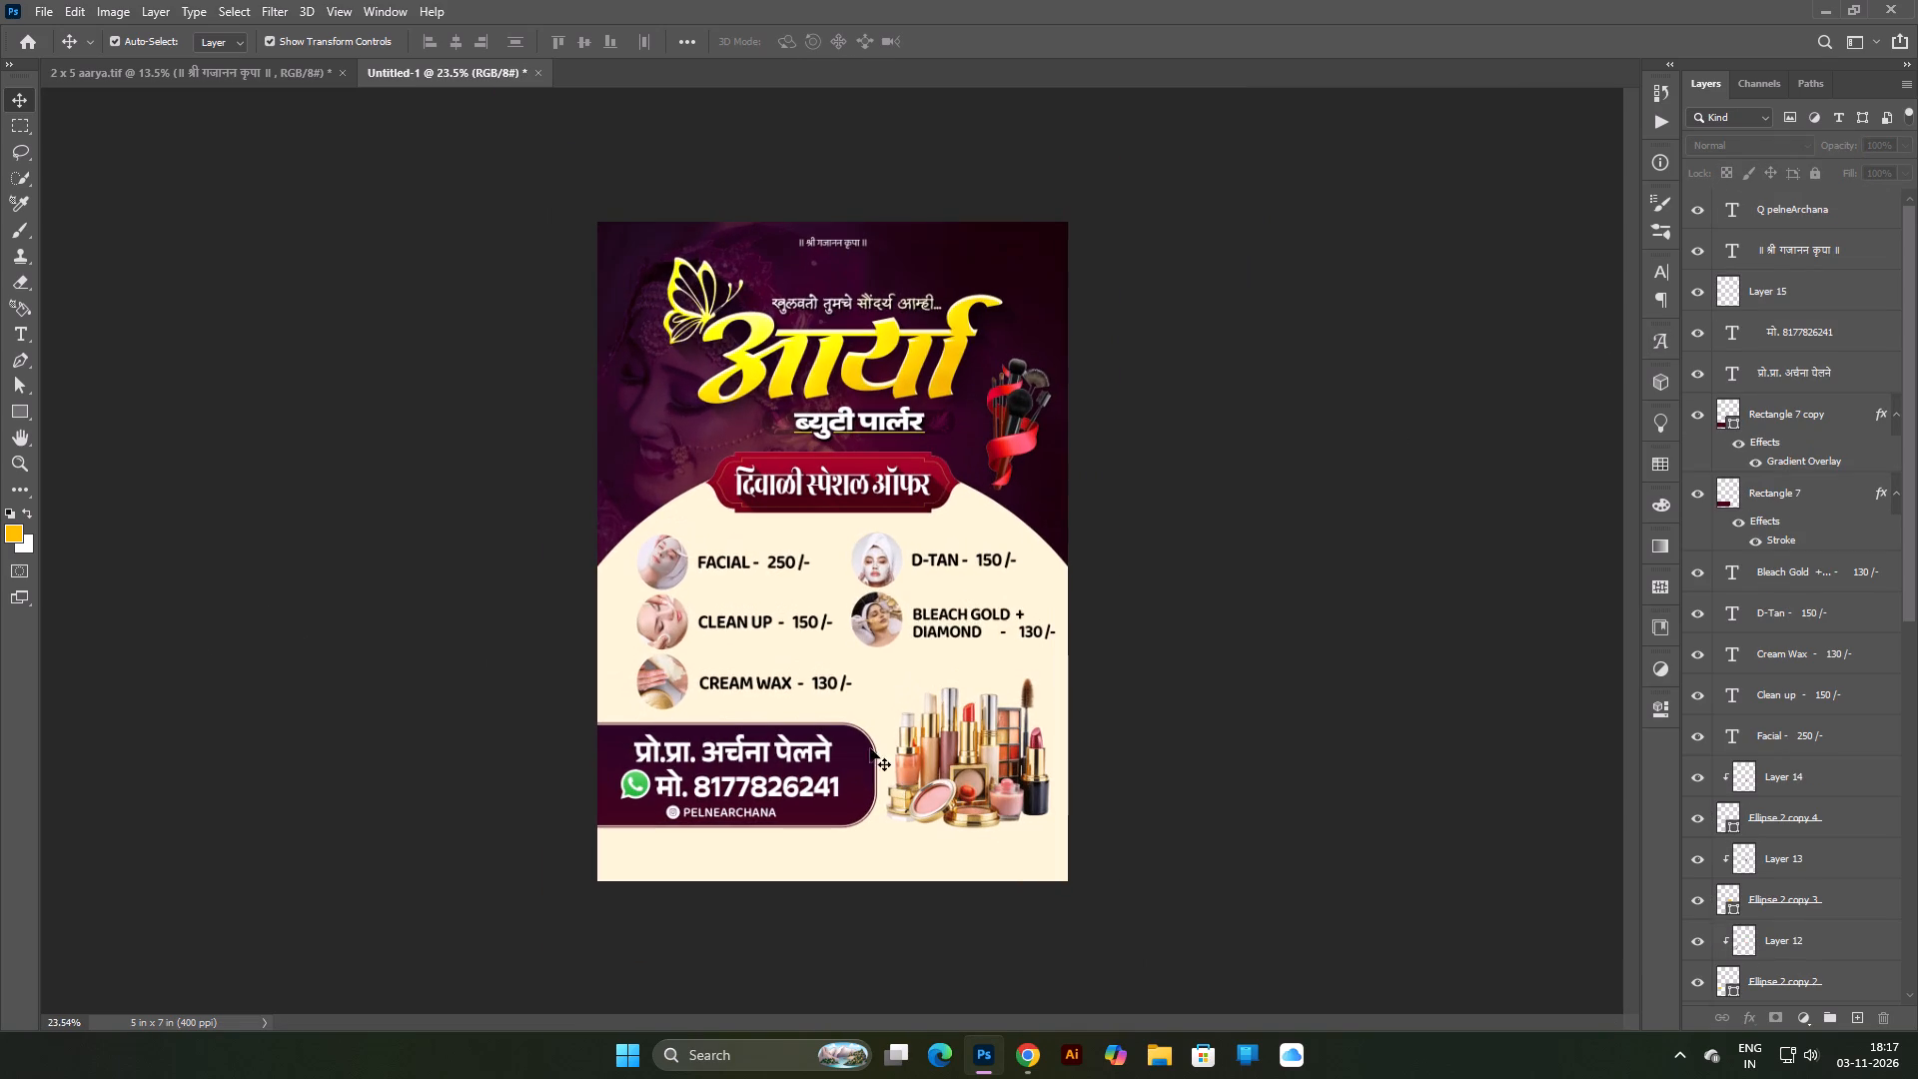
# Draw a yellow rectangle strip about 2284 x 91 px across the poster's full width, just above its bottom edge.
pyautogui.click(14, 406)
pyautogui.scroll(5, 608, 855)
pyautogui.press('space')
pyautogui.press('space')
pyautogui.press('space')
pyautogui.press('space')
pyautogui.moveTo(697, 928); pyautogui.dragTo(718, 690)
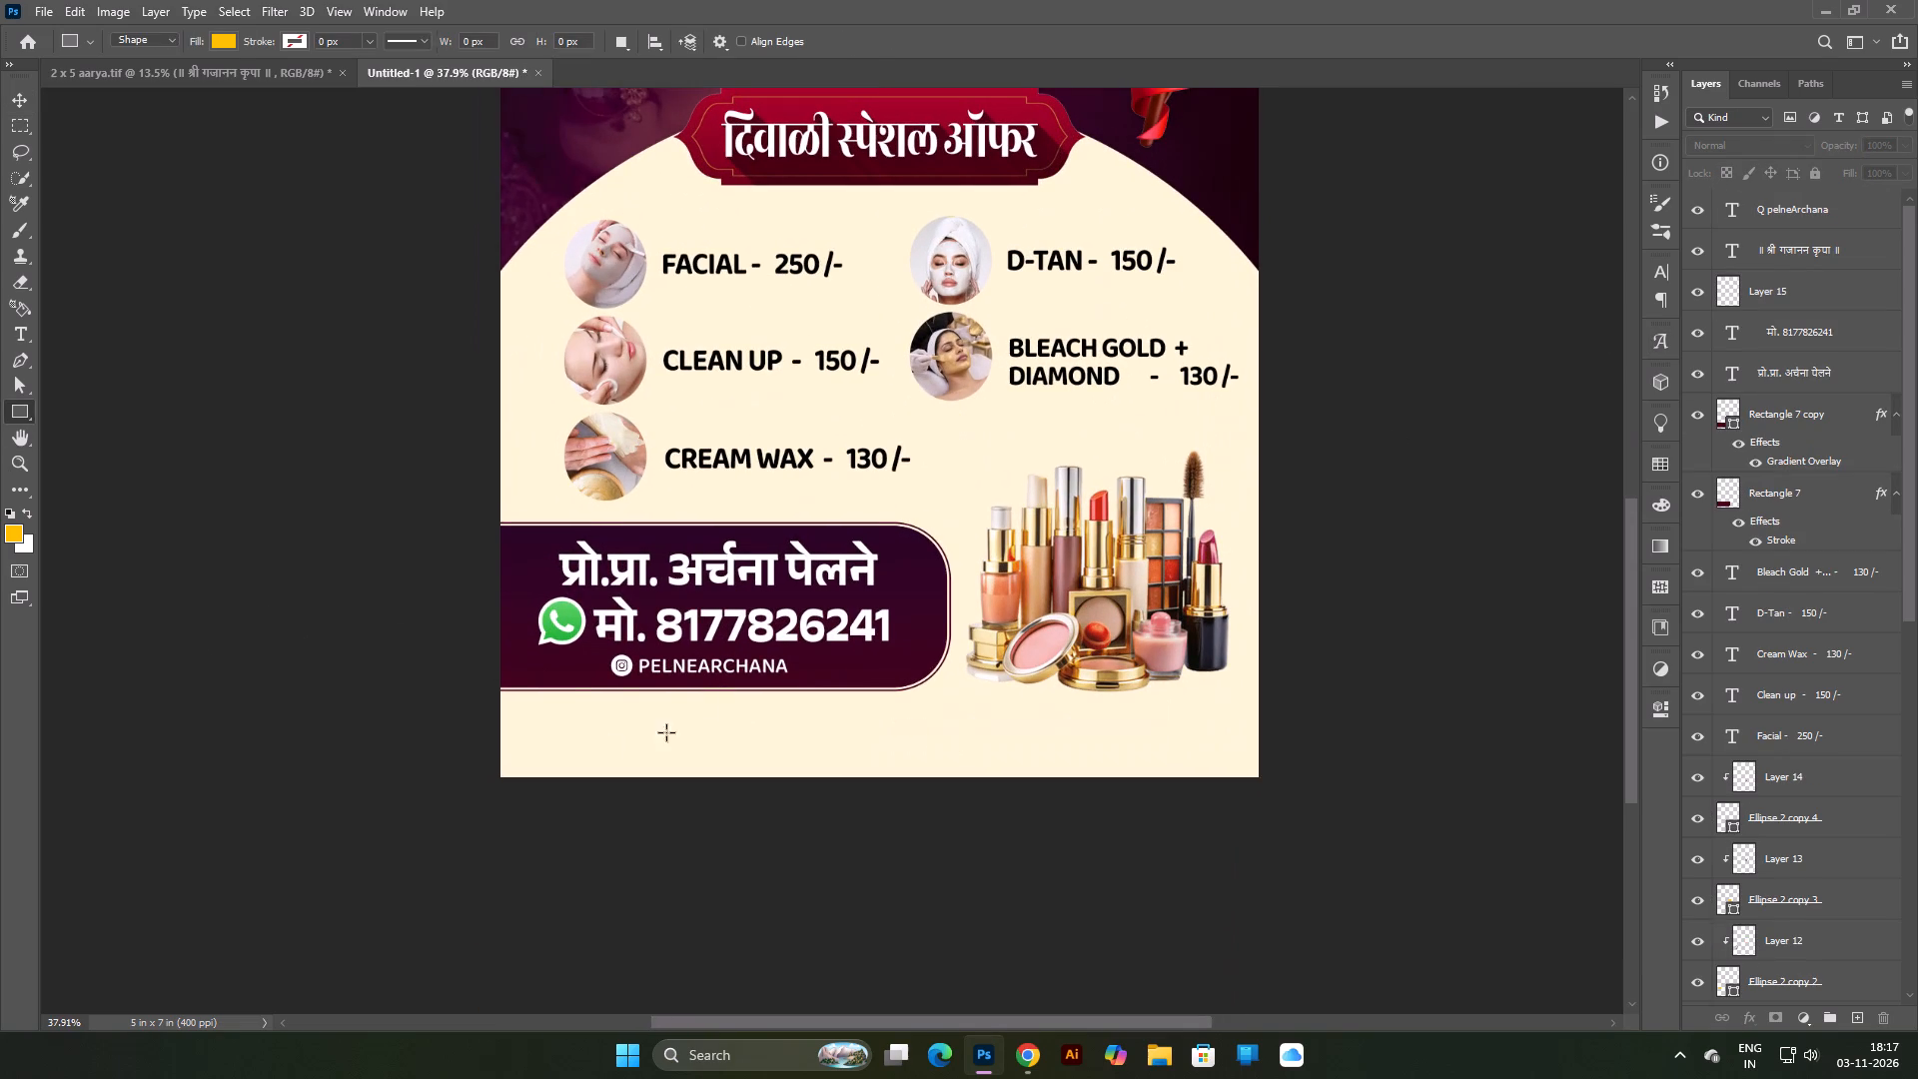
pyautogui.moveTo(449, 718); pyautogui.dragTo(1314, 752)
pyautogui.click(1606, 661)
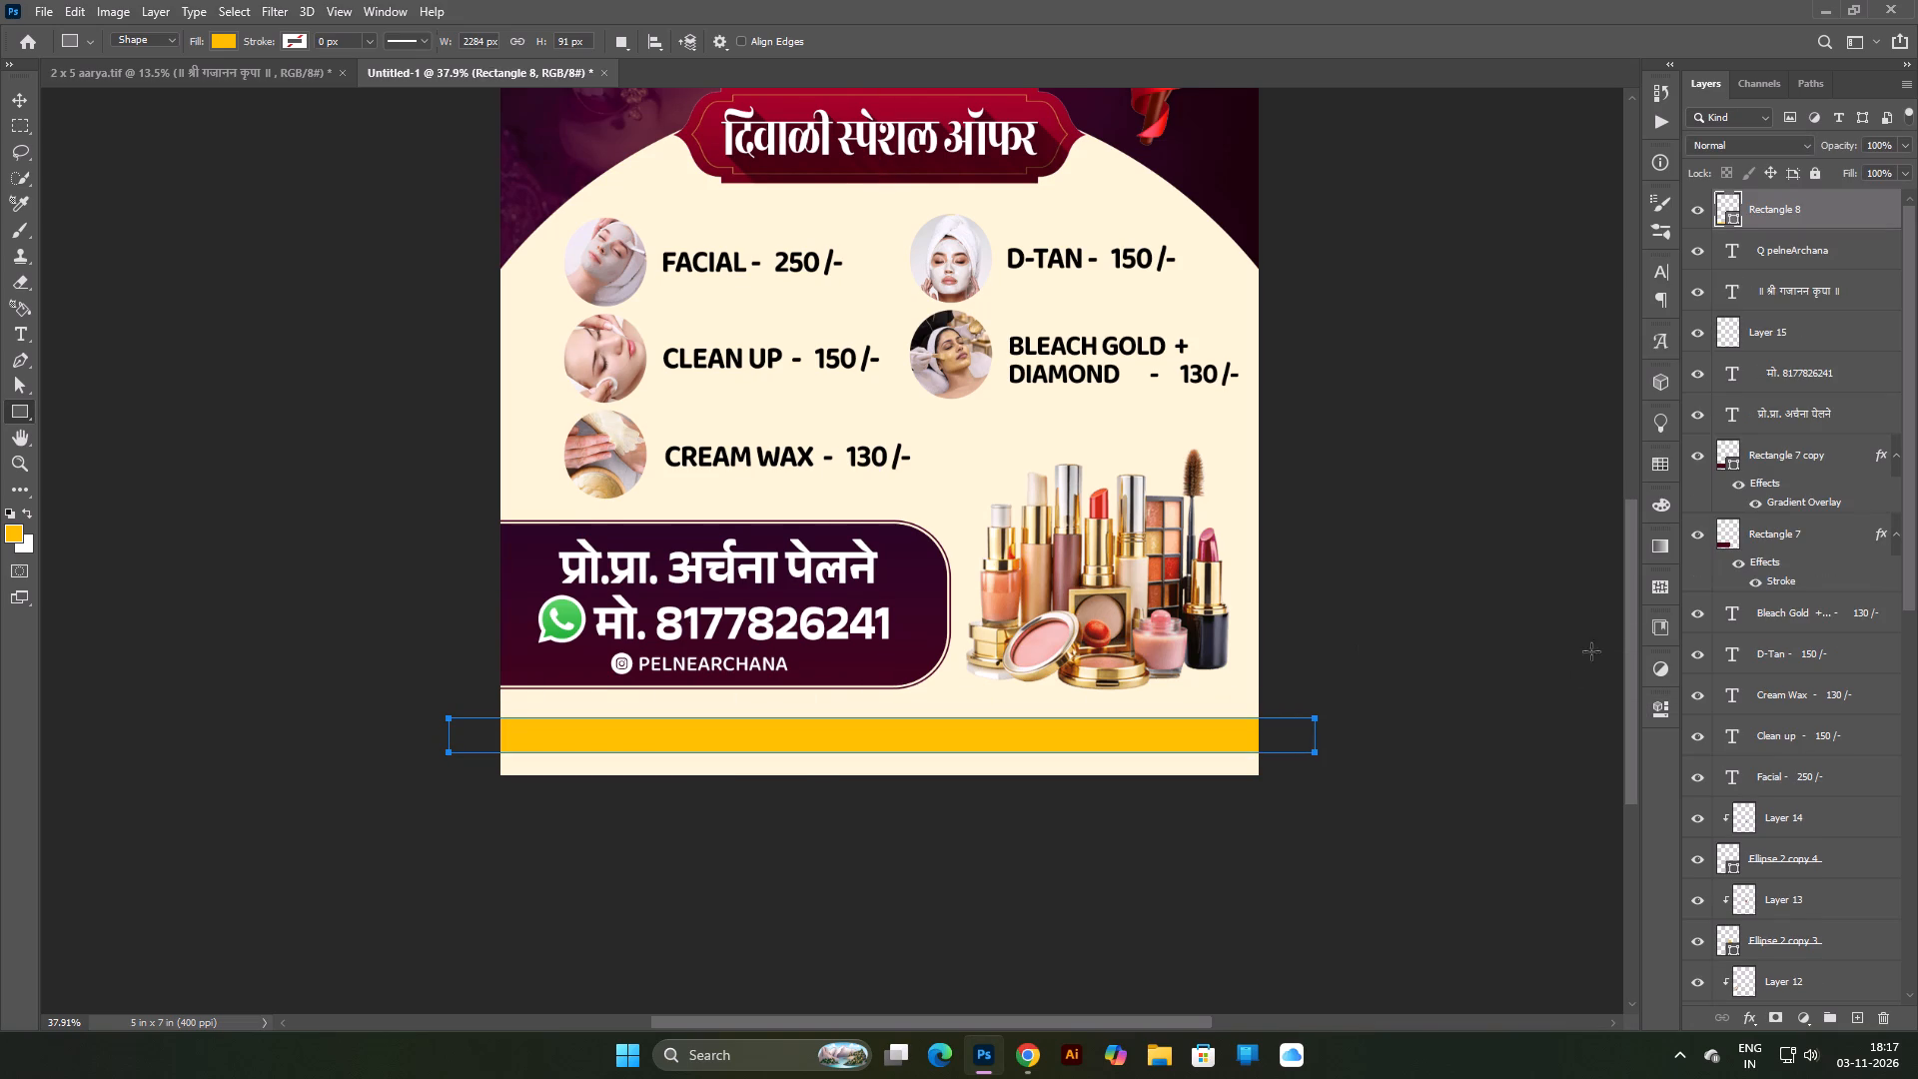
# Copy the Gradient Overlay effect from the contact band's Rectangle 7 copy layer to the new bottom strip.
pyautogui.keyDown('alt'); pyautogui.moveTo(1784, 506); pyautogui.dragTo(1754, 302); pyautogui.keyUp('alt')
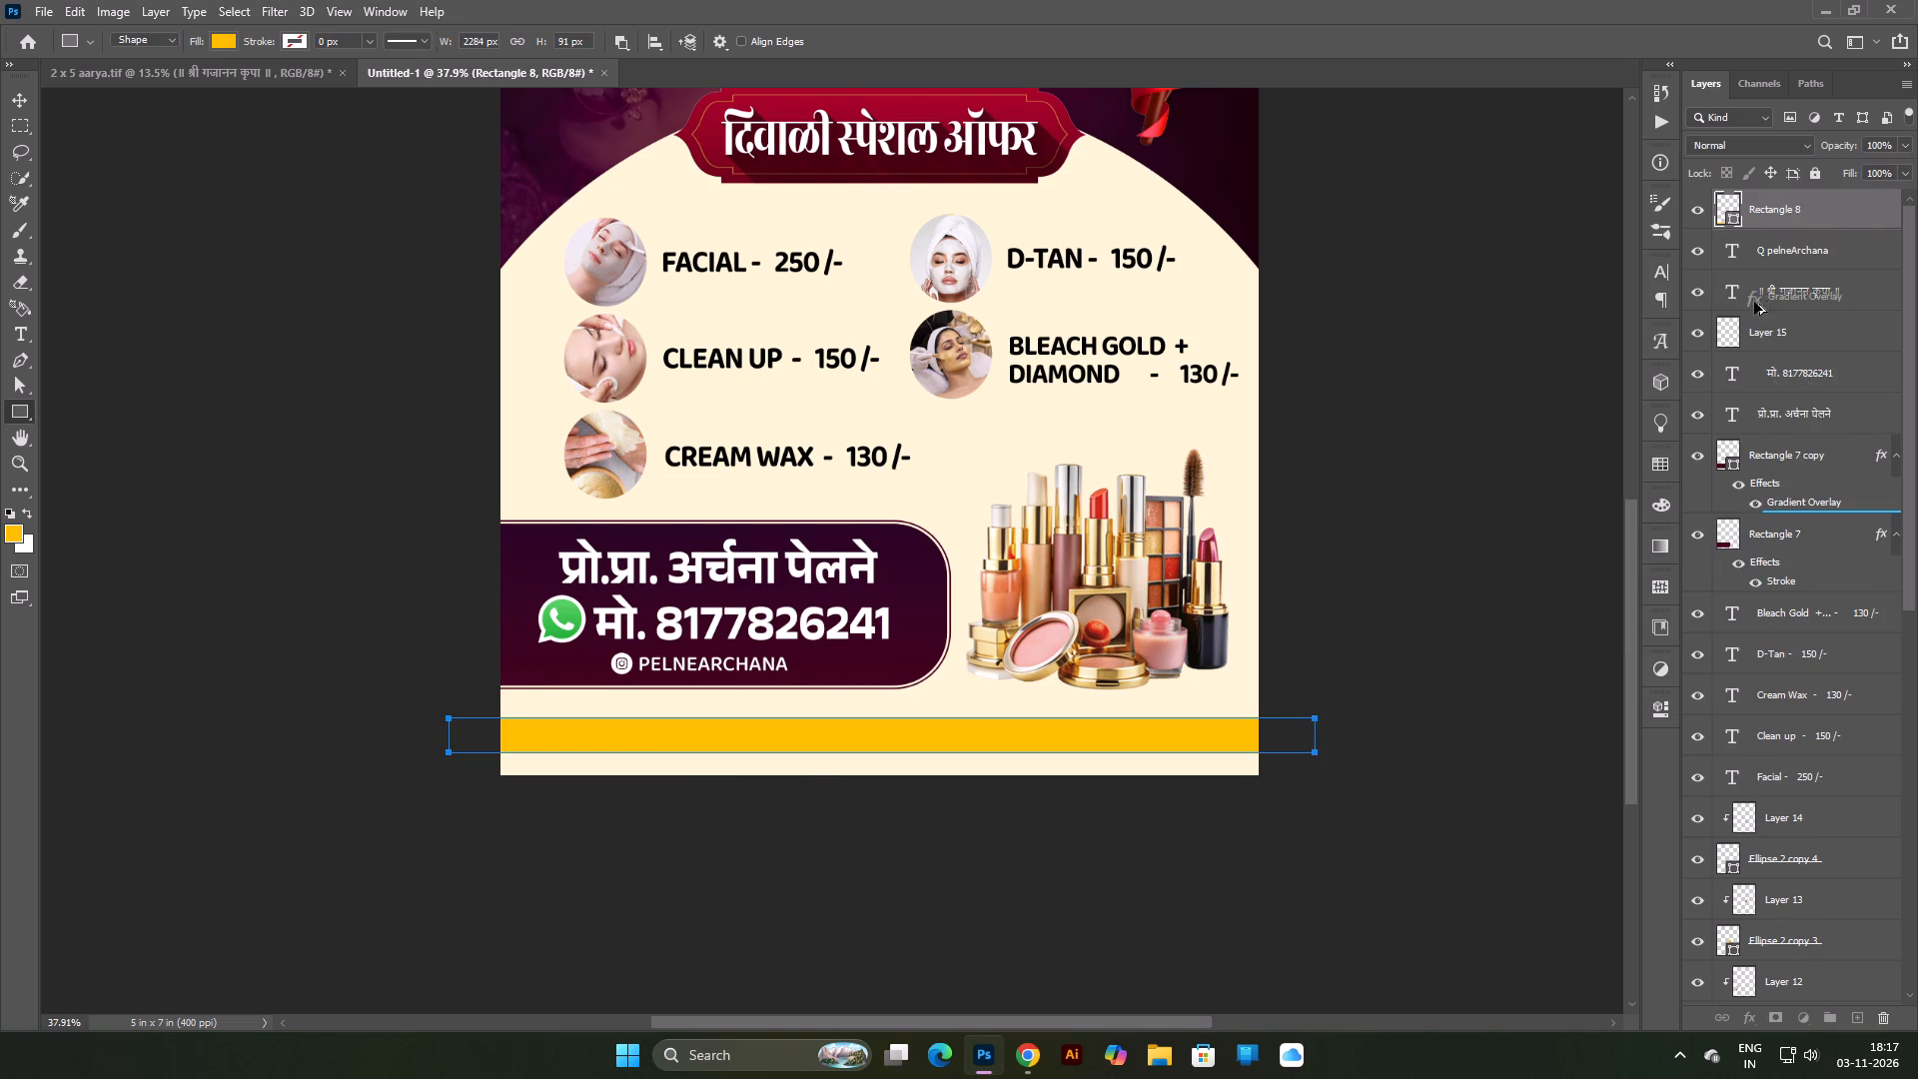
pyautogui.keyDown('alt'); pyautogui.moveTo(1754, 302); pyautogui.dragTo(1766, 216); pyautogui.keyUp('alt')
pyautogui.hotkey('ctrl', '0')
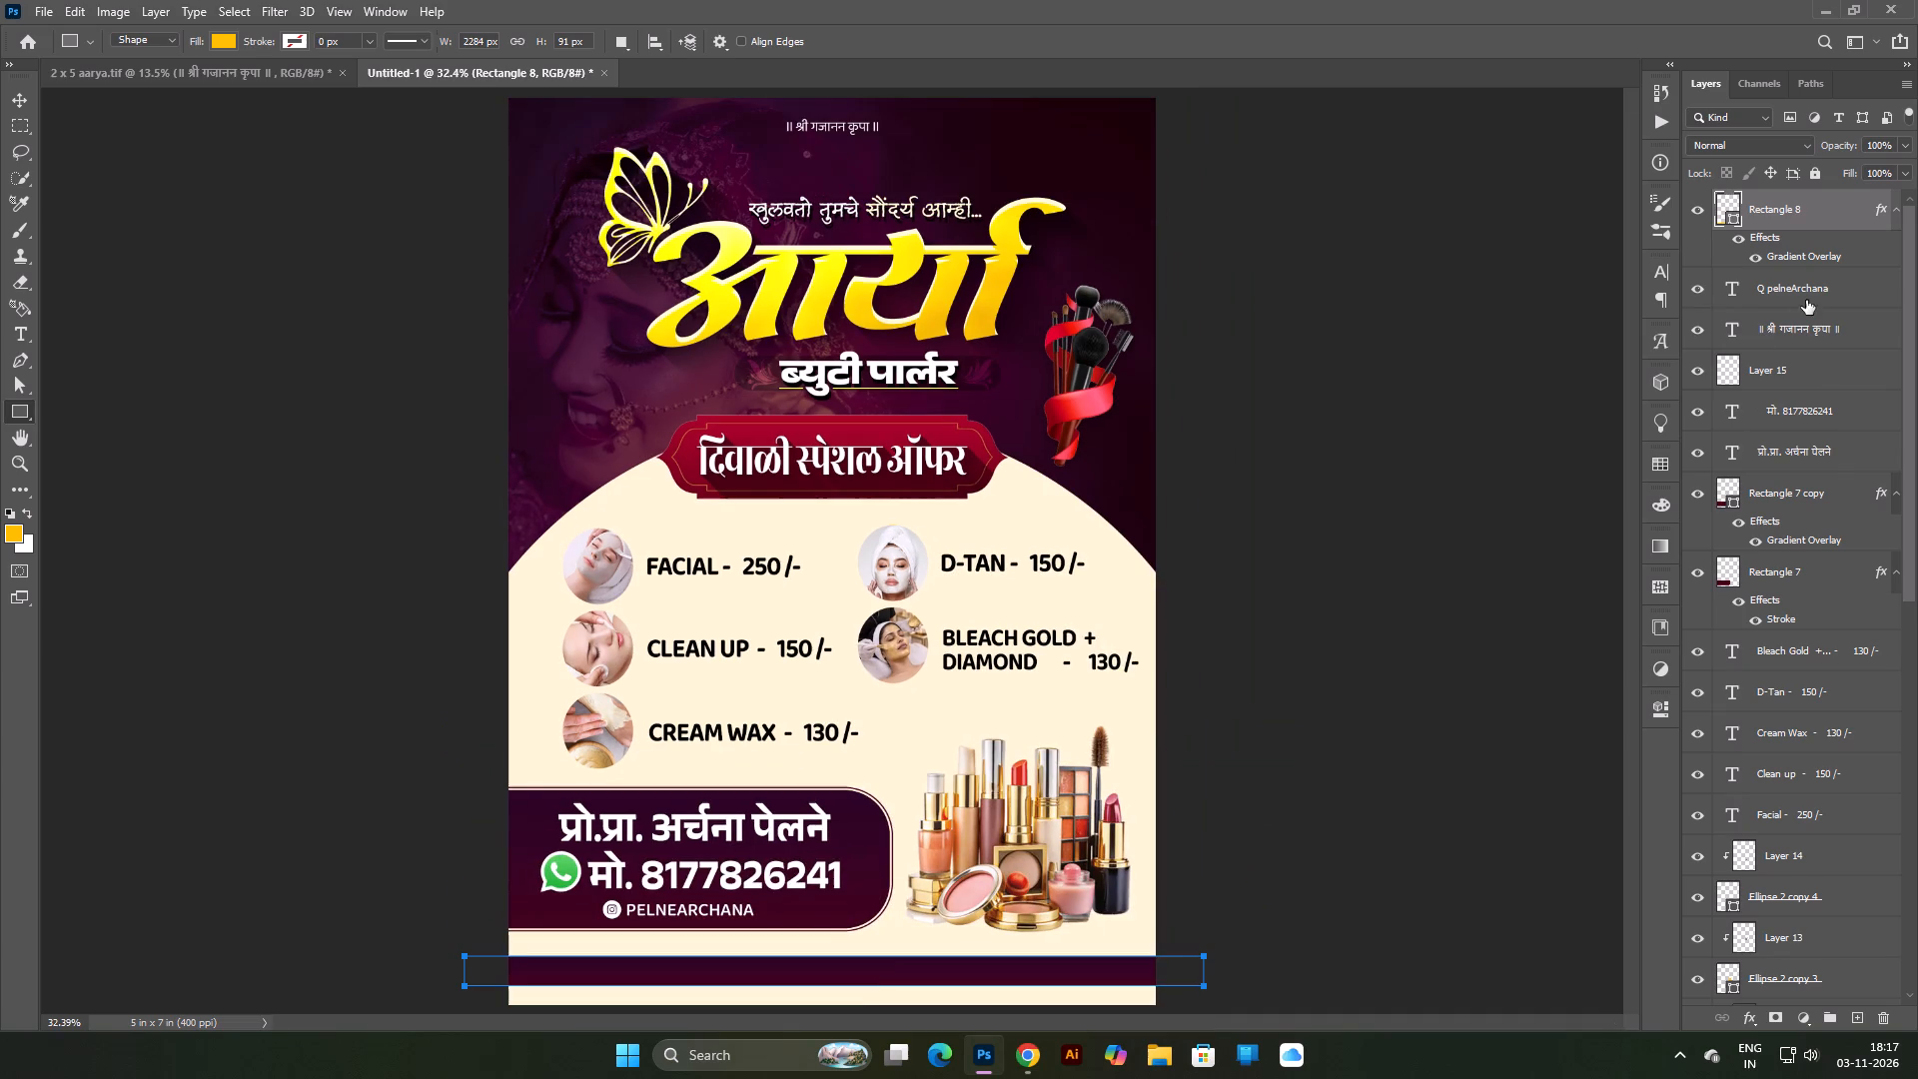
pyautogui.click(1218, 918)
pyautogui.click(1057, 398)
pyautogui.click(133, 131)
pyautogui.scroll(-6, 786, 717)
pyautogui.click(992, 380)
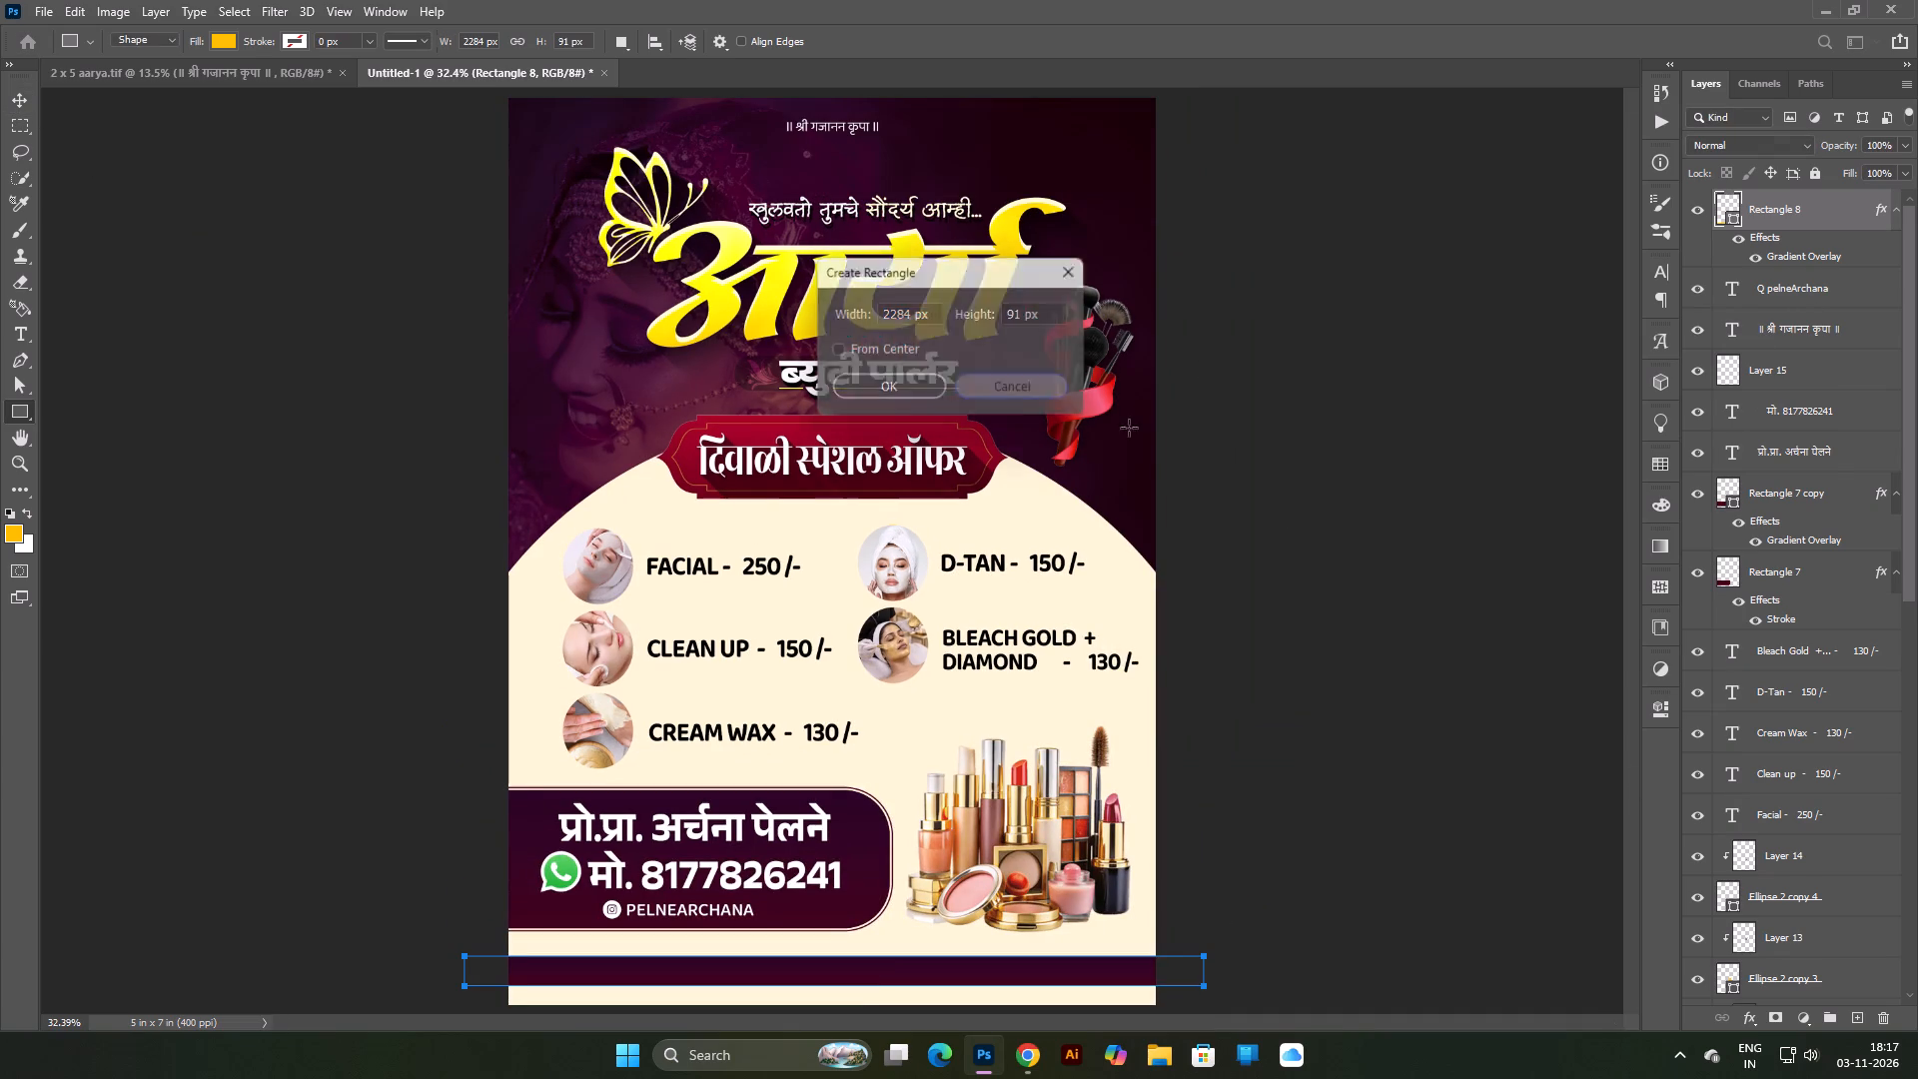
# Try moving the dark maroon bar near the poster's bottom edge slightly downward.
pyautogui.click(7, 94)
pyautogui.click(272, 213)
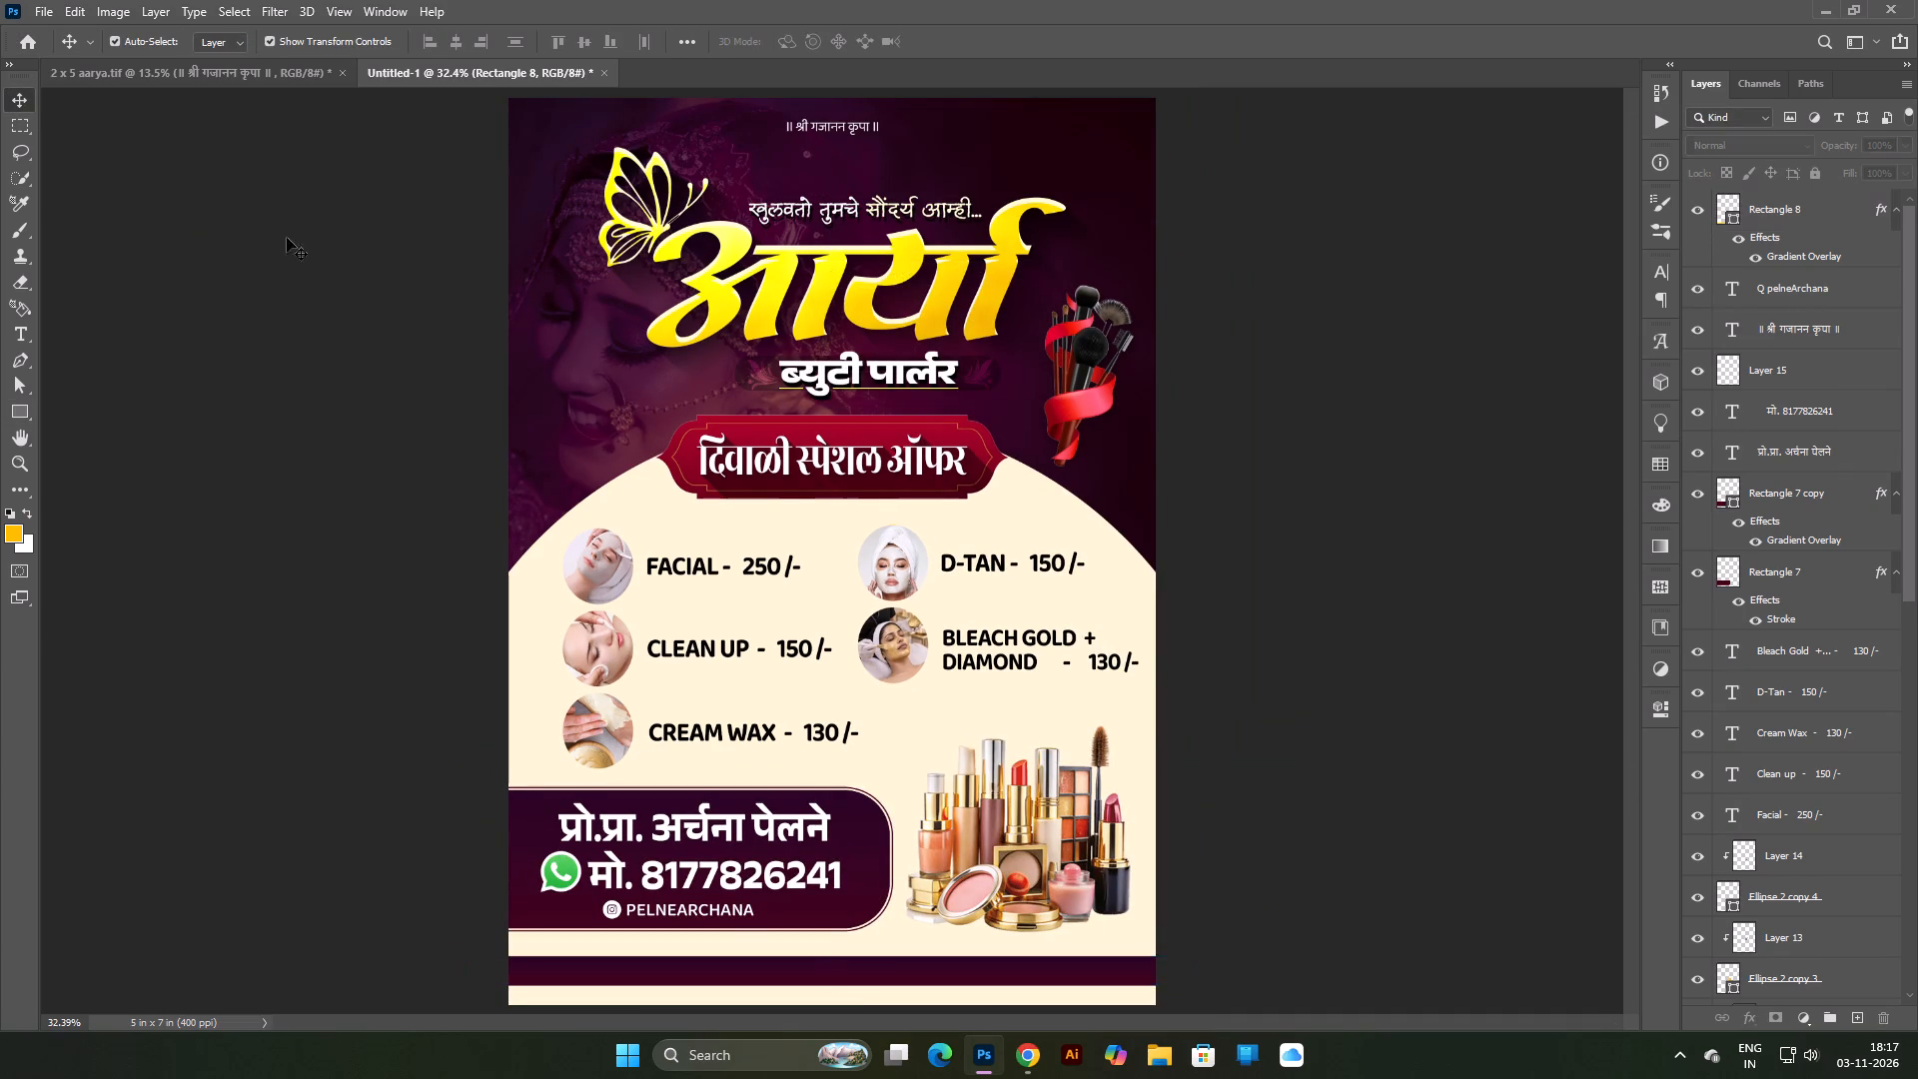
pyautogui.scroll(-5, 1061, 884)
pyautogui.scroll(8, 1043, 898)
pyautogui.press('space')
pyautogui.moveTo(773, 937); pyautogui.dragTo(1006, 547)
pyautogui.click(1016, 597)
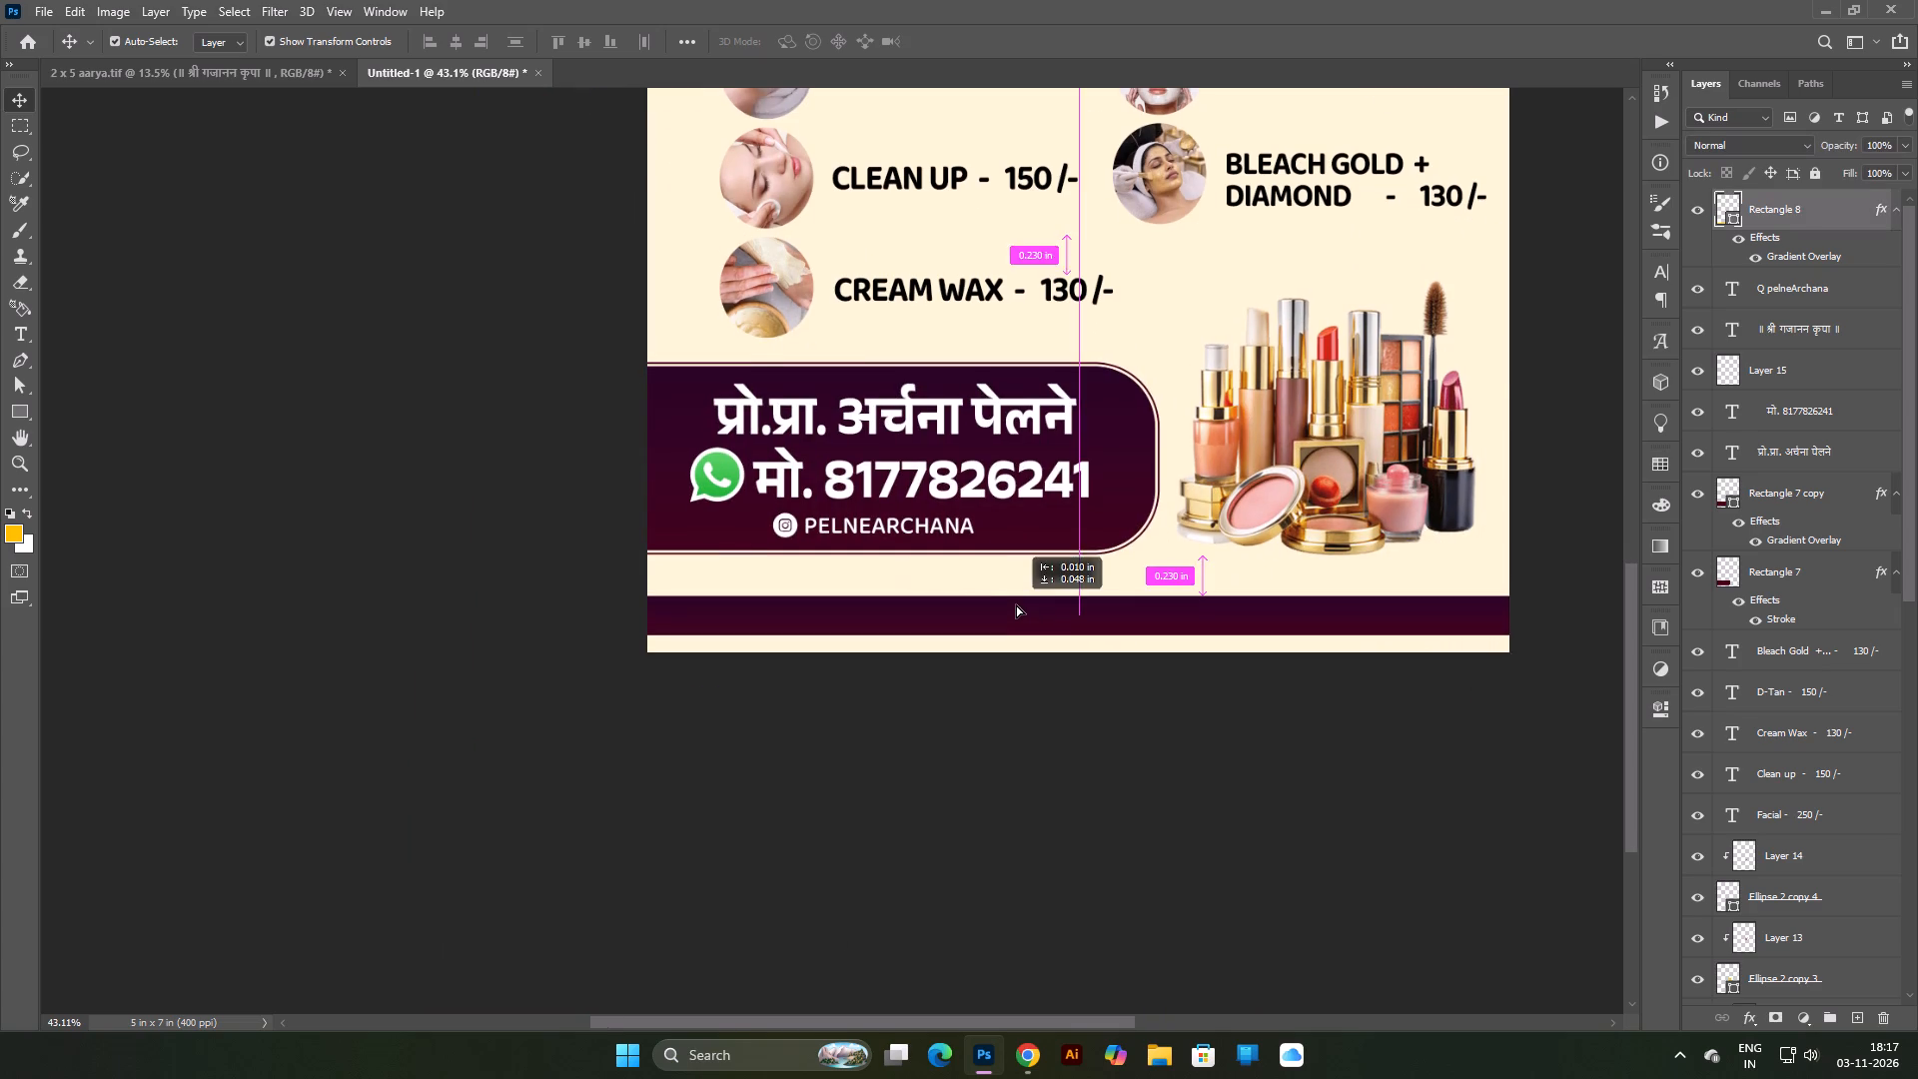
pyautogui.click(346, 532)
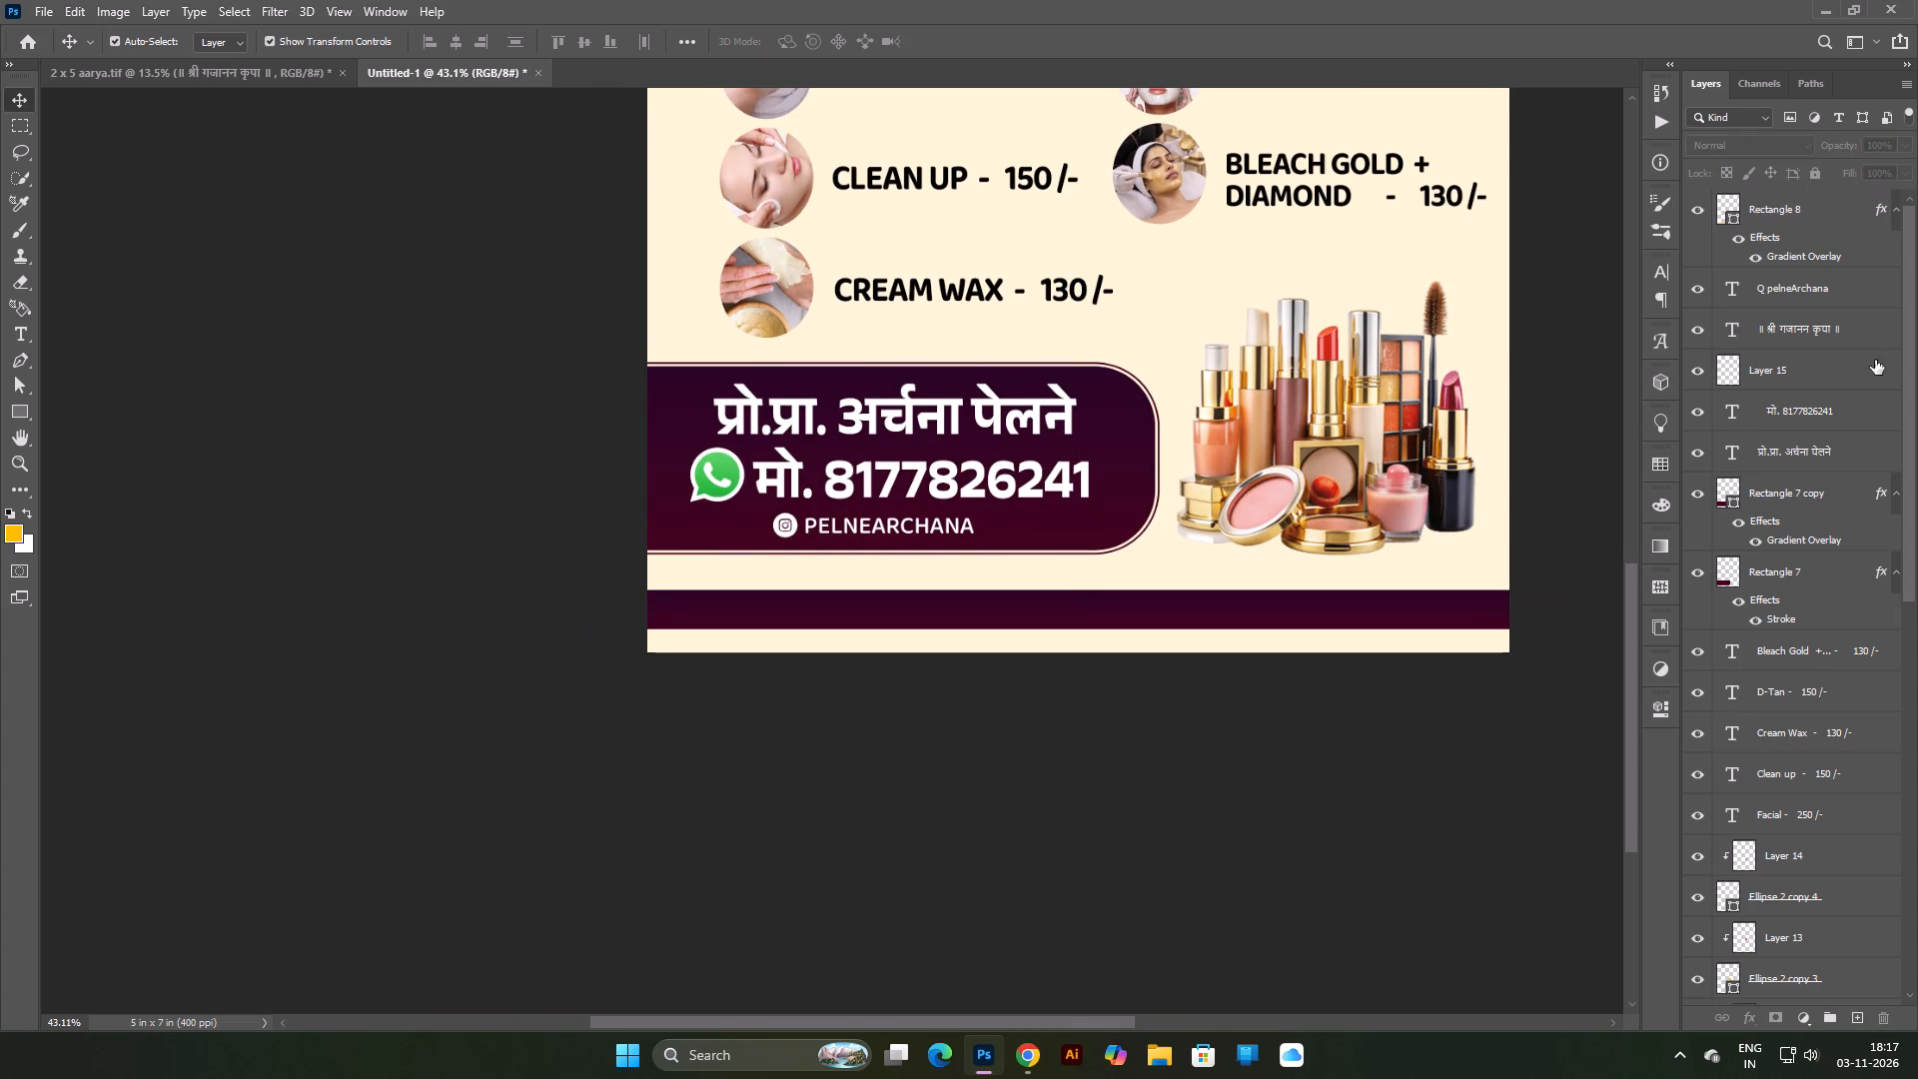
# Start a new text layer above the bottom bar's layer and insert a right-pointing and a left-pointing solid triangle glyph.
pyautogui.click(1801, 212)
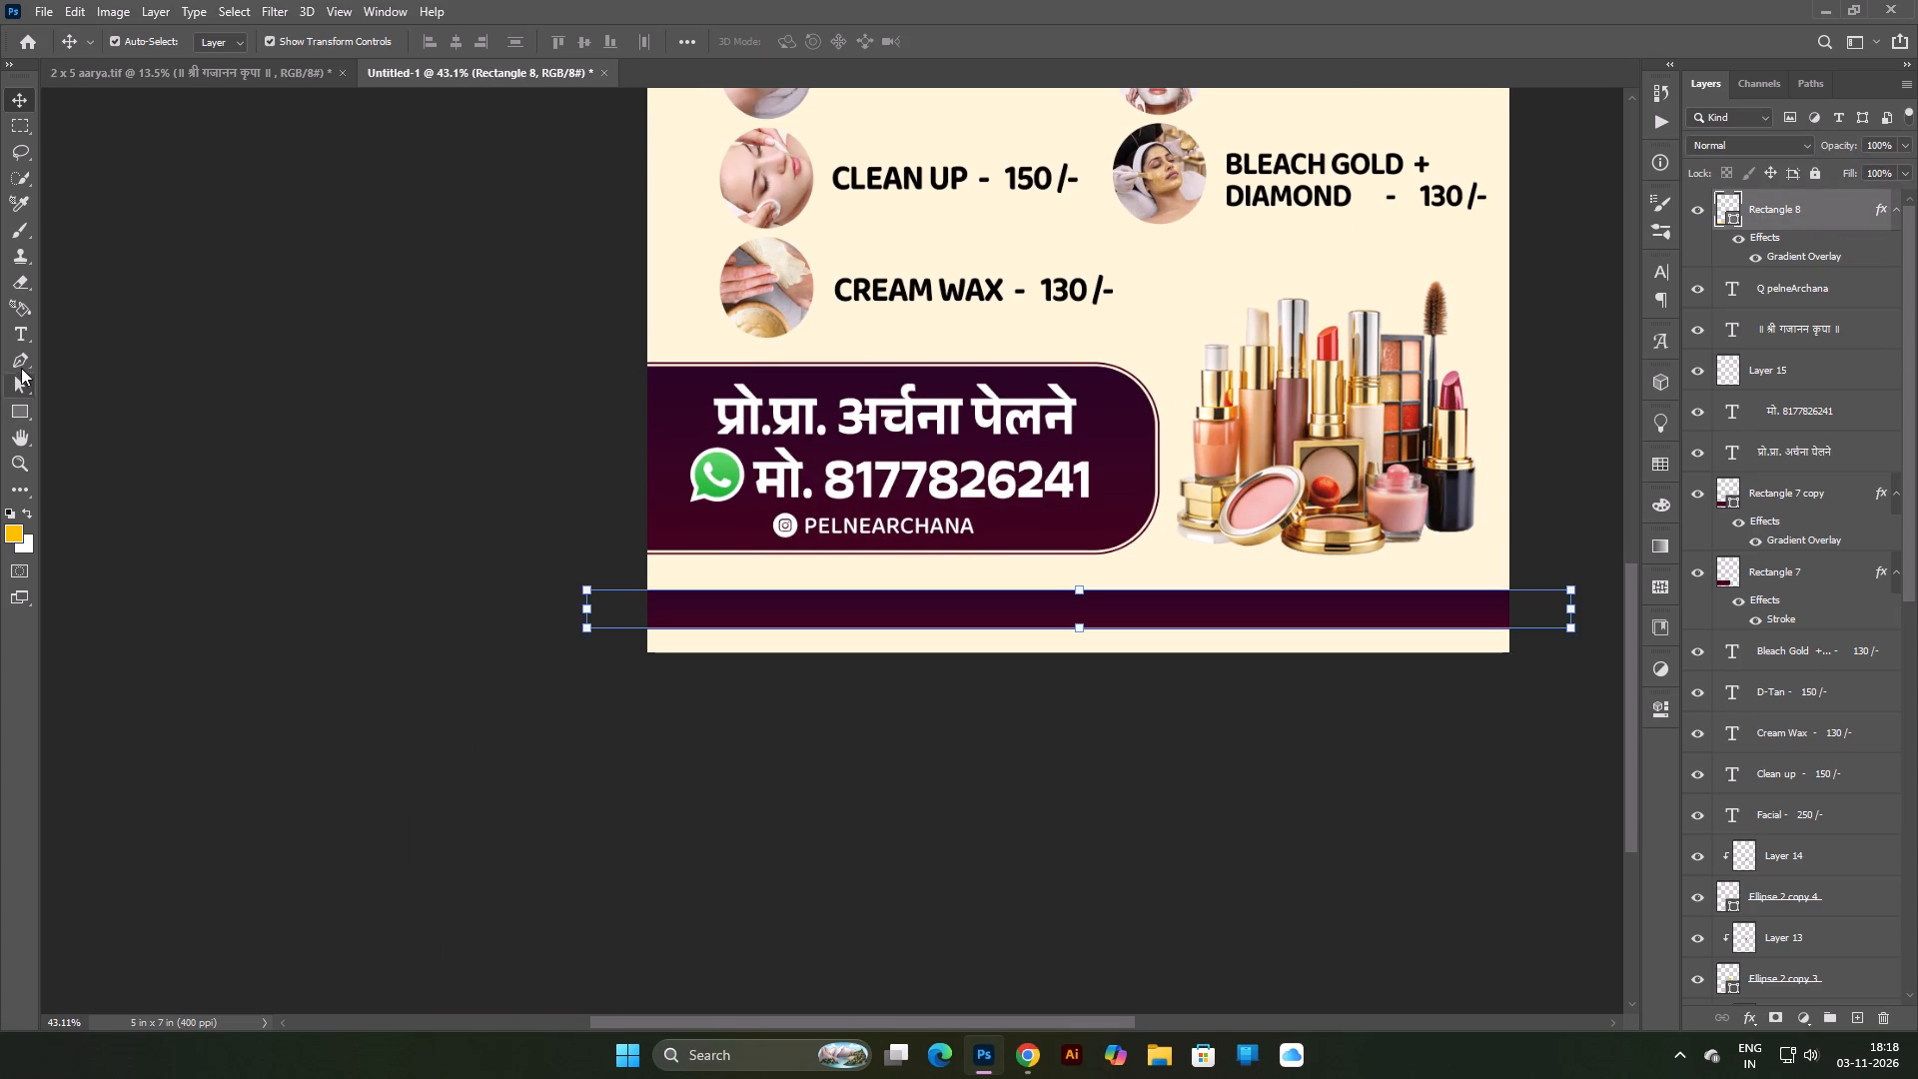
pyautogui.click(17, 331)
pyautogui.click(814, 573)
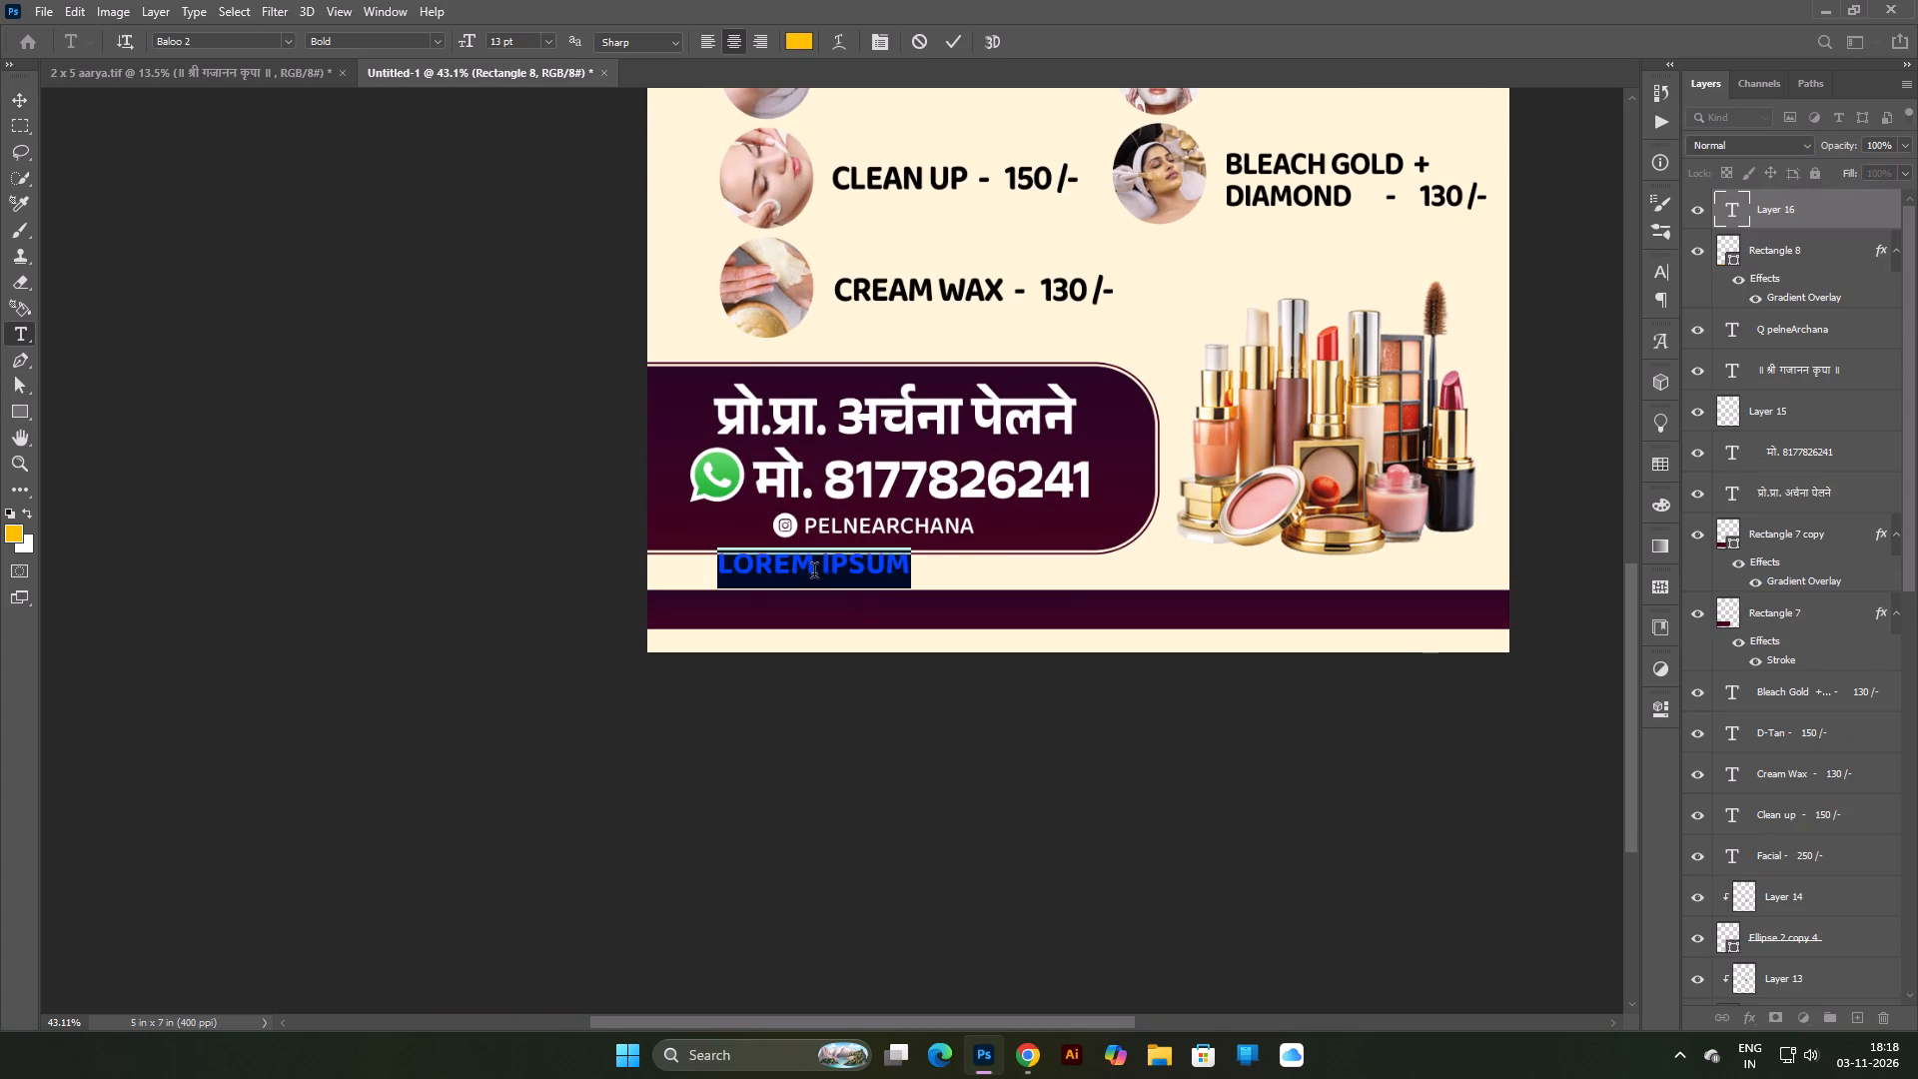
pyautogui.click(1675, 342)
pyautogui.click(1667, 341)
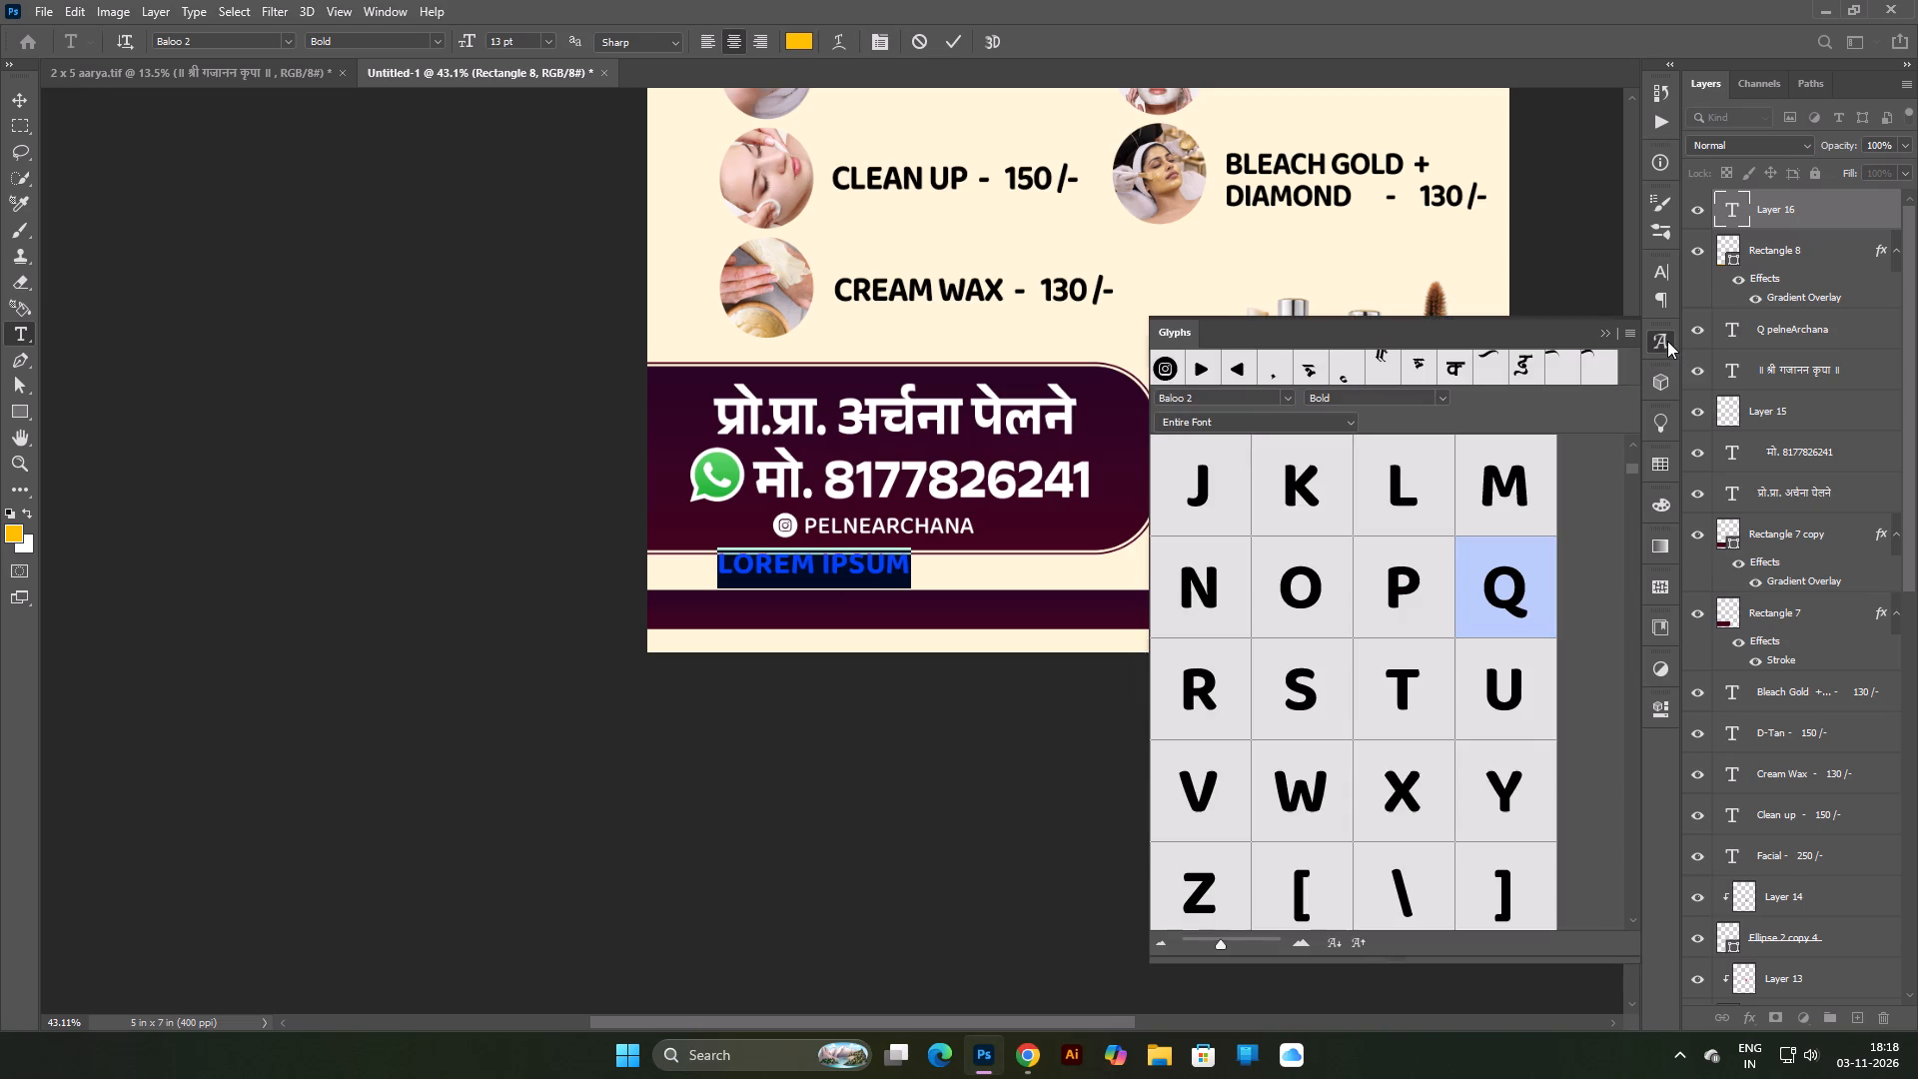
pyautogui.click(1206, 370)
pyautogui.click(1206, 370)
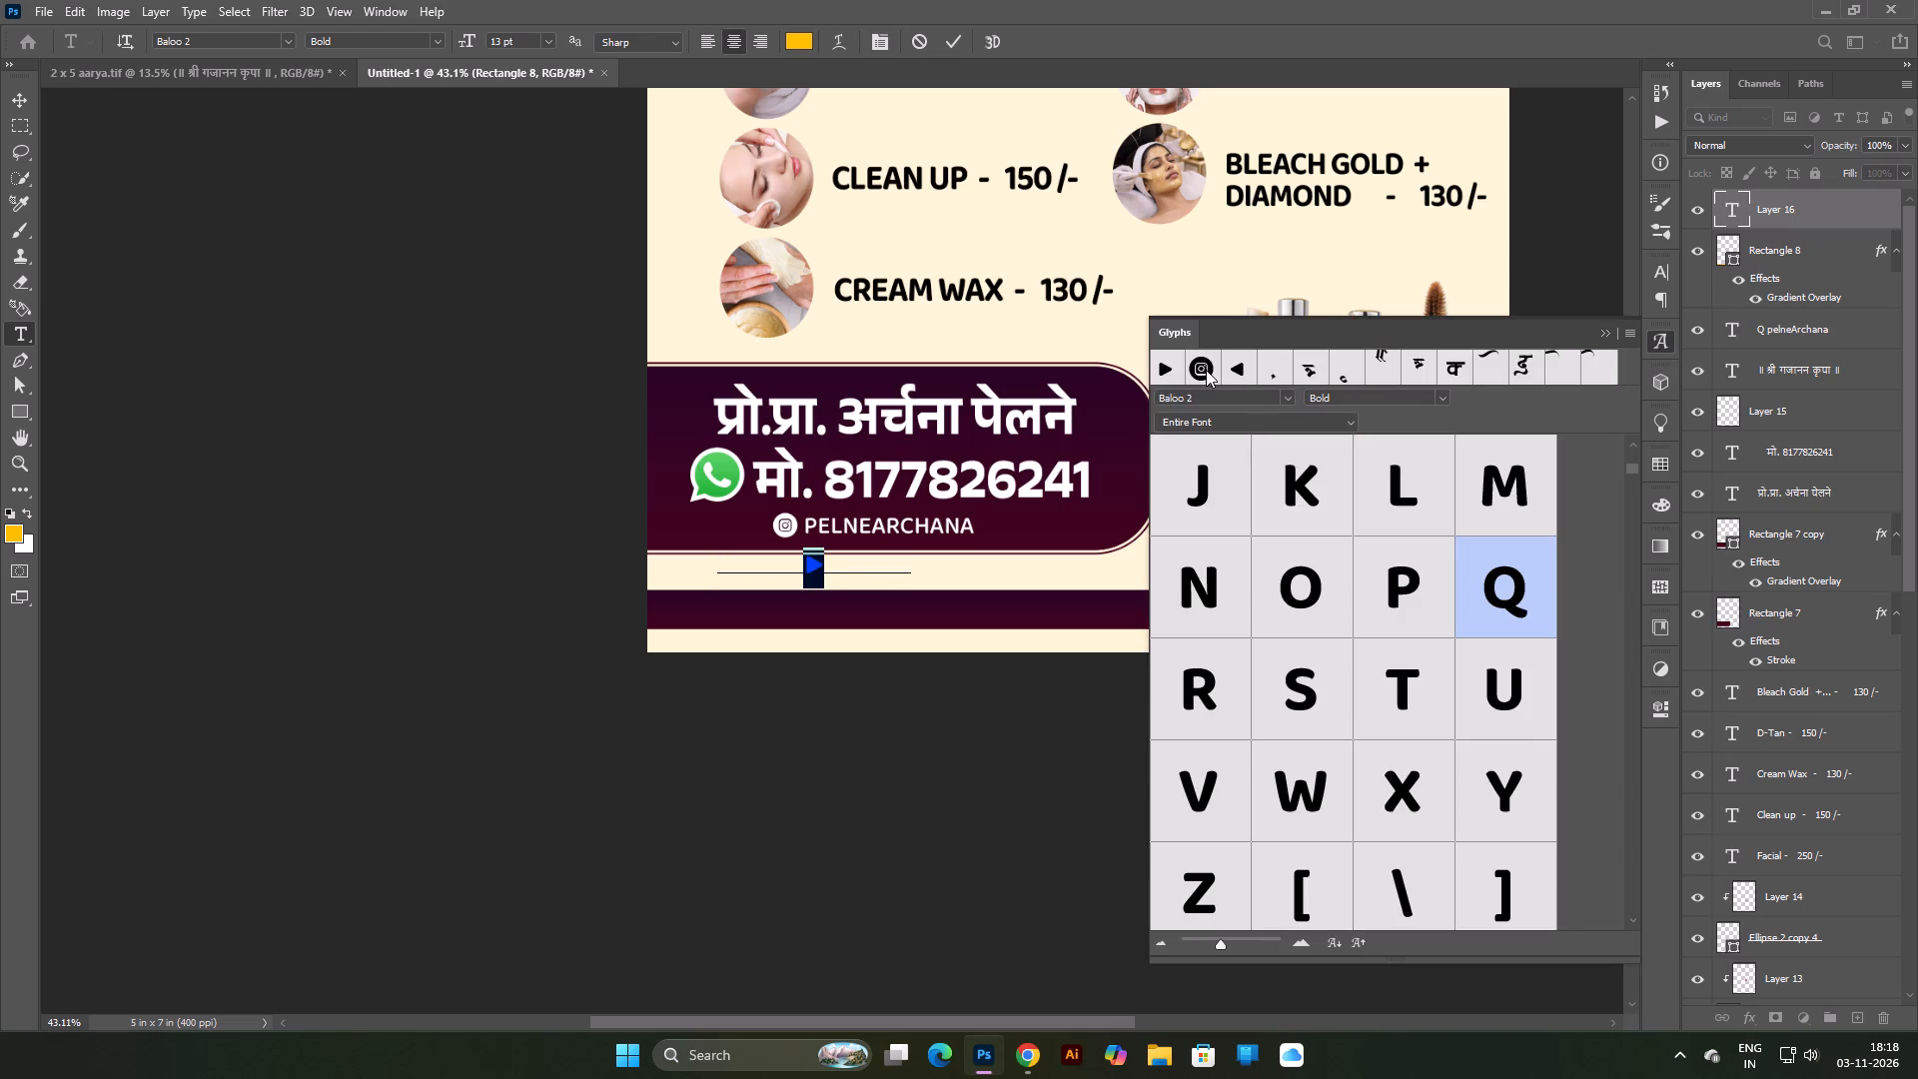
pyautogui.click(825, 568)
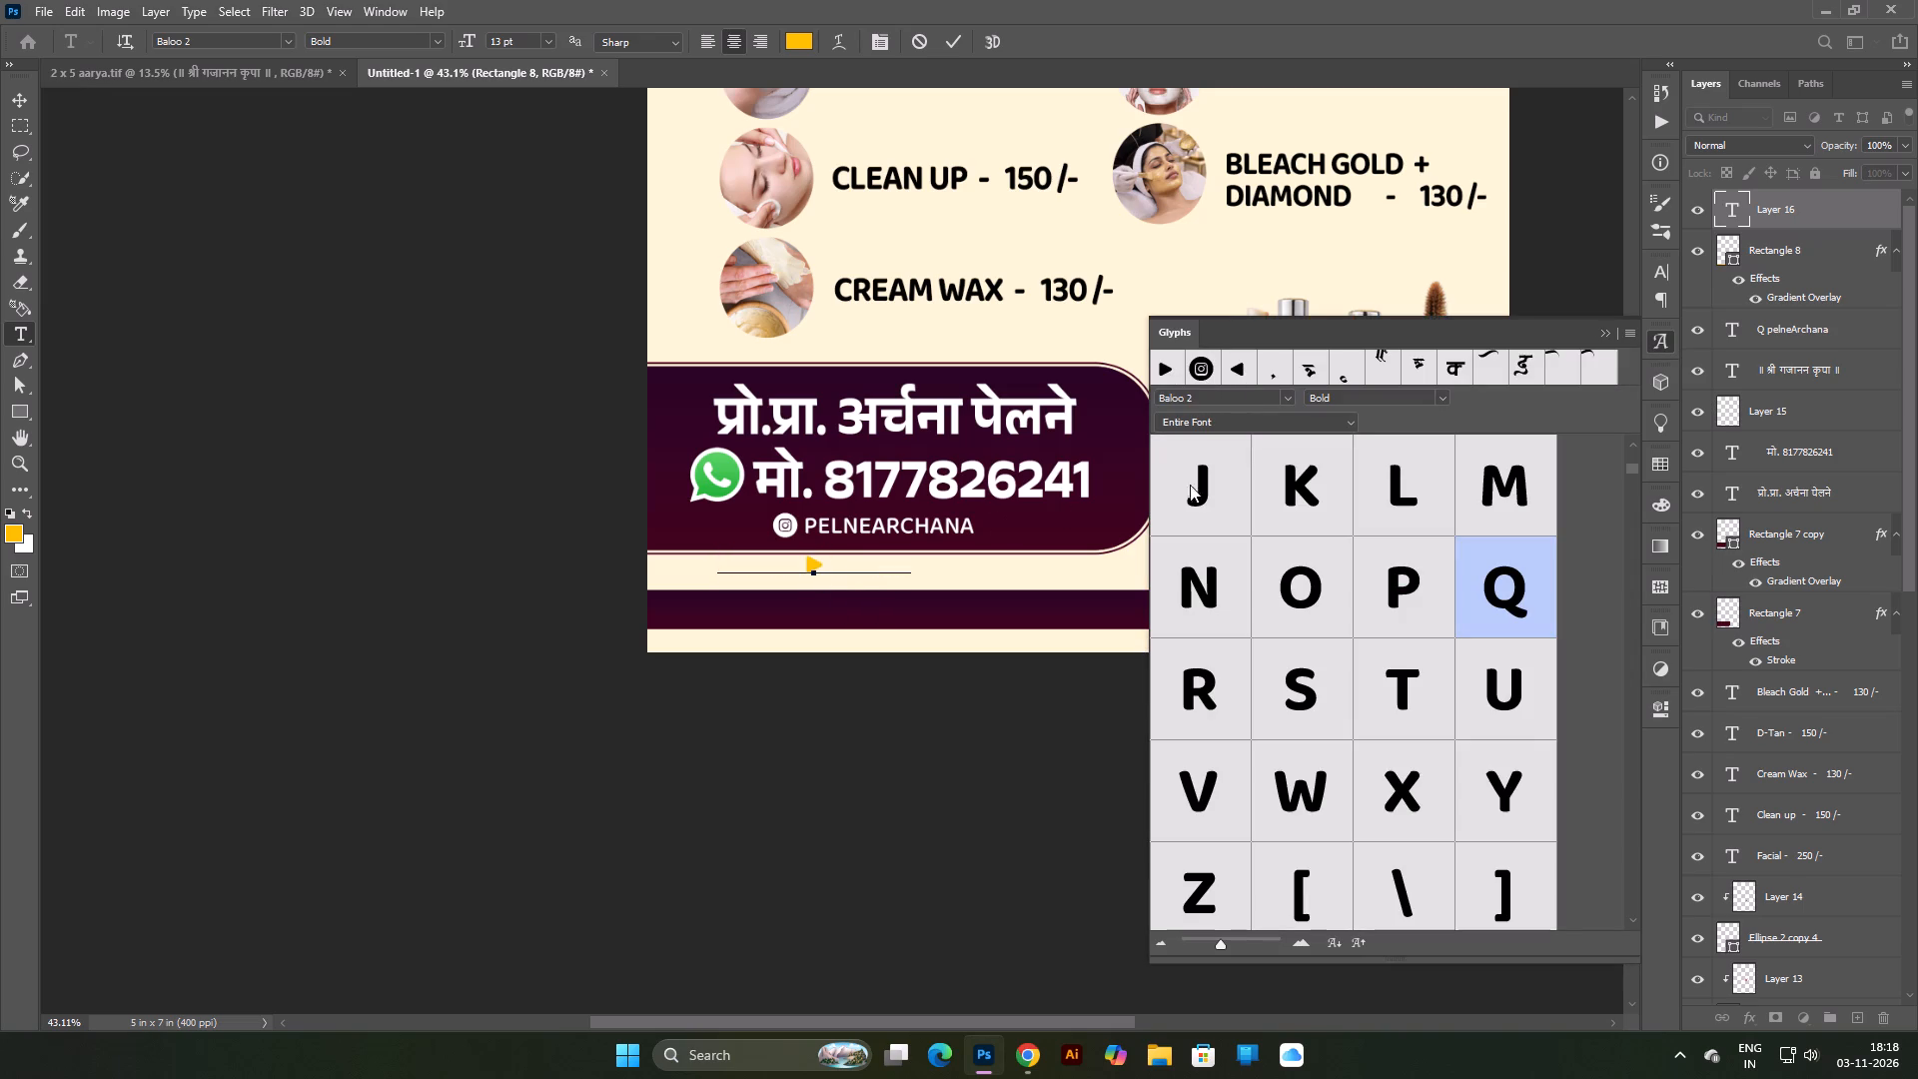
pyautogui.doubleClick(1236, 368)
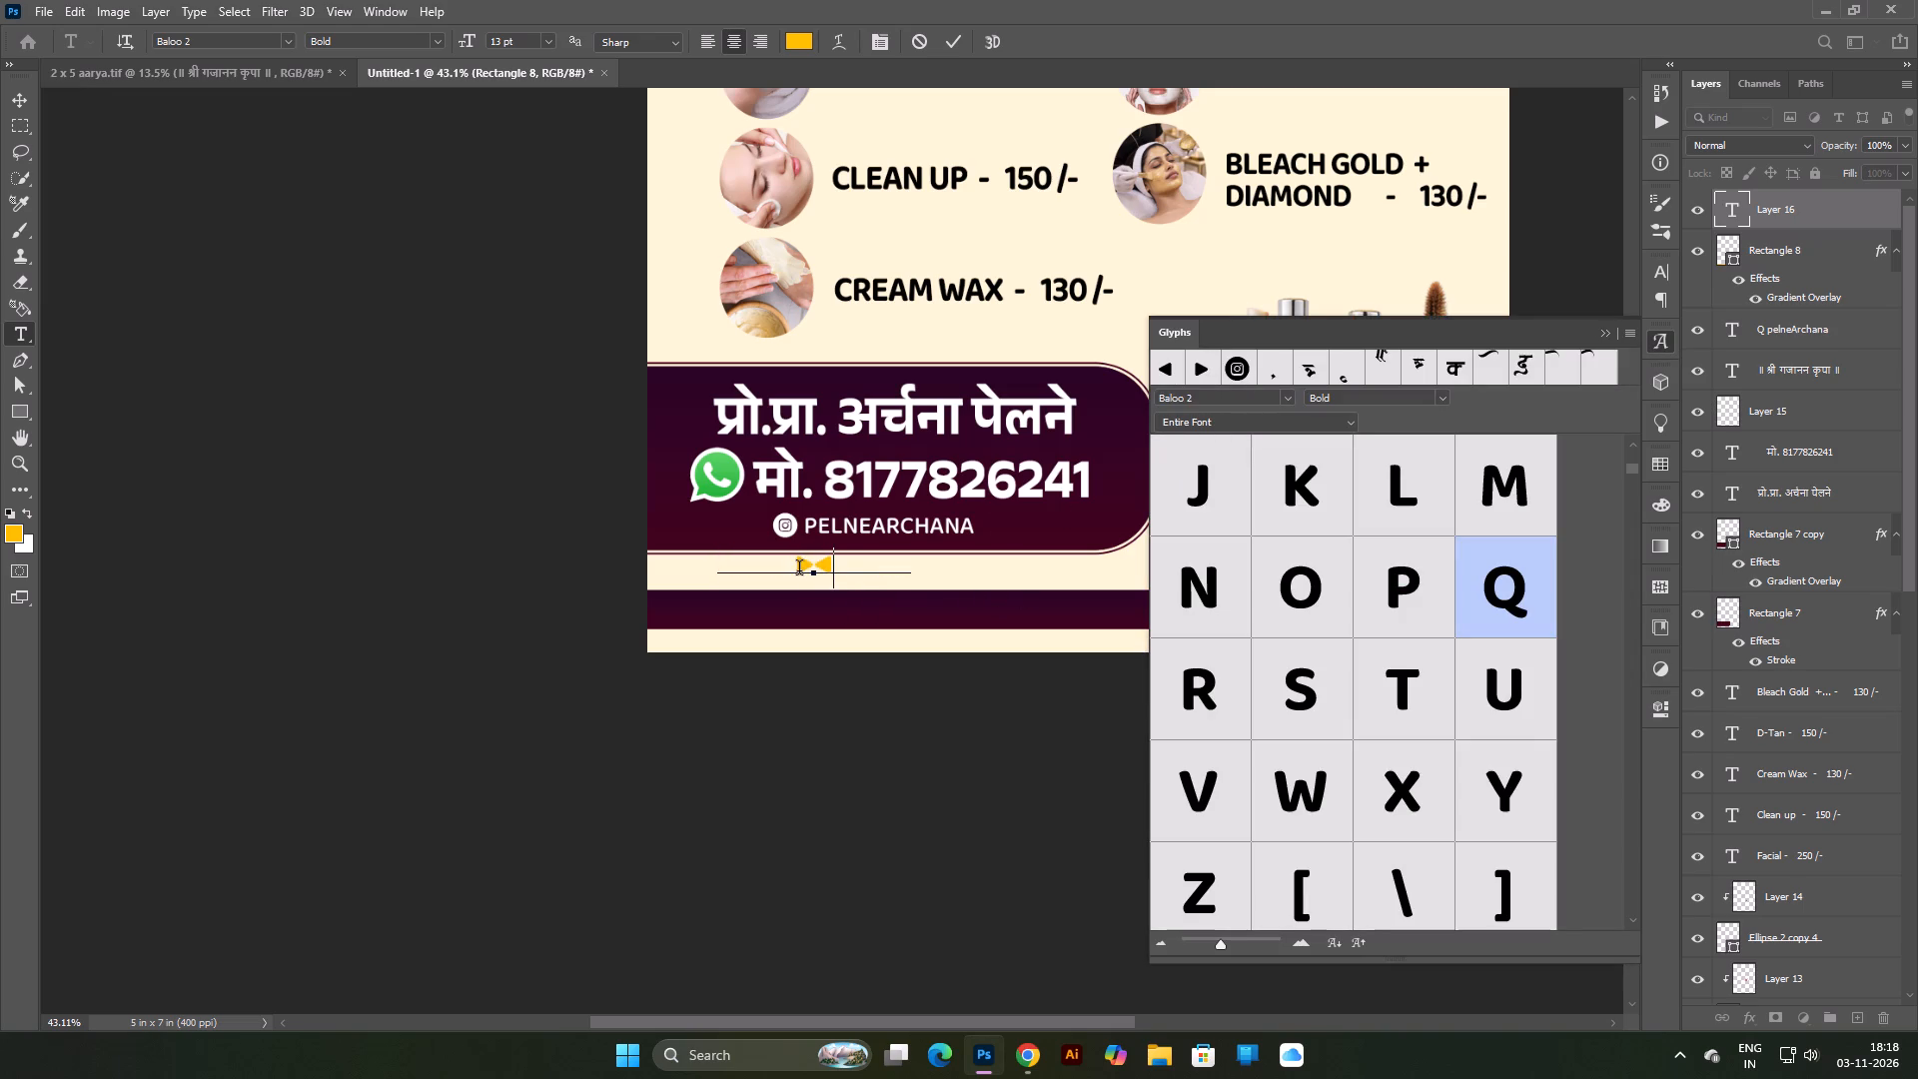
# Copy the triangle pair and paste it repeatedly into a continuous row wider than the poster, then finish the text.
pyautogui.moveTo(799, 570); pyautogui.dragTo(881, 569)
pyautogui.hotkey('ctrl', 'c')
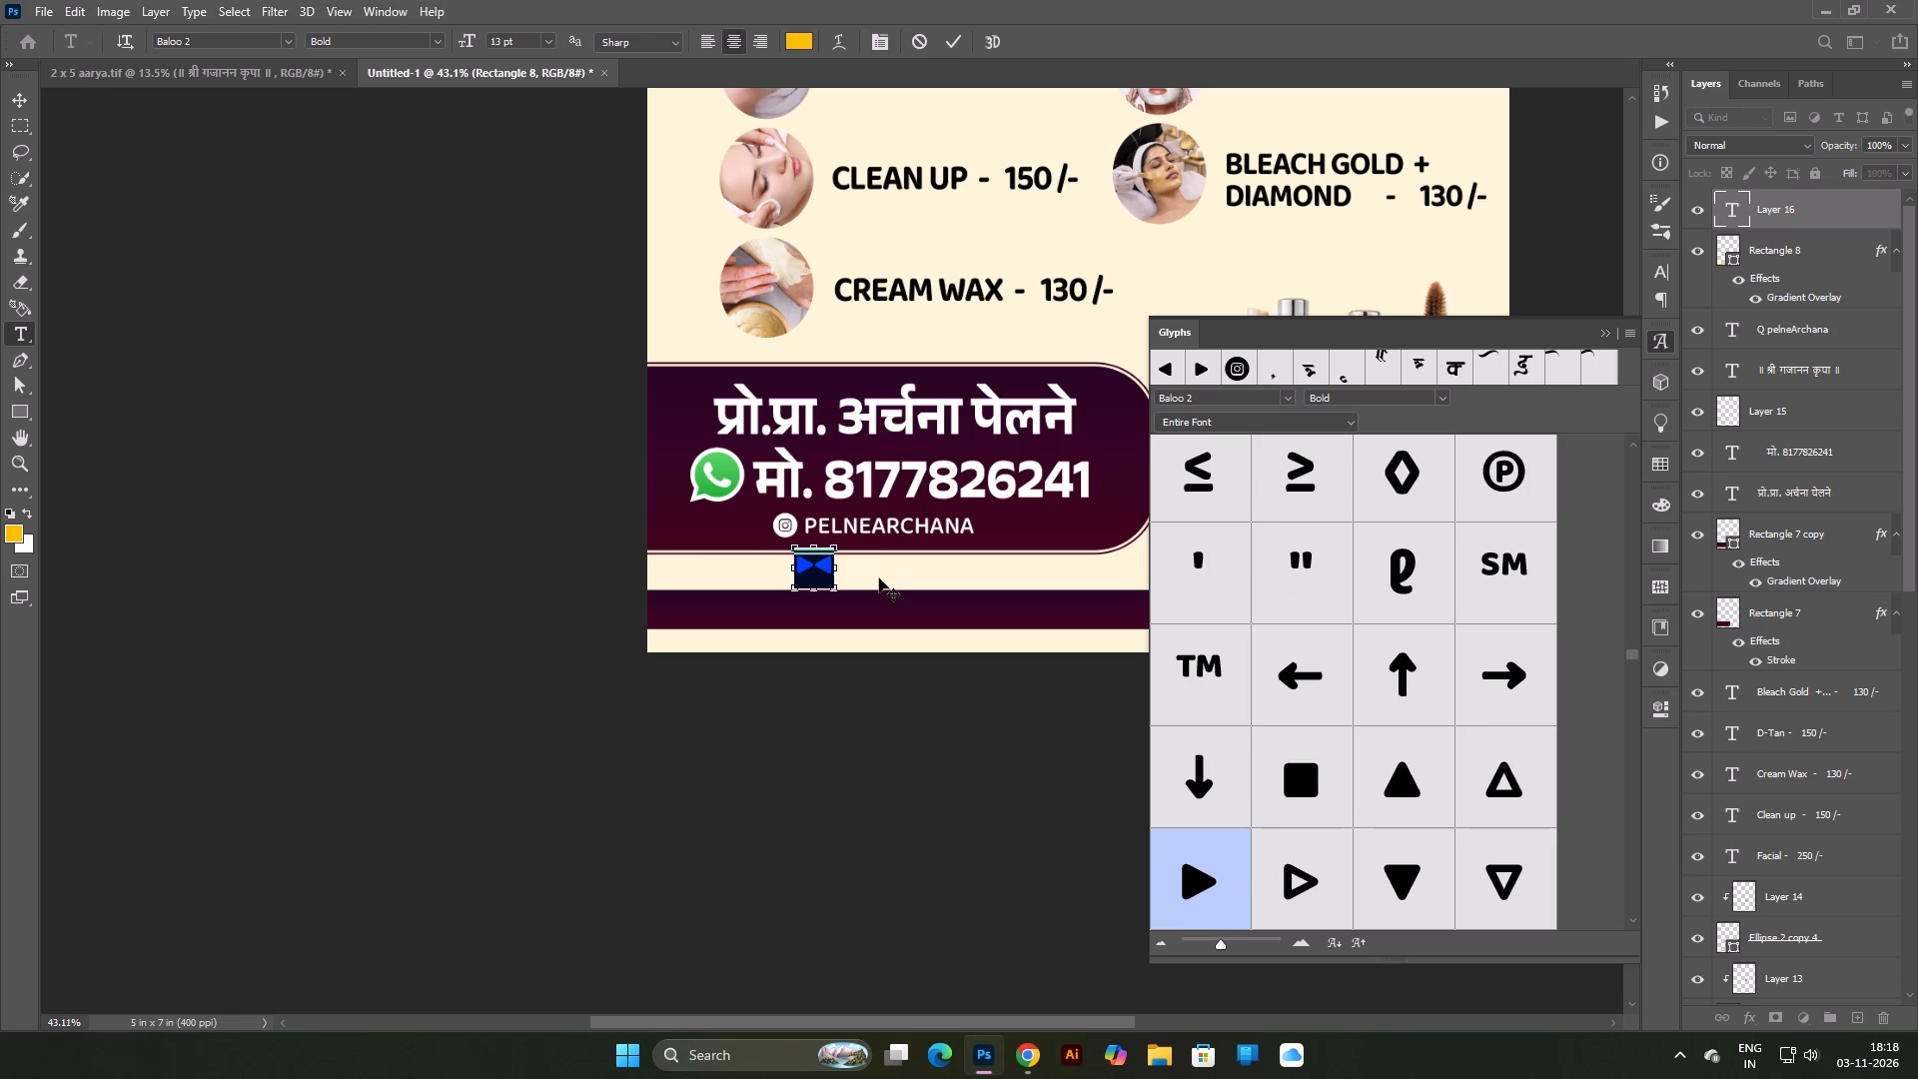
pyautogui.click(832, 567)
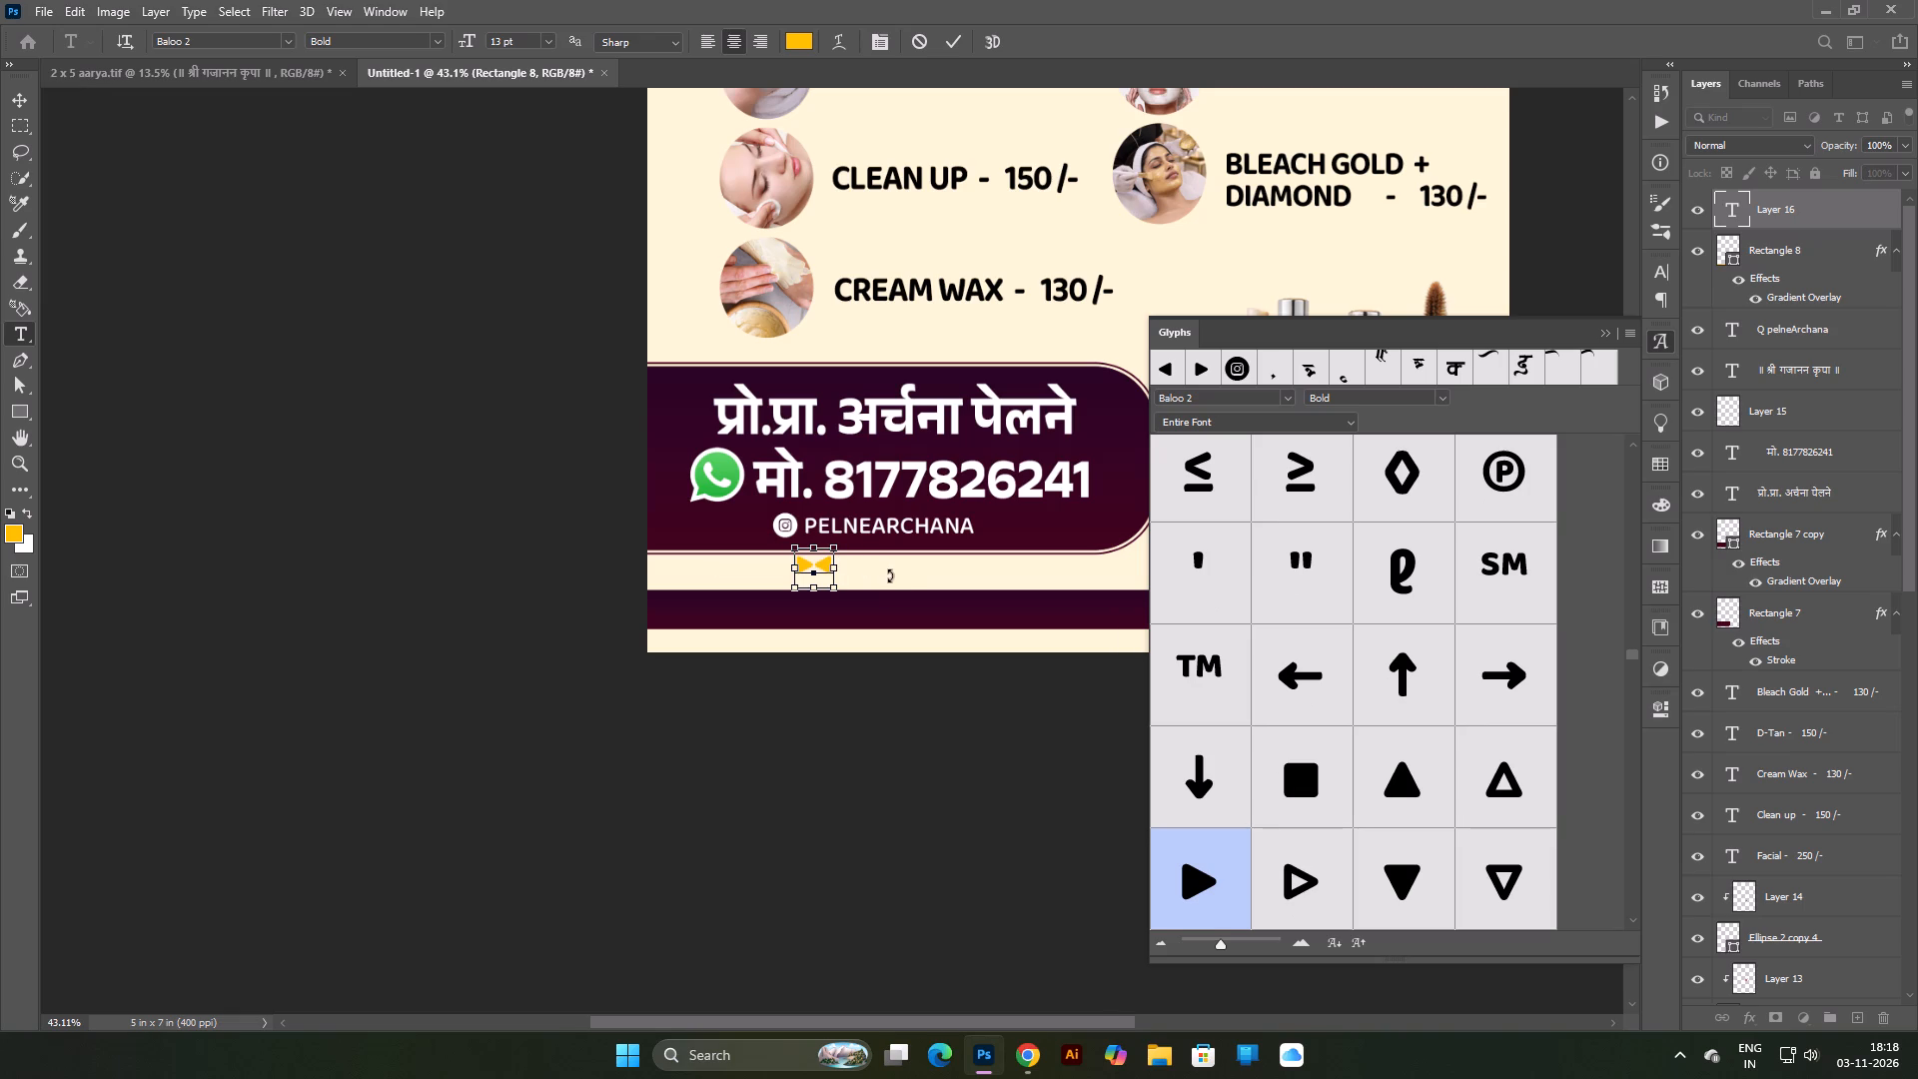
pyautogui.hotkey('ctrl', 'v')
pyautogui.hotkey('ctrl', 'v')
pyautogui.hotkey('ctrl', 'v')
pyautogui.hotkey('ctrl', 'v')
pyautogui.hotkey('ctrl', 'v')
pyautogui.hotkey('ctrl', 'v')
pyautogui.hotkey('ctrl', 'v')
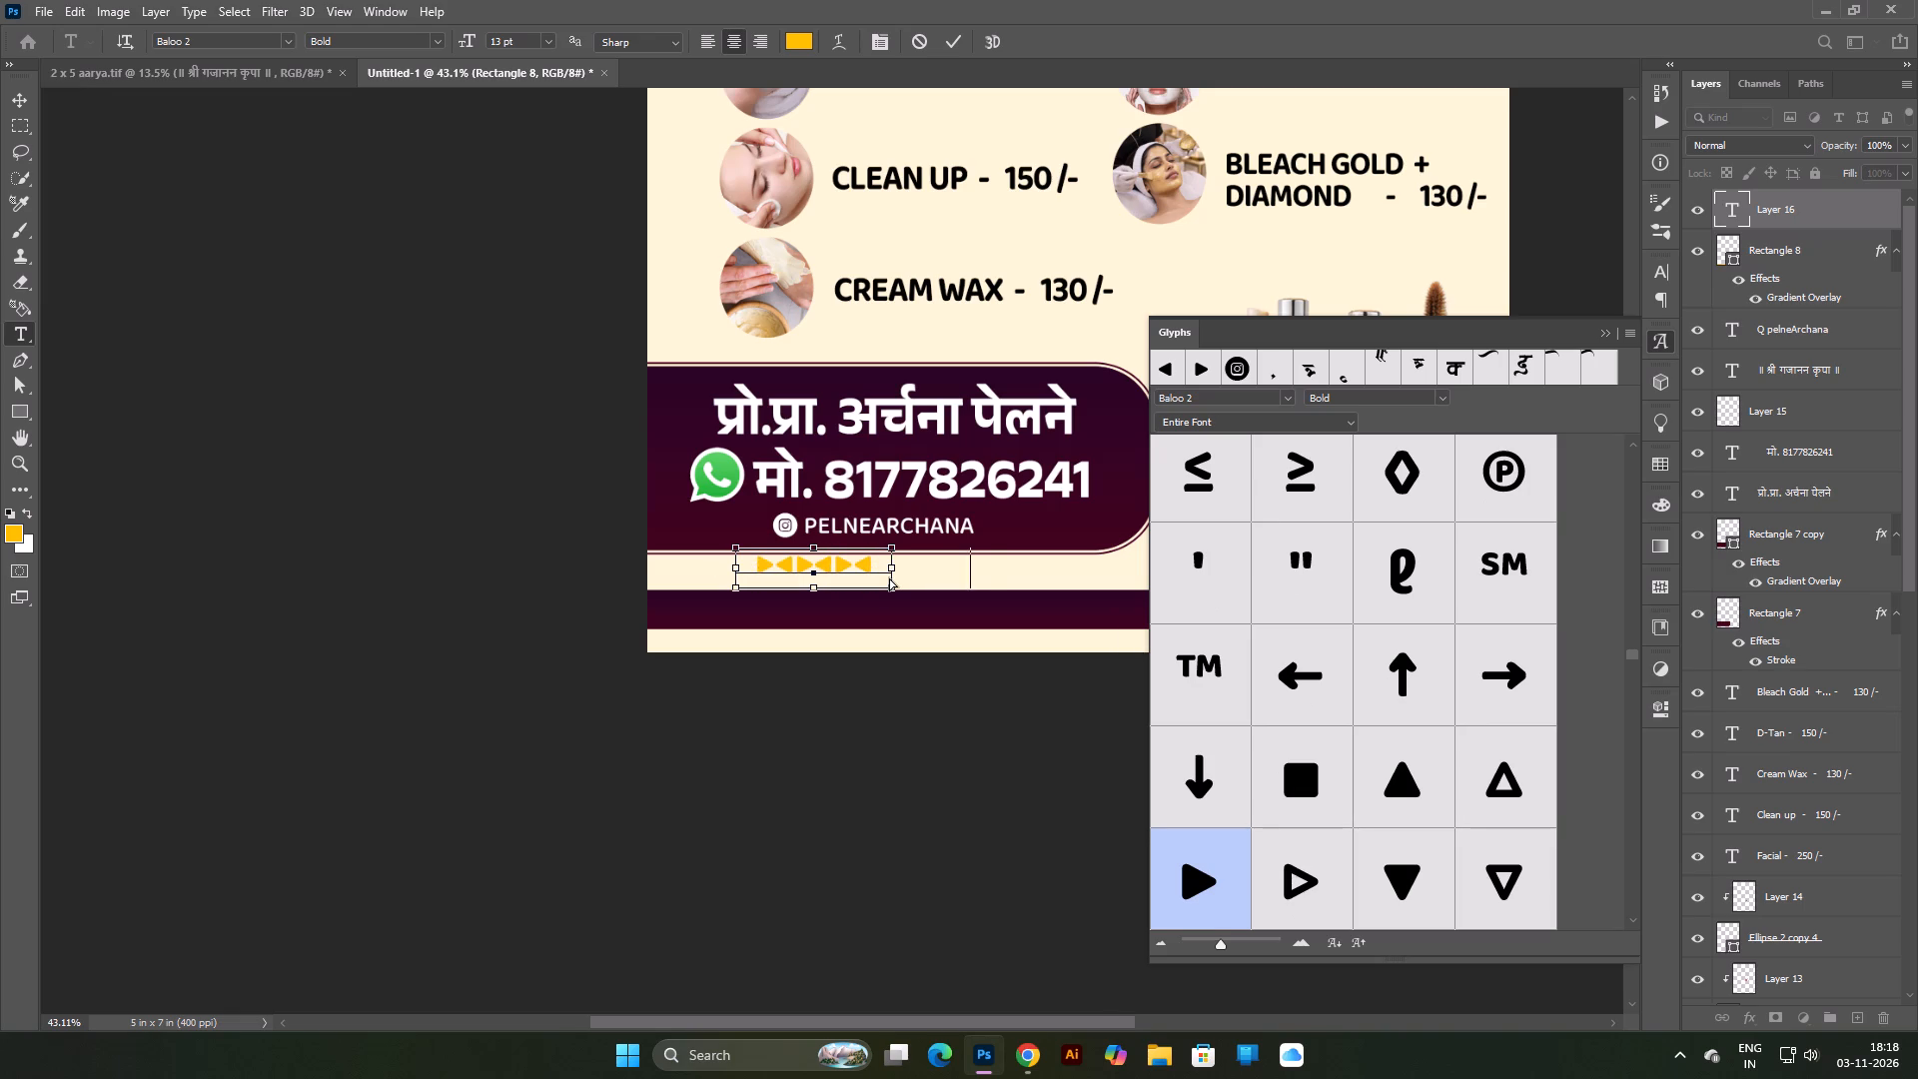
pyautogui.hotkey('ctrl', 'v')
pyautogui.hotkey('ctrl', 'v')
pyautogui.hotkey('ctrl', 'v')
pyautogui.hotkey('ctrl', 'v')
pyautogui.hotkey('ctrl', 'v')
pyautogui.hotkey('ctrl', 'v')
pyautogui.hotkey('ctrl', 'v')
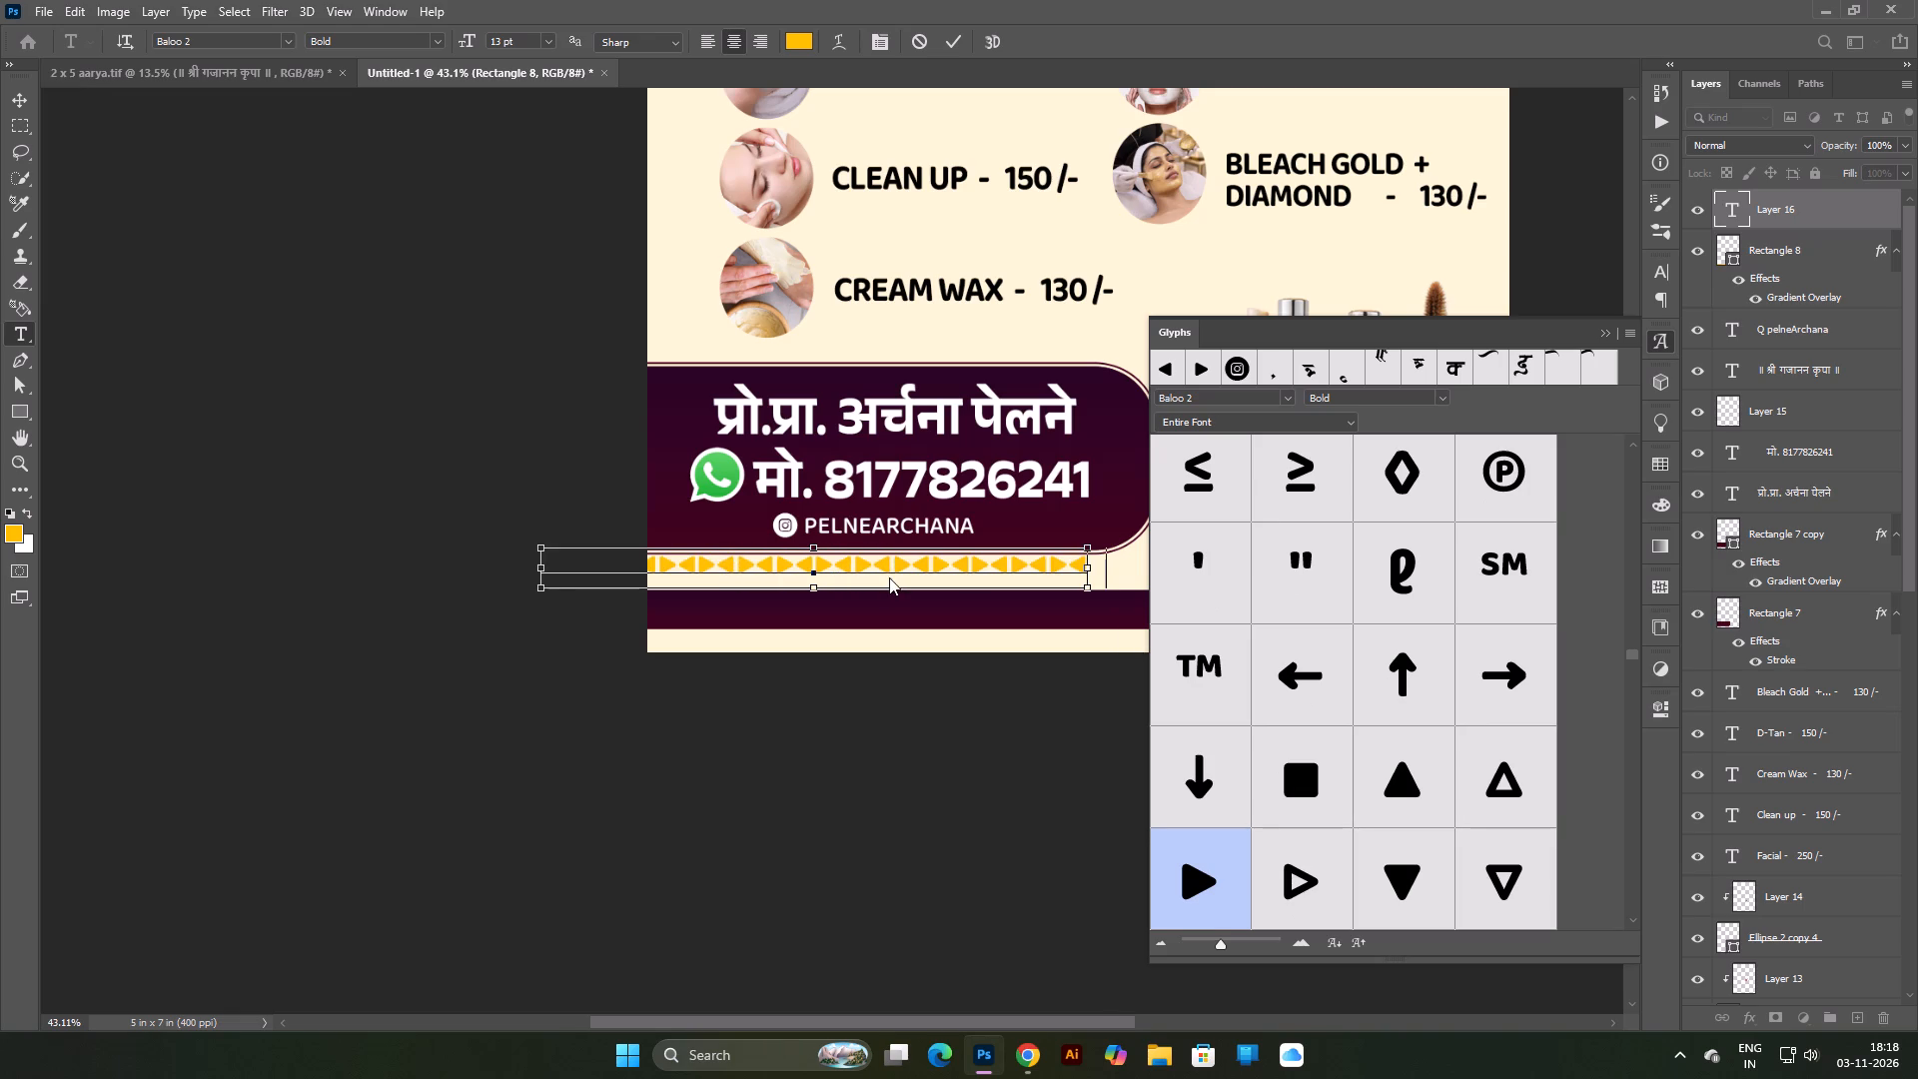
pyautogui.hotkey('ctrl', 'v')
pyautogui.hotkey('ctrl', 'v')
pyautogui.hotkey('ctrl', 'v')
pyautogui.hotkey('ctrl', 'v')
pyautogui.hotkey('ctrl', 'v')
pyautogui.hotkey('ctrl', 'v')
pyautogui.hotkey('ctrl', 'v')
pyautogui.hotkey('ctrl', 'v')
pyautogui.hotkey('ctrl', 'v')
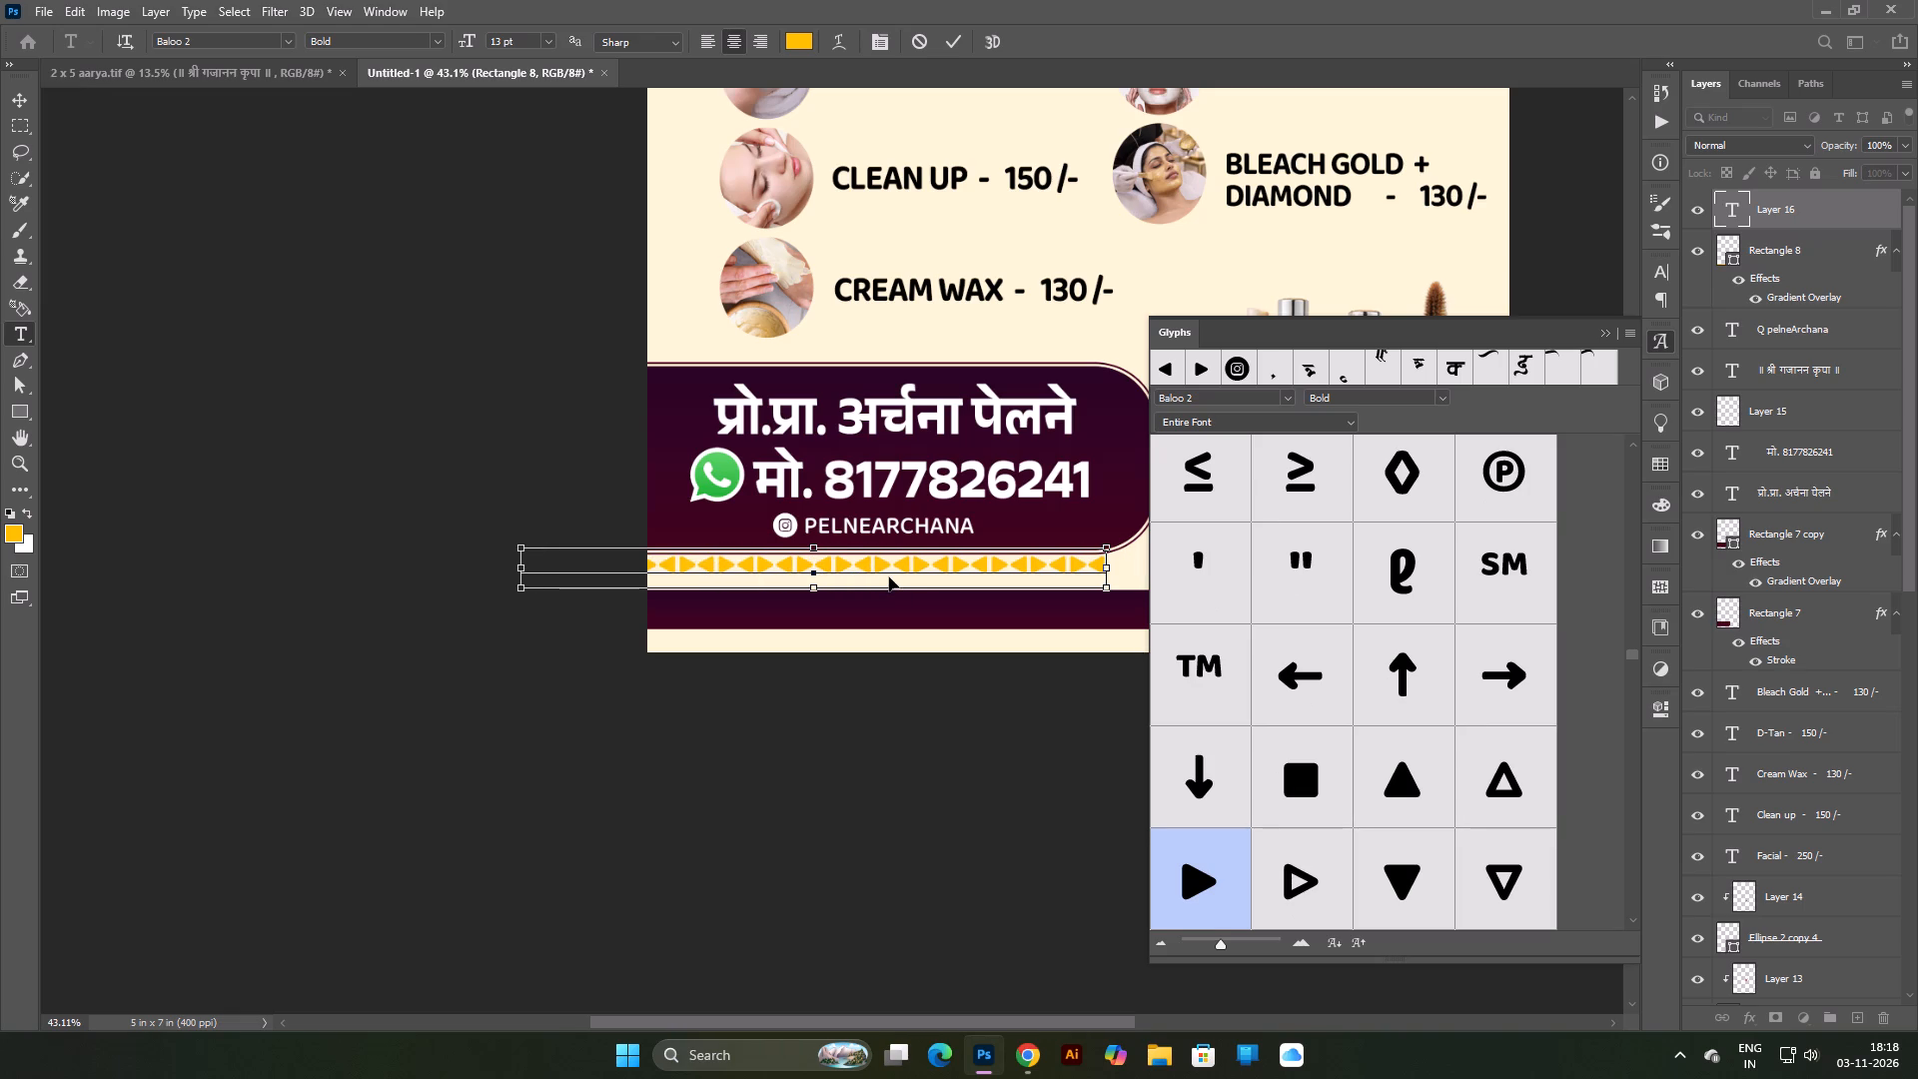
pyautogui.hotkey('ctrl', 'v')
pyautogui.hotkey('ctrl', 'v')
pyautogui.hotkey('ctrl', 'v')
pyautogui.hotkey('ctrl', 'v')
pyautogui.hotkey('ctrl', 'v')
pyautogui.hotkey('ctrl', 'v')
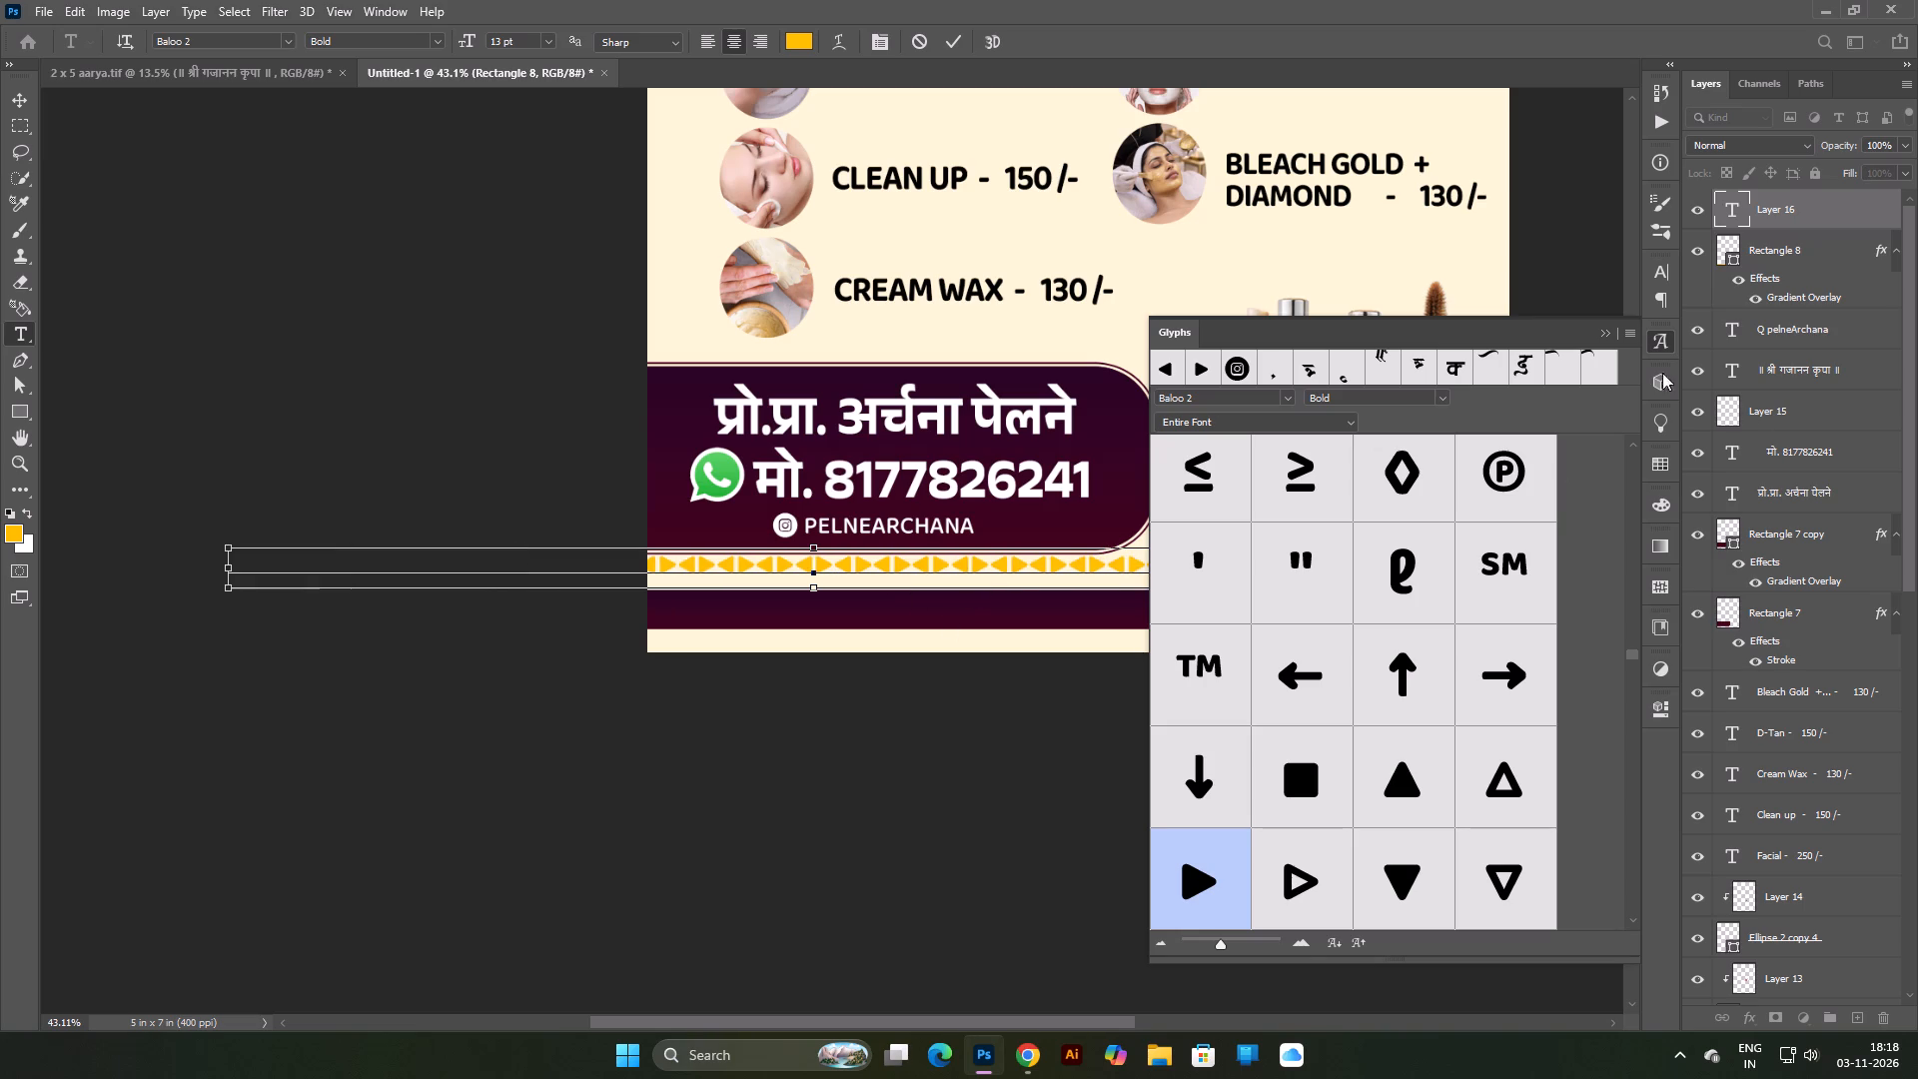
pyautogui.click(1605, 337)
pyautogui.scroll(-3, 1016, 565)
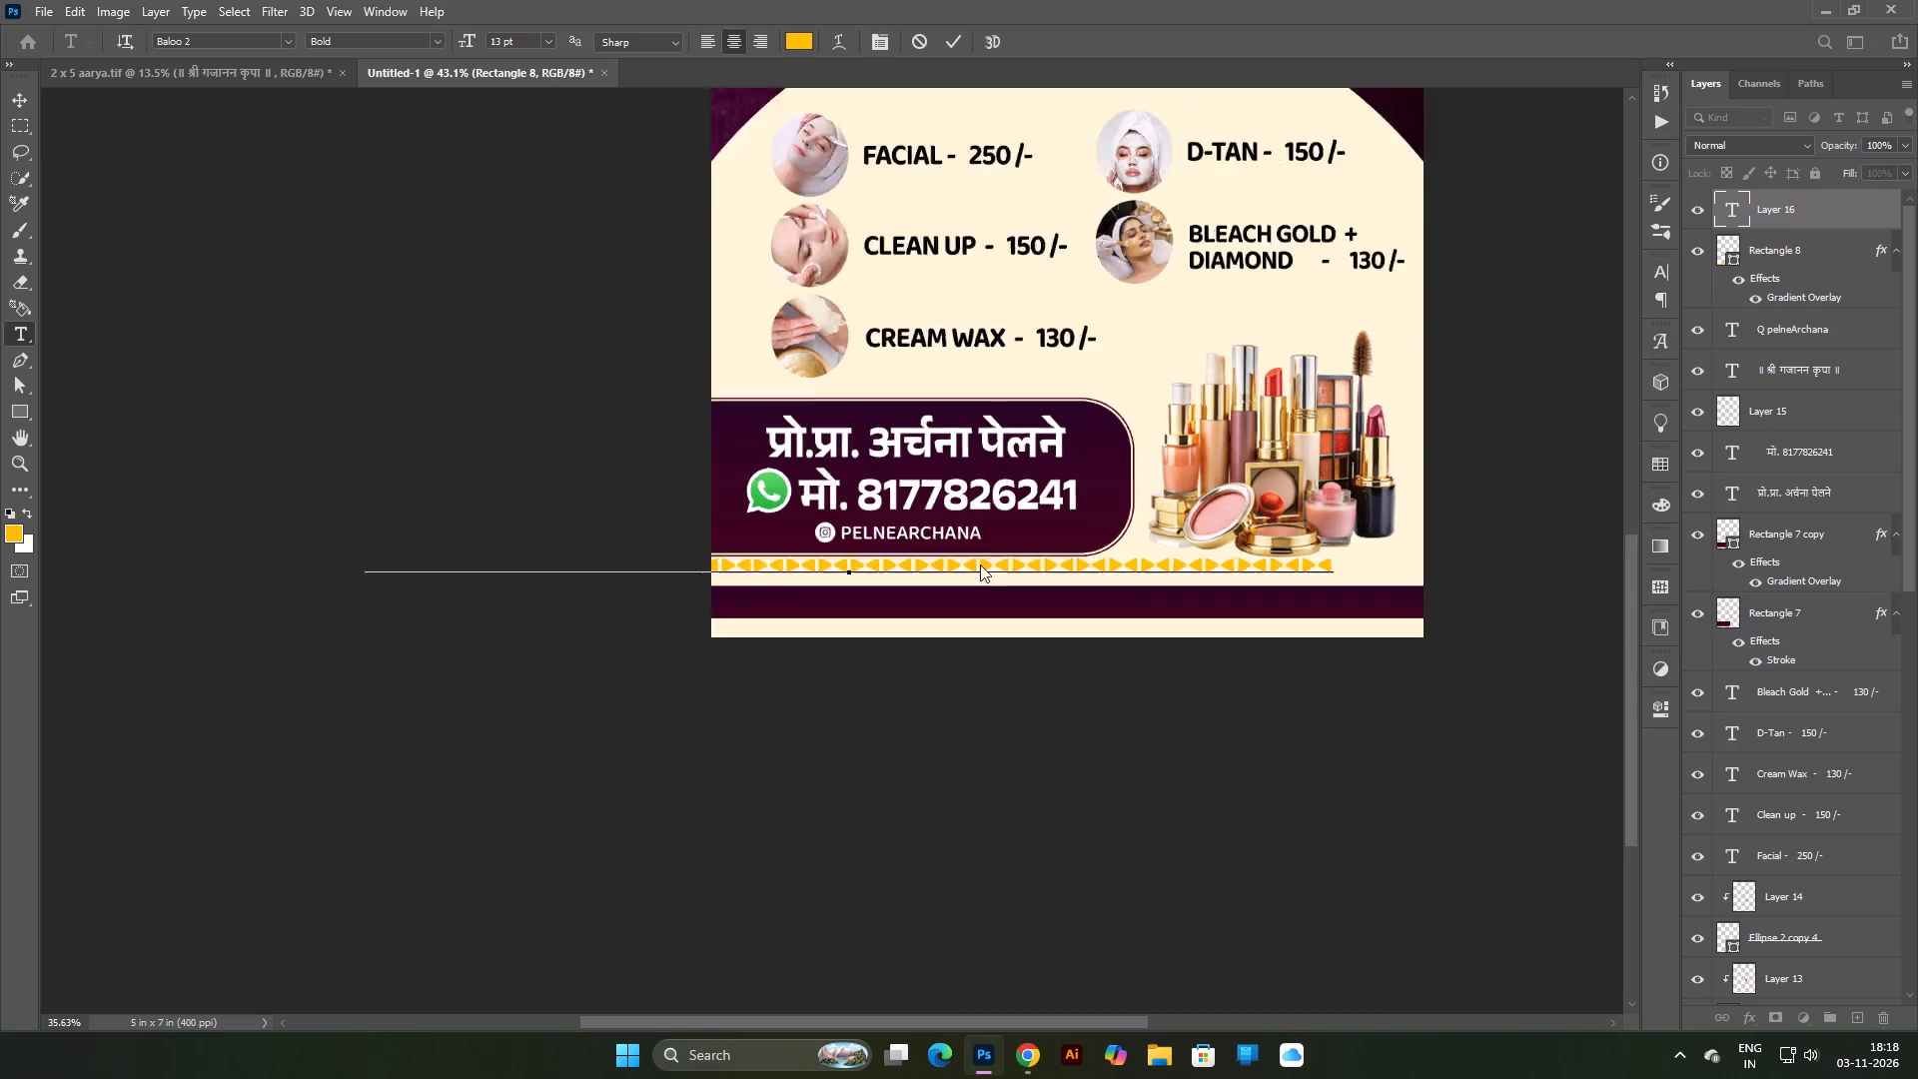
pyautogui.scroll(-2, 980, 564)
pyautogui.press('Return')
pyautogui.click(12, 92)
pyautogui.click(137, 148)
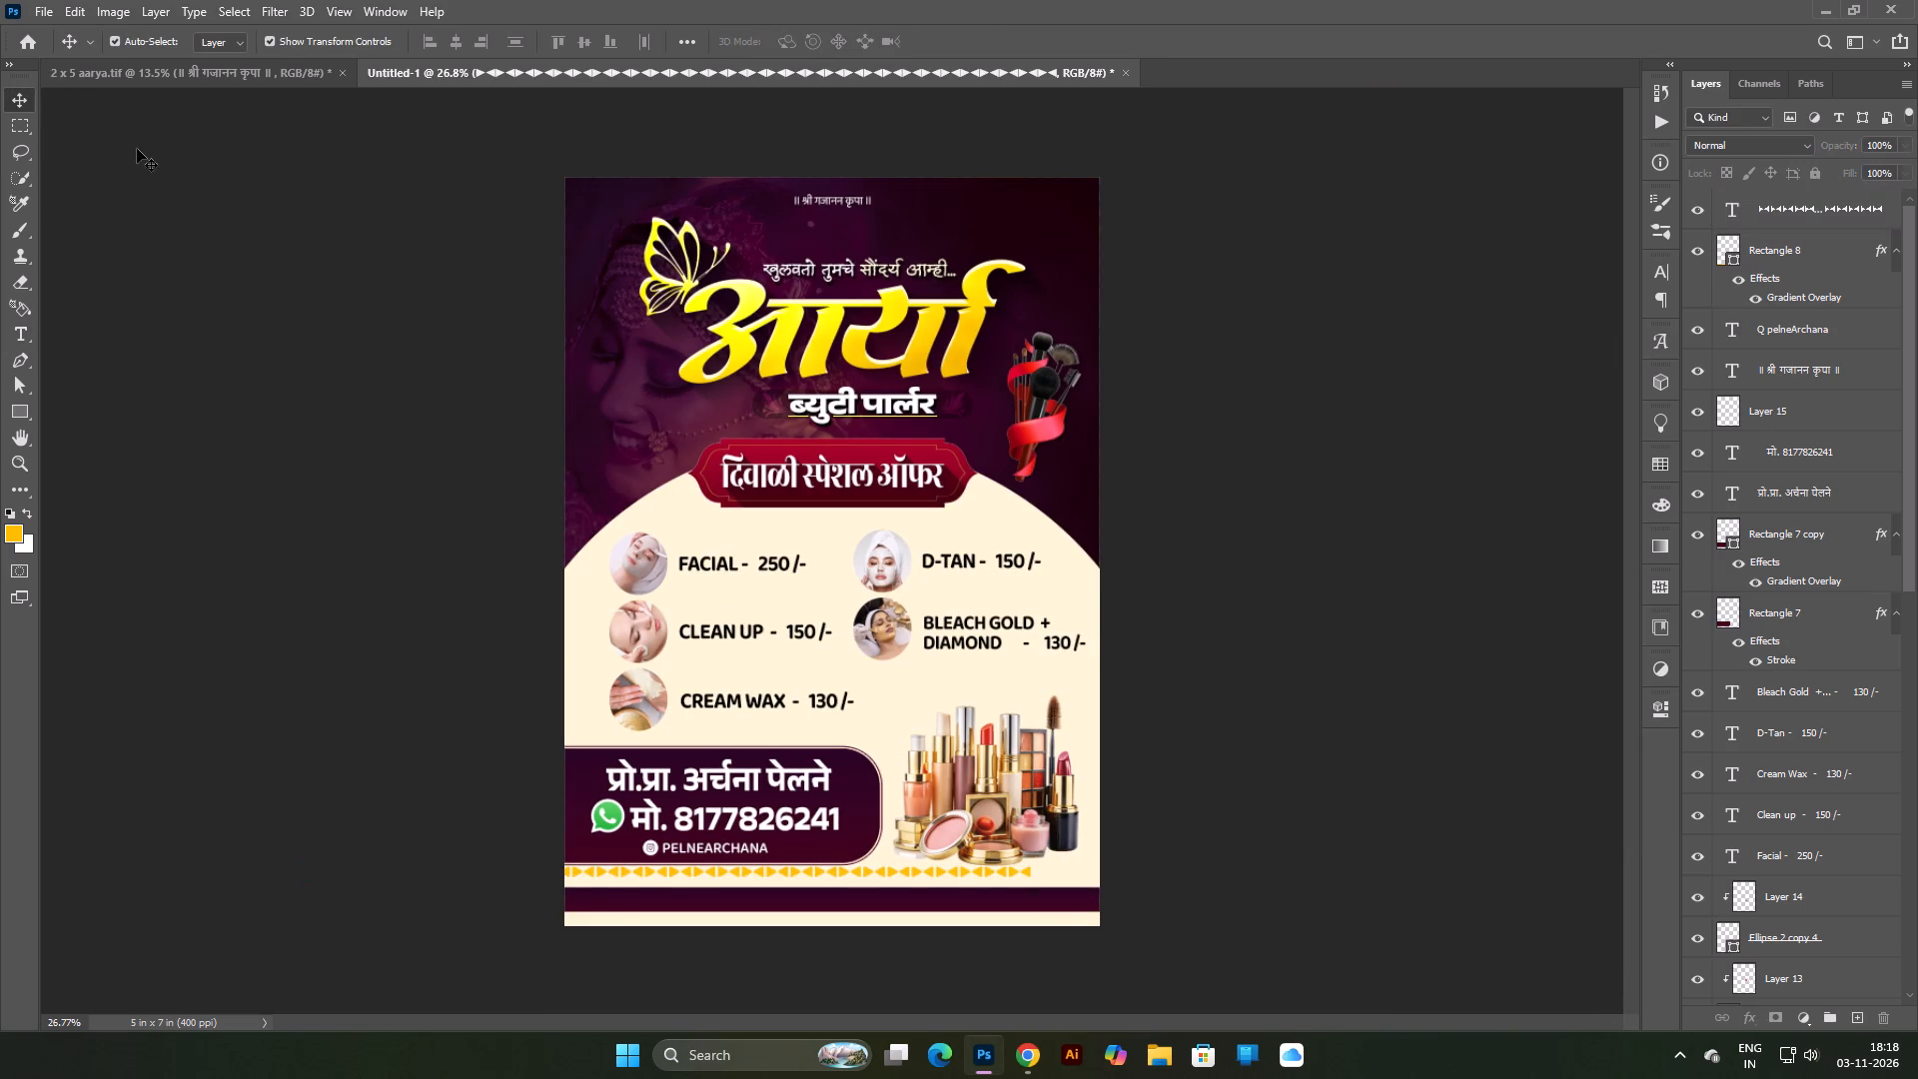
# Place the triangle row on the dark maroon bottom bar, spanning the poster's width, and nudge it to the right.
pyautogui.scroll(8, 933, 892)
pyautogui.press('space')
pyautogui.press('space')
pyautogui.press('space')
pyautogui.moveTo(865, 878); pyautogui.dragTo(970, 424)
pyautogui.moveTo(960, 523); pyautogui.dragTo(1182, 579)
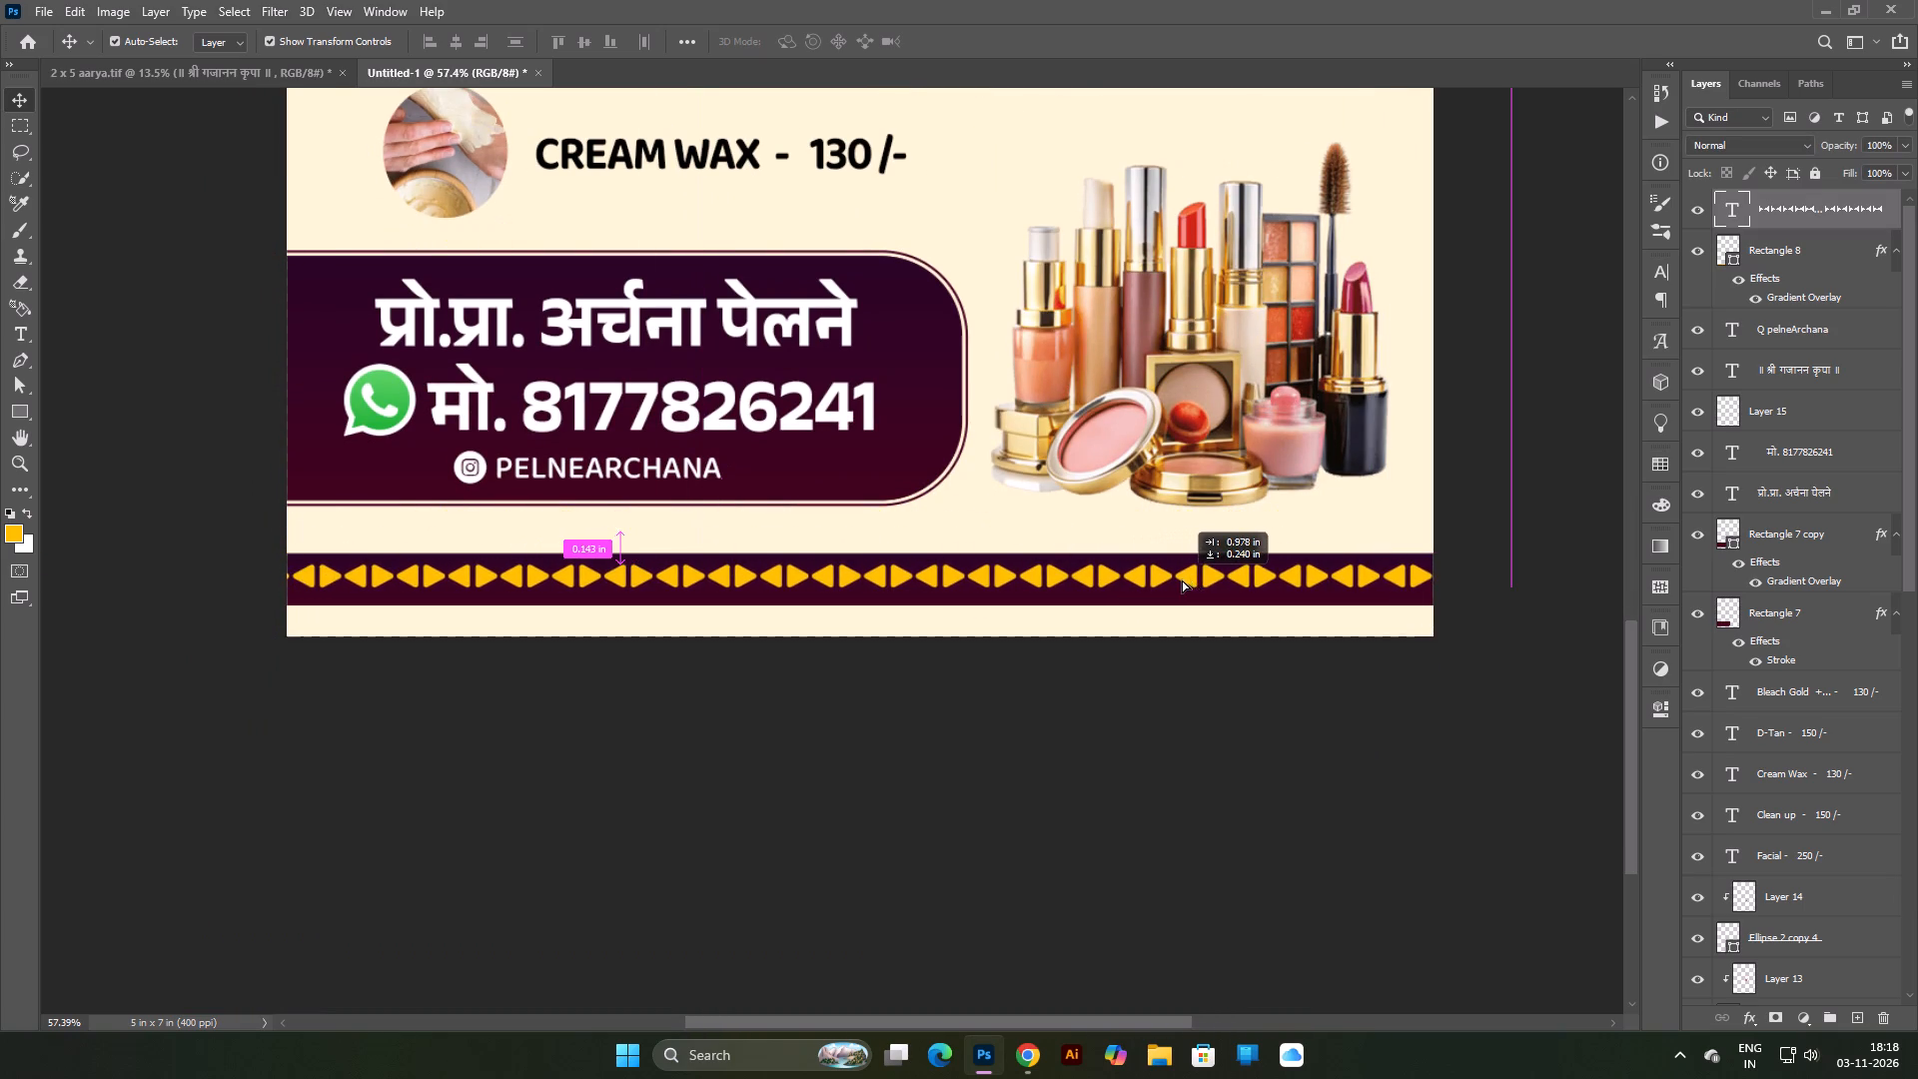
pyautogui.moveTo(1182, 579); pyautogui.dragTo(1188, 581)
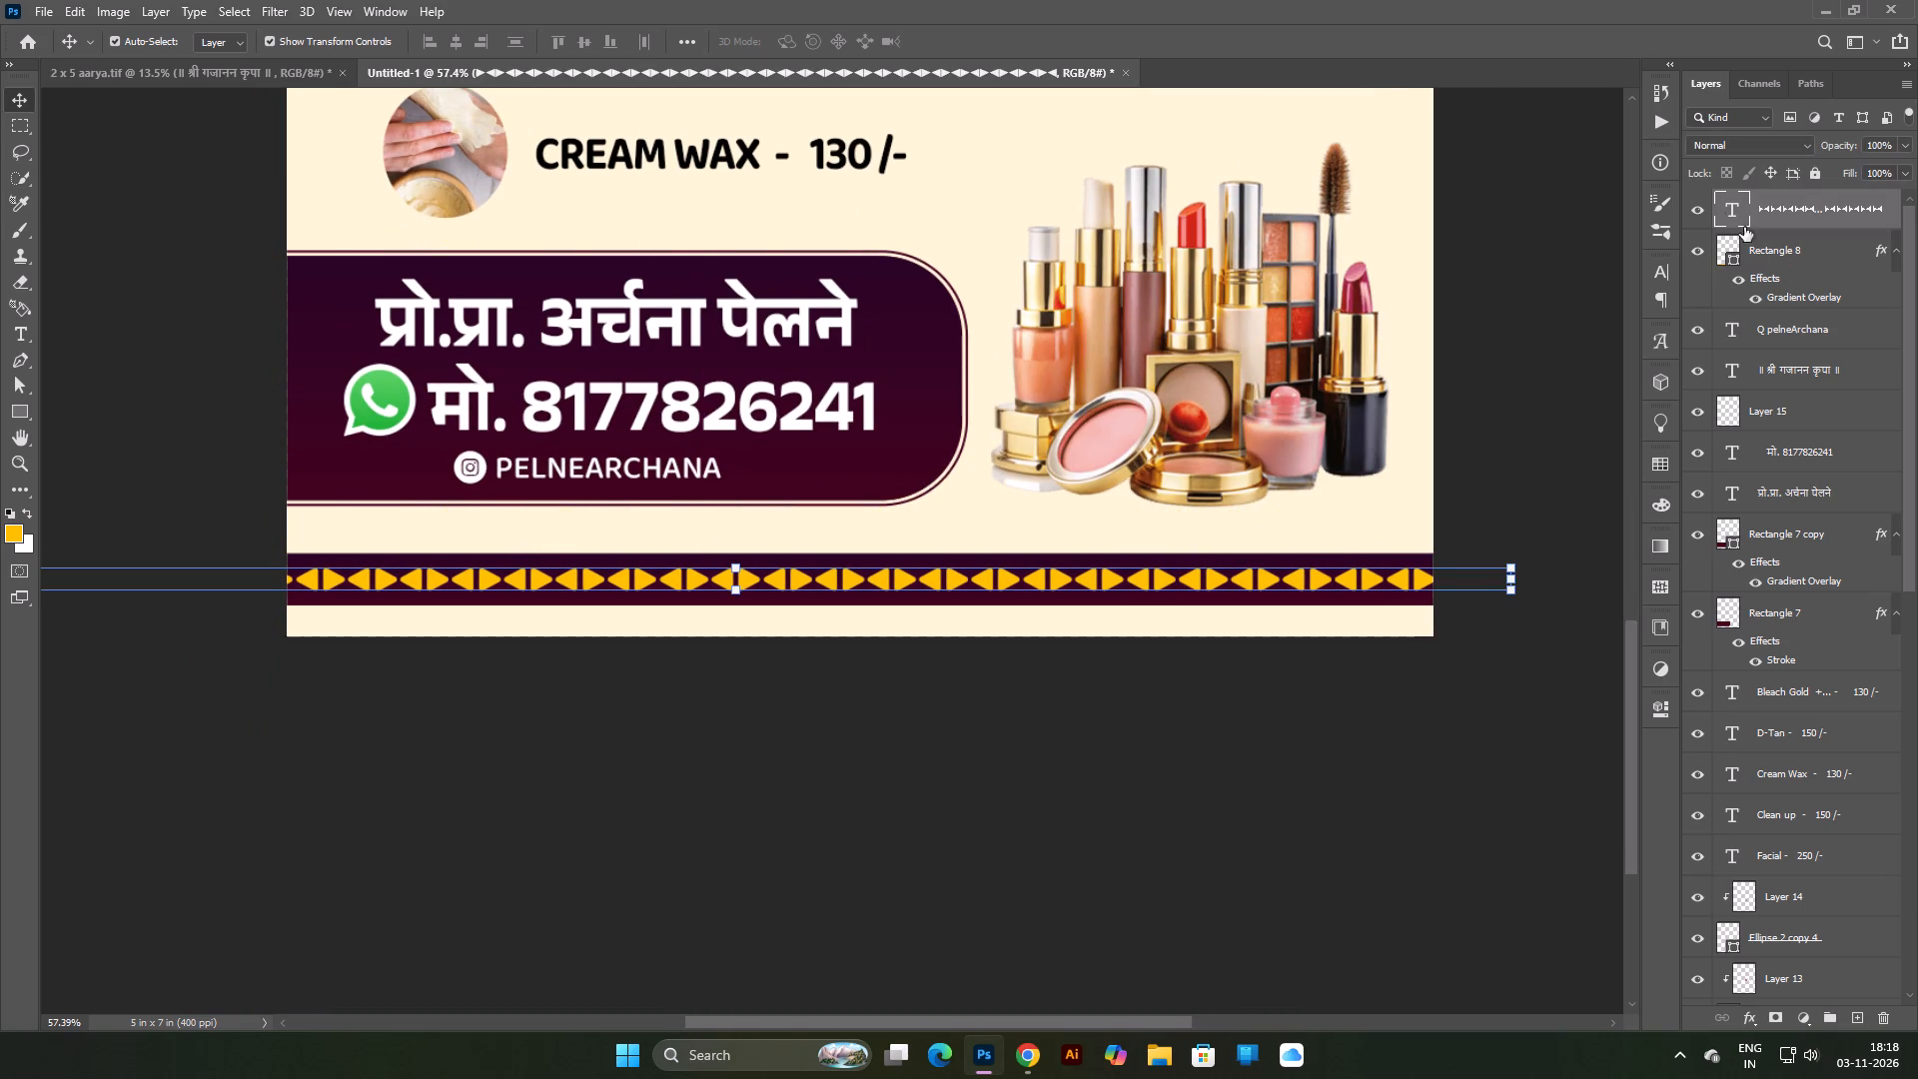
pyautogui.press('Right')
pyautogui.press('Right')
pyautogui.press('Right')
pyautogui.press('Right')
pyautogui.press('Right')
pyautogui.press('Right')
pyautogui.press('Right')
pyautogui.press('Right')
pyautogui.press('Right')
pyautogui.press('Right')
pyautogui.press('Right')
pyautogui.press('Right')
pyautogui.press('Right')
pyautogui.press('Right')
pyautogui.press('Right')
pyautogui.press('Right')
pyautogui.press('Right')
pyautogui.press('Right')
pyautogui.press('Right')
pyautogui.press('Right')
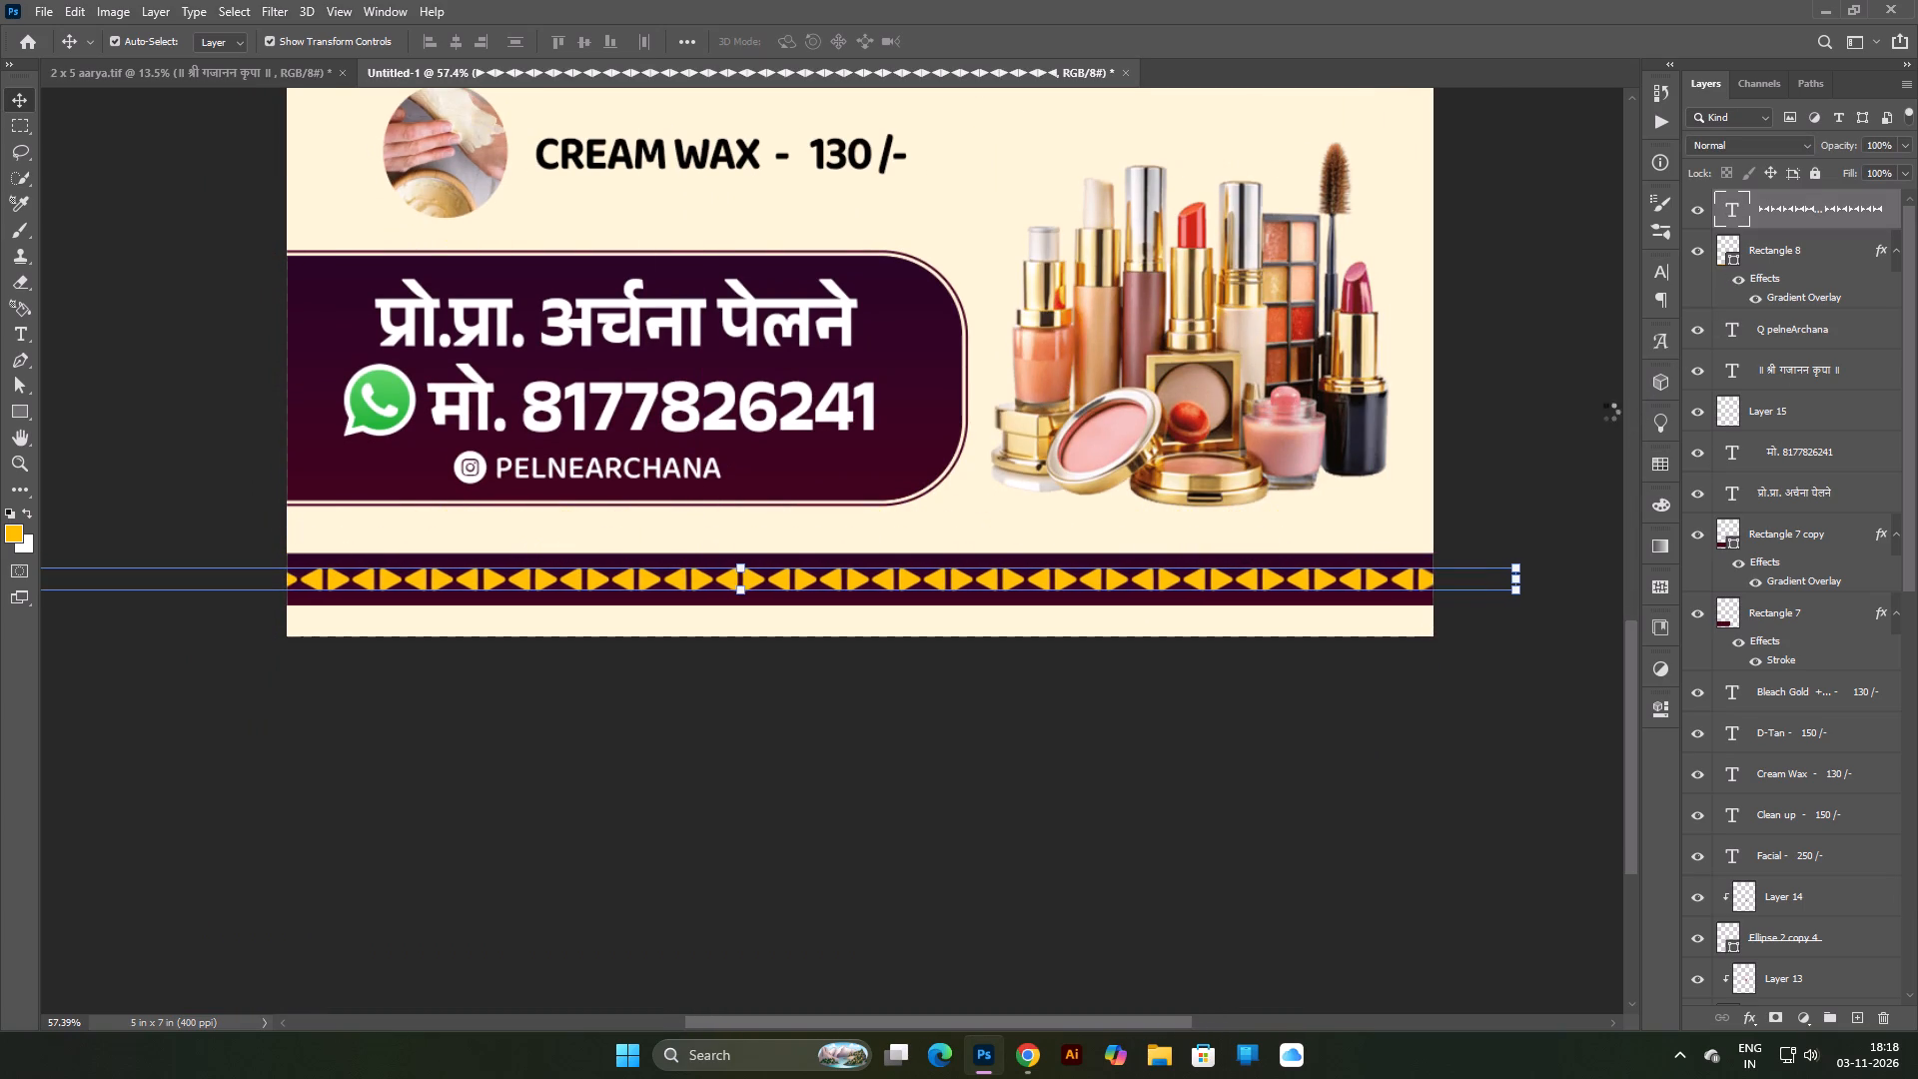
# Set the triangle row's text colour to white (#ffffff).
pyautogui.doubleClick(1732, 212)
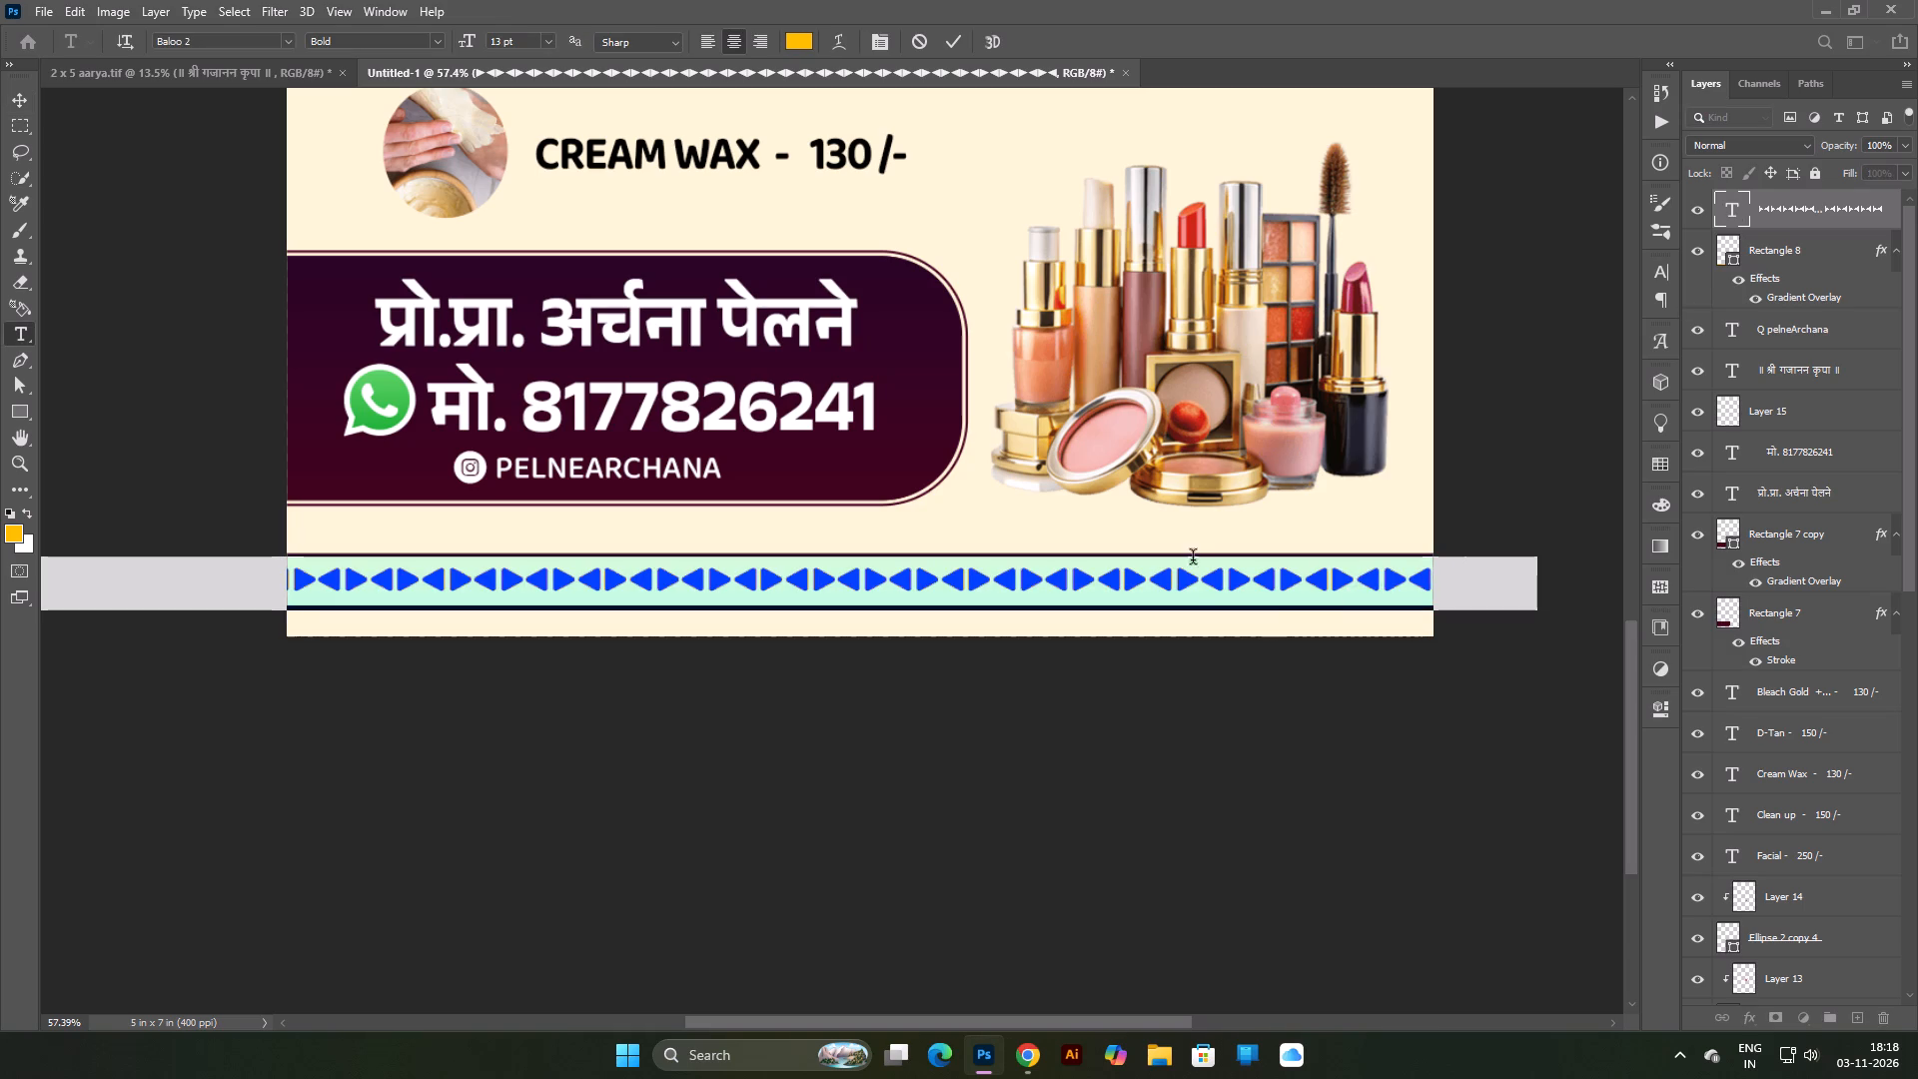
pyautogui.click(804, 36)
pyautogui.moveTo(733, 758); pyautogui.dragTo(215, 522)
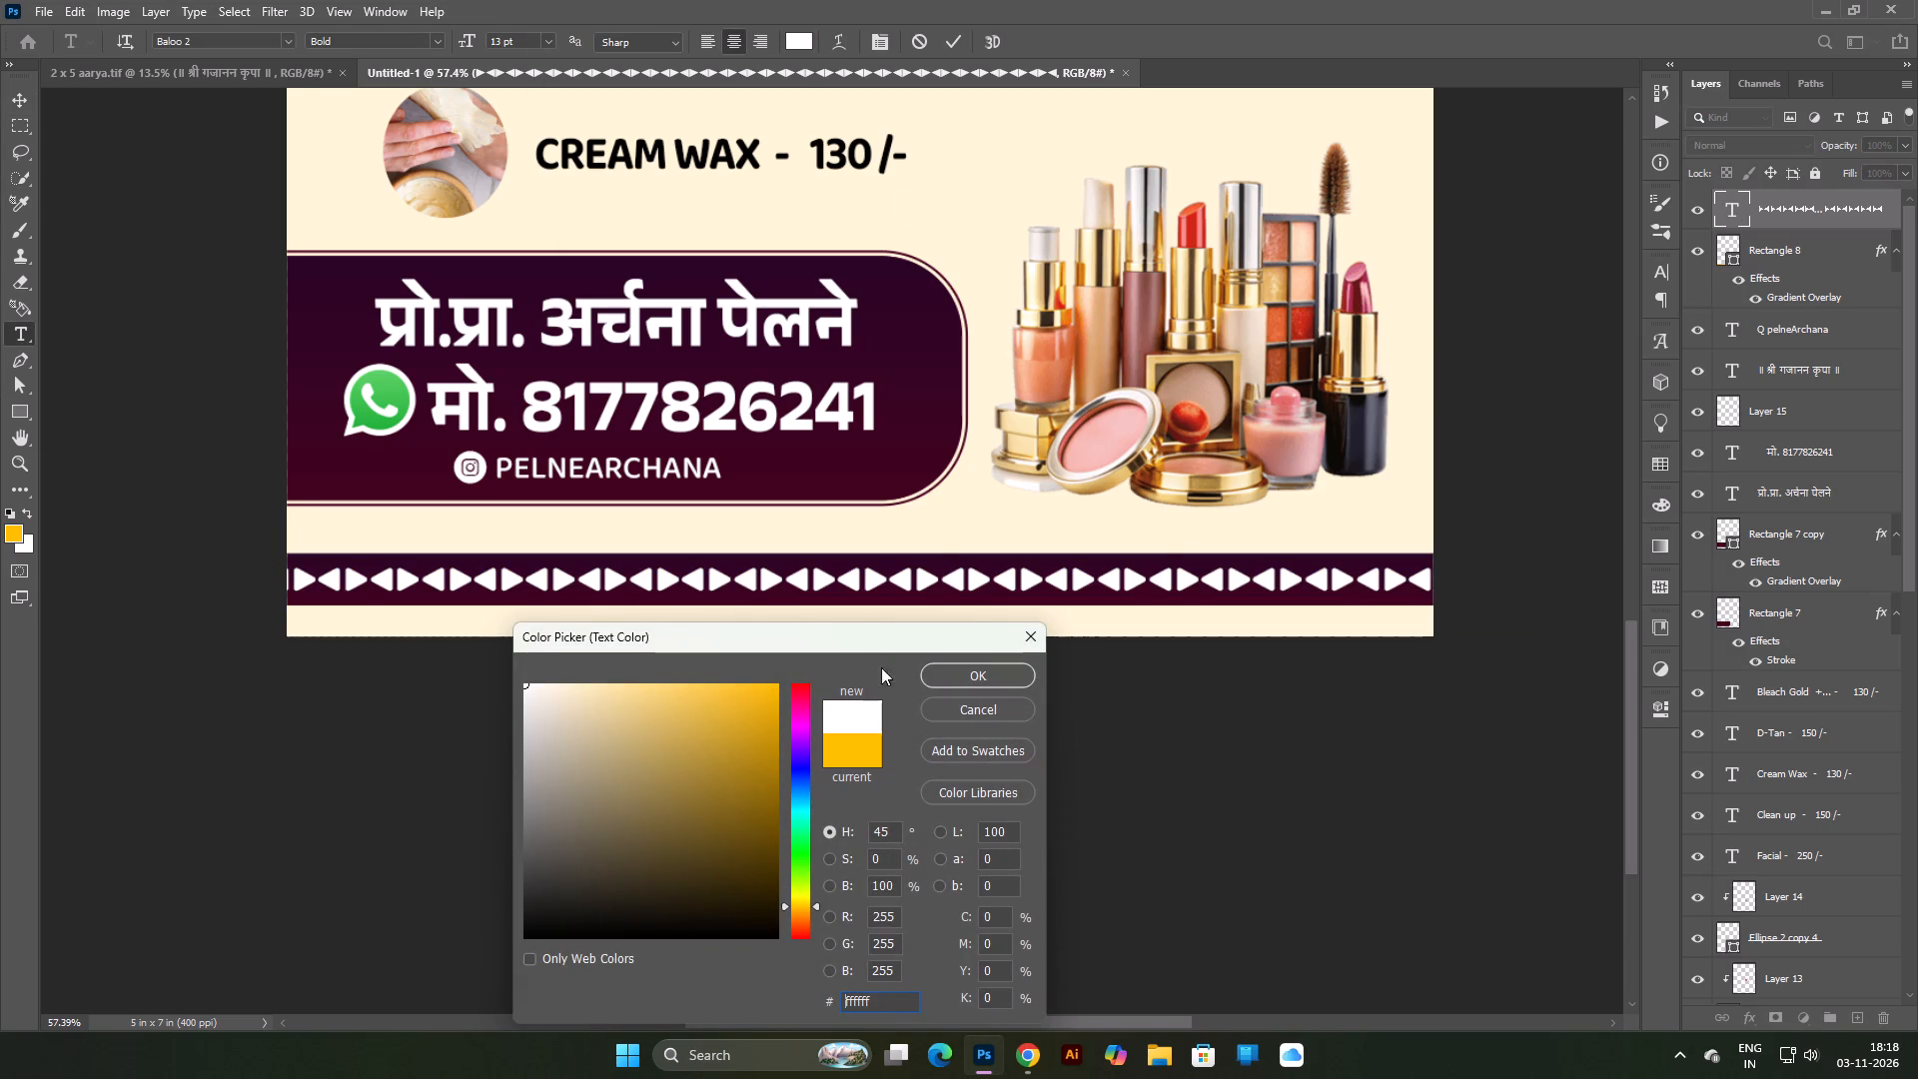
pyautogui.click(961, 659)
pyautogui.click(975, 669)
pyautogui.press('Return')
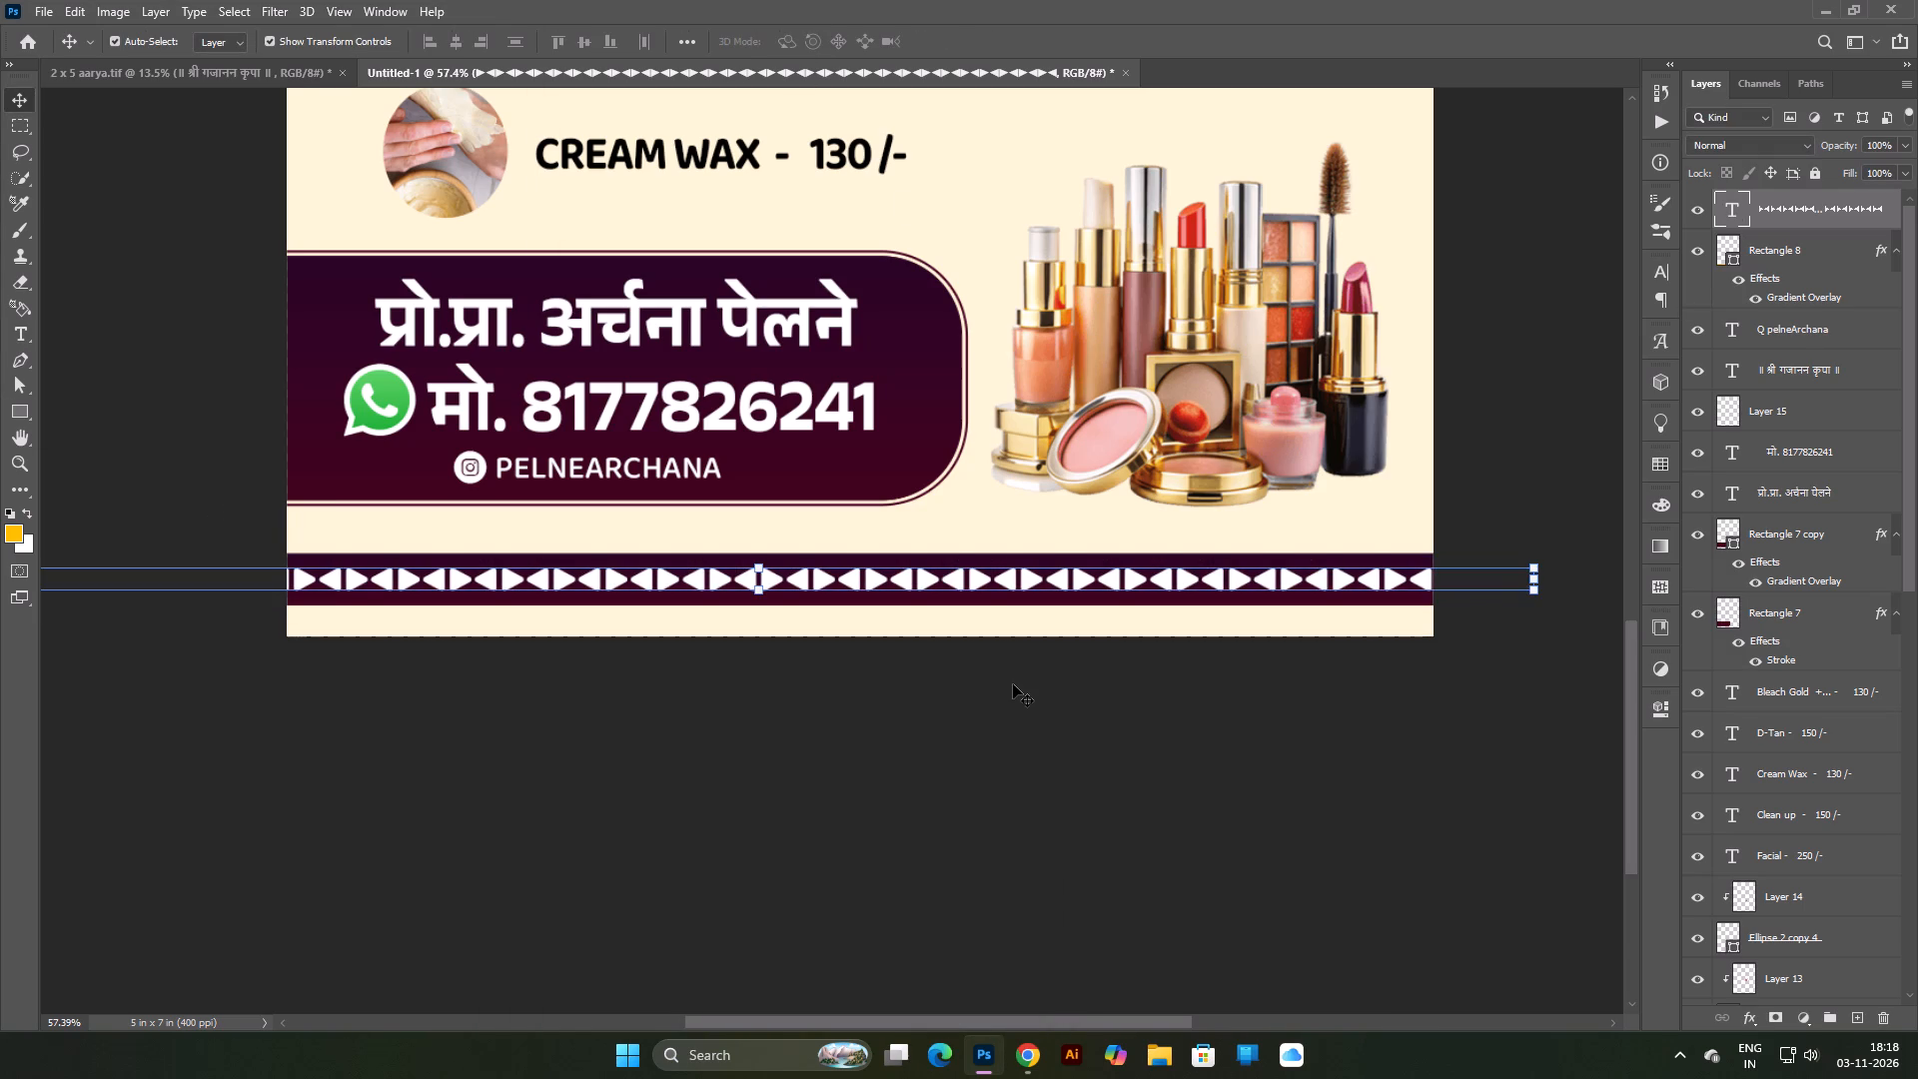
# Nudge the triangle row slightly down on the bar.
pyautogui.press('Down')
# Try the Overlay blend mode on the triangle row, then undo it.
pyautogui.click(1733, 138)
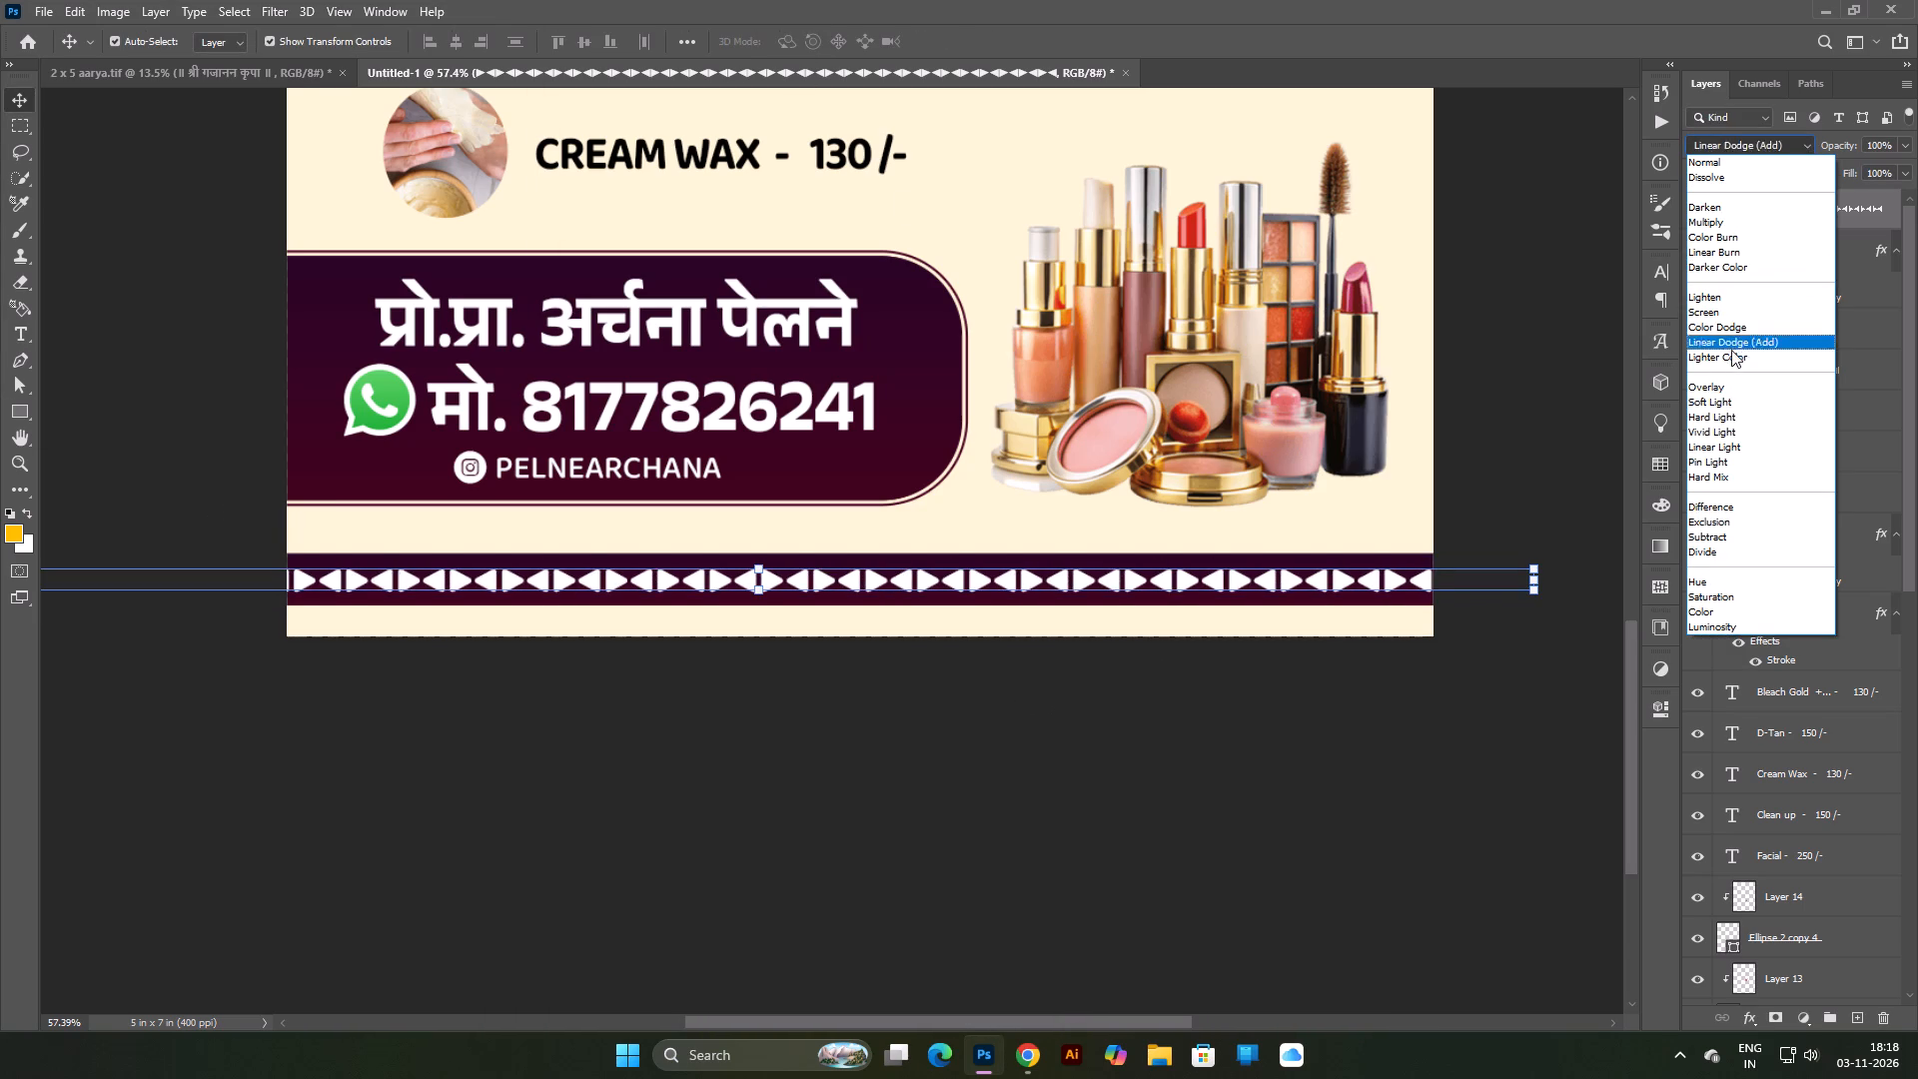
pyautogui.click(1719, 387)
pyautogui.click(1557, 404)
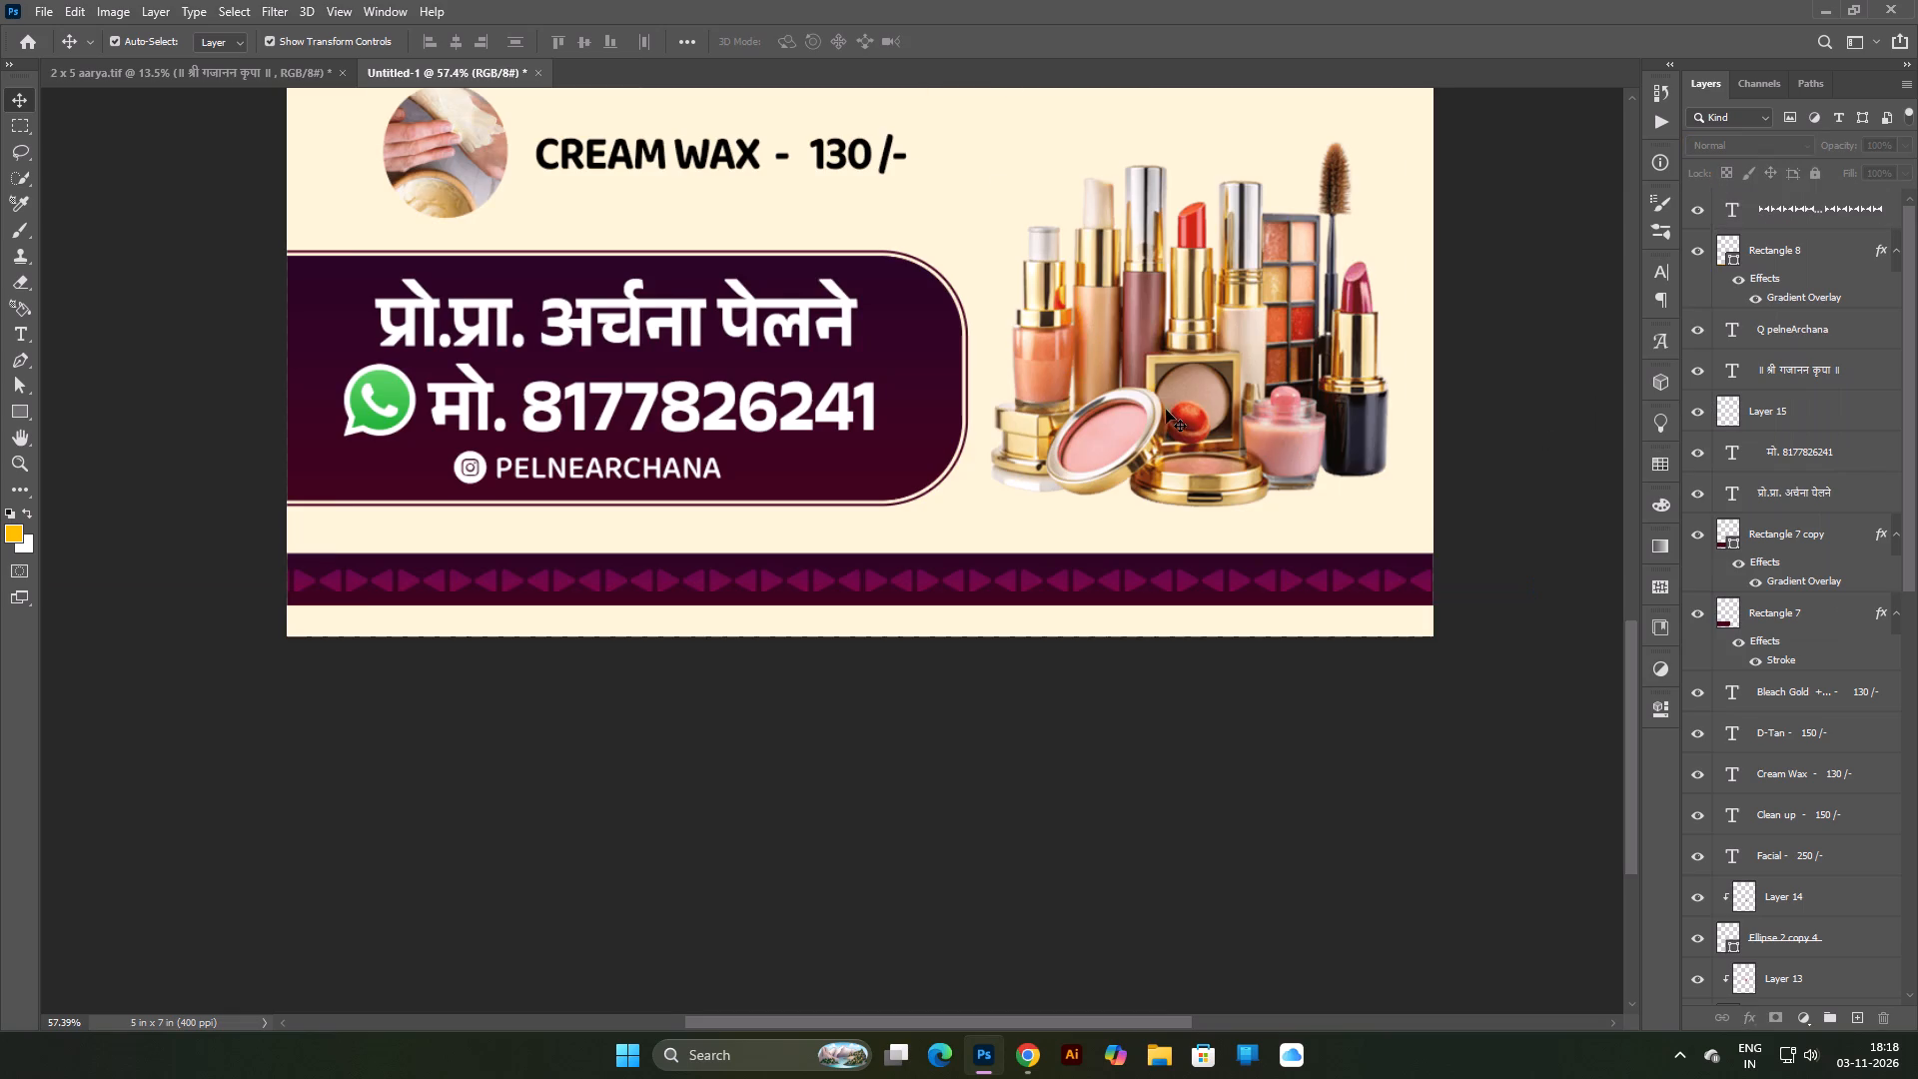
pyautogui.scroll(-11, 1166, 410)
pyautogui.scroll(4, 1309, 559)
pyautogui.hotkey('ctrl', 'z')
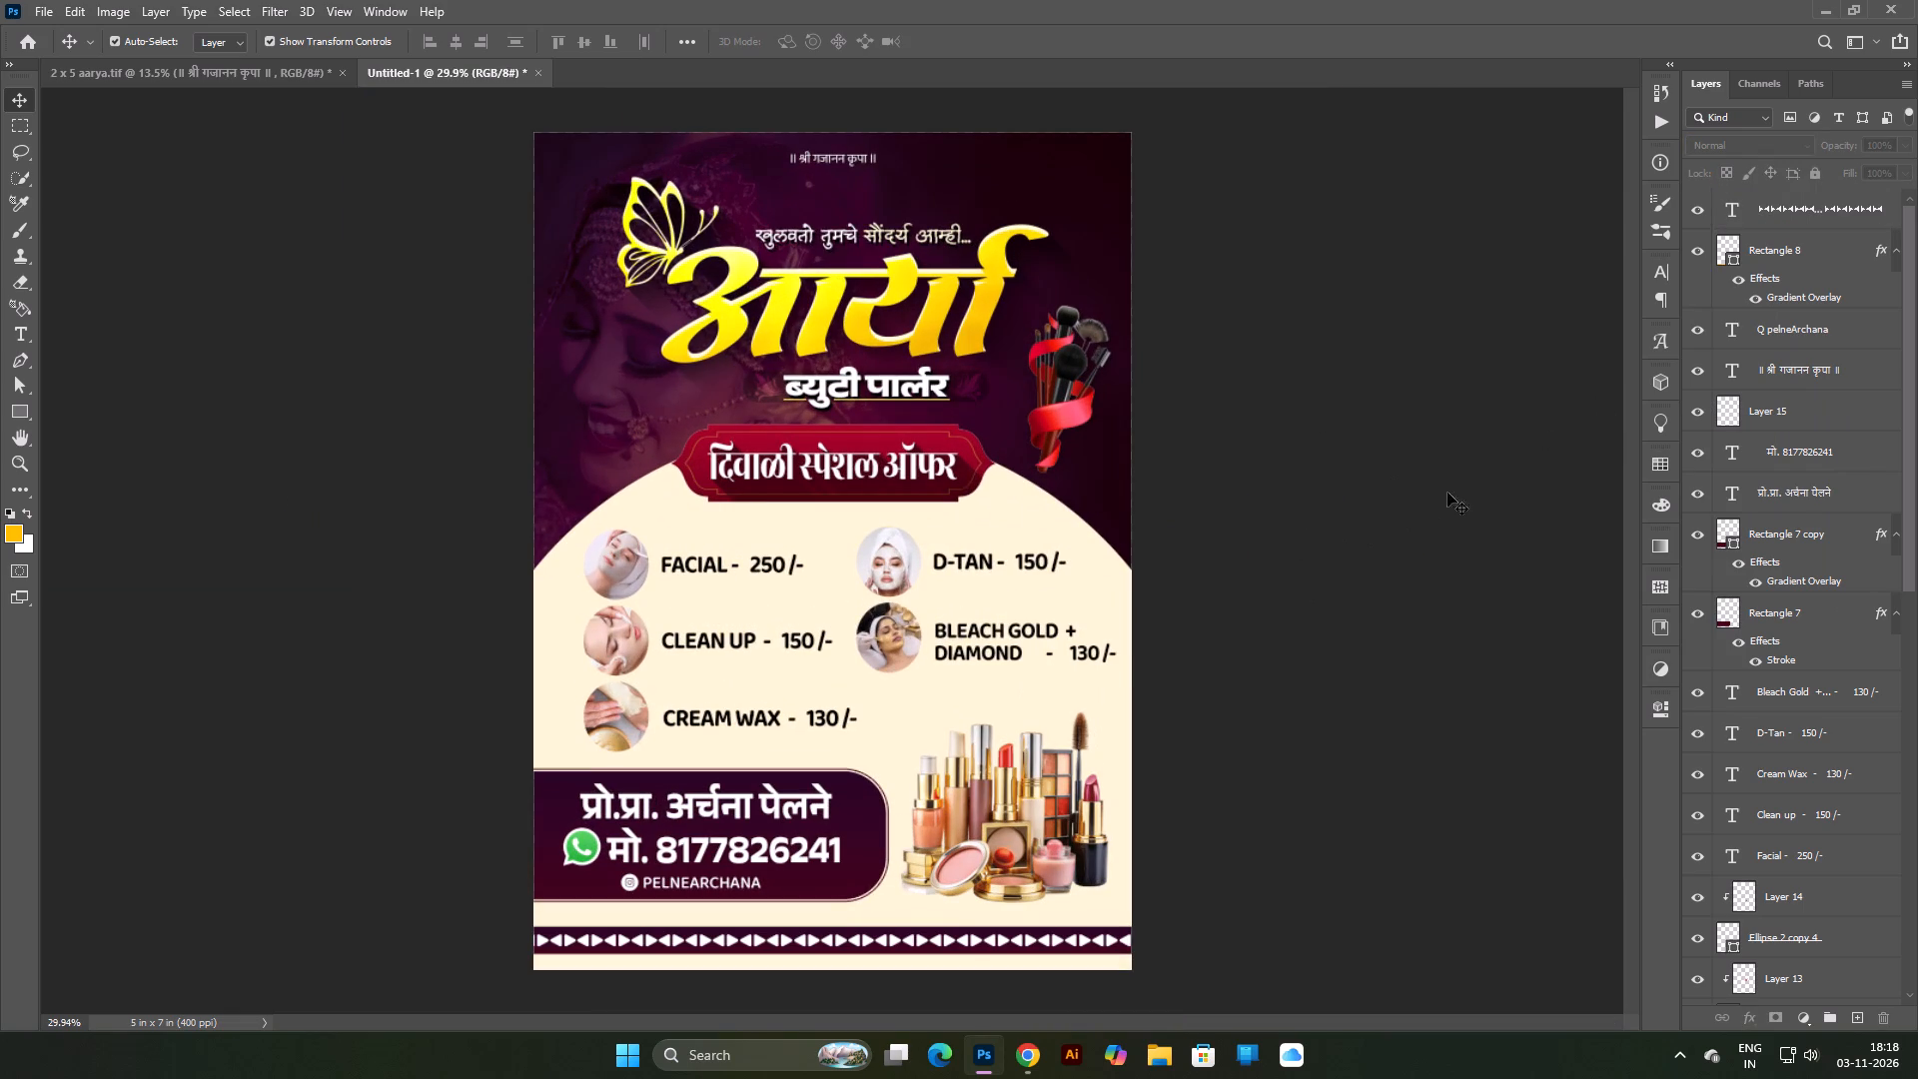
# Recolour the triangle row with the cream sampled from the poster background and nudge it slightly down.
pyautogui.doubleClick(1730, 209)
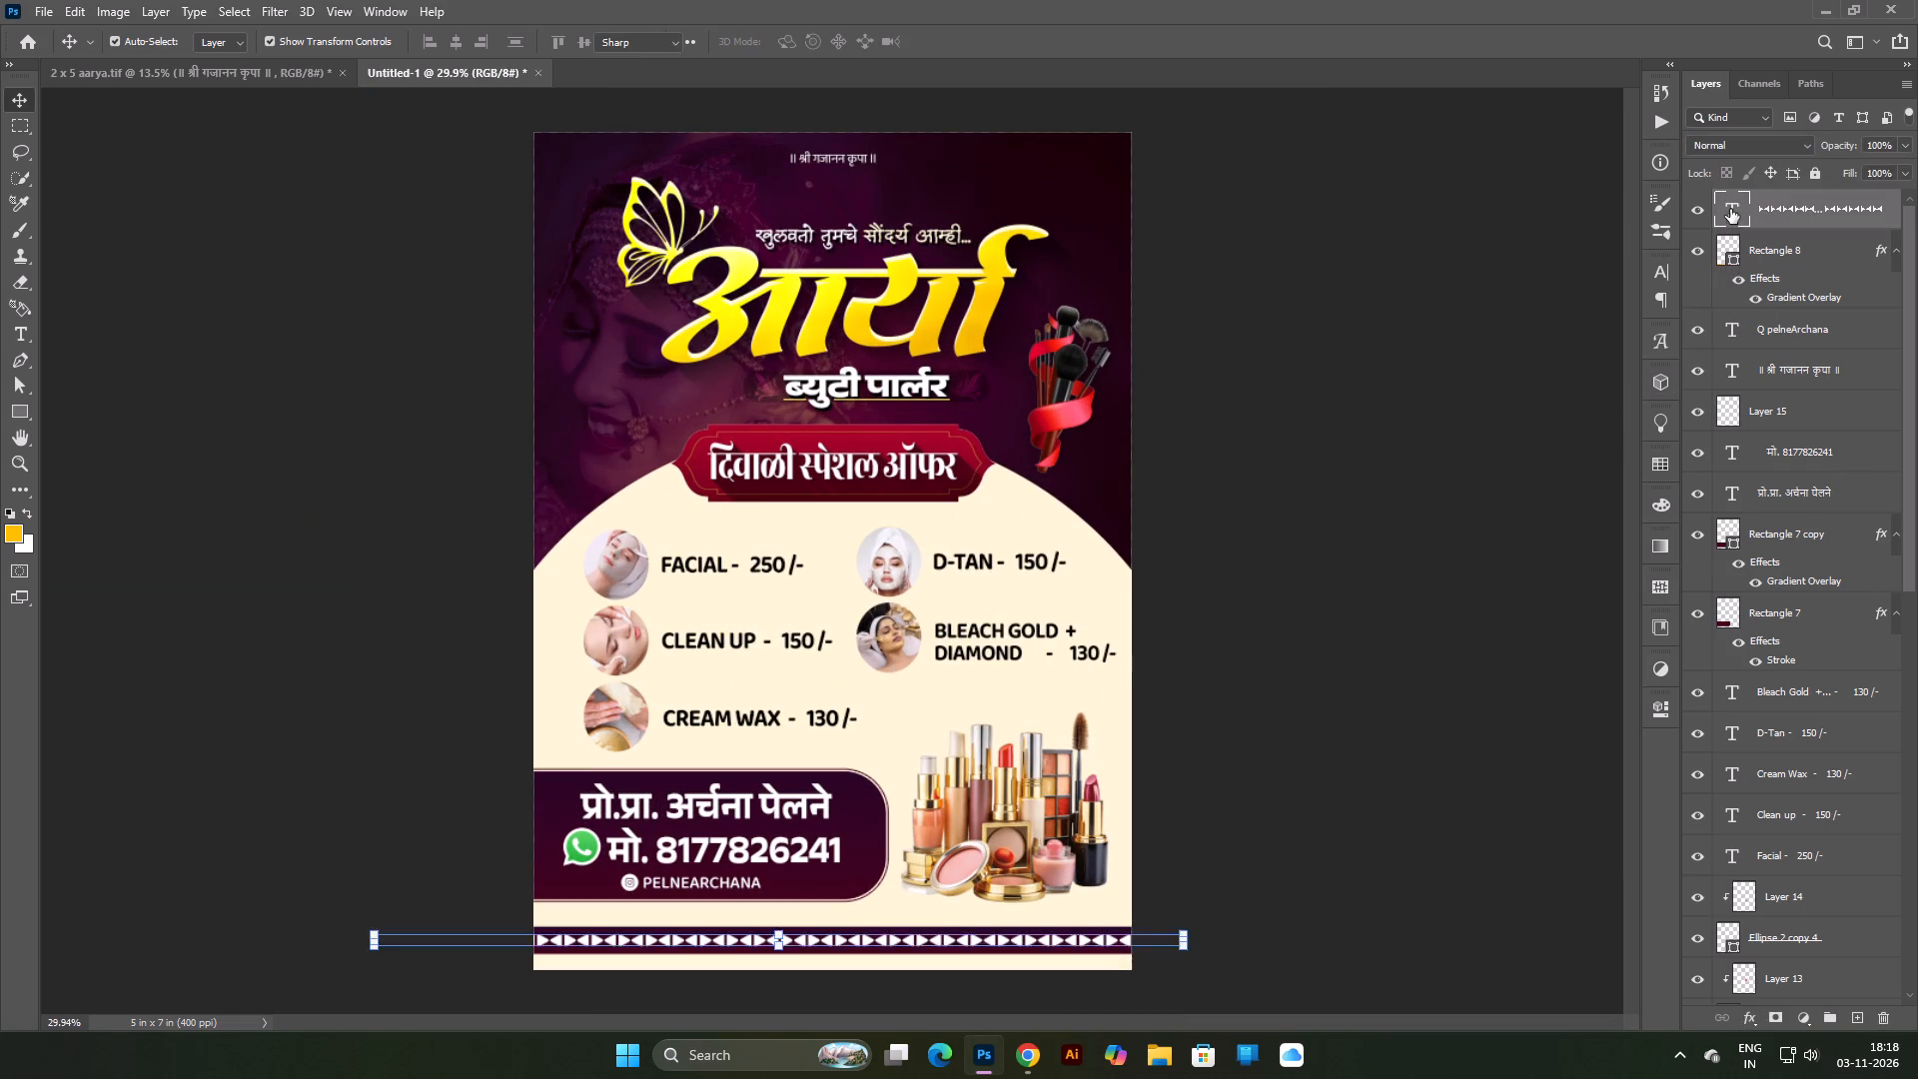
pyautogui.click(805, 40)
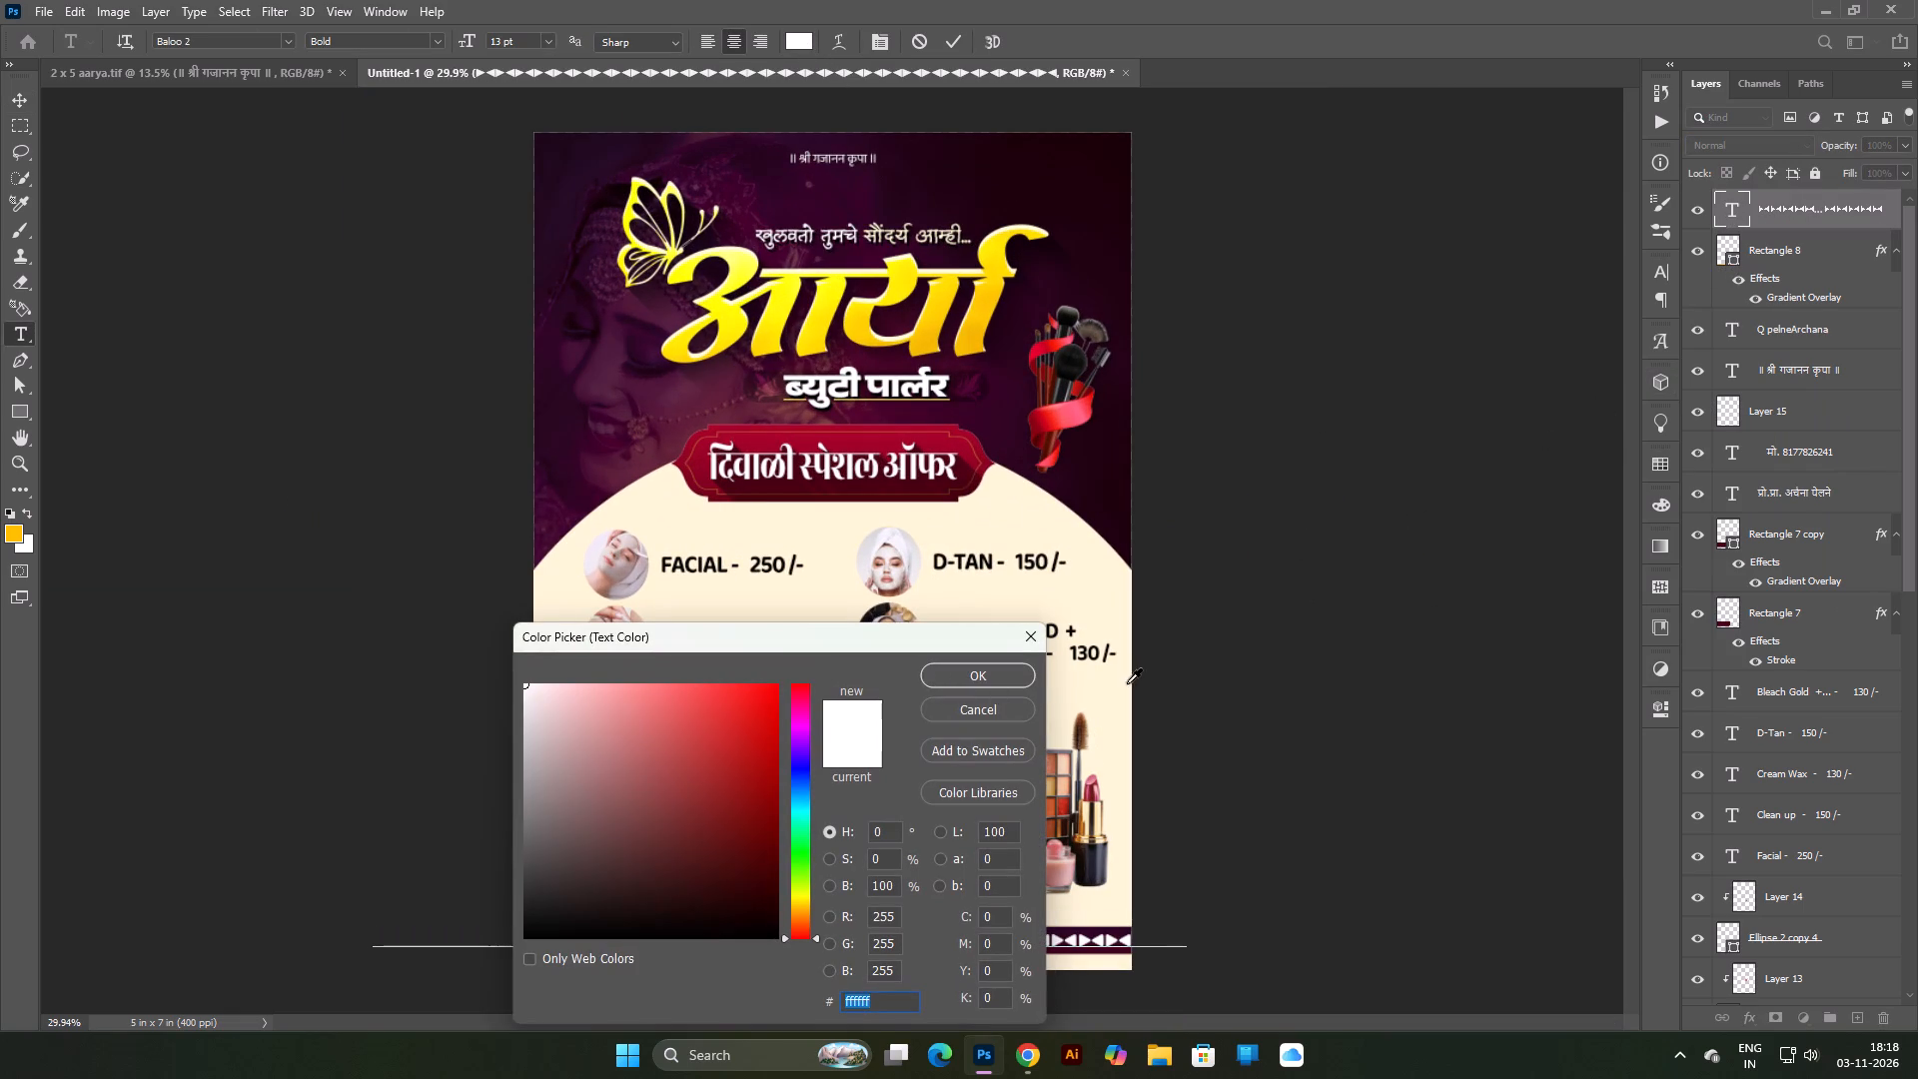
pyautogui.click(1096, 609)
pyautogui.click(987, 681)
pyautogui.press('Return')
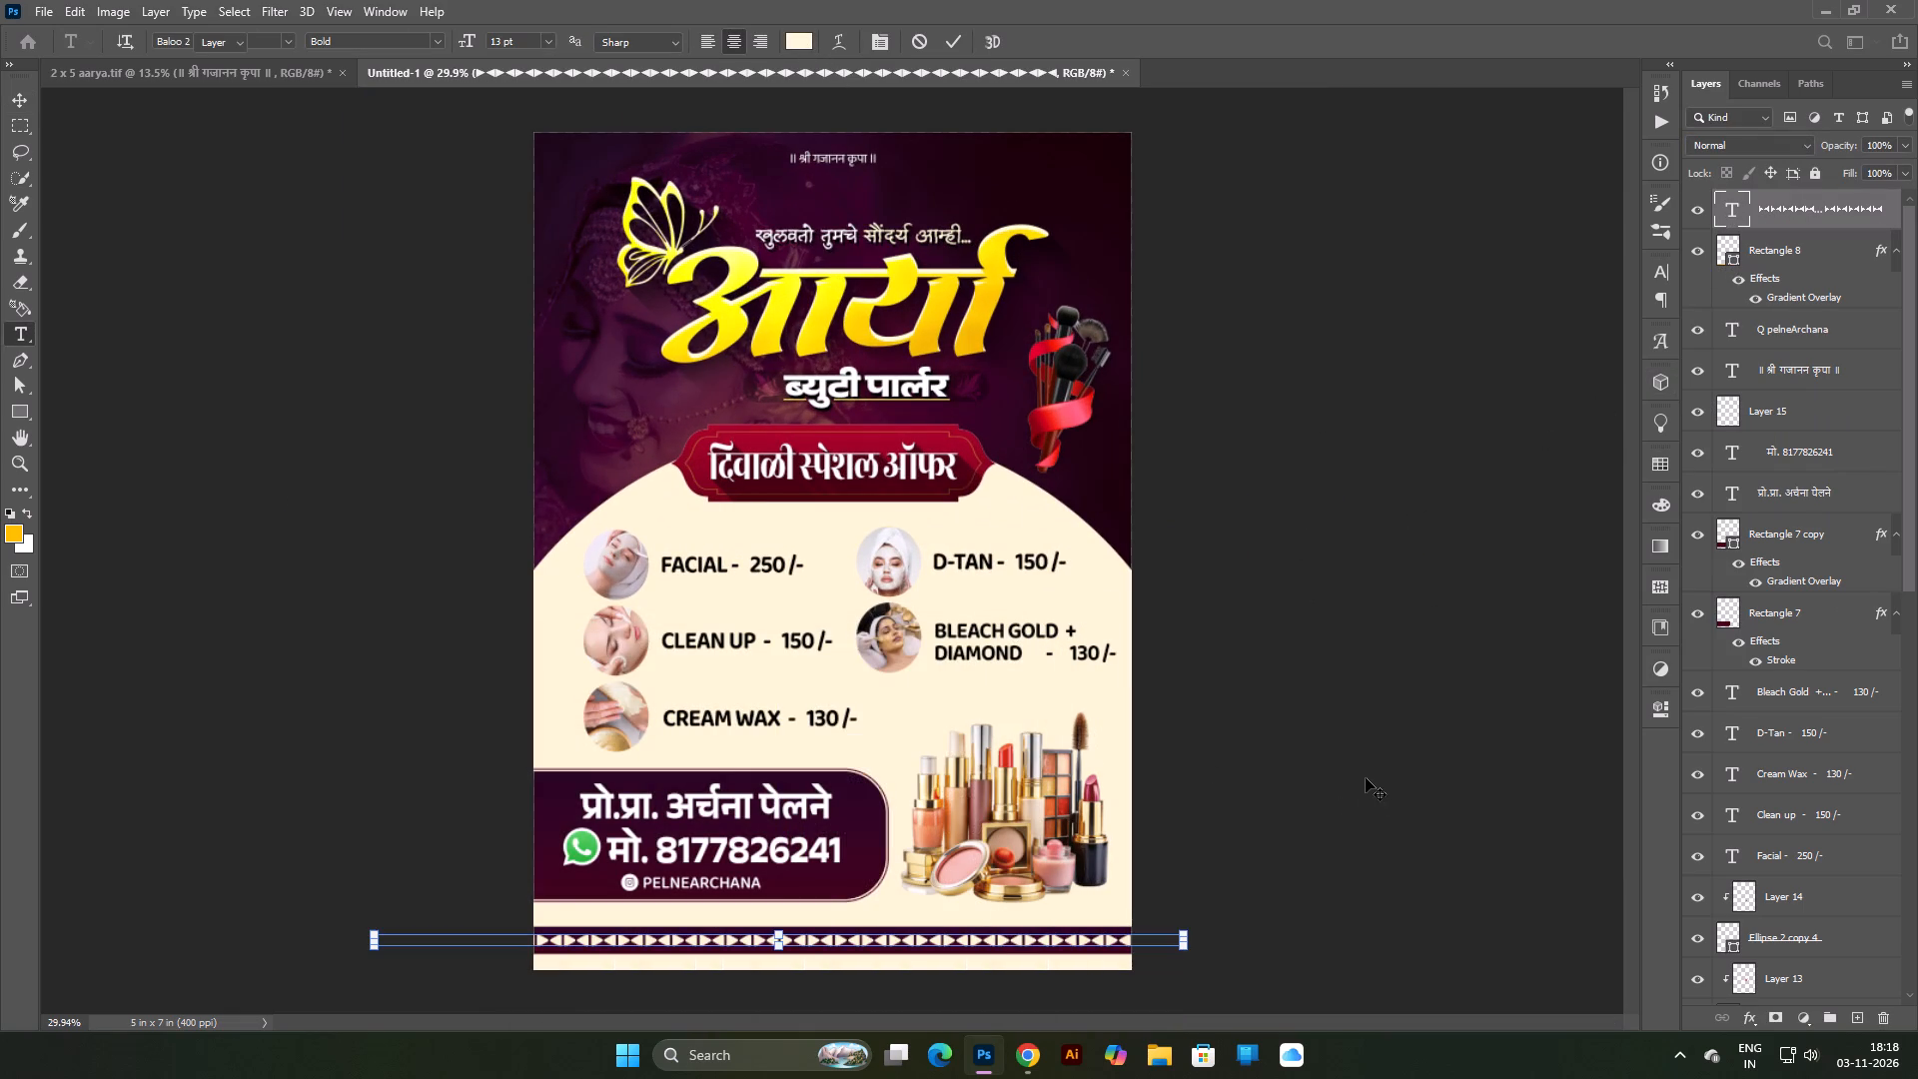
pyautogui.press('Down')
pyautogui.click(1352, 770)
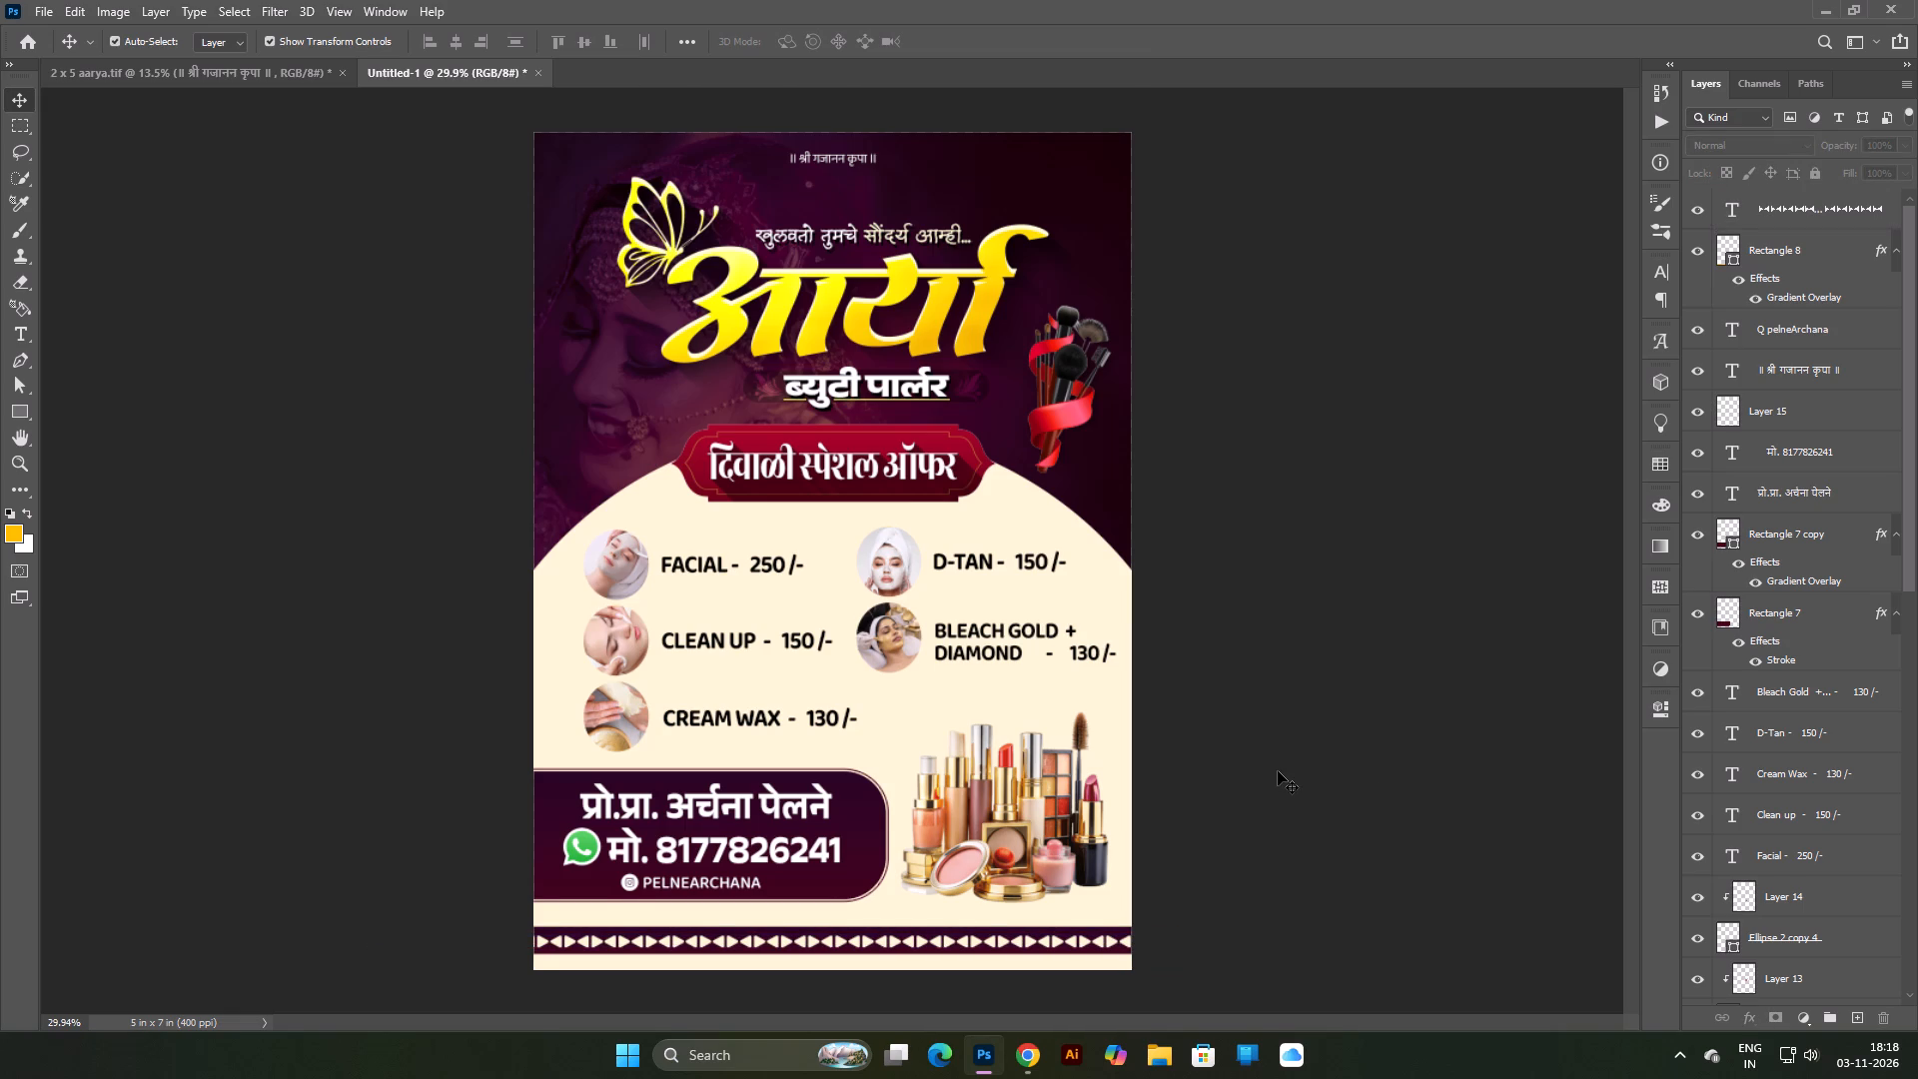
# Stamp all visible layers into a new merged layer above the triangle row.
pyautogui.hotkey('ctrl', '0')
pyautogui.scroll(-1, 1259, 727)
pyautogui.scroll(3, 1795, 230)
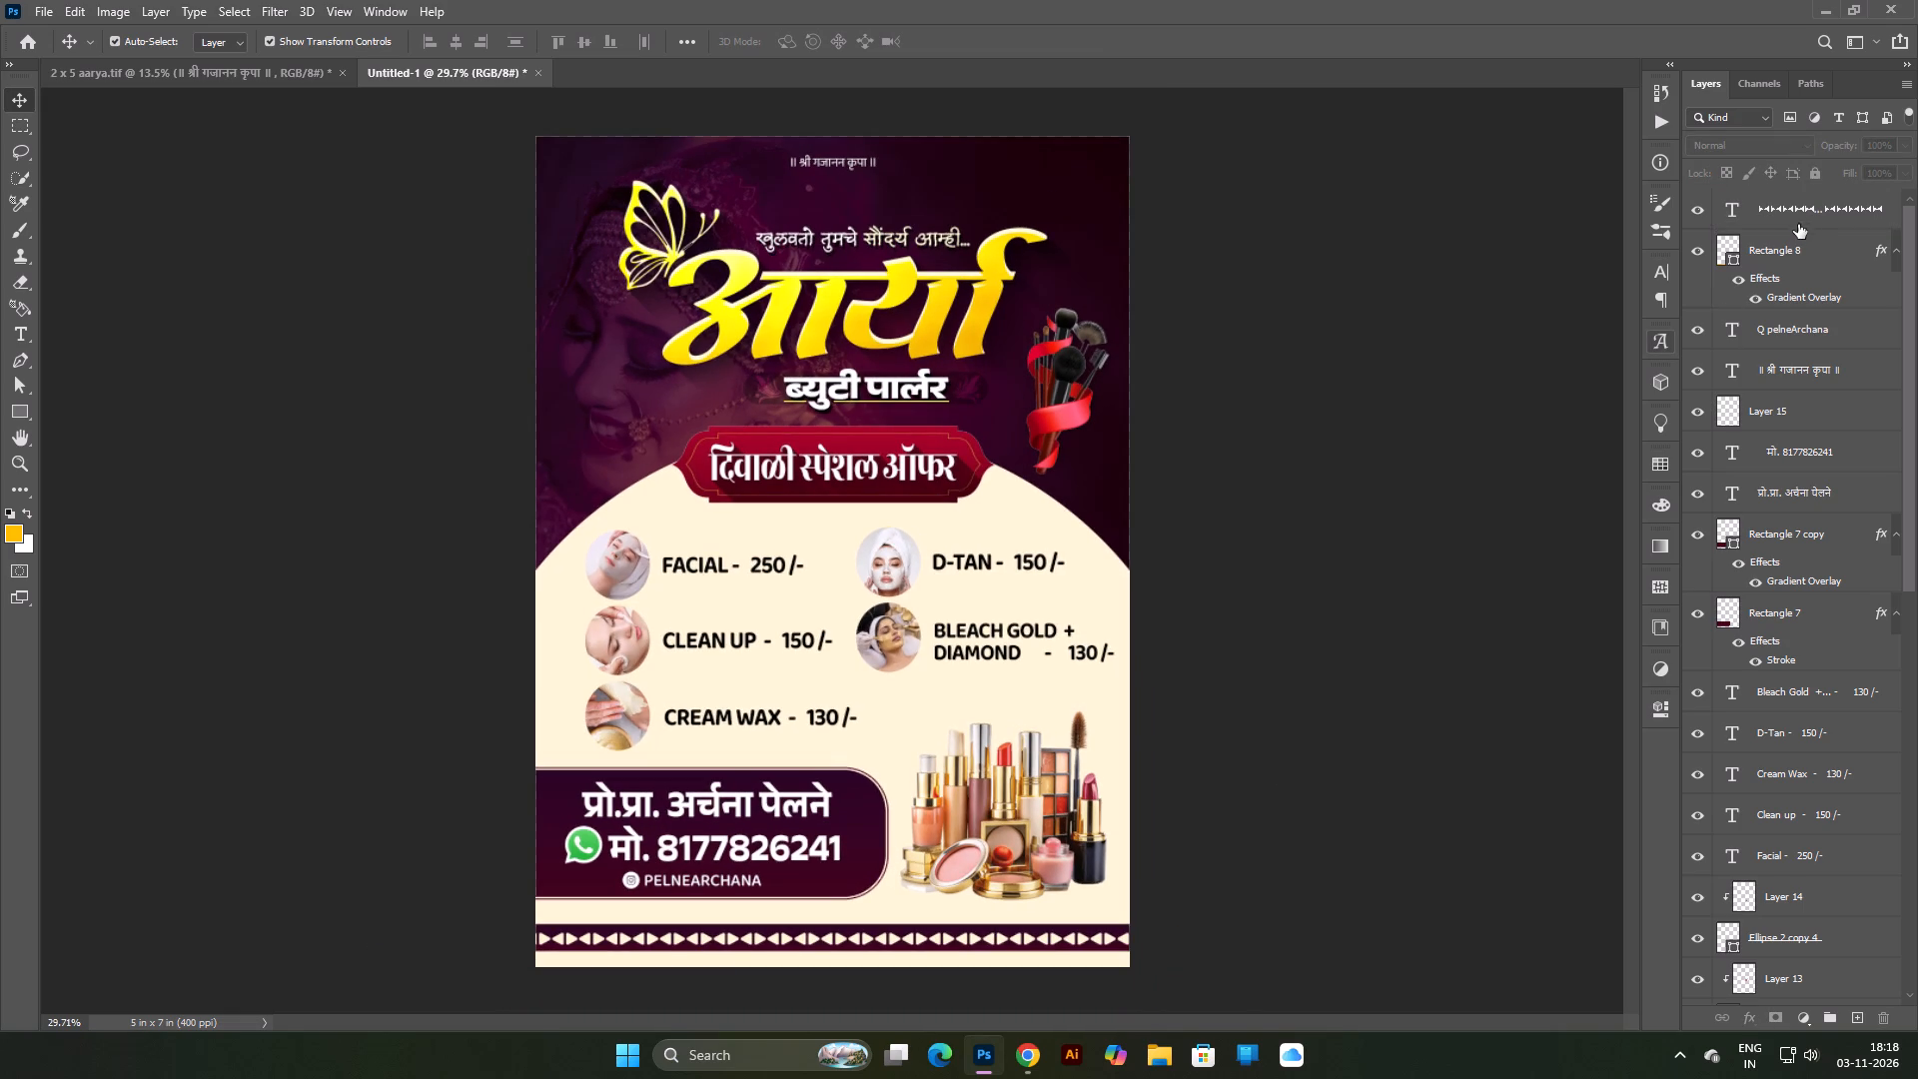
pyautogui.click(1804, 214)
pyautogui.hotkey('ctrl', 'alt', 'shift', 'e')
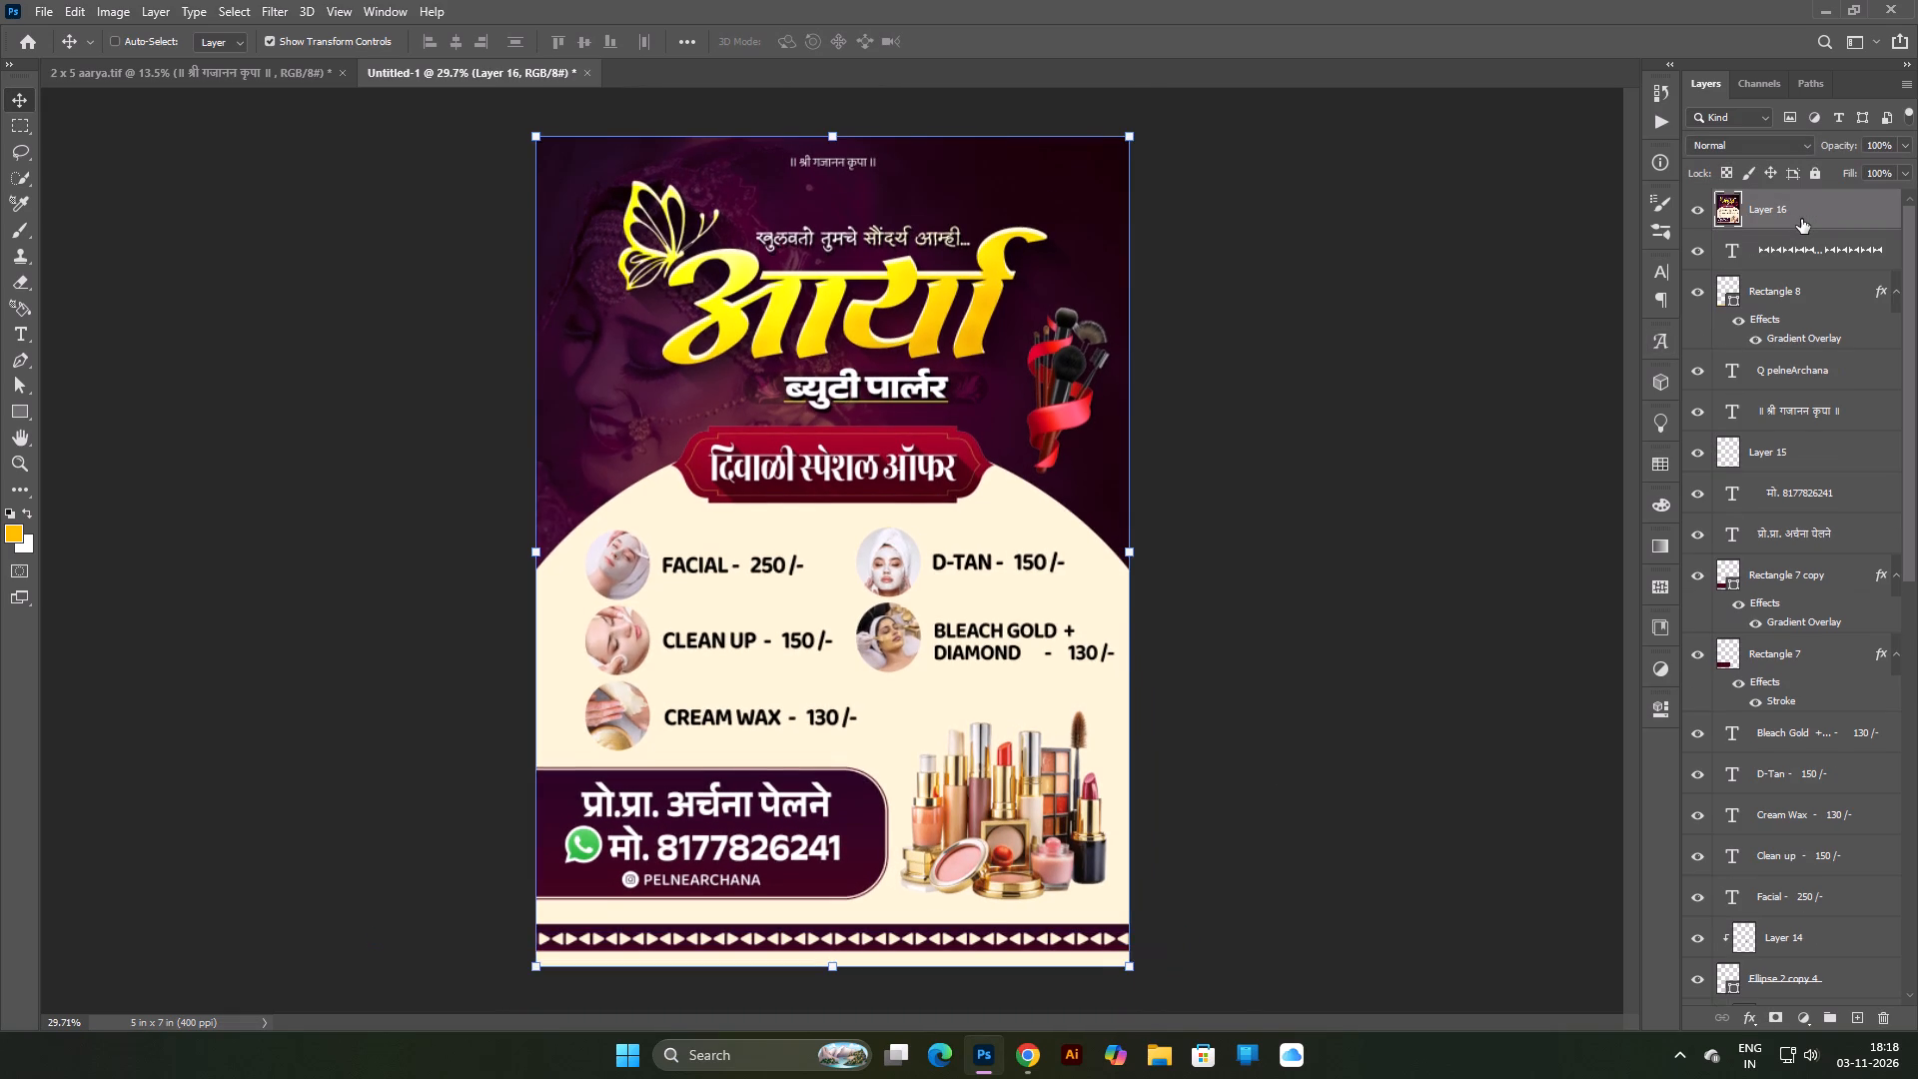
# Export the finished poster as a JPG to drive F, replacing the existing aarya 01.jpg.
pyautogui.hotkey('ctrl', '0')
pyautogui.click(36, 2)
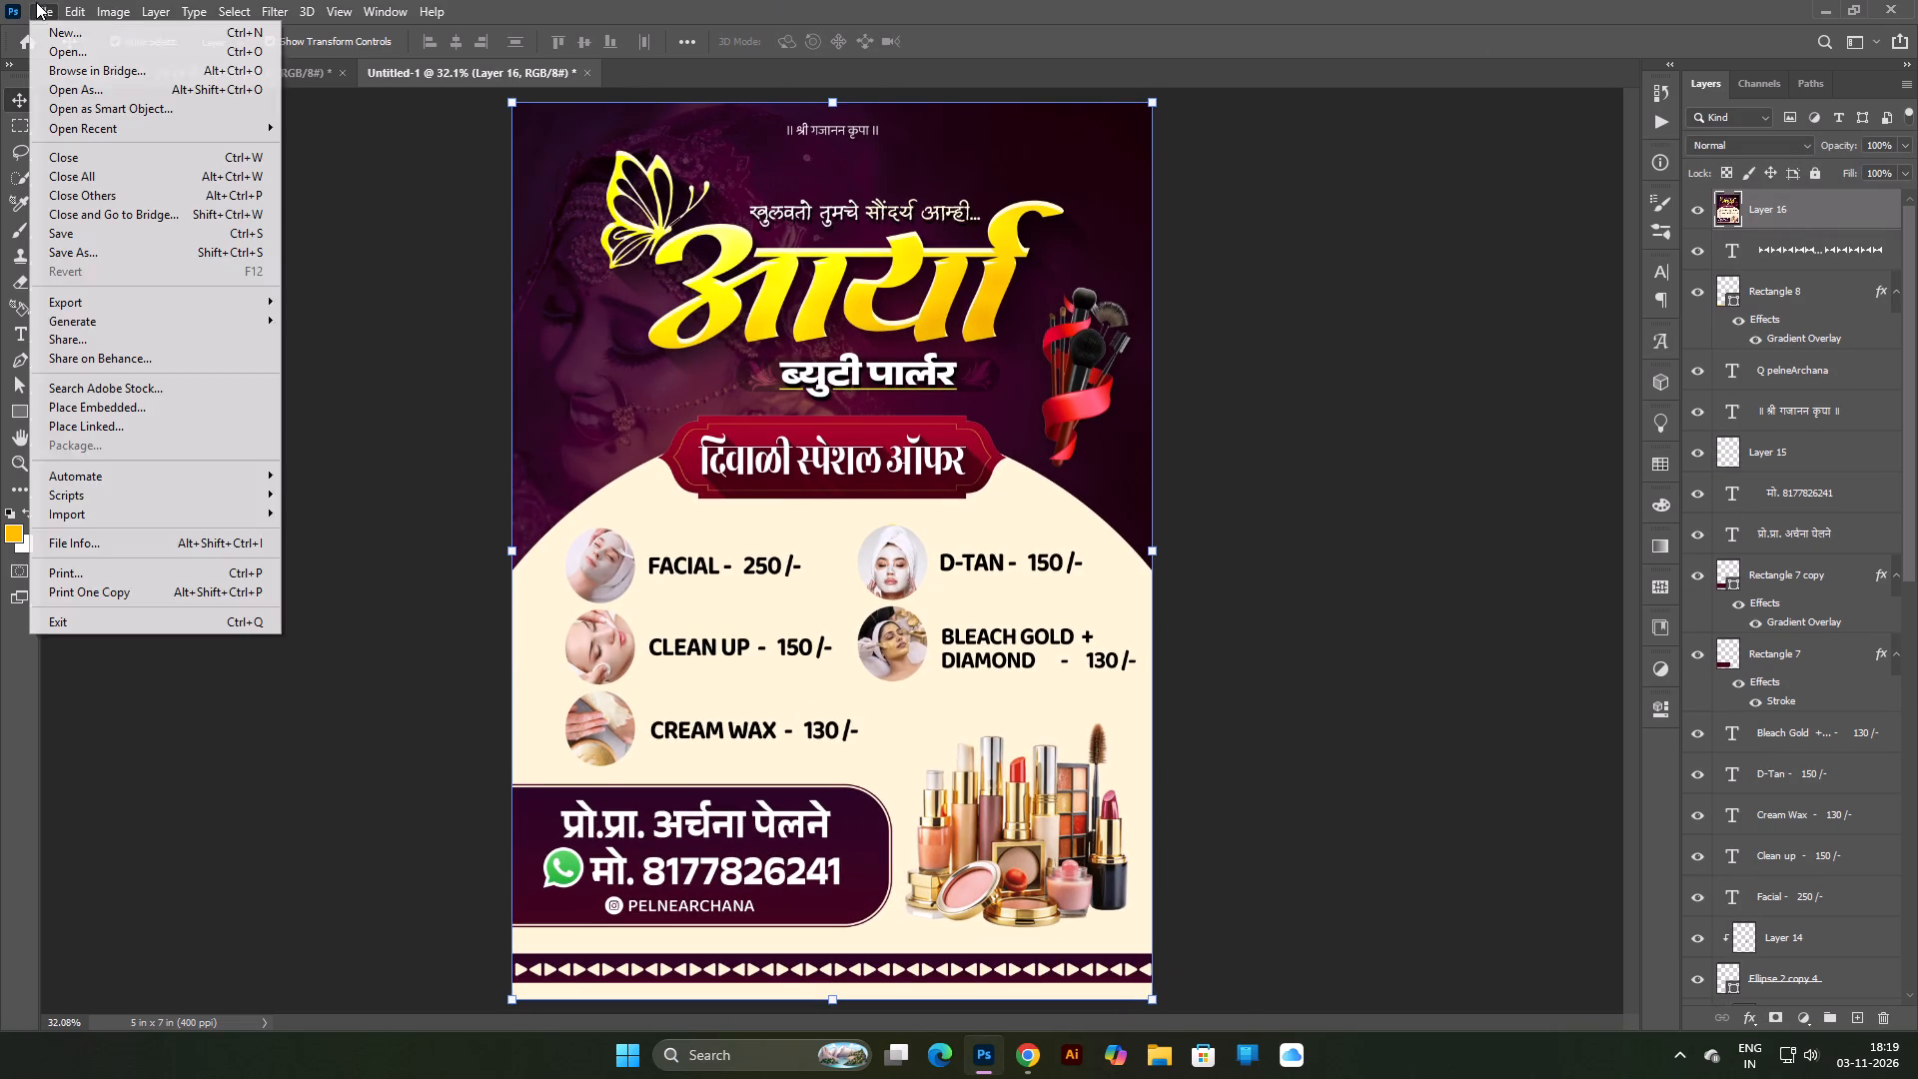
pyautogui.click(113, 300)
pyautogui.click(356, 322)
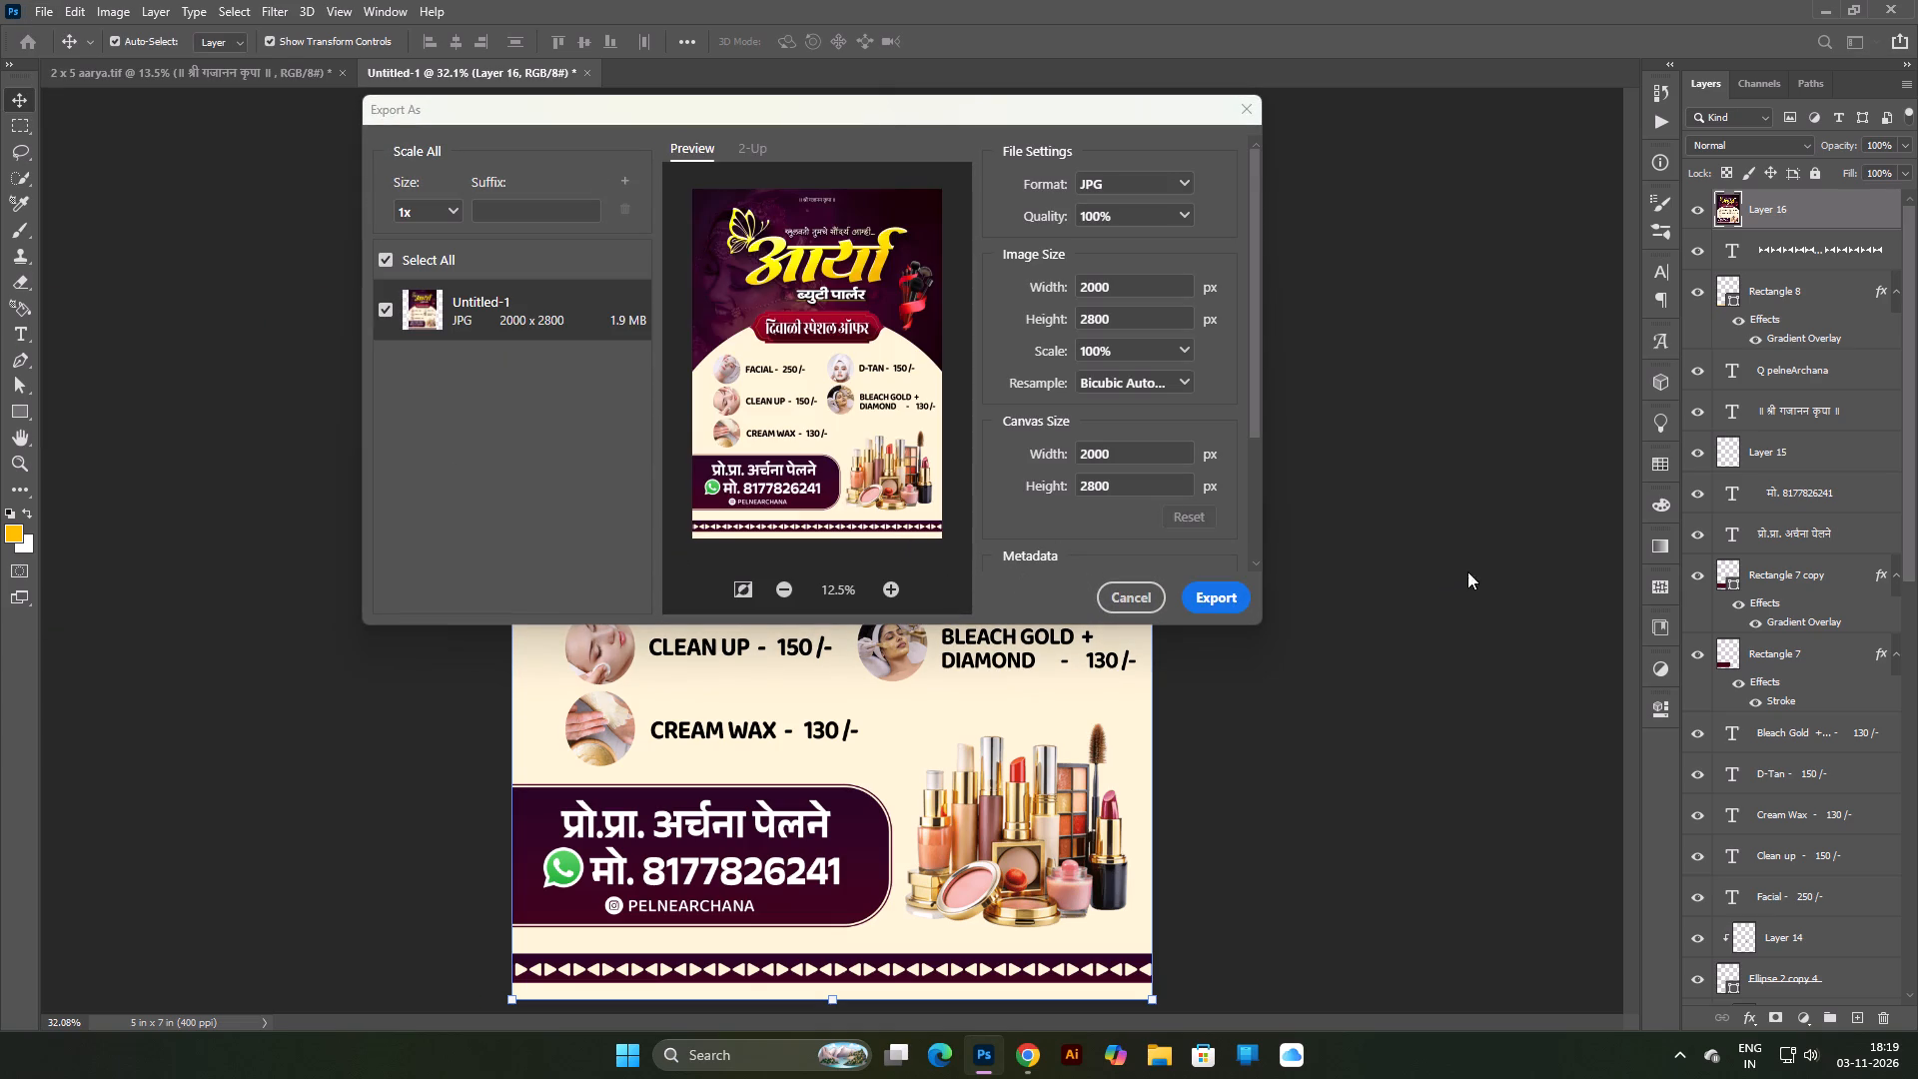
pyautogui.click(1234, 594)
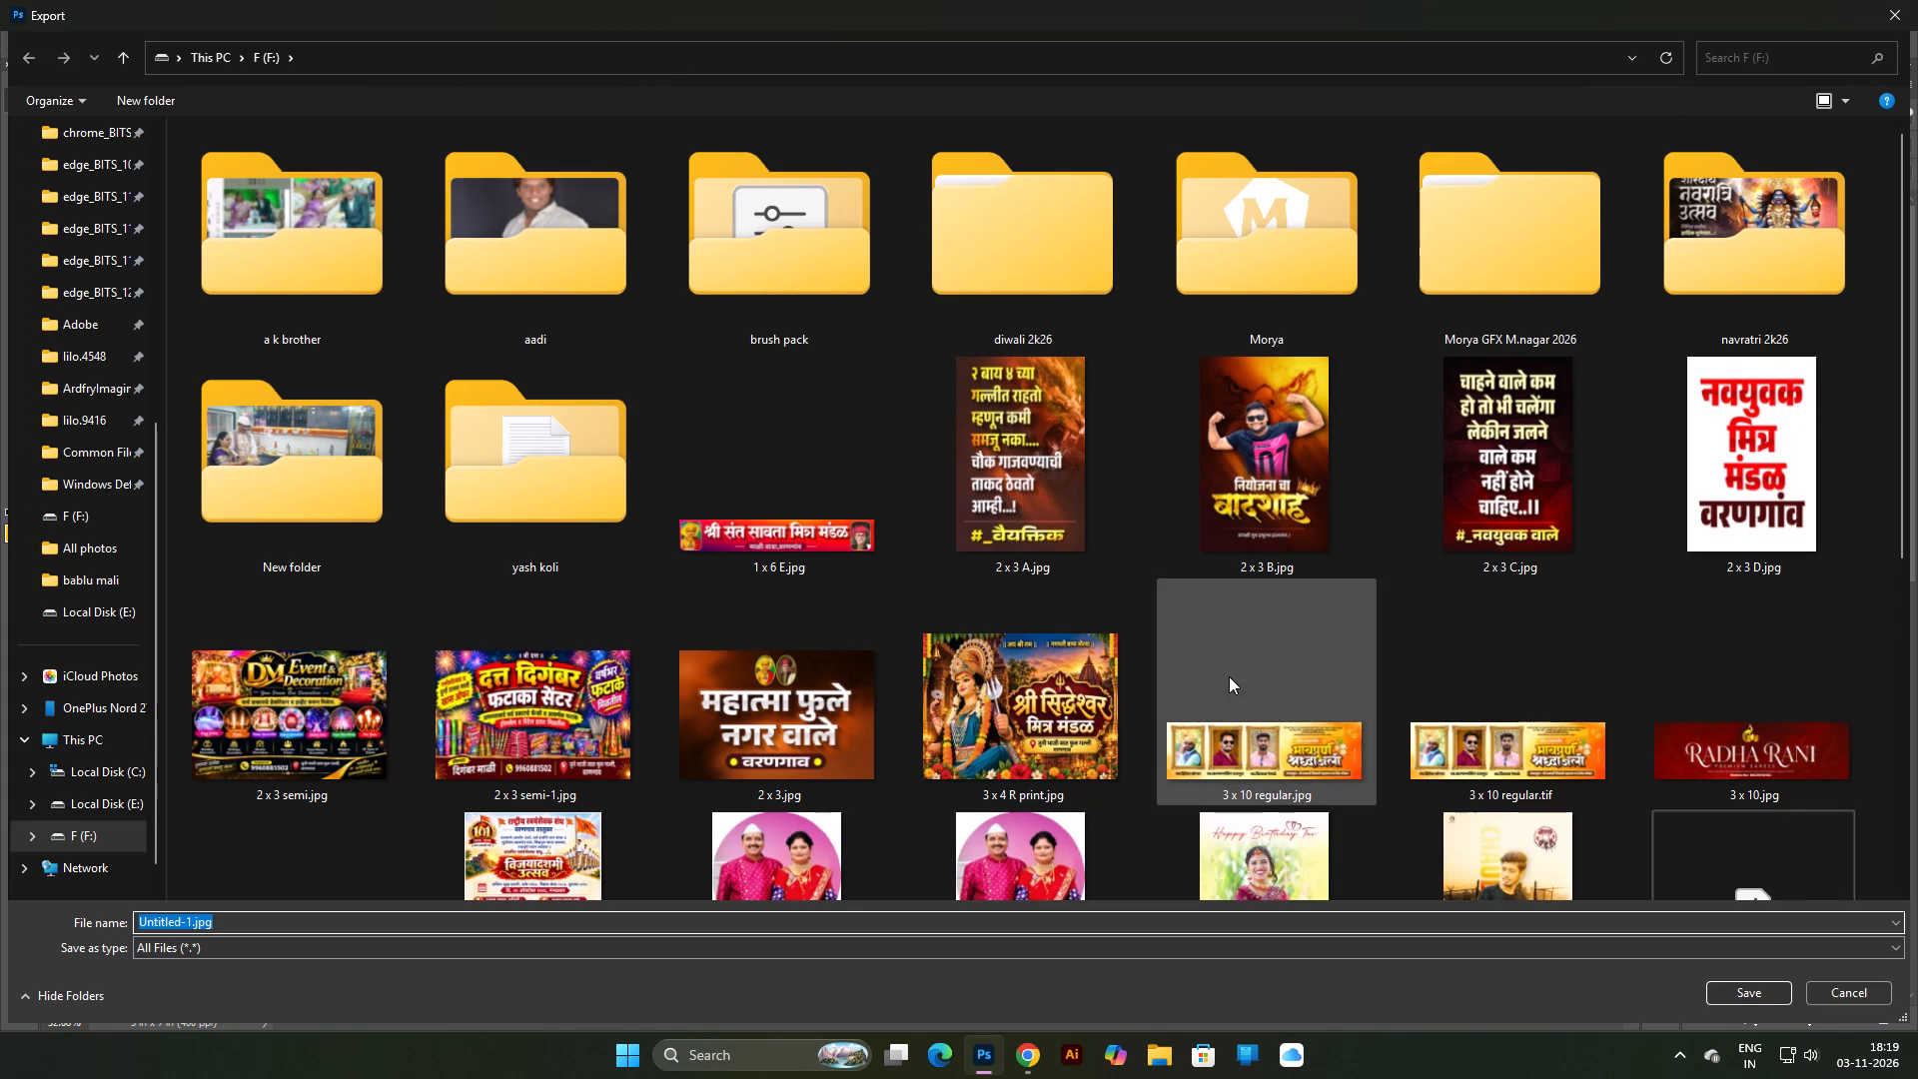
pyautogui.scroll(-1, 1075, 647)
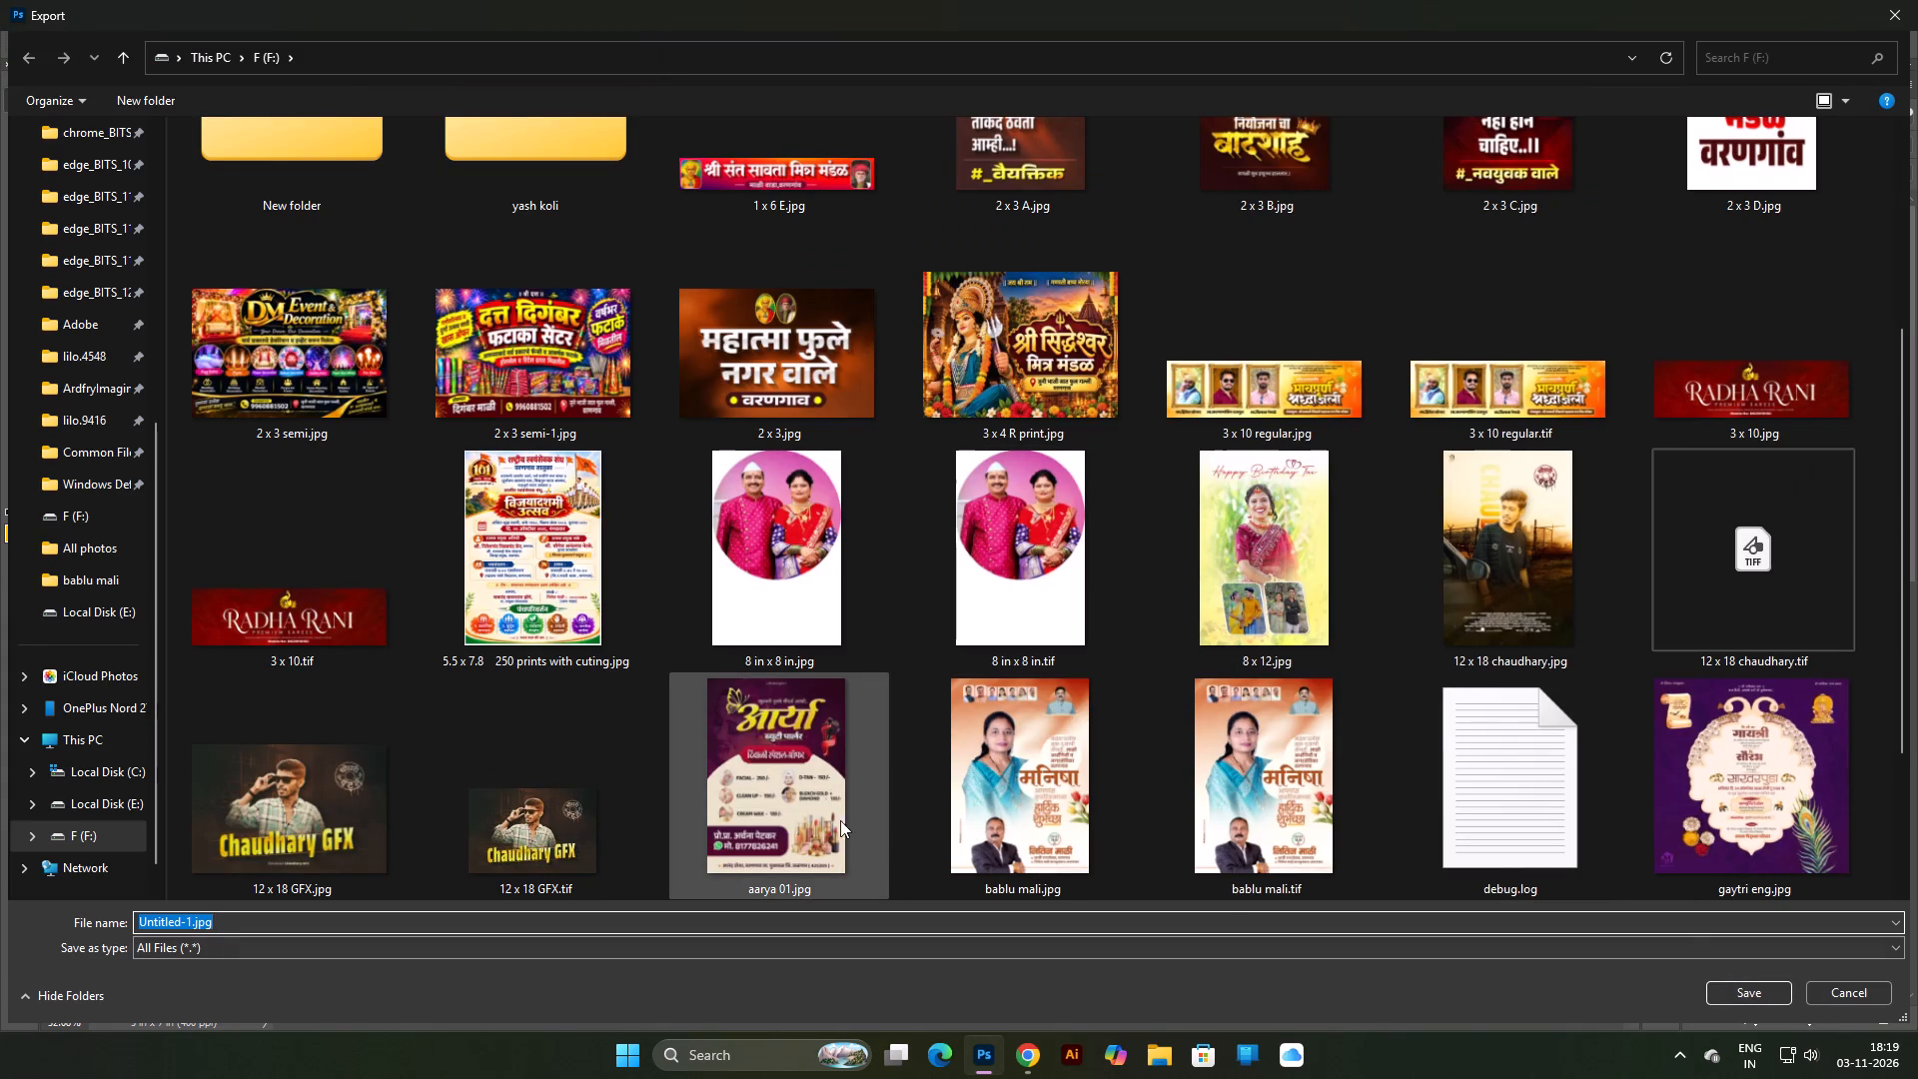
pyautogui.click(811, 815)
pyautogui.click(1743, 991)
pyautogui.click(1005, 533)
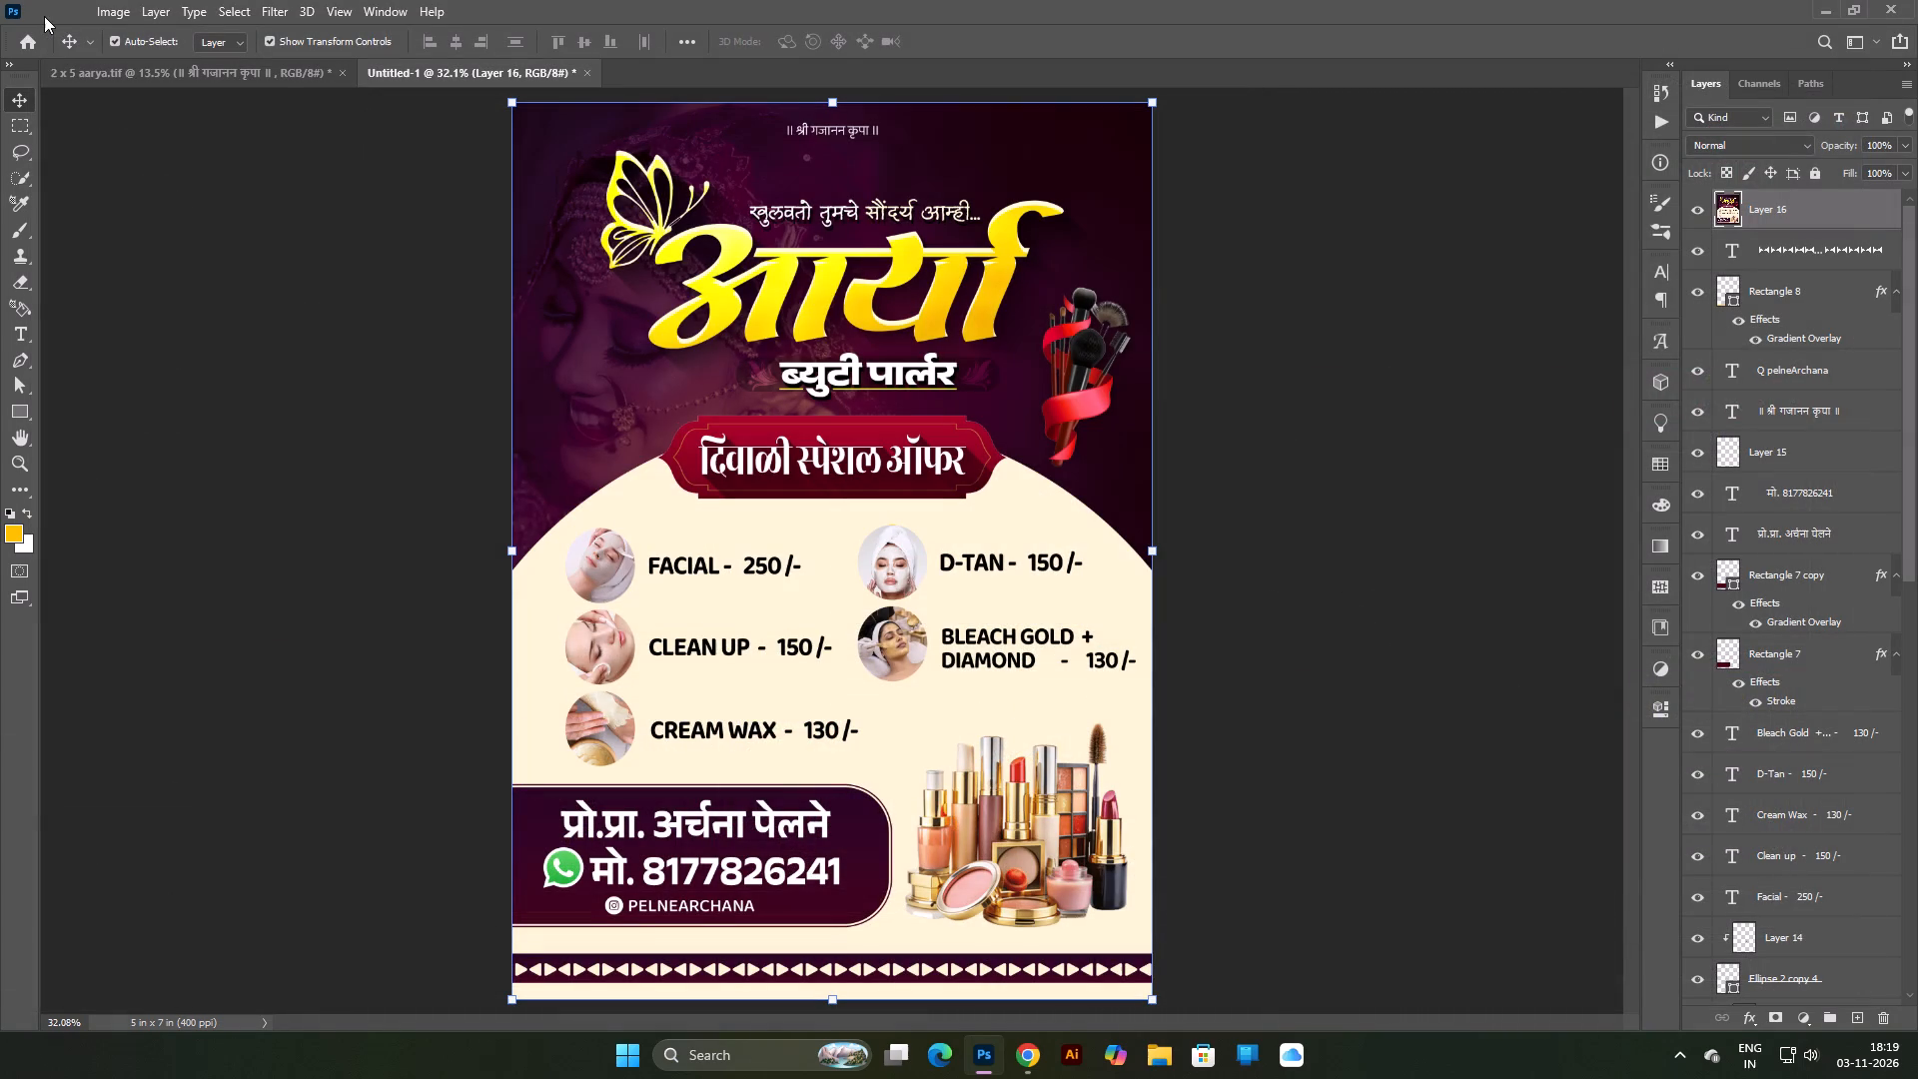
# Save the layered poster document to drive F as a TIFF named aarya 01.
pyautogui.hotkey('ctrl', 's')
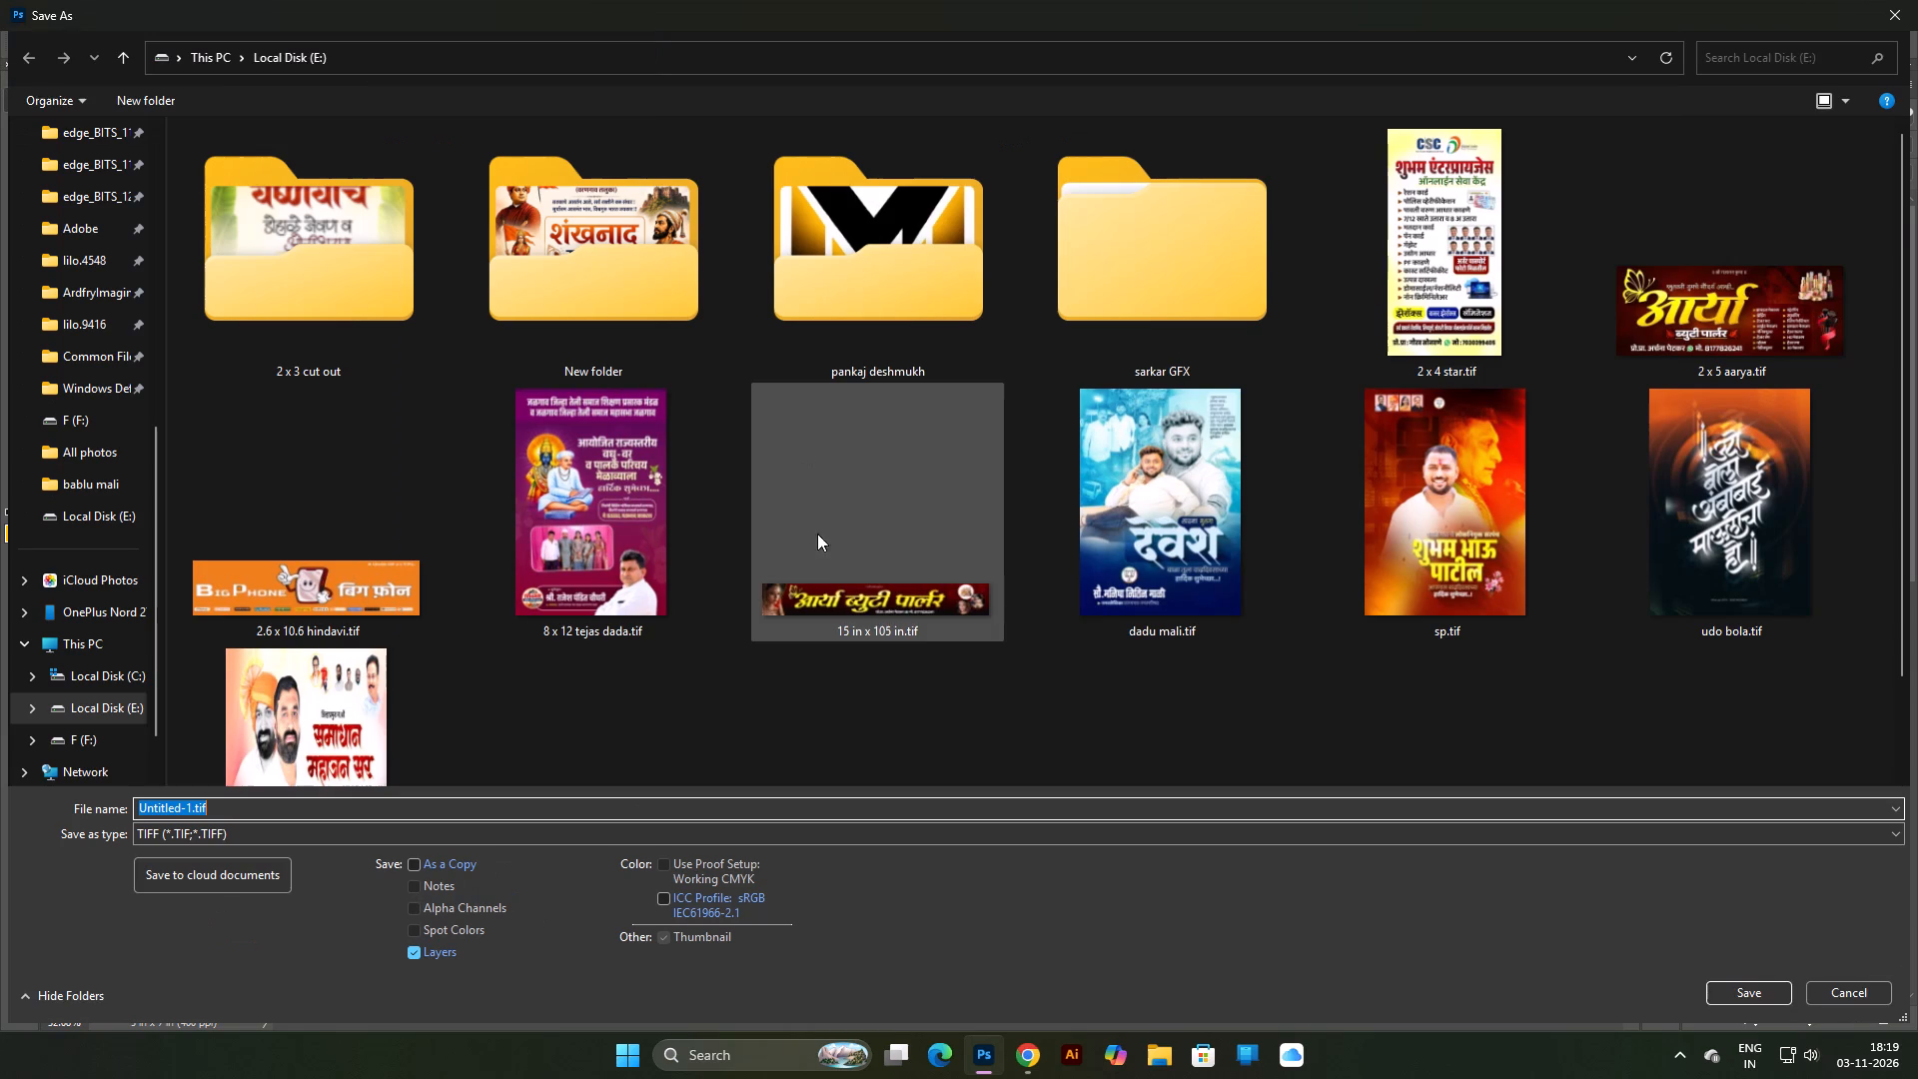
pyautogui.scroll(-3, 917, 579)
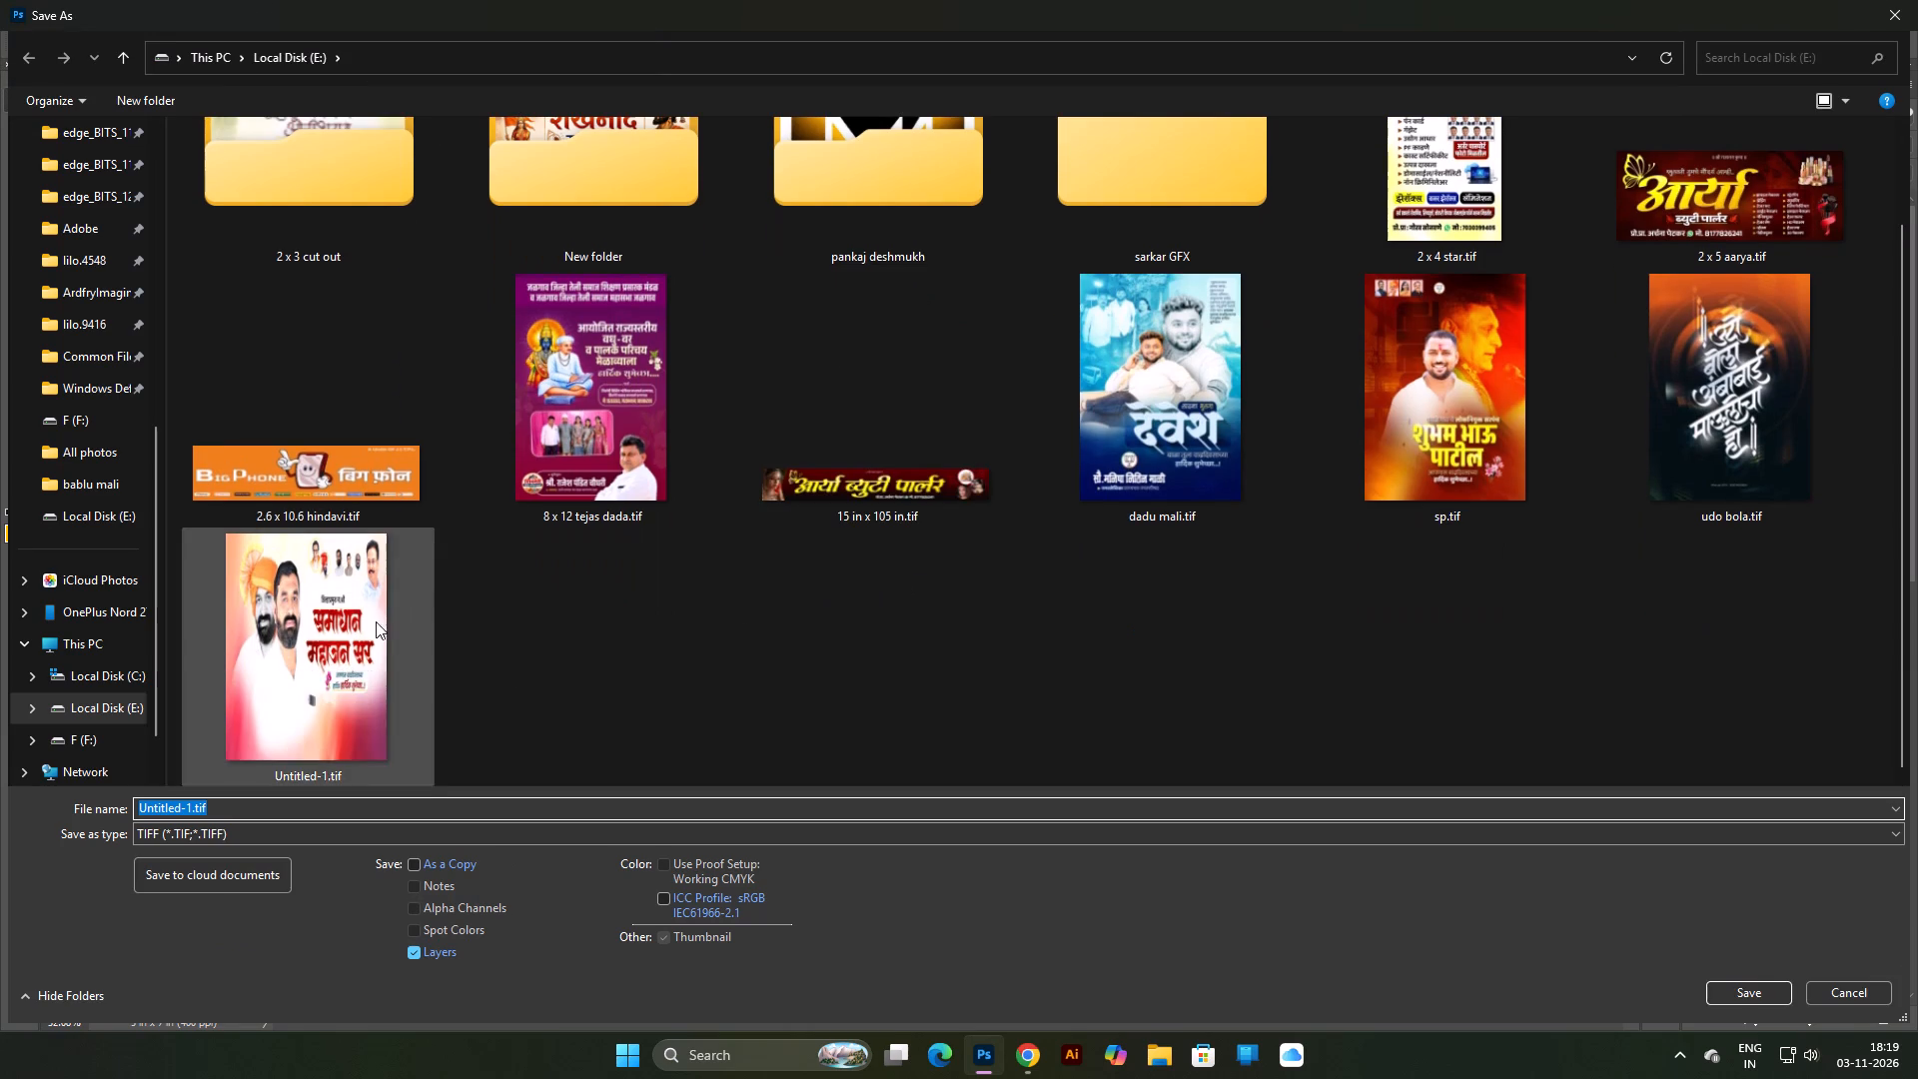
pyautogui.scroll(2, 1053, 595)
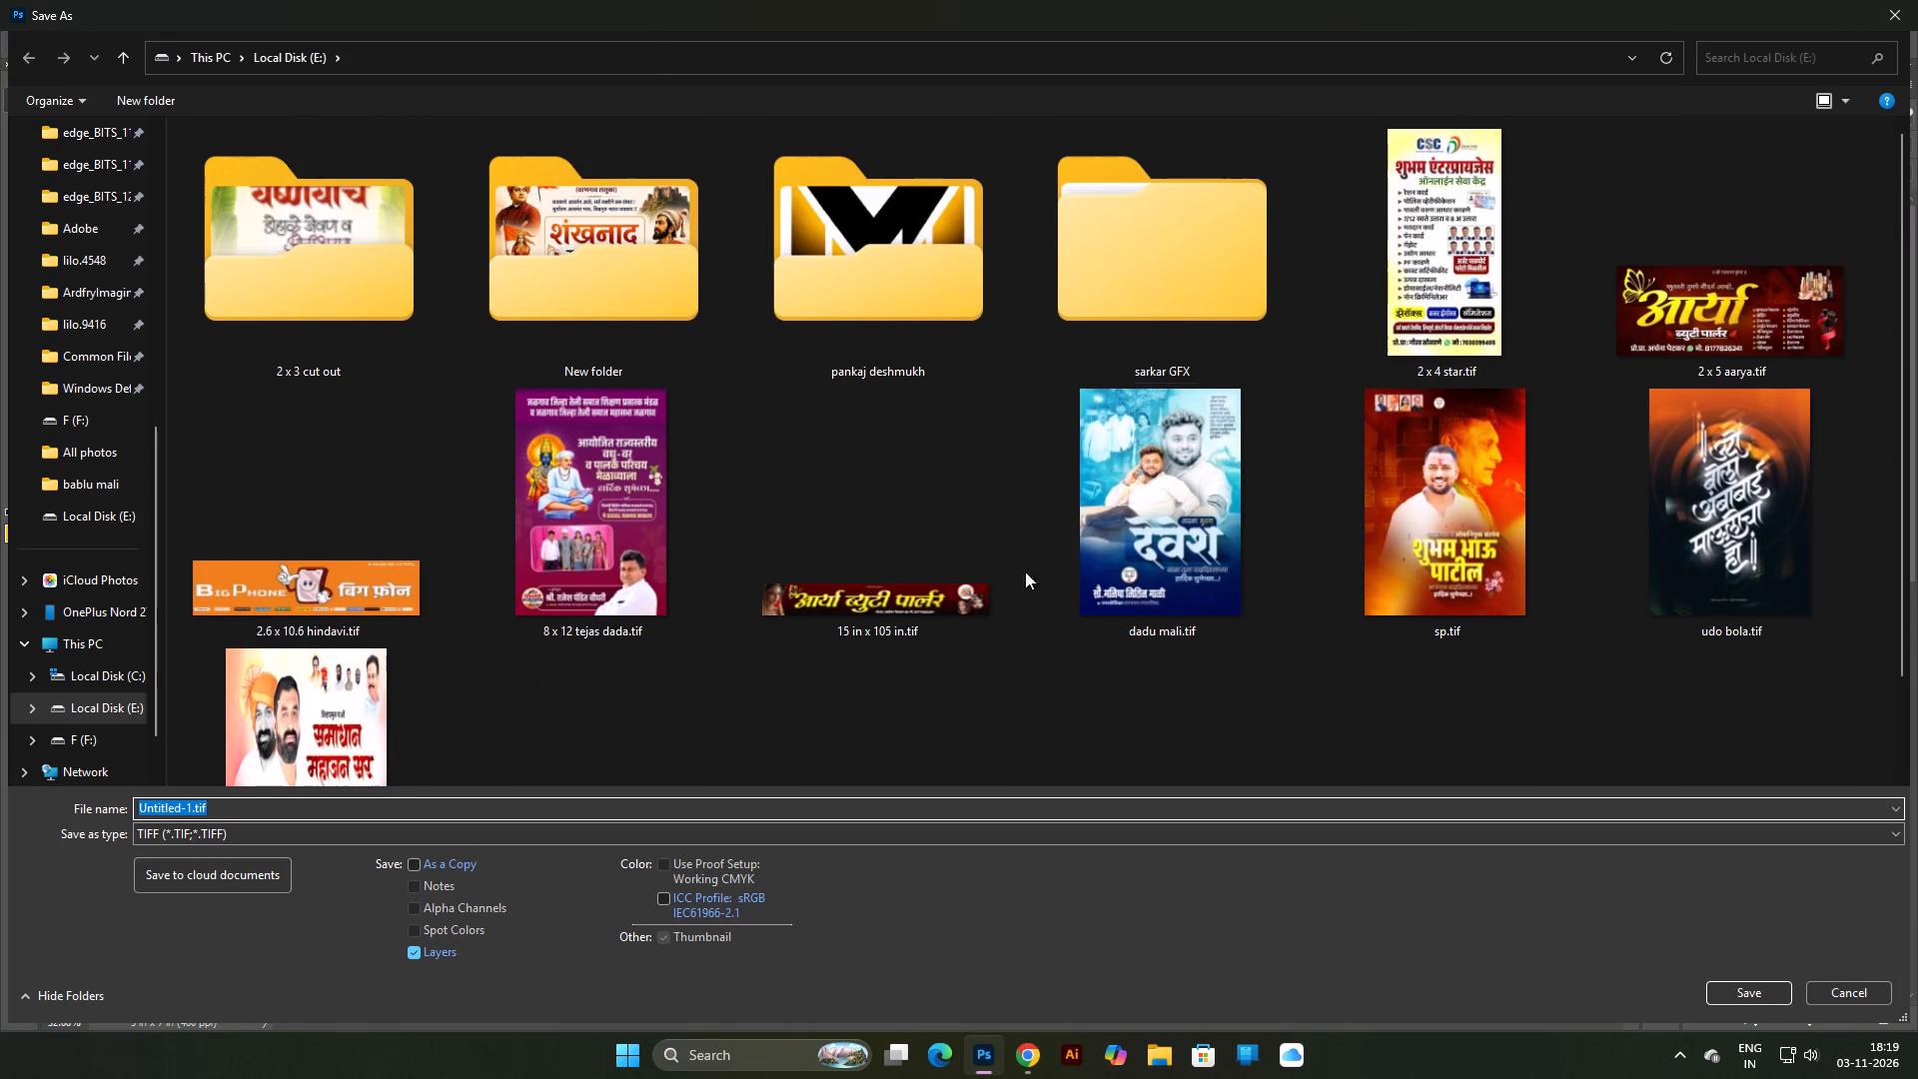
pyautogui.click(119, 733)
pyautogui.scroll(-1, 637, 692)
pyautogui.scroll(1, 677, 686)
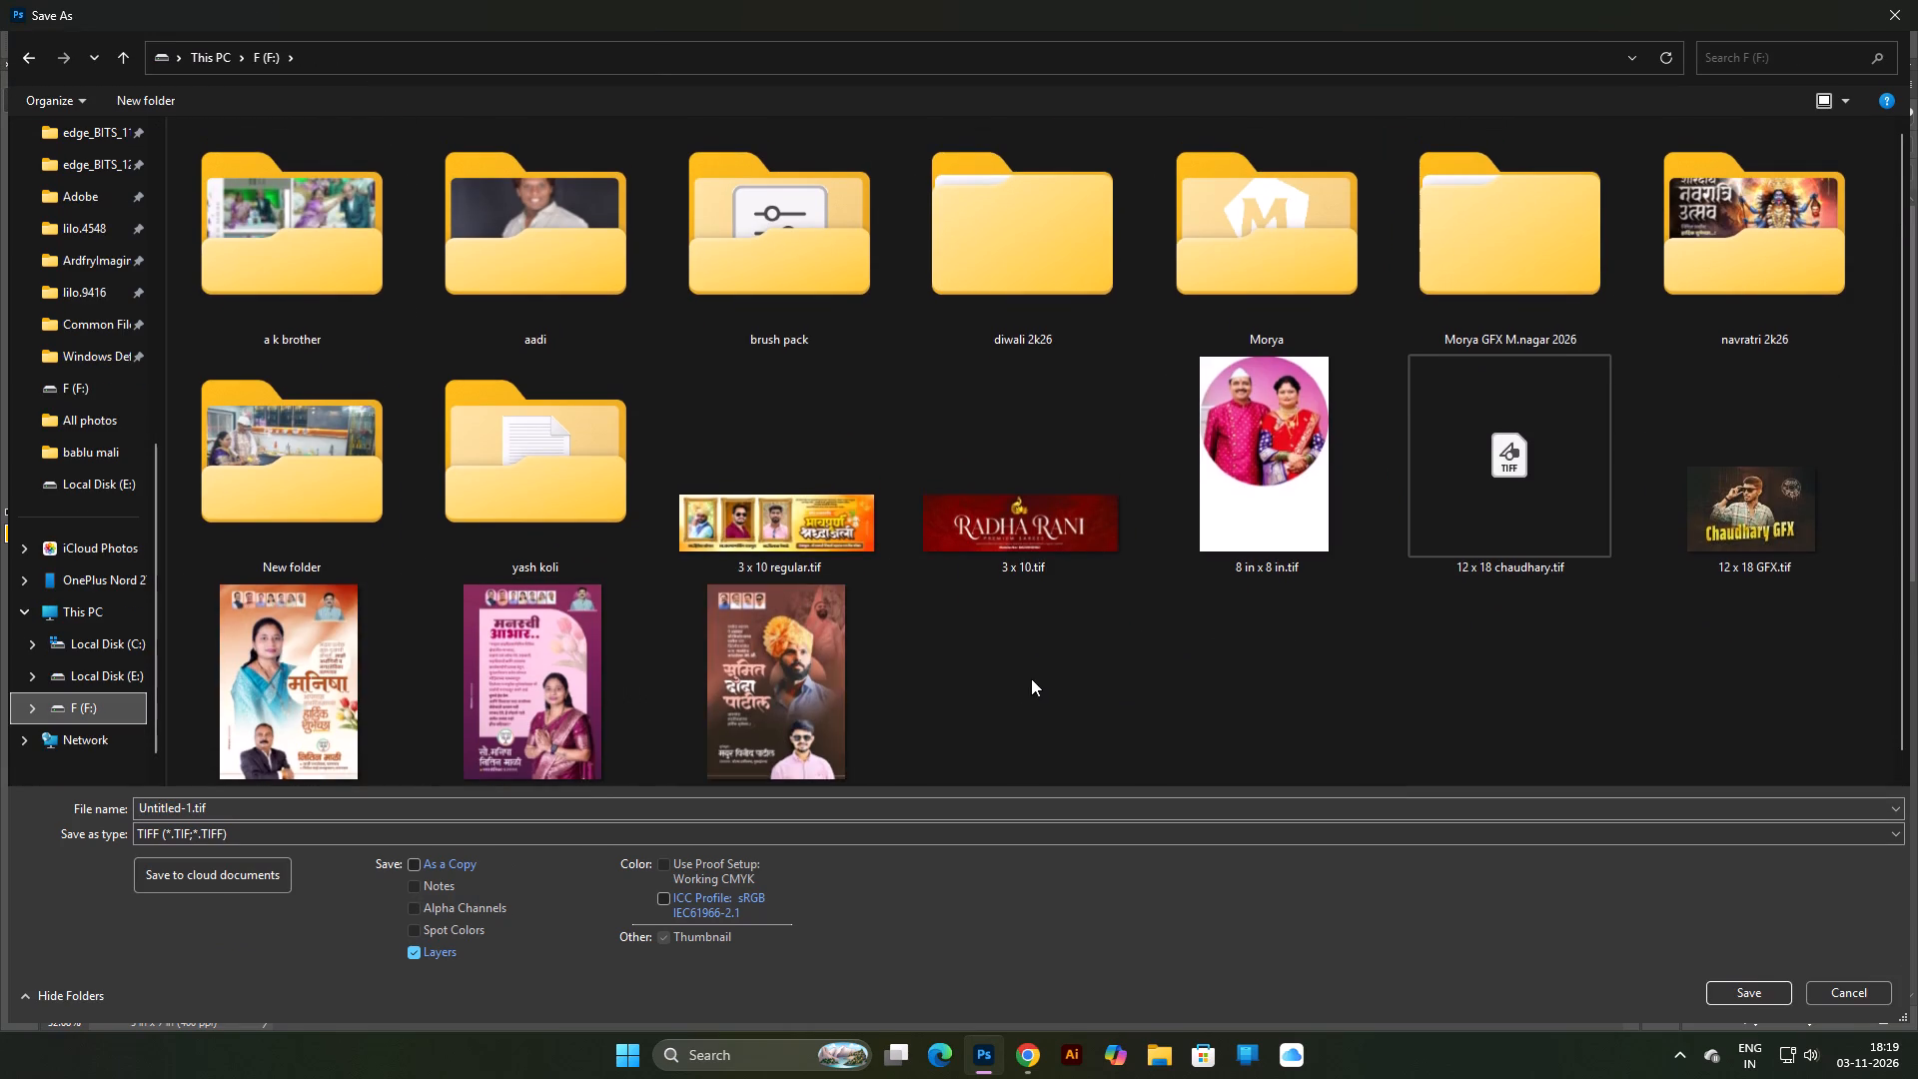
pyautogui.scroll(-2, 522, 729)
pyautogui.moveTo(388, 802); pyautogui.dragTo(0, 769)
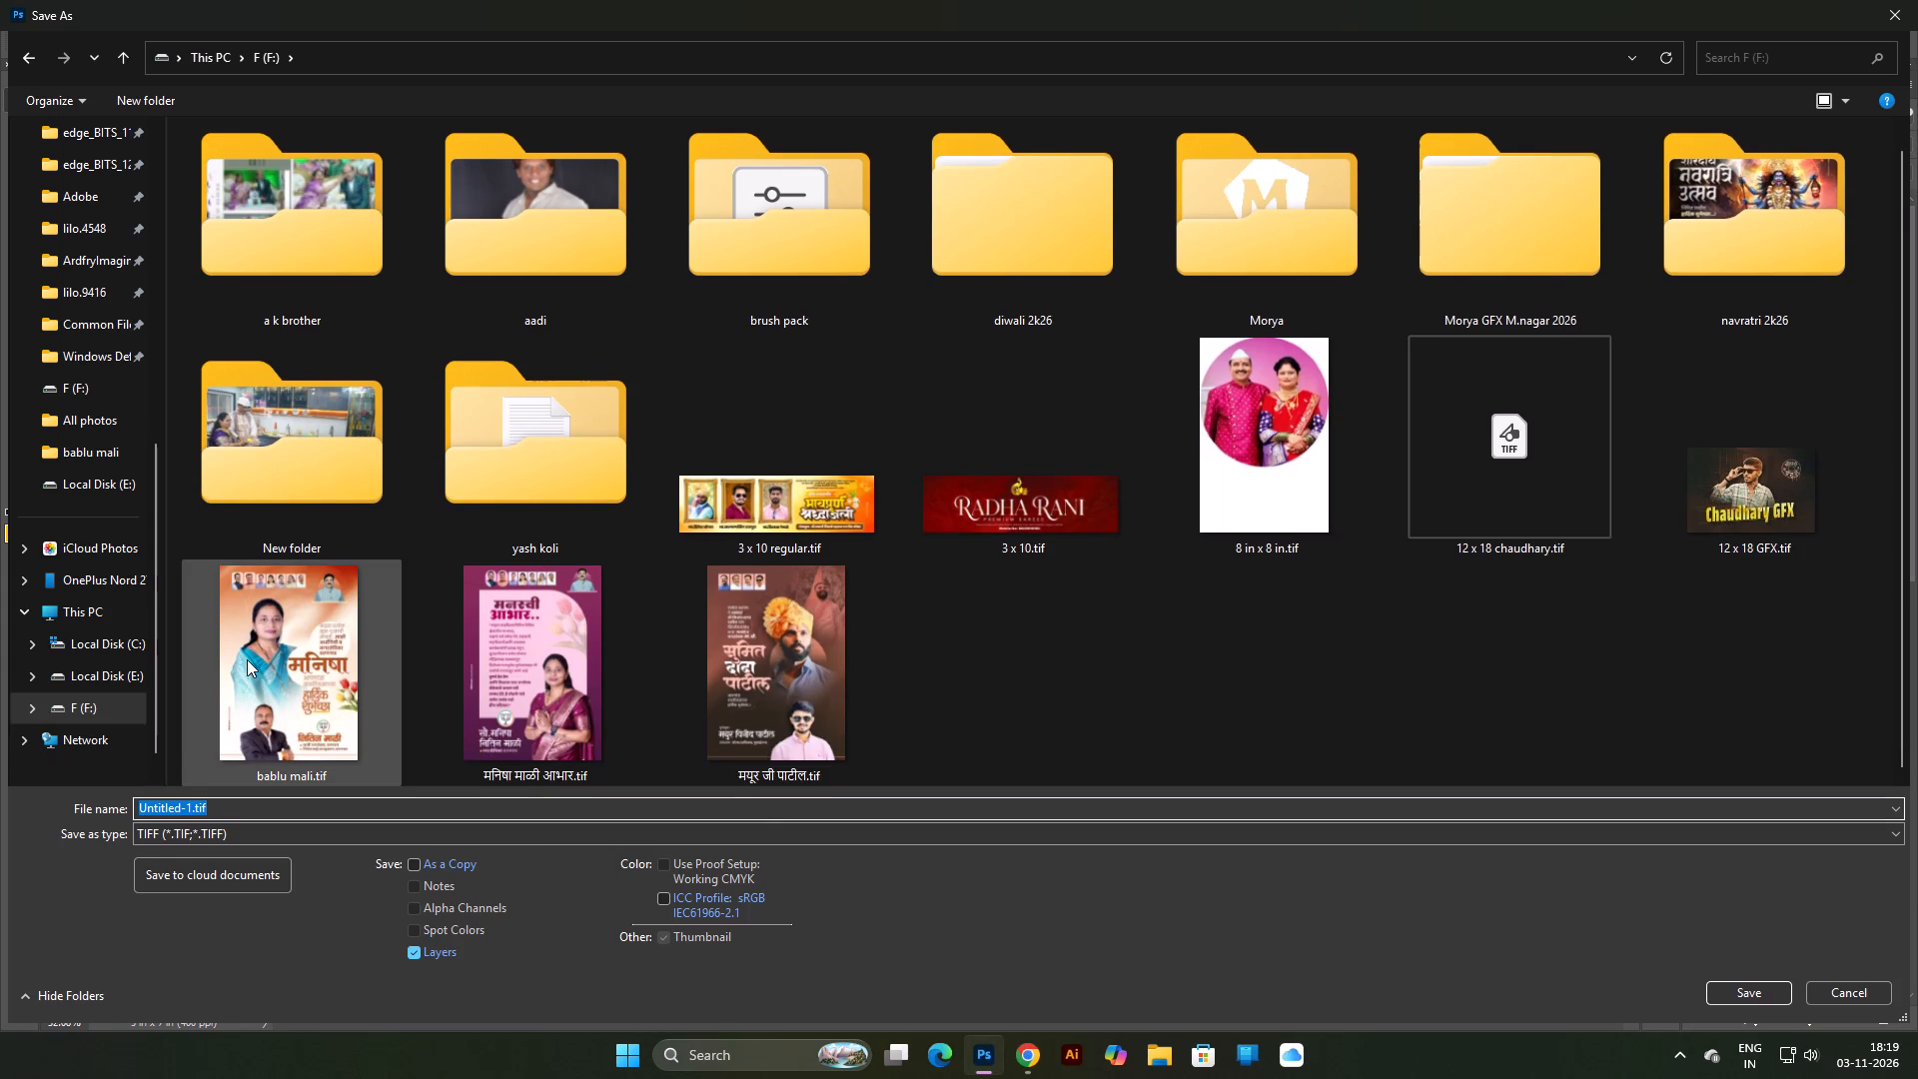
pyautogui.write('aarya')
pyautogui.press('space')
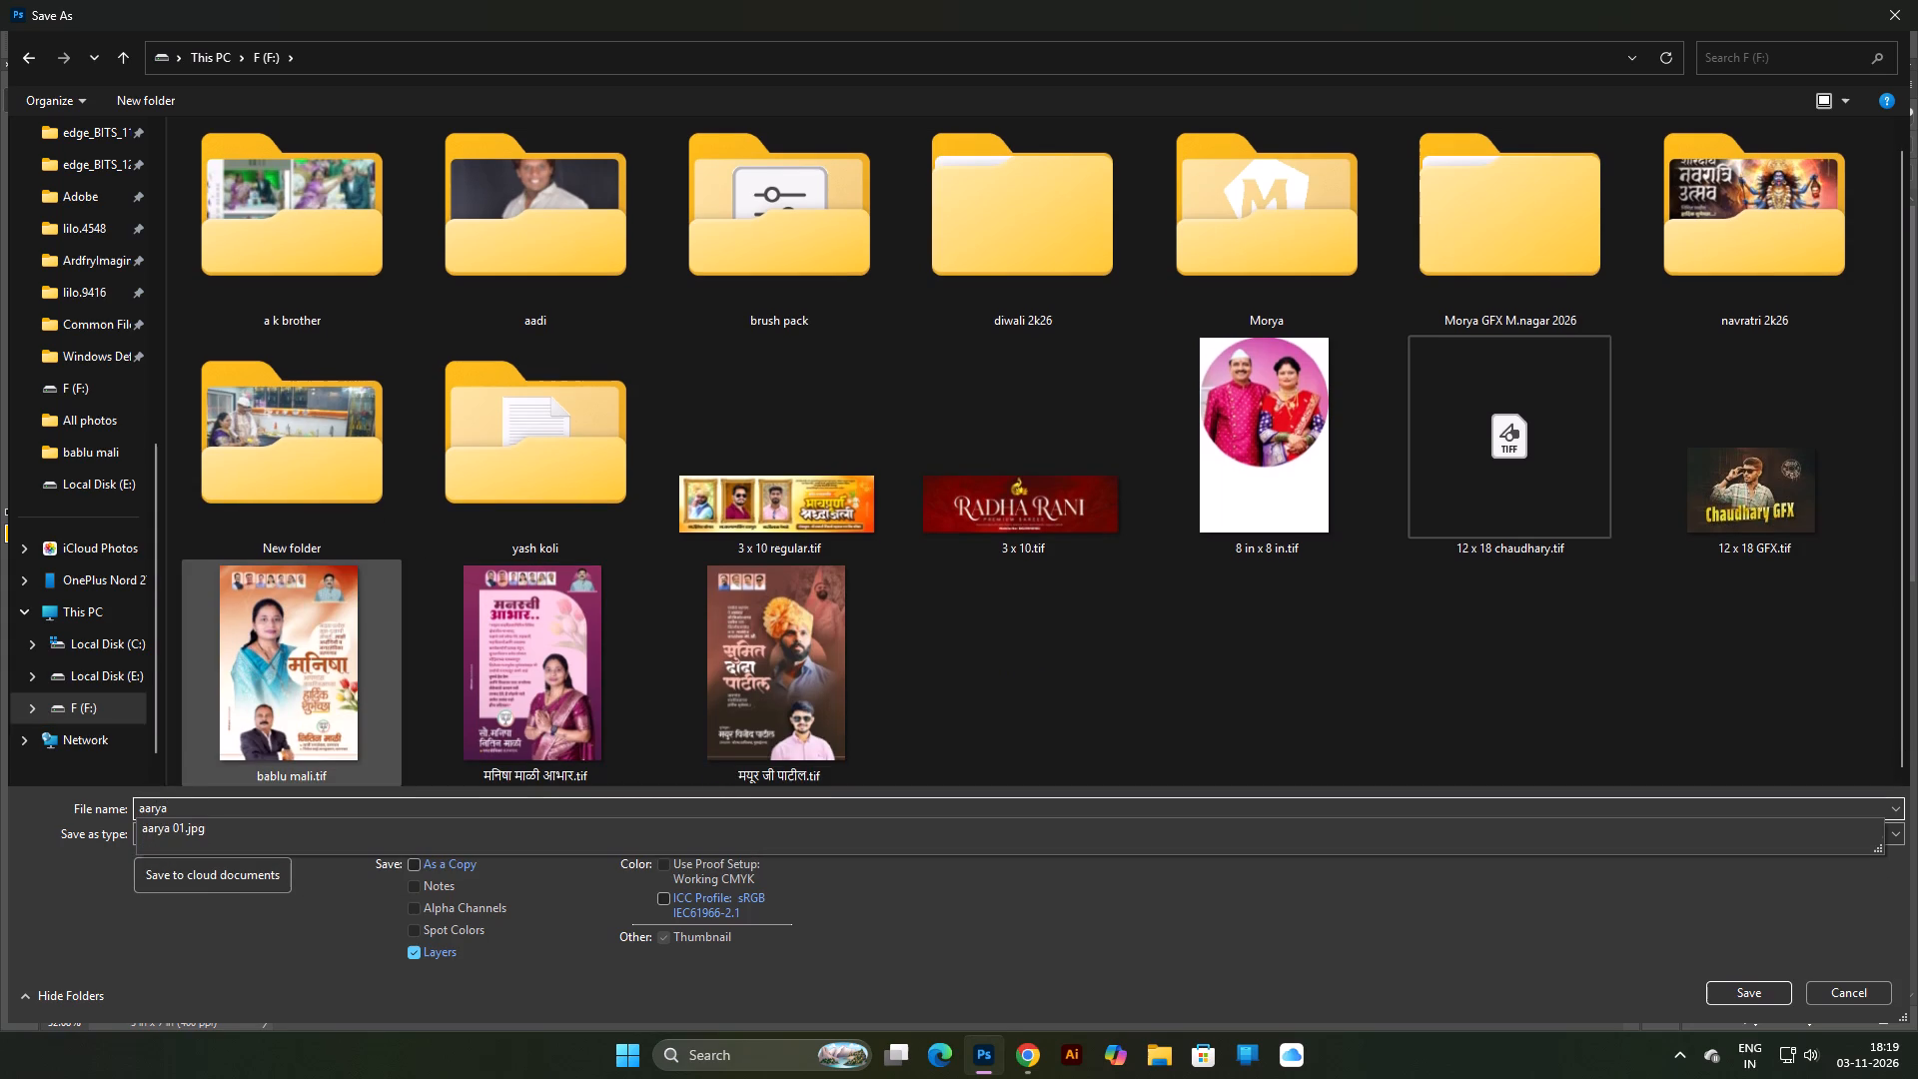
pyautogui.write('01')
pyautogui.press('Return')
pyautogui.press('Return')
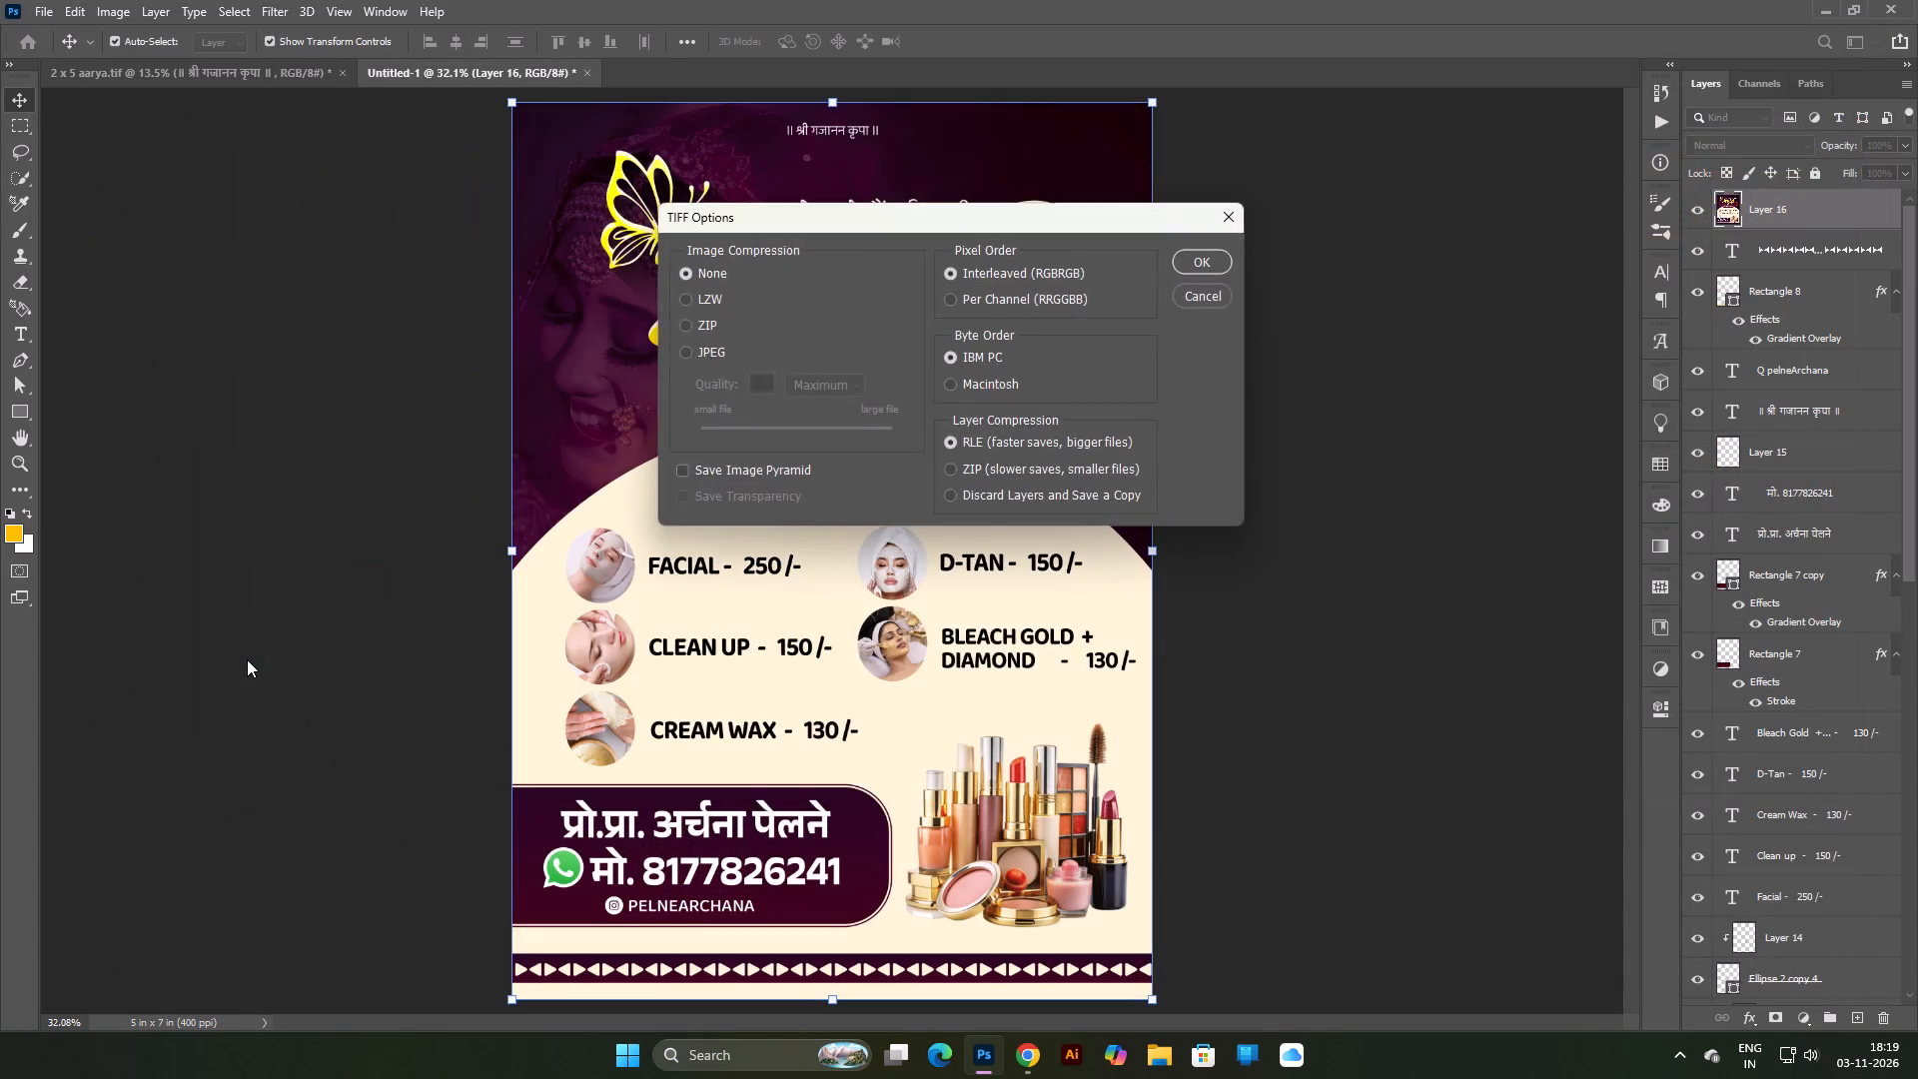